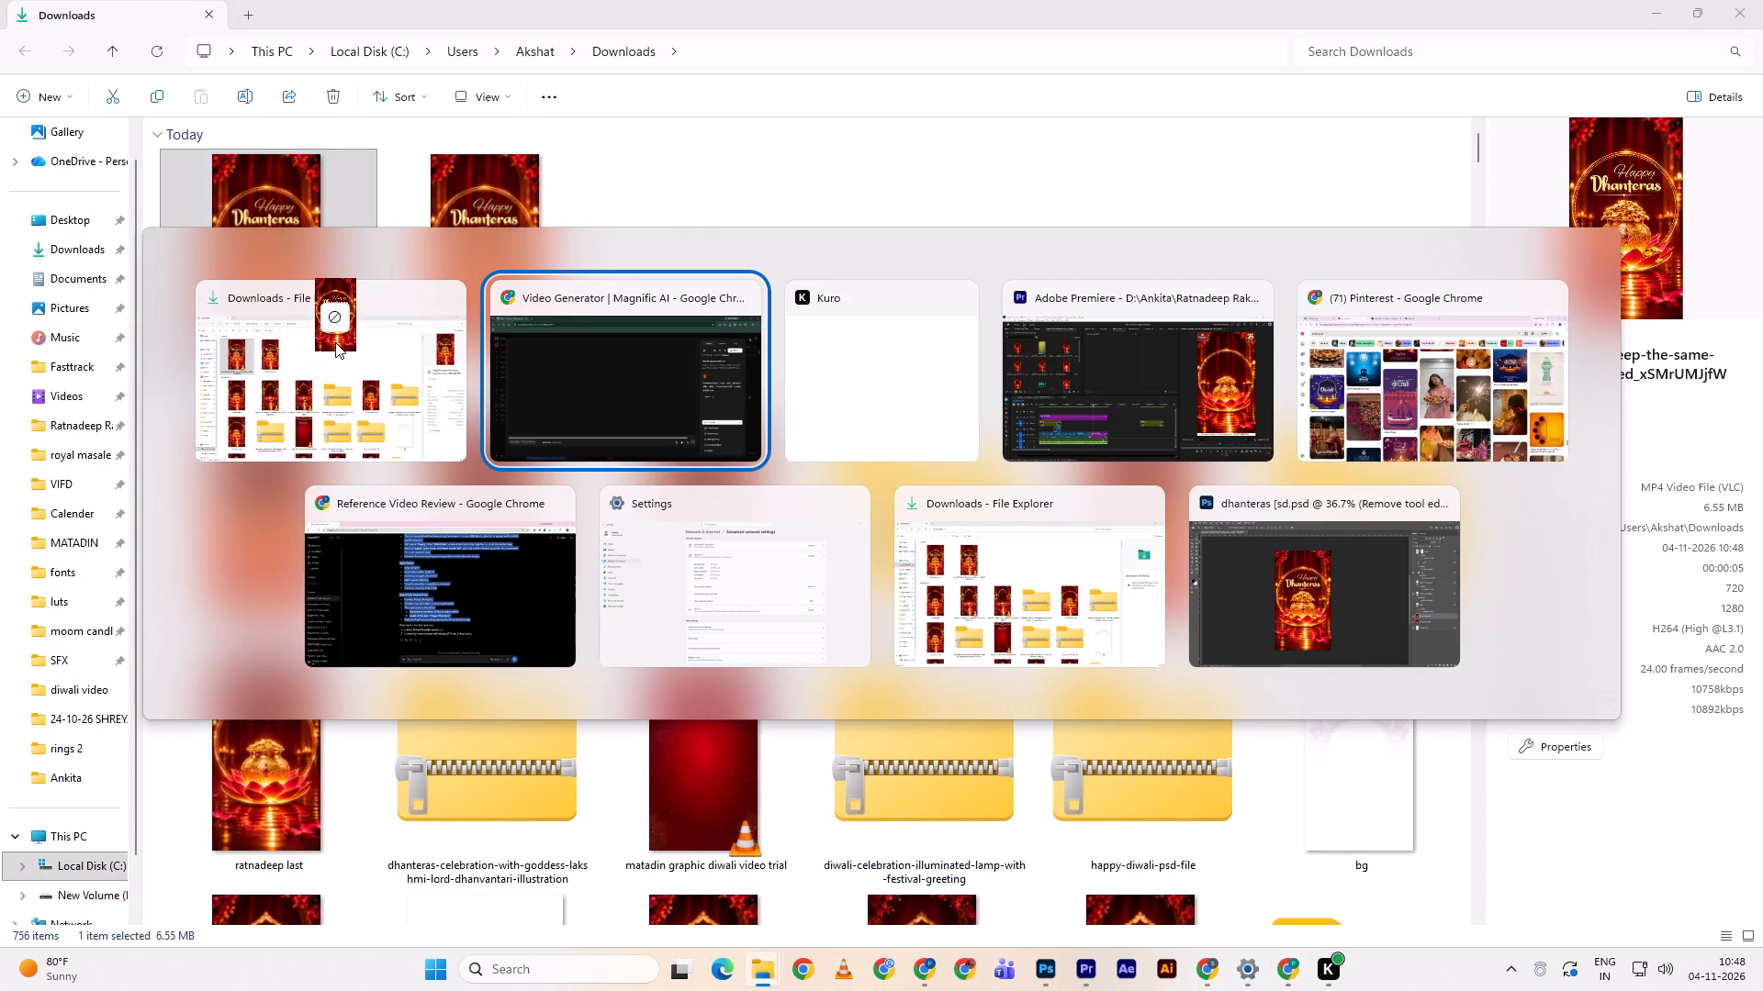
key(alt+Tab)
drag(335, 342, 283, 365)
key(alt+Tab)
Place the imported clip in the sequence on Video 1 with its audio on A1, in the empty space at about 30 seconds.
drag(419, 335, 710, 794)
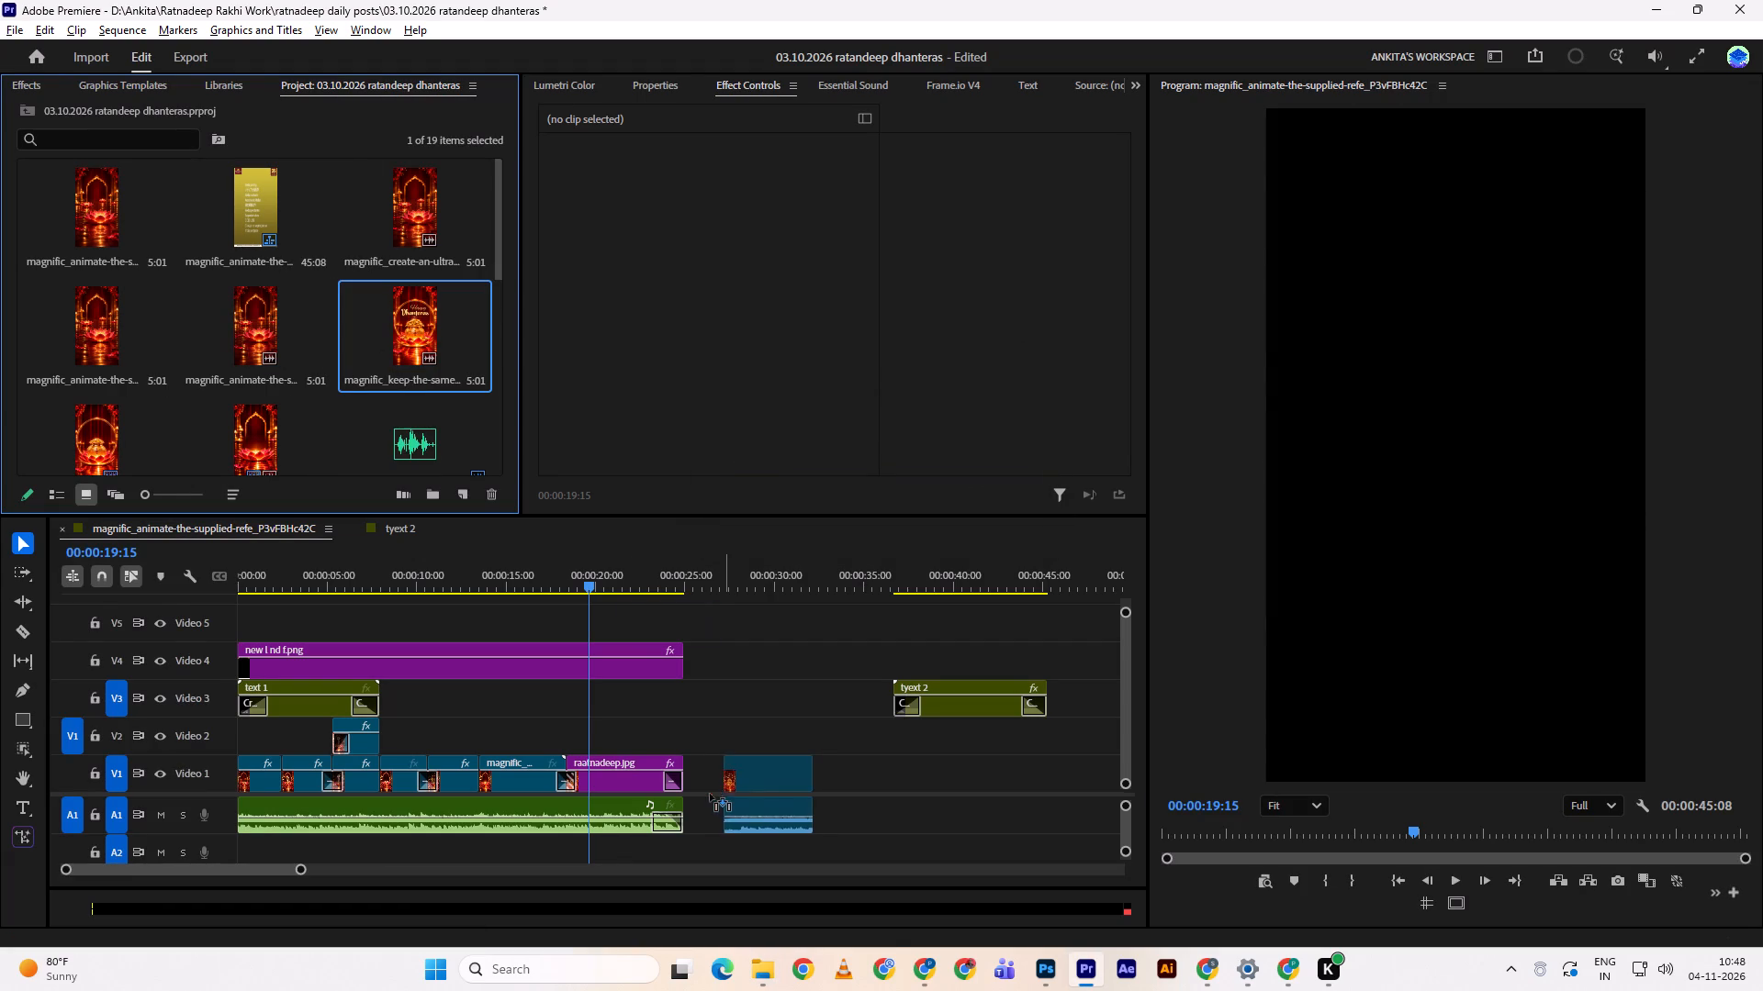
drag(710, 794, 567, 779)
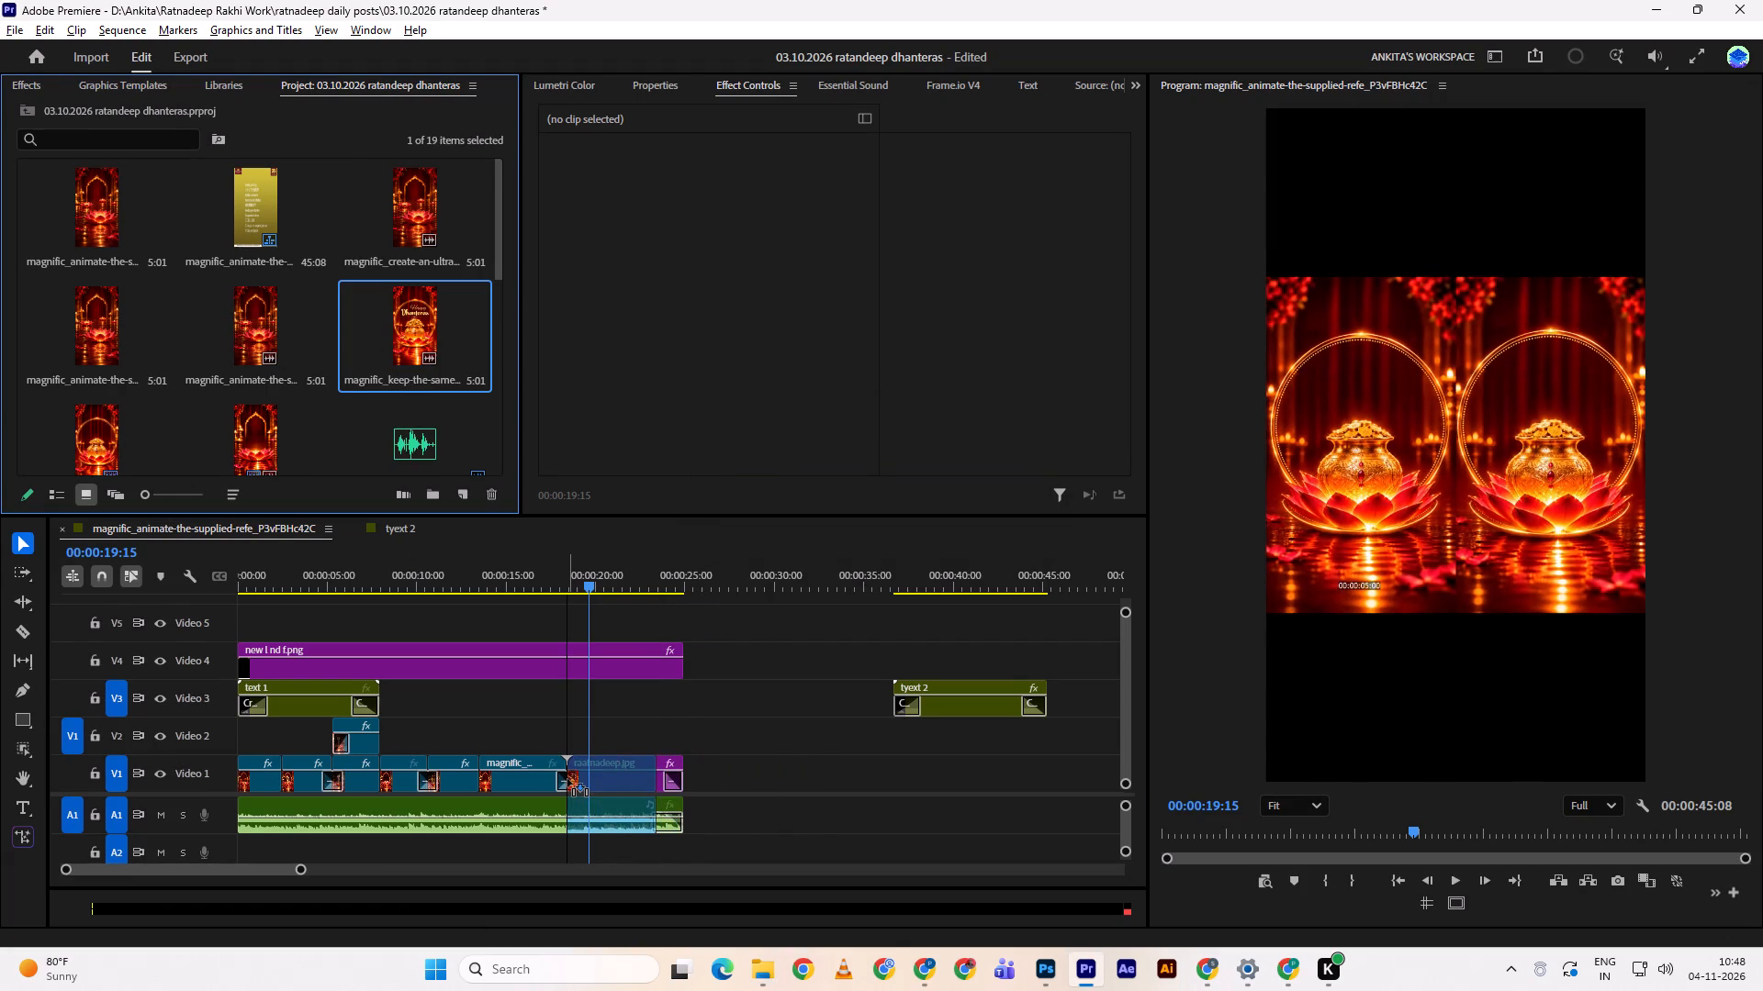
drag(567, 779, 704, 747)
click(704, 747)
drag(589, 578, 567, 586)
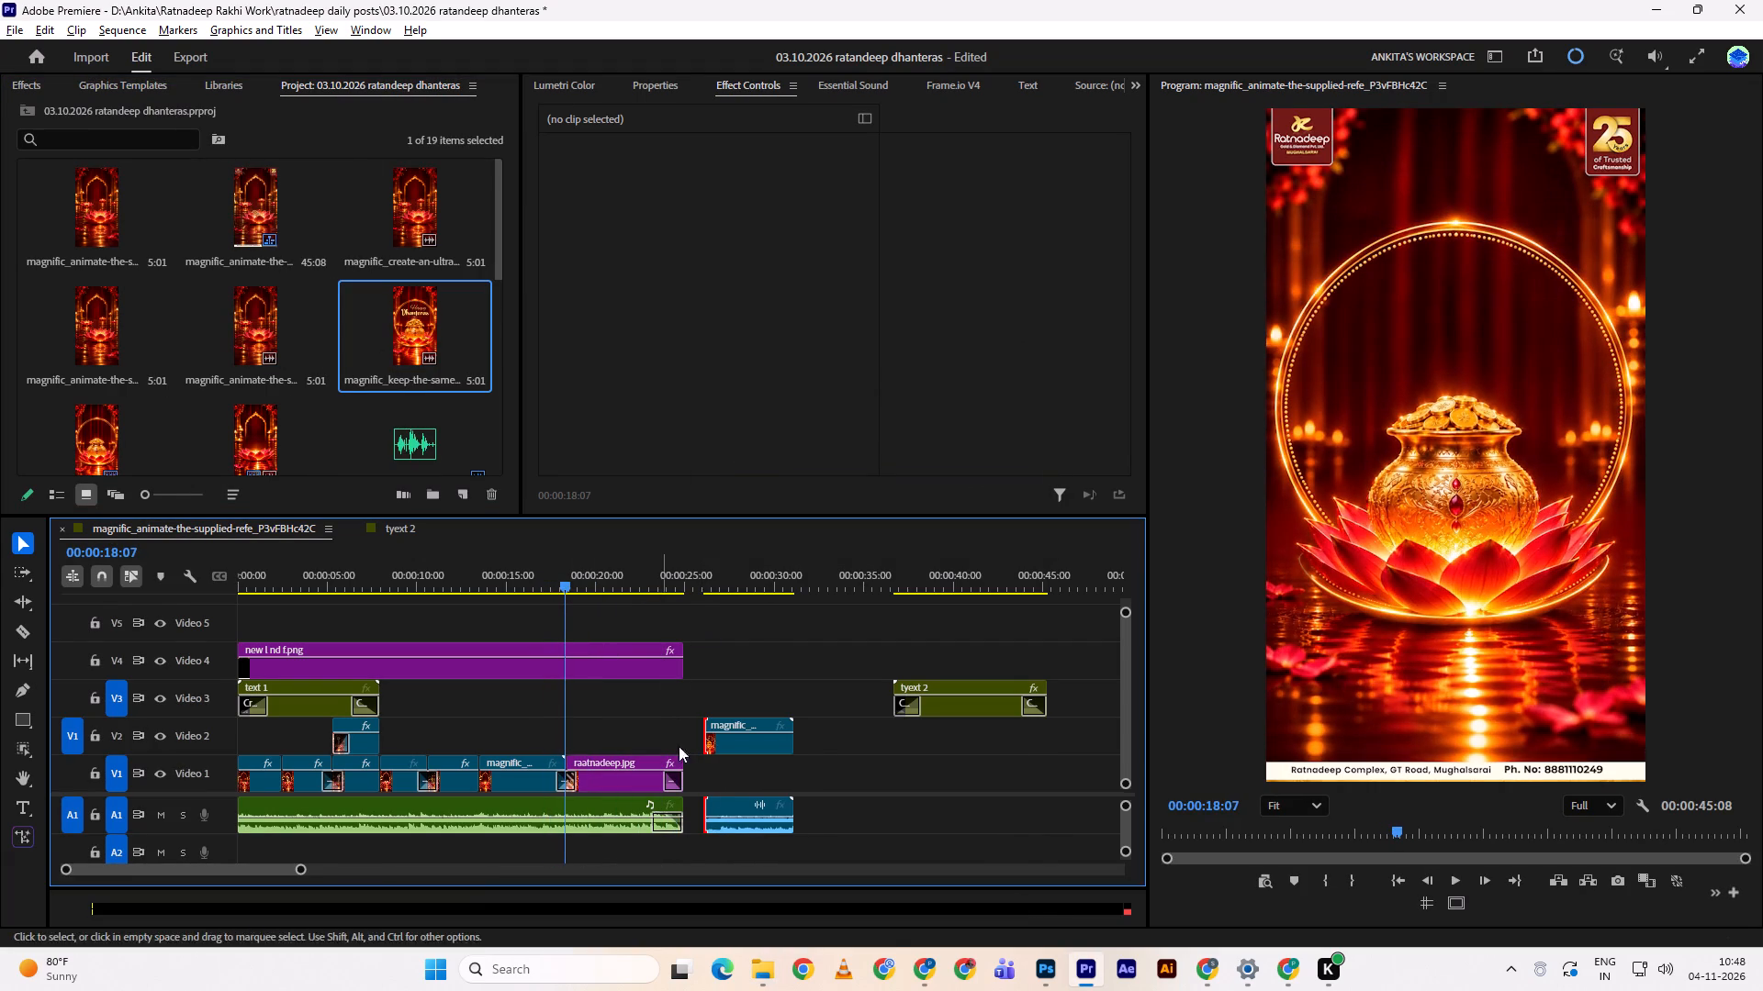
drag(732, 744, 595, 762)
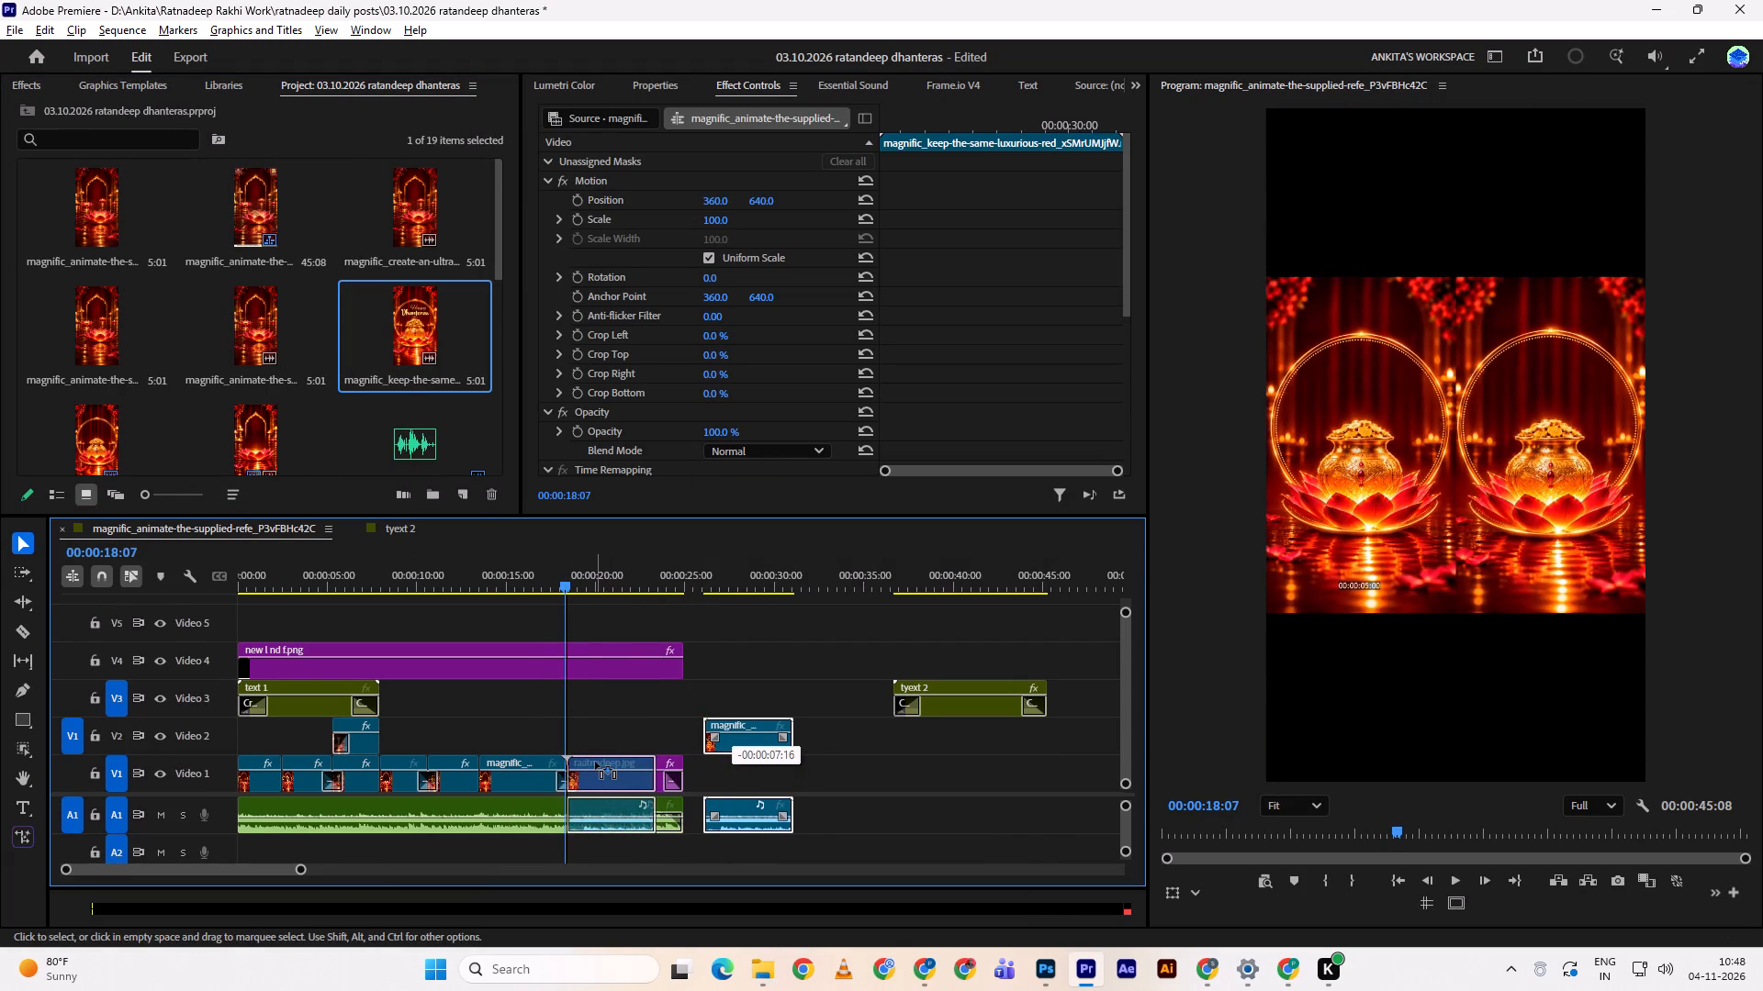
drag(595, 762, 803, 770)
click(823, 730)
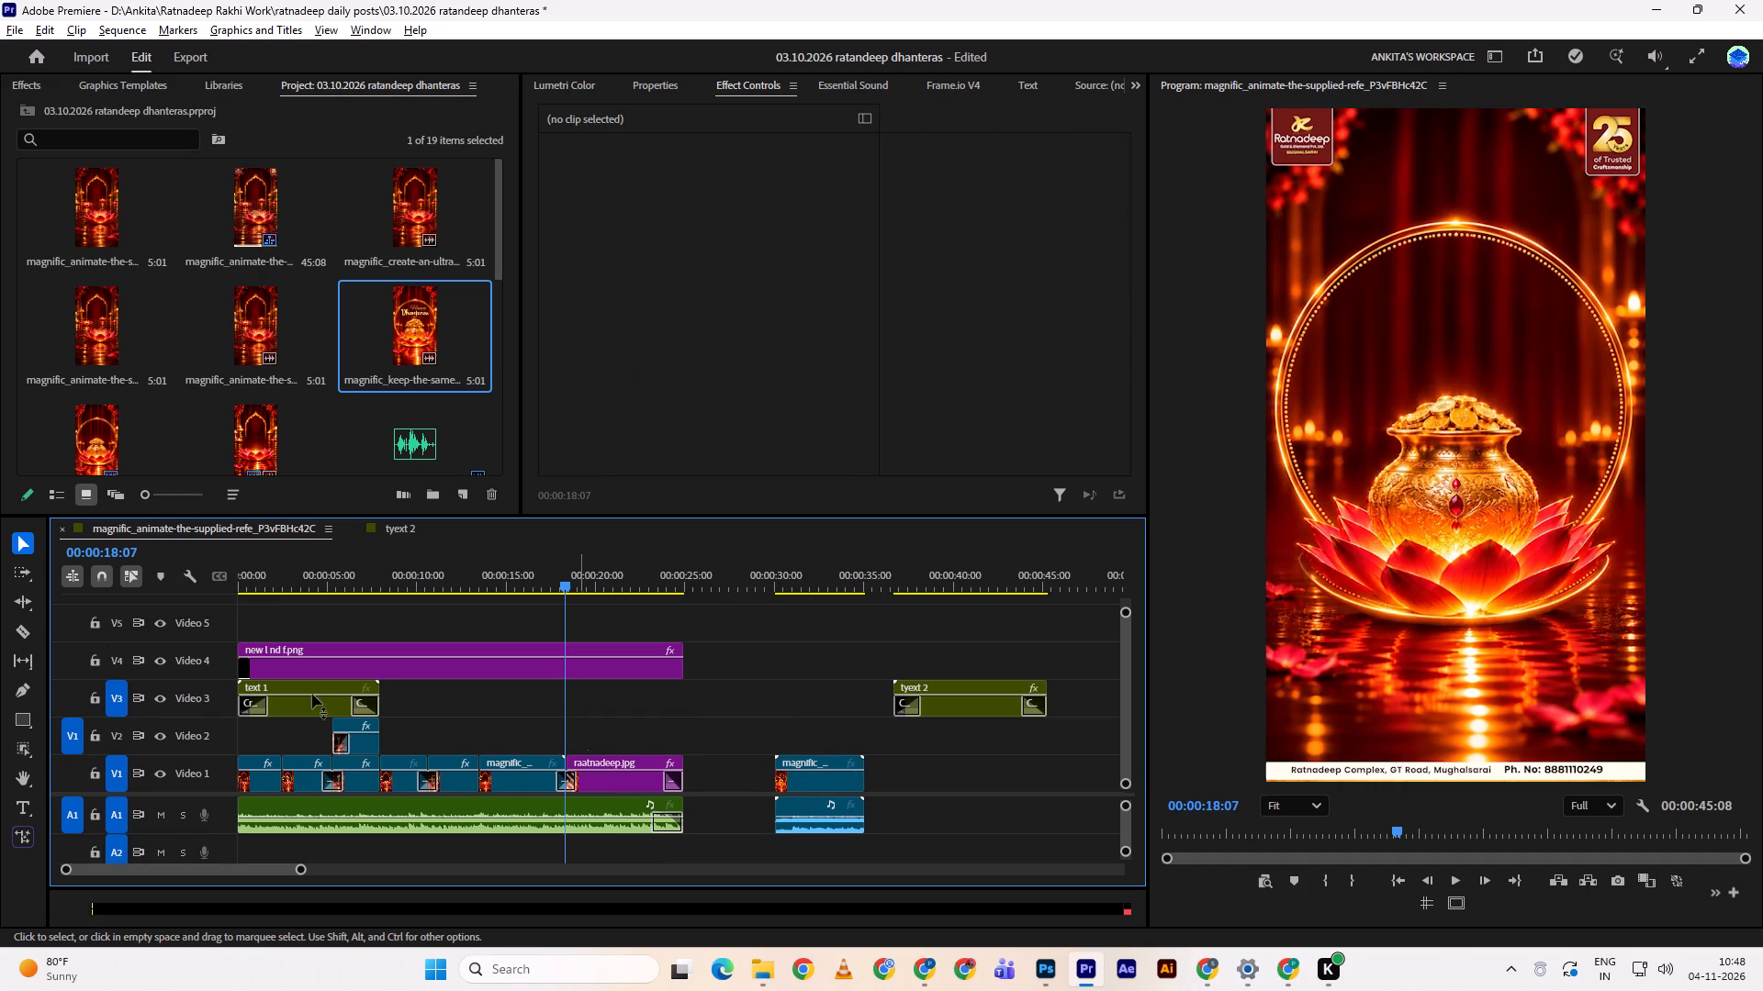
Turn off linked selection and move only the new clip's video over the start of raatnadeep.jpg on Video 1.
click(128, 578)
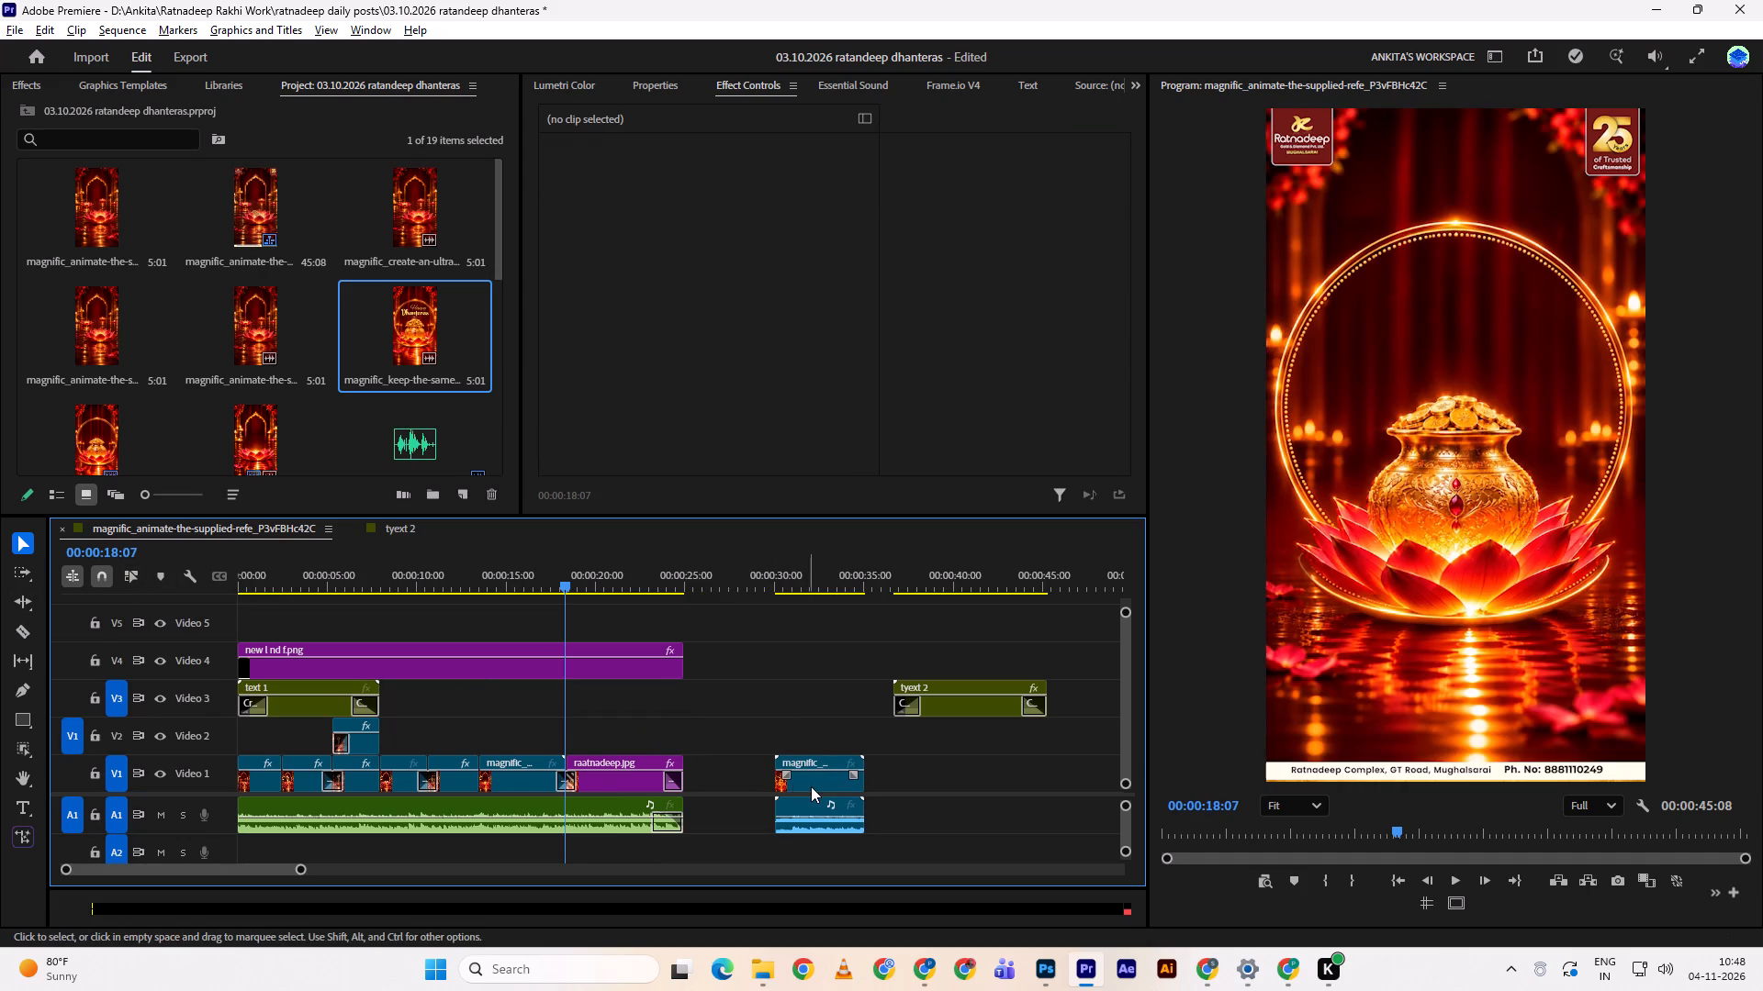
drag(811, 786, 604, 767)
click(560, 571)
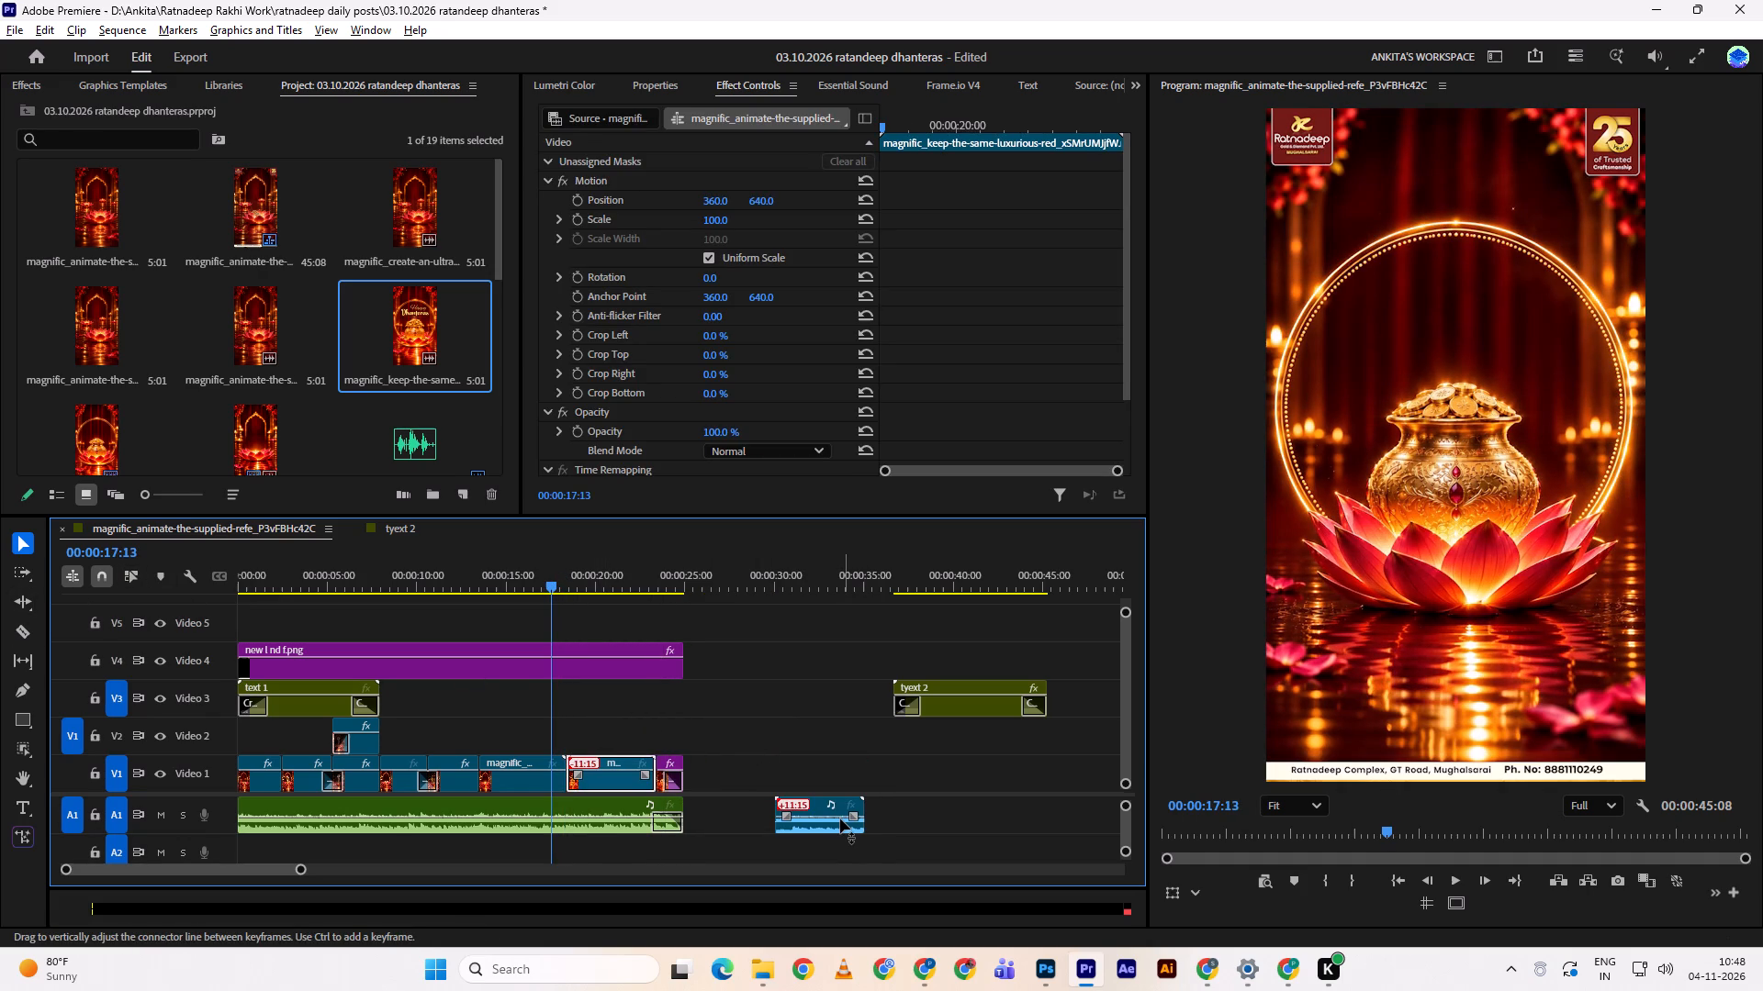
Delete the new clip's separated audio from A1 and play back the new cut.
click(840, 818)
key(d)
key(space)
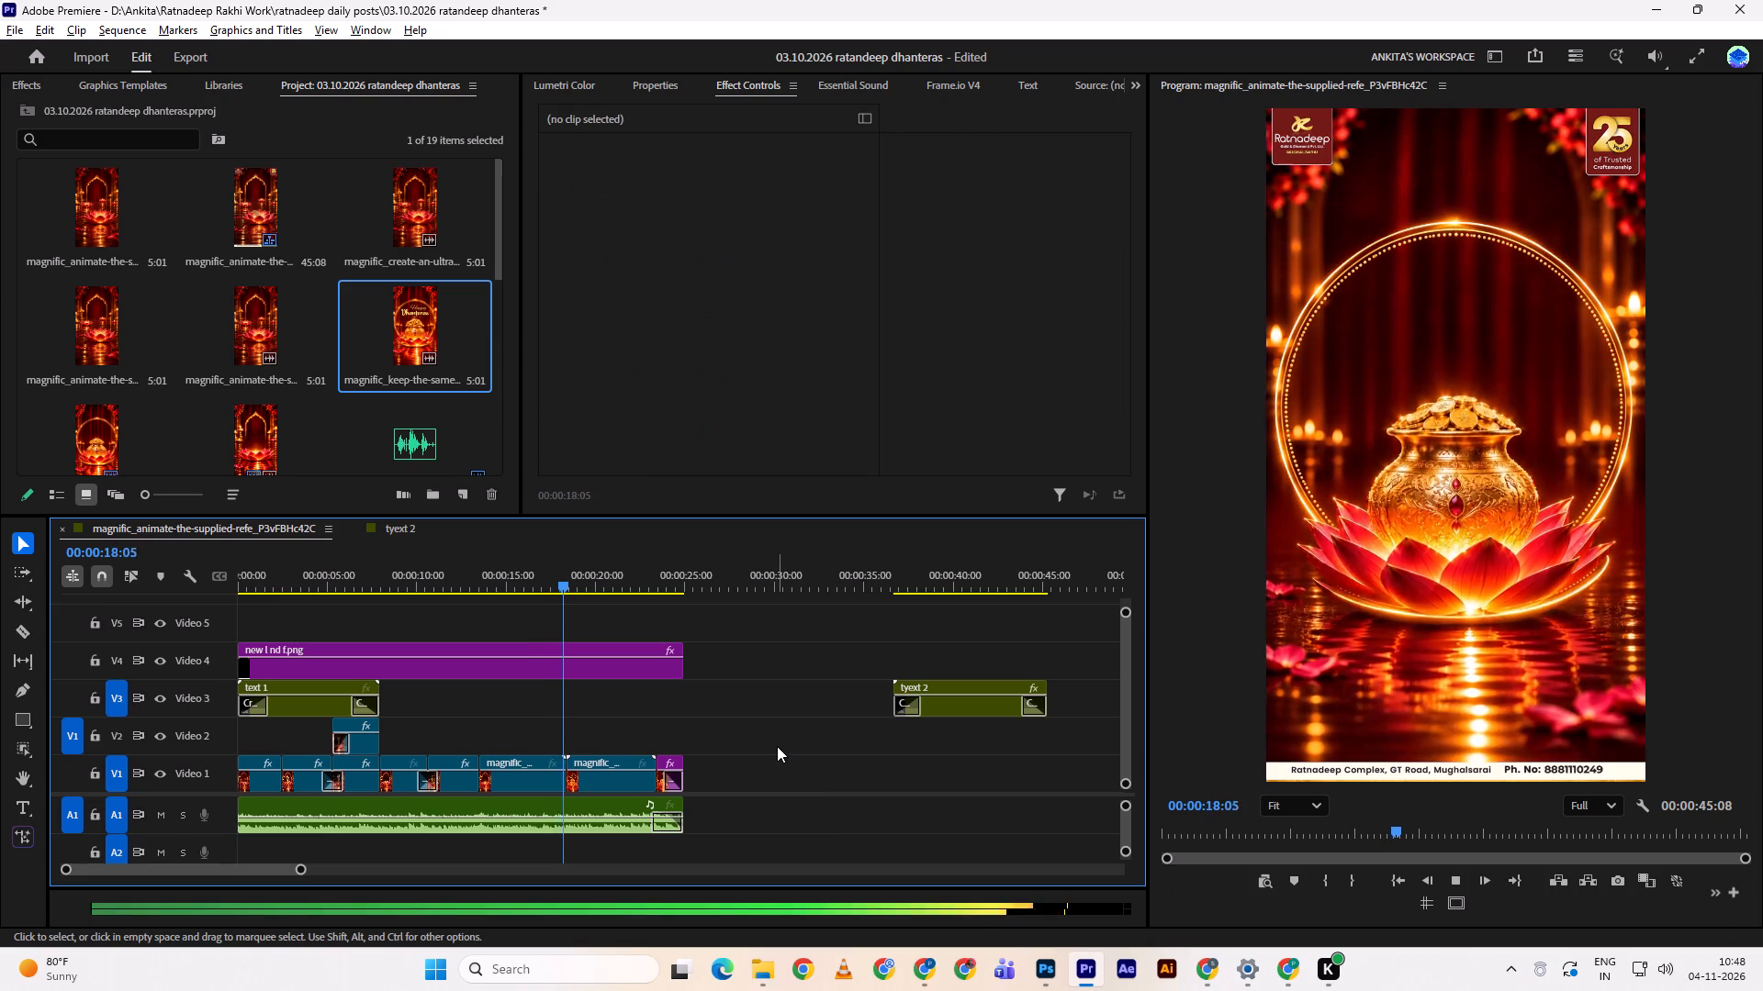
key(space)
Delete the remaining piece of raatnadeep.jpg after the new clip on Video 1.
click(664, 761)
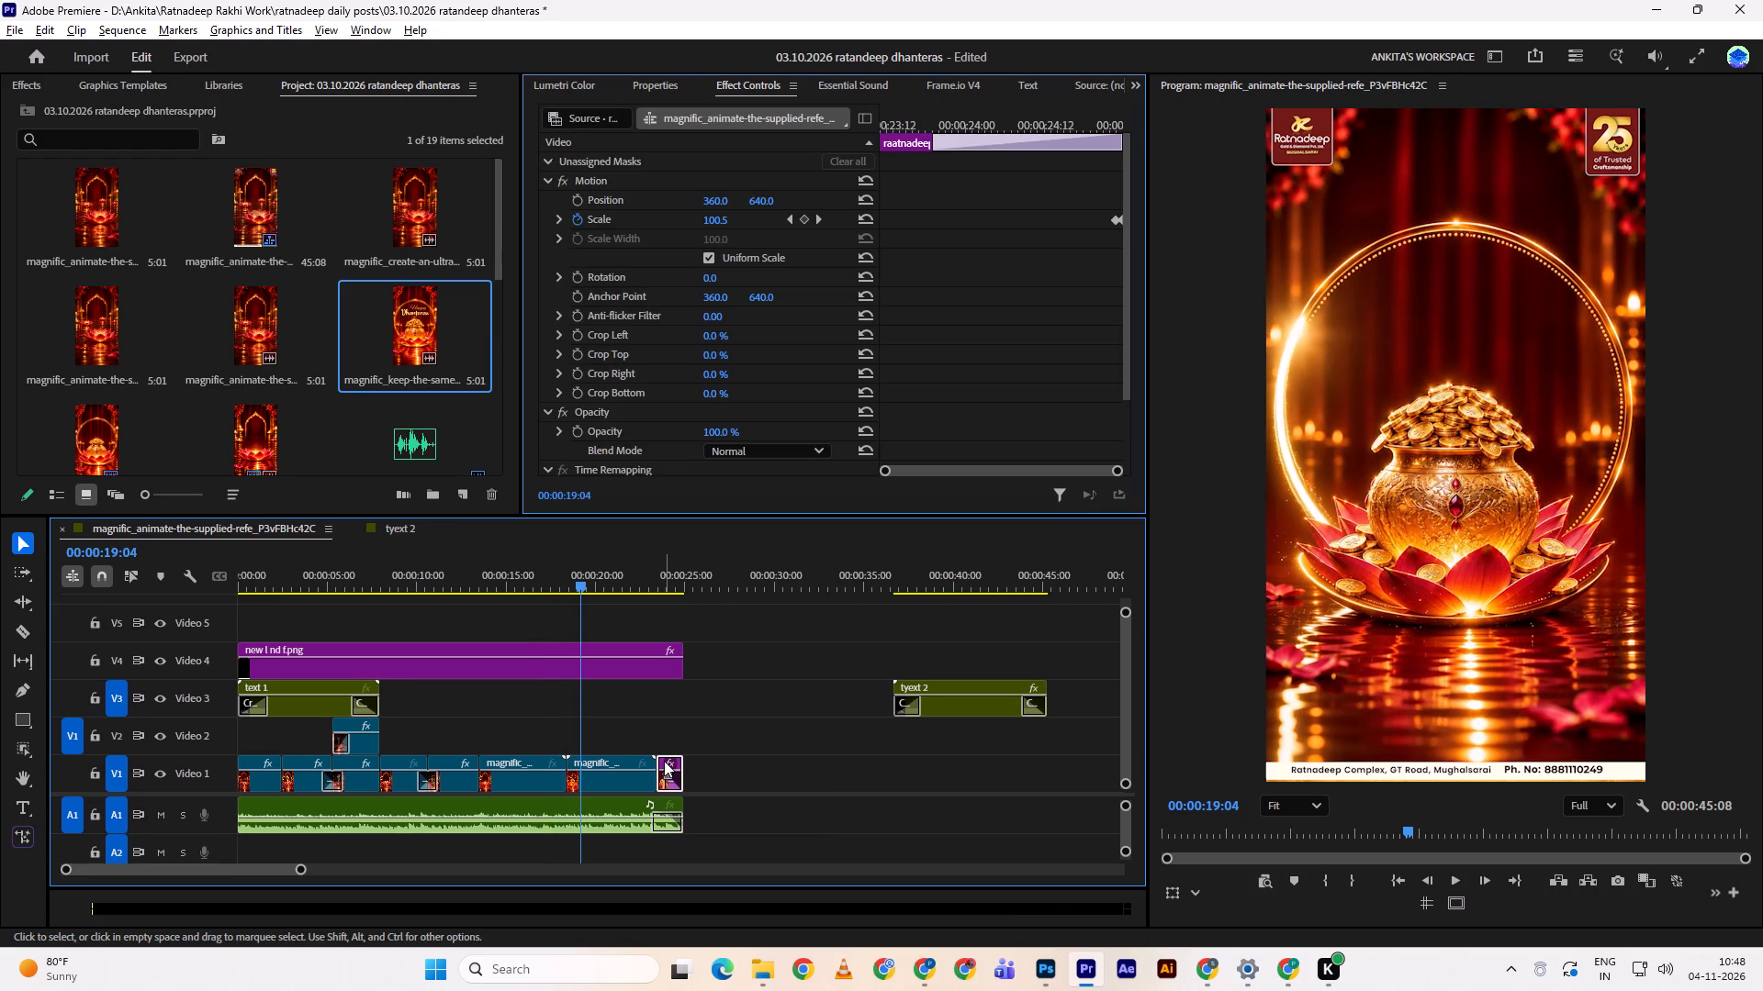
key(d)
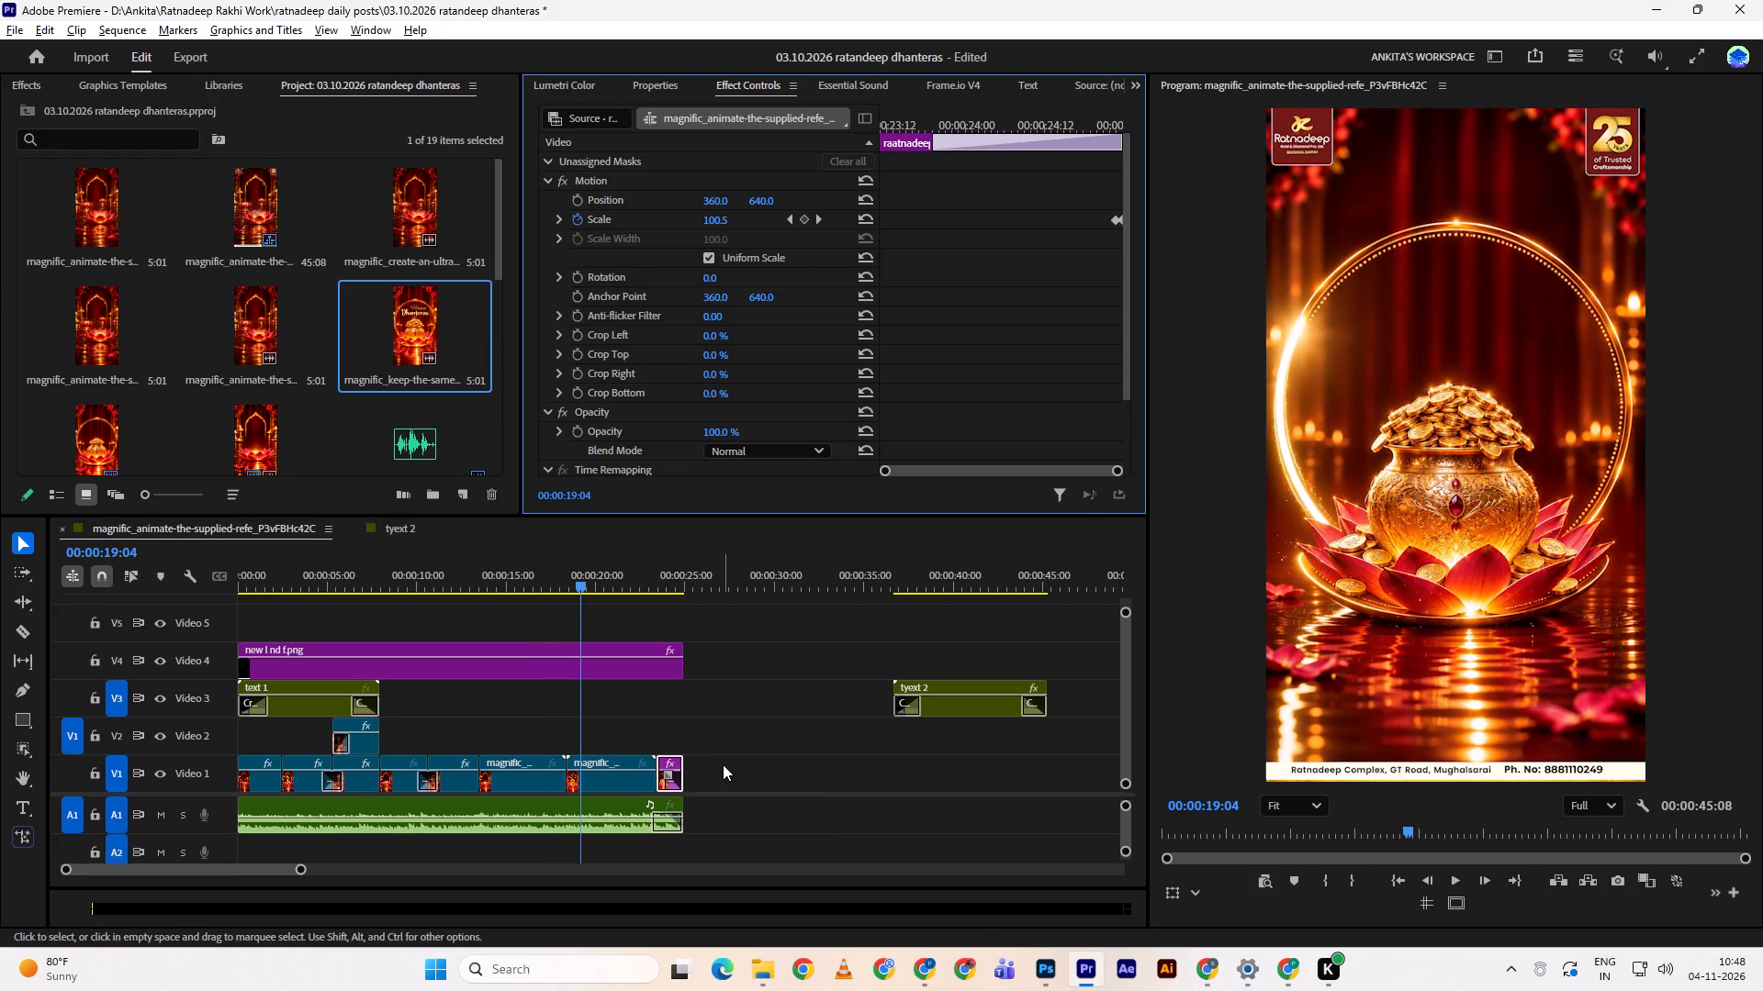
key(d)
click(730, 758)
click(672, 782)
key(d)
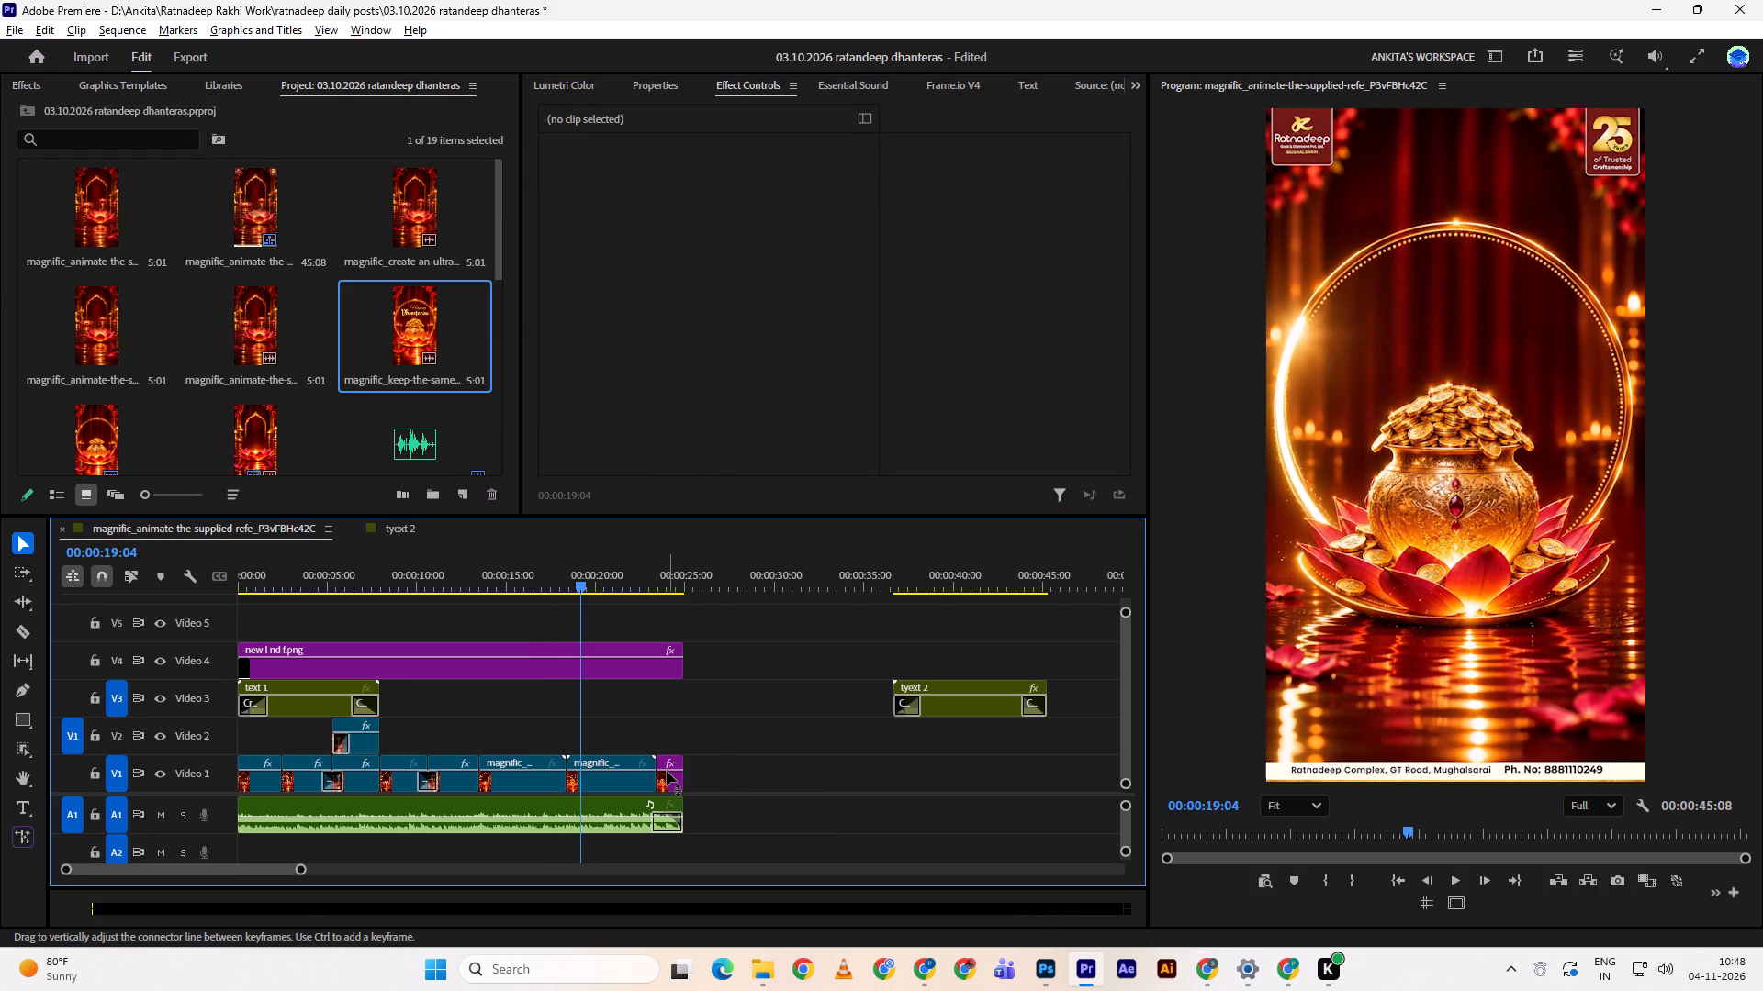
click(667, 771)
key(d)
Play and scrub the join between the last two Video 1 clips at about 18 seconds to check for a flash frame.
key(space)
drag(563, 576, 553, 571)
click(553, 571)
key(space)
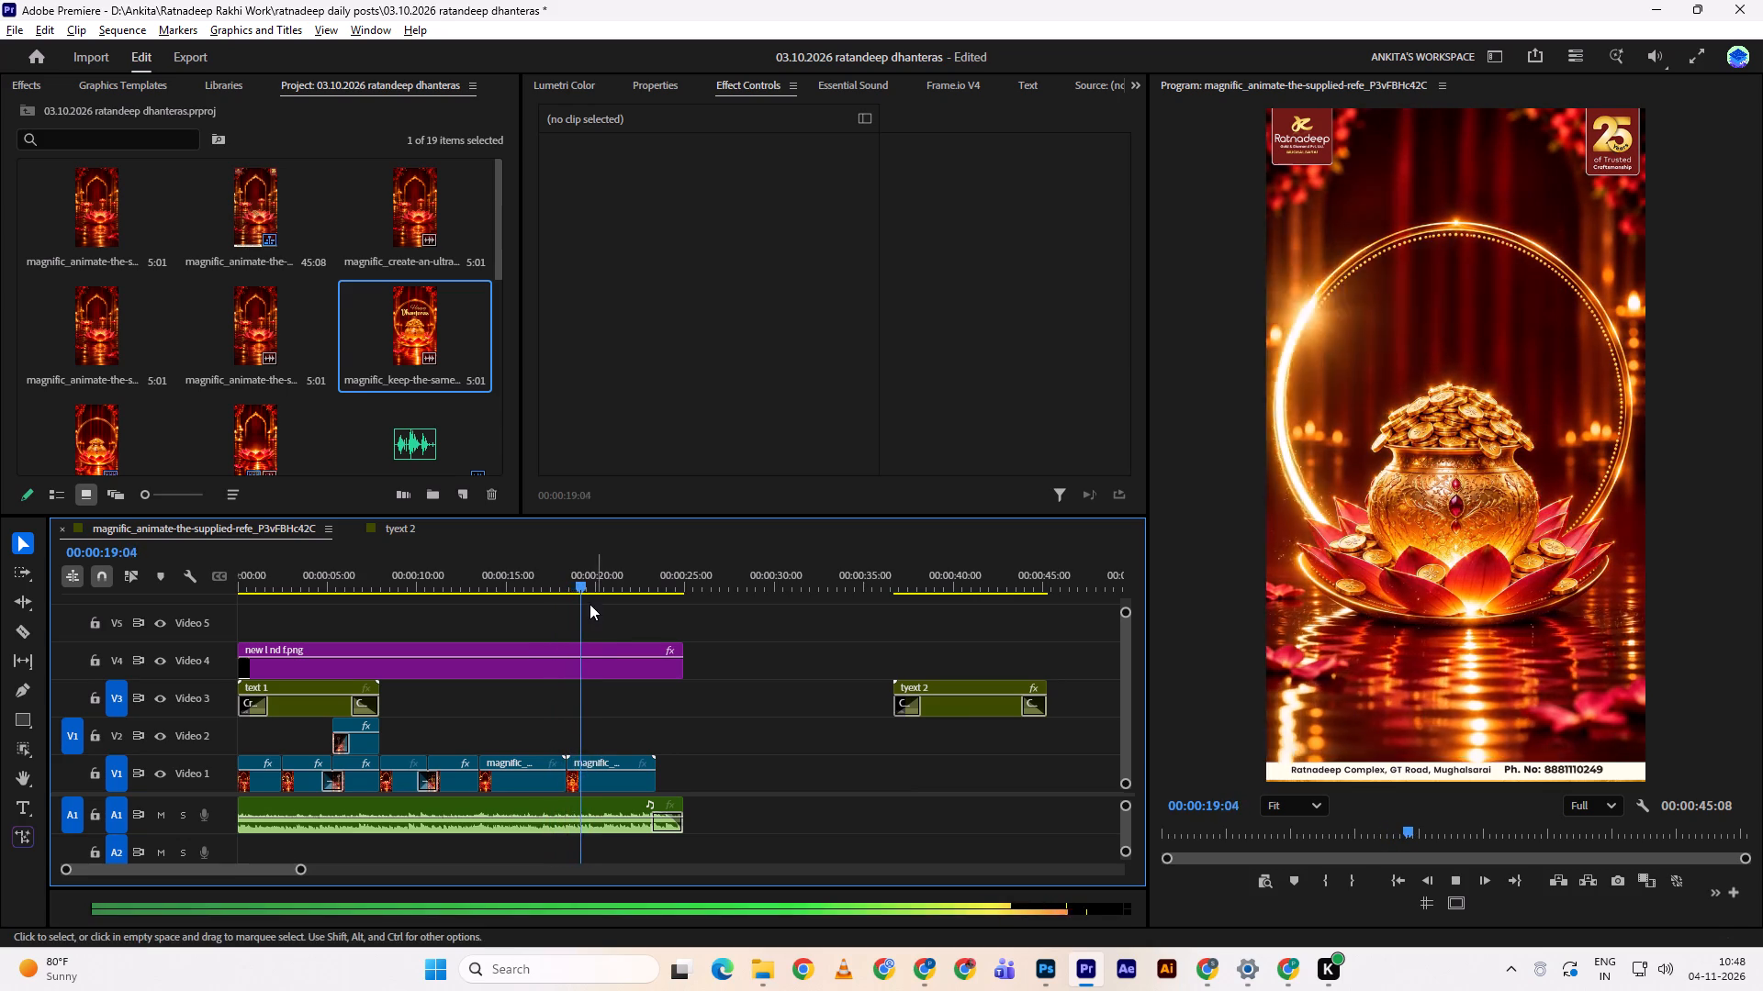
drag(590, 604, 559, 604)
click(559, 604)
drag(564, 601, 546, 595)
drag(561, 562, 556, 570)
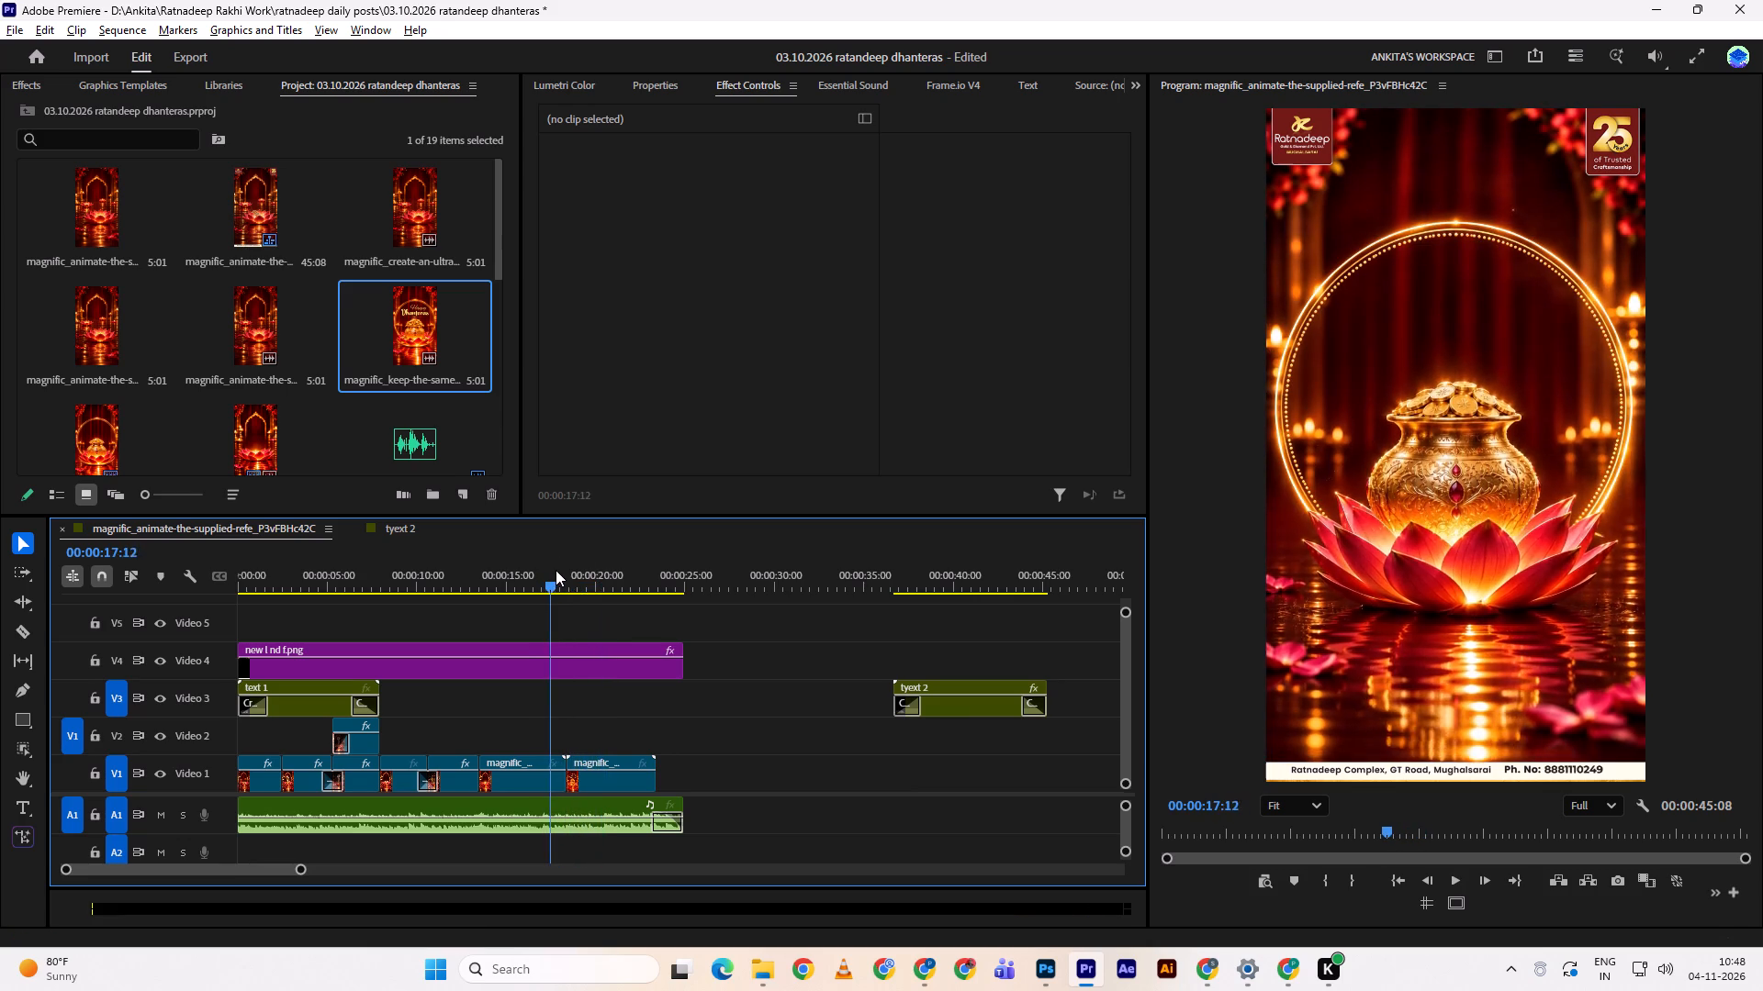
drag(556, 570, 569, 564)
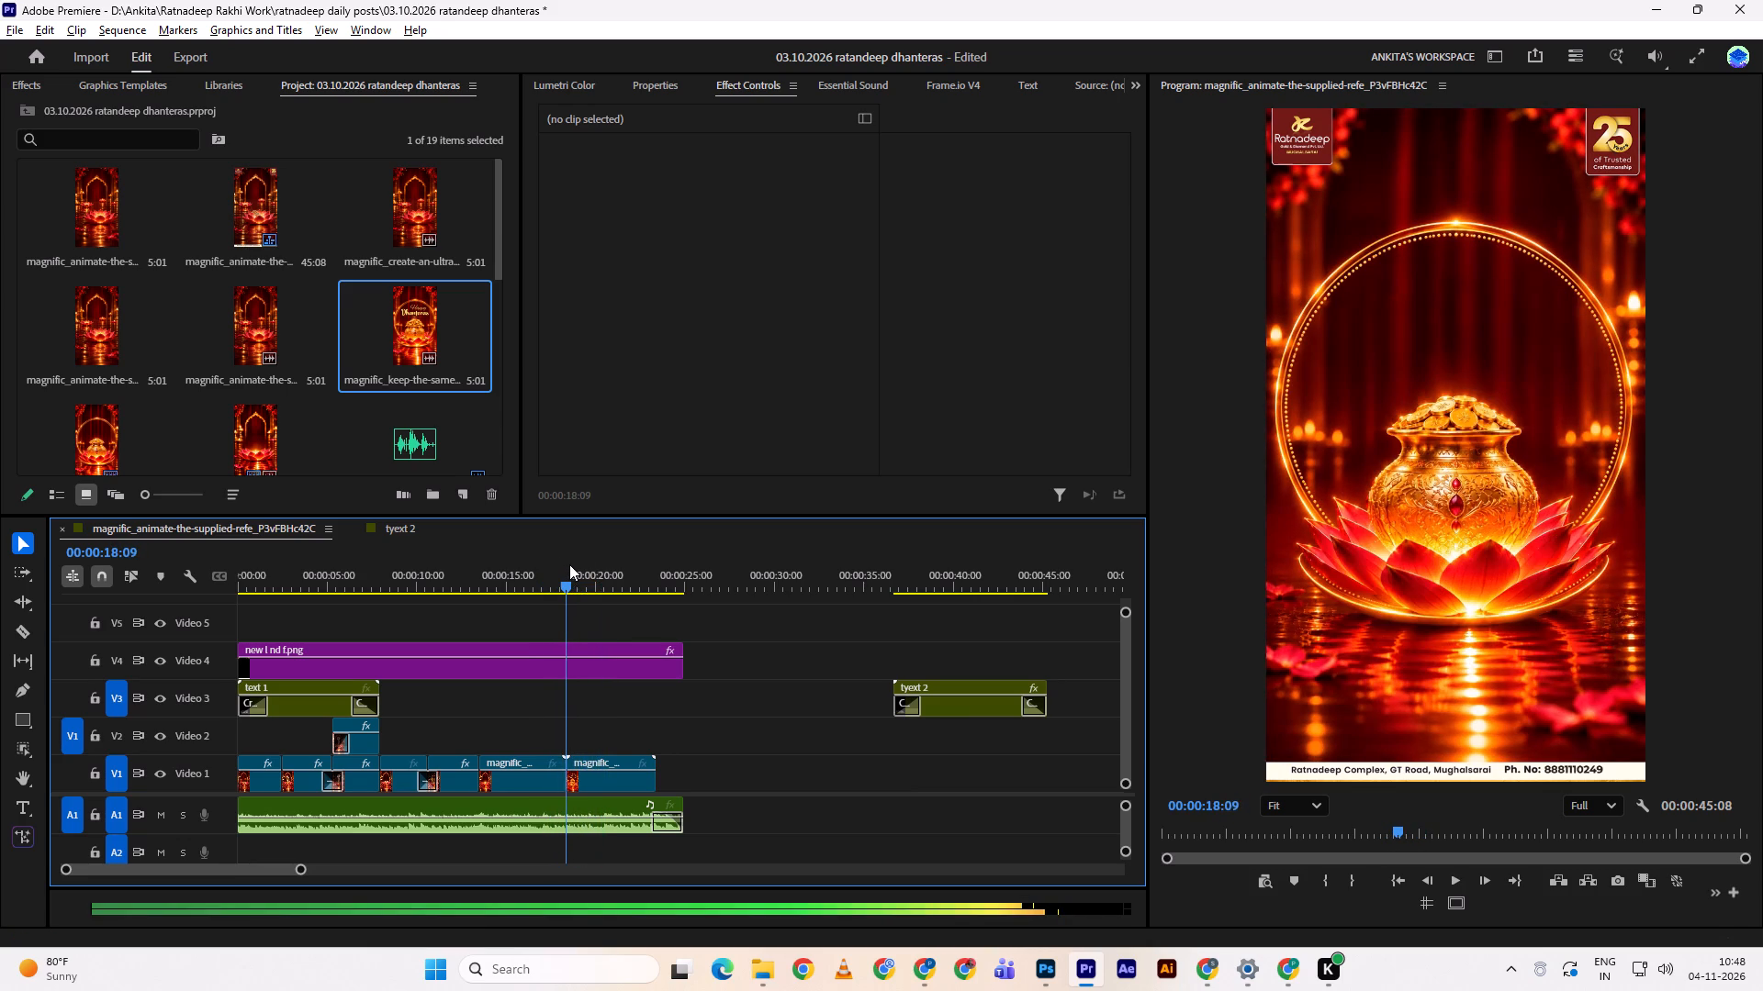
drag(569, 564, 570, 563)
click(570, 563)
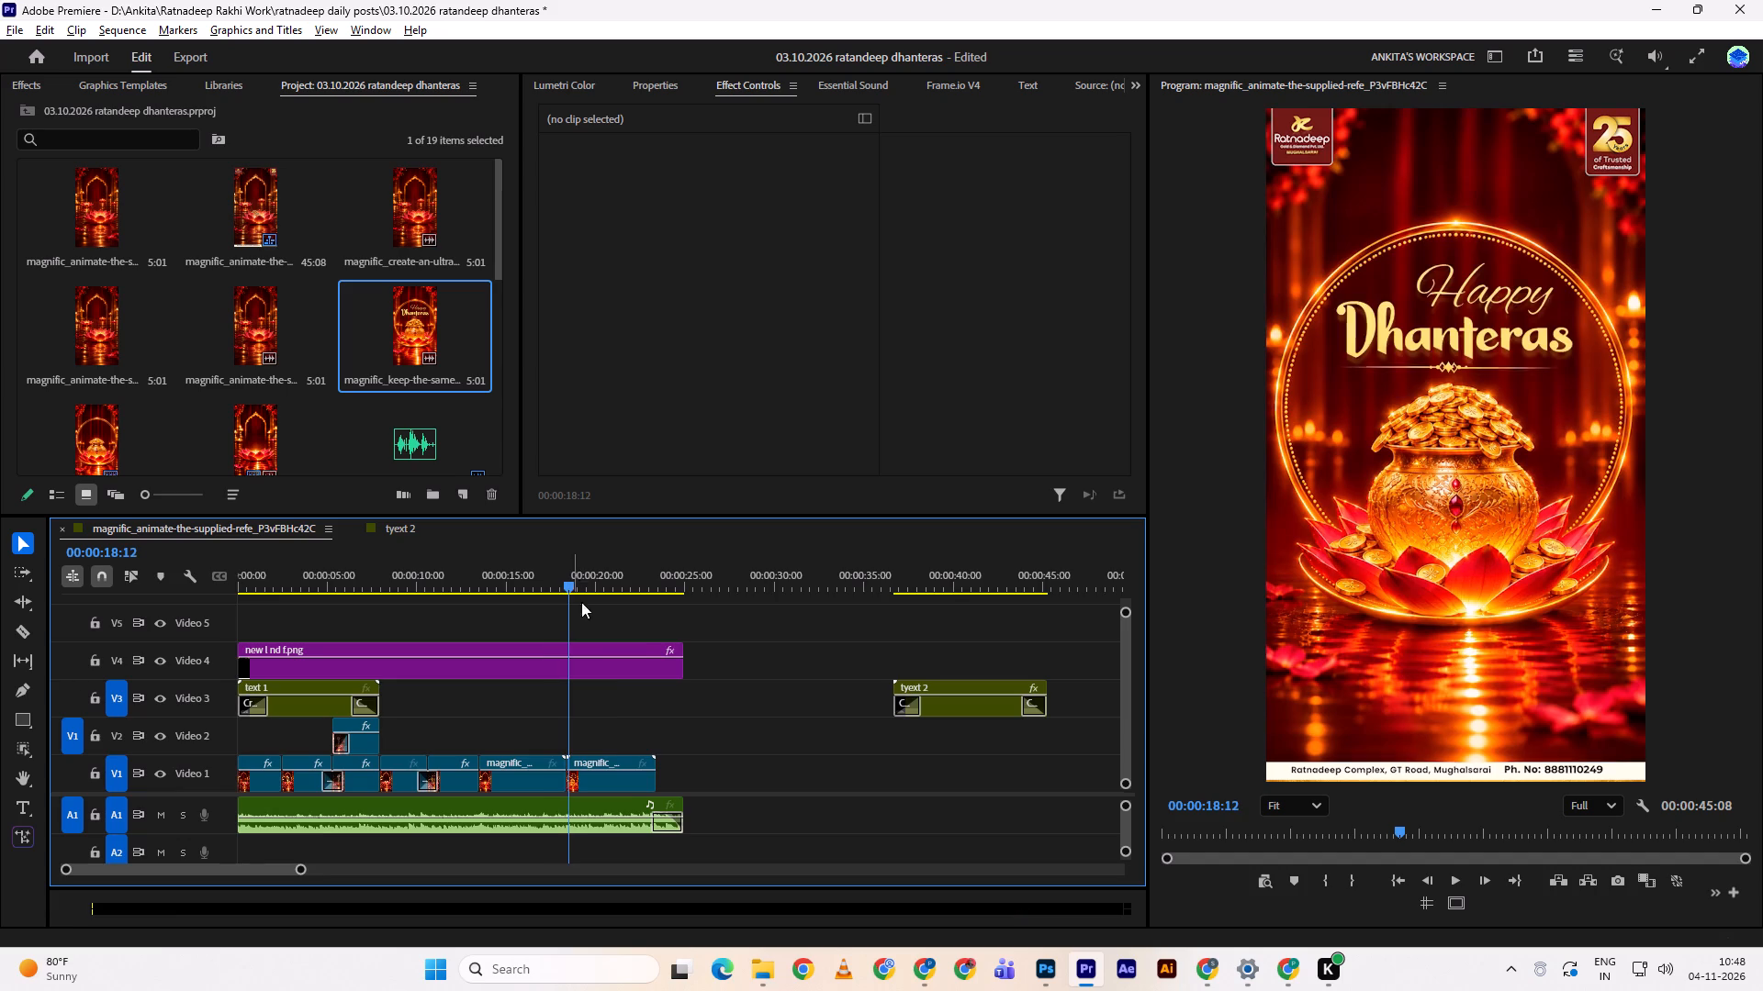
Trim the opening Happy Dhanteras flash off the start of the new clip and keep it tight against the preceding clip.
alt+scroll(610, 693, up, 20)
alt+scroll(610, 693, up, 1)
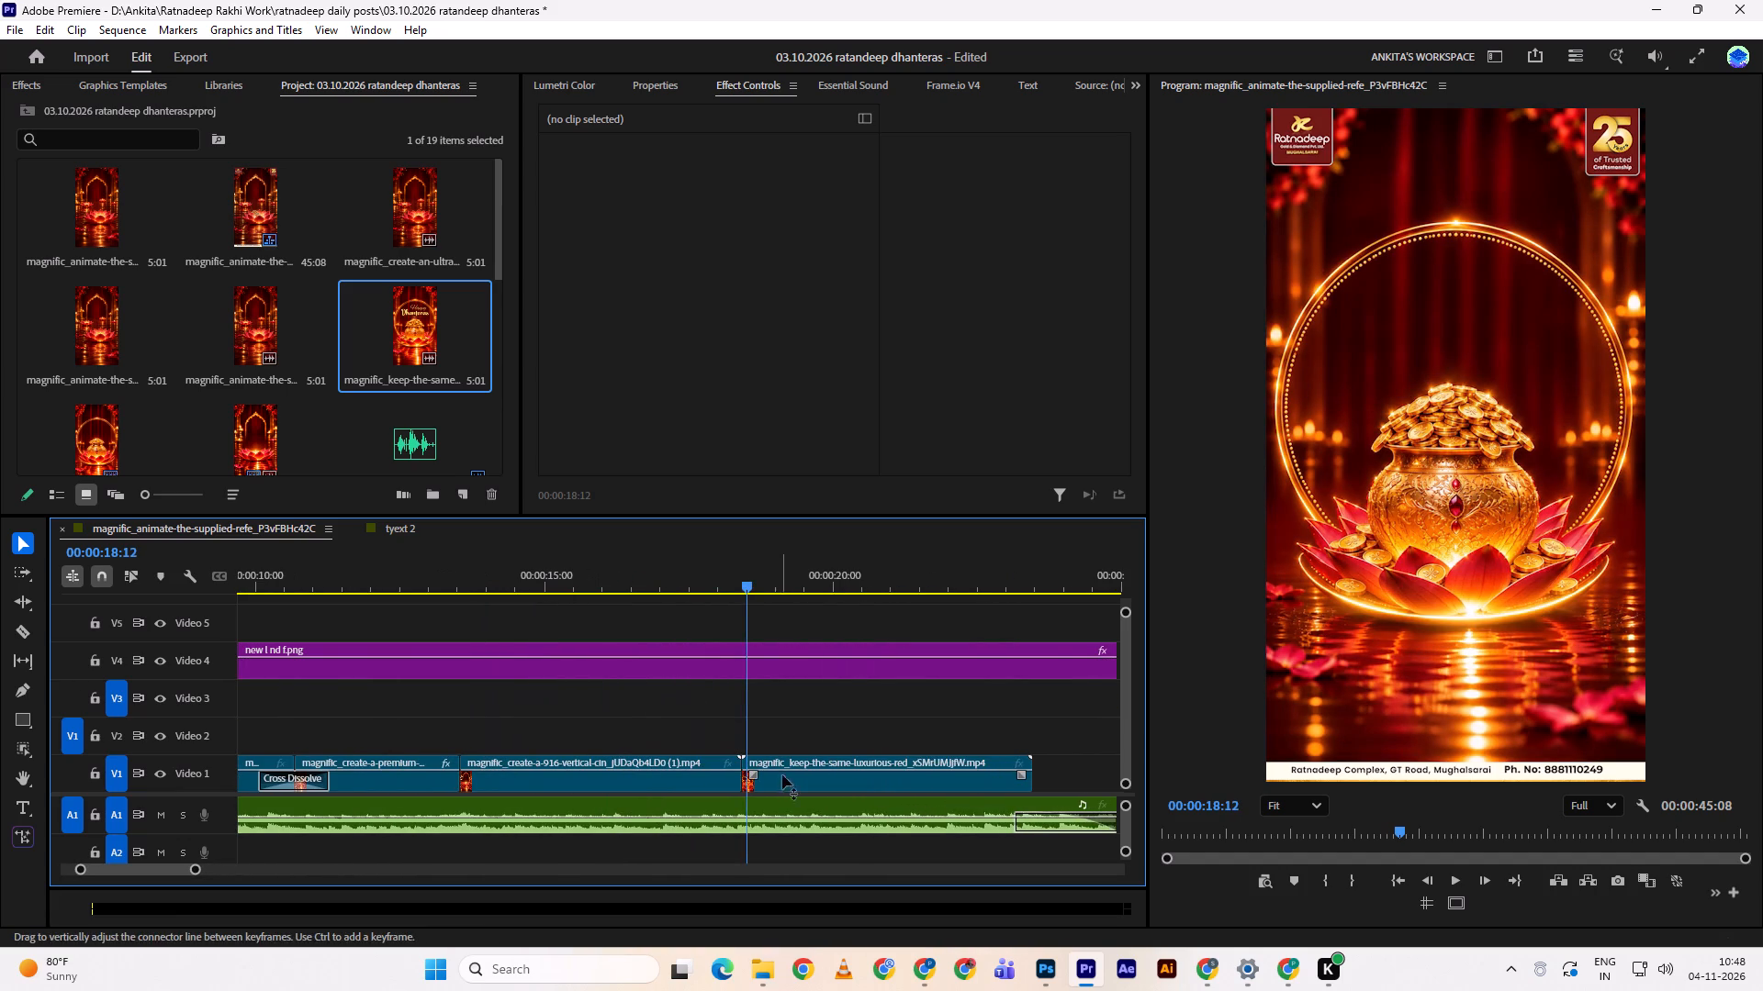
drag(747, 761, 758, 759)
click(773, 787)
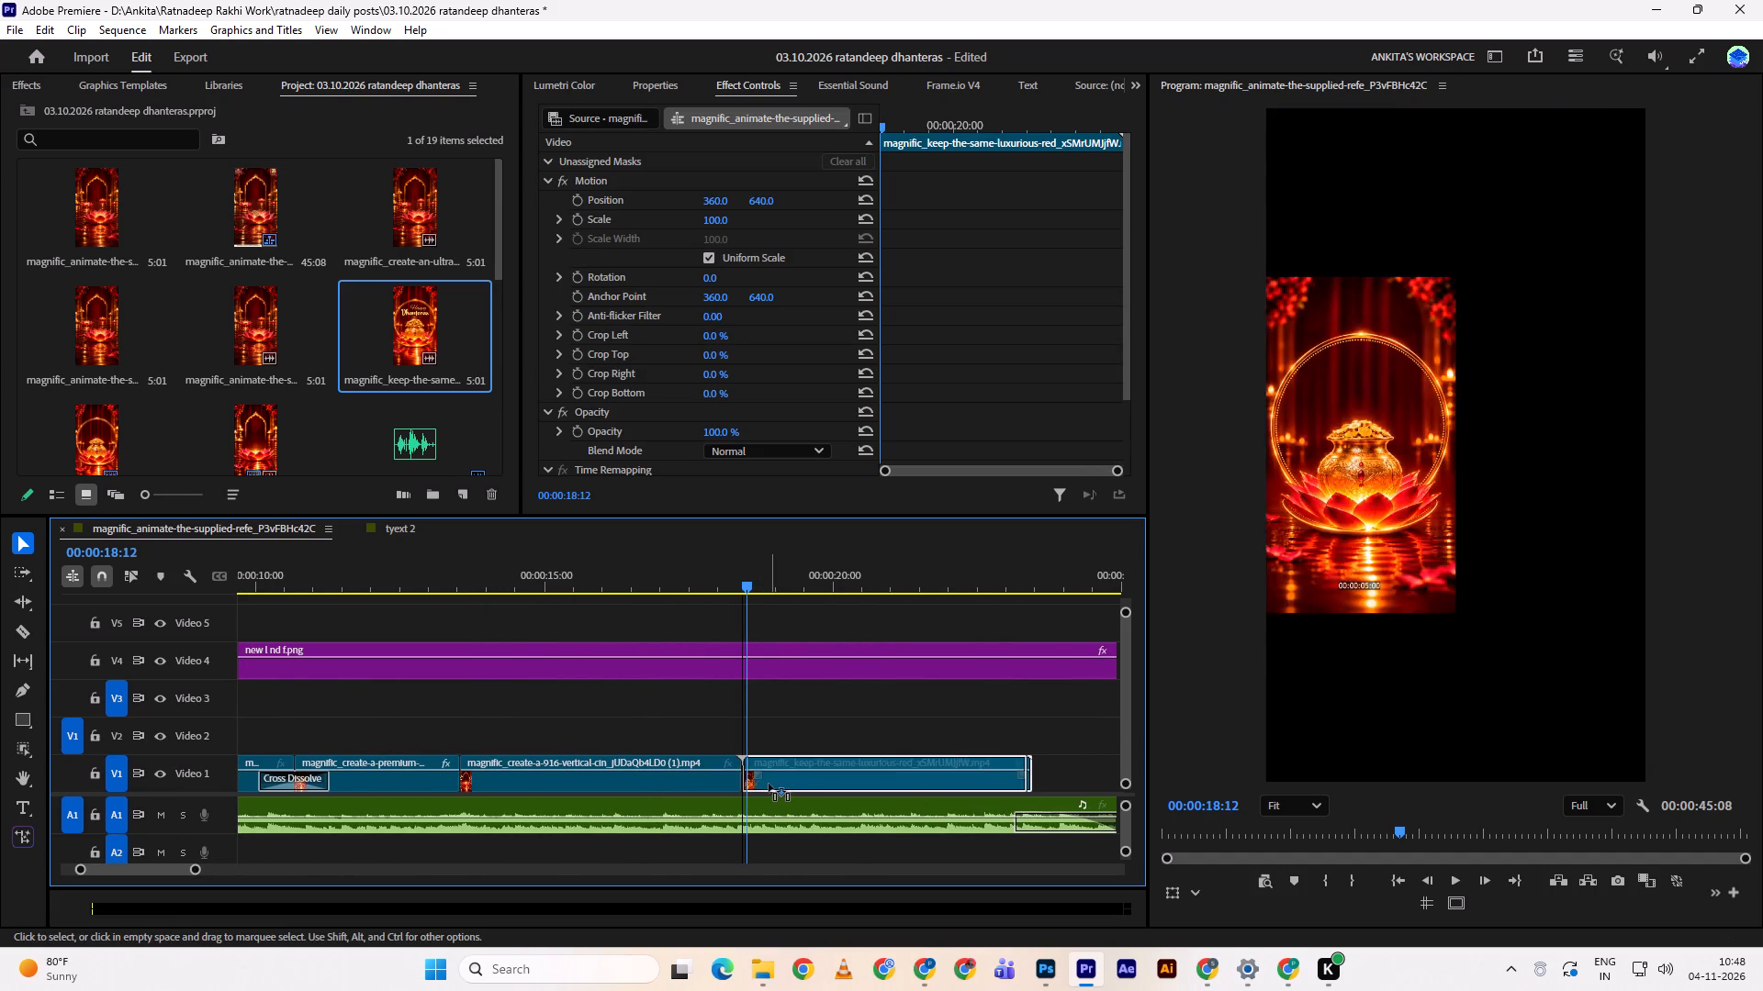
Play the new clip through and trim its end on Video 1 to about 23 seconds.
alt+scroll(719, 707, down, 7)
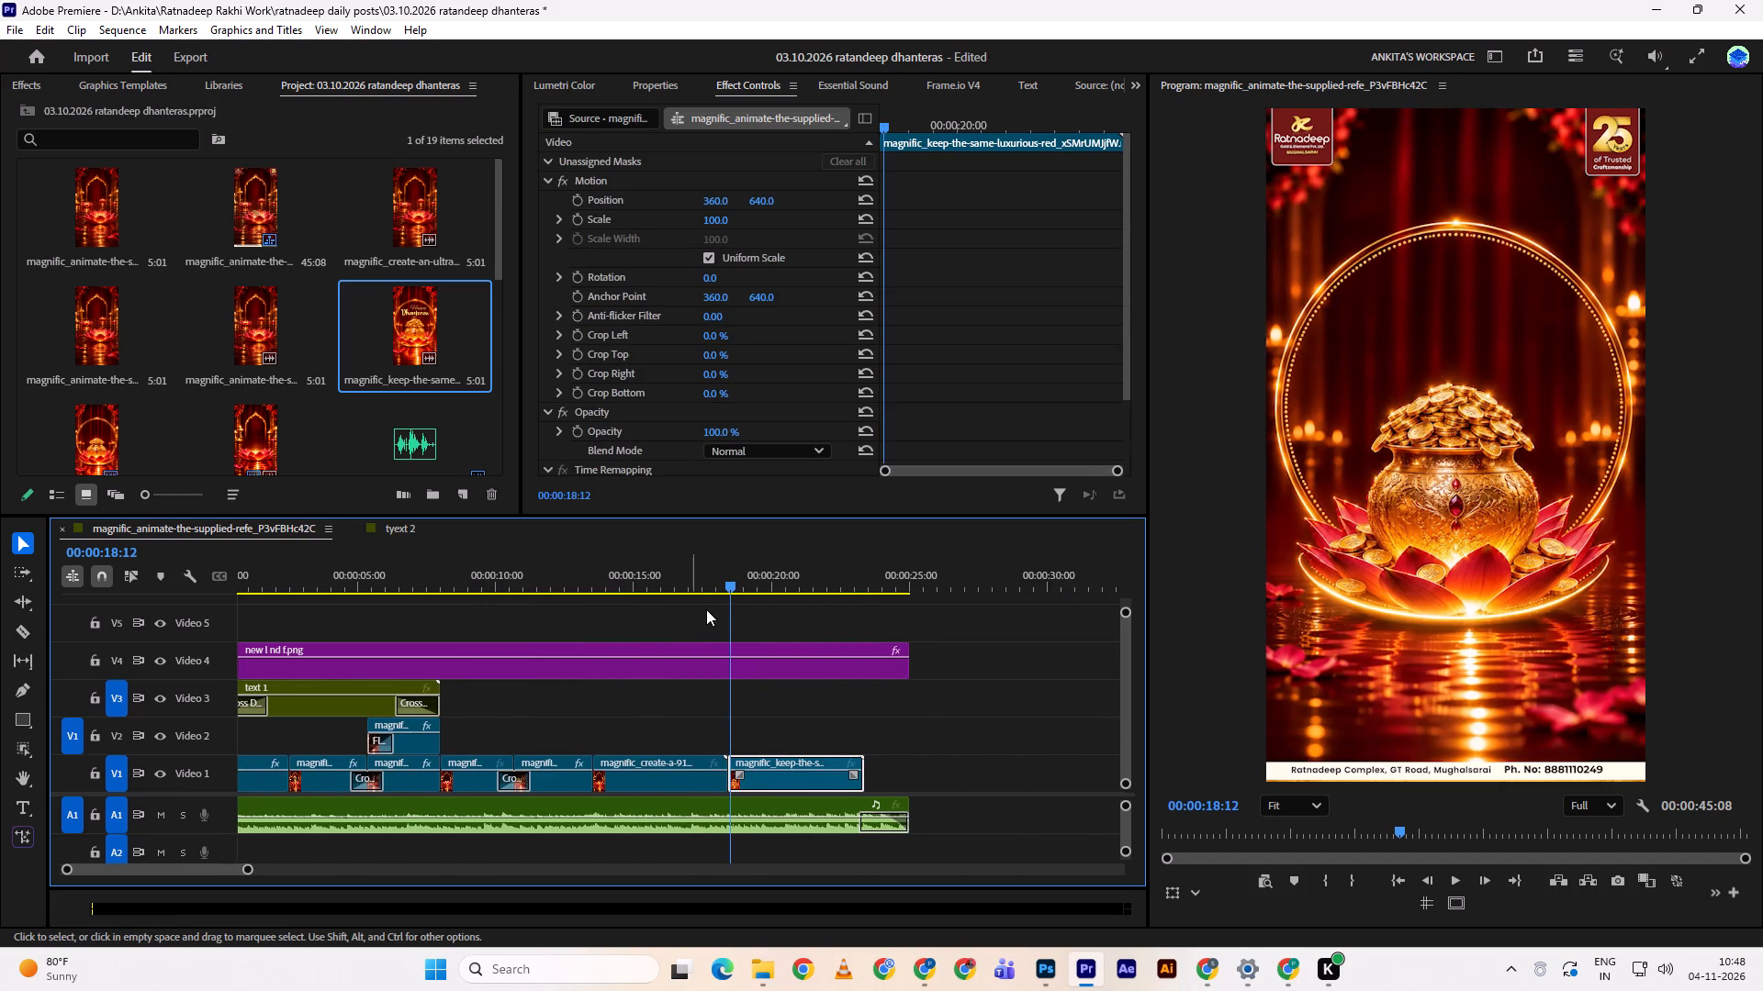
double_click(720, 555)
key(space)
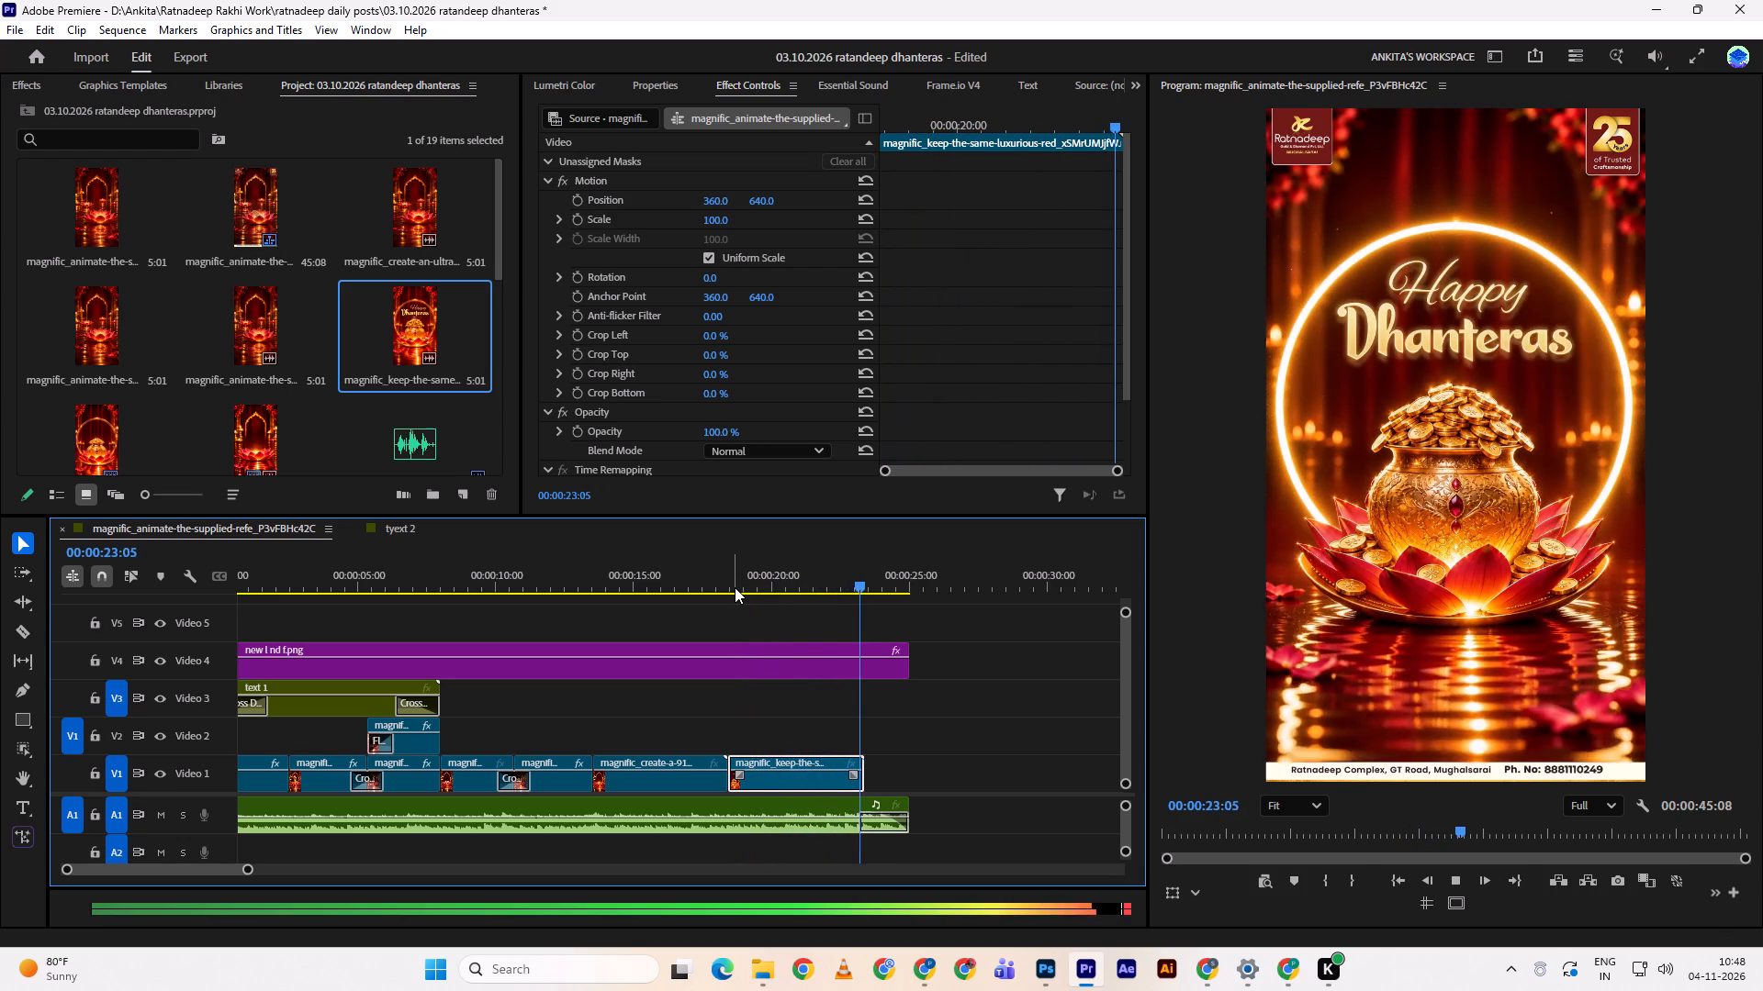
key(space)
drag(867, 774, 917, 769)
click(917, 769)
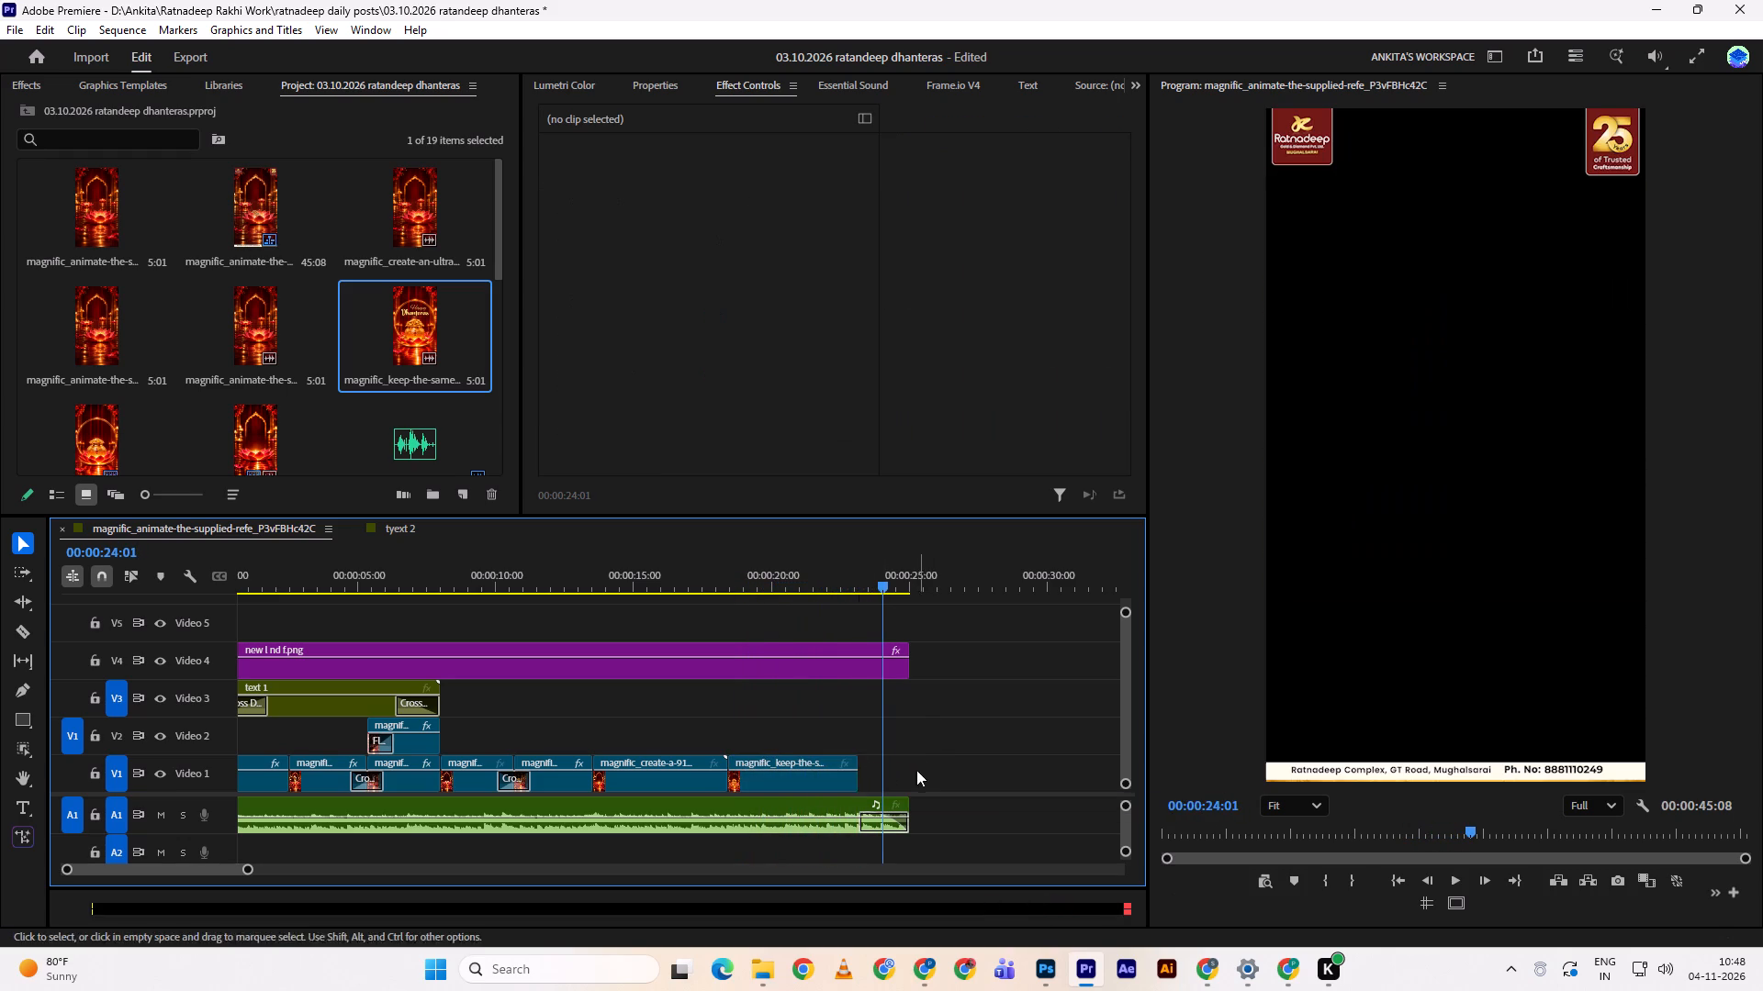
drag(862, 765, 917, 763)
click(917, 763)
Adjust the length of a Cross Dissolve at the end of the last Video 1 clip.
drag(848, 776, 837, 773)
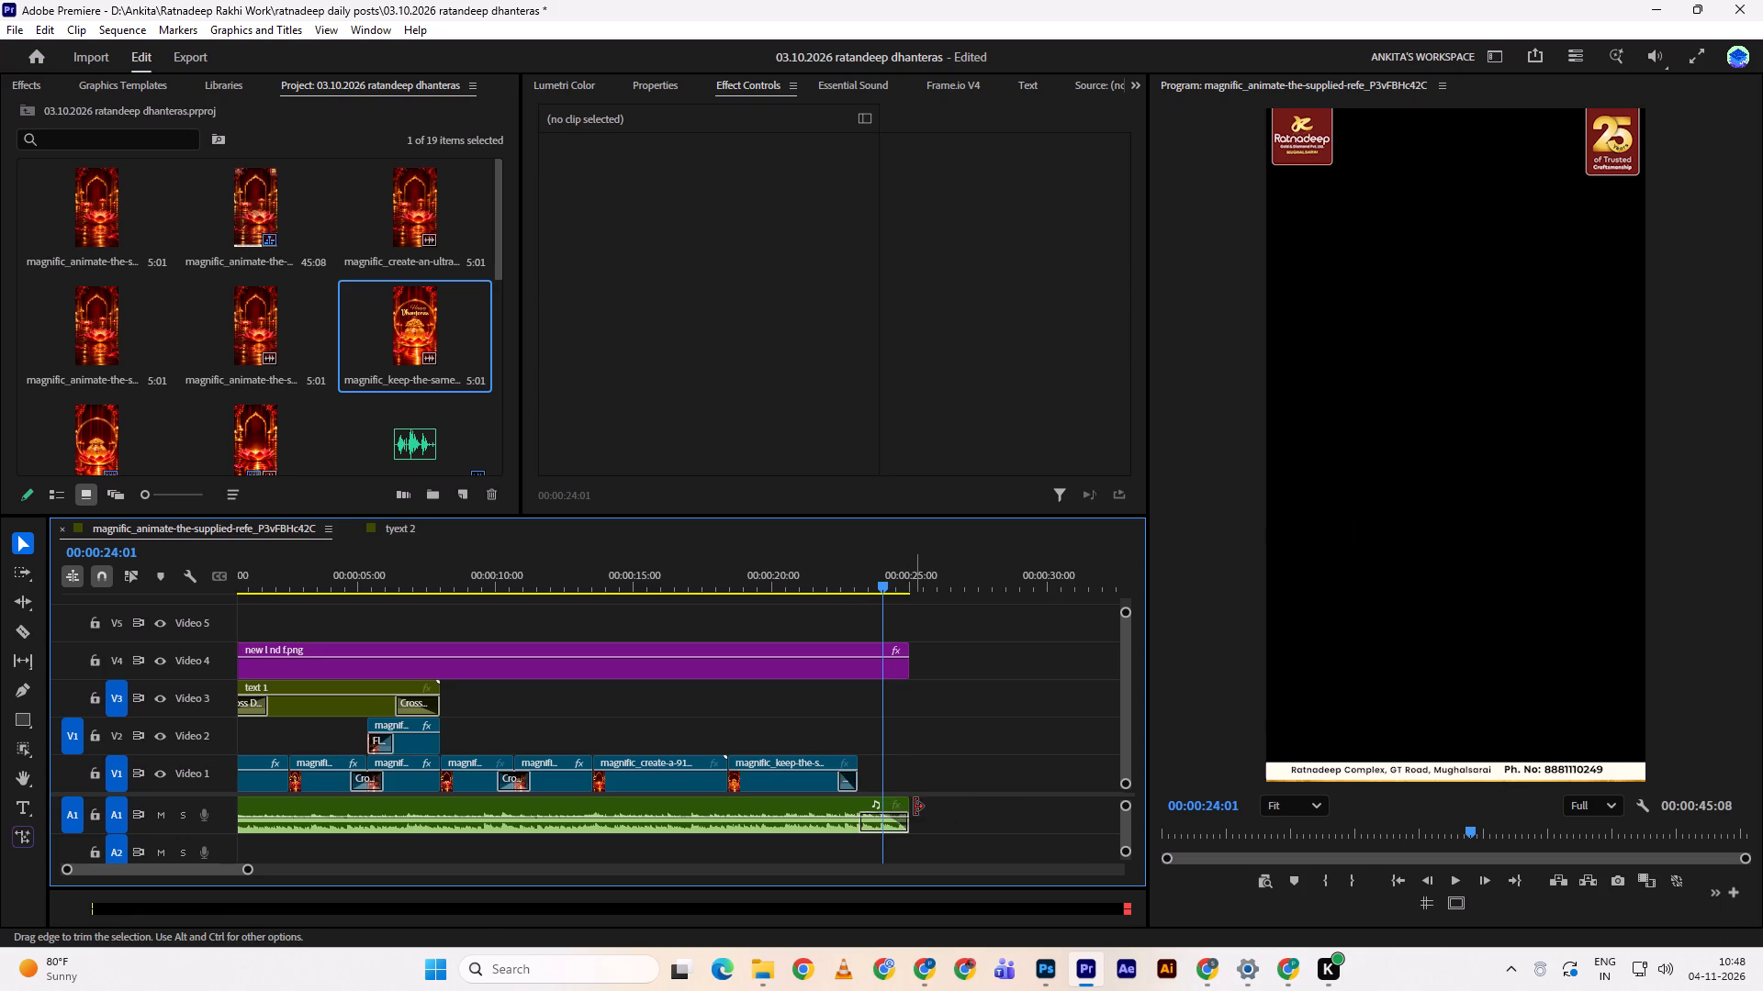
Trim the end of the A1 music to match the end of the last Video 1 clip.
drag(915, 807, 857, 794)
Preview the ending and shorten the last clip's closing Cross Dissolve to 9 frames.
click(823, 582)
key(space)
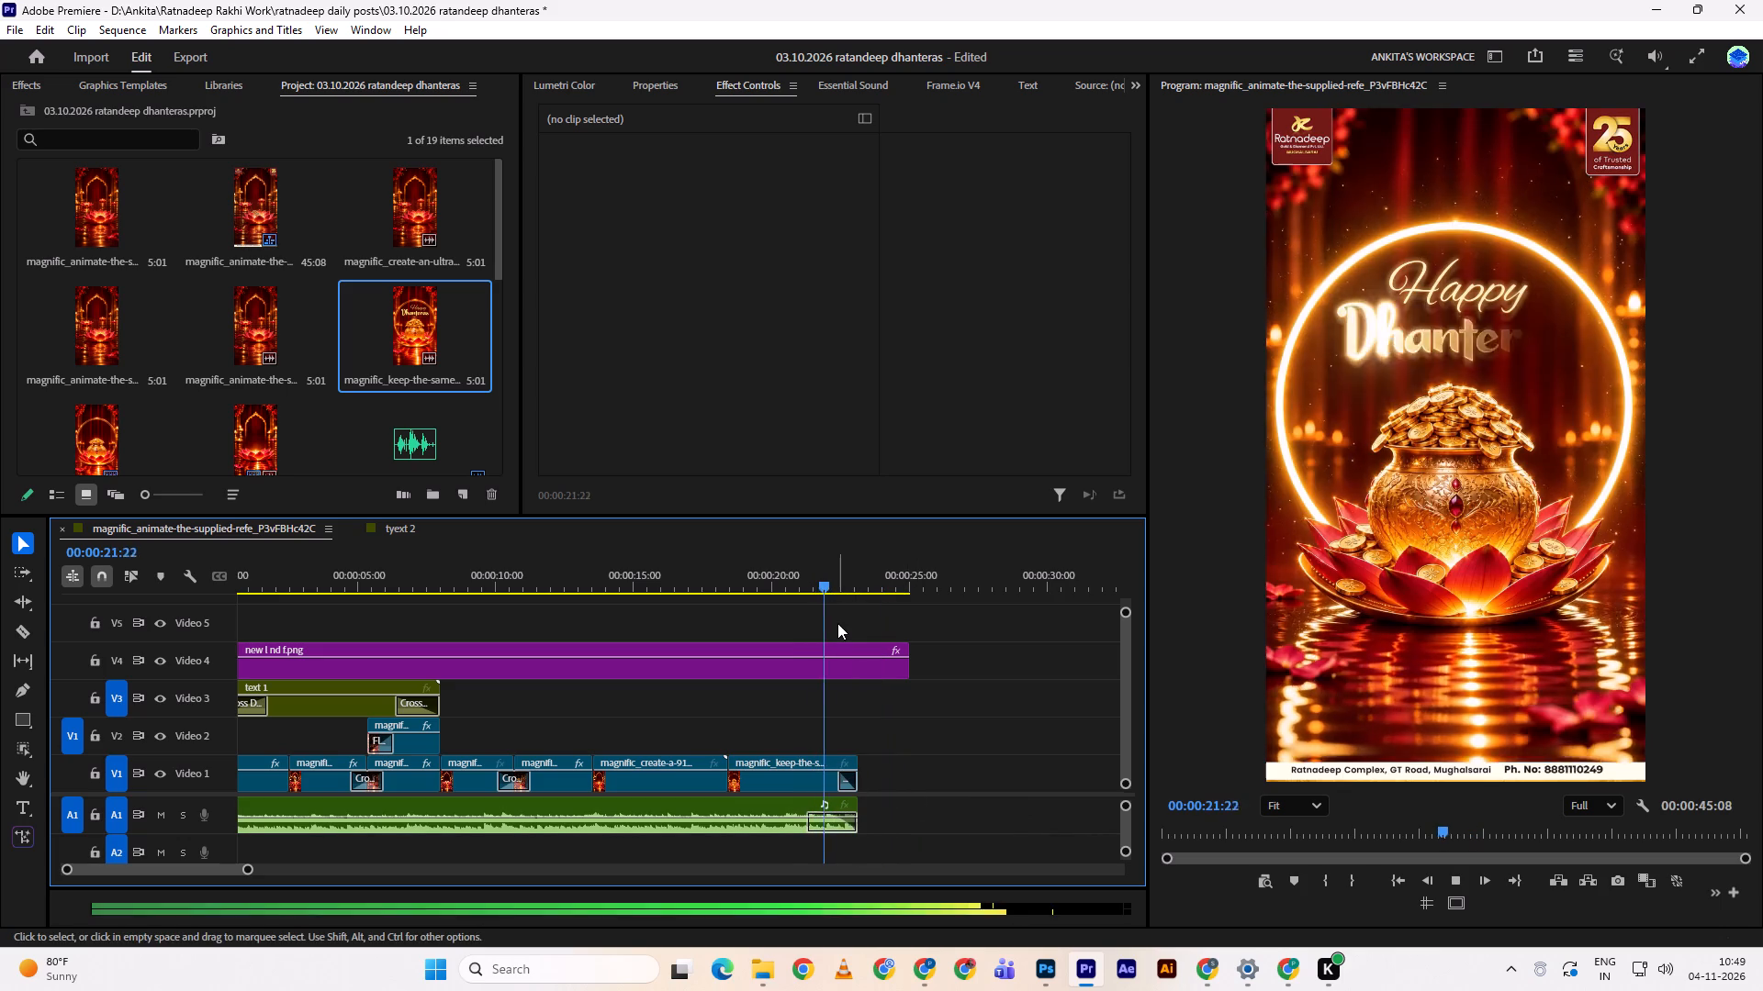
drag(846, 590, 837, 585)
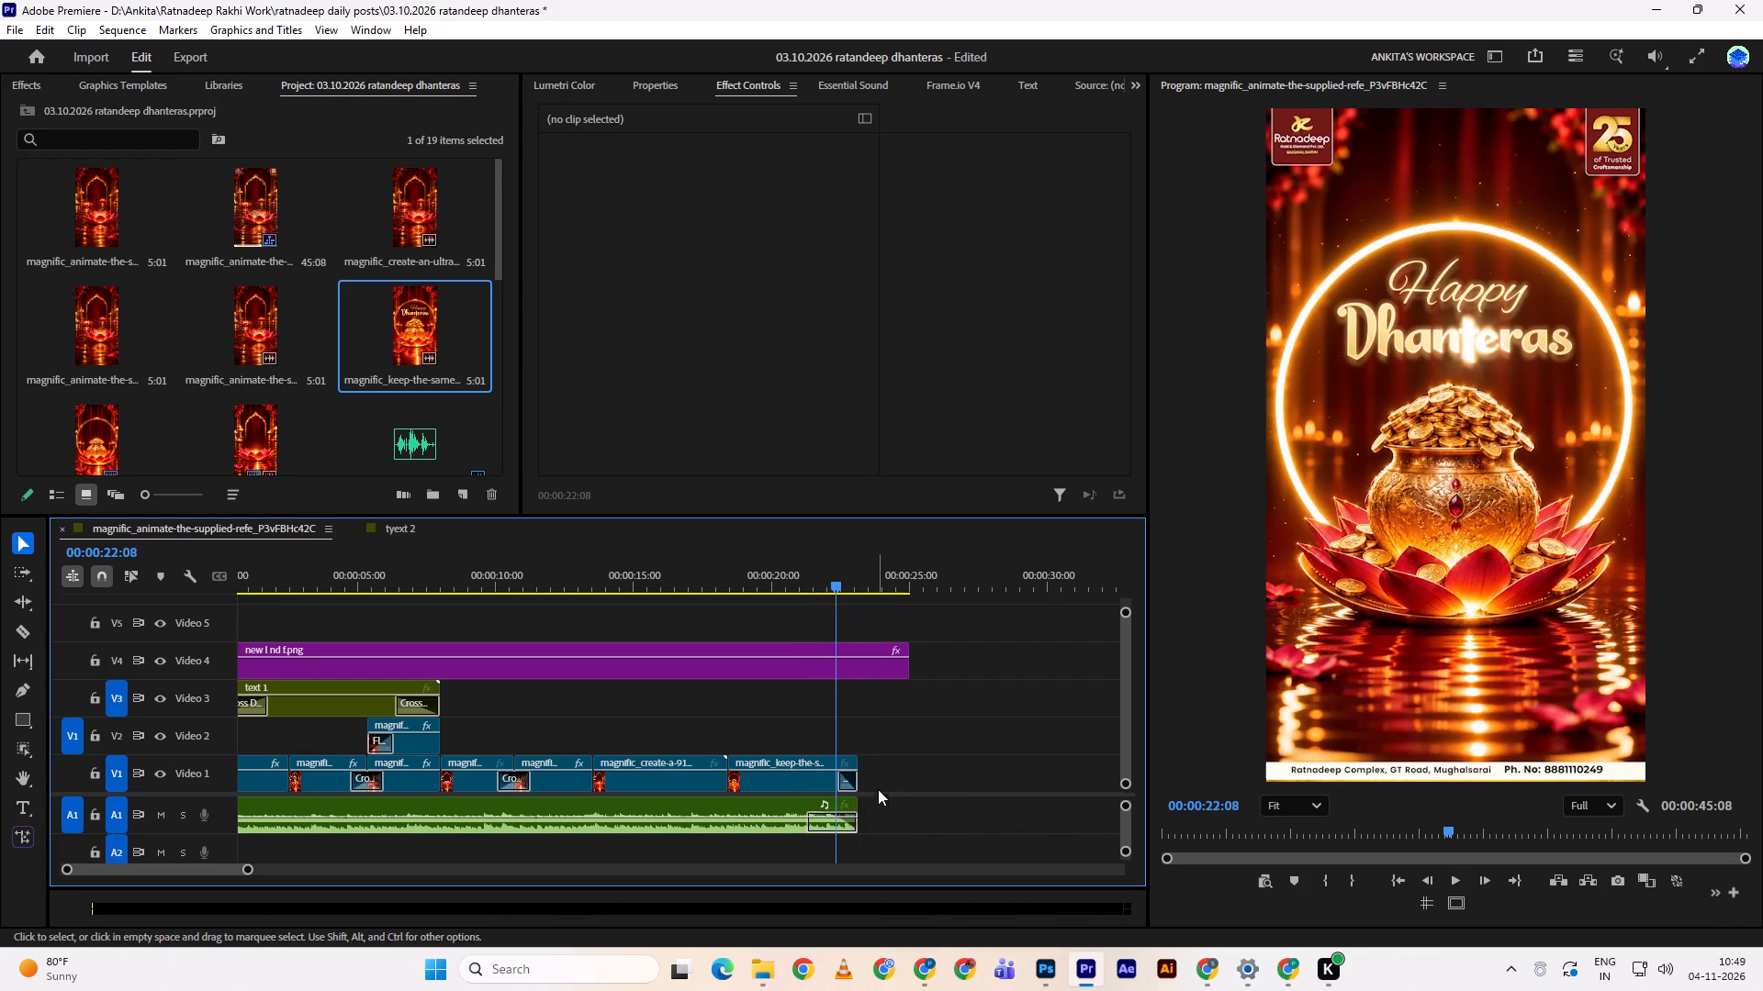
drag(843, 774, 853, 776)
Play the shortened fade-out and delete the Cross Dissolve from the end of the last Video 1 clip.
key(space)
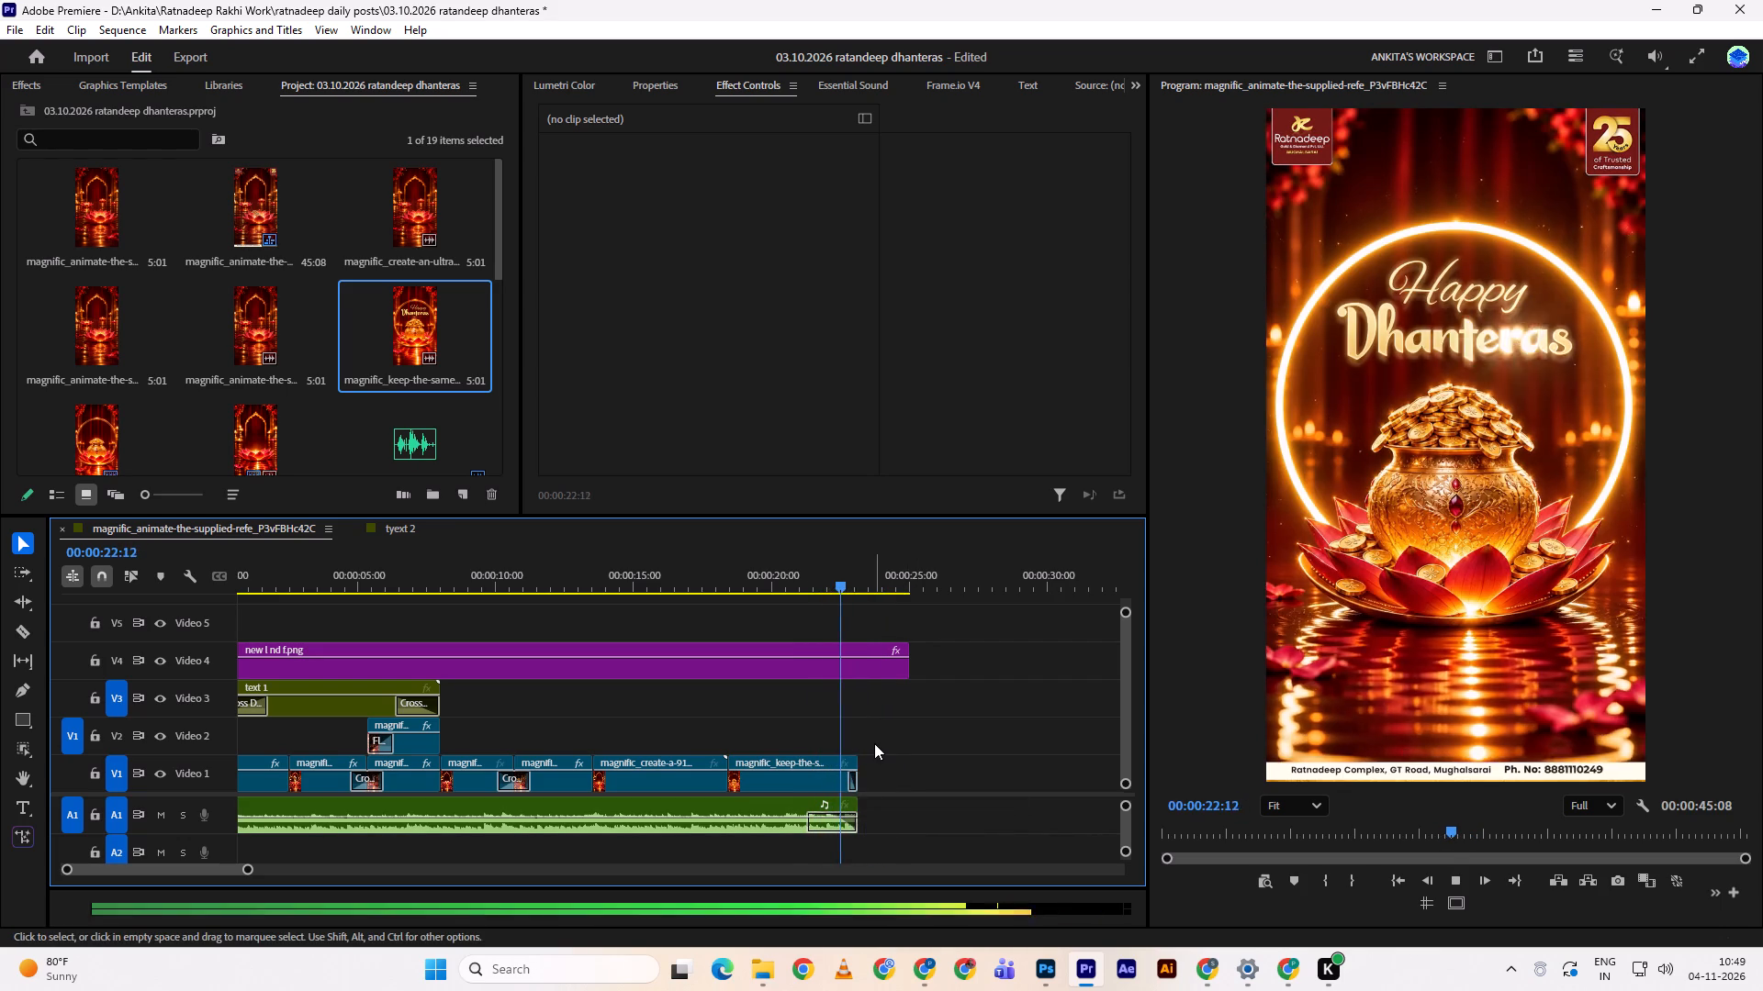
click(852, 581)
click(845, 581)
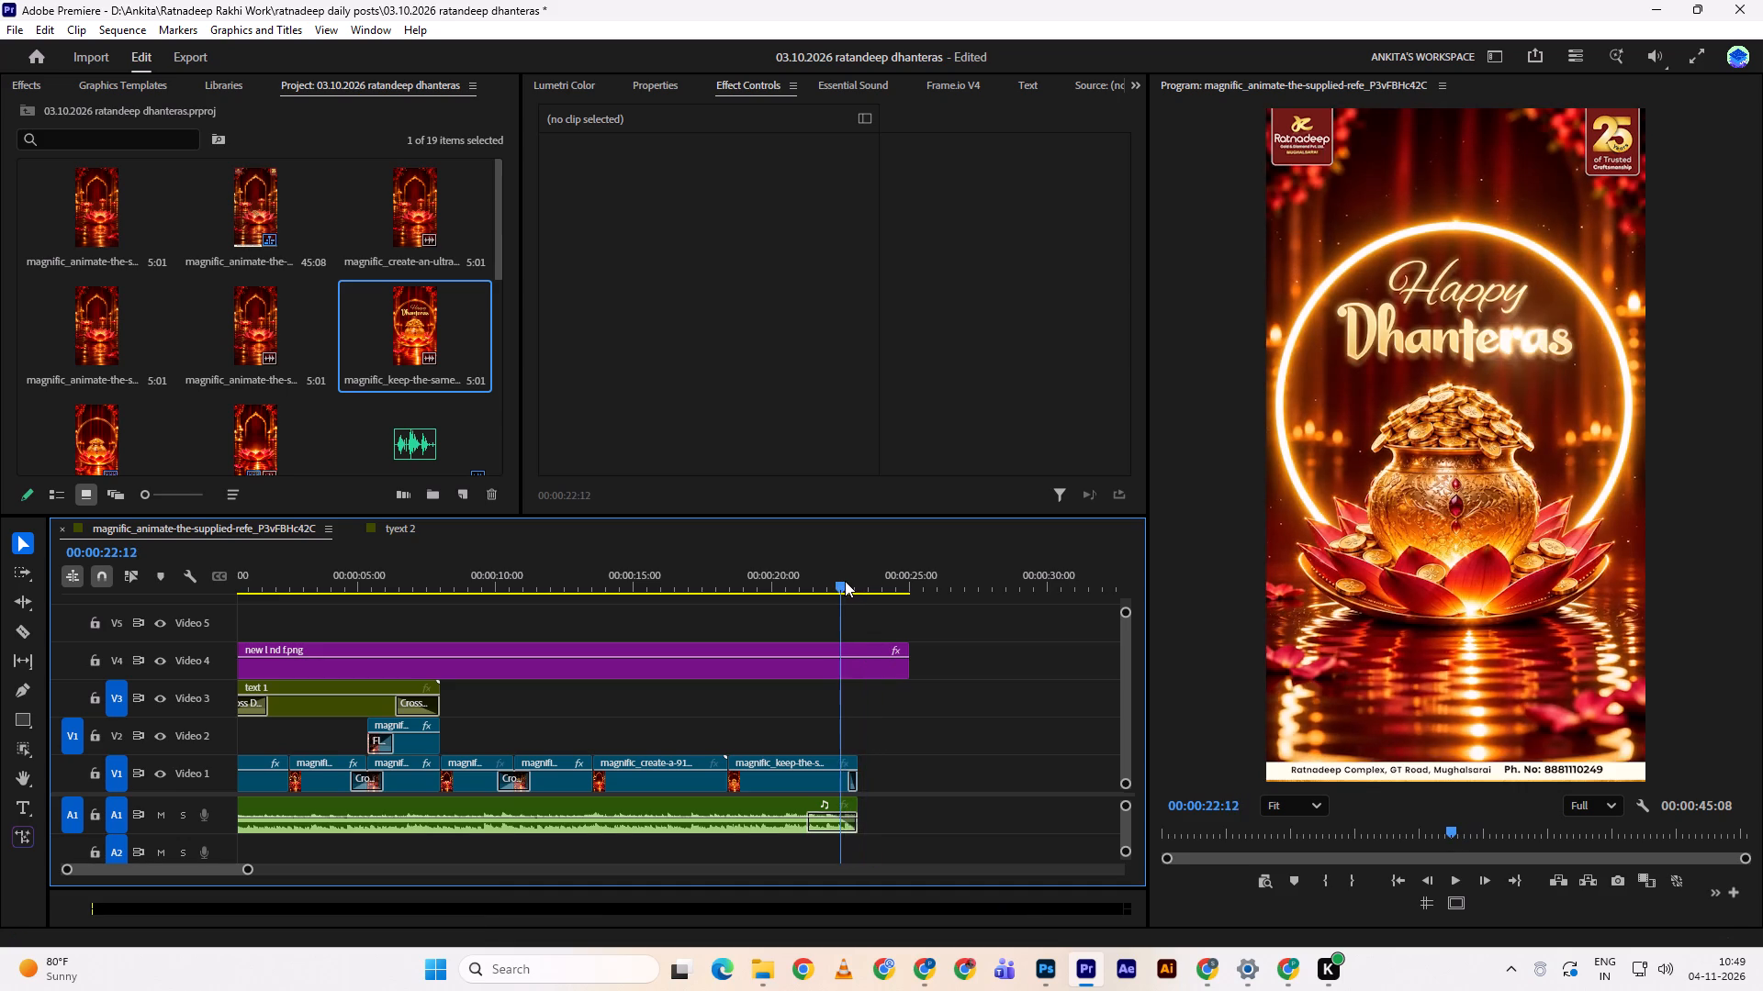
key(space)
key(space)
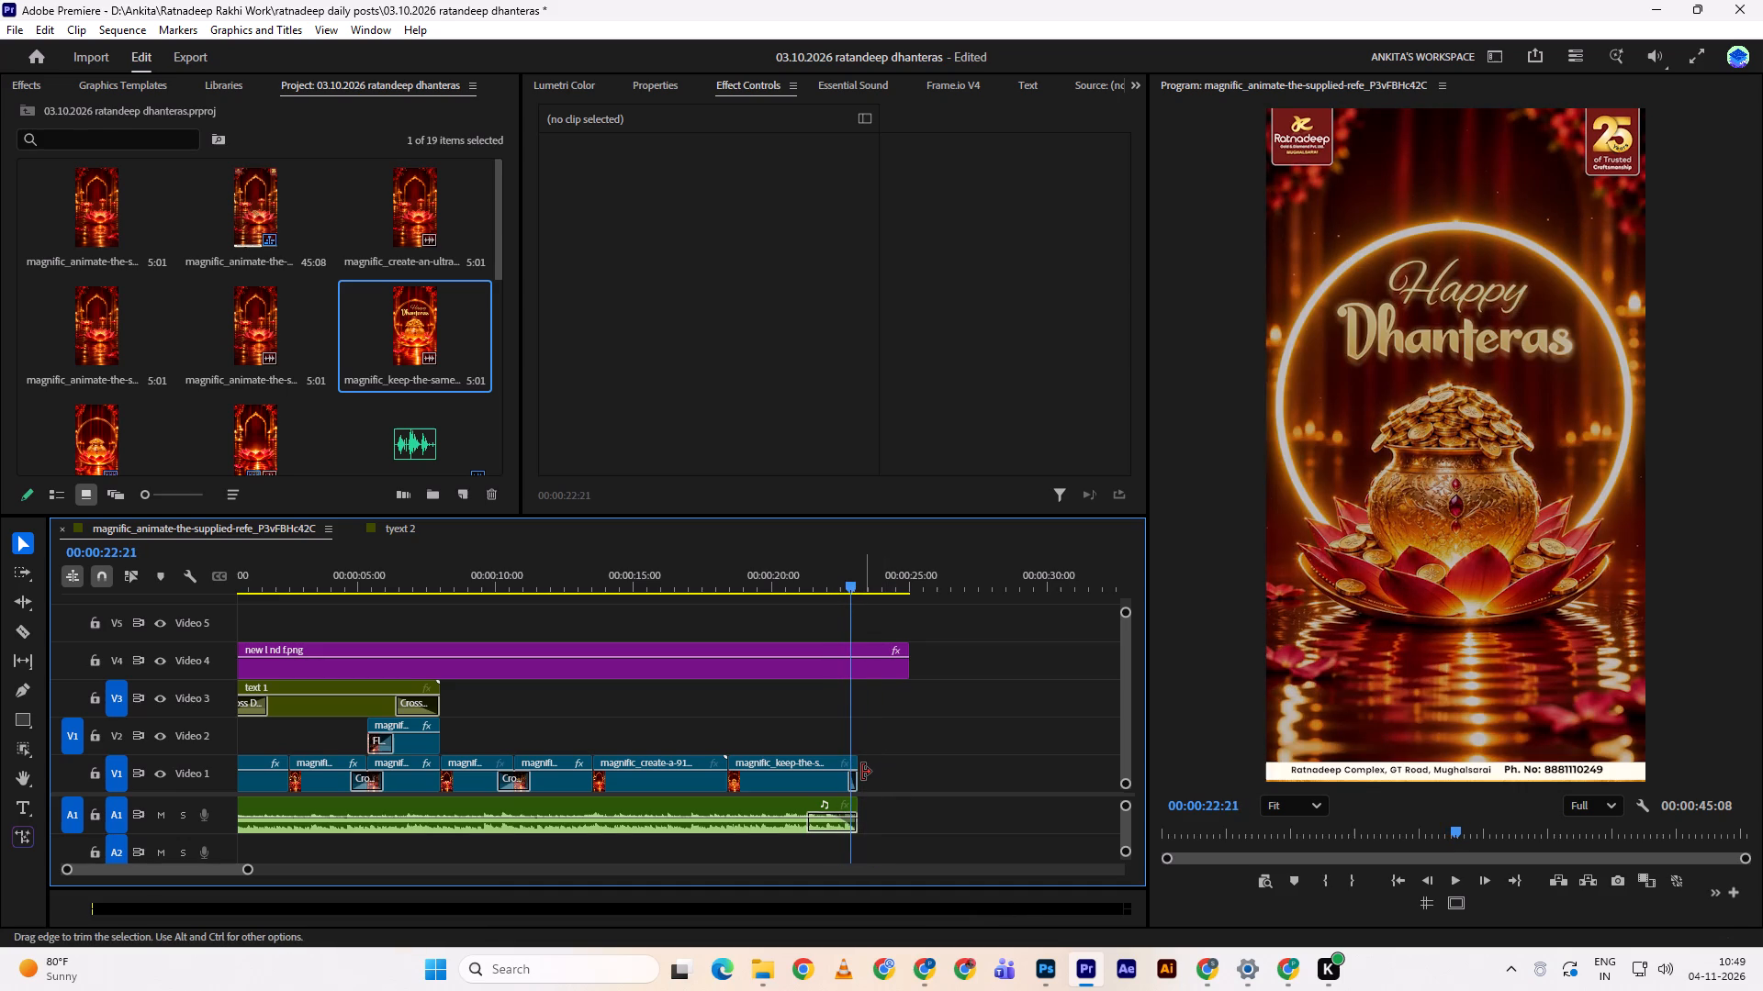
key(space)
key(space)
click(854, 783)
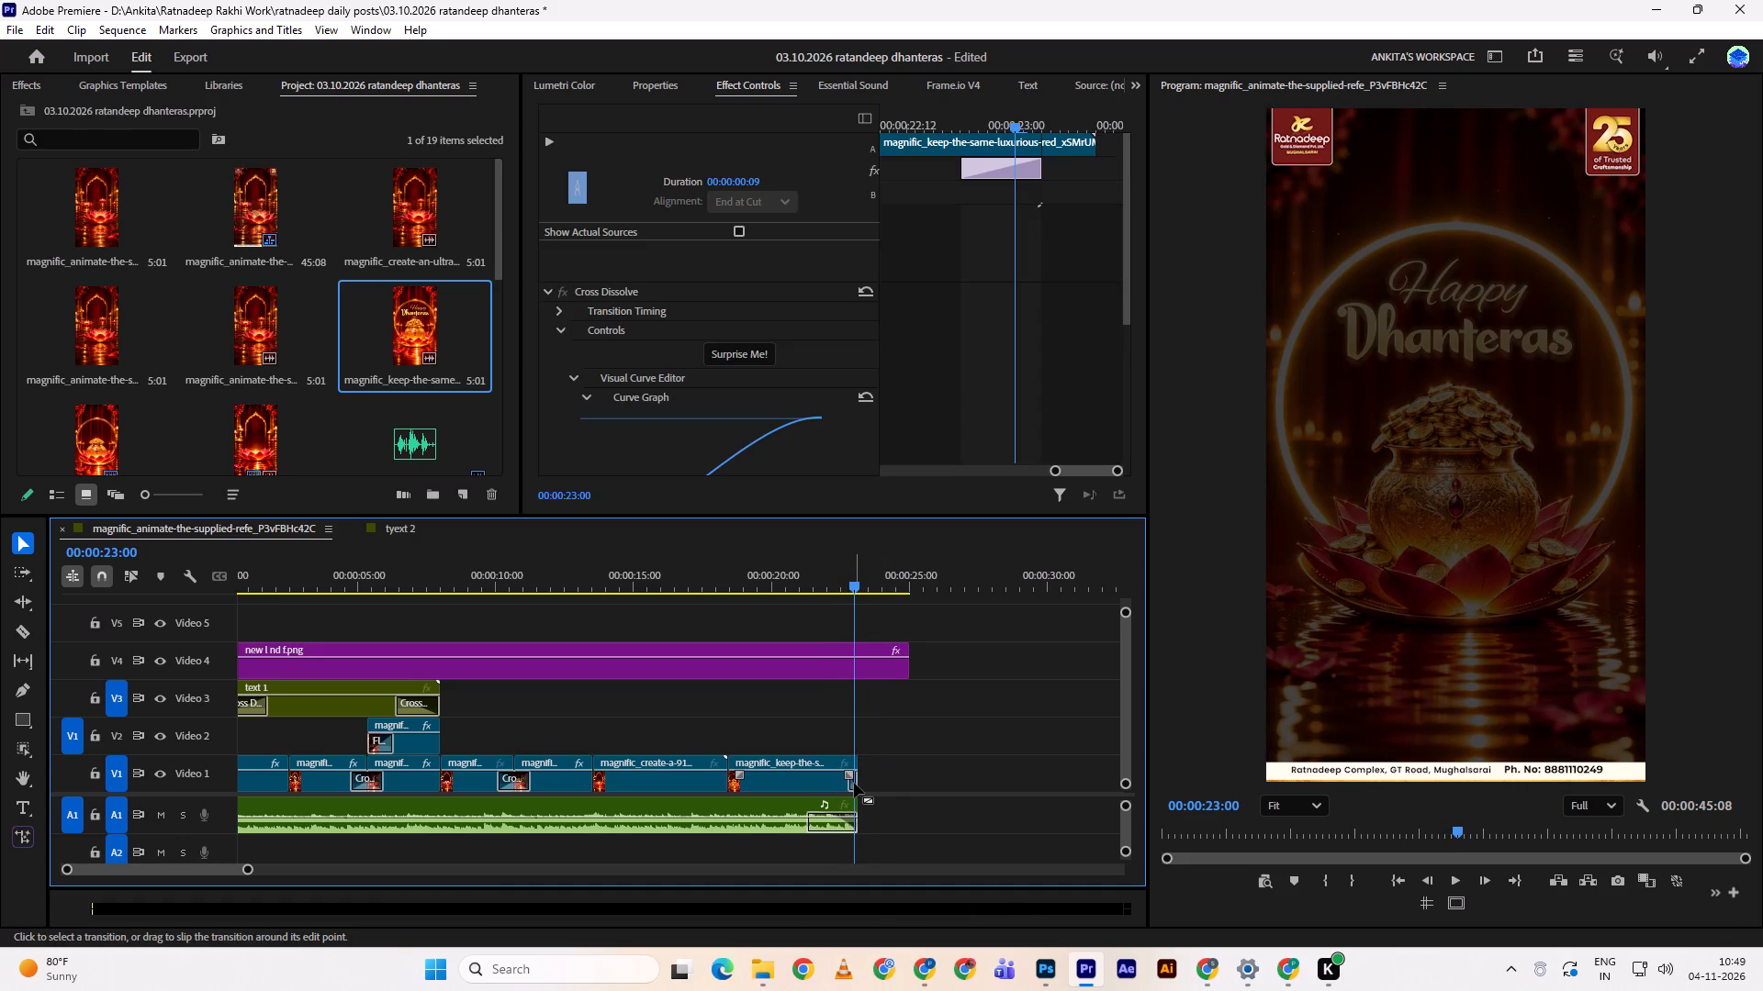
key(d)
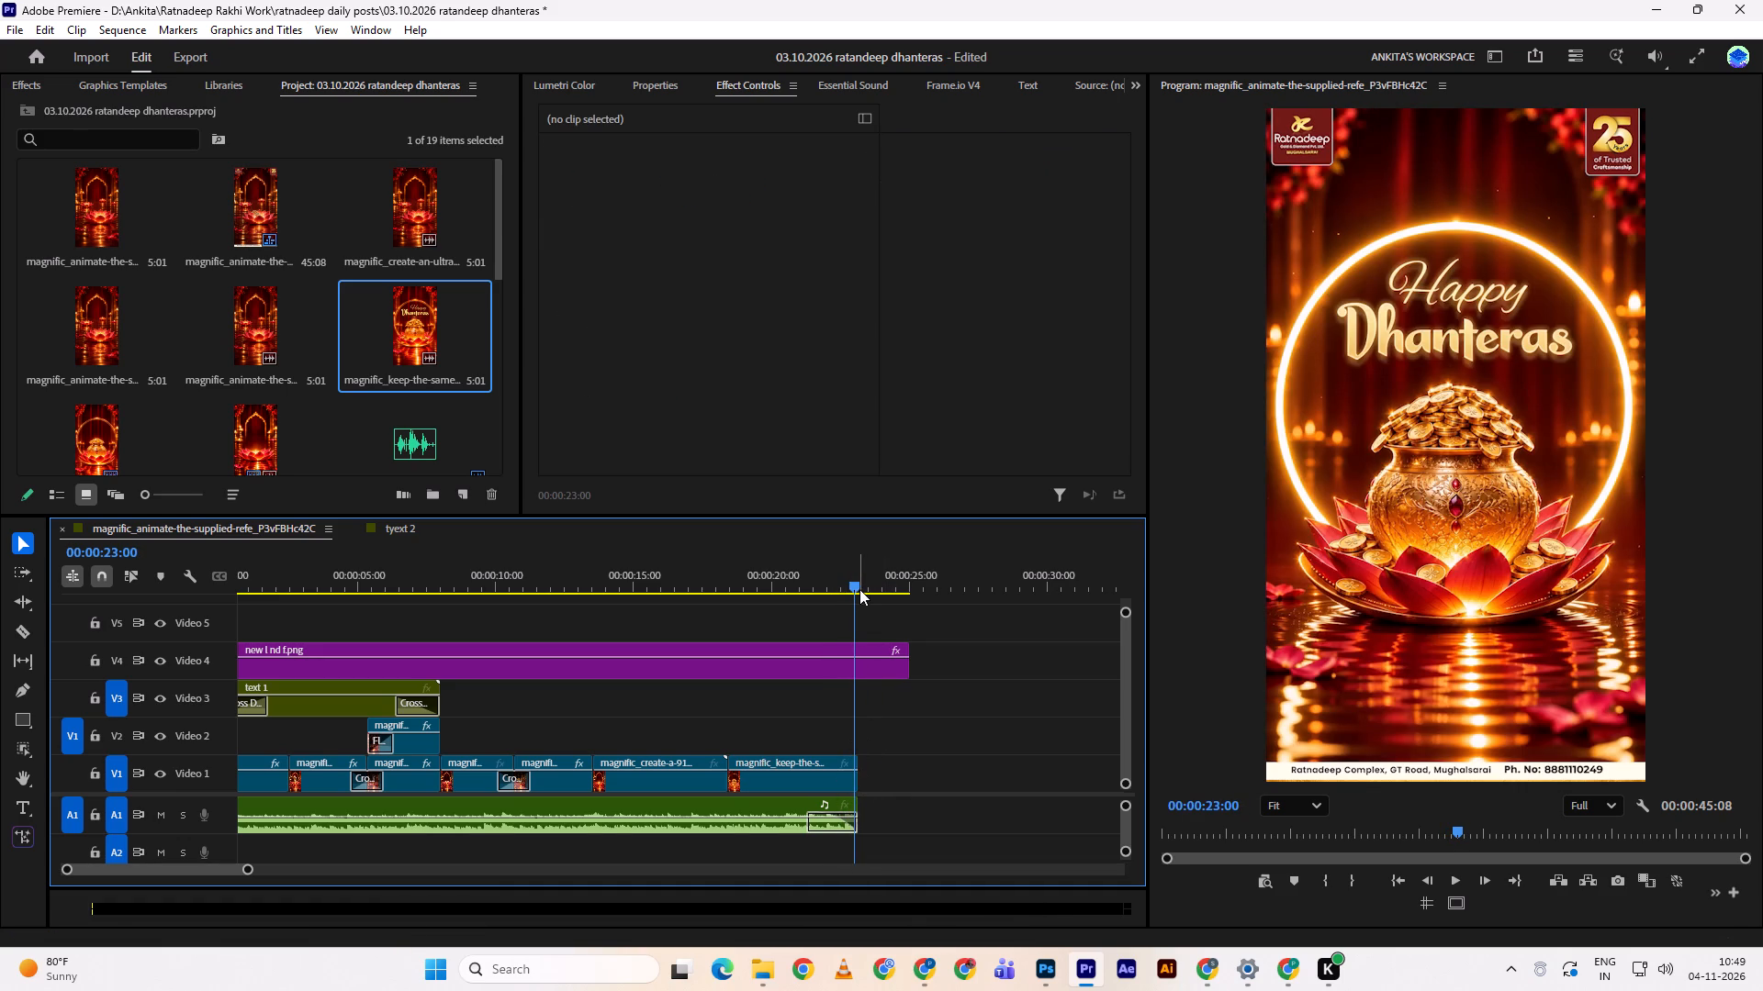
Export the Happy Dhanteras frame at 00:00:23:02 as a JPEG named "laast ss".
scroll(837, 722, down, 3)
key(space)
key(space)
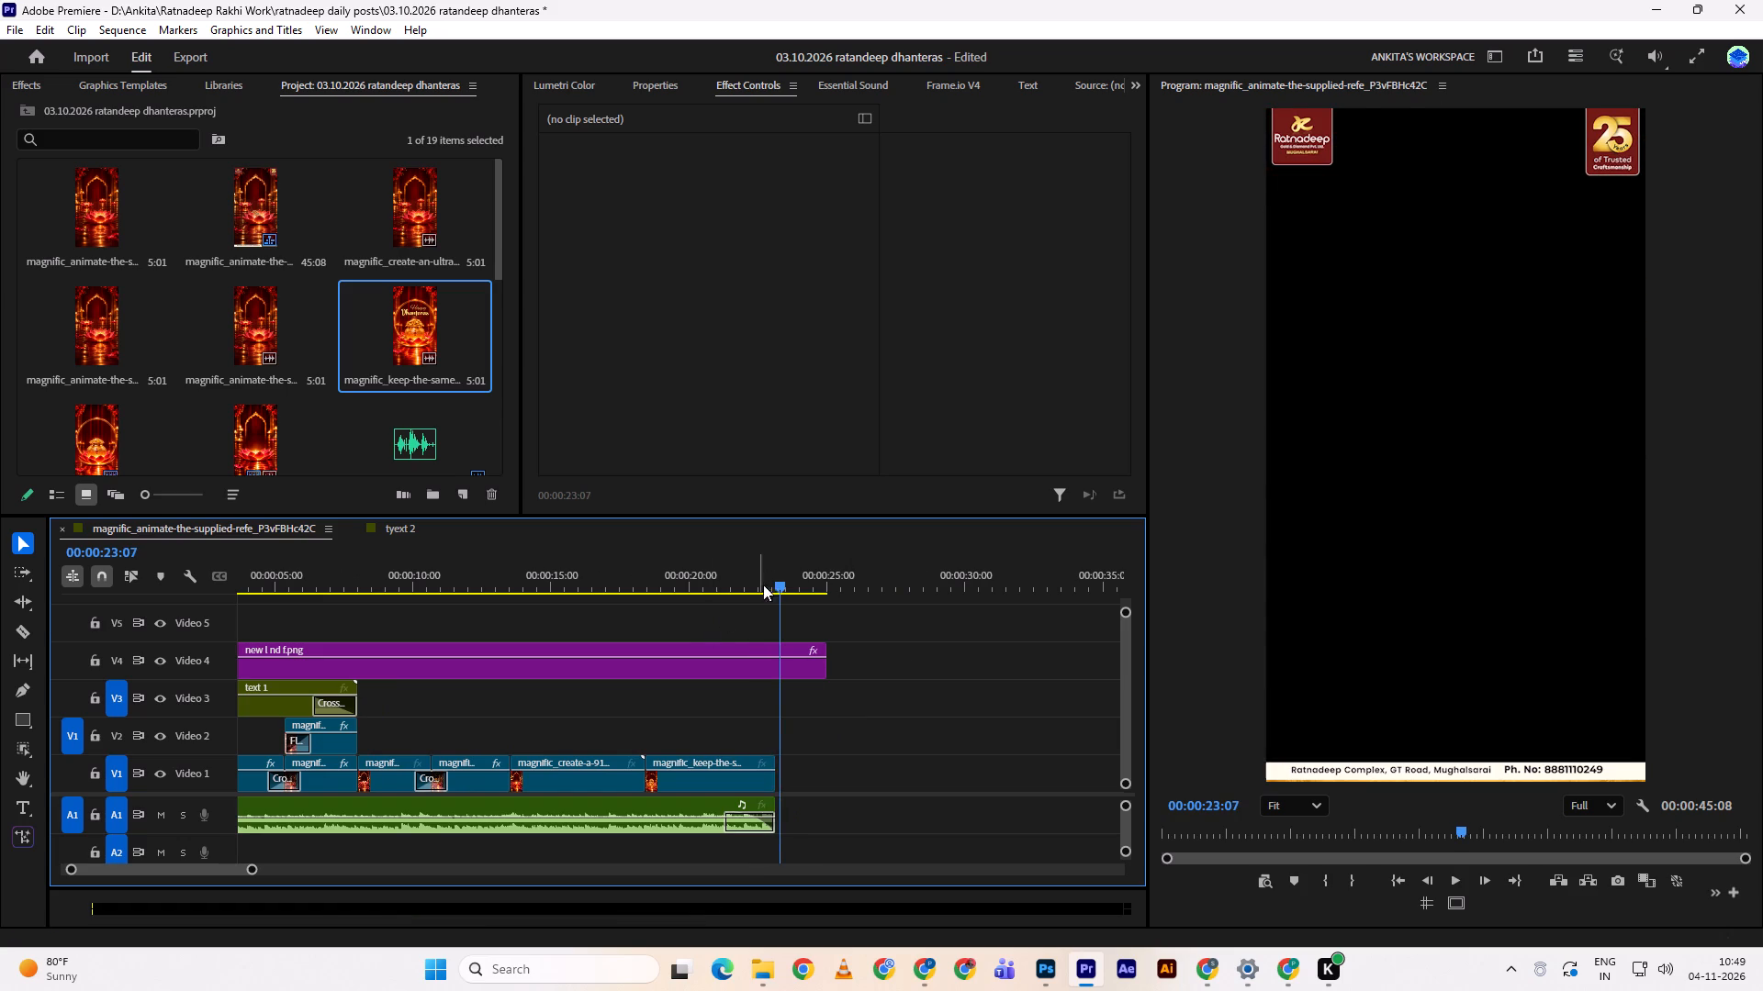
click(775, 576)
key(Right)
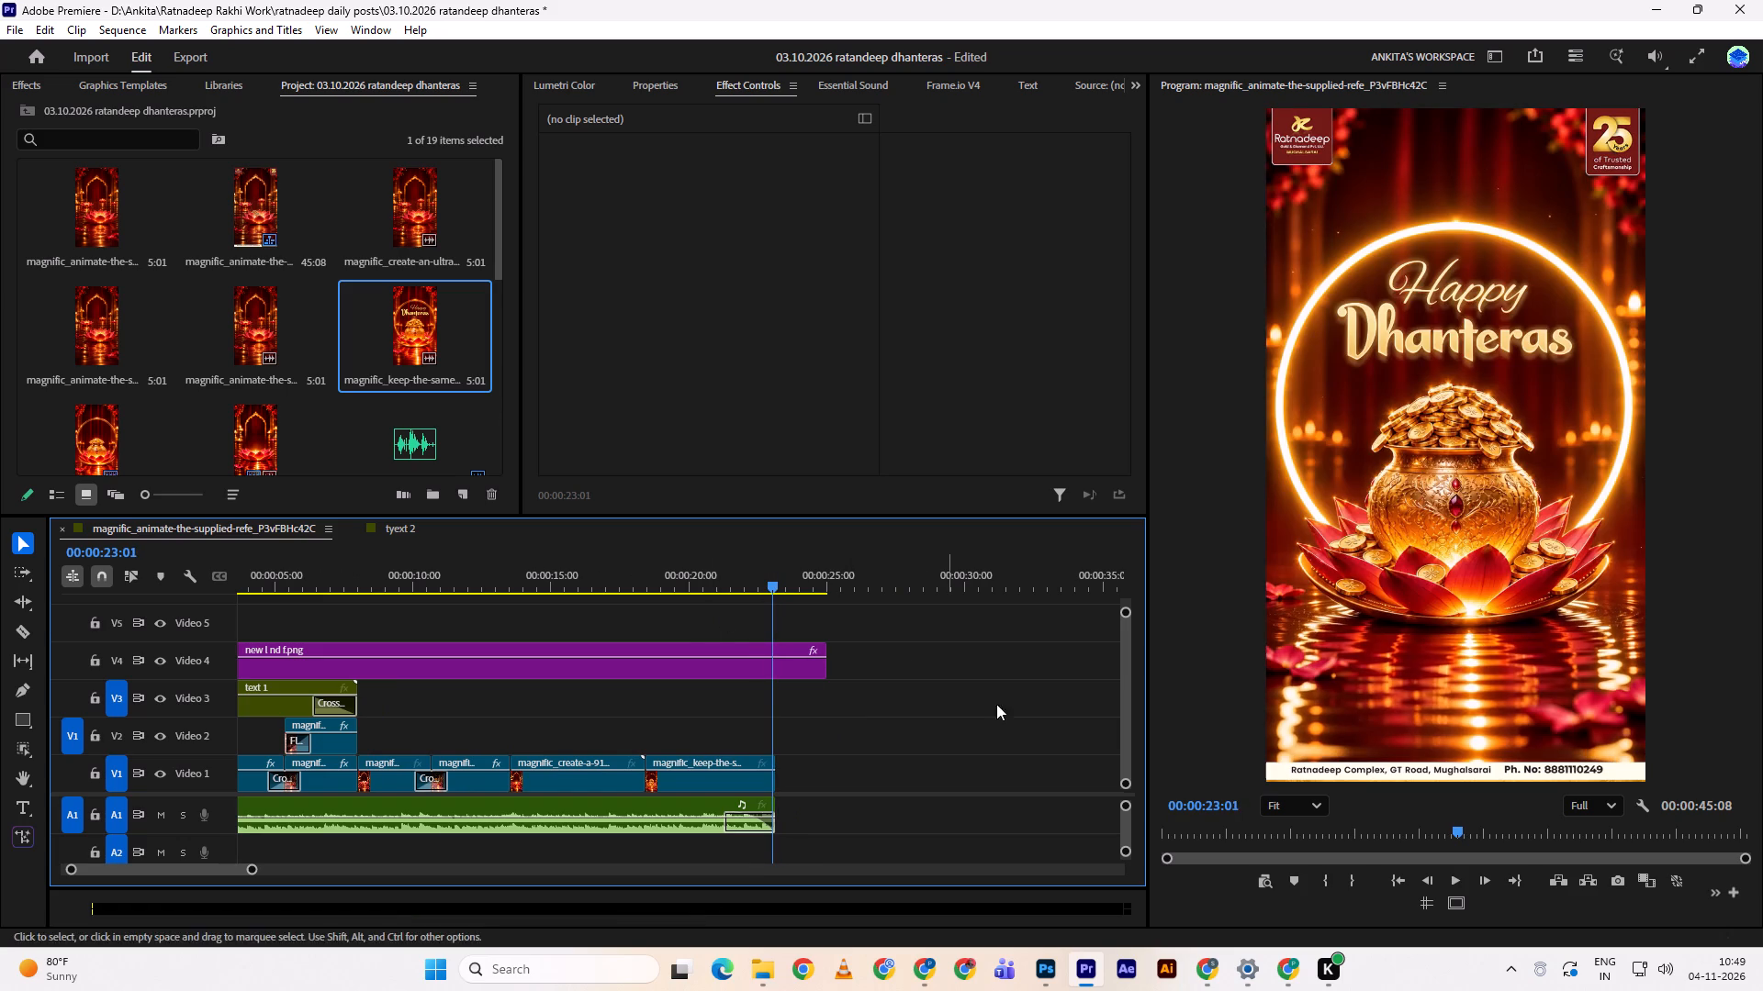
key(Right)
key(Right)
key(Left)
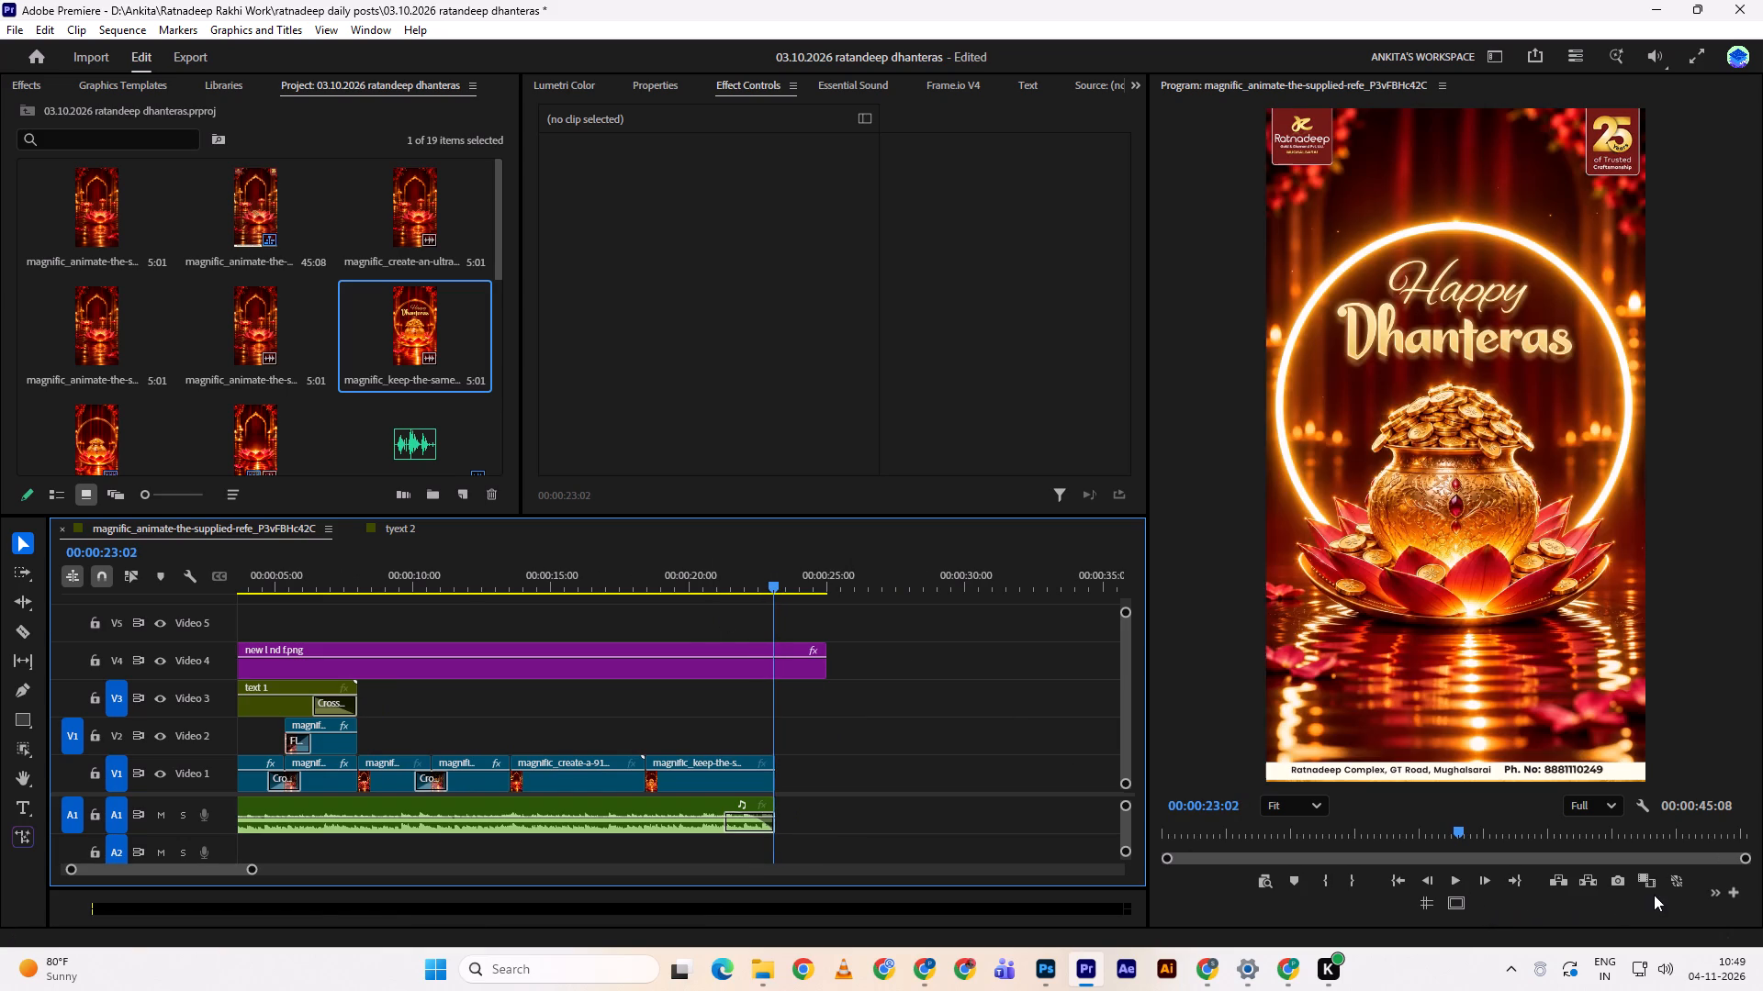
click(1620, 885)
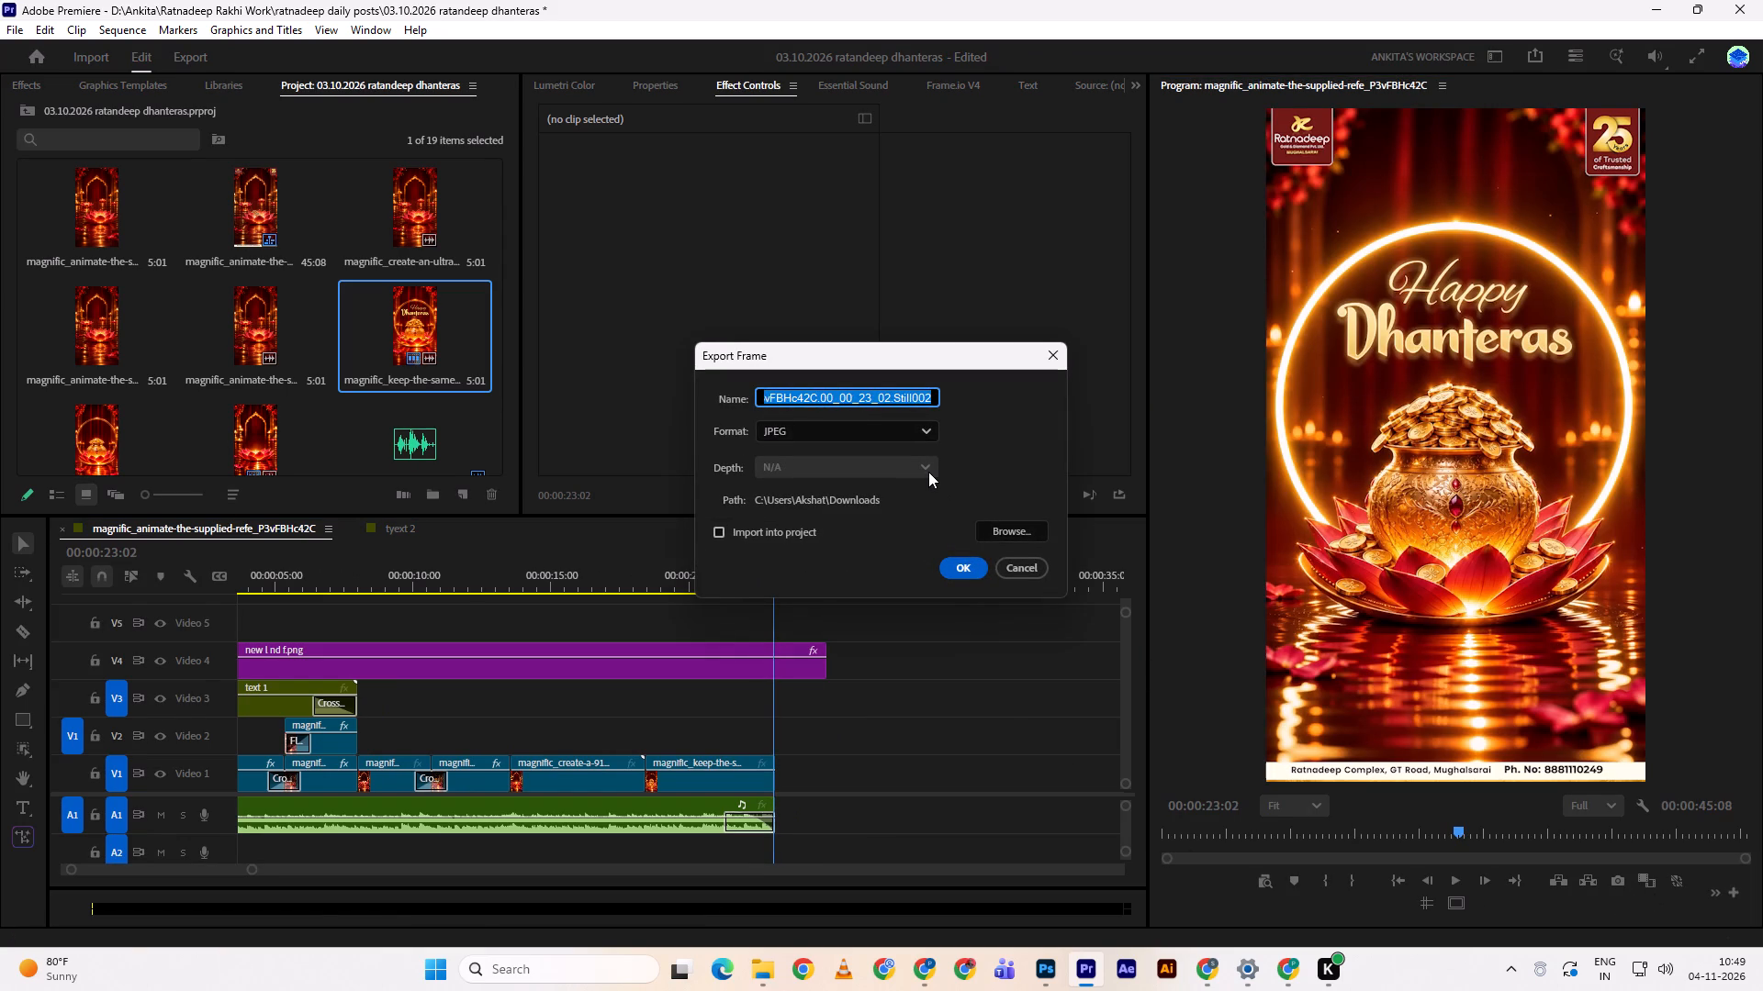
text(laast ss)
key(Return)
Import the laast ss image from Downloads into the project and place it directly after the last Video 1 clip.
key(alt+Tab)
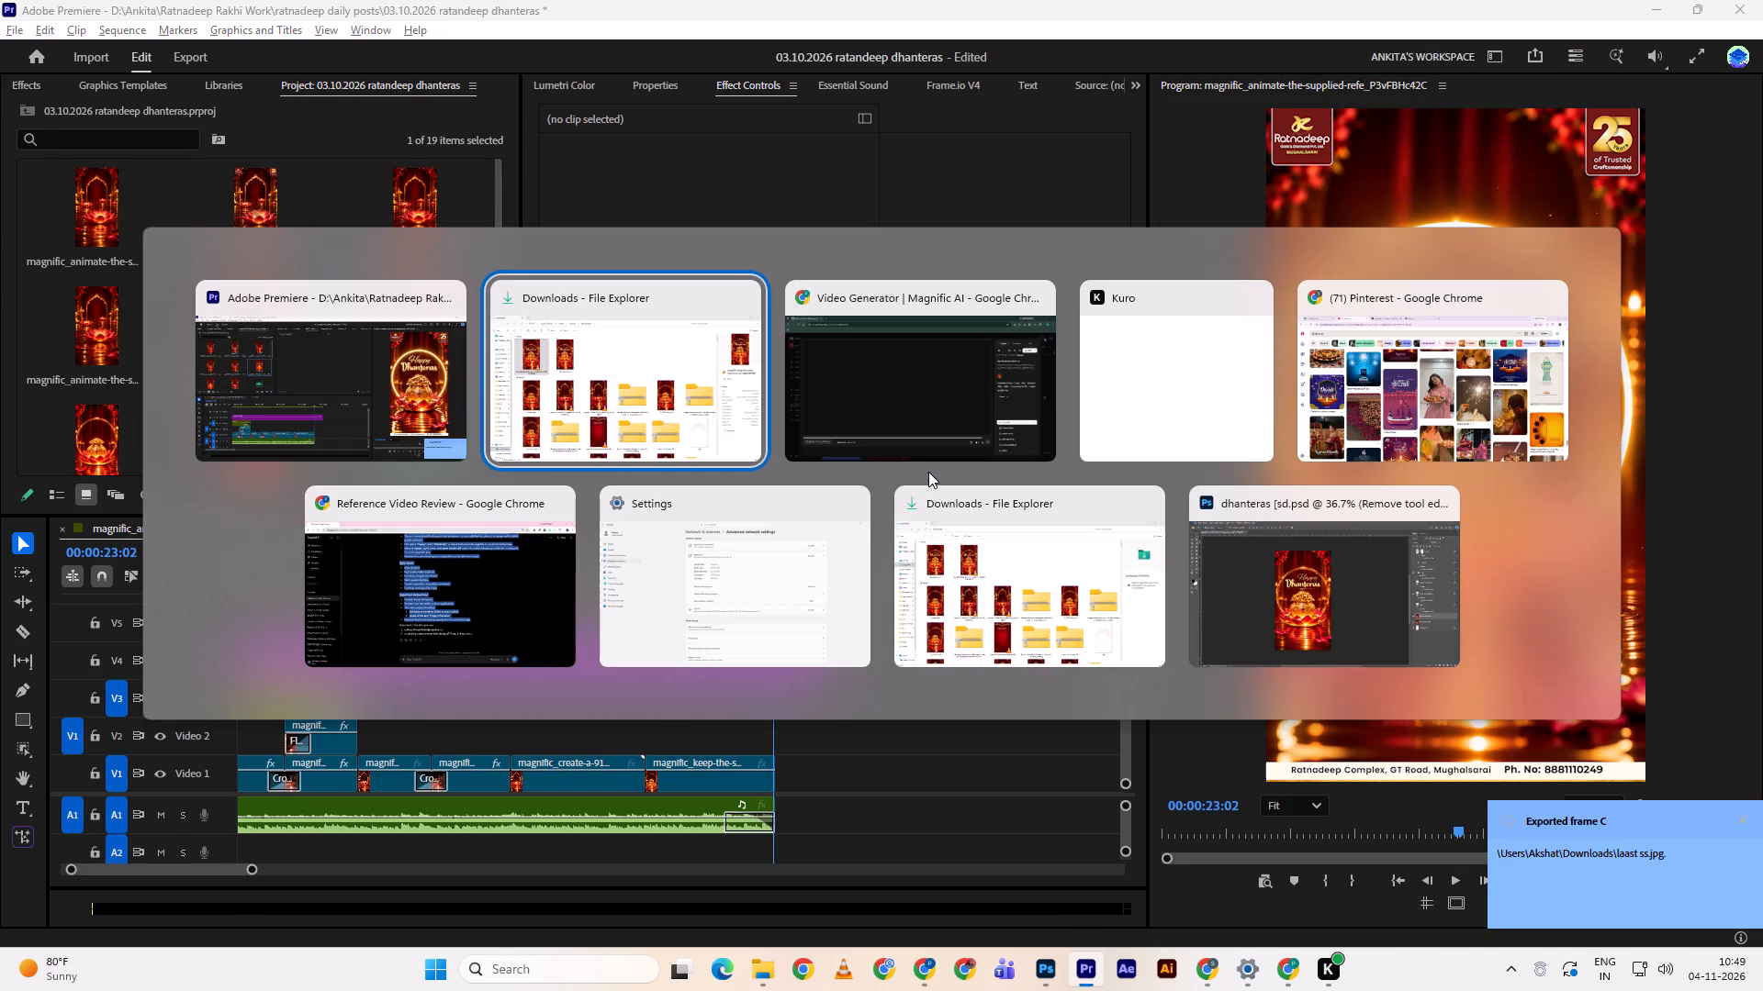
scroll(570, 300, up, 3)
drag(286, 284, 302, 333)
key(alt+Tab)
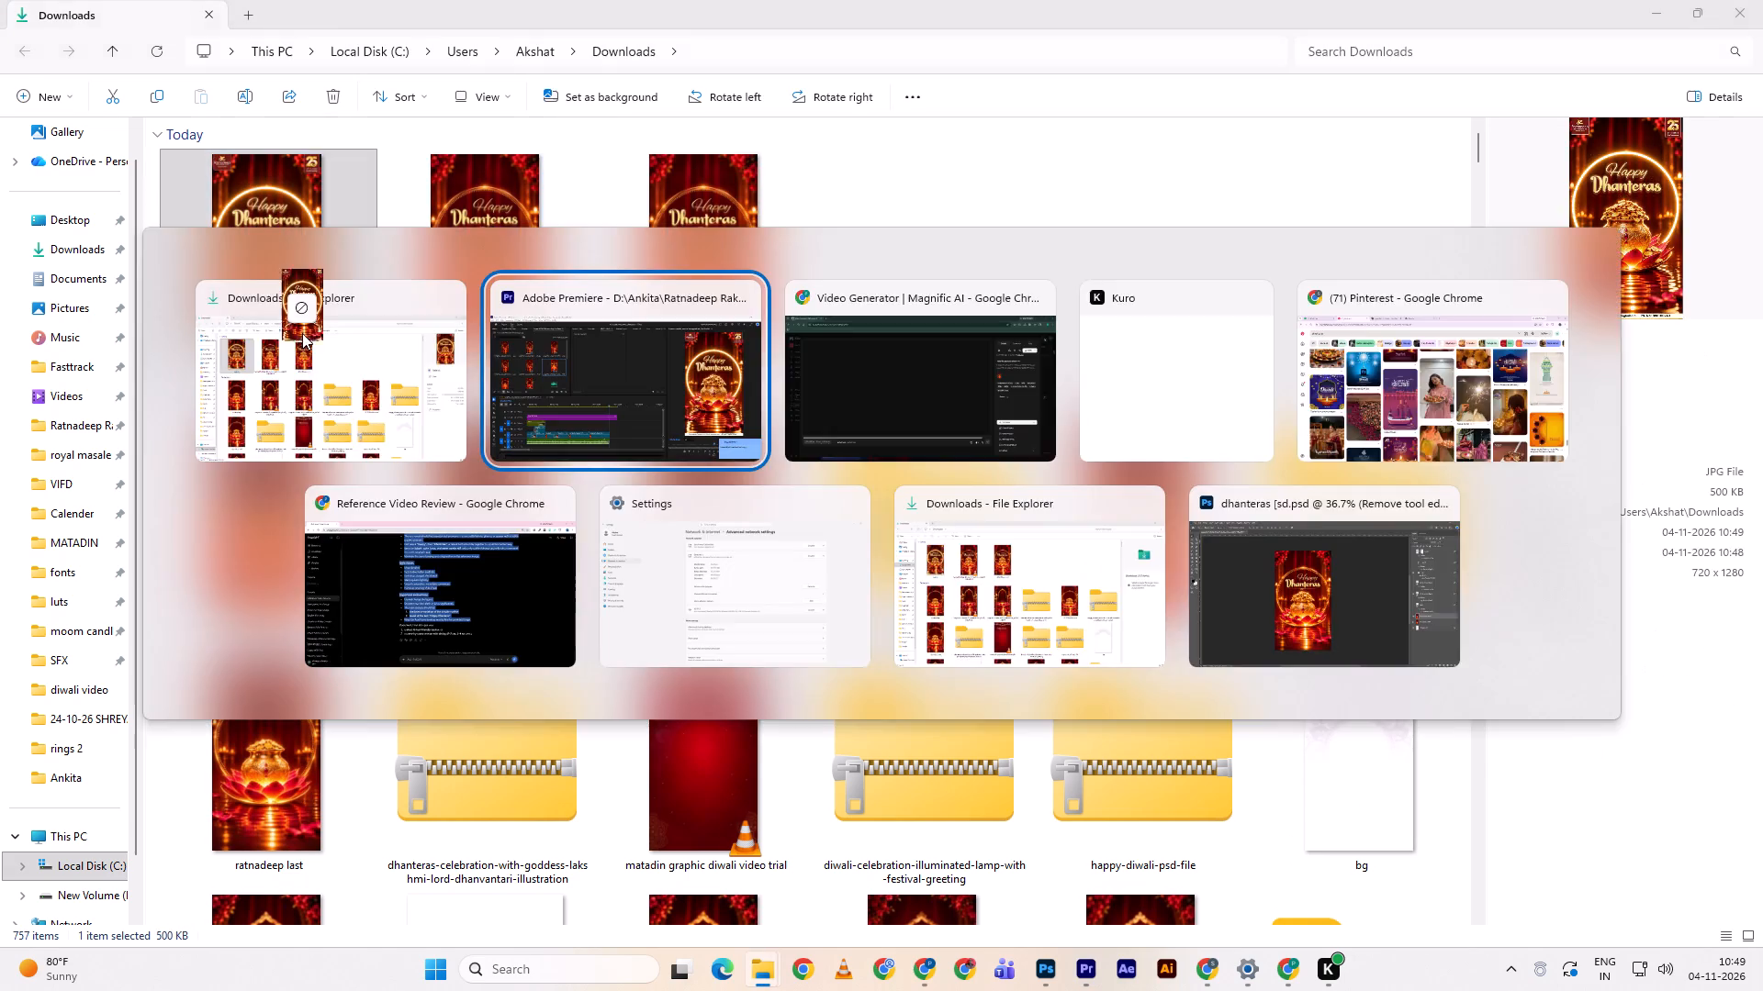
drag(302, 333, 455, 351)
drag(95, 385, 906, 780)
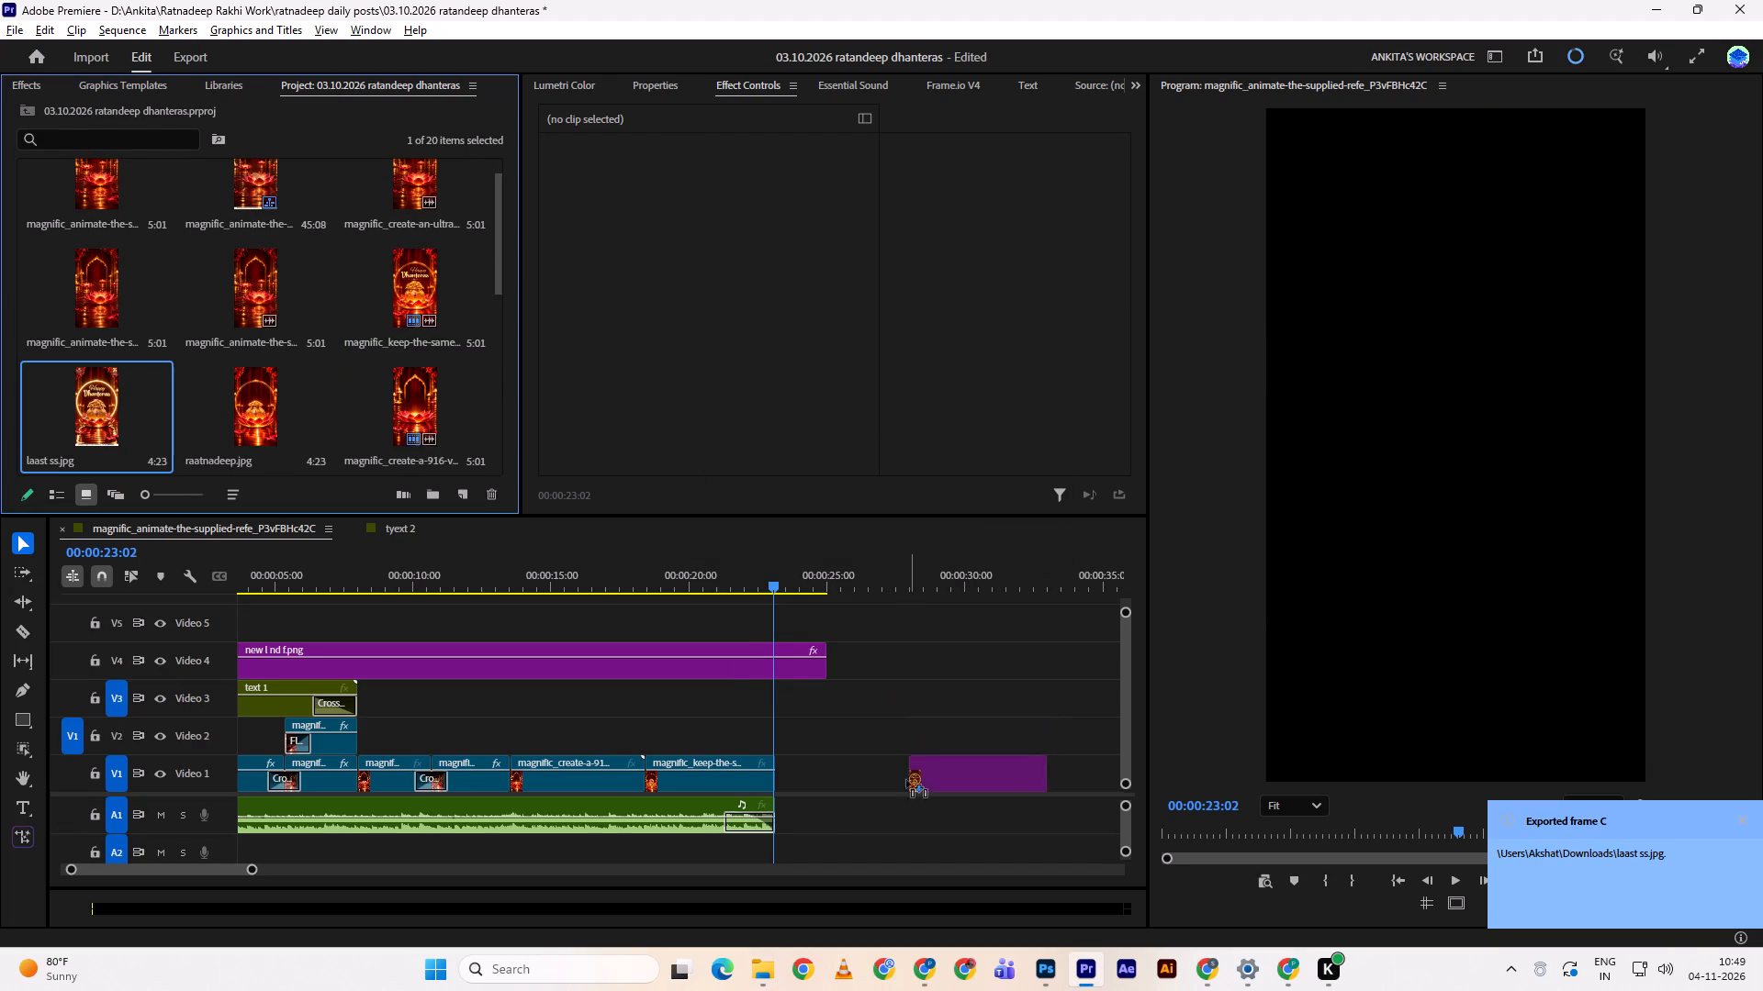
drag(906, 780, 769, 786)
Extend the A1 music to the end of the laast ss.jpg still.
drag(766, 572, 742, 578)
click(742, 578)
key(space)
key(space)
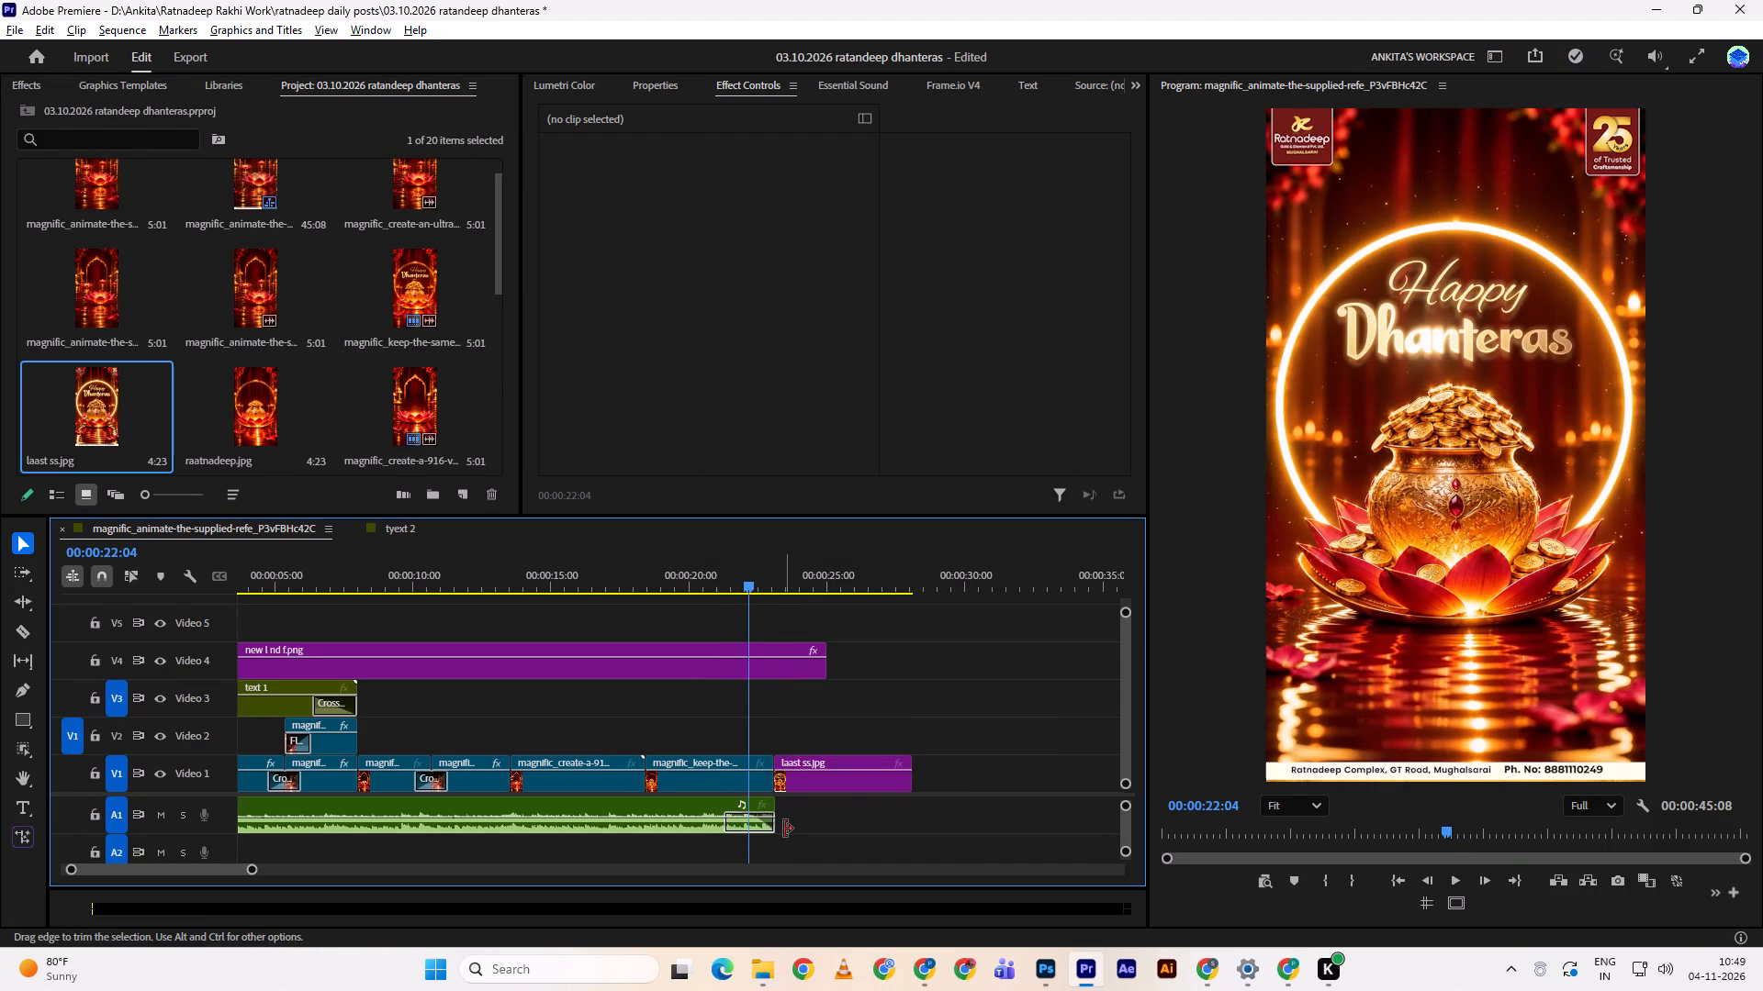
drag(798, 818, 852, 810)
click(852, 810)
drag(771, 808, 911, 809)
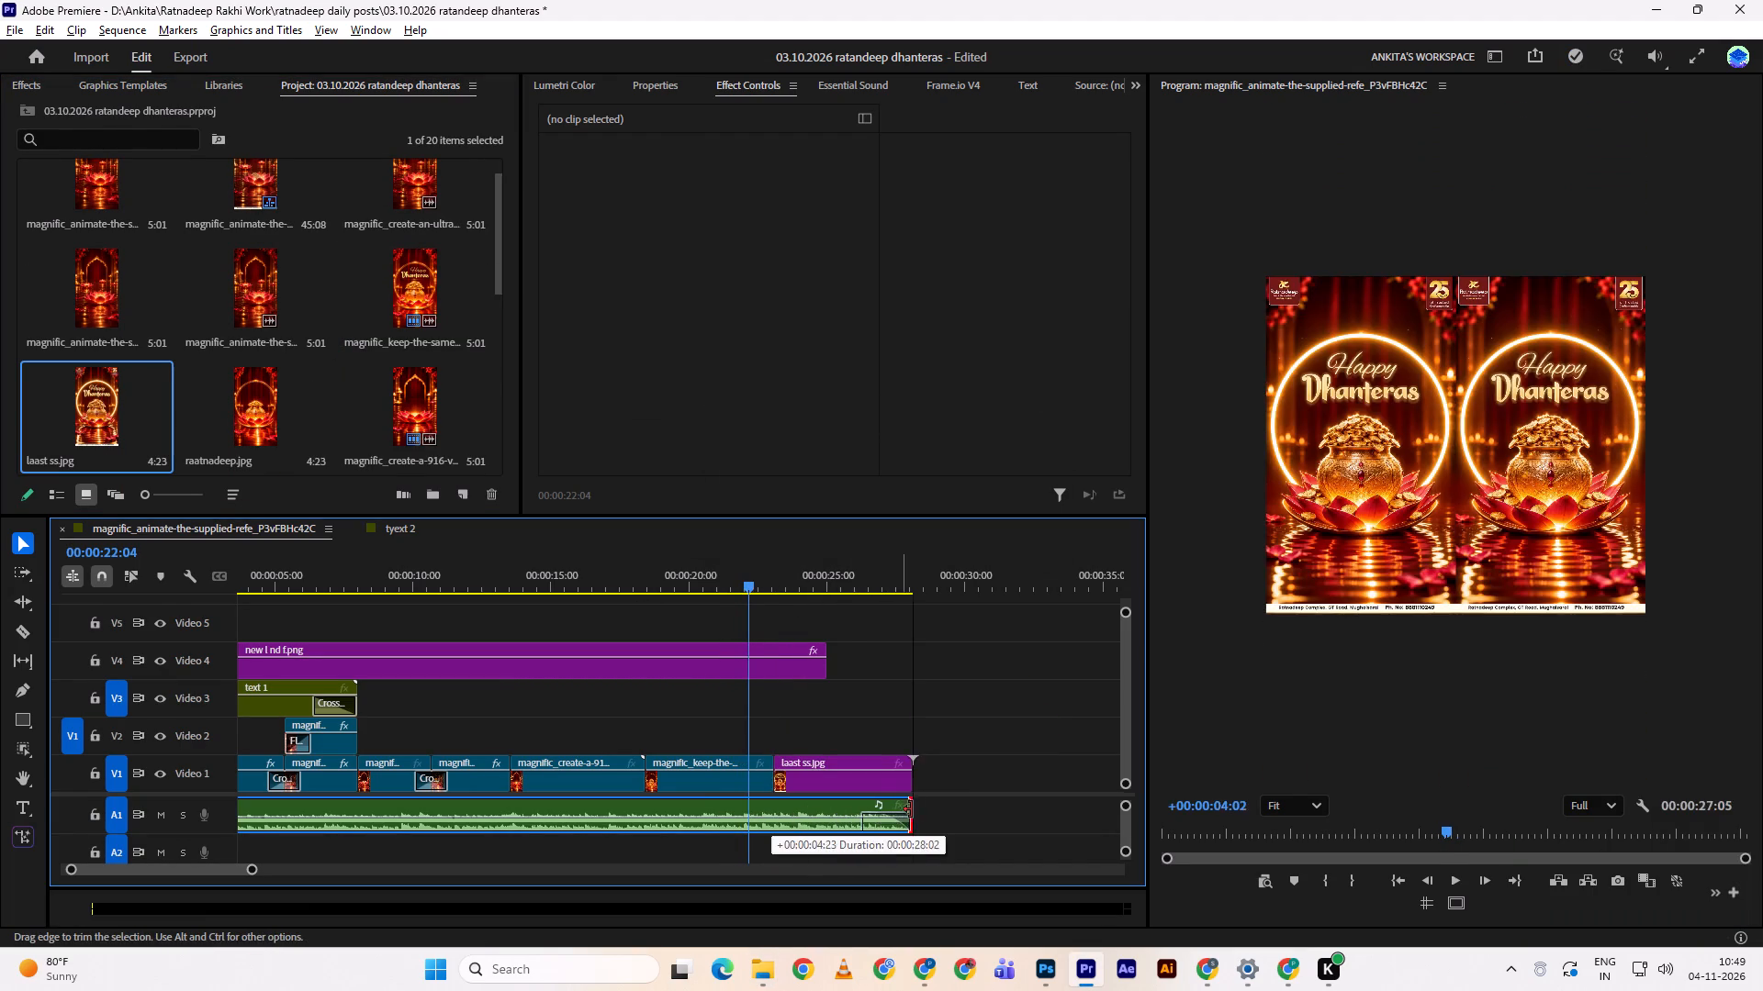
drag(911, 809, 915, 808)
Play the still ending and trim laast ss.jpg and the A1 music together to end at 00:00:25:07.
key(space)
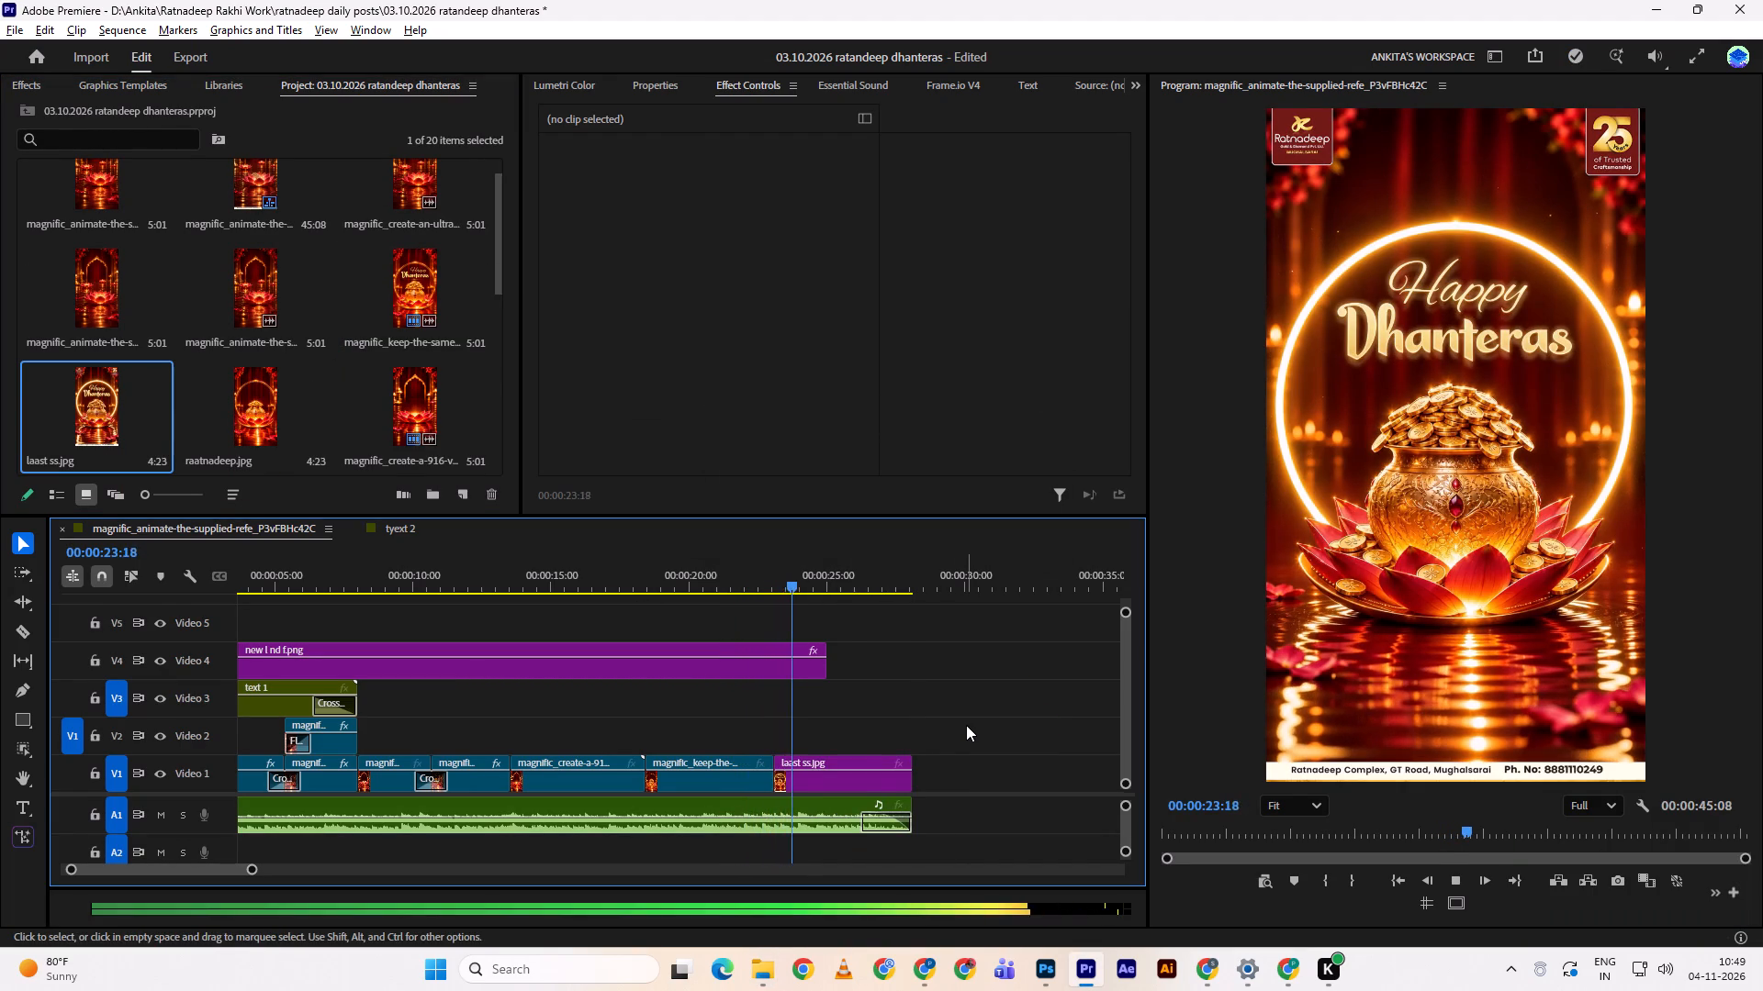
key(space)
key(space)
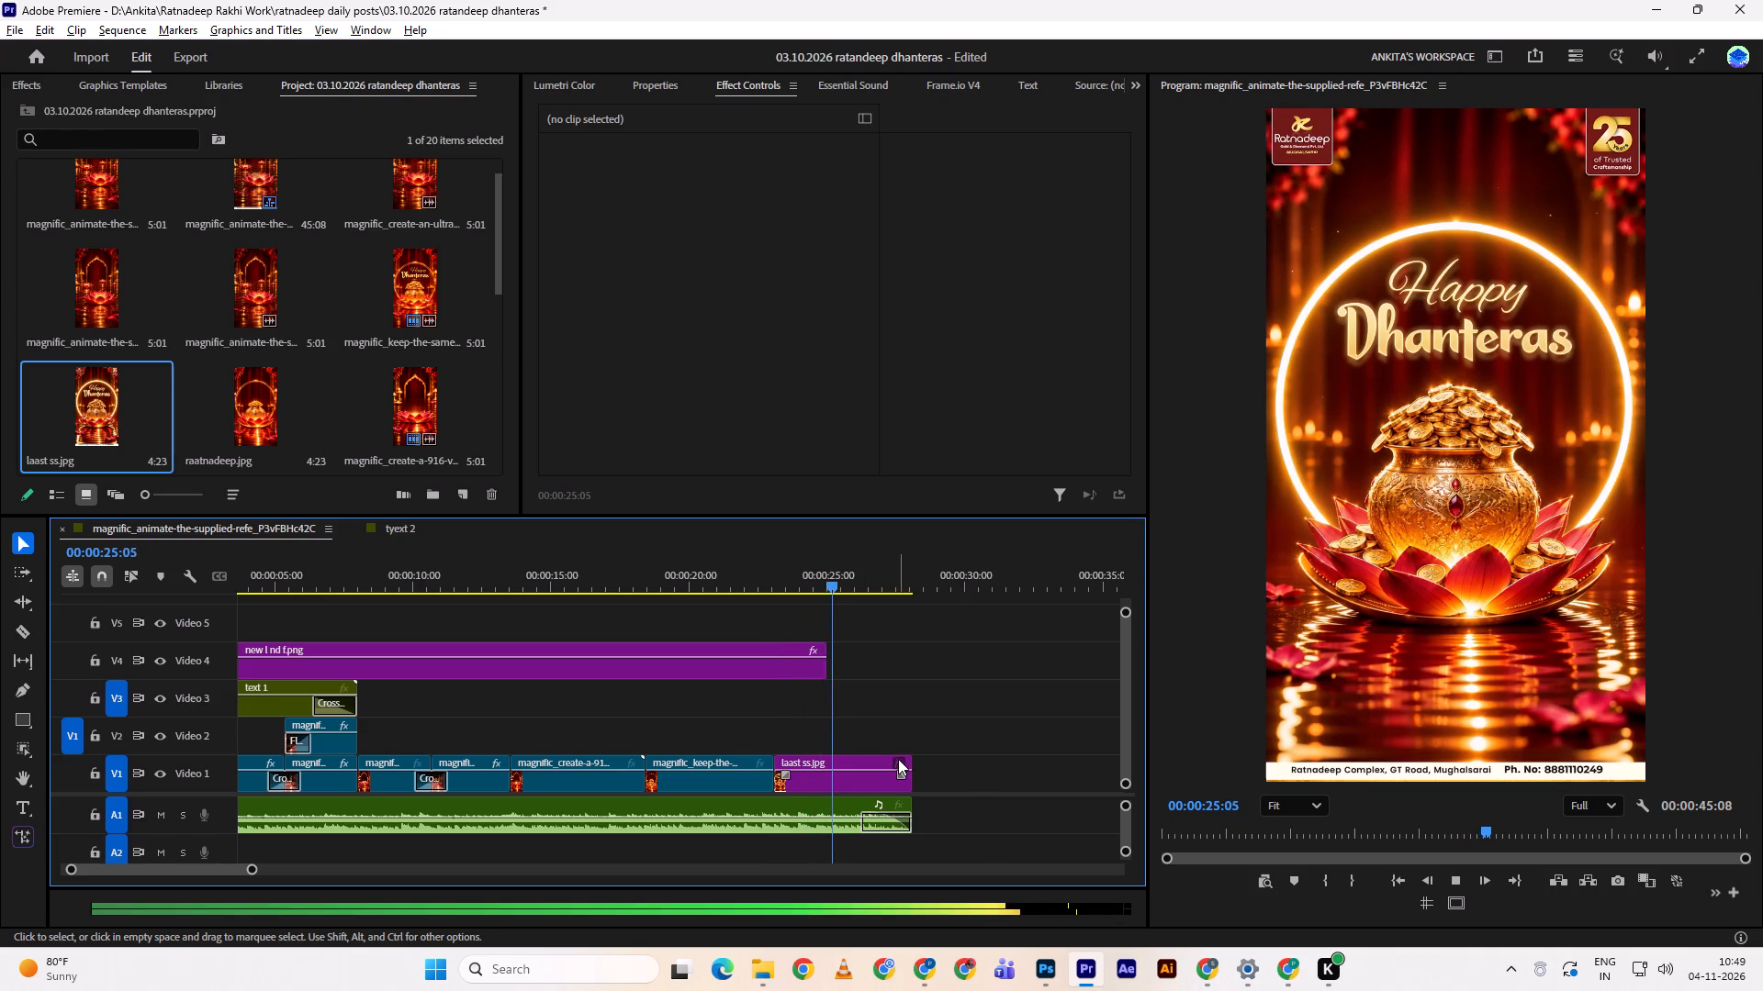
key(space)
drag(919, 744, 854, 847)
drag(912, 778, 836, 769)
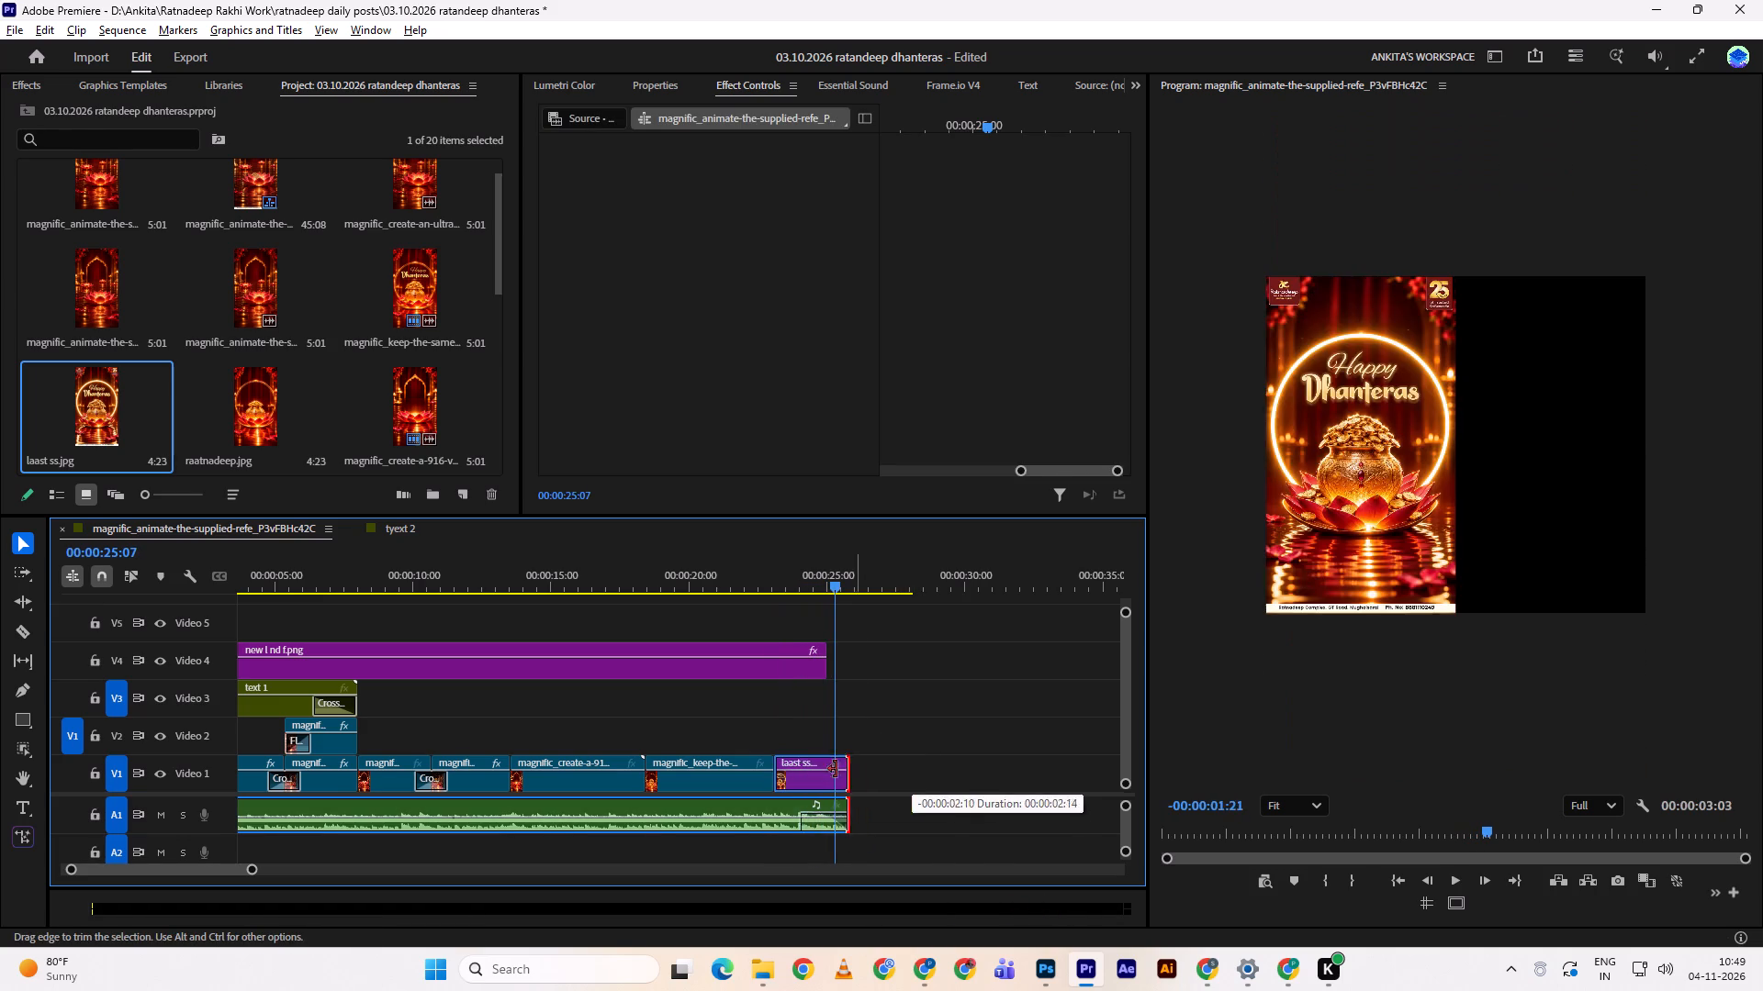
drag(836, 769, 833, 769)
Add a short Cross Dissolve at the end of laast ss.jpg and check the fade-out.
drag(824, 773, 814, 770)
click(814, 770)
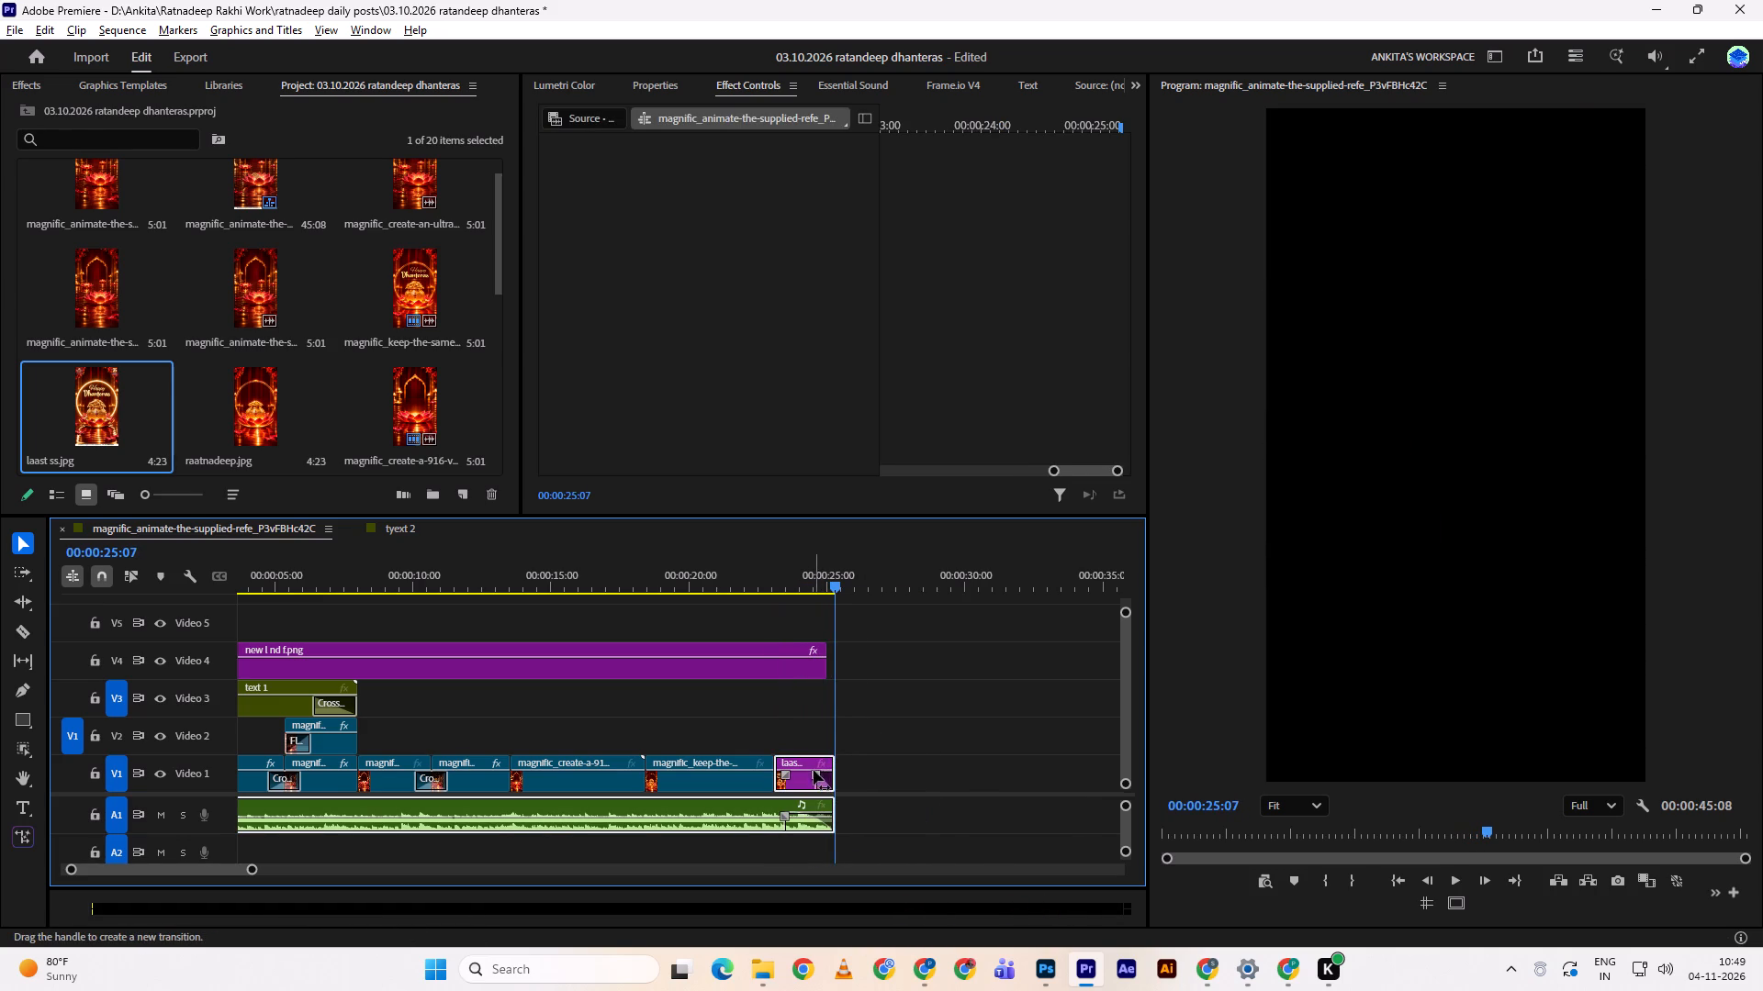
click(814, 577)
key(space)
drag(815, 577, 775, 577)
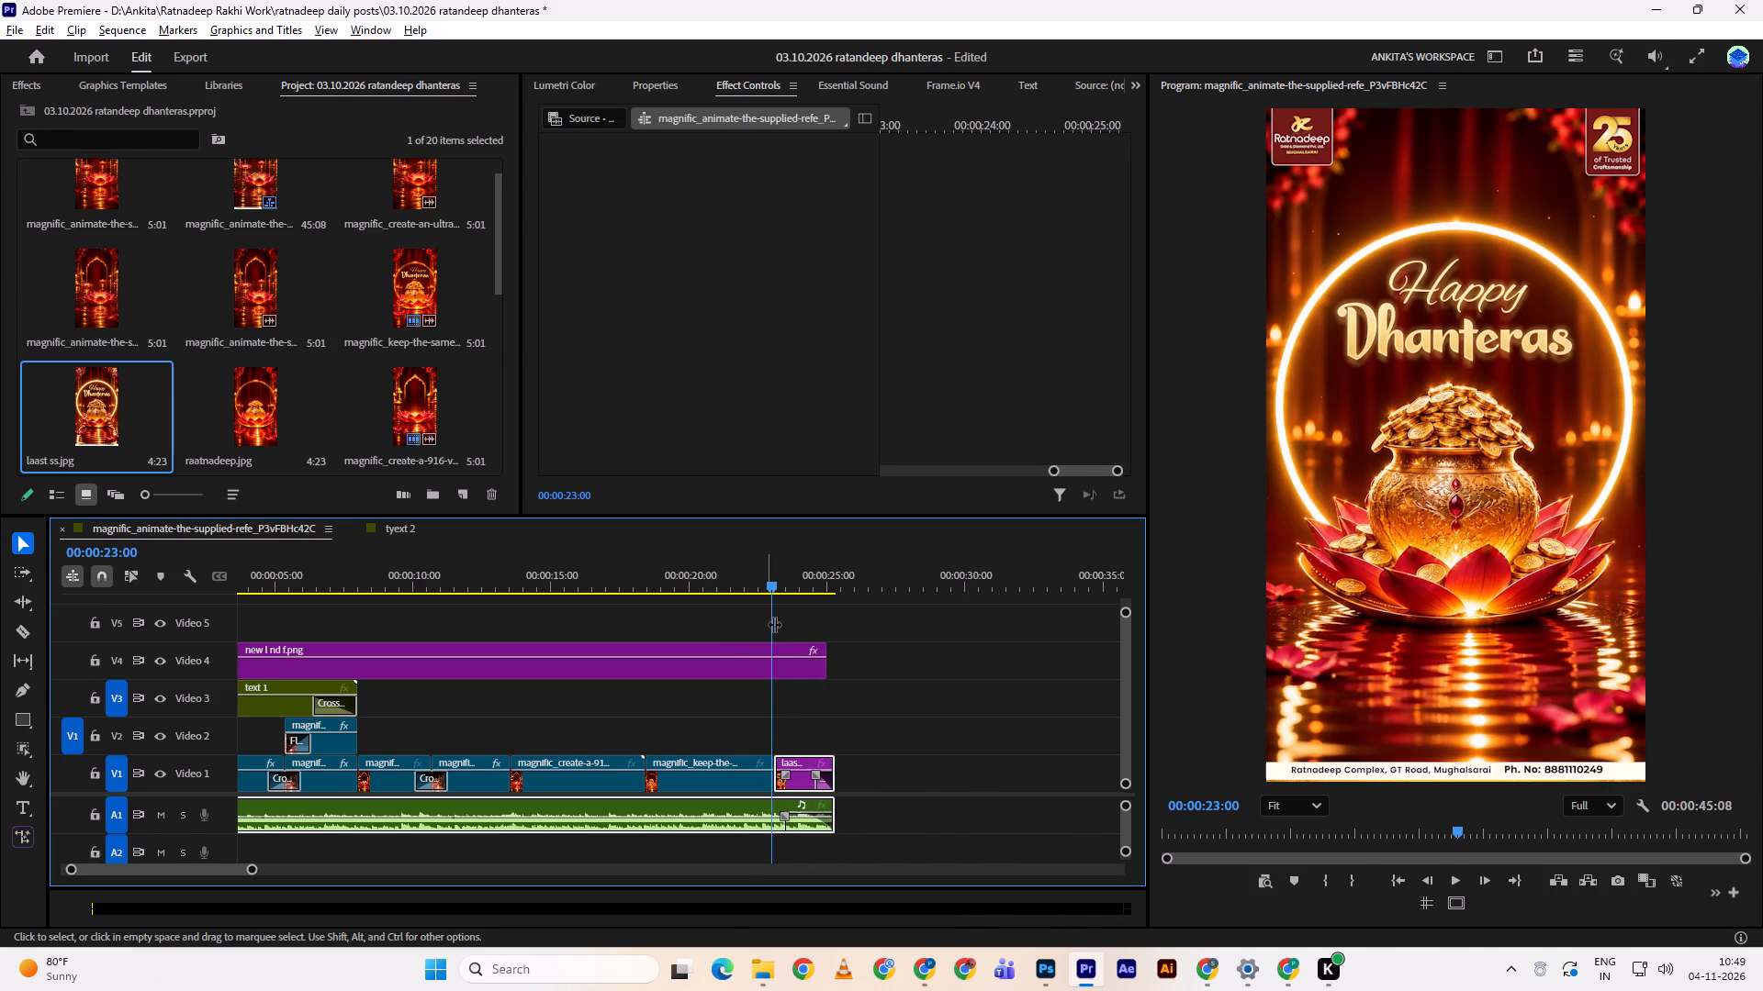
Keyframe the Scale of laast ss.jpg from 100 at its start to 111 at its end, and preview the zoom.
click(892, 733)
click(803, 780)
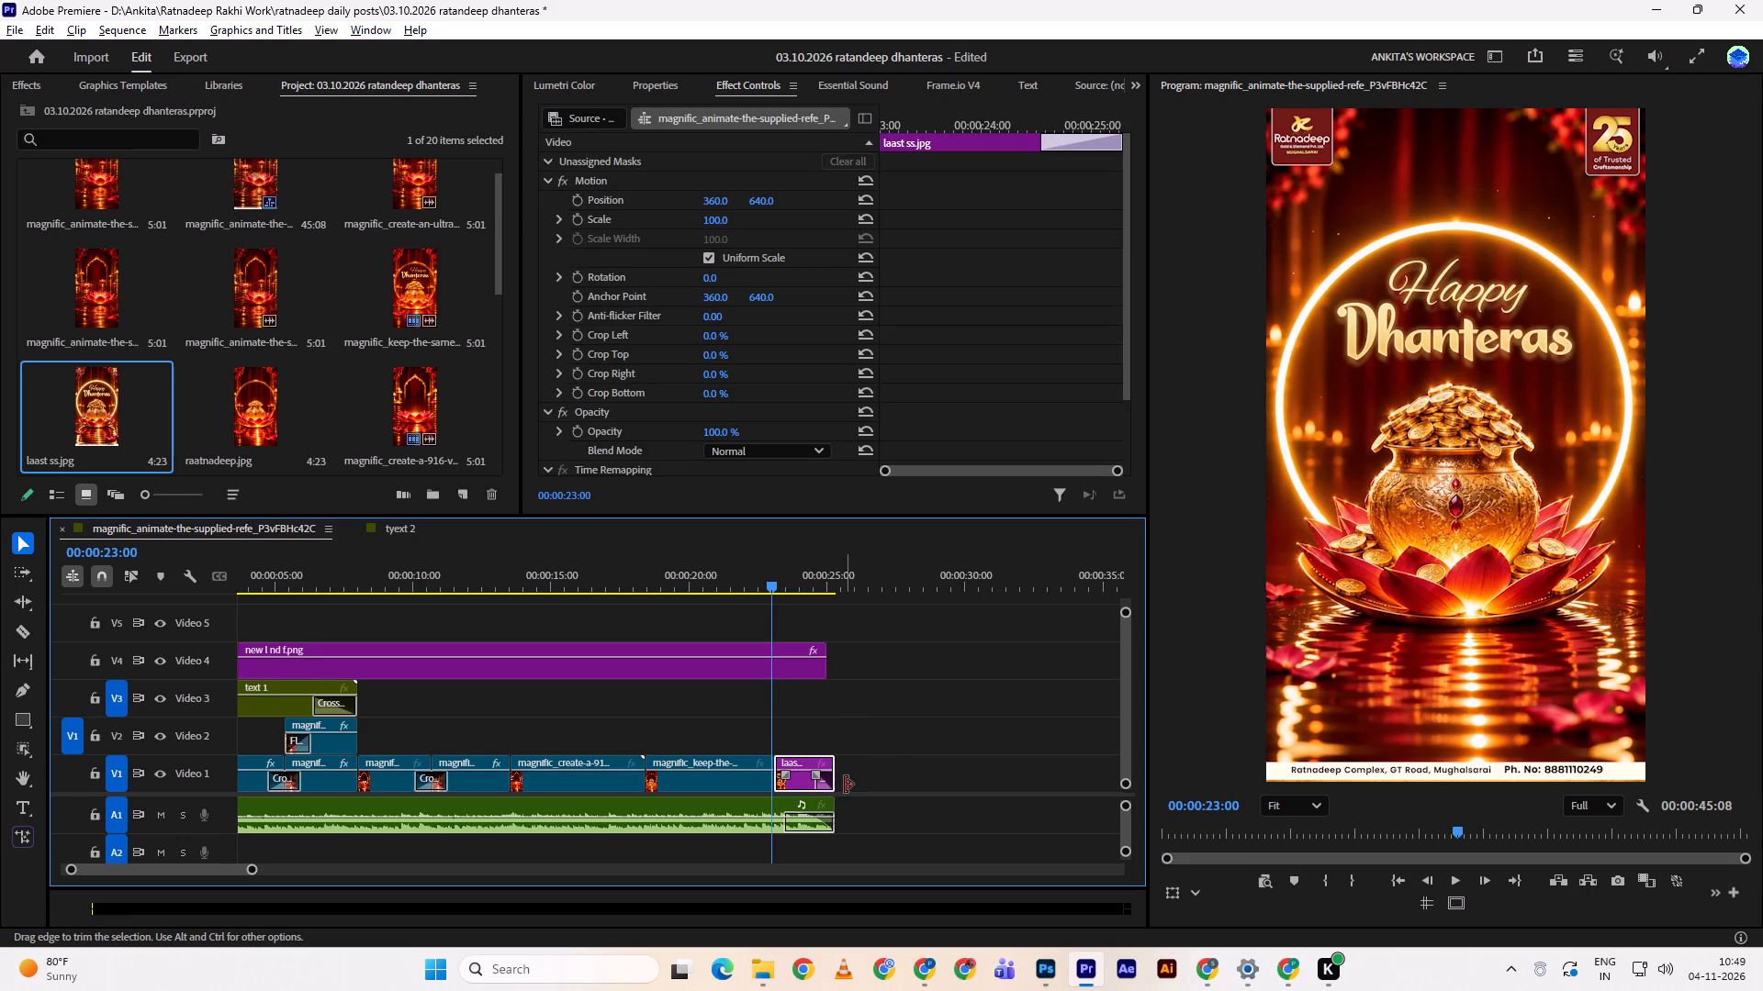
key(space)
key(space)
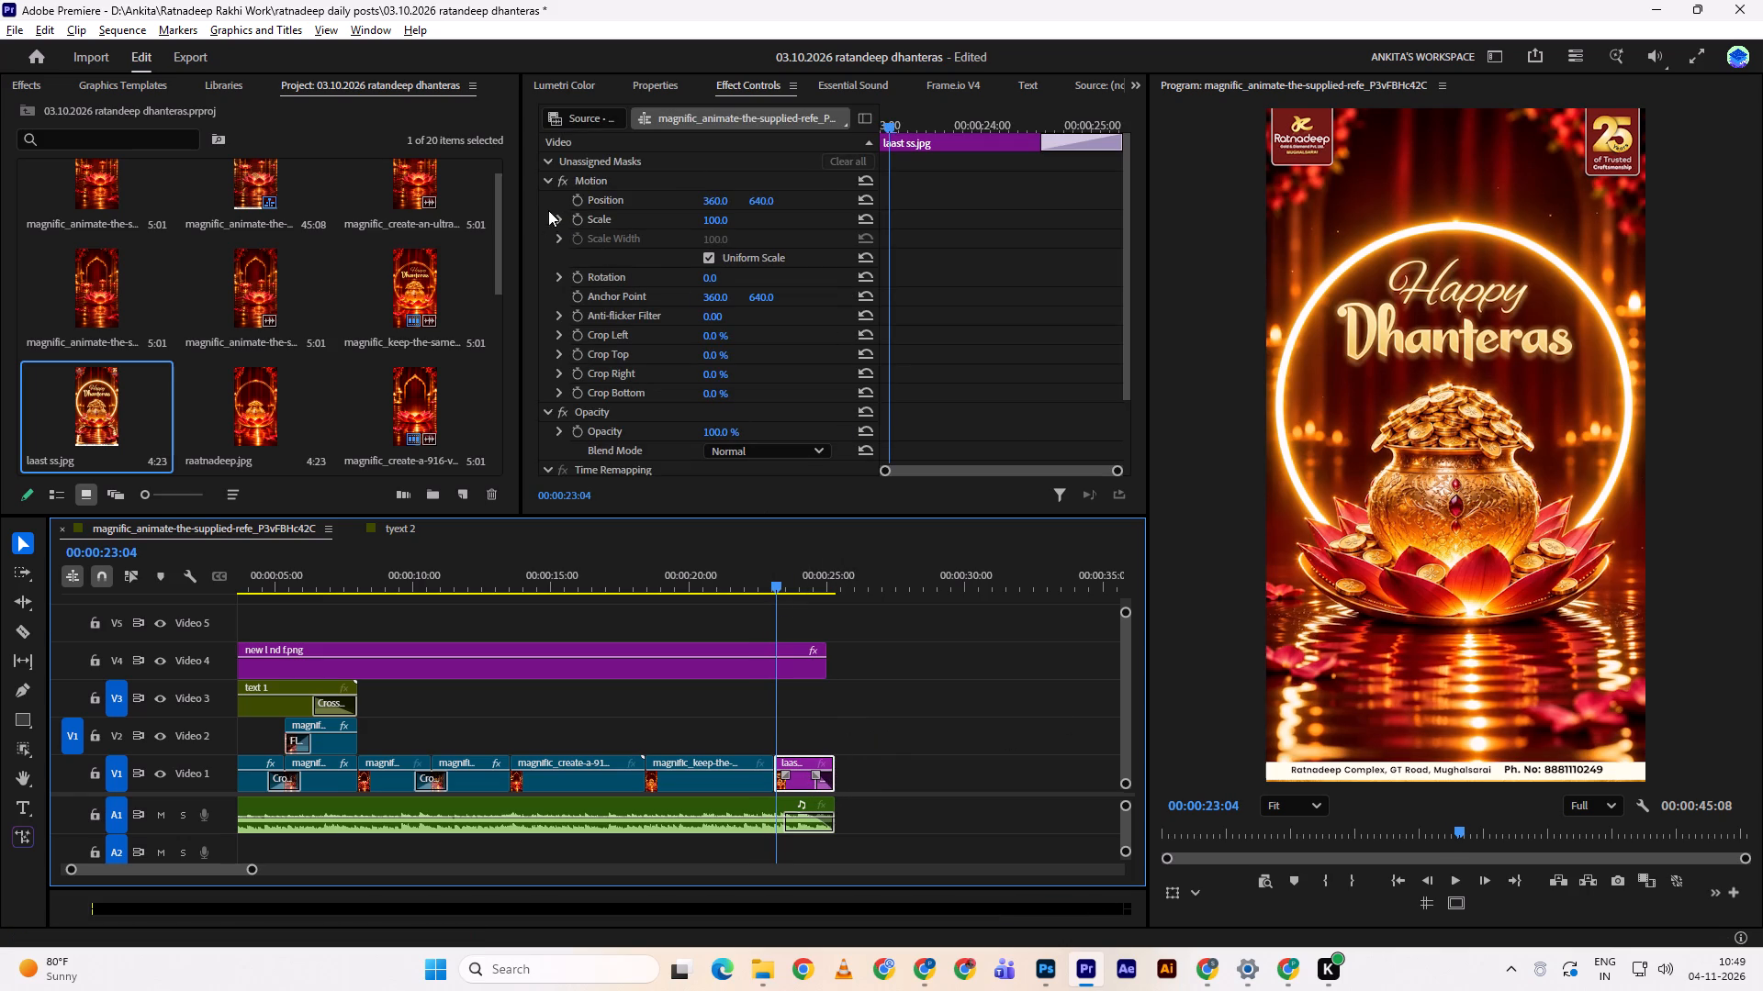
drag(882, 121, 821, 94)
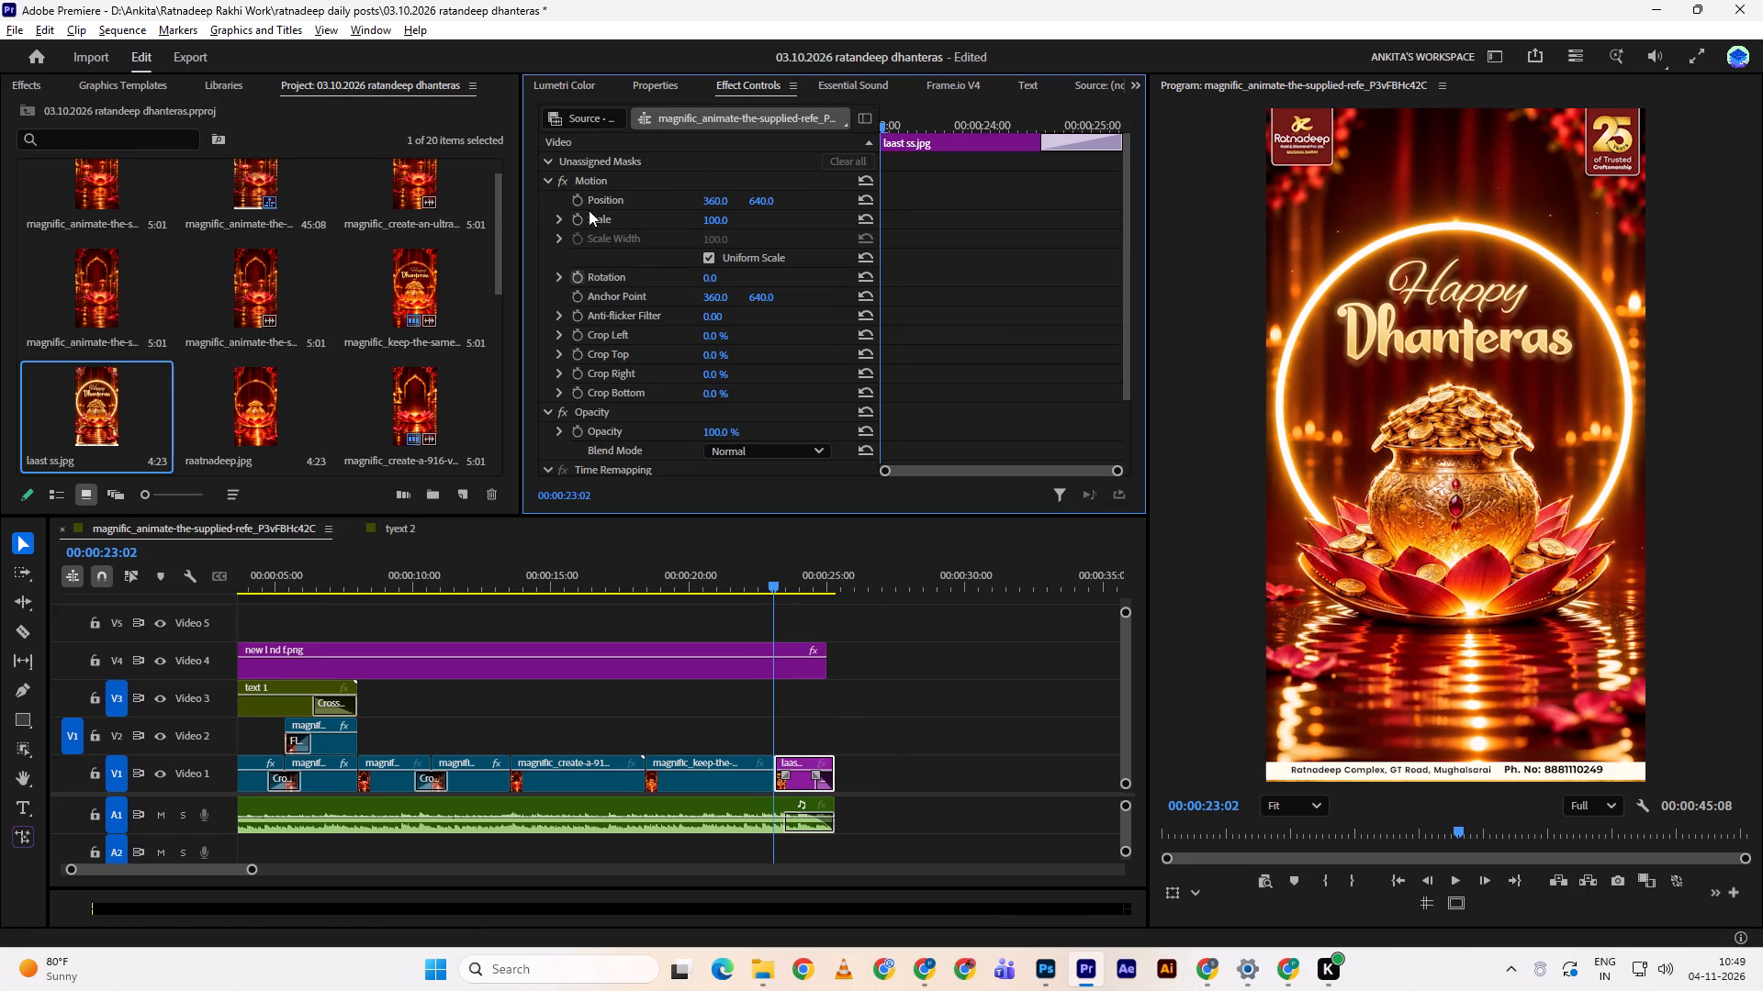
click(578, 217)
drag(895, 120, 1499, 236)
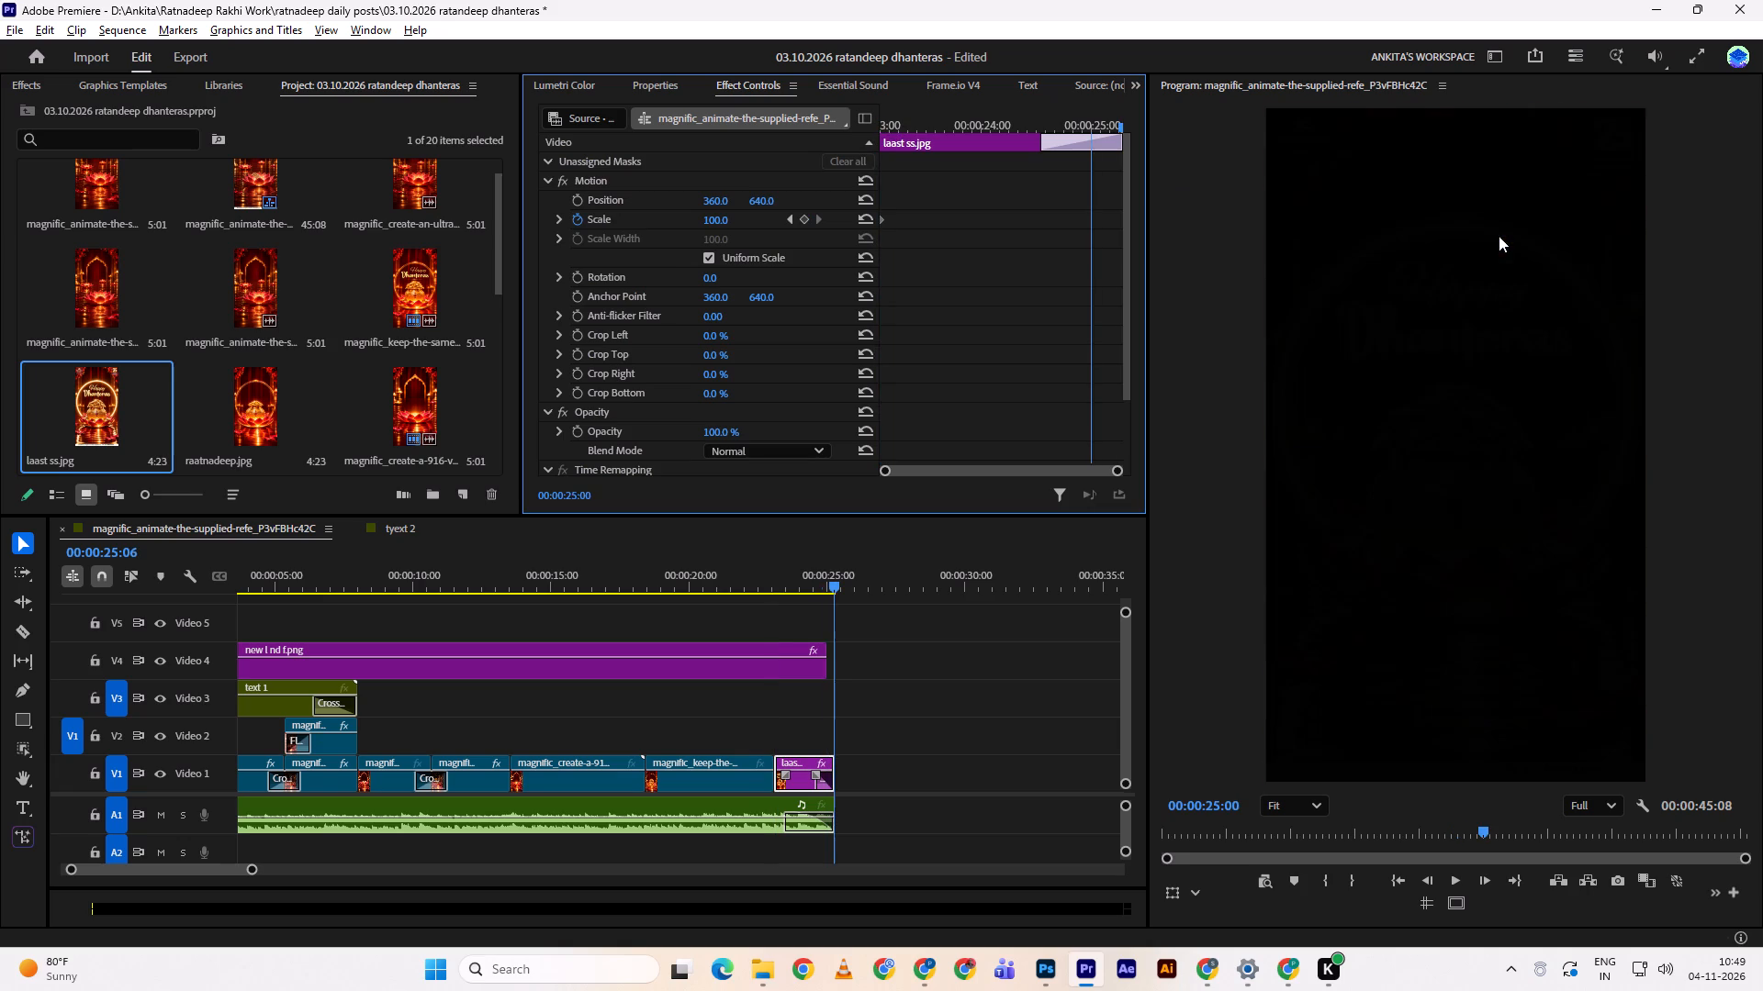
drag(725, 217, 729, 217)
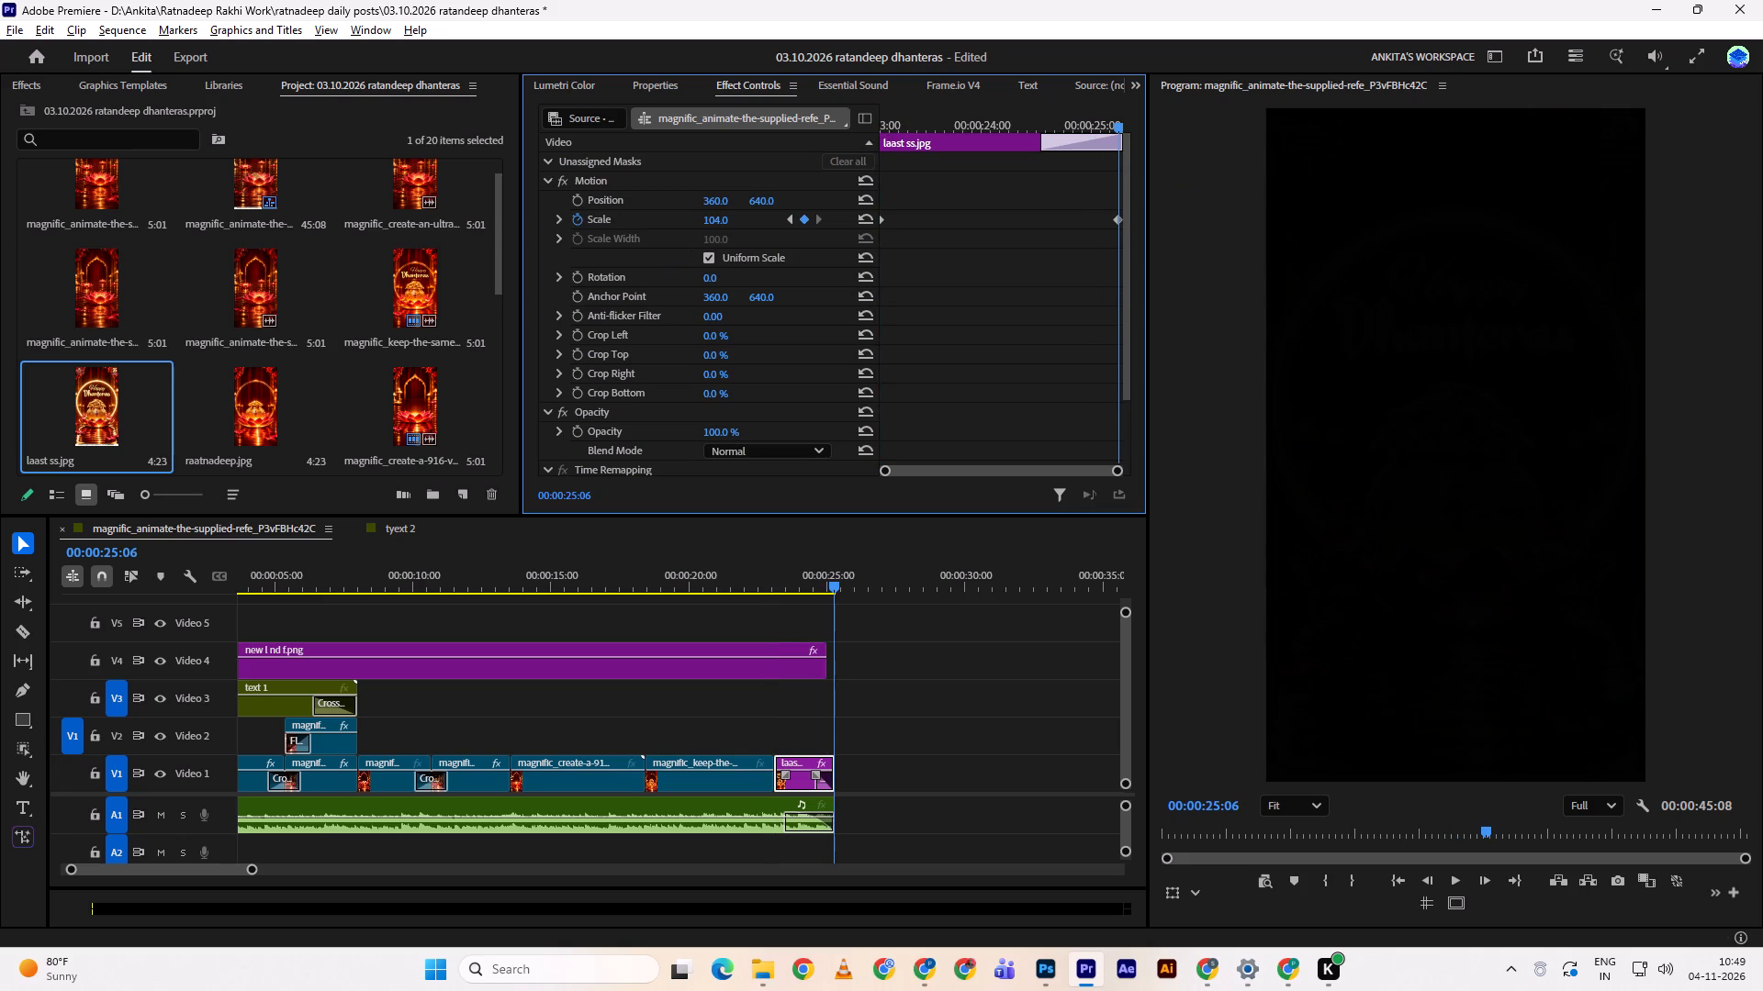
drag(729, 217, 736, 217)
click(728, 217)
drag(774, 583, 764, 581)
key(space)
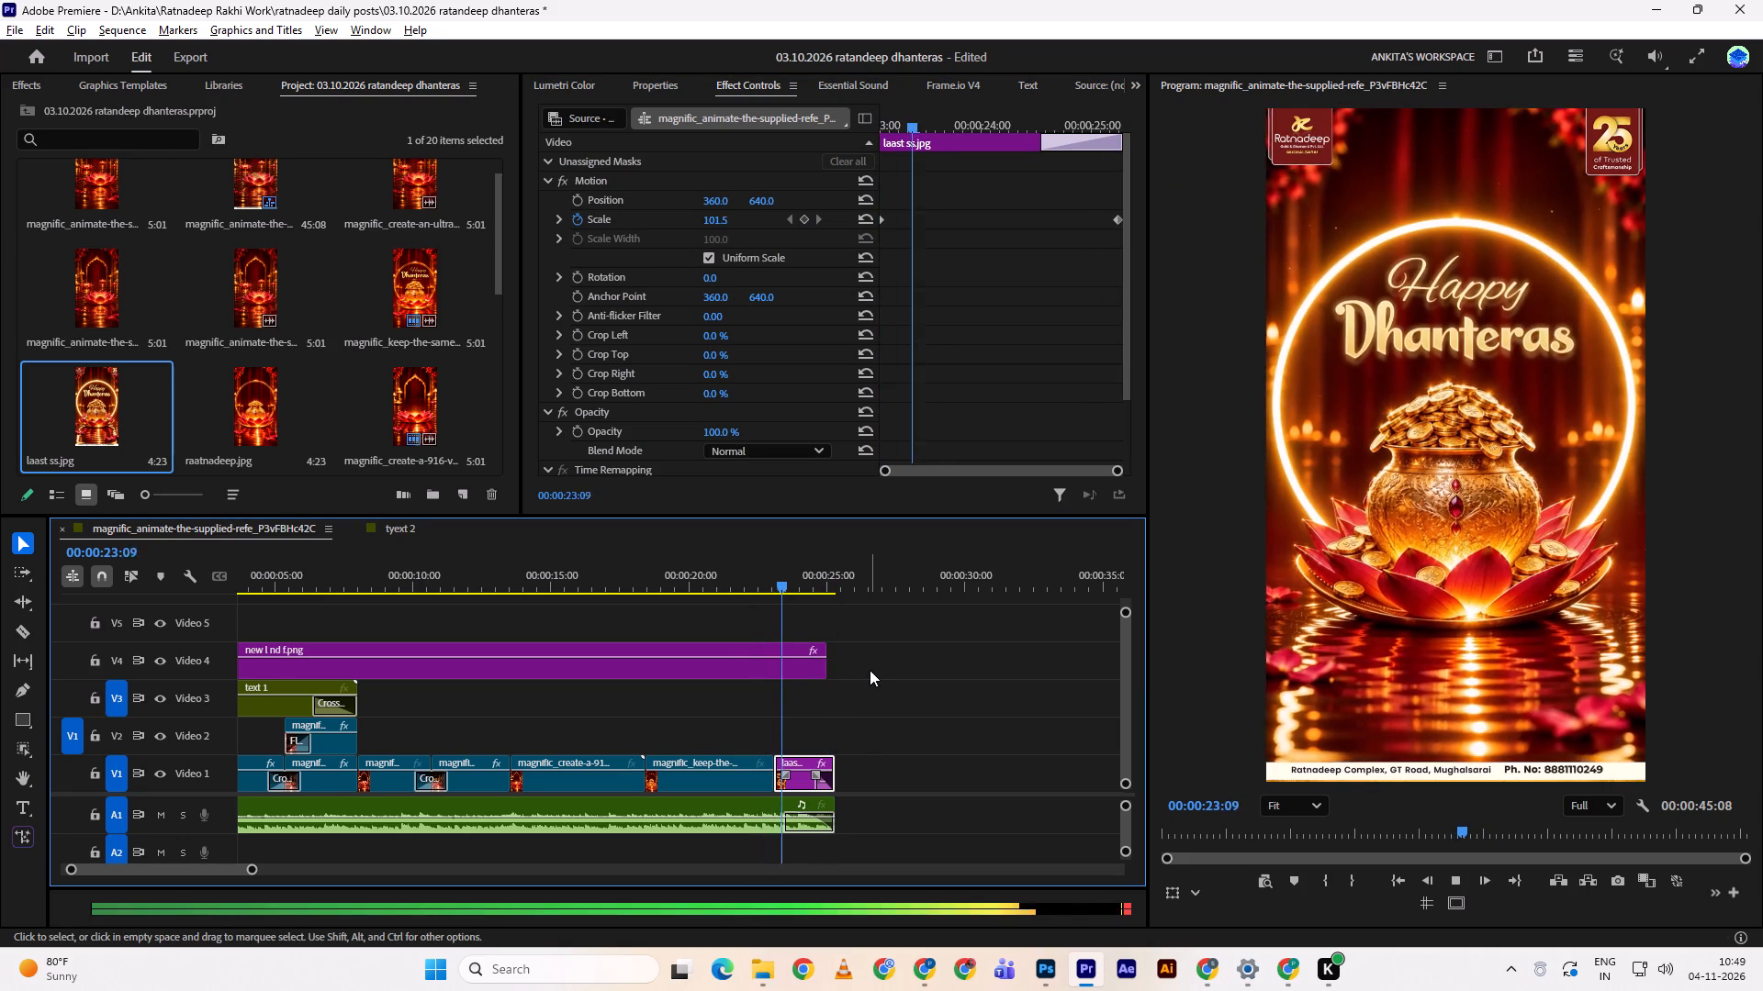
key(space)
Lower the end Scale keyframe of laast ss.jpg to about 107 and play the ending.
drag(1059, 119, 1179, 135)
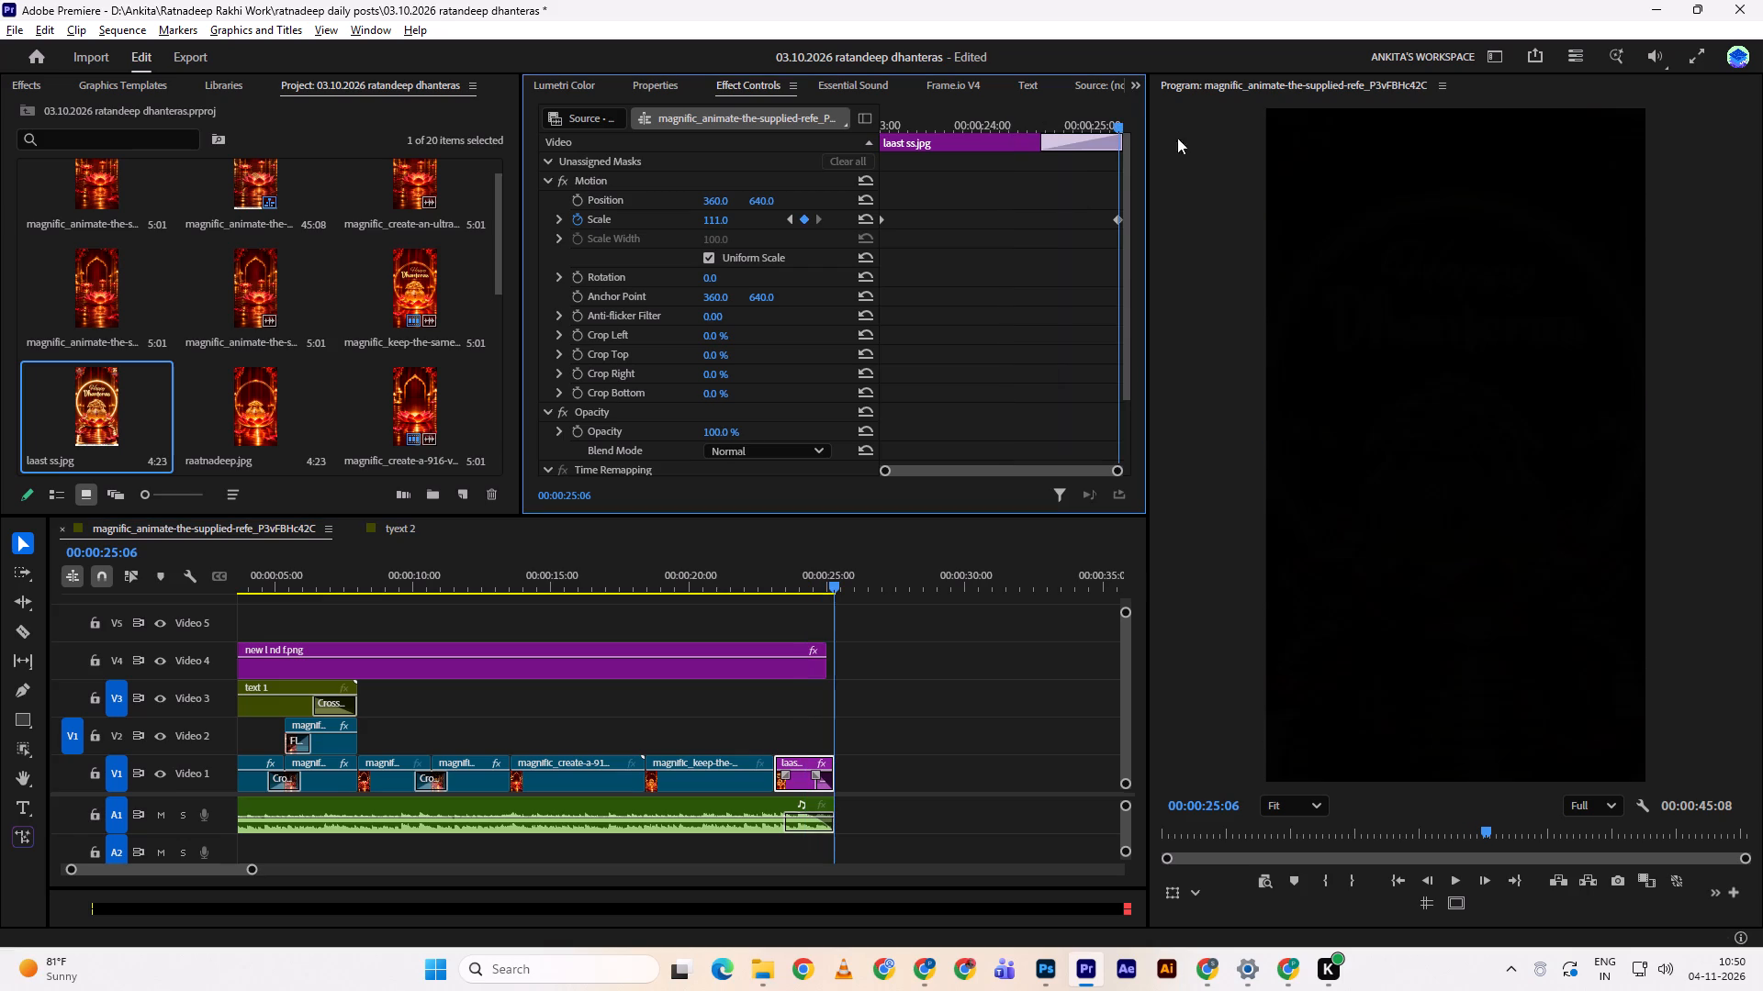
click(1121, 214)
click(727, 217)
click(722, 223)
click(728, 217)
drag(766, 573, 737, 566)
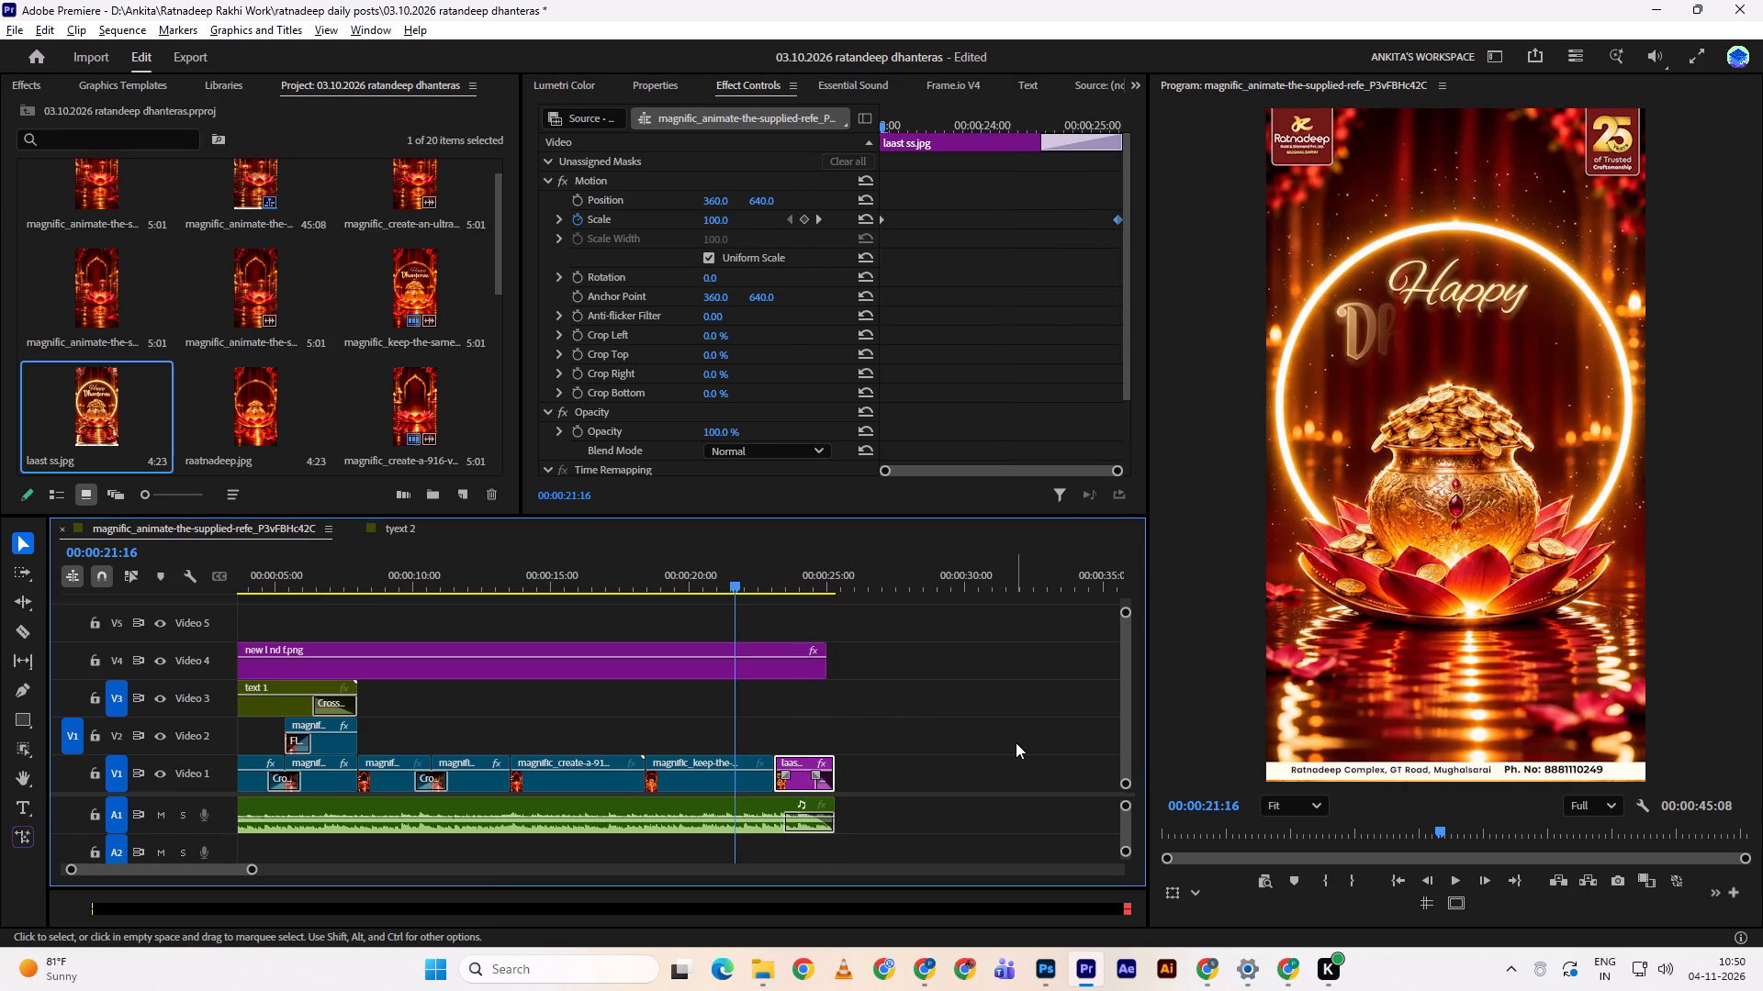
click(1016, 742)
key(space)
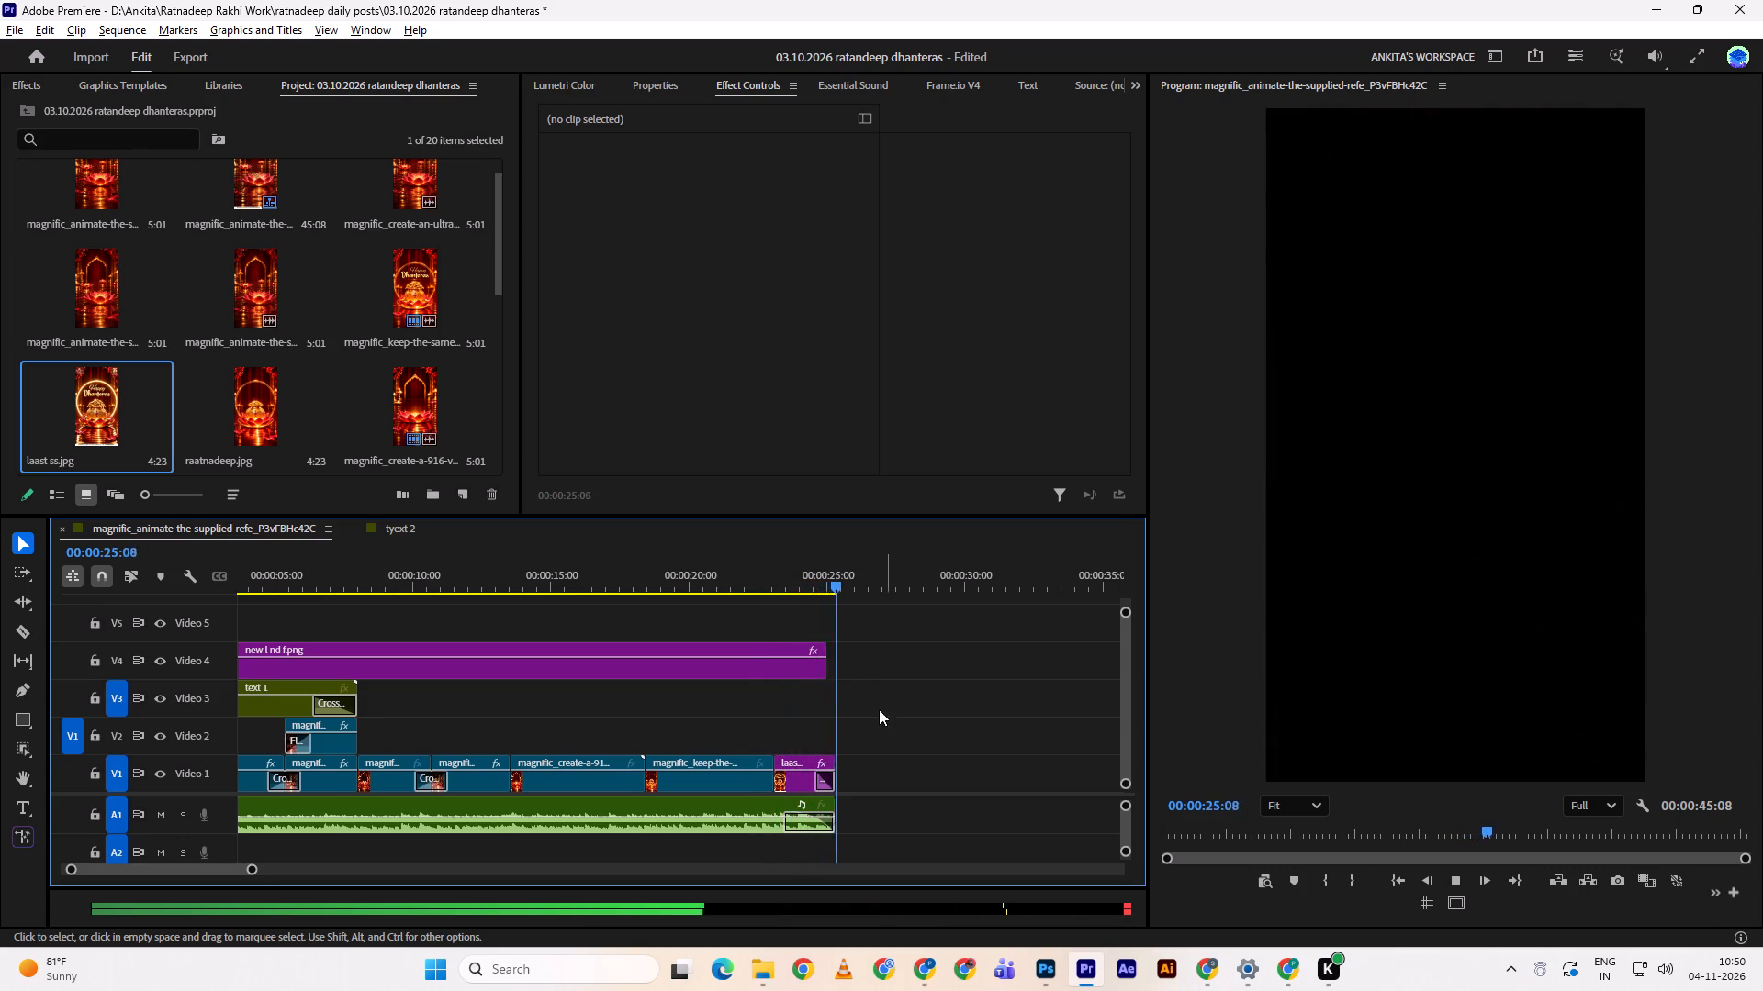
Play the section around the cut into the magnific_keep-the-same clip and examine the transition.
drag(814, 560, 645, 594)
key(space)
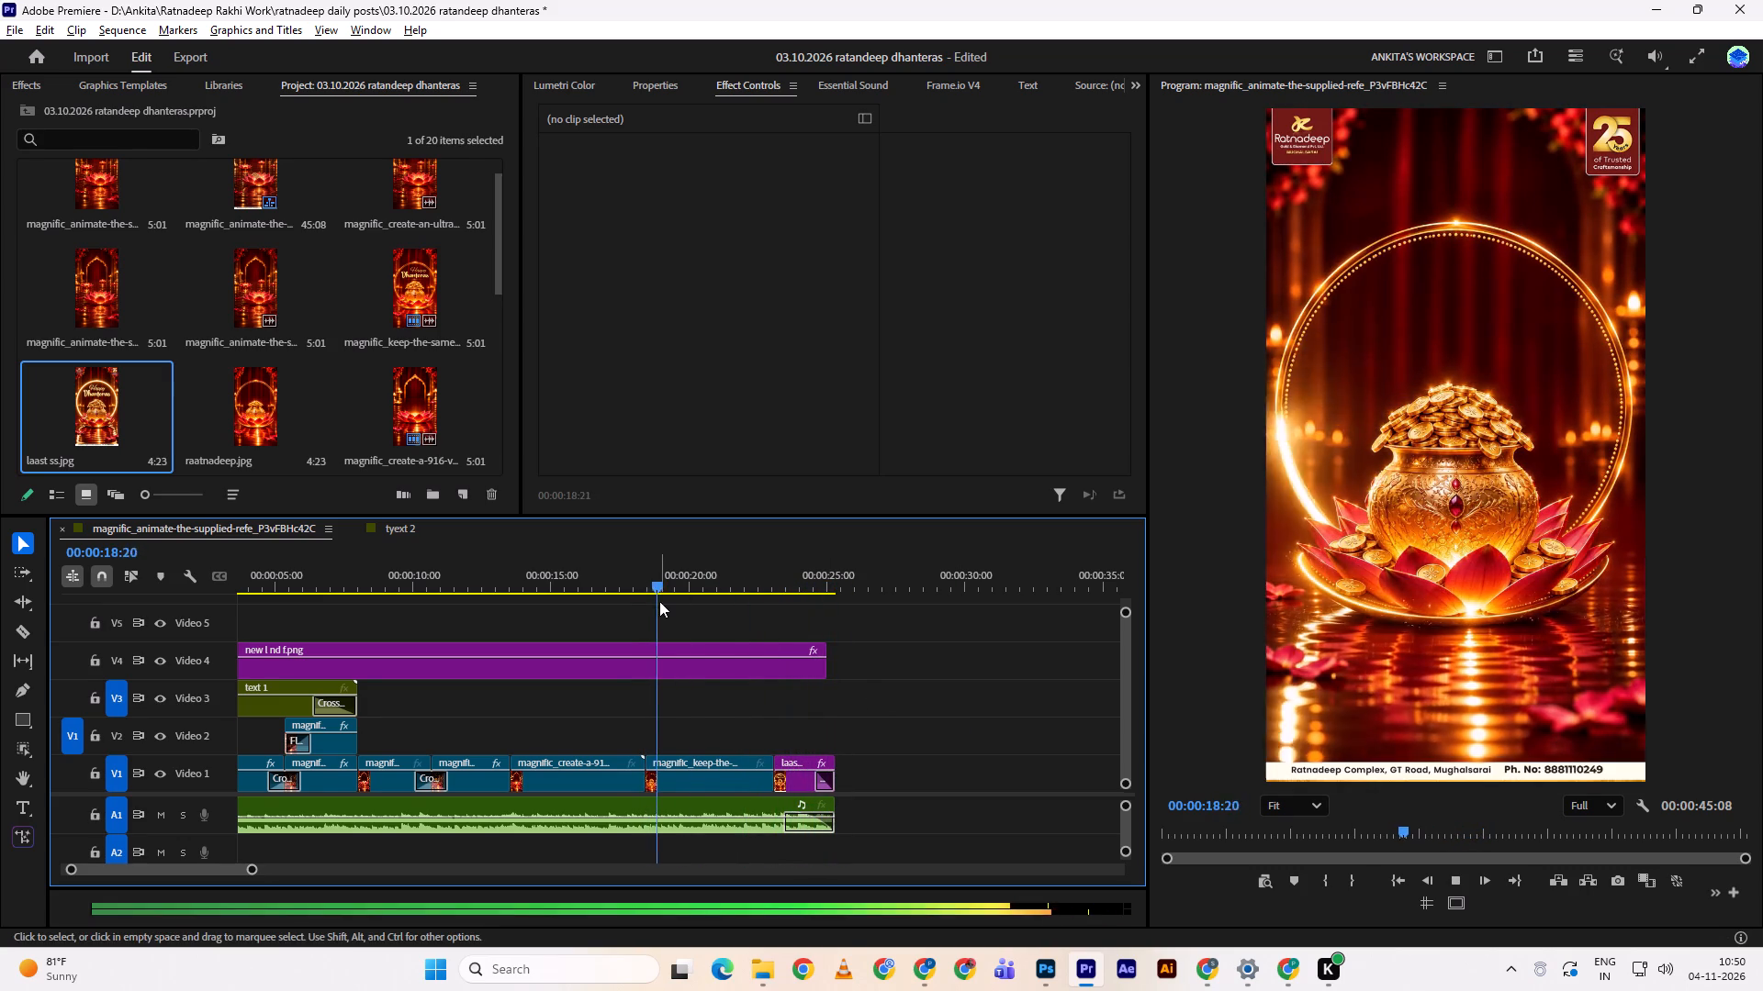
drag(646, 575, 601, 598)
click(601, 599)
key(space)
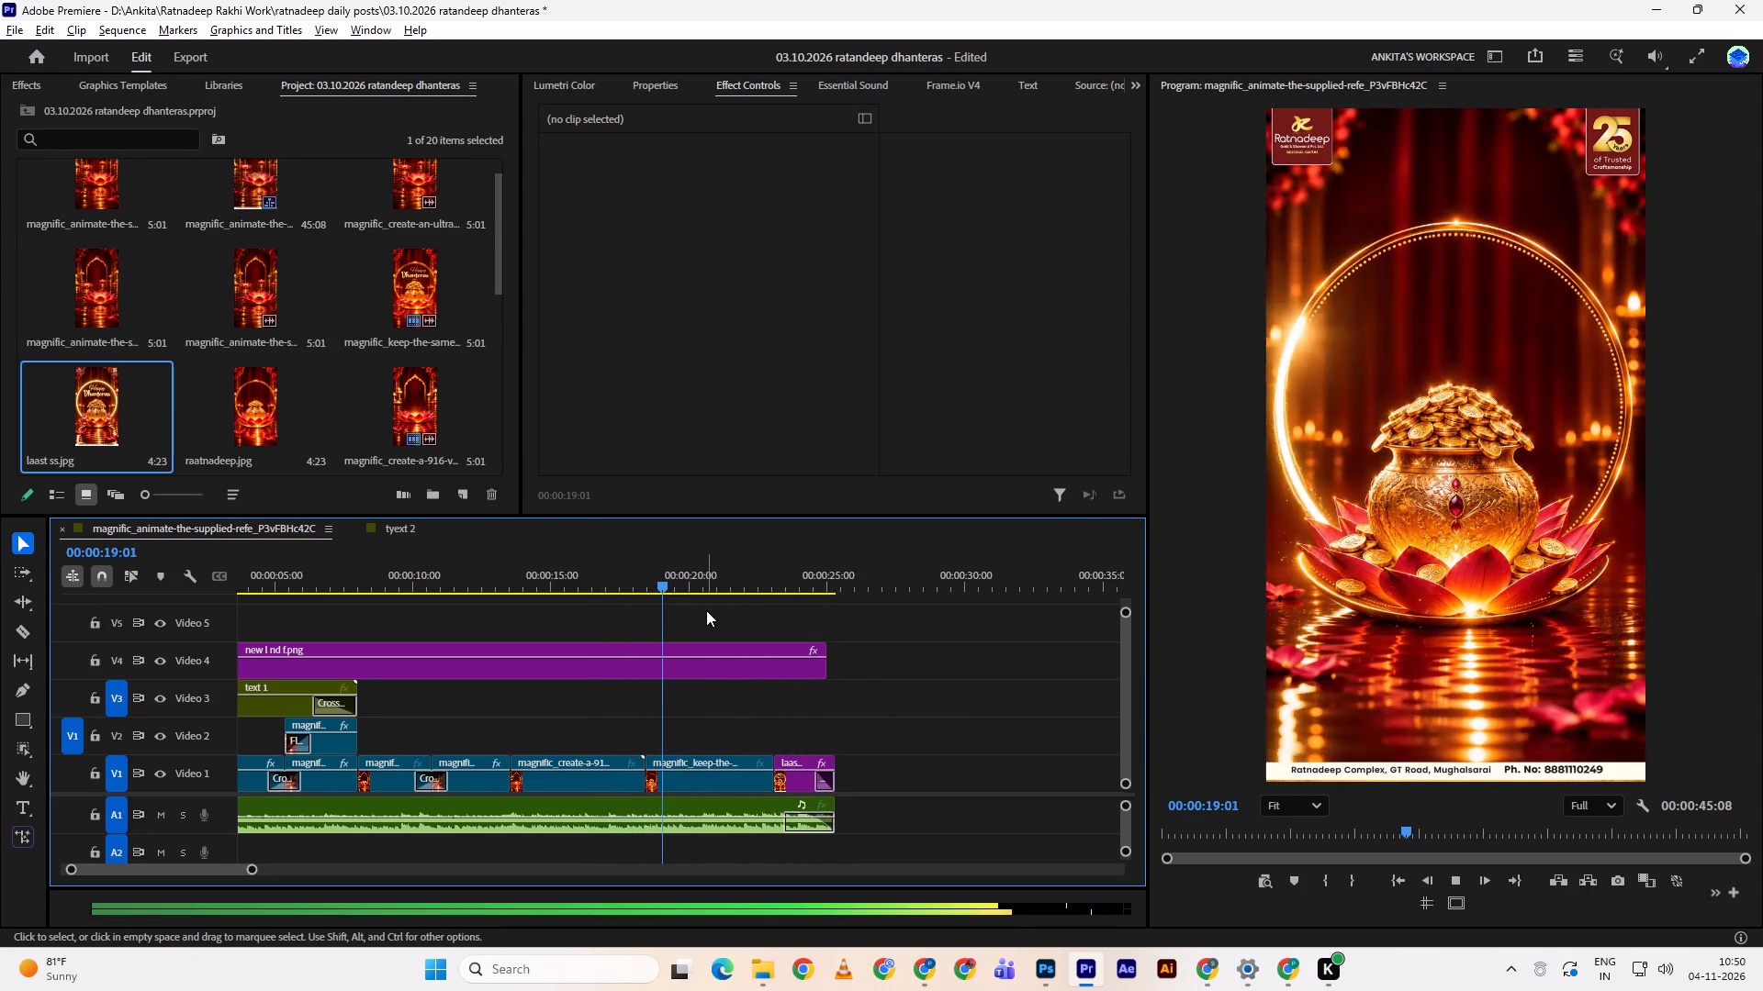
drag(665, 555, 644, 556)
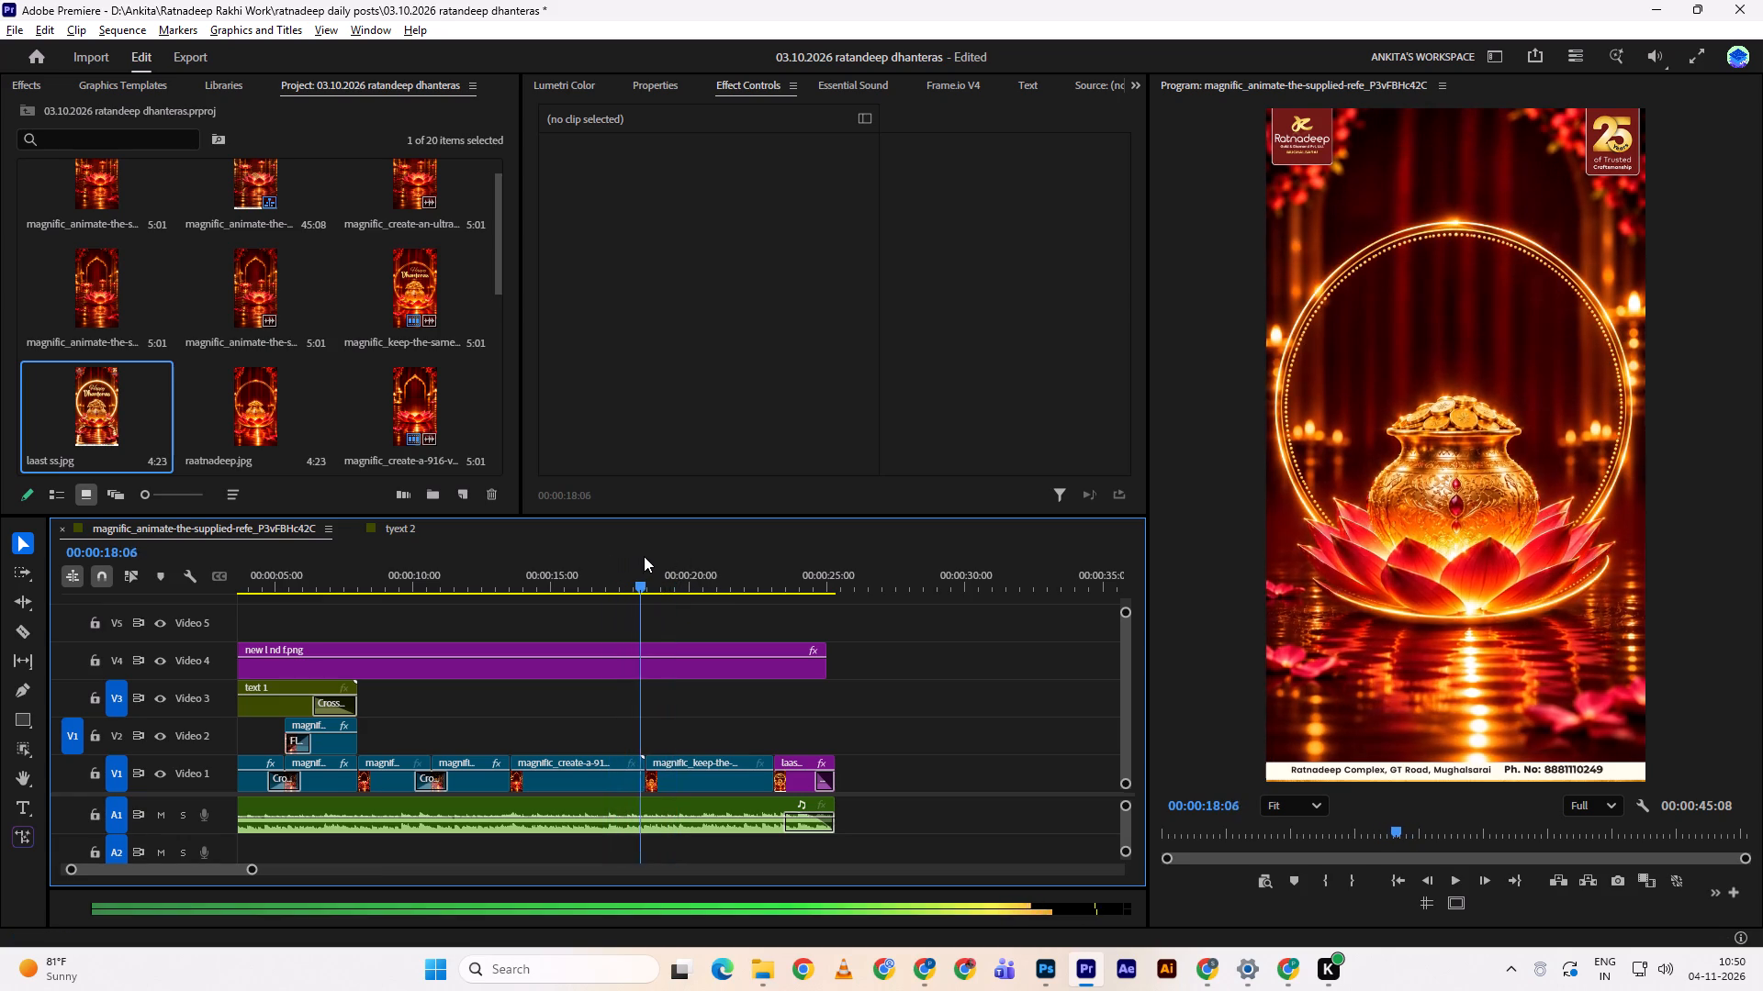
drag(644, 556, 646, 556)
click(646, 556)
Trim the end of the magnific_create-a-916 clip to 00:00:17:17 and close the gap before the magnific_keep-the-same clip.
alt+scroll(623, 755, up, 3)
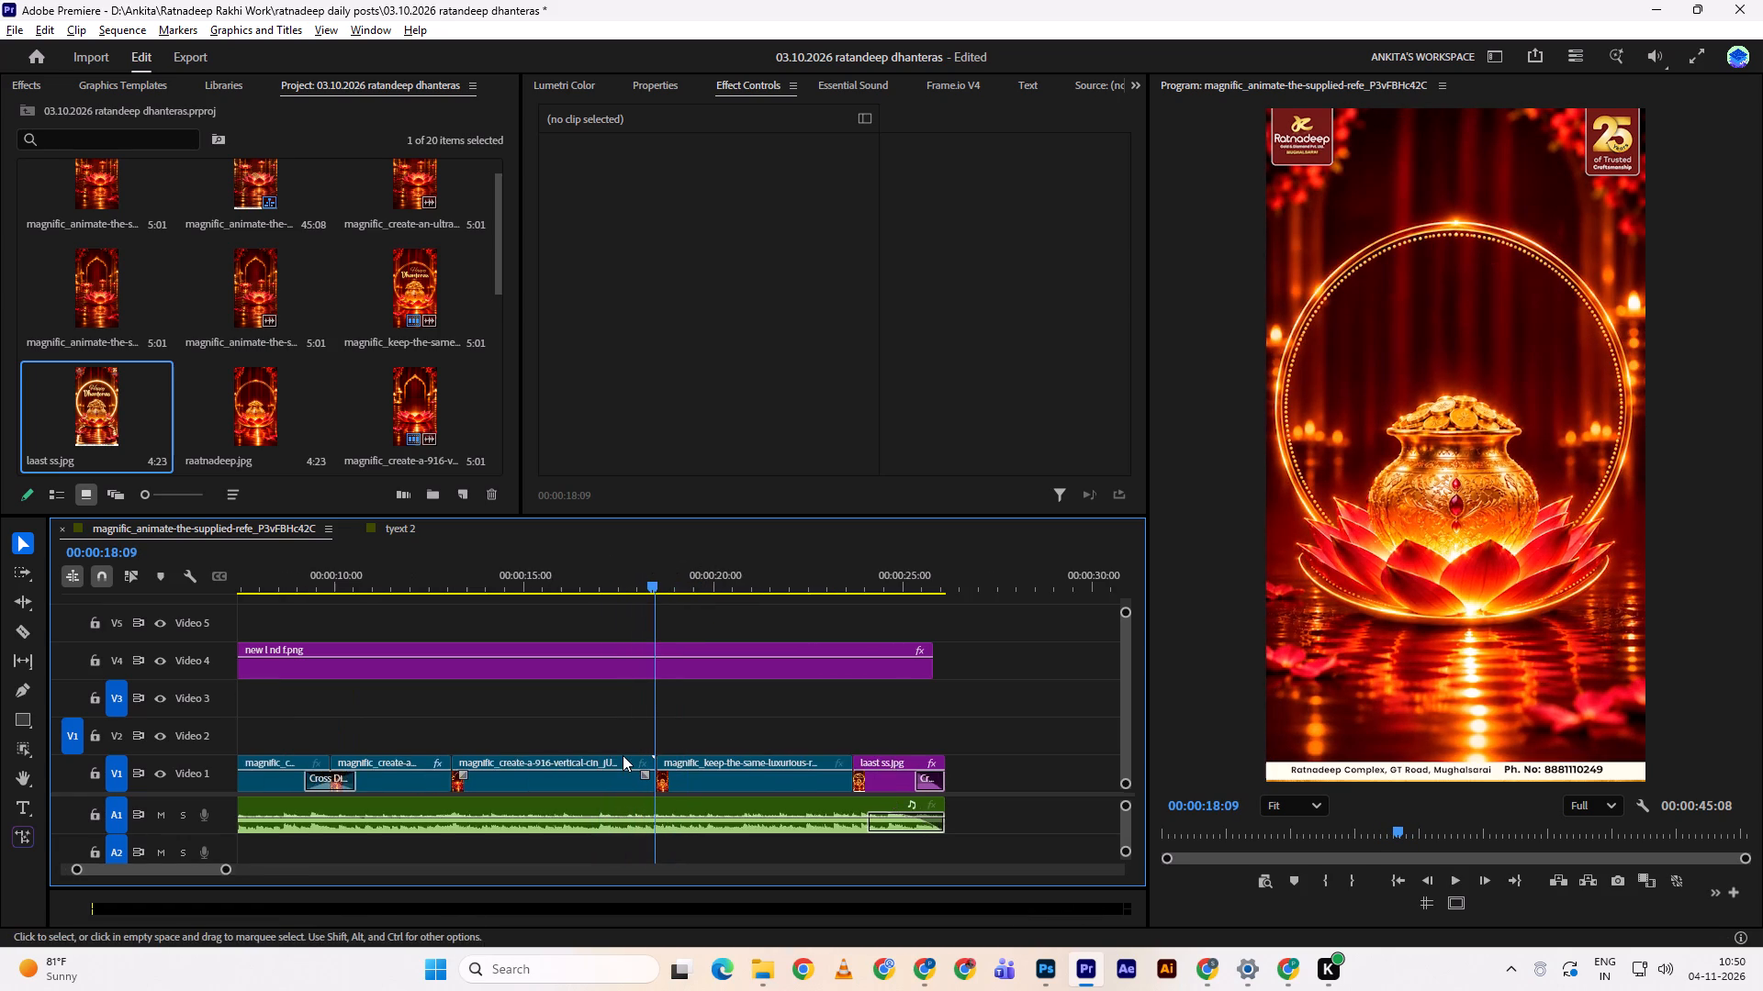
alt+scroll(623, 755, up, 6)
drag(544, 561, 514, 561)
key(space)
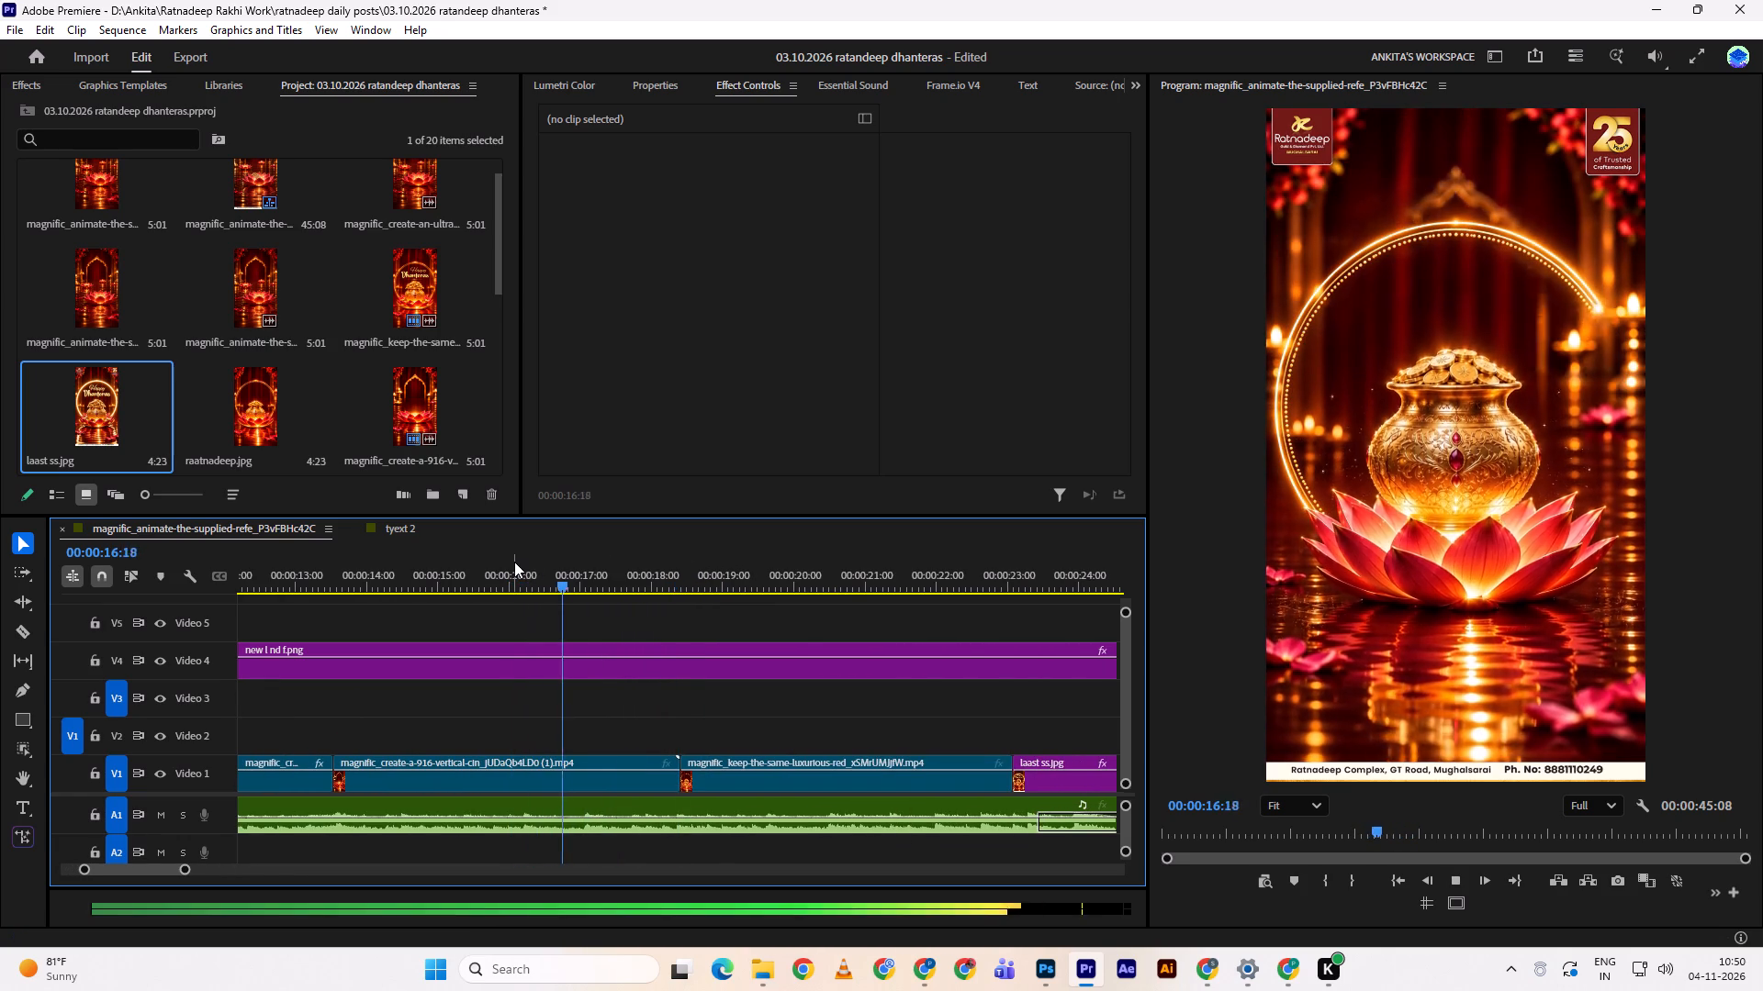
key(space)
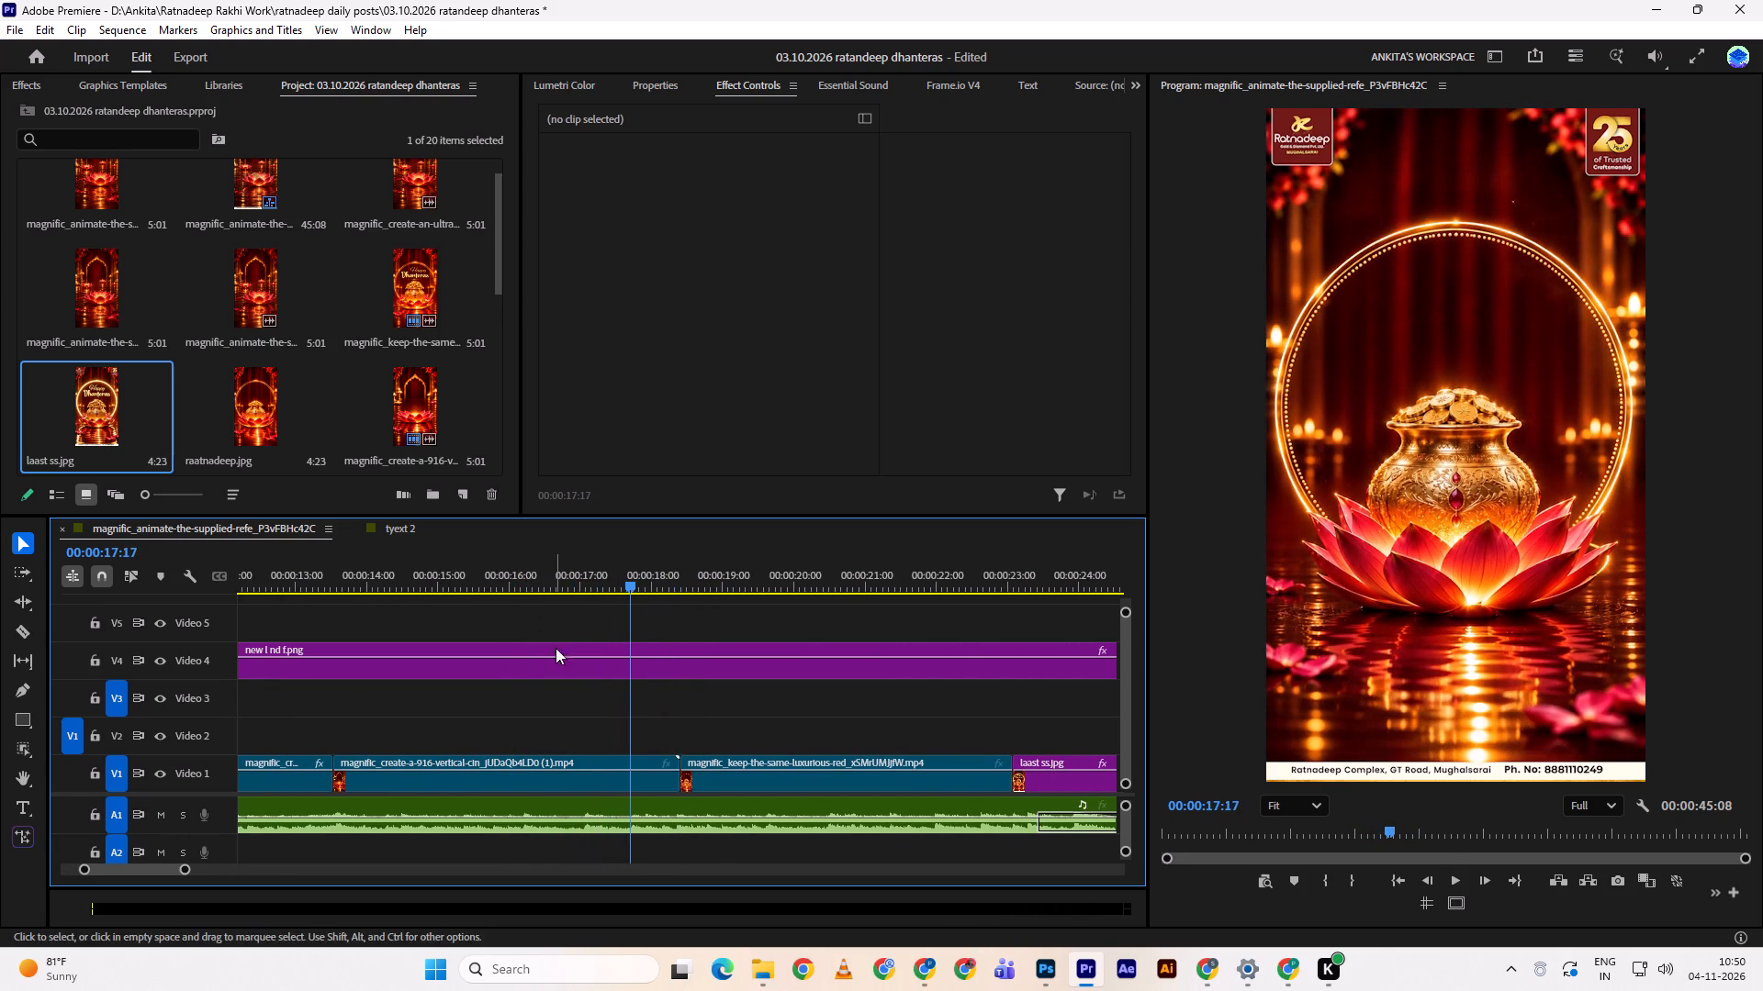
drag(674, 758, 616, 755)
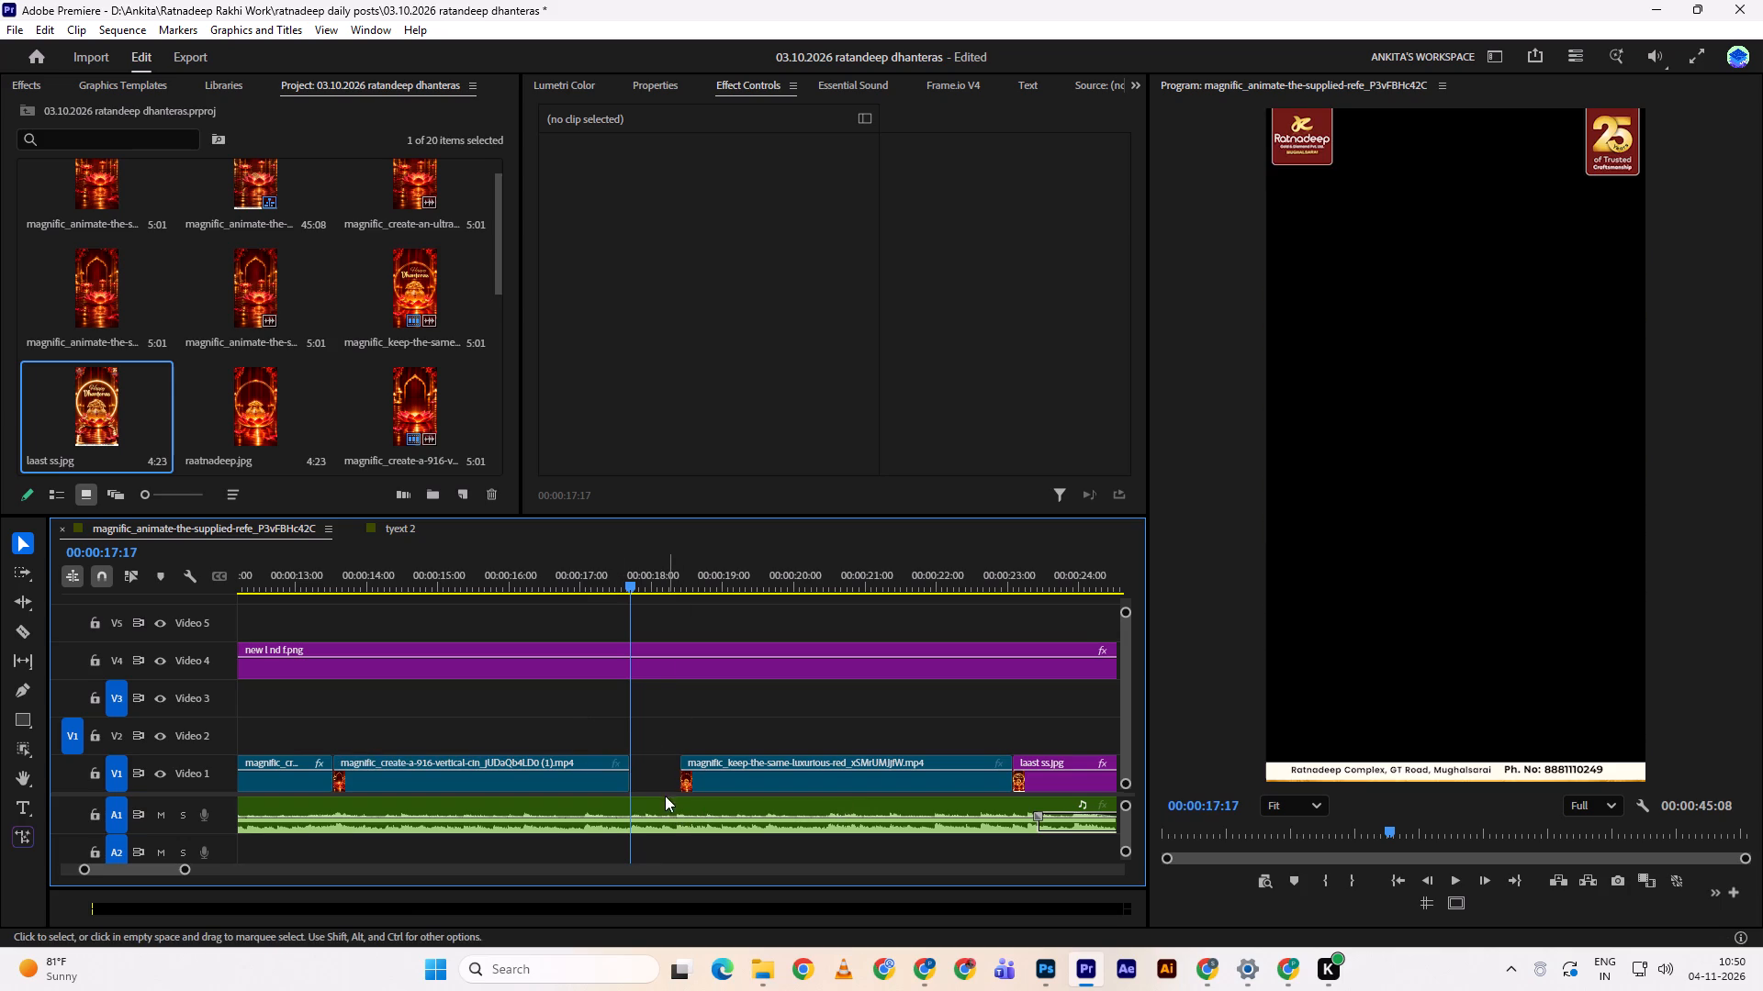
click(659, 780)
key(d)
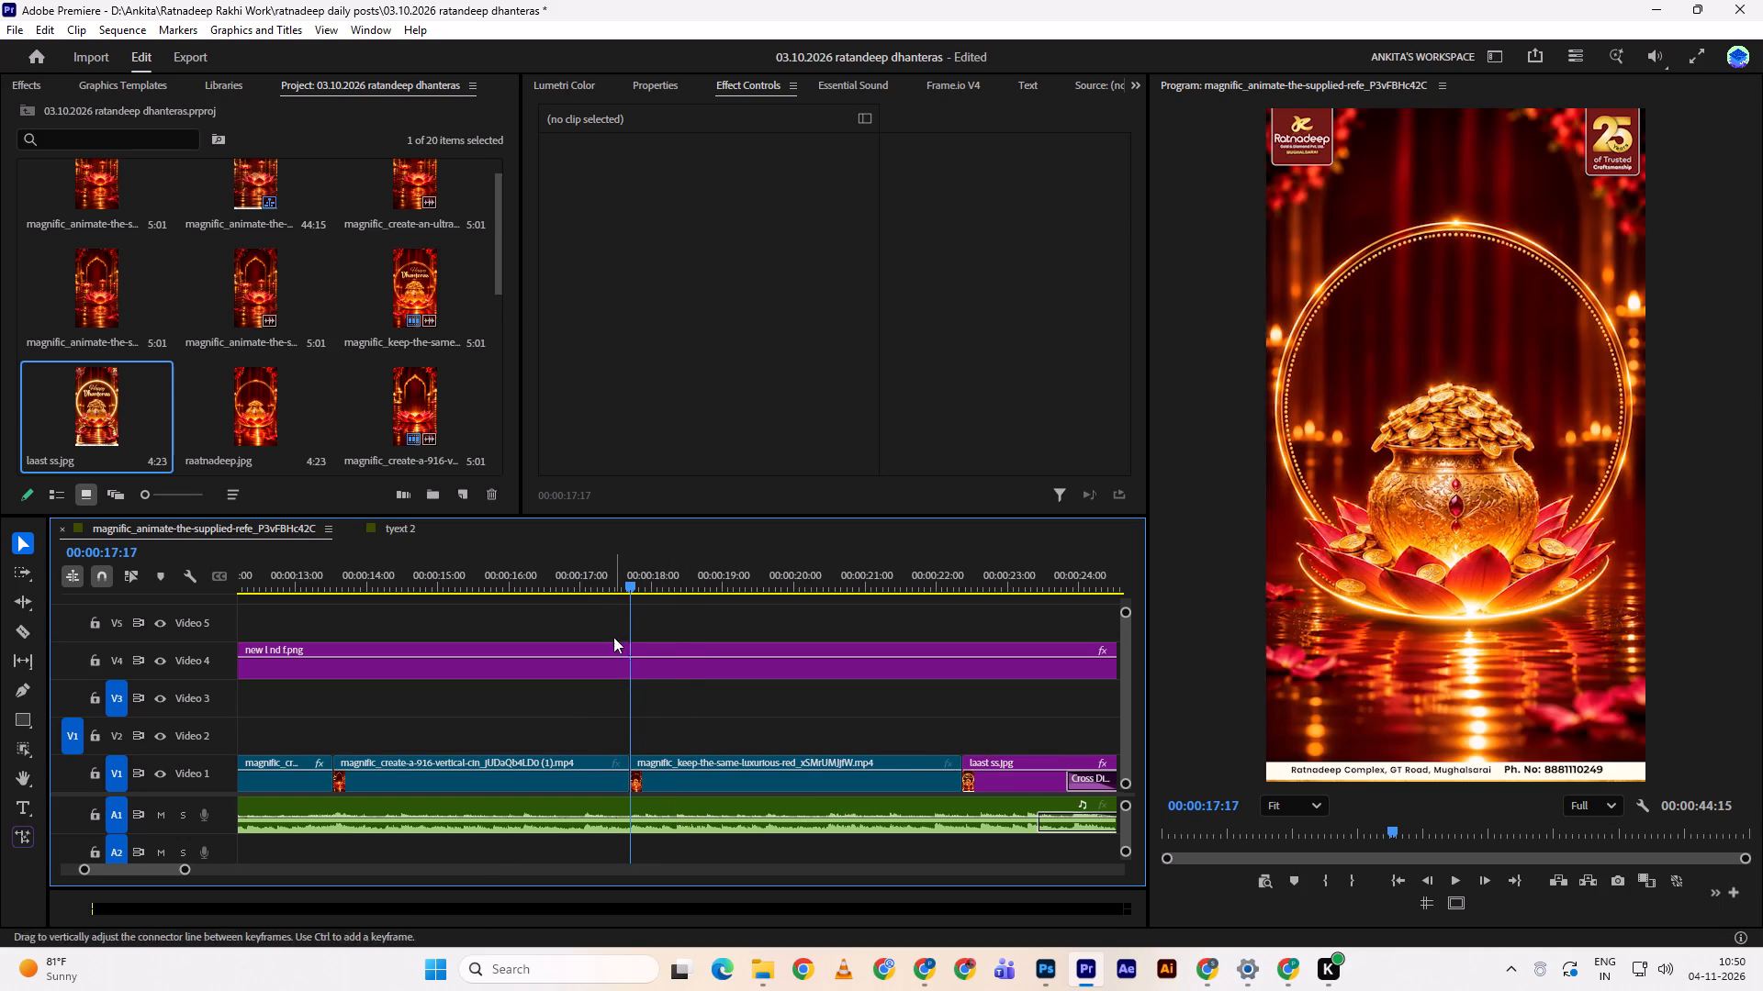
Play from the tightened cut through the closing still to review the flow and the fade-out.
drag(602, 575, 573, 574)
click(573, 575)
key(space)
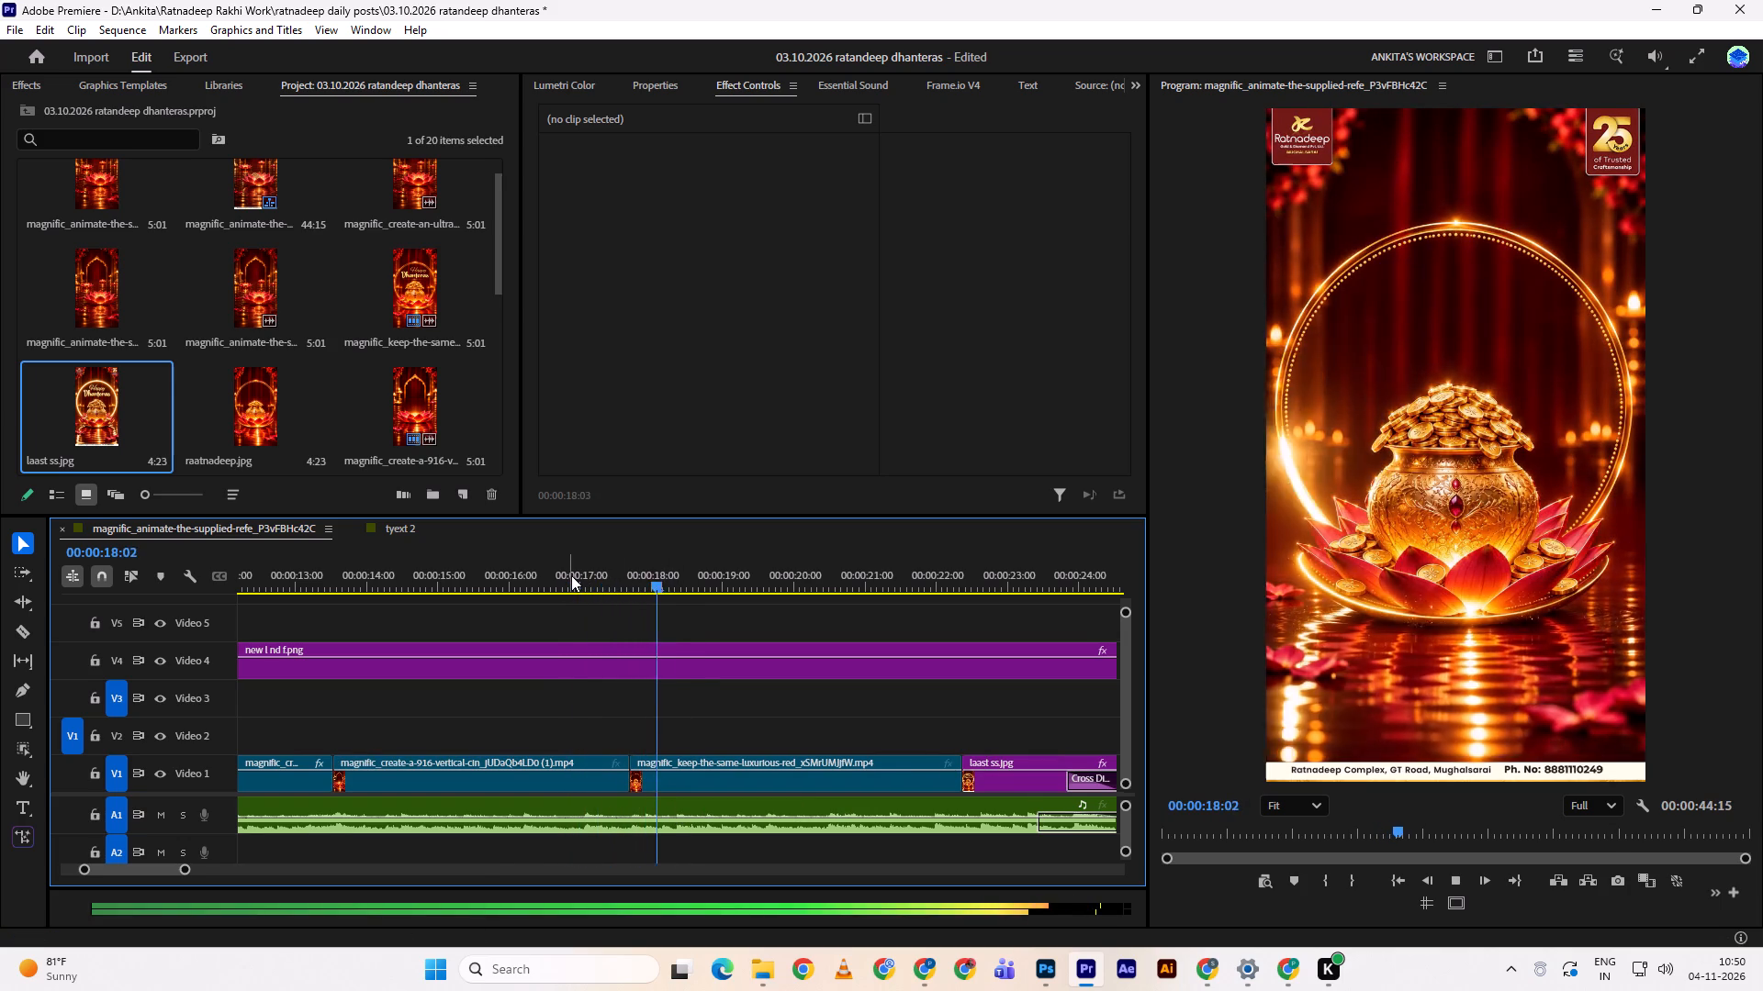
alt+scroll(598, 684, down, 3)
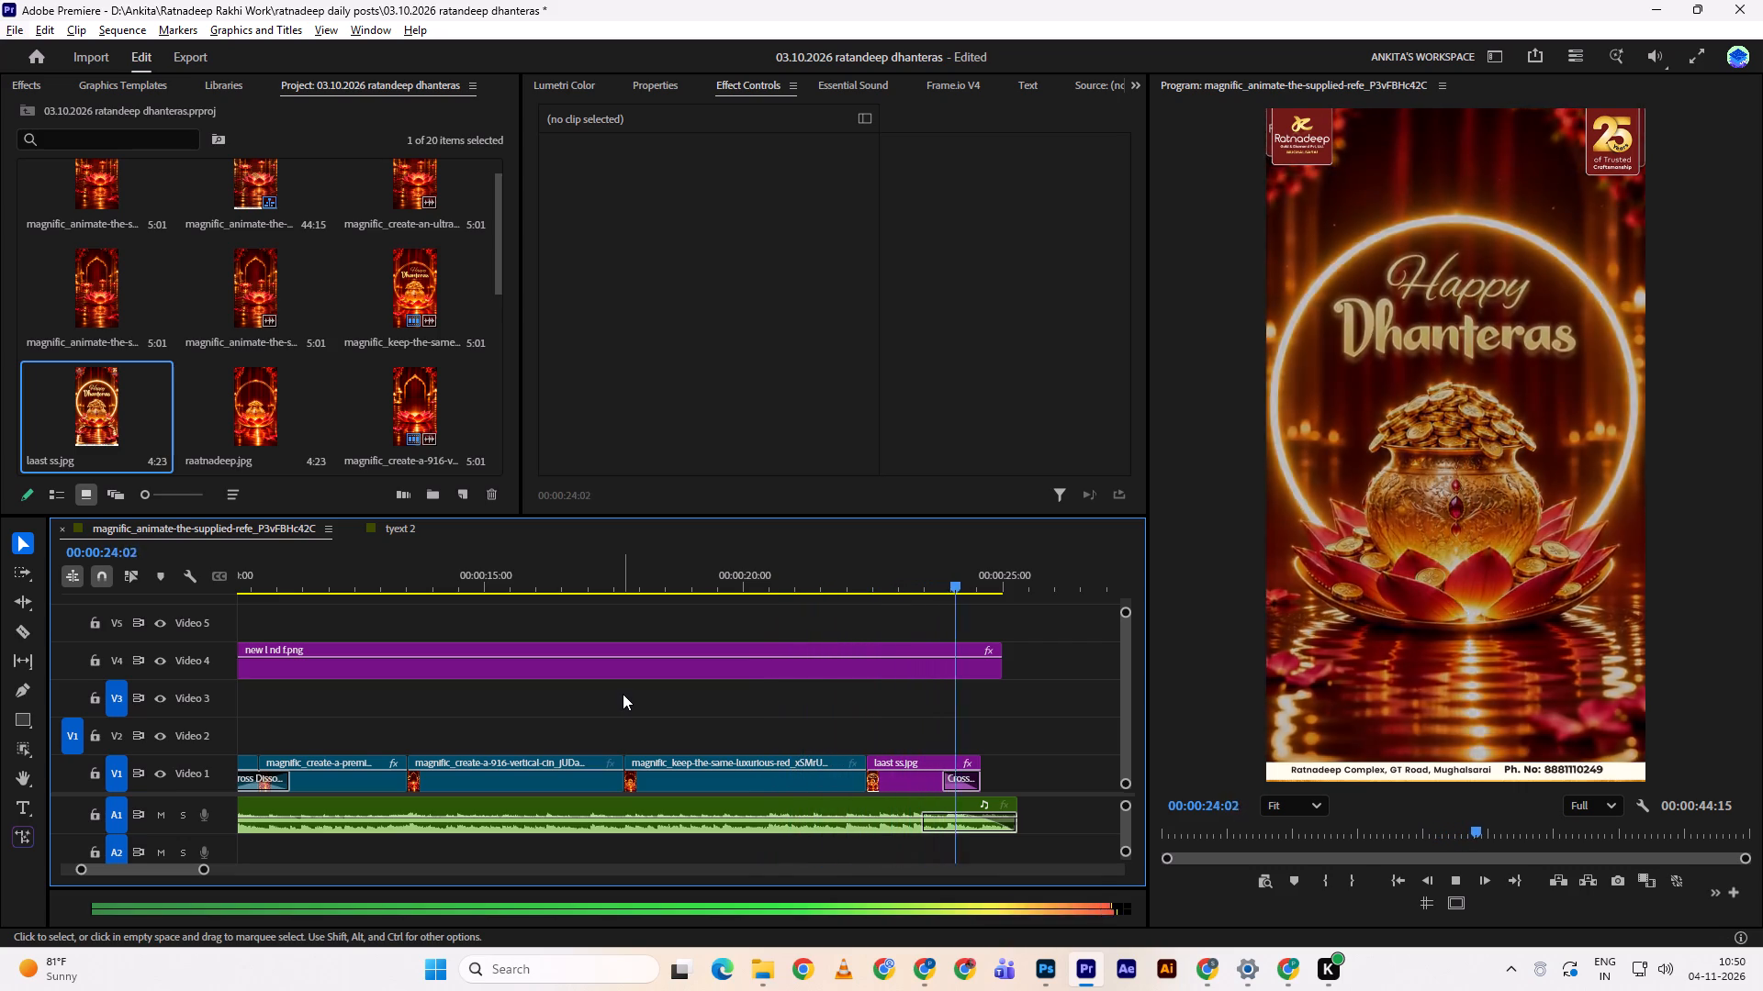
key(space)
key(space)
drag(922, 576, 870, 589)
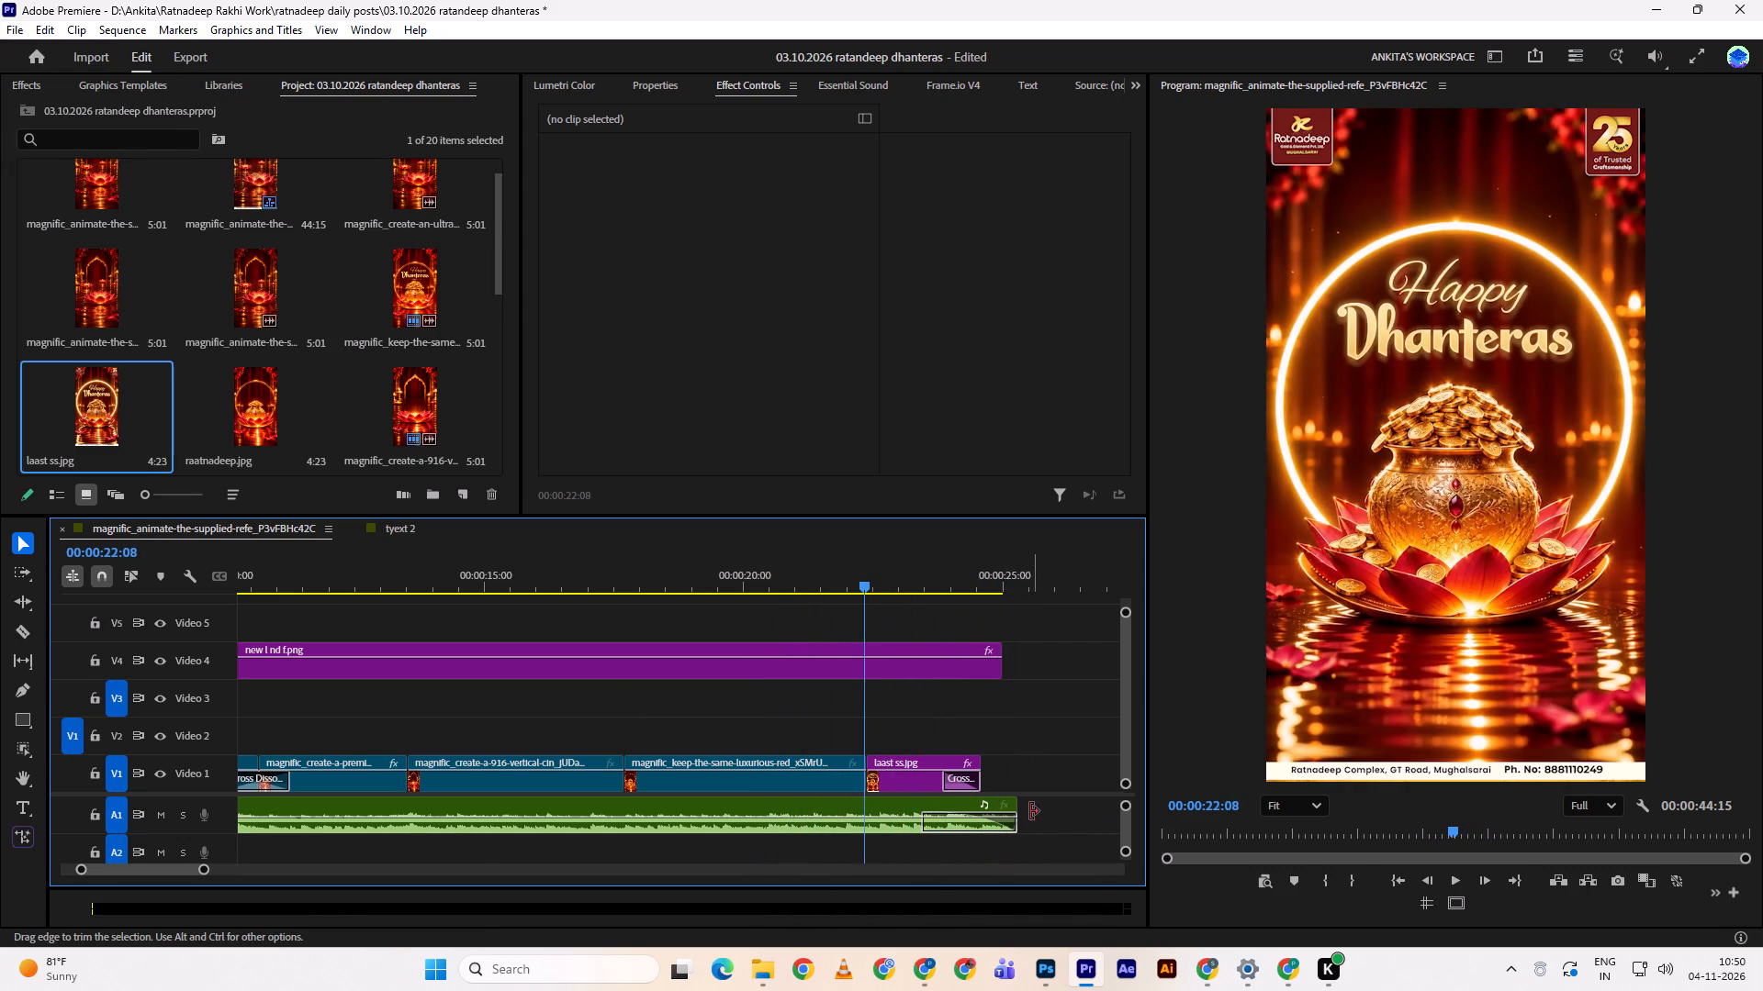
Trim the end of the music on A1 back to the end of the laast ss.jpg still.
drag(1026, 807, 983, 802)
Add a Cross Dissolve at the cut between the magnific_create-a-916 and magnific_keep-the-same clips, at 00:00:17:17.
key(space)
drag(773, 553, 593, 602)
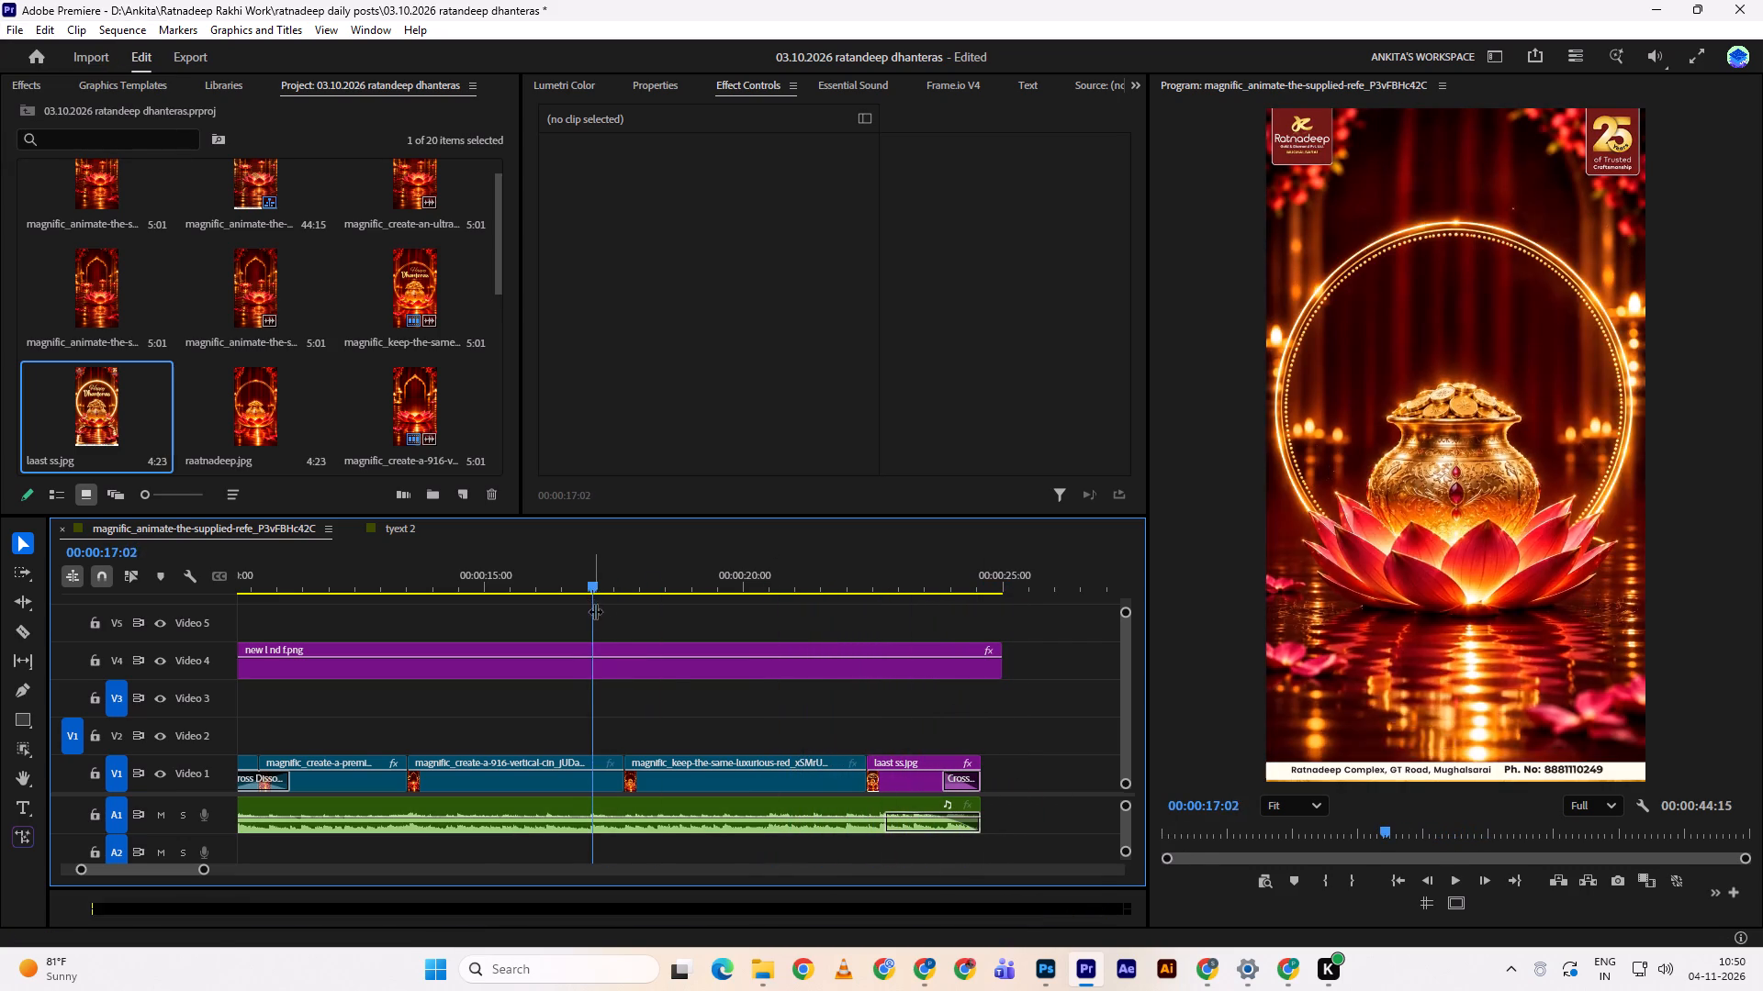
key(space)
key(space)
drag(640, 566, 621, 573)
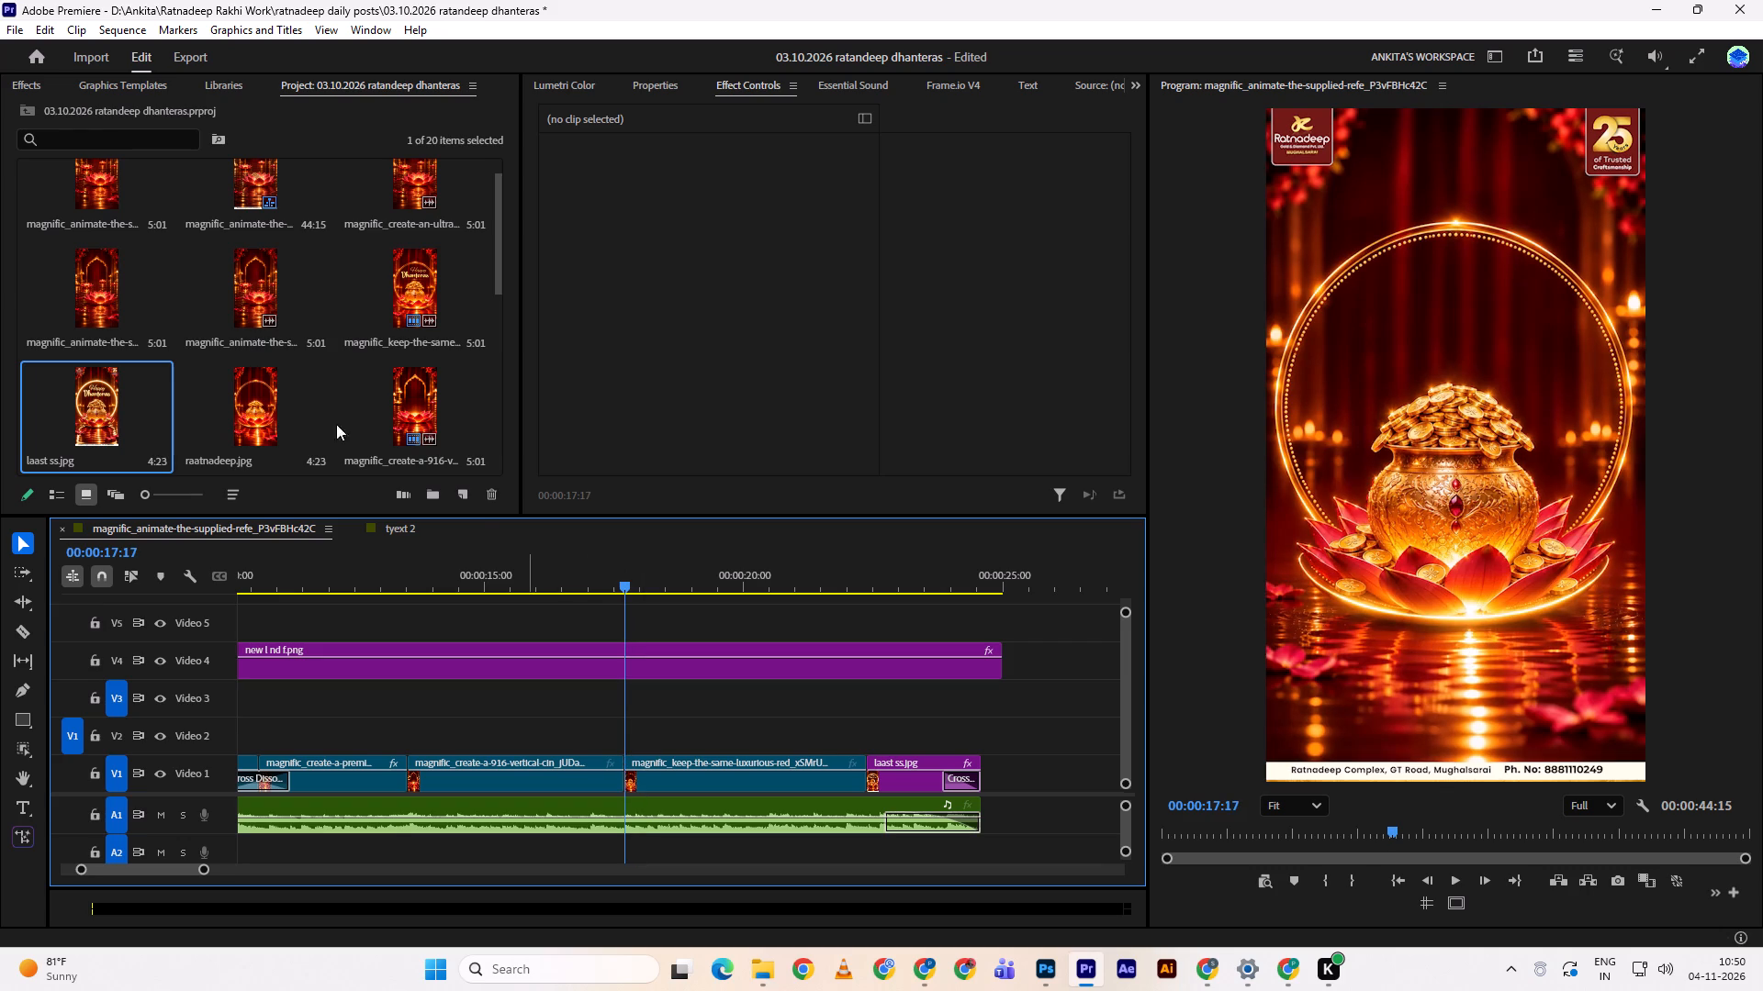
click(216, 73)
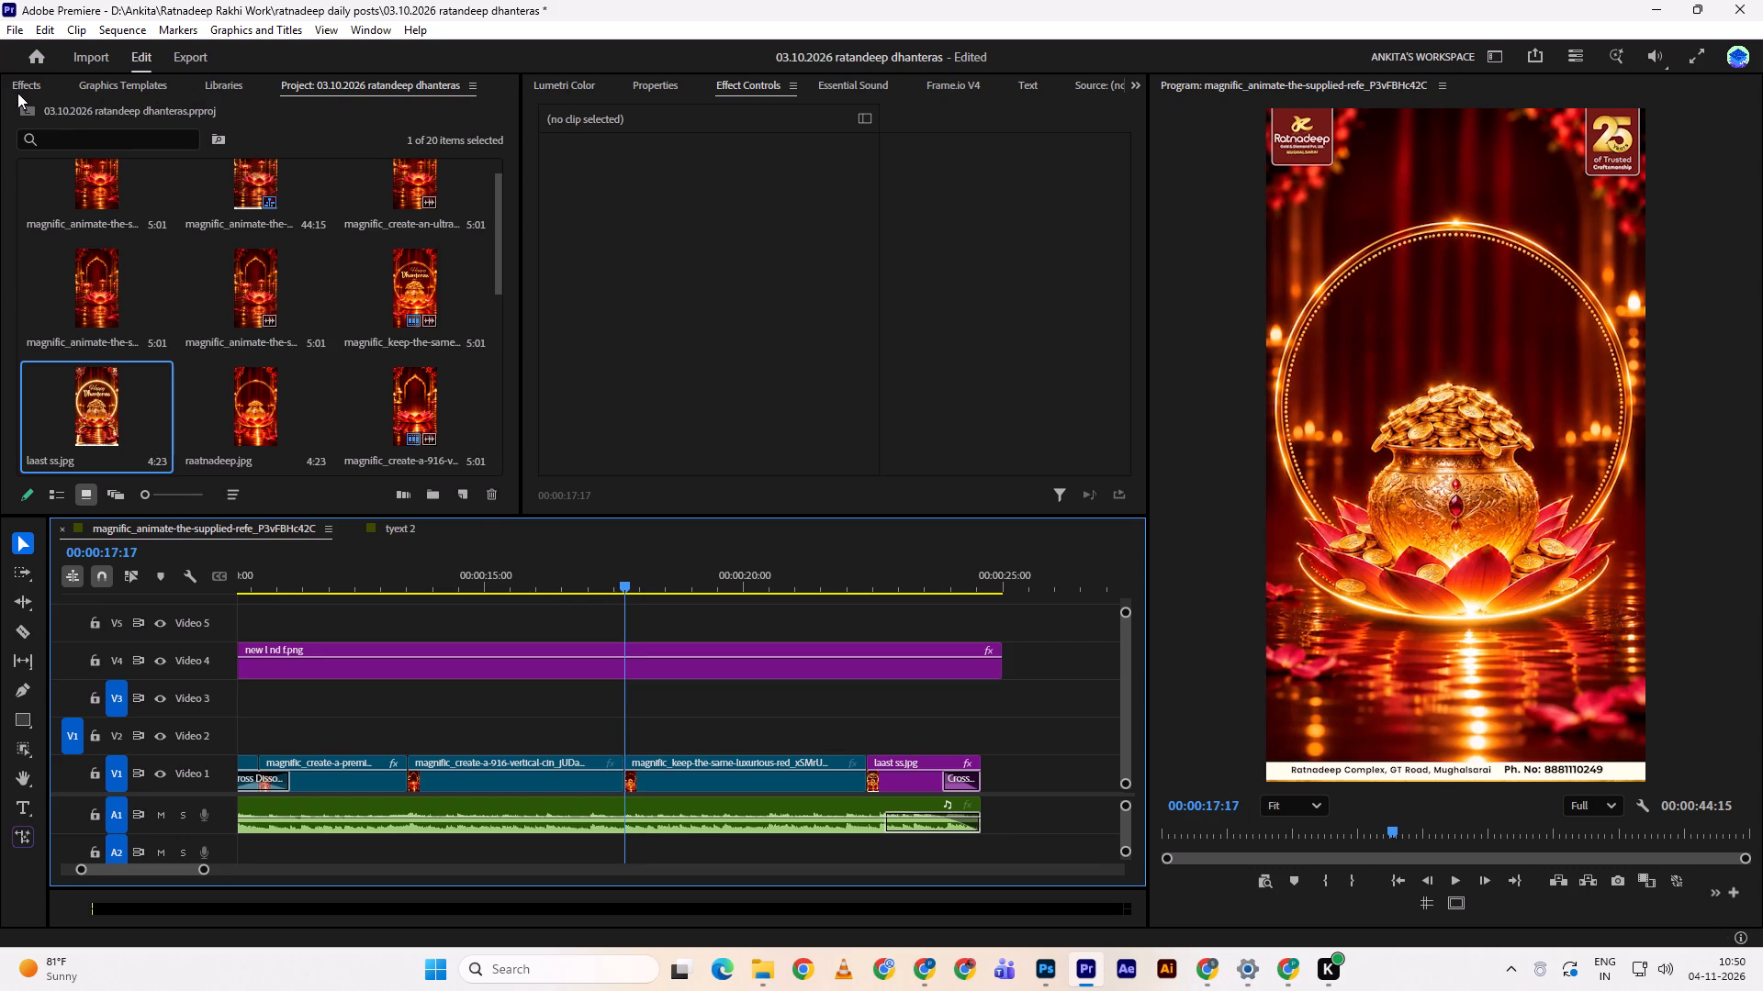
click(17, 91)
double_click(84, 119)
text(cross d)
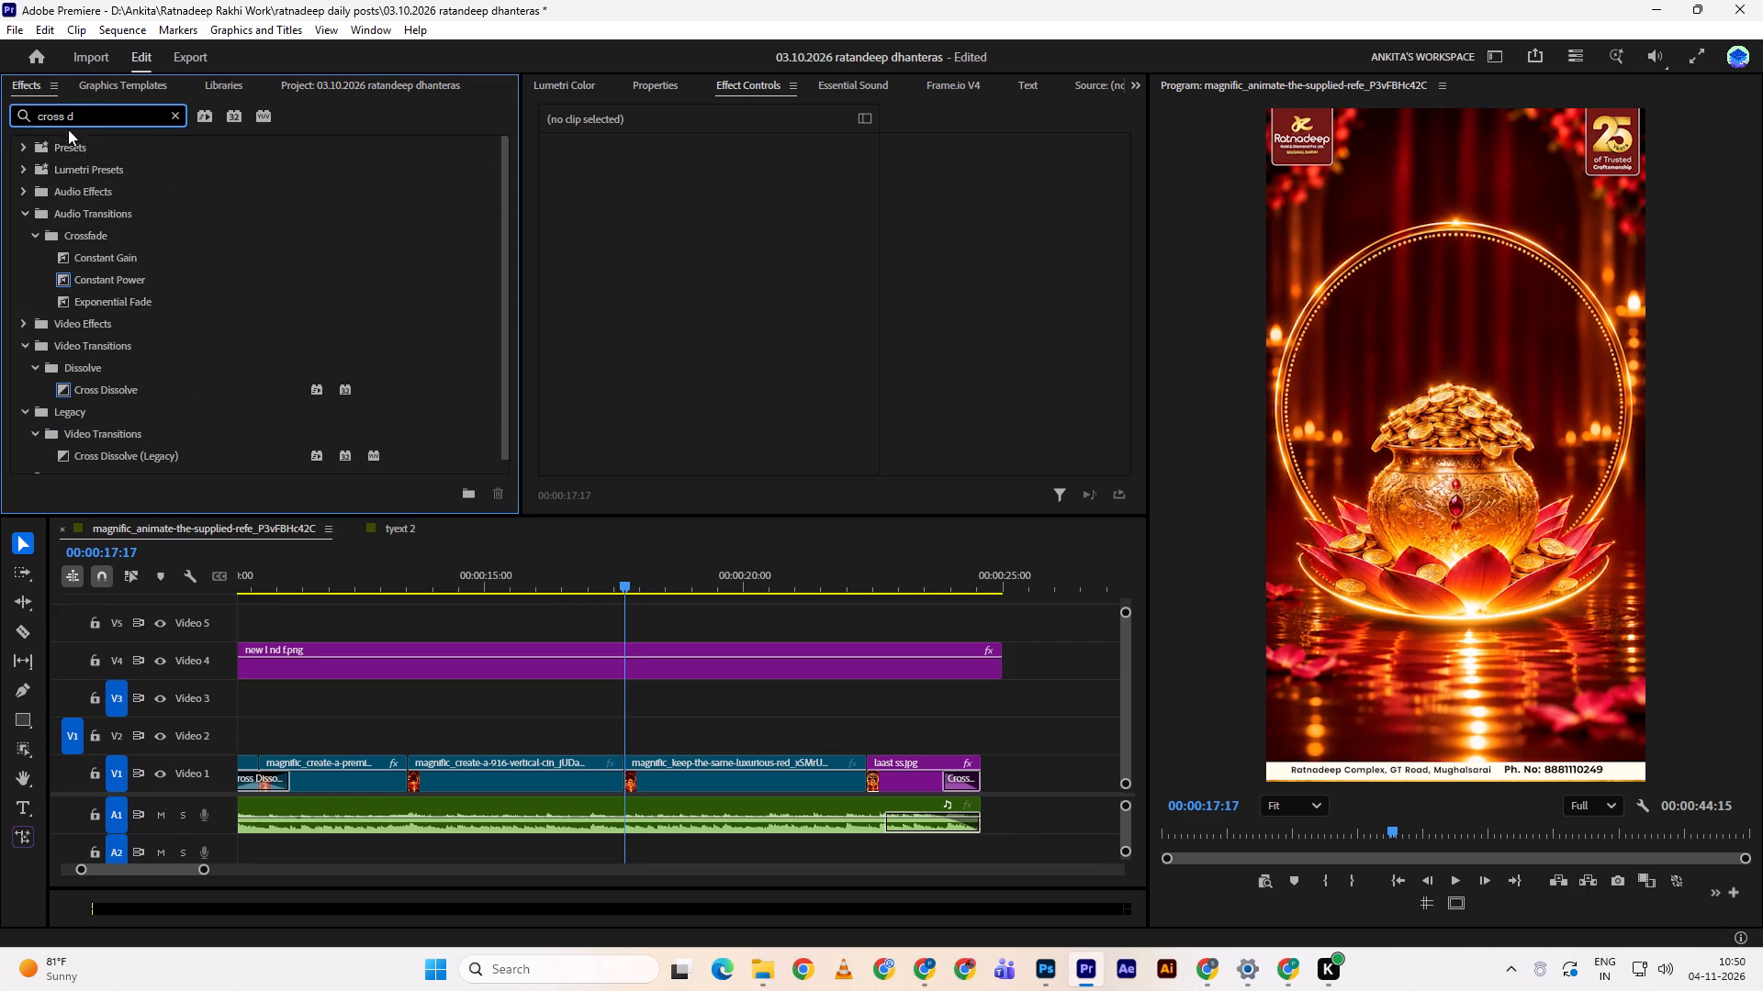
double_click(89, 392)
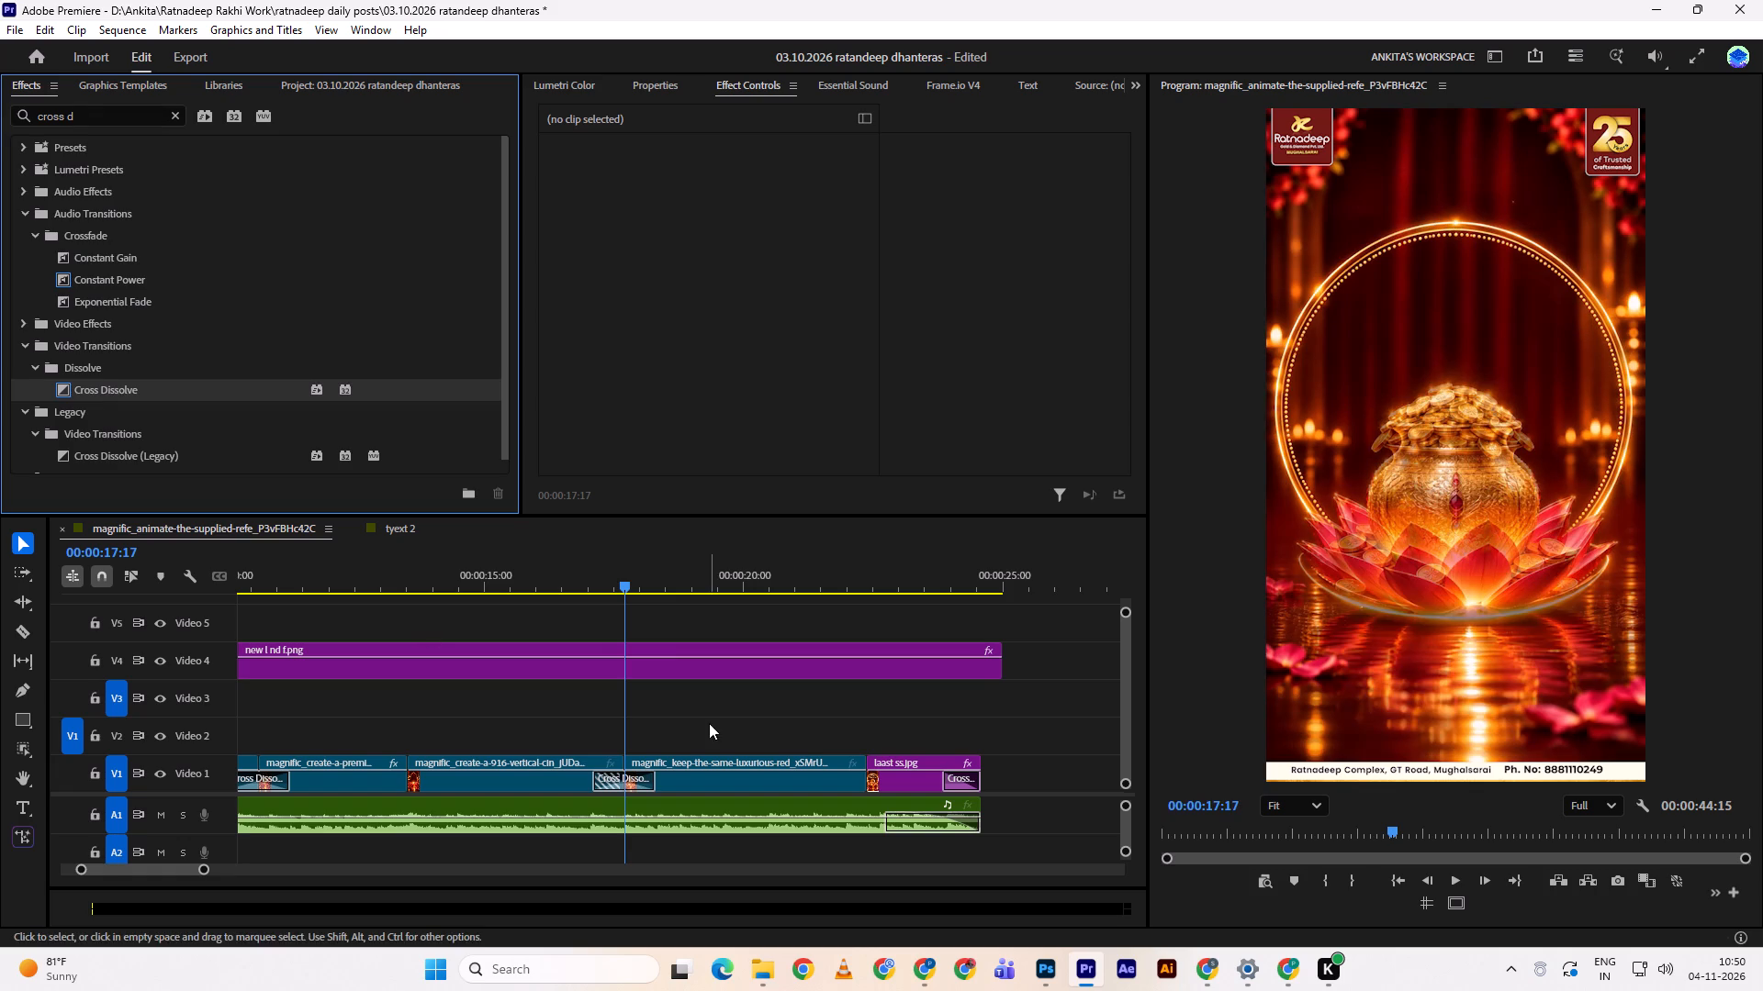
Play and scrub across the Cross Dissolve to examine how the two clips blend.
drag(611, 578, 585, 570)
key(space)
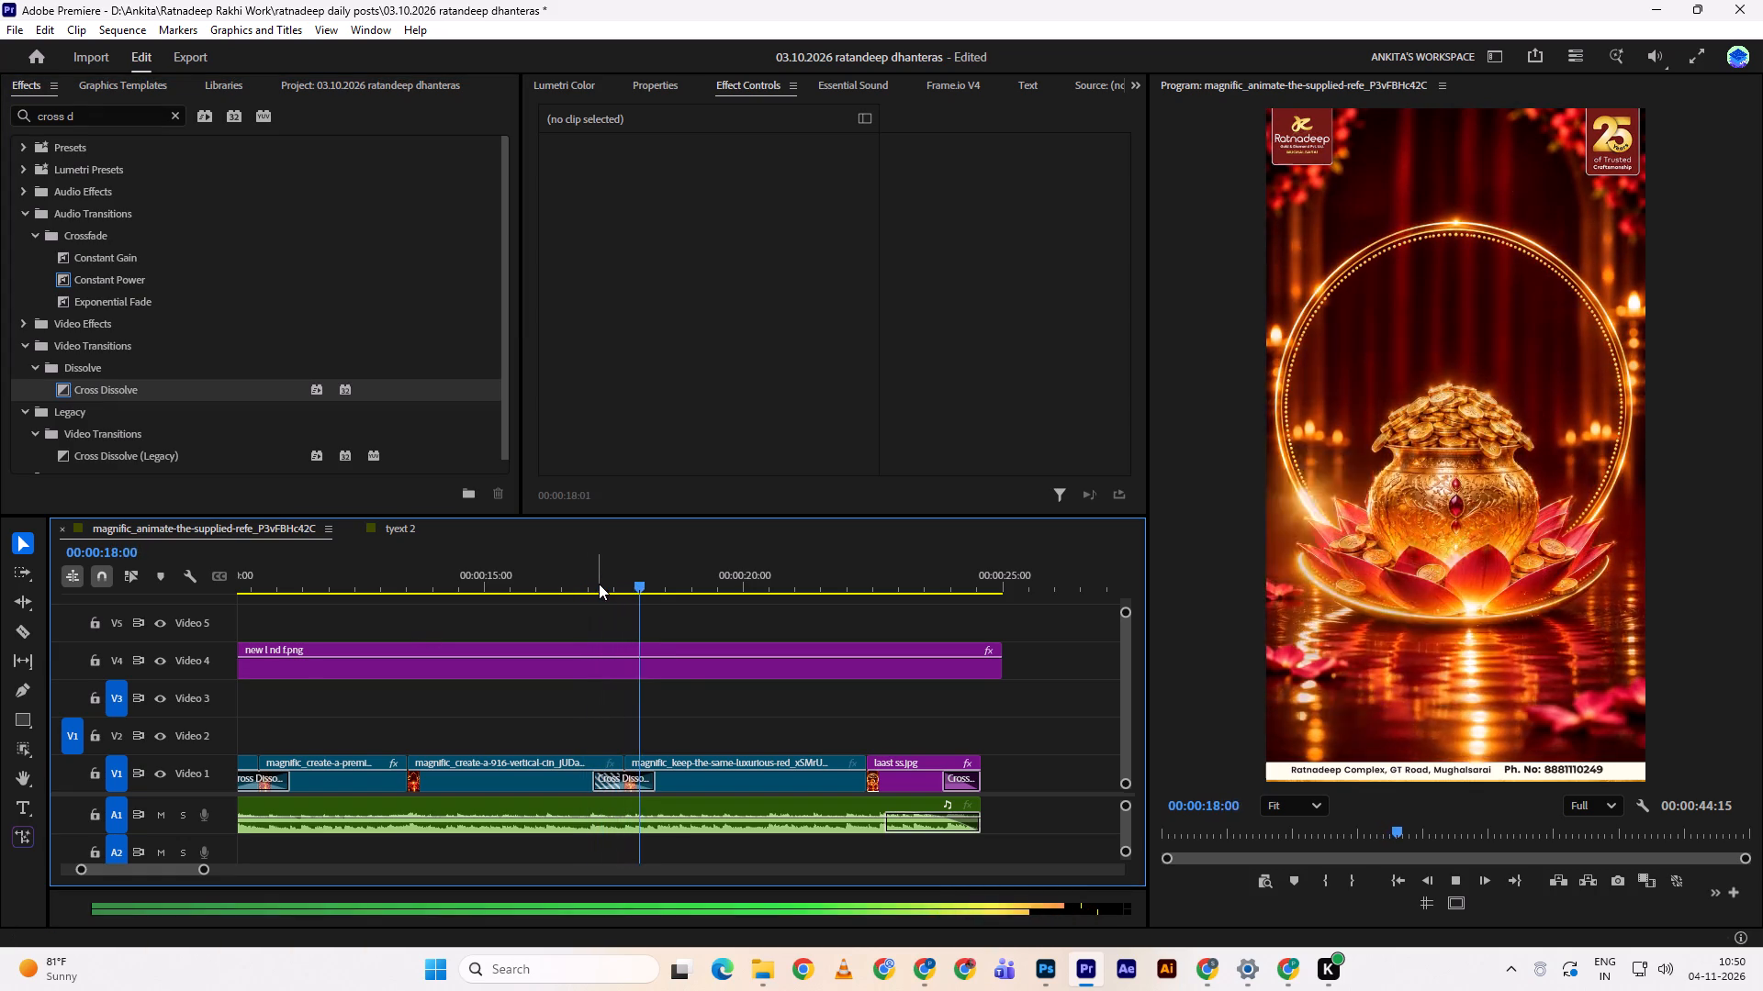
drag(607, 572, 588, 570)
click(588, 570)
key(space)
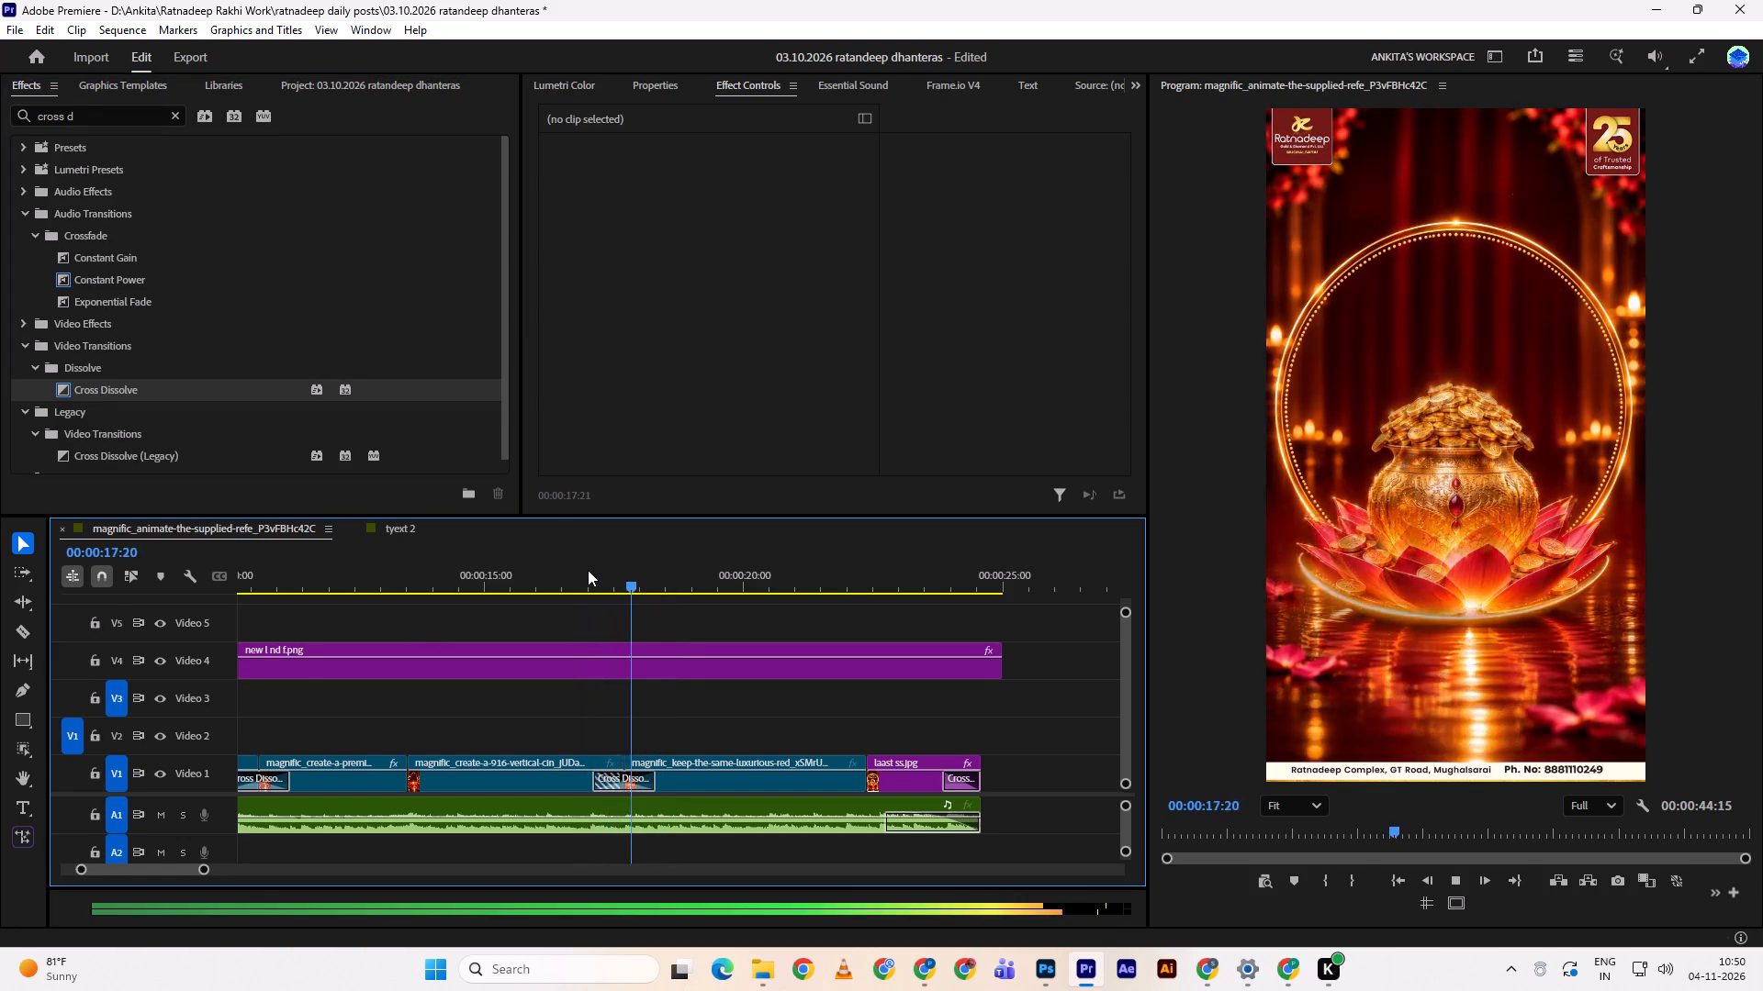
drag(613, 572, 612, 572)
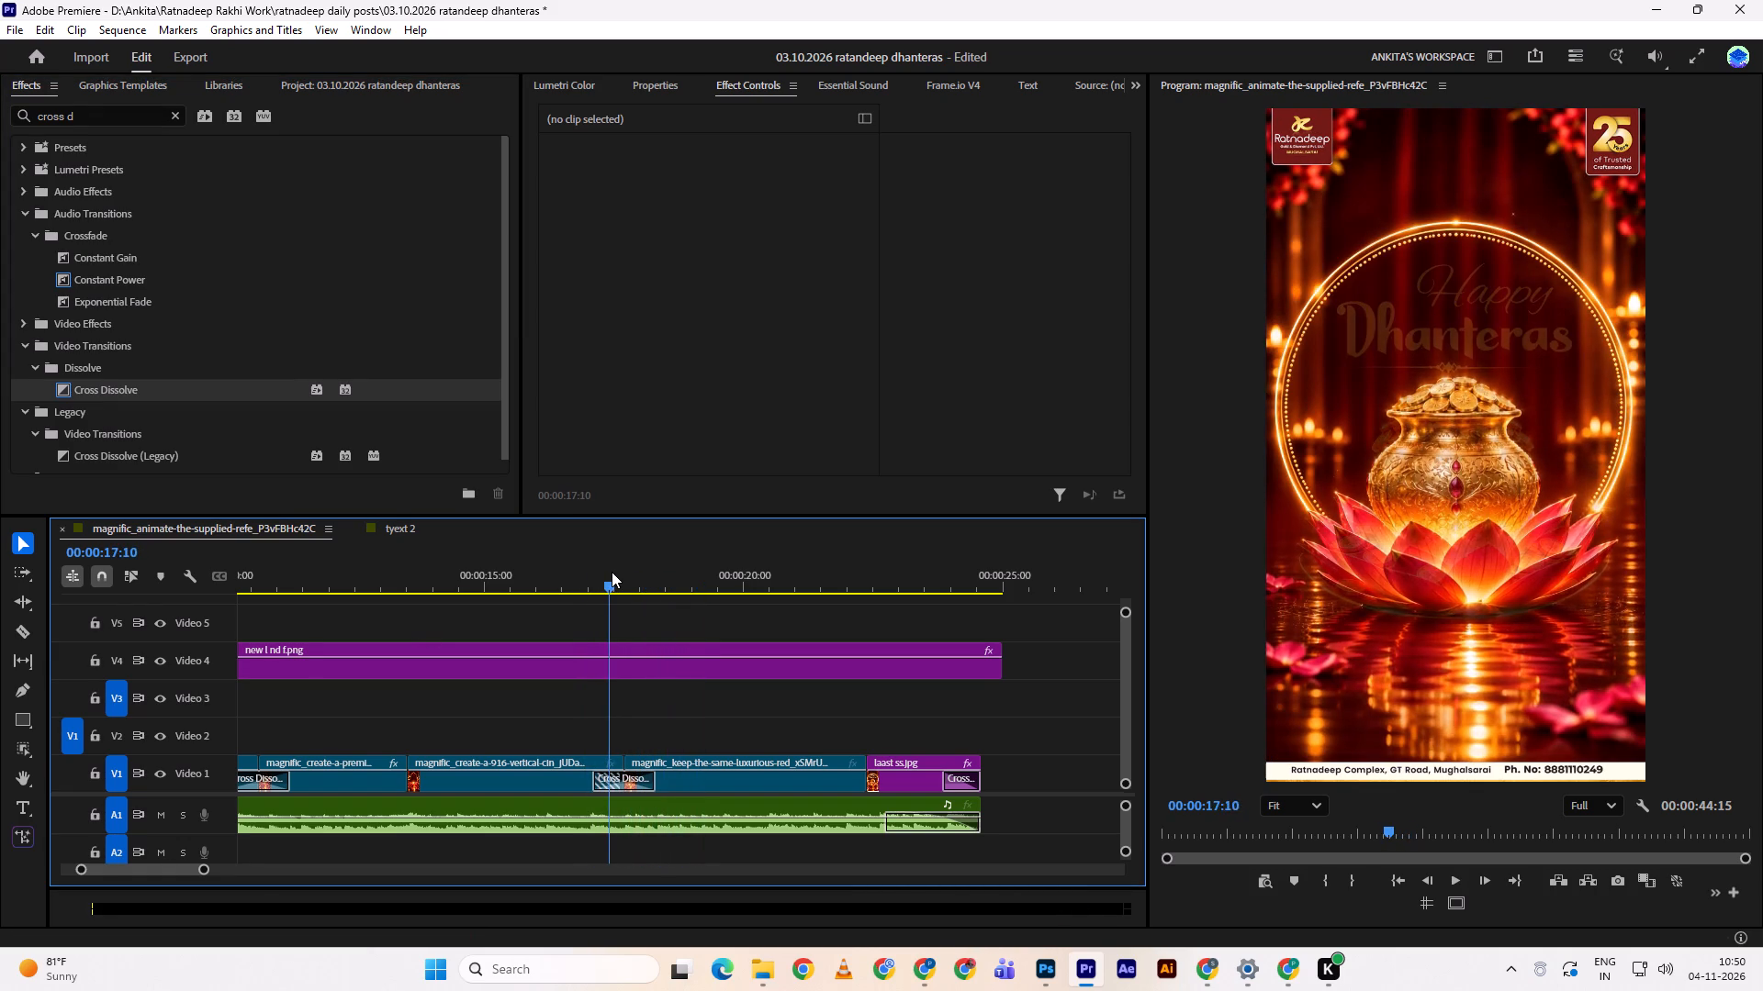
drag(612, 572, 600, 561)
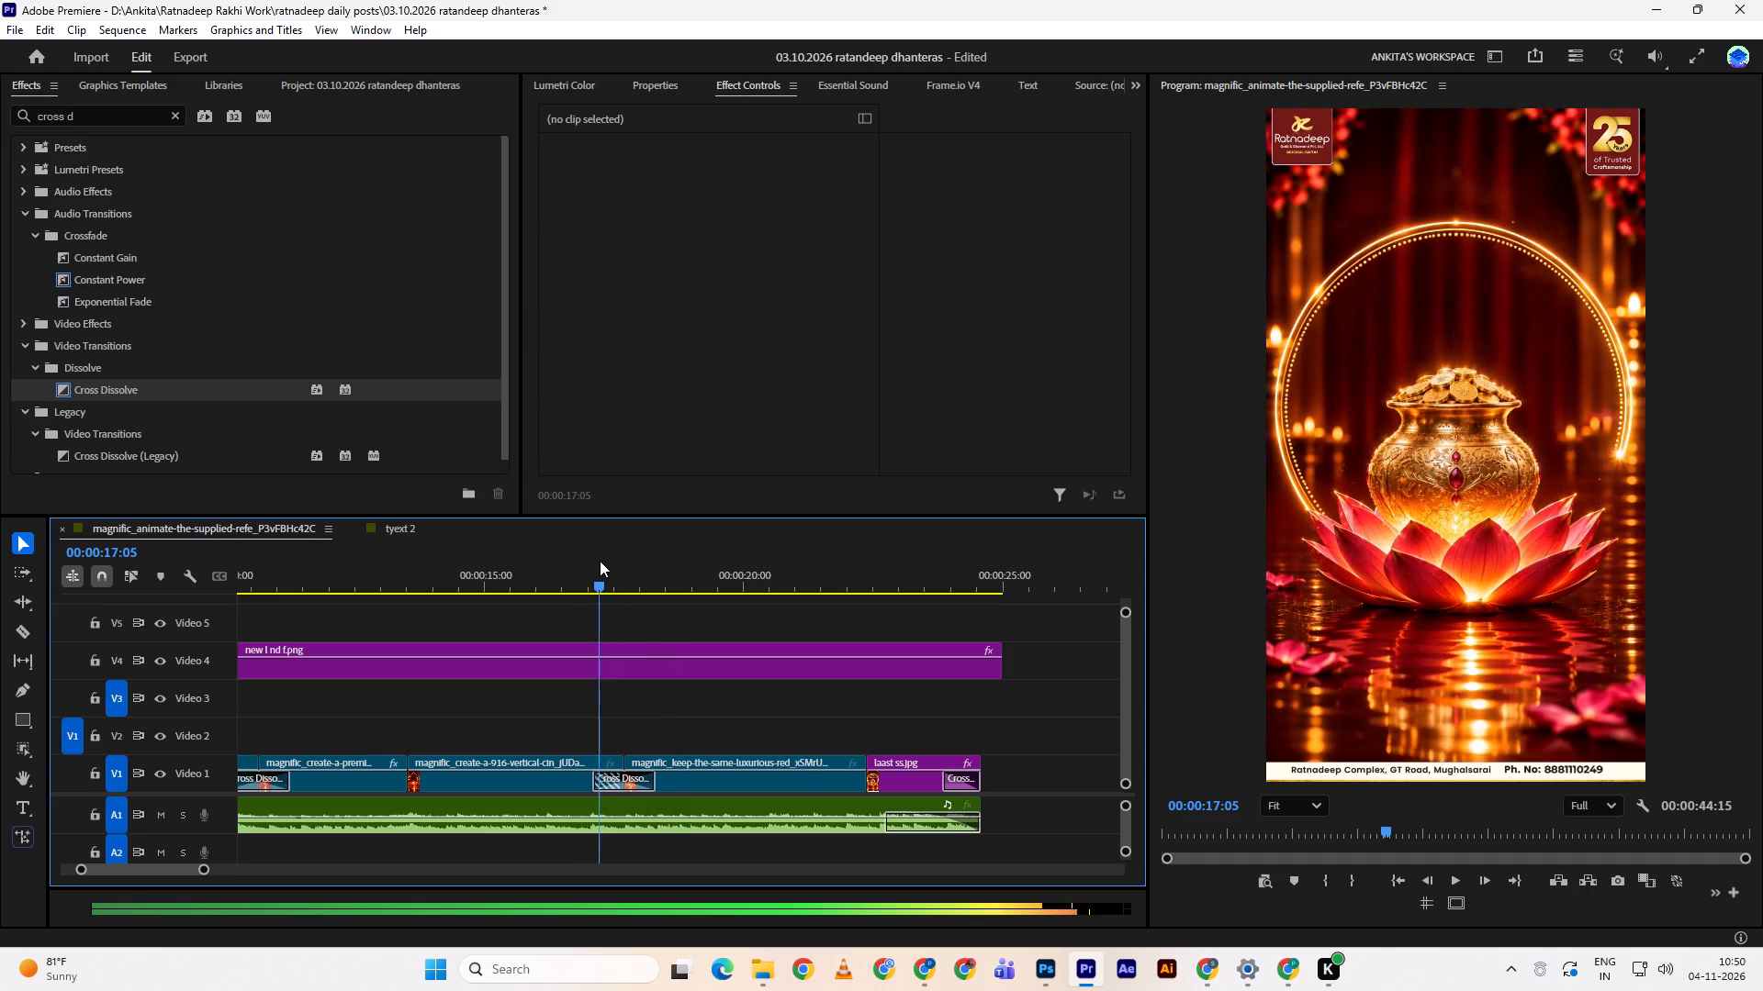
drag(600, 561, 590, 562)
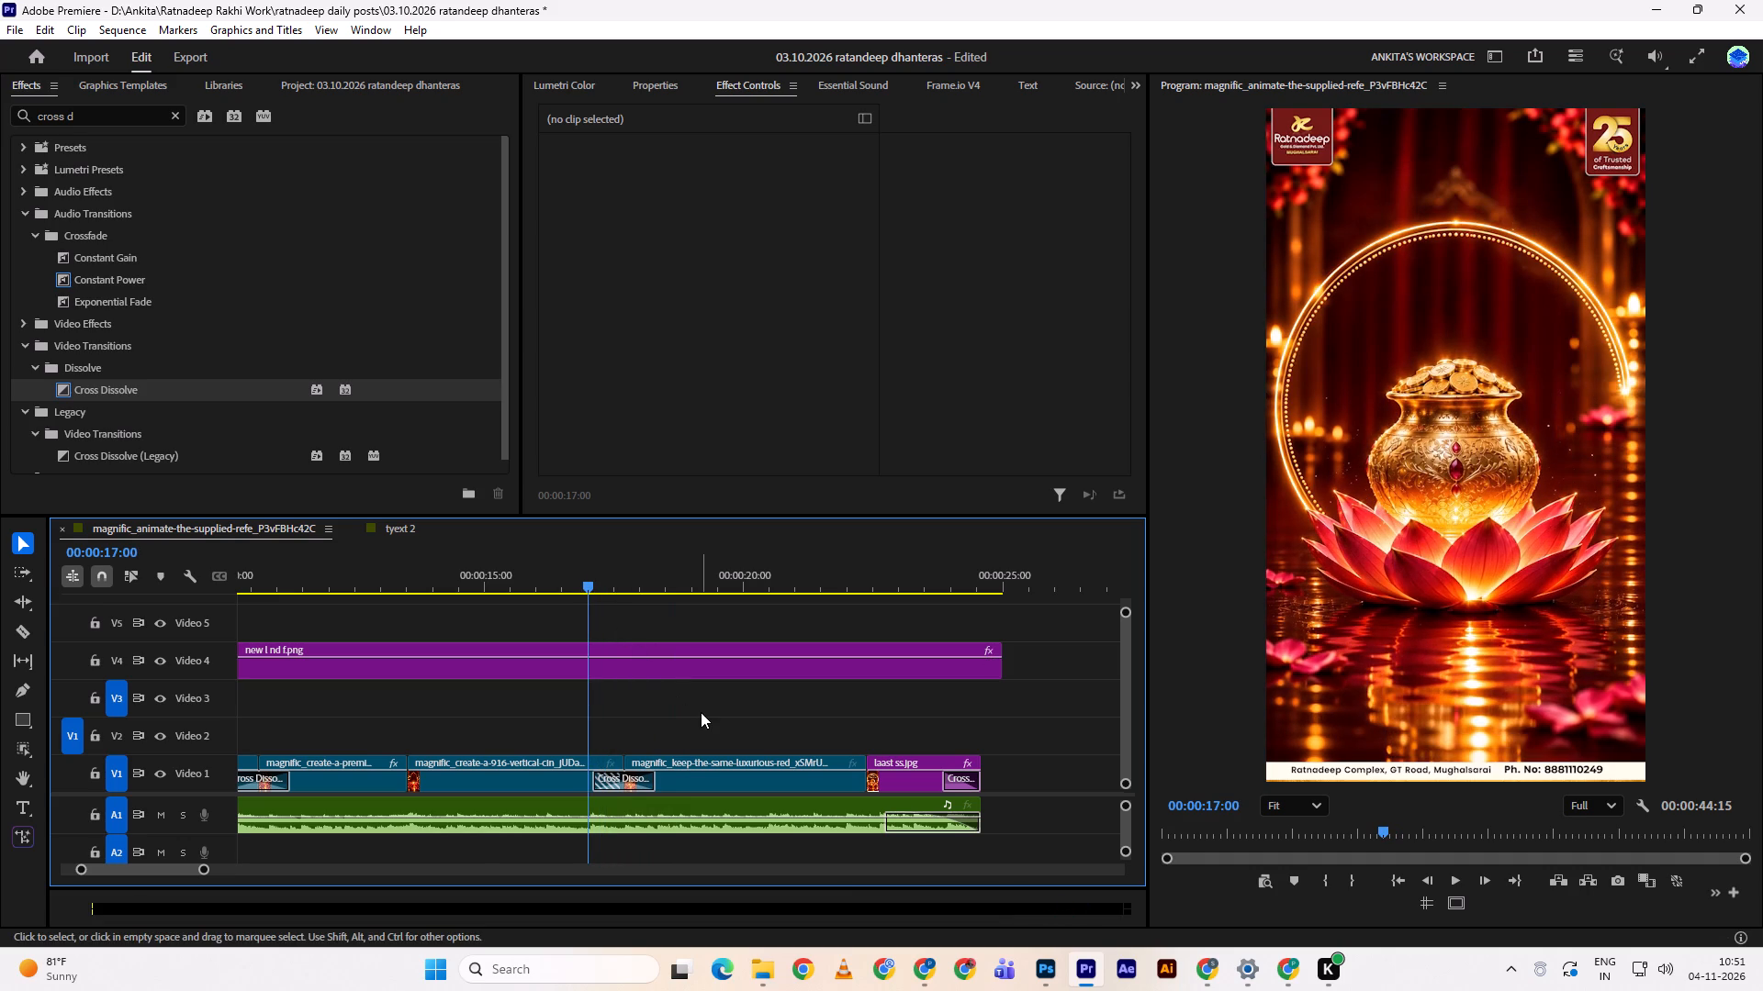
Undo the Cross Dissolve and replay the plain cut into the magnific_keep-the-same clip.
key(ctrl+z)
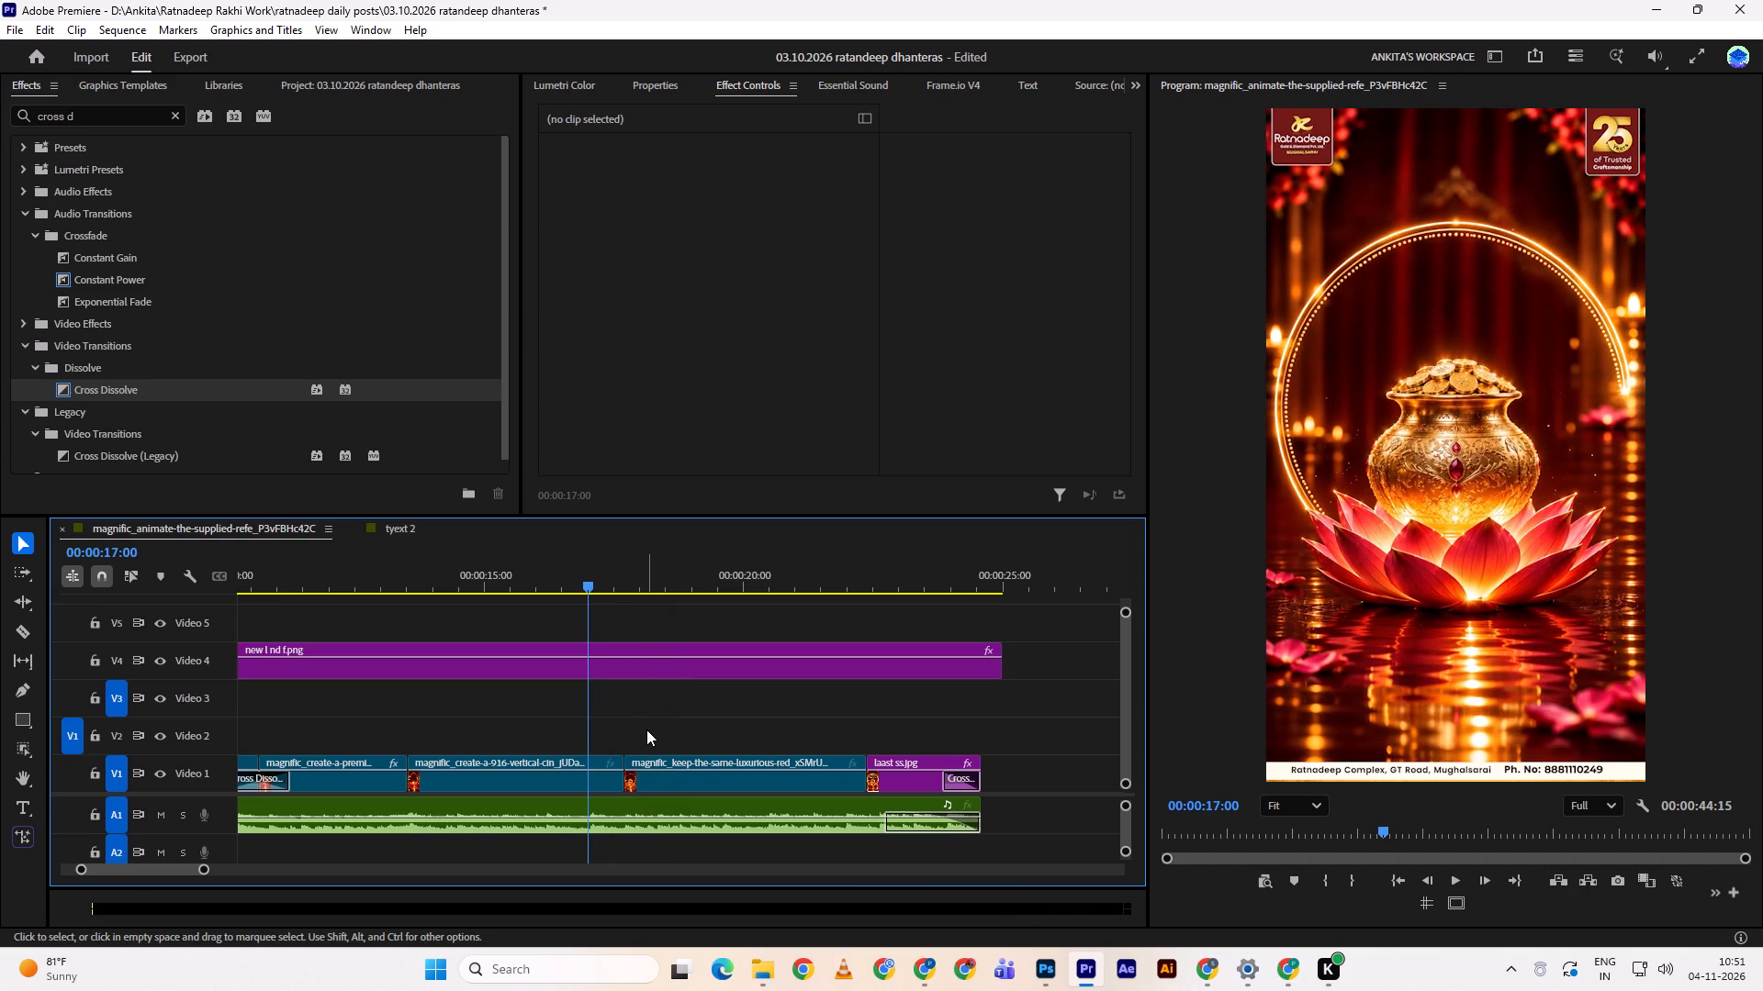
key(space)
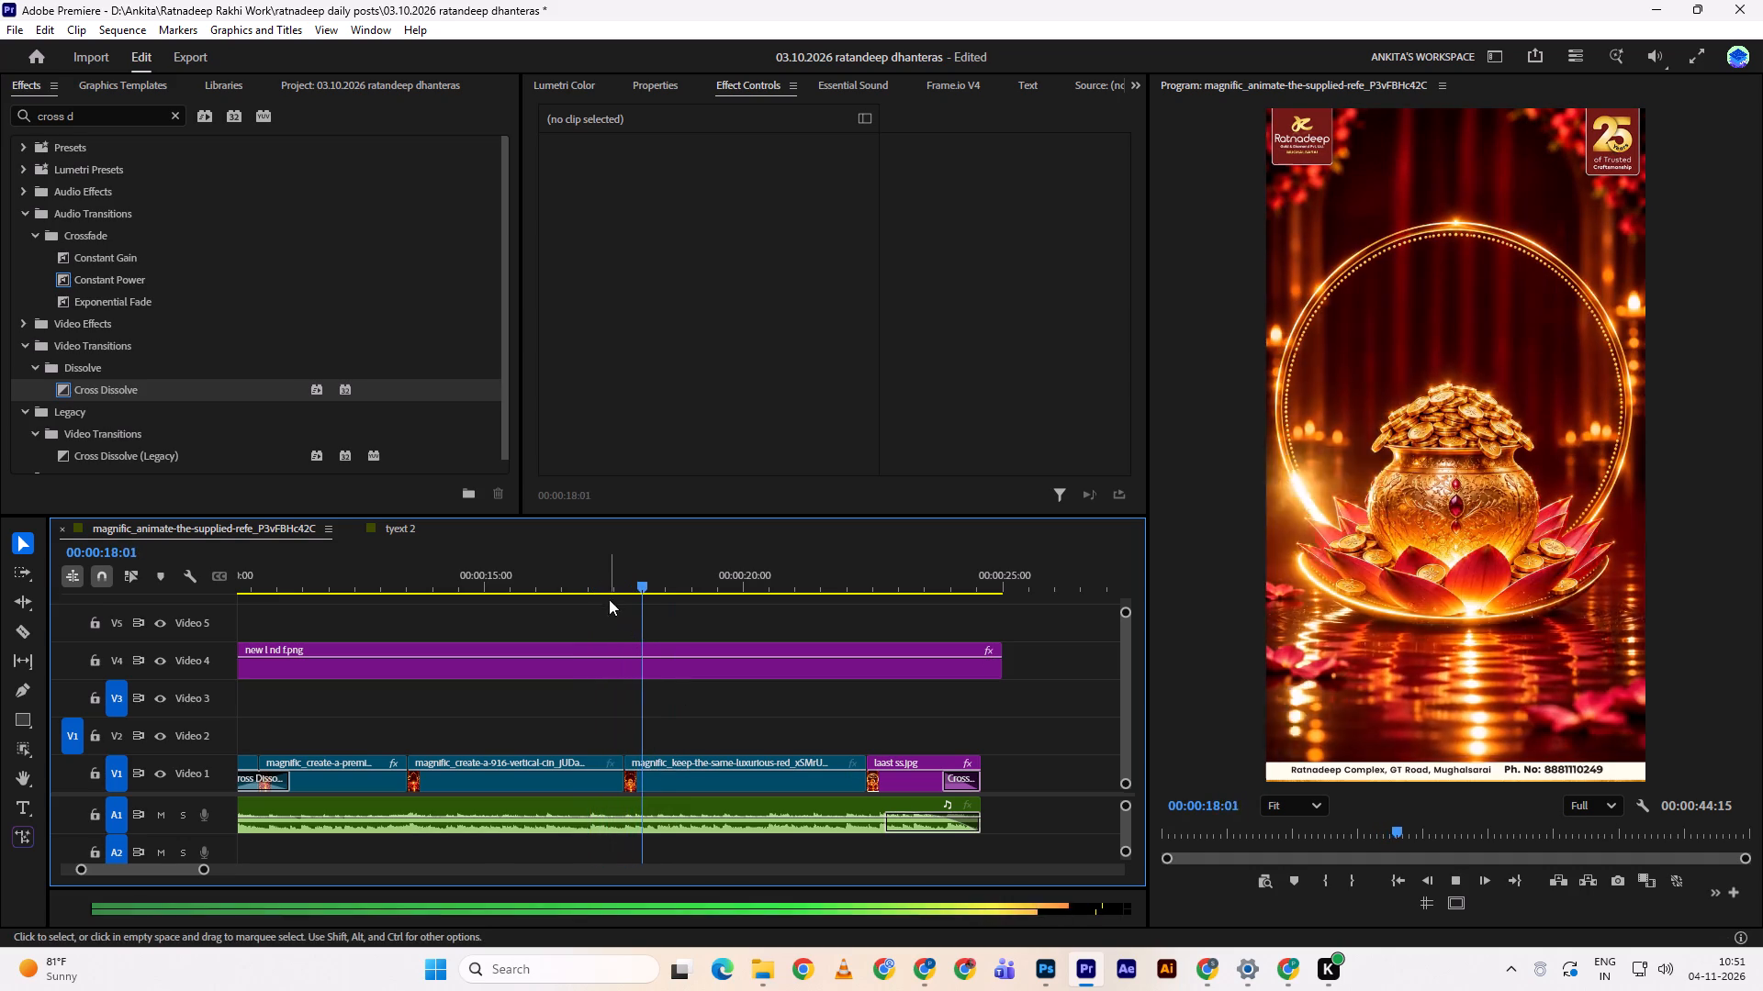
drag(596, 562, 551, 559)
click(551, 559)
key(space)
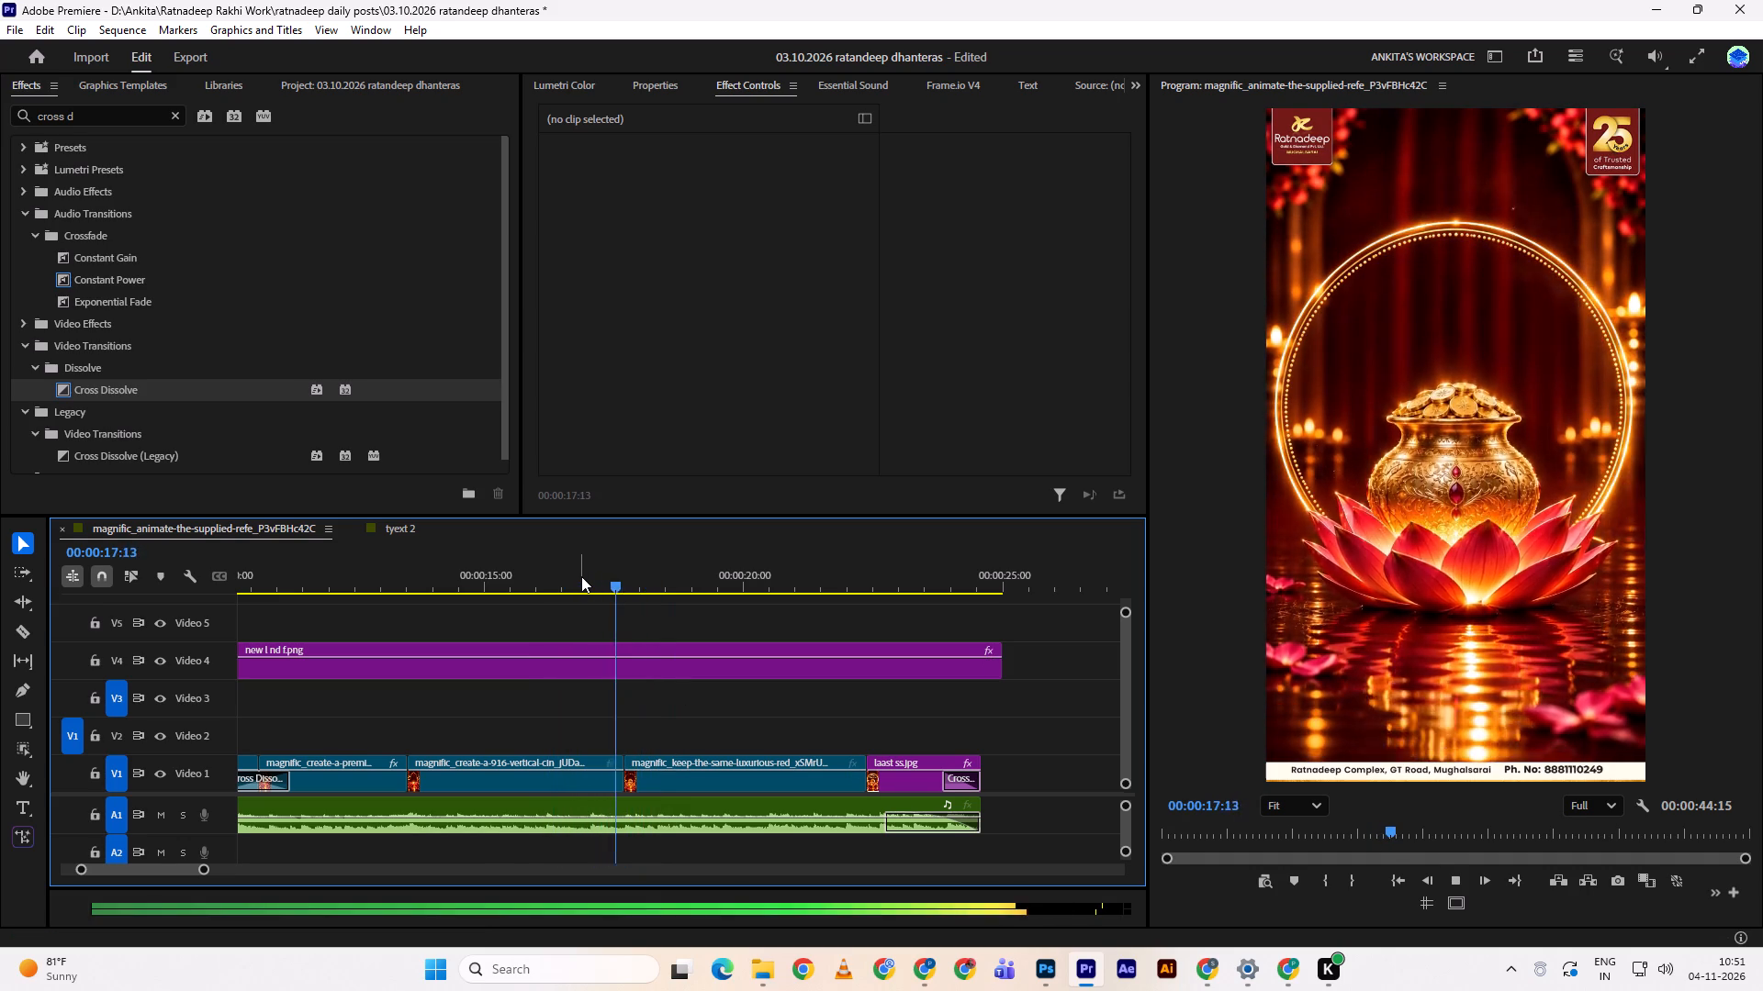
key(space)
Undo the music trim and the earlier tightening of the cut after the magnific_create-a-916 clip.
key(ctrl+z)
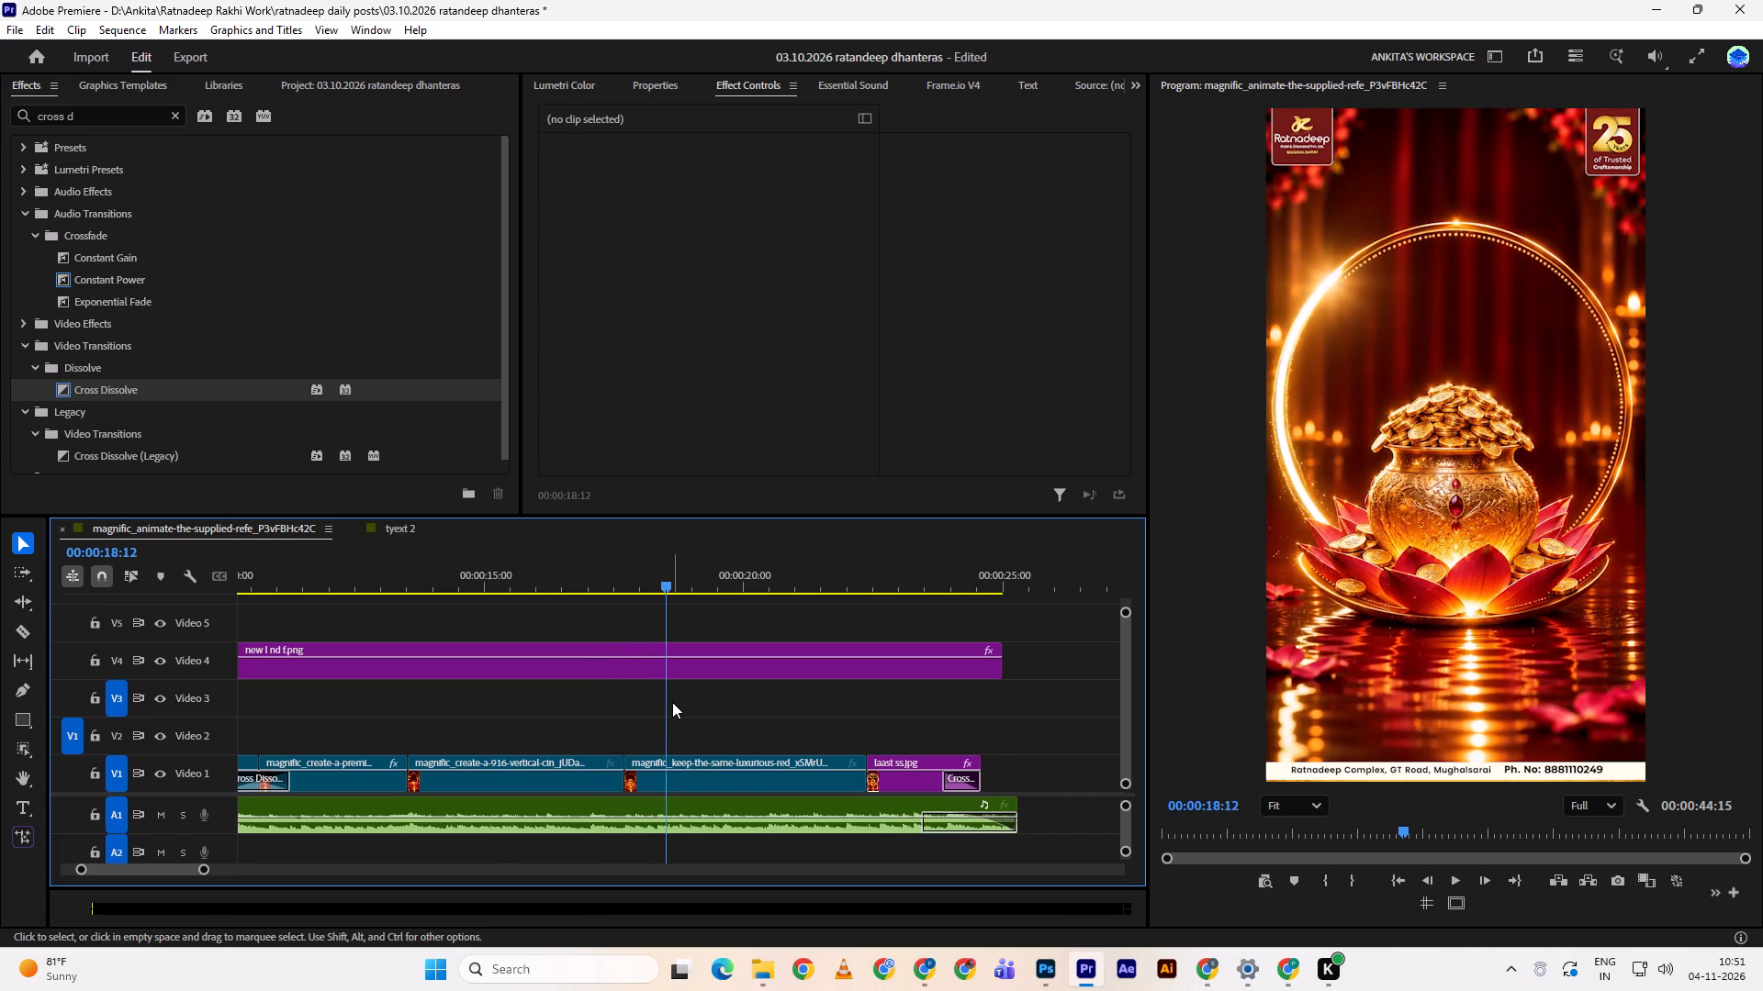
key(ctrl+z)
key(ctrl+z)
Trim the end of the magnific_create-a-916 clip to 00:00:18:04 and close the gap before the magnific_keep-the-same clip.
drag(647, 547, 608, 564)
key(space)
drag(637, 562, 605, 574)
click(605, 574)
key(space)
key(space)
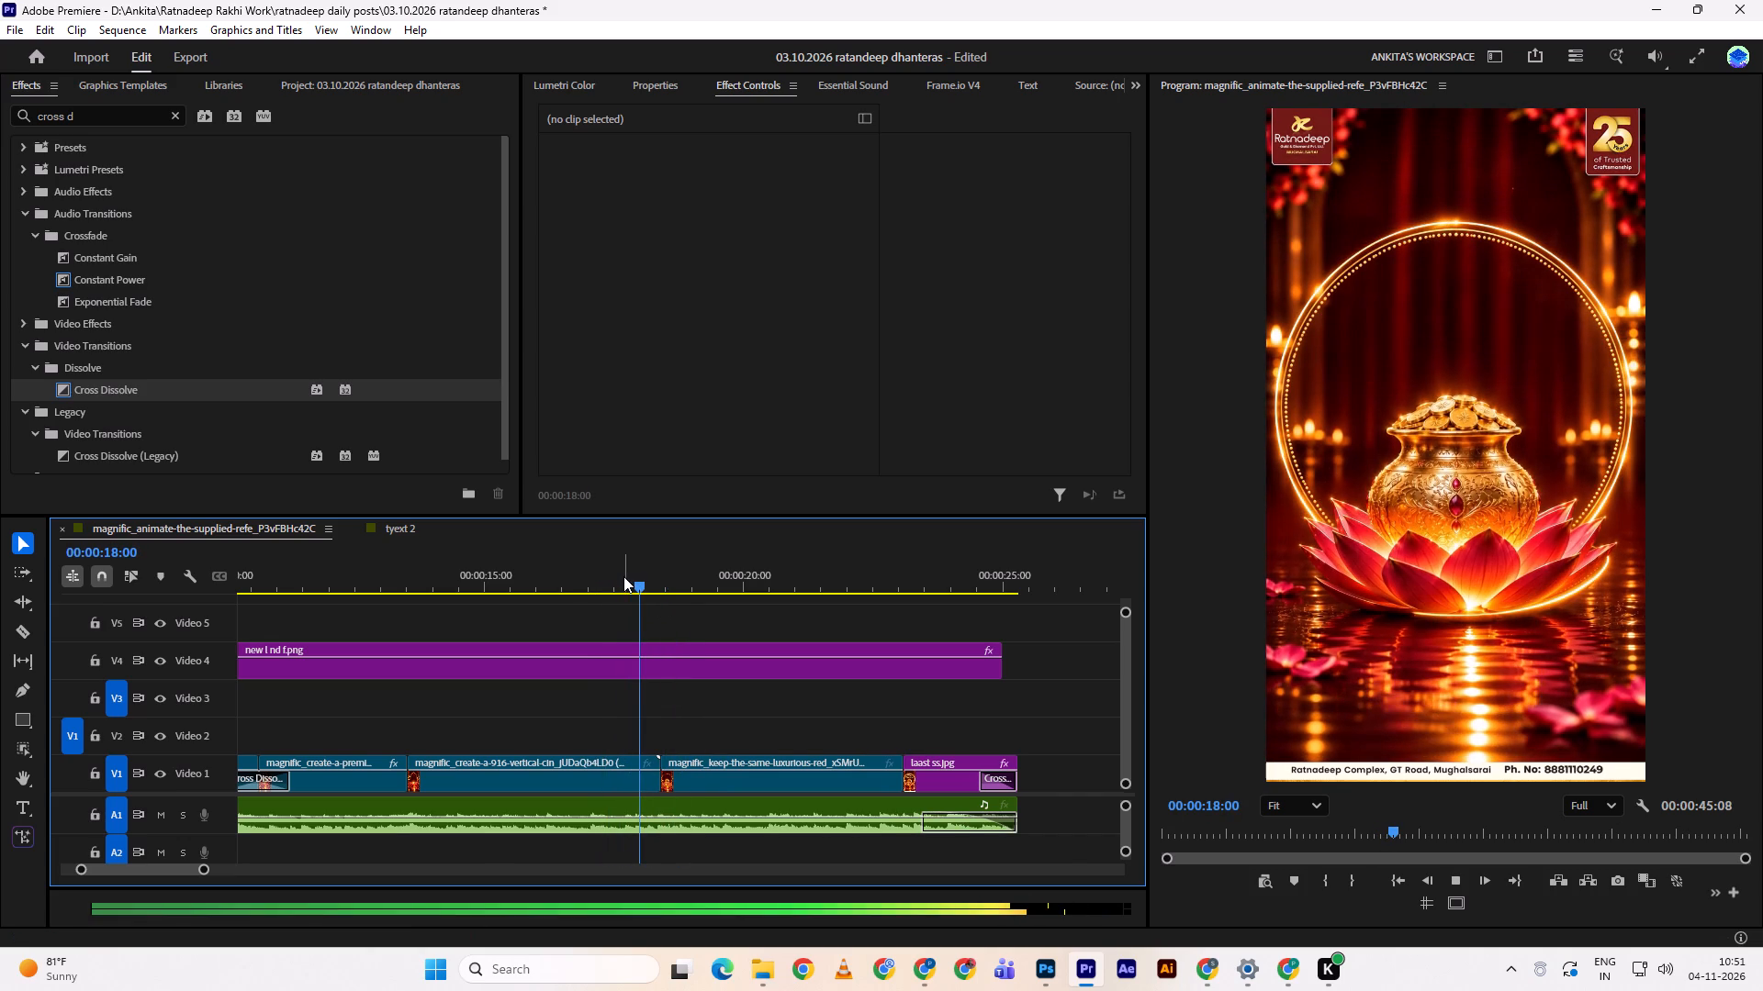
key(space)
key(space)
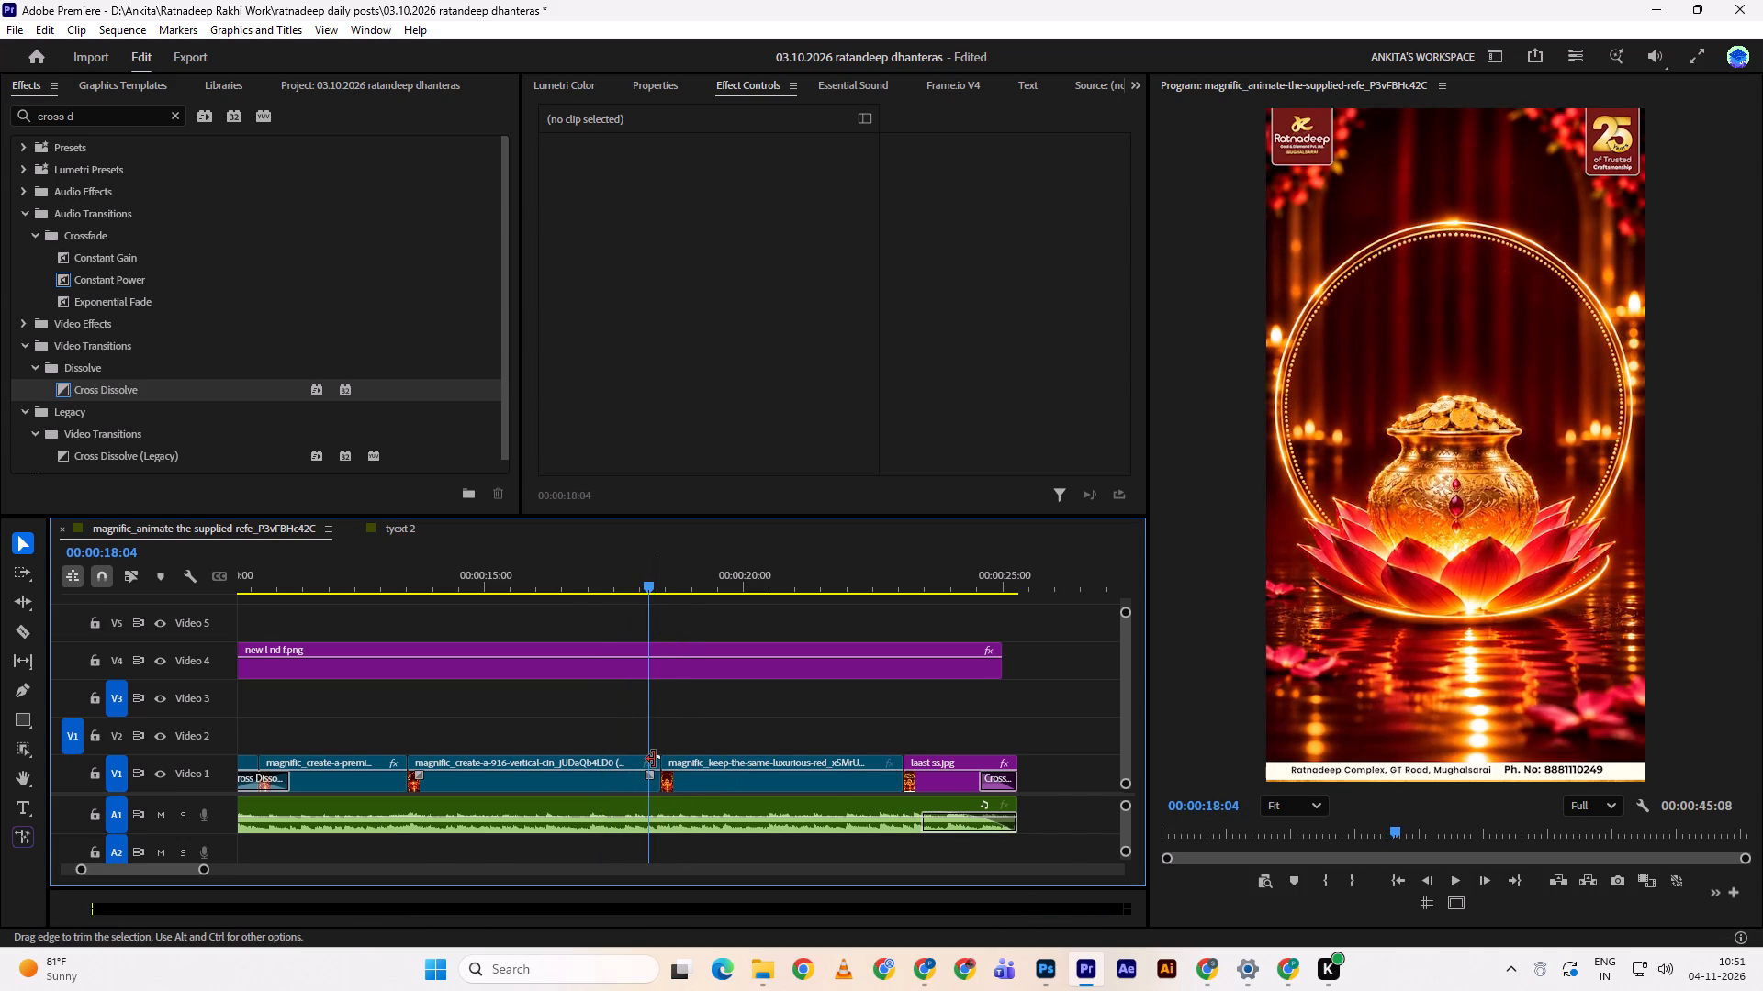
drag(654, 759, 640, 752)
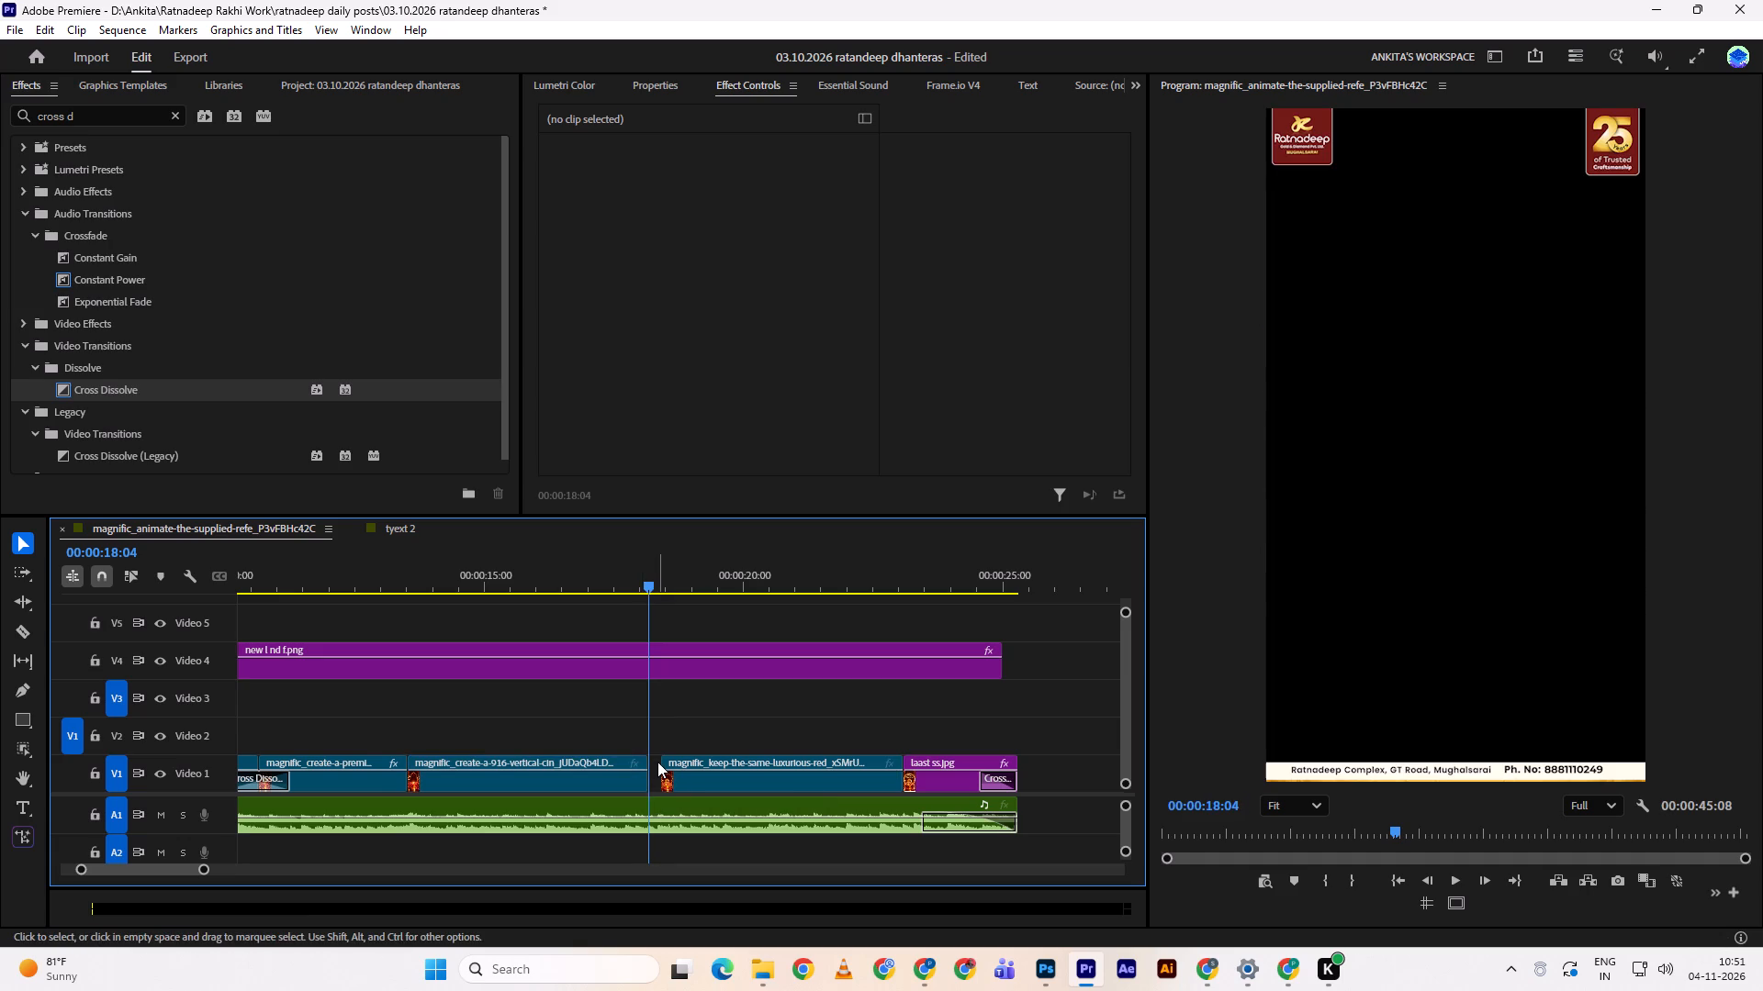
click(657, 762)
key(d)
Play across the new cut into the magnific_keep-the-same clip to judge the transition.
click(634, 573)
key(space)
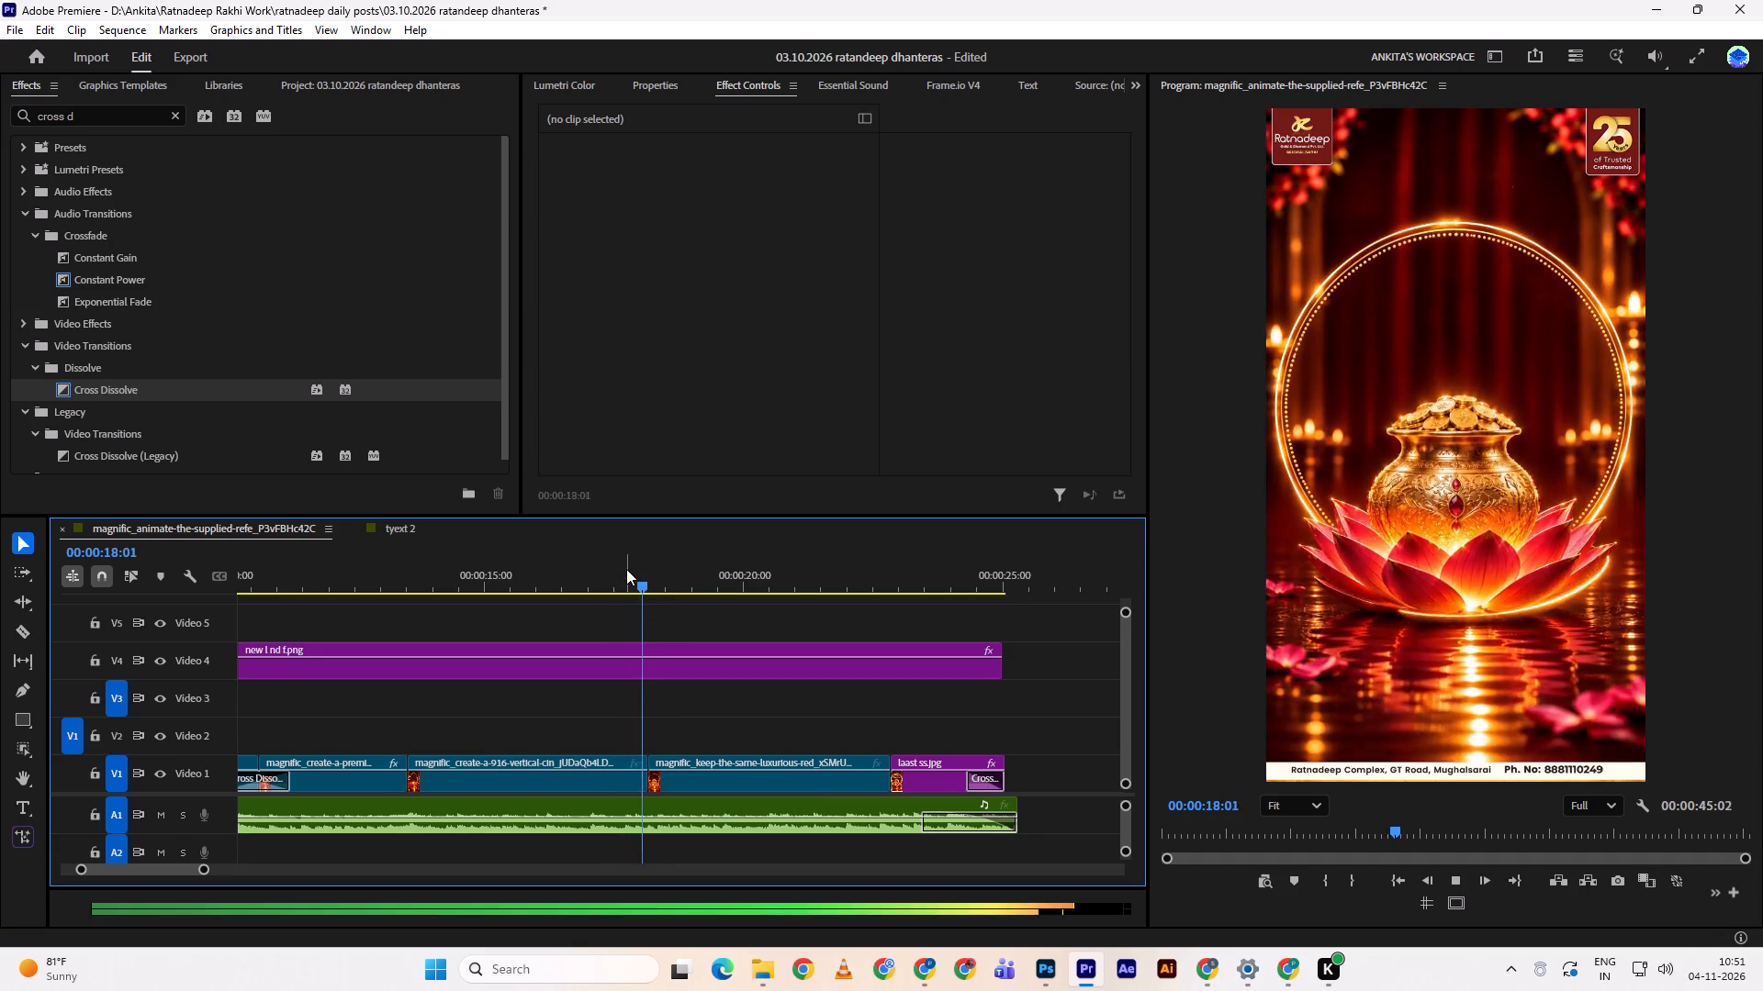
drag(626, 569, 600, 570)
key(space)
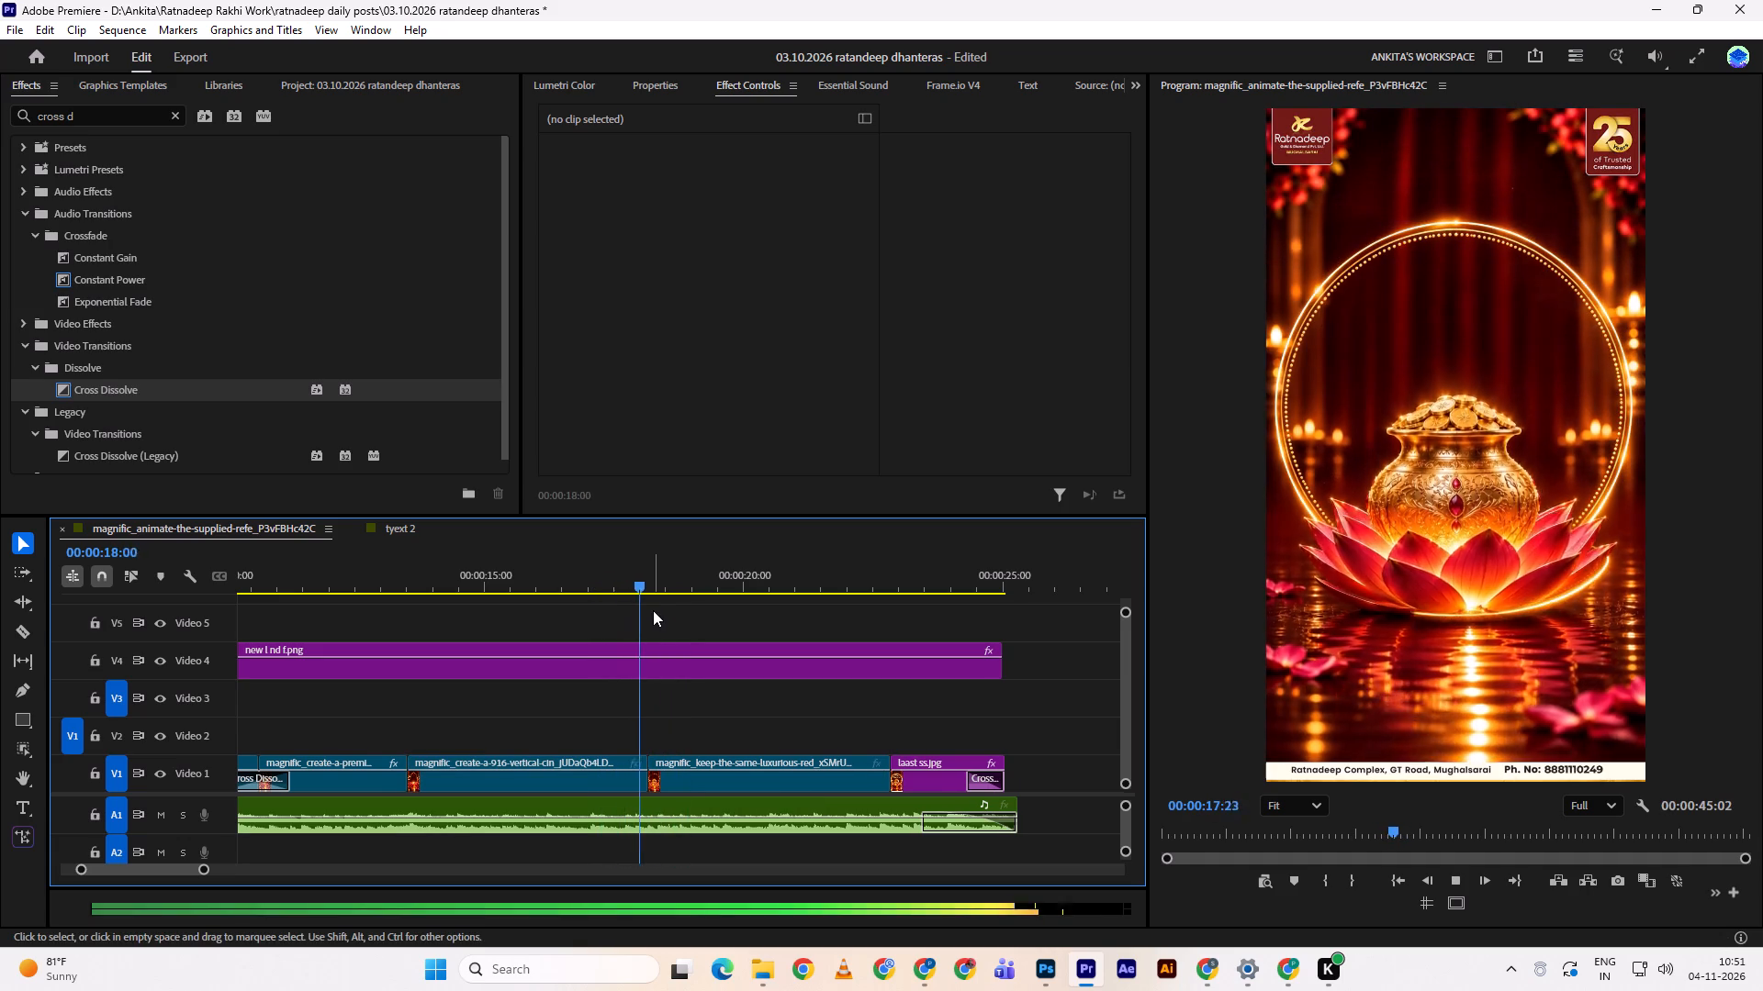
drag(662, 597, 623, 596)
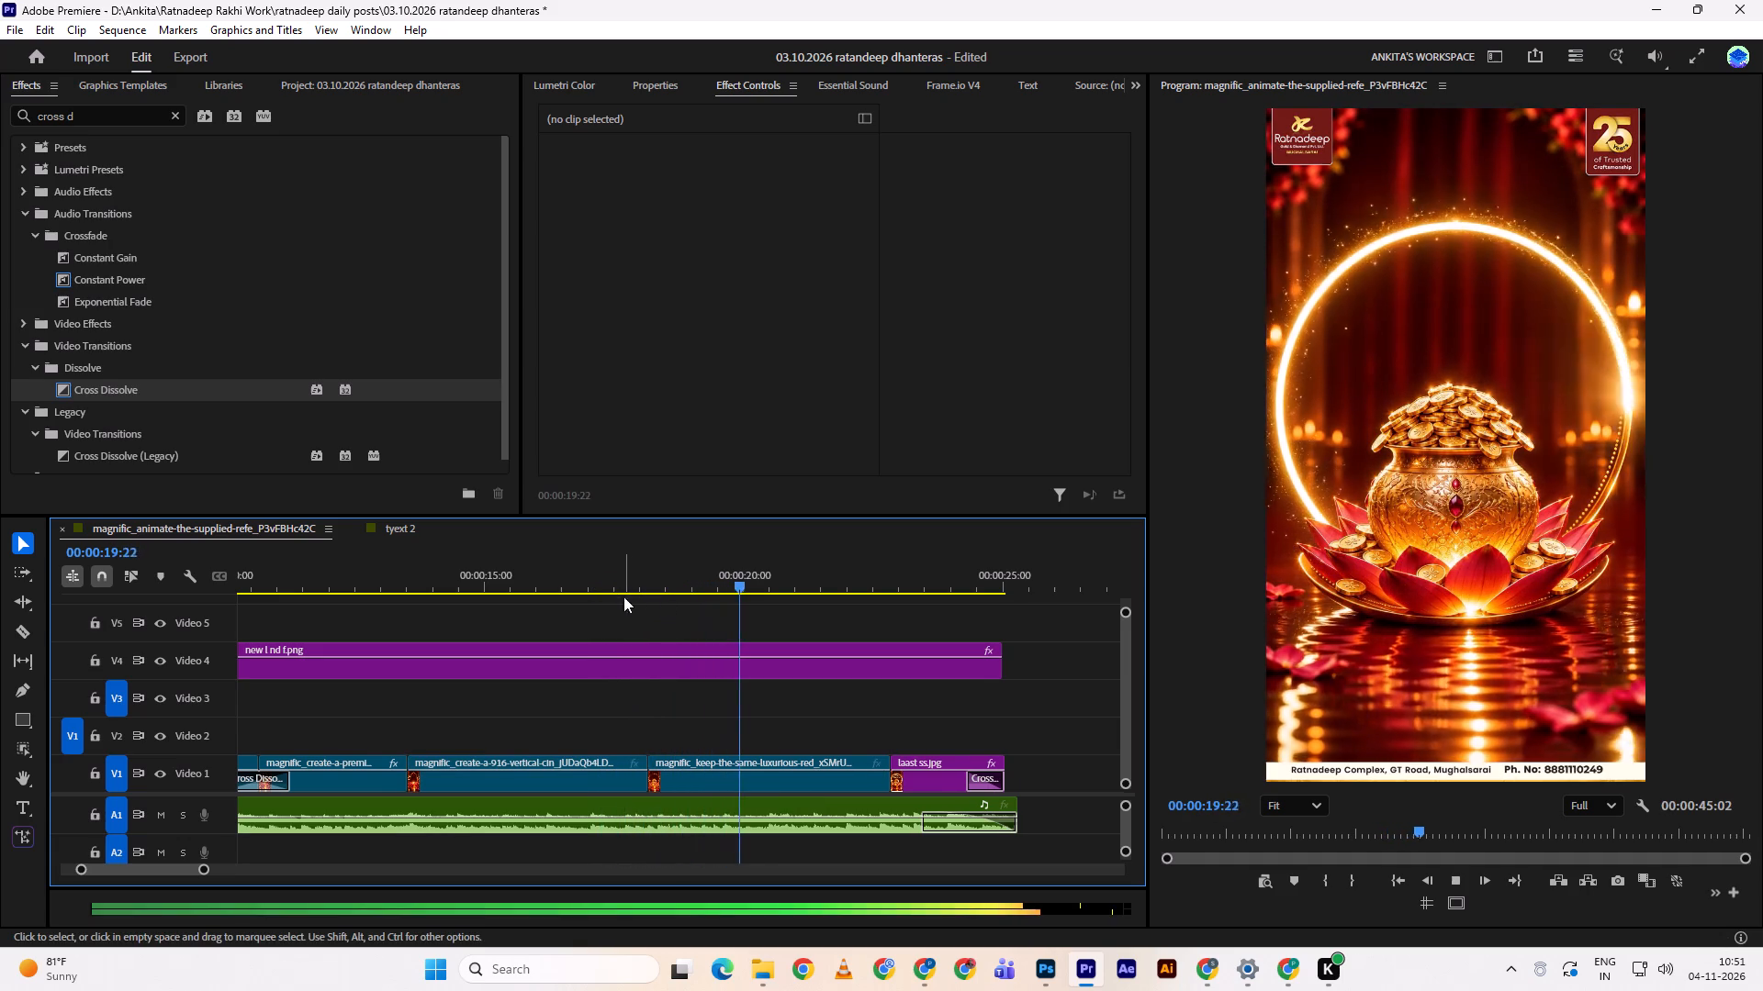
drag(668, 573, 648, 564)
click(648, 564)
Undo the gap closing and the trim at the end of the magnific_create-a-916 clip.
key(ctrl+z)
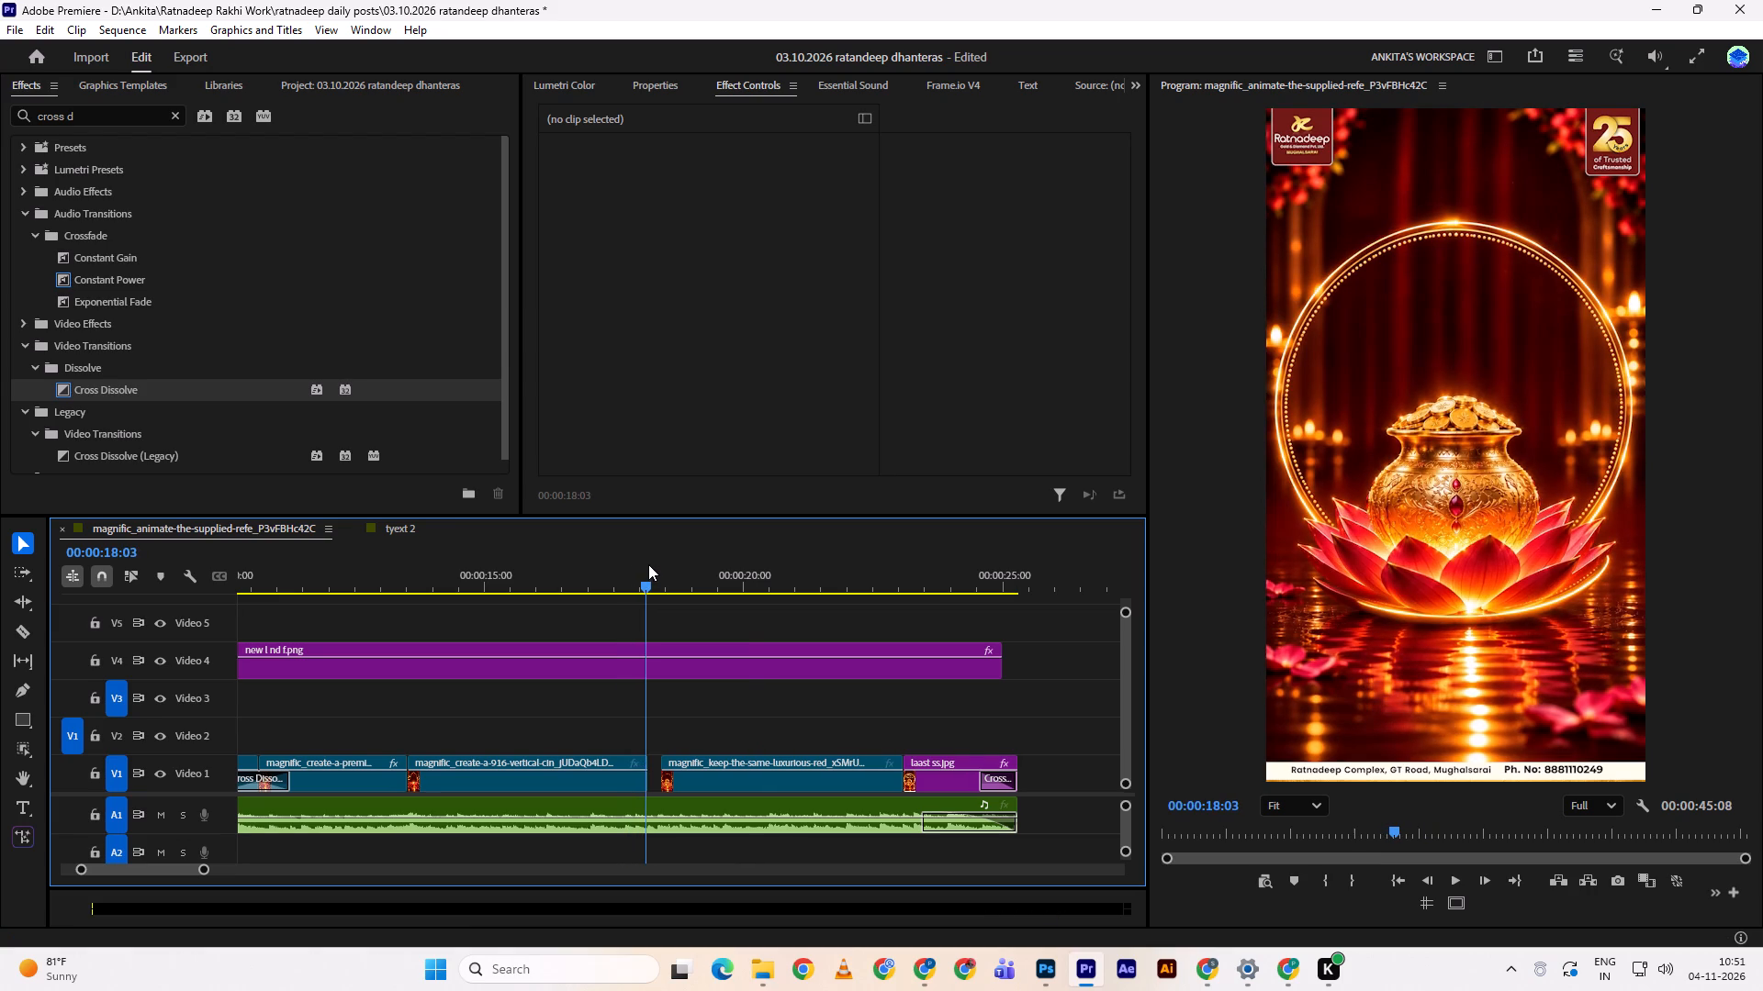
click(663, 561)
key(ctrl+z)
Play and scrub around the cut into the magnific_keep-the-same clip, comparing the frames on both sides up to 00:00:18:09.
drag(655, 562, 633, 556)
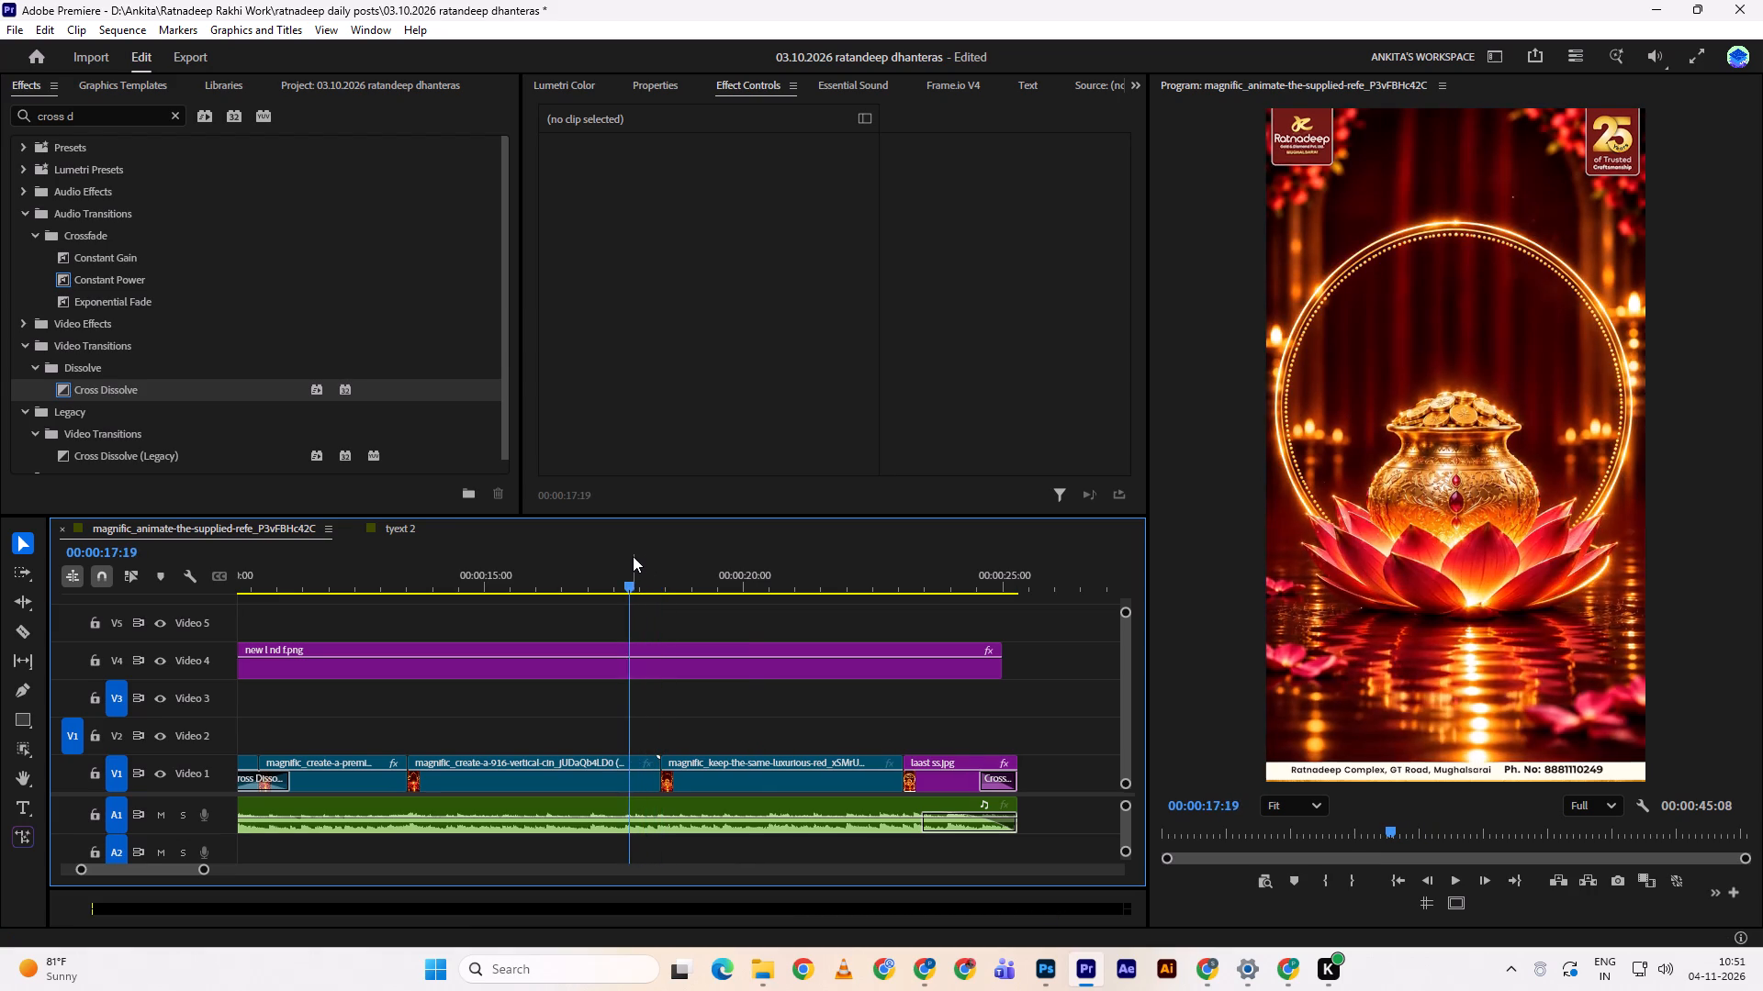
key(space)
drag(660, 570, 672, 575)
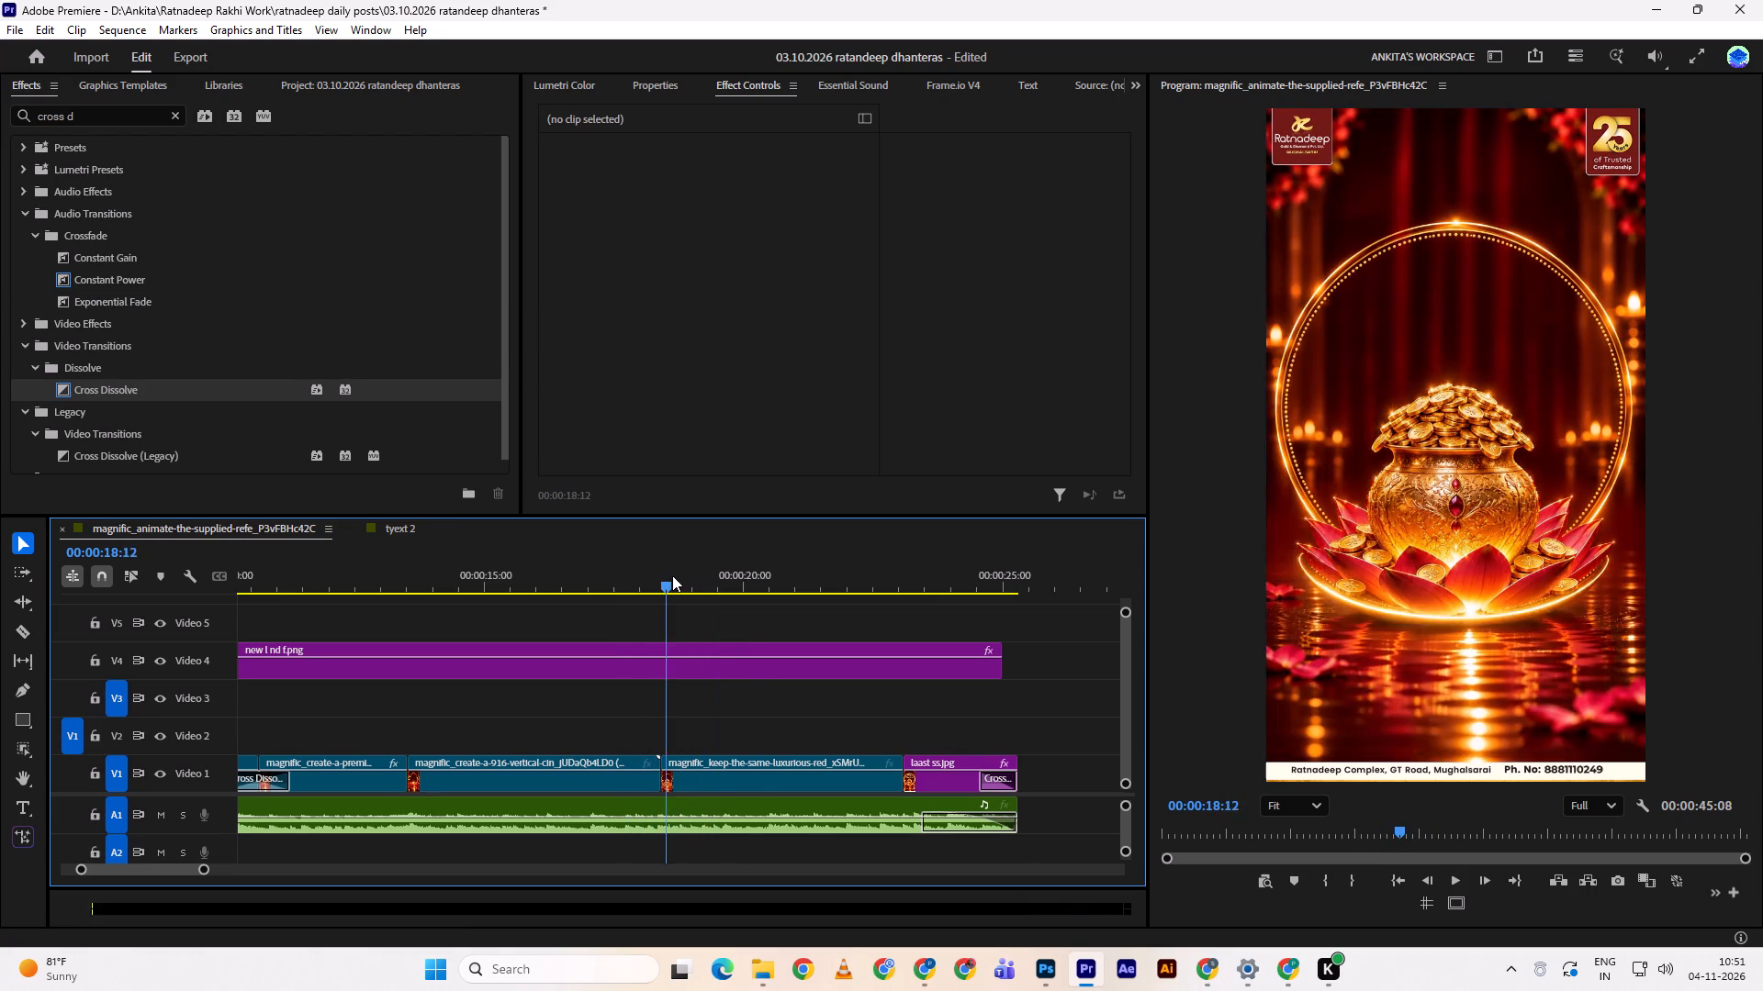
drag(672, 575, 682, 584)
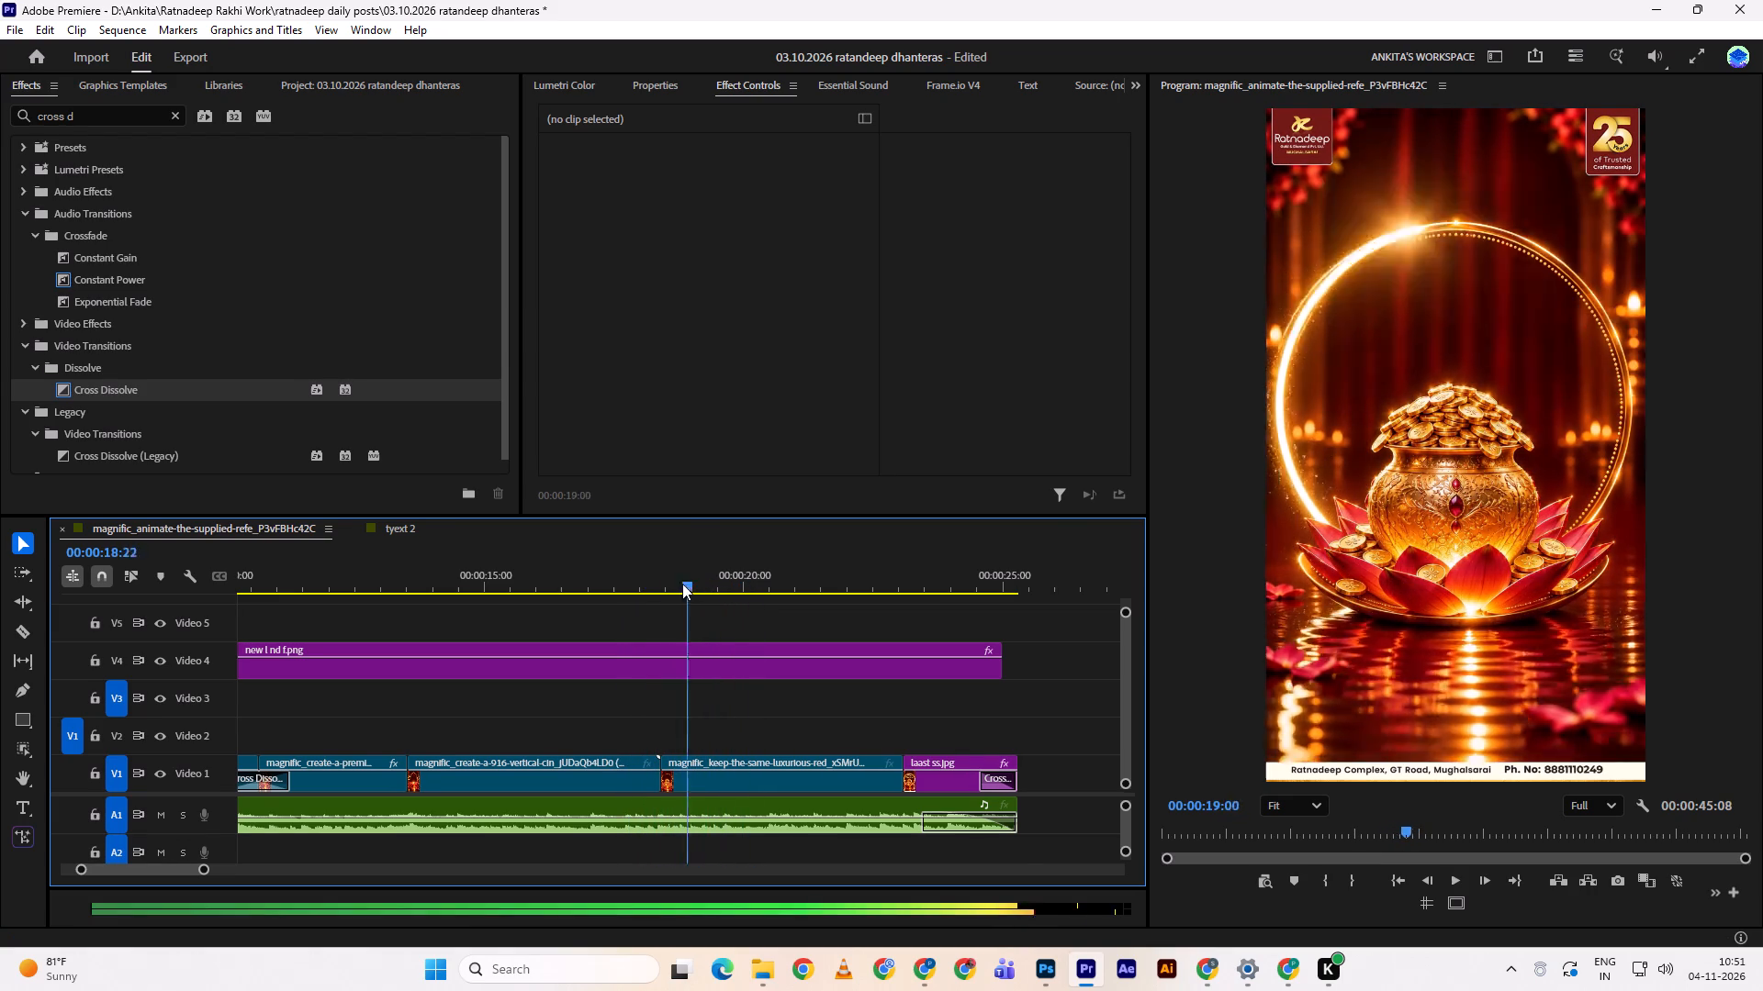
drag(682, 584, 657, 591)
key(space)
drag(659, 582, 606, 562)
key(space)
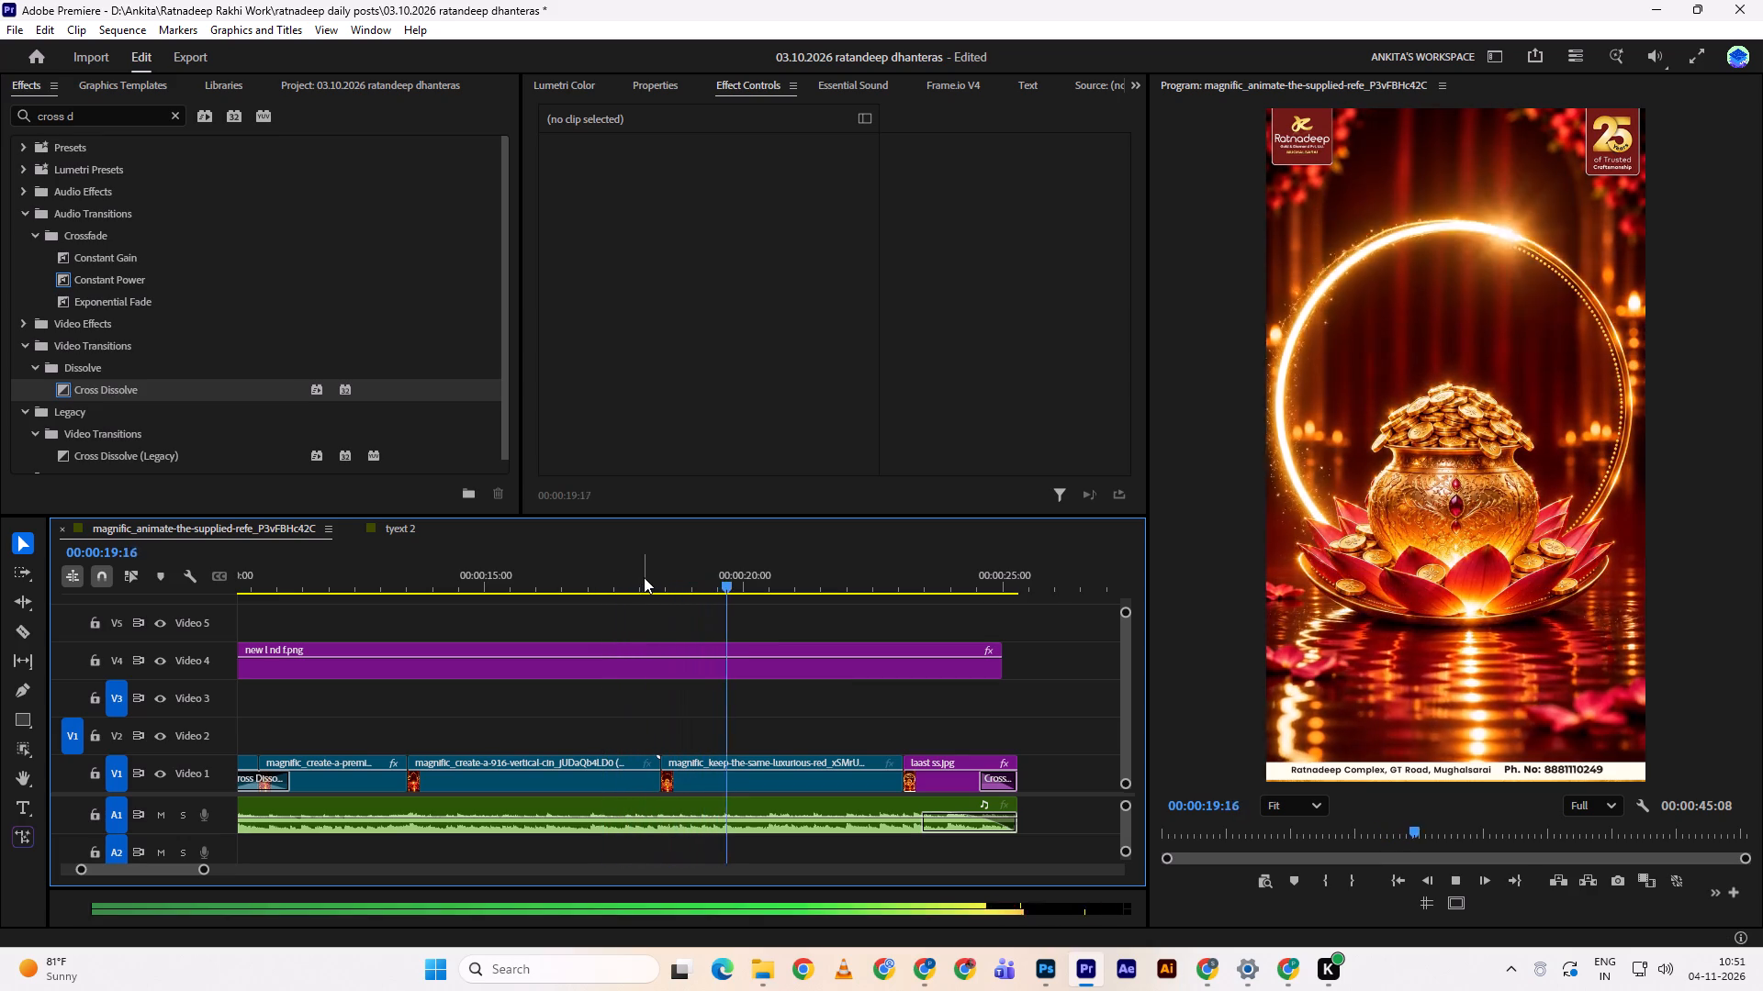
drag(640, 558, 656, 557)
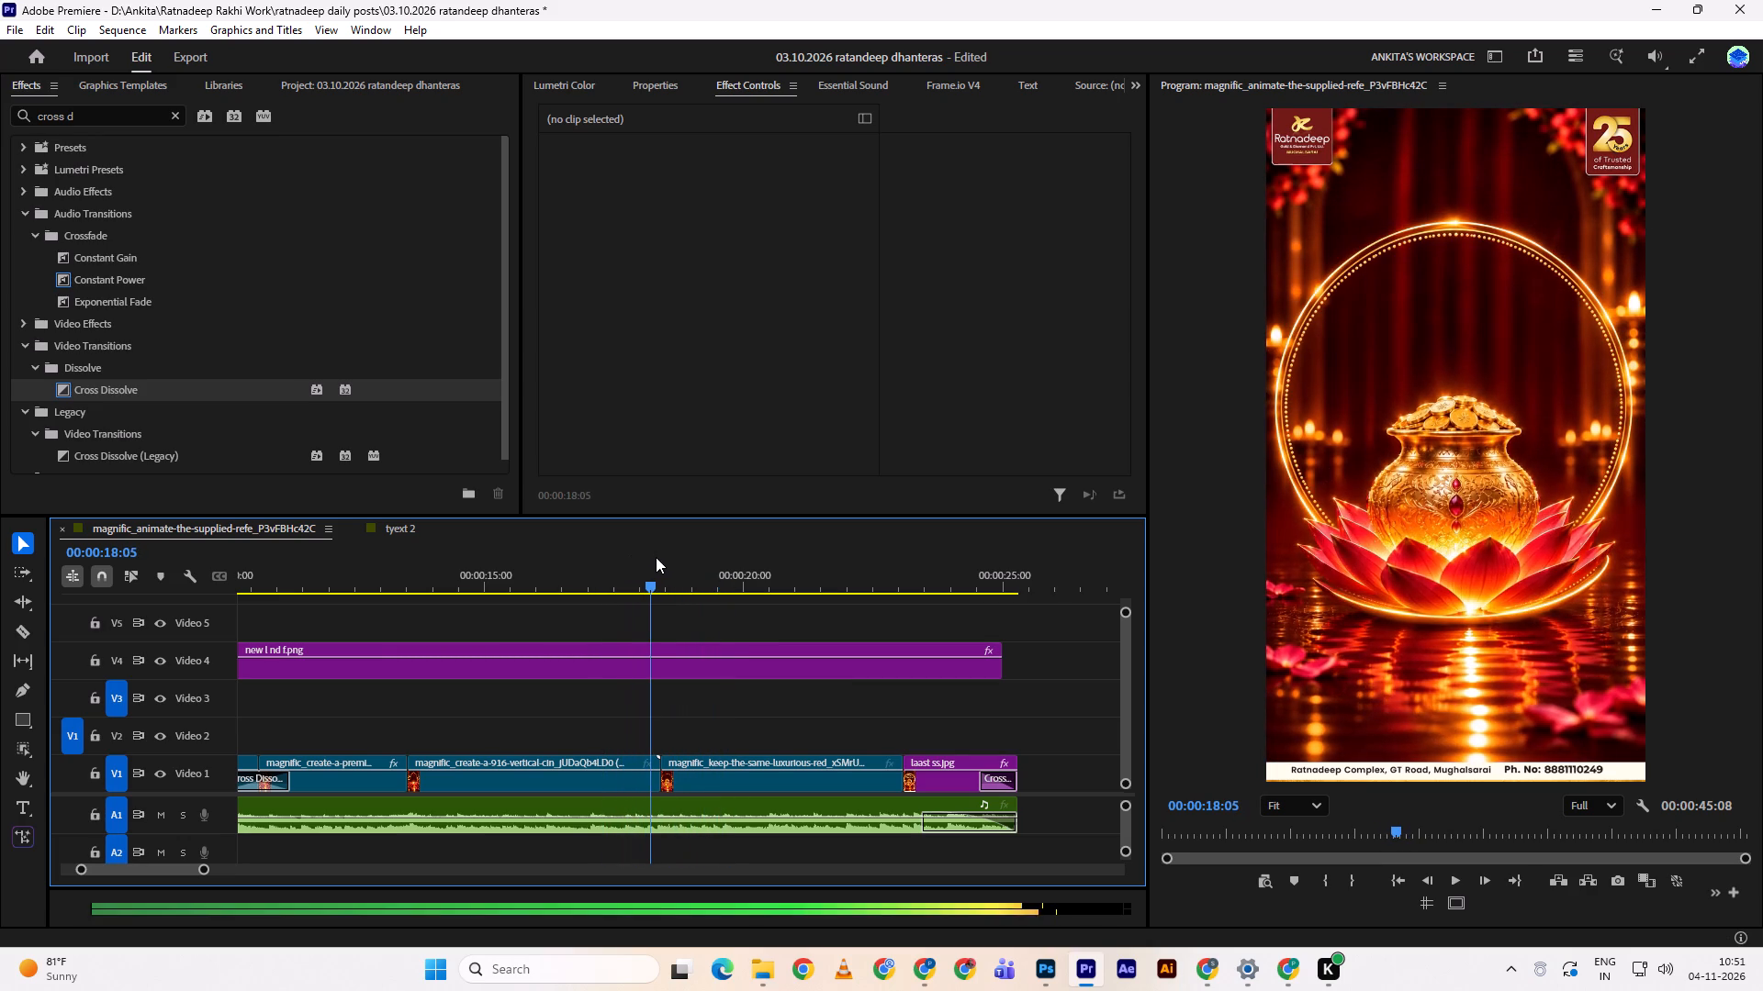
drag(656, 557, 664, 555)
key(Left)
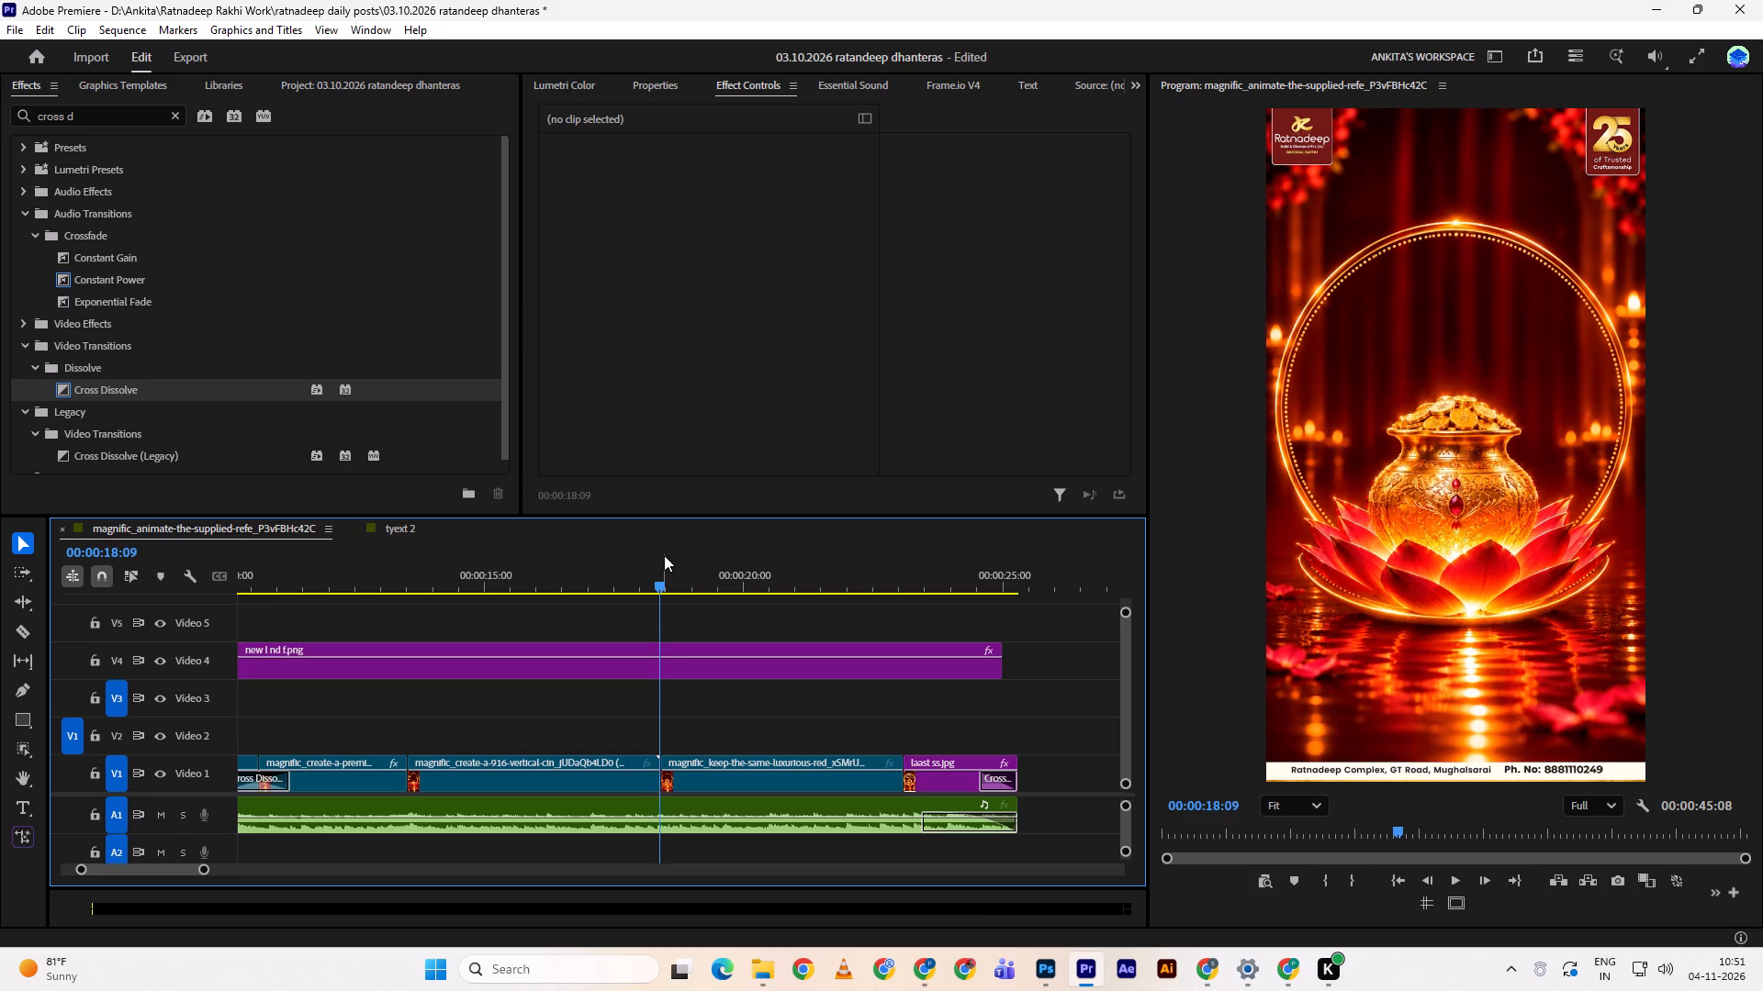
Switch to the Downloads folder in File Explorer and view the raatnadeep image.
key(alt+Tab)
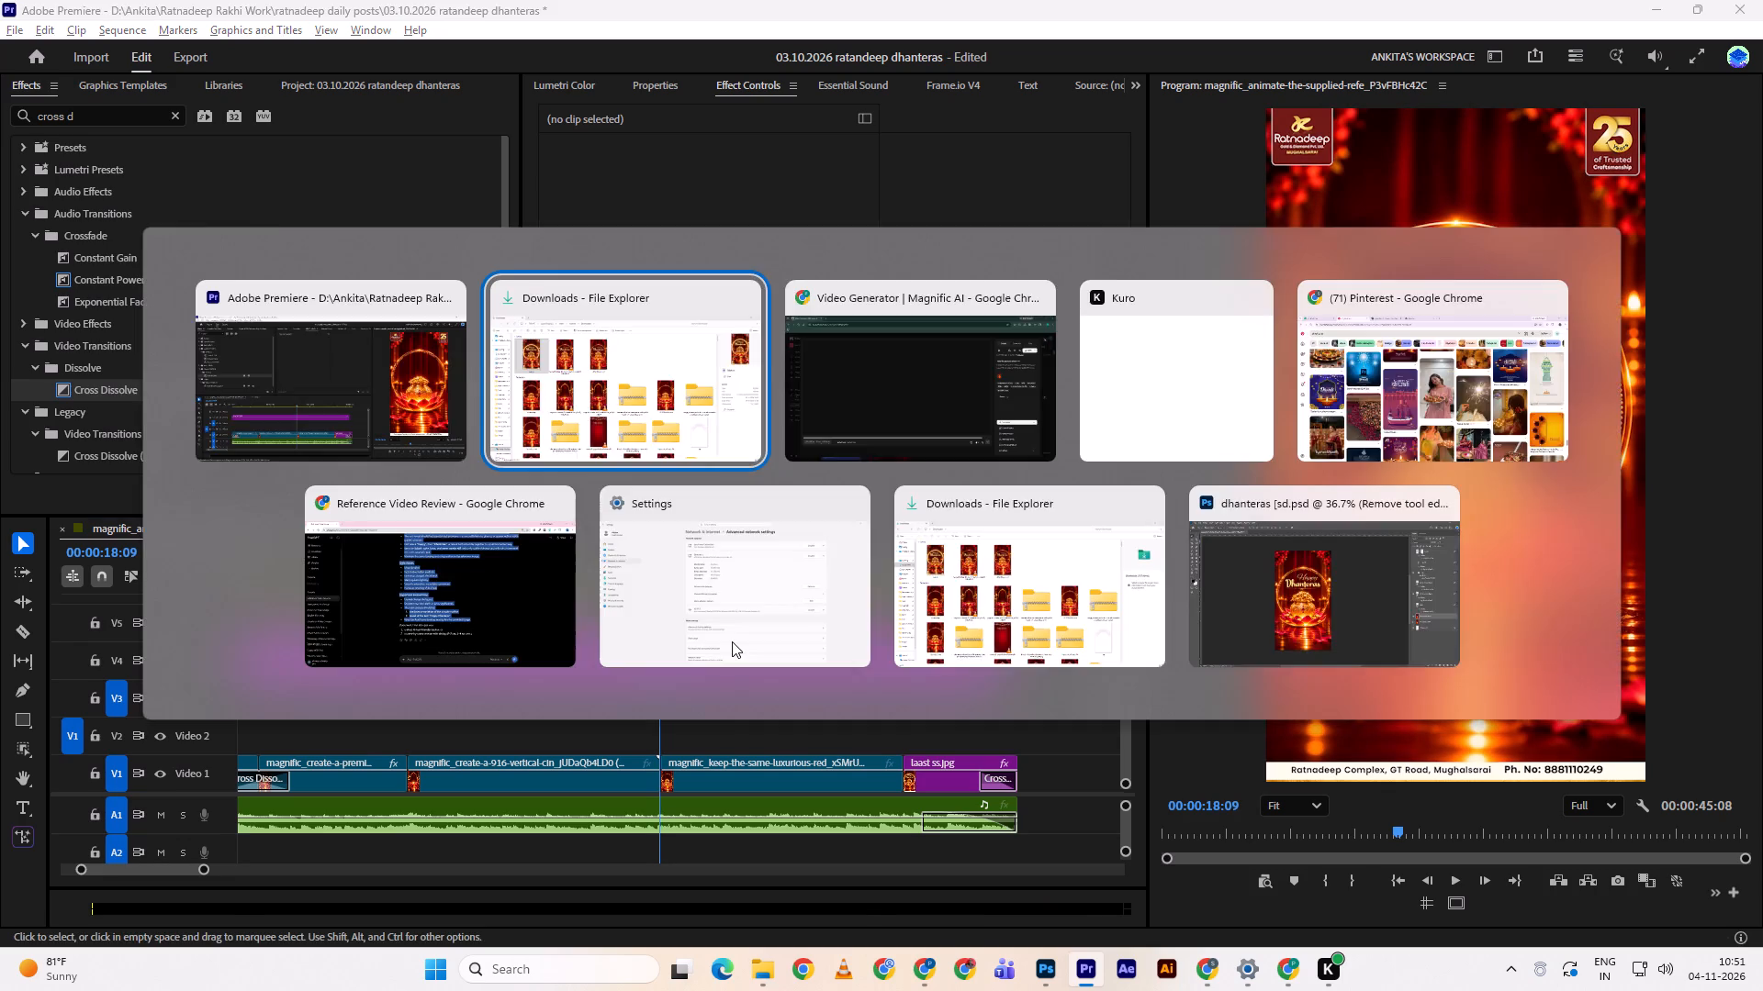
scroll(839, 638, down, 1)
scroll(926, 575, up, 1)
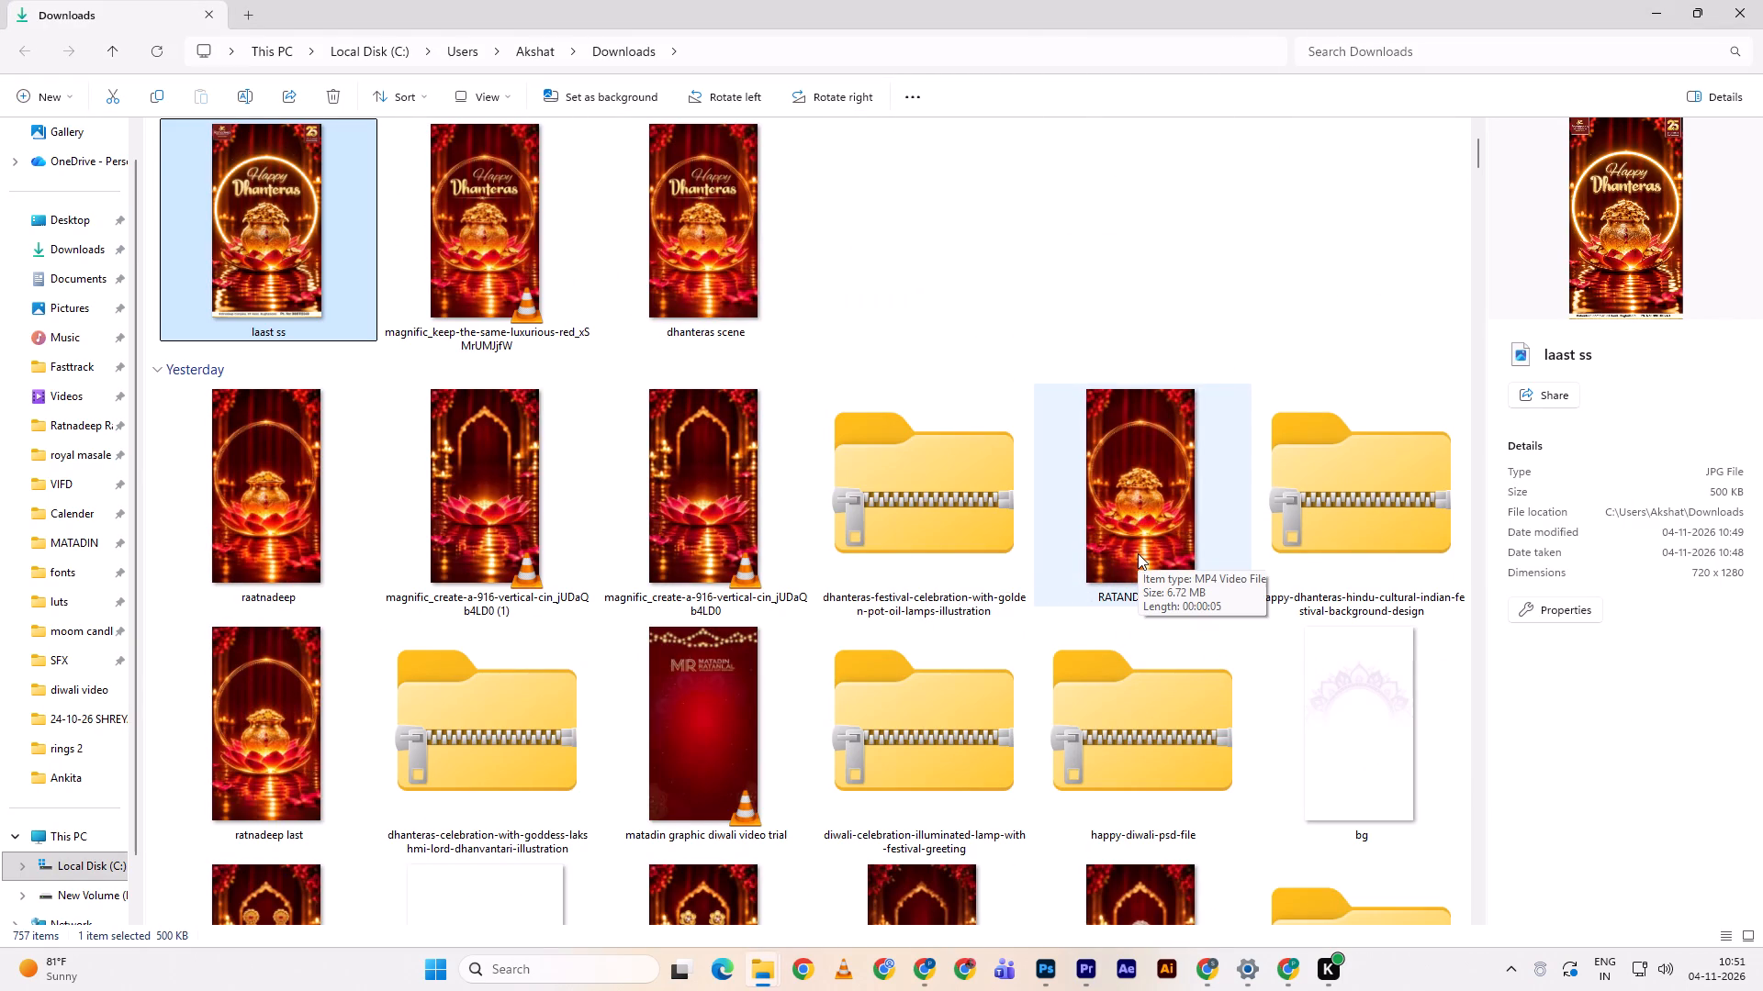
double_click(269, 486)
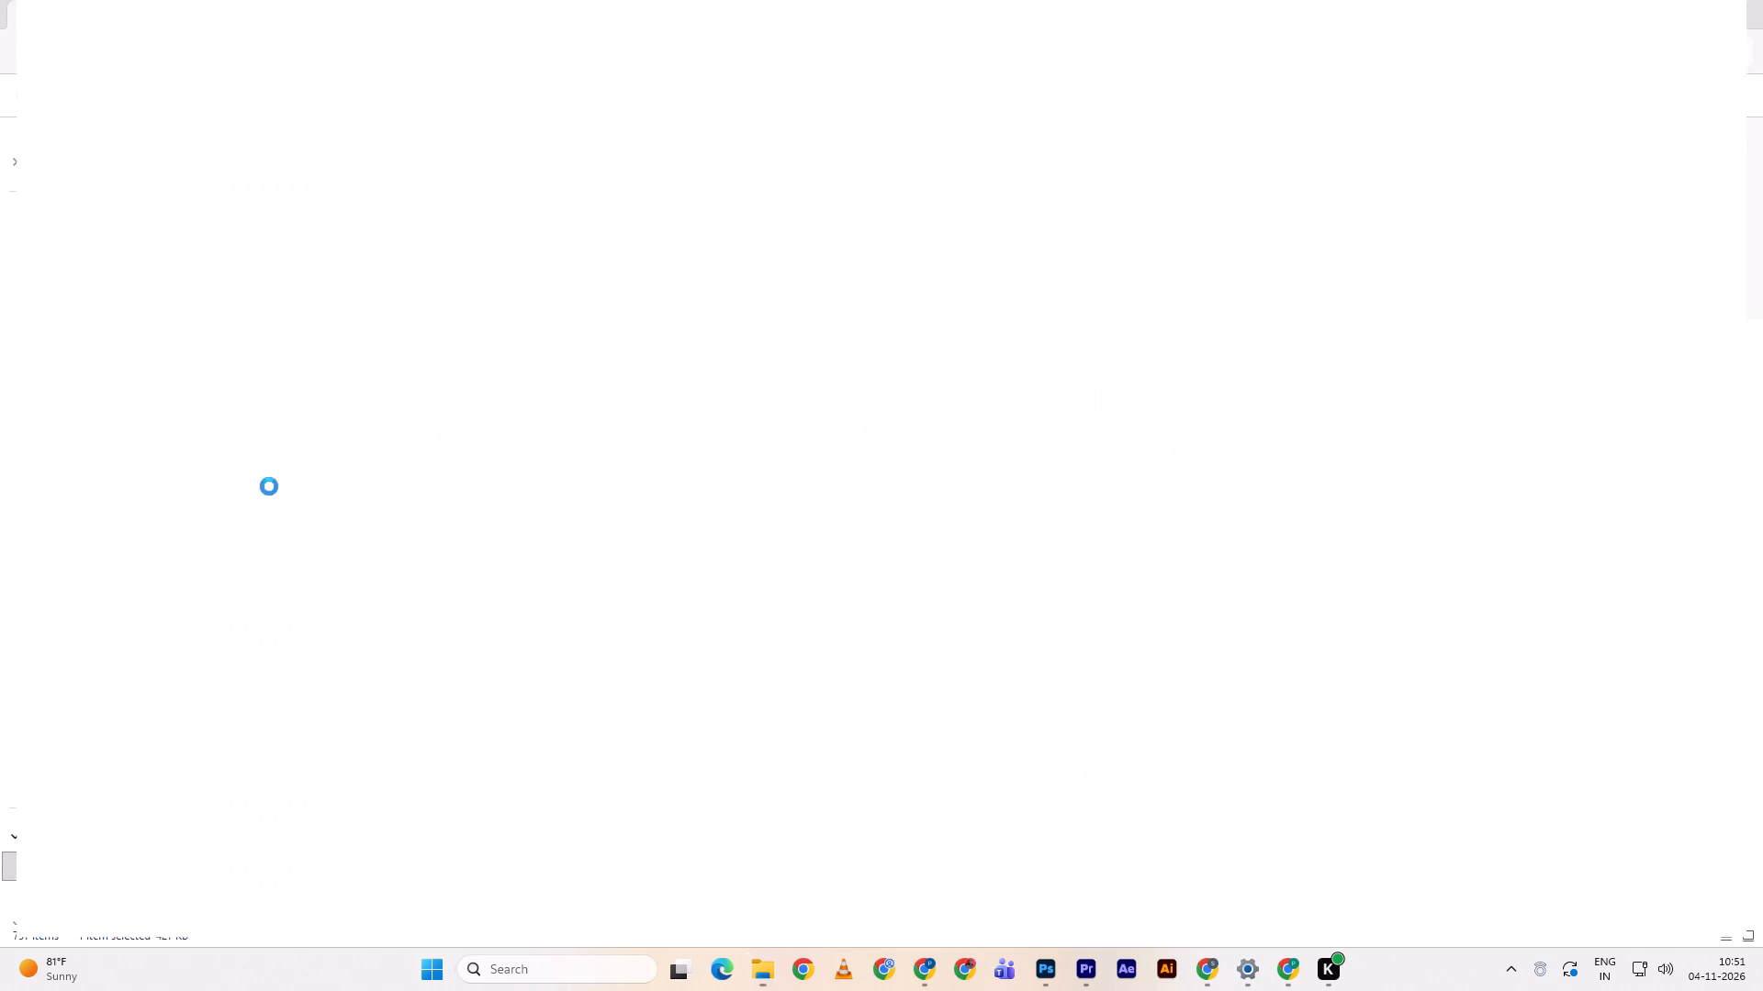
double_click(1762, 0)
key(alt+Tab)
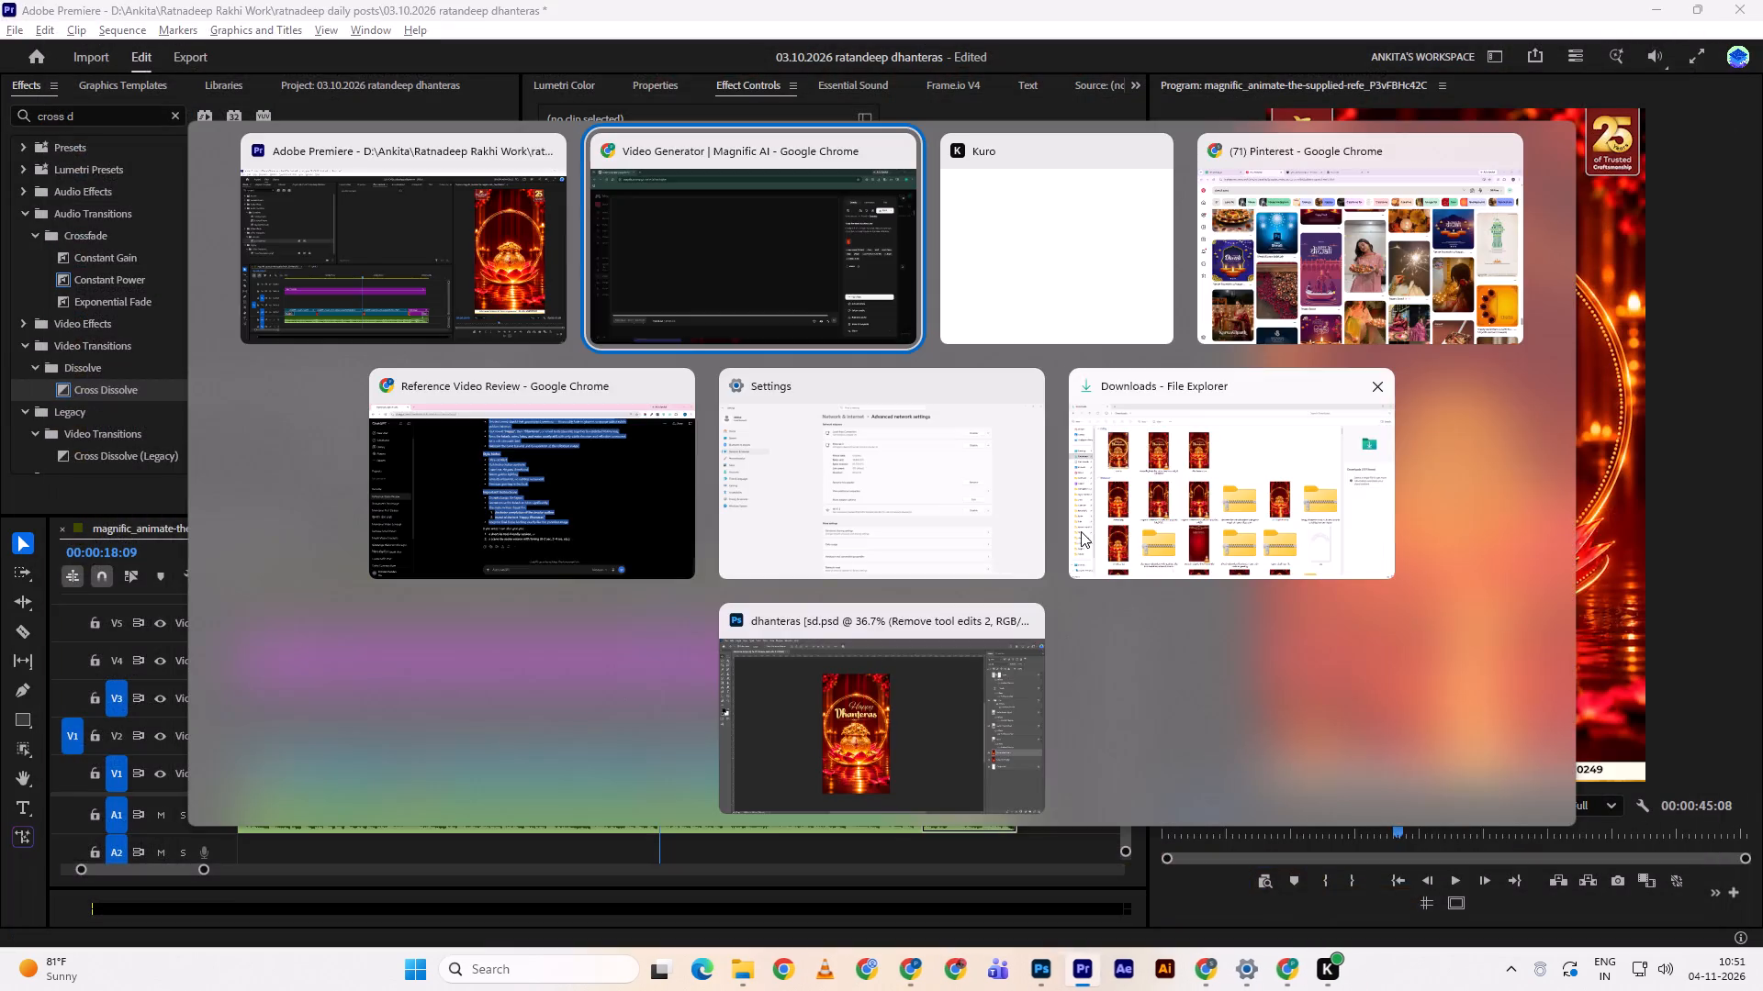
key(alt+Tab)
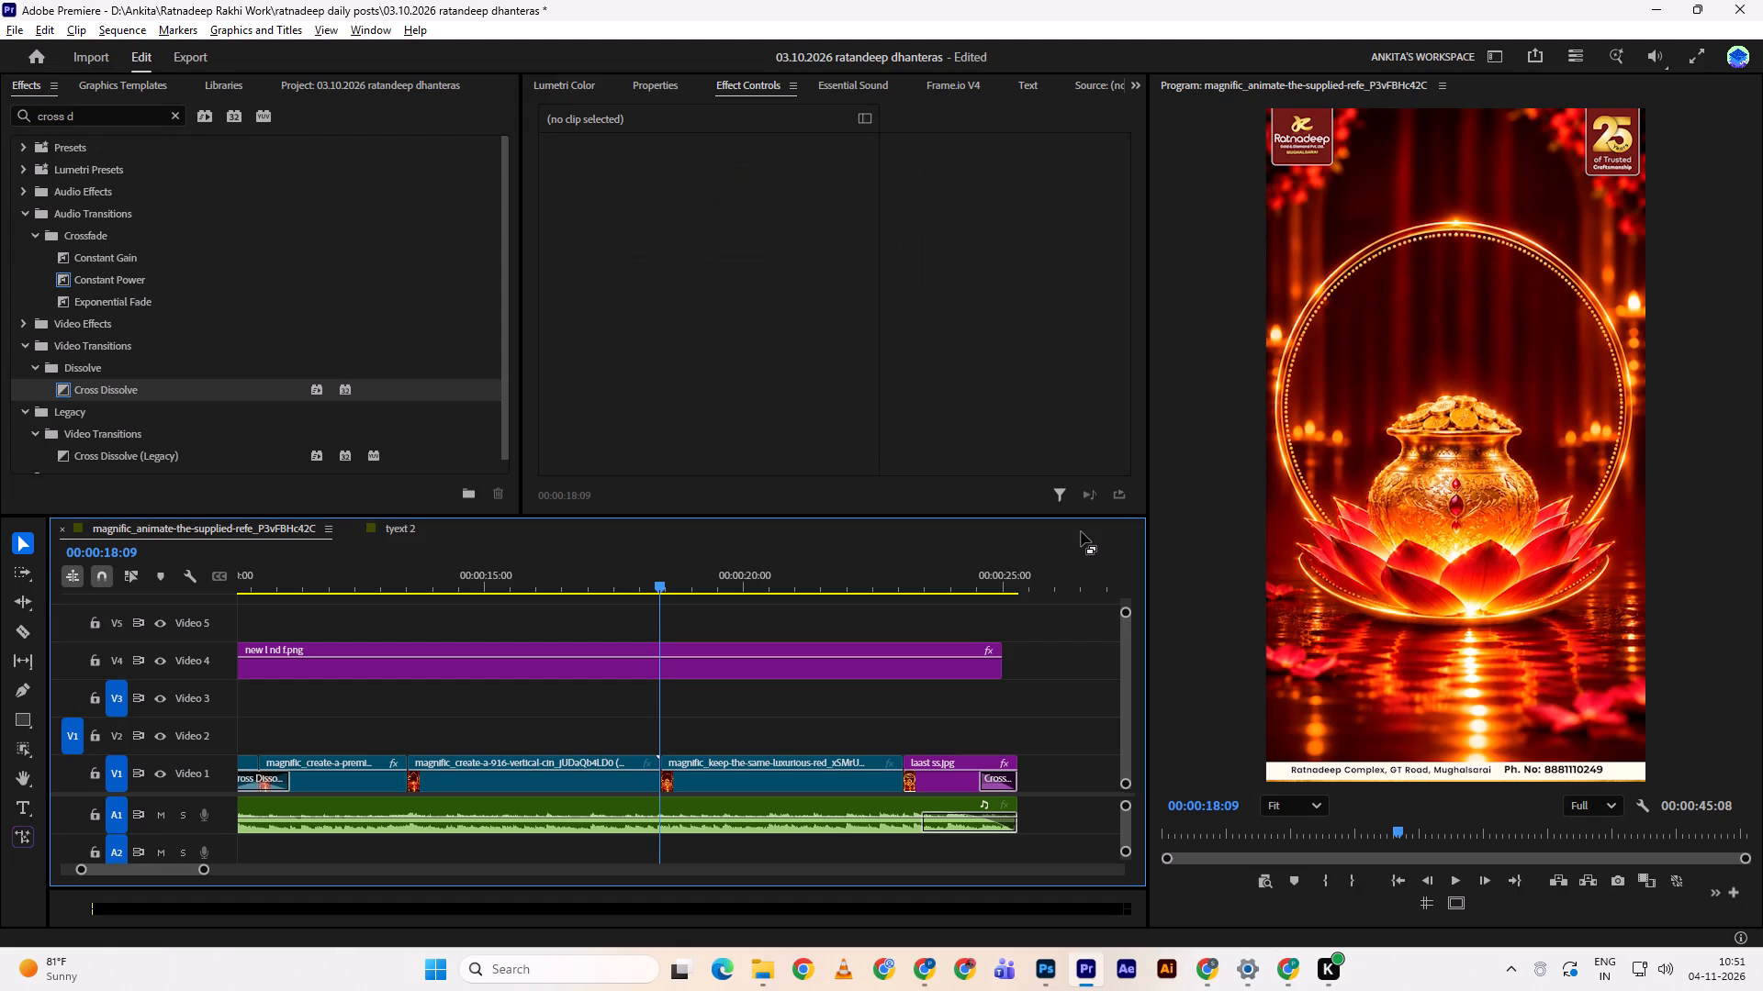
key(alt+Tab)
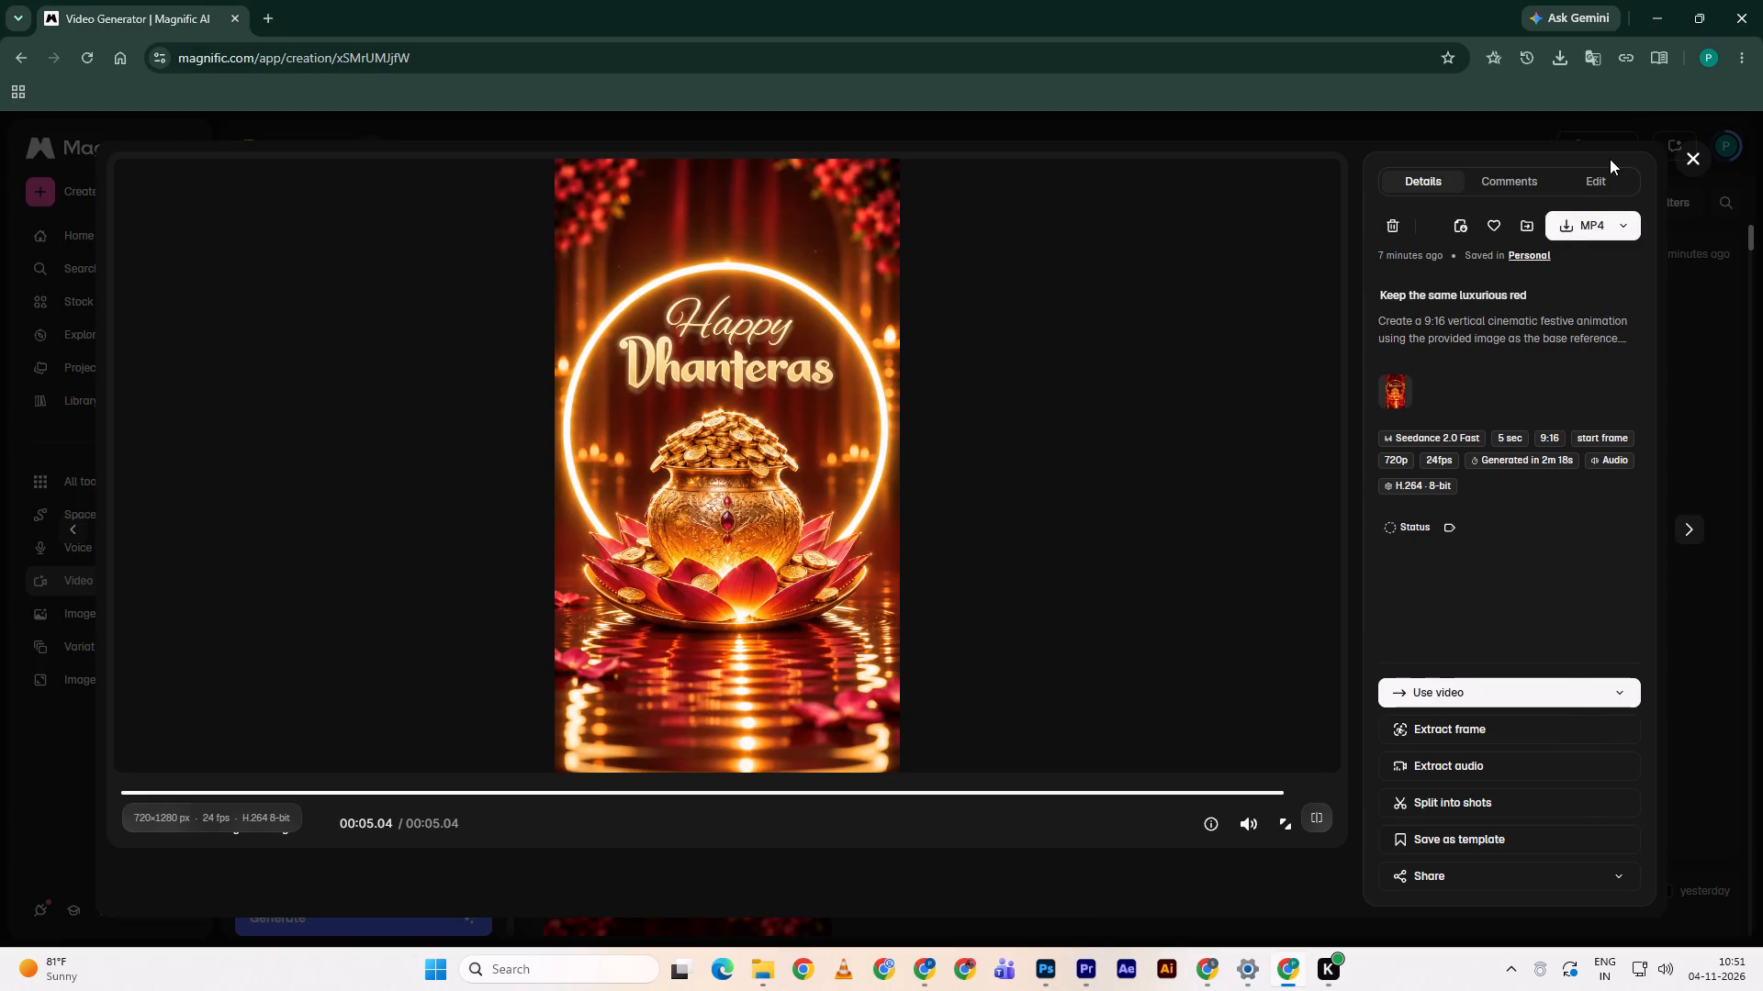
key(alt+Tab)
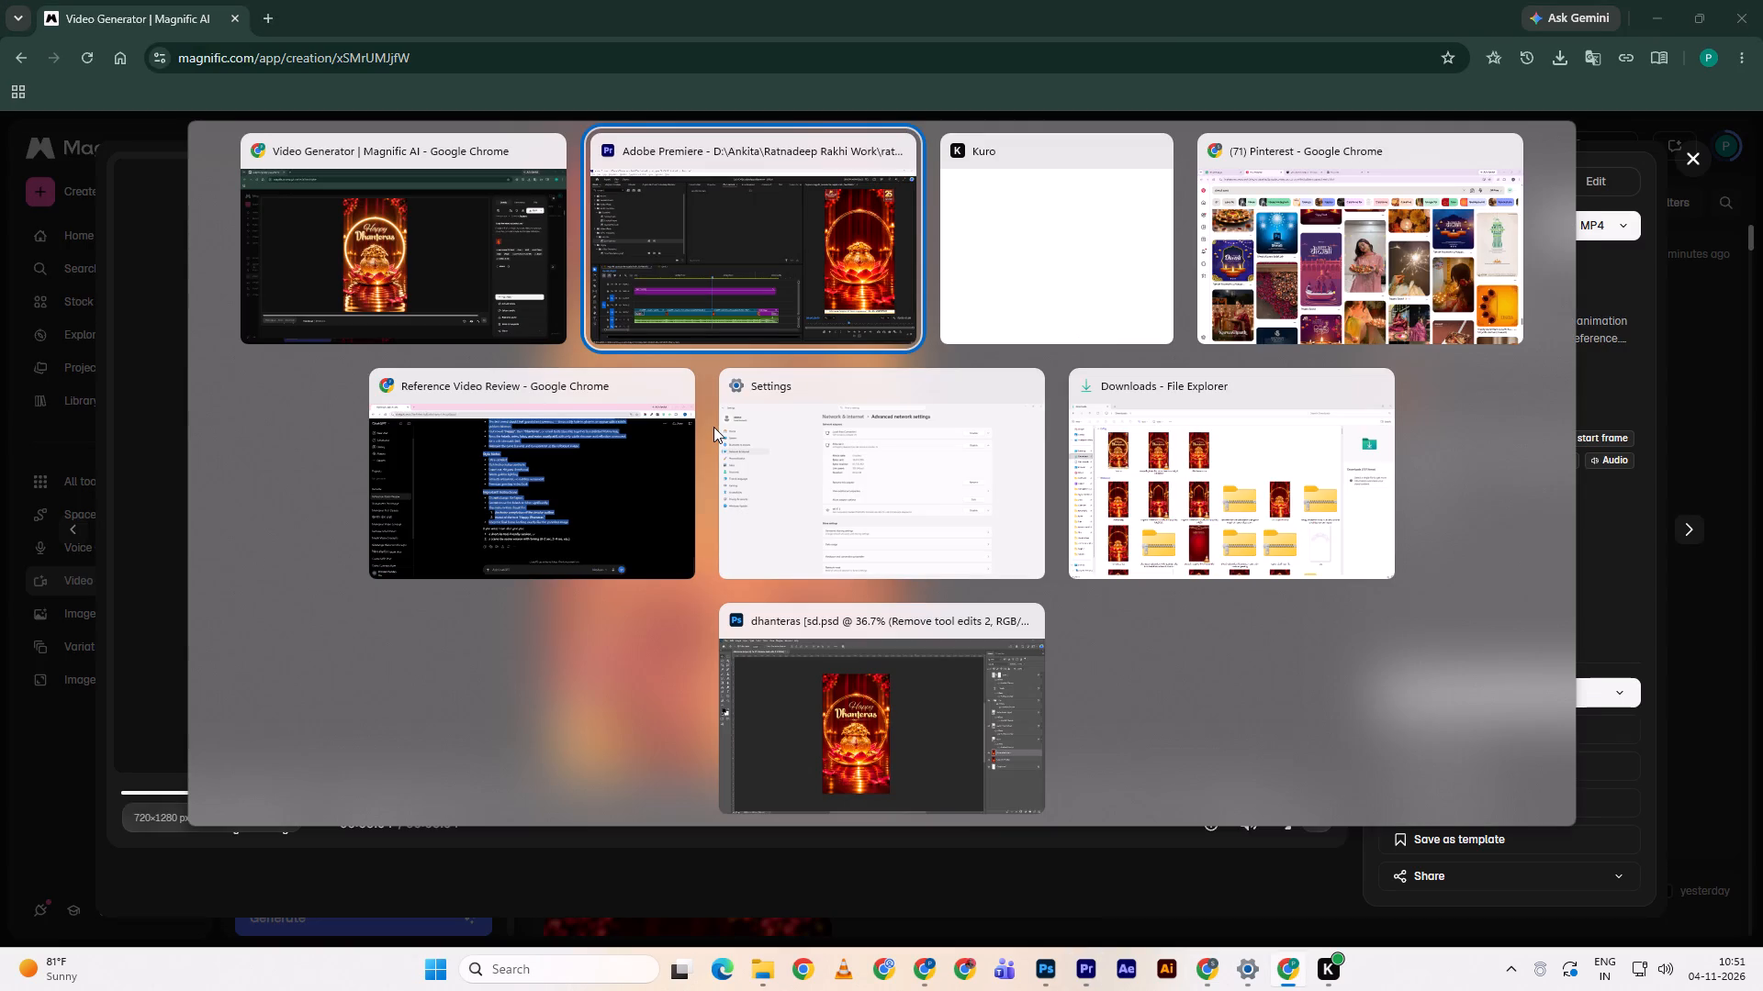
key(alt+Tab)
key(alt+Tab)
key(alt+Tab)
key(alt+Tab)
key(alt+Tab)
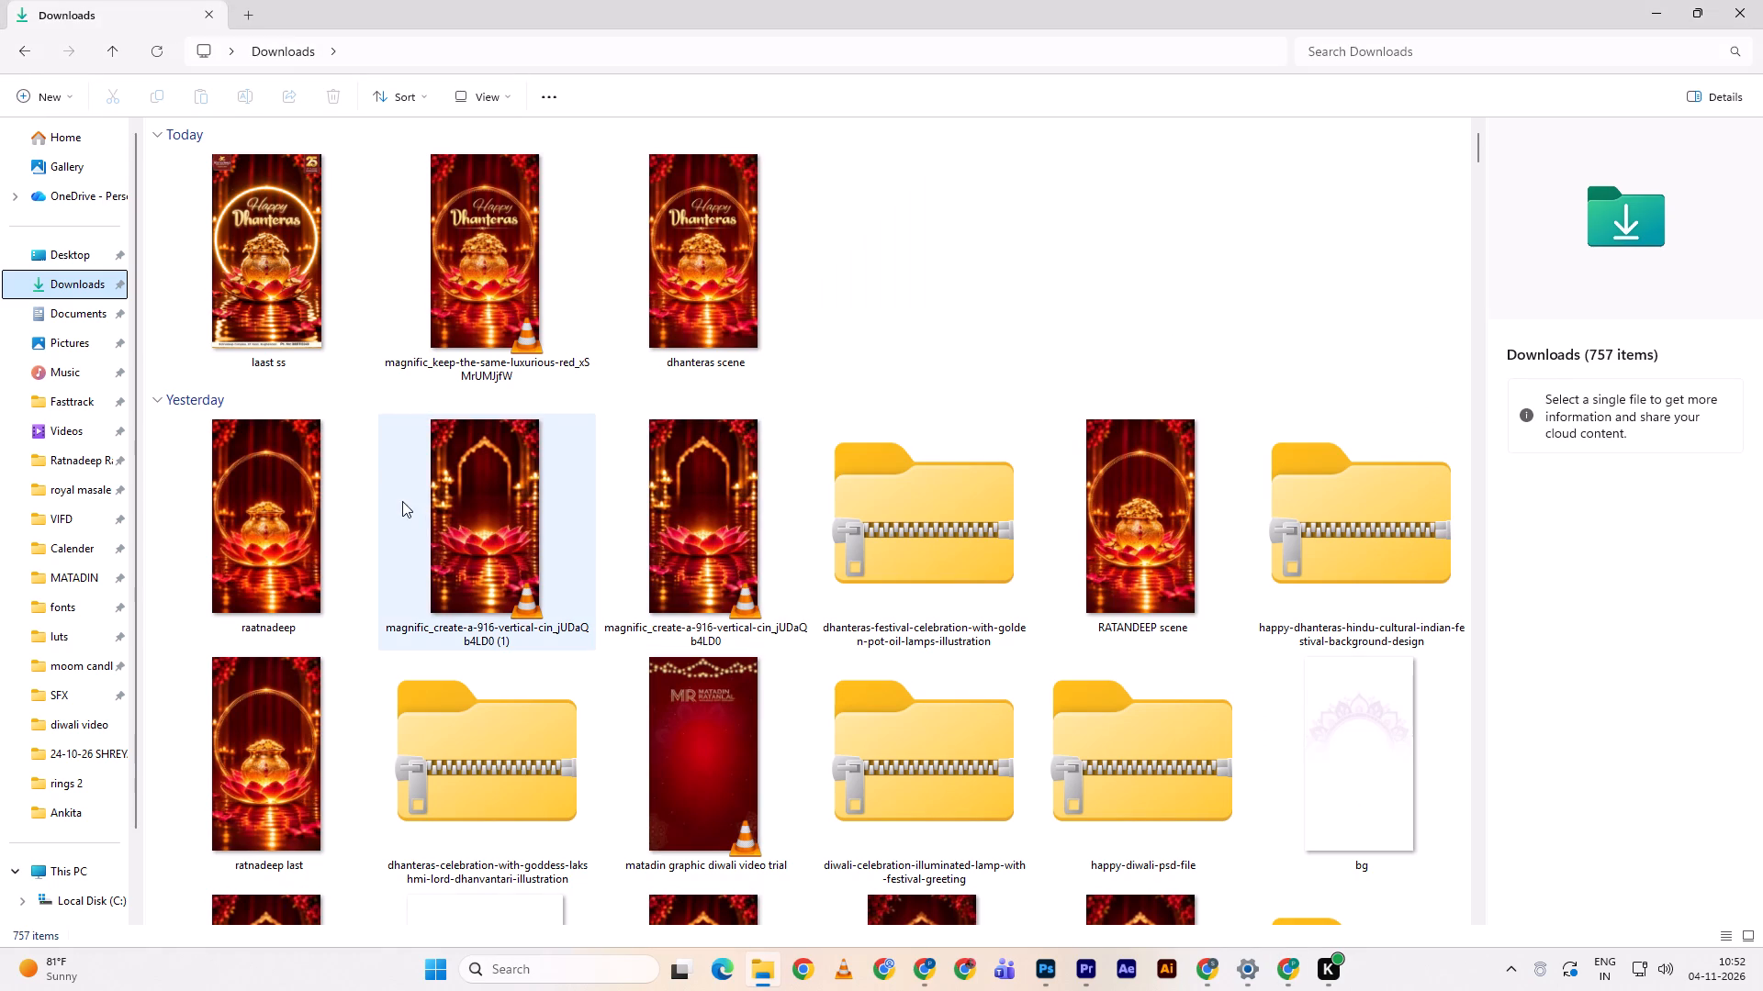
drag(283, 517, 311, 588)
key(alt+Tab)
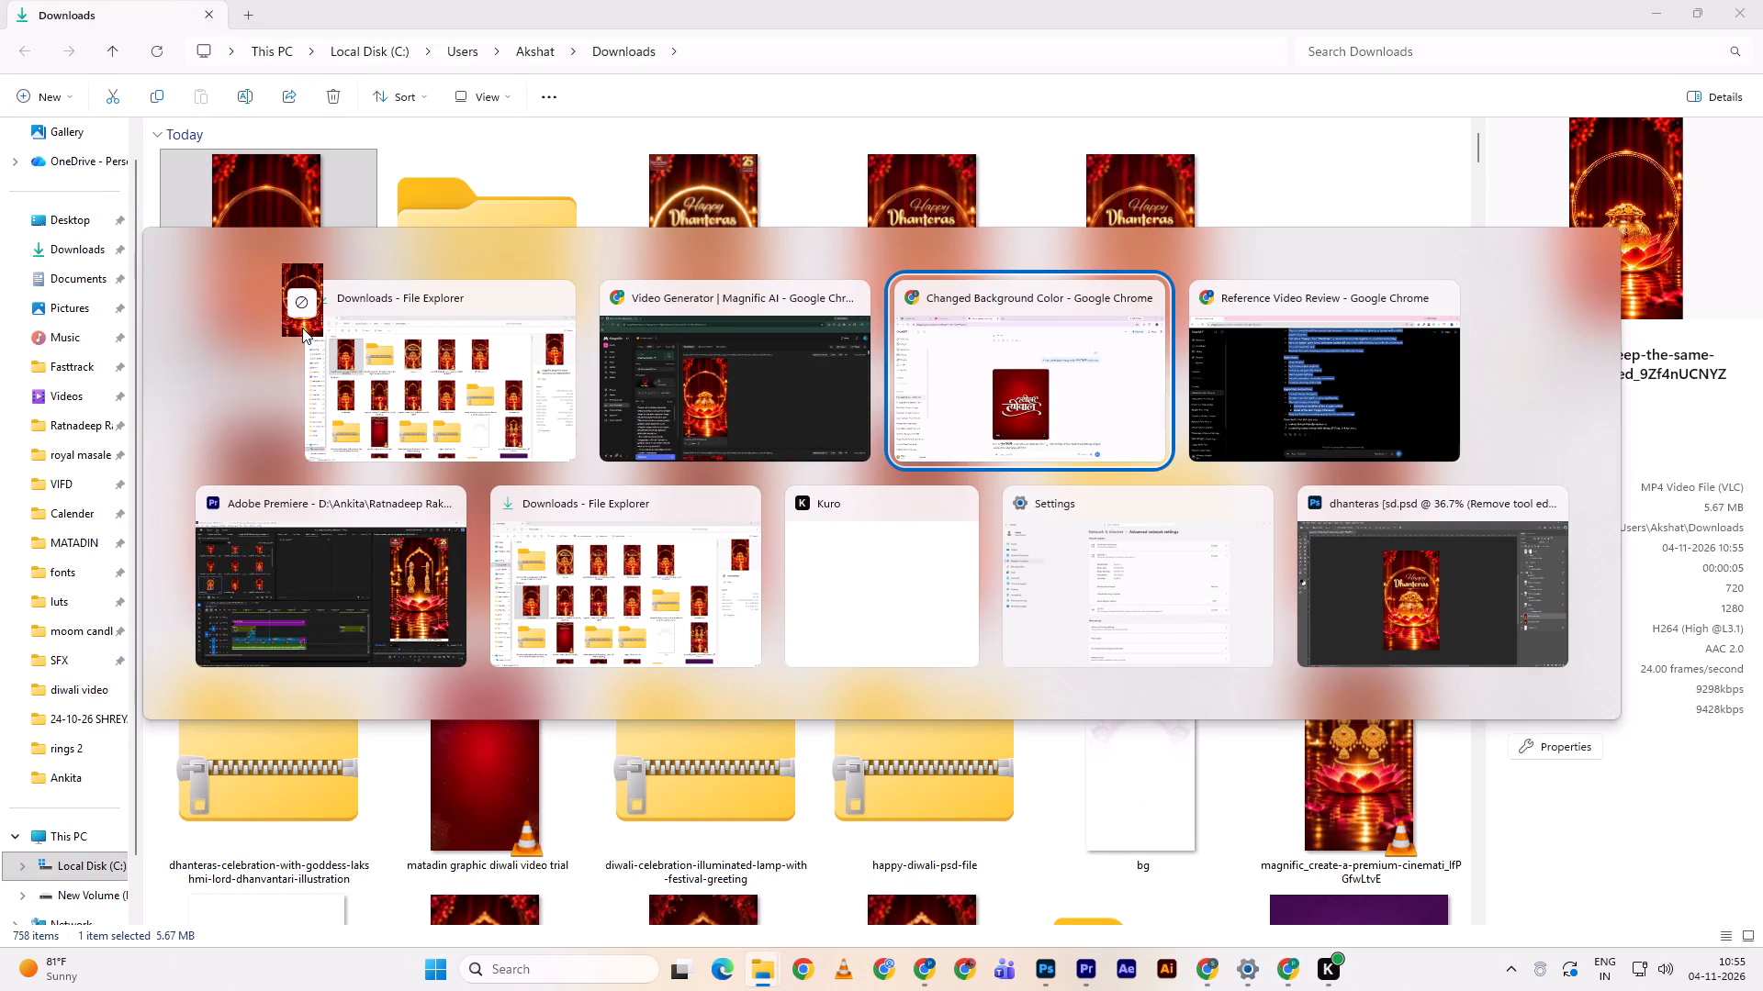
drag(302, 328, 240, 349)
key(alt+Tab)
key(alt+Tab)
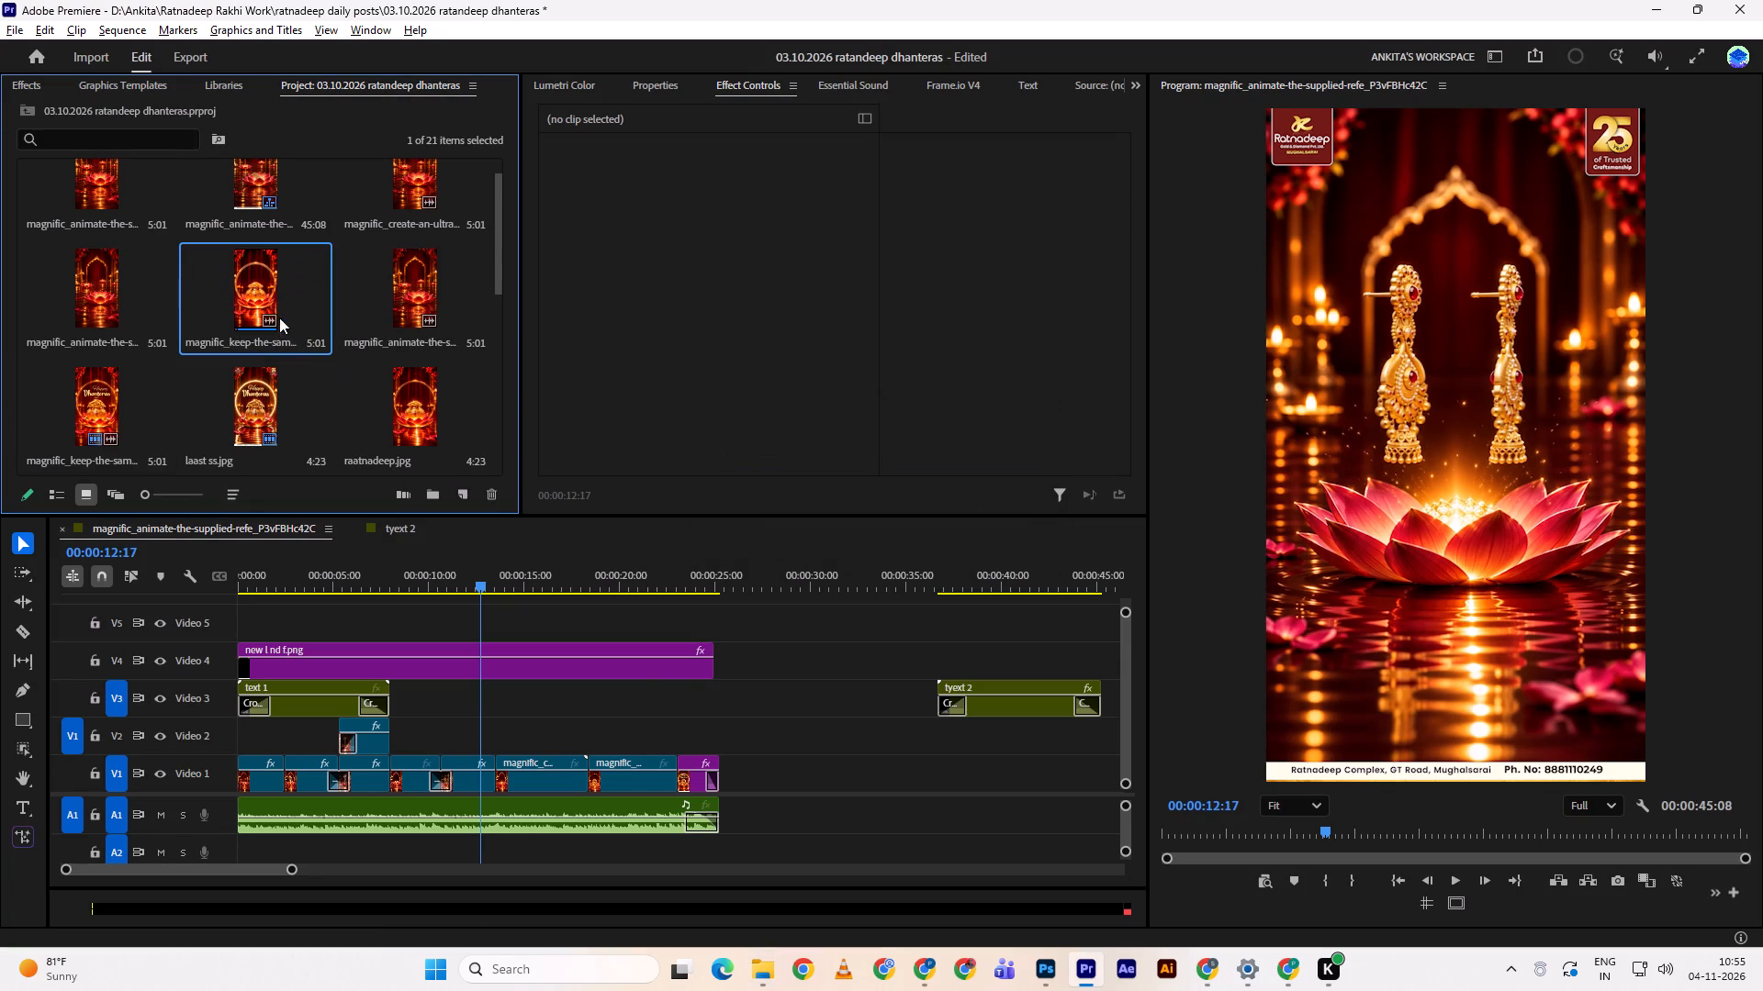
Place the new magnific_keep-the-same clip over the ending still on Video 1, directly after the last magnific clip, and delete its audio.
drag(266, 285, 671, 774)
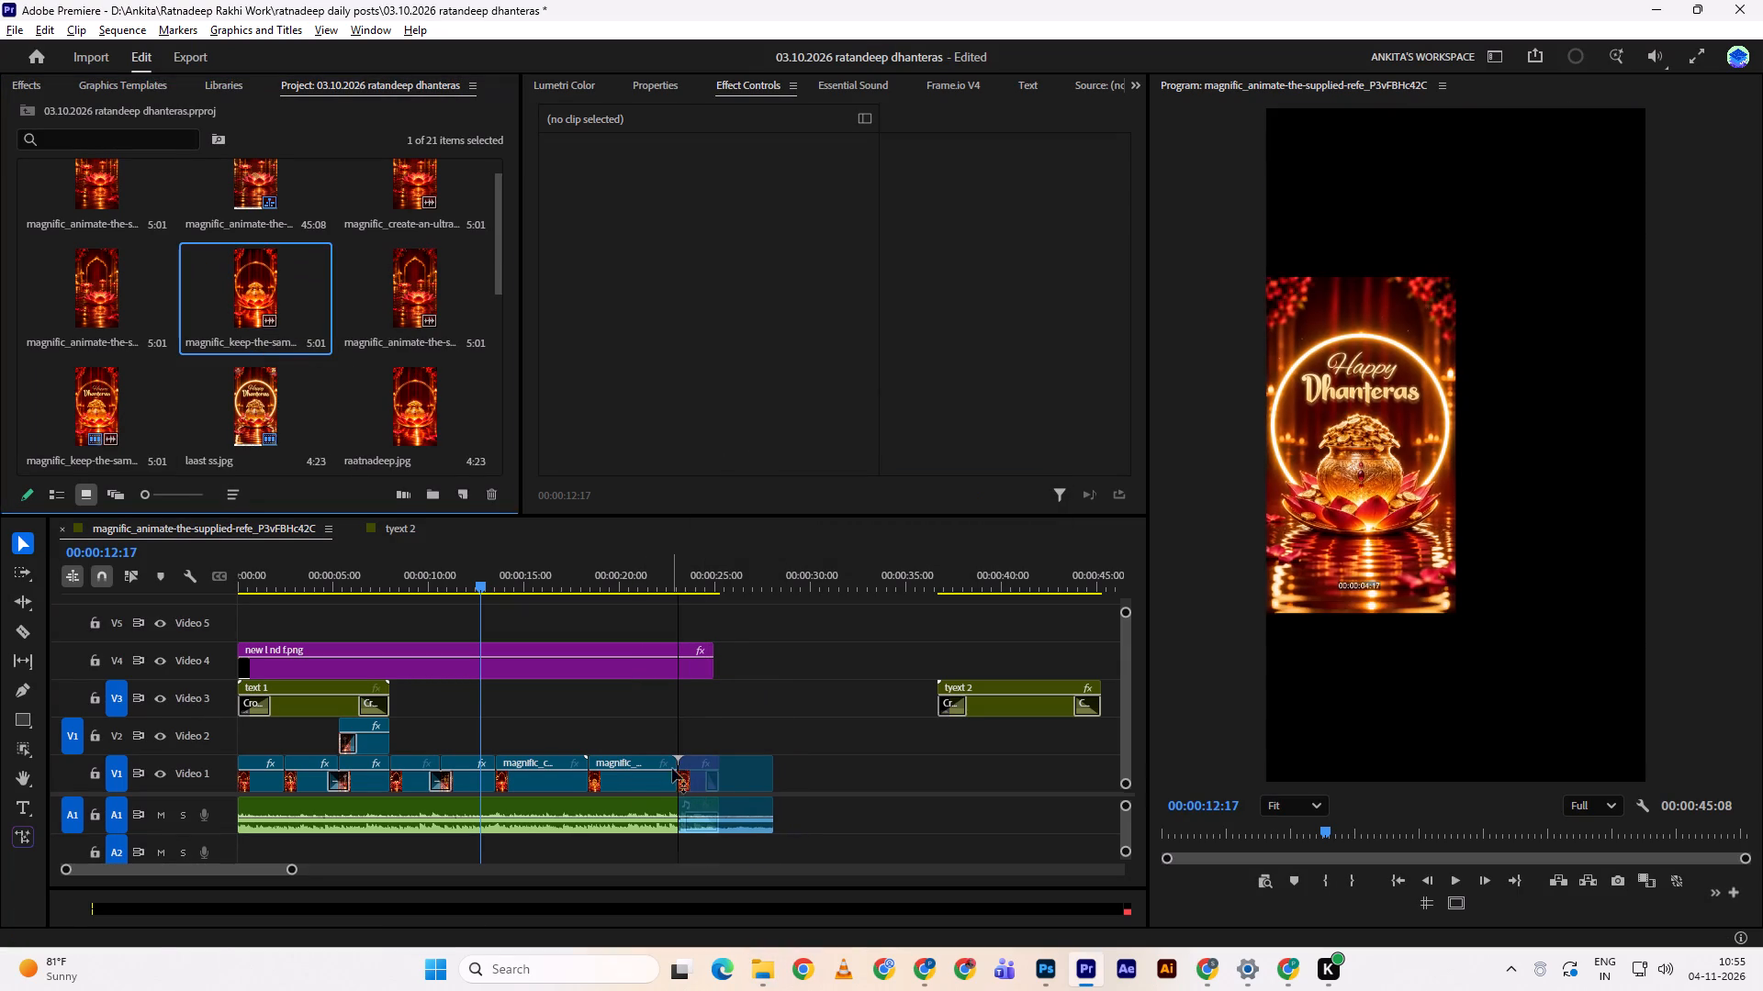
click(696, 809)
key(d)
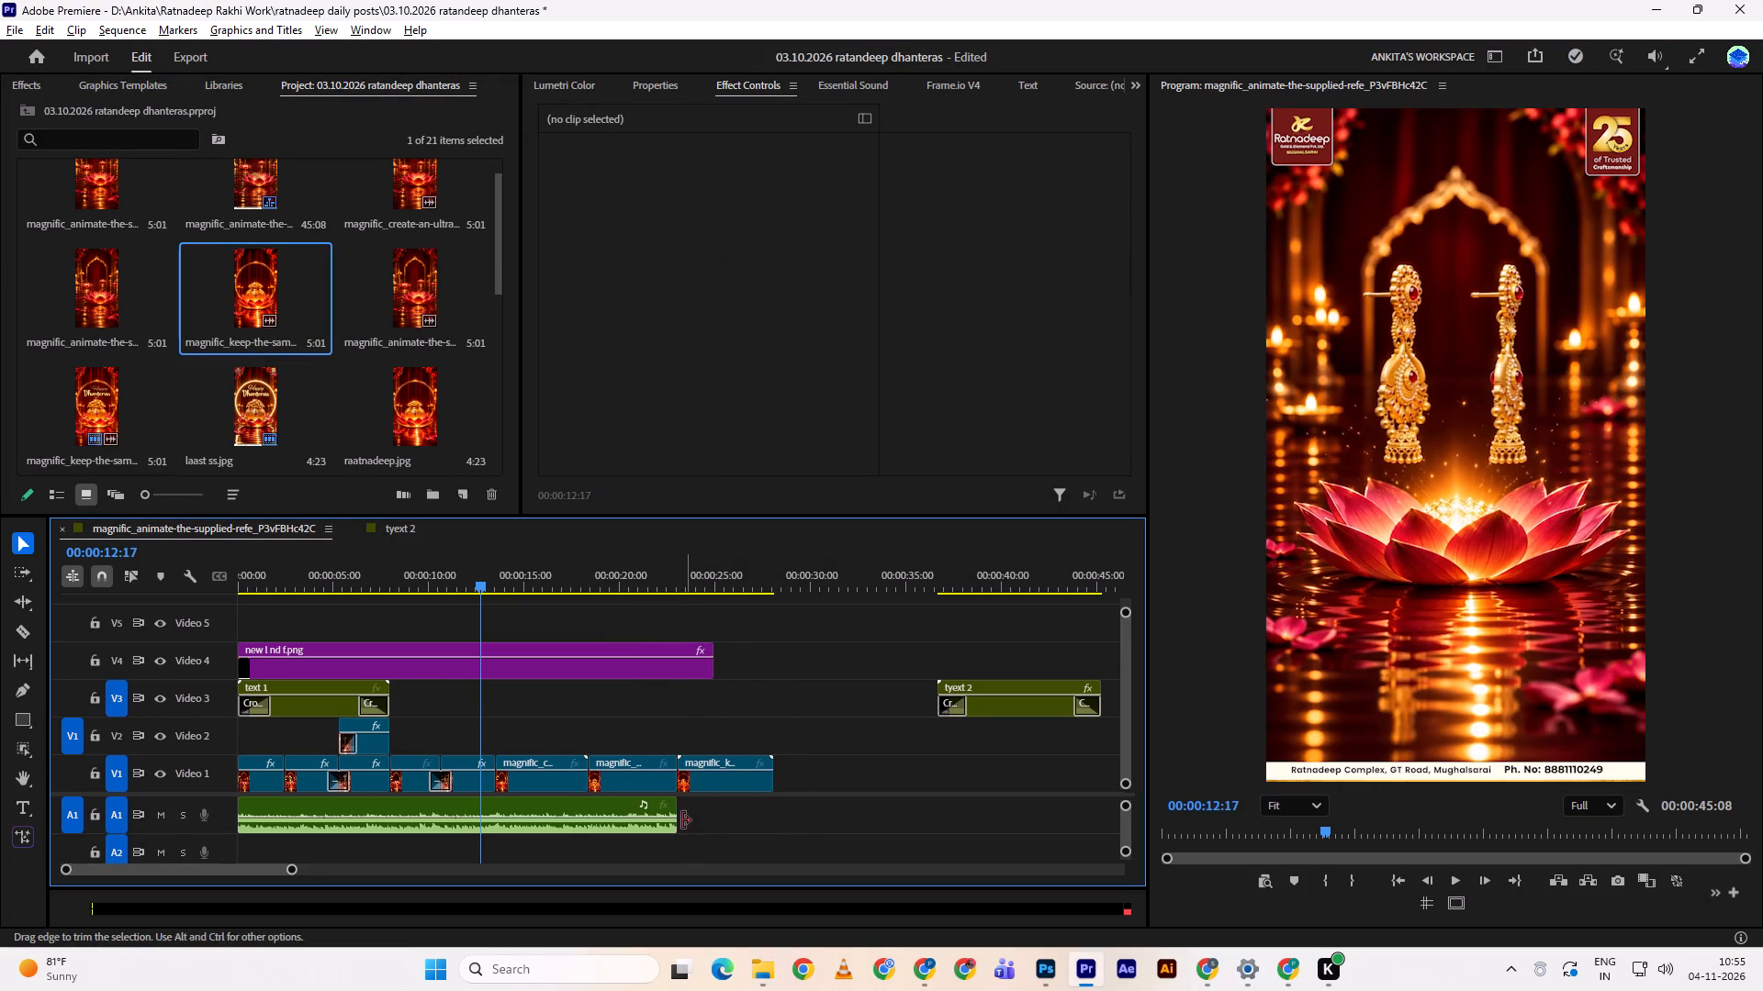
Extend the music on Audio 1 to the end of the newly placed clip.
drag(675, 818, 732, 807)
key(ctrl+z)
drag(683, 806, 762, 799)
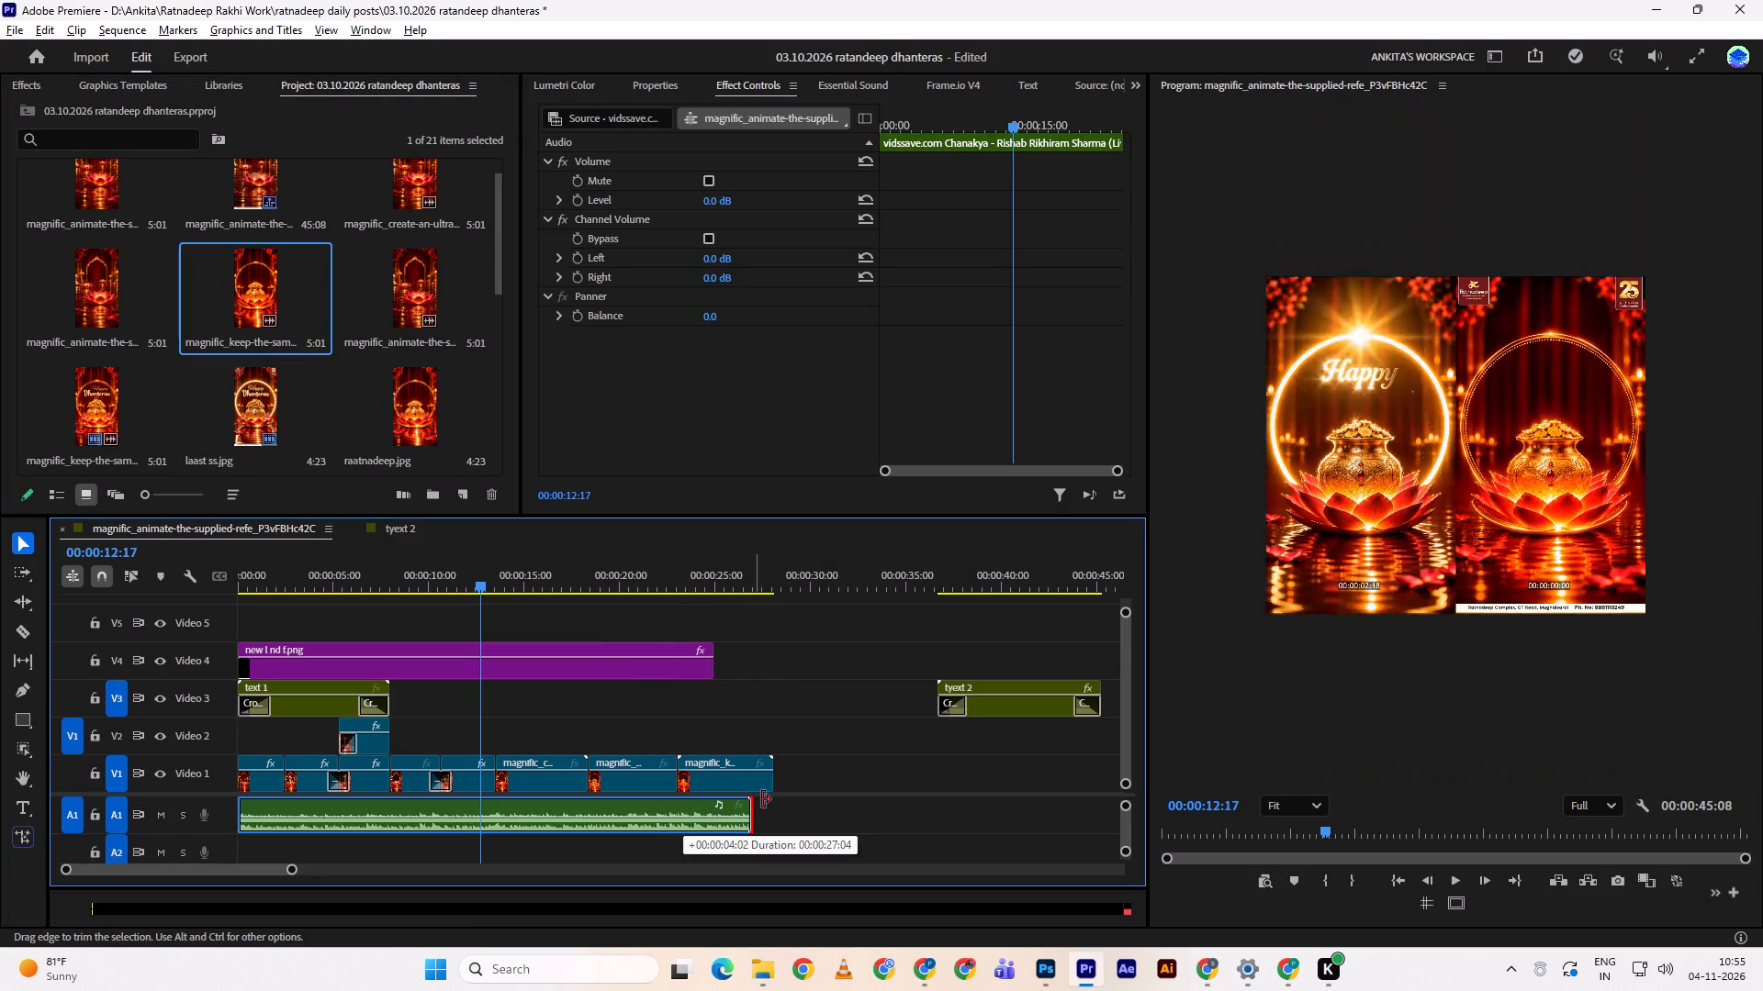
drag(762, 799, 784, 796)
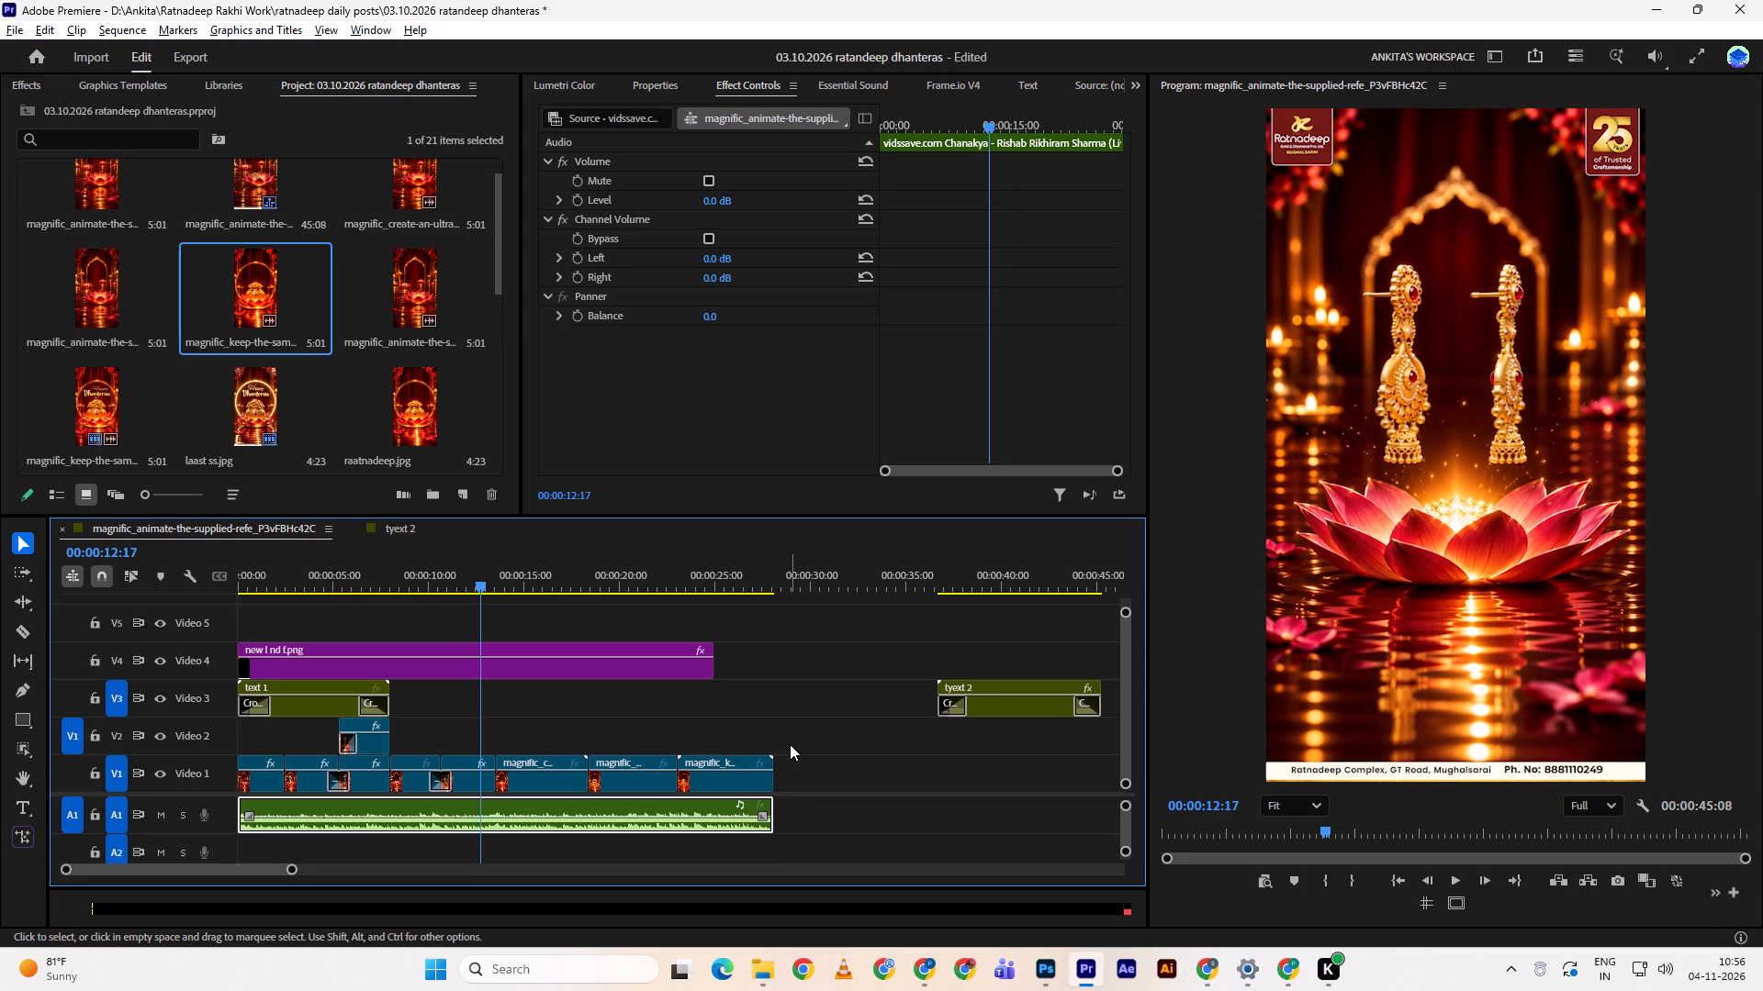
Play the sequence up to 19 seconds, delete the Video 1 clip before the keep-the-same clip, and move the latter into the gap.
key(space)
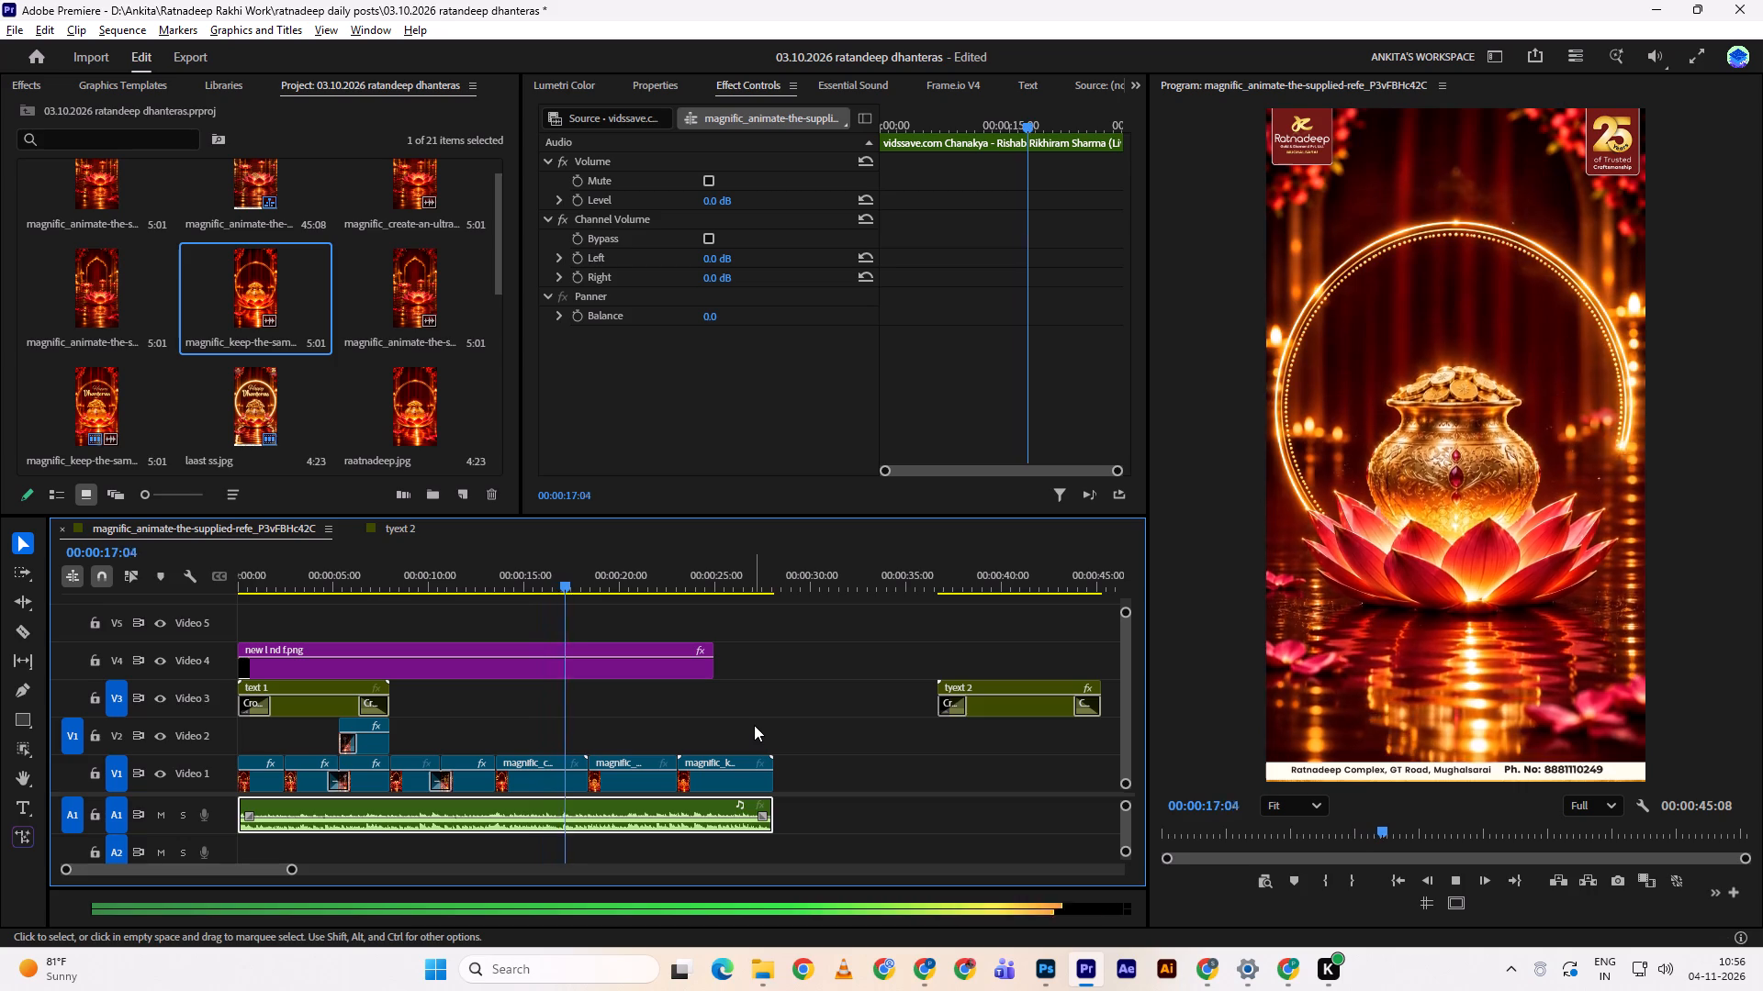
key(space)
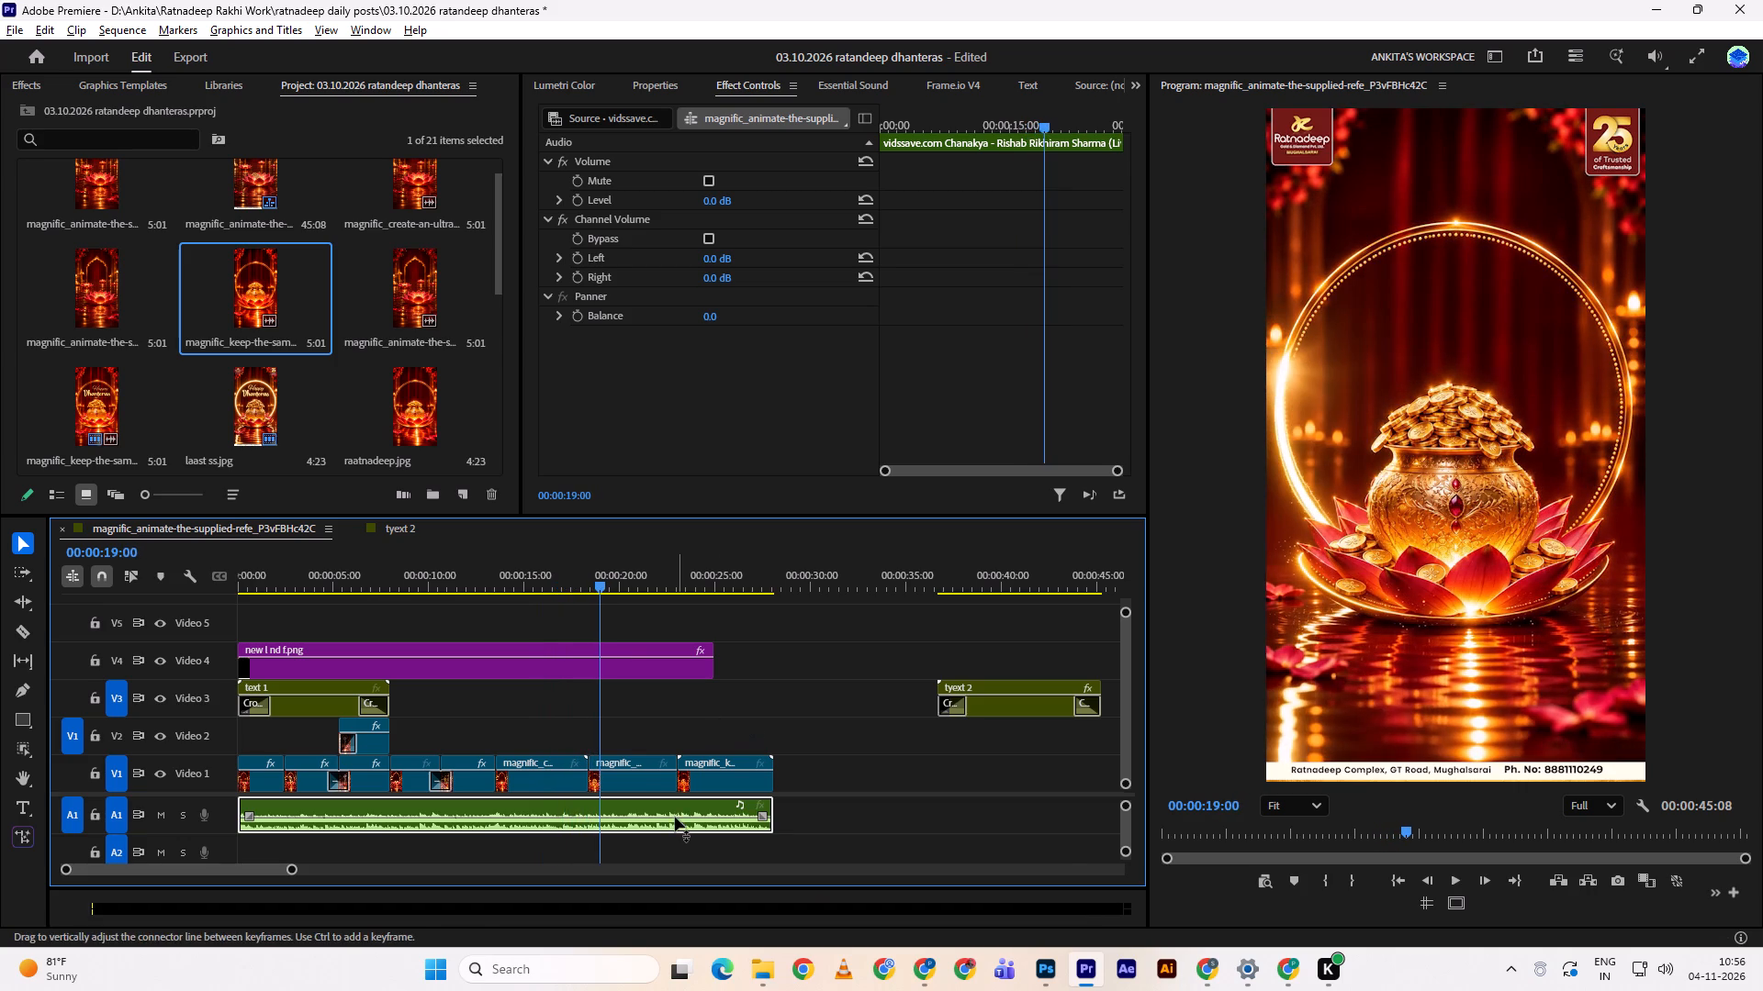
click(634, 773)
key(d)
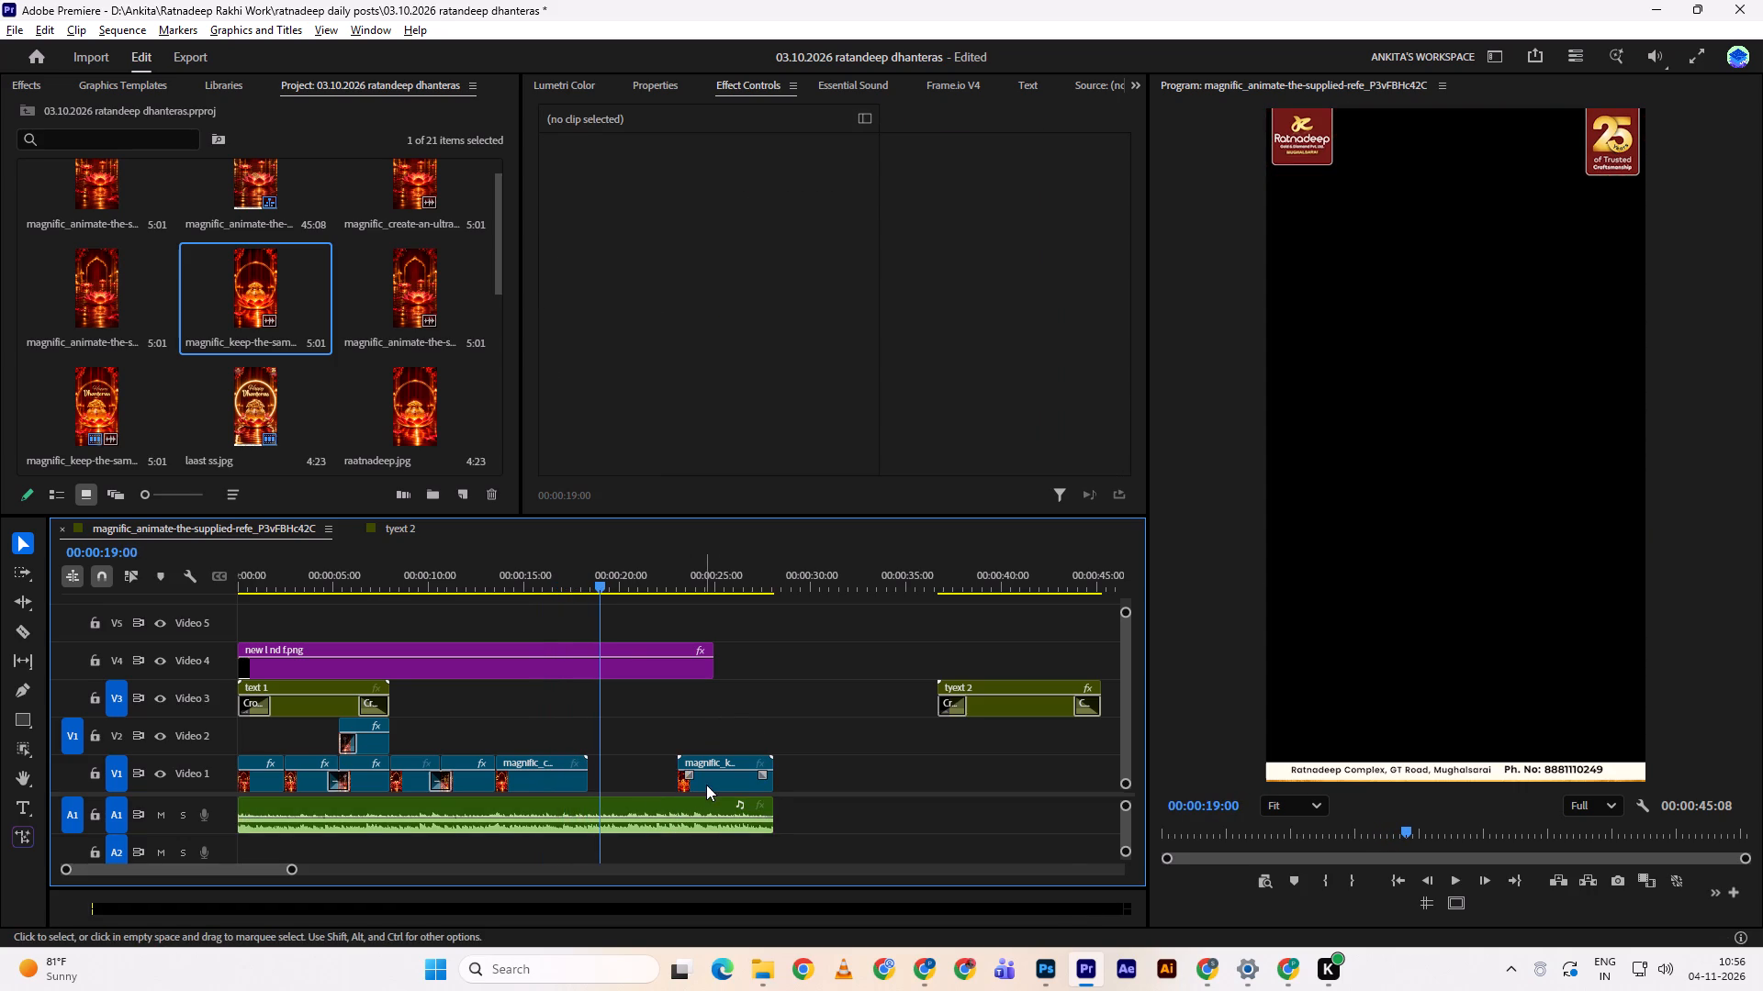
drag(706, 785, 621, 783)
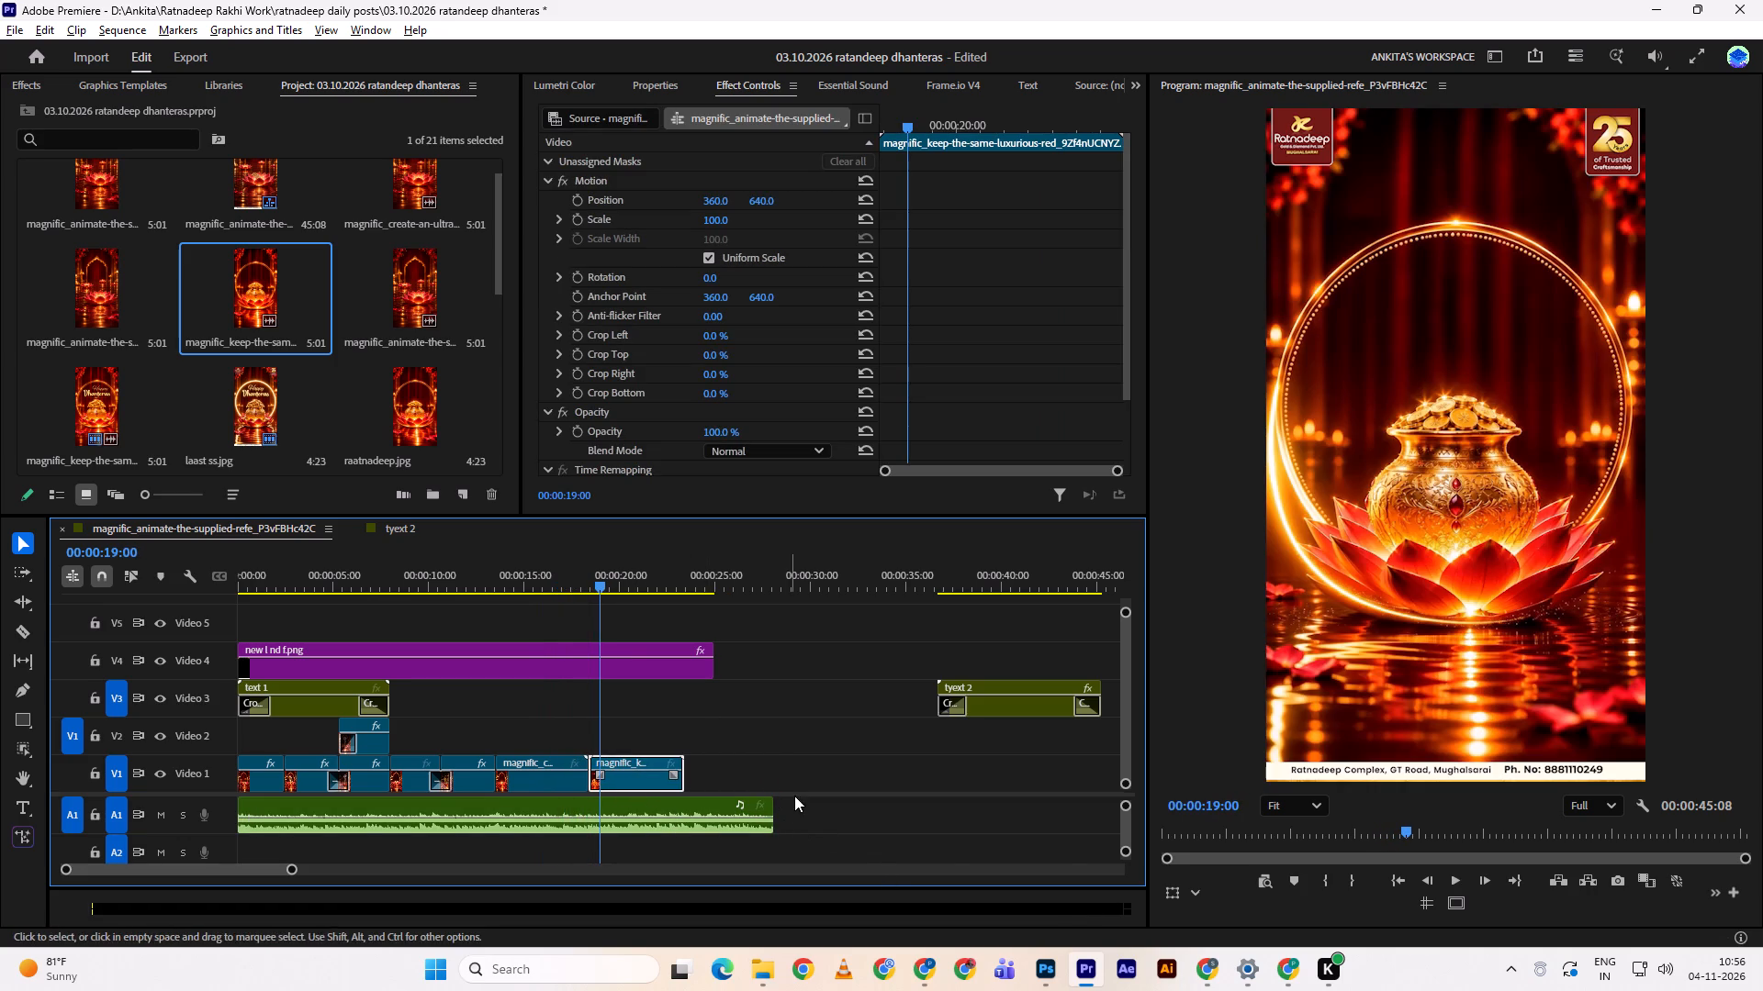
Trim the Audio 1 music back to the end of the moved clip and play back the transition into it.
drag(782, 798, 691, 796)
click(691, 796)
key(space)
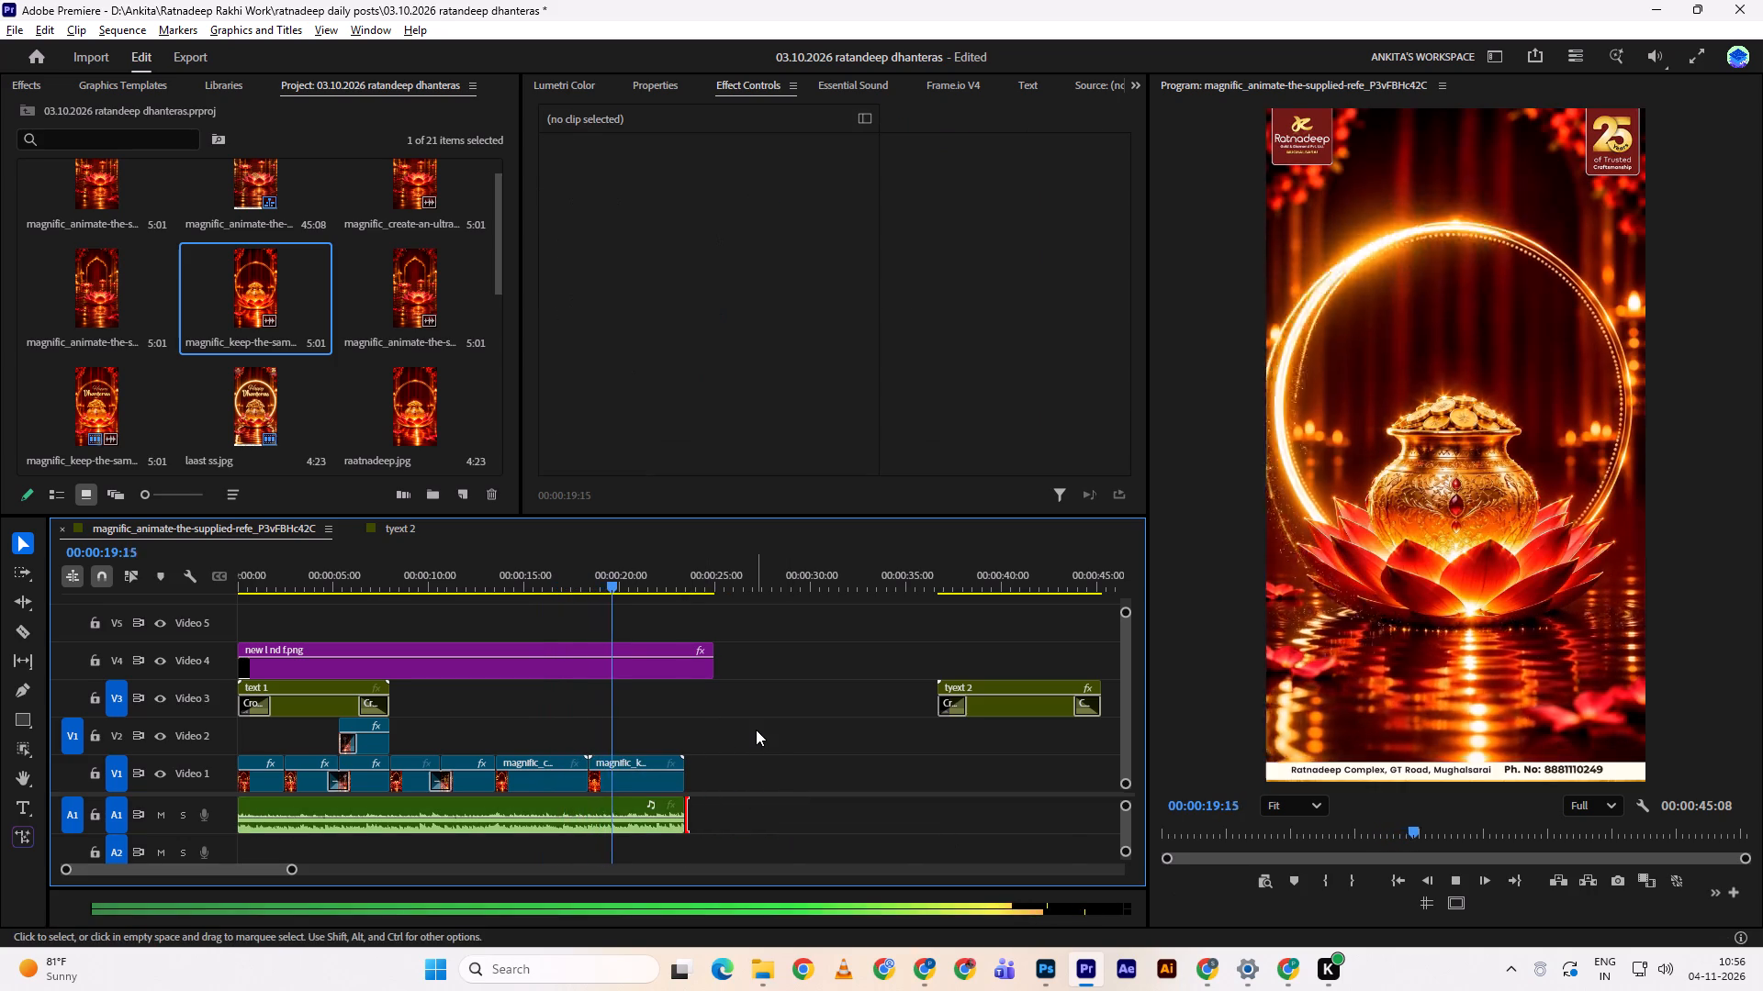
click(557, 573)
key(space)
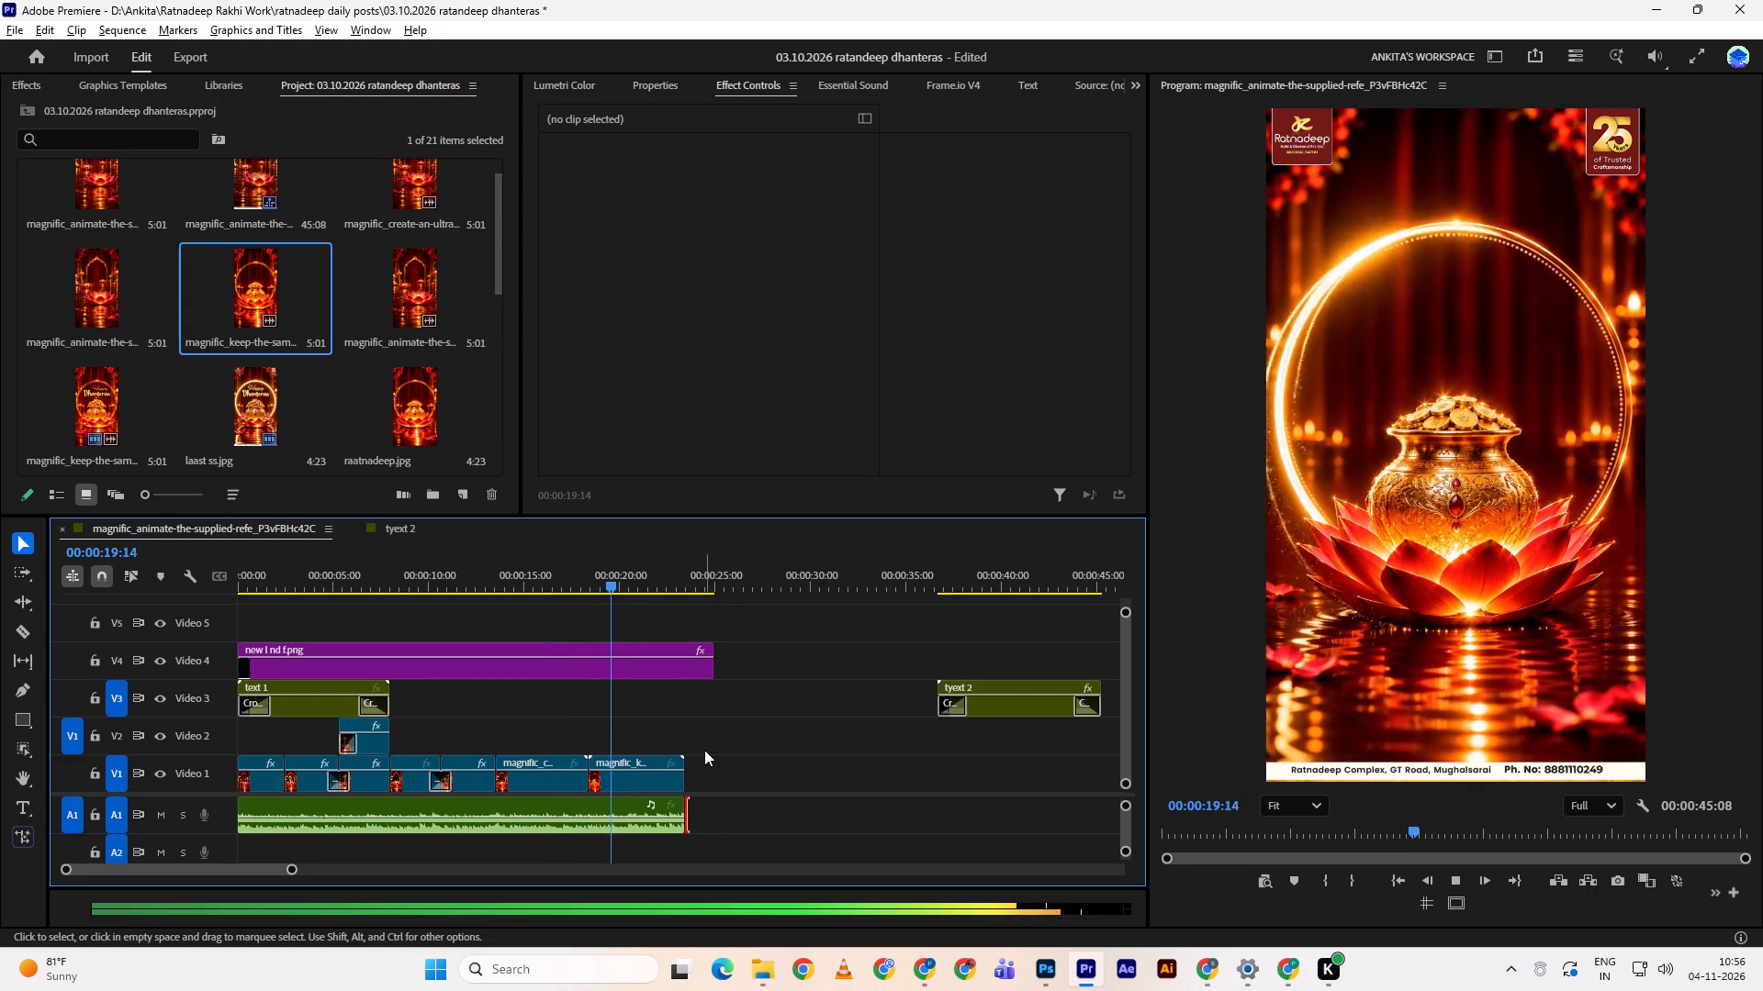
key(space)
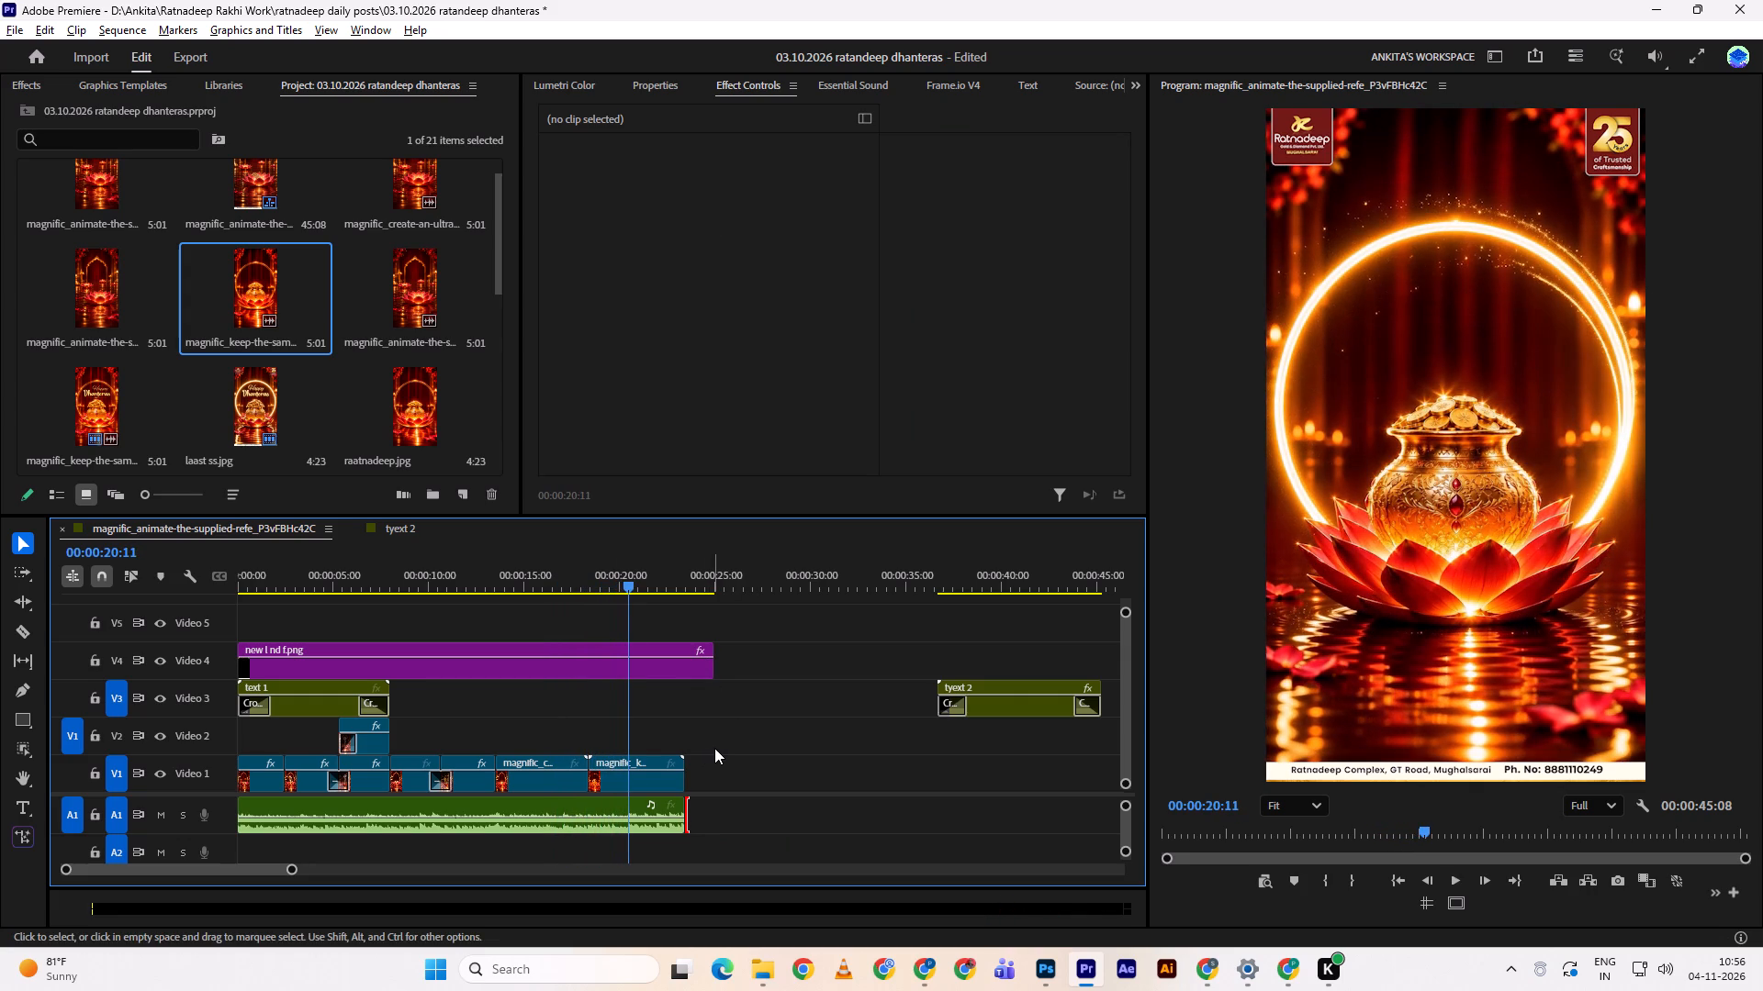
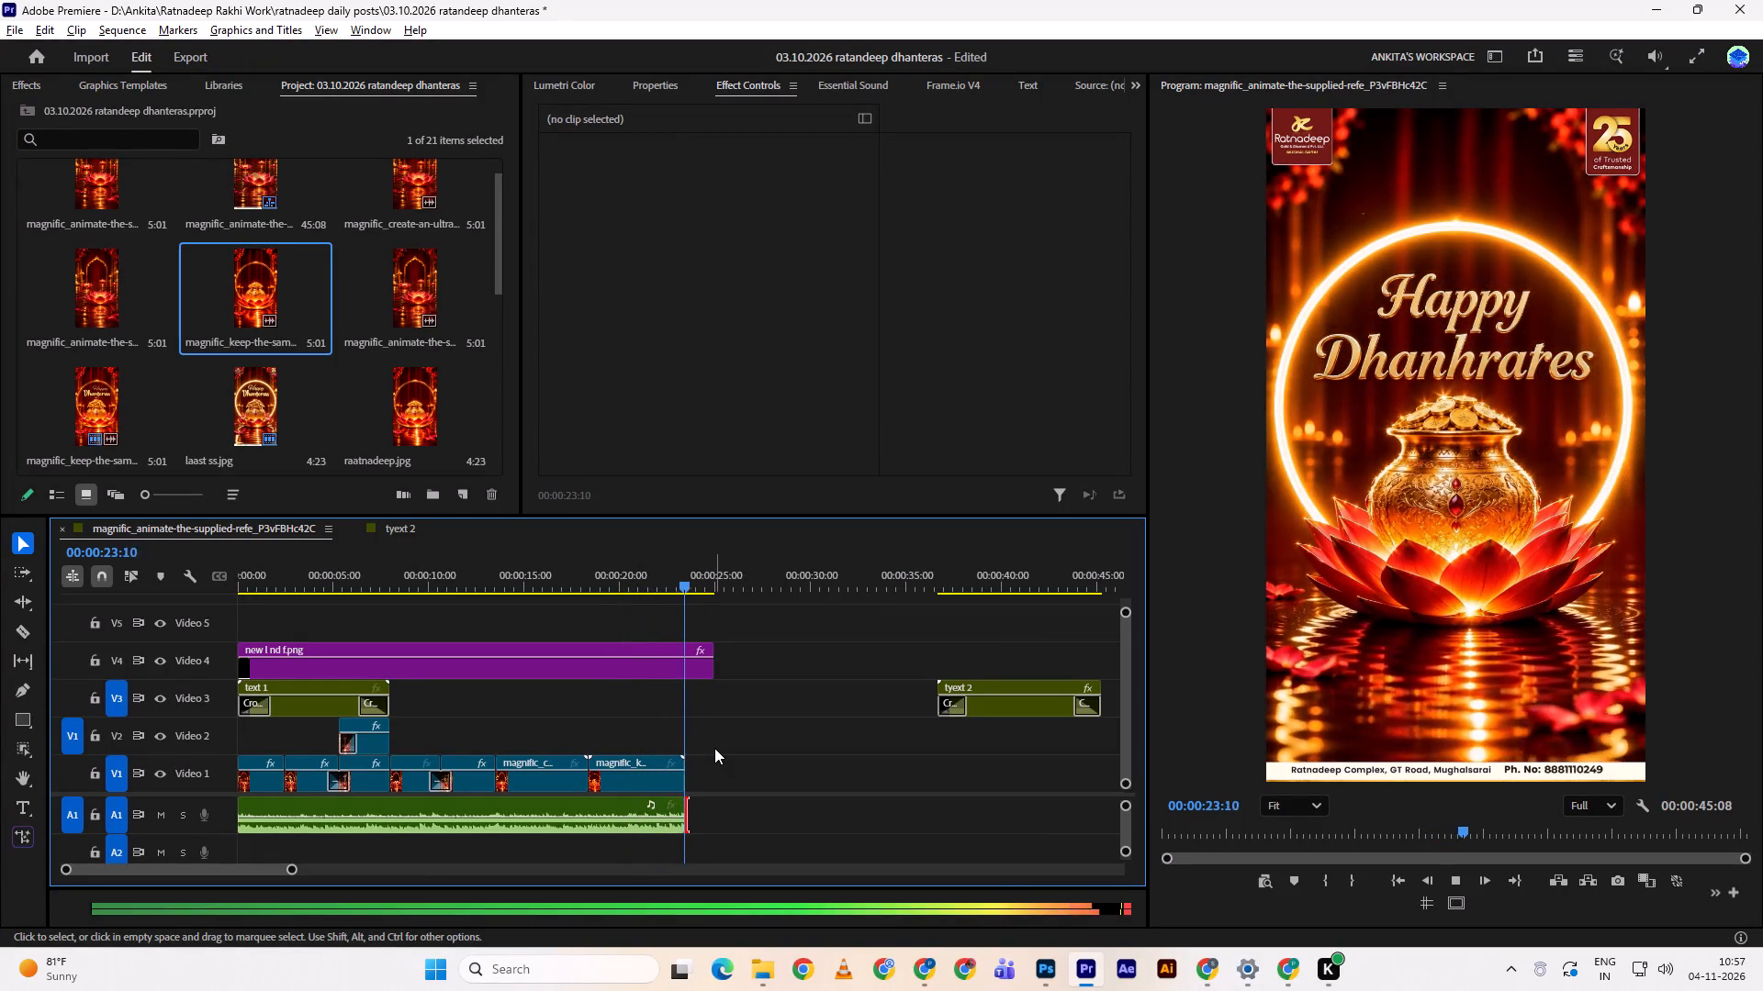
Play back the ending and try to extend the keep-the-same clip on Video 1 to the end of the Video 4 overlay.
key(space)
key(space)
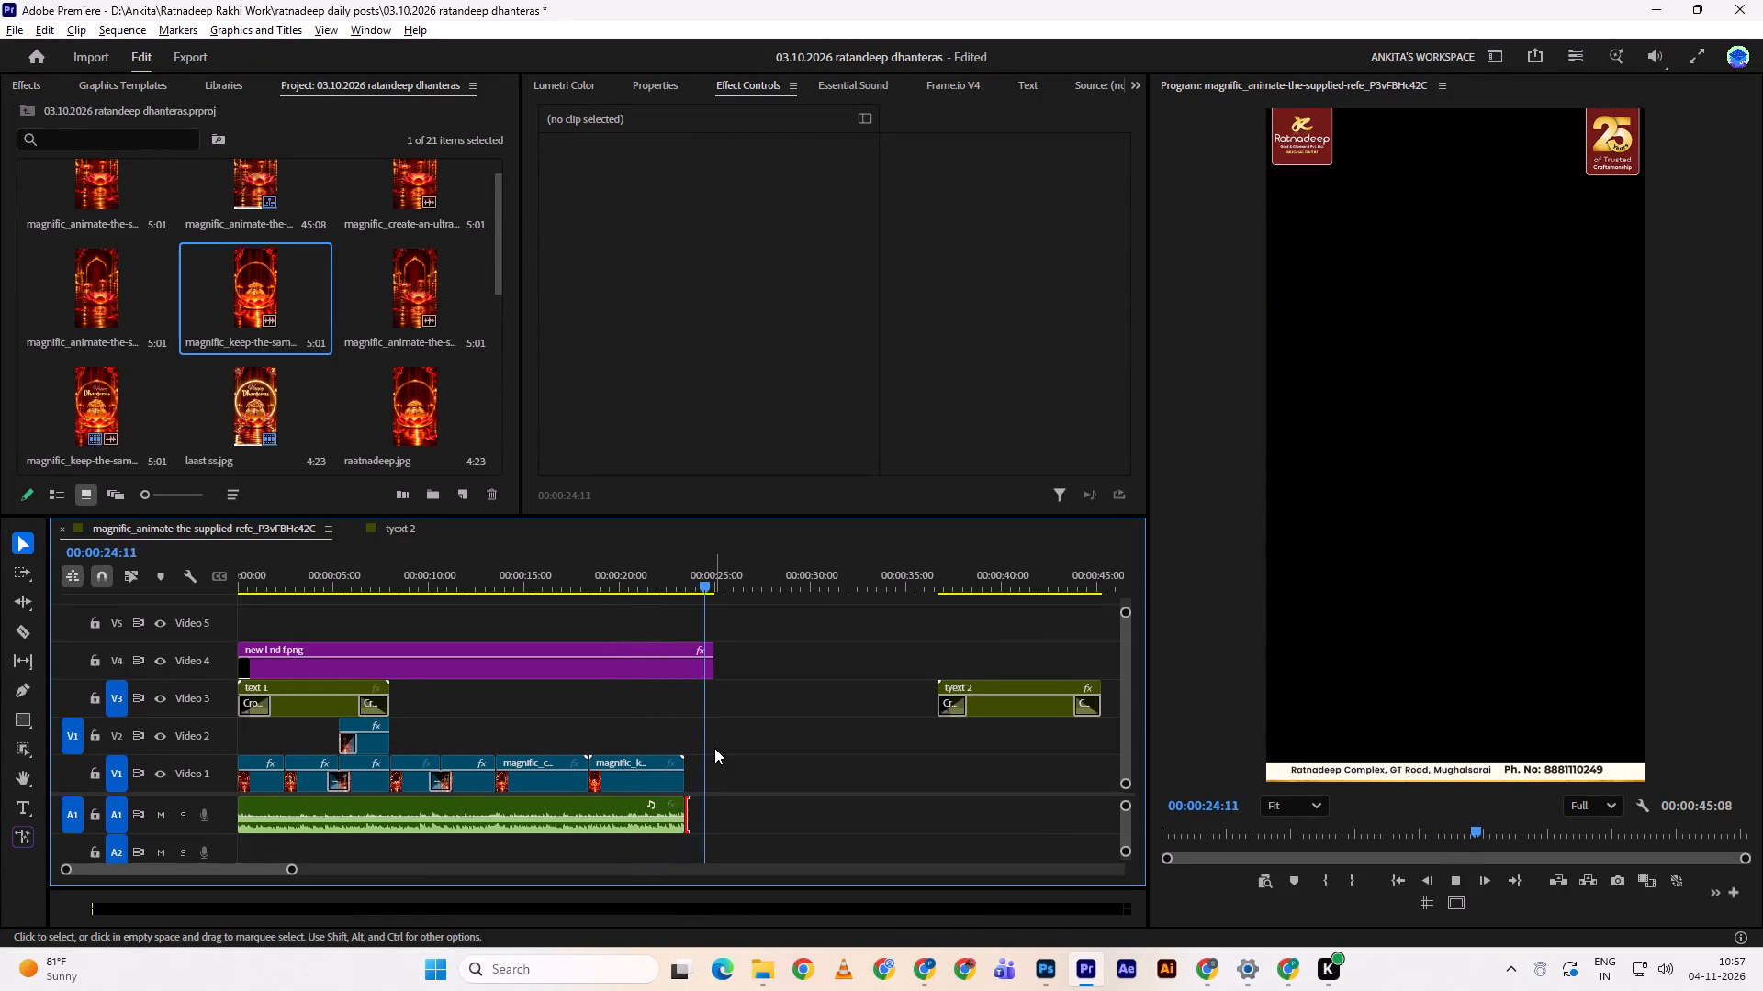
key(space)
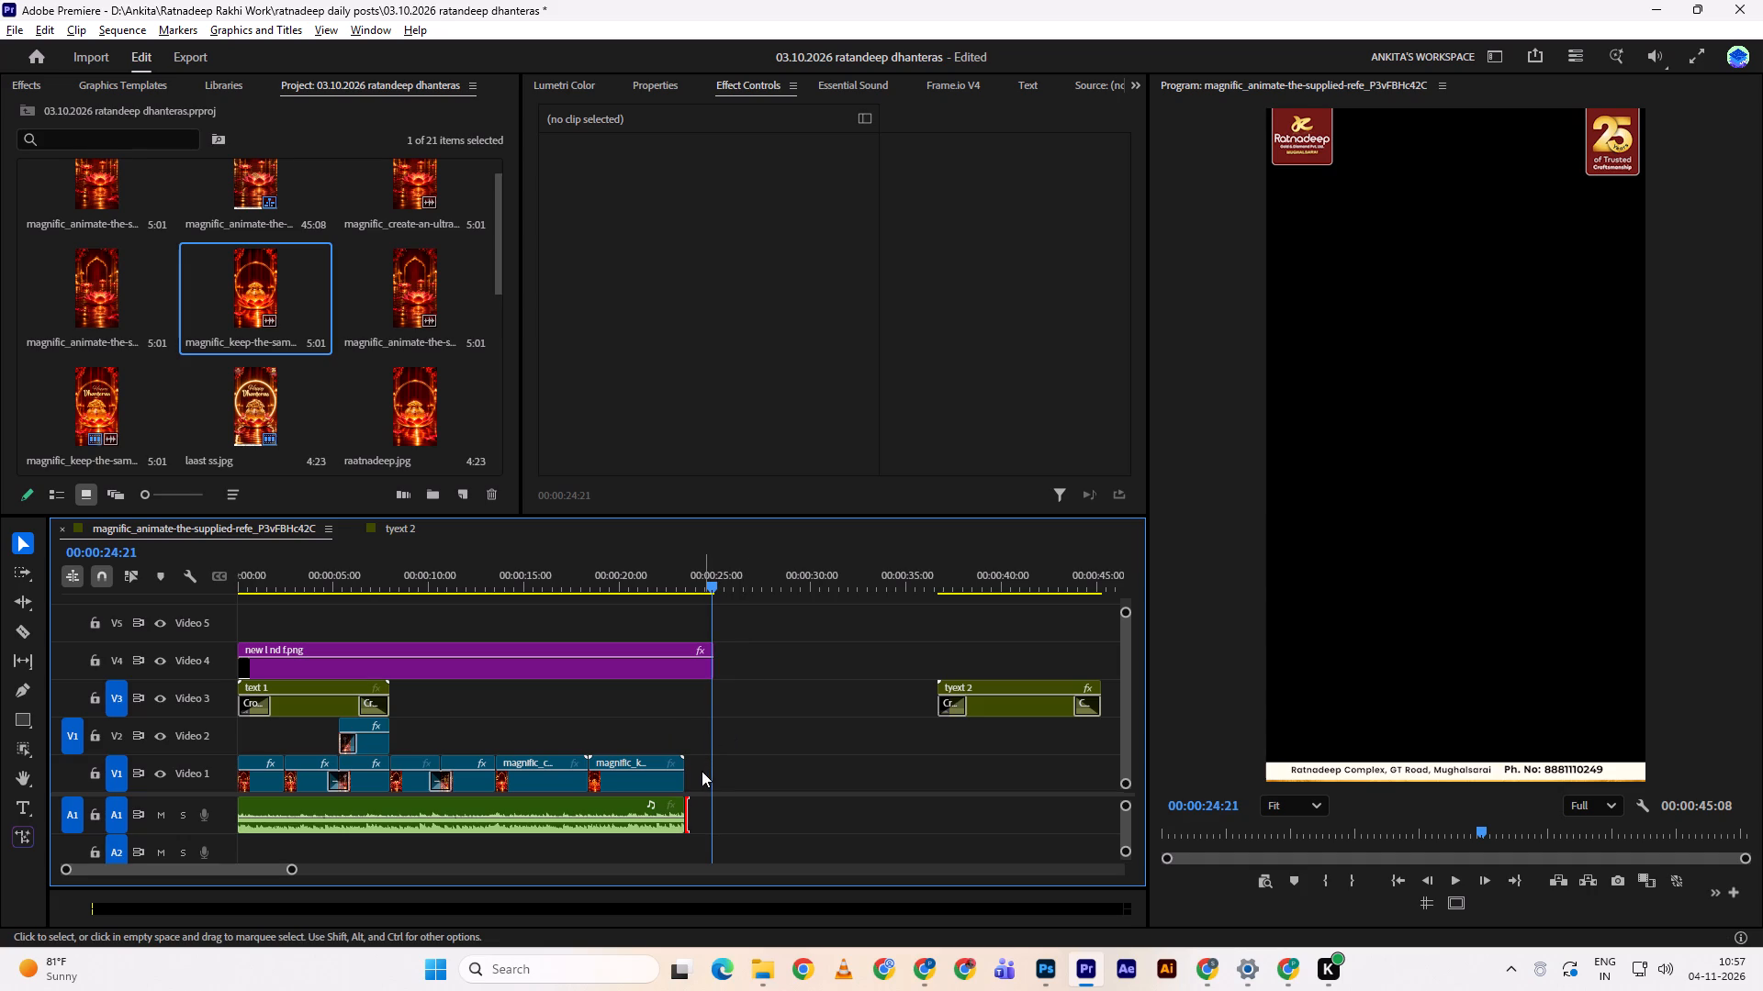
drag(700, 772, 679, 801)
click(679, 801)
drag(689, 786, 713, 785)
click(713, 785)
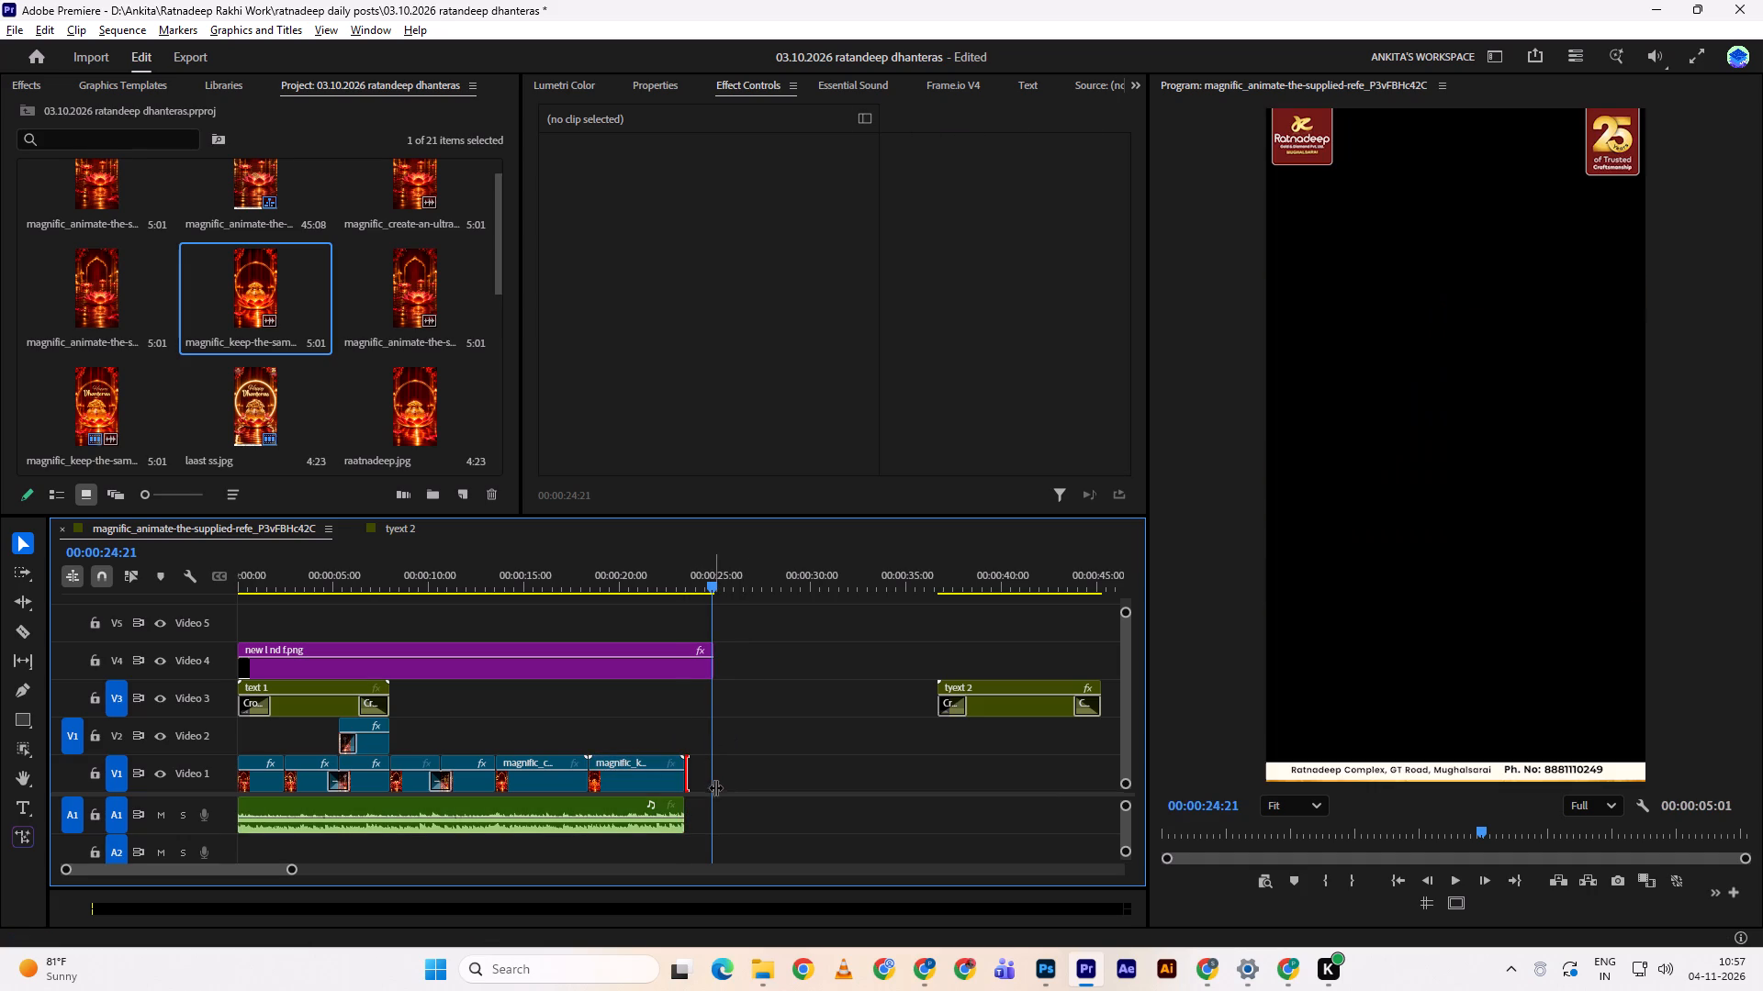
Export the last frame of the keep-the-same clip, at 00:00:23:10, as a JPEG named r.
click(694, 577)
click(692, 577)
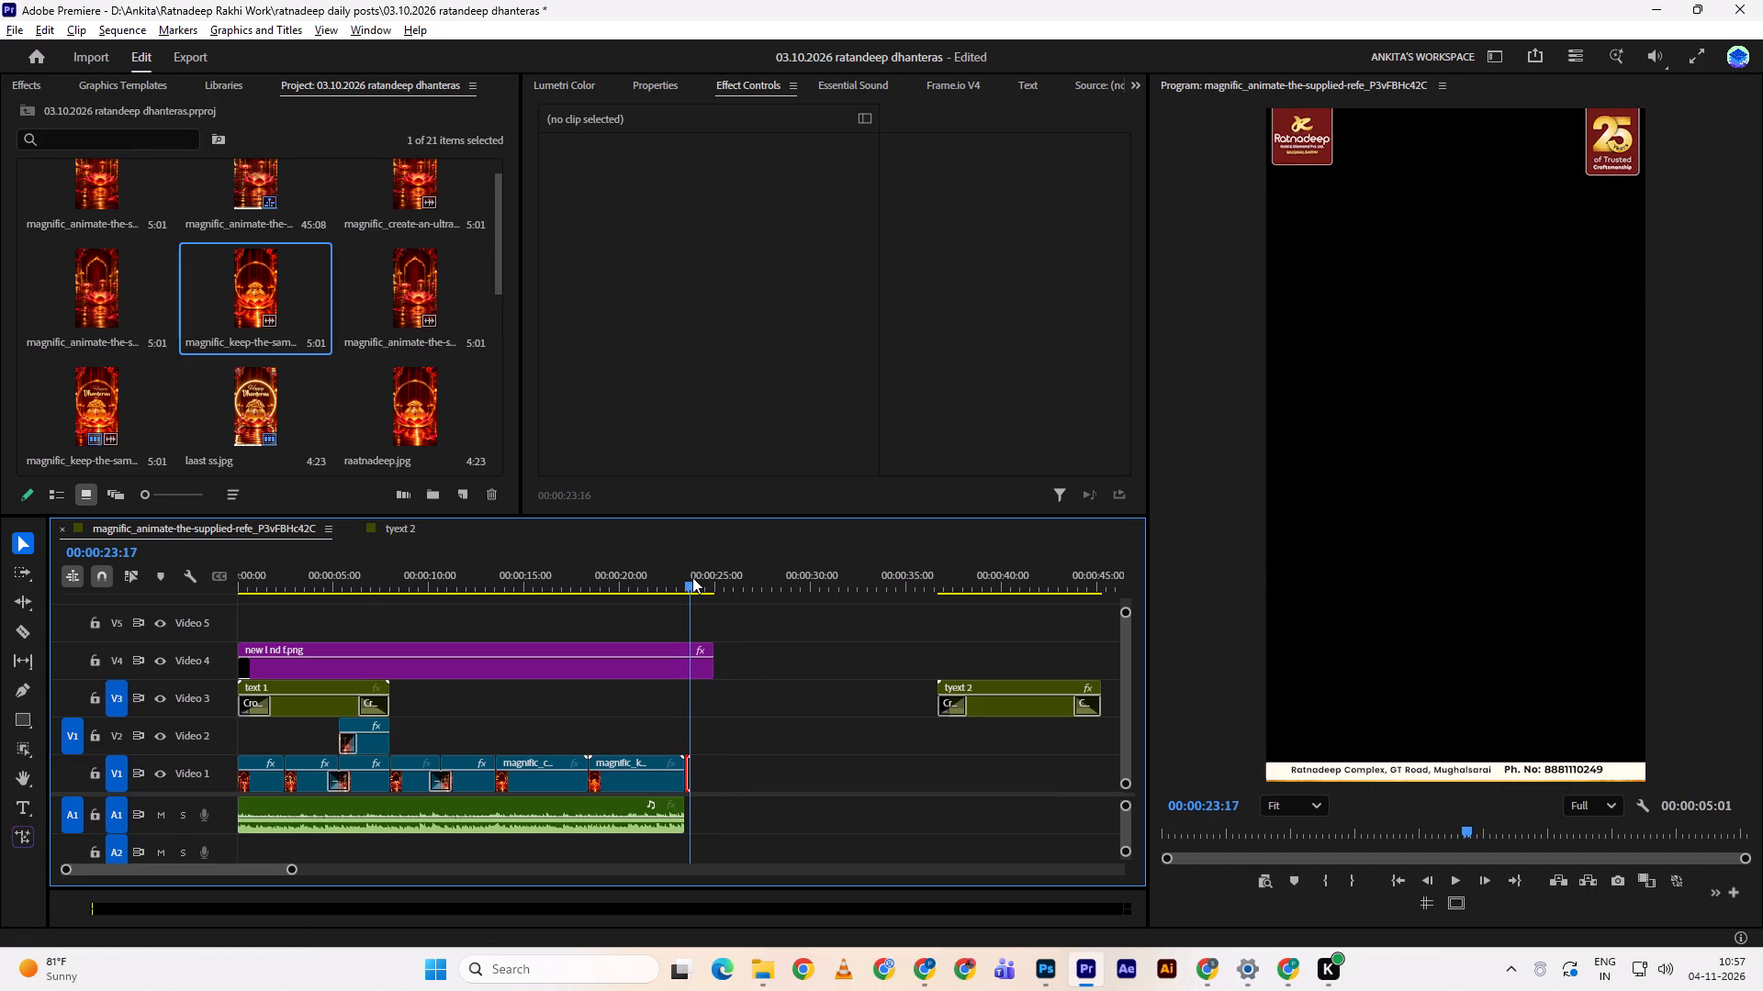
key(Left)
key(Left)
key(Left)
key(Left)
key(Left)
key(Left)
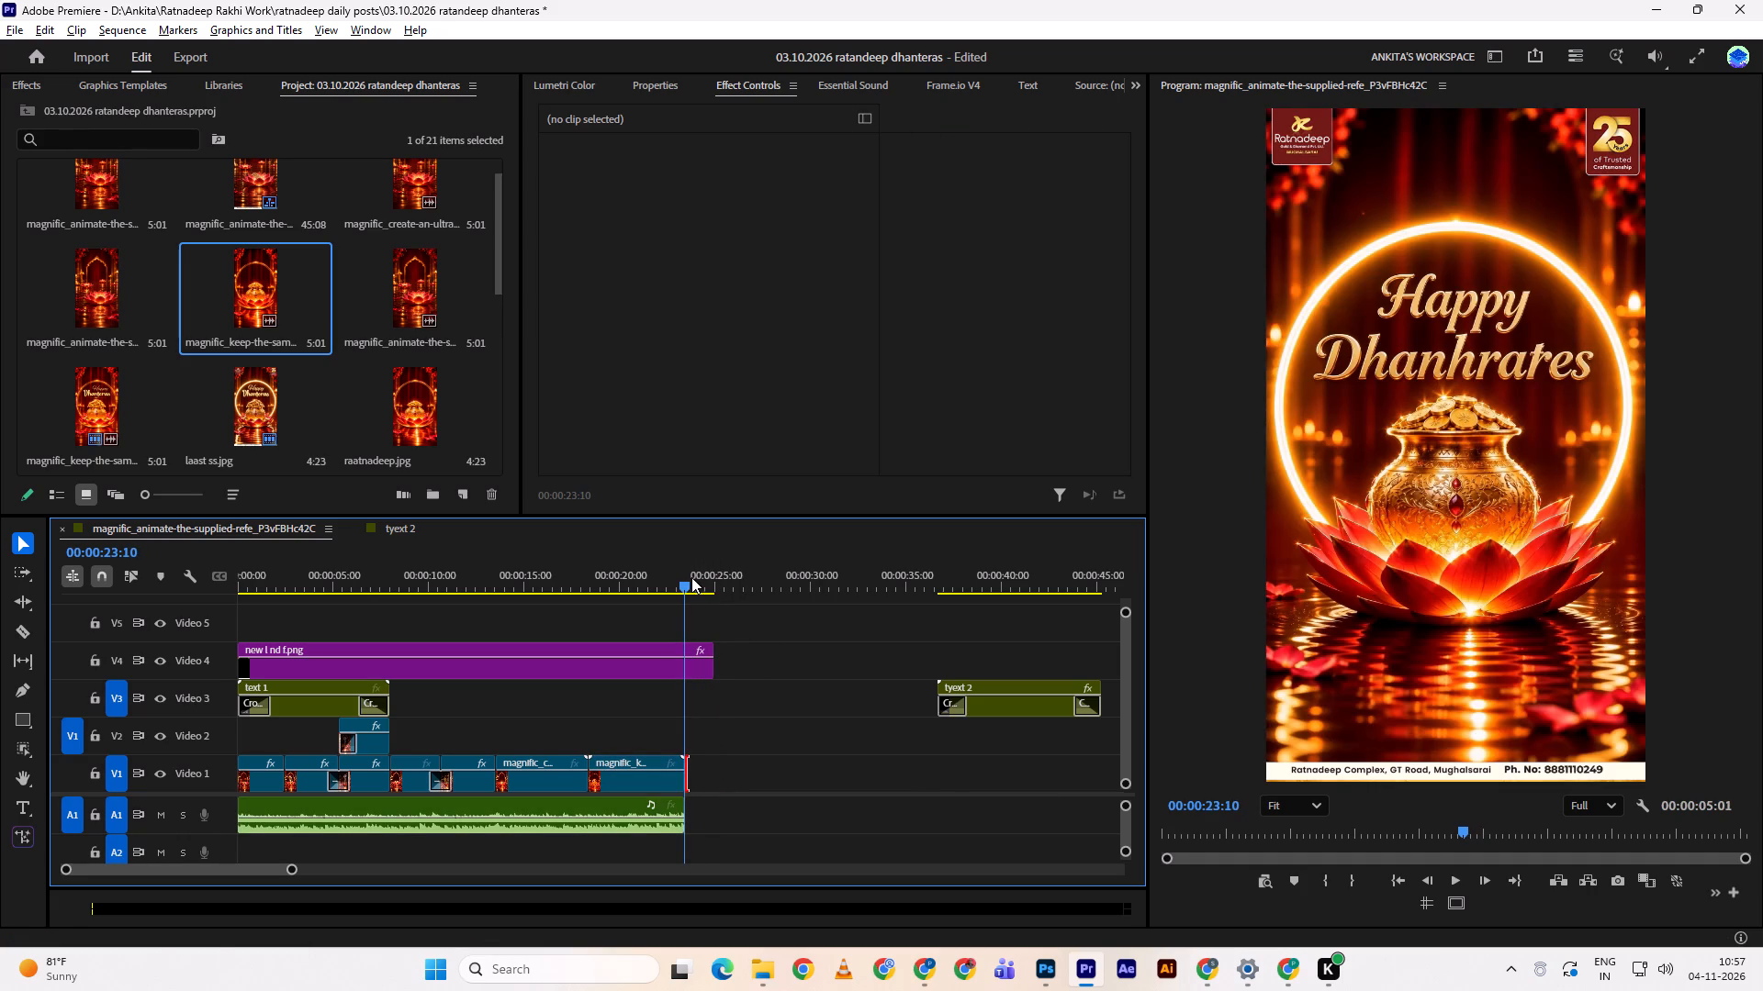
click(1622, 884)
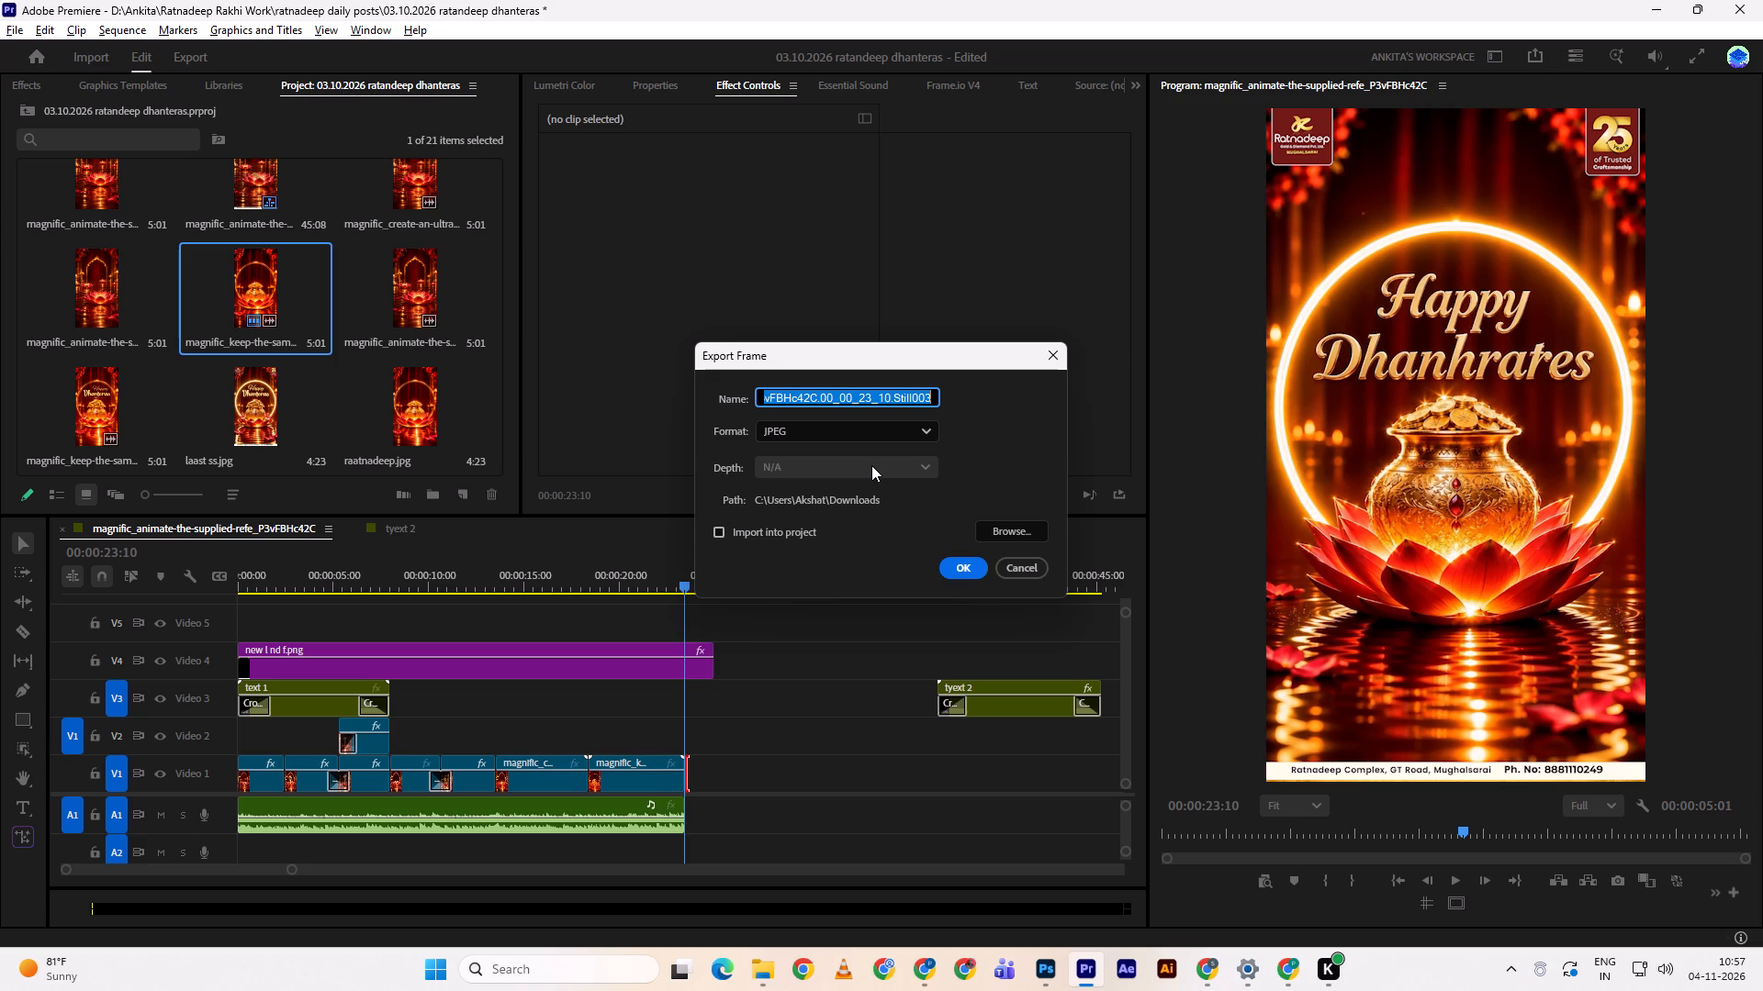
key(r)
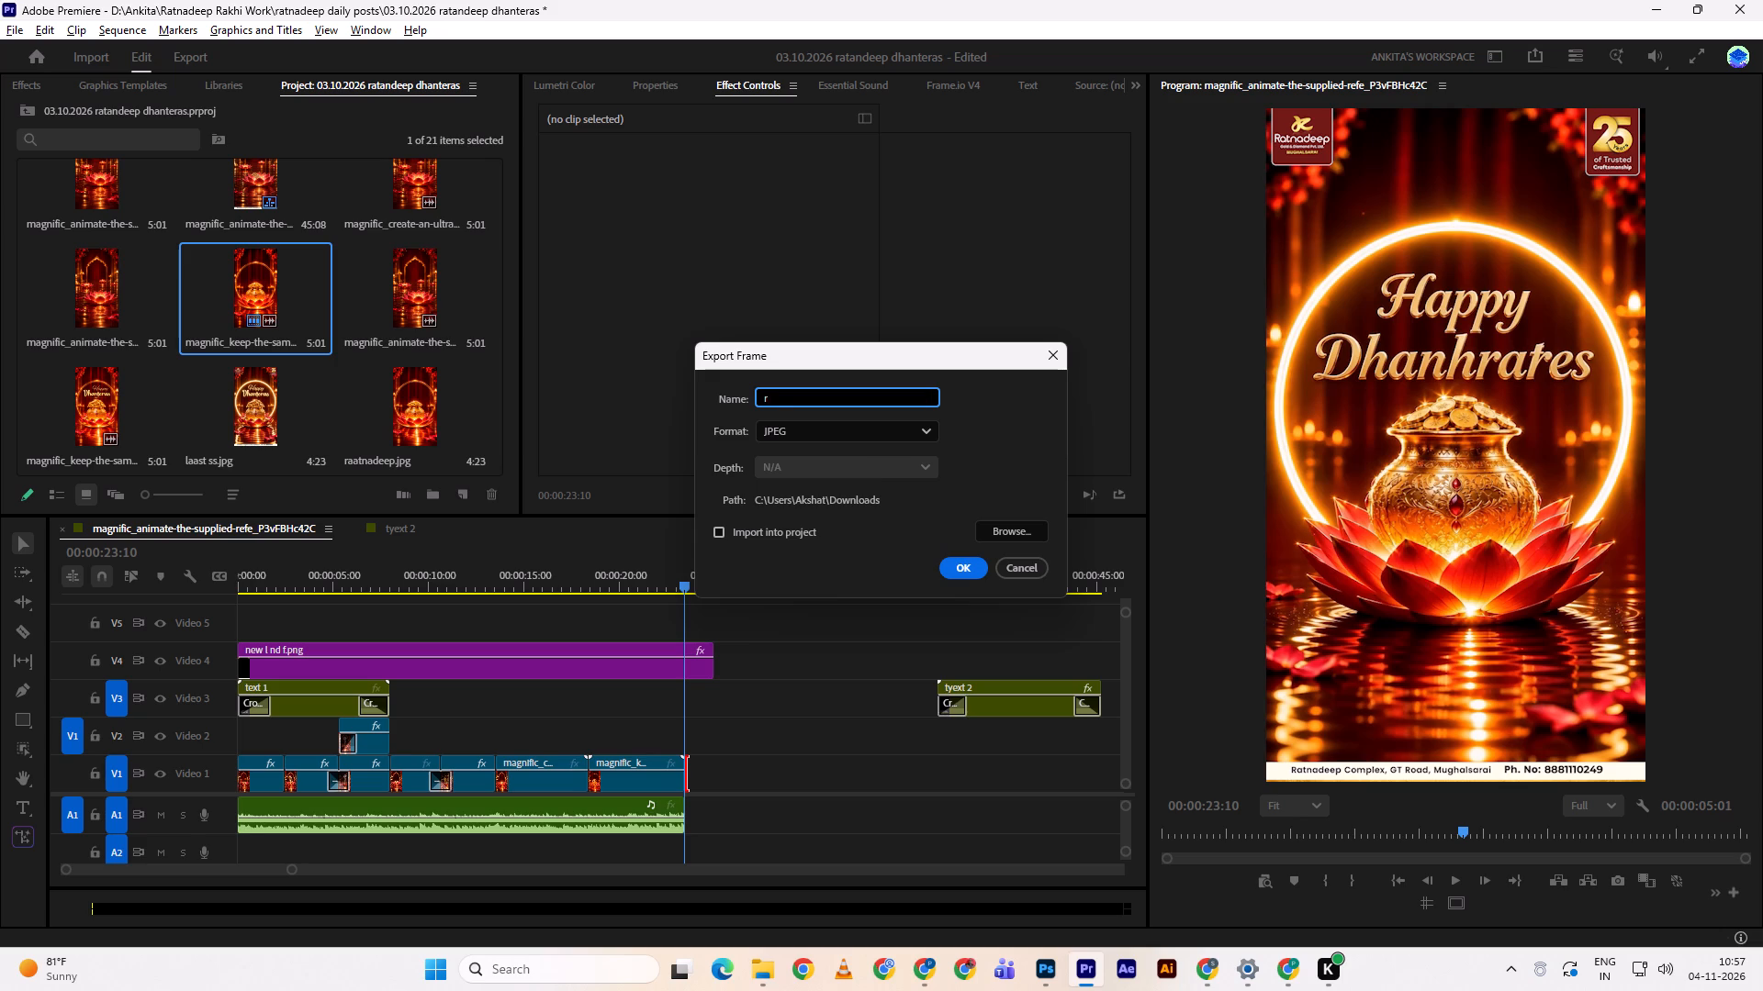
key(Return)
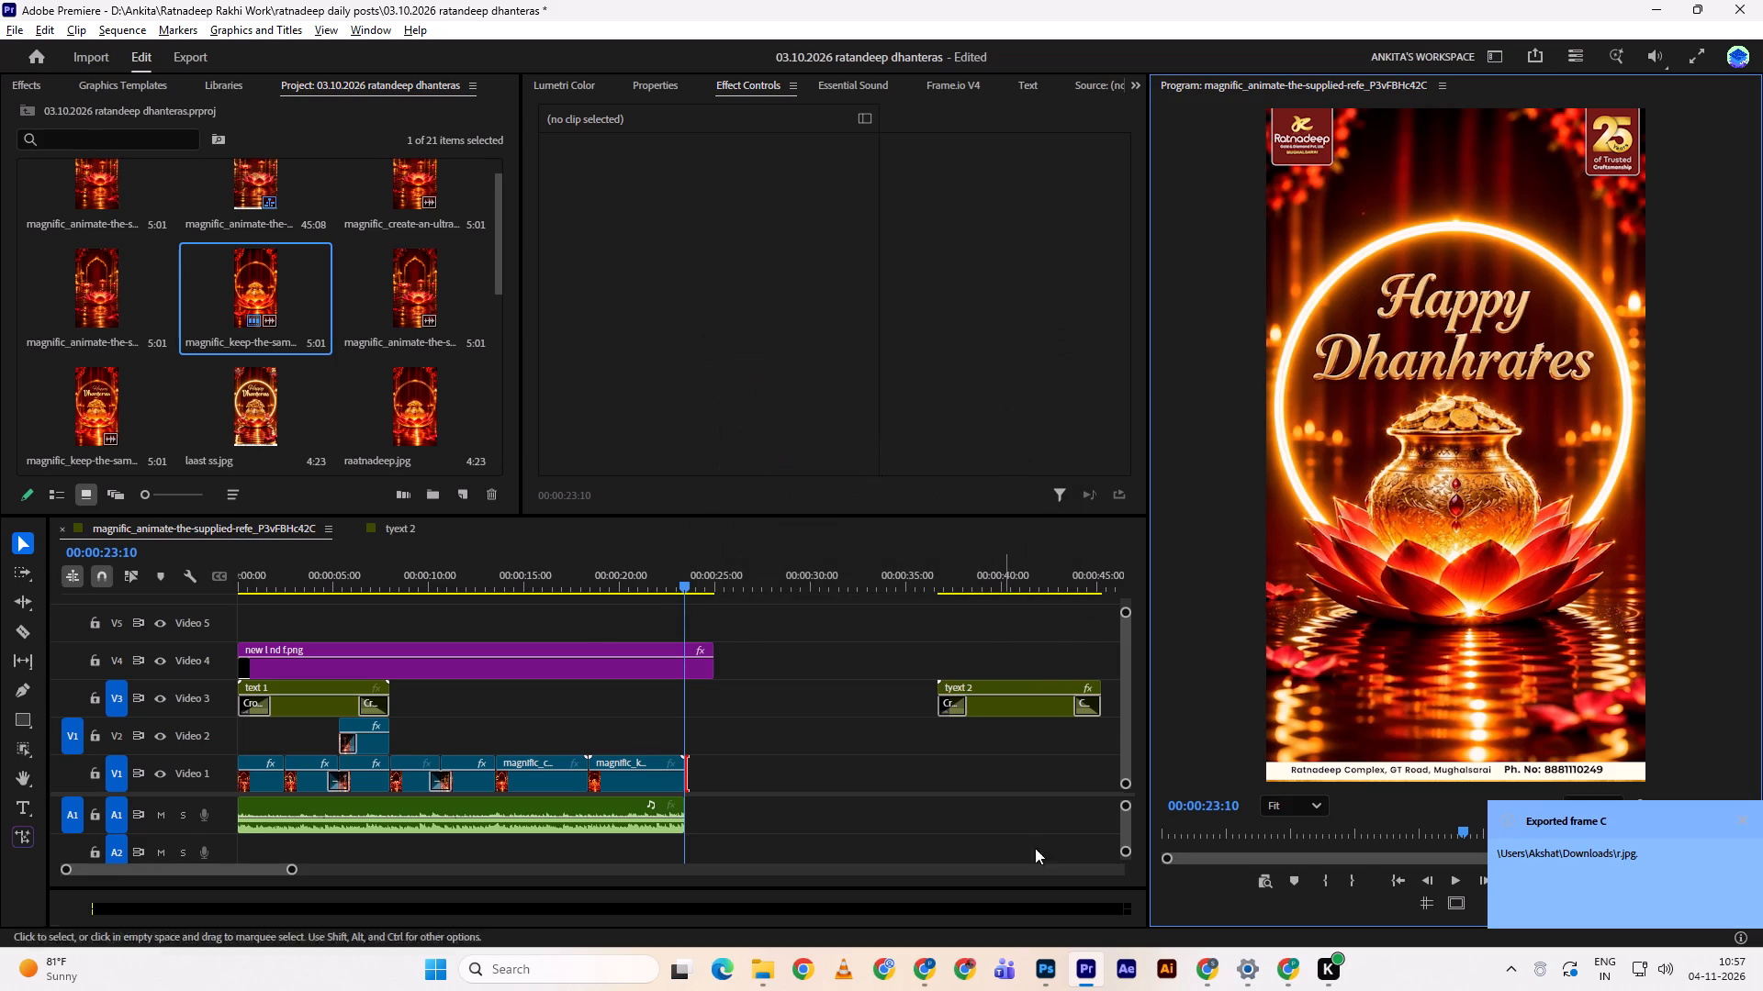
Bring r.jpg from the Downloads folder into the project and place it on Video 1 directly after the keep-the-same clip.
key(alt+Tab)
drag(276, 270, 320, 337)
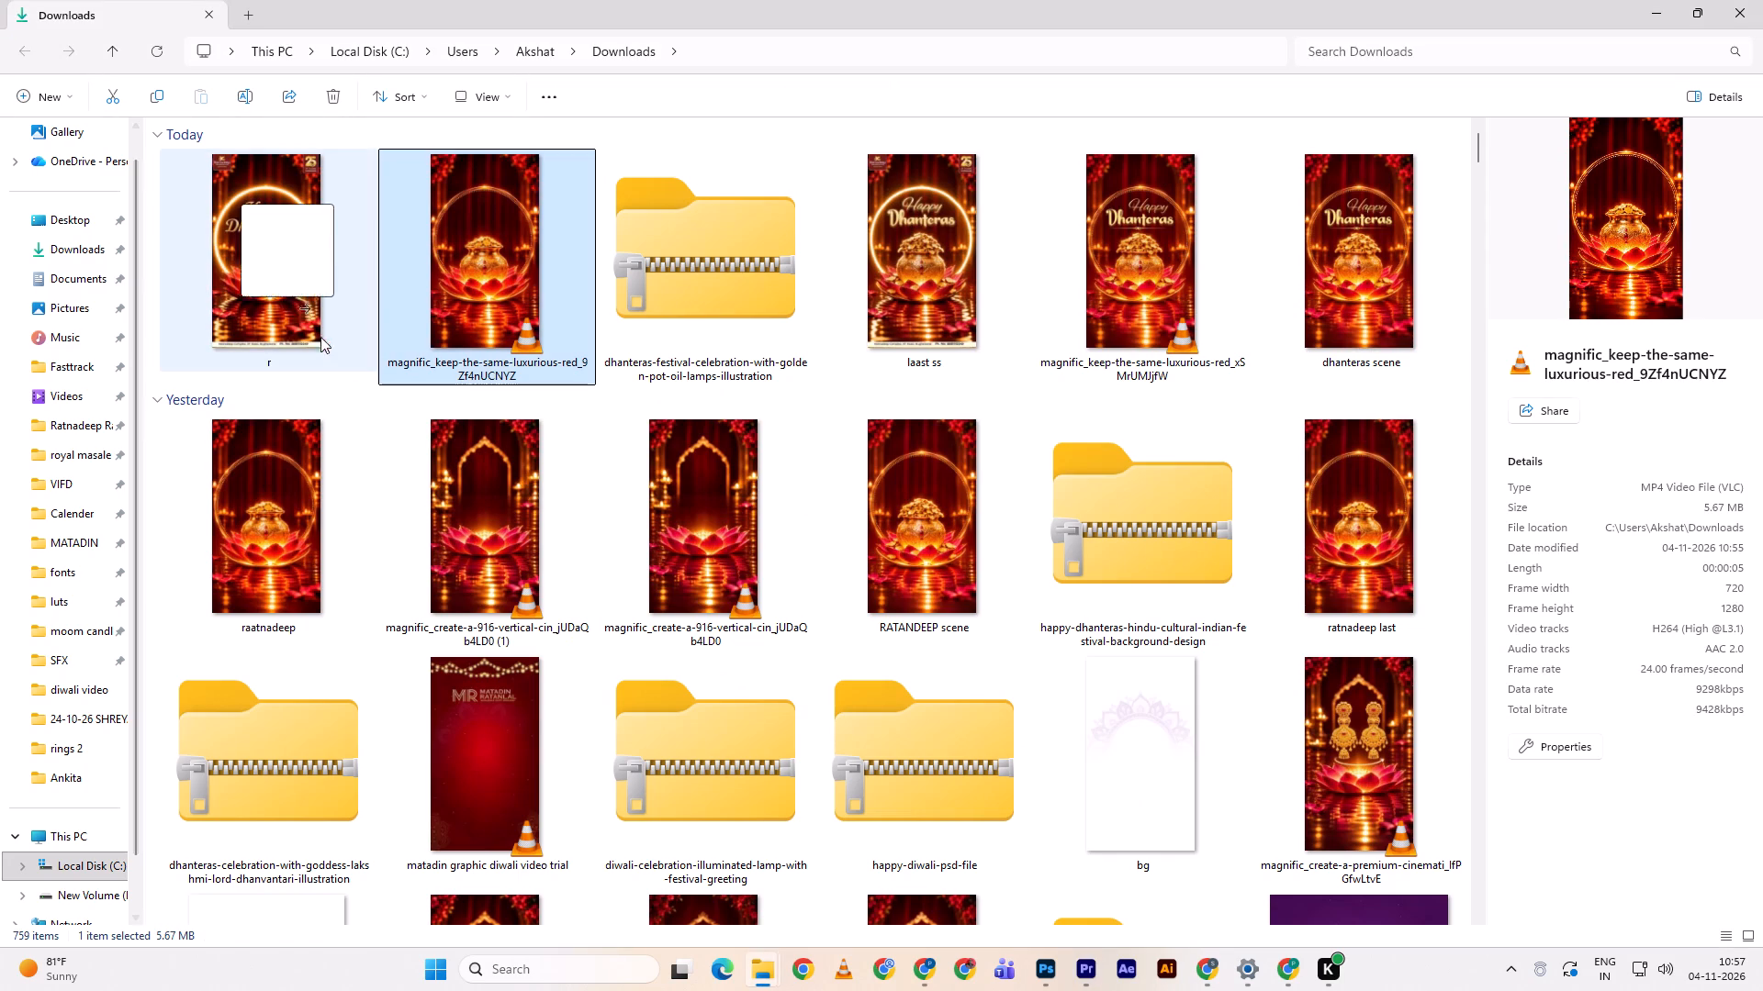
drag(320, 337, 387, 426)
key(alt+Tab)
drag(409, 401, 708, 739)
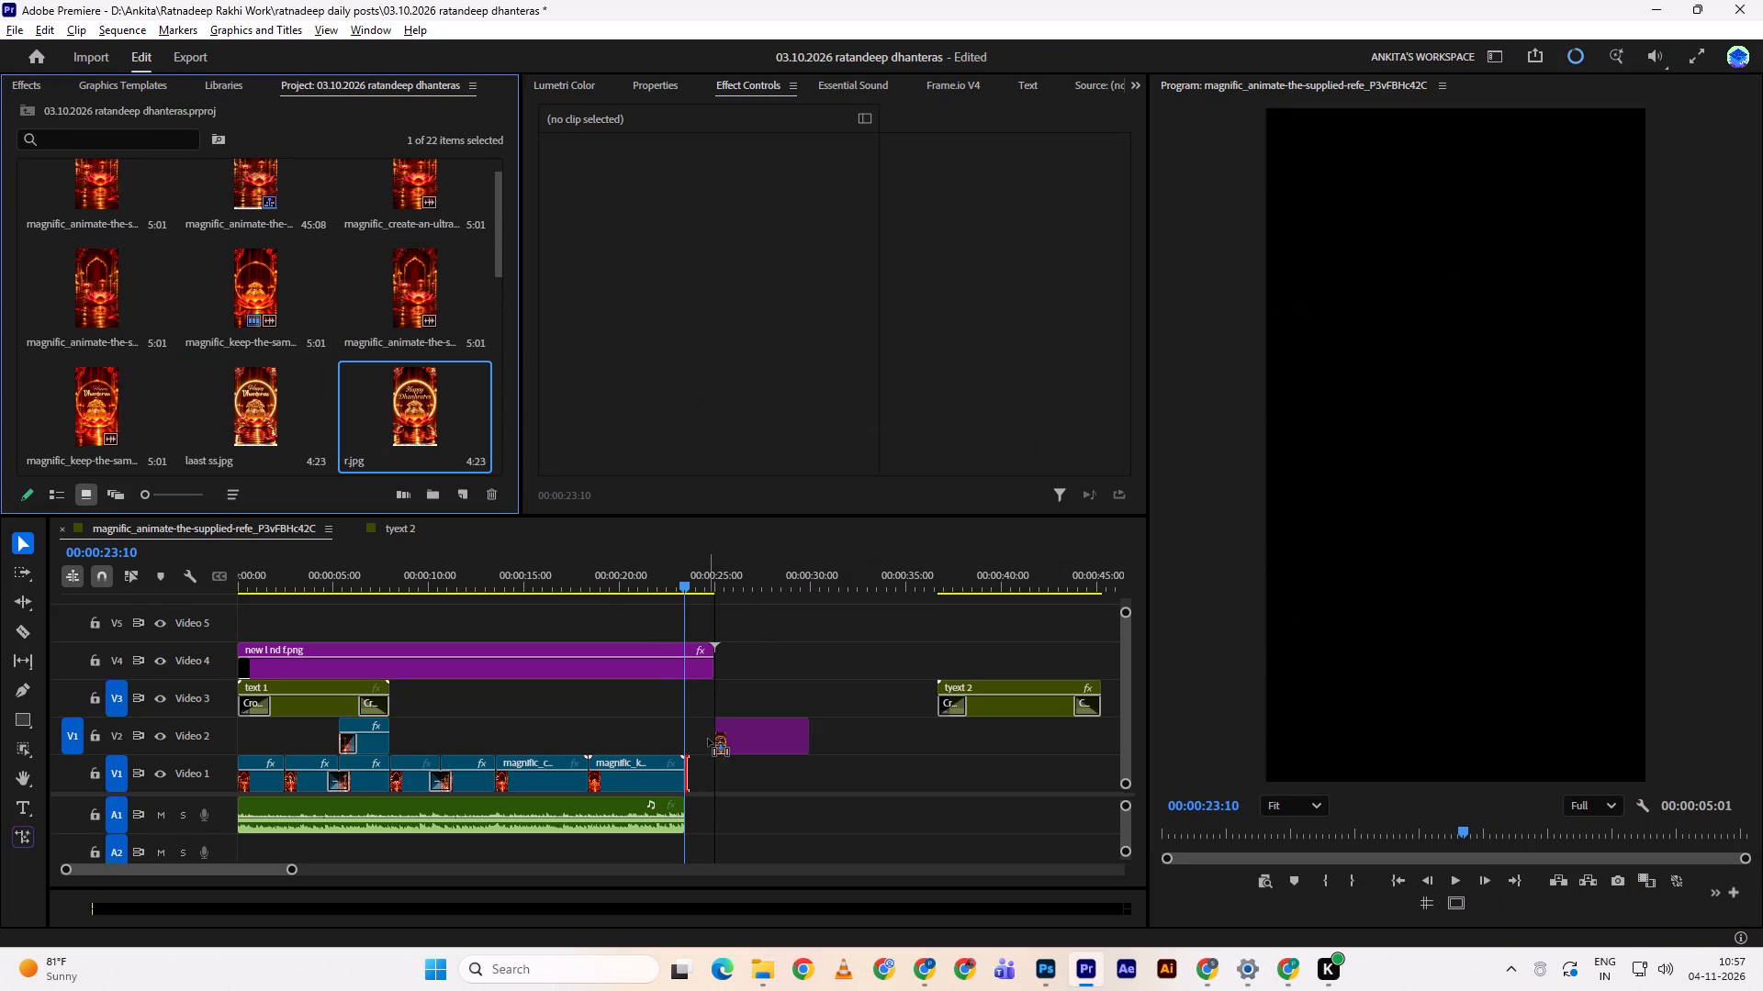
drag(708, 739, 690, 773)
key(space)
key(space)
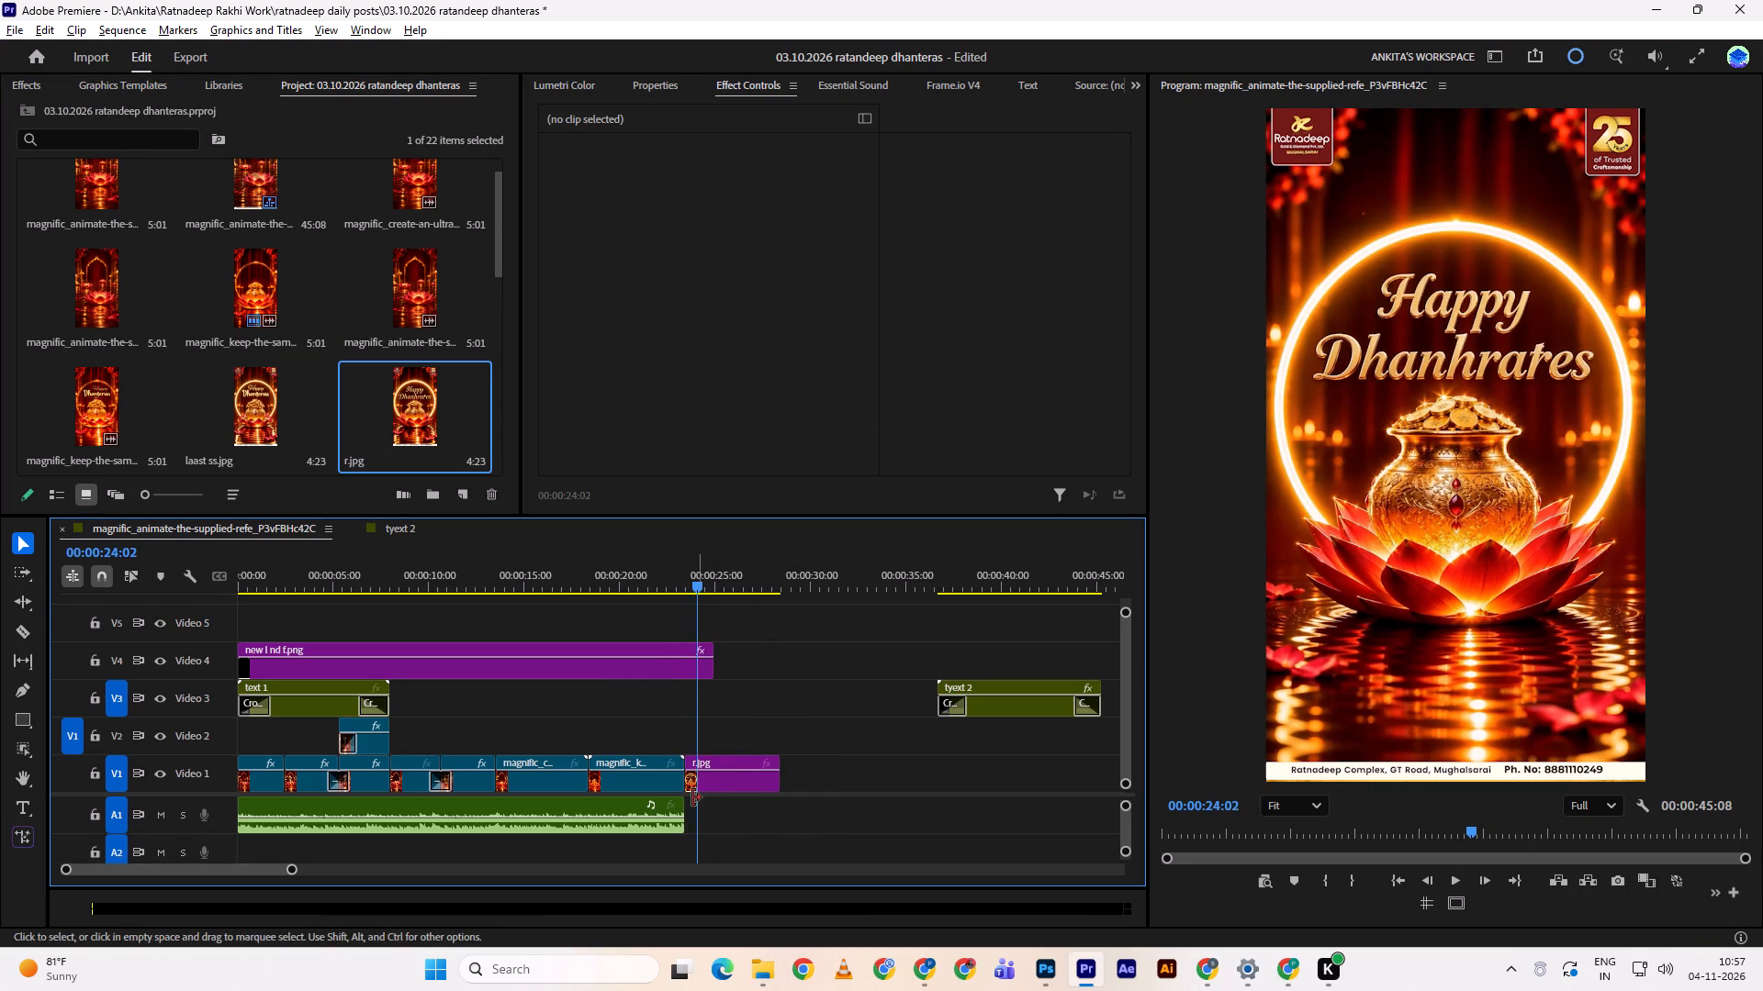
Extend the Audio 1 music to about 26 seconds and trim the end of r.jpg on Video 1 to match it.
drag(684, 811, 713, 805)
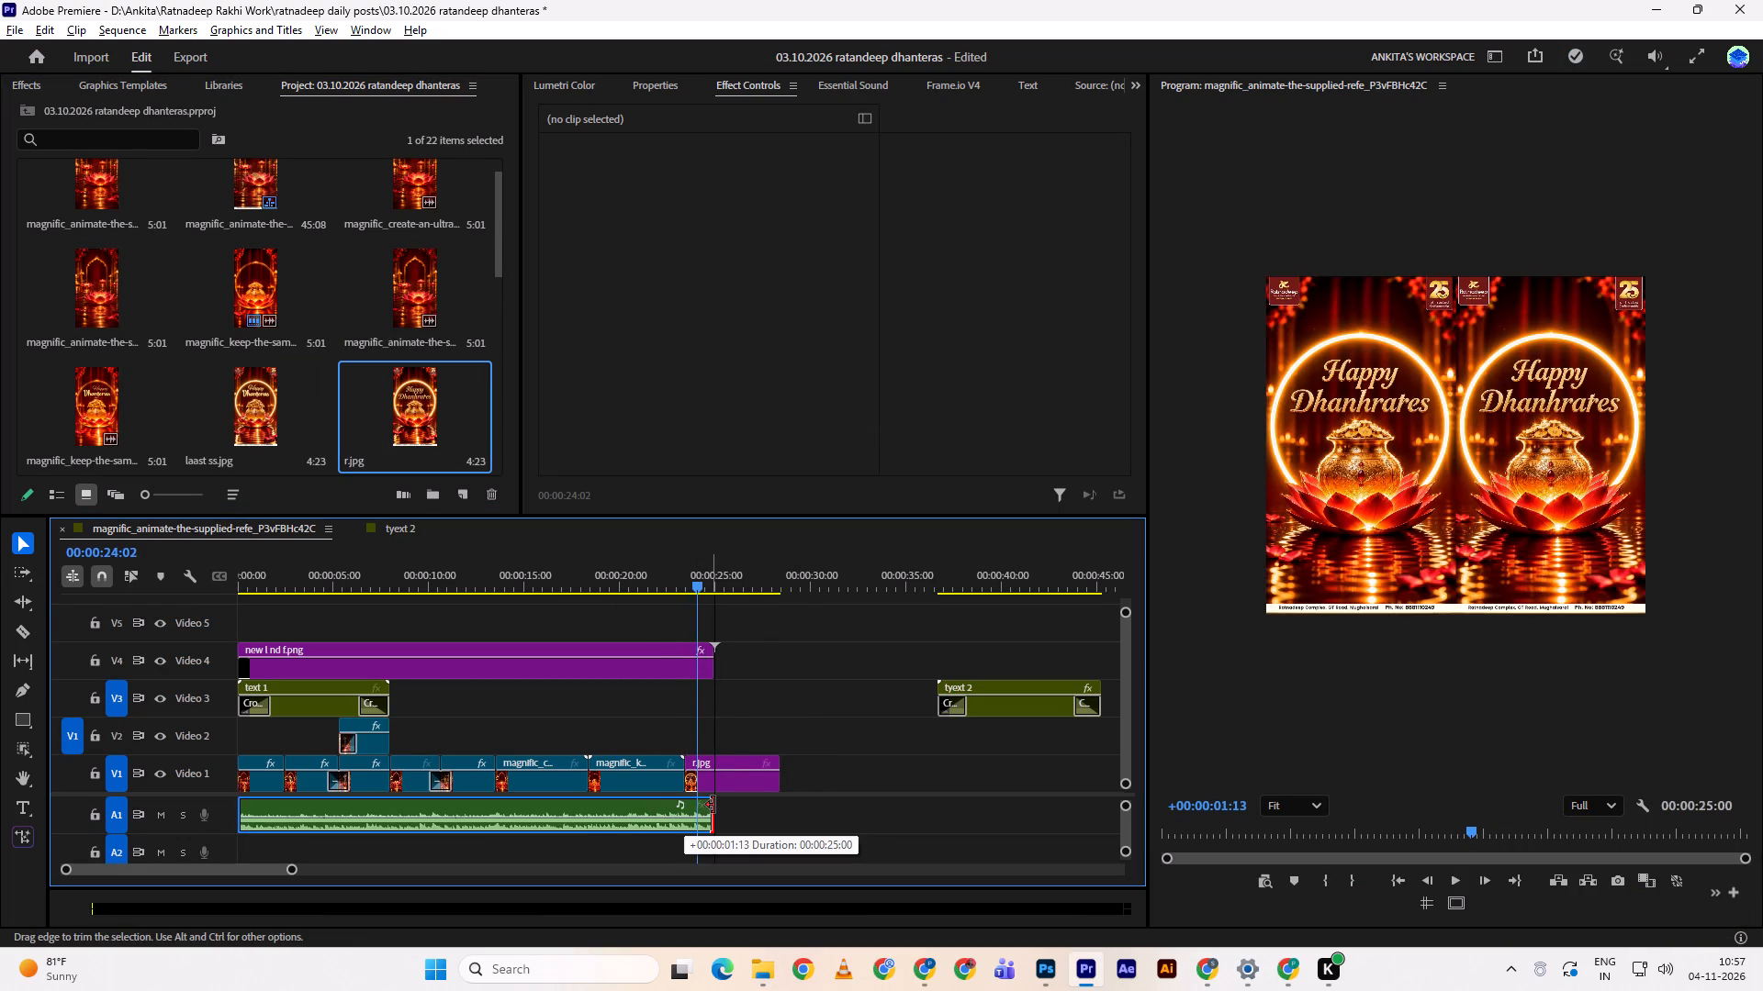
drag(713, 805, 720, 805)
drag(723, 807, 744, 809)
drag(781, 761, 732, 764)
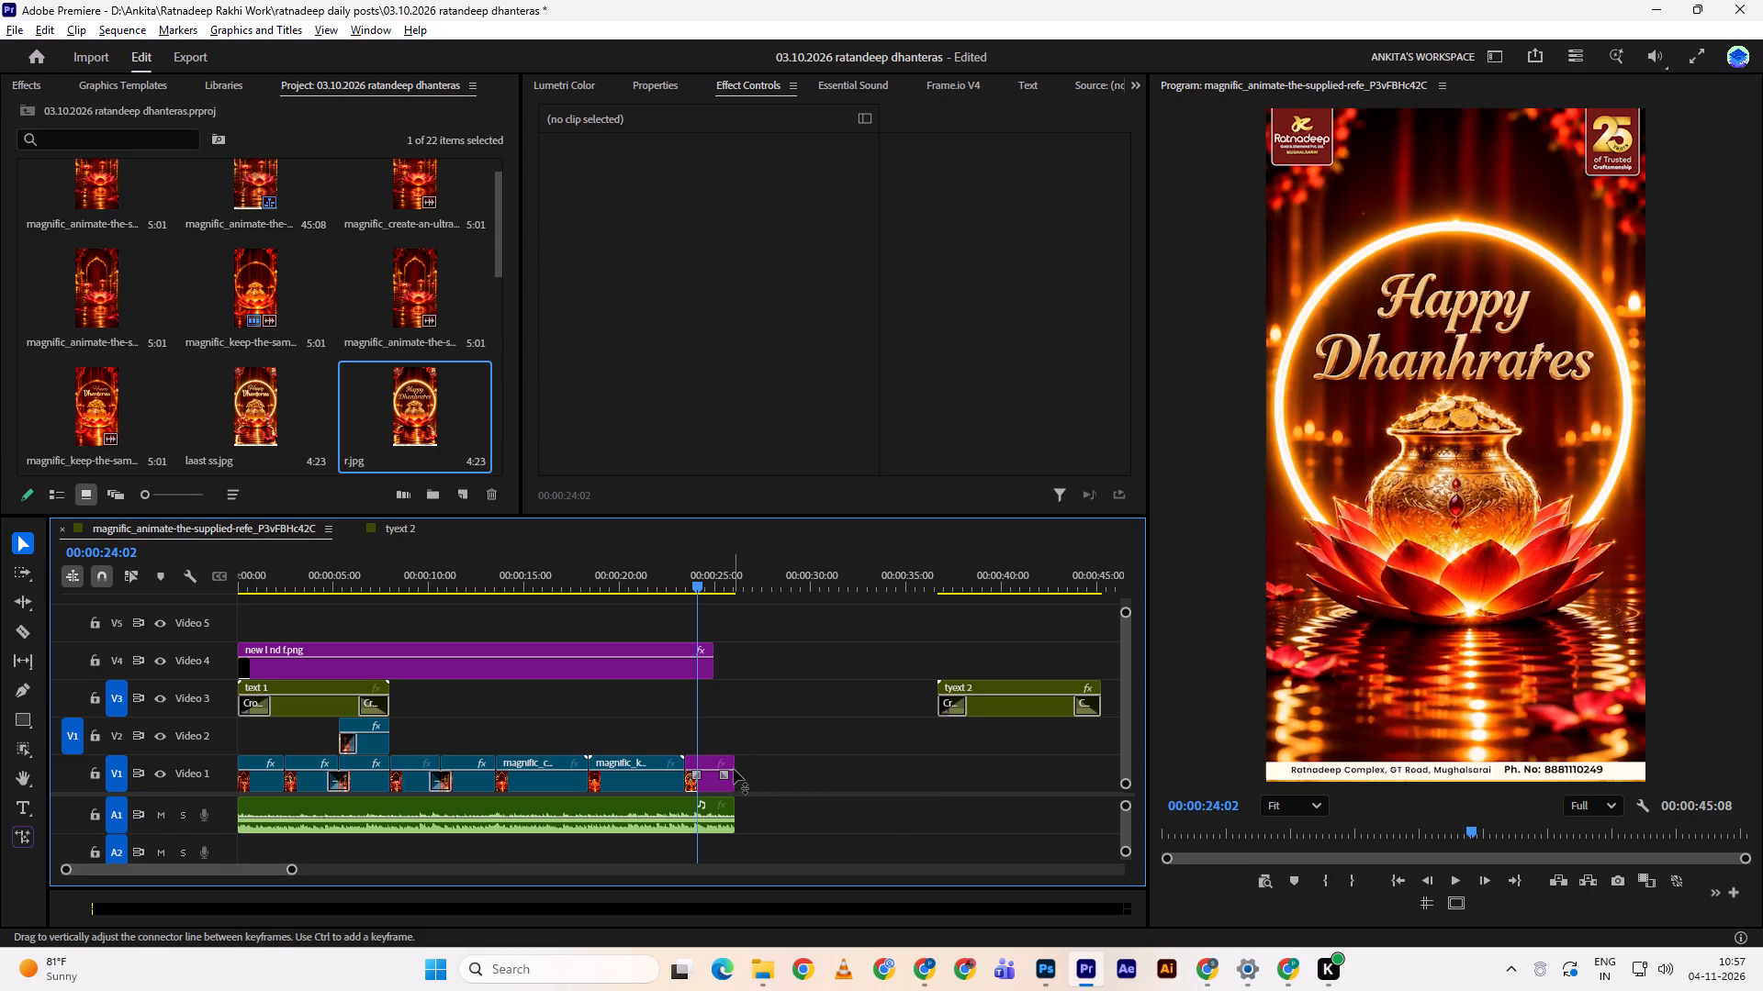
Add a fade-out transition at the end of r.jpg on Video 1.
click(728, 775)
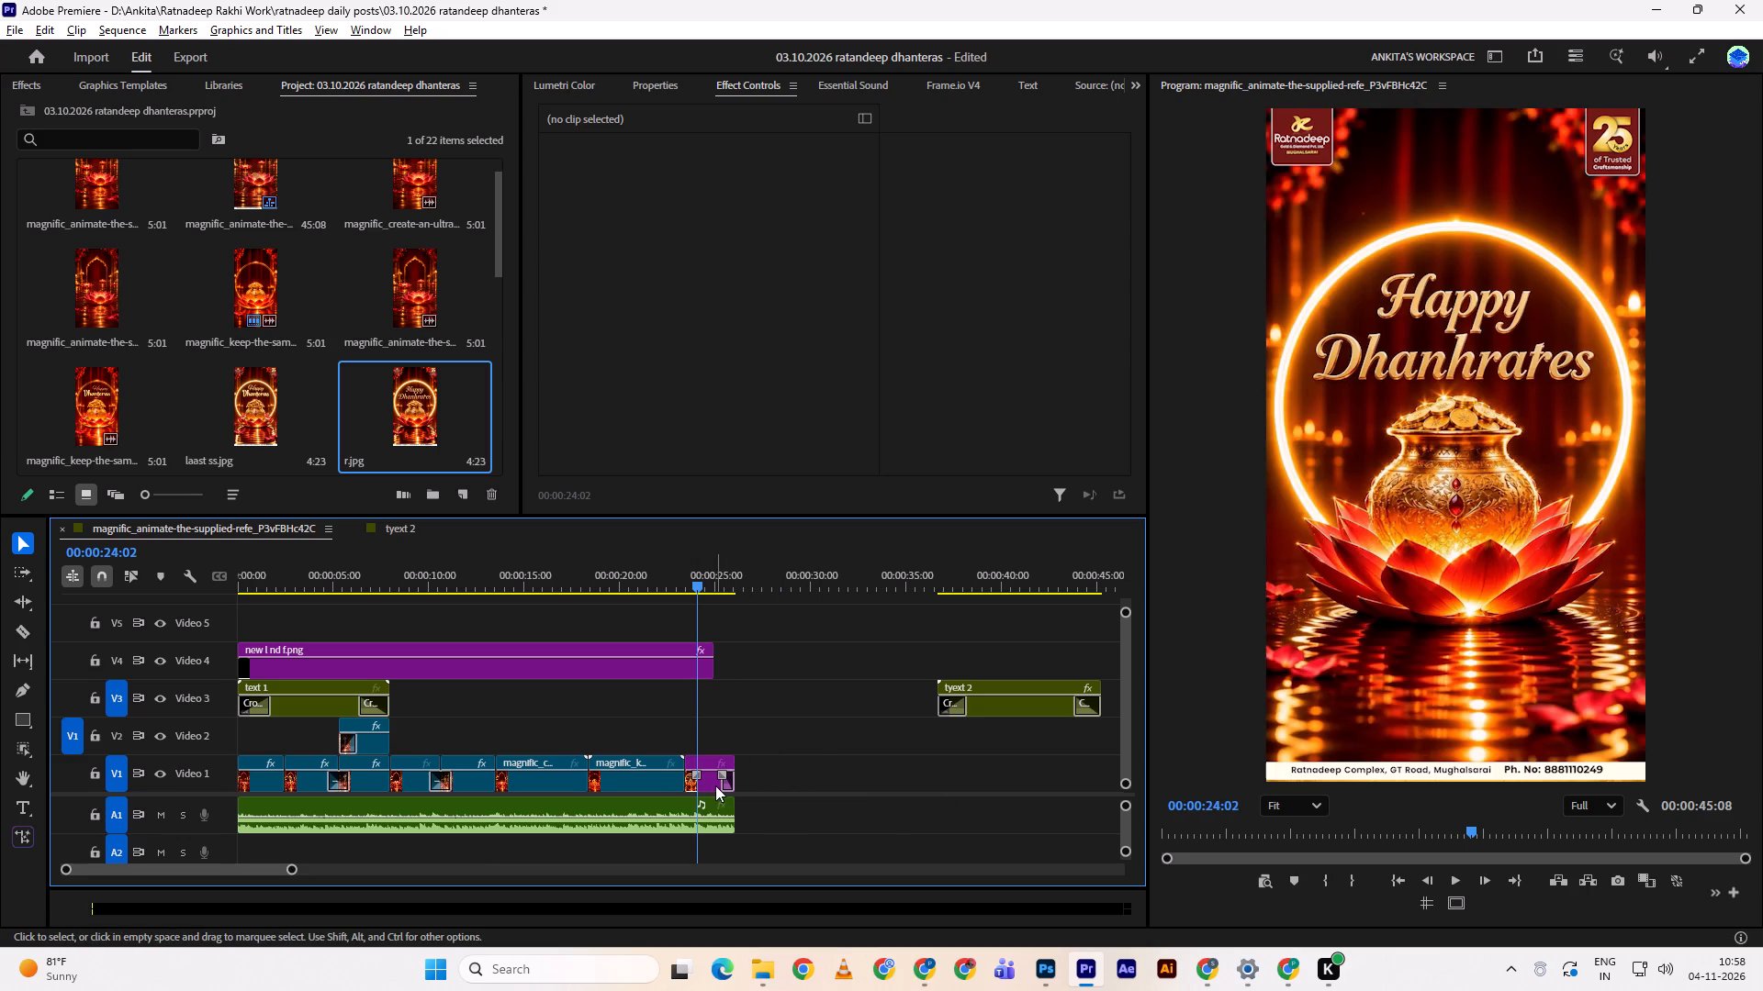
Animate a slow zoom-in on r.jpg with Scale keyframes from 100 at its start to slightly larger at its end, and play it back.
click(708, 785)
drag(935, 120, 920, 125)
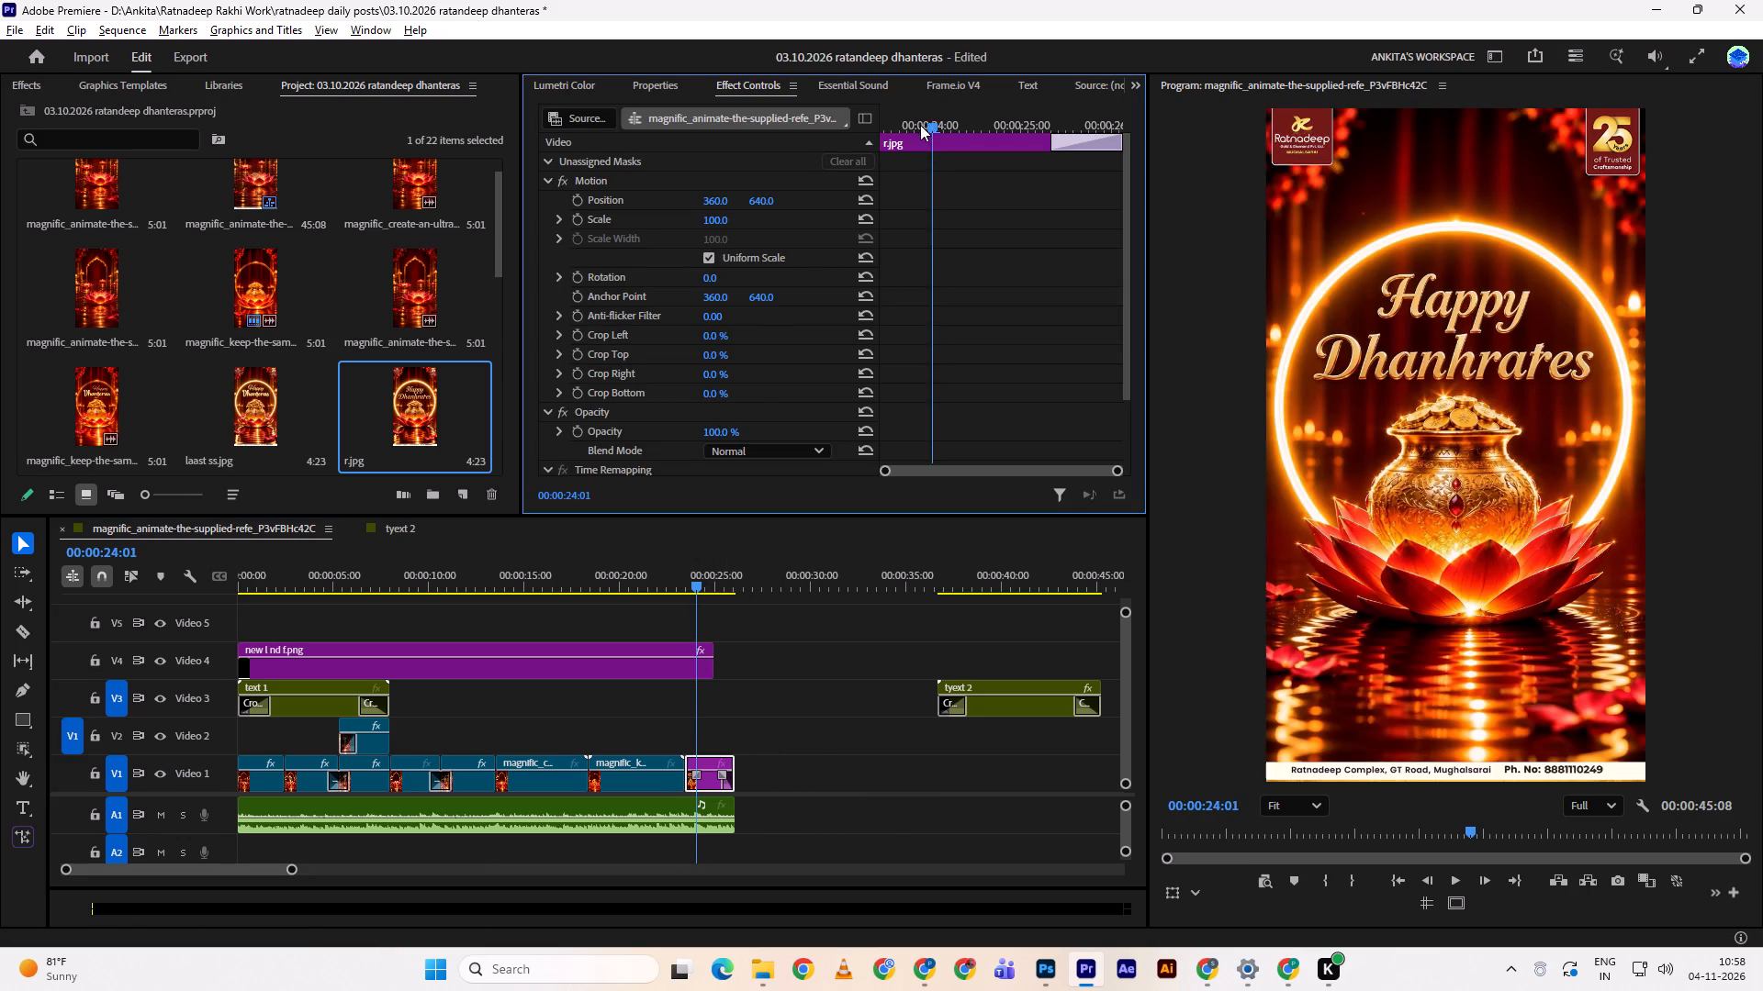
drag(920, 125, 831, 137)
click(831, 137)
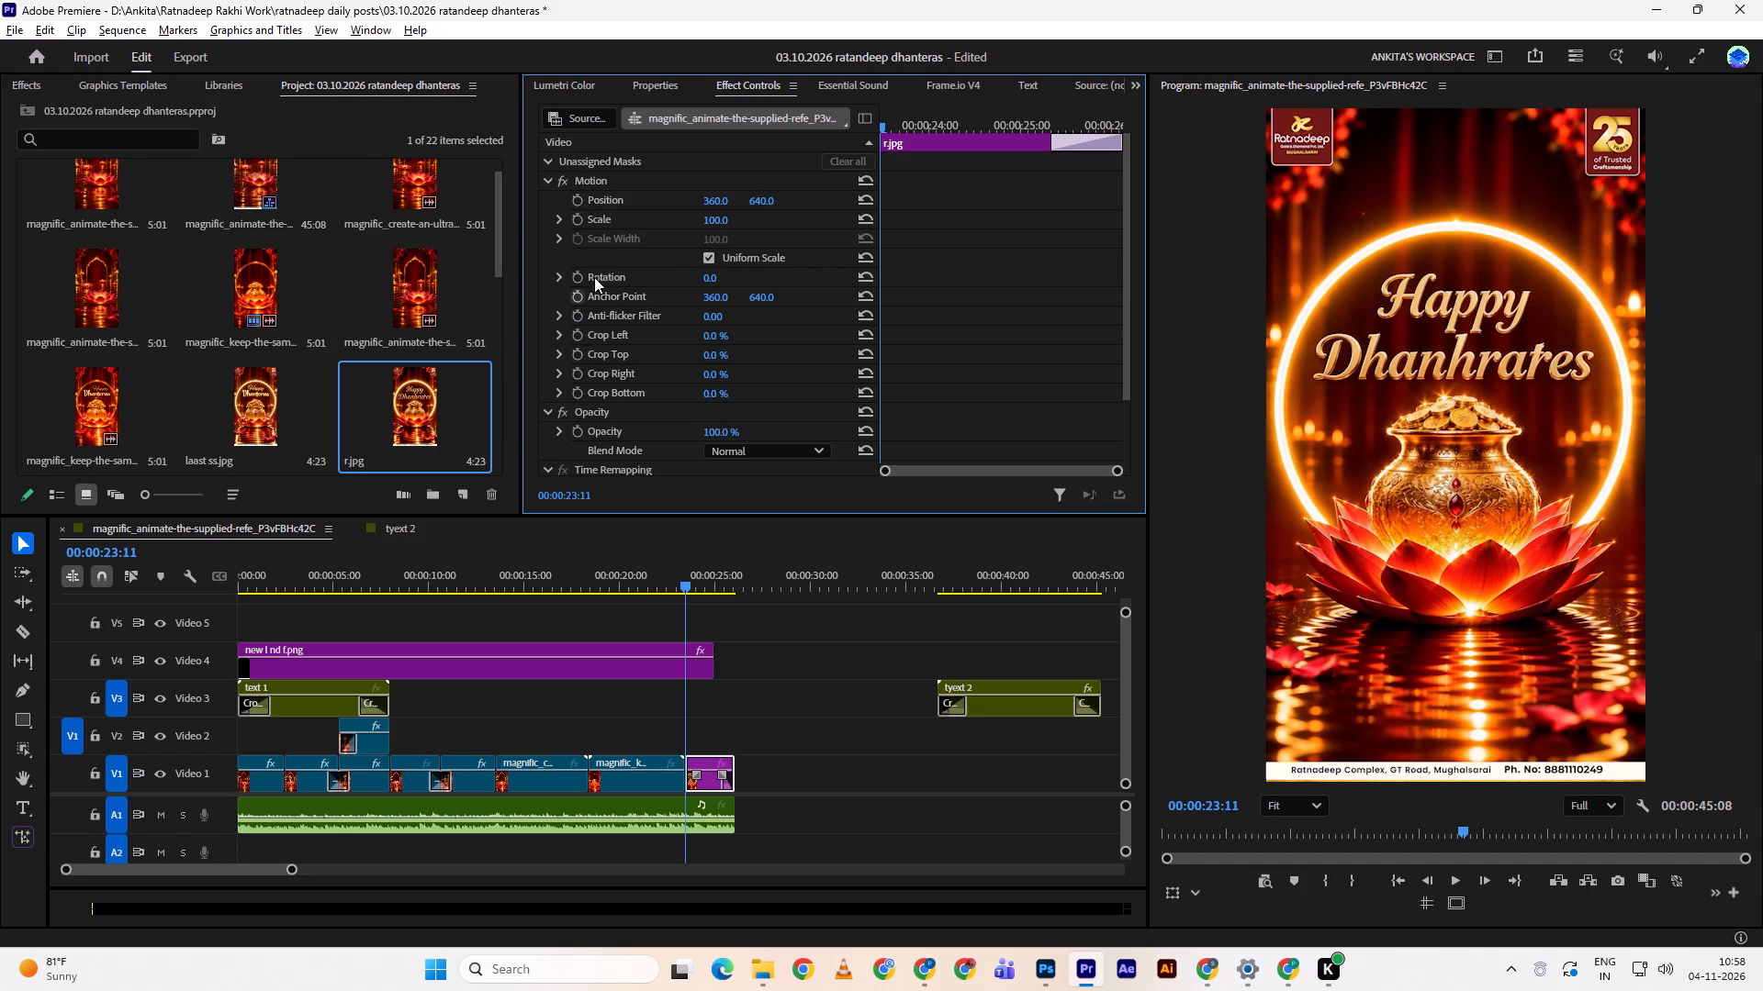
click(579, 219)
drag(909, 121, 1449, 133)
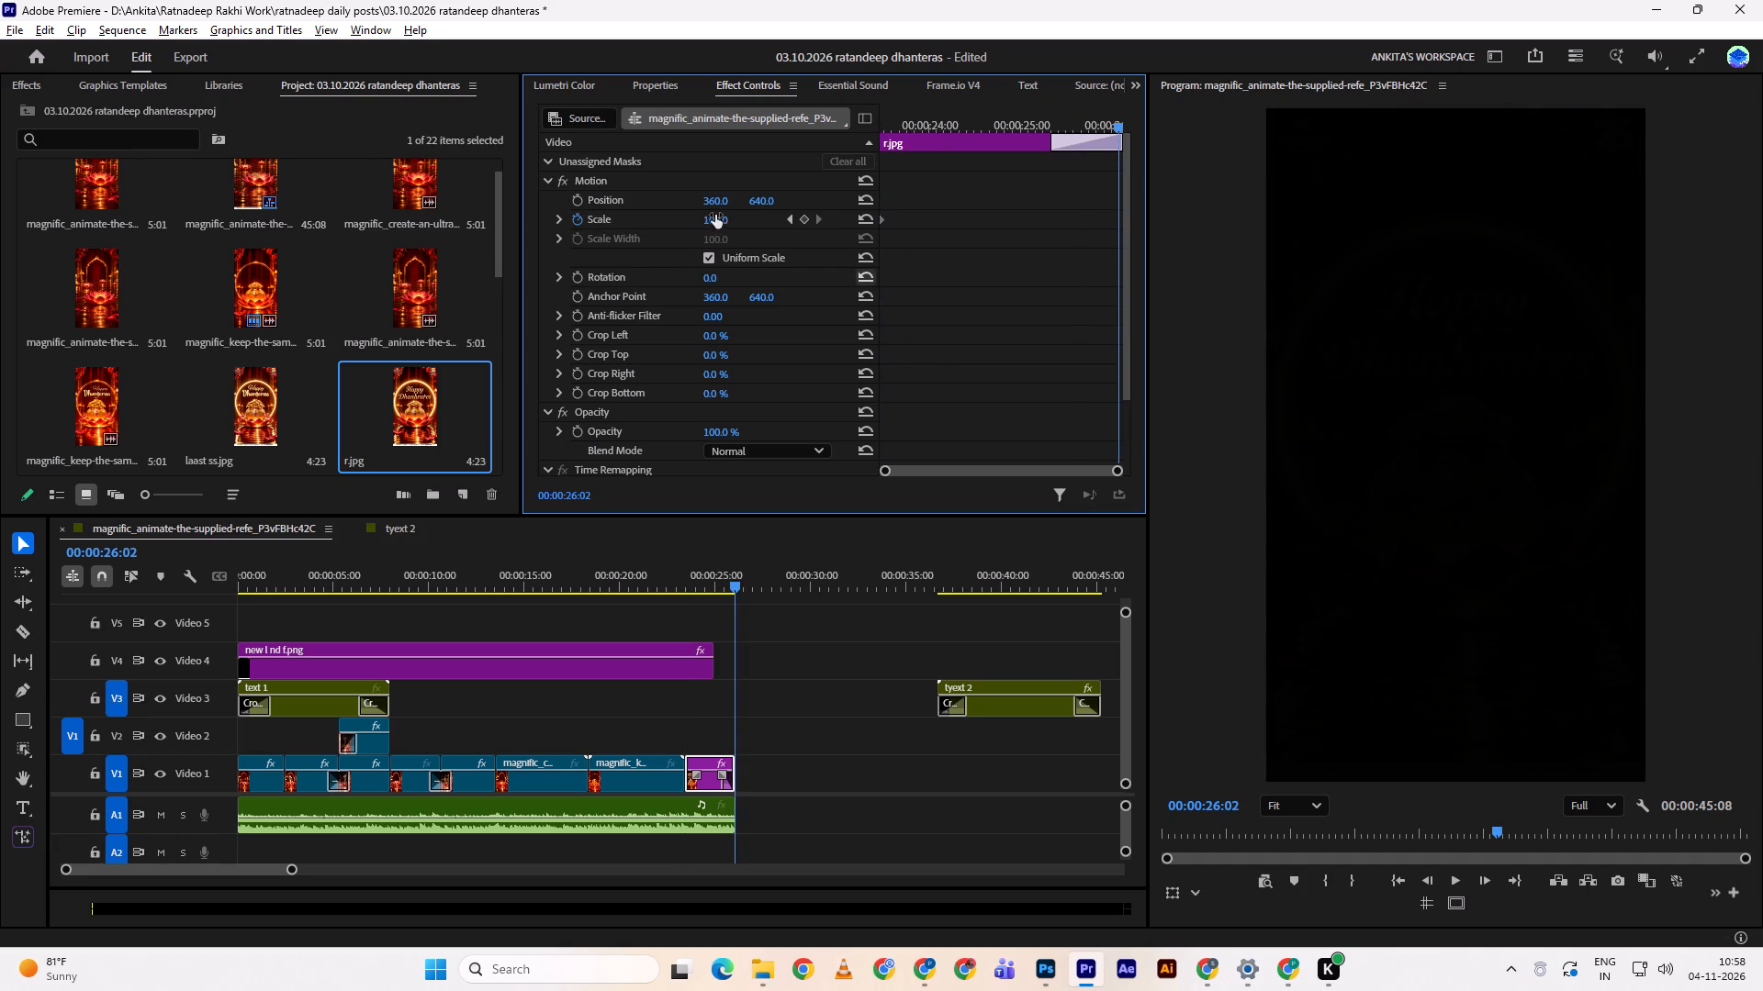
click(717, 215)
click(663, 569)
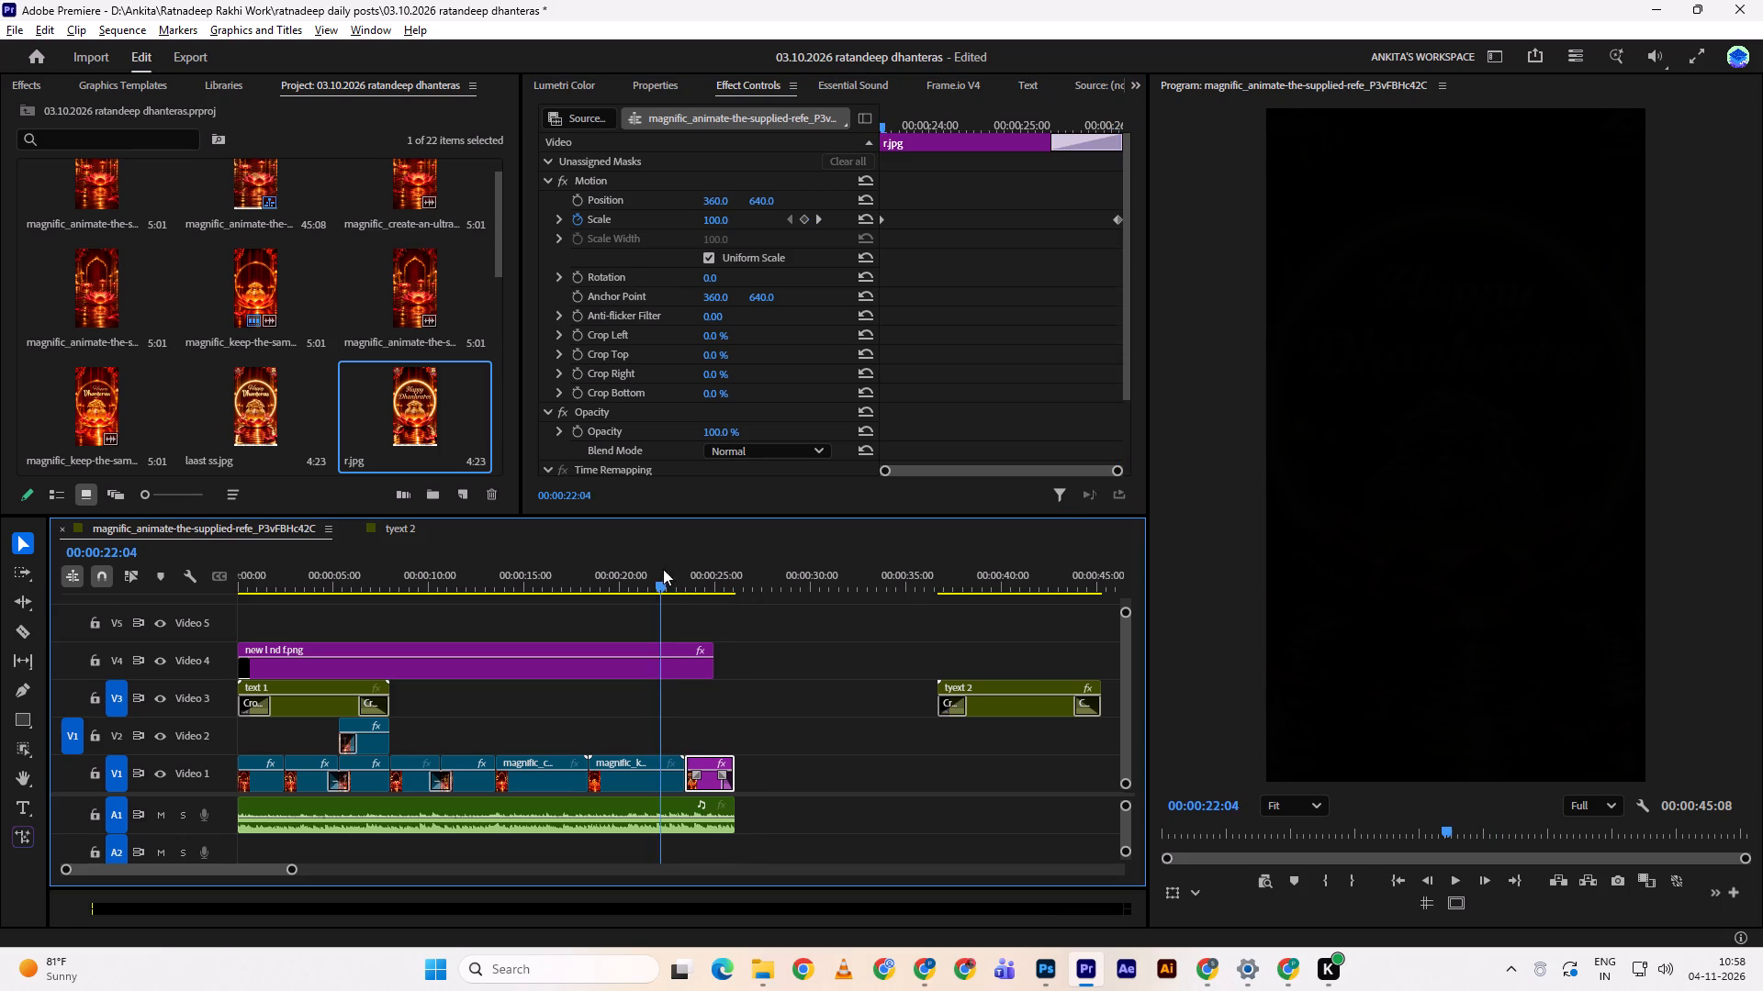
key(space)
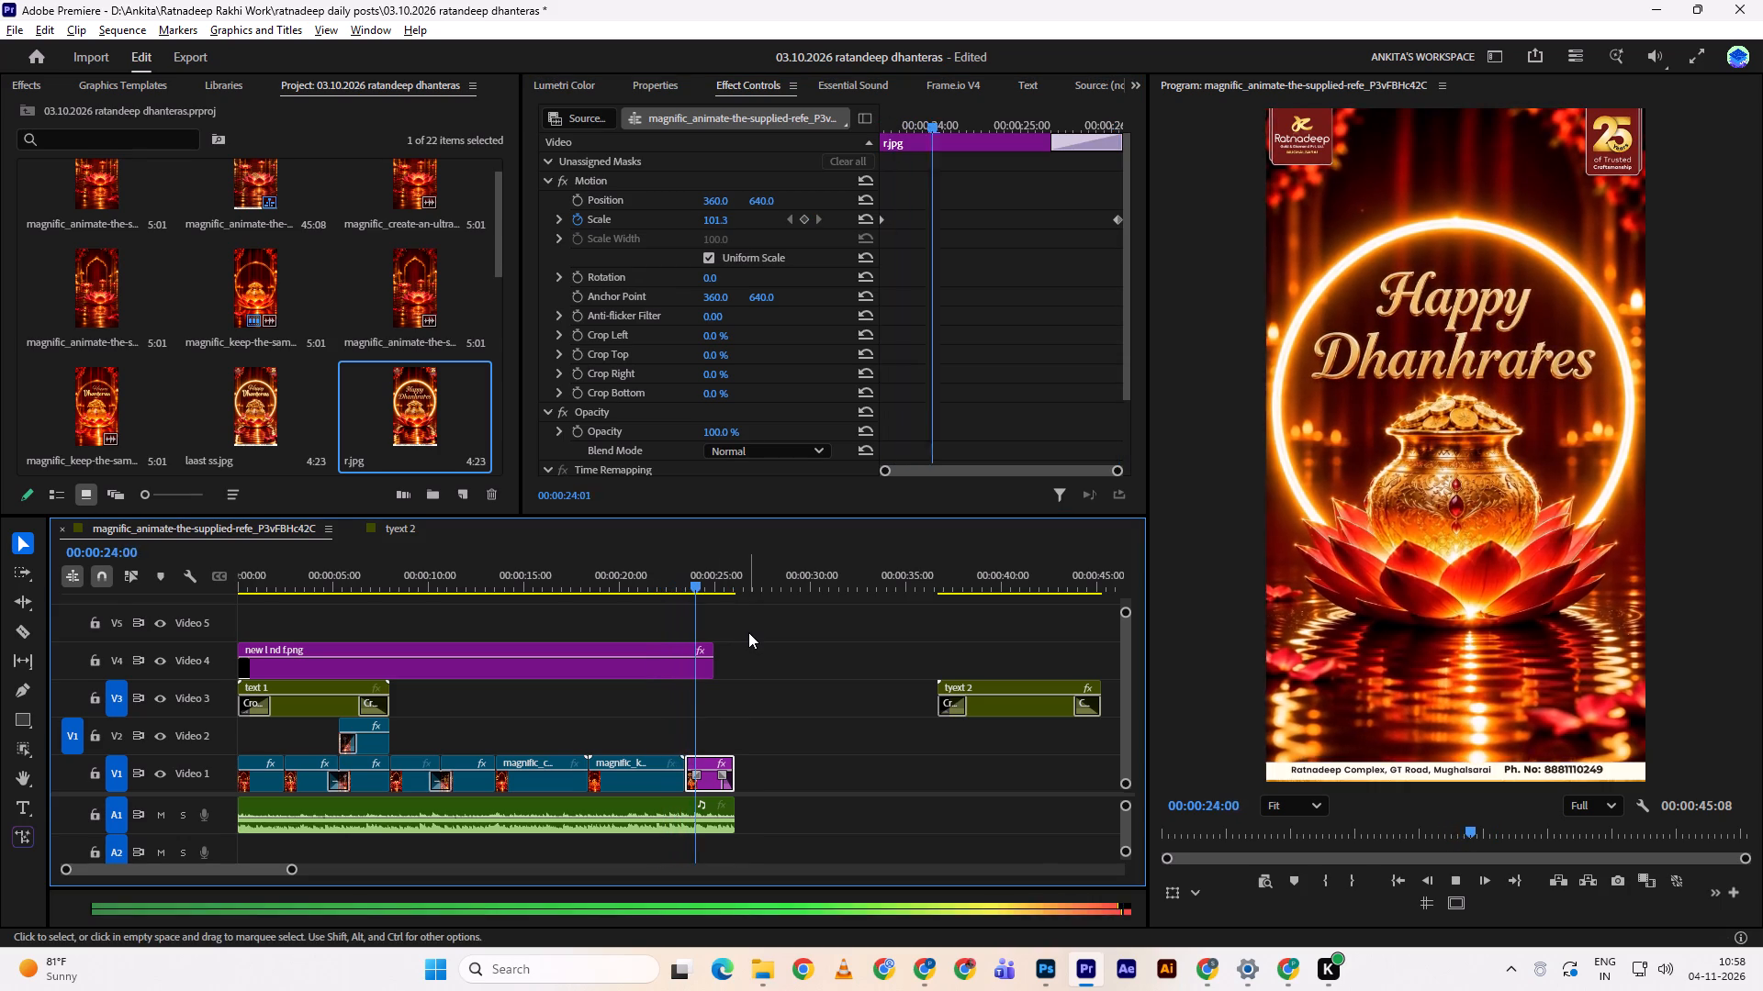
key(space)
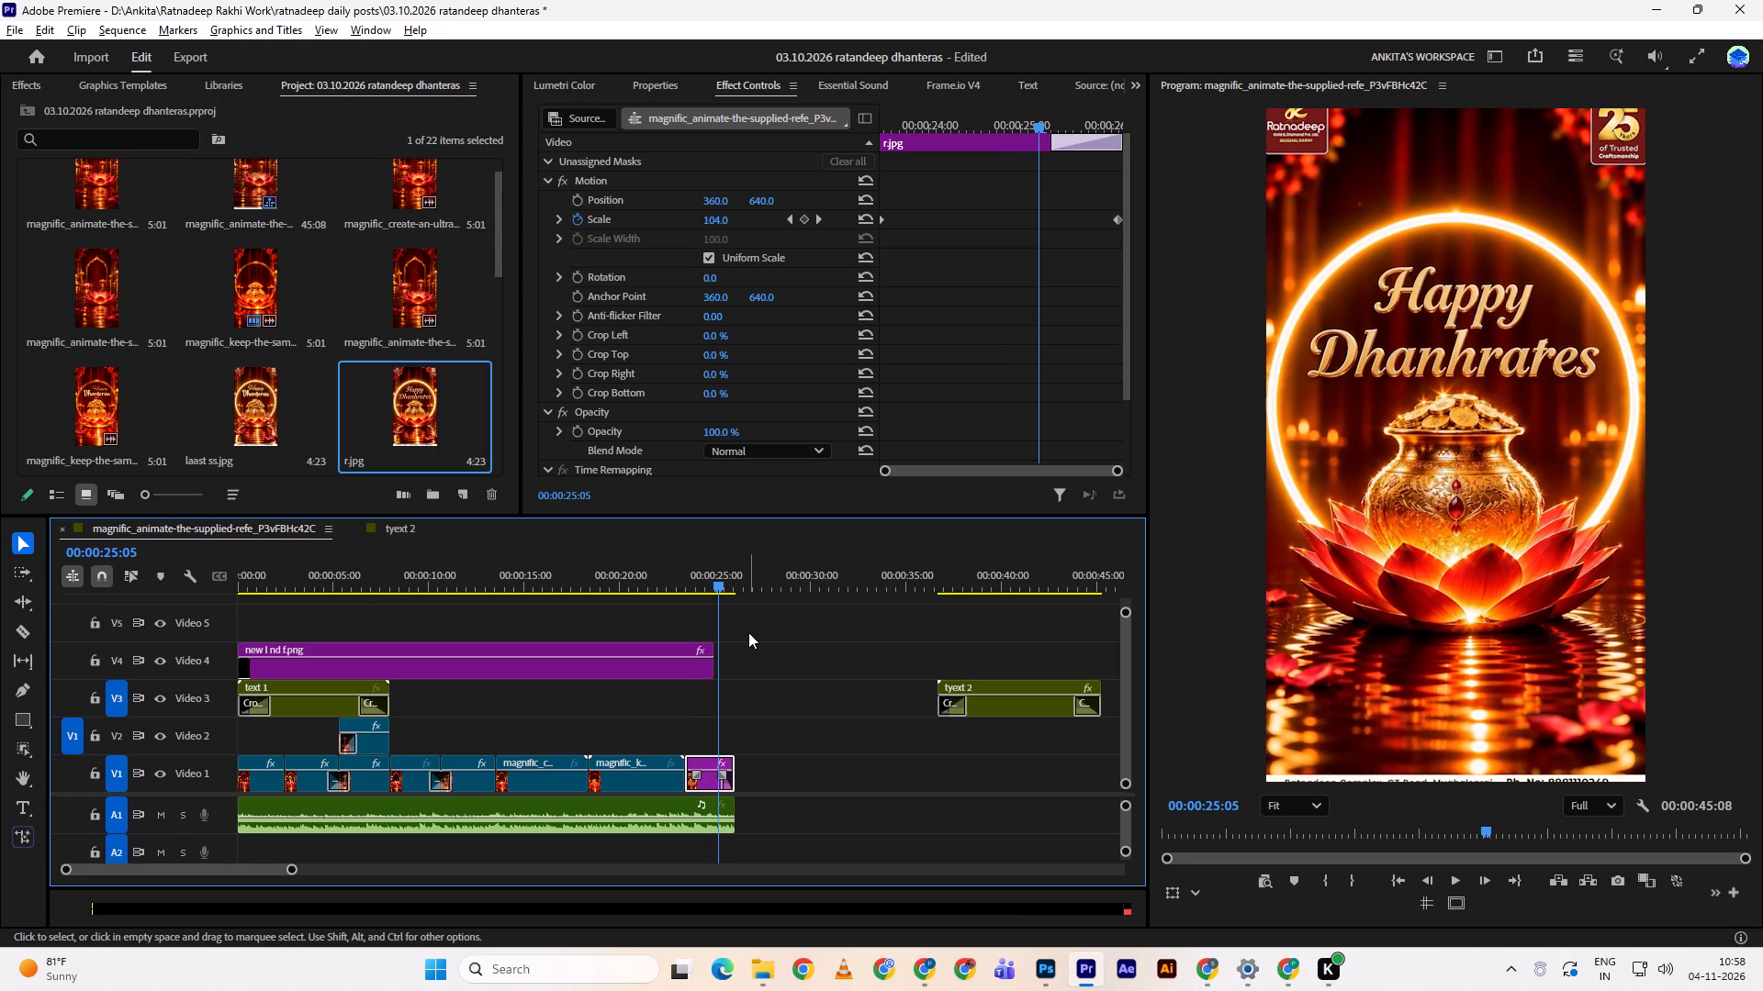
Extend the new l nd f.png overlay on Video 4 to the end of r.jpg.
click(738, 643)
click(746, 643)
drag(726, 652, 731, 651)
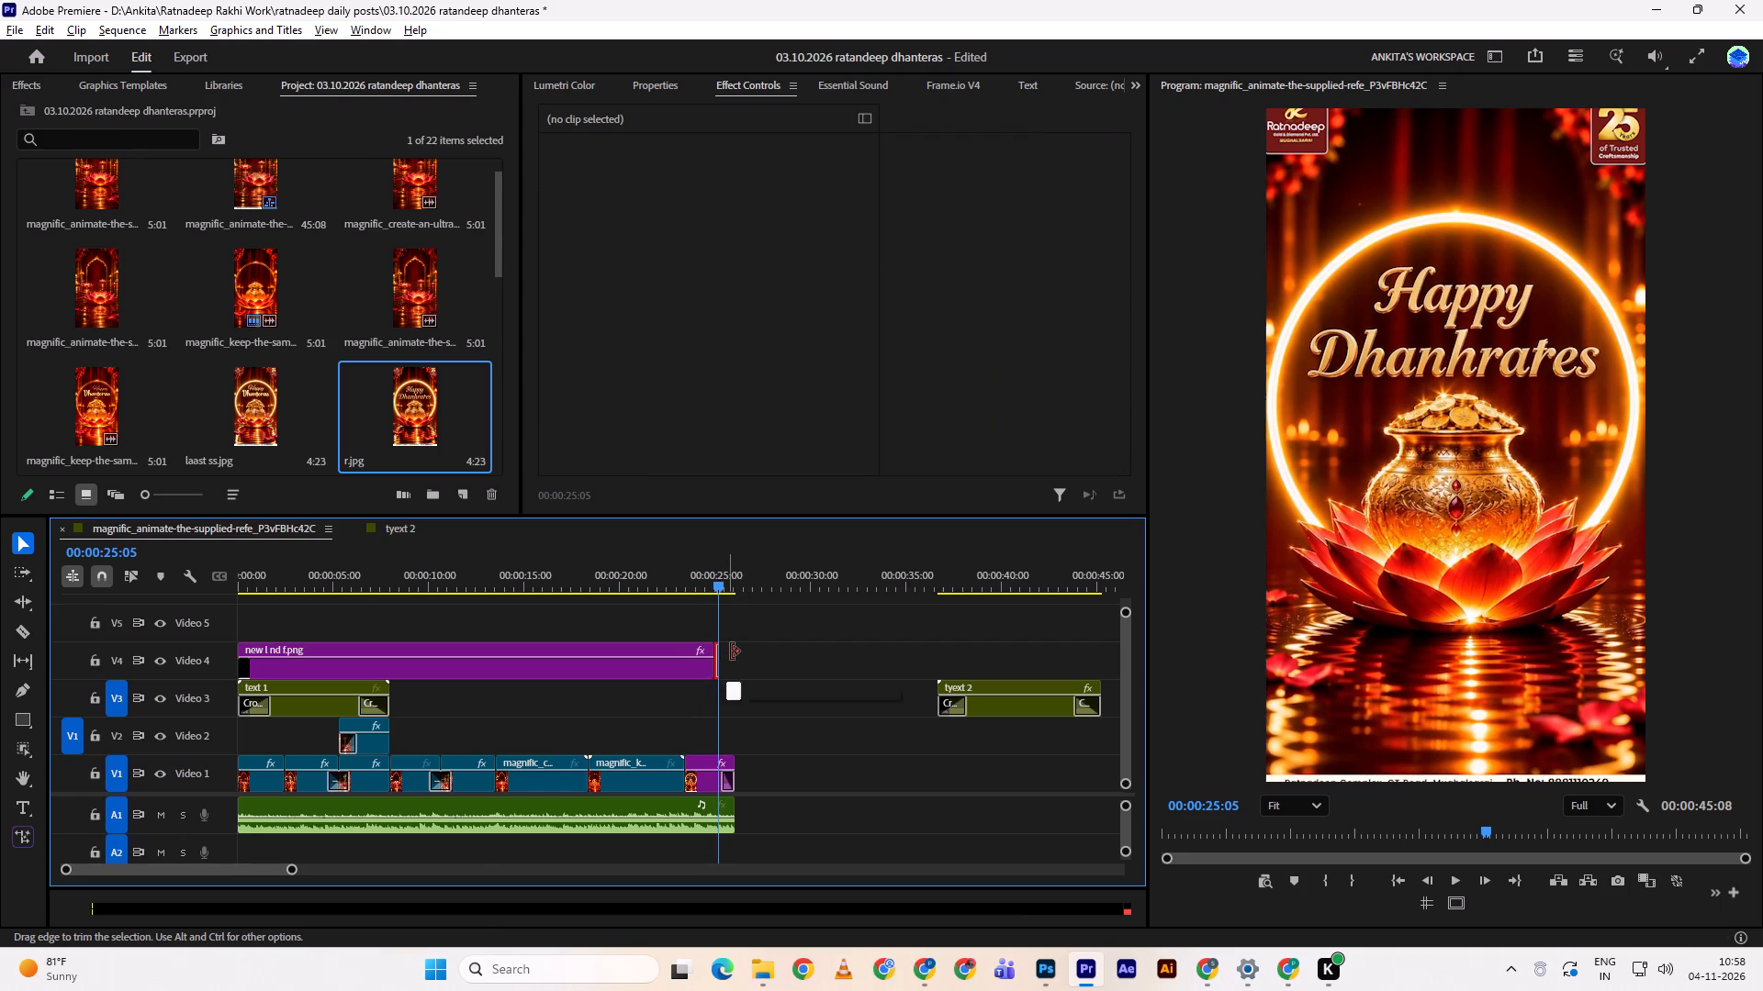
drag(731, 651, 752, 650)
click(752, 650)
Play back the ending from about 22 seconds to check the r.jpg zoom, fade-out and overlay.
drag(696, 577, 669, 570)
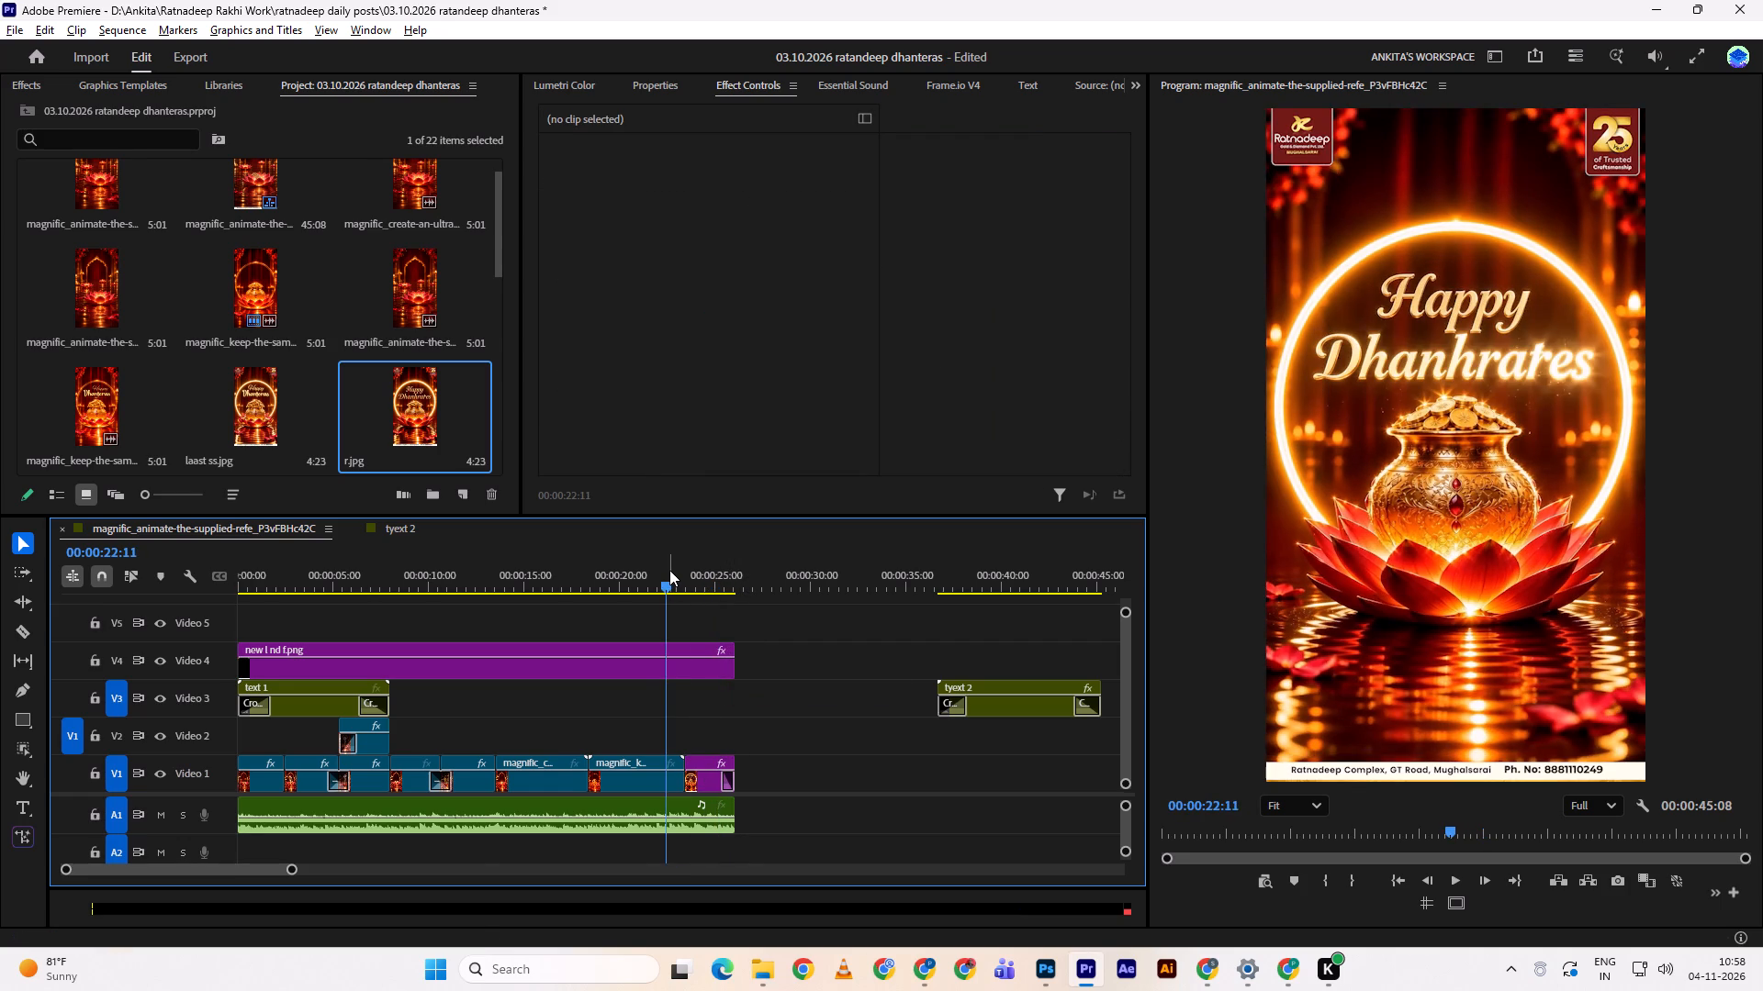
key(space)
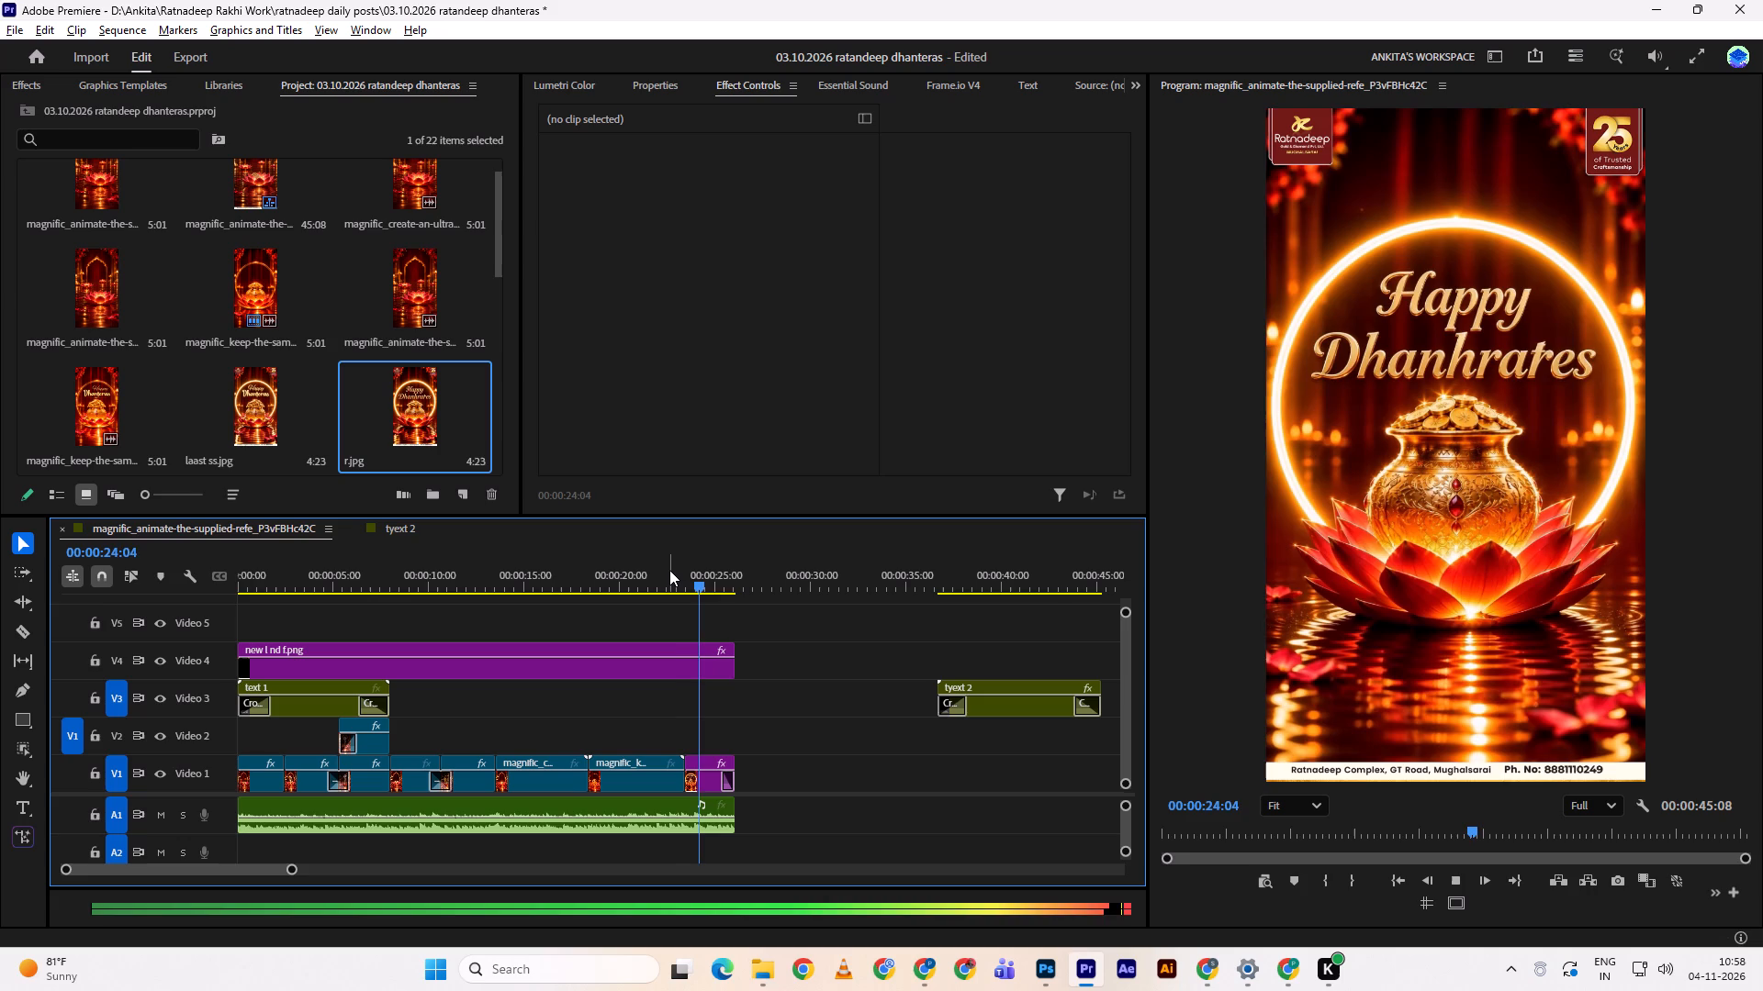
key(space)
key(space)
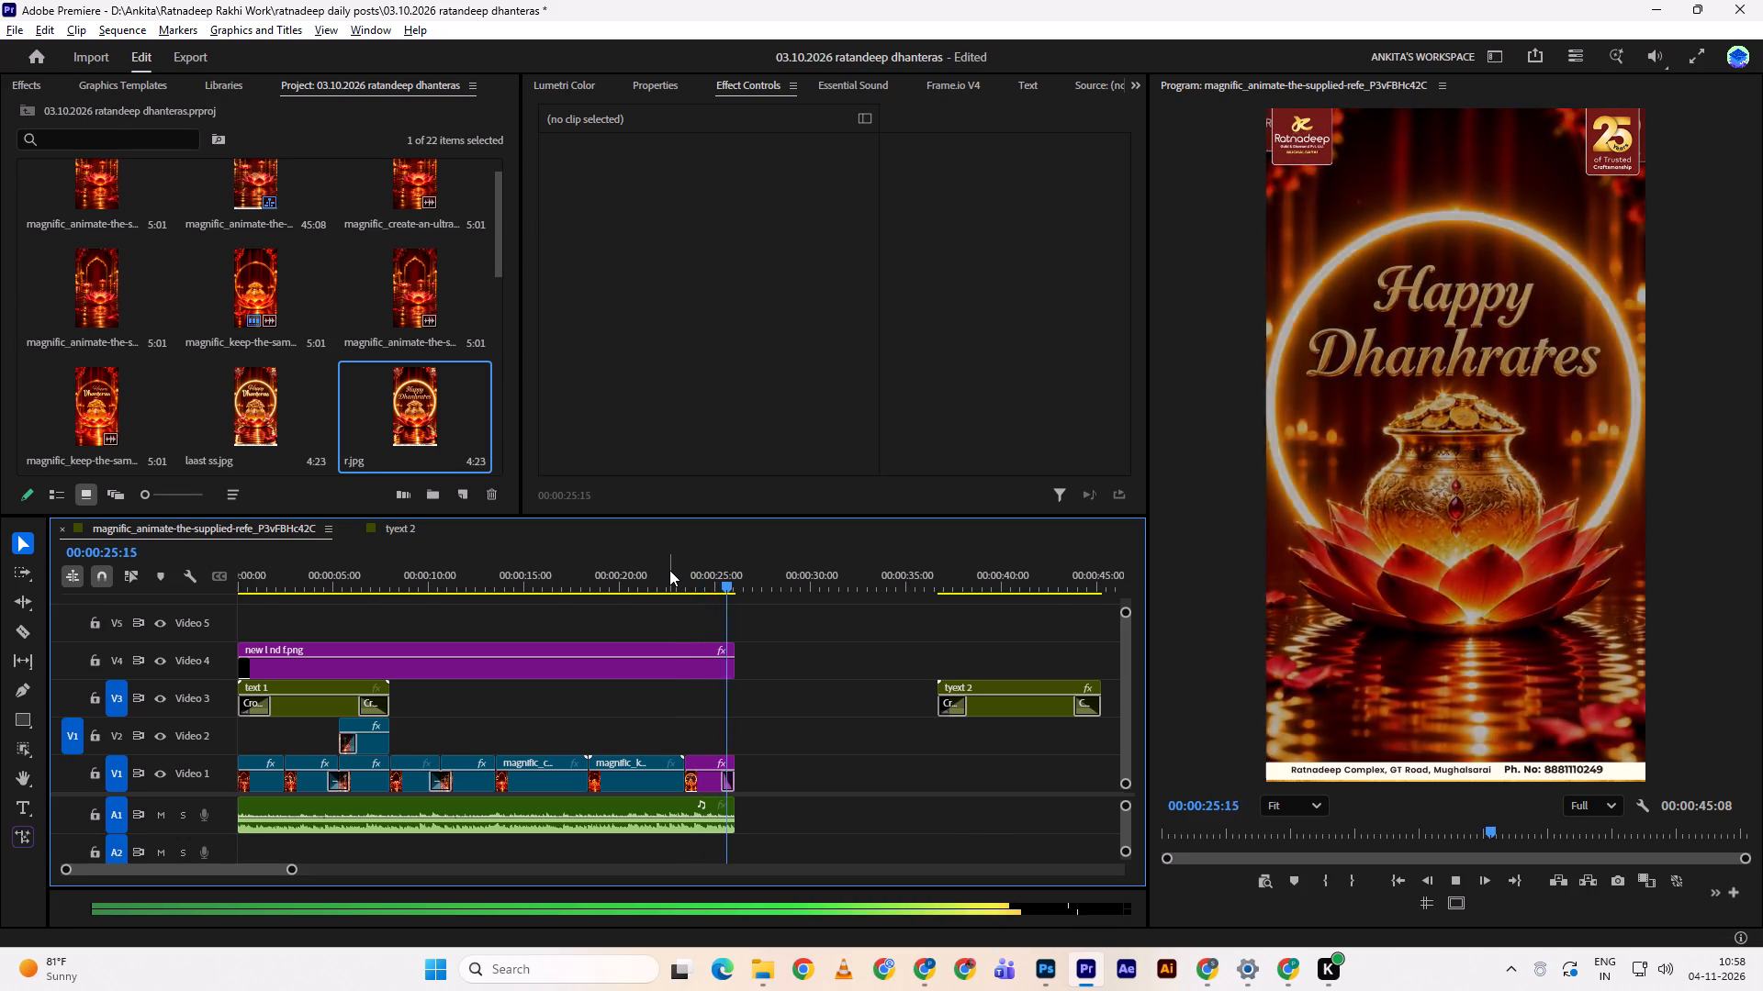
key(space)
key(space)
key(space)
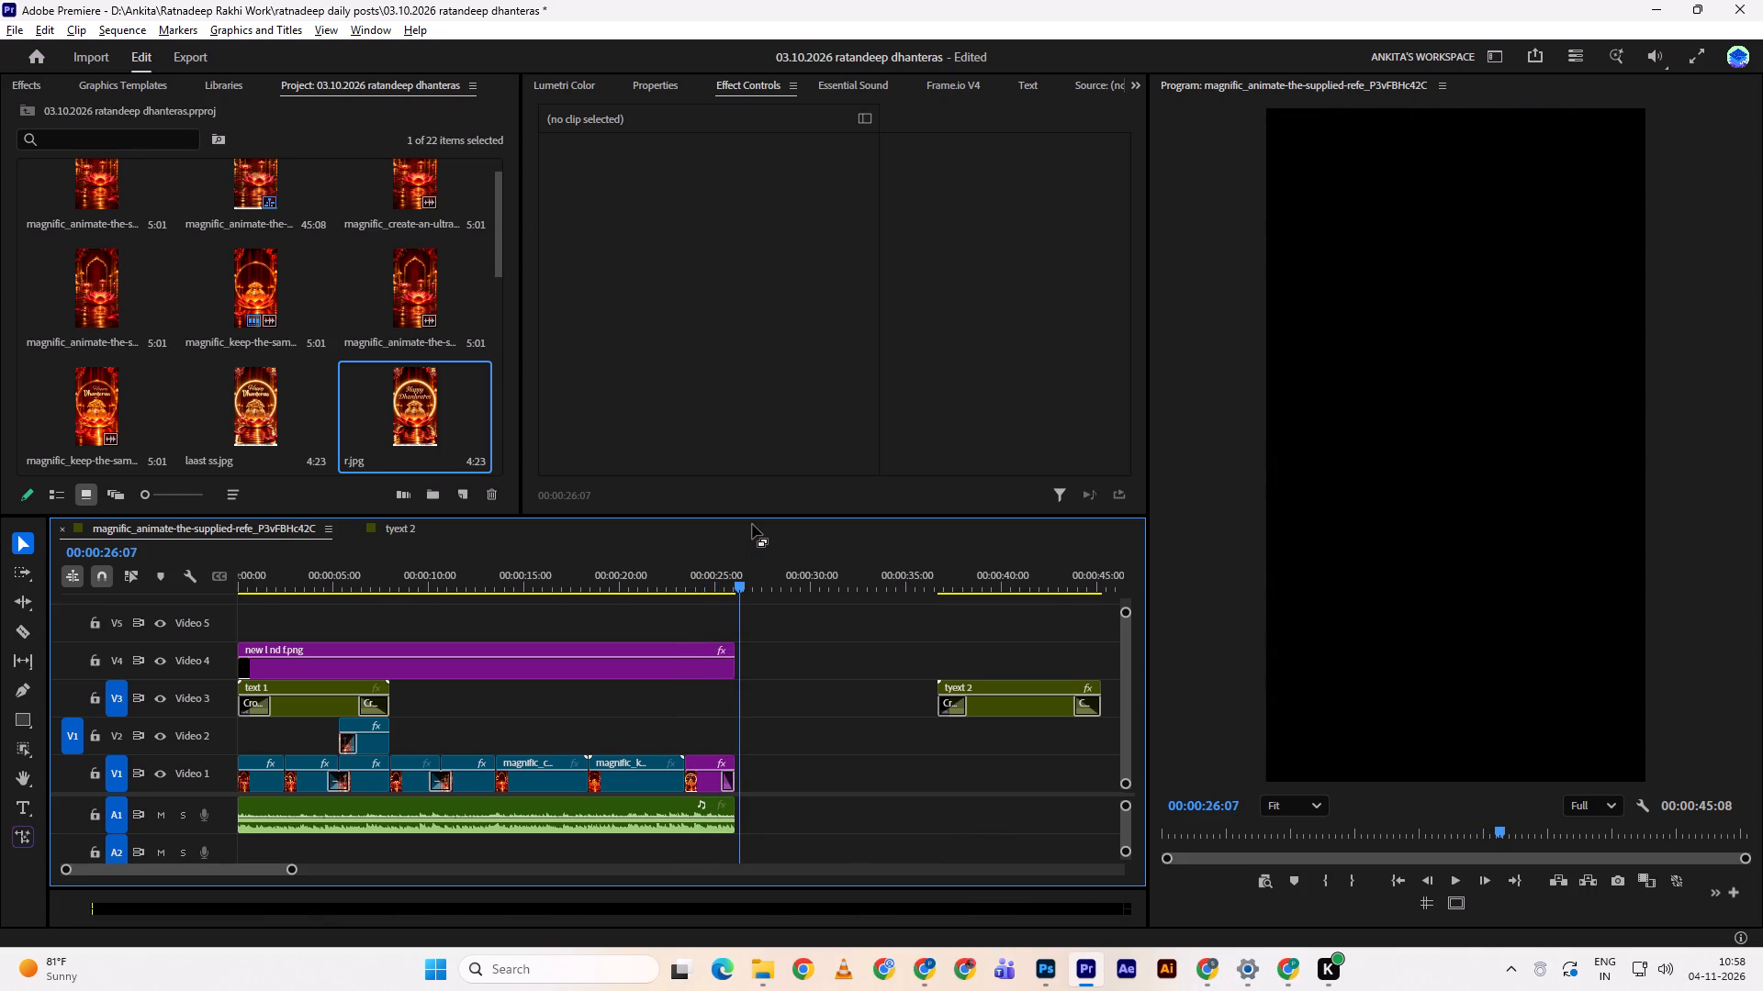
drag(723, 581, 679, 584)
key(space)
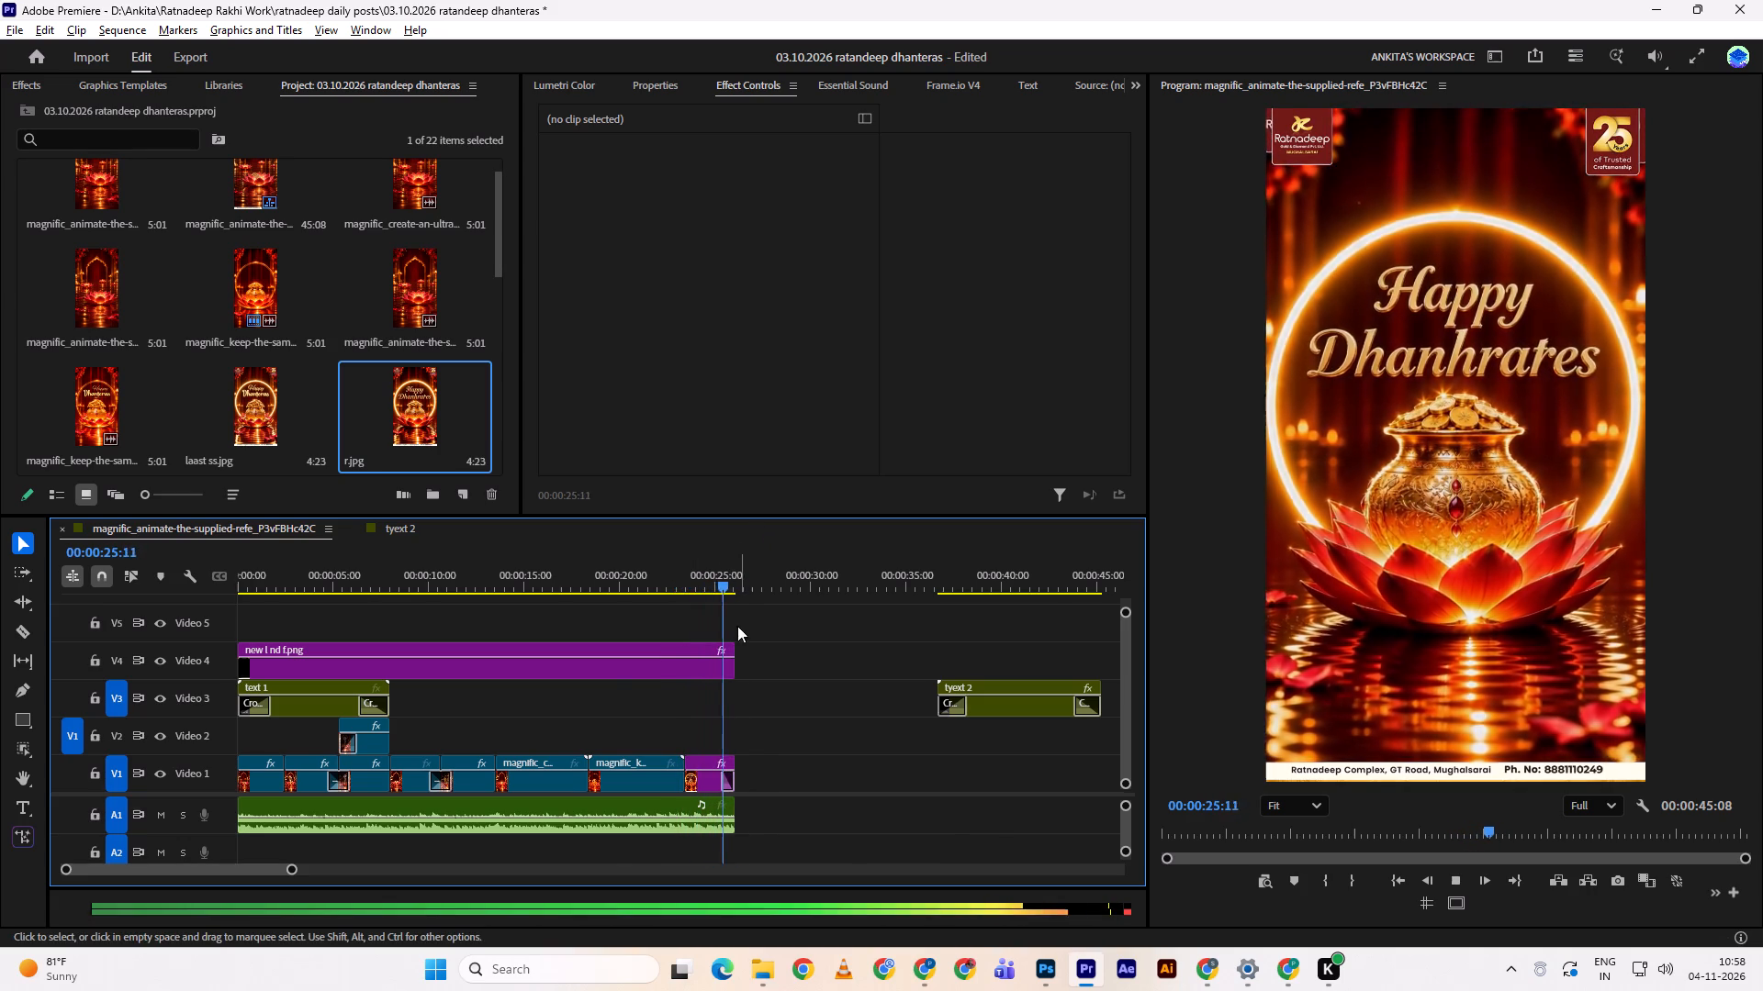
Review the cut into the keep-the-same clip on Video 1 and trim that clip's start to 00:00:18:21.
drag(702, 589, 562, 609)
key(space)
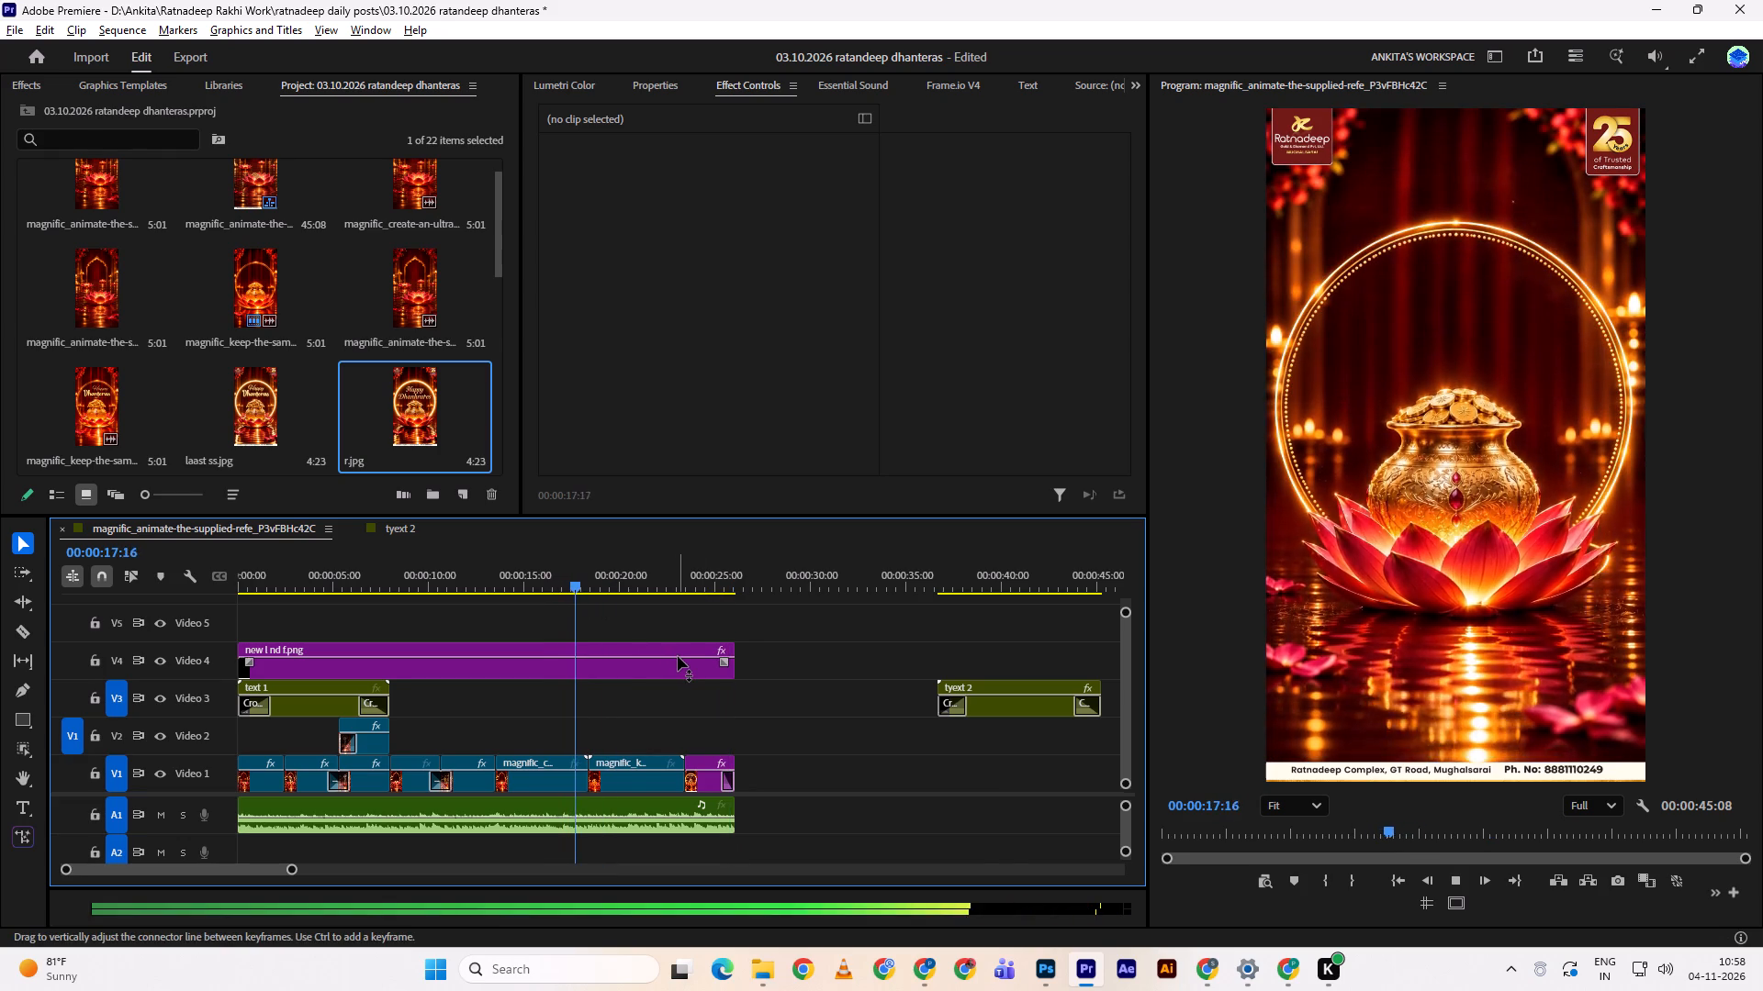
key(space)
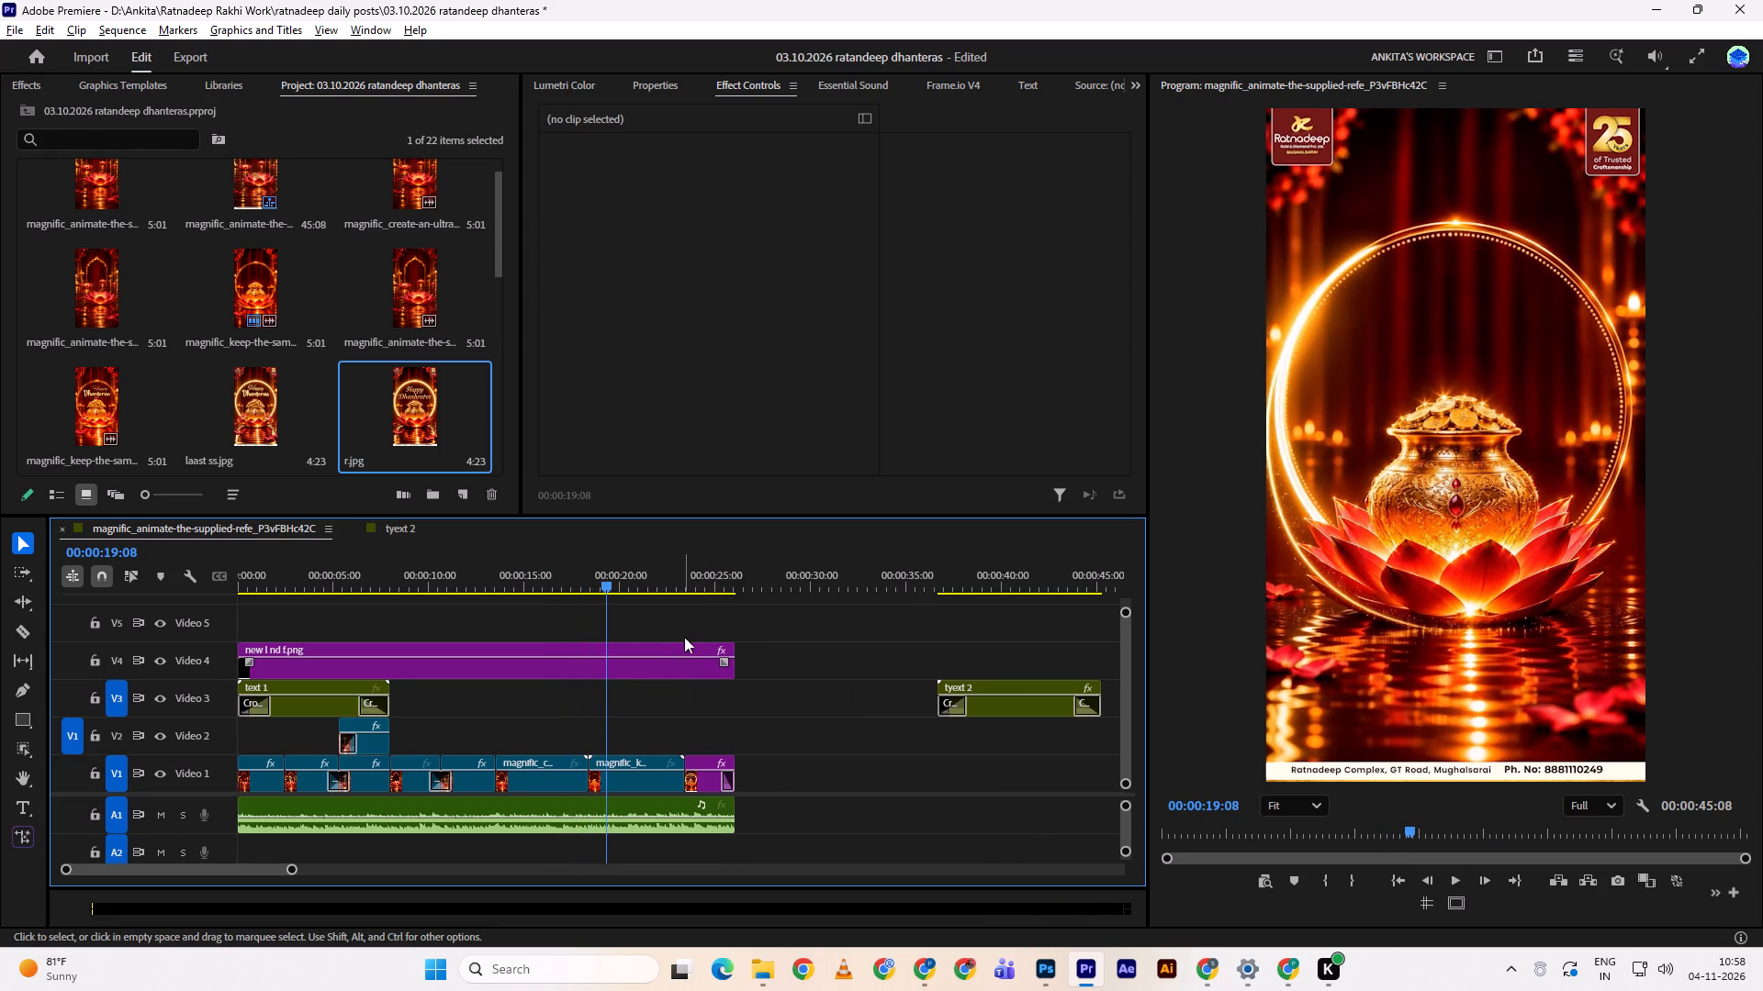
drag(638, 597, 589, 607)
click(589, 607)
drag(595, 580, 572, 577)
key(space)
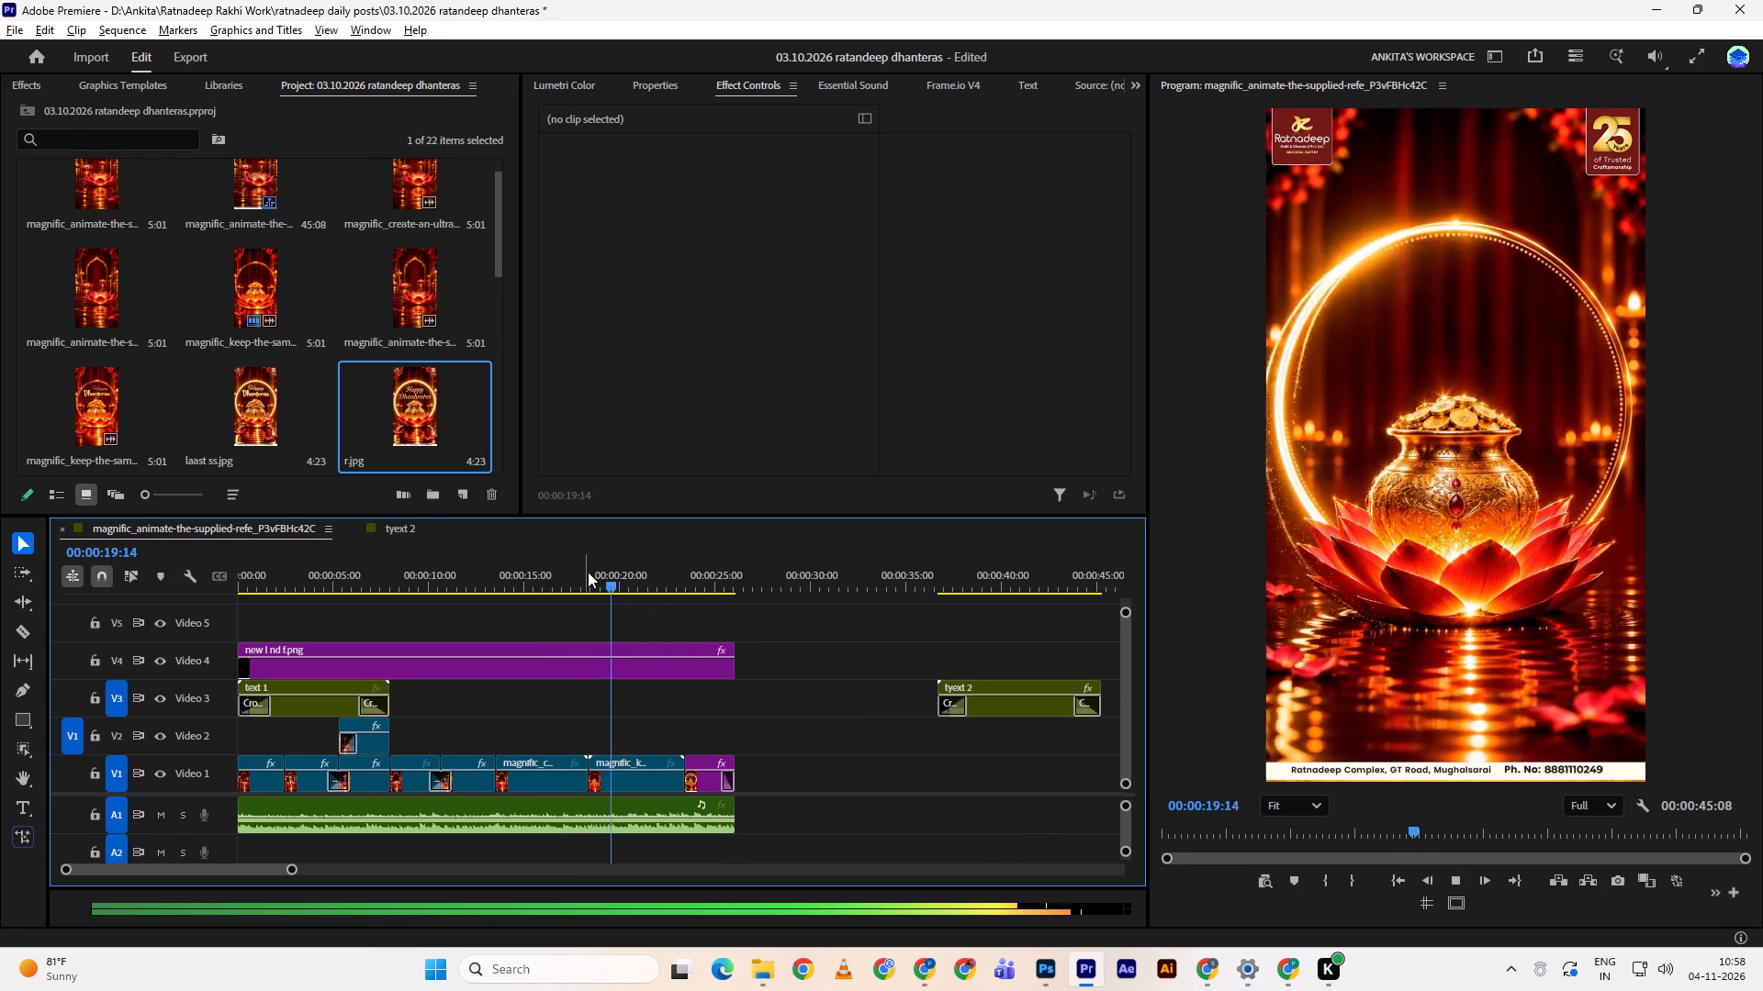
click(593, 571)
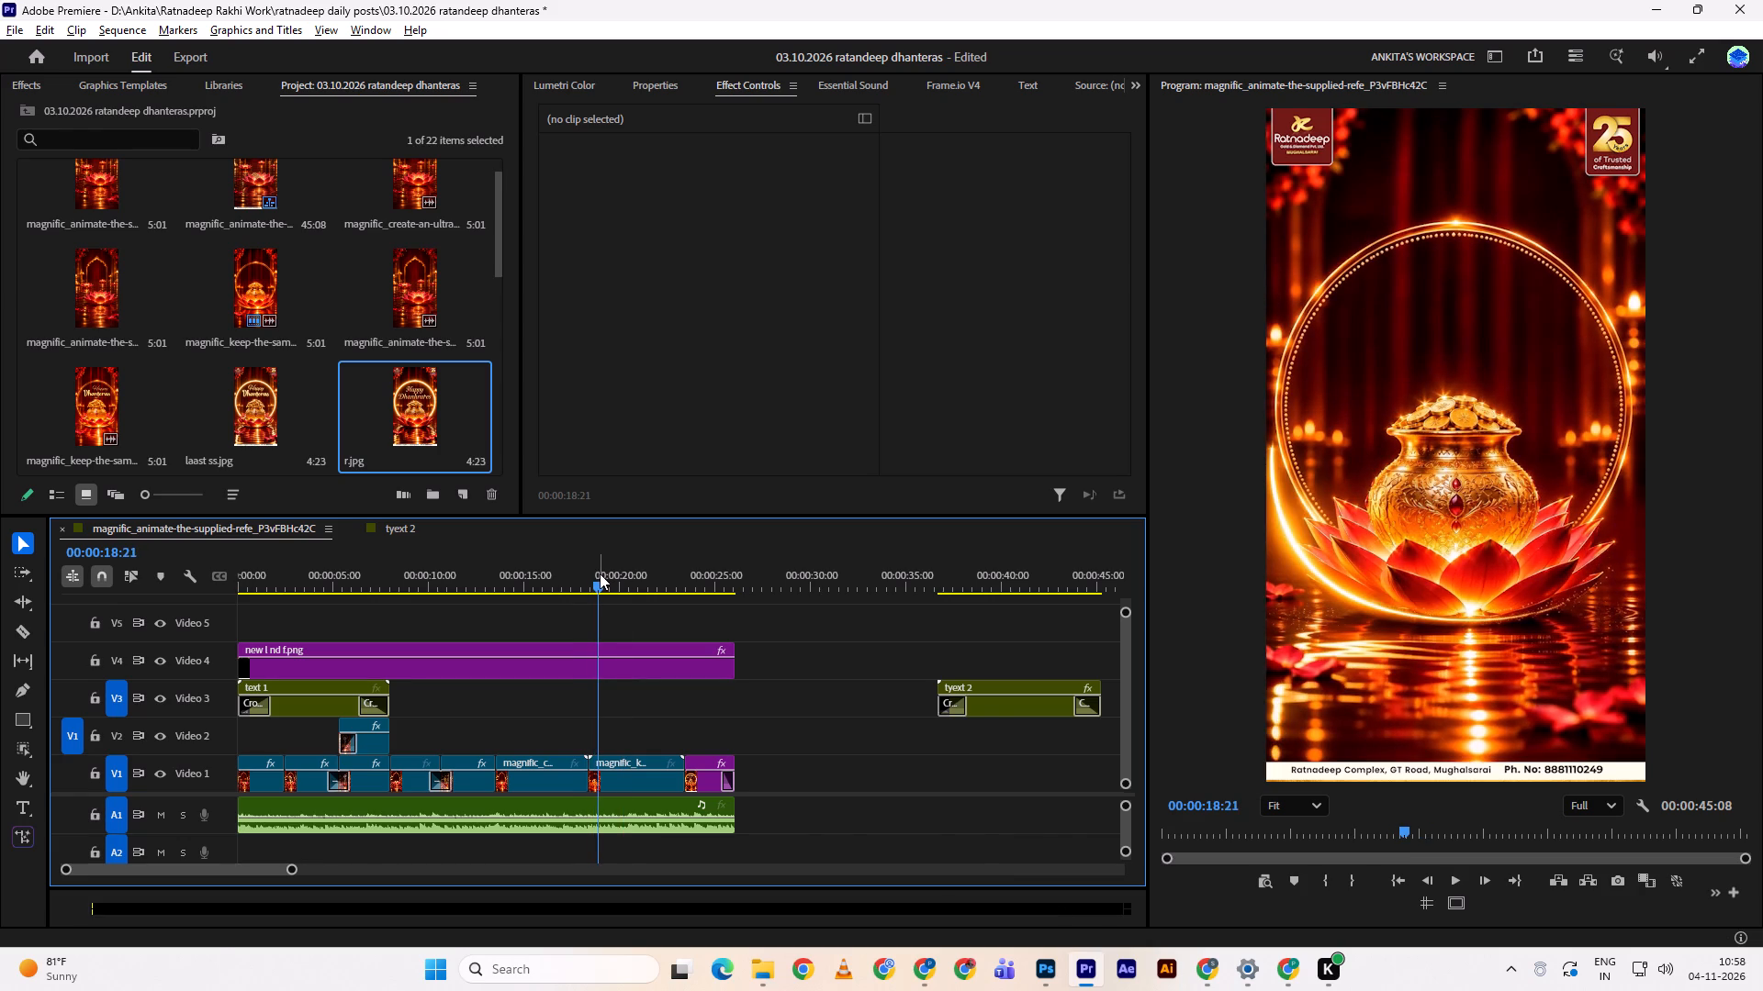
drag(592, 761, 602, 757)
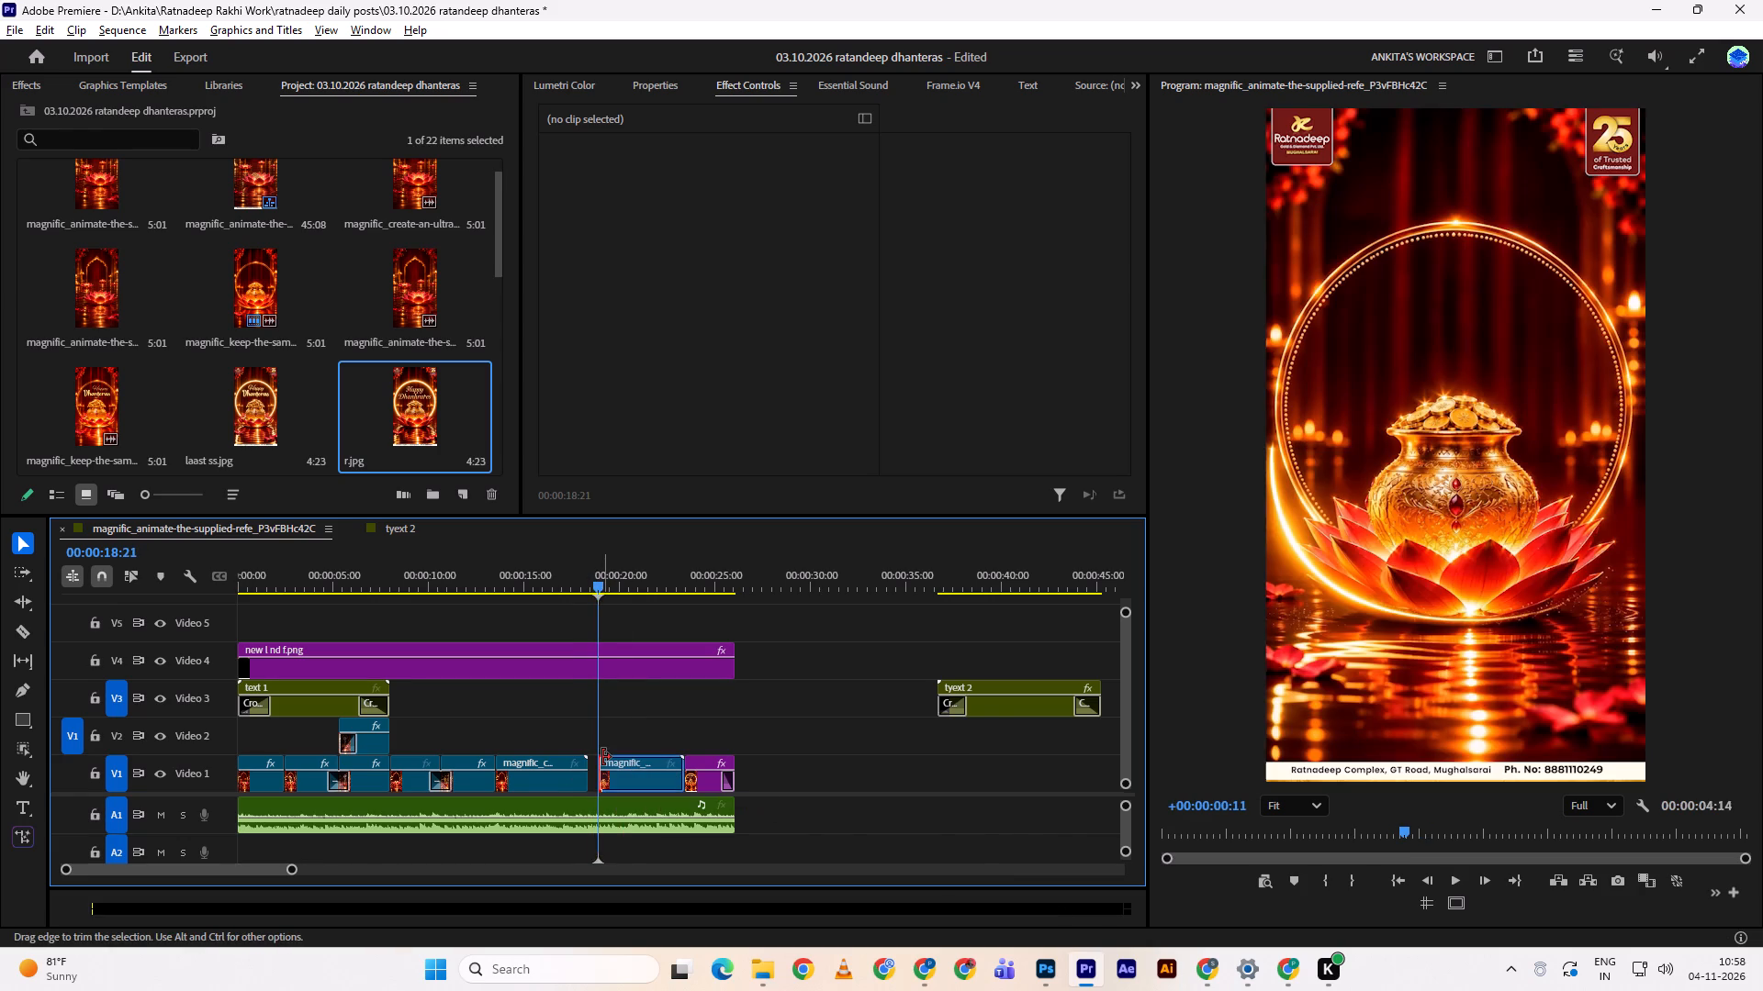
Move the keep-the-same clip and r.jpg earlier to close the gaps, trim the Audio 1 music to r.jpg's end, and play back.
click(628, 784)
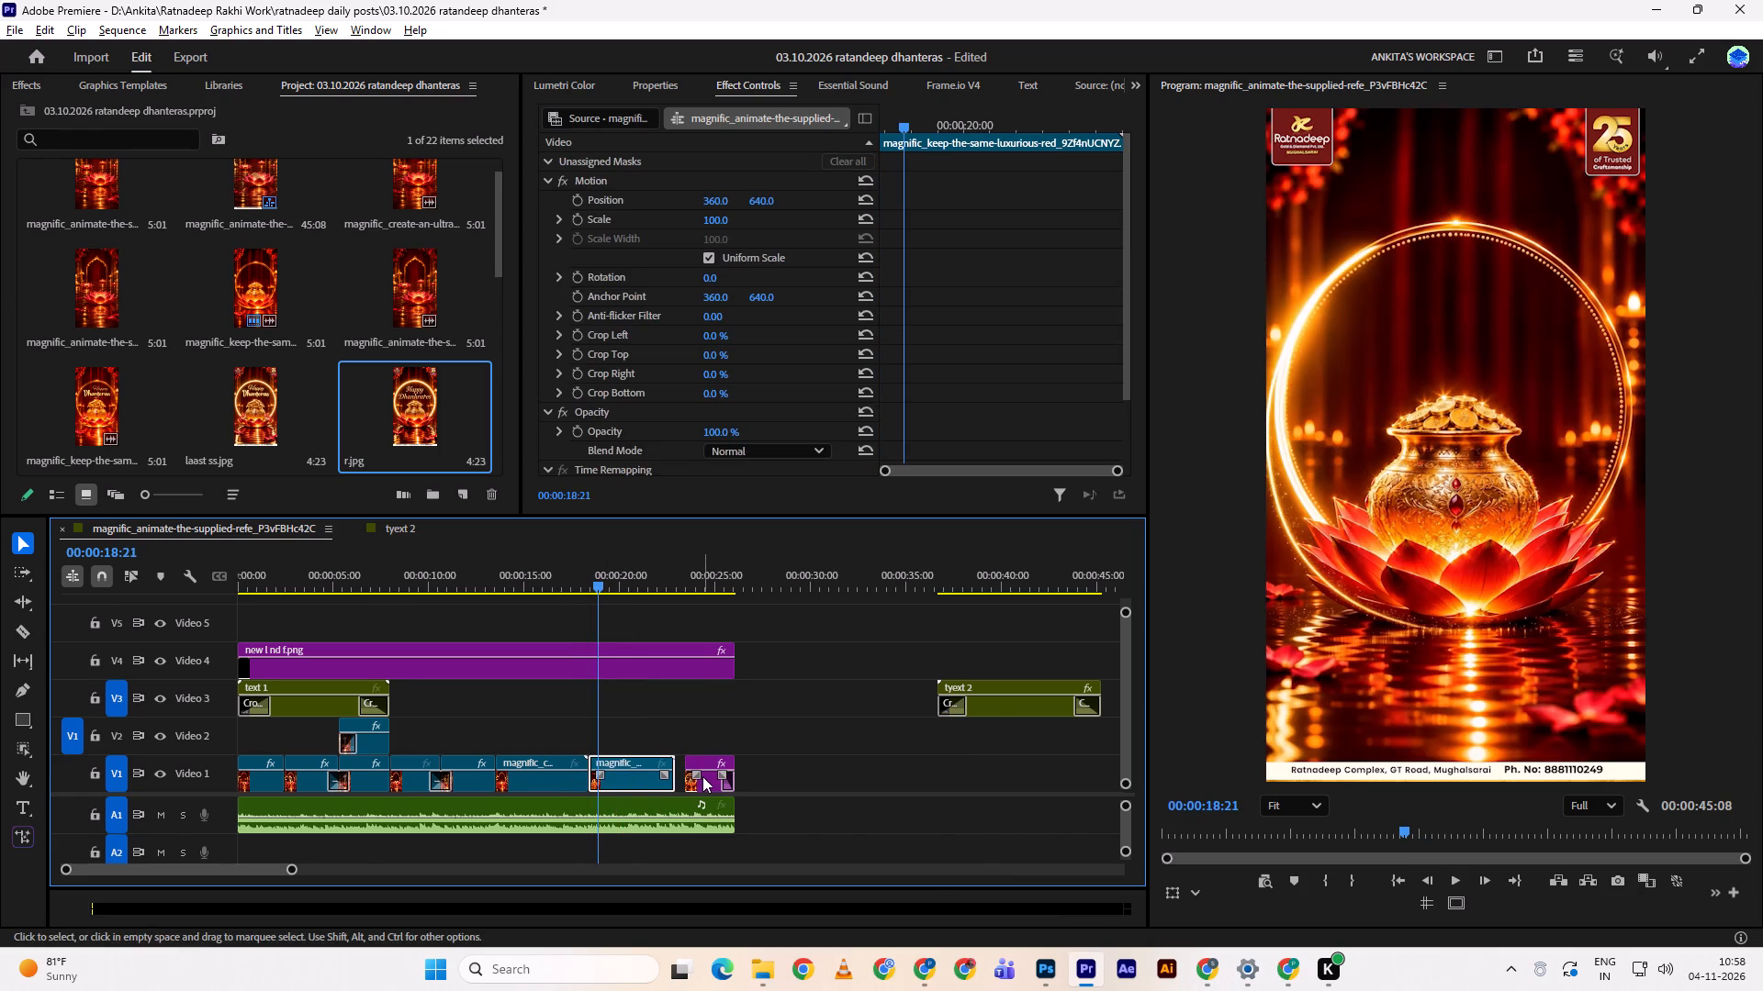
click(701, 785)
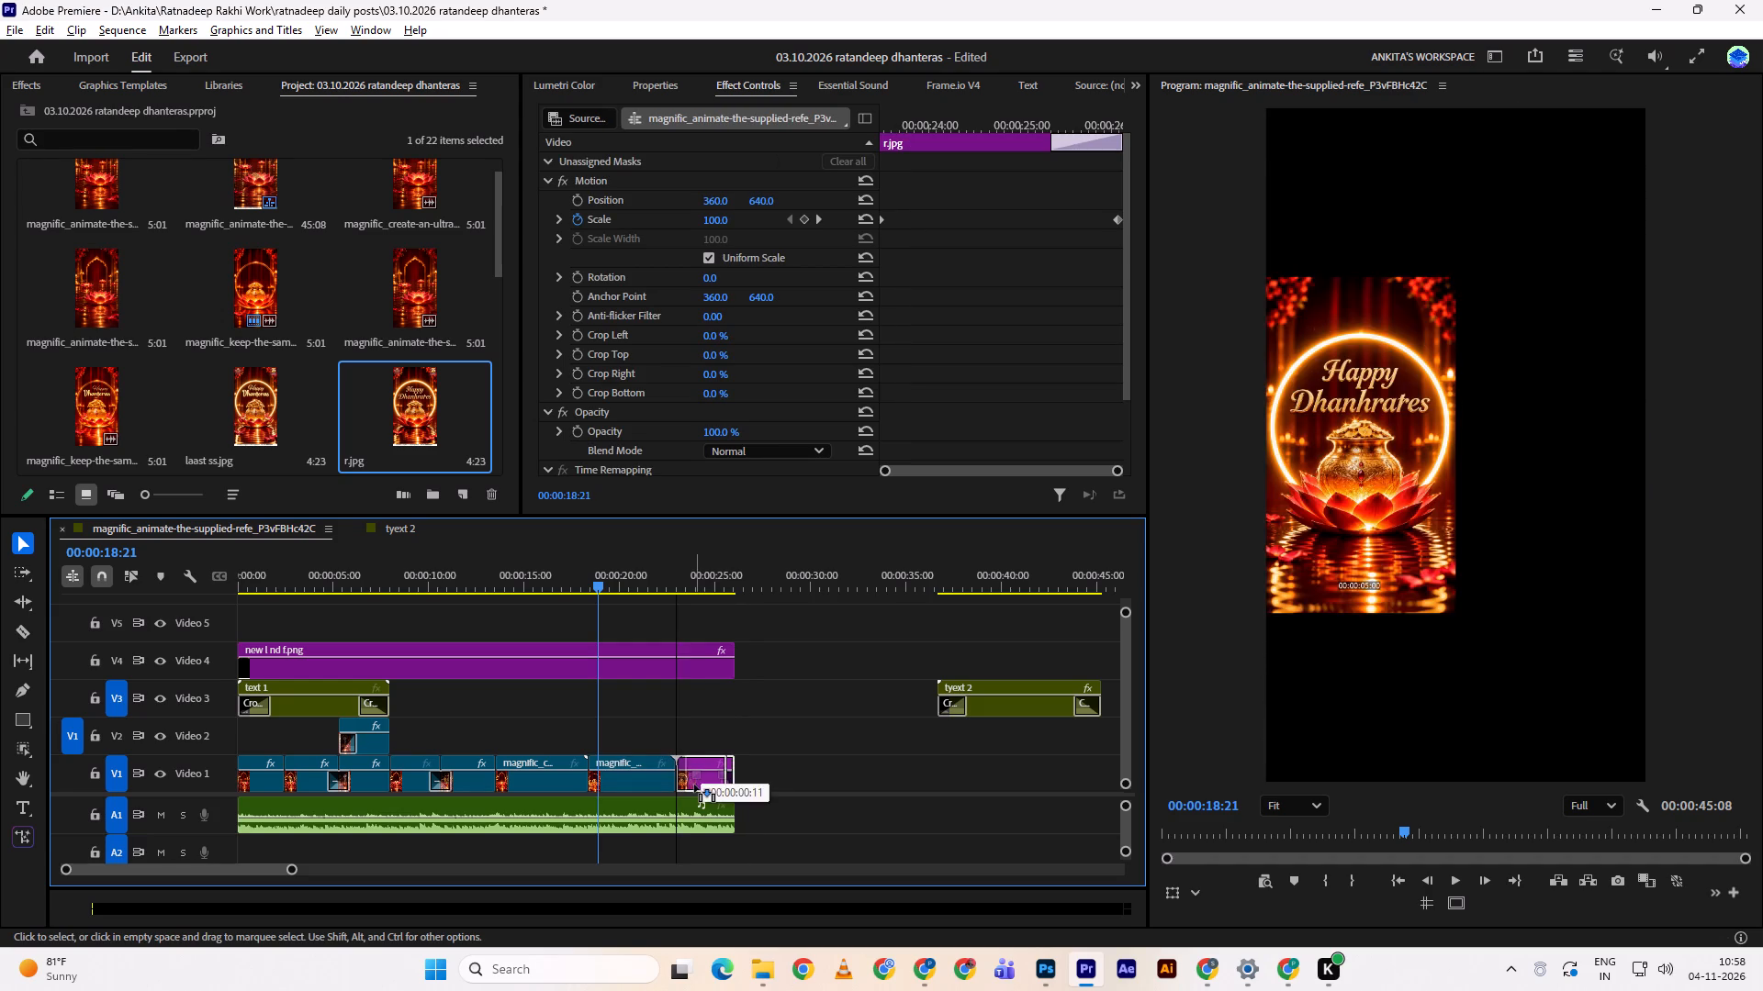
drag(748, 806, 734, 804)
key(space)
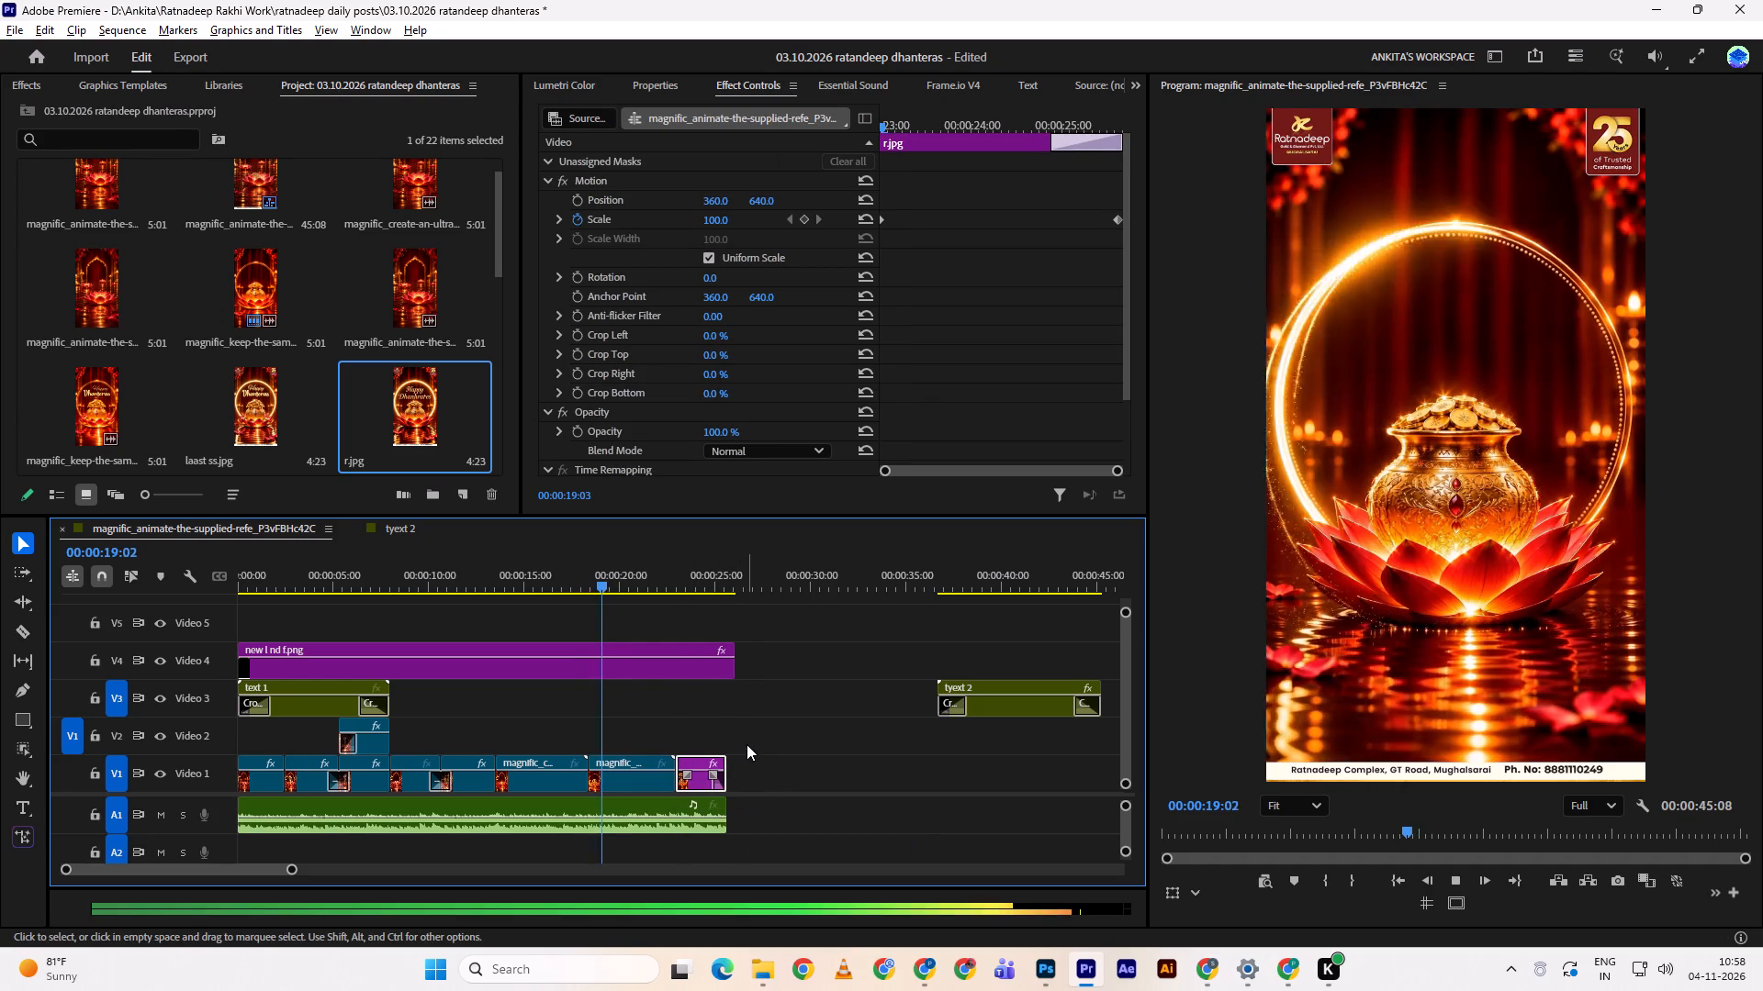
Play back the ending from about 16 seconds to check the cut into the Happy Dhanteras clip and the r.jpg zoom and fade-out.
double_click(561, 574)
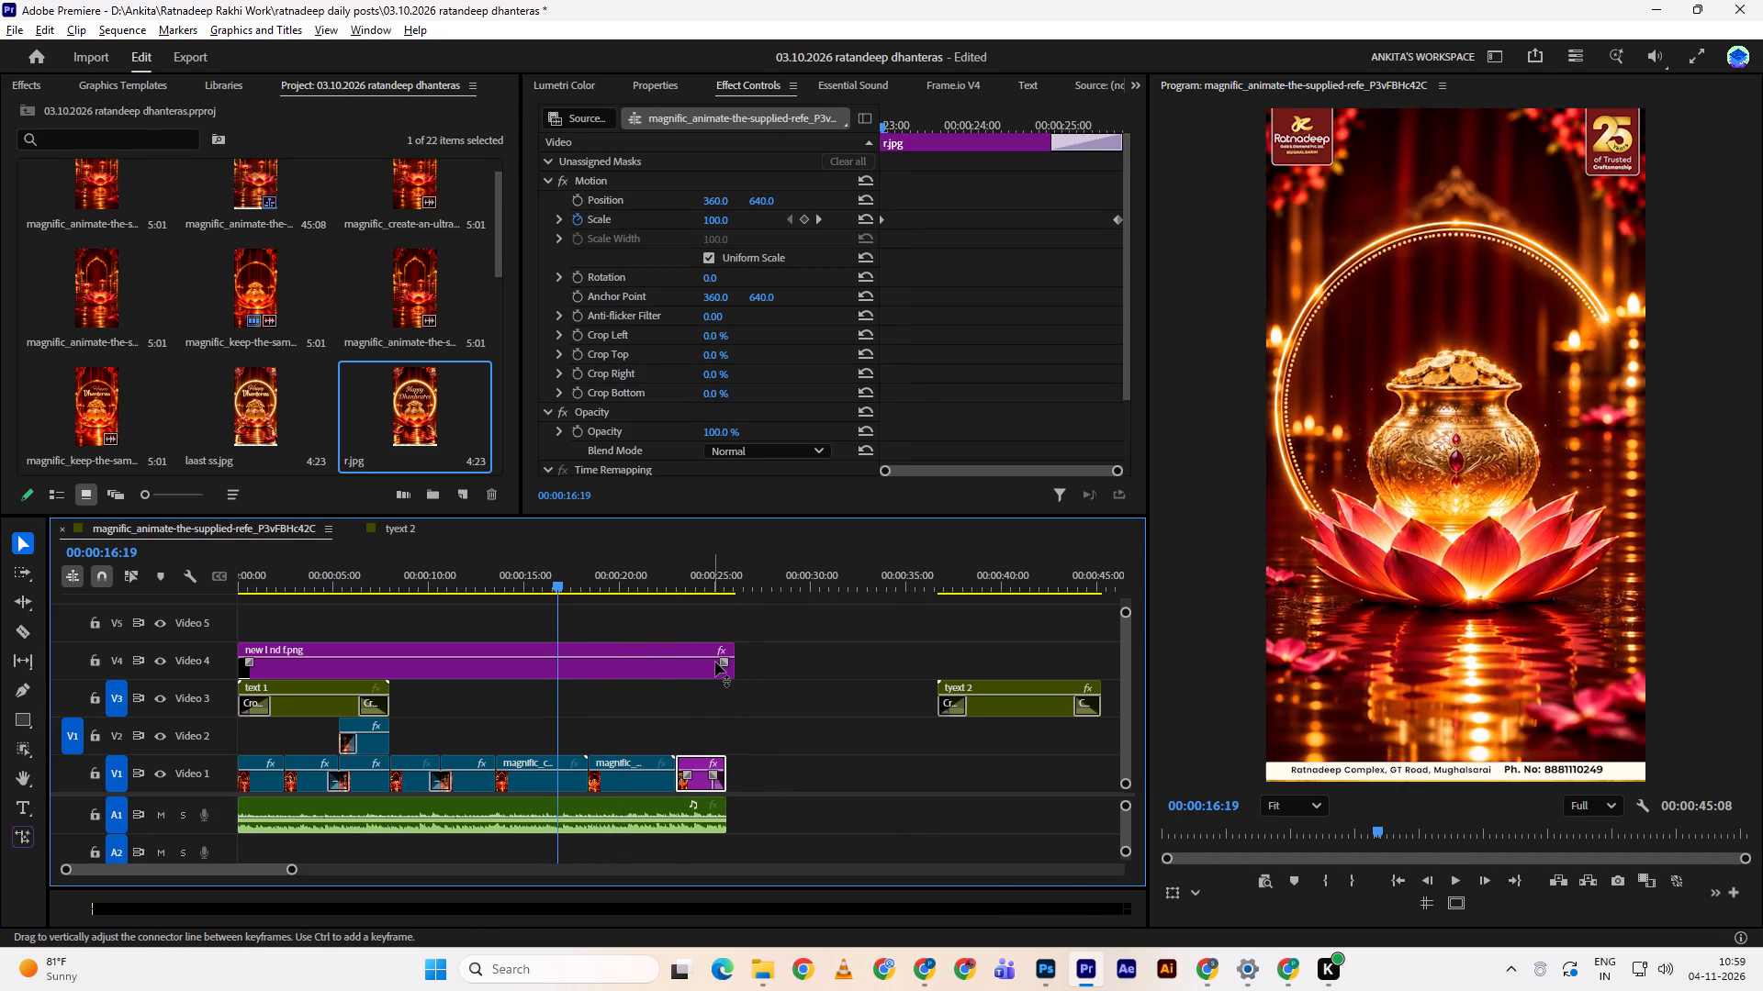
key(space)
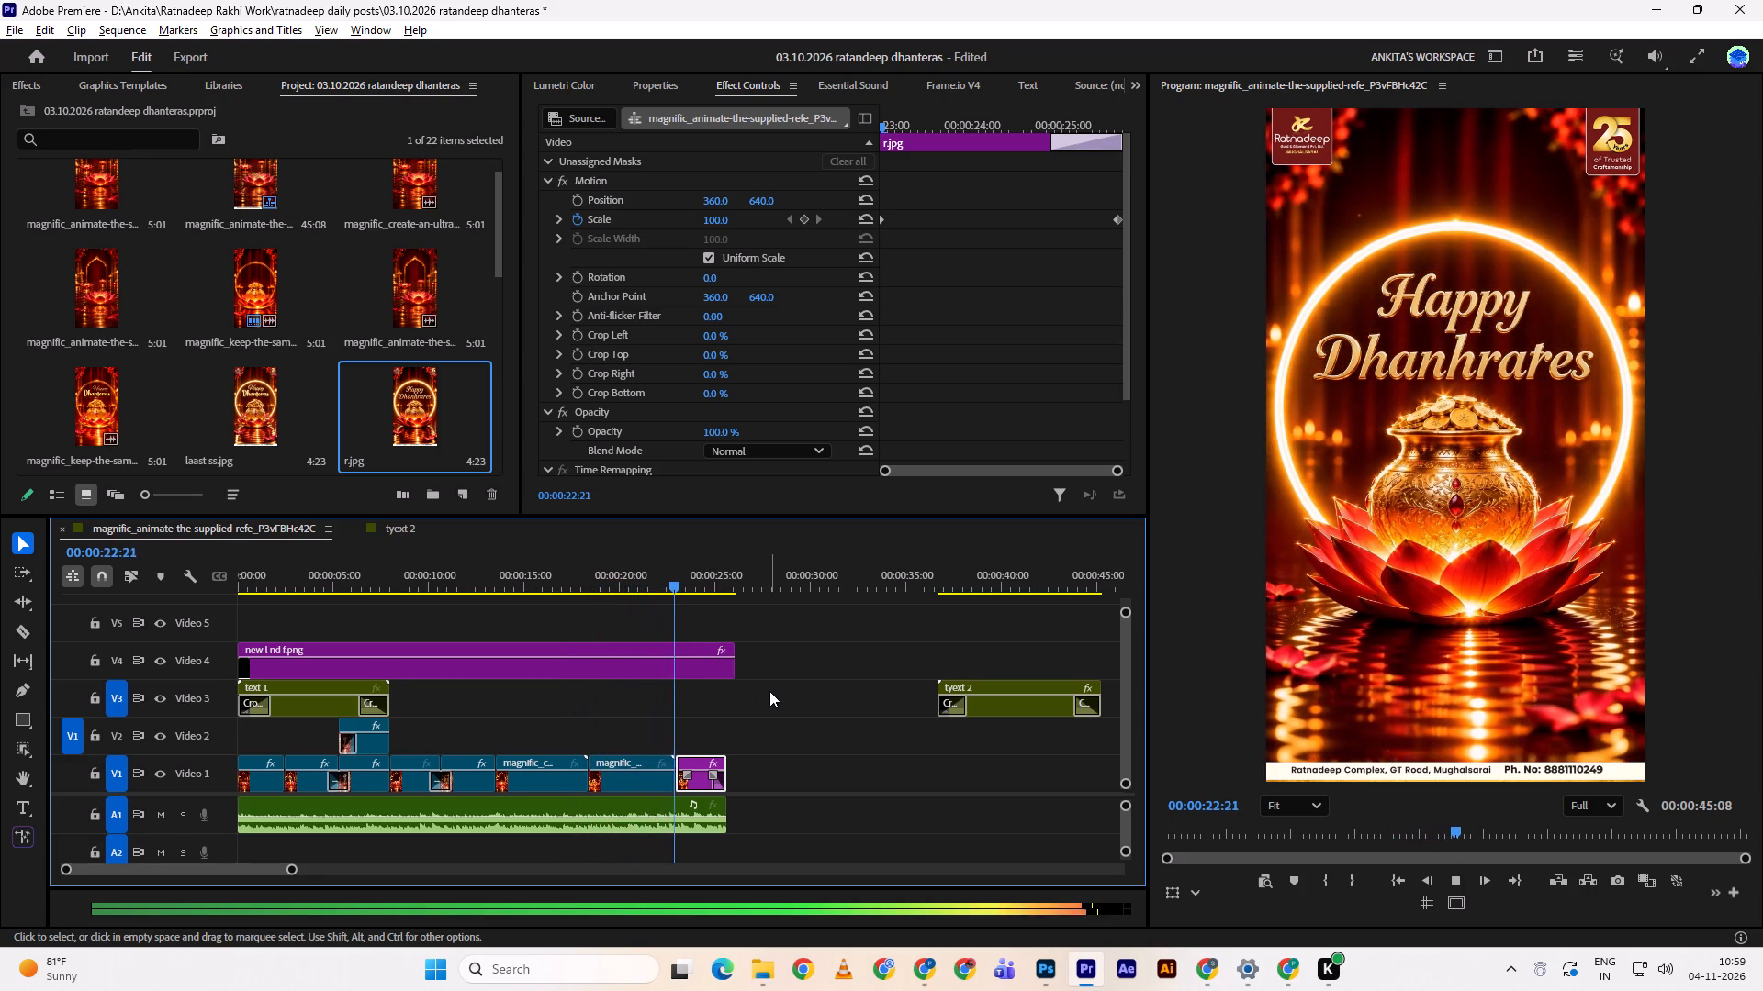
key(space)
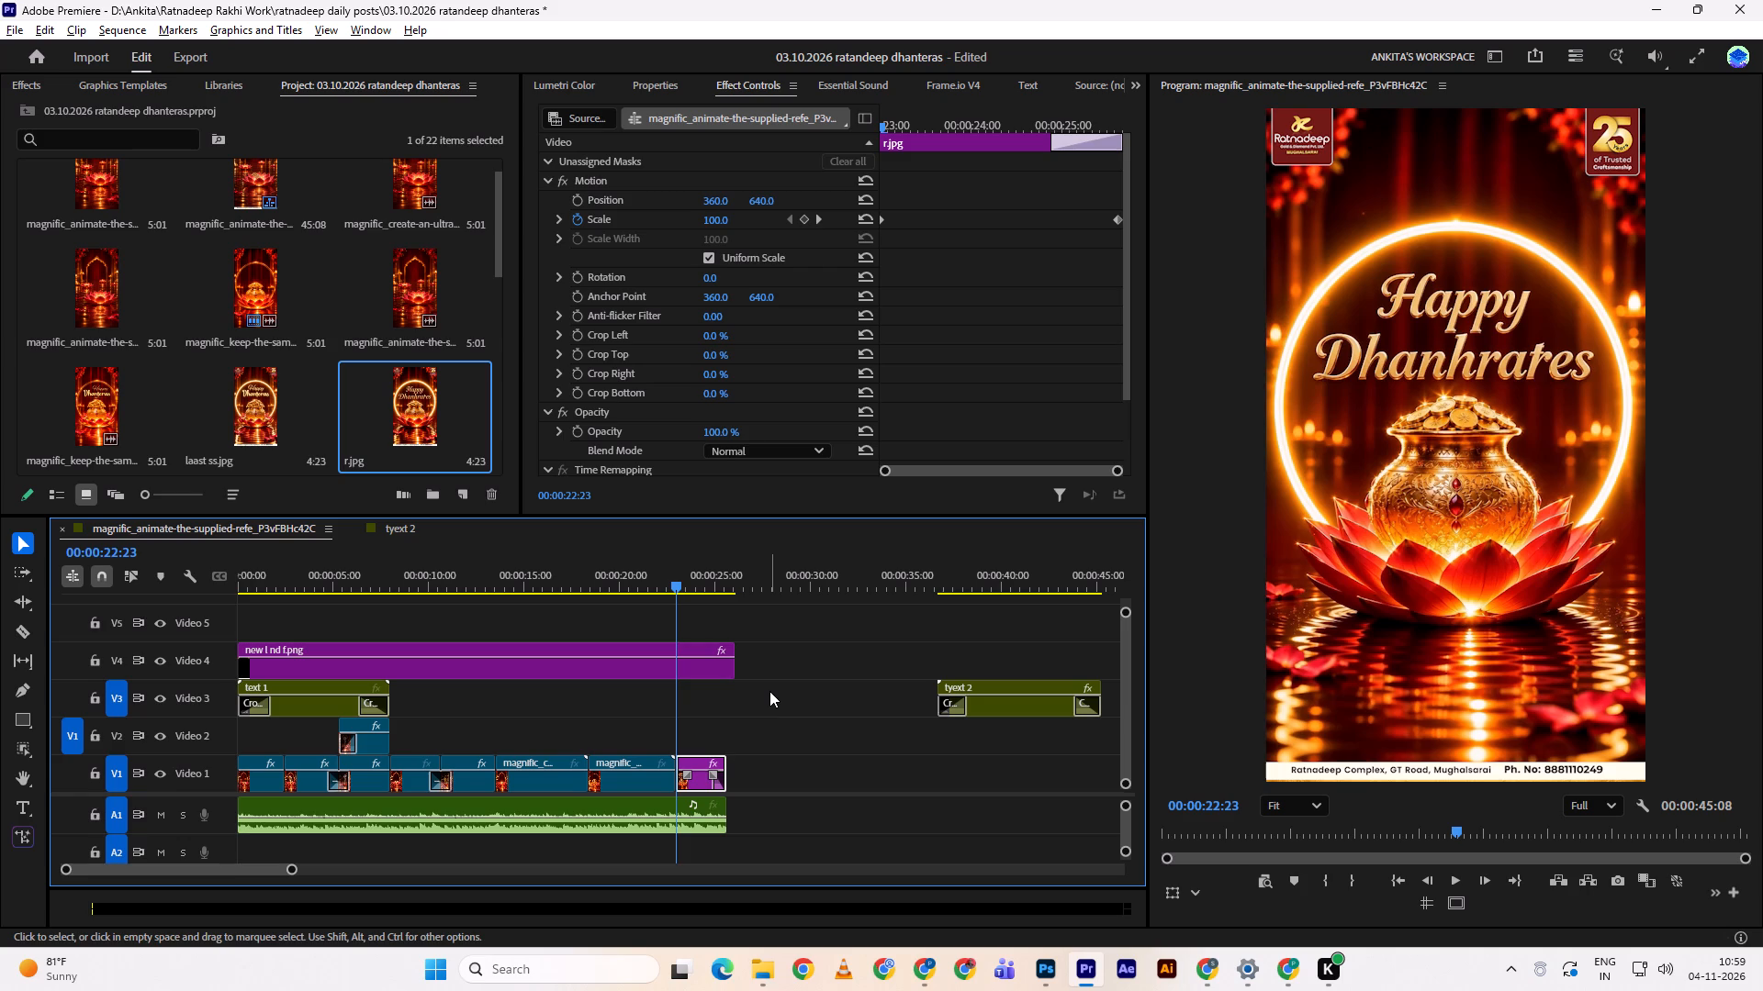
key(space)
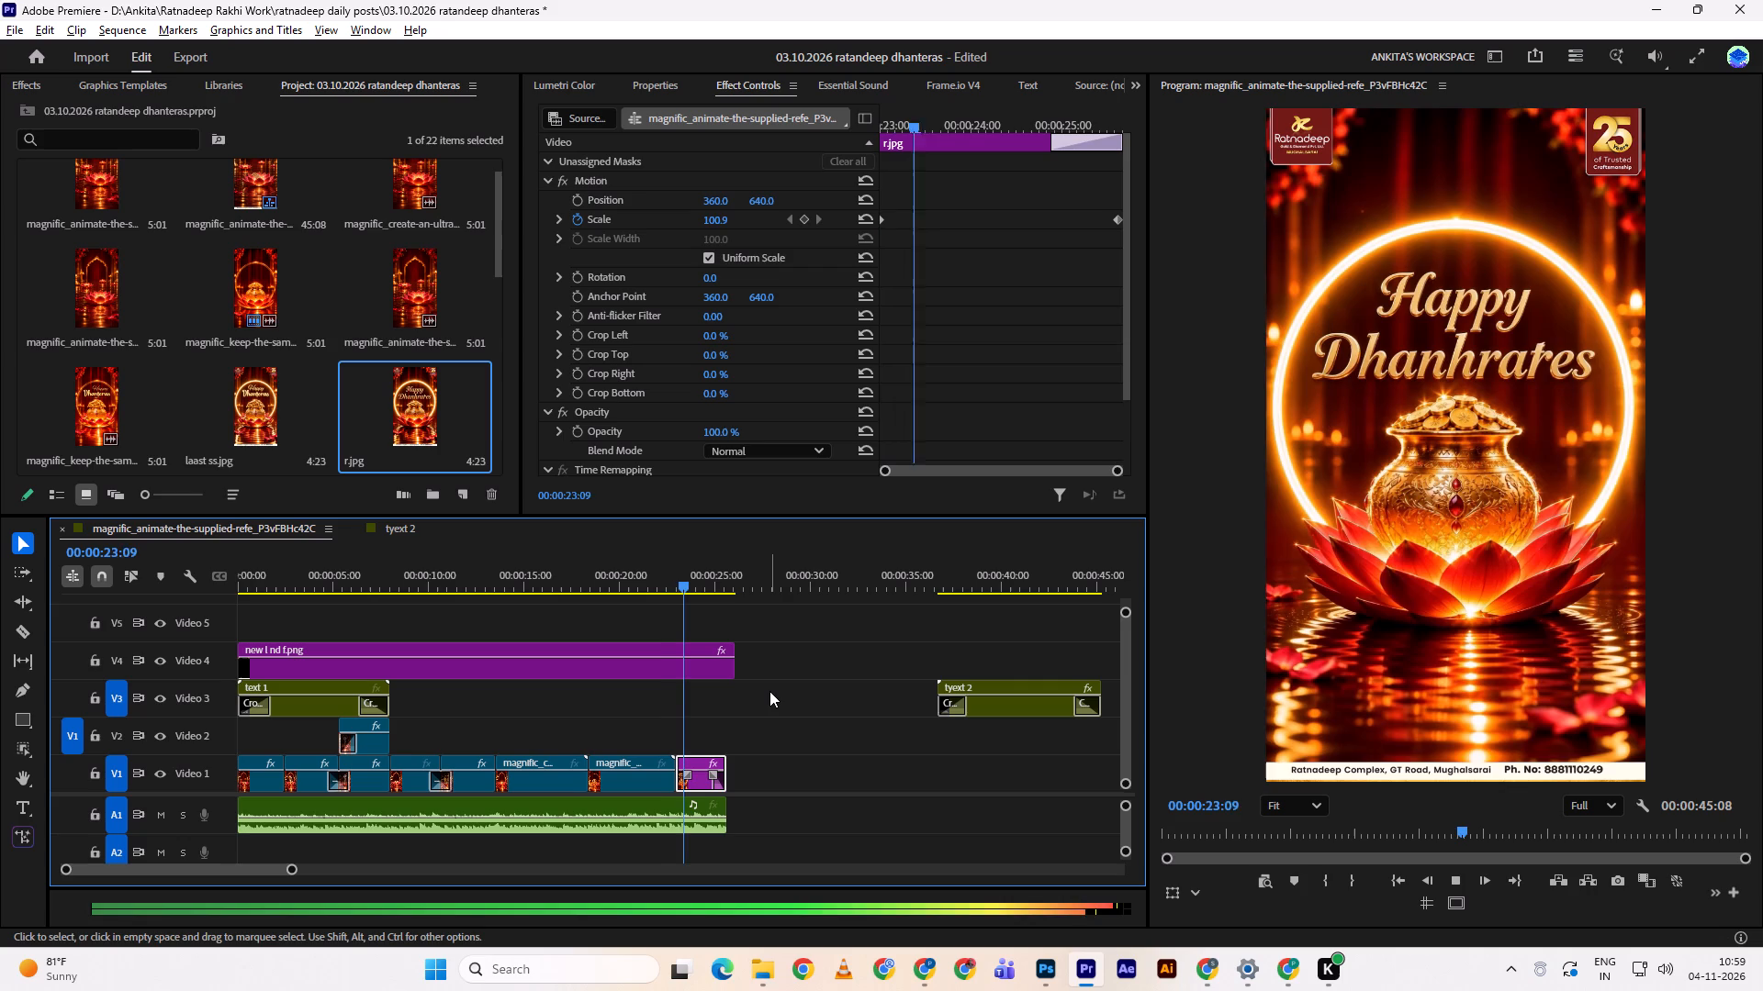
key(space)
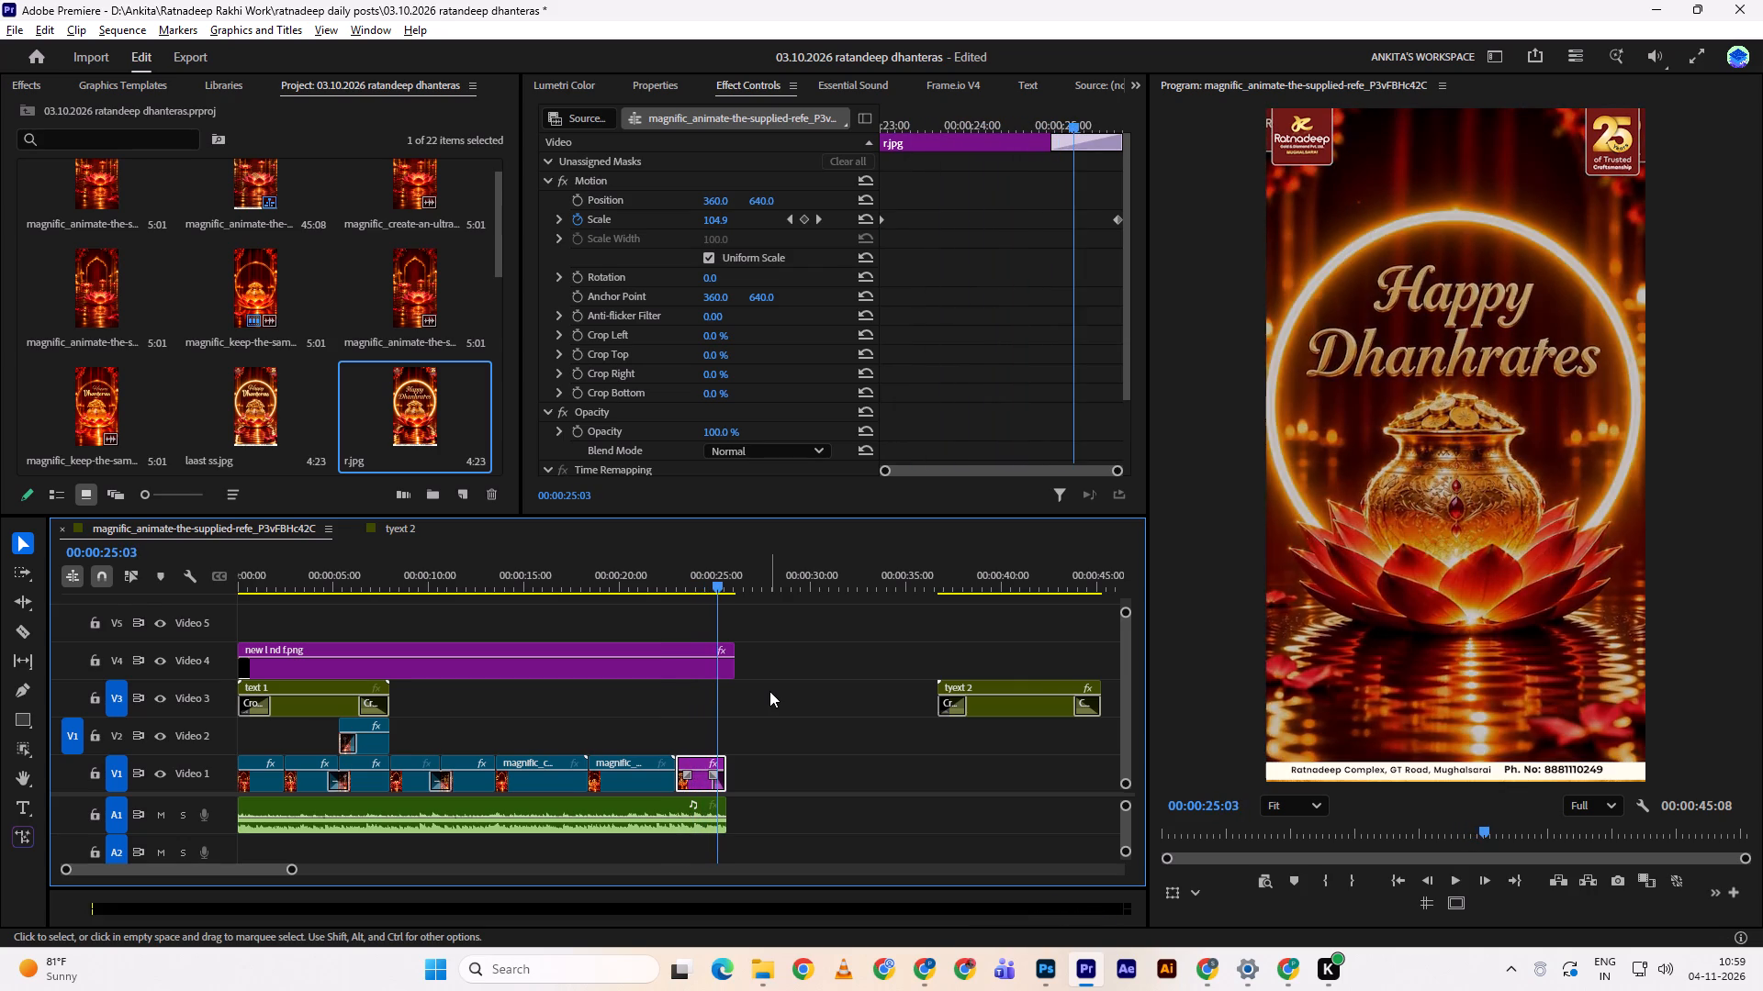
key(space)
key(space)
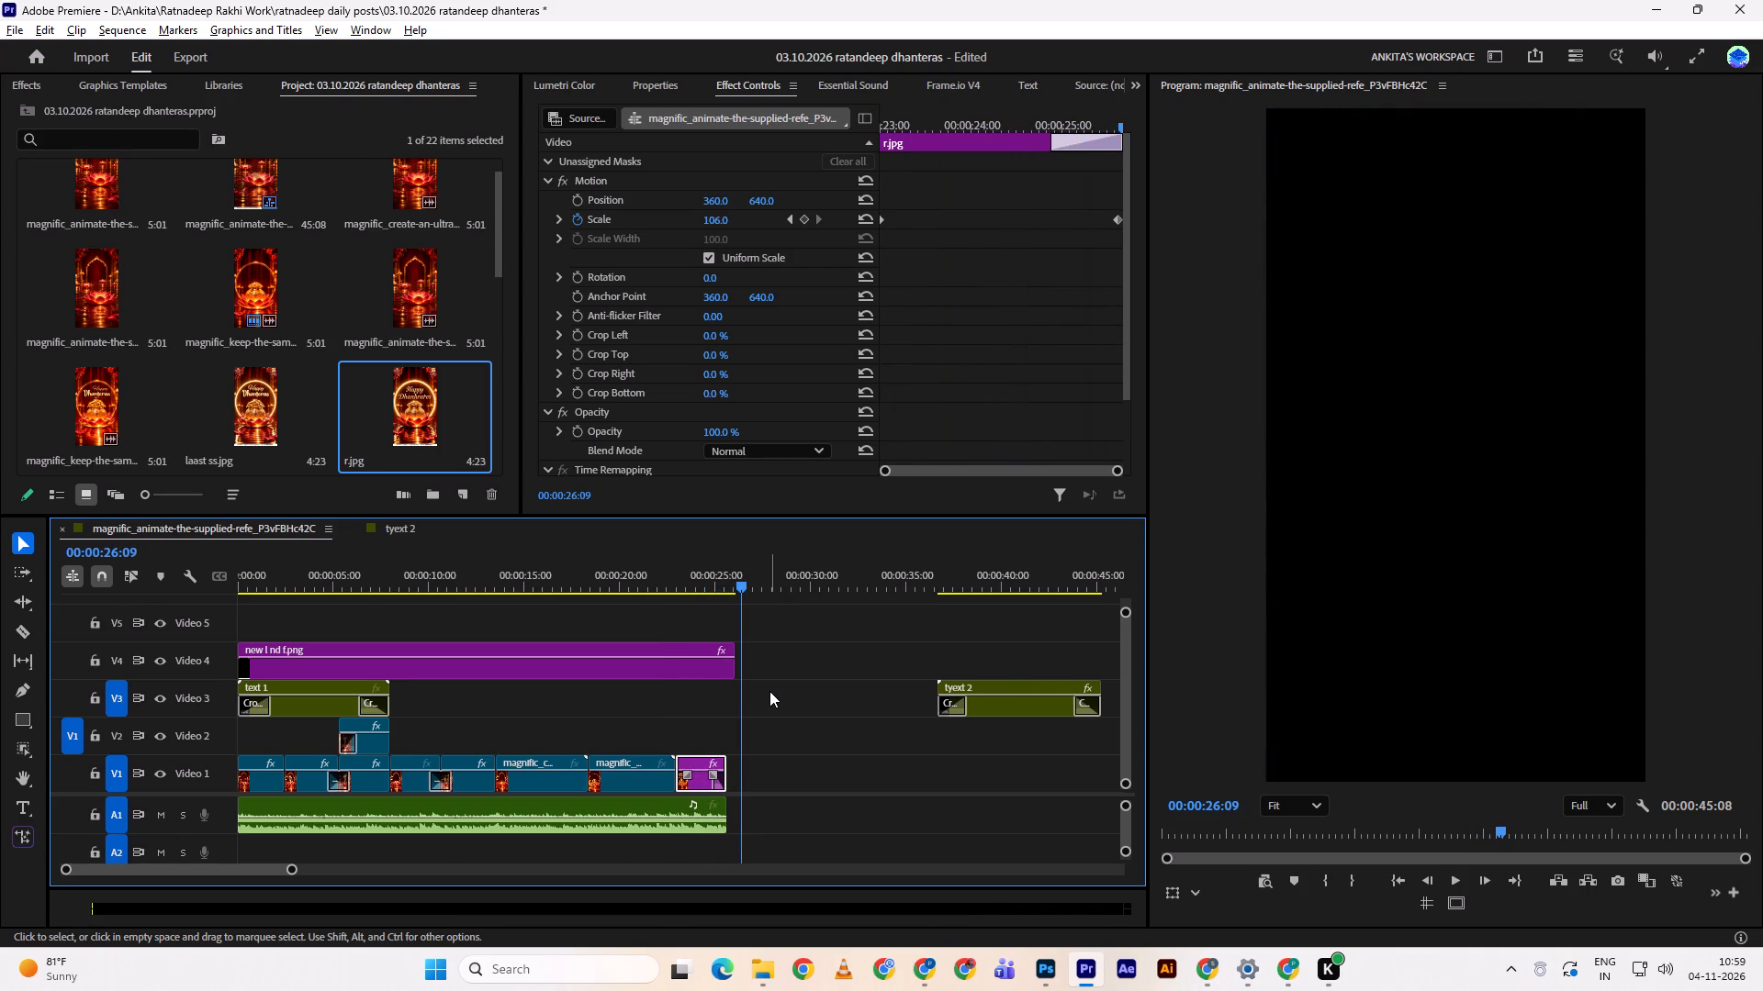
Play the whole sequence from the start to r.jpg's end to check the clips, overlay and music together.
key(Return)
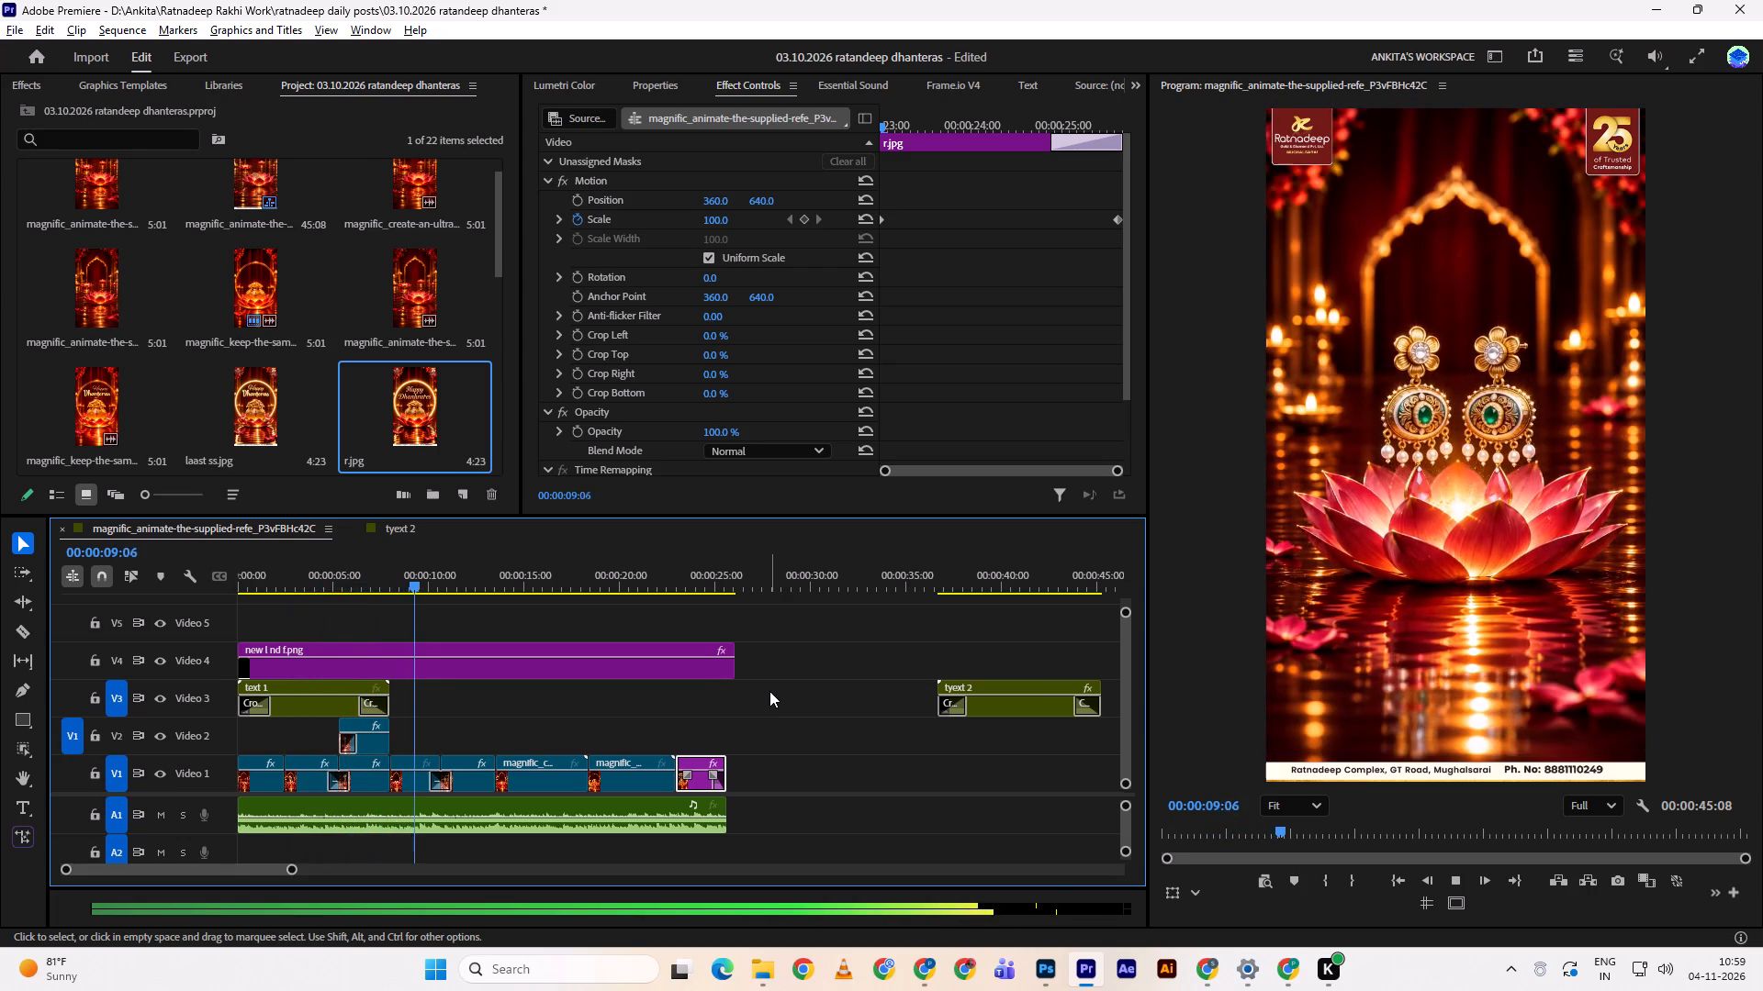
key(space)
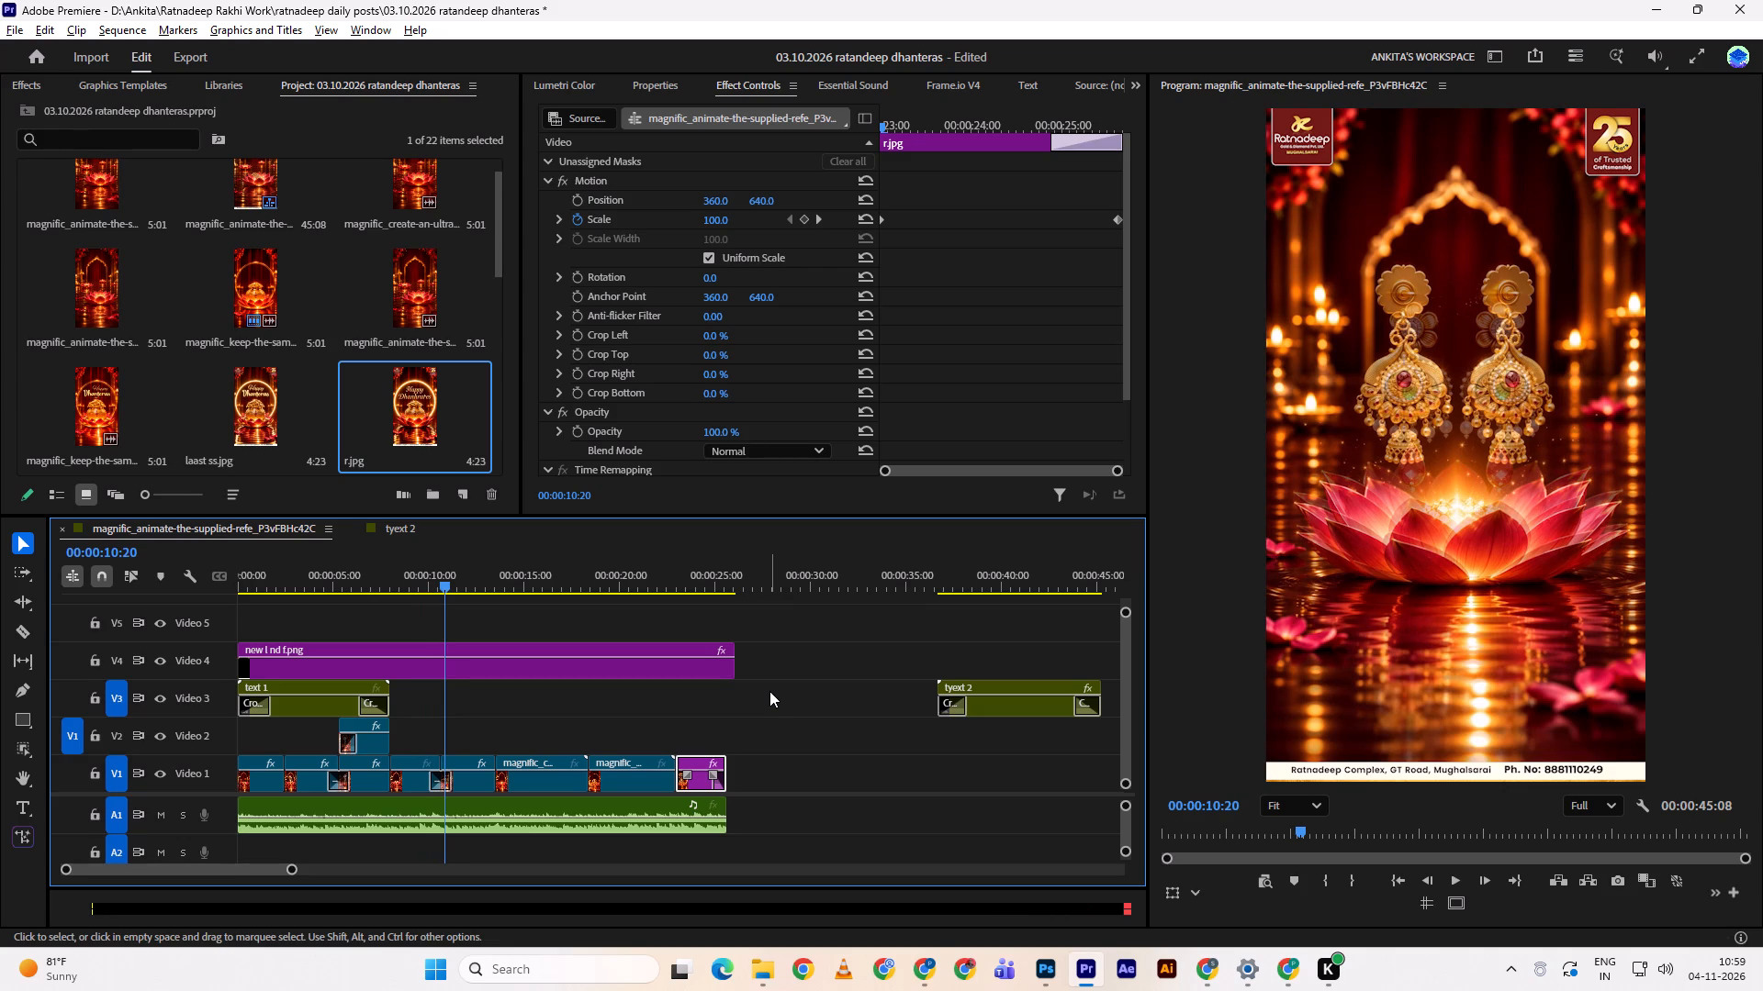
key(space)
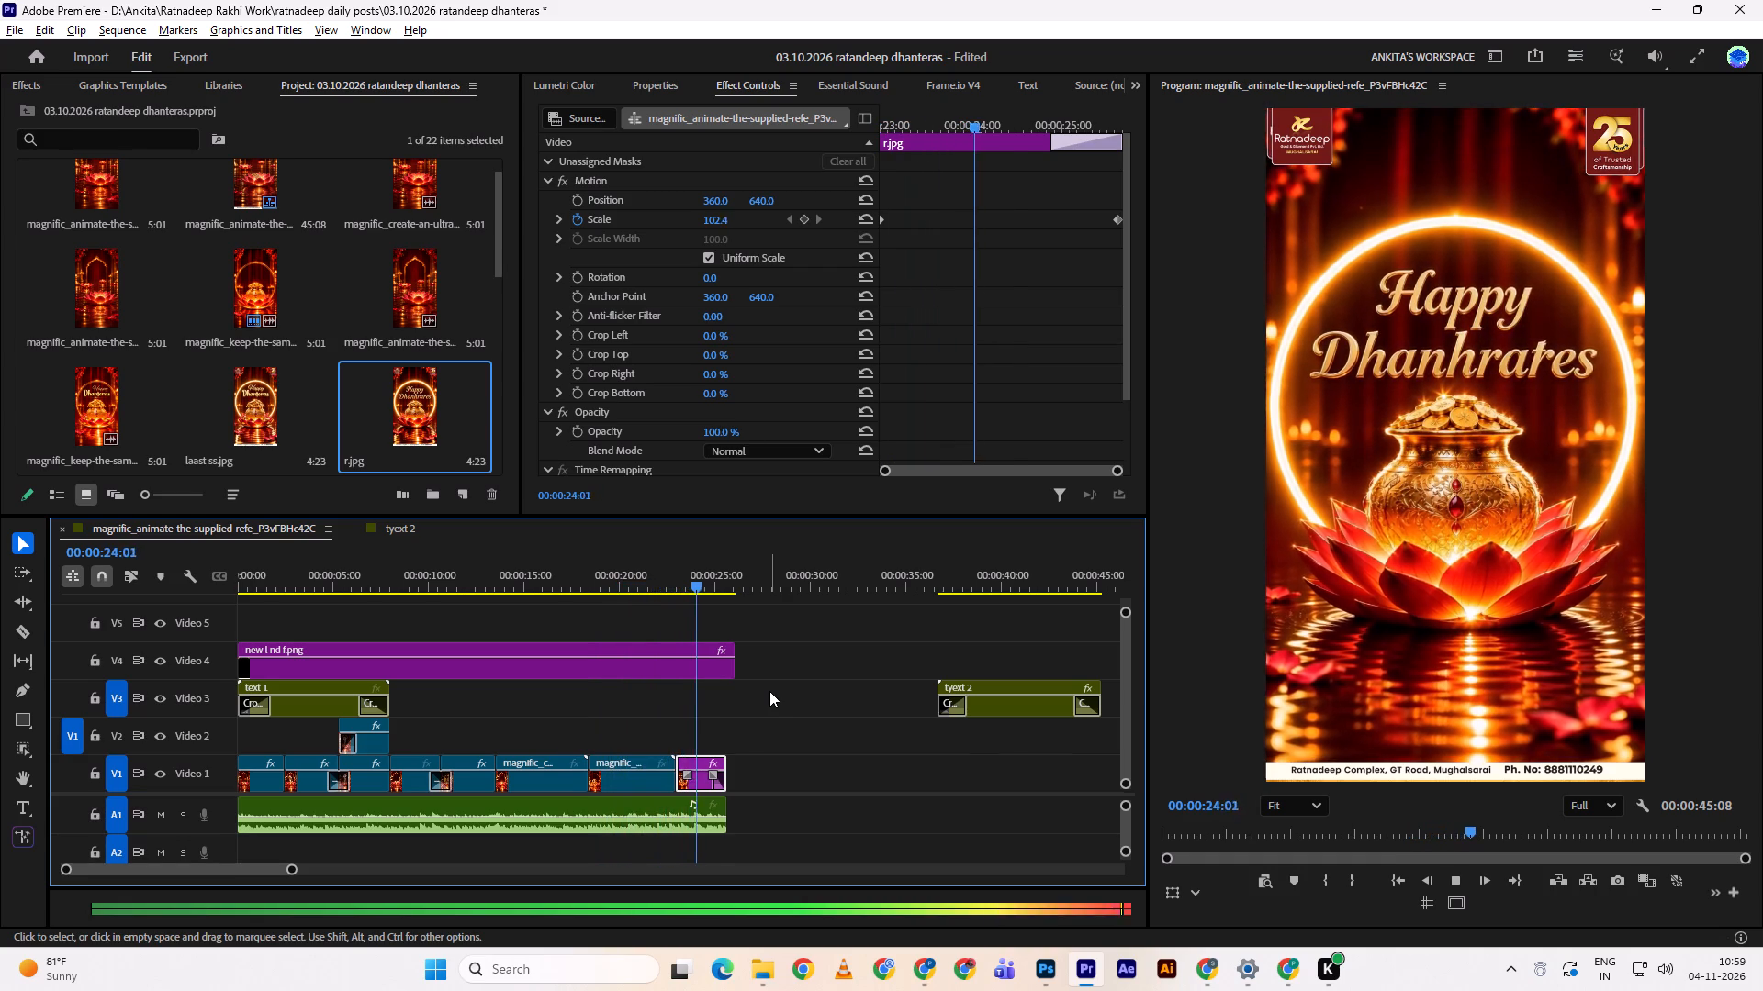
key(space)
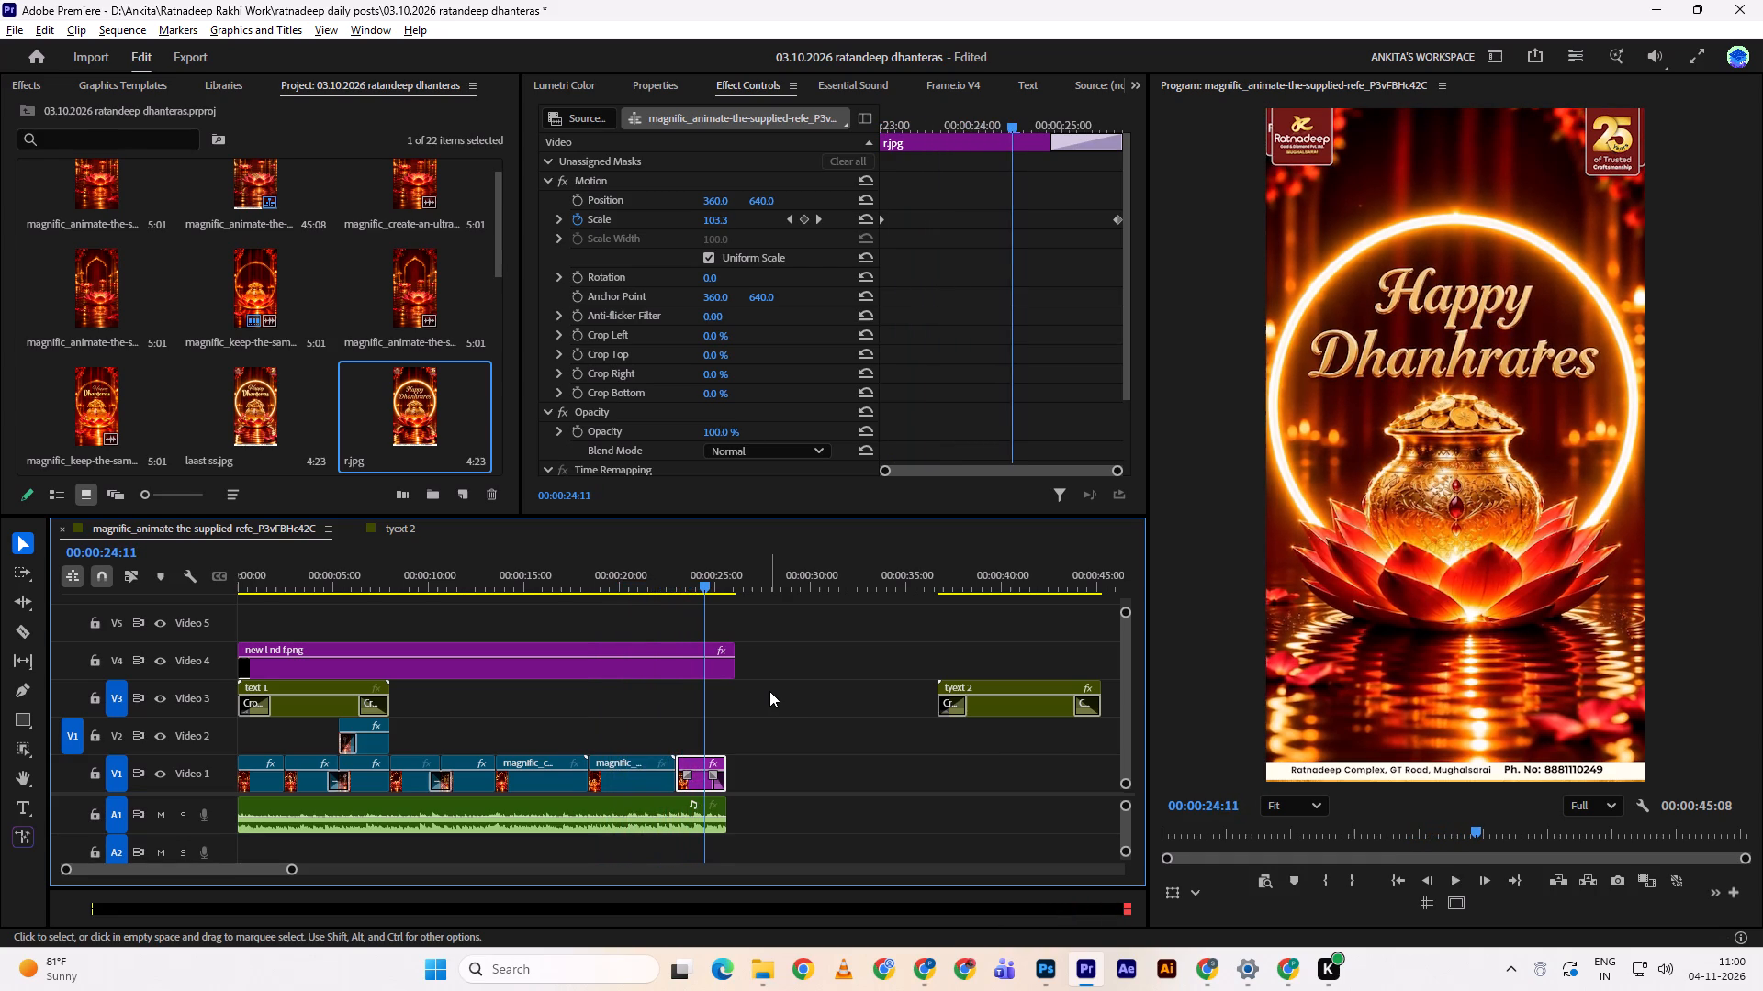
key(space)
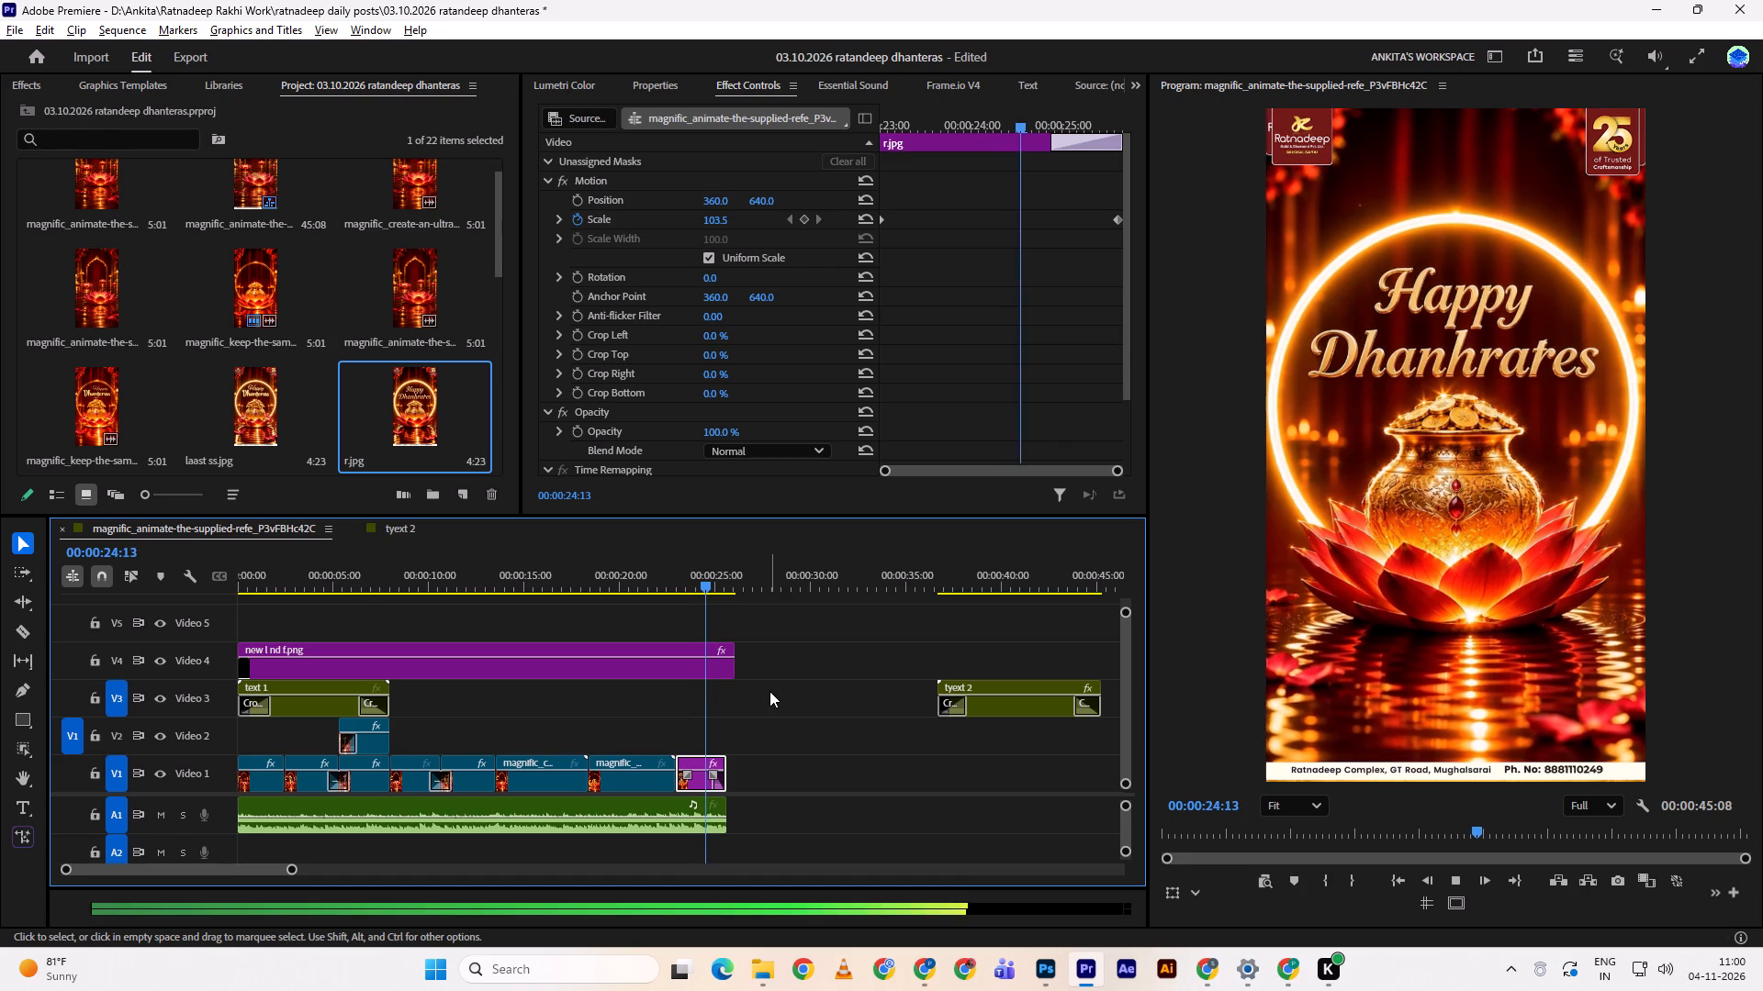
key(space)
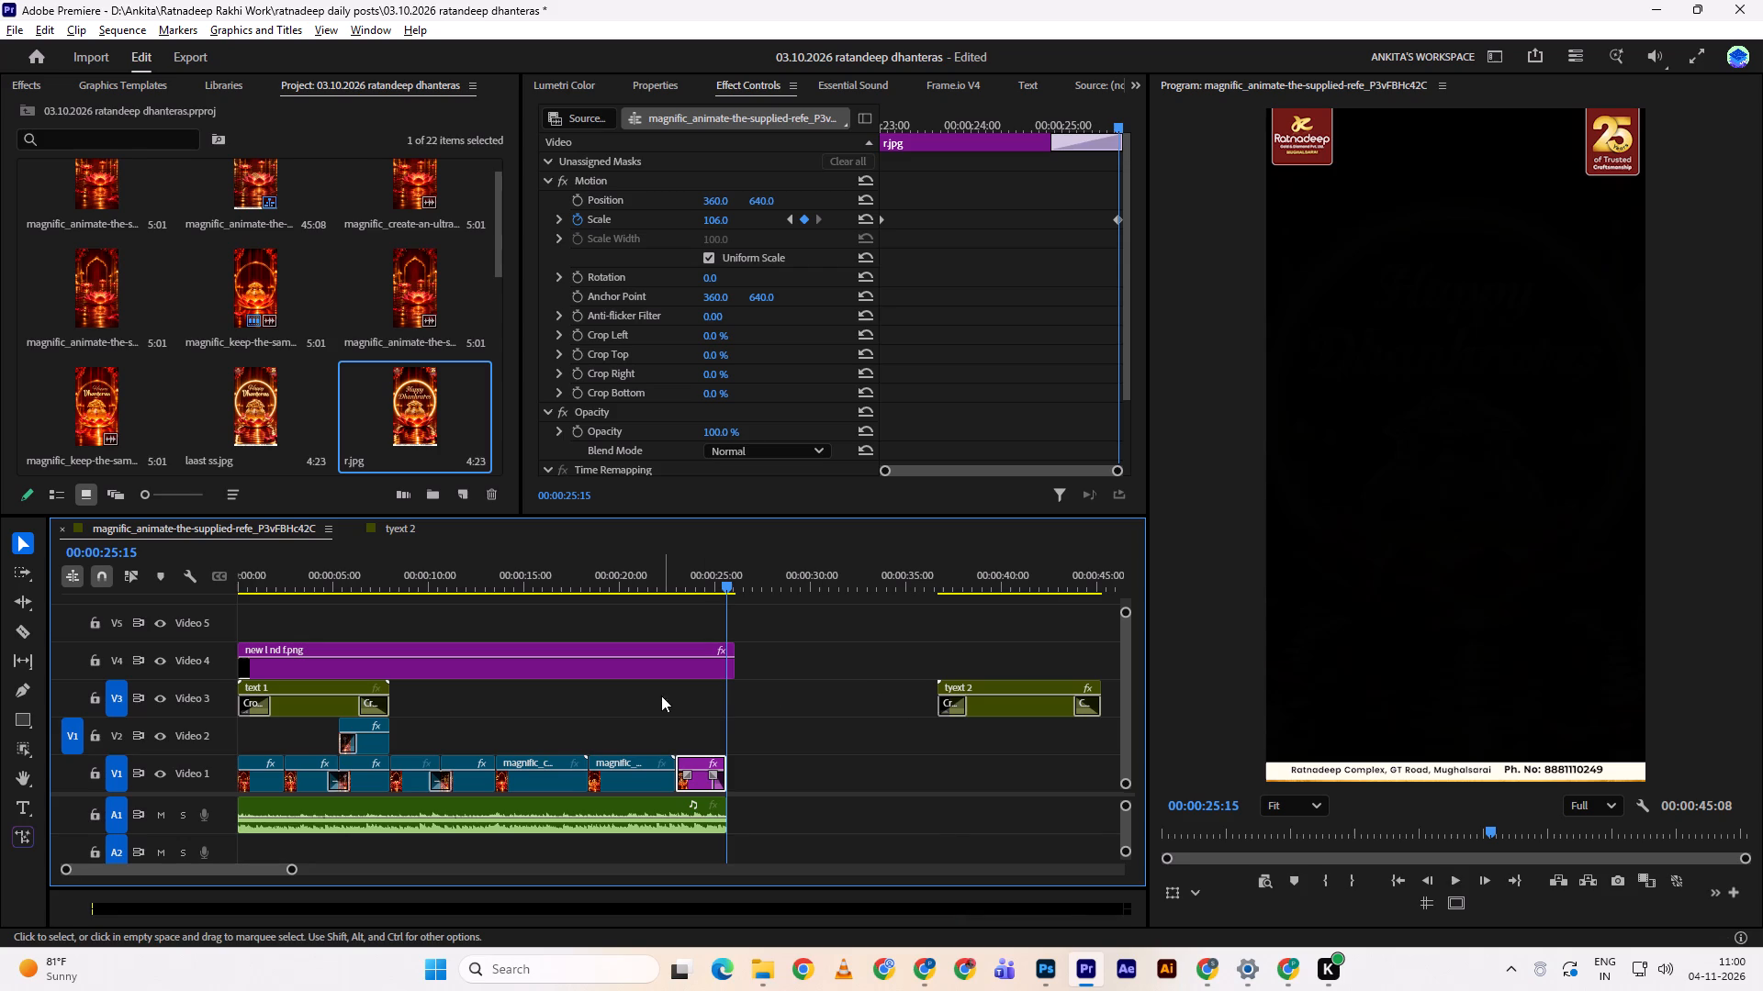
Trim the end of the new l nd f.png overlay on Video 4 back to r.jpg's end.
drag(747, 654, 727, 651)
drag(721, 658, 722, 659)
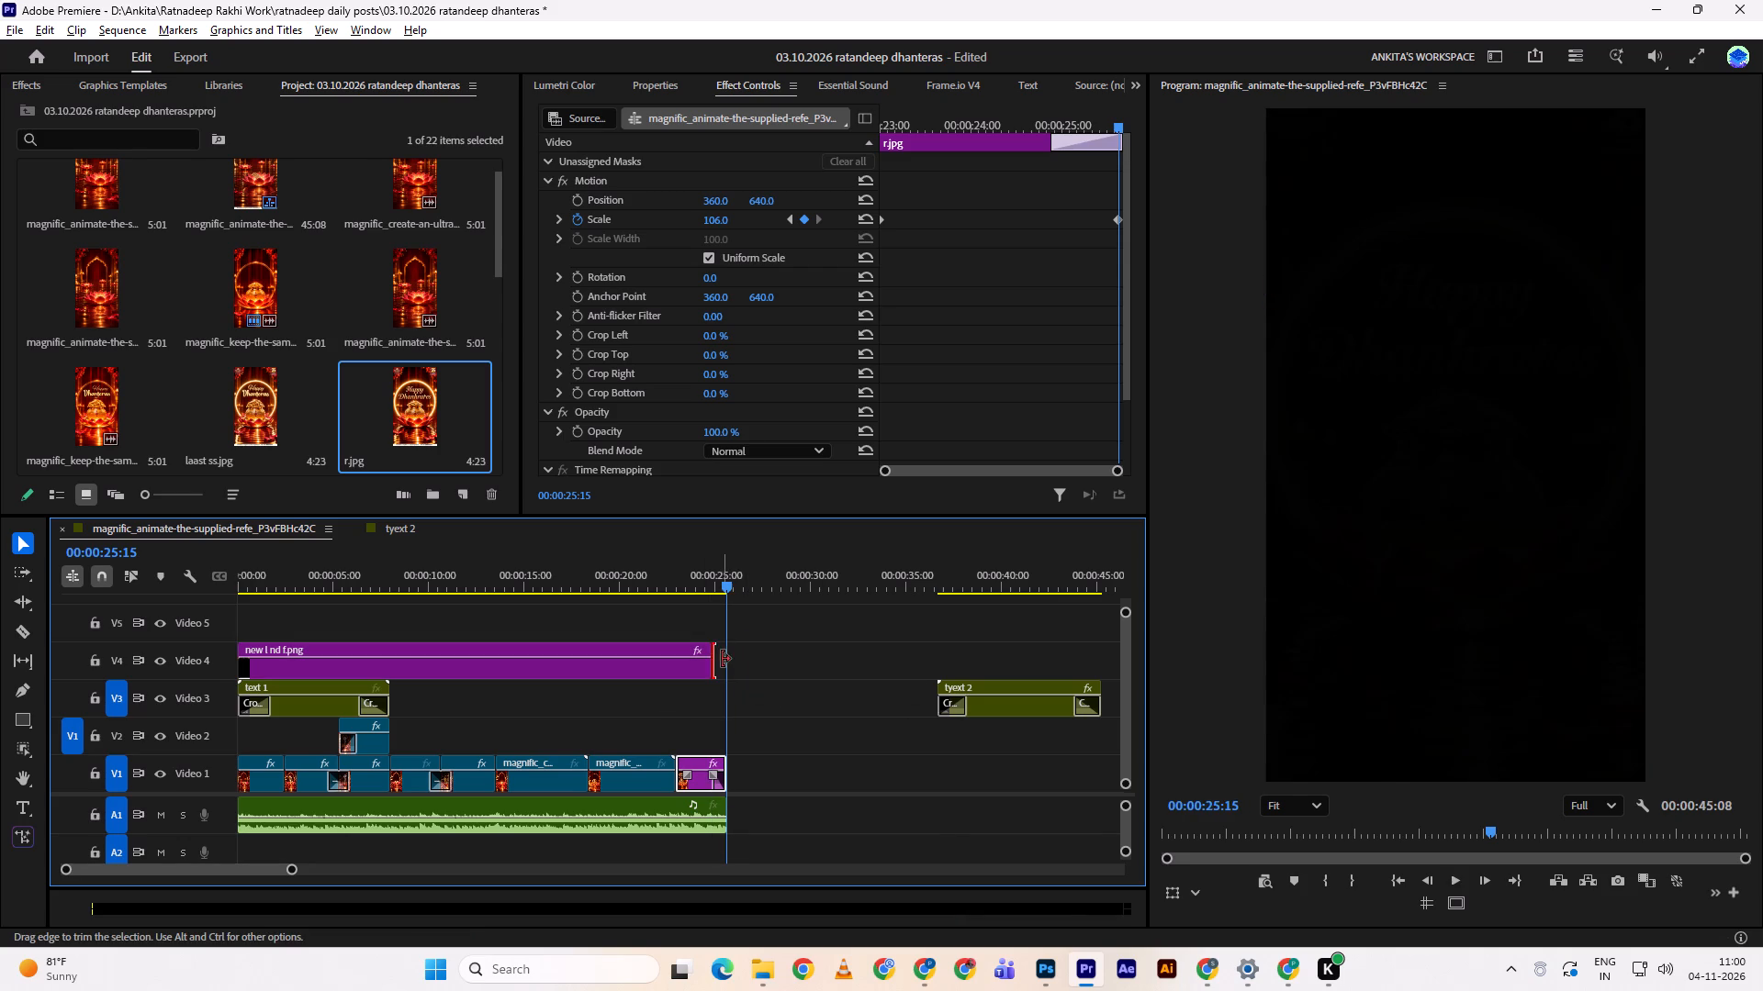
drag(722, 659, 736, 660)
Add a short fade-out transition at the end of the new l nd f.png overlay and play it back from 00:00:24:11.
drag(730, 569, 718, 569)
click(716, 664)
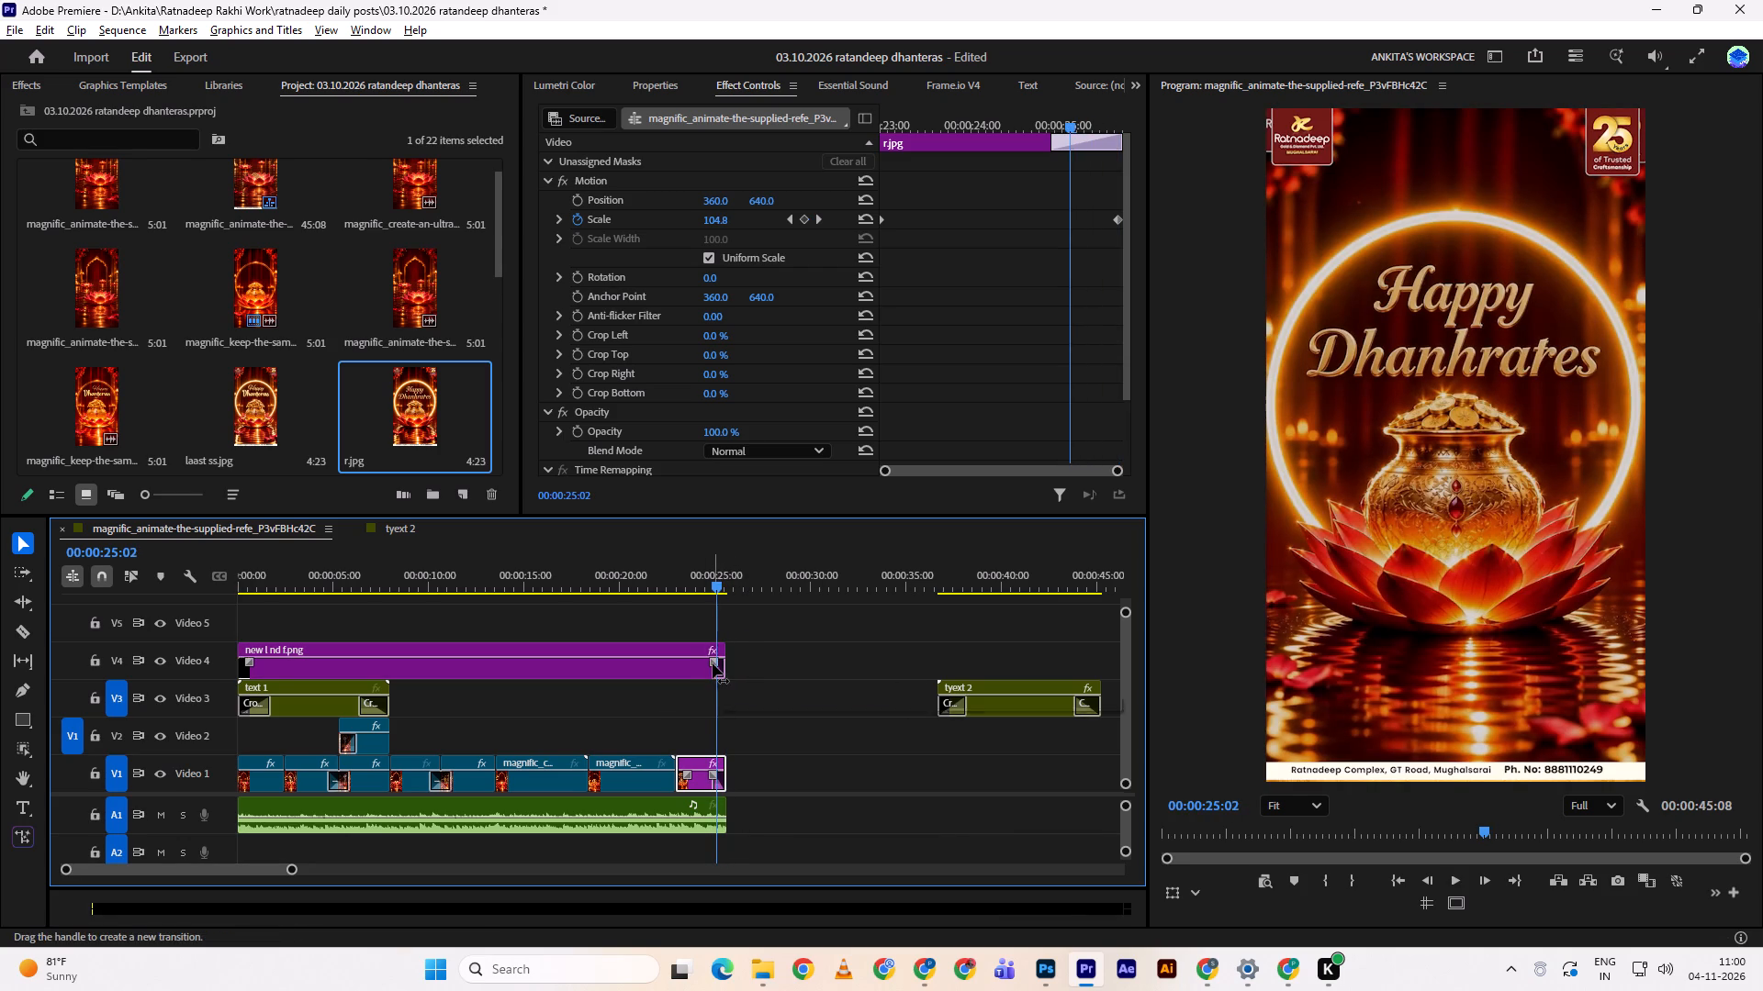
drag(721, 563, 707, 572)
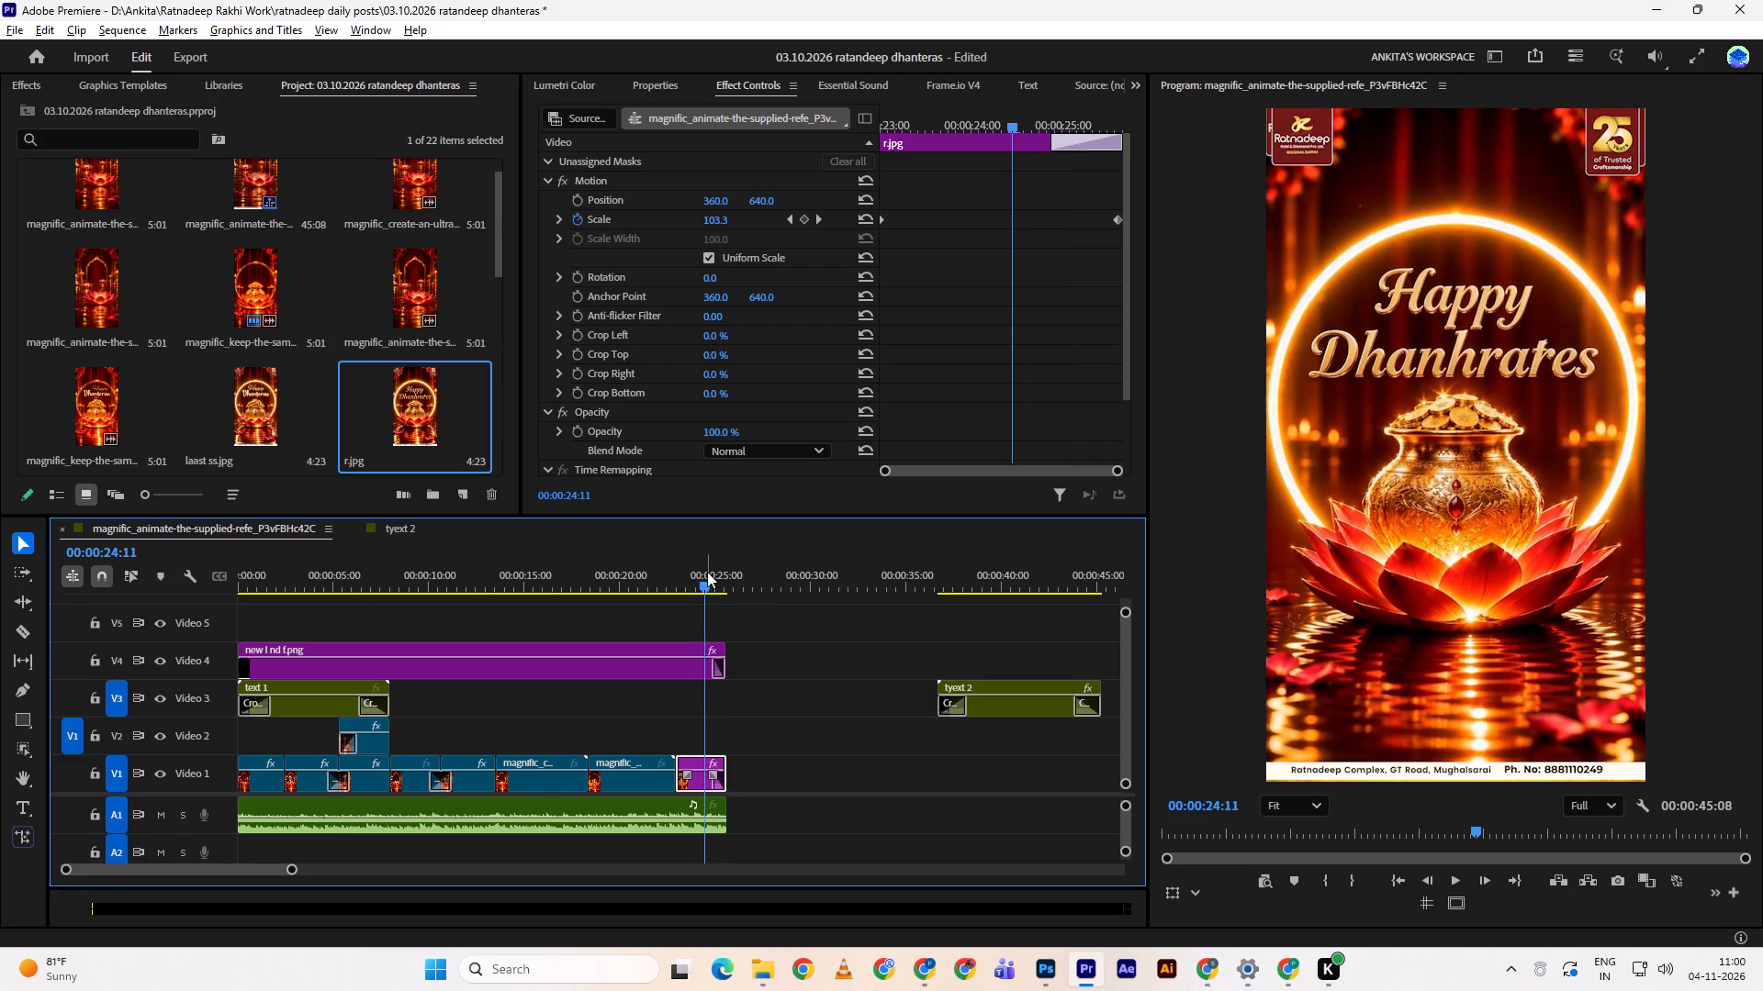
key(space)
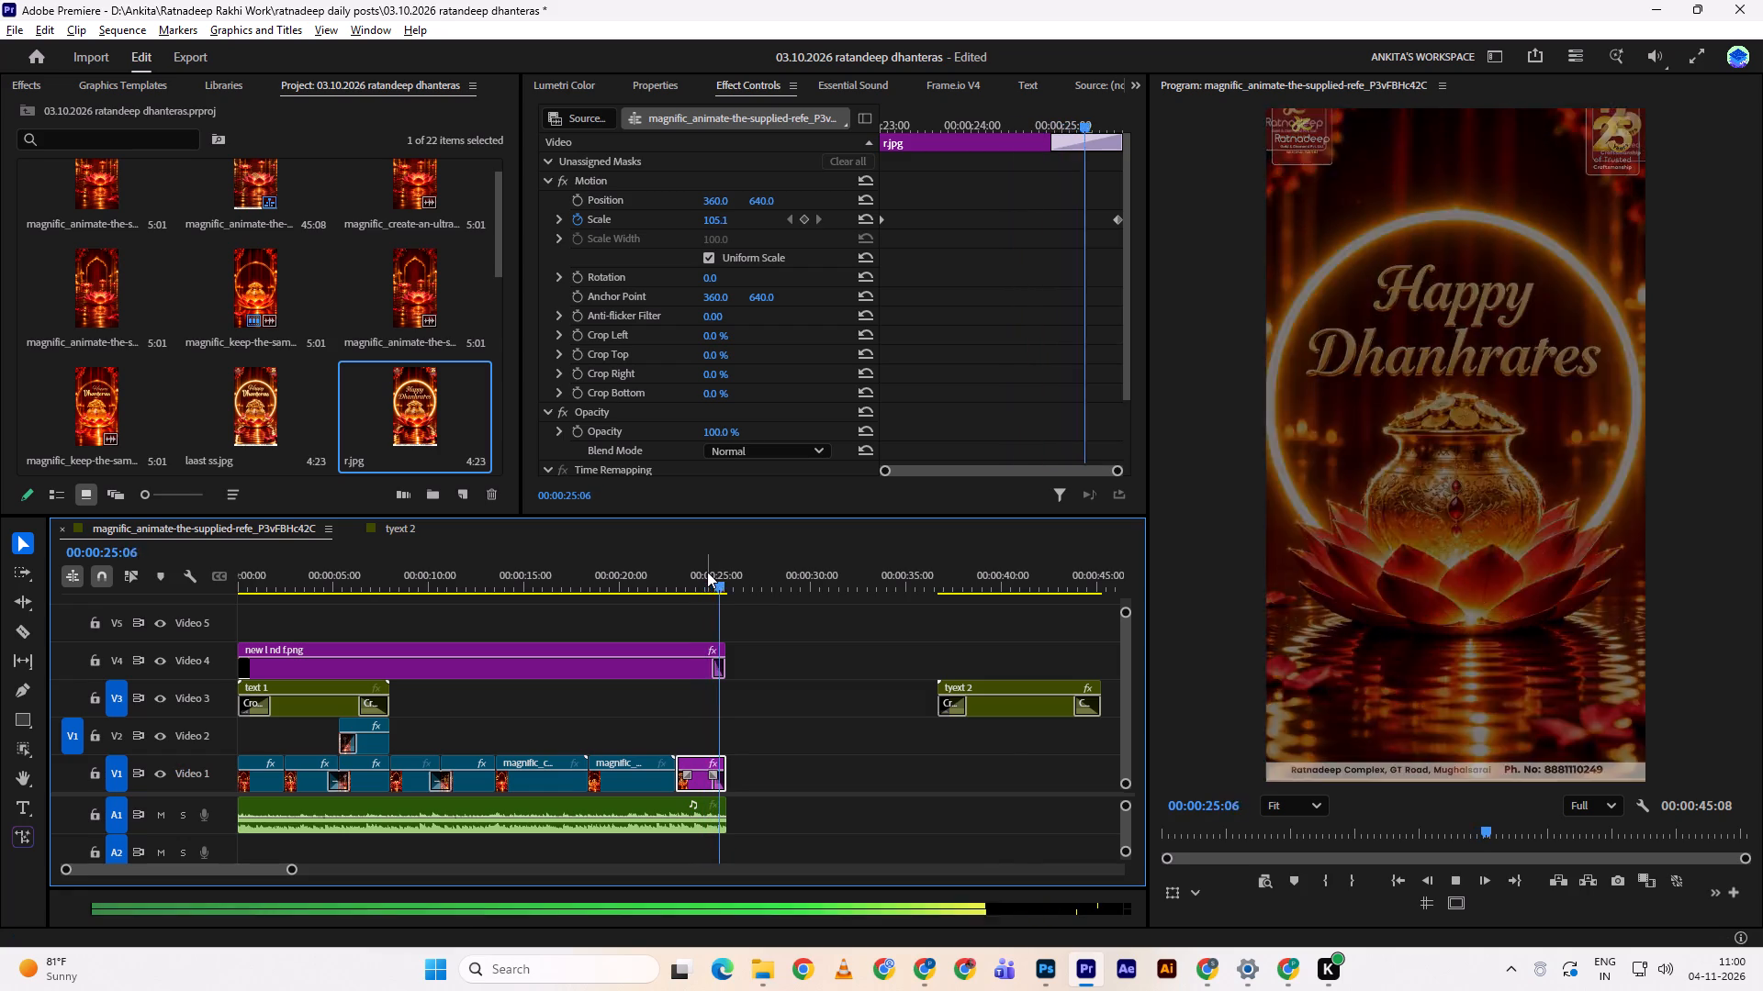
key(space)
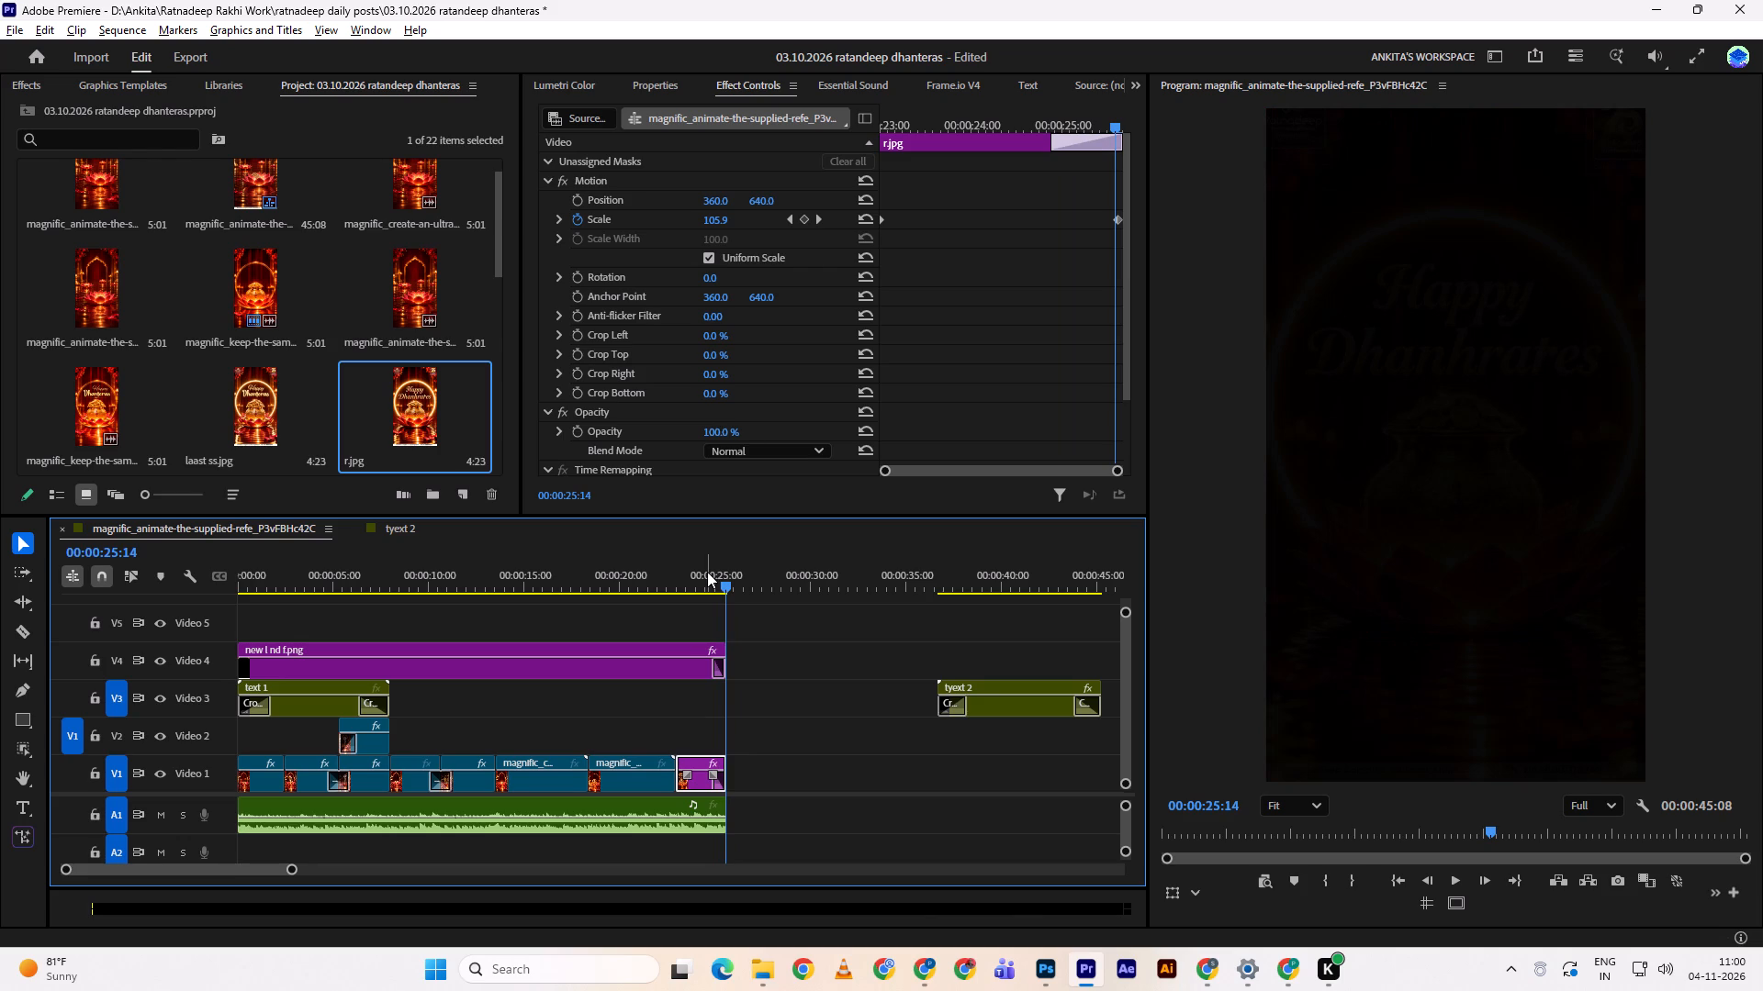
Review the full sequence from the start, including the Dhanteras title, jewellery clips and the combined overlay and r.jpg fade-out.
key(Return)
key(space)
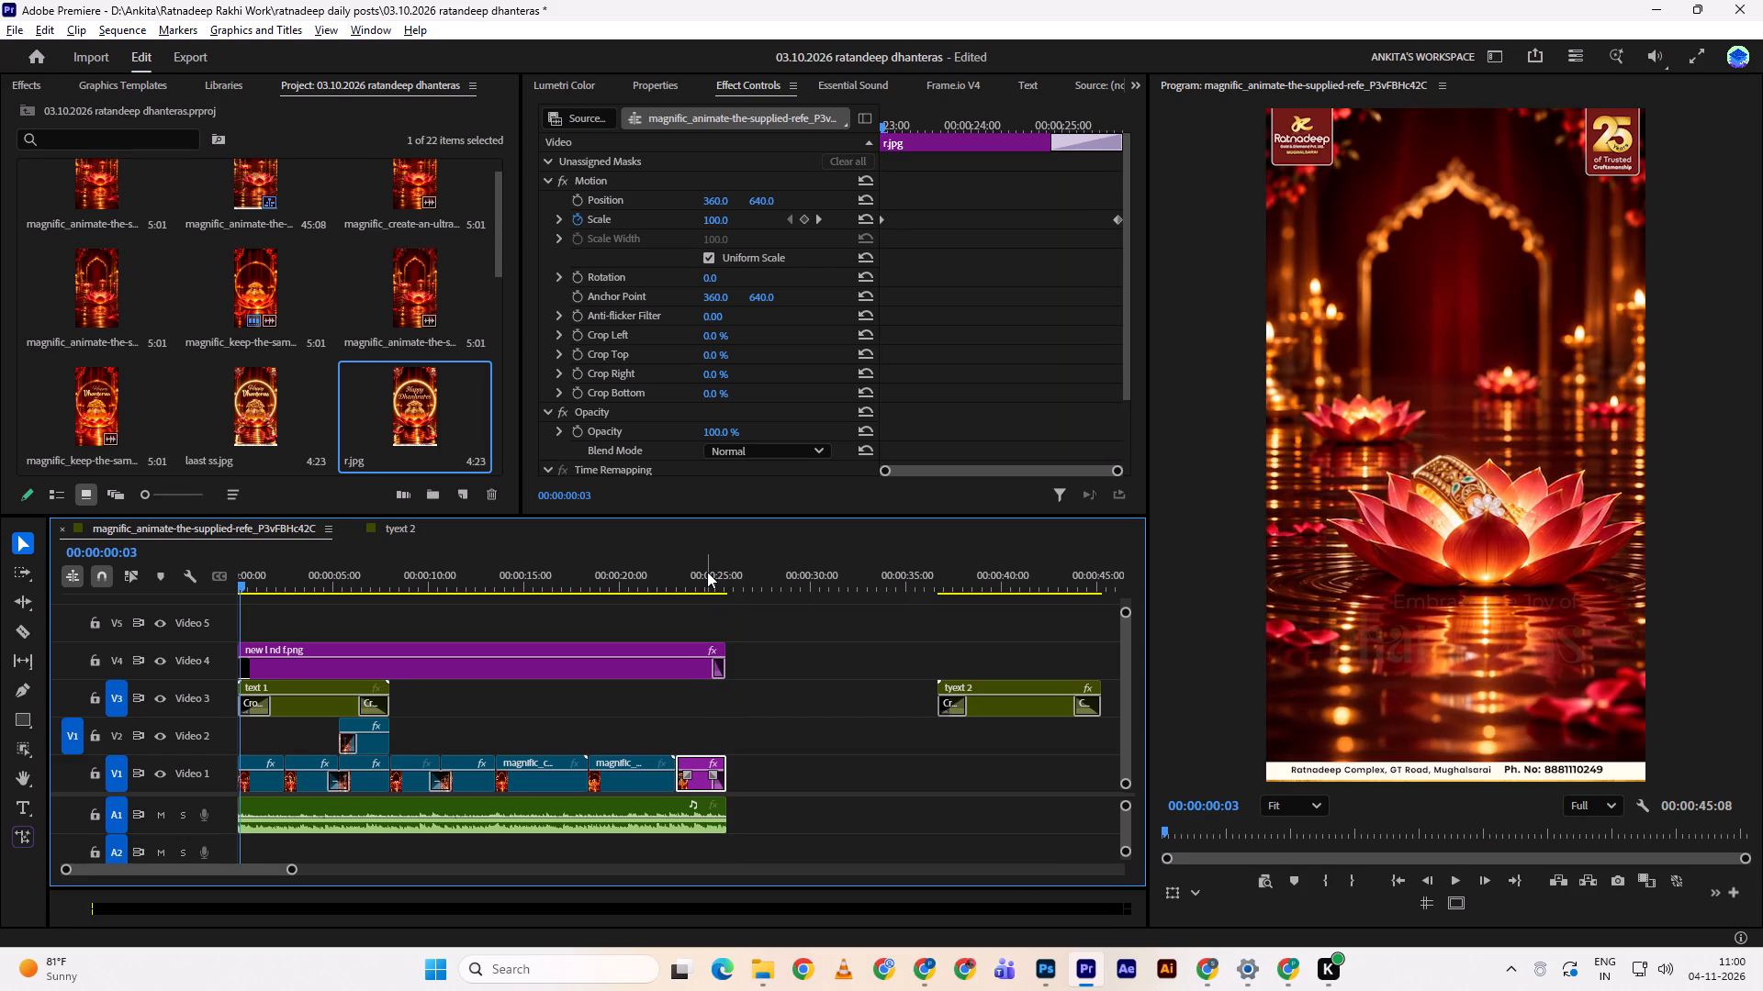
key(space)
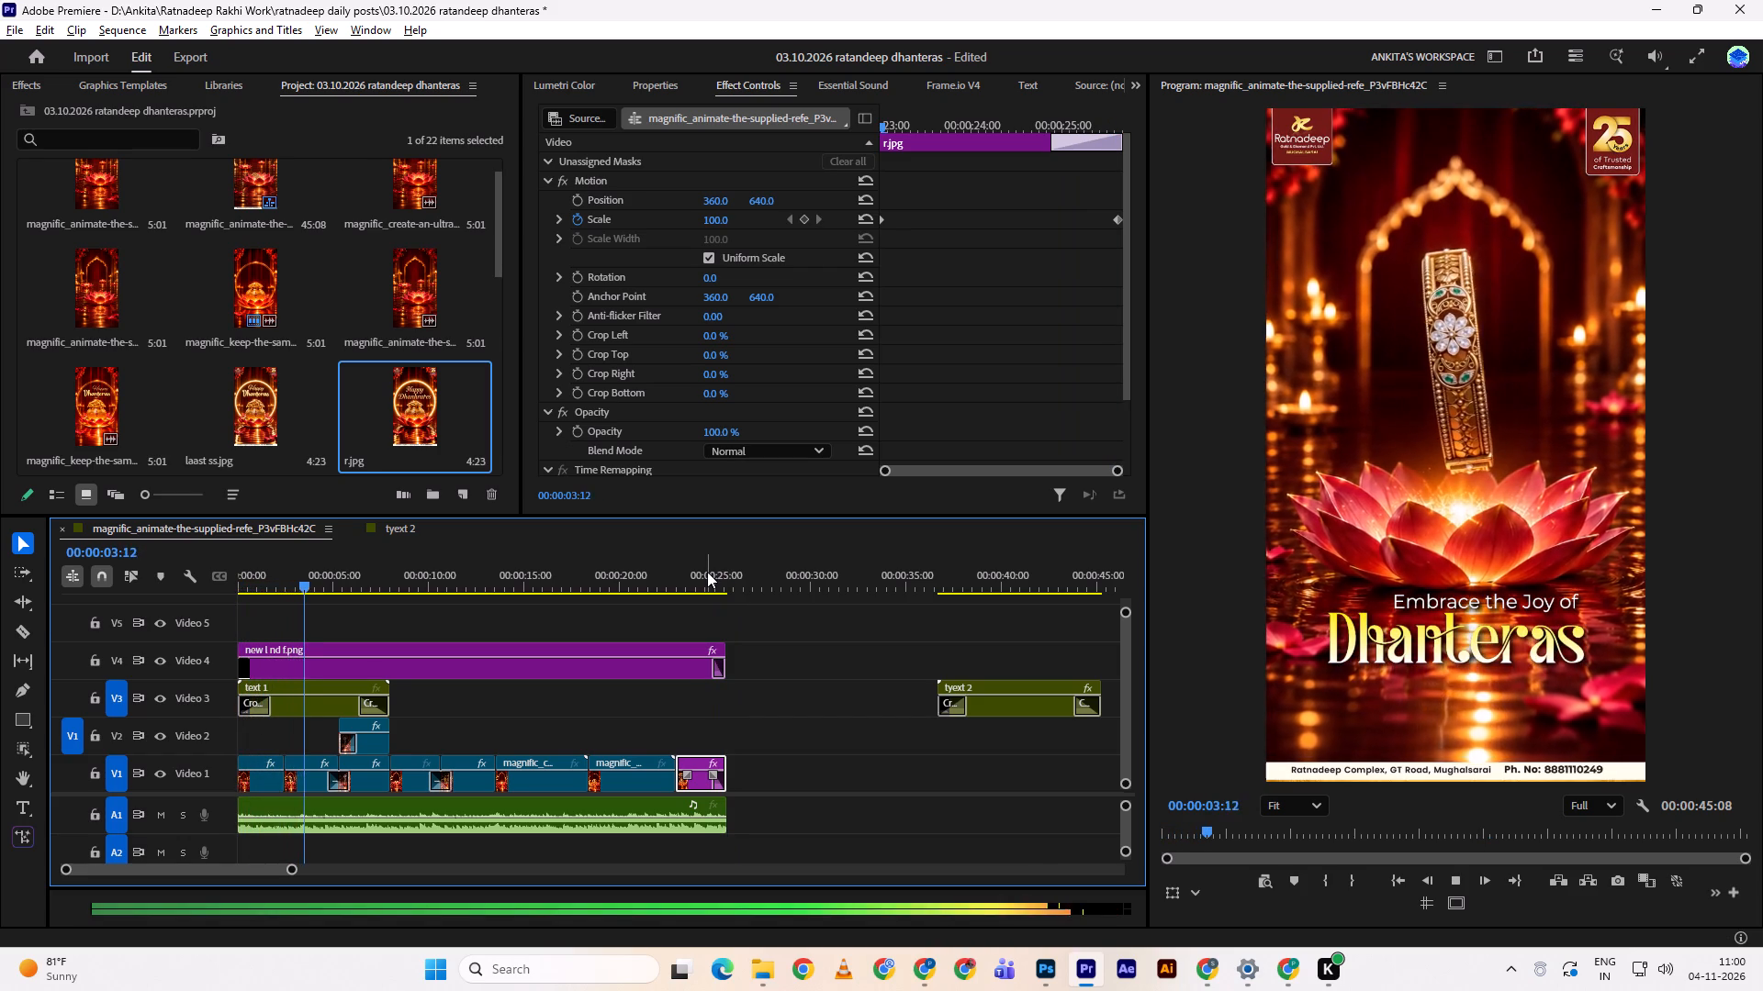
key(space)
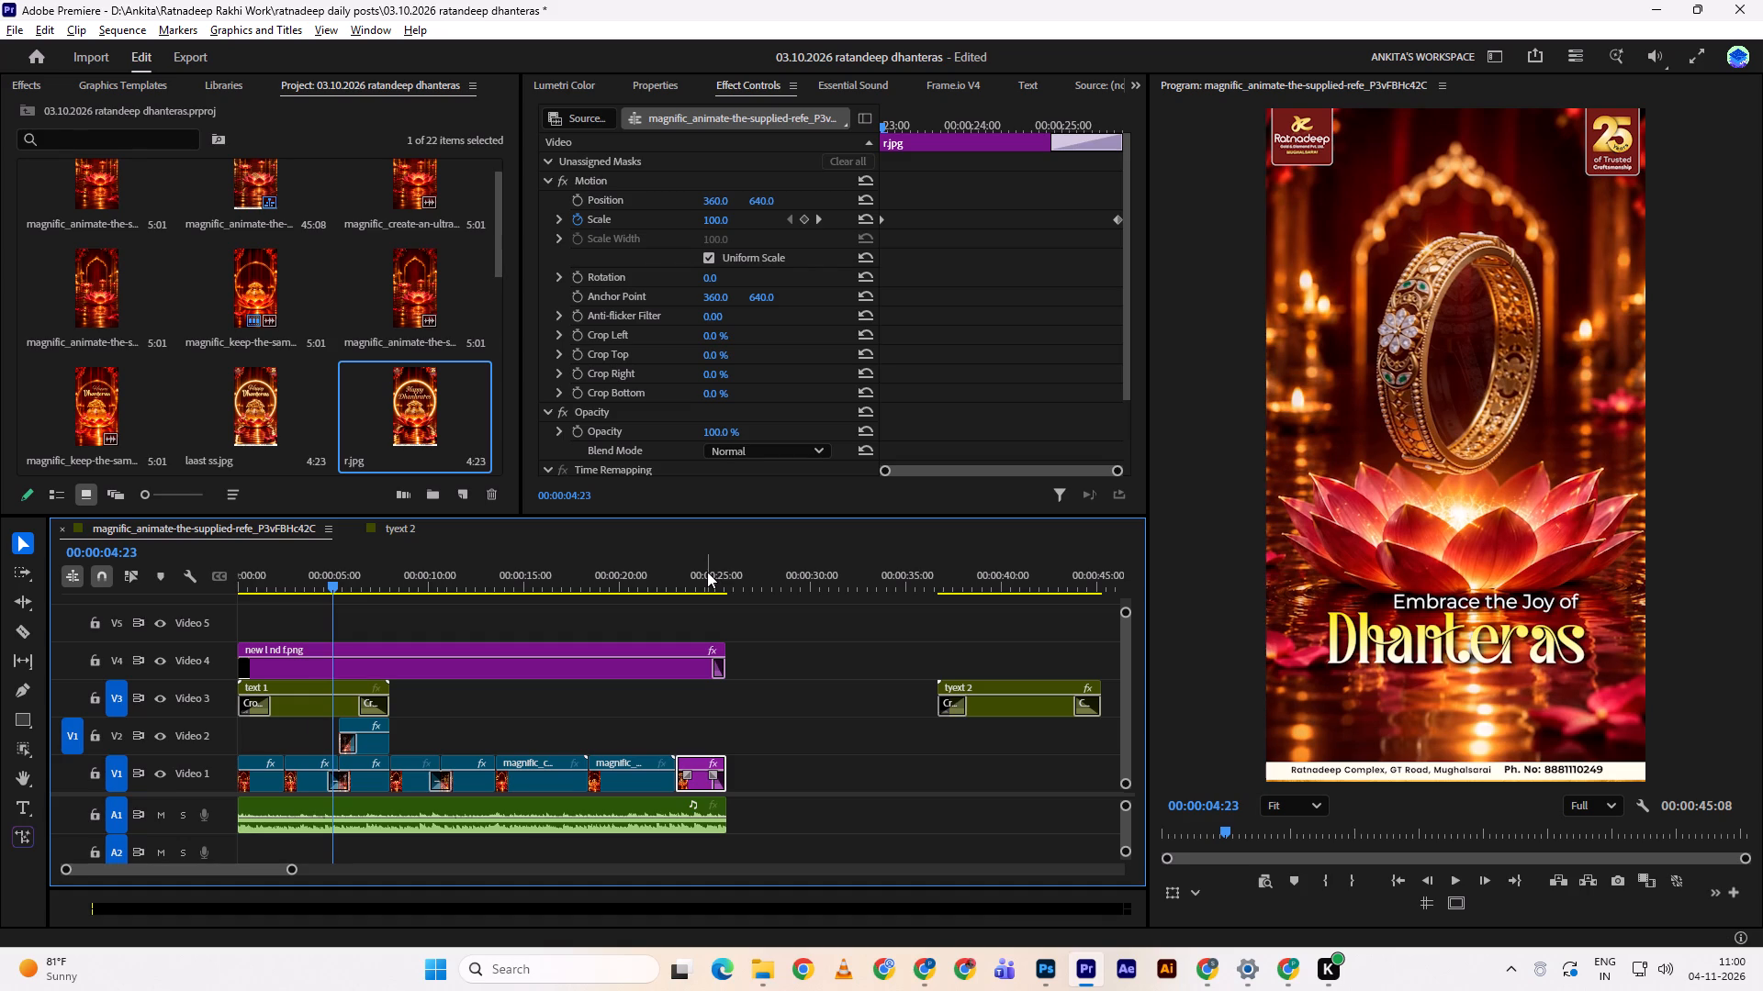
key(space)
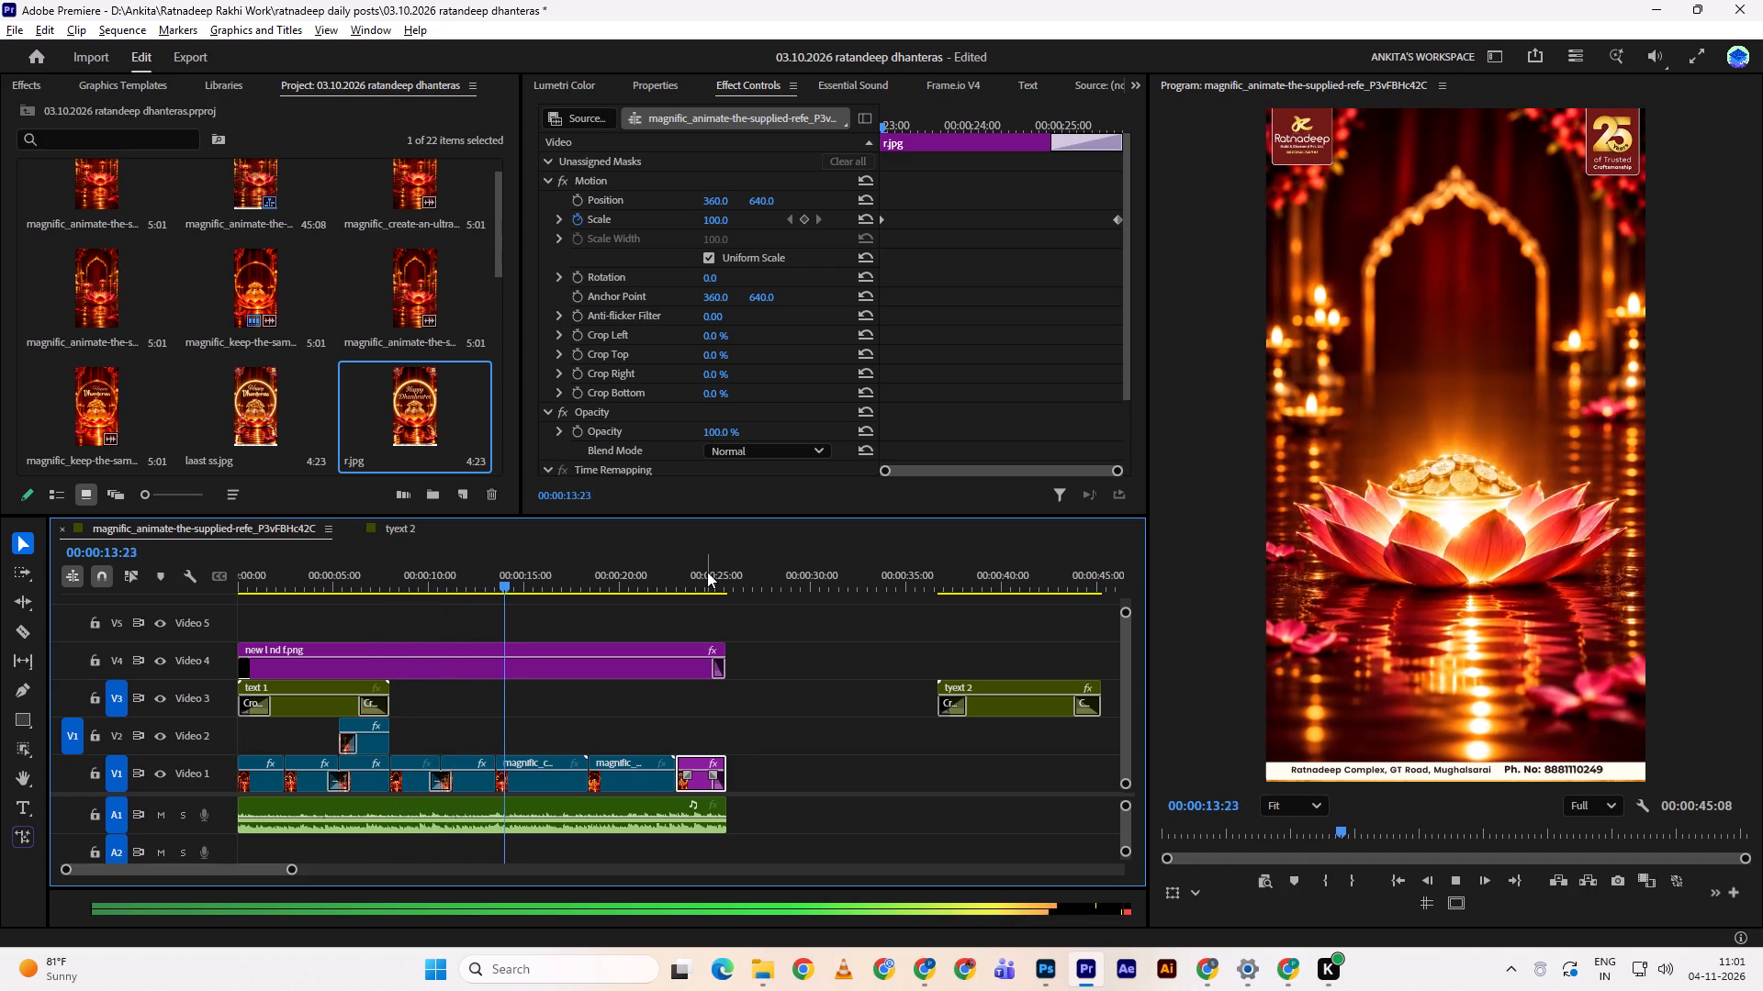
key(space)
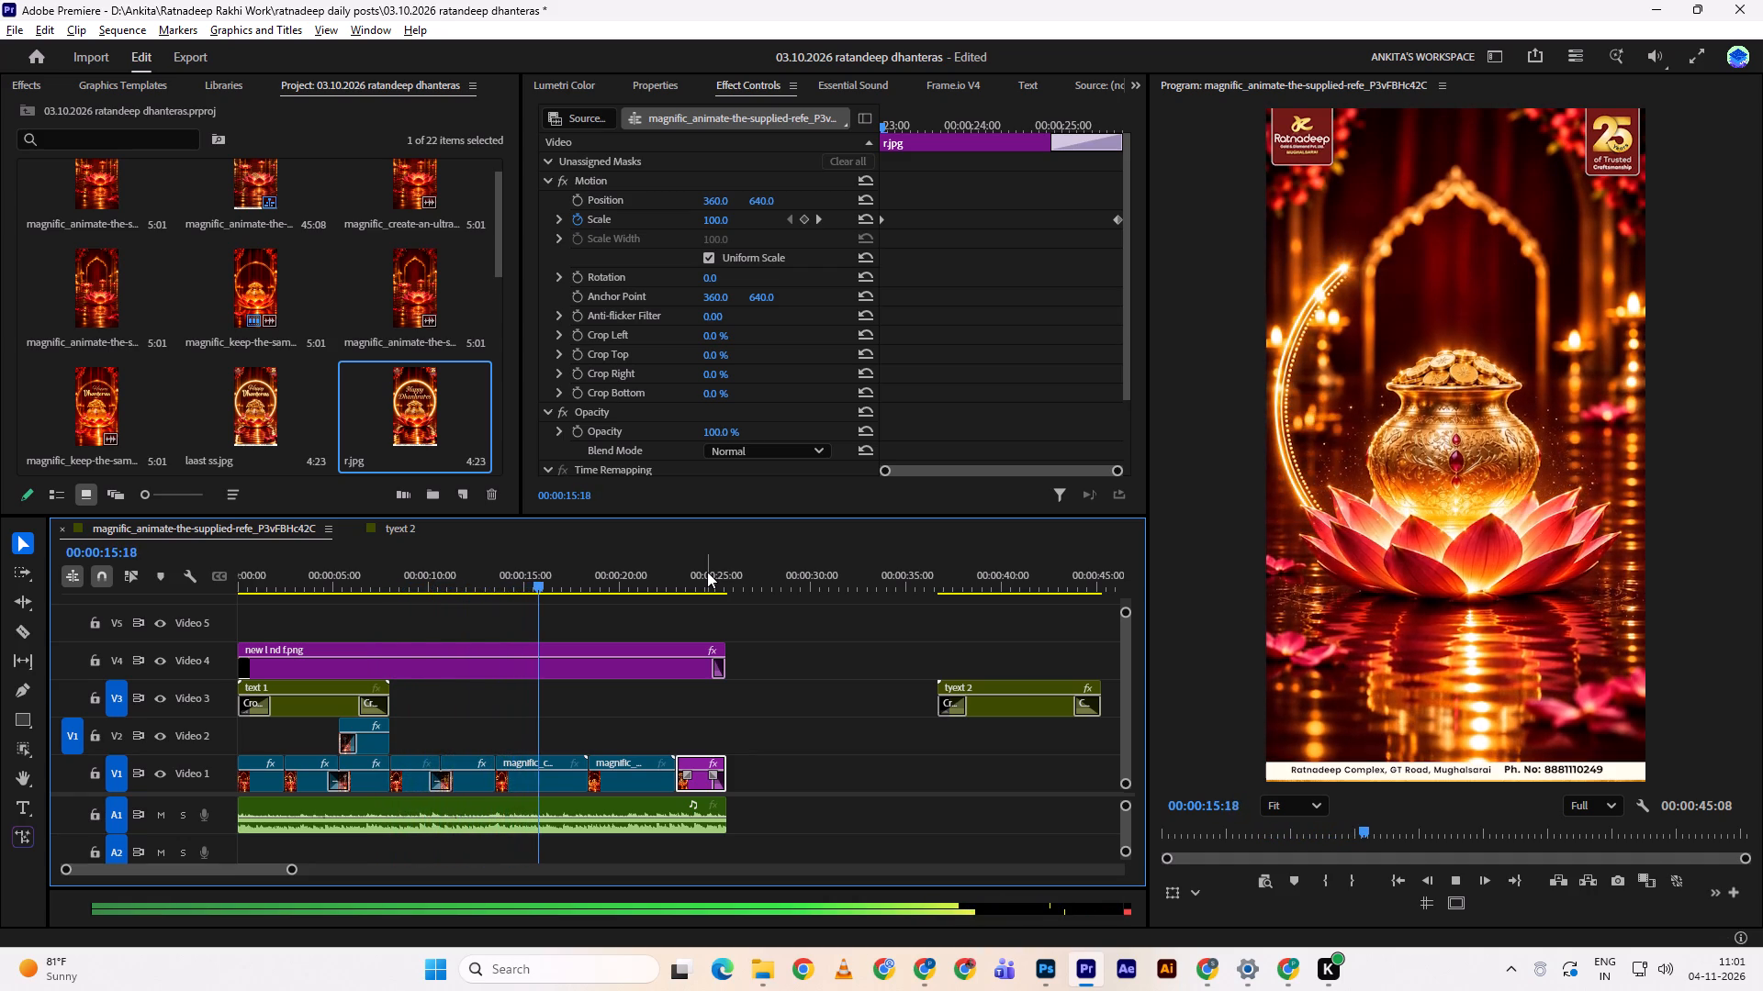
key(space)
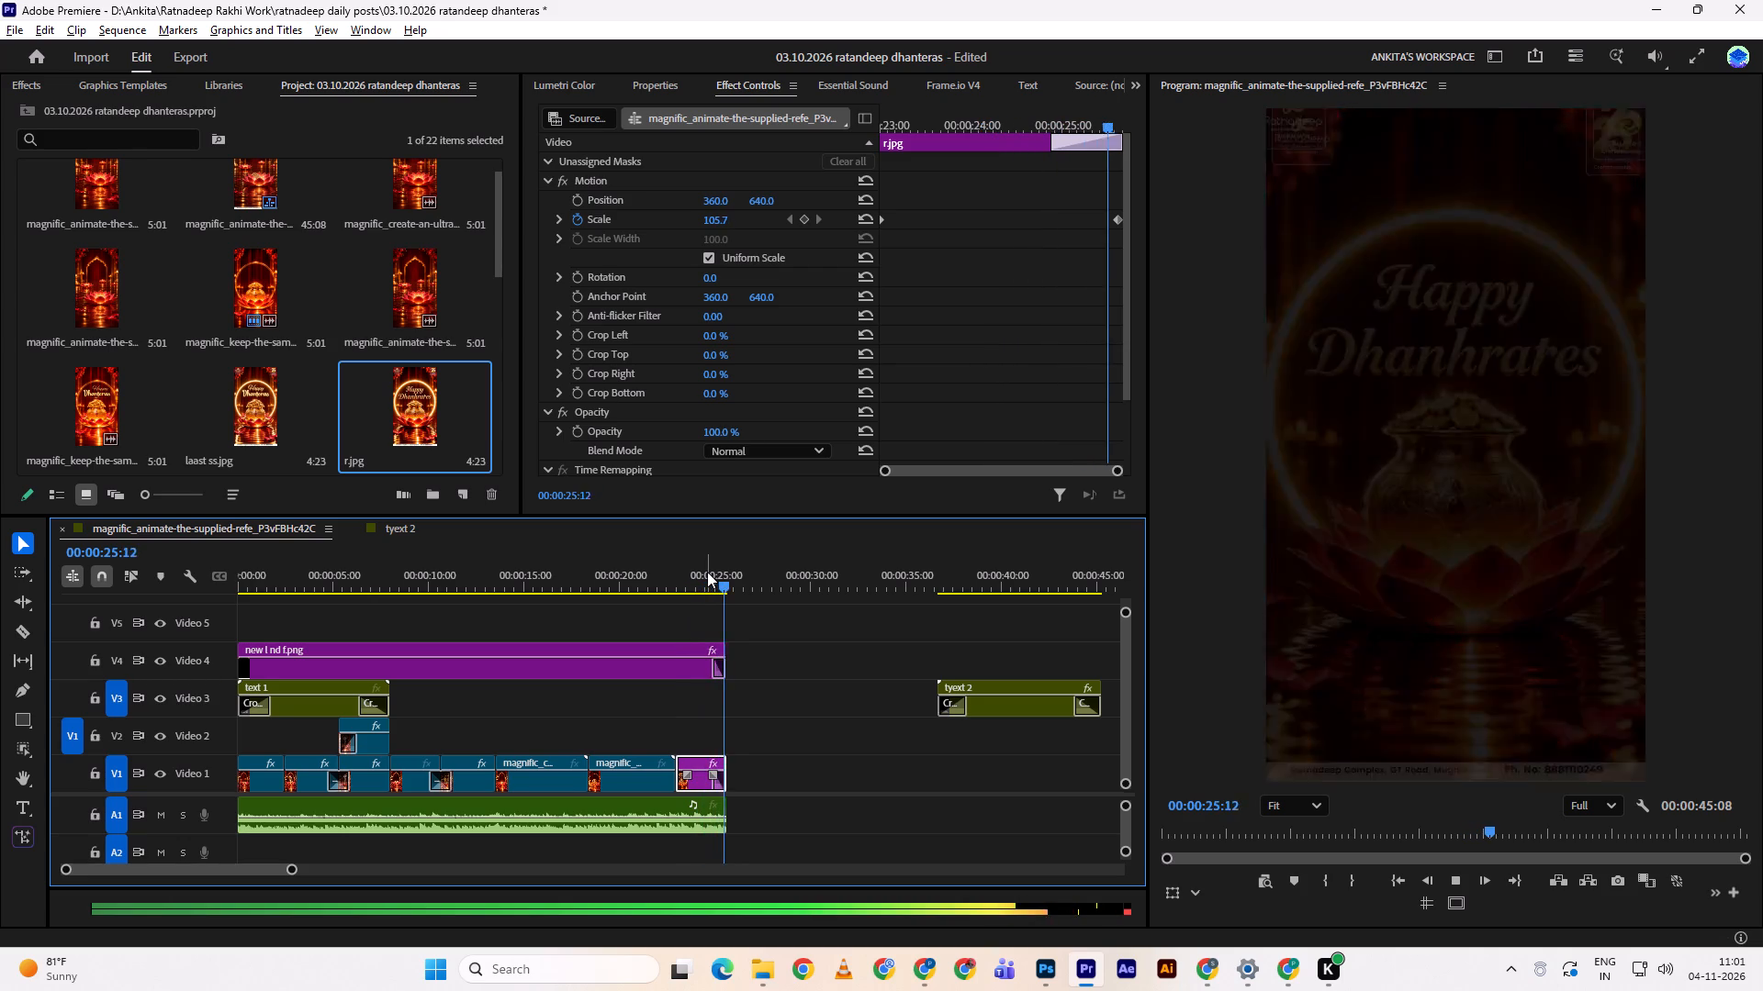
key(space)
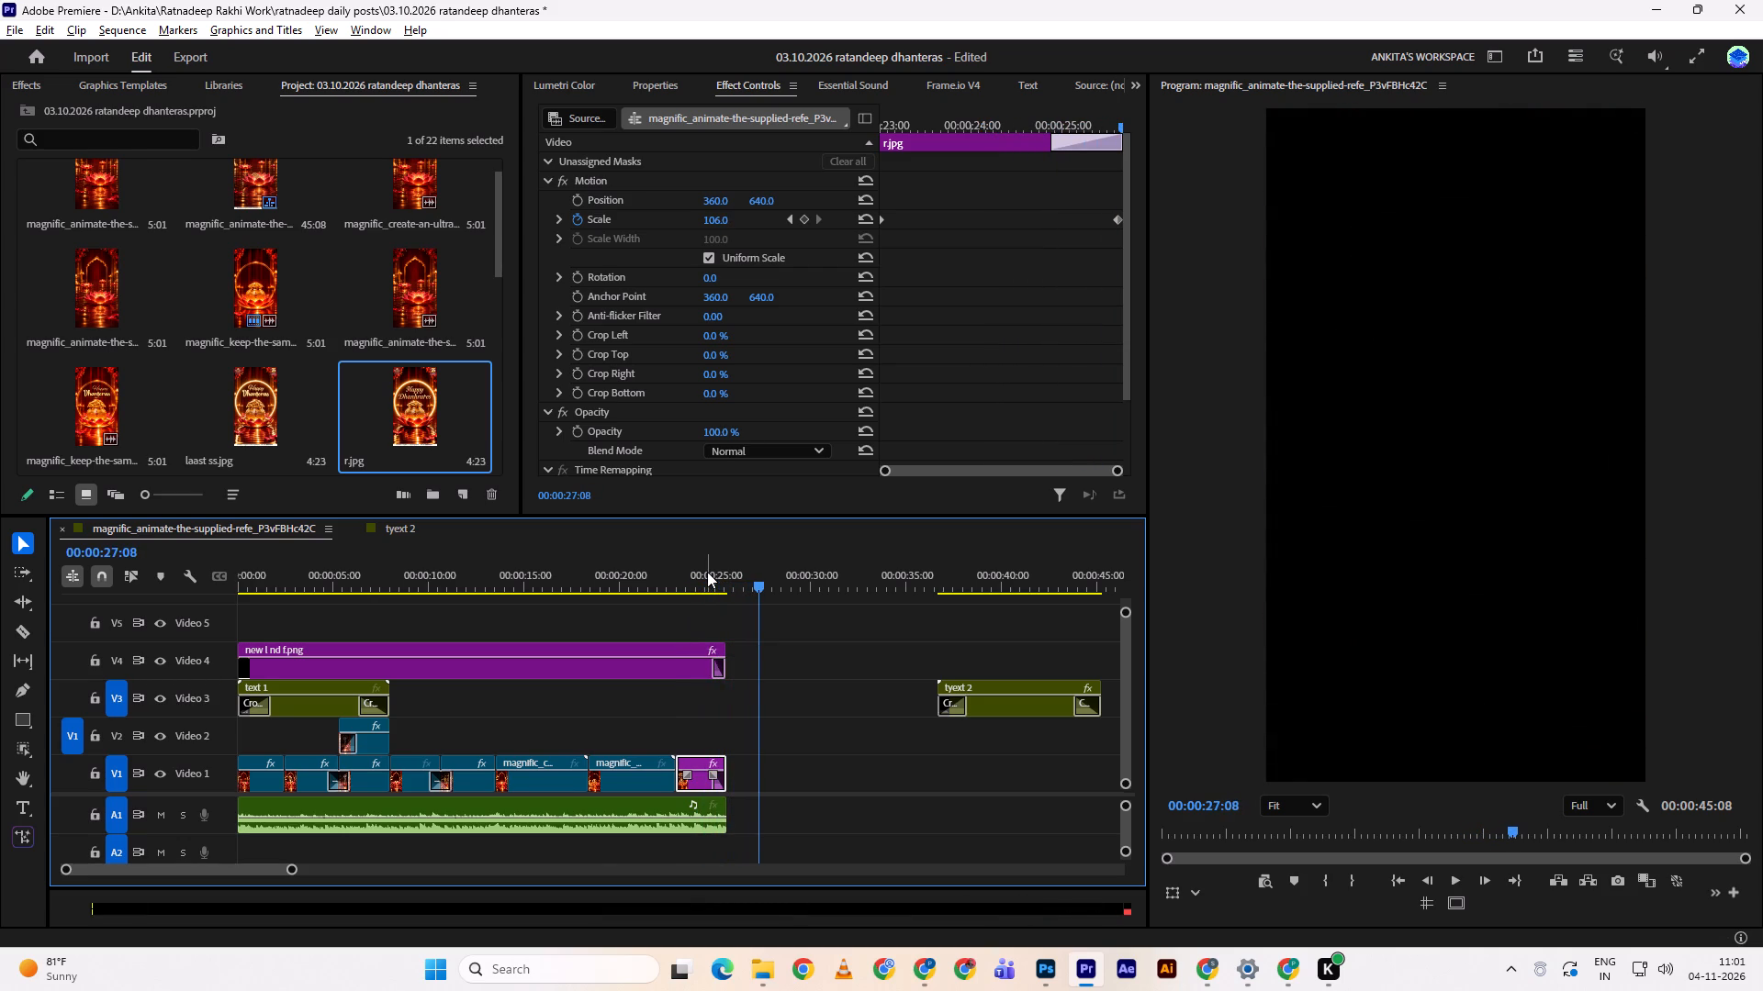
key(Return)
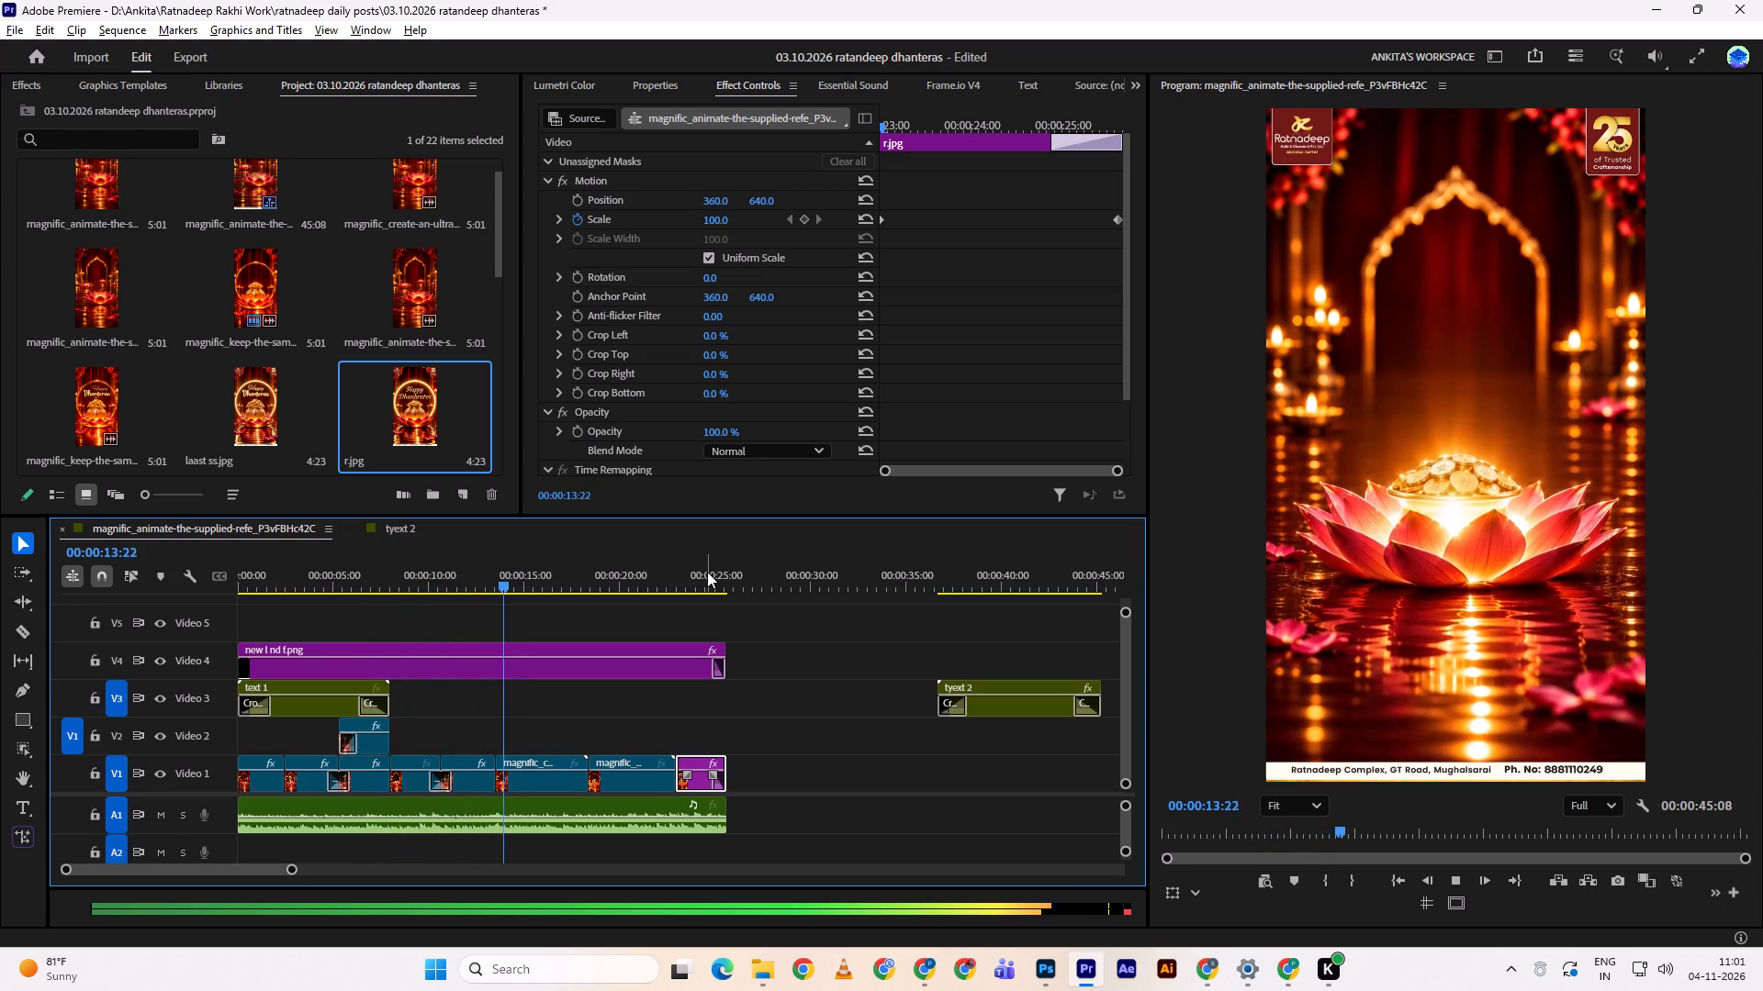
key(space)
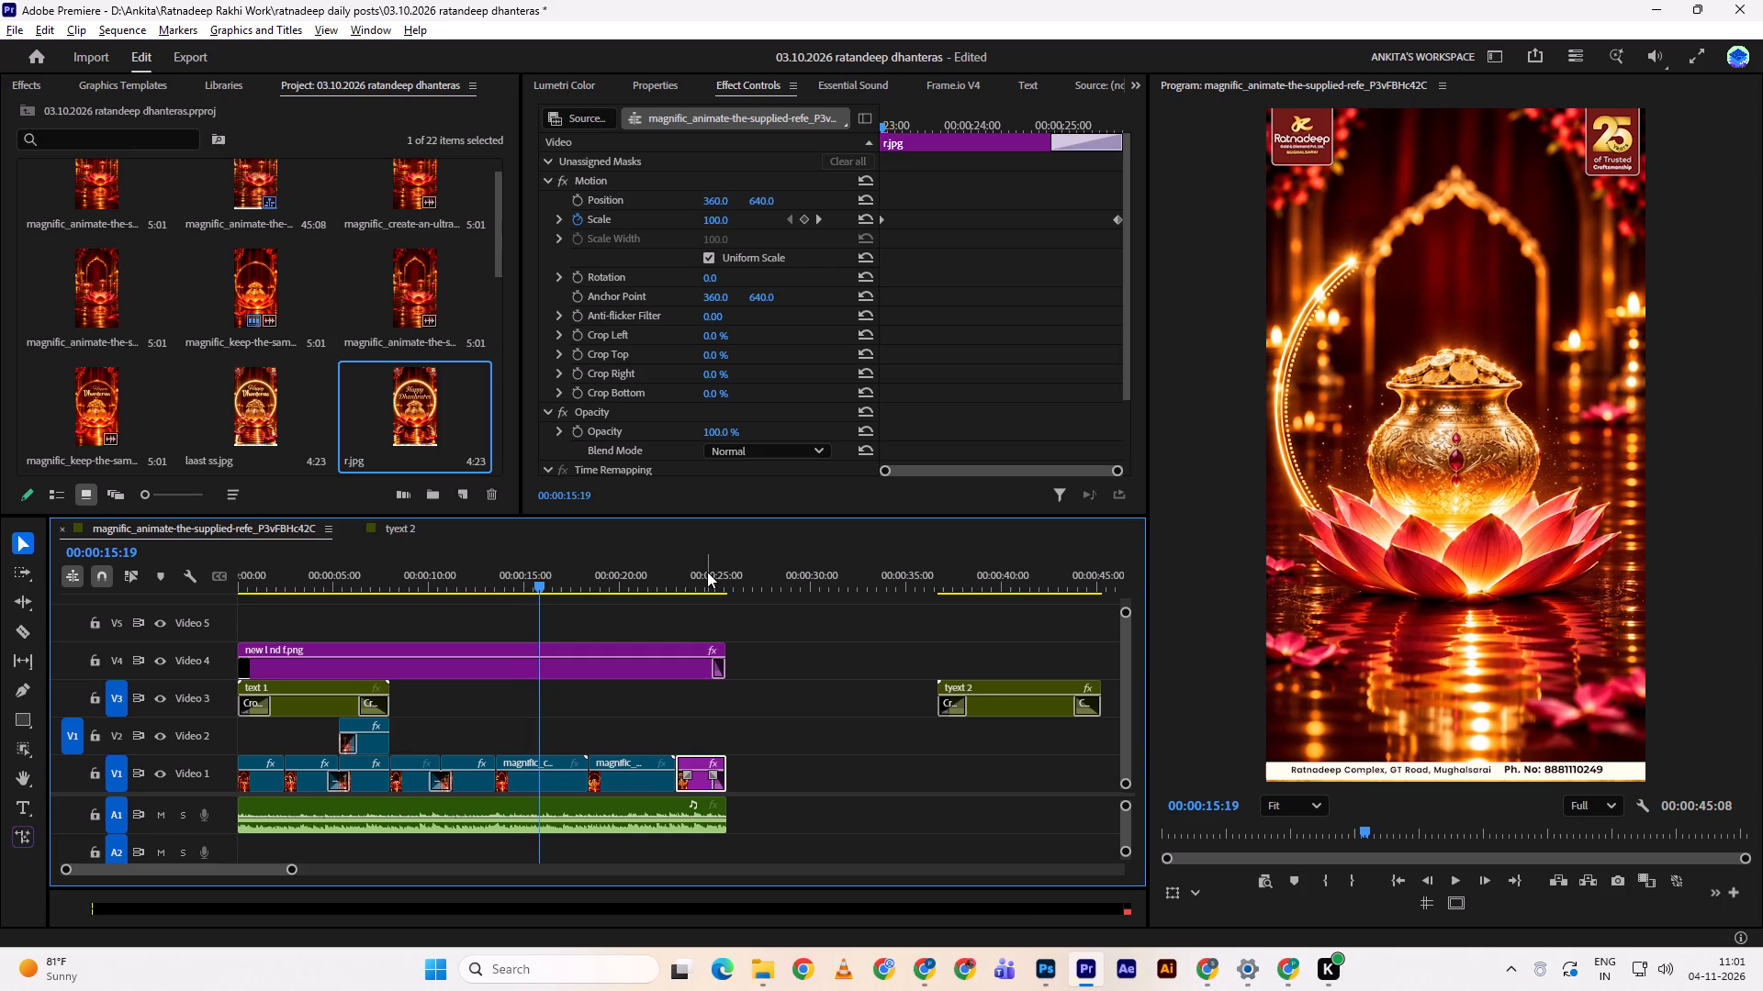
key(space)
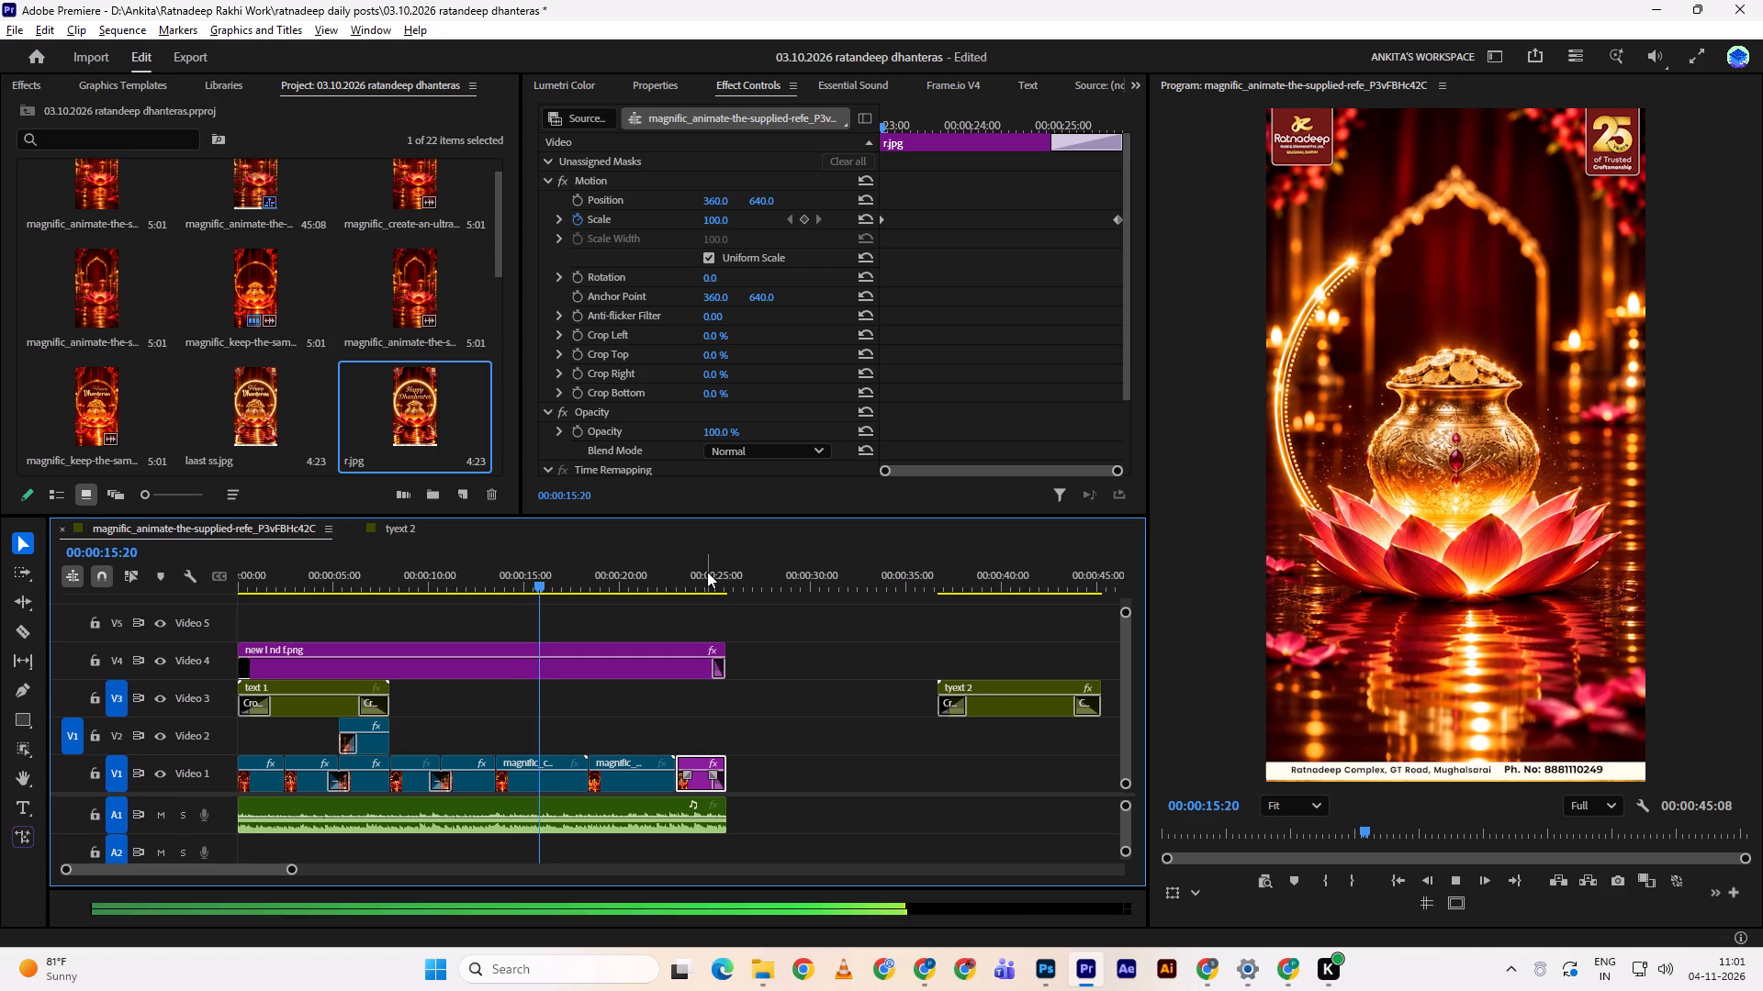
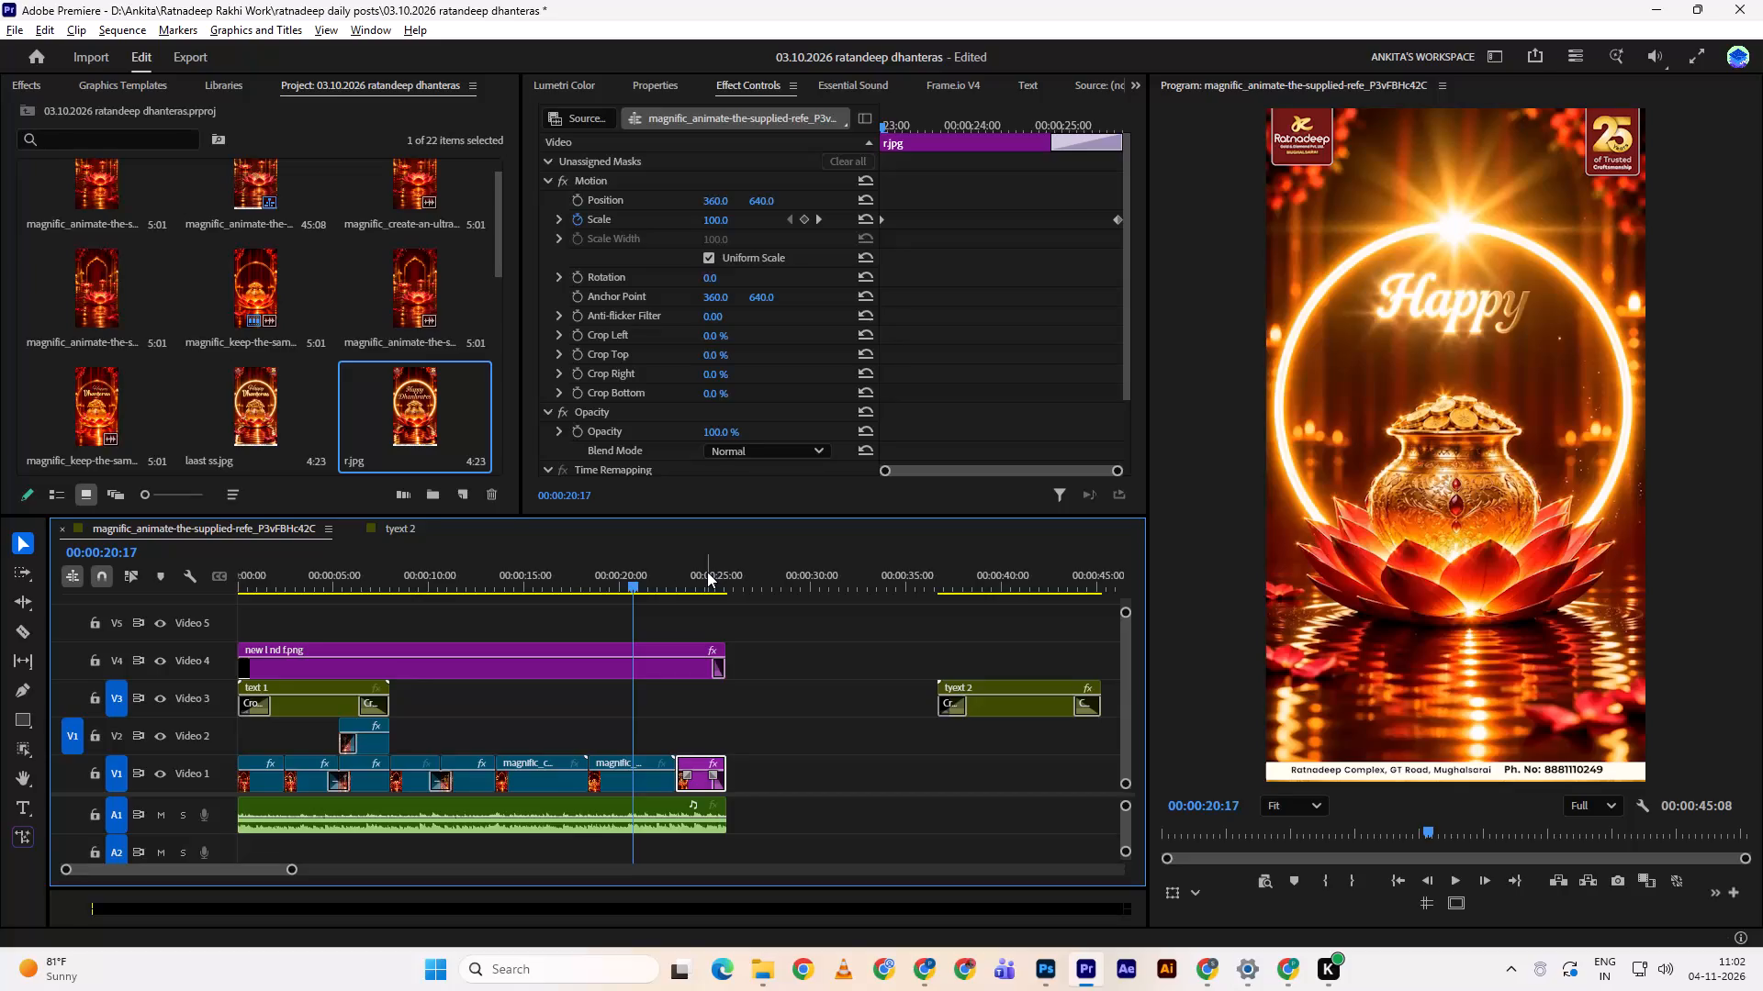
Delete the leftover tyext 2 clip on Video 3 beyond the end of r.jpg.
key(space)
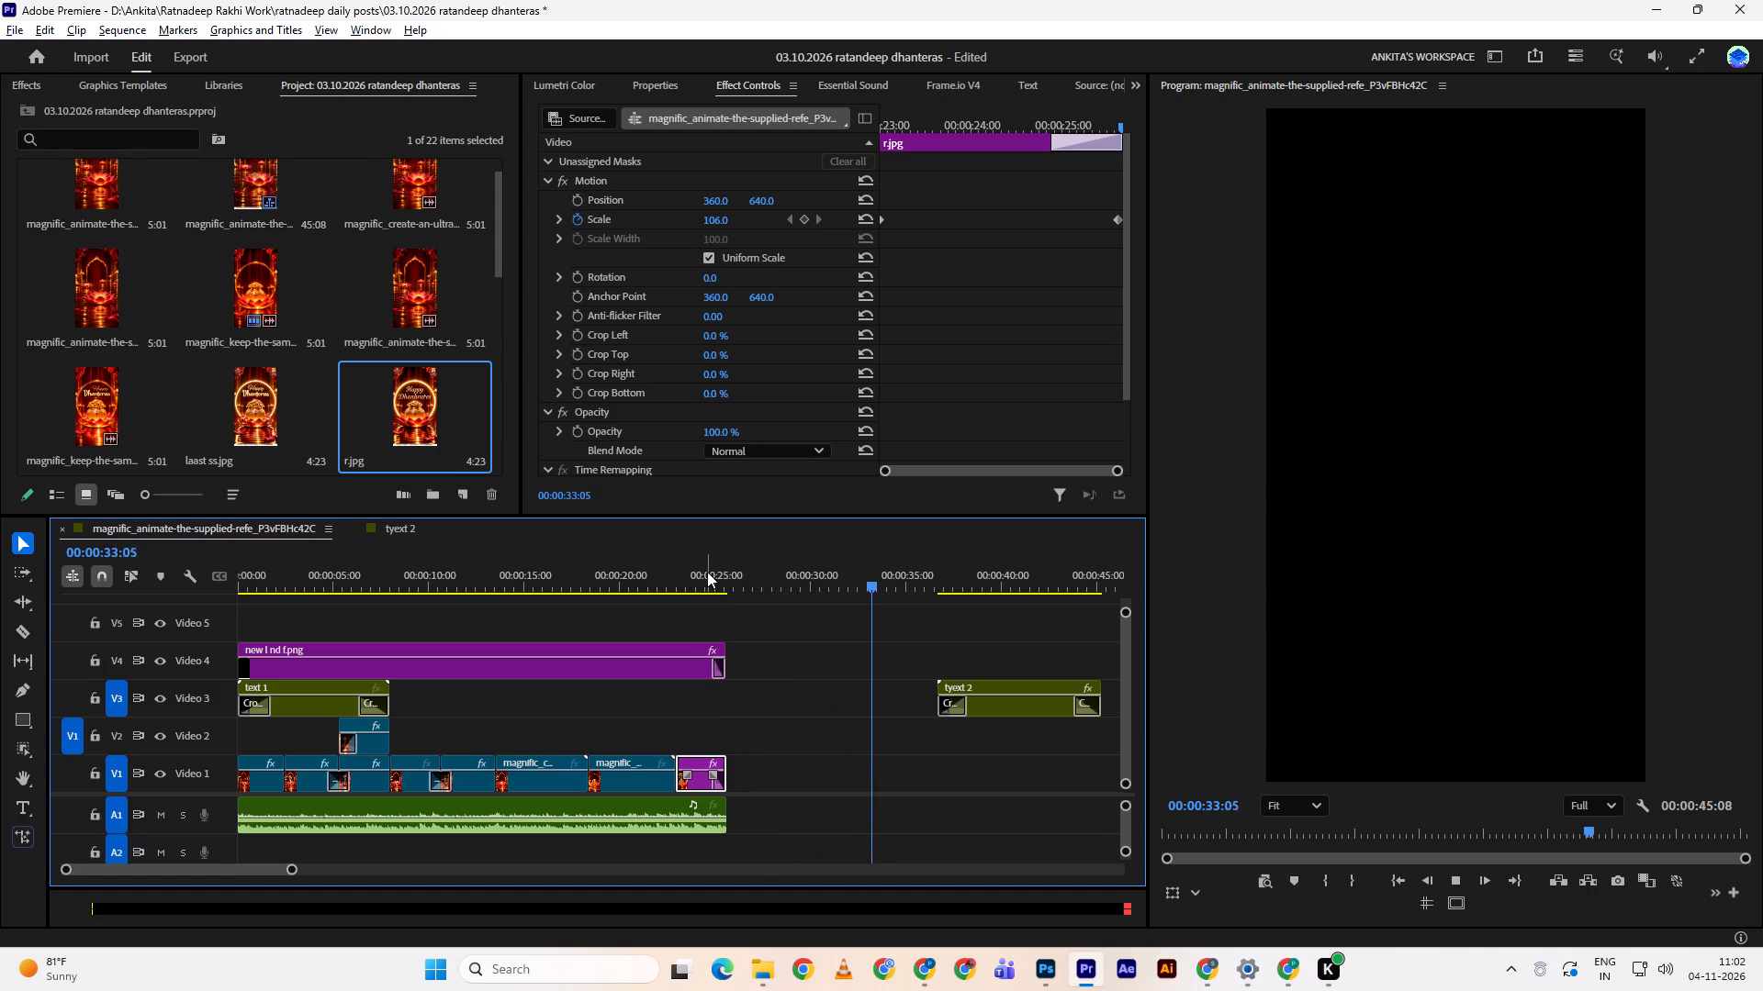
key(space)
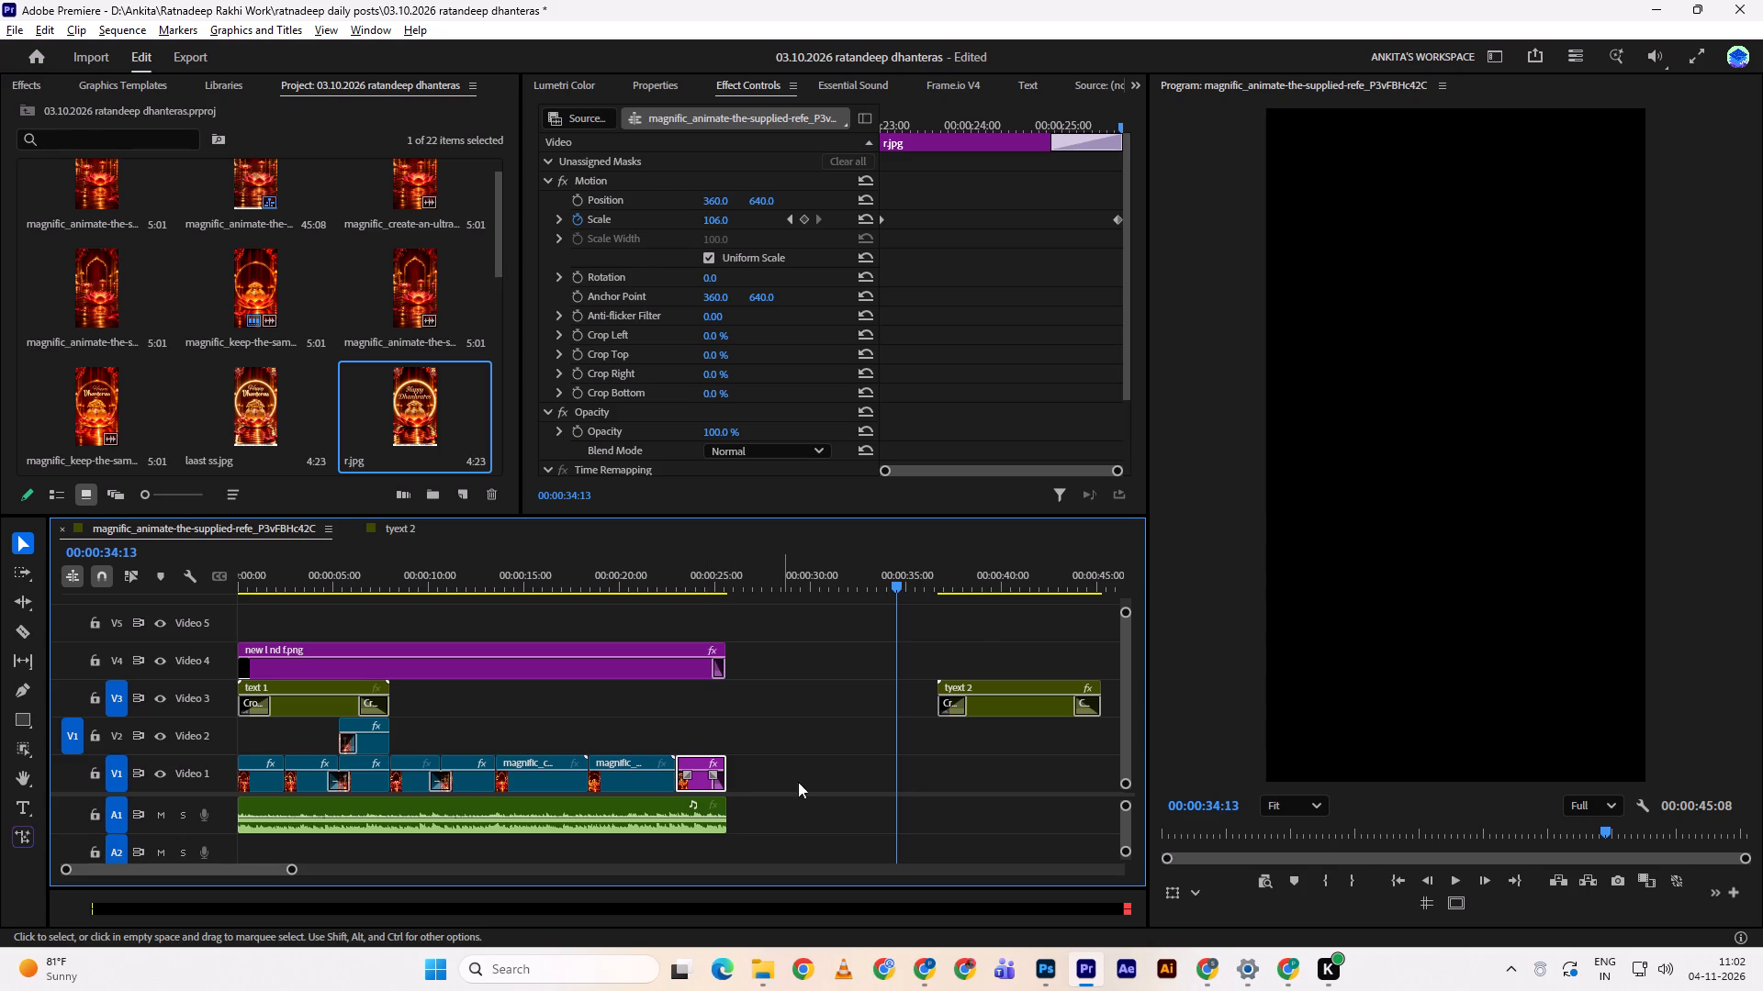
drag(980, 619, 952, 810)
key(d)
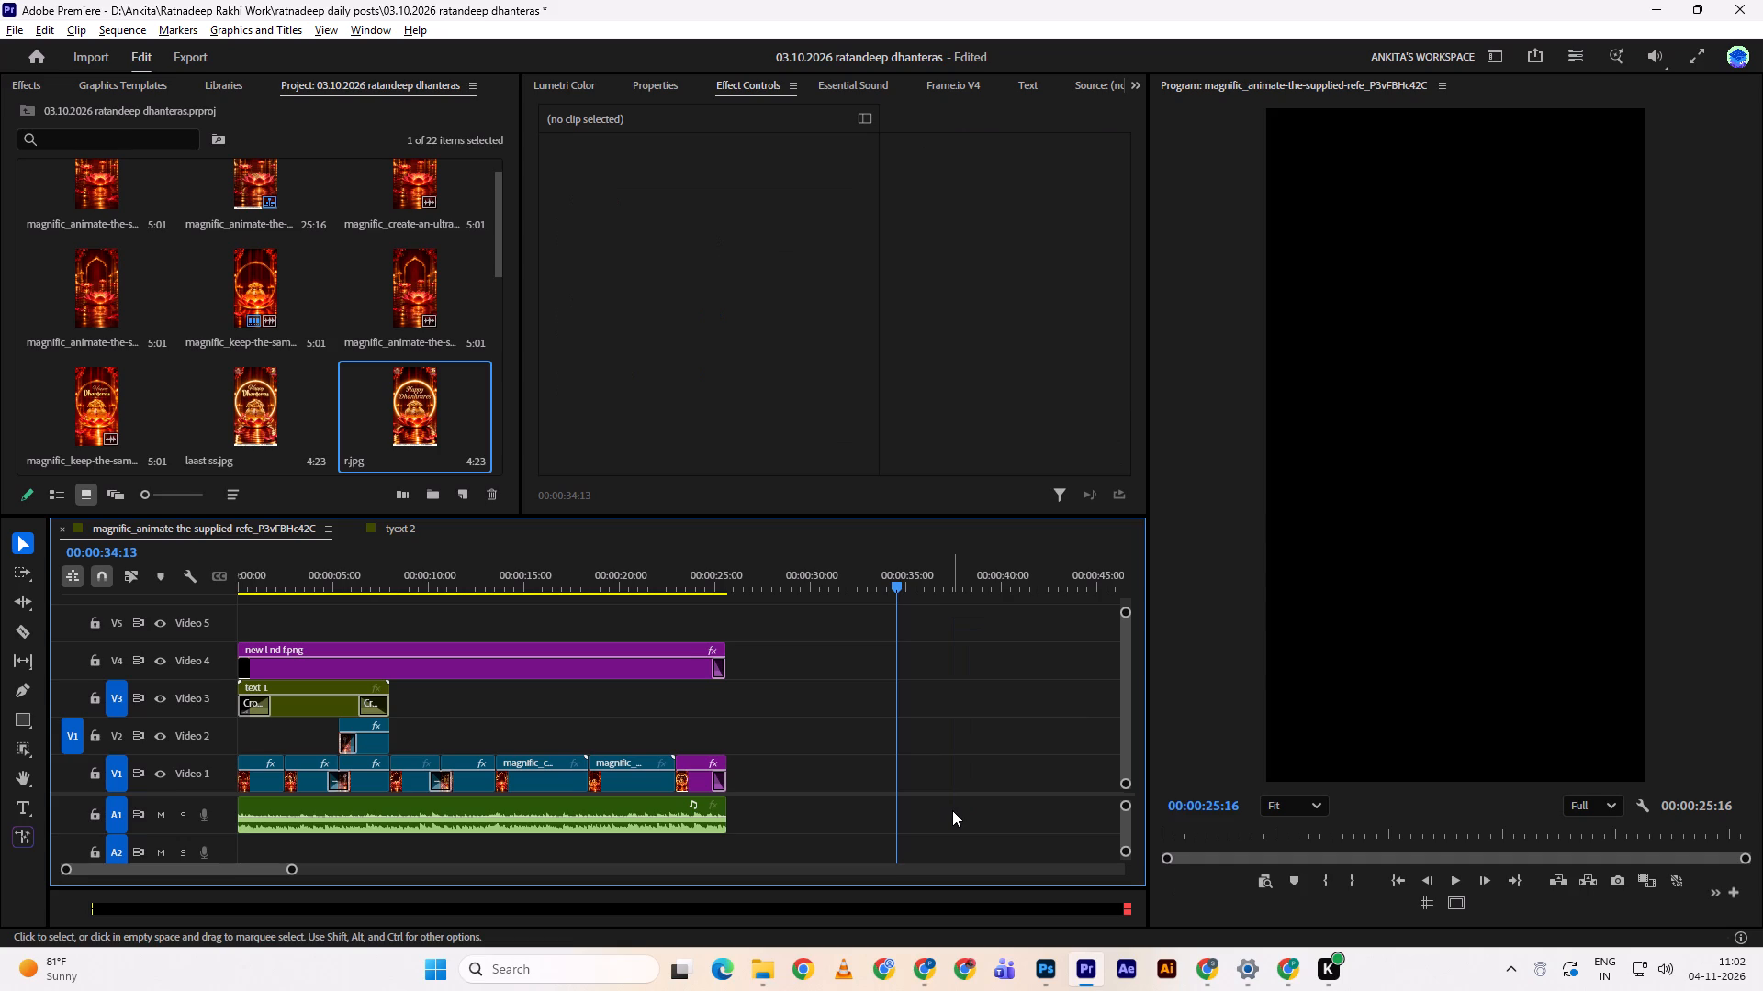
Play the full sequence from the start to r.jpg's end to check the clips, music and fade-out.
key(Return)
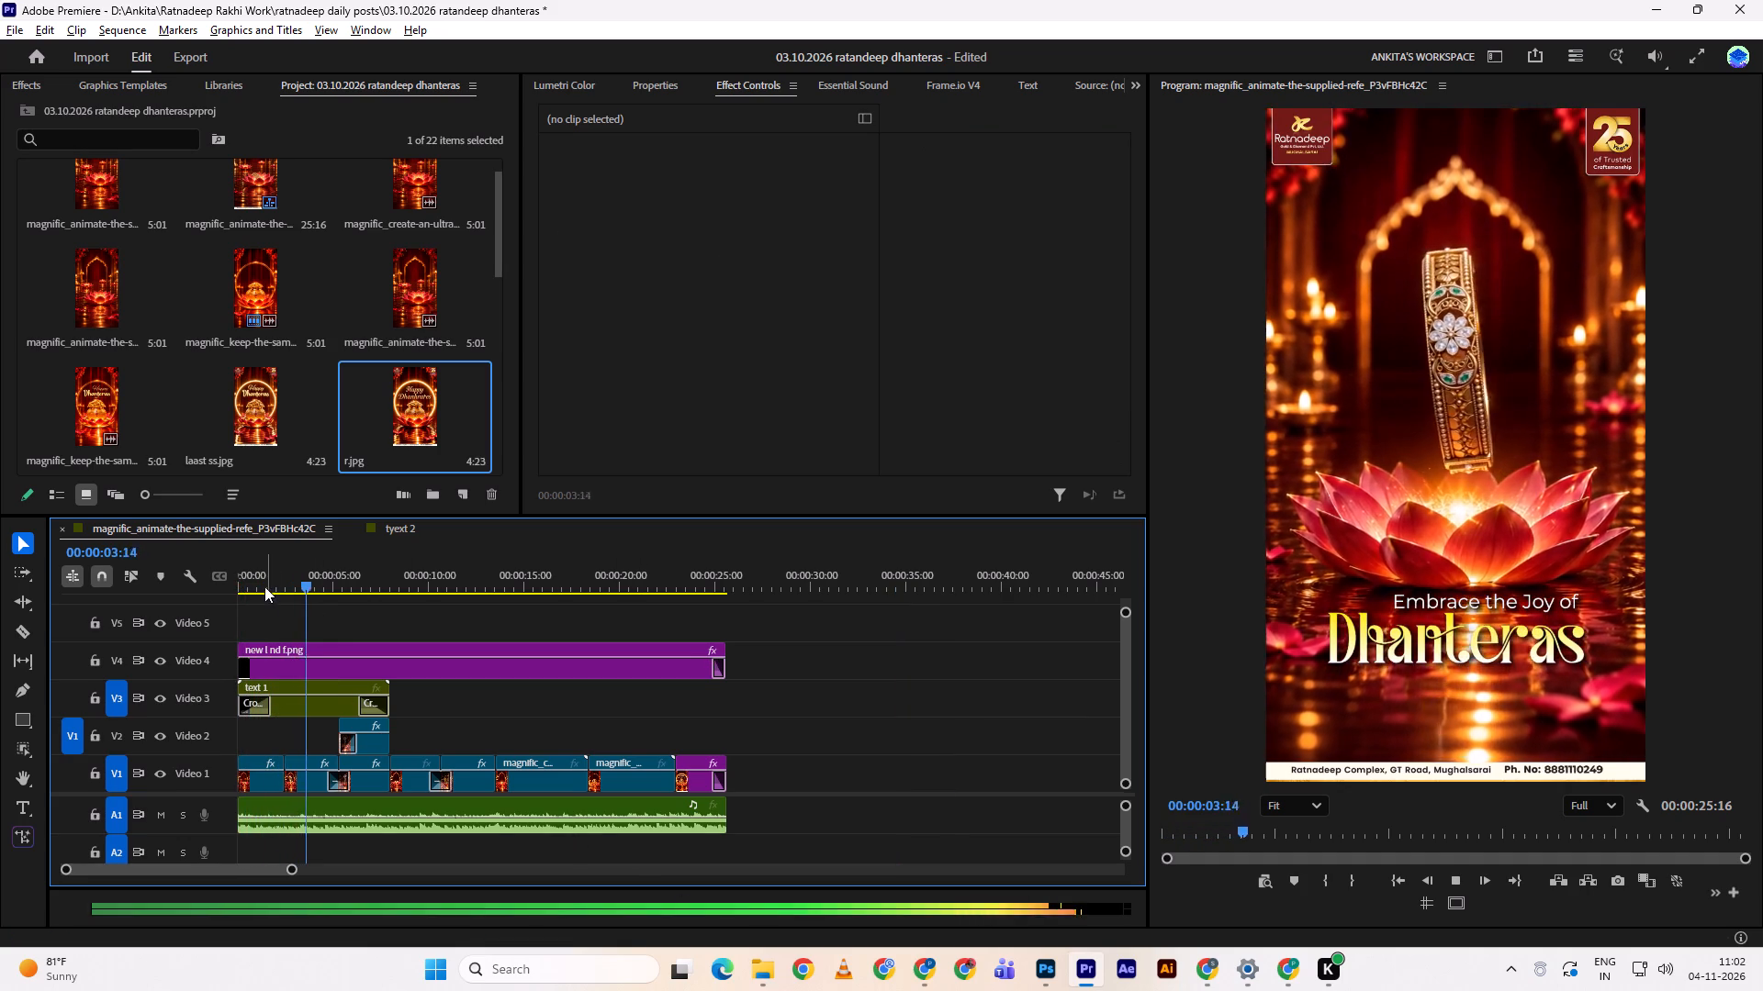
drag(260, 585, 176, 580)
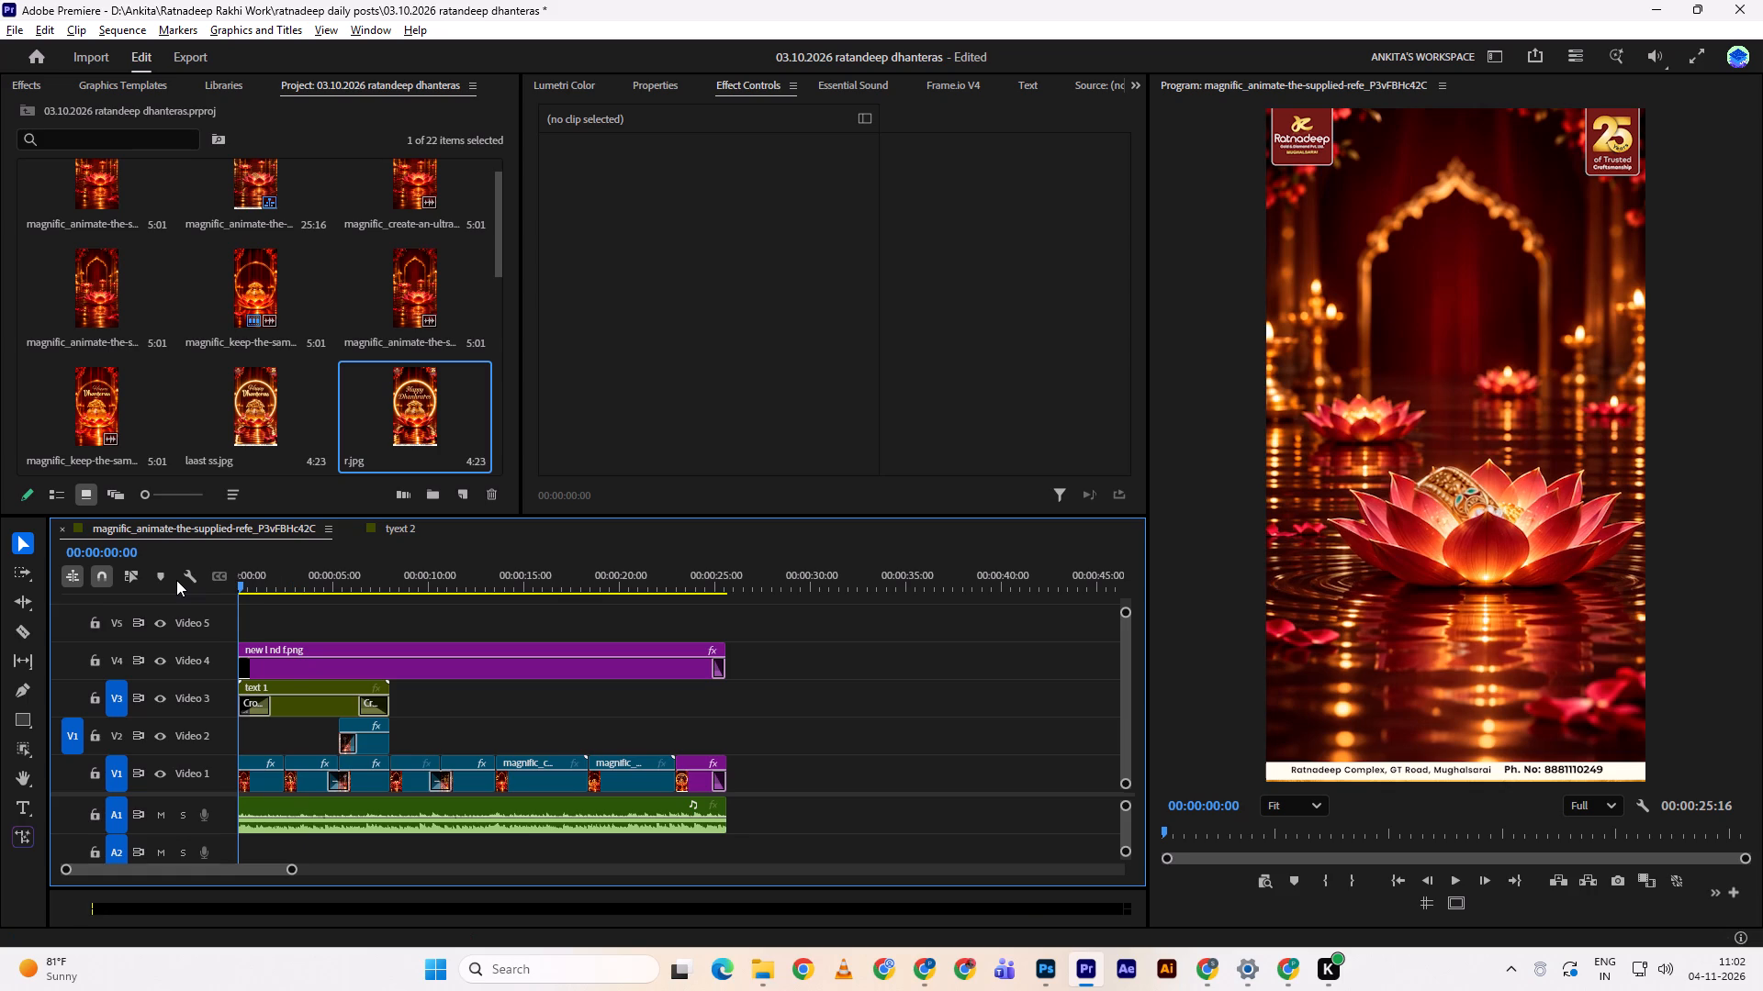
key(space)
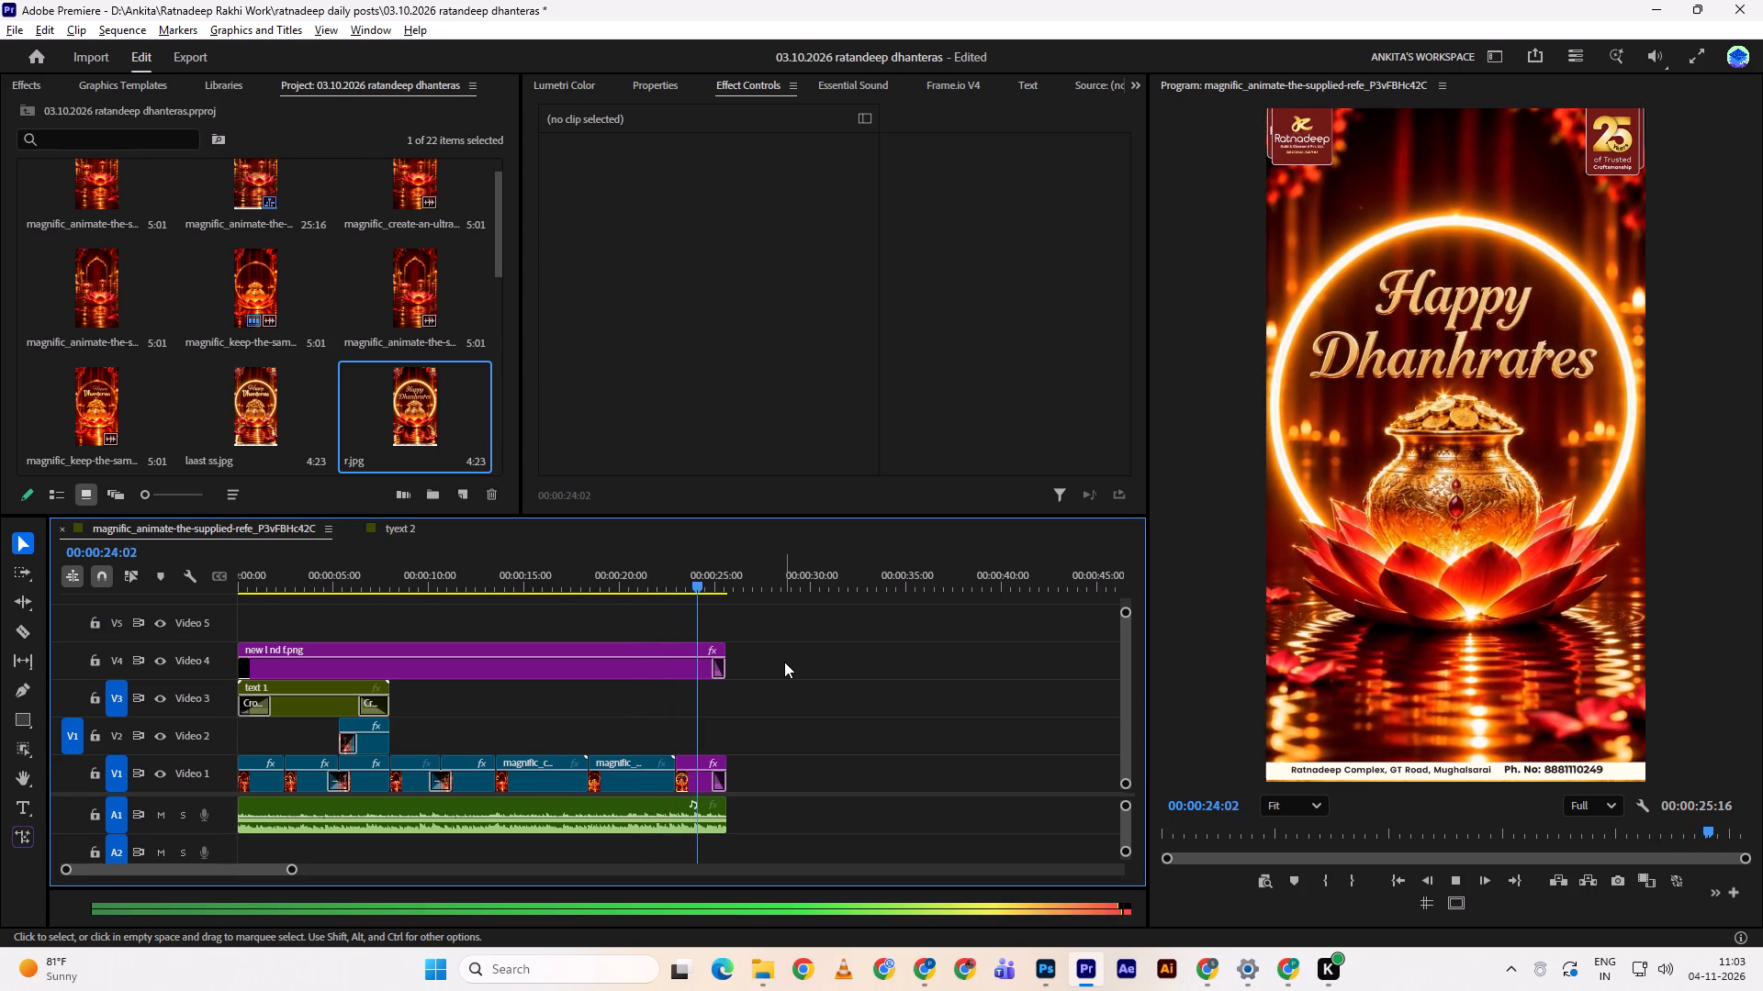
key(space)
key(space)
key(space)
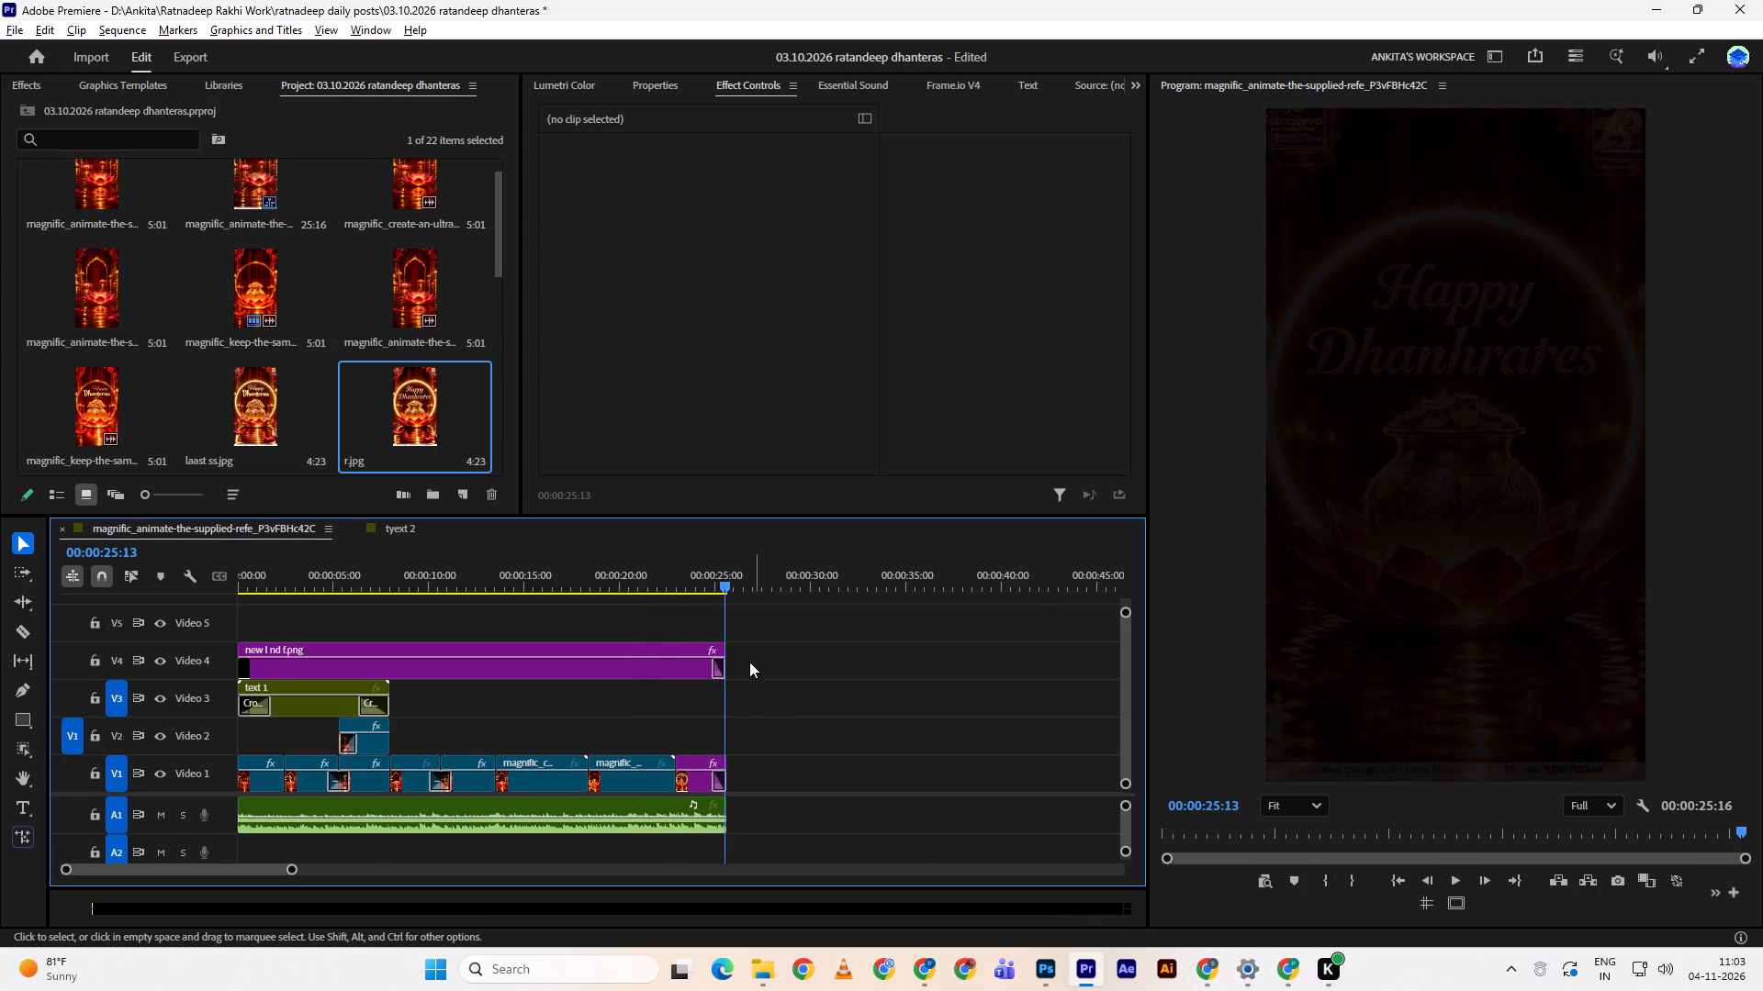
Shift the magnific_keep-the-same clip and r.jpg on Video 1 together about 5 frames later.
drag(705, 577, 595, 614)
alt+scroll(635, 710, up, 4)
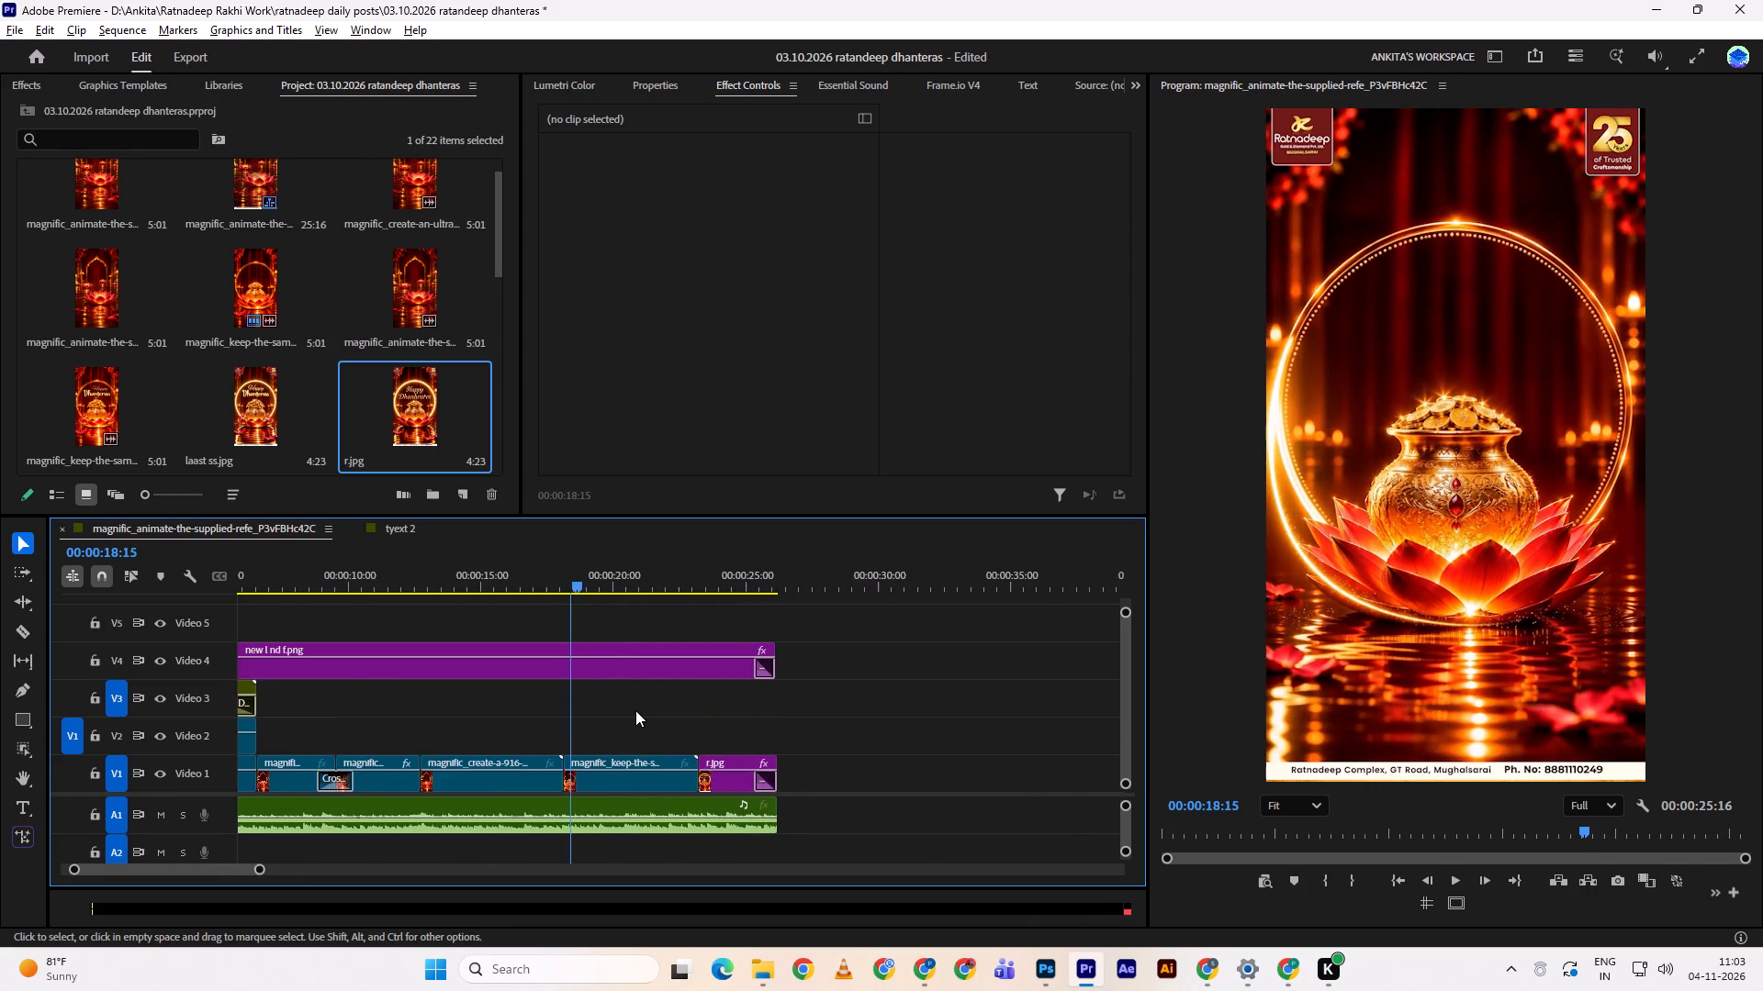
alt+scroll(635, 710, up, 11)
scroll(909, 746, down, 4)
drag(849, 711, 910, 764)
click(910, 764)
drag(904, 781, 914, 782)
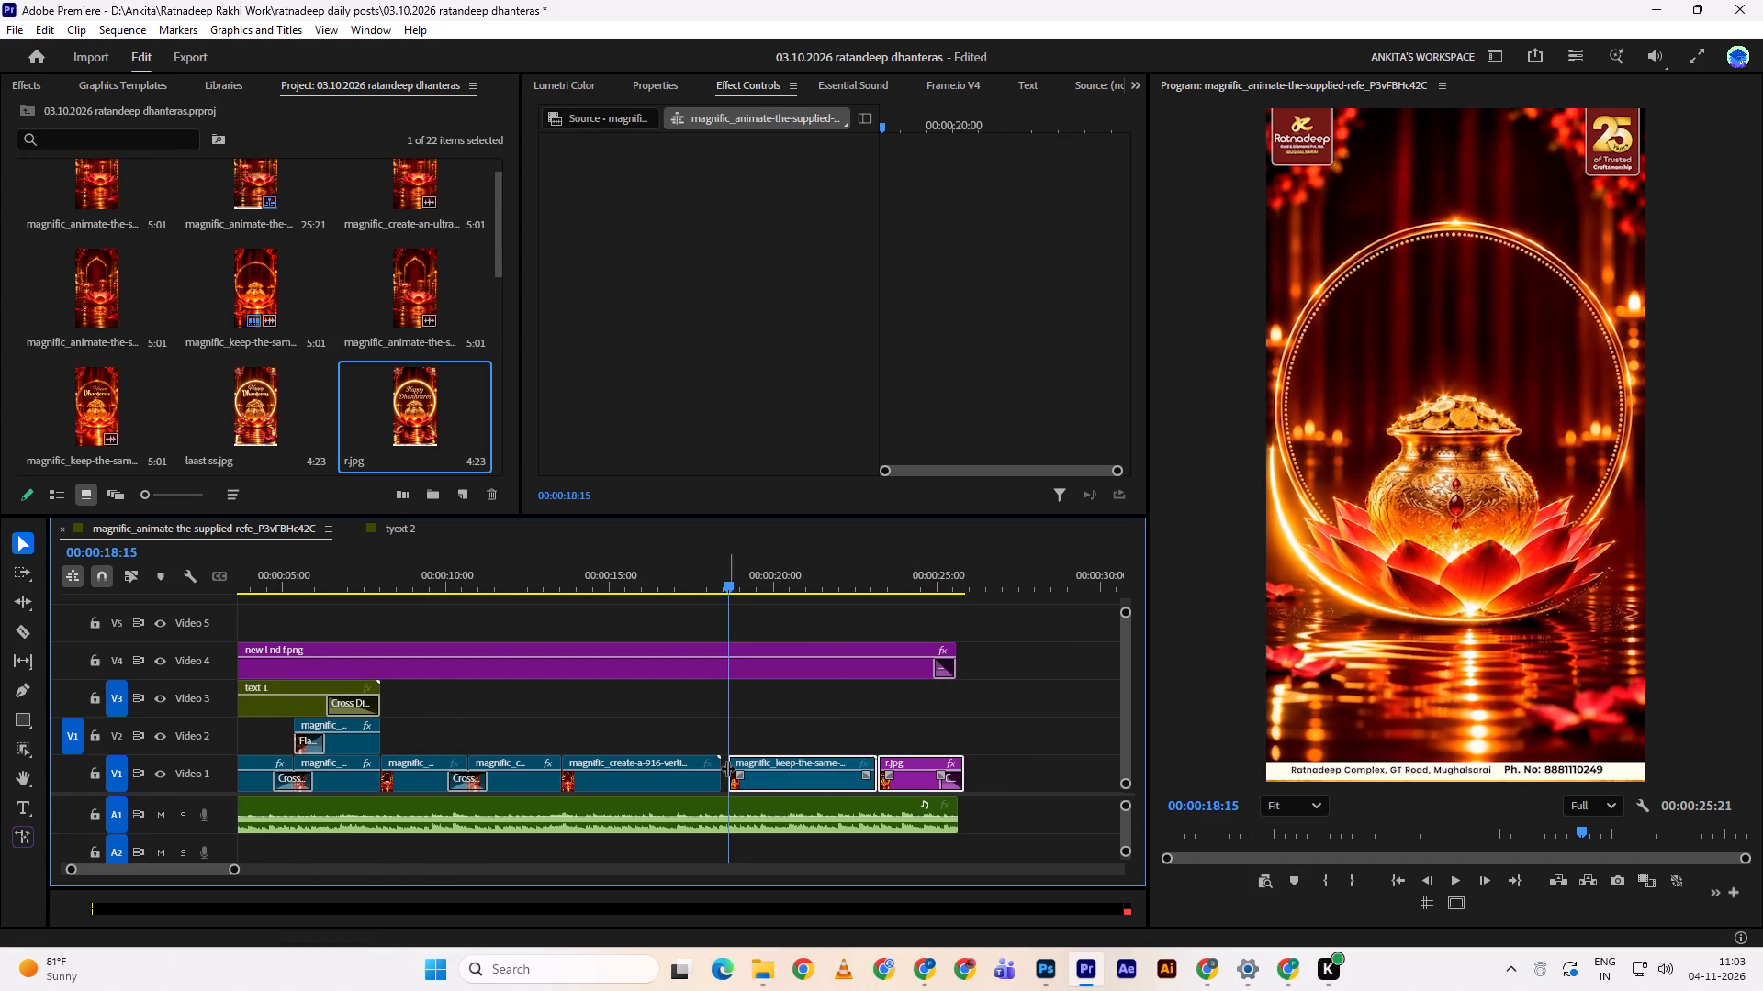
Extend the start of the magnific_keep-the-same clip back to about 00:00:18:11 to close the gap, and play the join back.
click(727, 768)
key(Left)
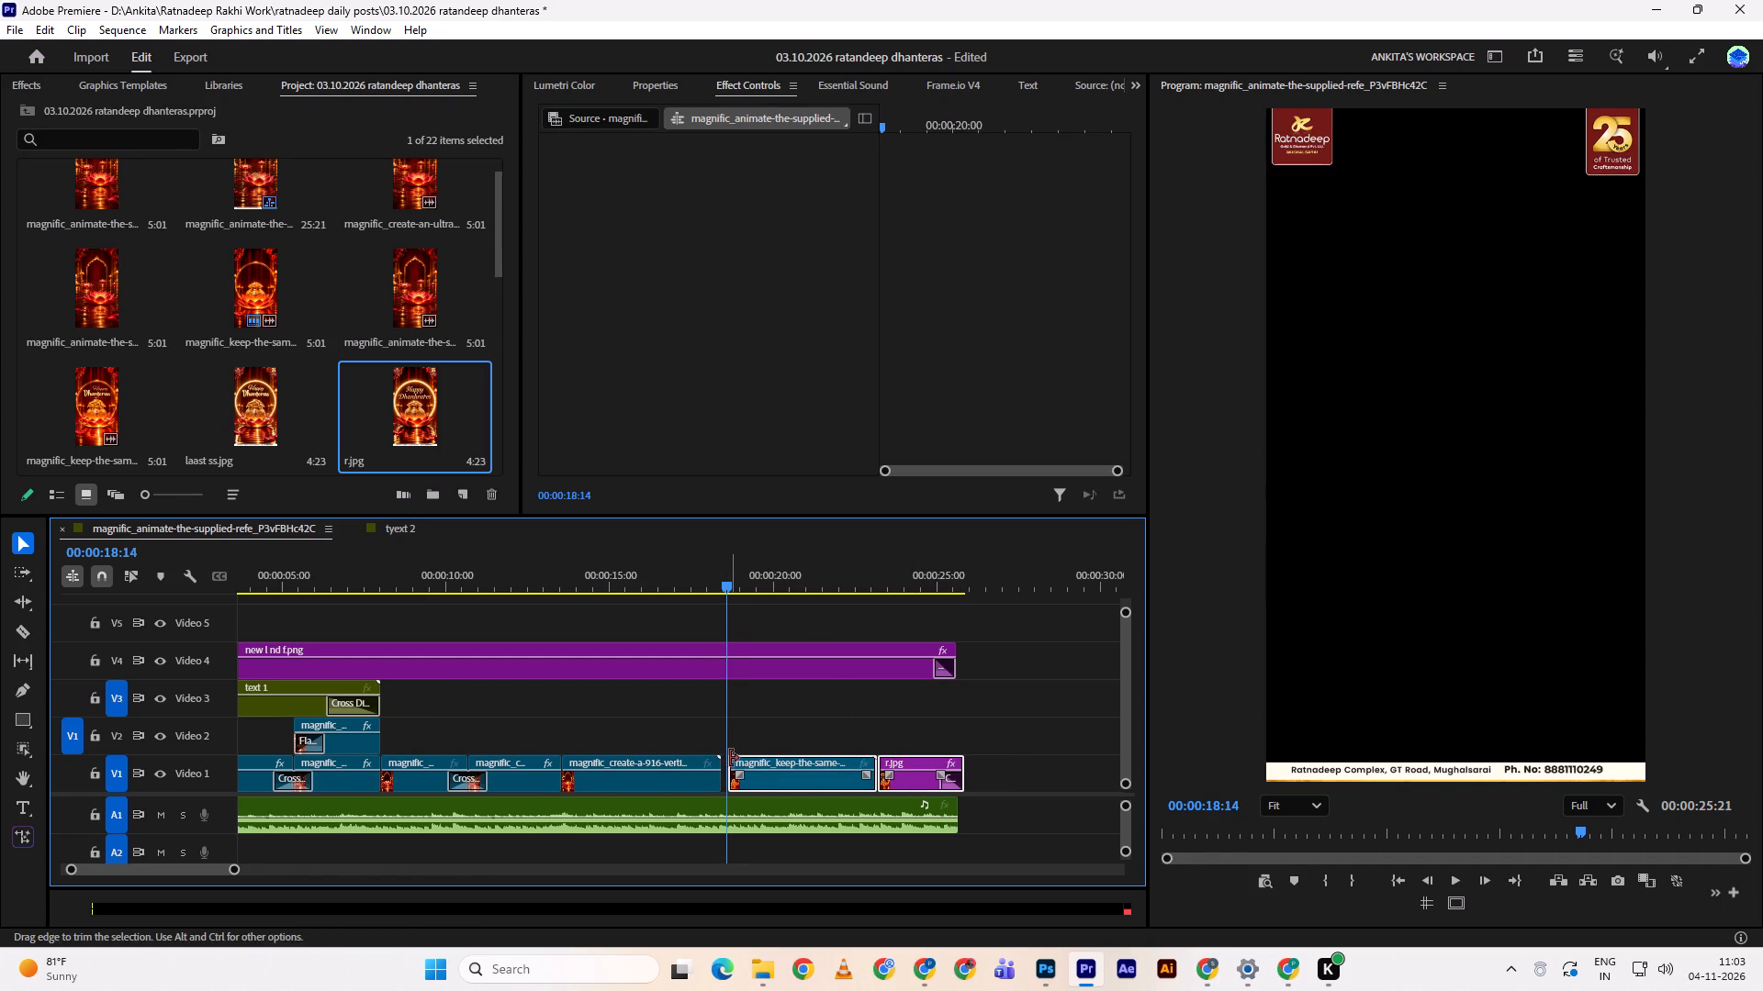
key(Left)
key(Left)
key(Left)
drag(730, 761, 721, 755)
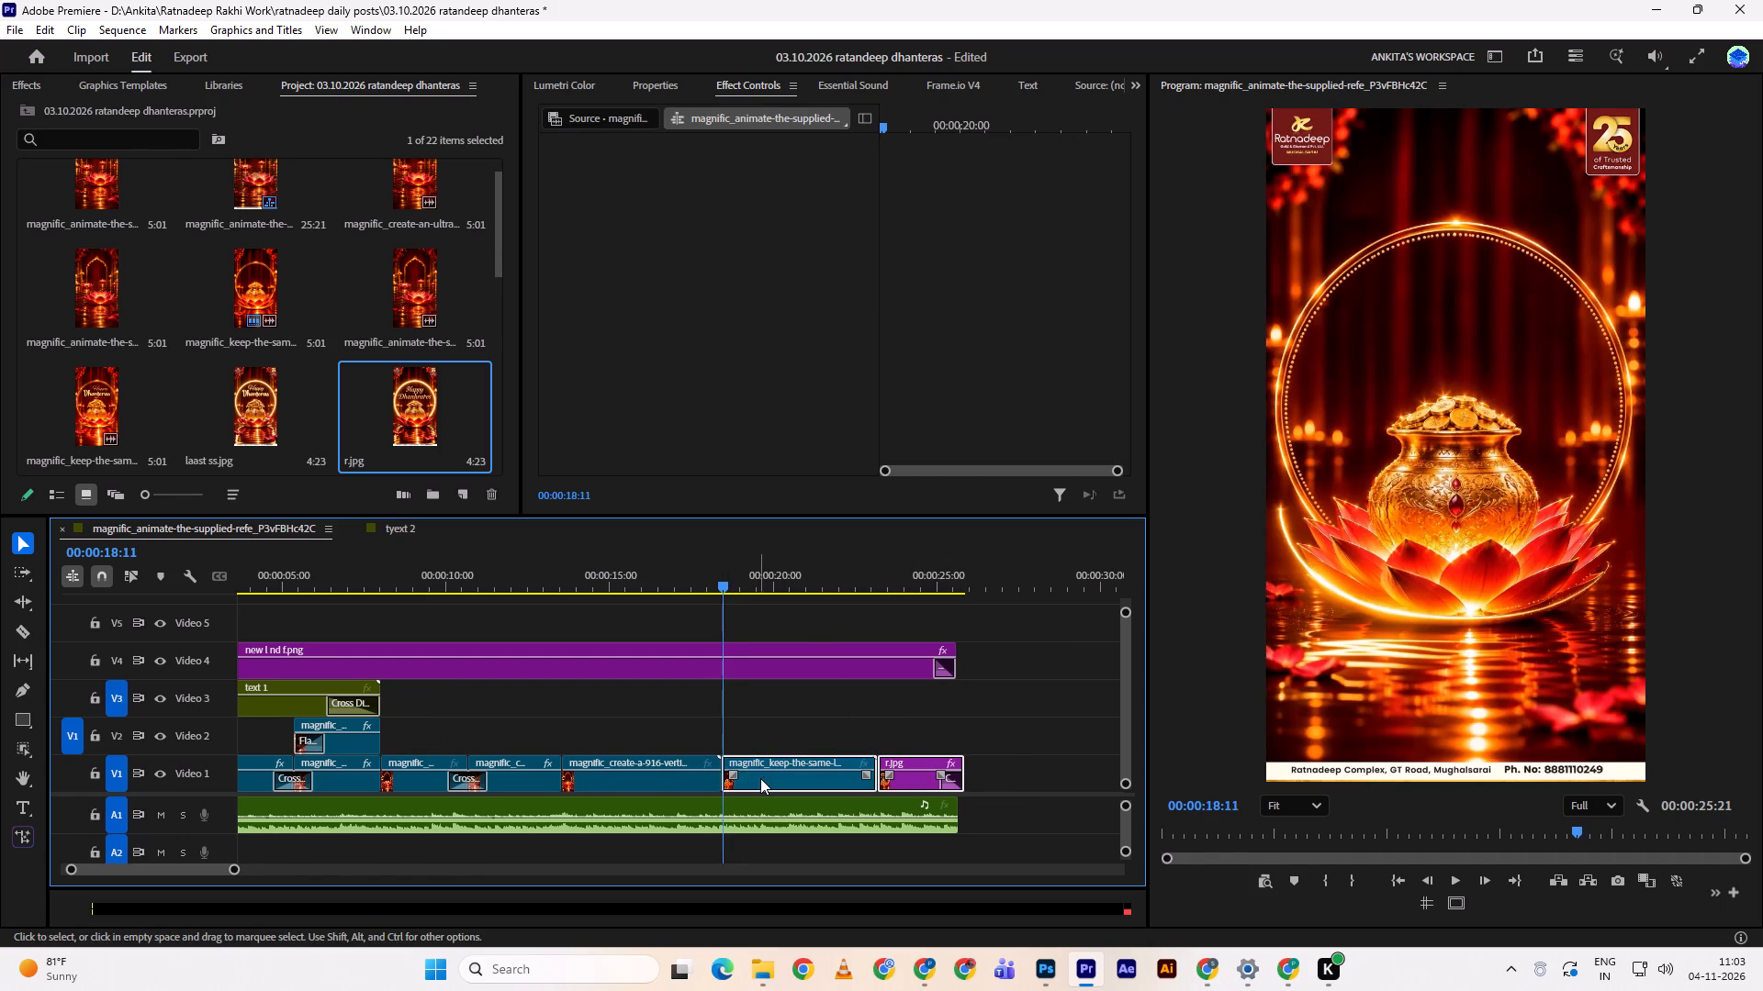
drag(790, 706, 944, 758)
click(715, 566)
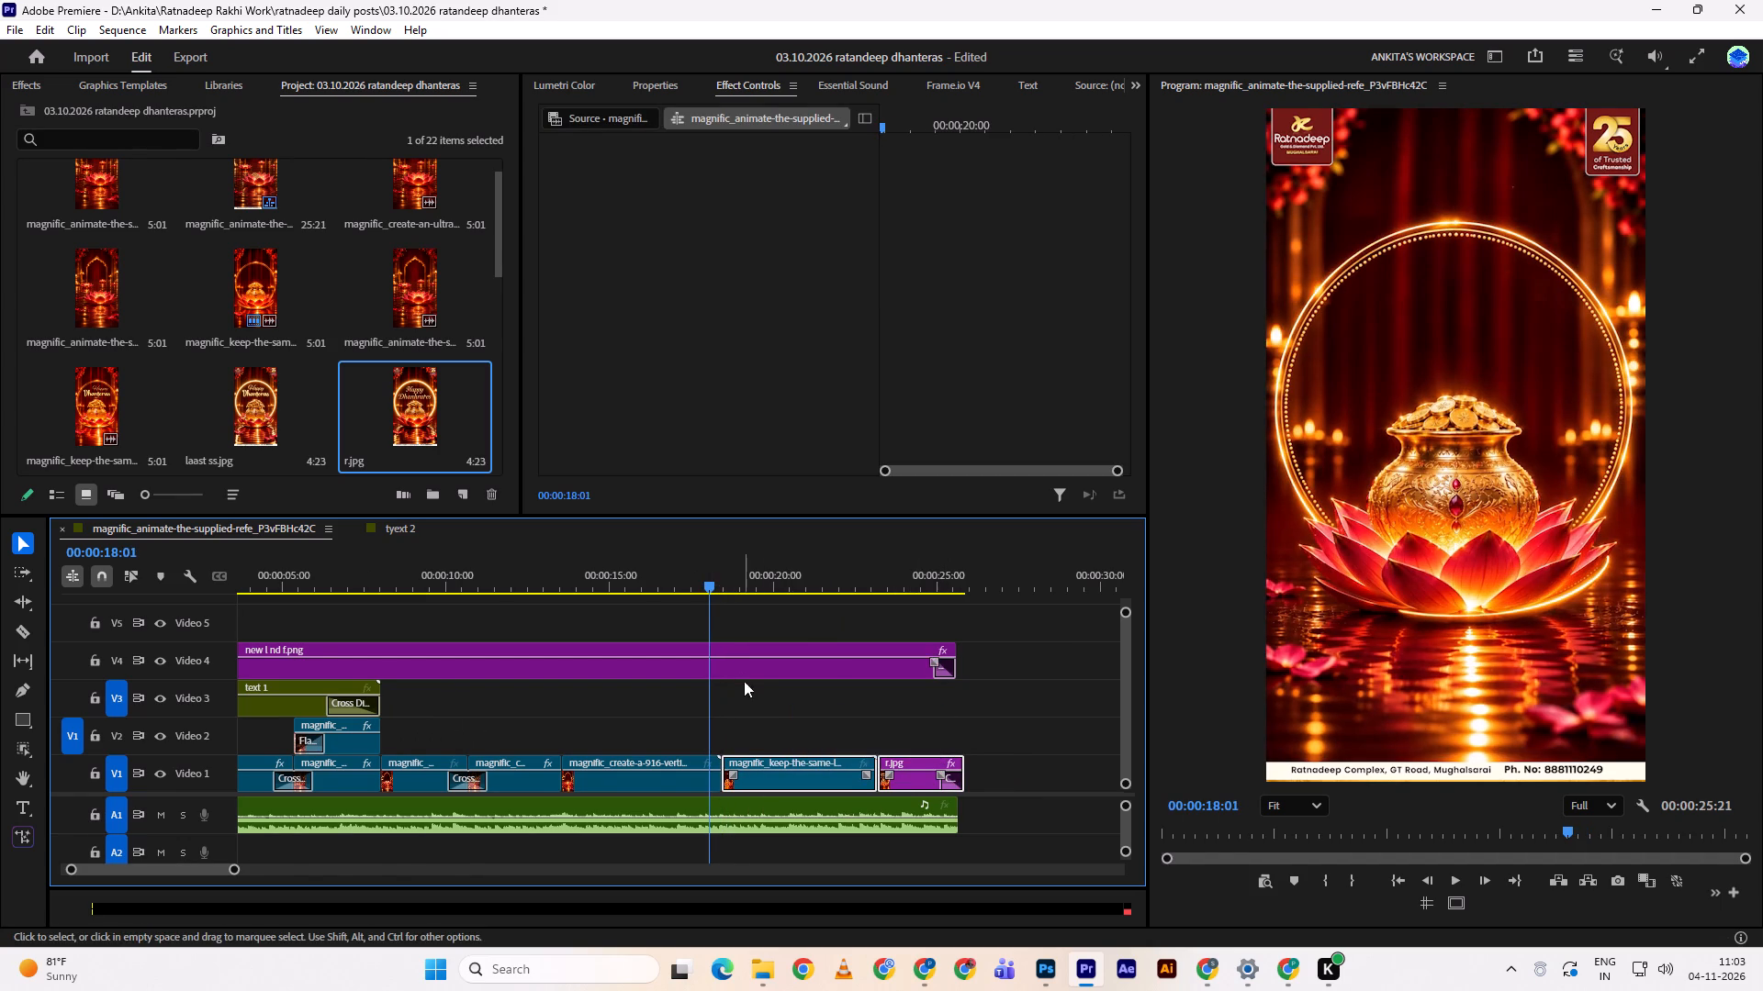
click(750, 707)
key(space)
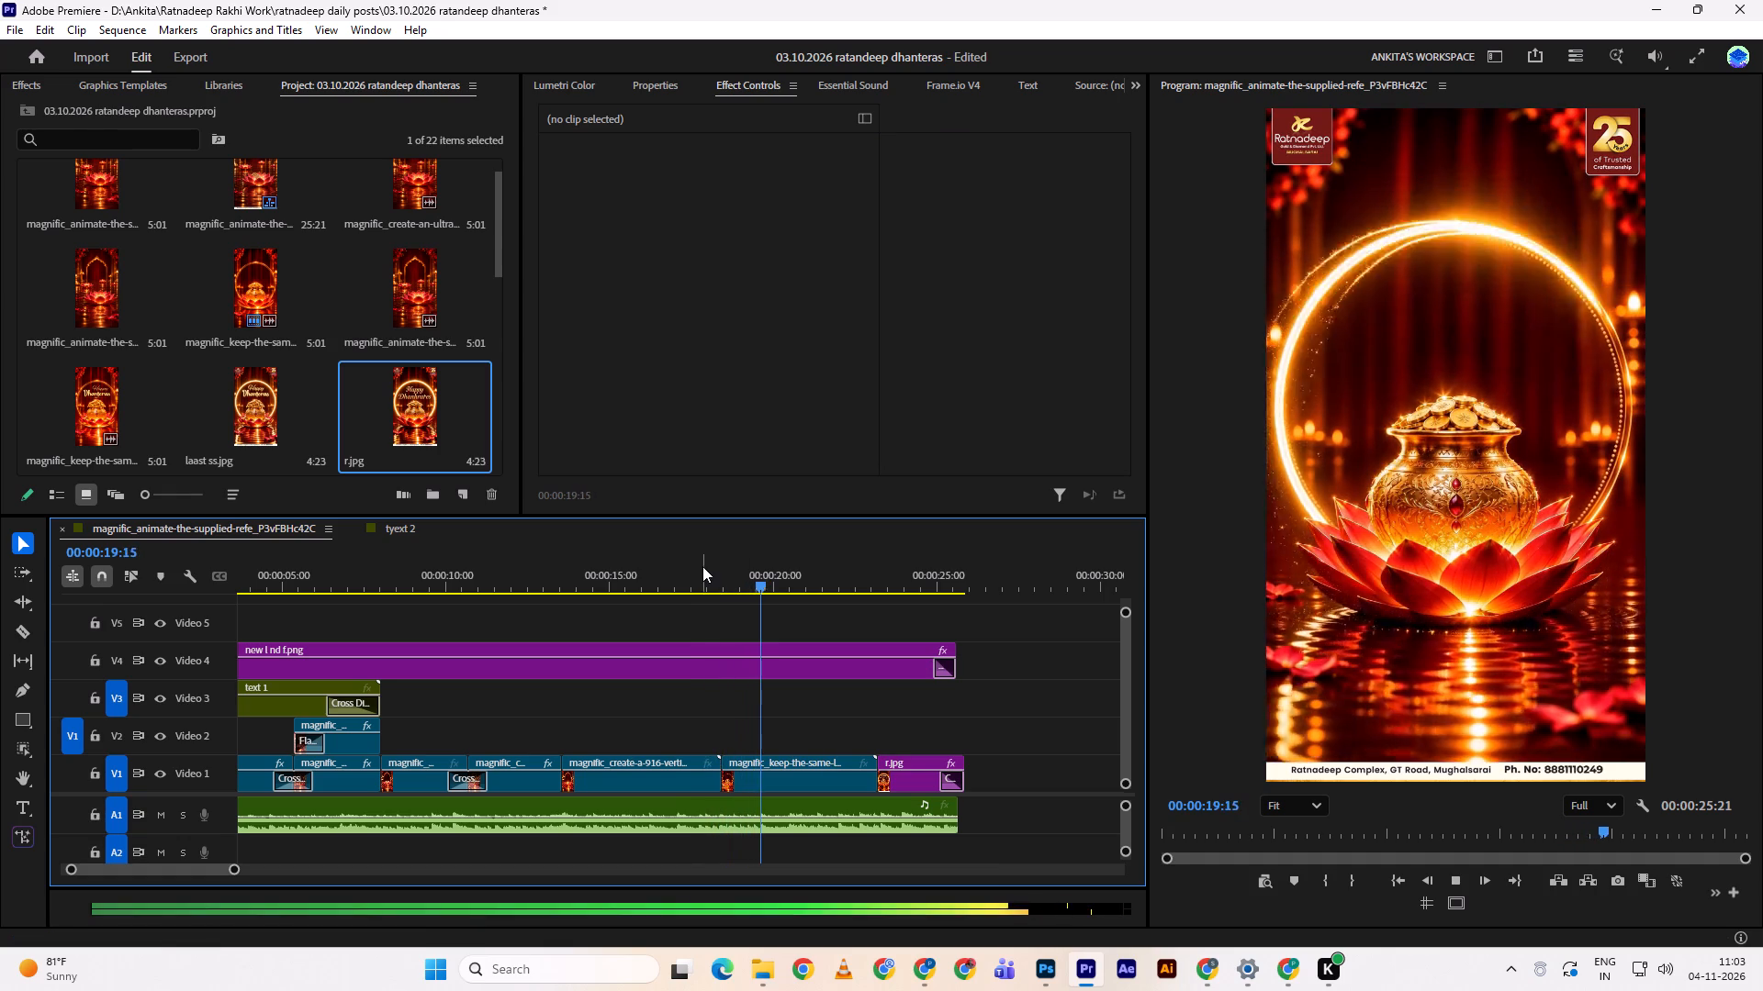
click(703, 567)
key(space)
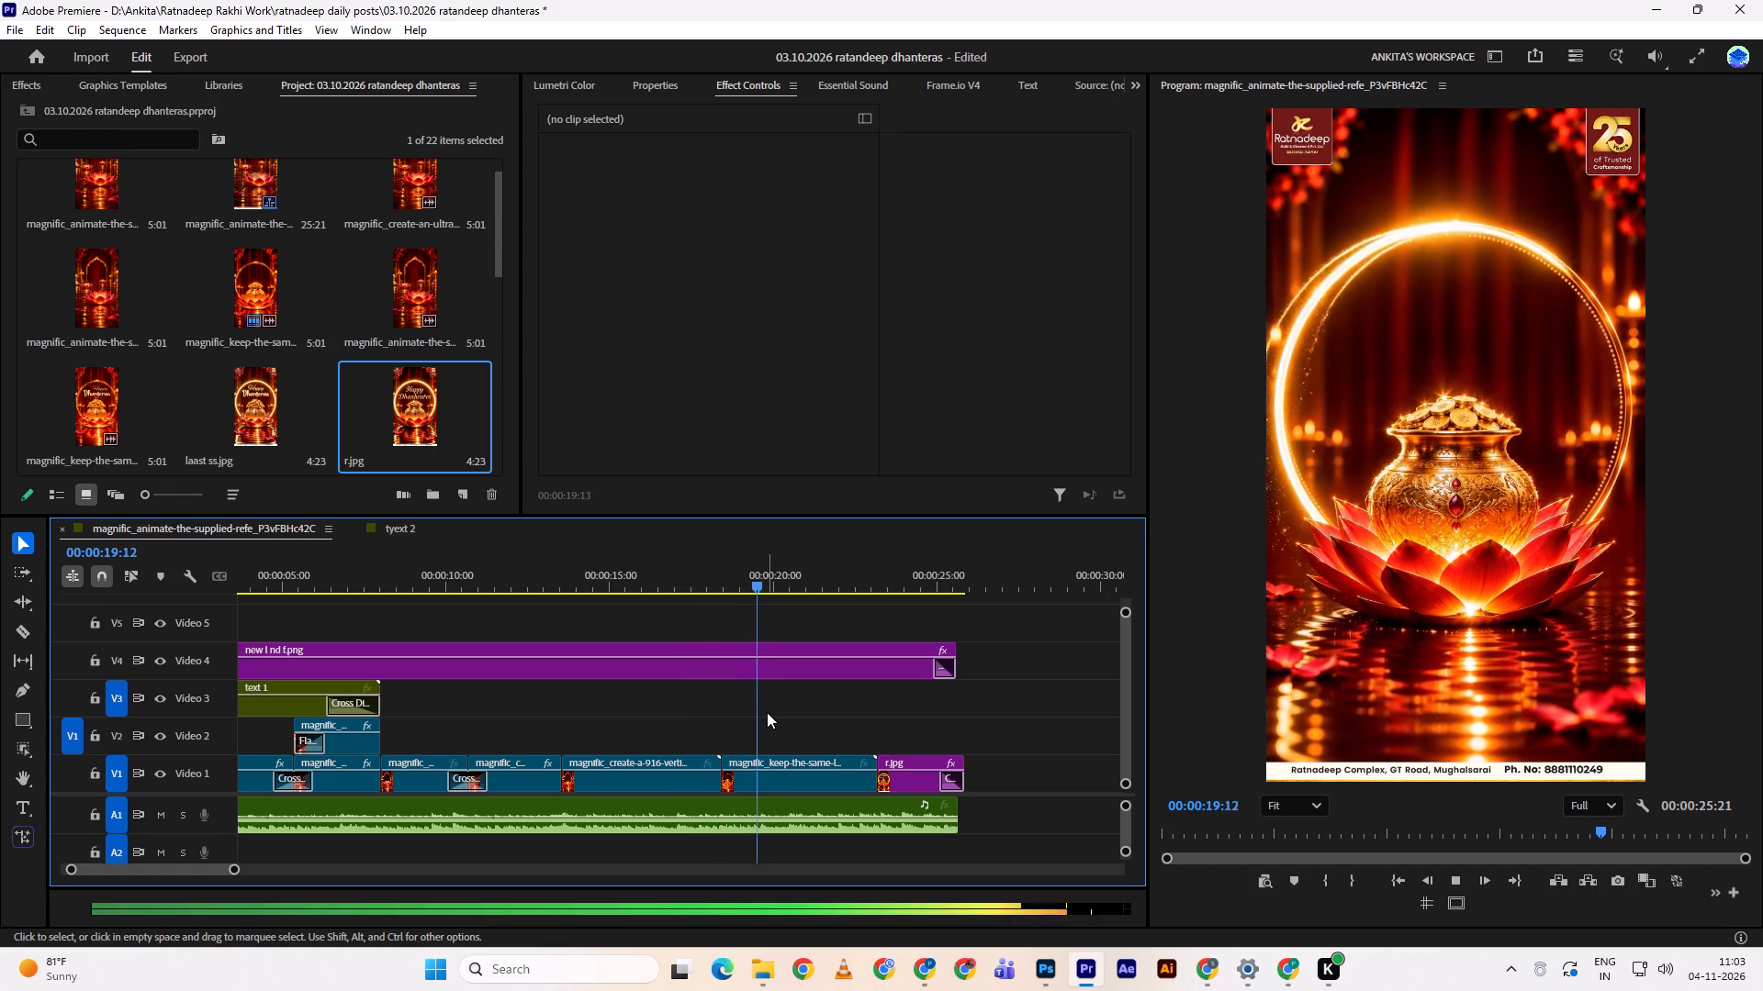
Trim r.jpg's end on Video 1 back to the music's end at 00:00:25:16 and play the ending.
click(967, 779)
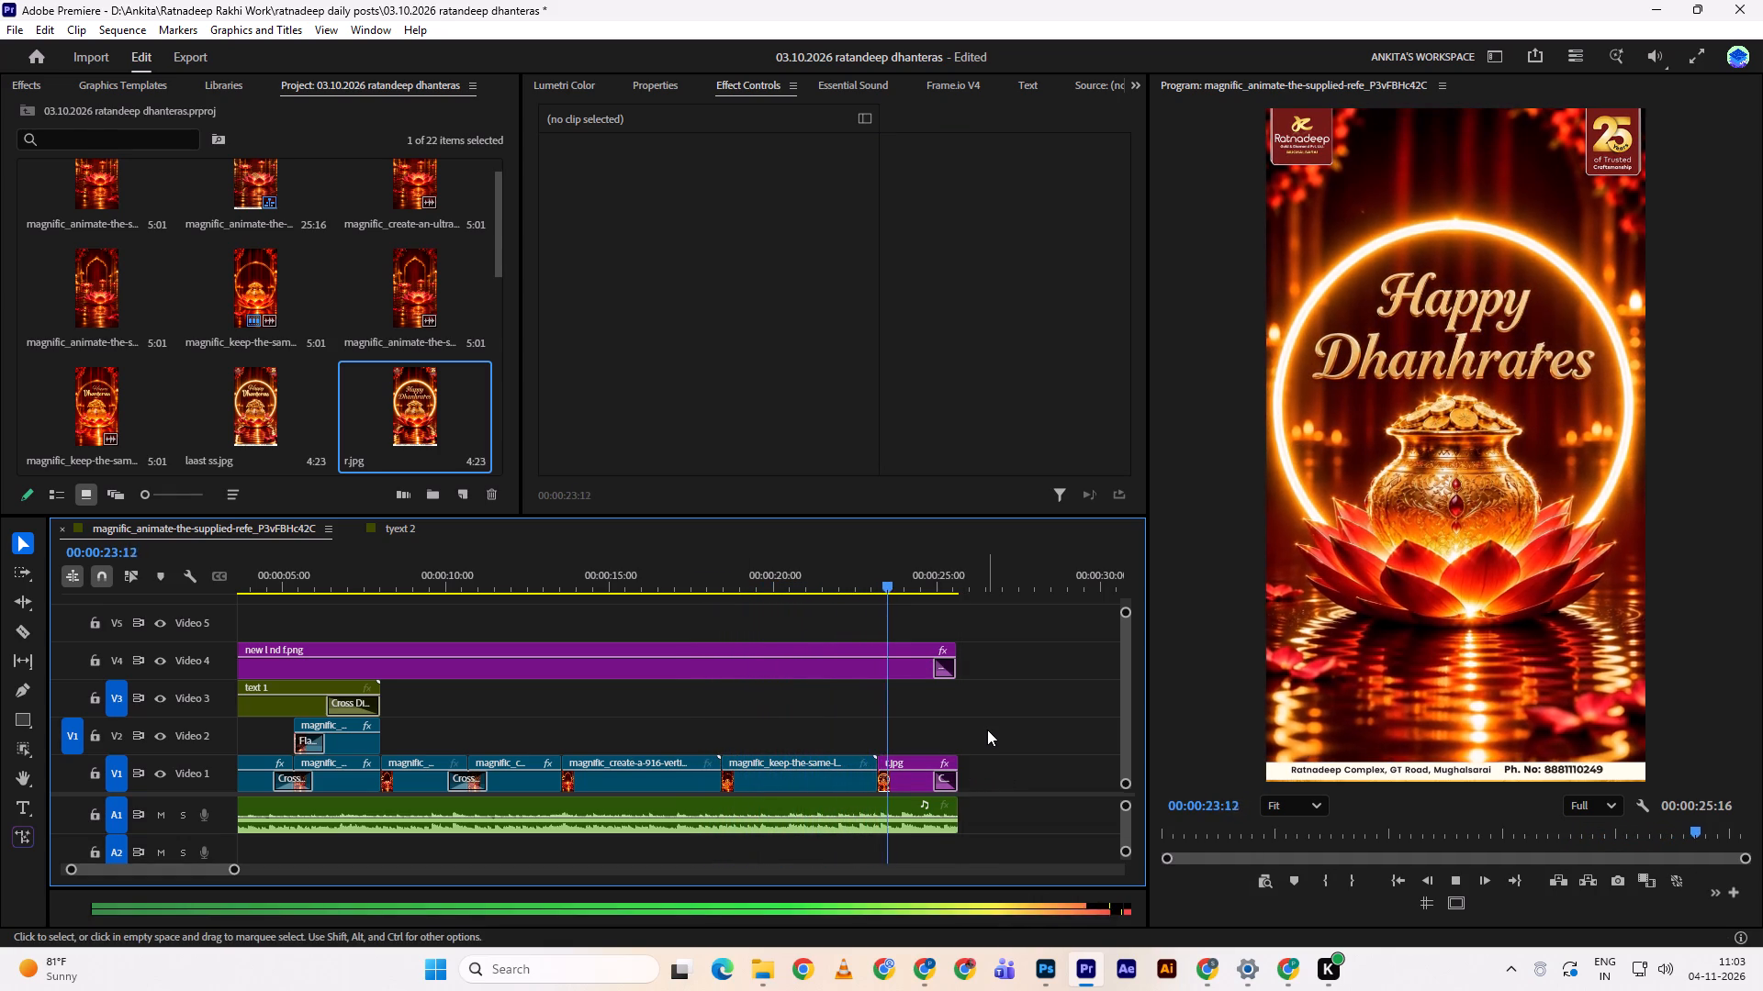
key(space)
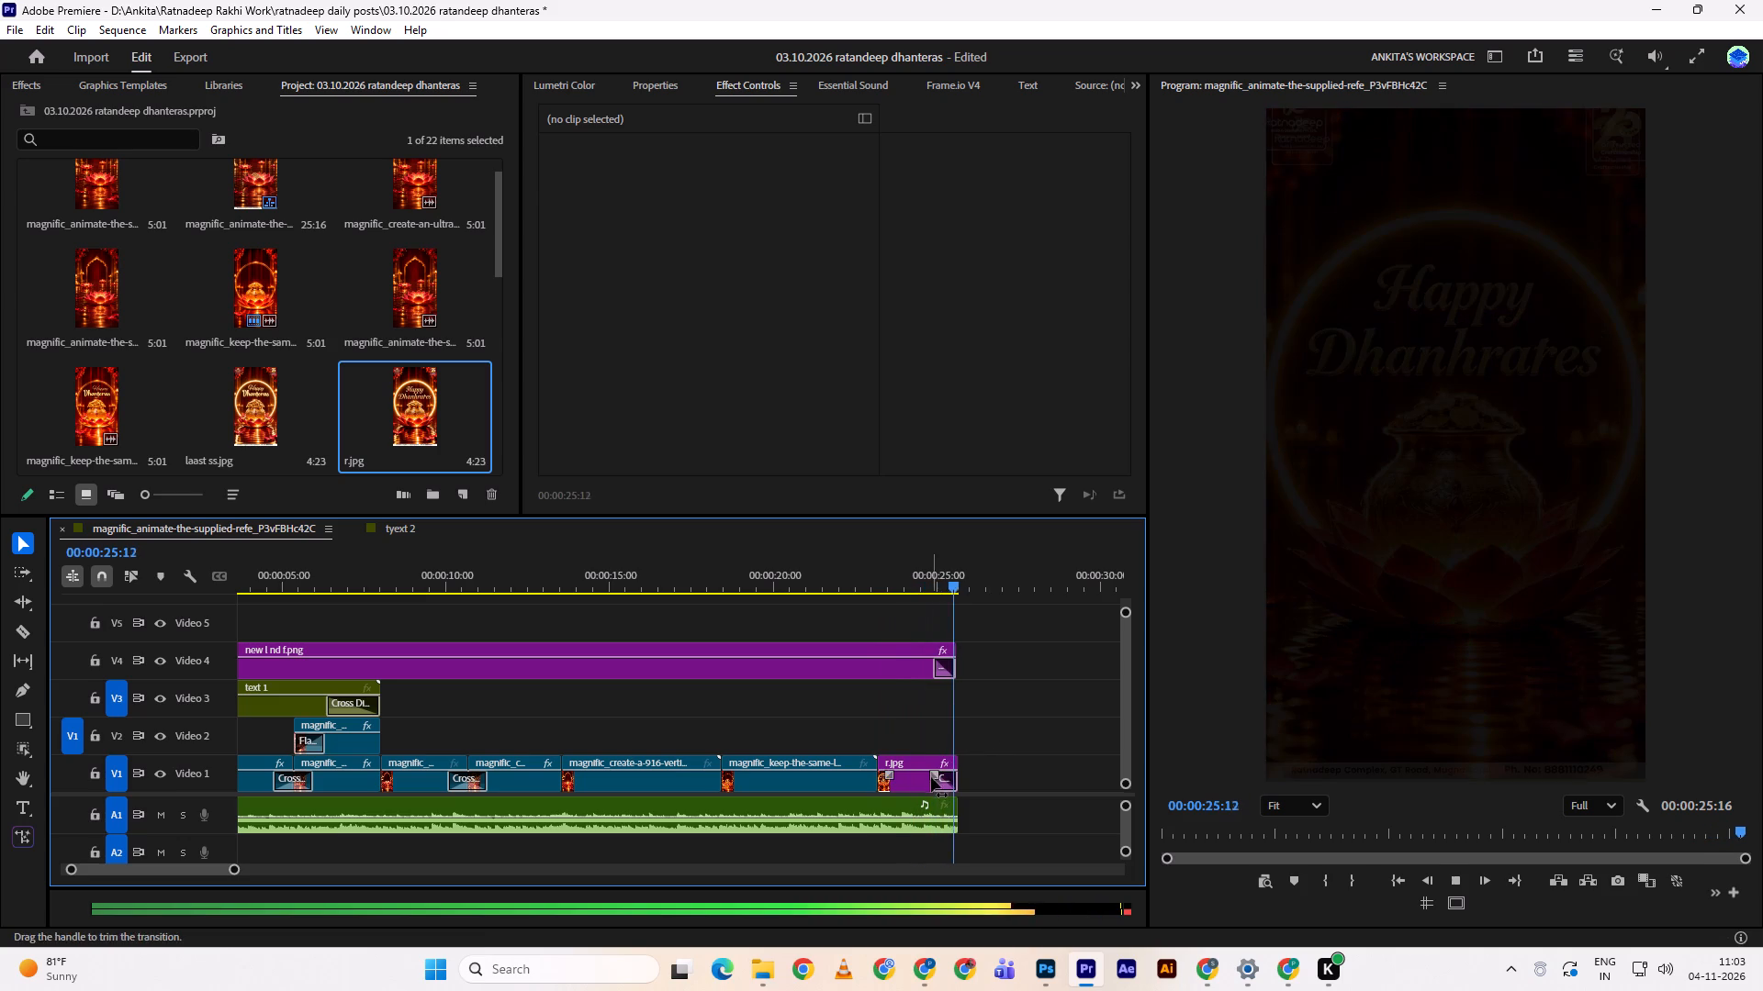
Set r.jpg's Scale to 102.5 at its final keyframe at 00:00:25:15.
click(920, 784)
drag(1003, 115, 994, 117)
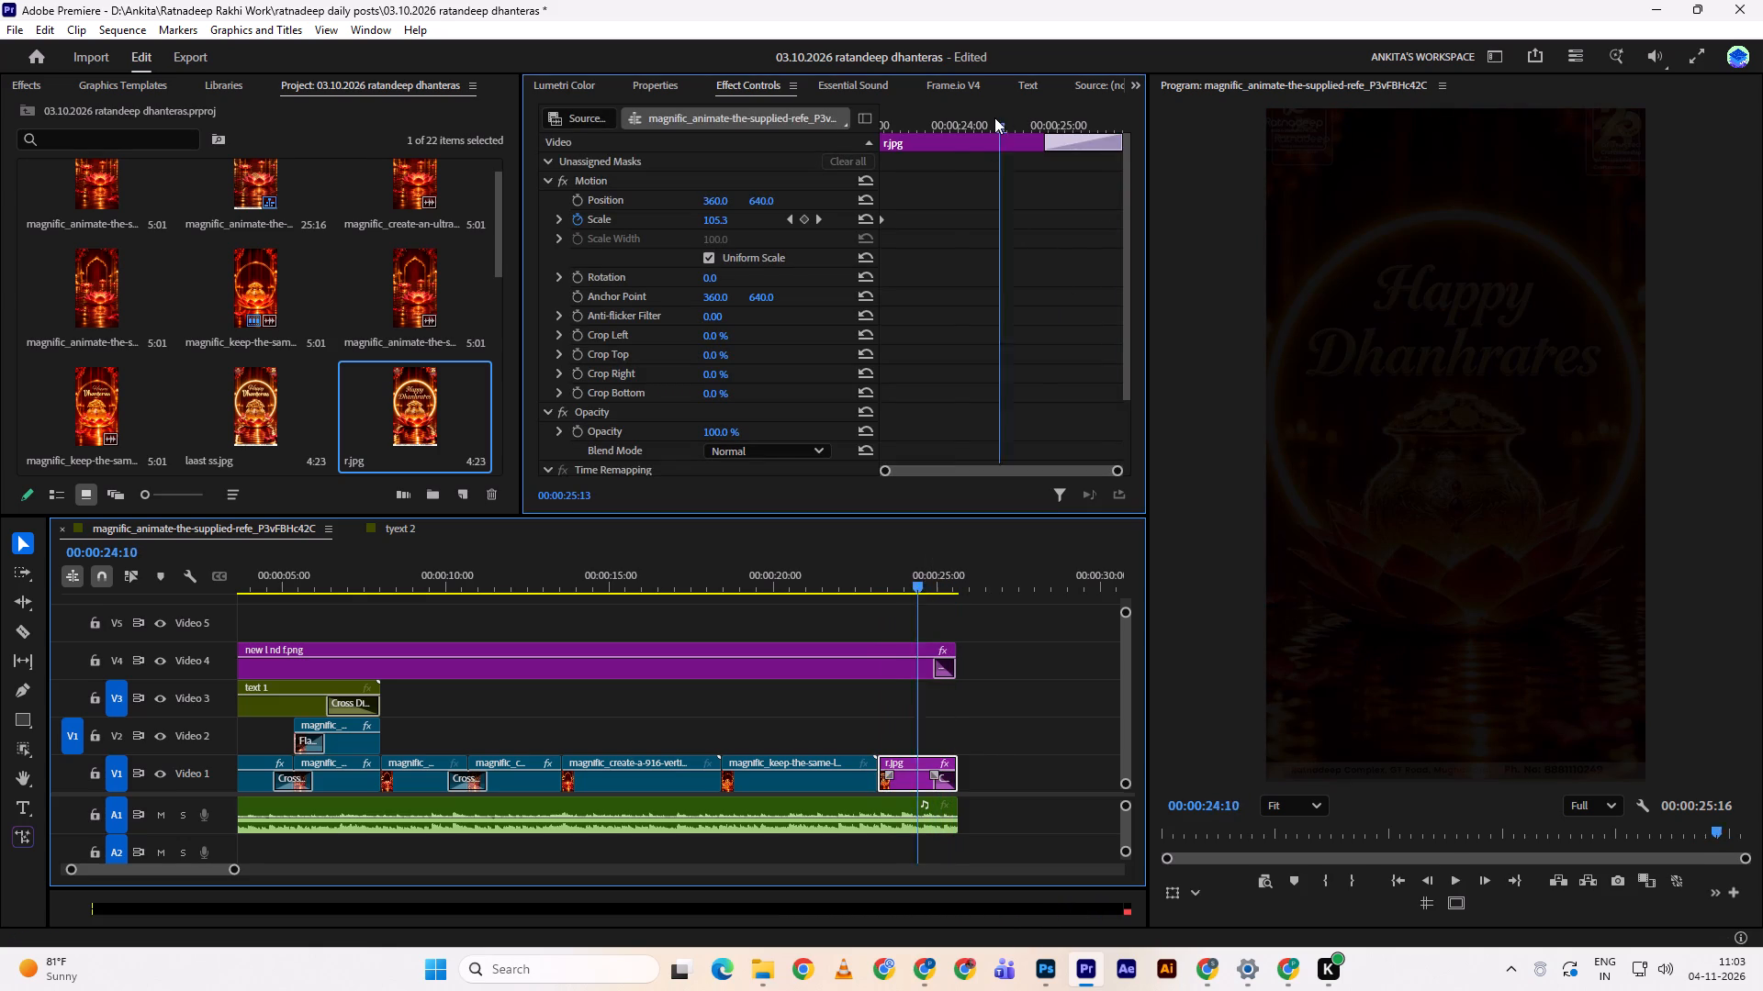
drag(994, 117, 1194, 122)
click(1194, 122)
drag(1110, 118, 1143, 116)
click(1143, 116)
click(720, 223)
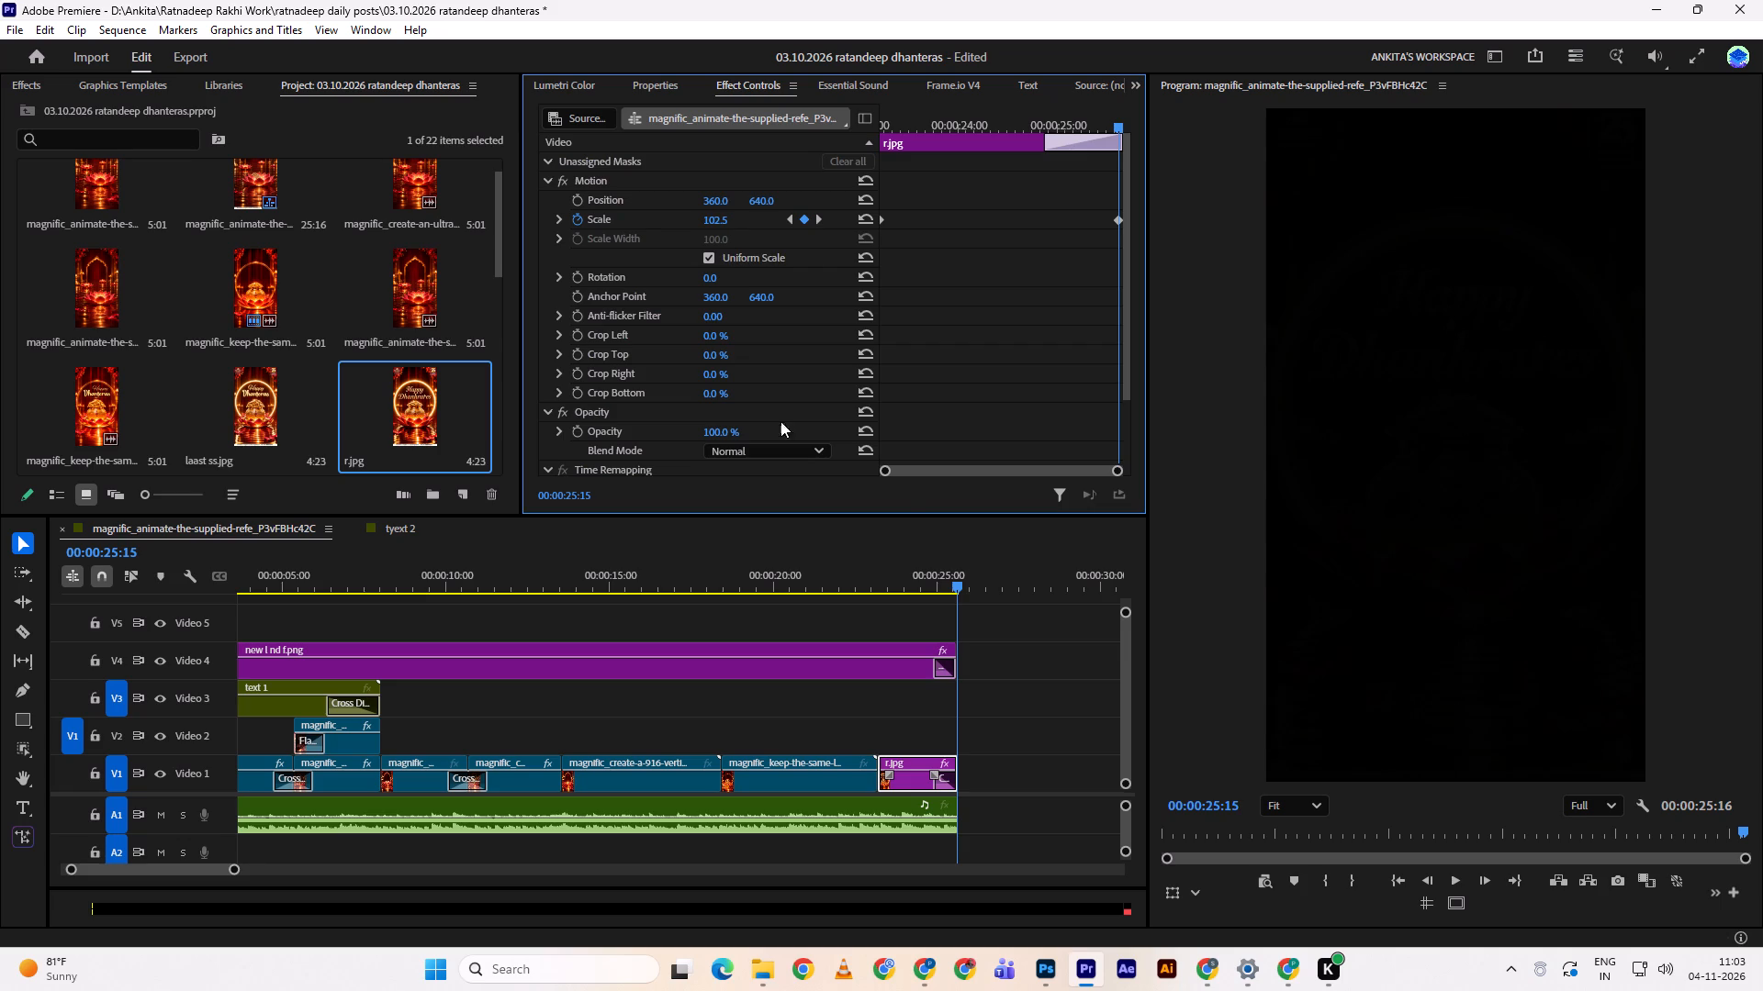
click(868, 558)
key(space)
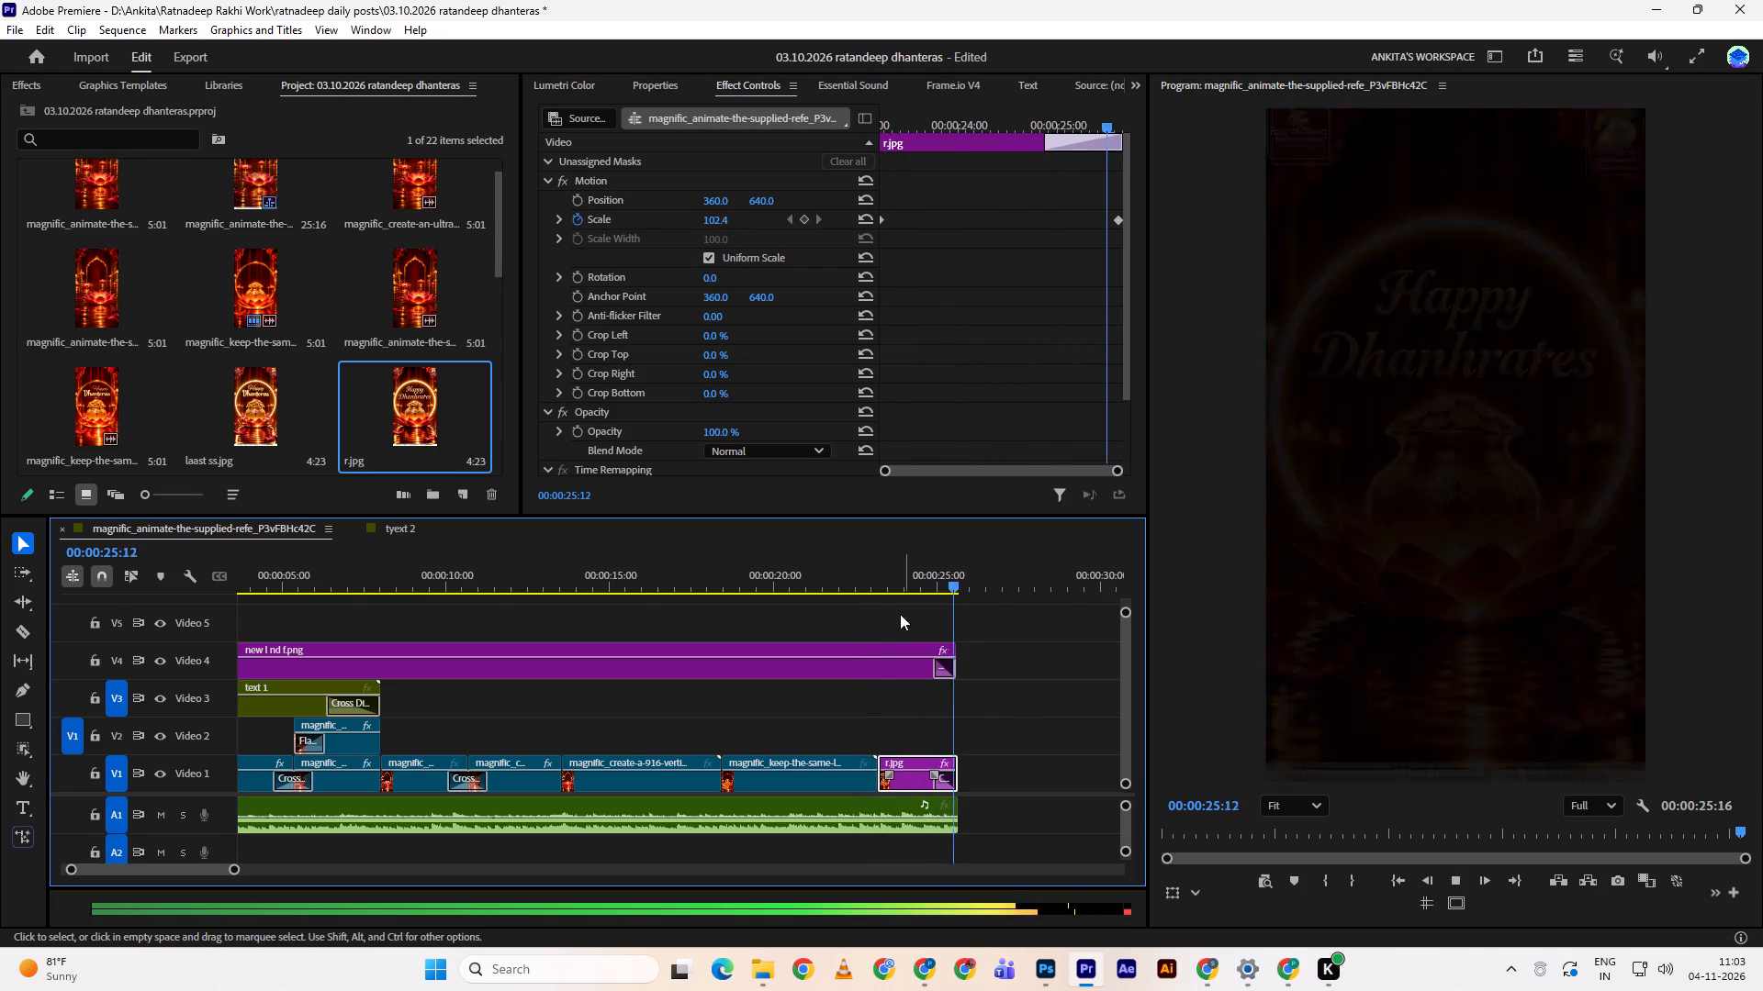
drag(901, 573, 712, 627)
key(space)
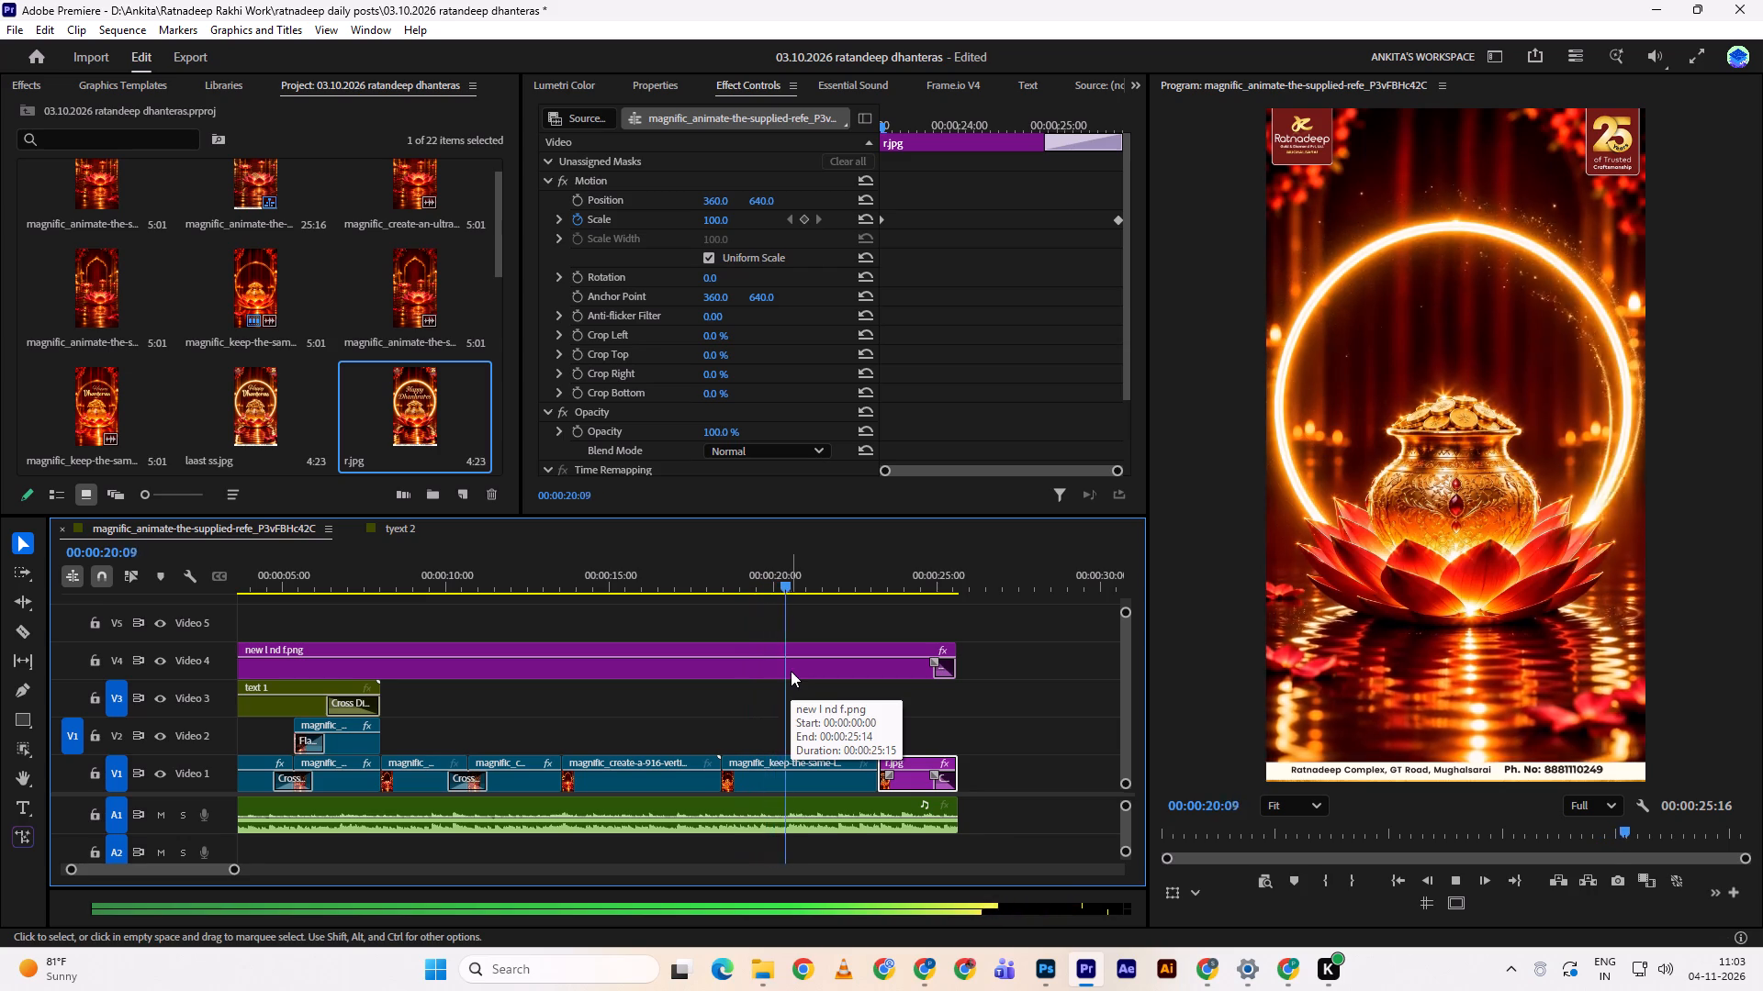
drag(668, 591, 580, 611)
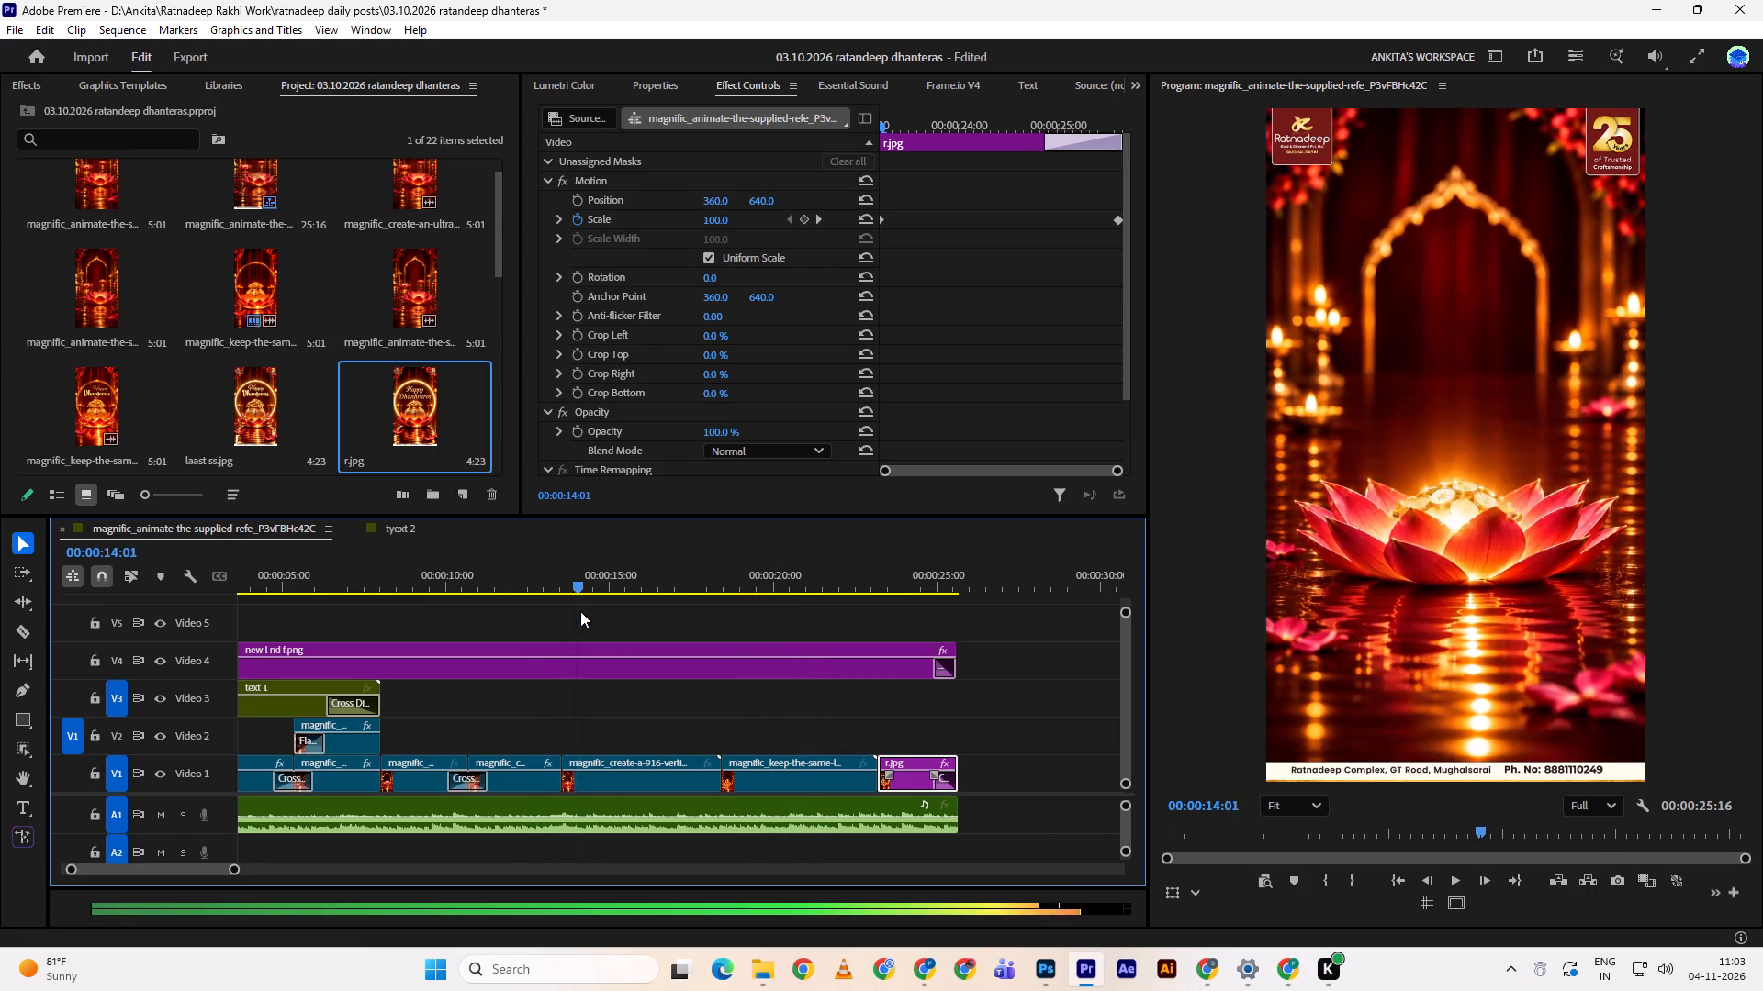
drag(580, 611, 582, 612)
click(582, 612)
key(space)
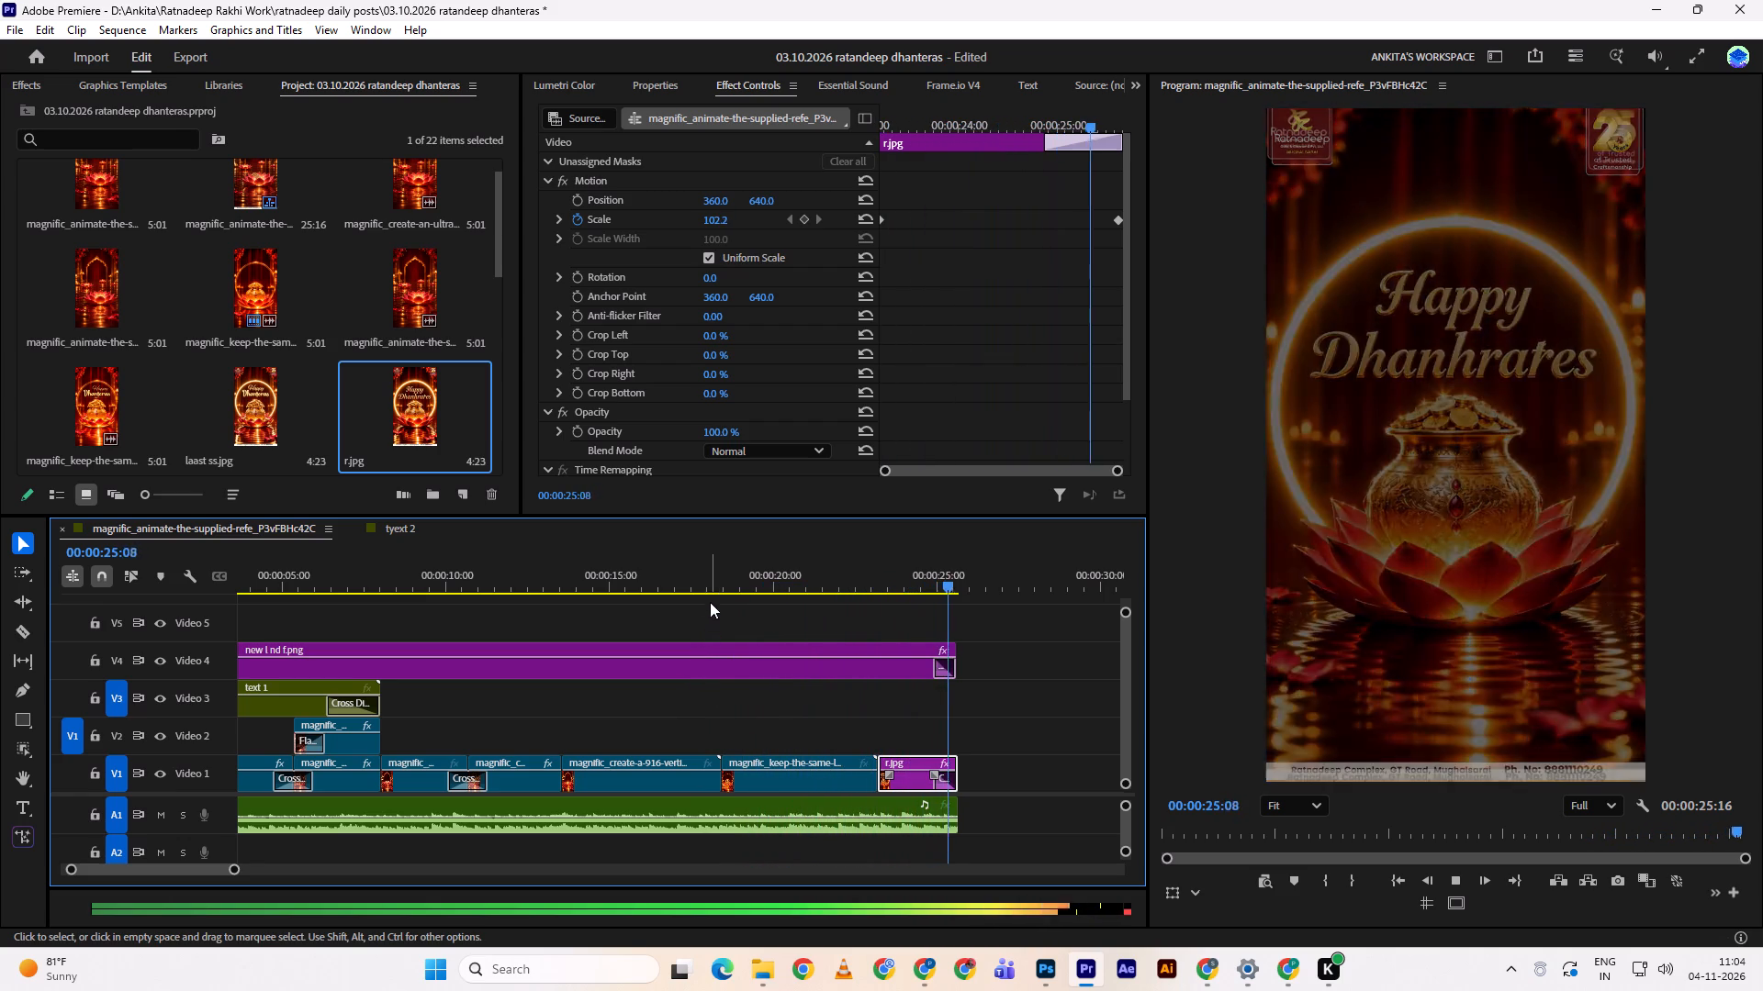
click(702, 579)
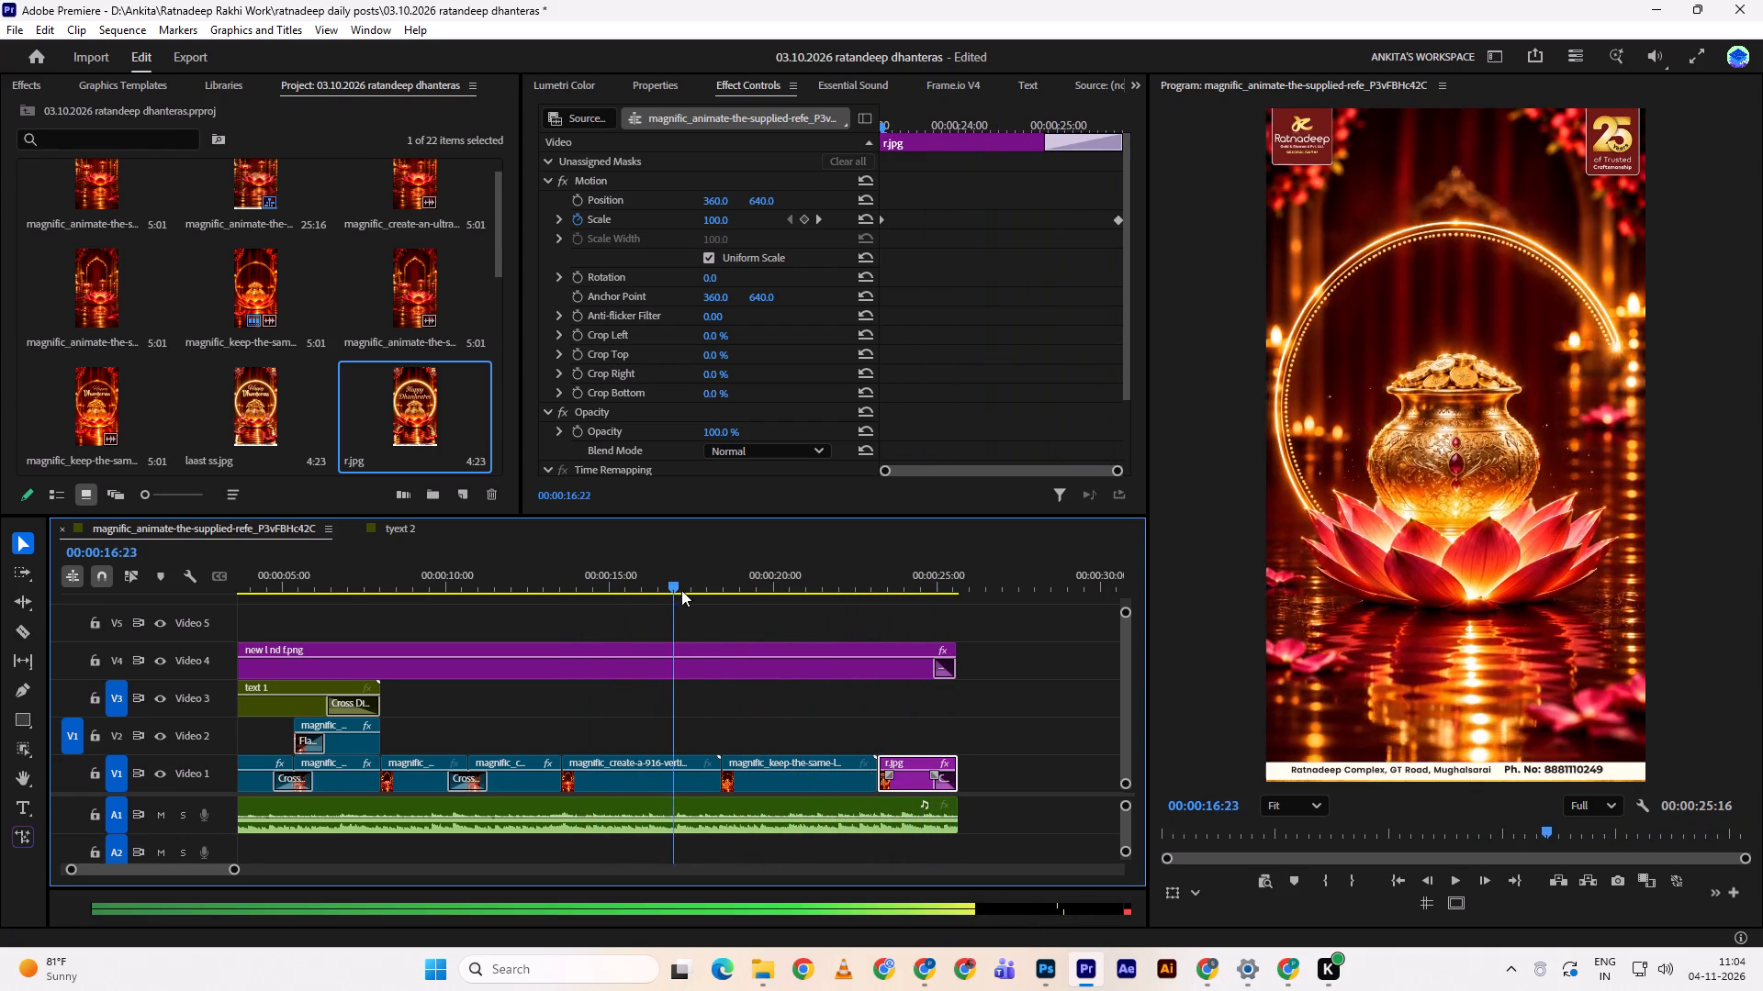
click(703, 577)
key(space)
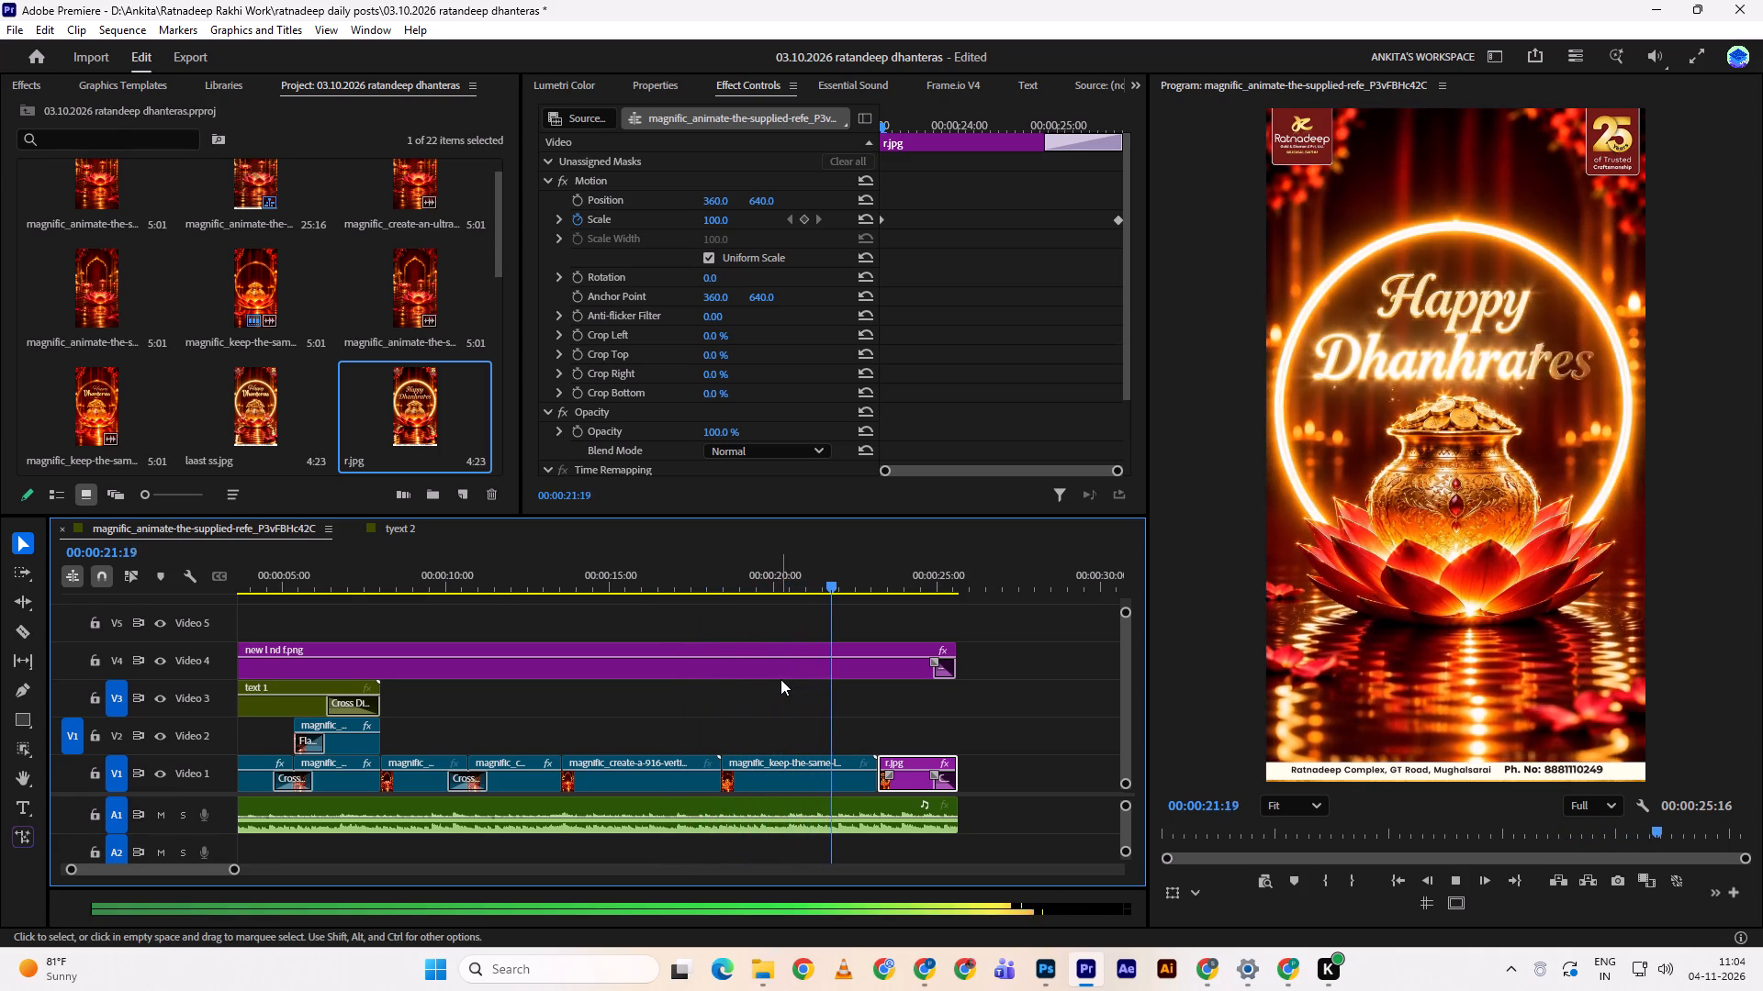
key(space)
key(space)
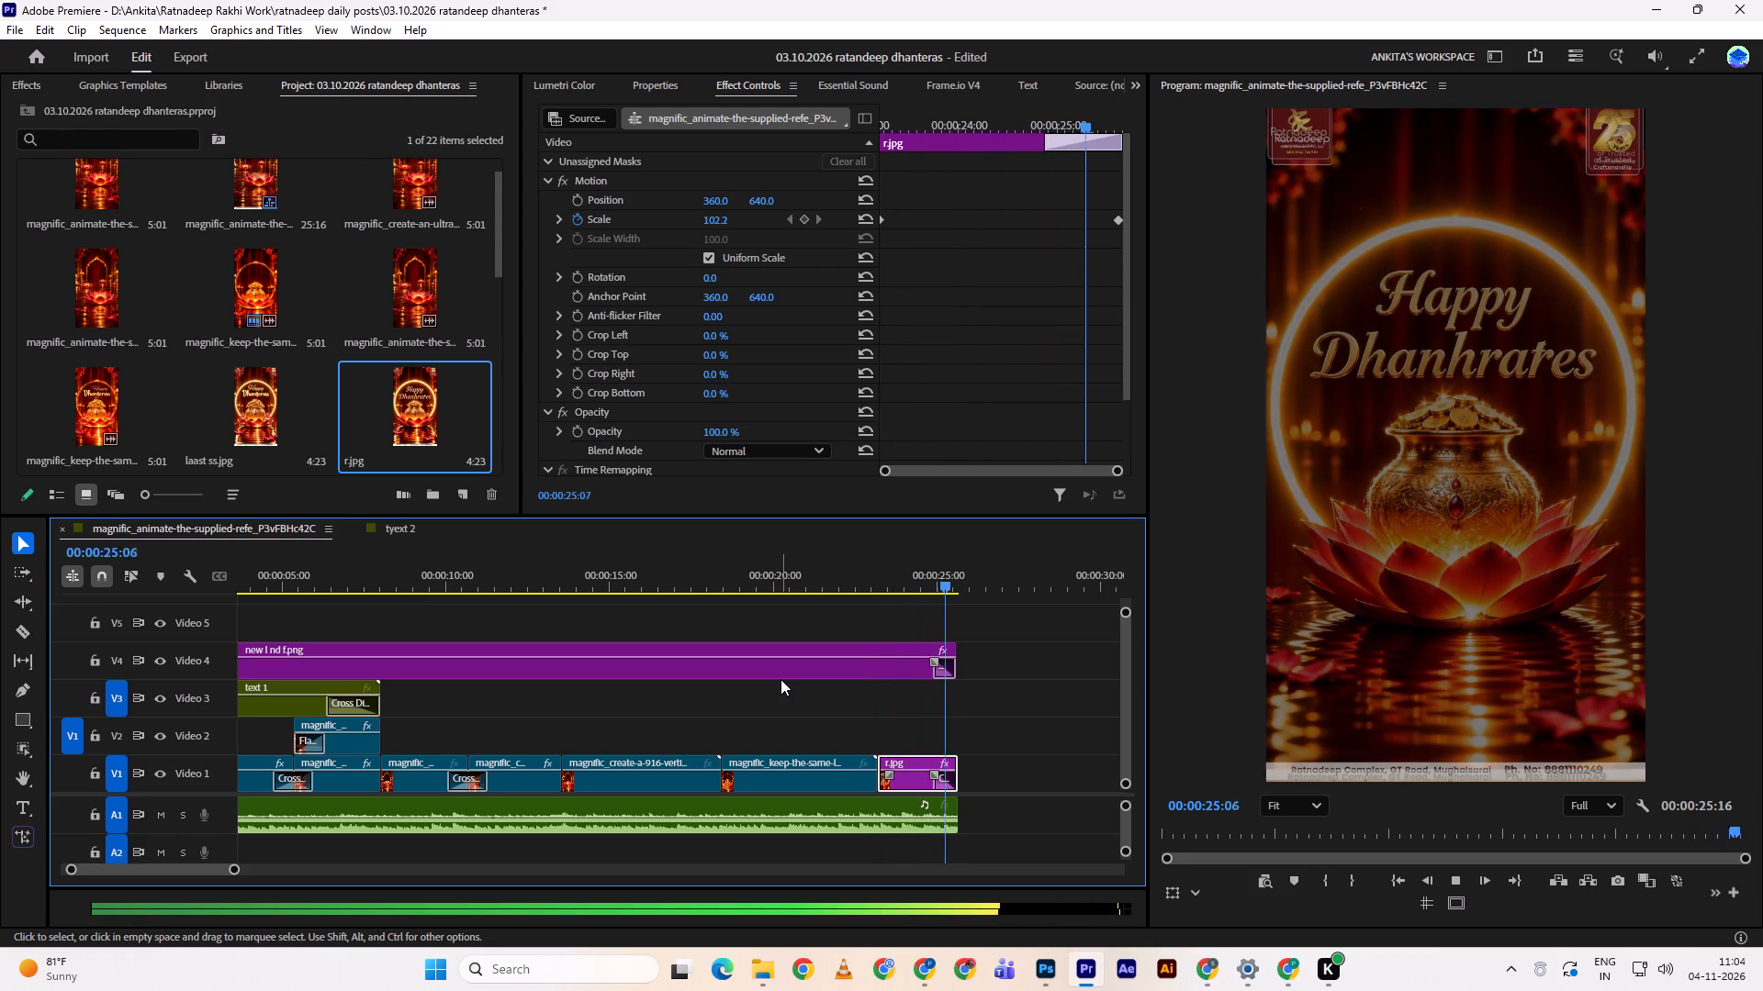
key(space)
drag(403, 561, 251, 572)
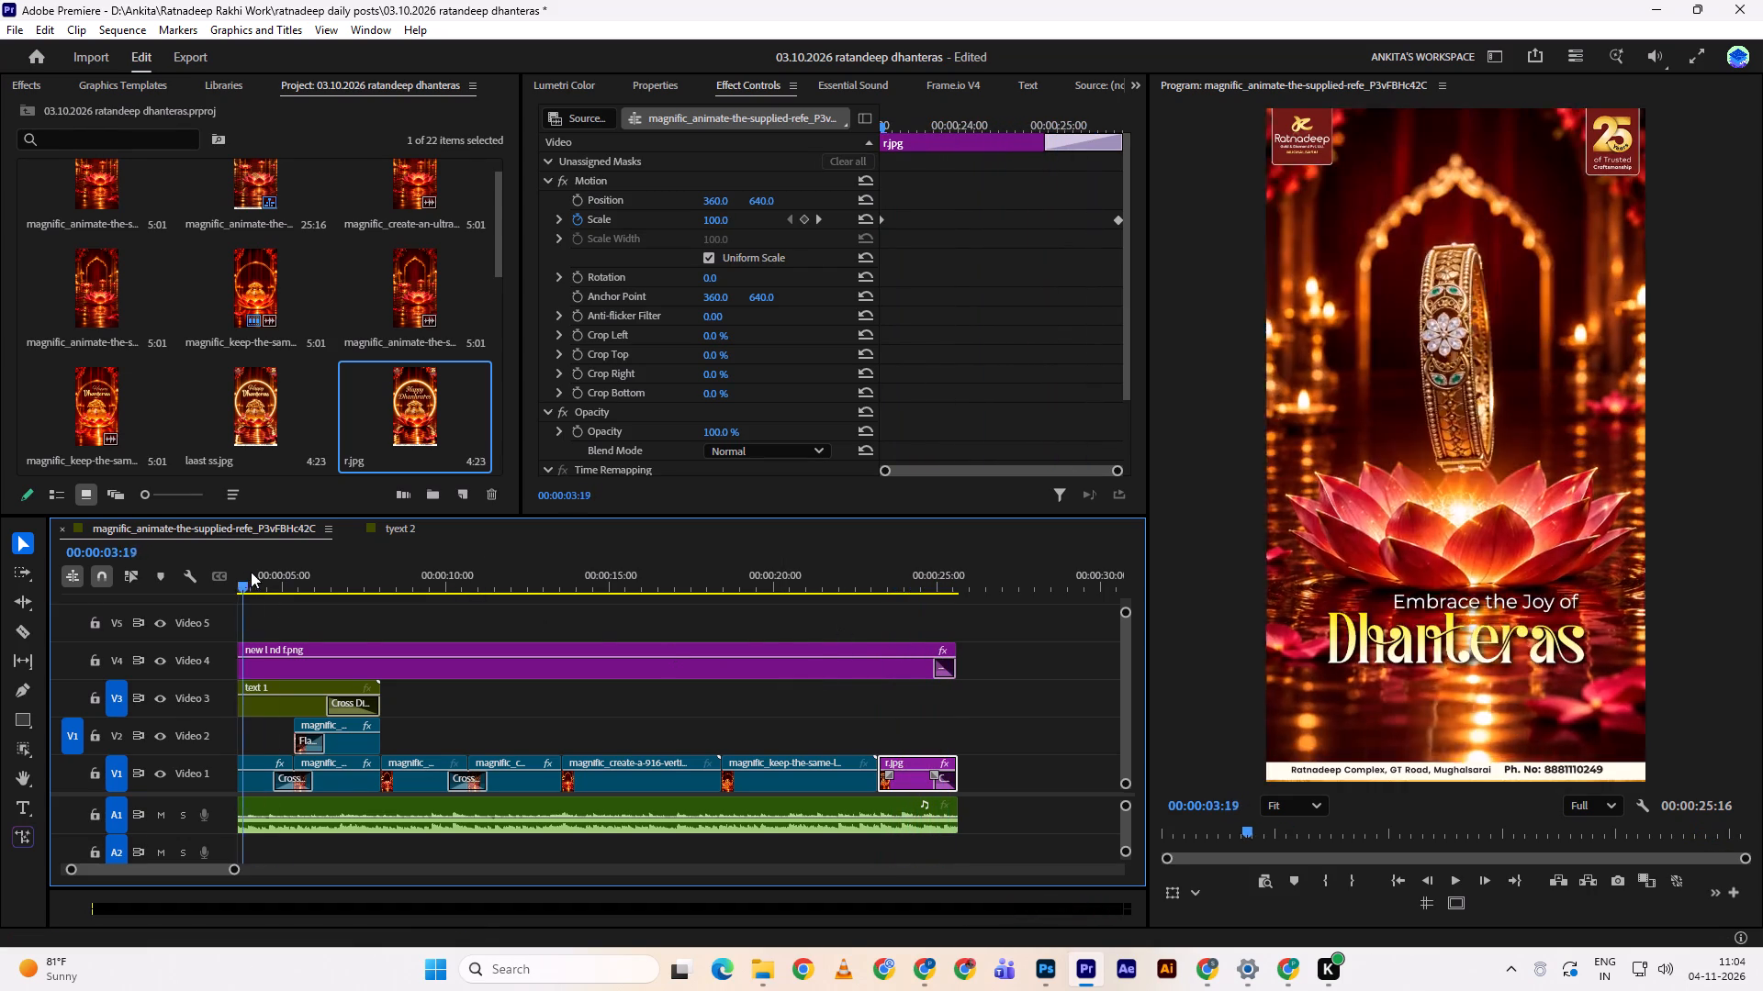
drag(251, 572, 848, 606)
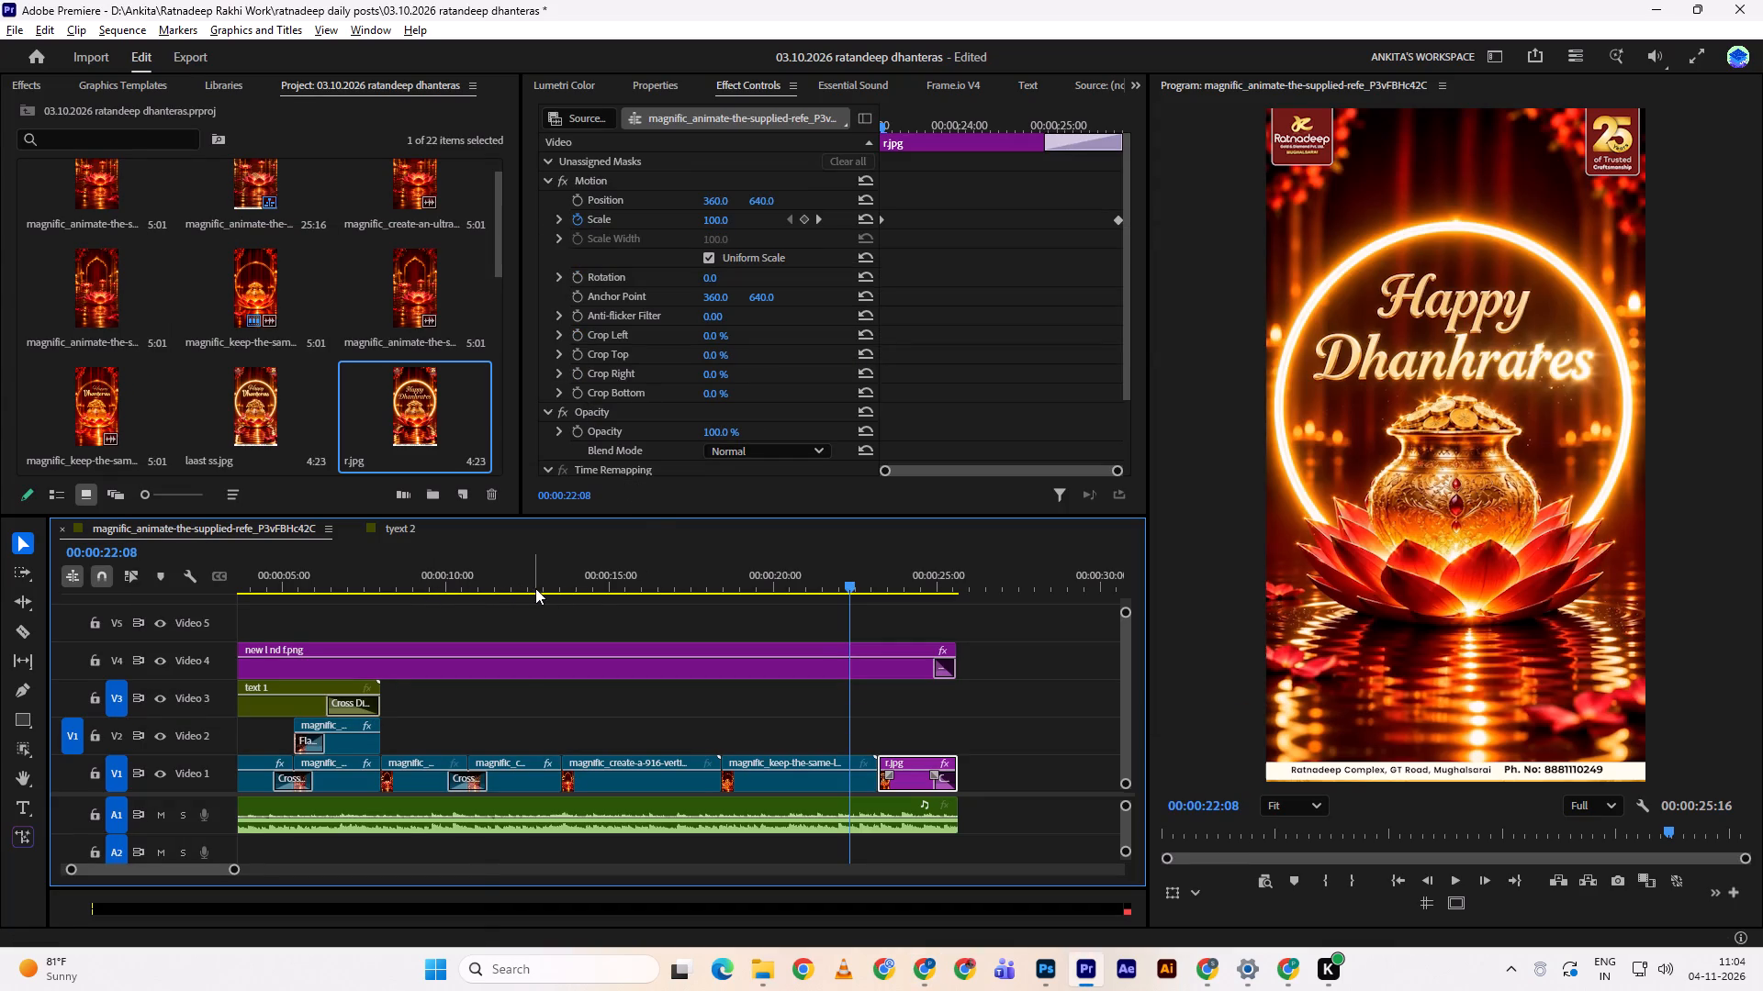
key(alt+Tab)
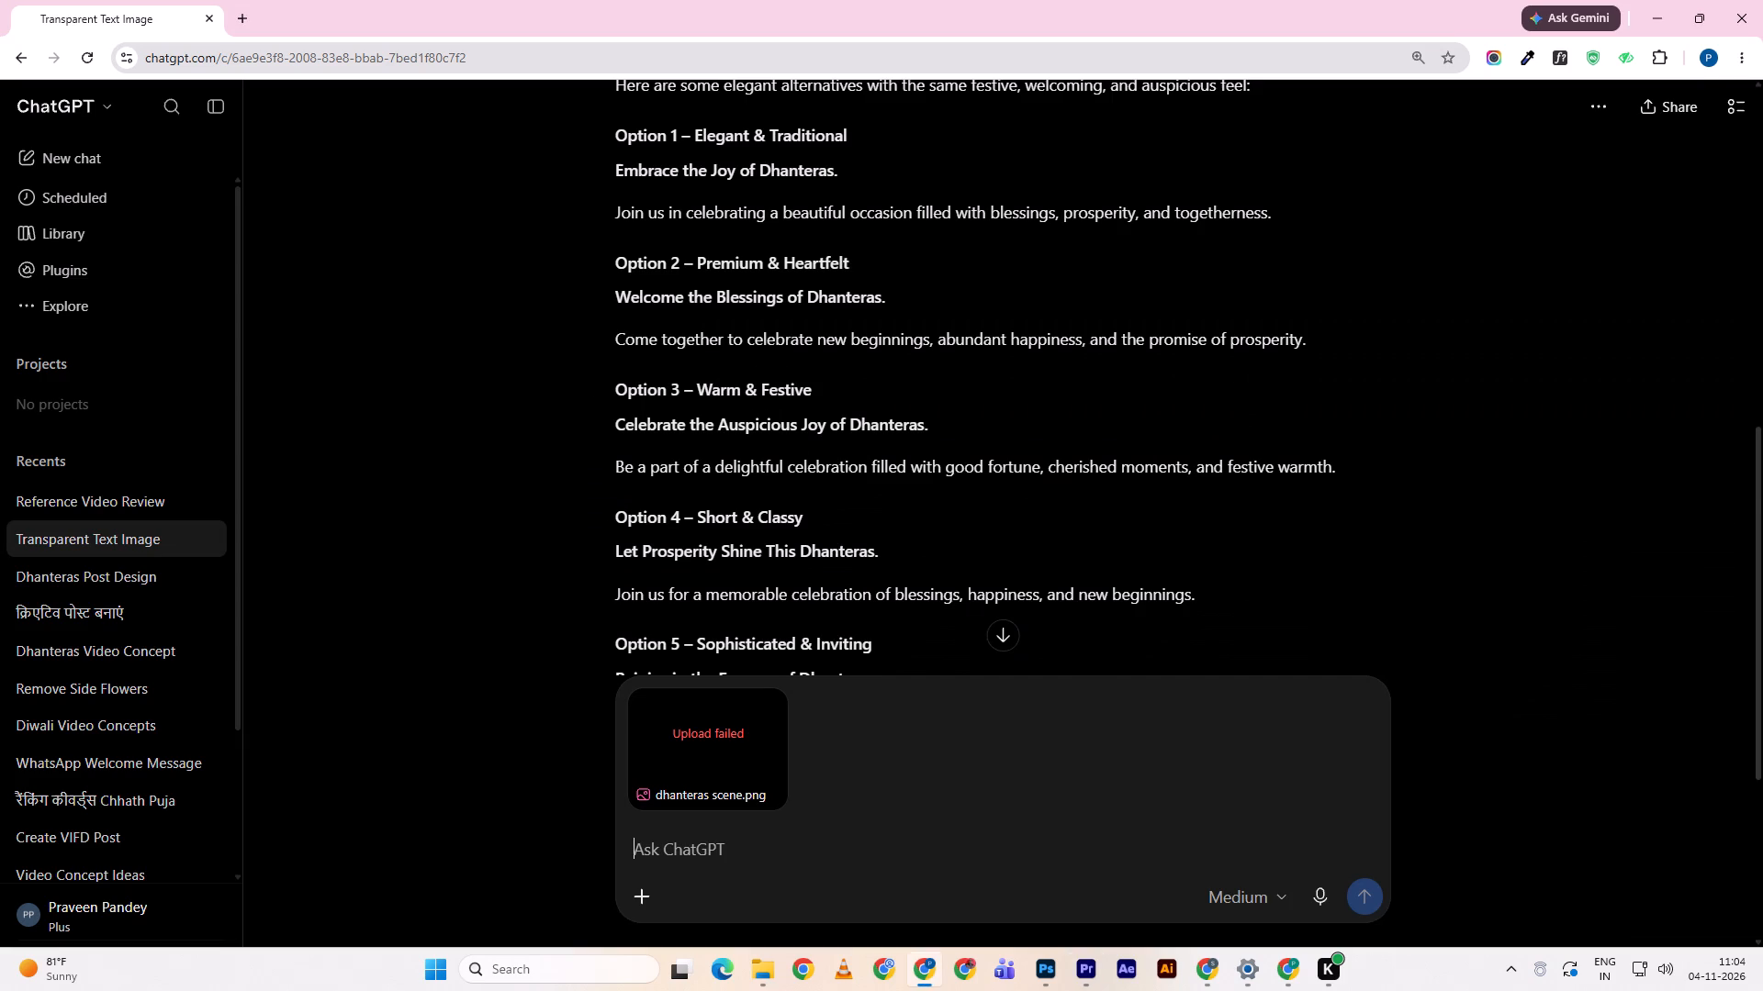
scroll(650, 430, down, 2)
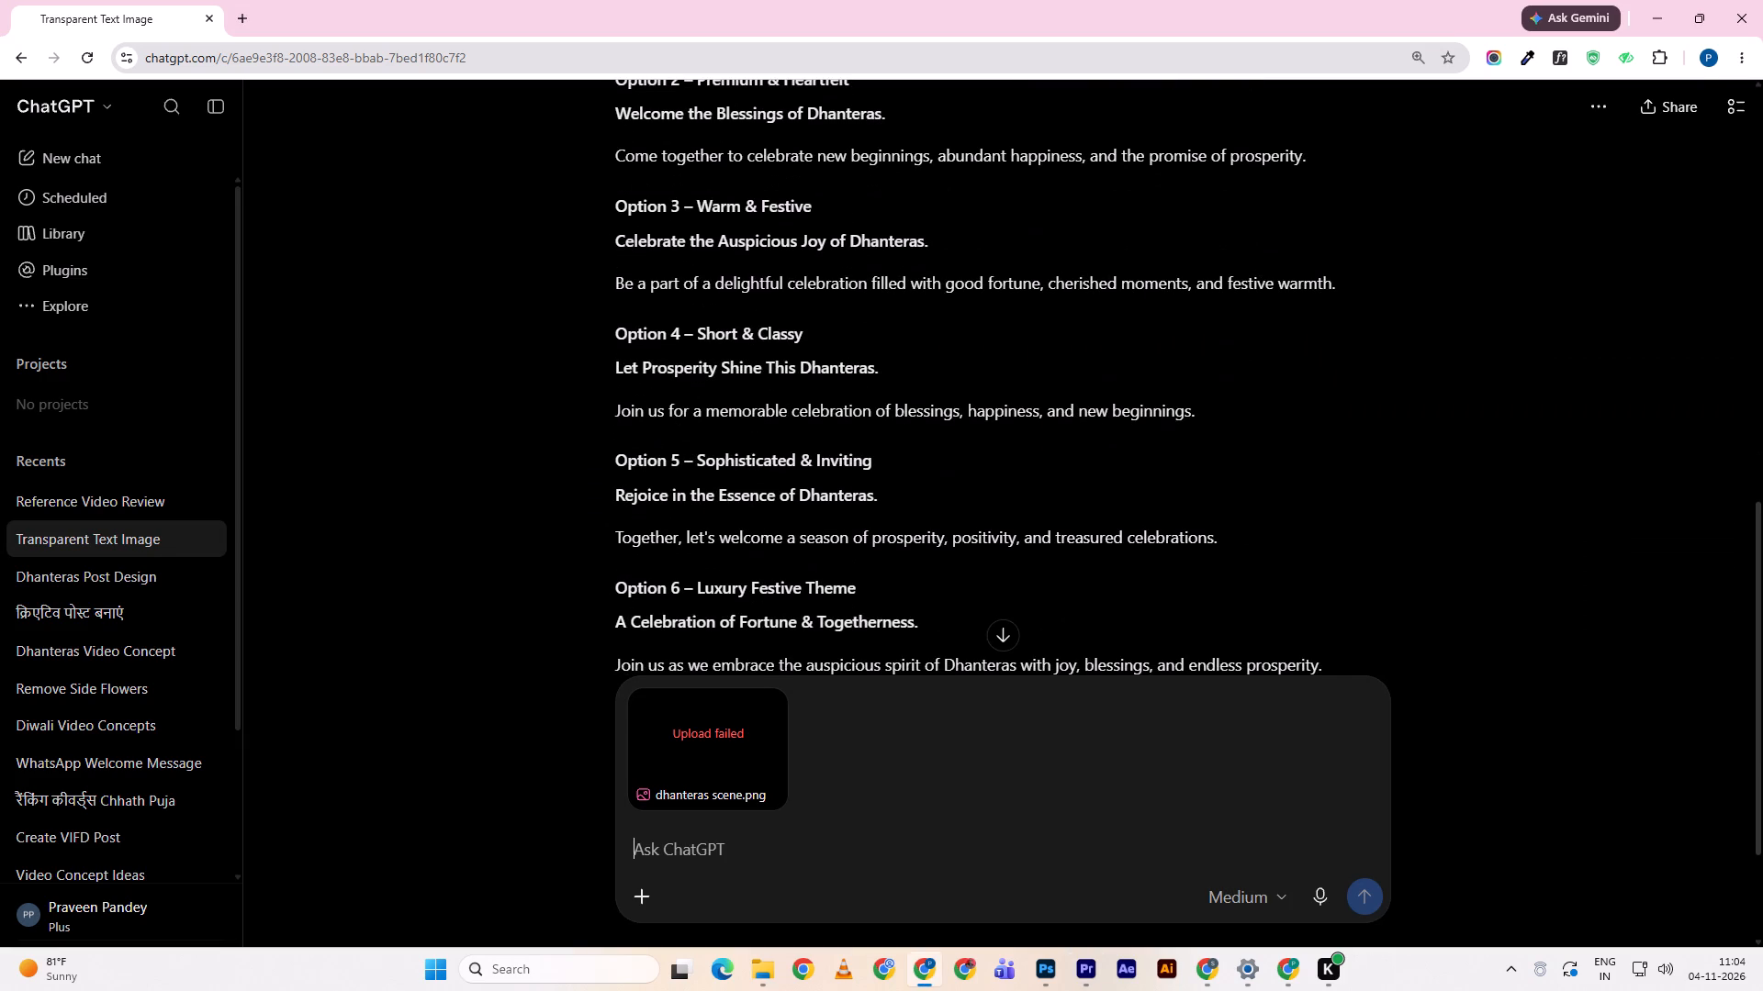
key(alt+Tab)
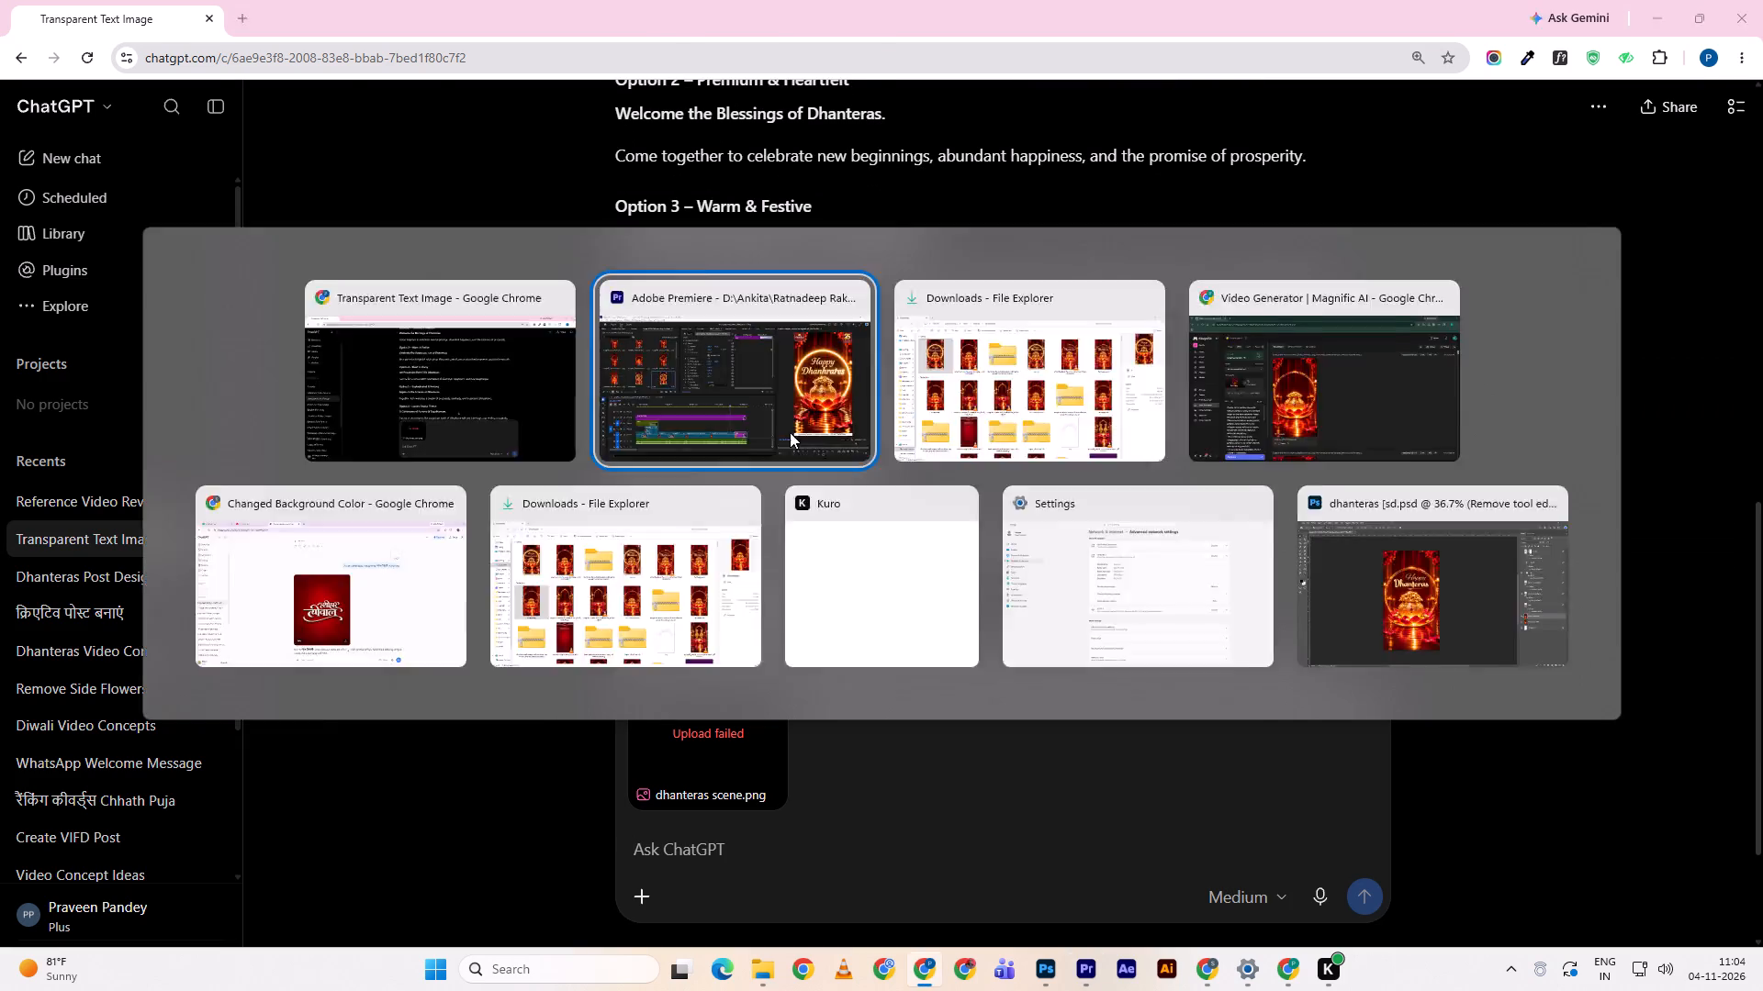
drag(392, 582, 421, 580)
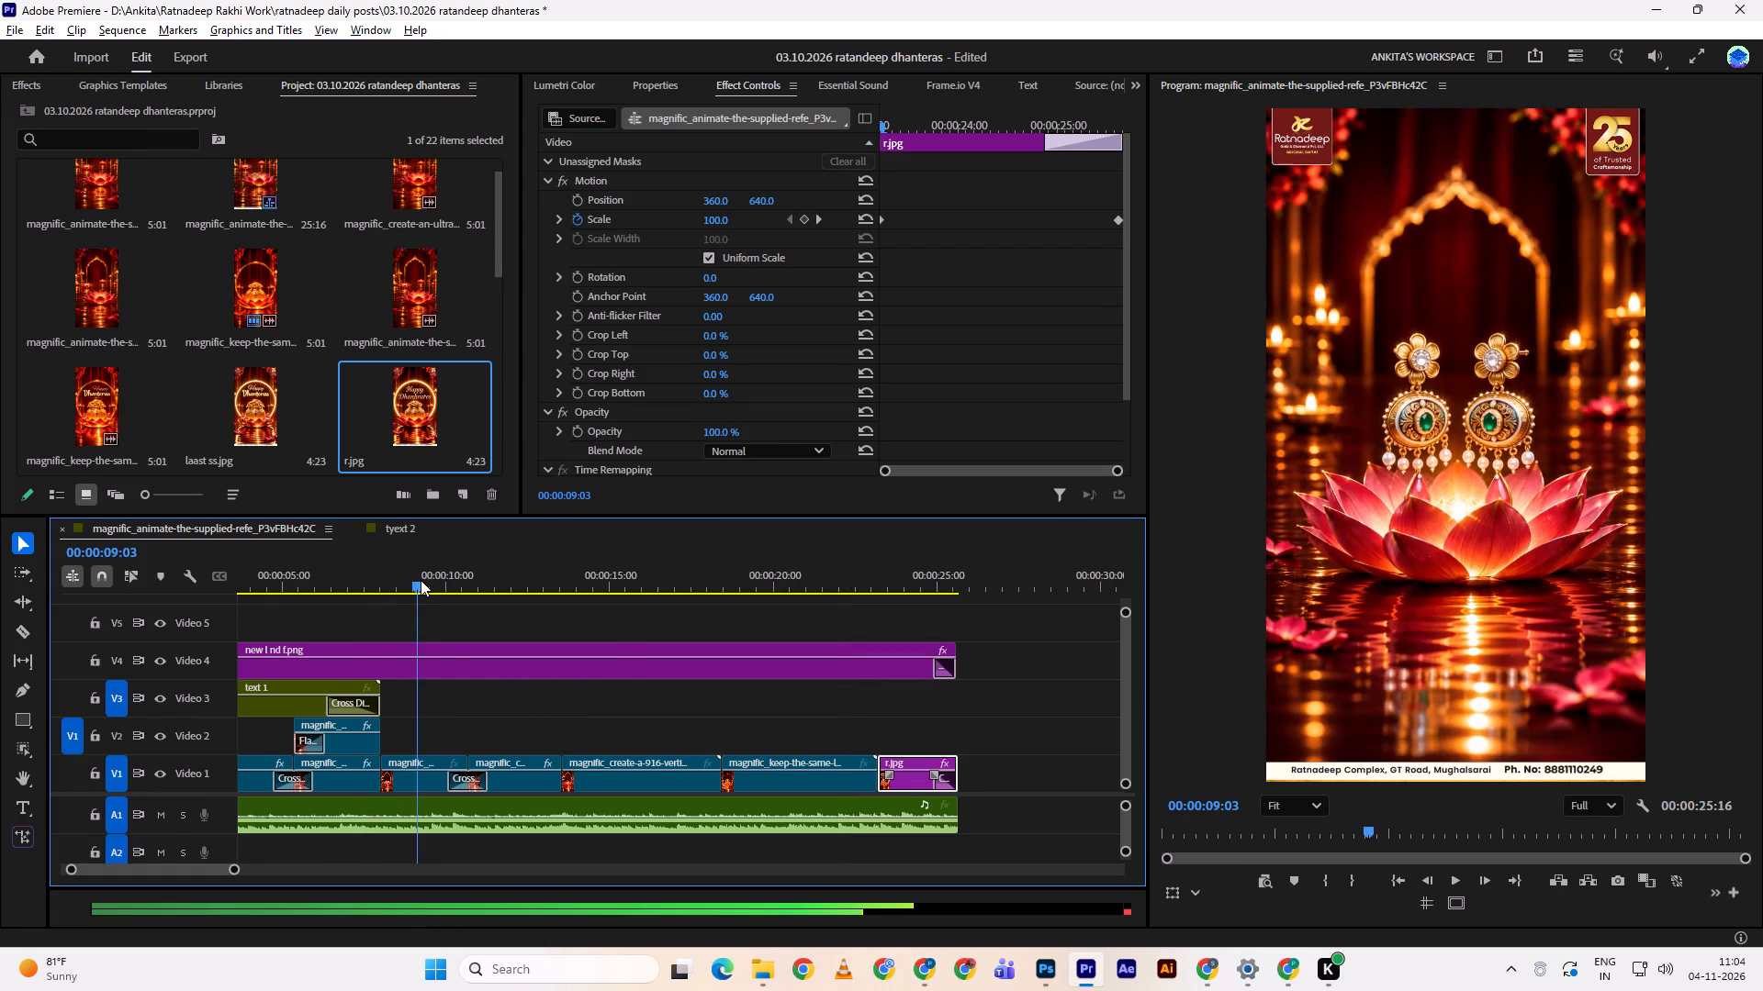
drag(421, 580, 413, 585)
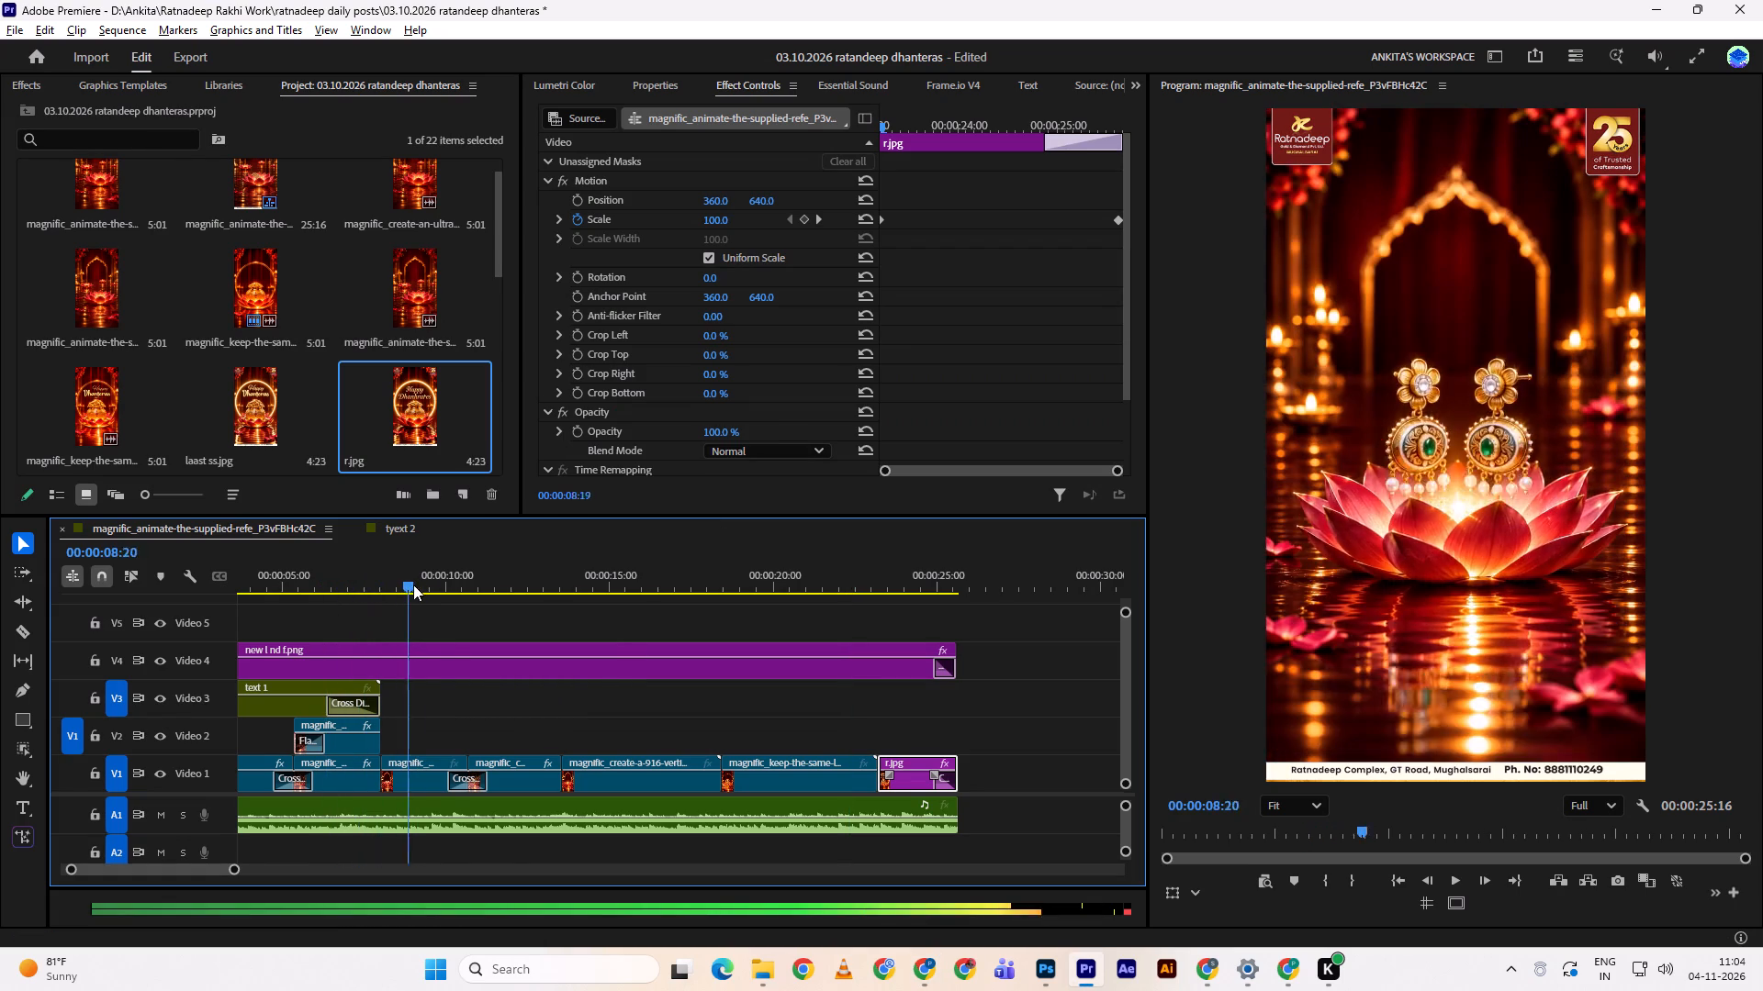
drag(413, 585, 853, 620)
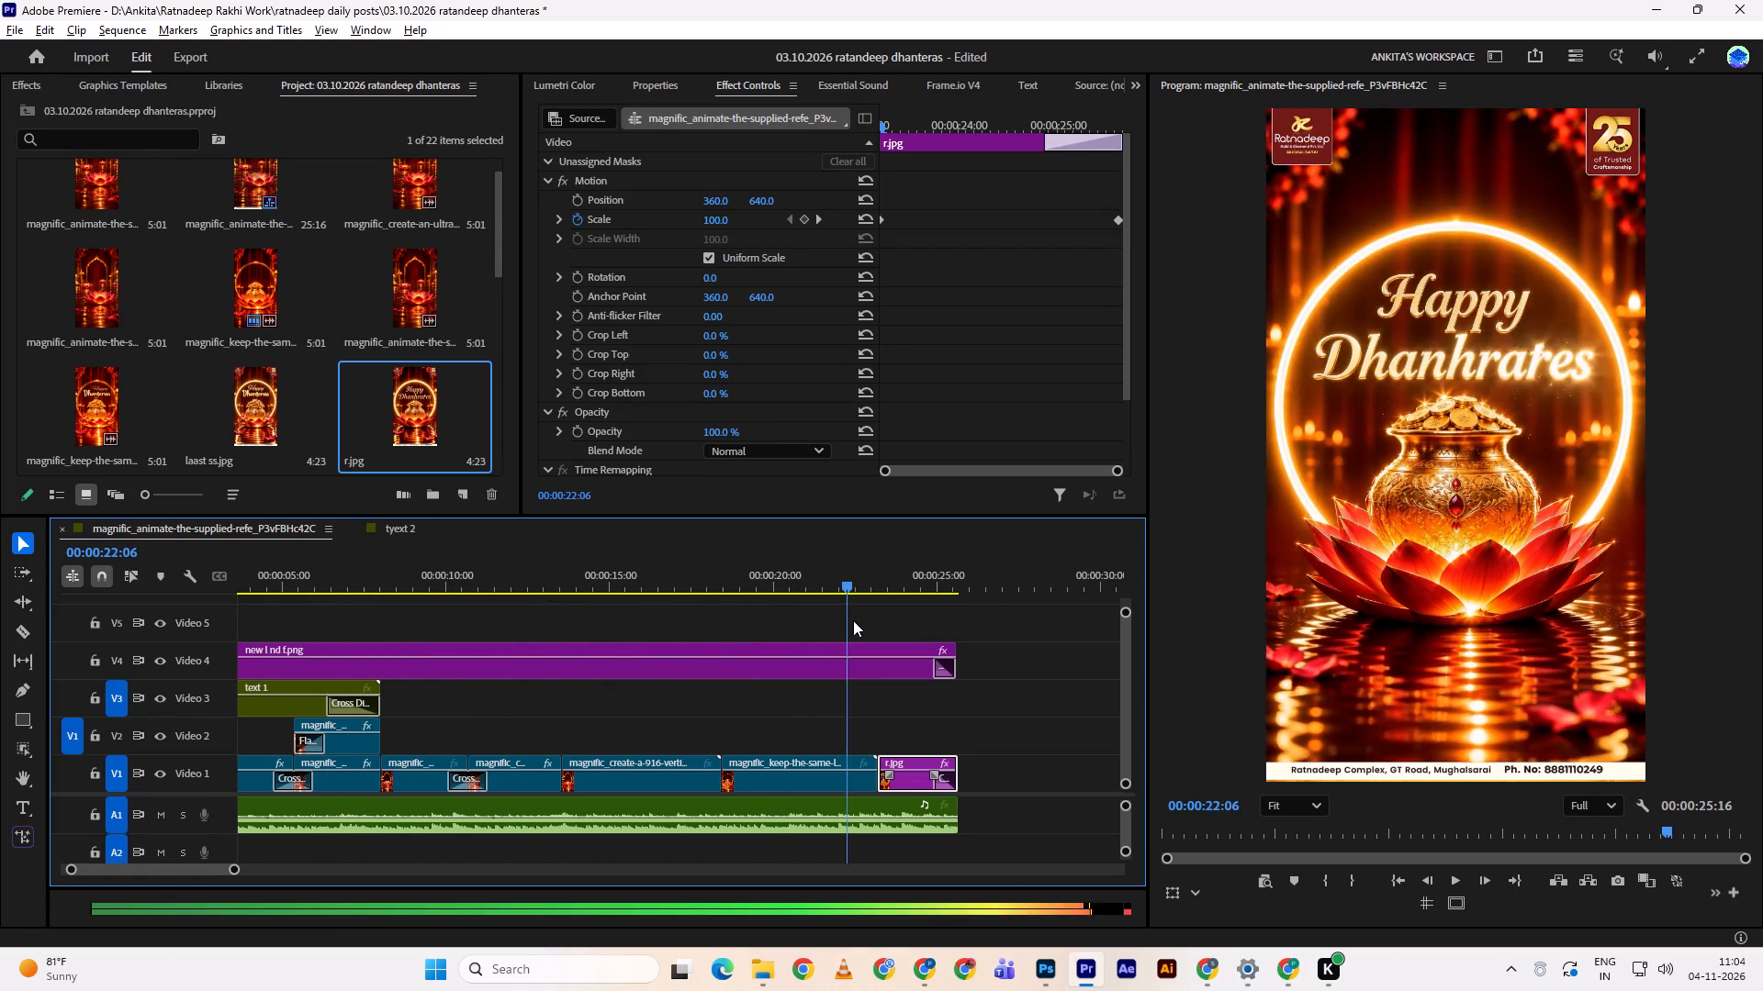
drag(853, 620, 585, 625)
key(alt+Tab)
scroll(941, 426, down, 1)
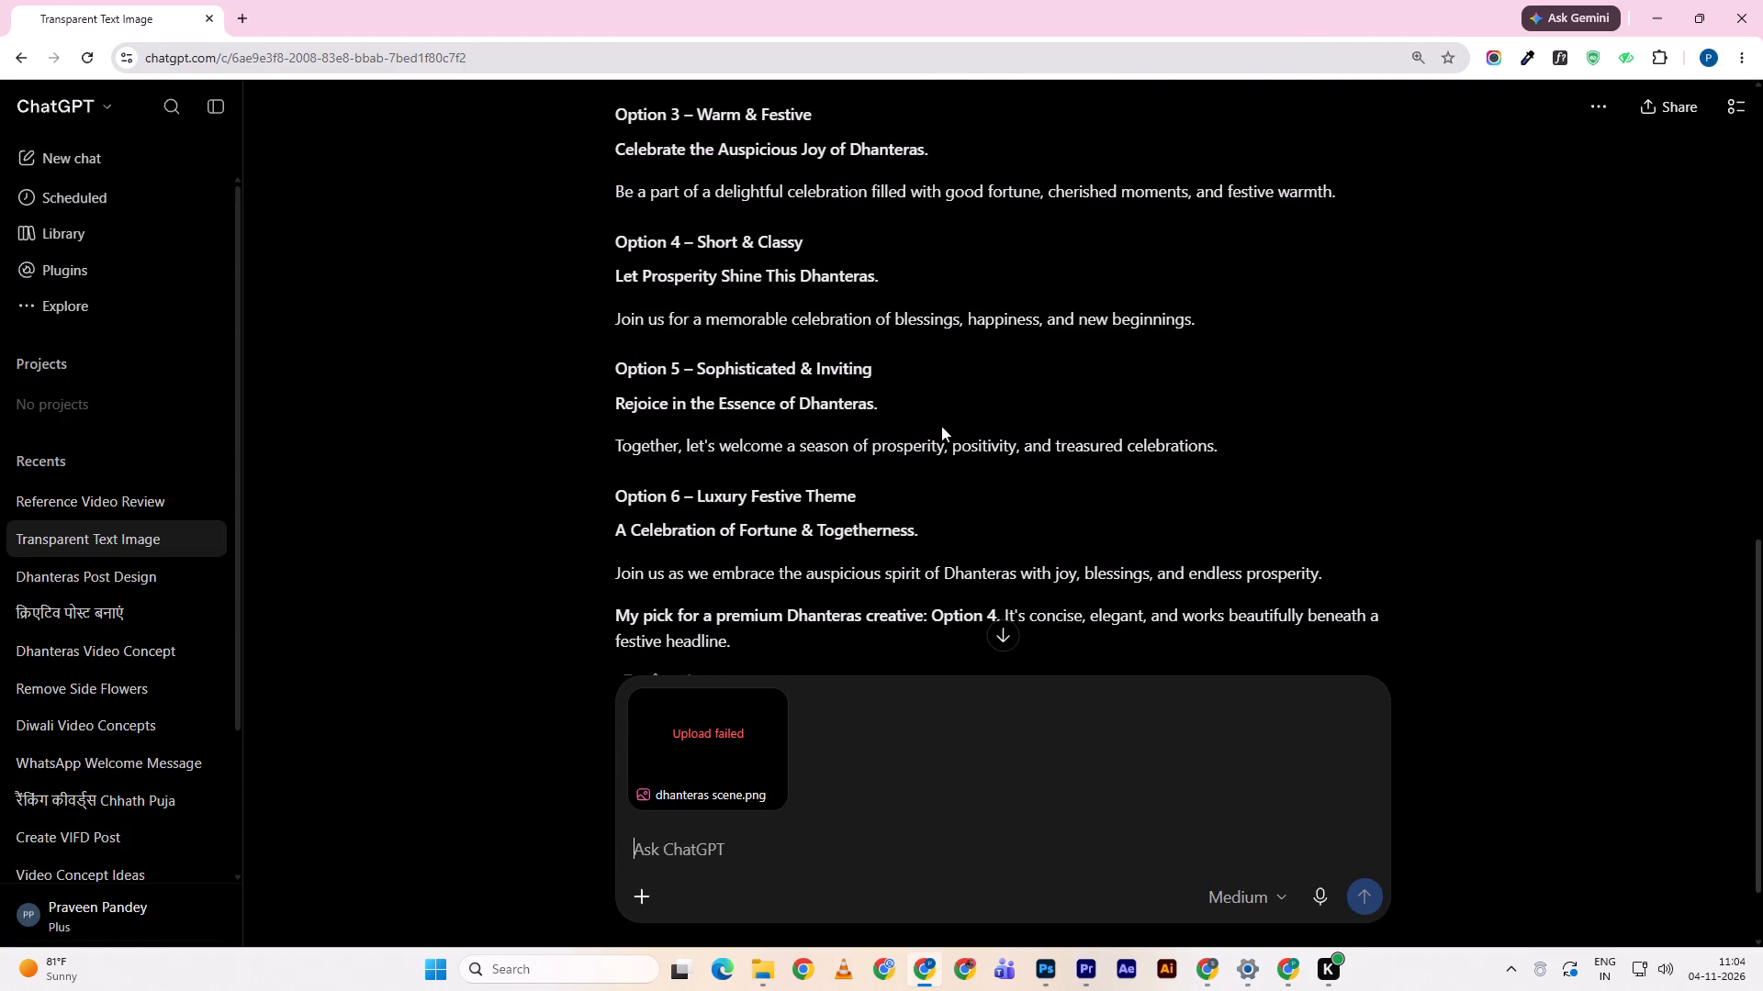
scroll(788, 411, down, 1)
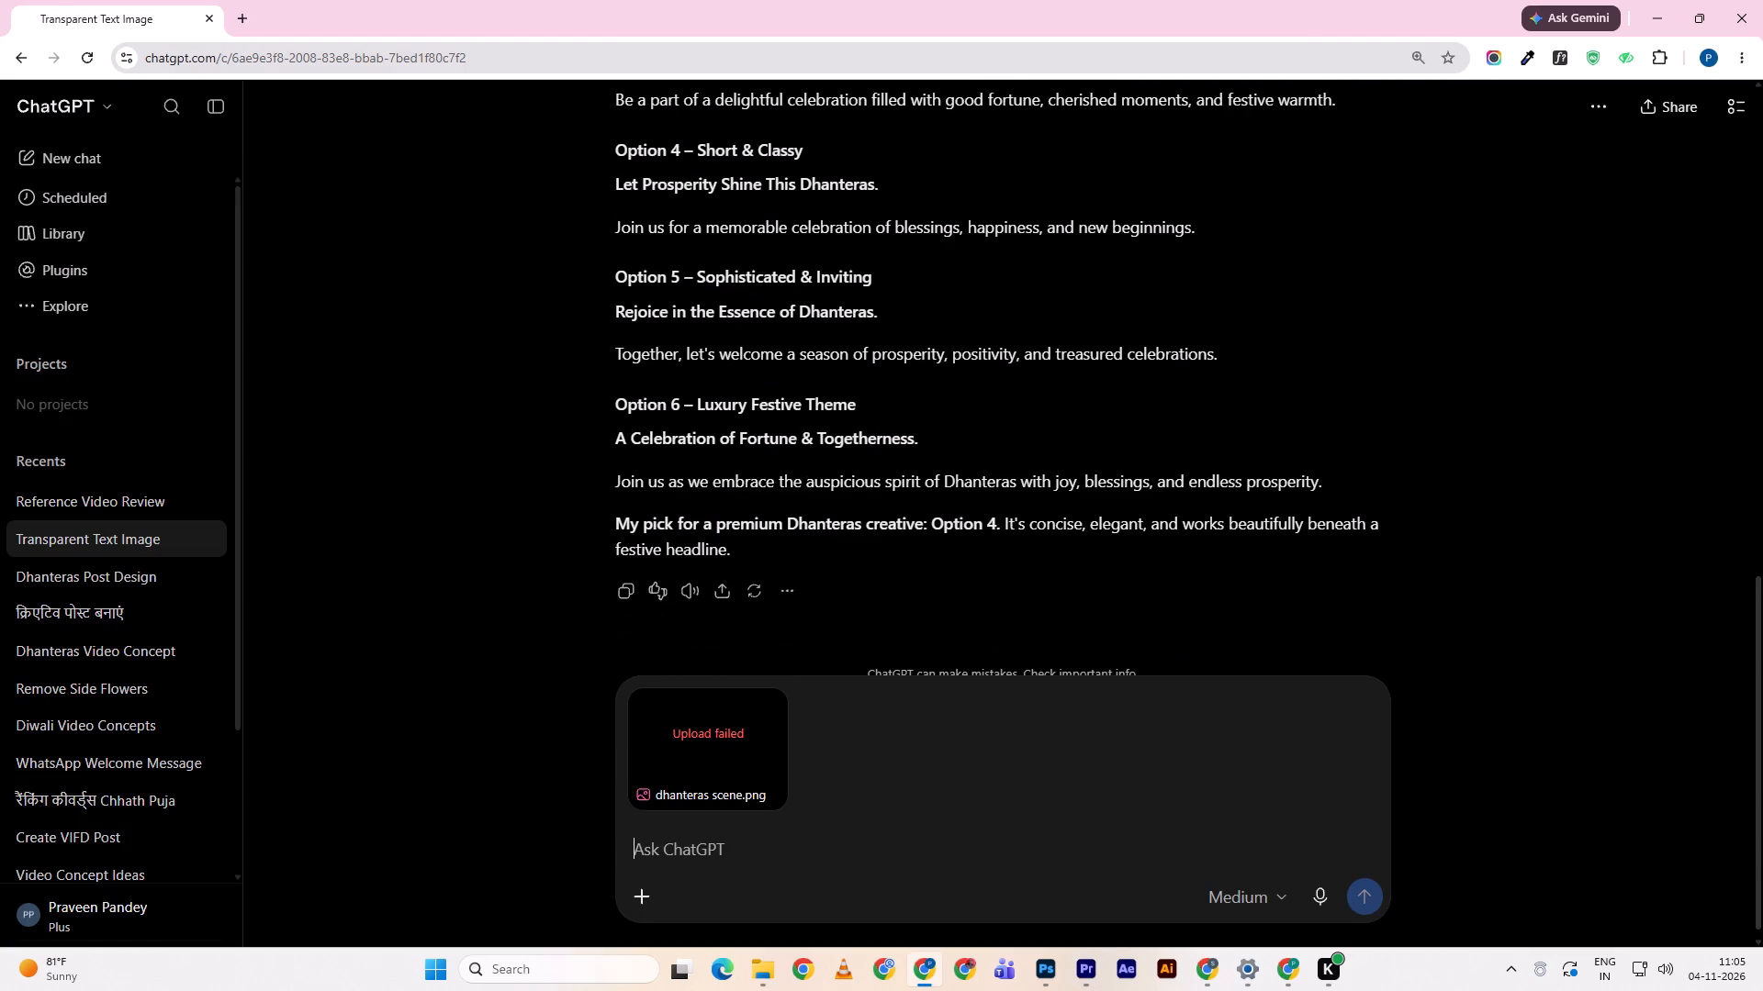
Copy "Together, let's welcome a season of" from Option 5 and switch back to Premiere.
drag(615, 351, 634, 350)
drag(634, 350, 866, 352)
click(866, 352)
drag(865, 350, 692, 362)
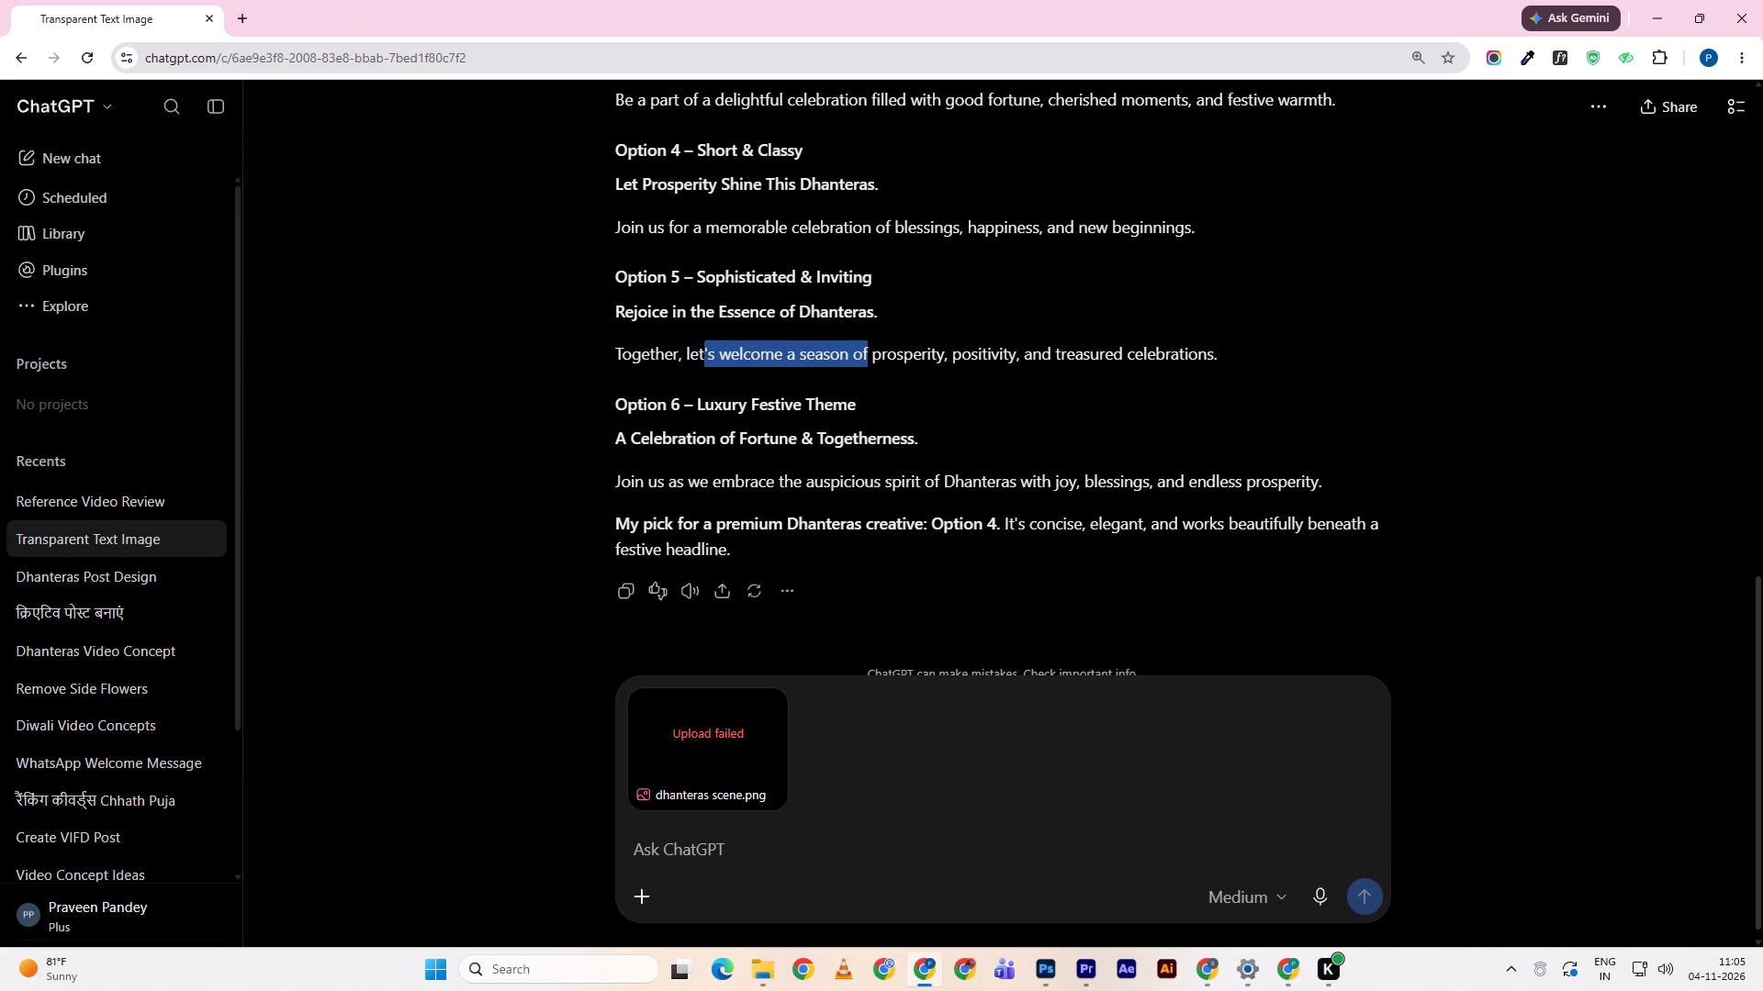
drag(692, 362, 599, 351)
key(ctrl+c)
key(alt+Tab)
key(alt+grave)
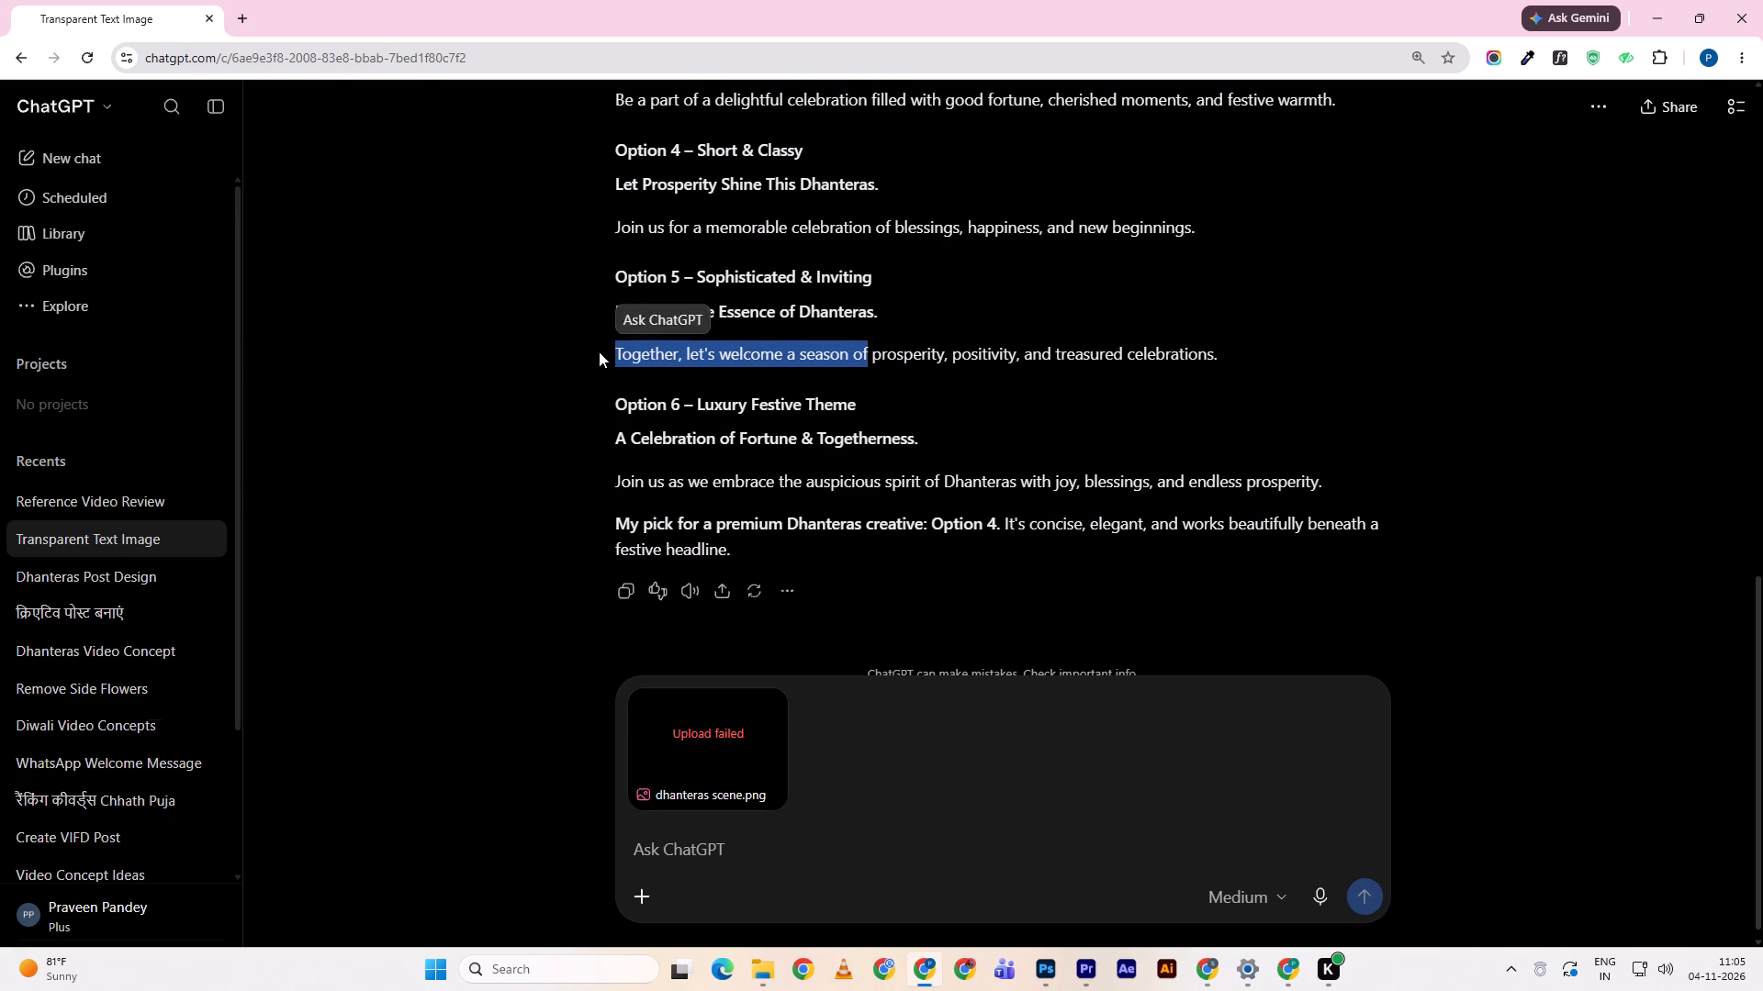
Copy the "Blessings, Prosperity, & Togetherness." title from the tyext 2 sequence and paste it at 00:00:25:16 in the main sequence.
drag(304, 570, 311, 555)
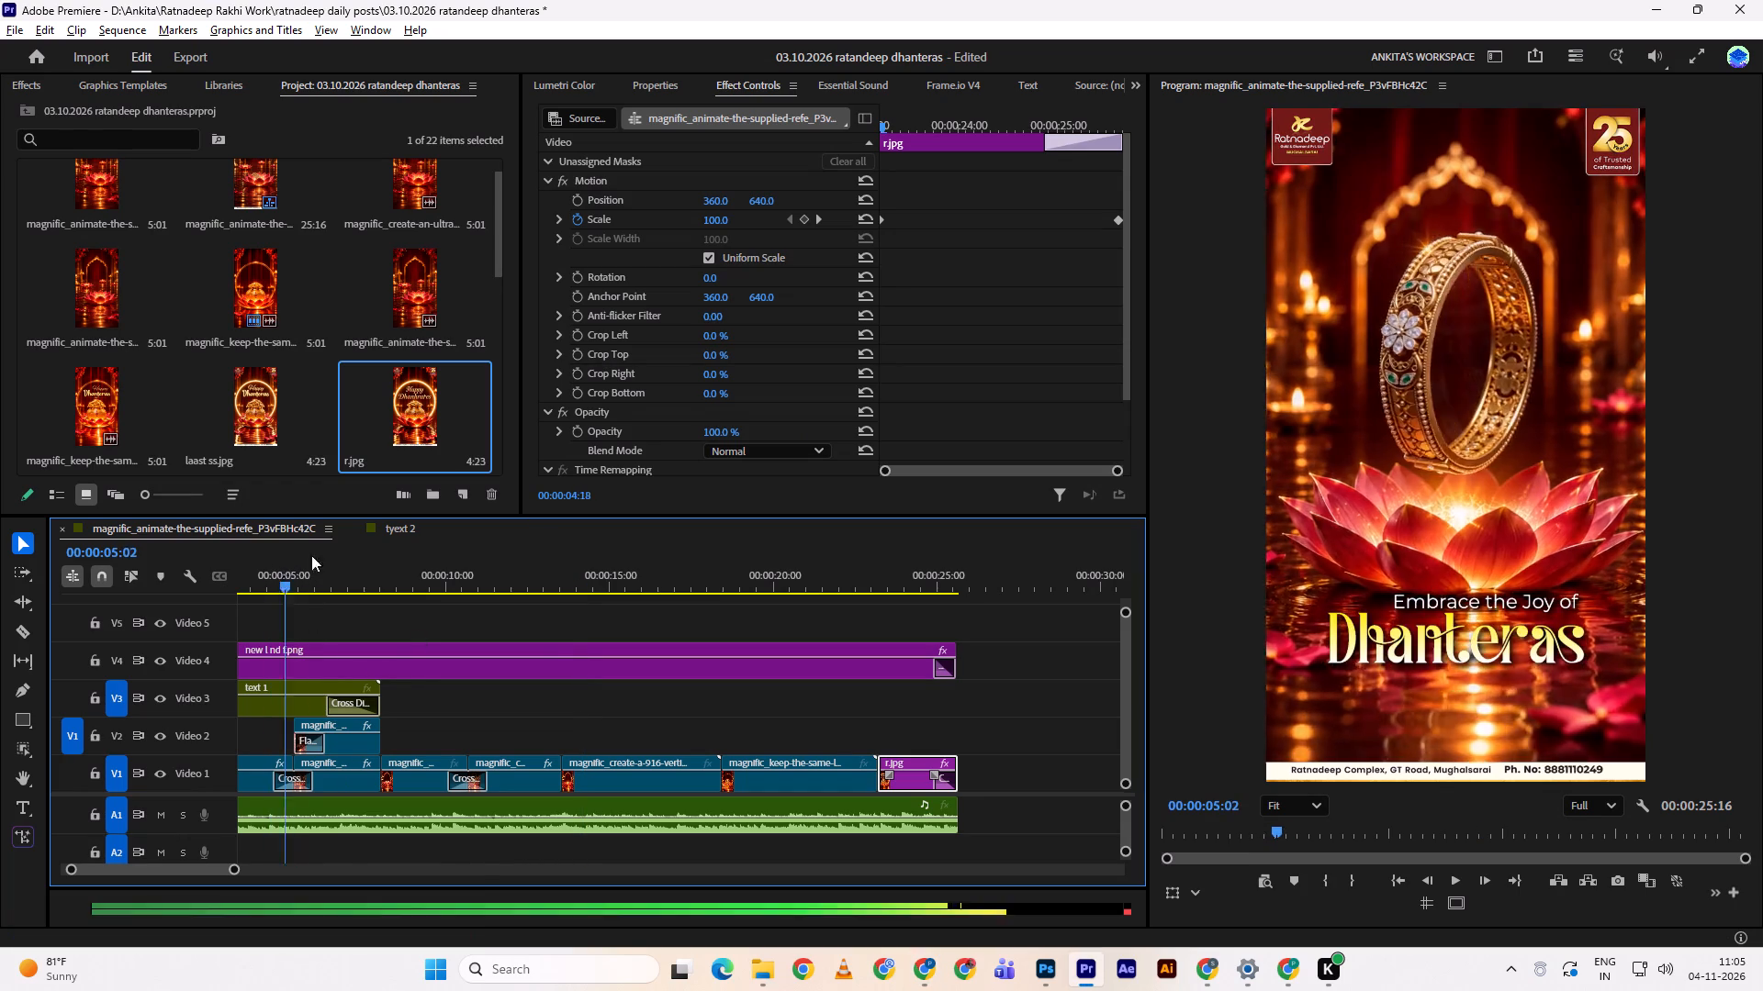
drag(311, 555, 346, 551)
click(397, 523)
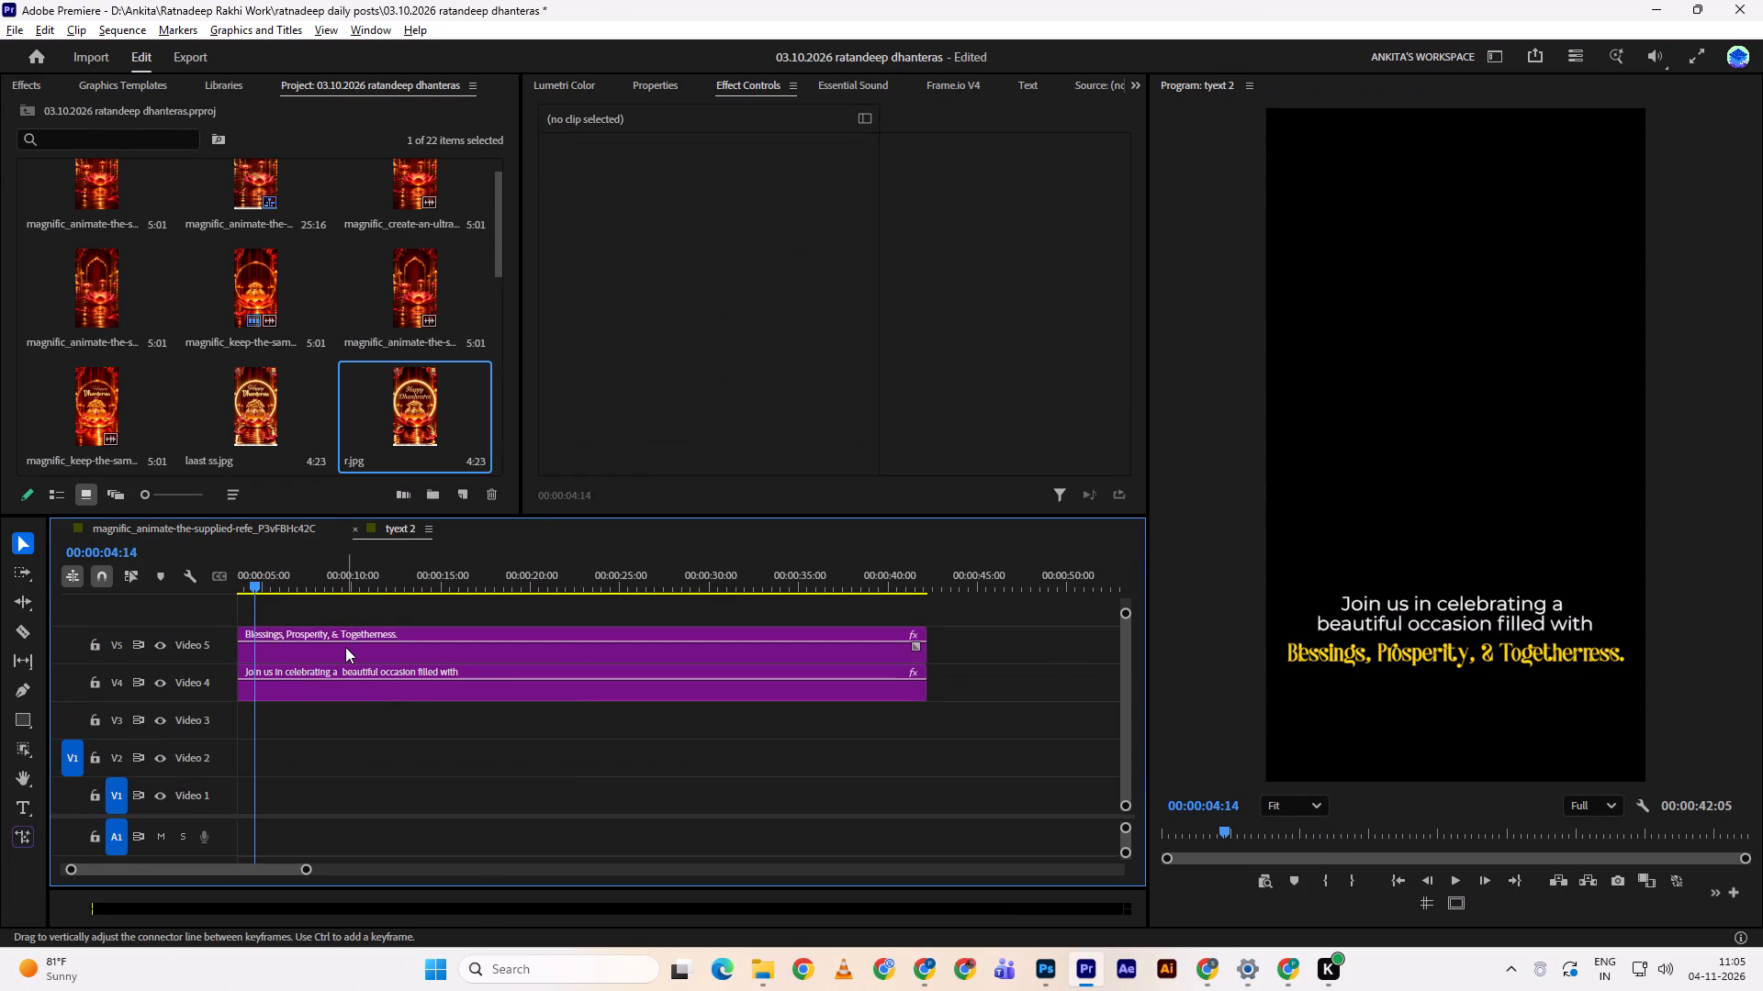
click(345, 647)
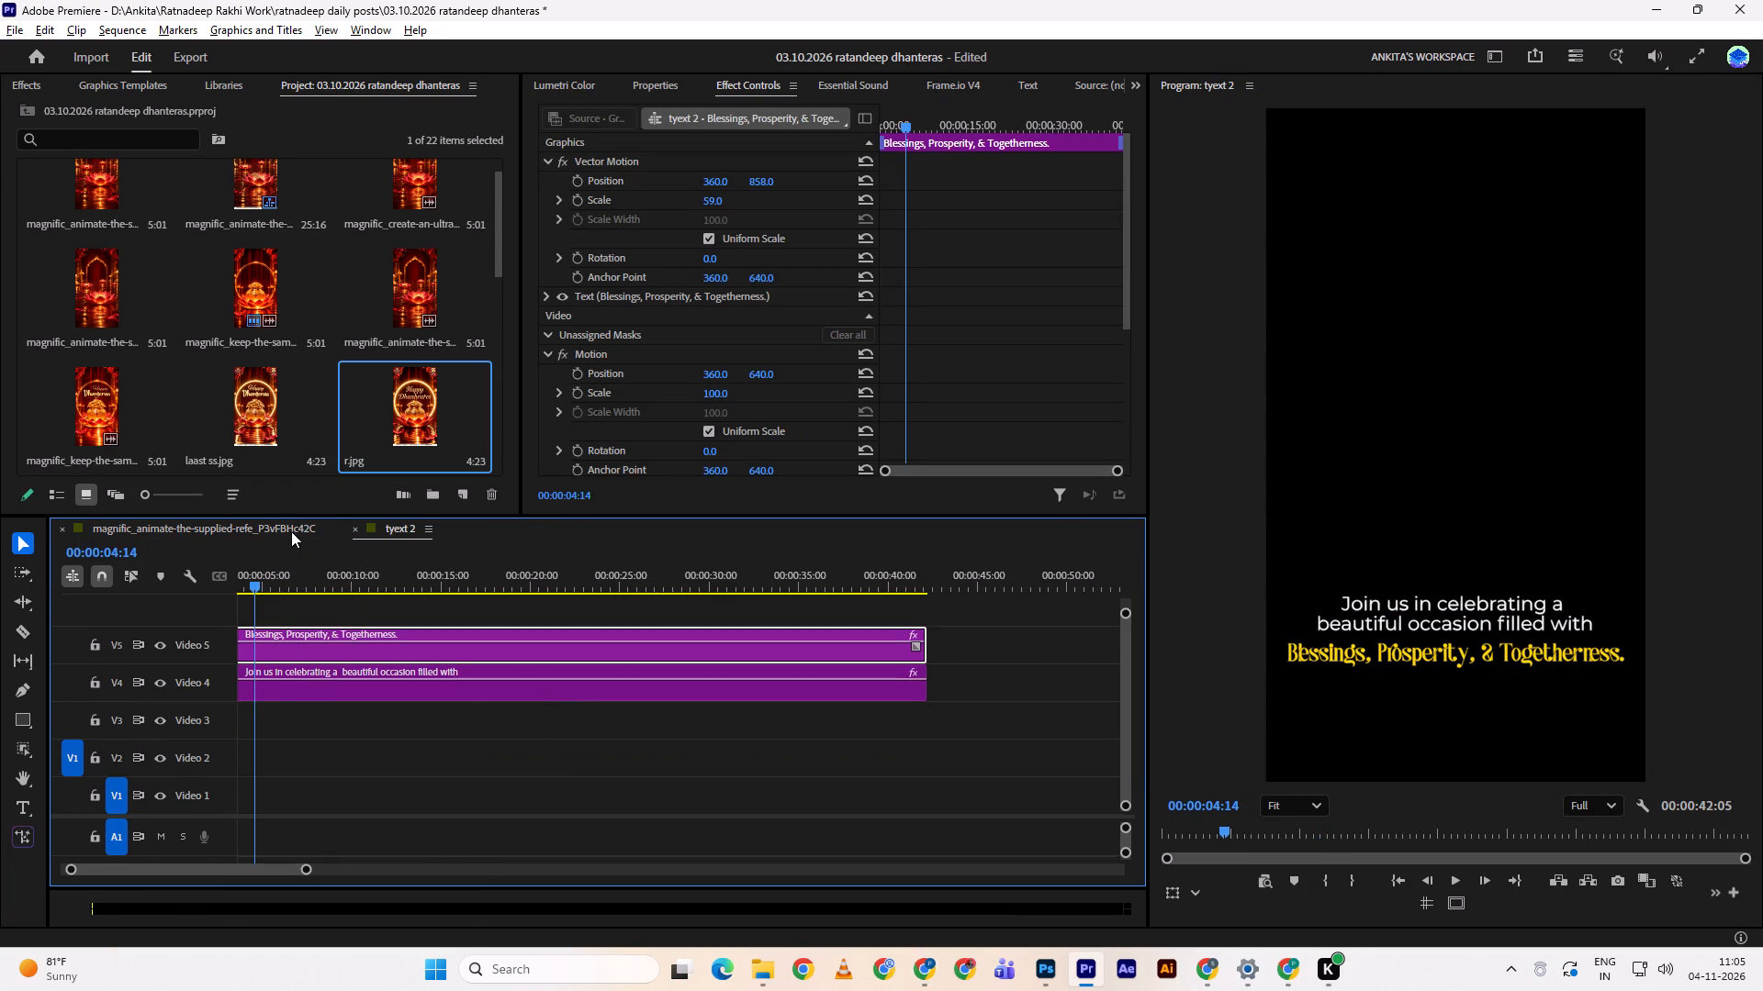
click(291, 526)
double_click(397, 531)
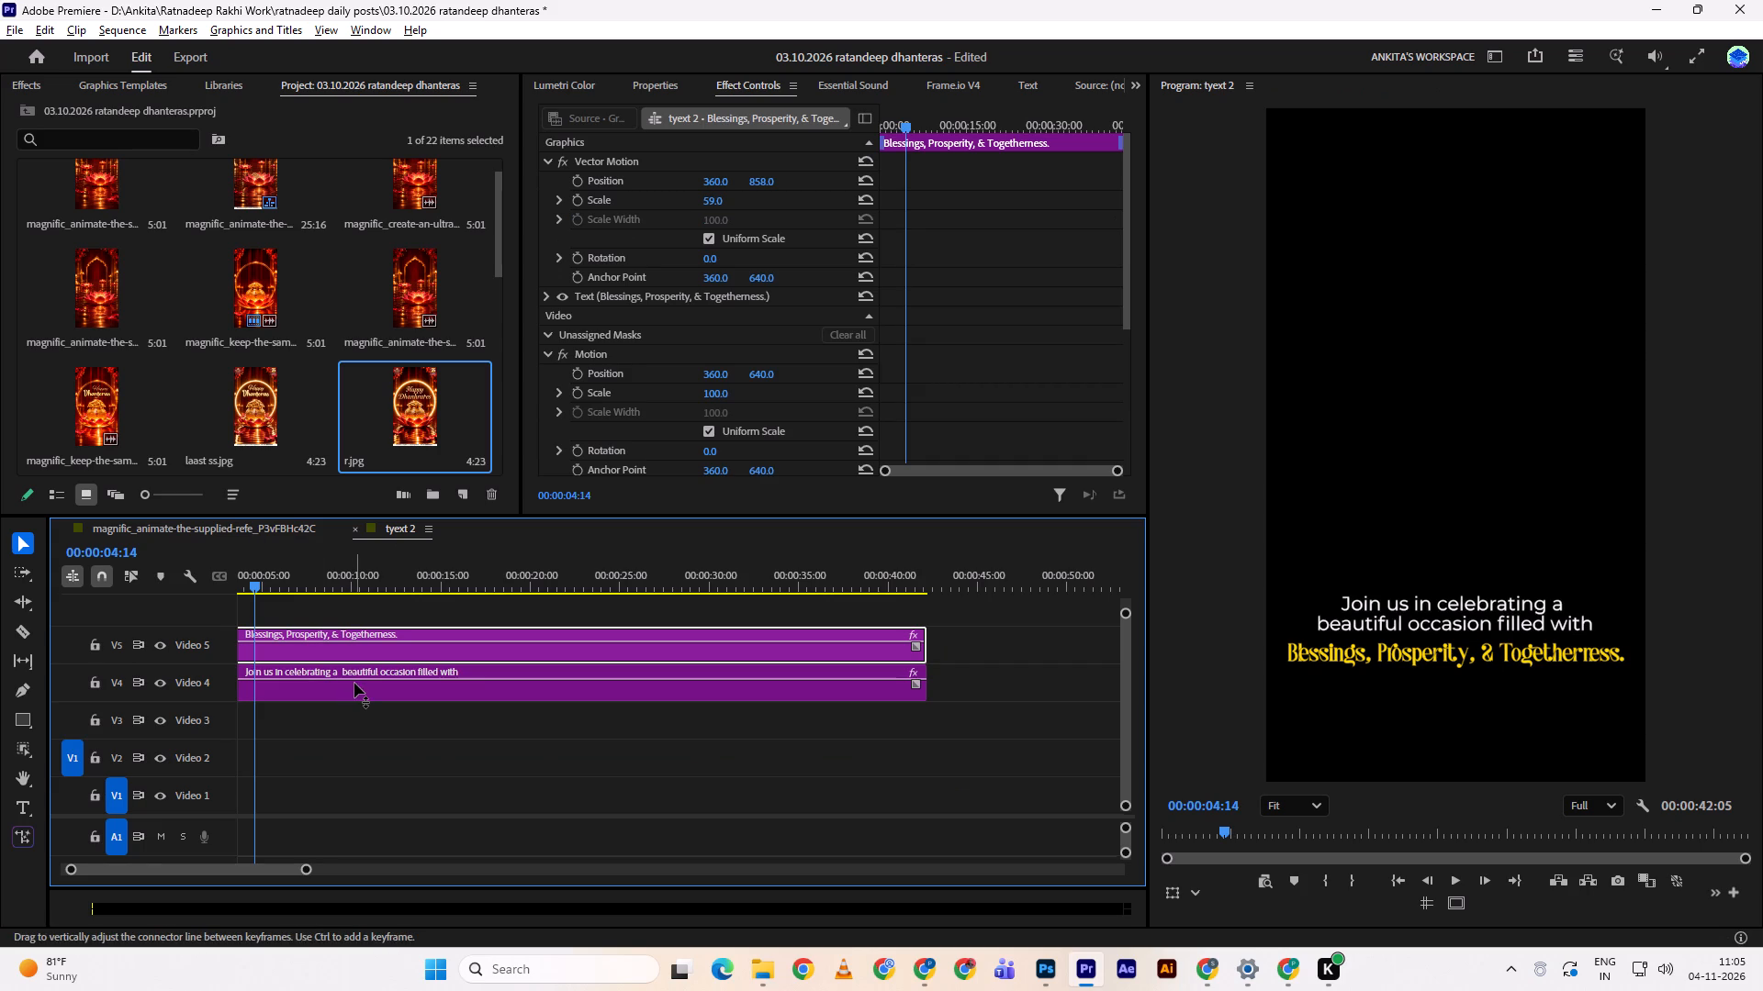
key(ctrl+c)
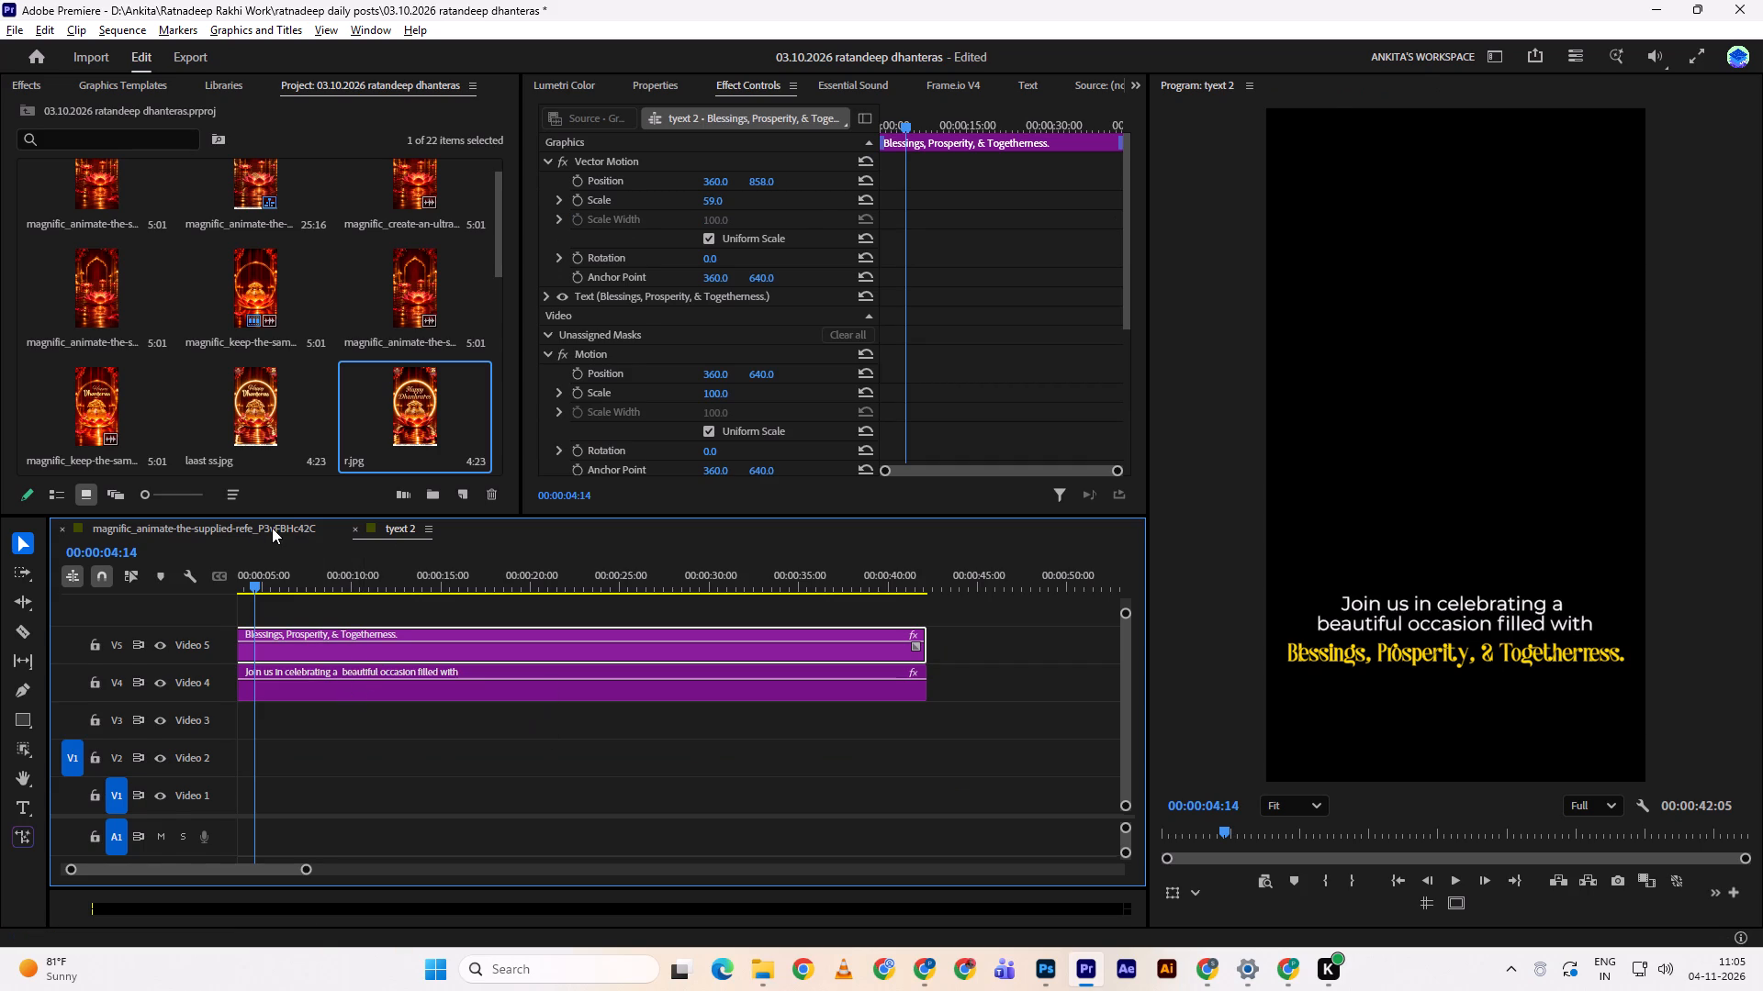
click(272, 528)
drag(354, 588, 361, 607)
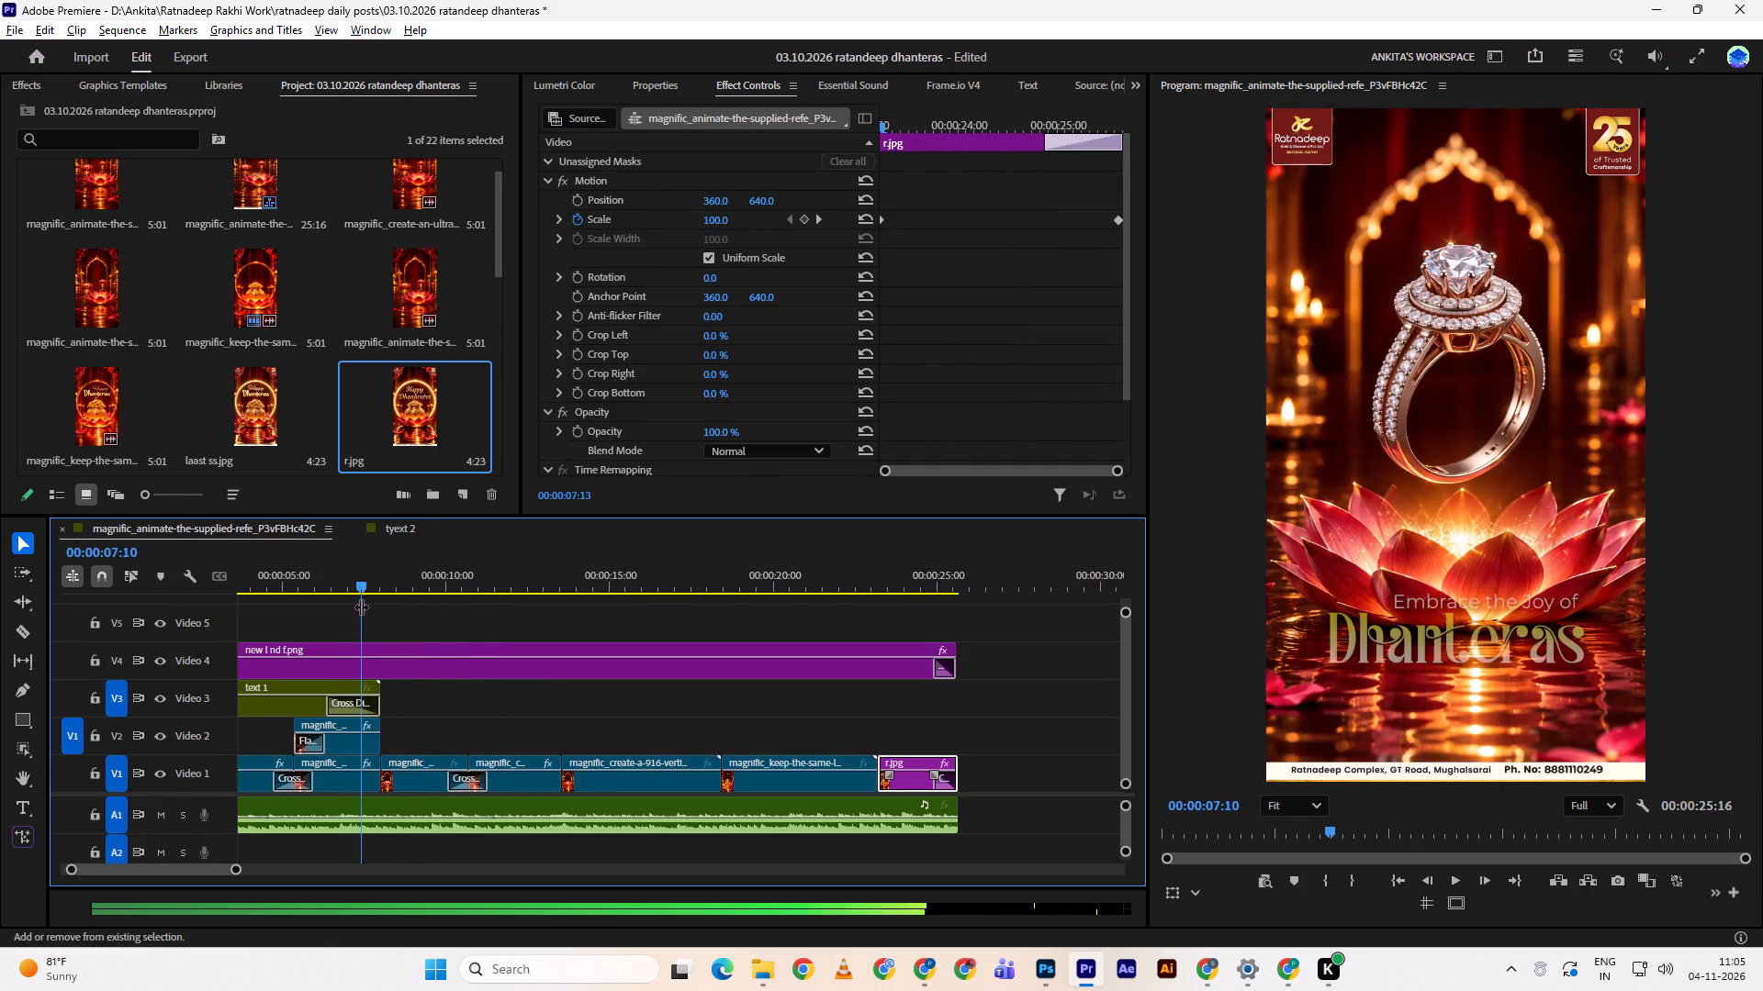
drag(361, 607, 971, 636)
scroll(976, 634, down, 13)
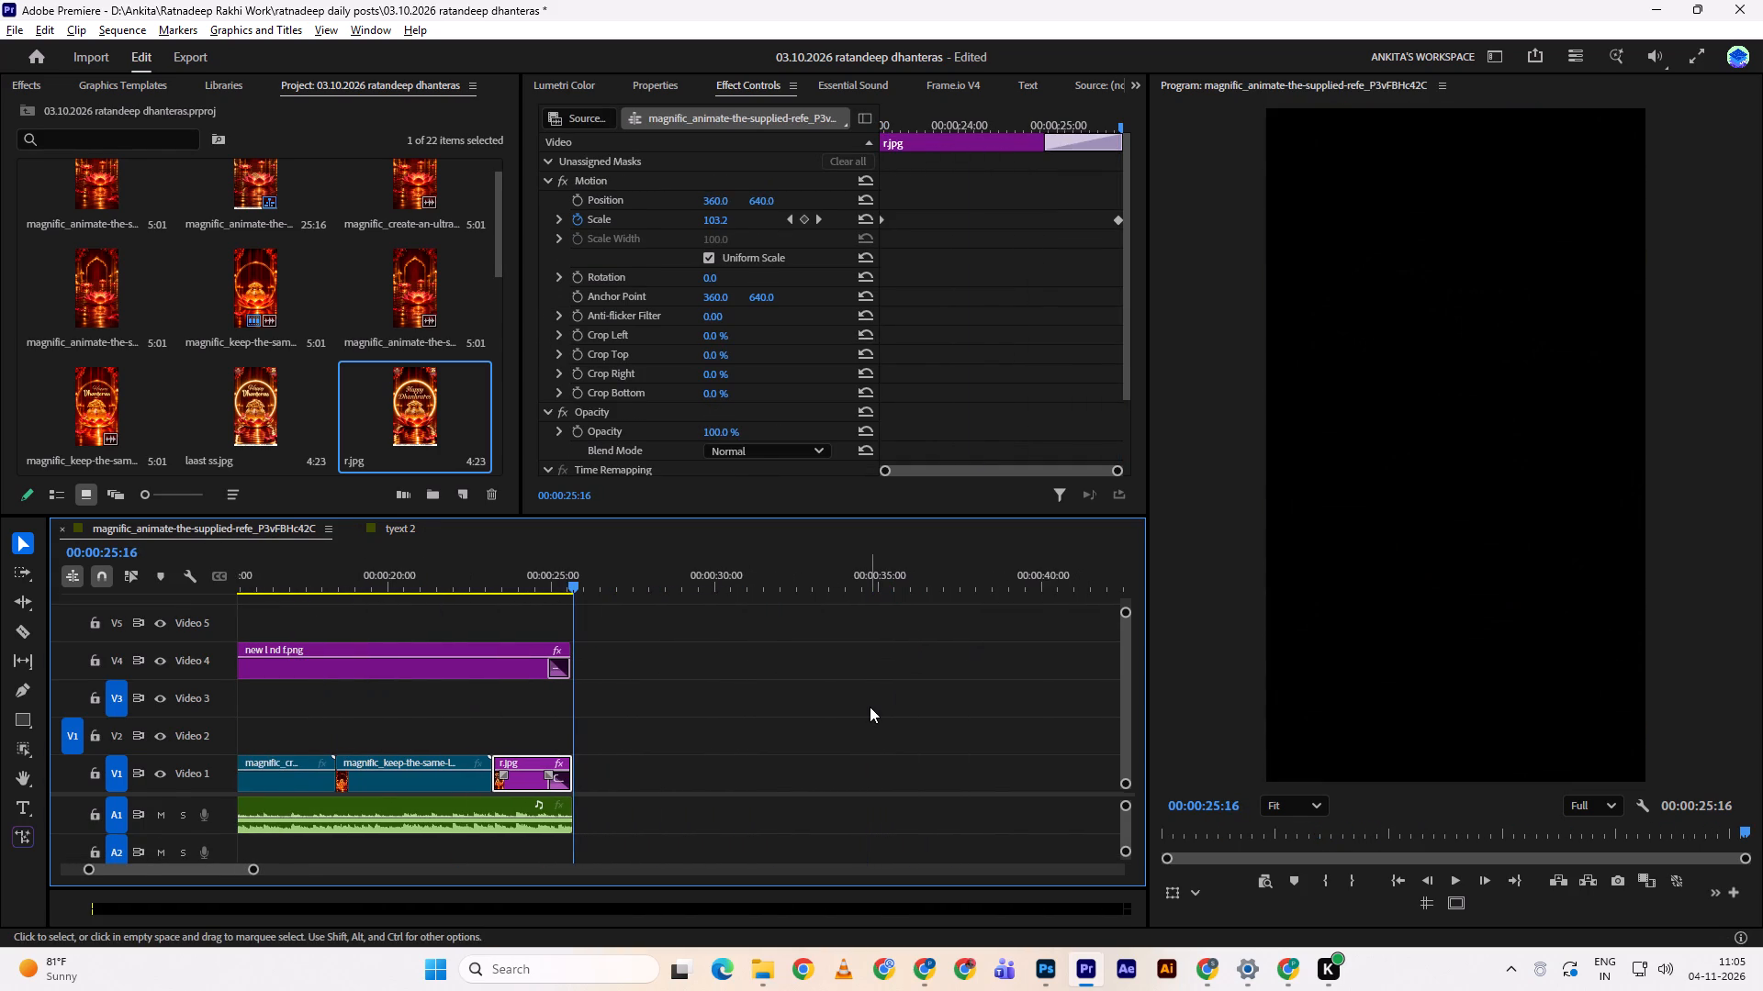
key(ctrl+v)
scroll(776, 732, up, 12)
alt+scroll(775, 732, down, 4)
scroll(775, 732, up, 7)
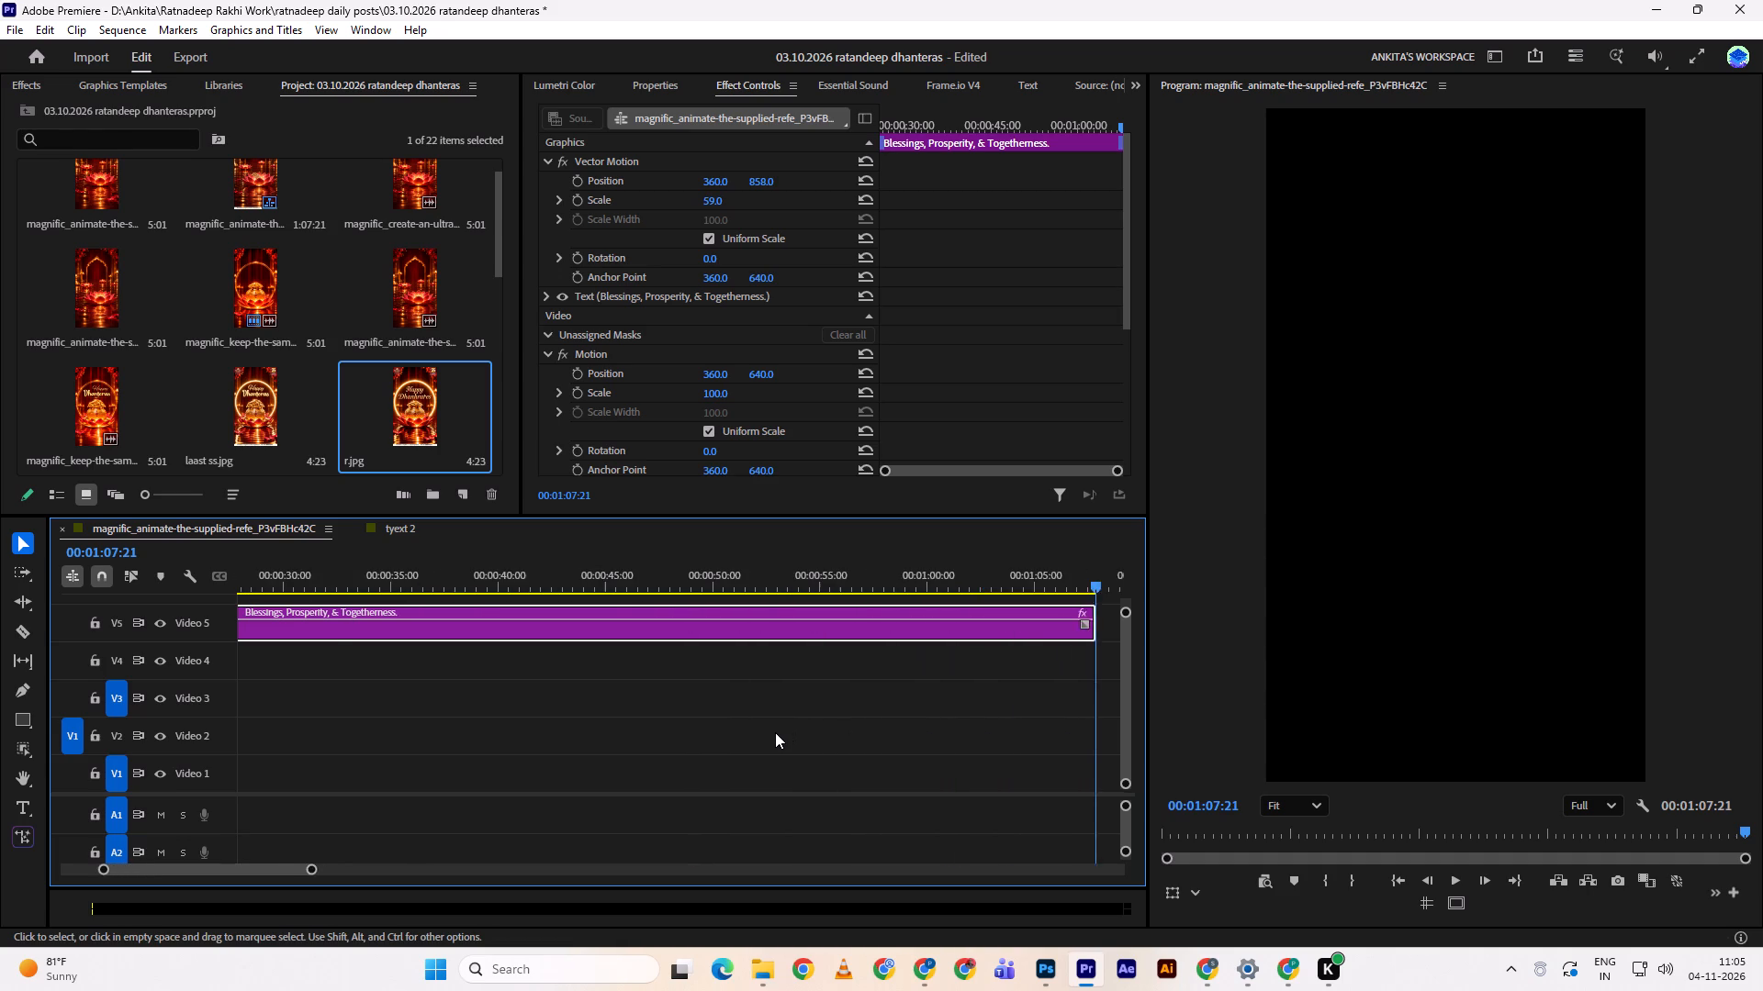
scroll(775, 732, up, 11)
Trim about 9 seconds off the pasted title's start, move it to Video 3 directly after text 1, and play the join.
drag(524, 614, 722, 627)
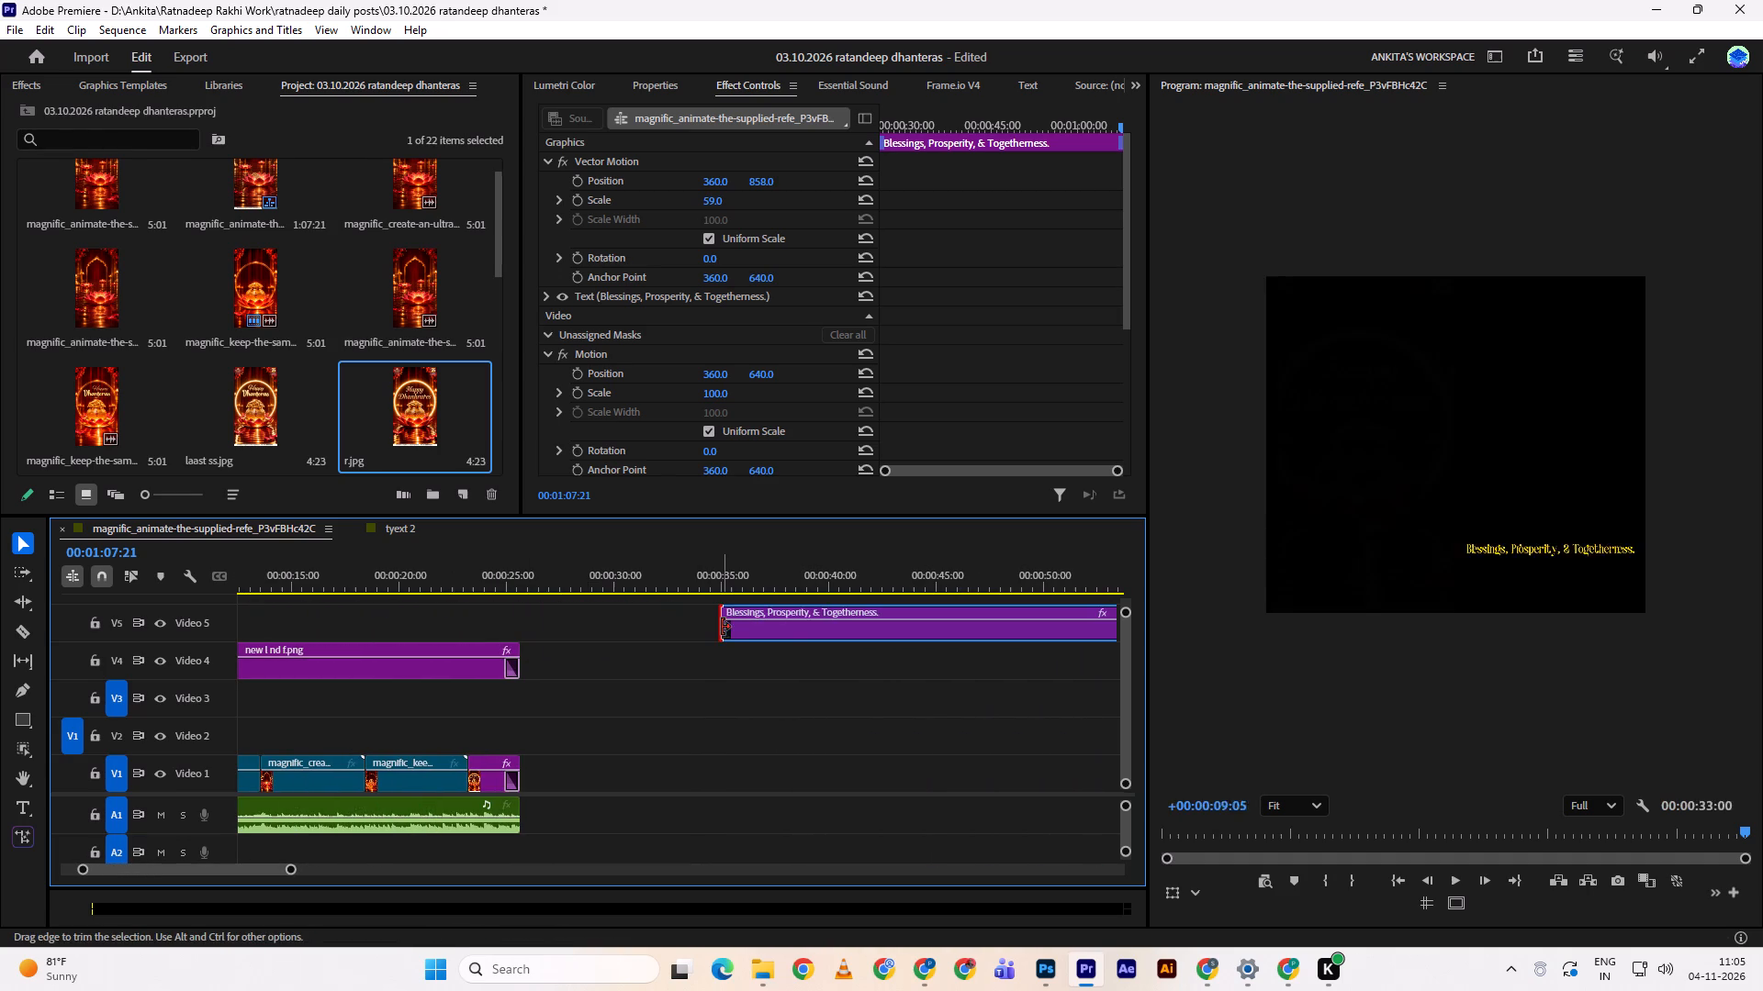
drag(804, 629, 507, 713)
scroll(507, 713, up, 16)
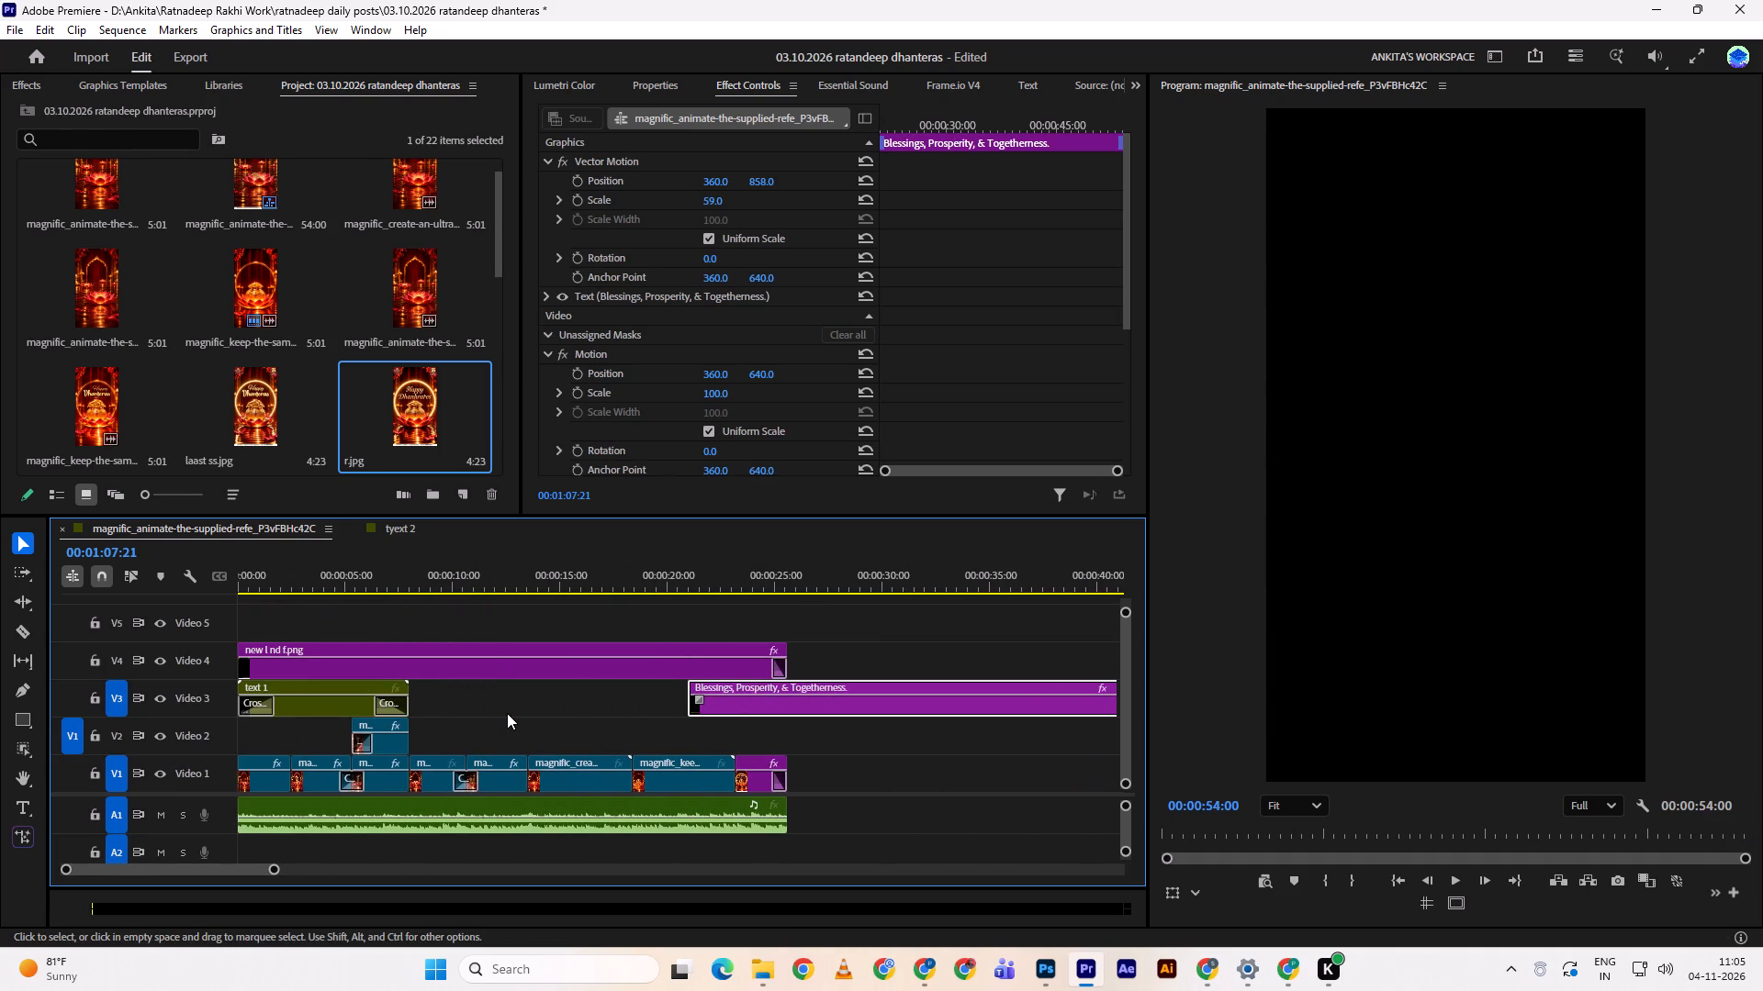
scroll(507, 713, up, 1)
drag(844, 707, 551, 707)
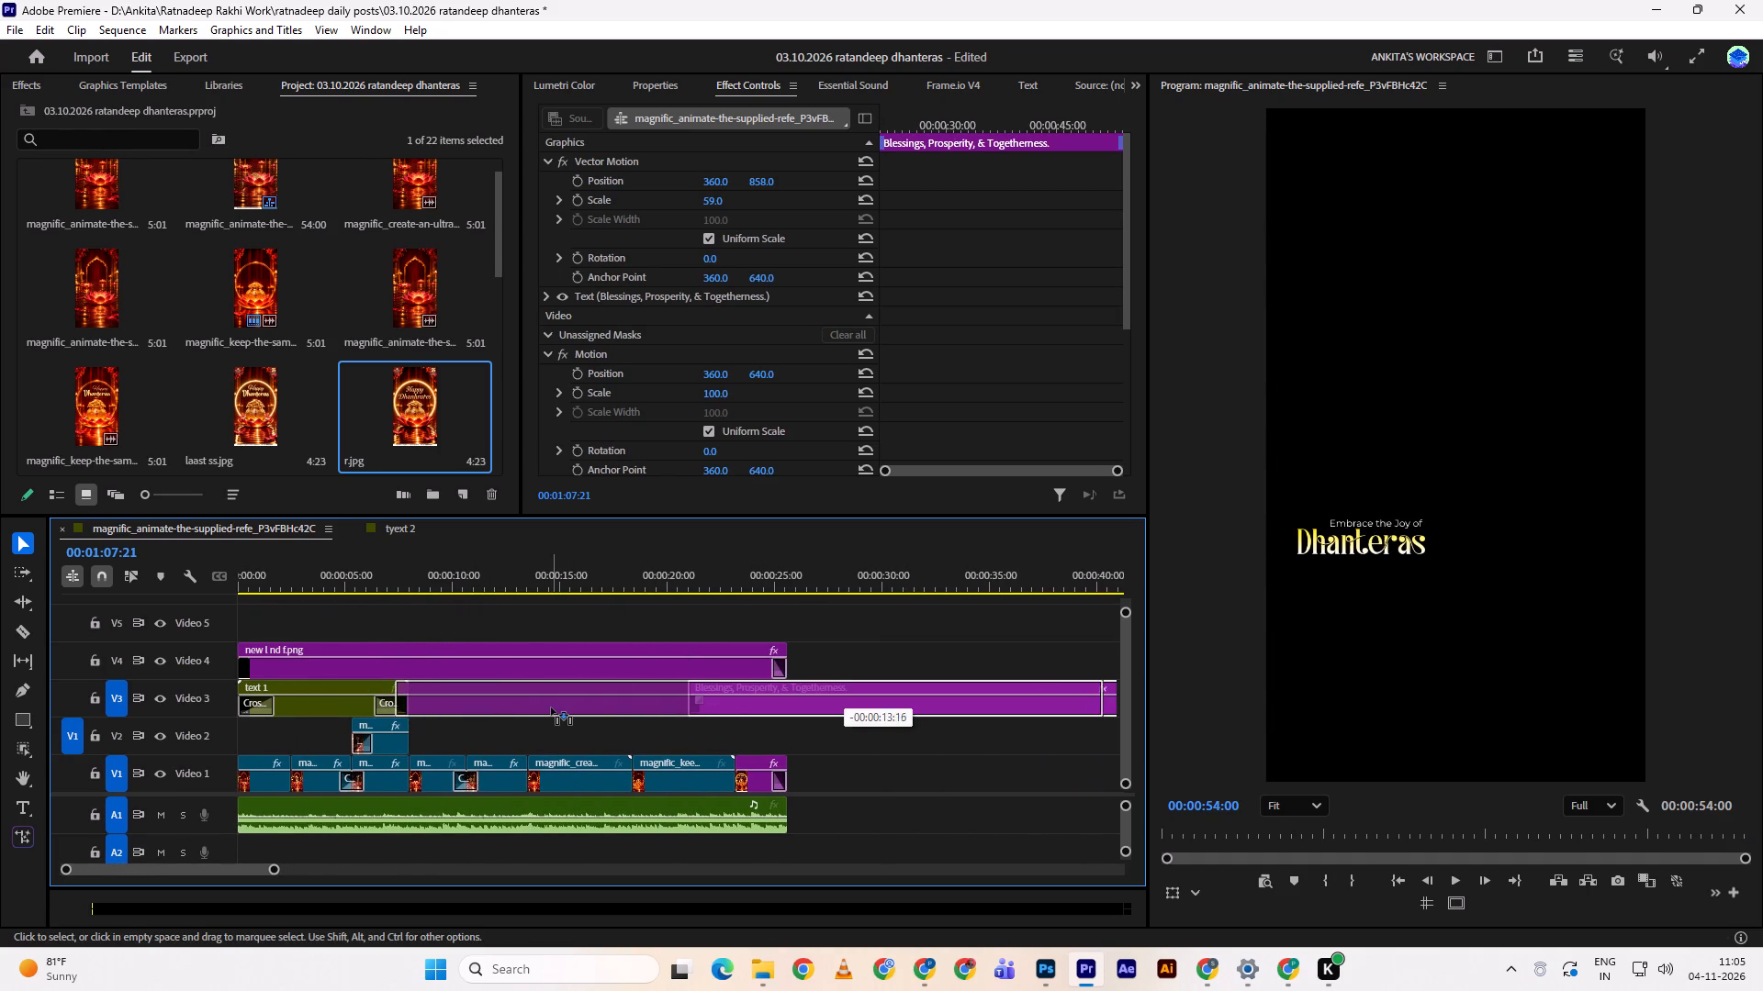
drag(551, 707, 572, 704)
drag(390, 575, 379, 581)
key(space)
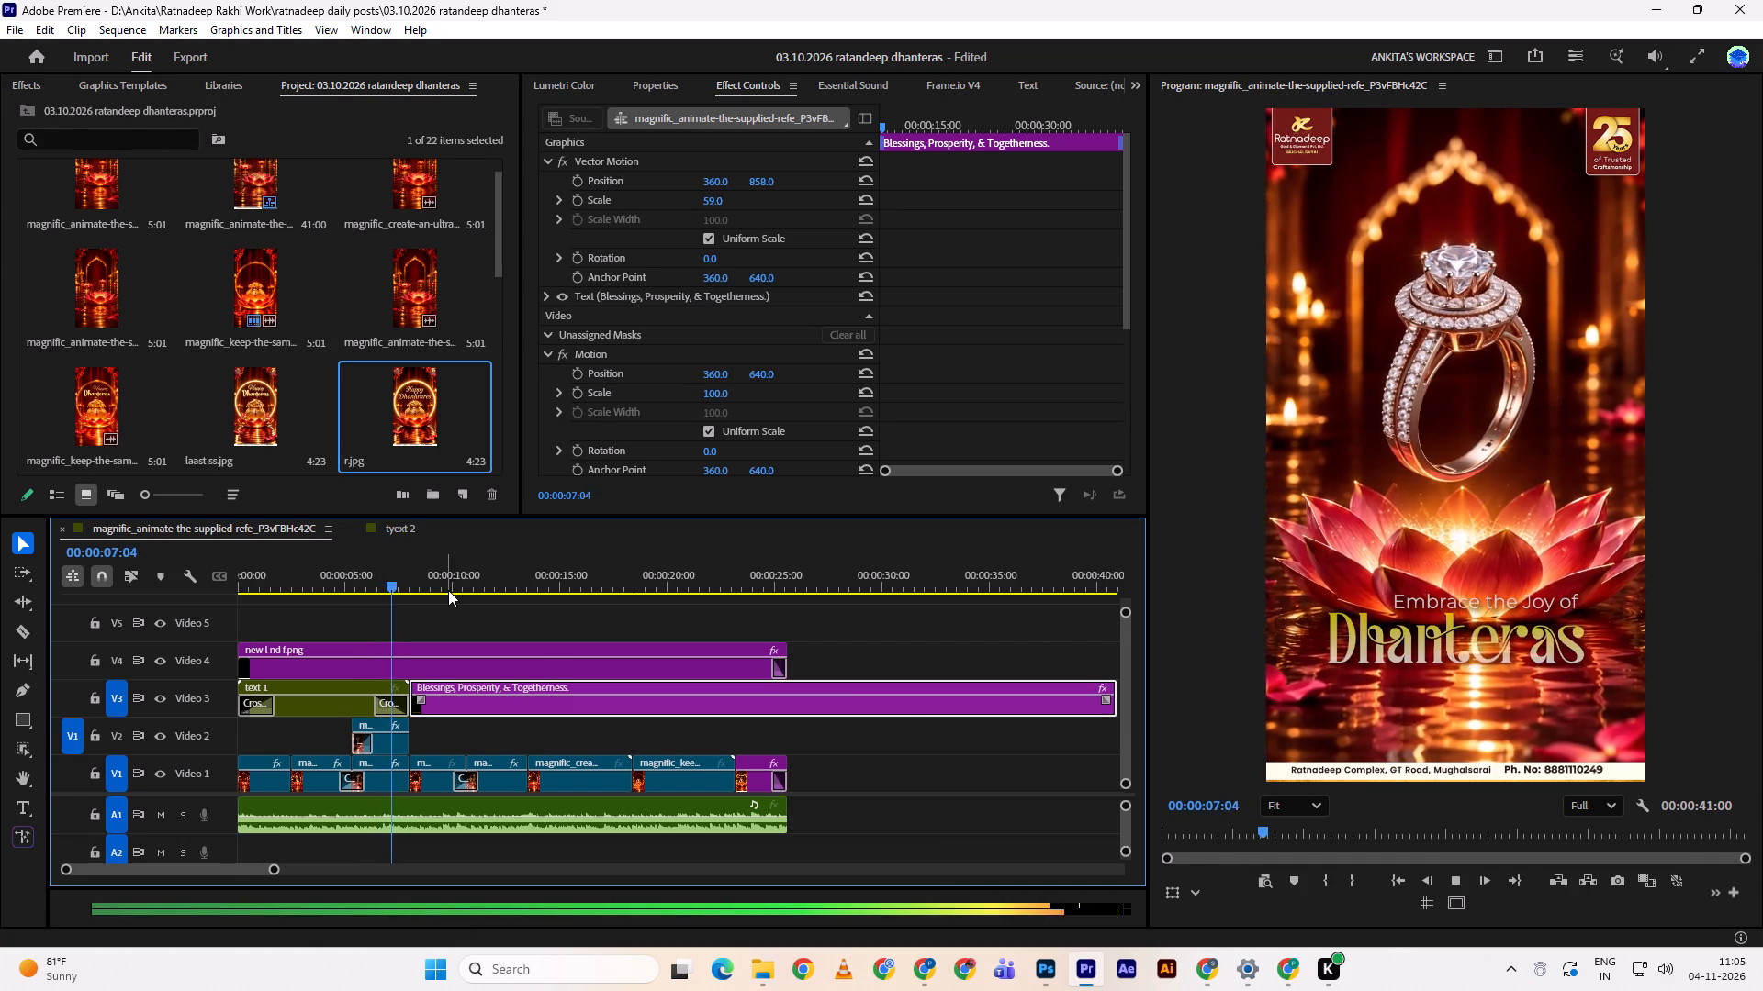
key(space)
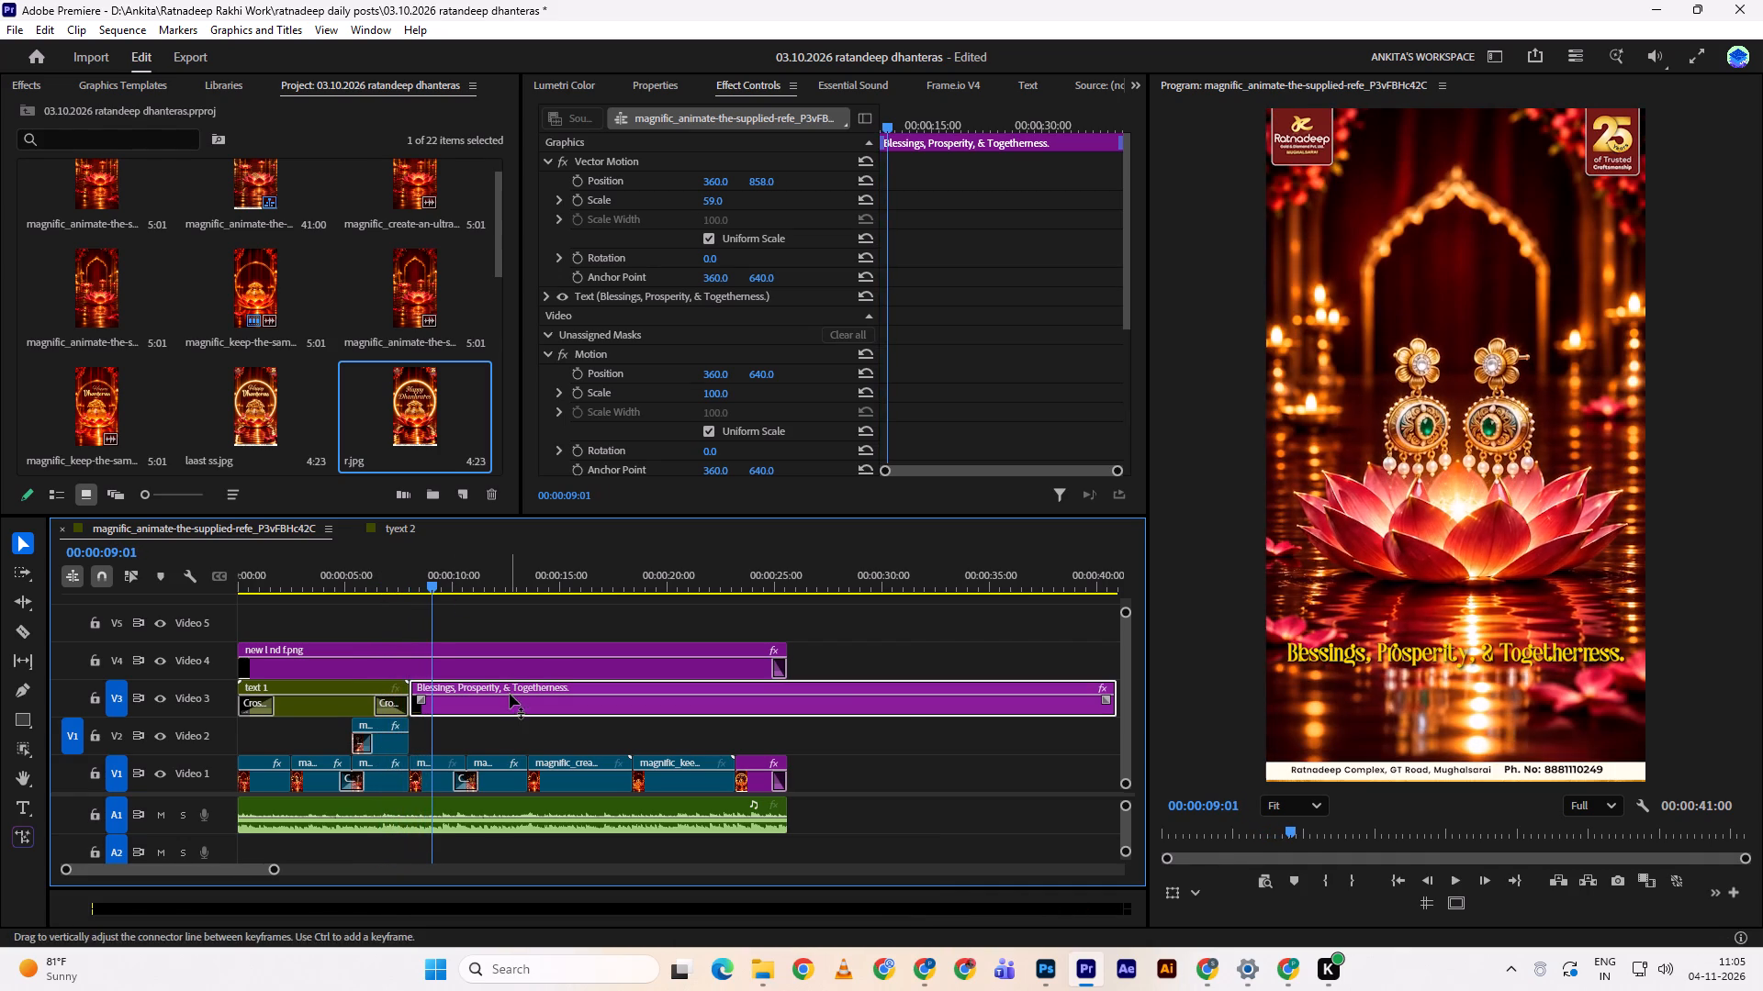
Move the "Blessings, Prosperity, & Togetherness." title from Video 3 down to Video 2 and open its text properties.
drag(511, 709, 510, 727)
double_click(510, 727)
Copy the "Join us in celebrating a beautiful occasion filled with" title from tyext 2 and paste it at 00:00:34:09 in the main sequence.
click(378, 537)
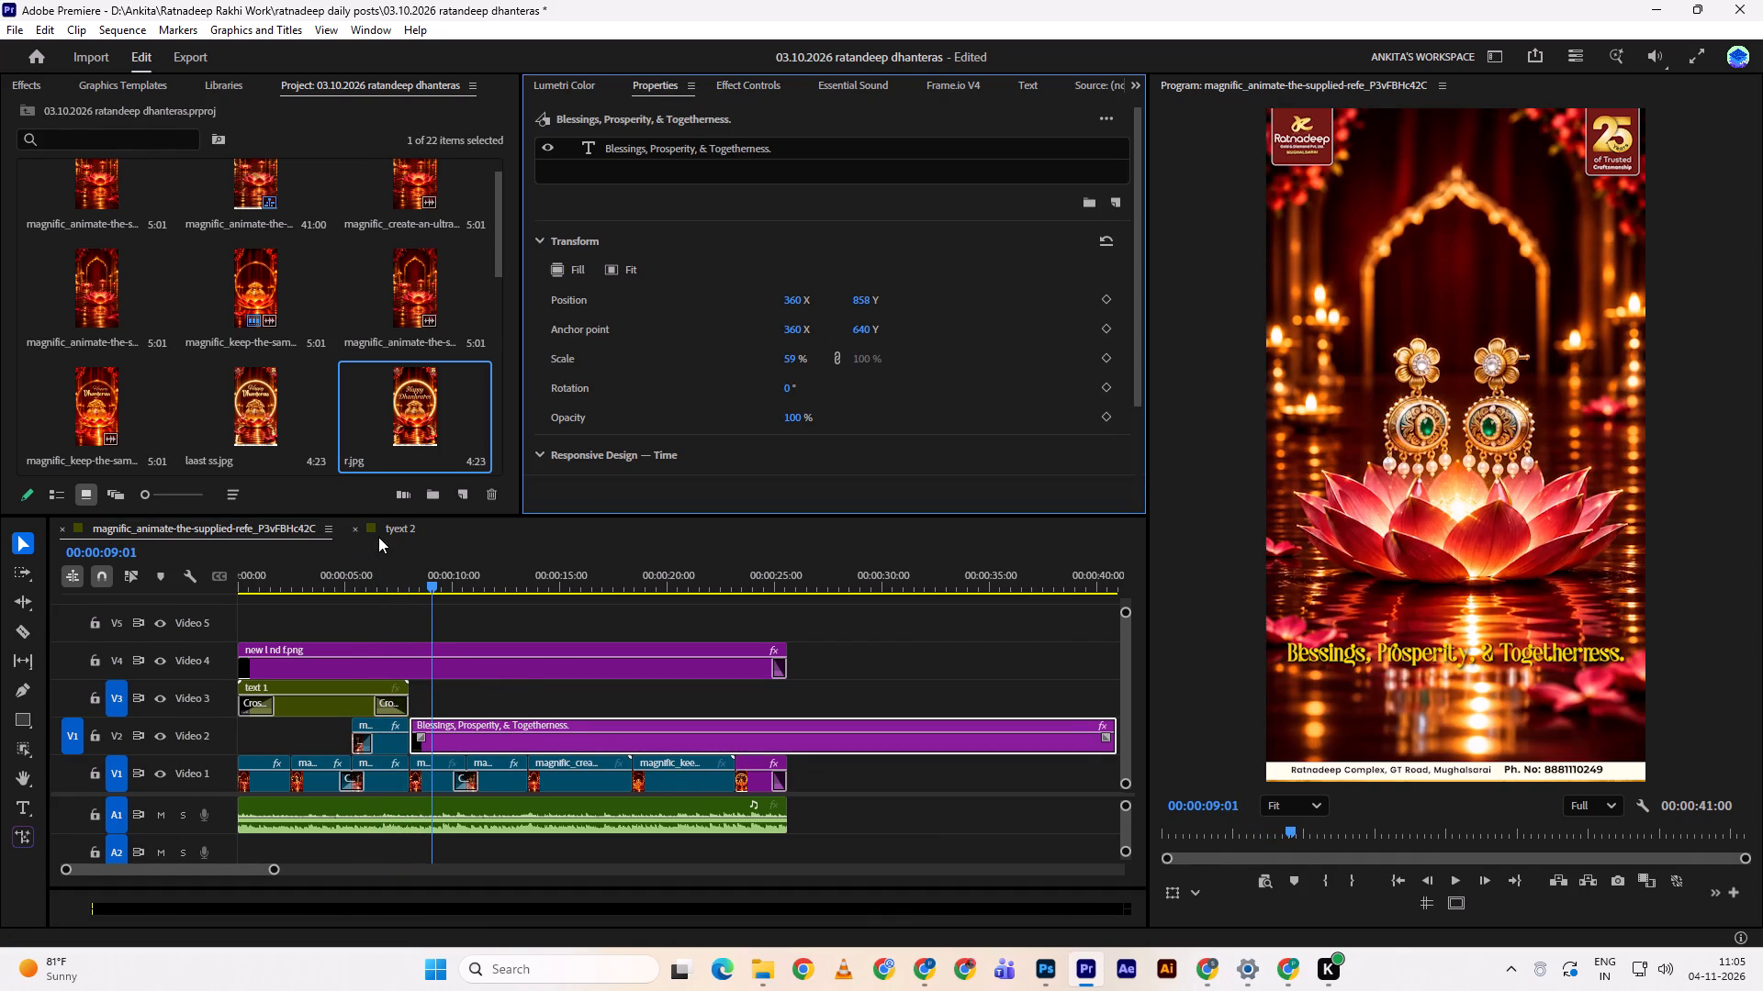
click(361, 679)
key(ctrl+c)
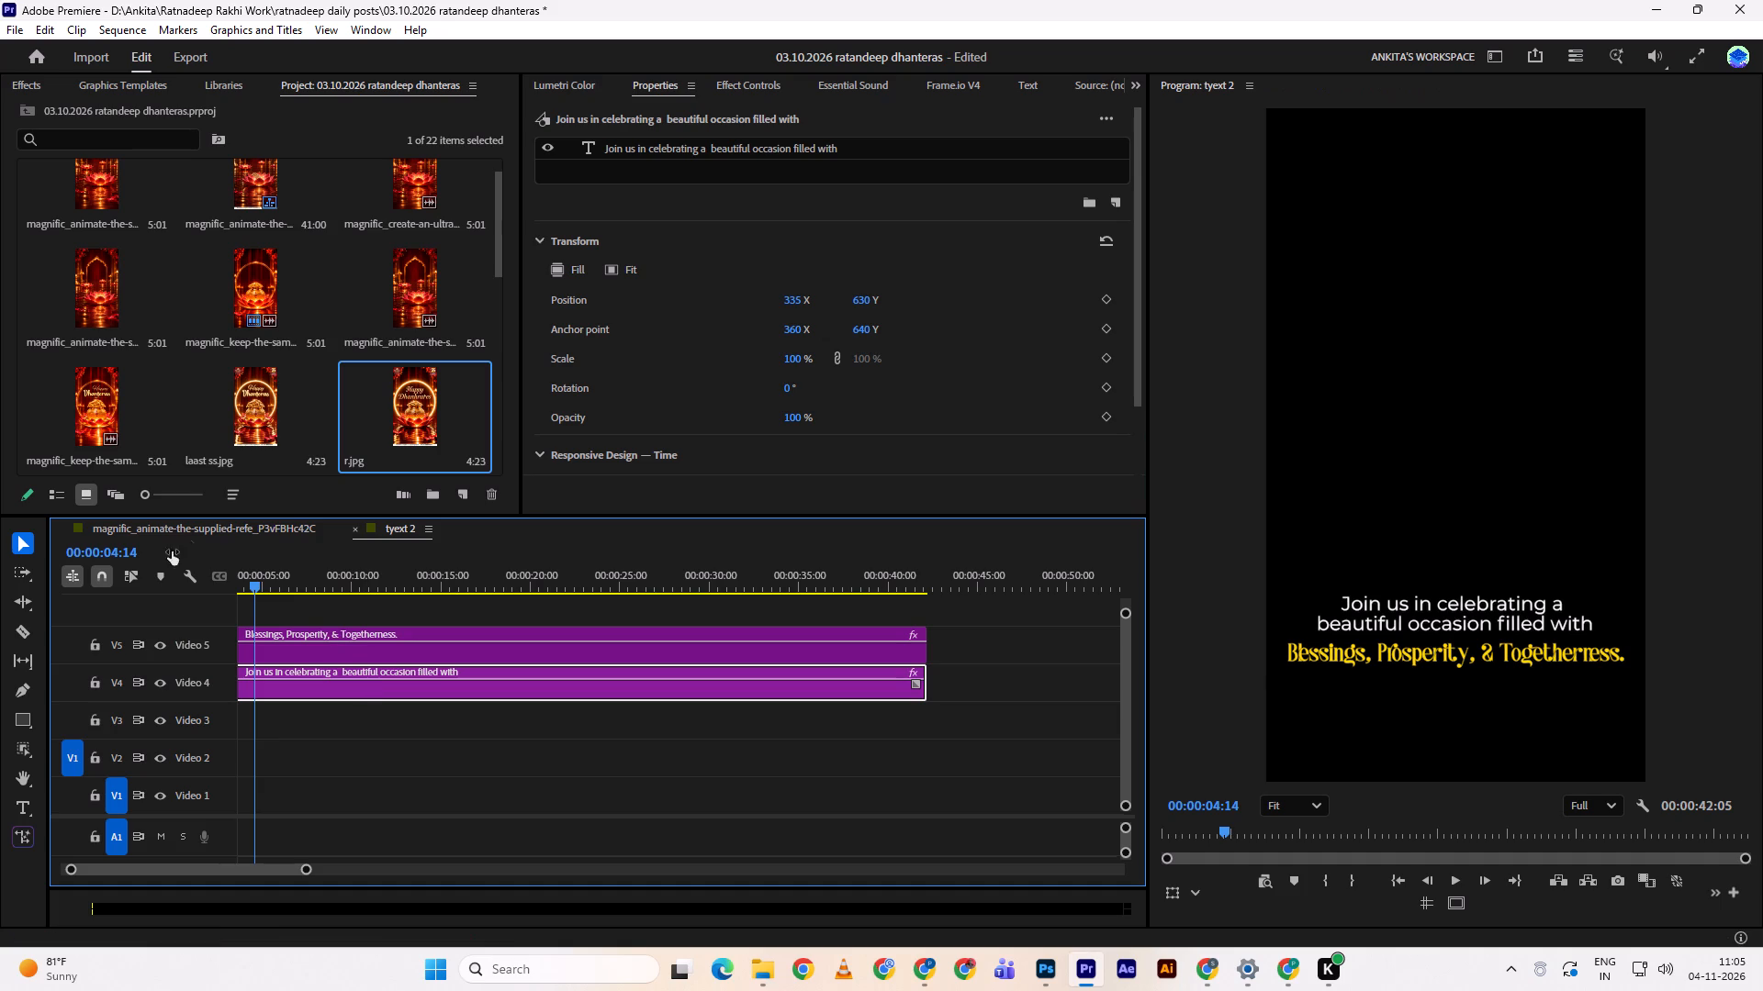
click(228, 519)
scroll(774, 726, down, 10)
click(702, 589)
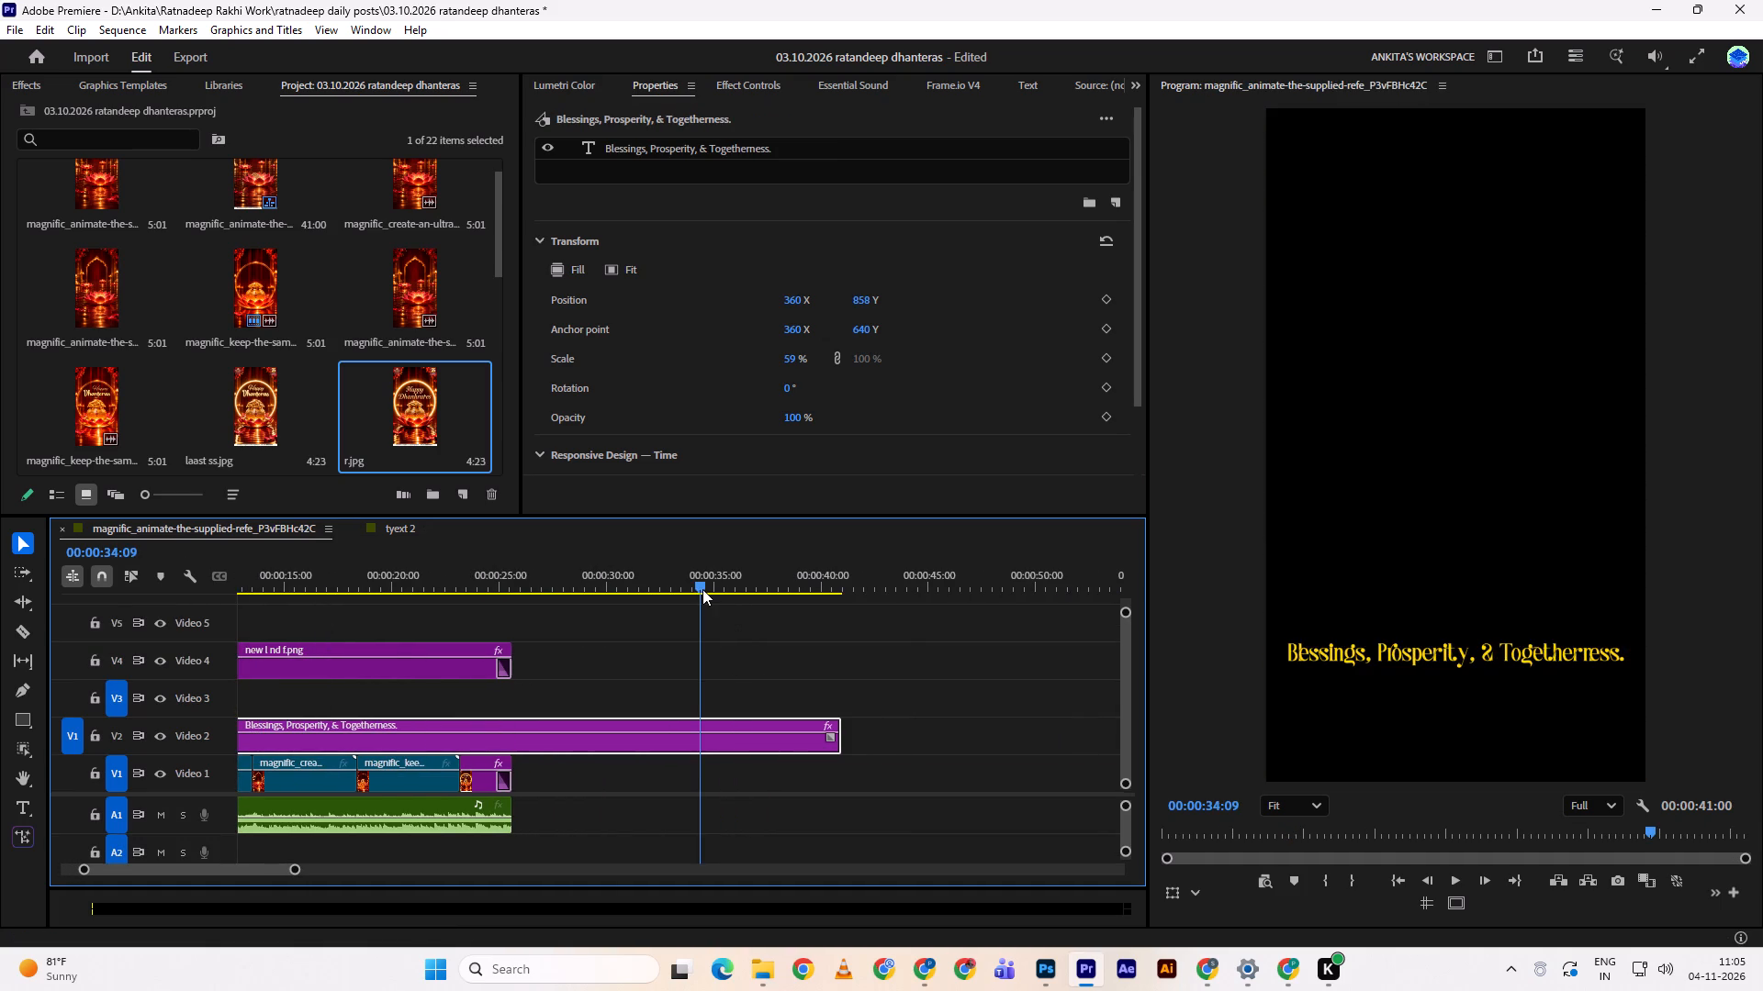
key(ctrl+v)
Move the pasted "Join us in celebrating" title from Video 4 to Video 3 directly after text 1, and play the join.
scroll(735, 653, up, 20)
scroll(735, 653, up, 6)
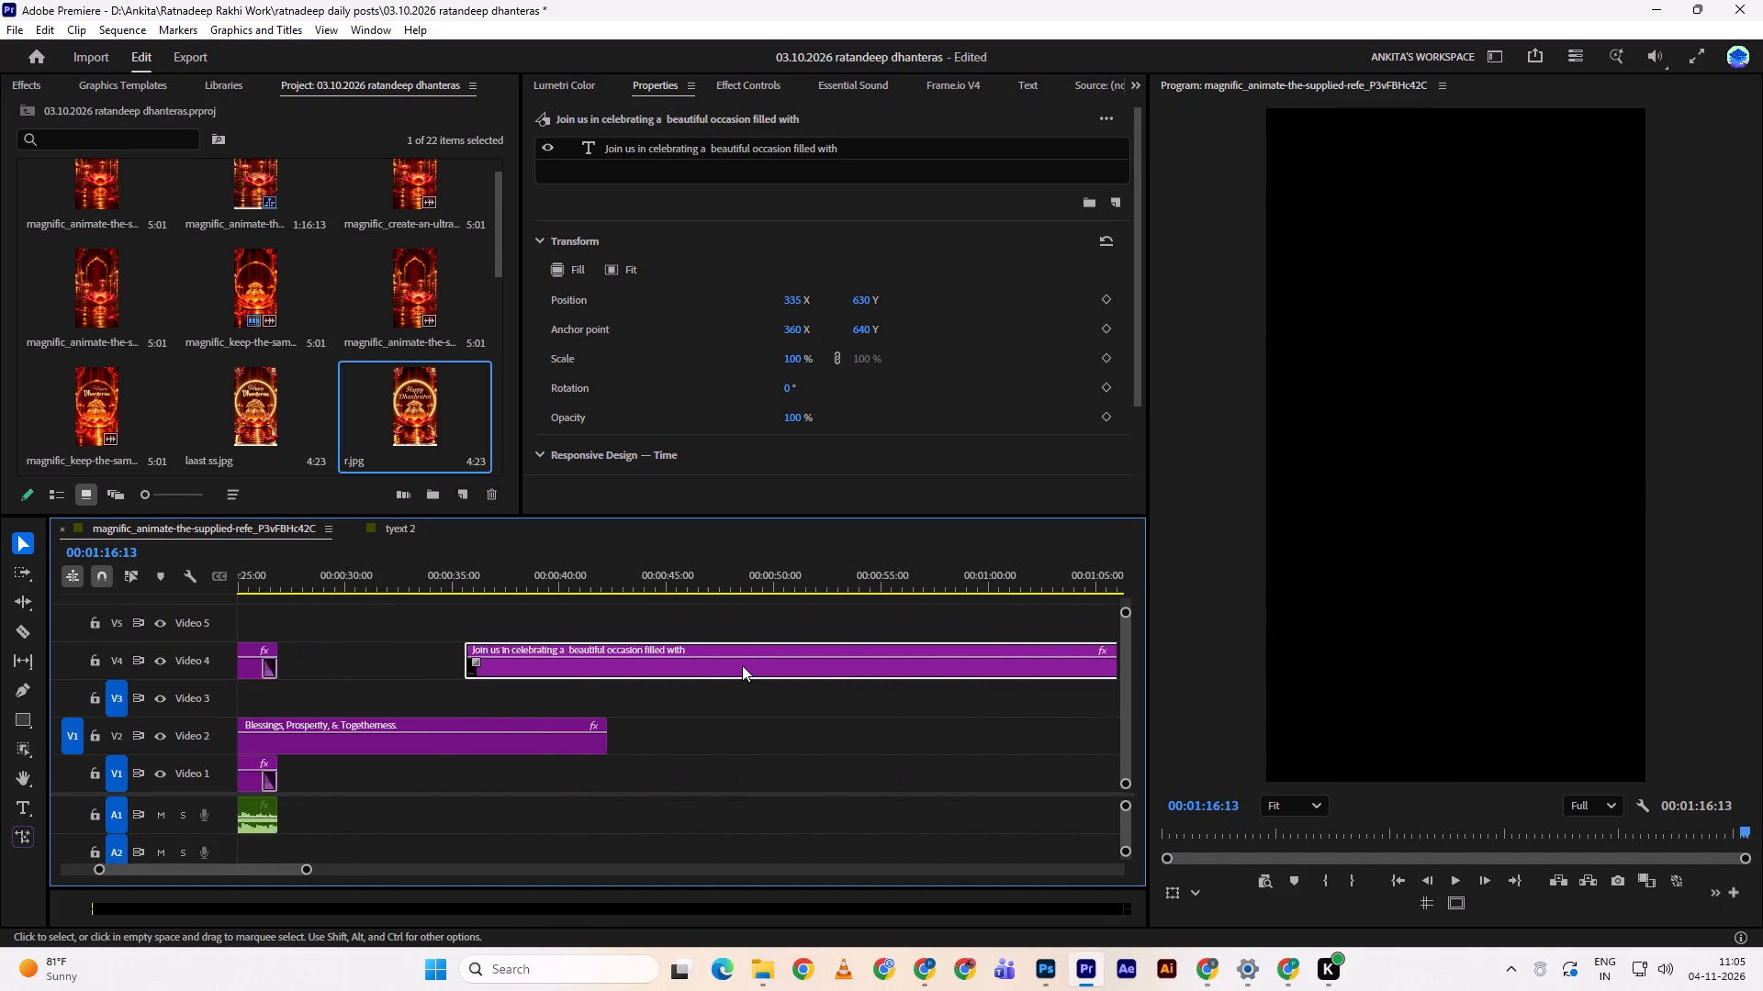
scroll(742, 665, up, 6)
drag(833, 669, 205, 717)
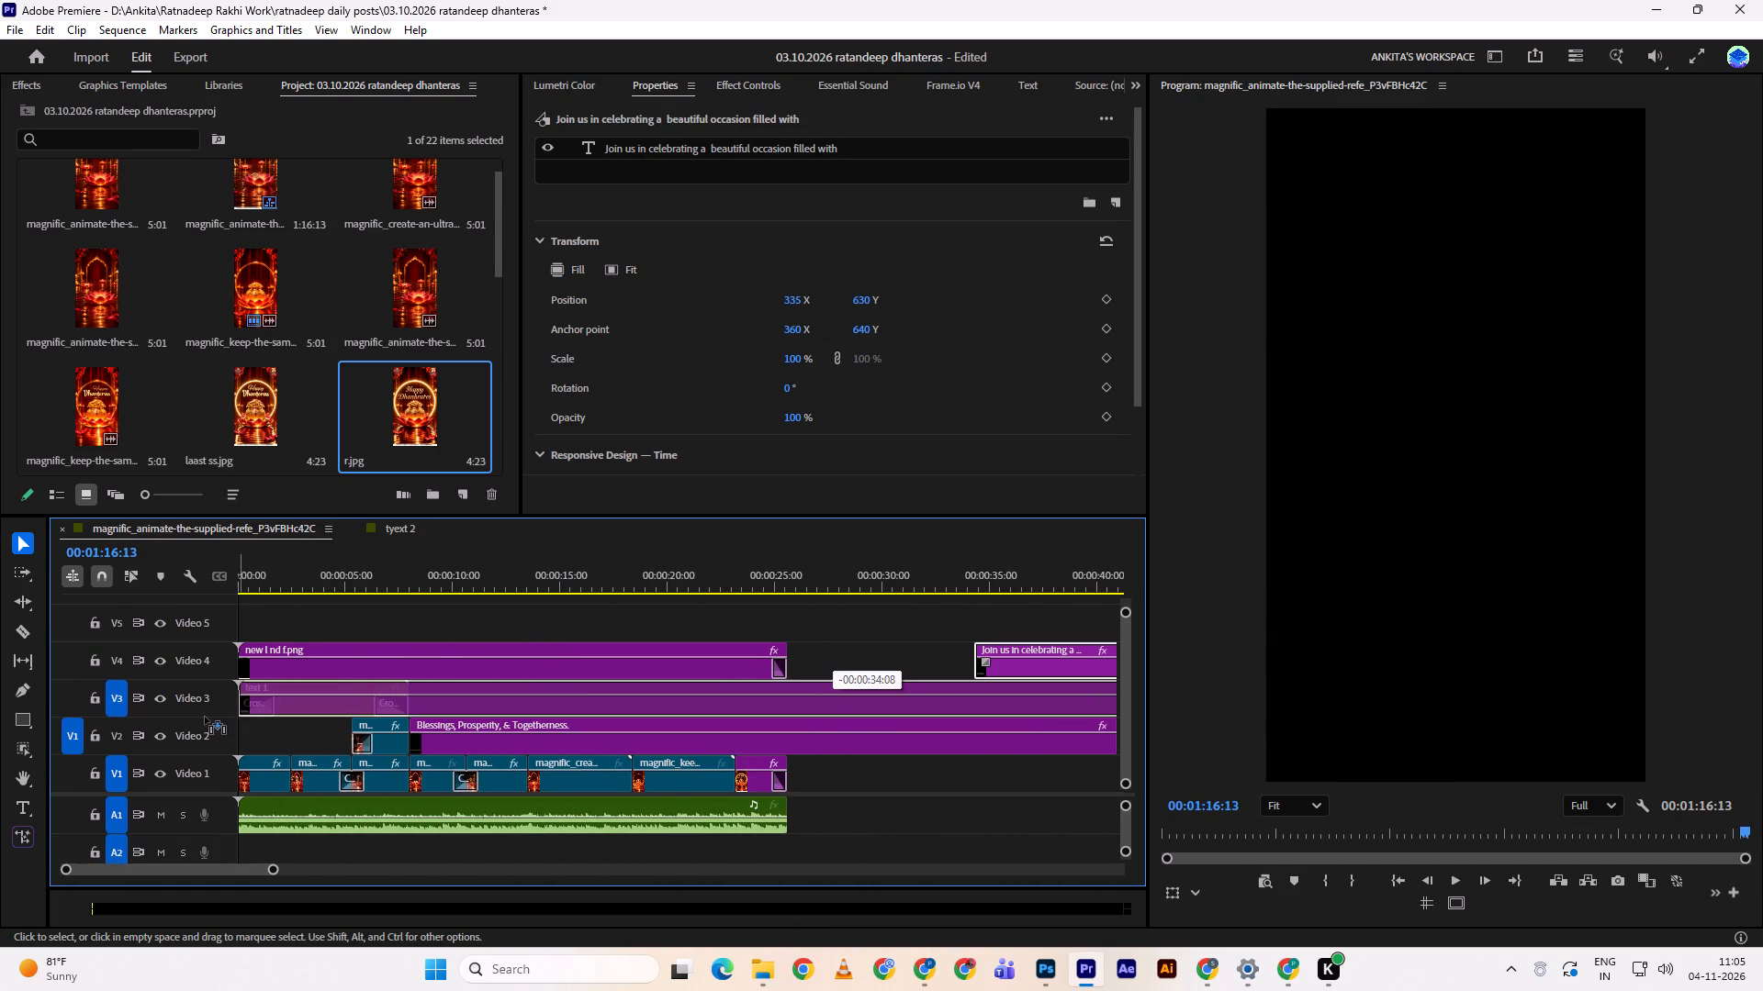
drag(205, 717, 582, 698)
drag(414, 558, 406, 560)
click(406, 560)
key(space)
key(space)
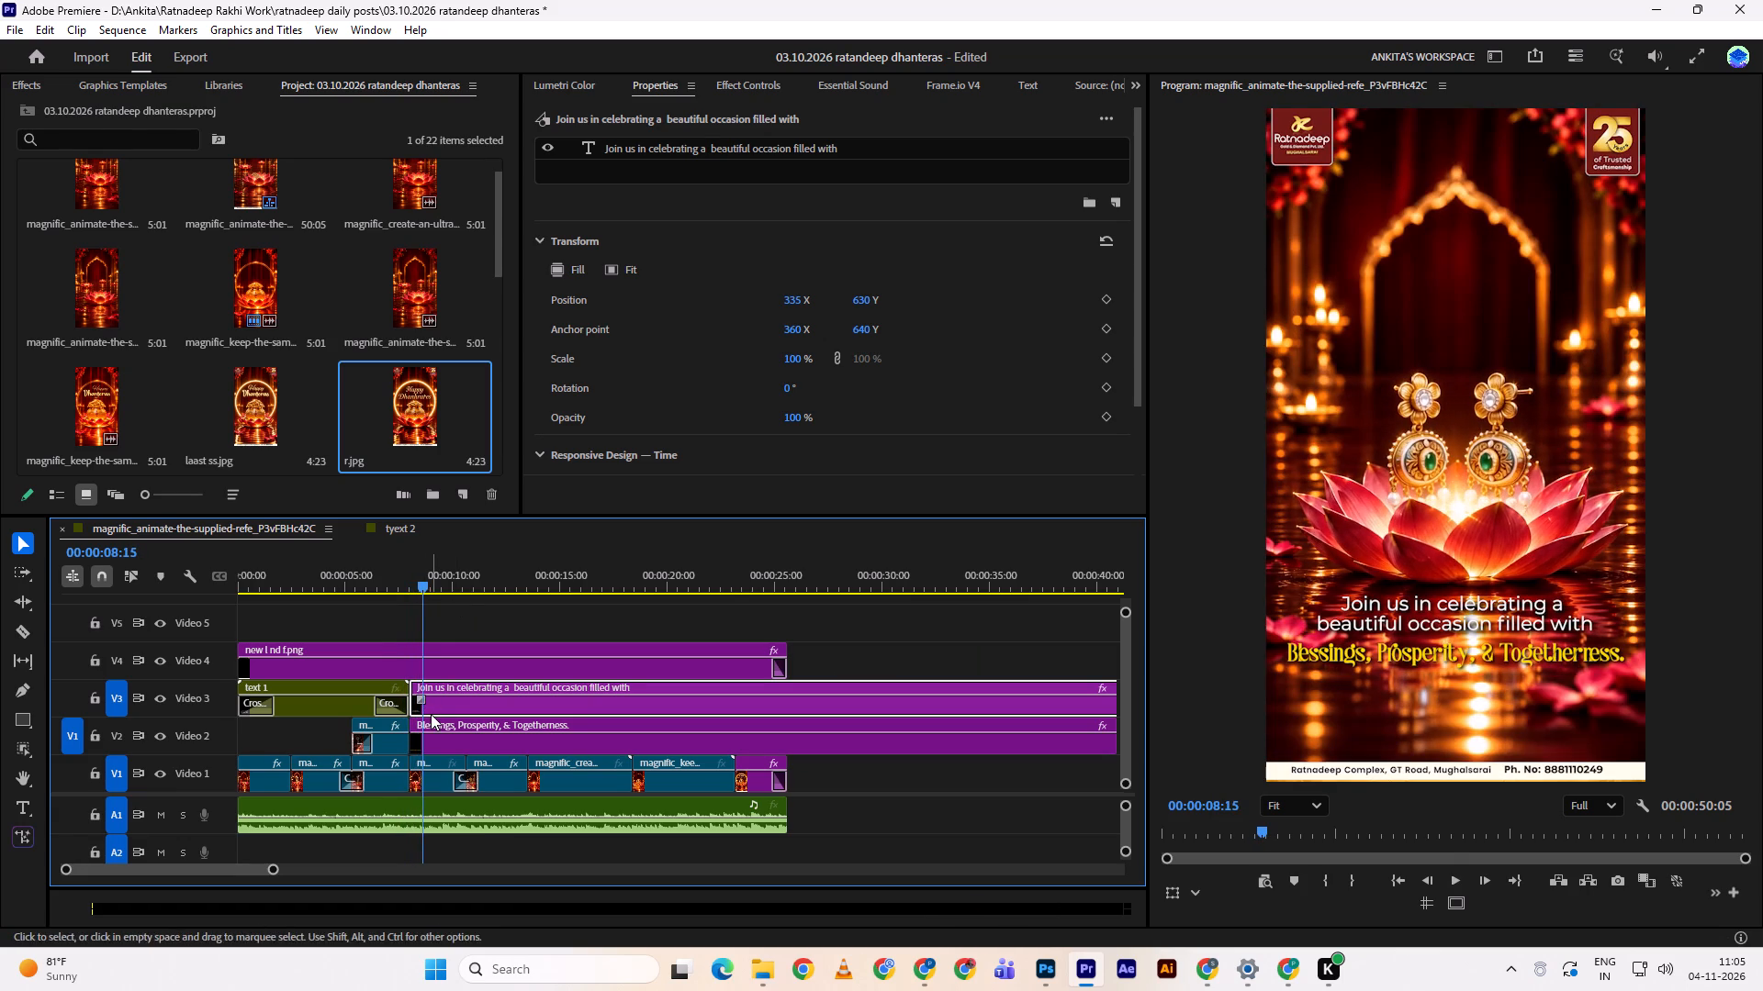
click(668, 139)
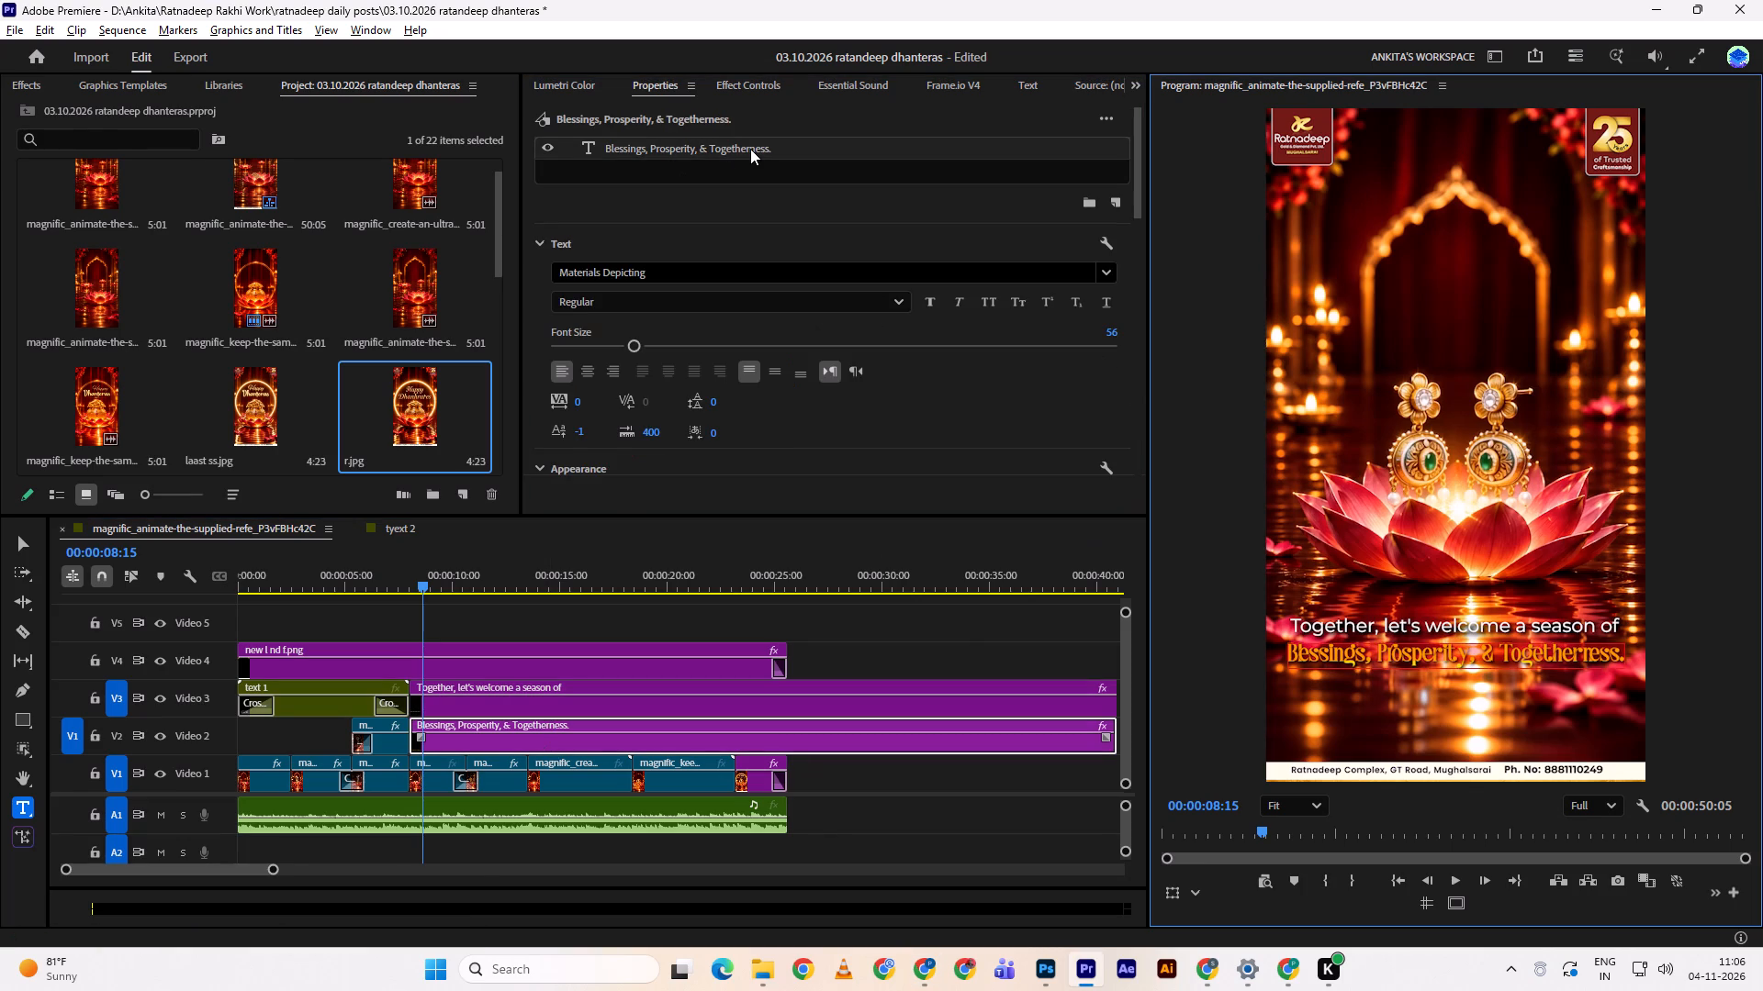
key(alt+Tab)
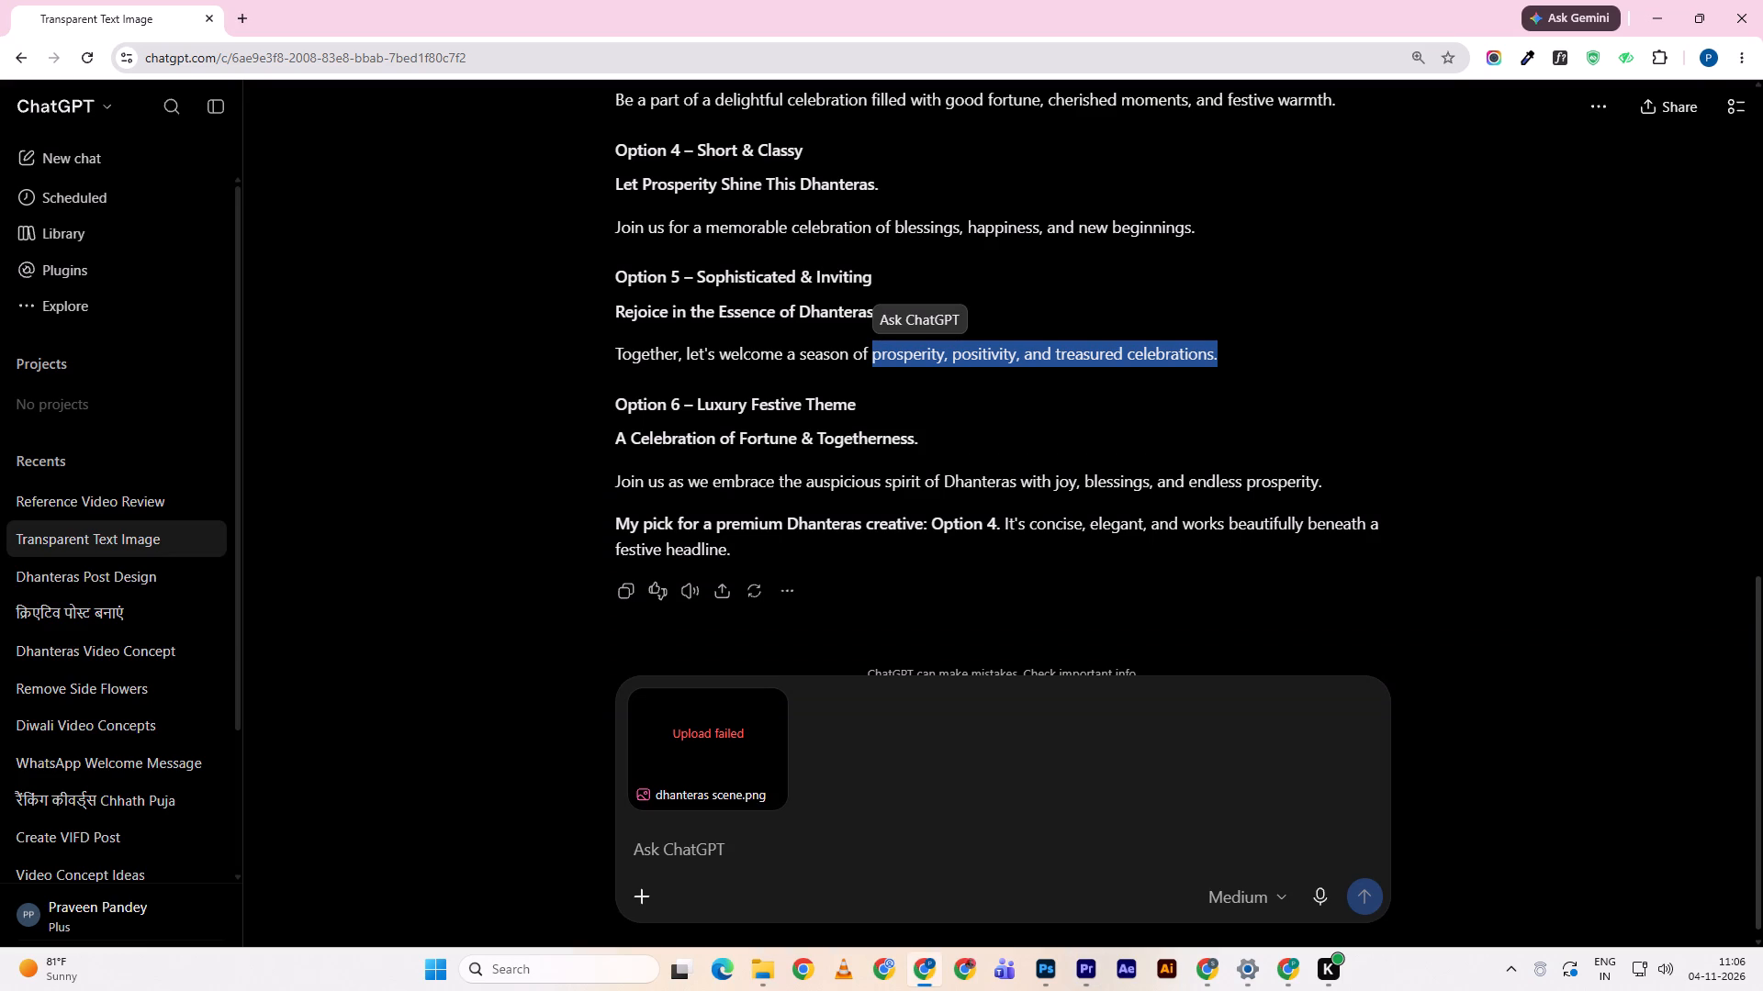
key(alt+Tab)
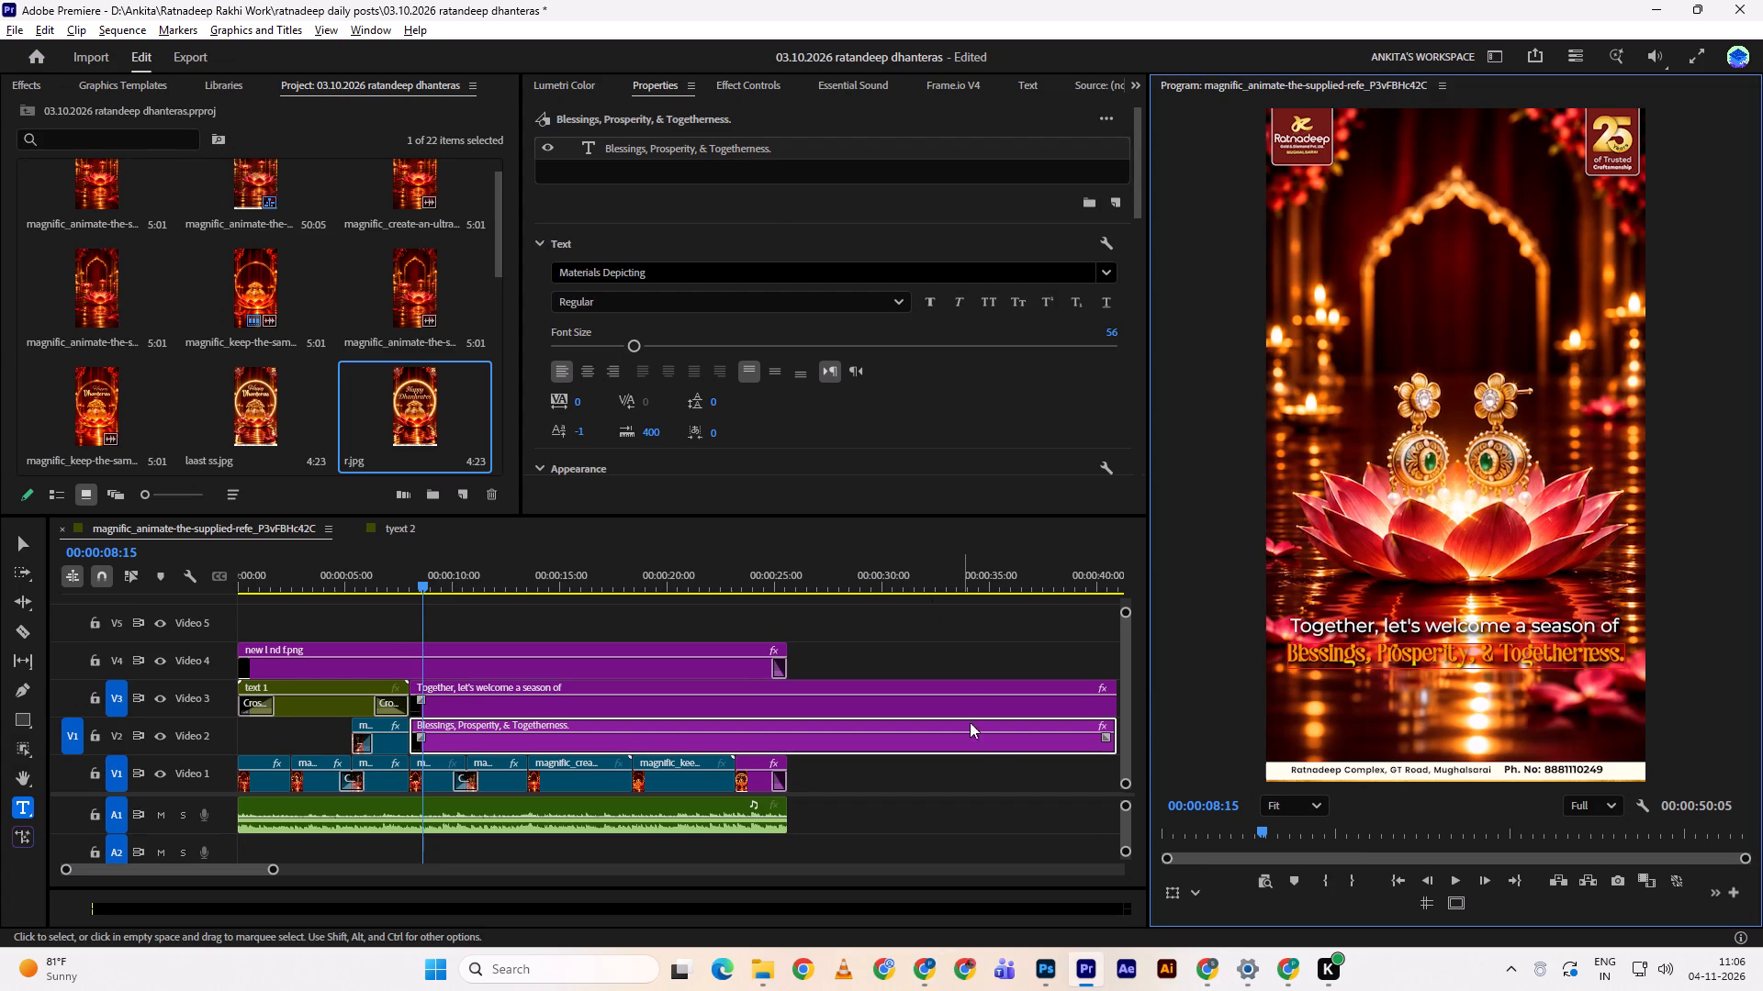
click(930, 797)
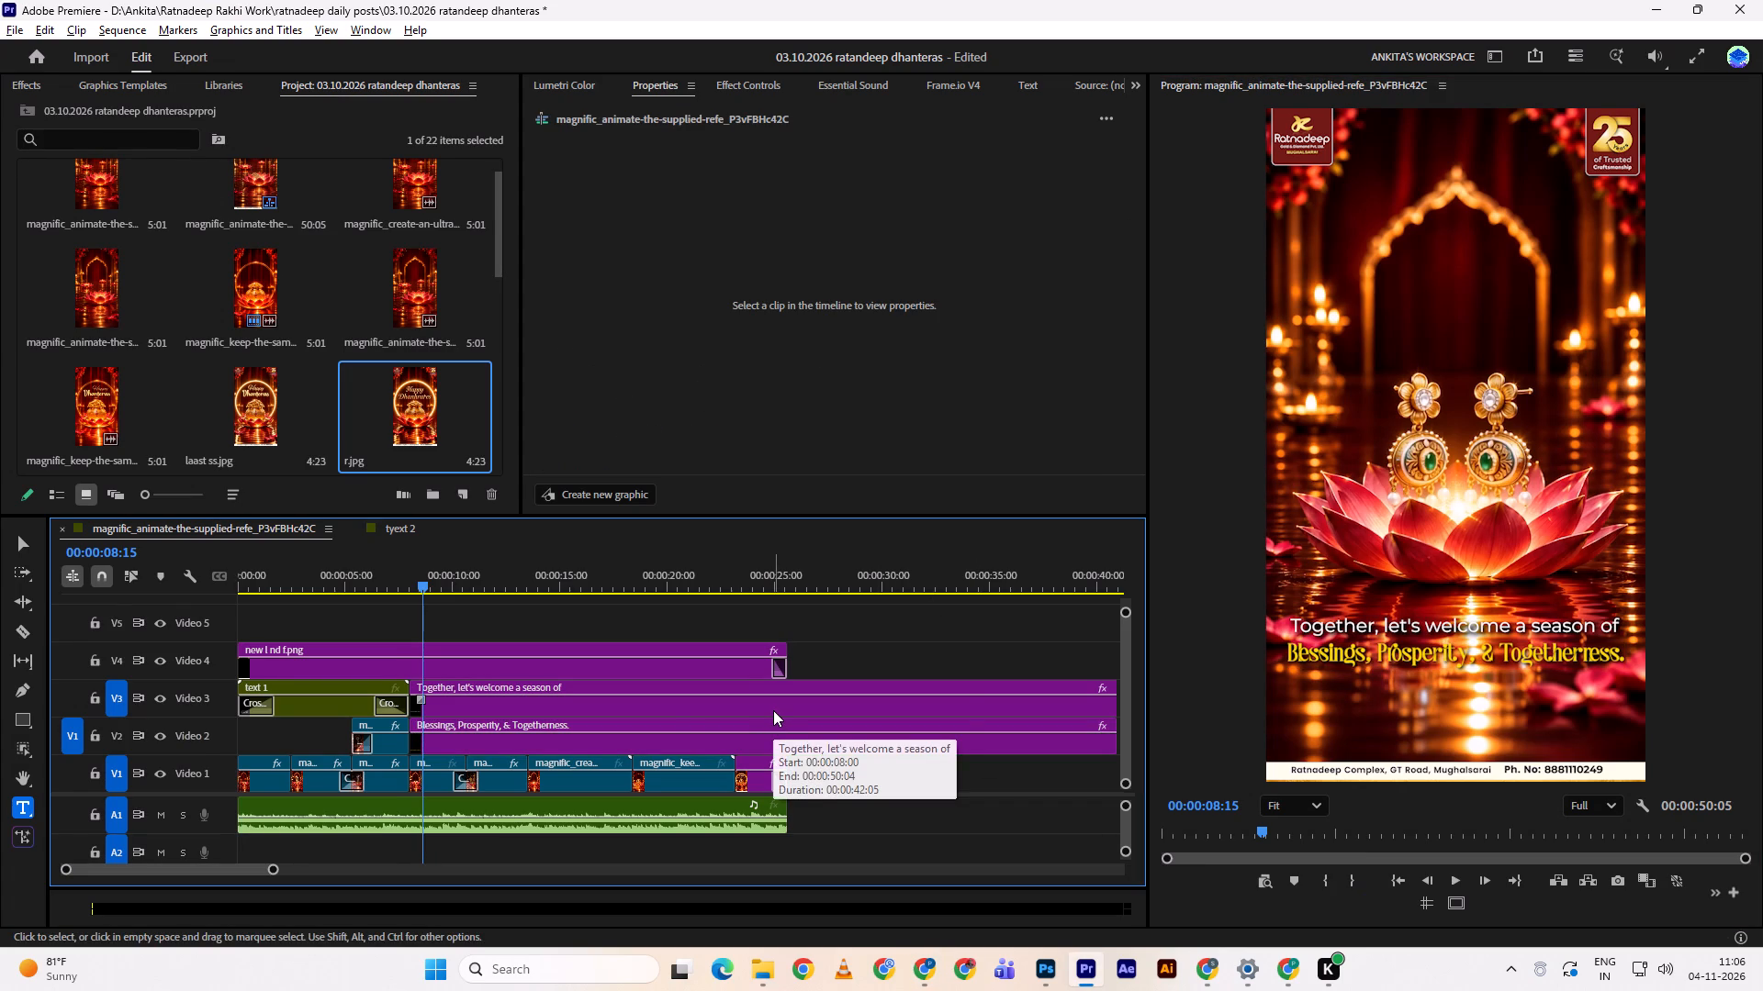
Scrub through the main sequence to review the two-line tagline over the jewellery clips and the ending.
click(666, 708)
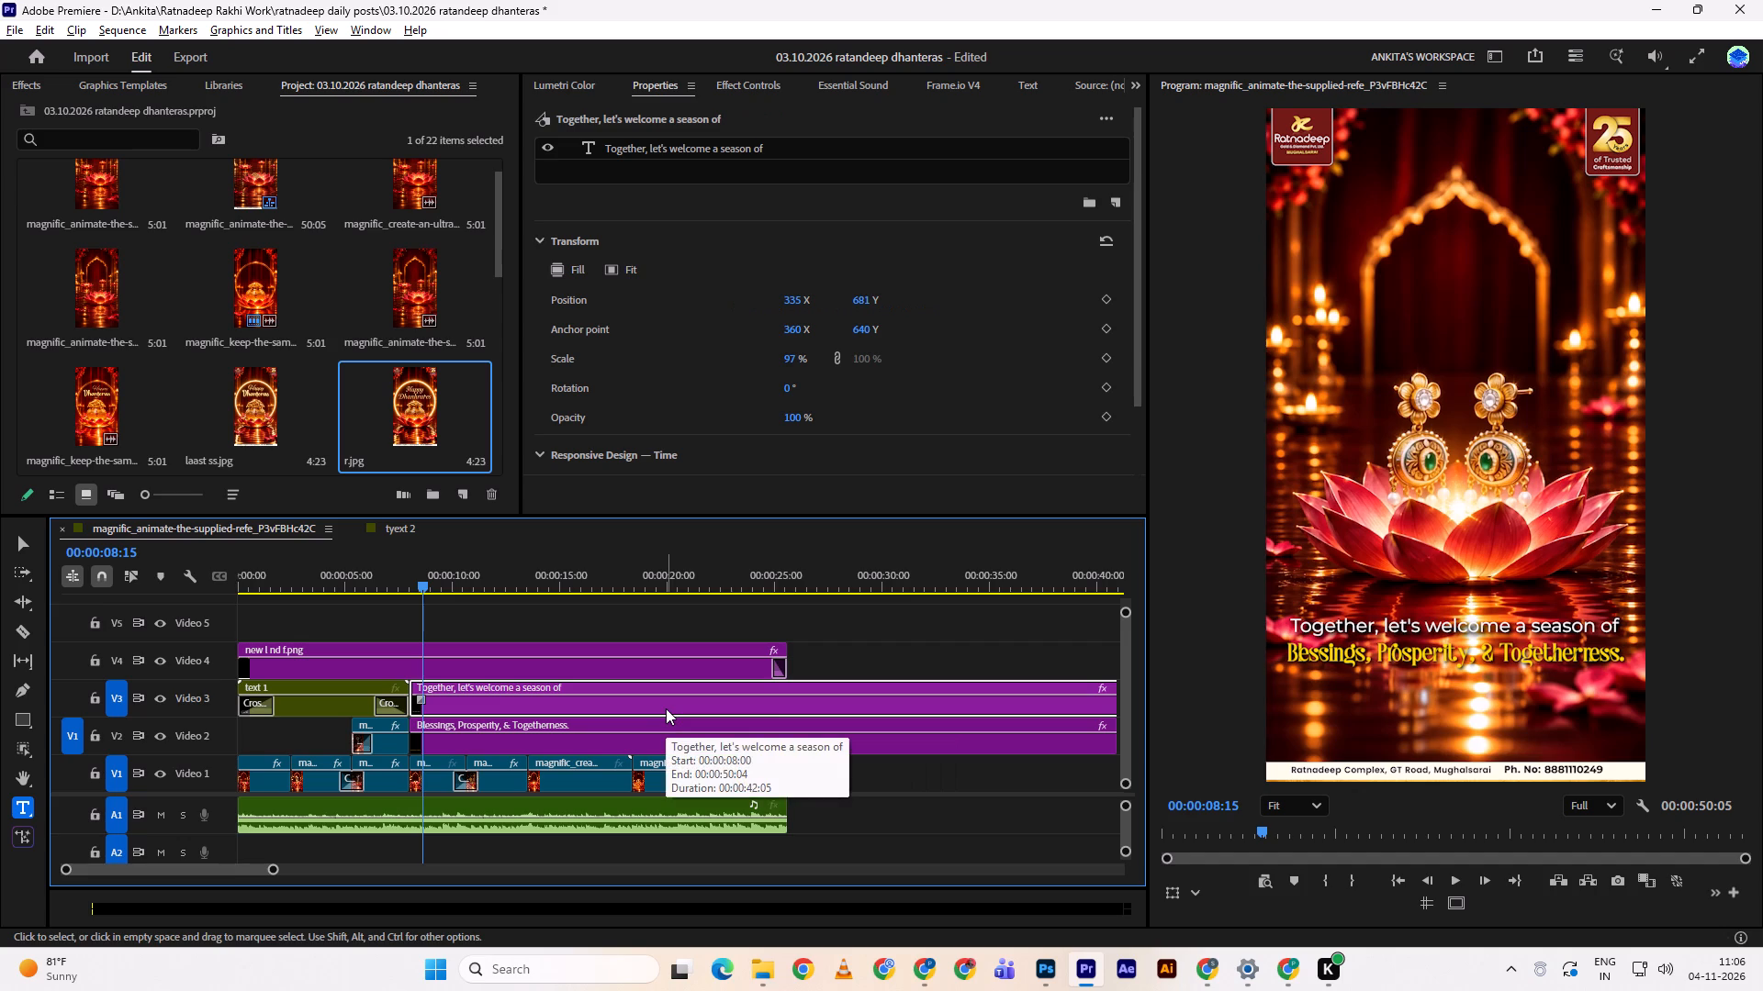
drag(339, 585, 311, 572)
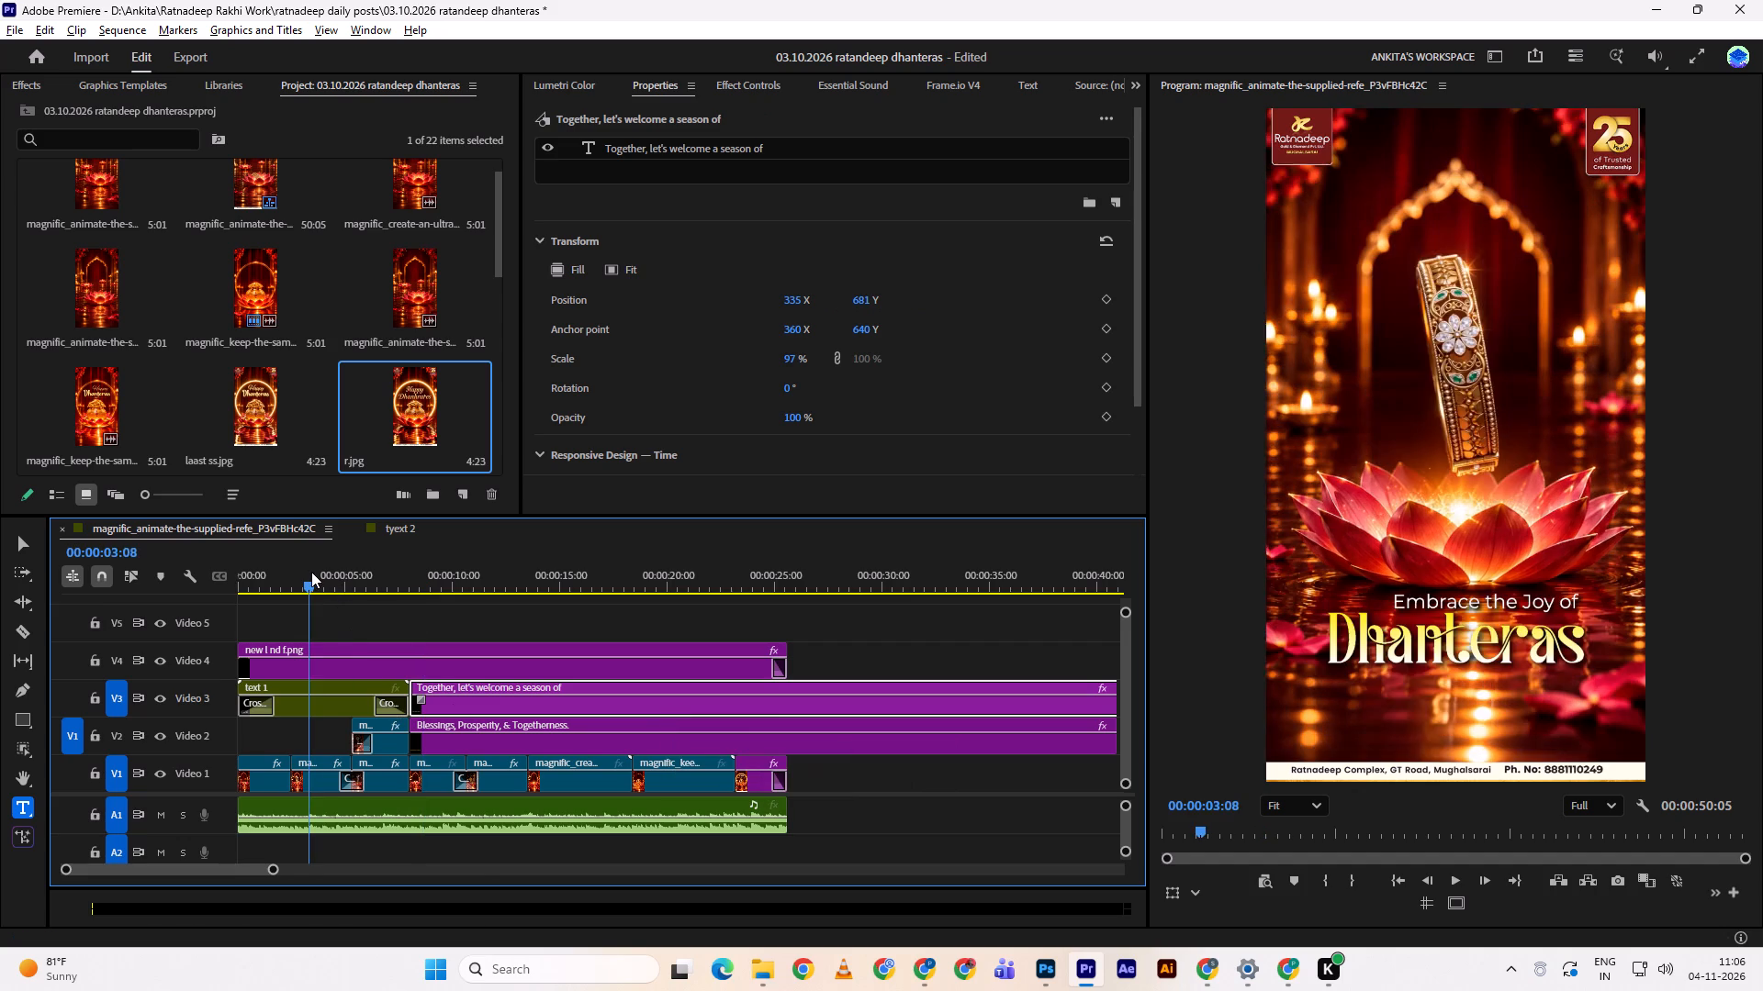
drag(311, 572, 419, 575)
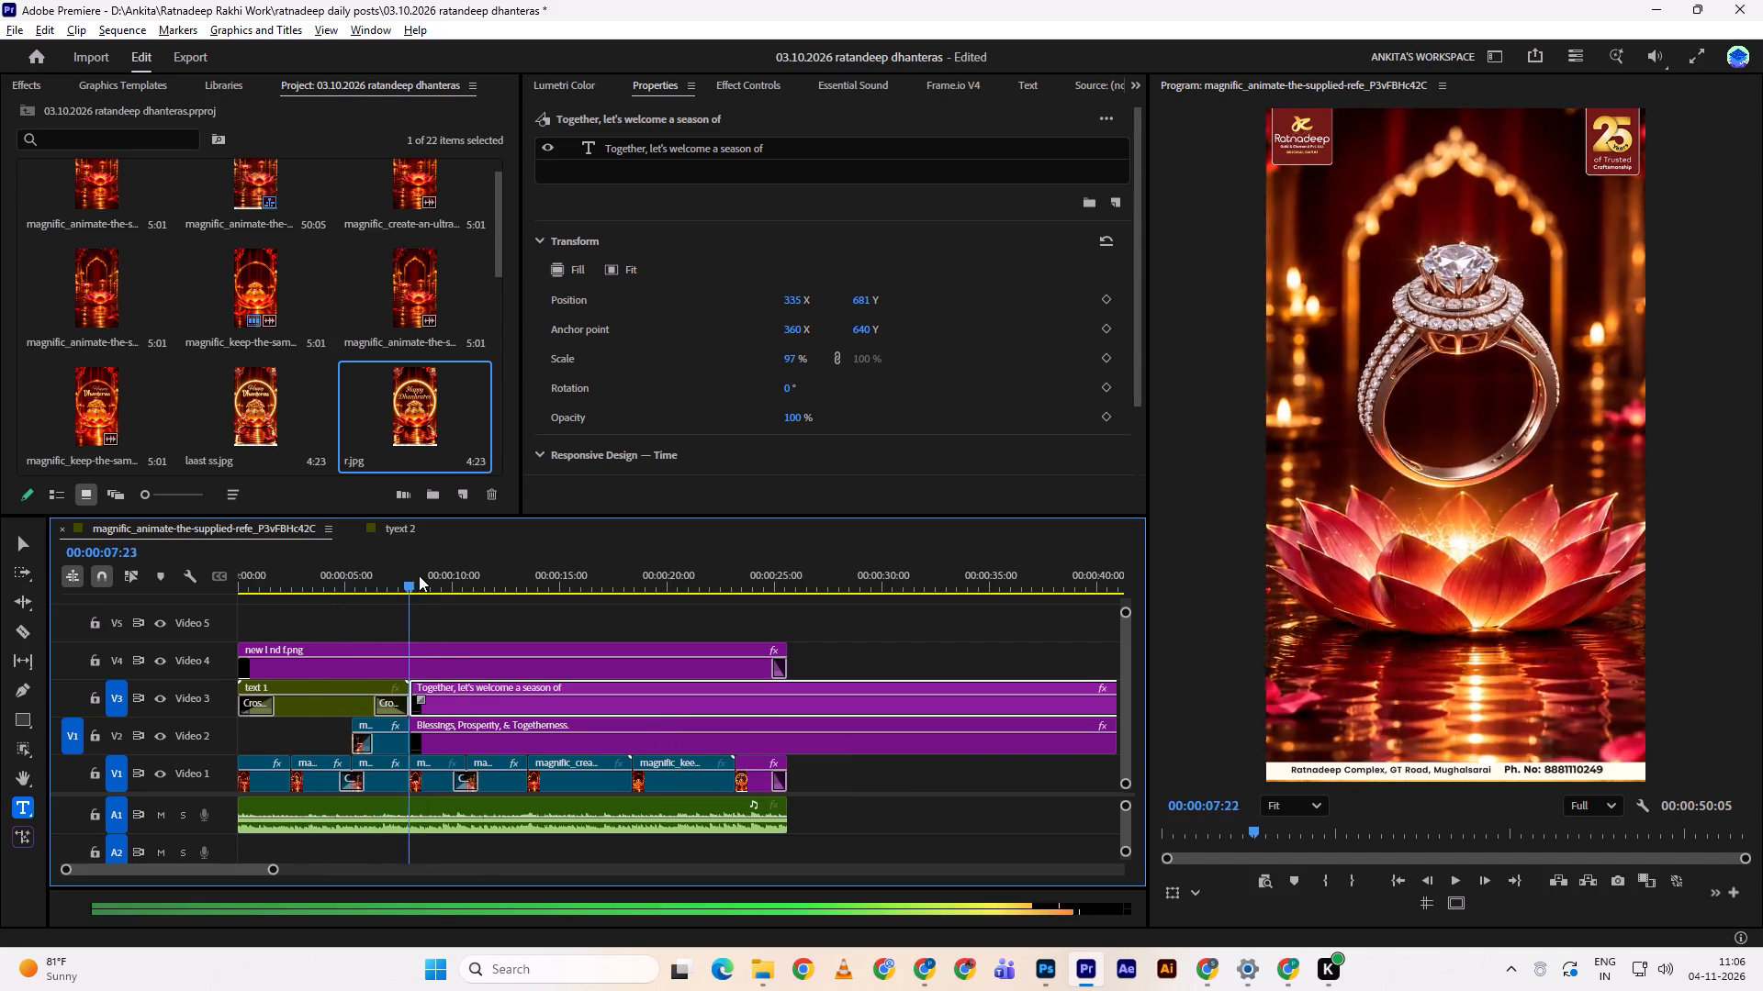
drag(419, 575, 473, 583)
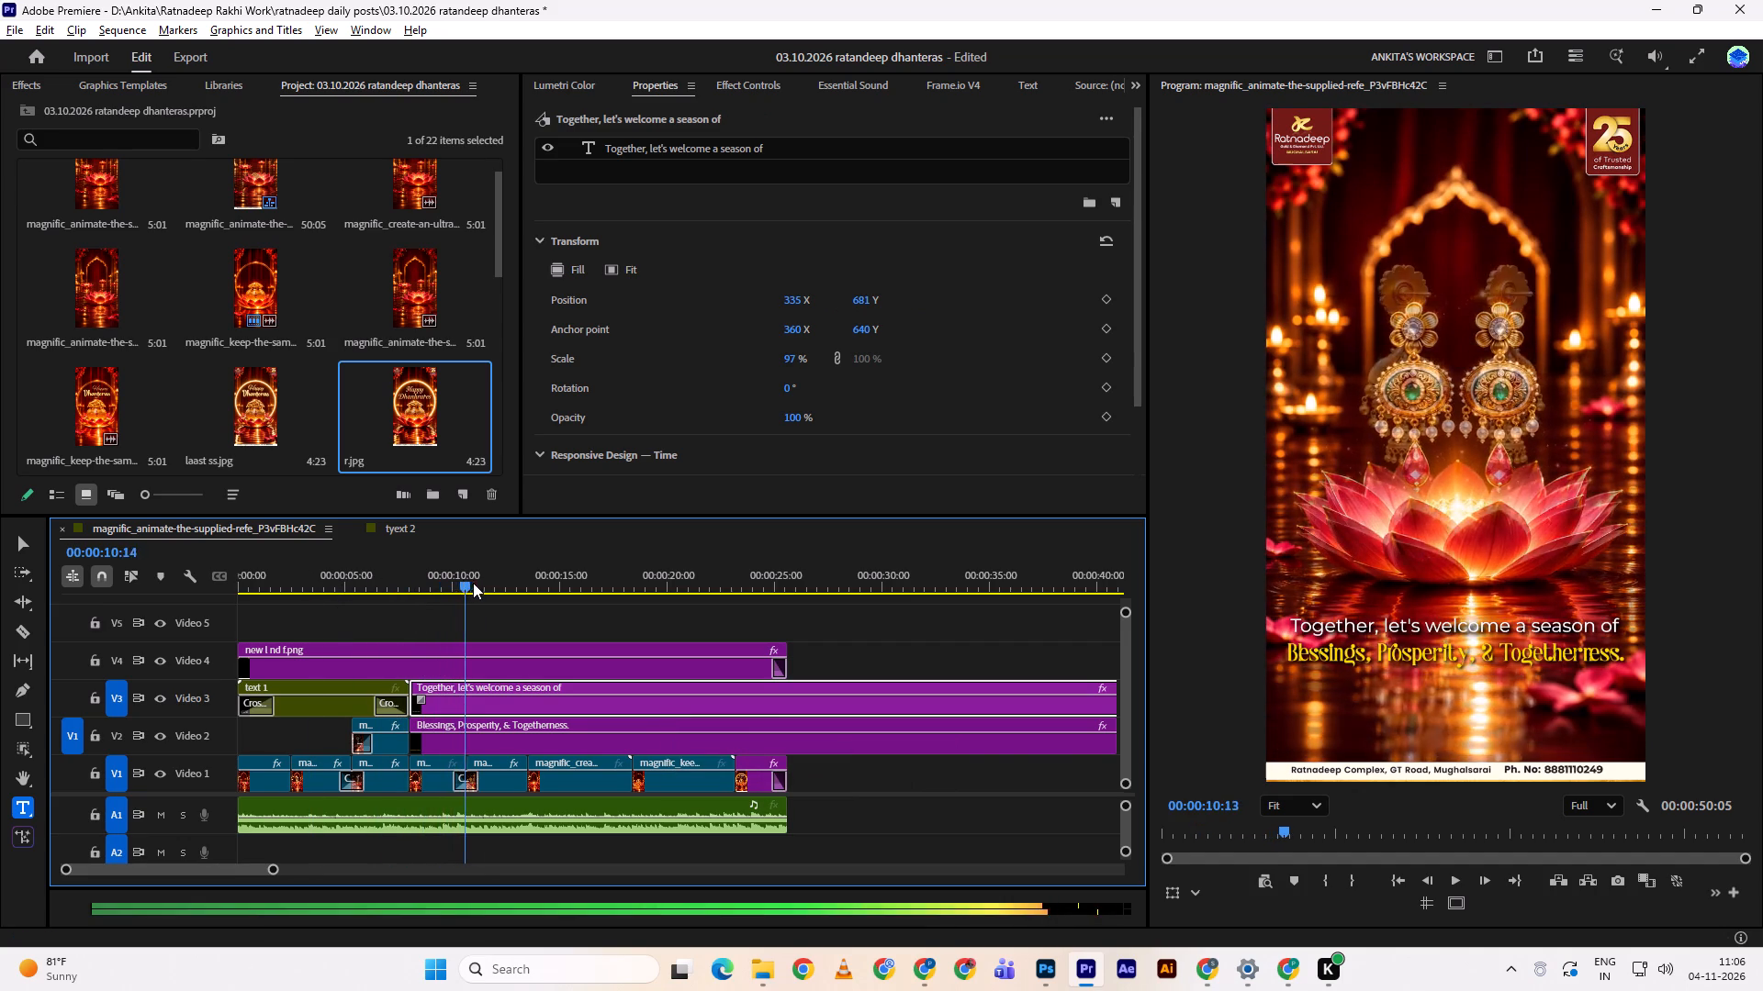
drag(473, 583, 635, 601)
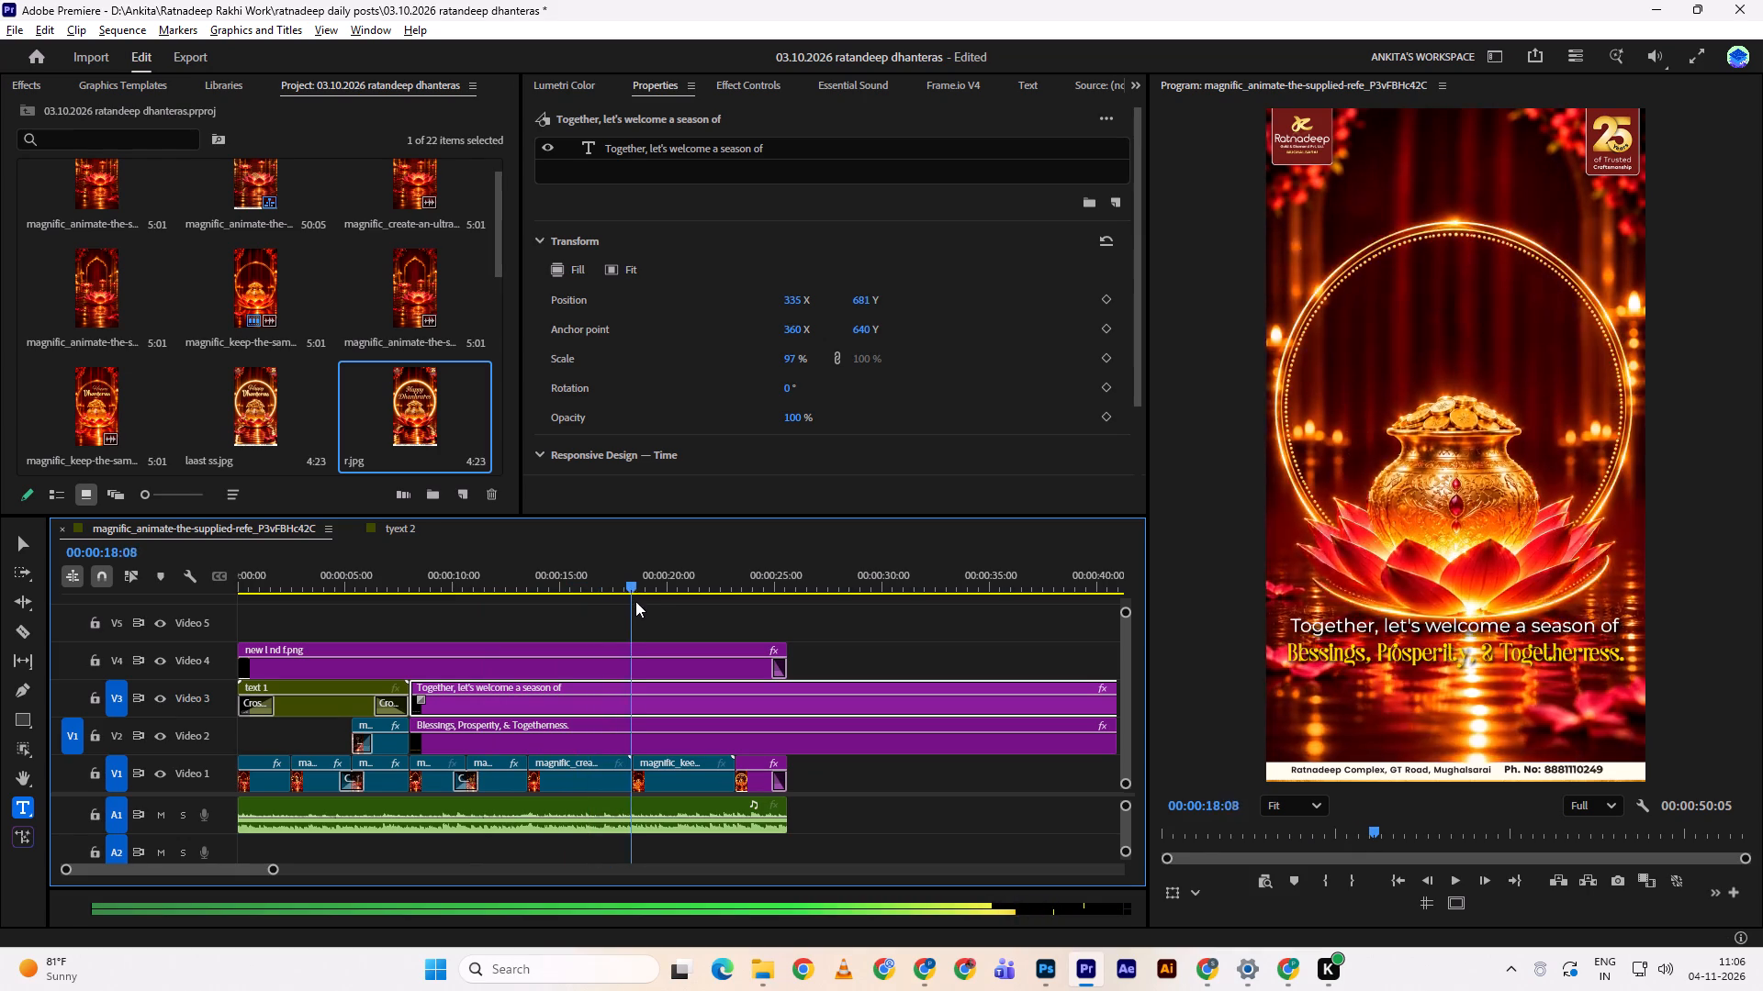
drag(635, 601, 758, 634)
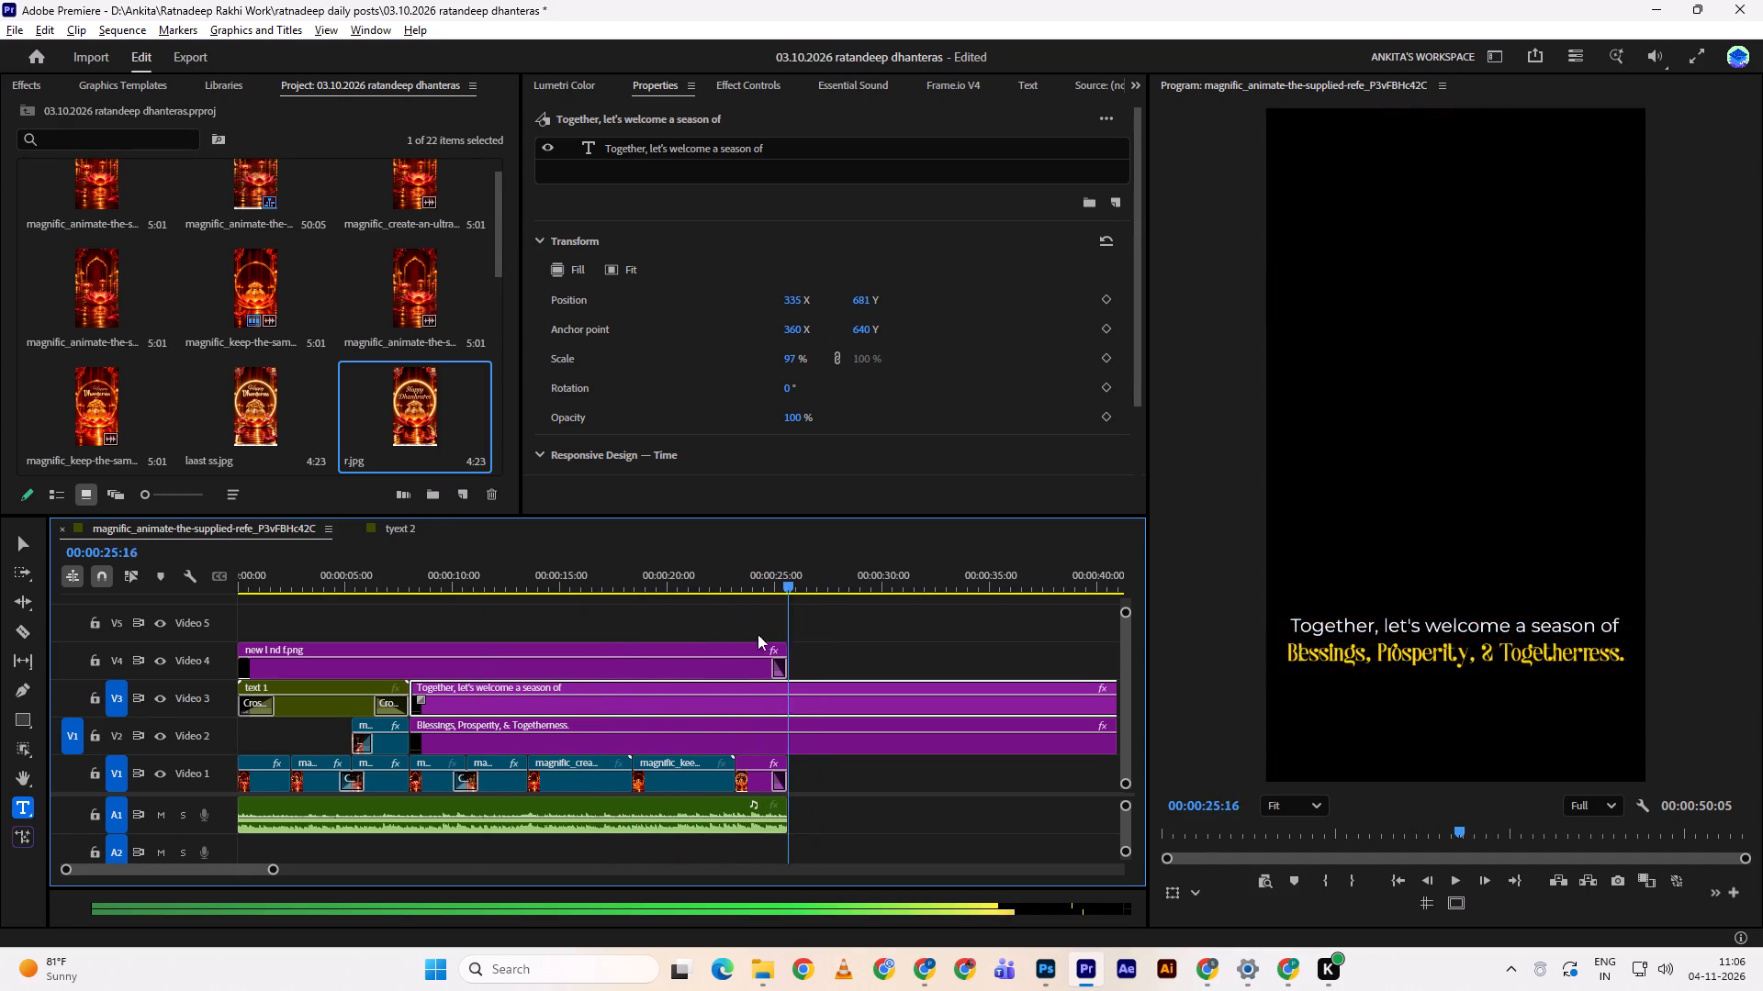
drag(758, 634, 536, 616)
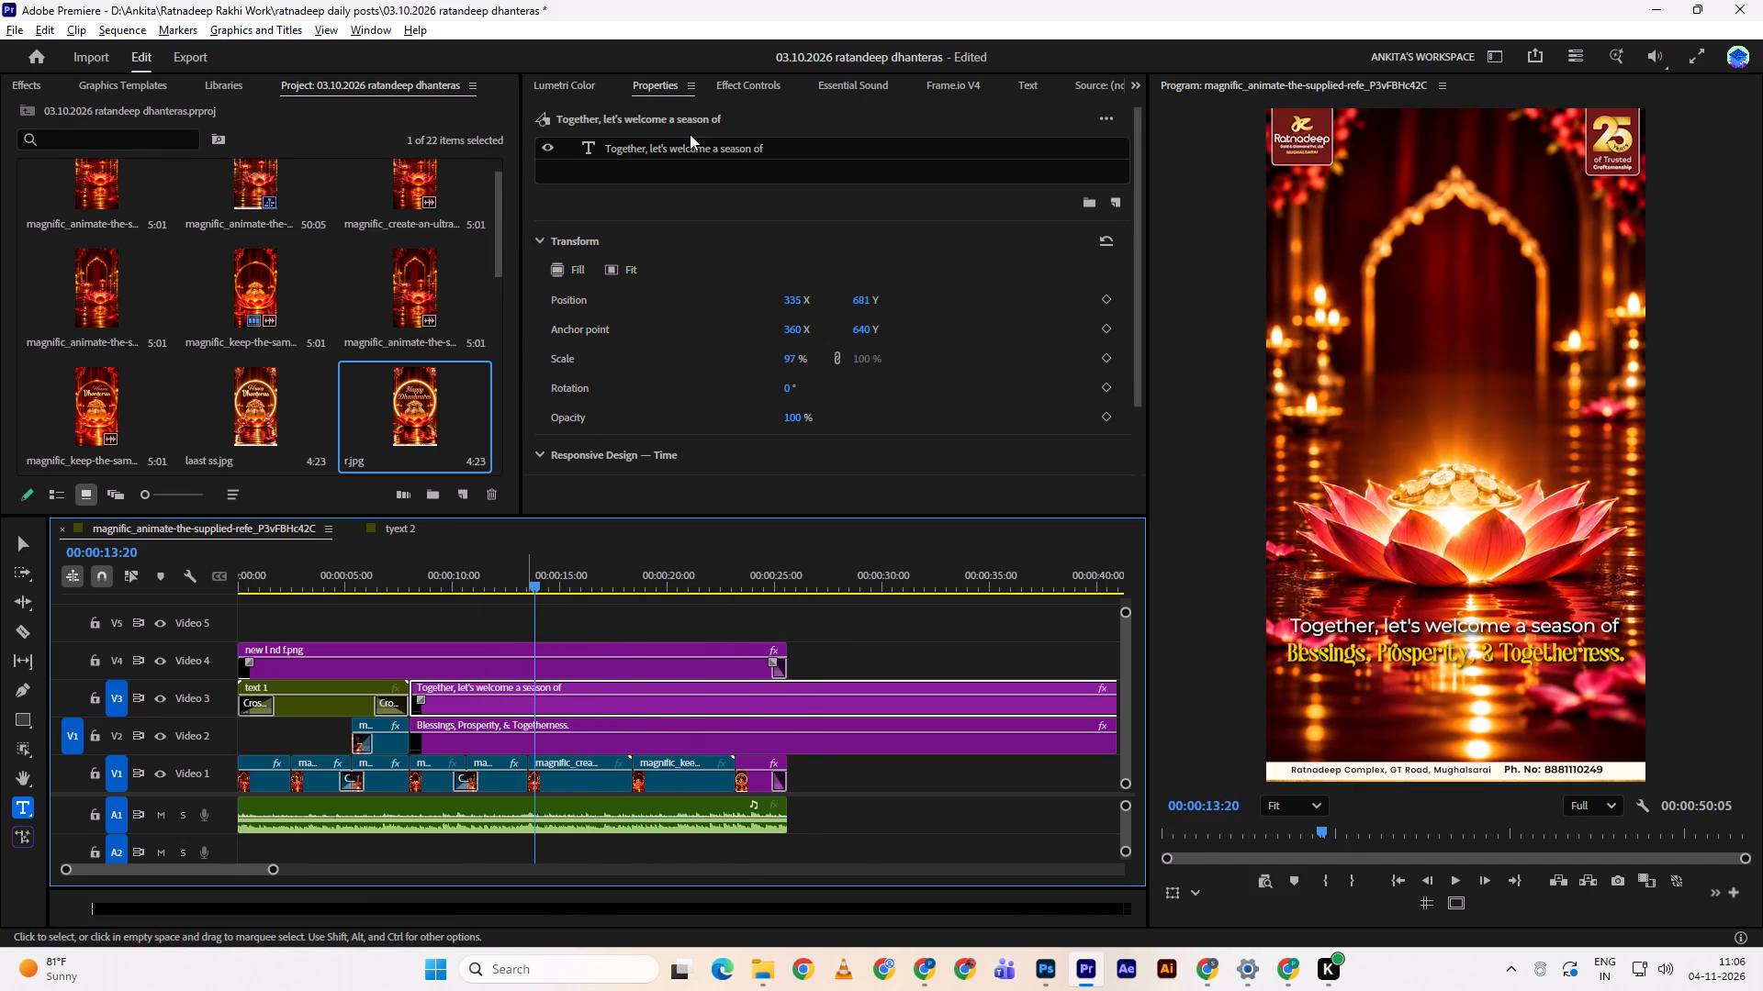
Shorten the Video 3 title's wording to "let's welcome a season of".
click(690, 134)
triple_click(649, 157)
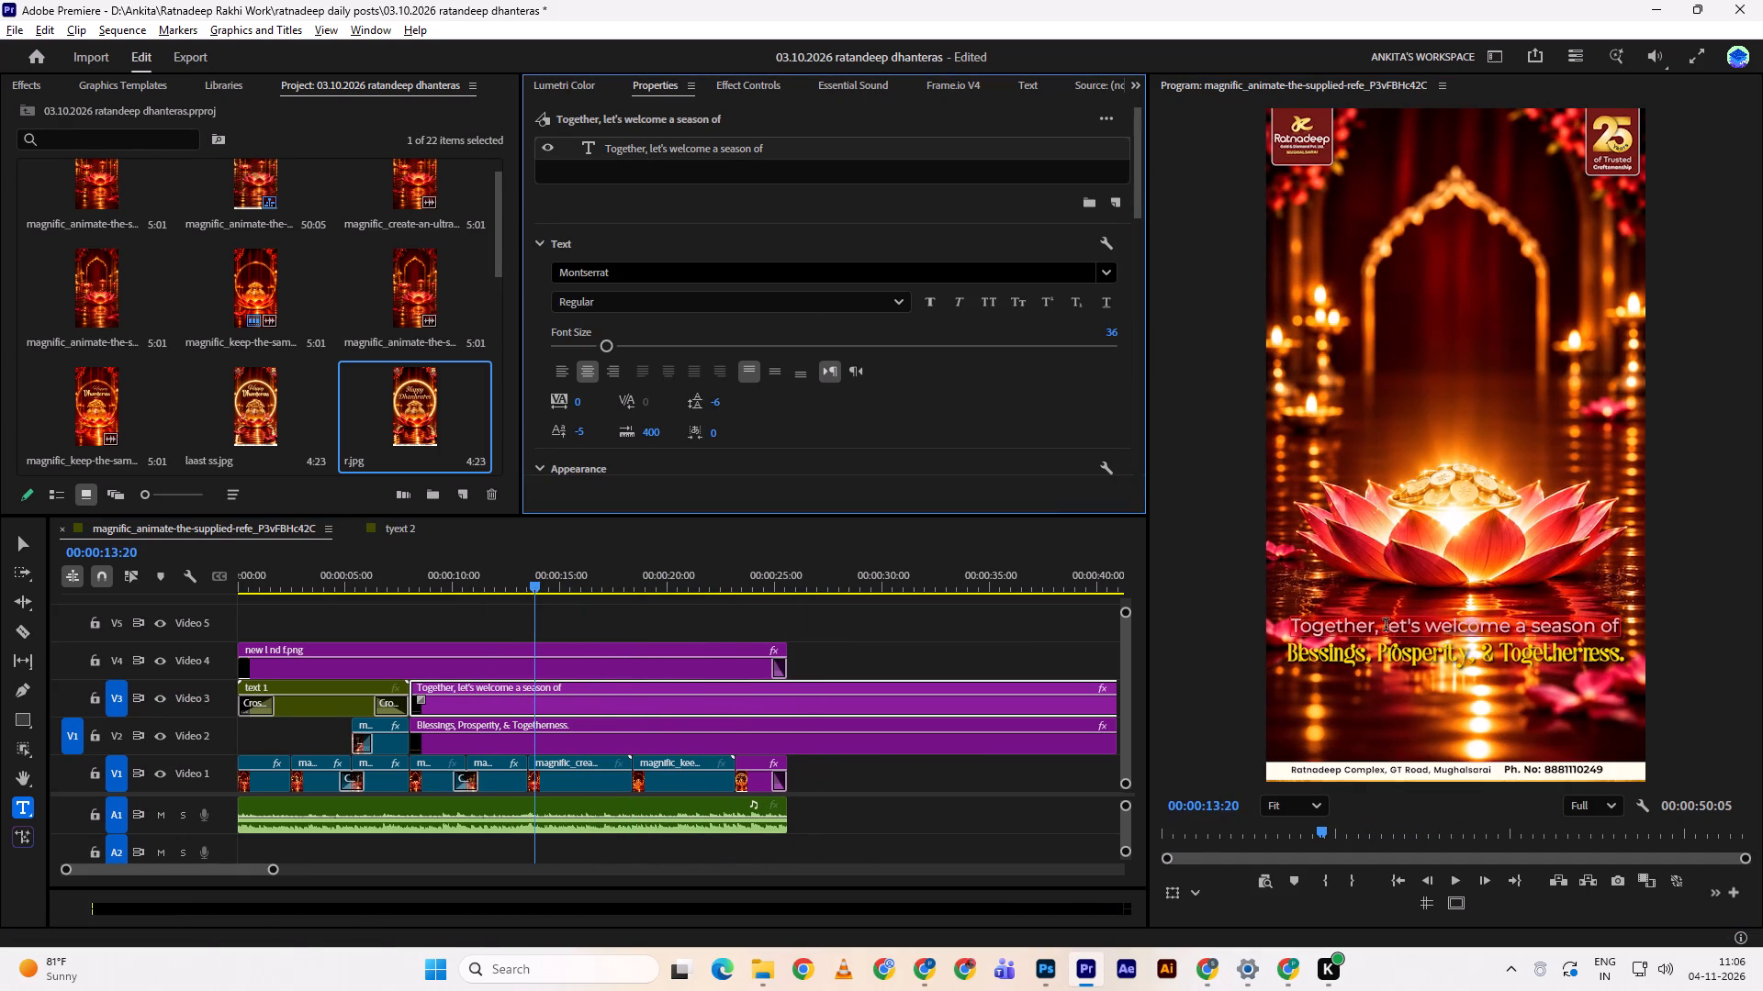
drag(1385, 624, 1263, 627)
key(BackSpace)
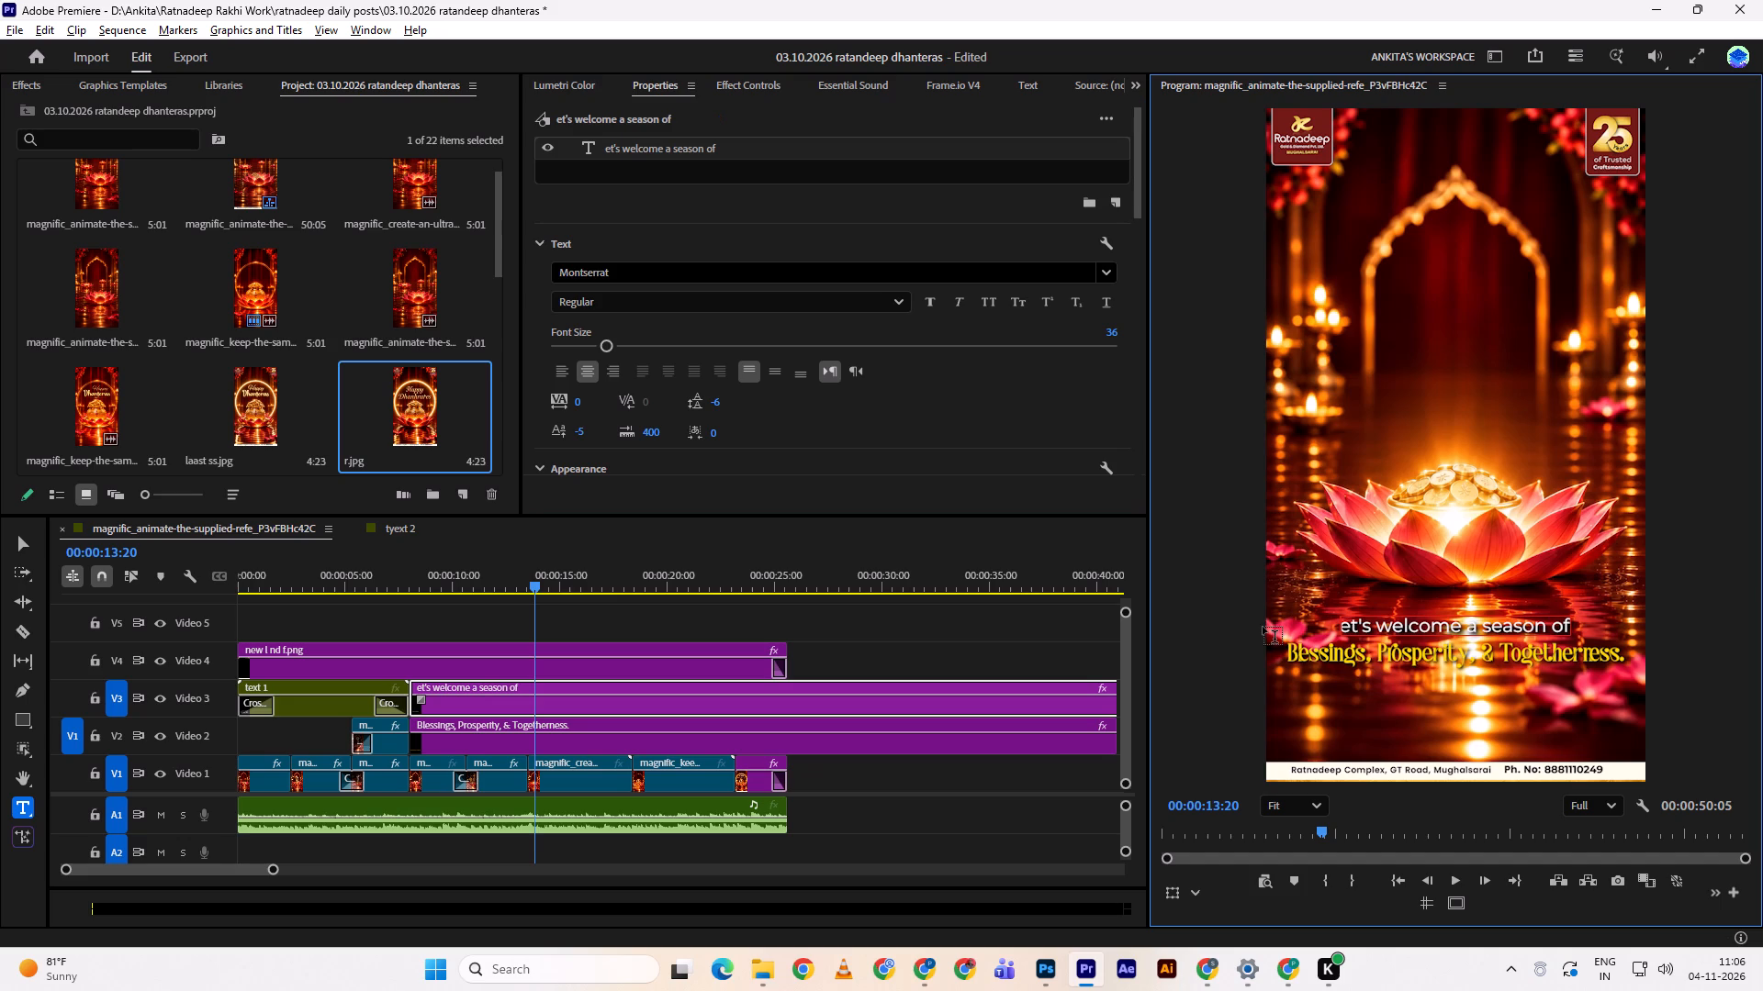
key(l)
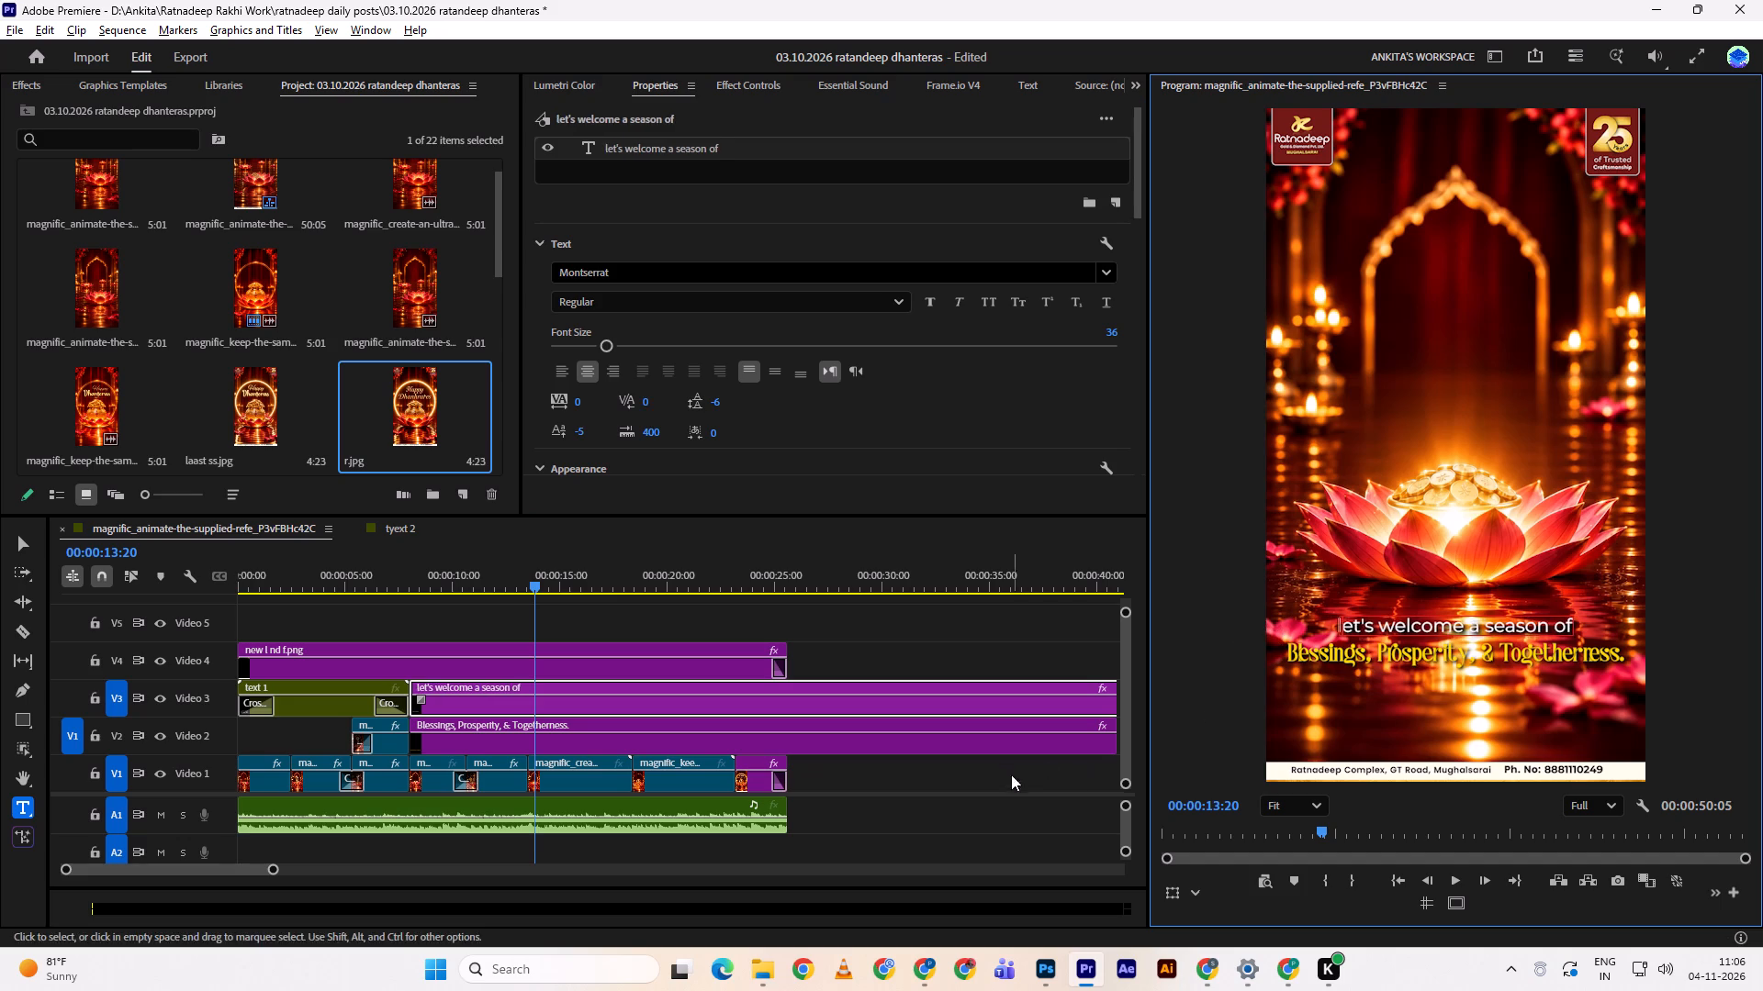
Play the main sequence onward from 00:00:13:20 to check the shortened tagline over the lotus and gold pot clips.
click(1011, 774)
click(831, 708)
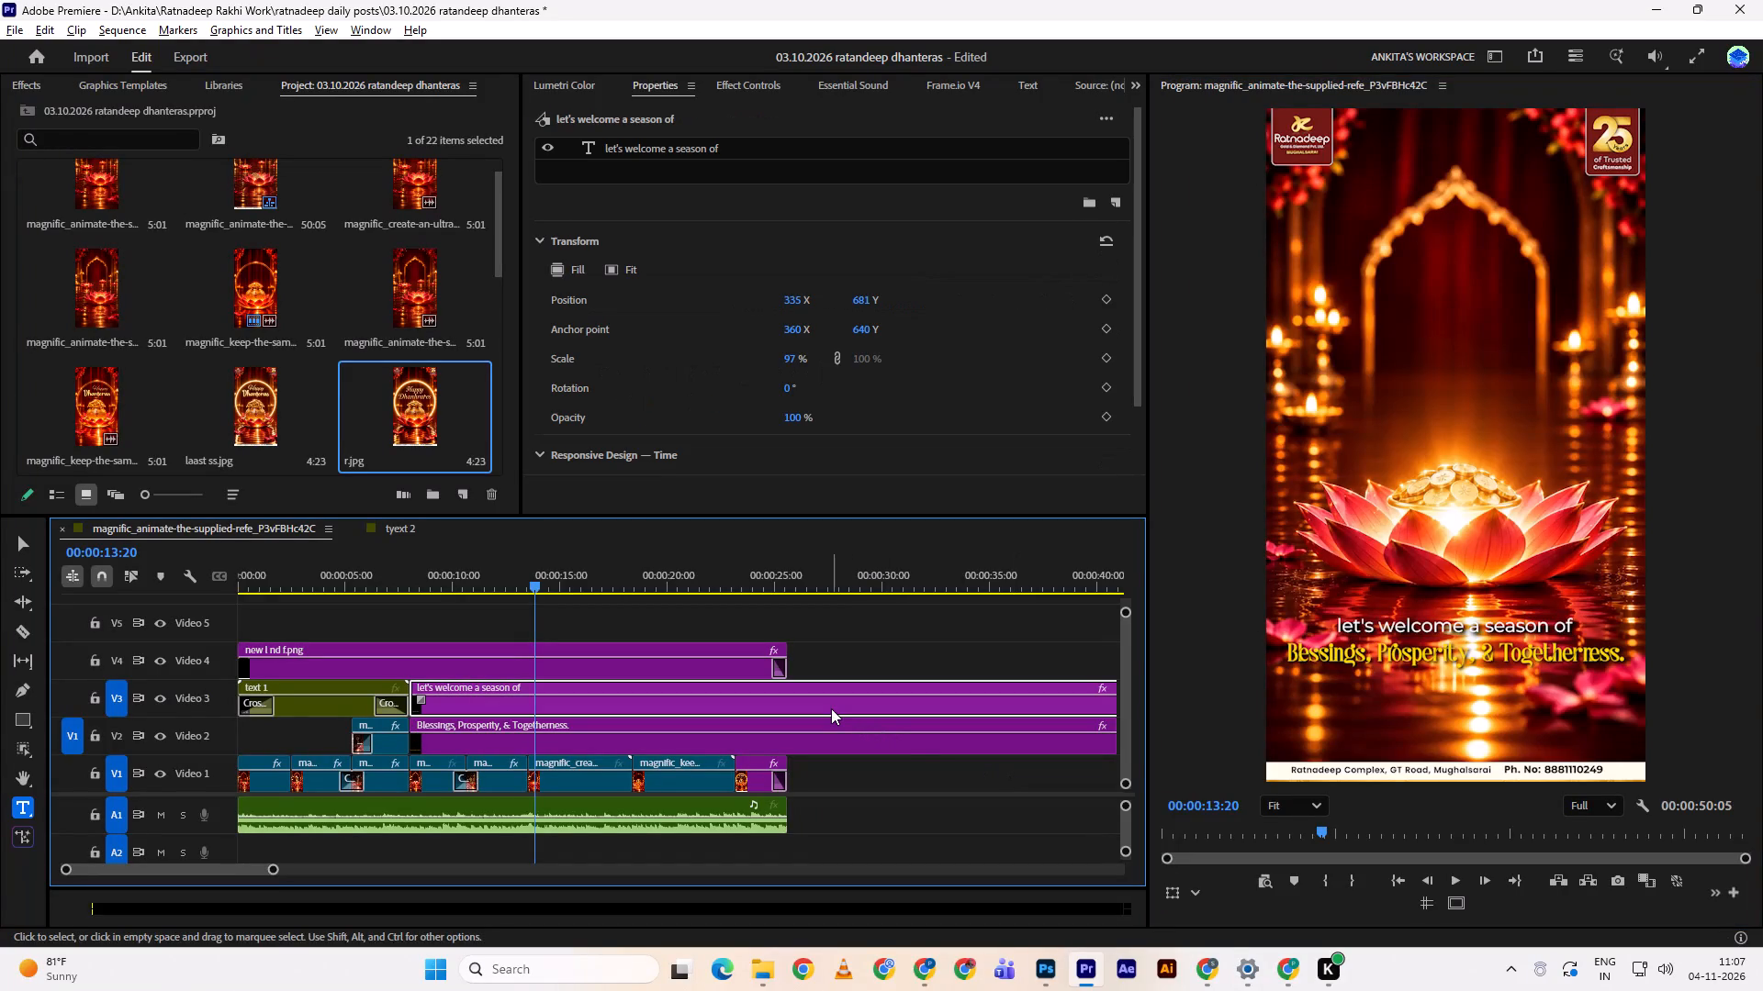
scroll(831, 708, down, 2)
key(space)
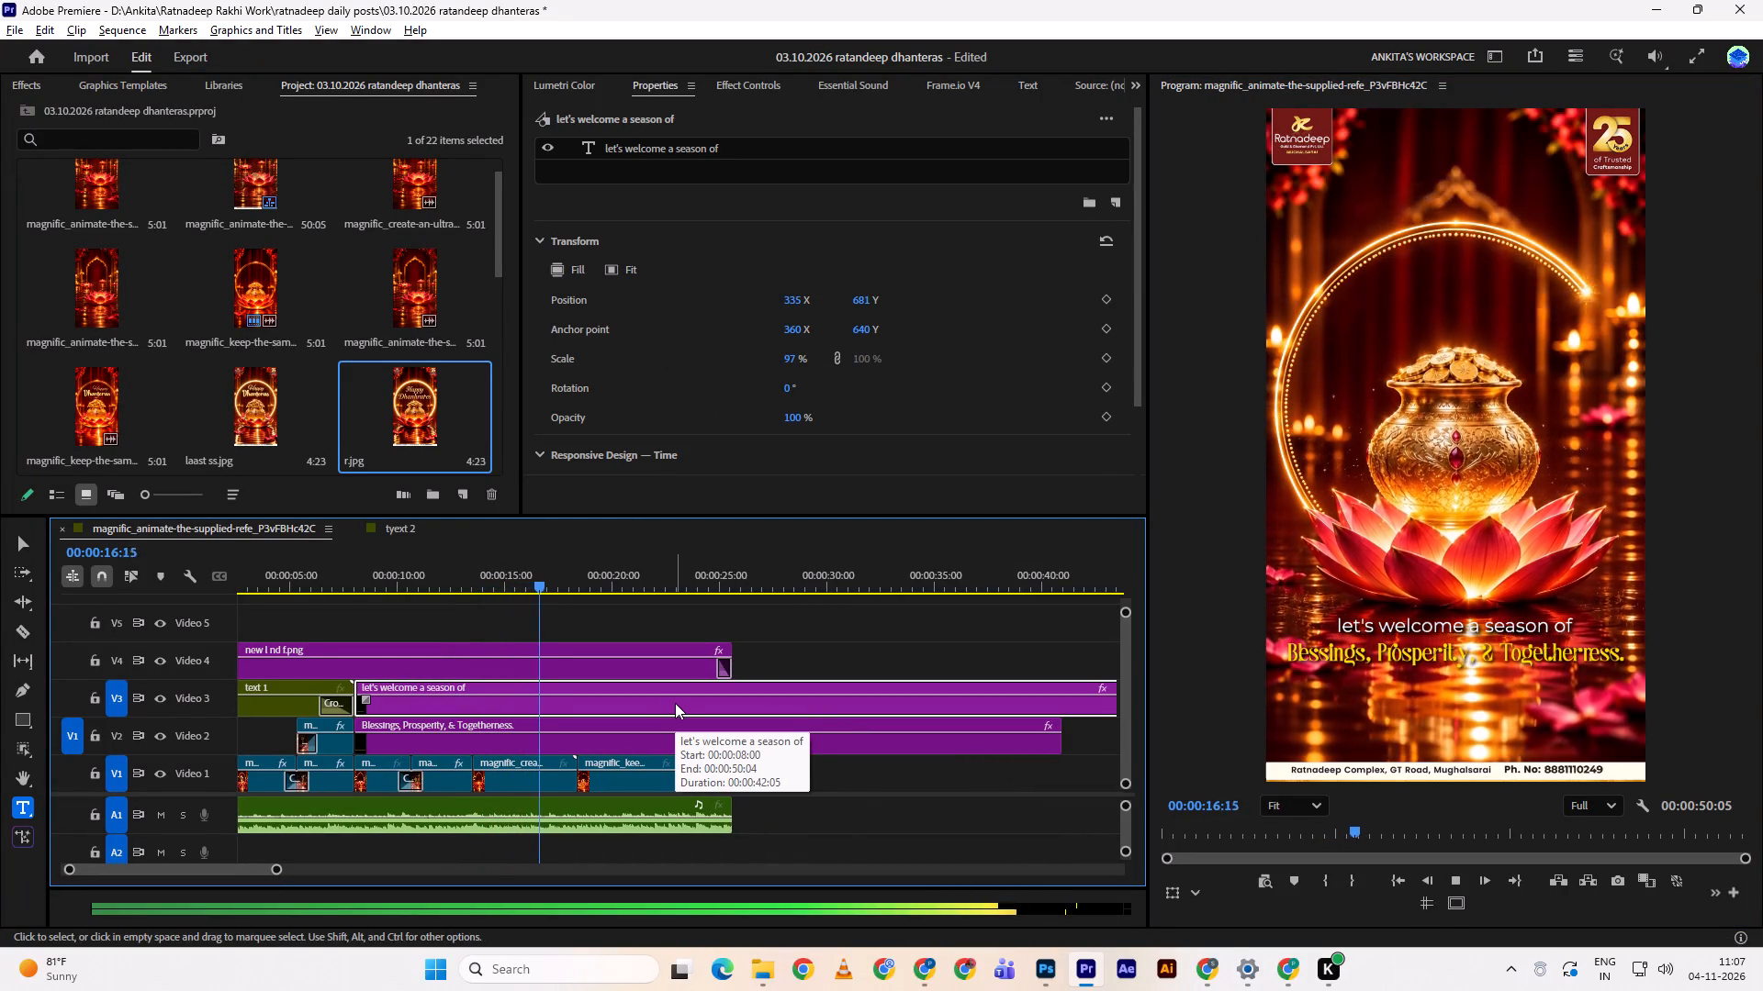
key(space)
scroll(675, 703, up, 9)
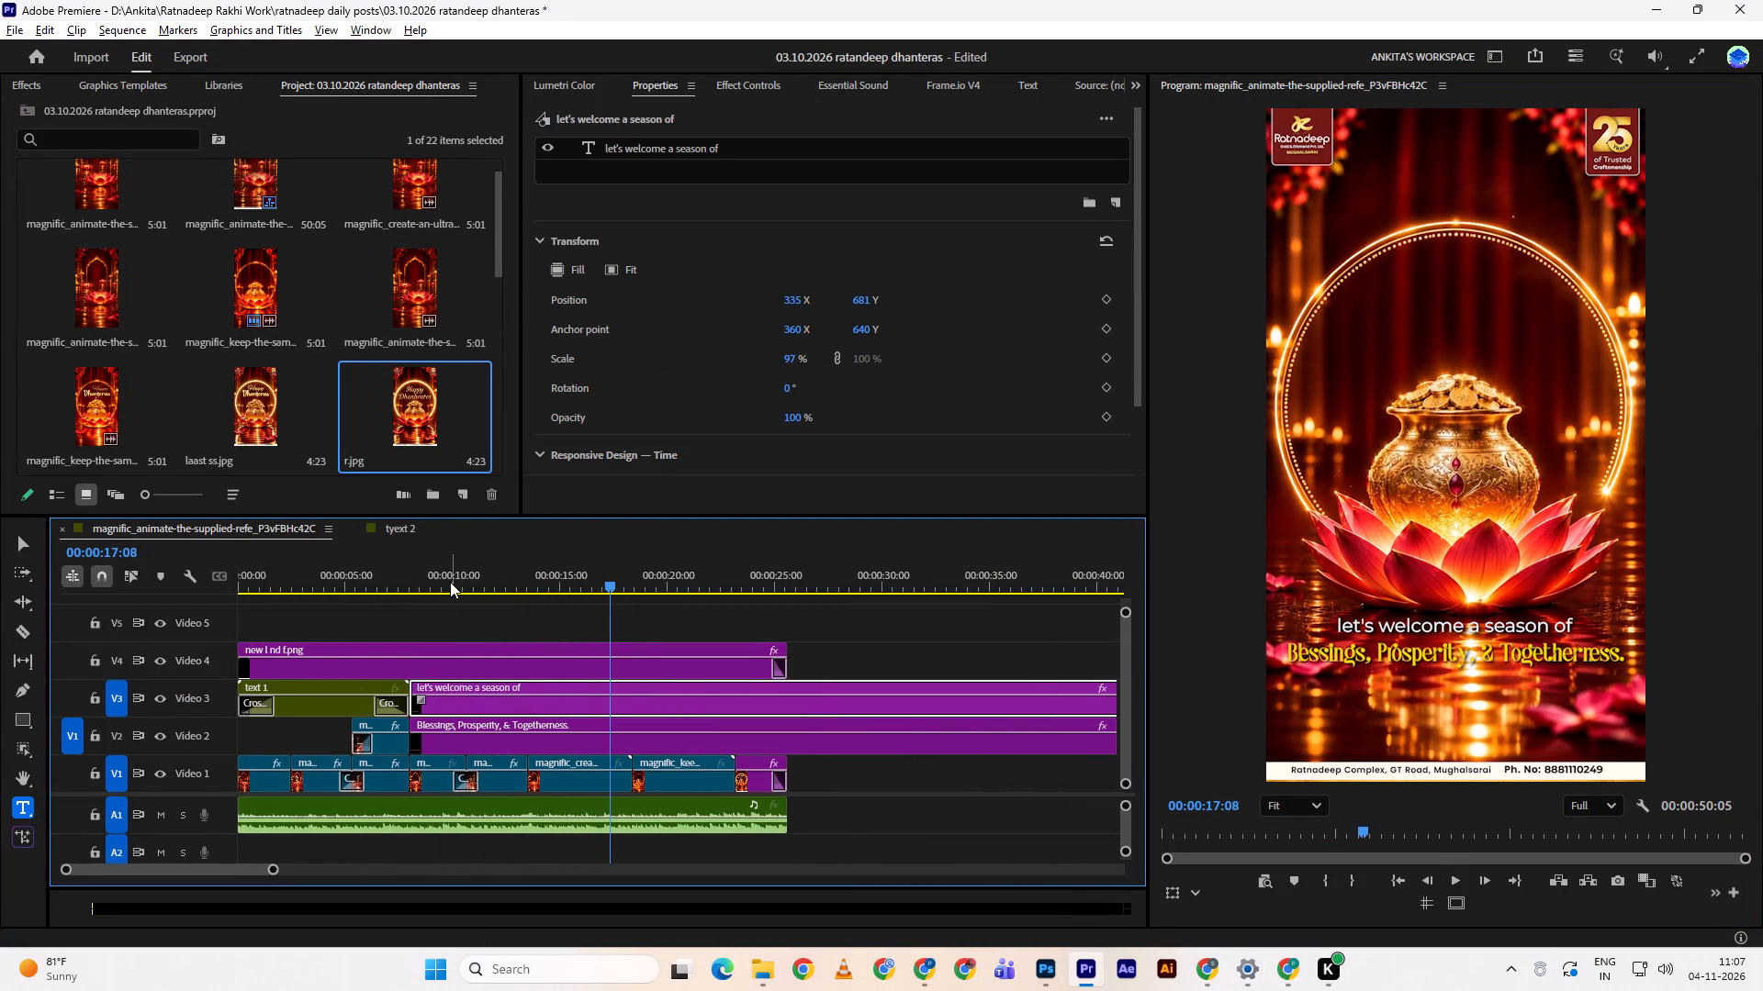
Change the fill of the "Blessings, Prosperity, & Togetherness." title from solid to Linear Gradient, working at about 00:00:09:01.
drag(450, 582, 434, 604)
click(499, 743)
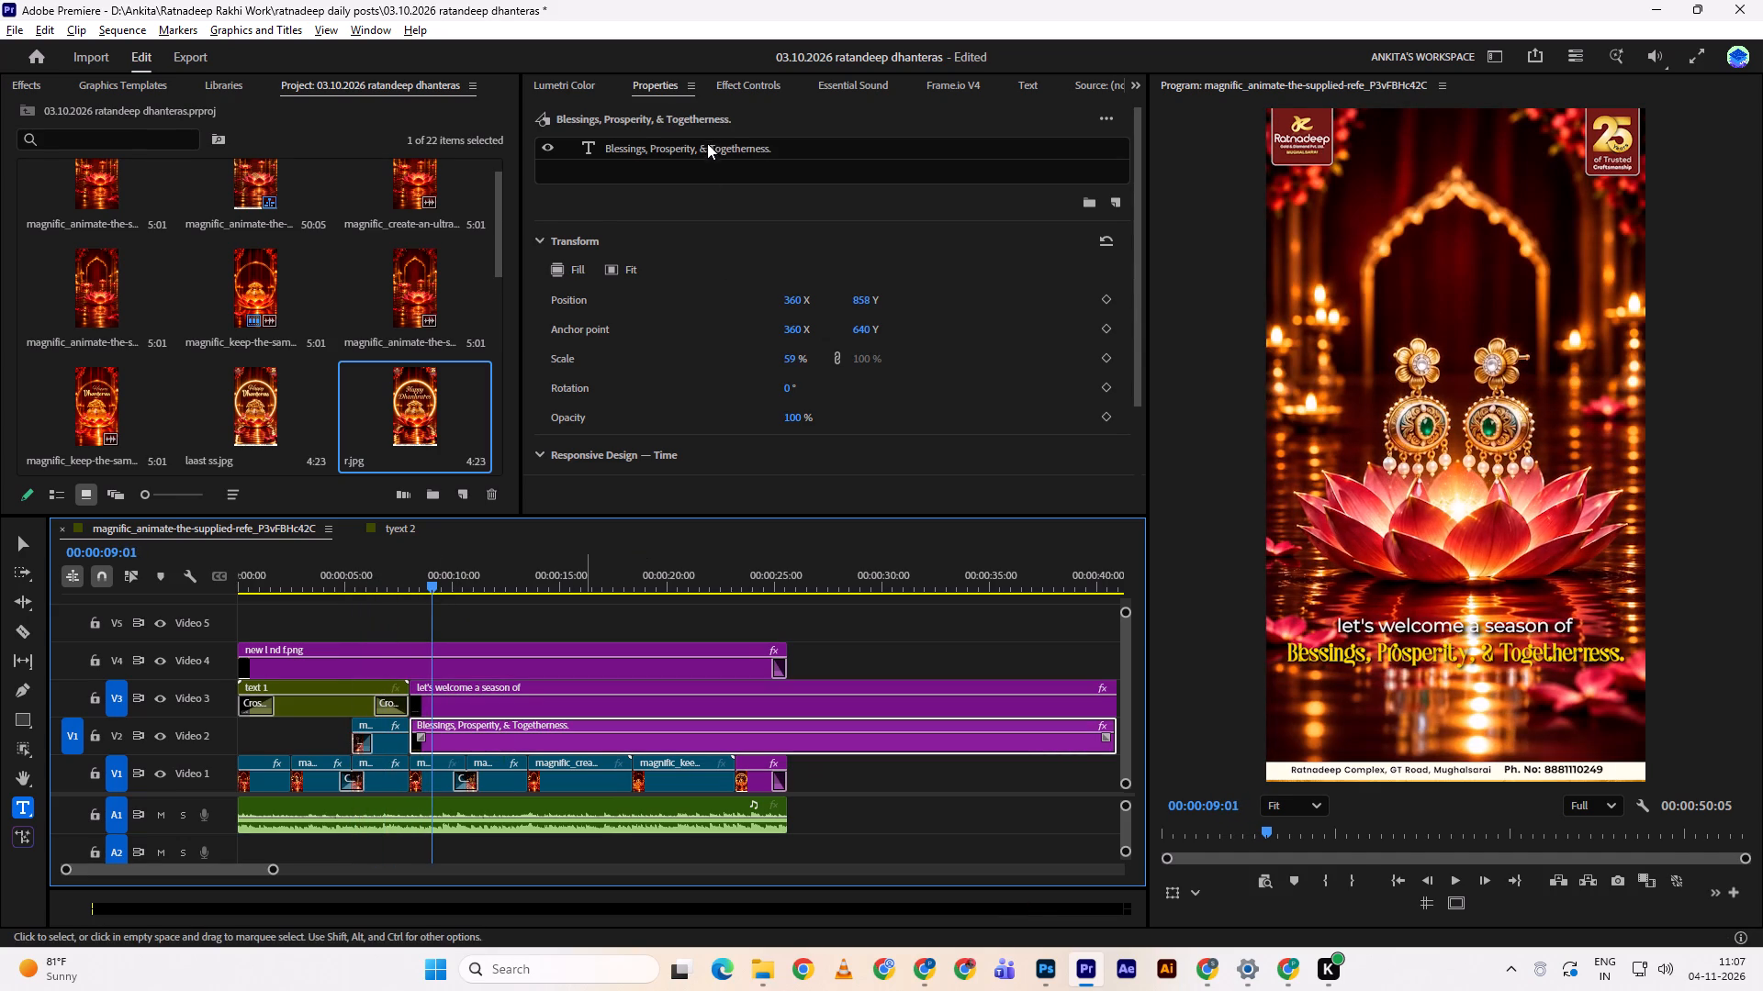
double_click(708, 145)
scroll(1119, 334, down, 12)
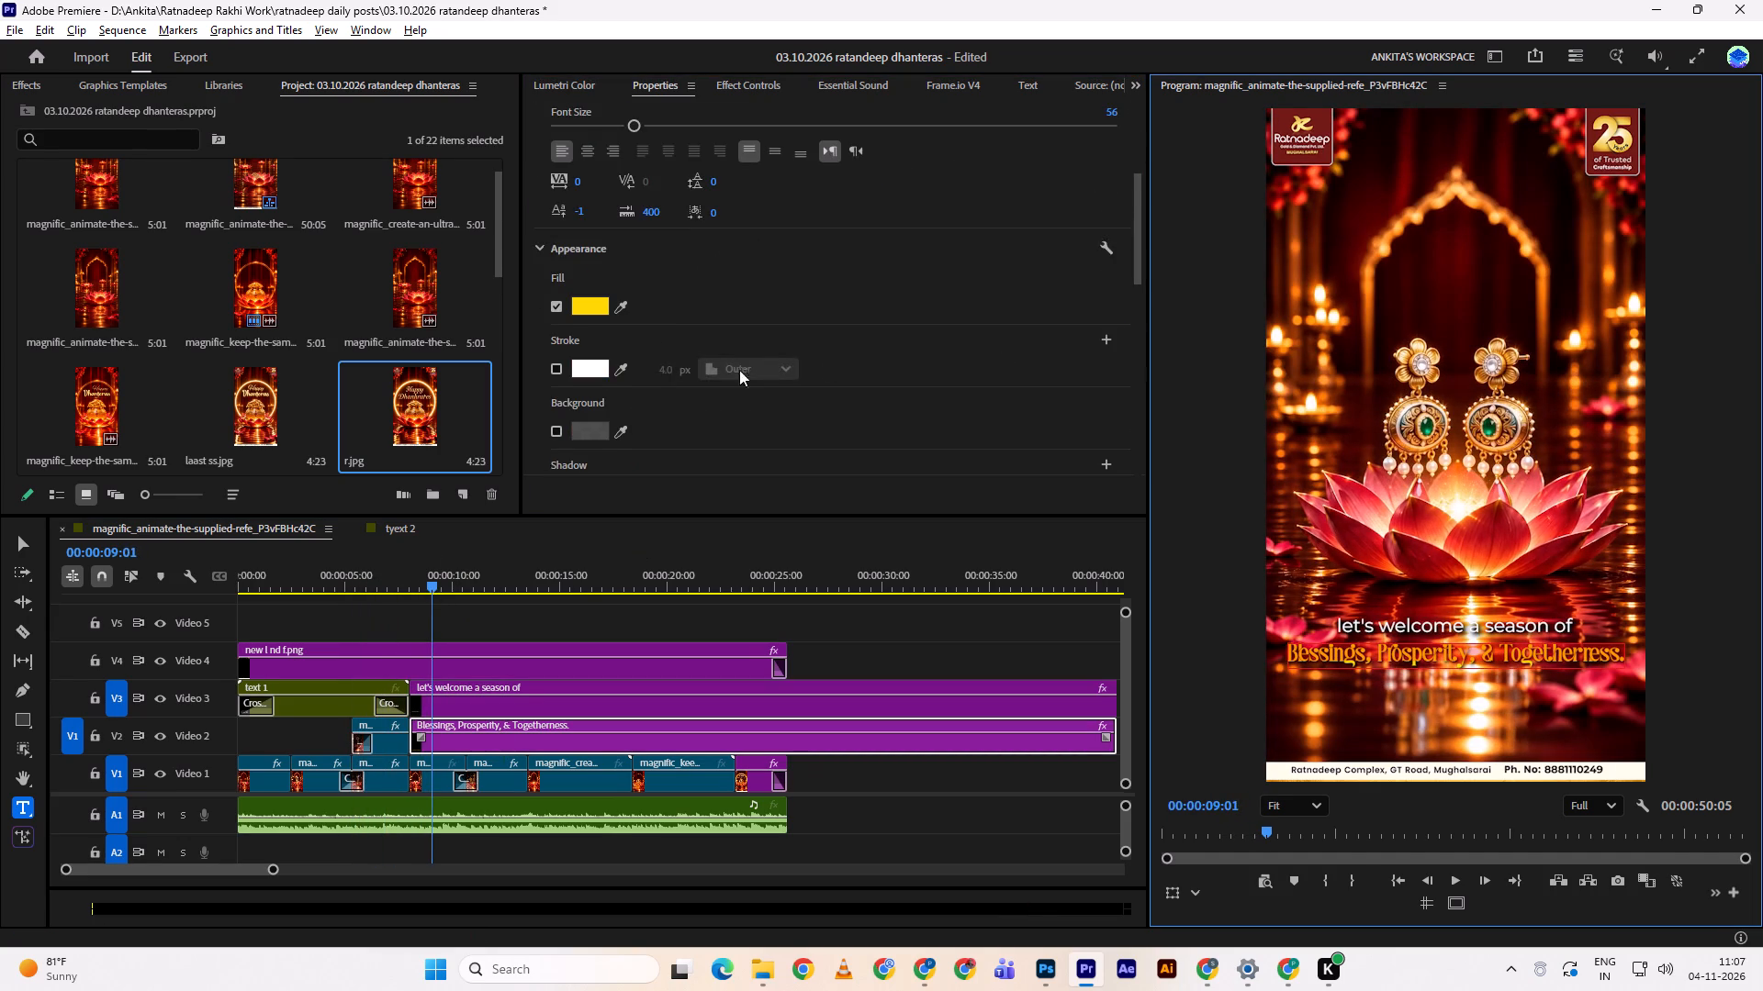
scroll(723, 328, down, 4)
scroll(673, 216, down, 4)
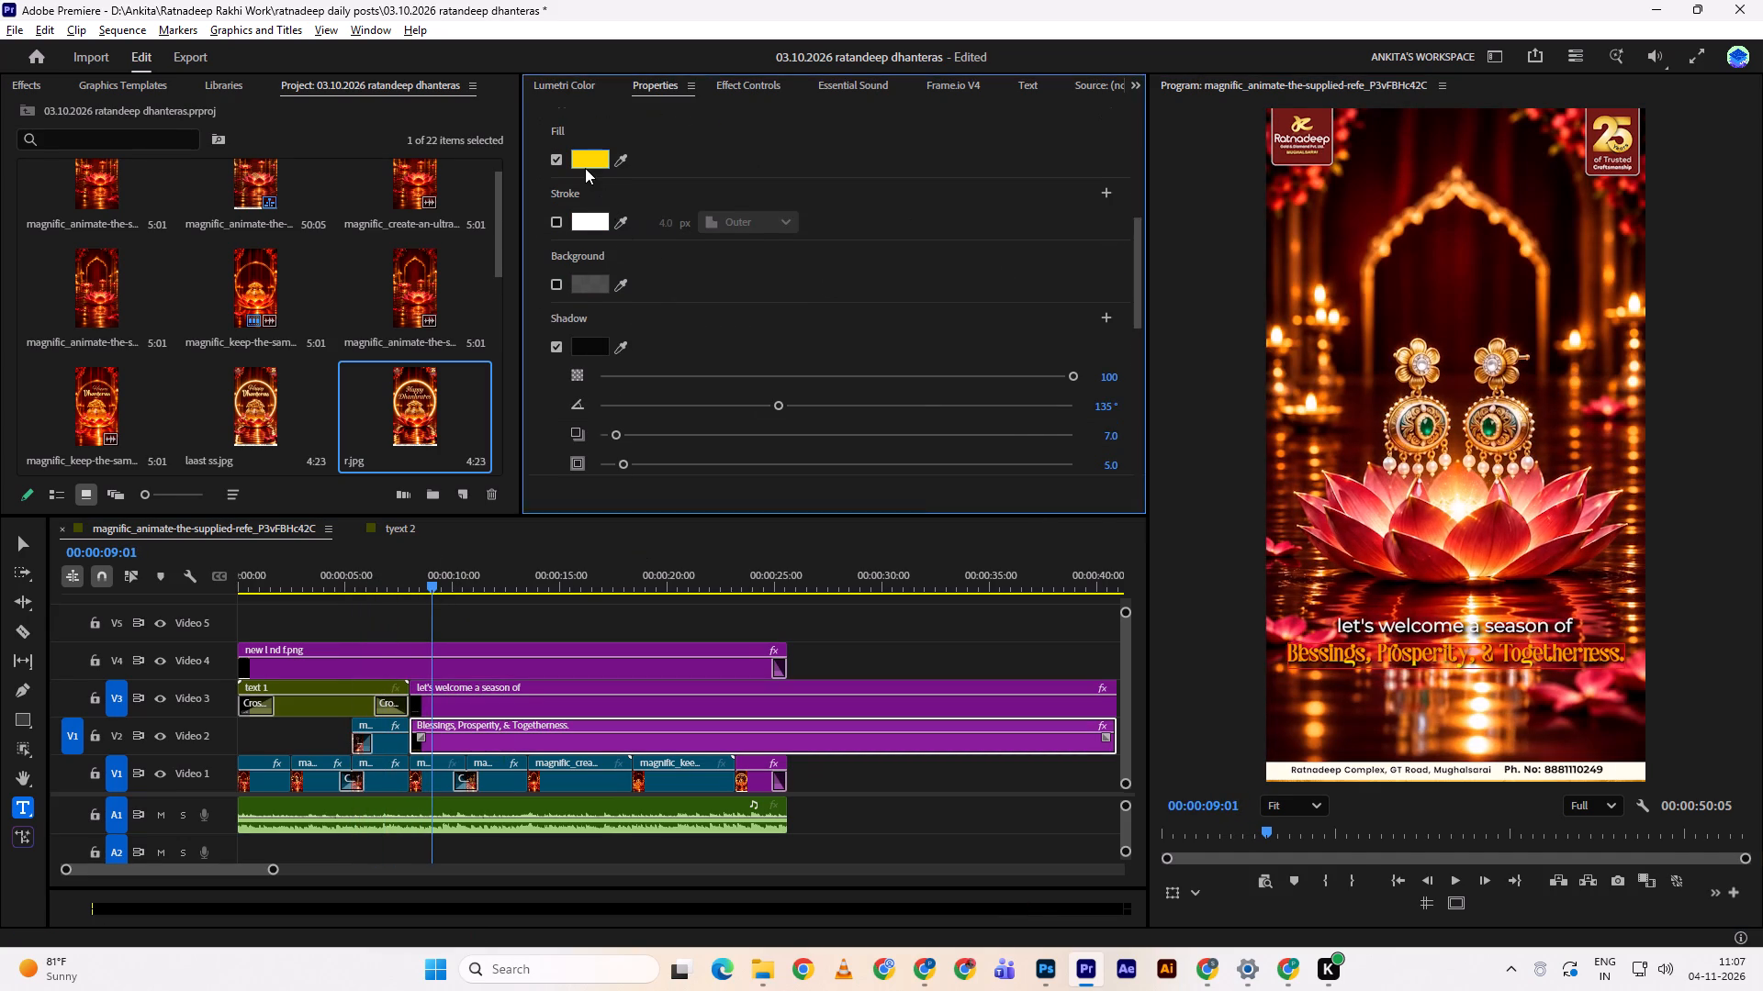
click(585, 168)
click(690, 324)
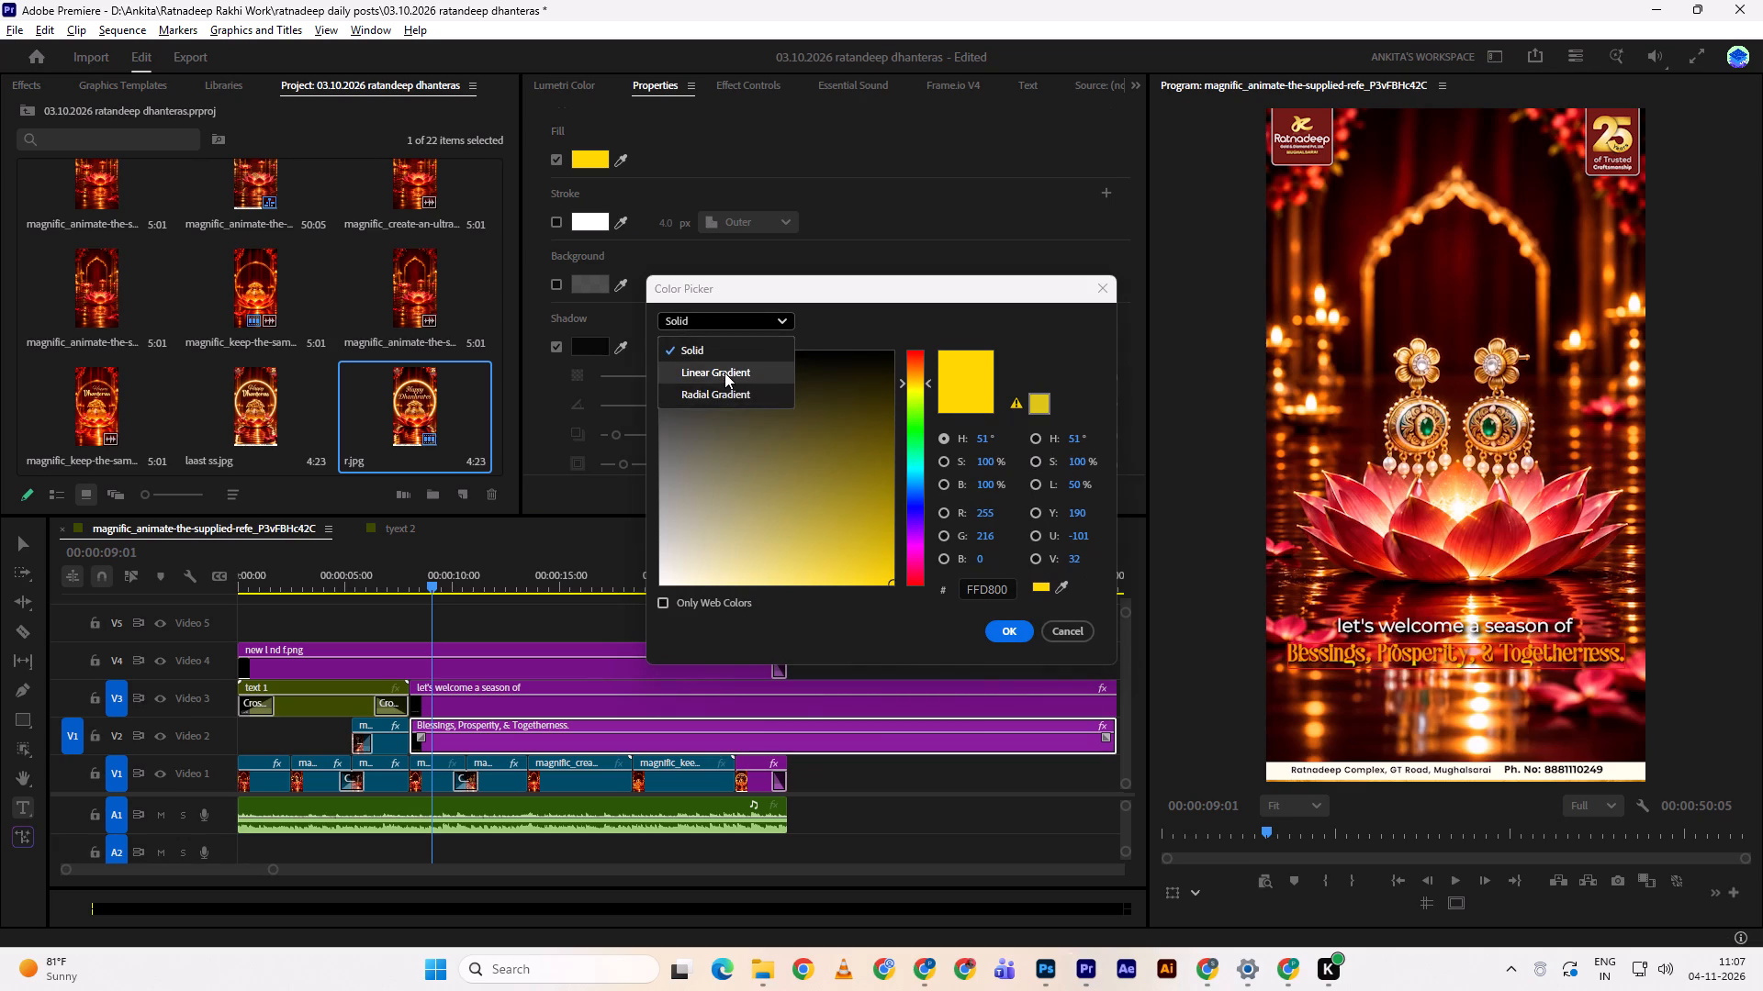
click(724, 373)
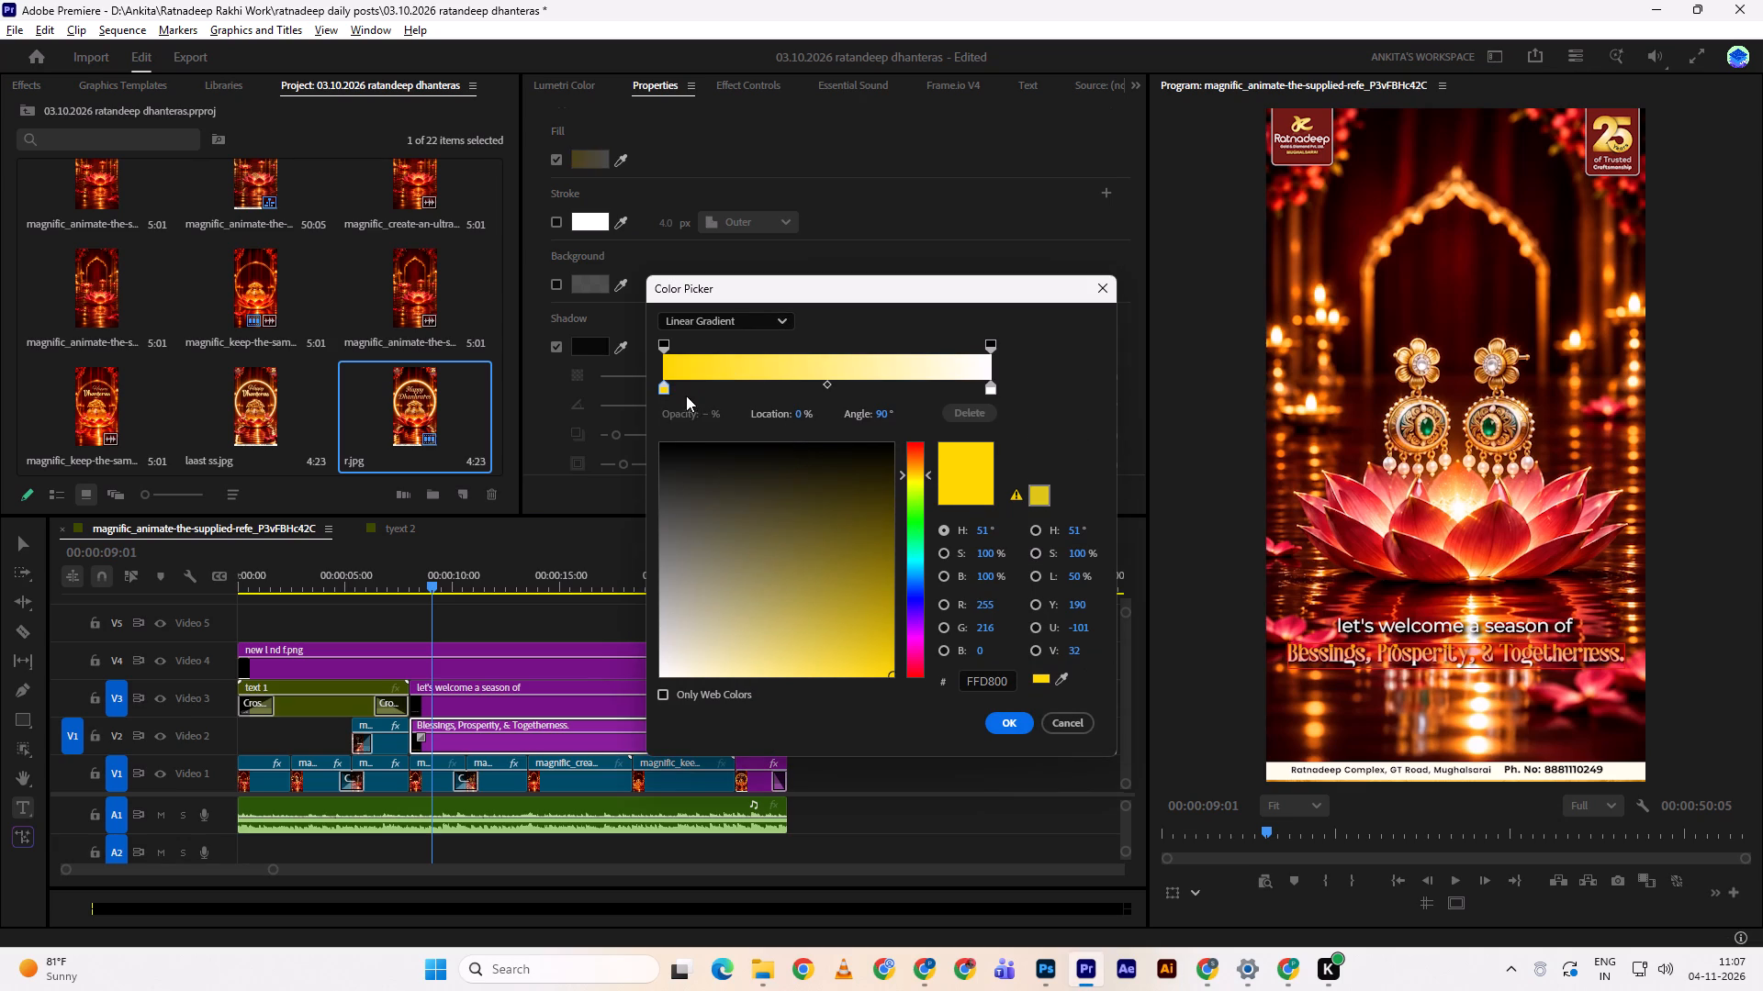
Set the starting colour of the title's gradient fill to a softer, muted gold and apply it.
double_click(665, 391)
double_click(860, 670)
double_click(830, 656)
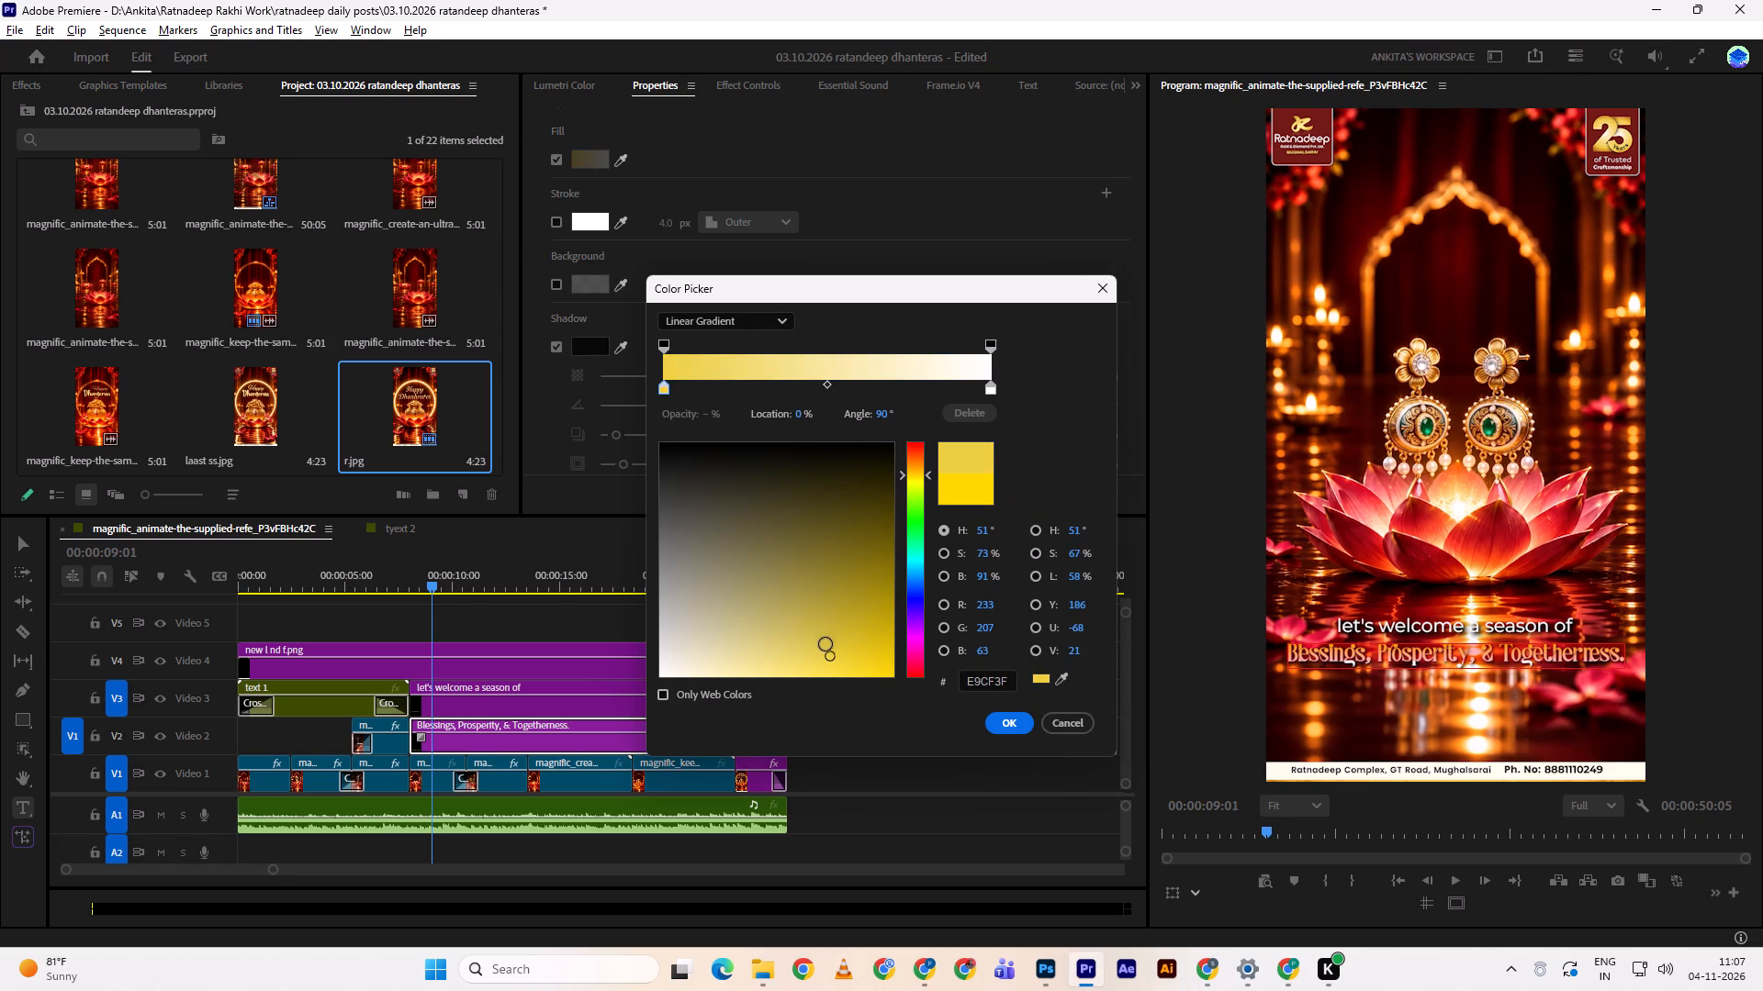
click(825, 639)
click(1002, 725)
double_click(969, 744)
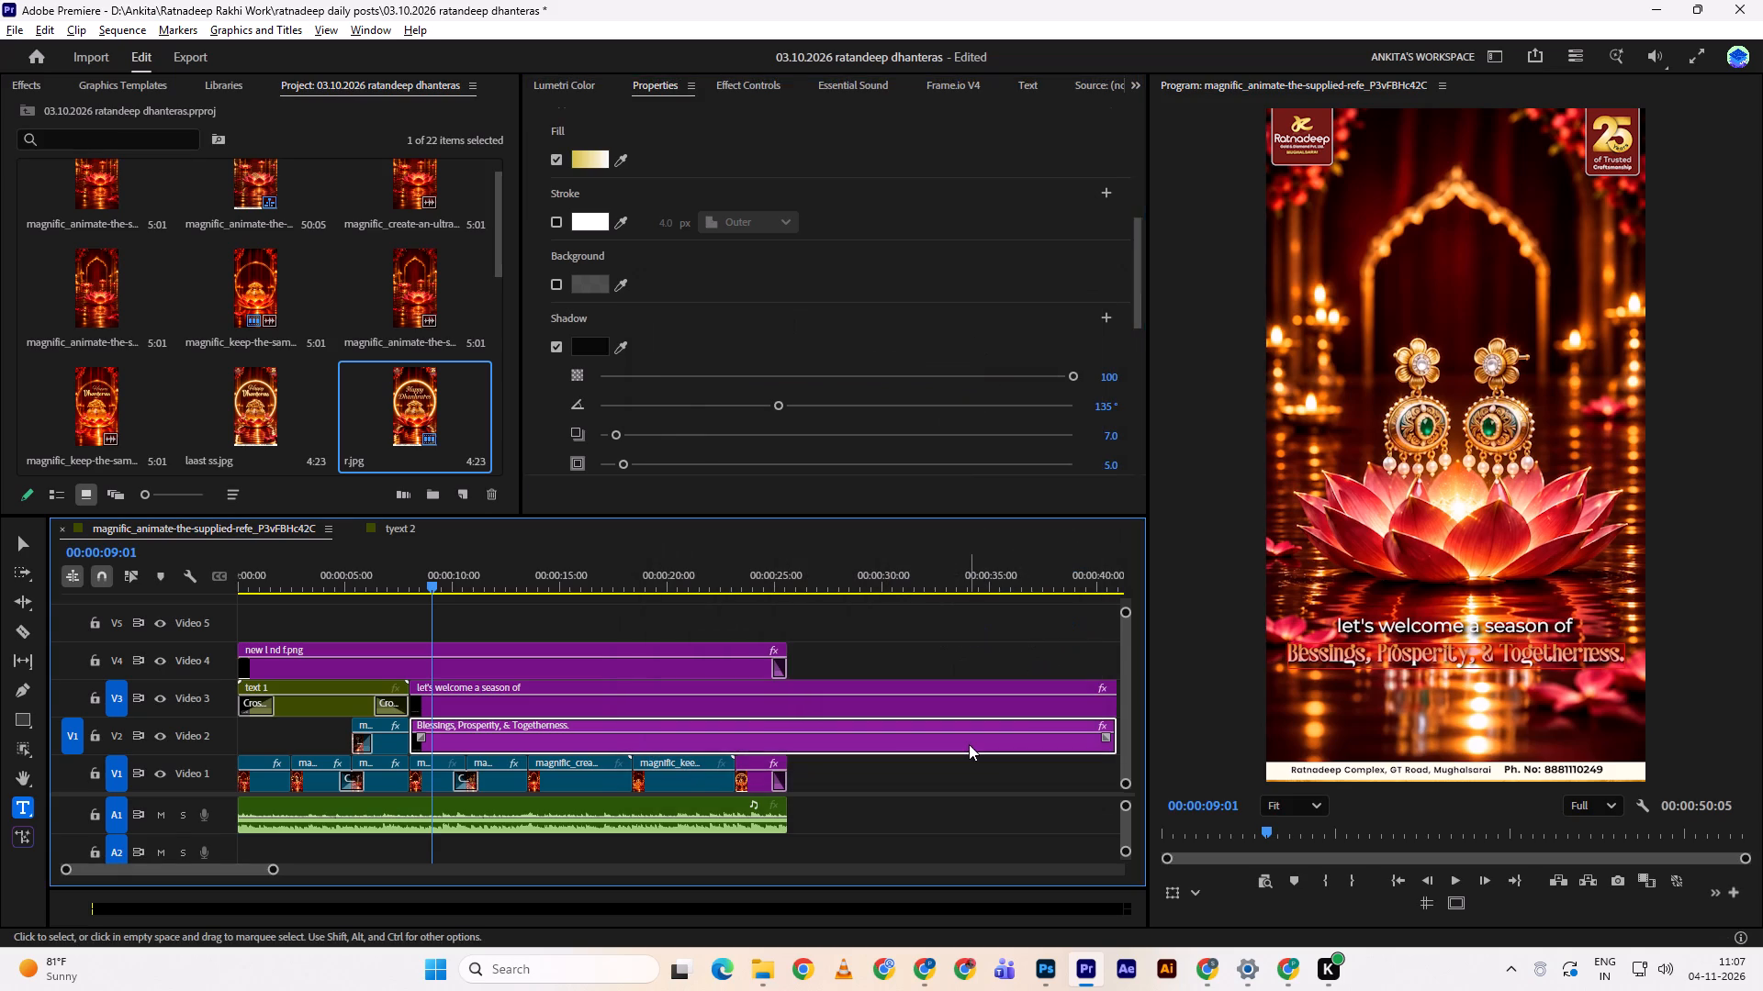
Play the sequence over the earring clips to check the gradient-filled tagline.
double_click(945, 629)
key(space)
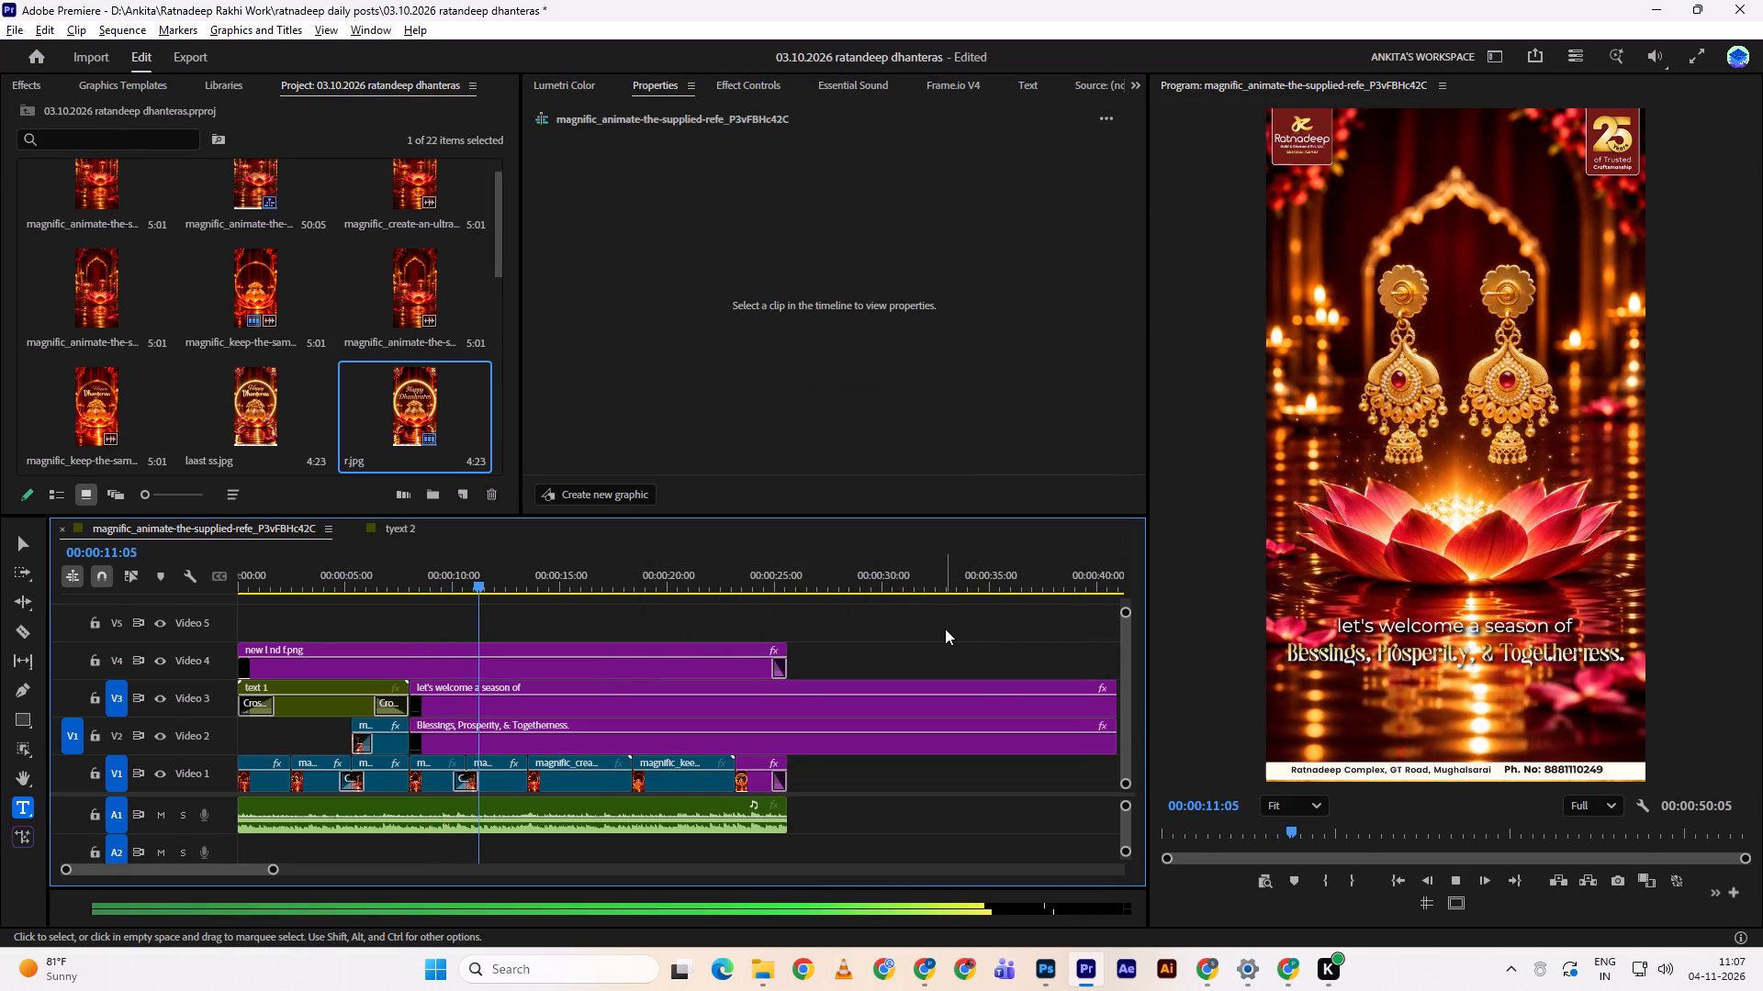
key(space)
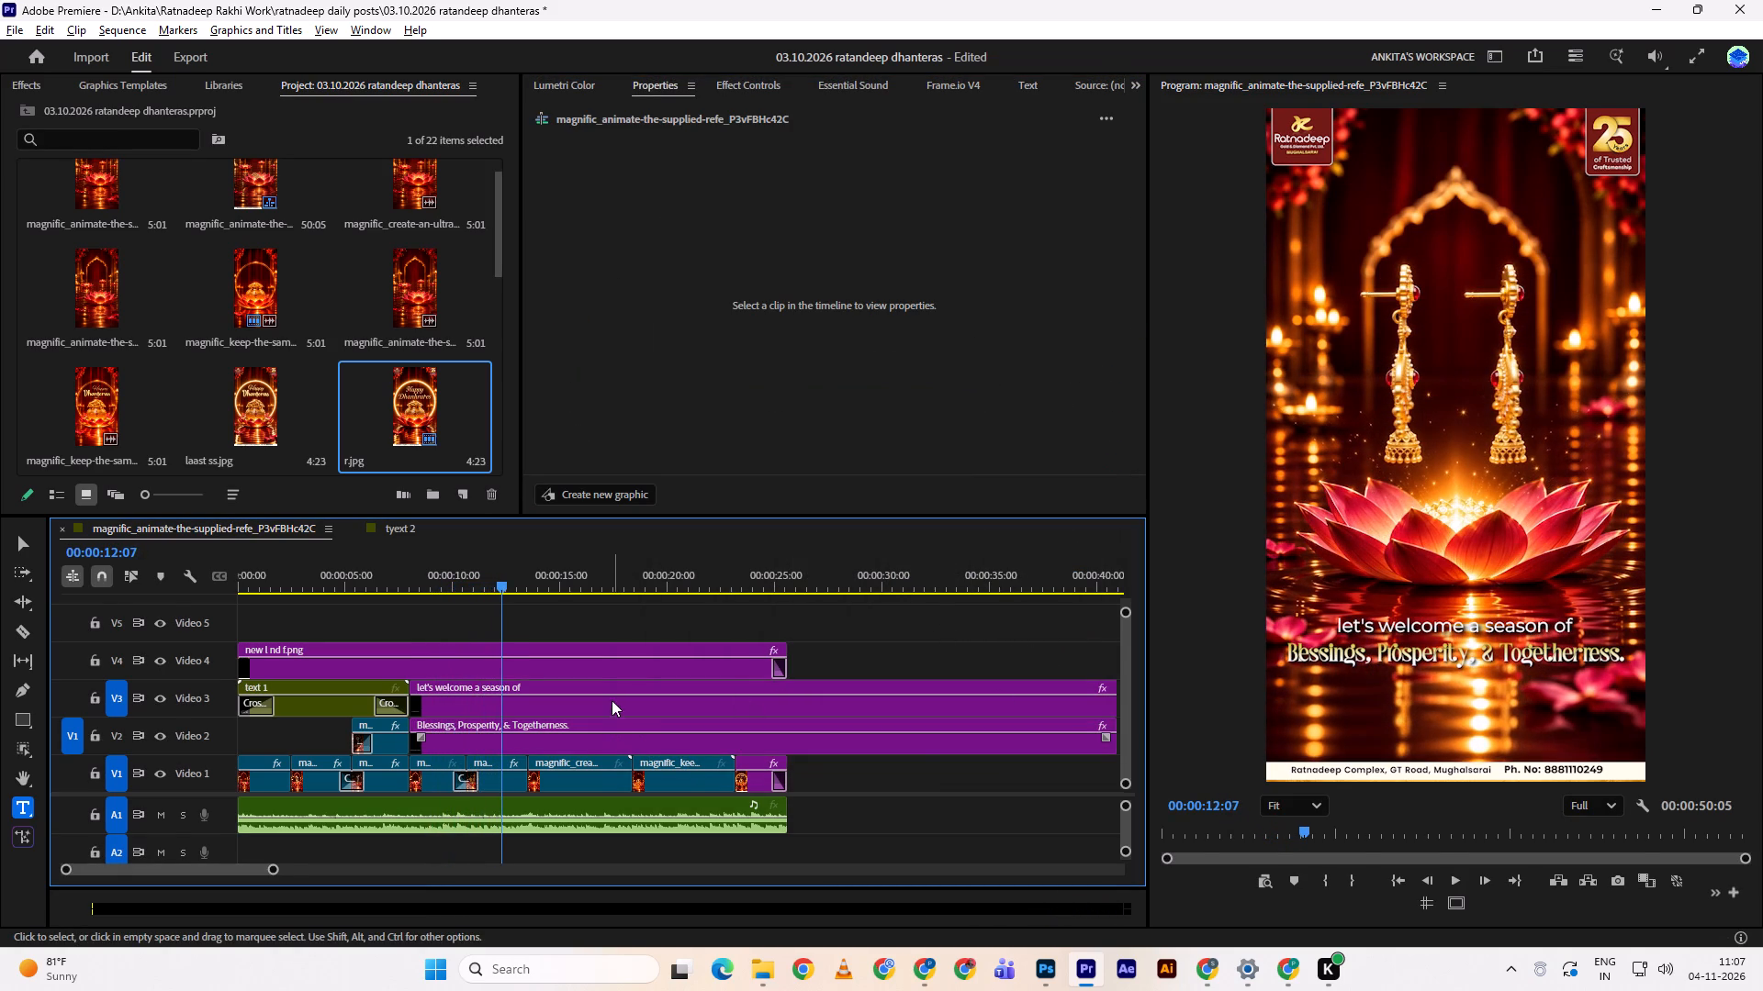
Set the end colour of the "Blessings, Prosperity, & Togetherness." gradient fill to pale gold E9D49A.
click(612, 700)
click(644, 746)
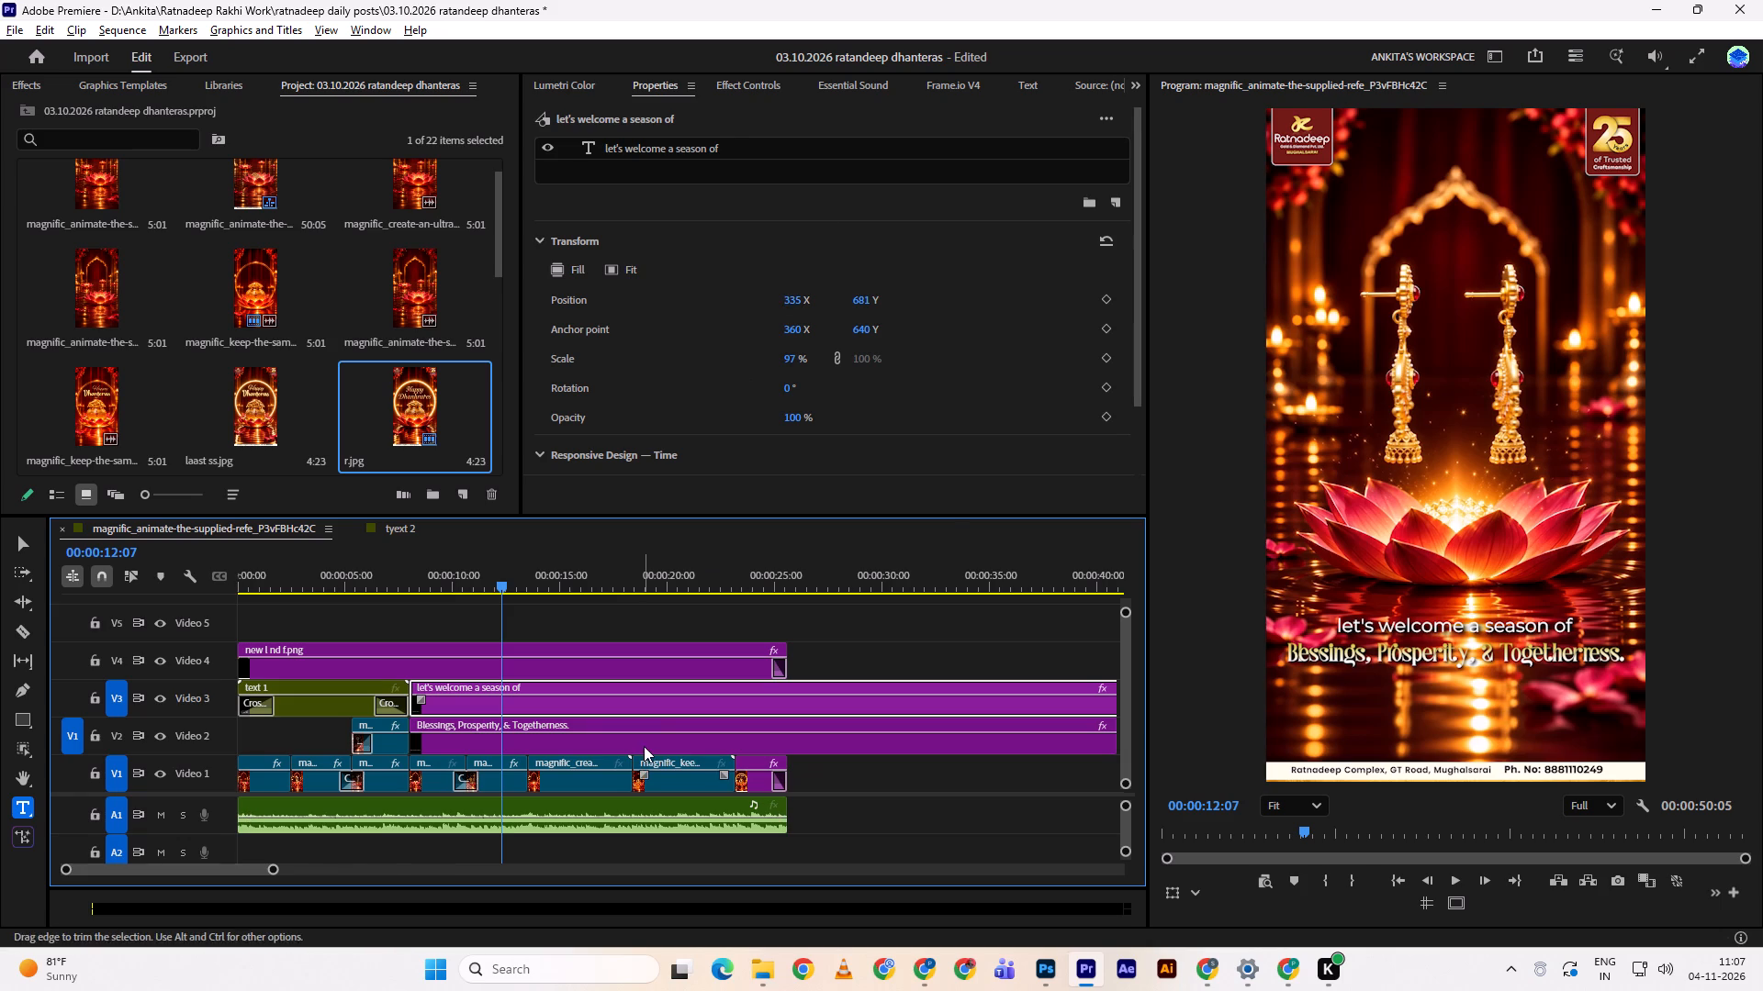
click(954, 146)
scroll(1139, 347, down, 9)
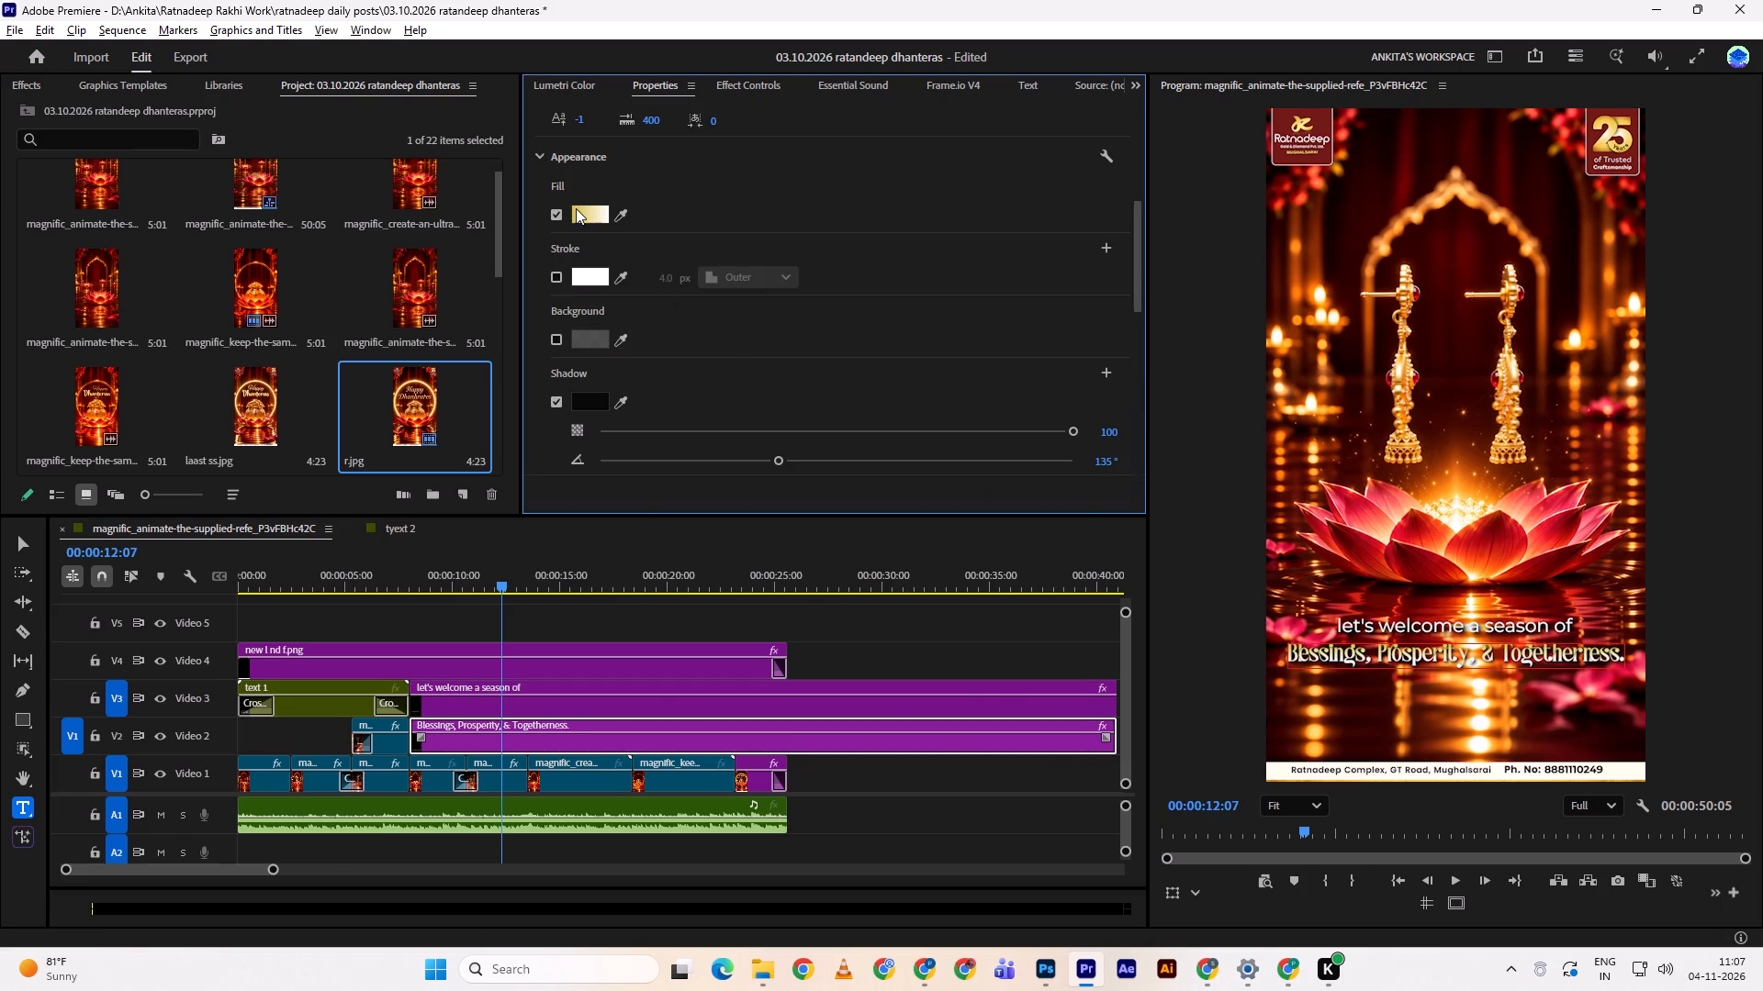
click(576, 208)
click(985, 387)
double_click(990, 393)
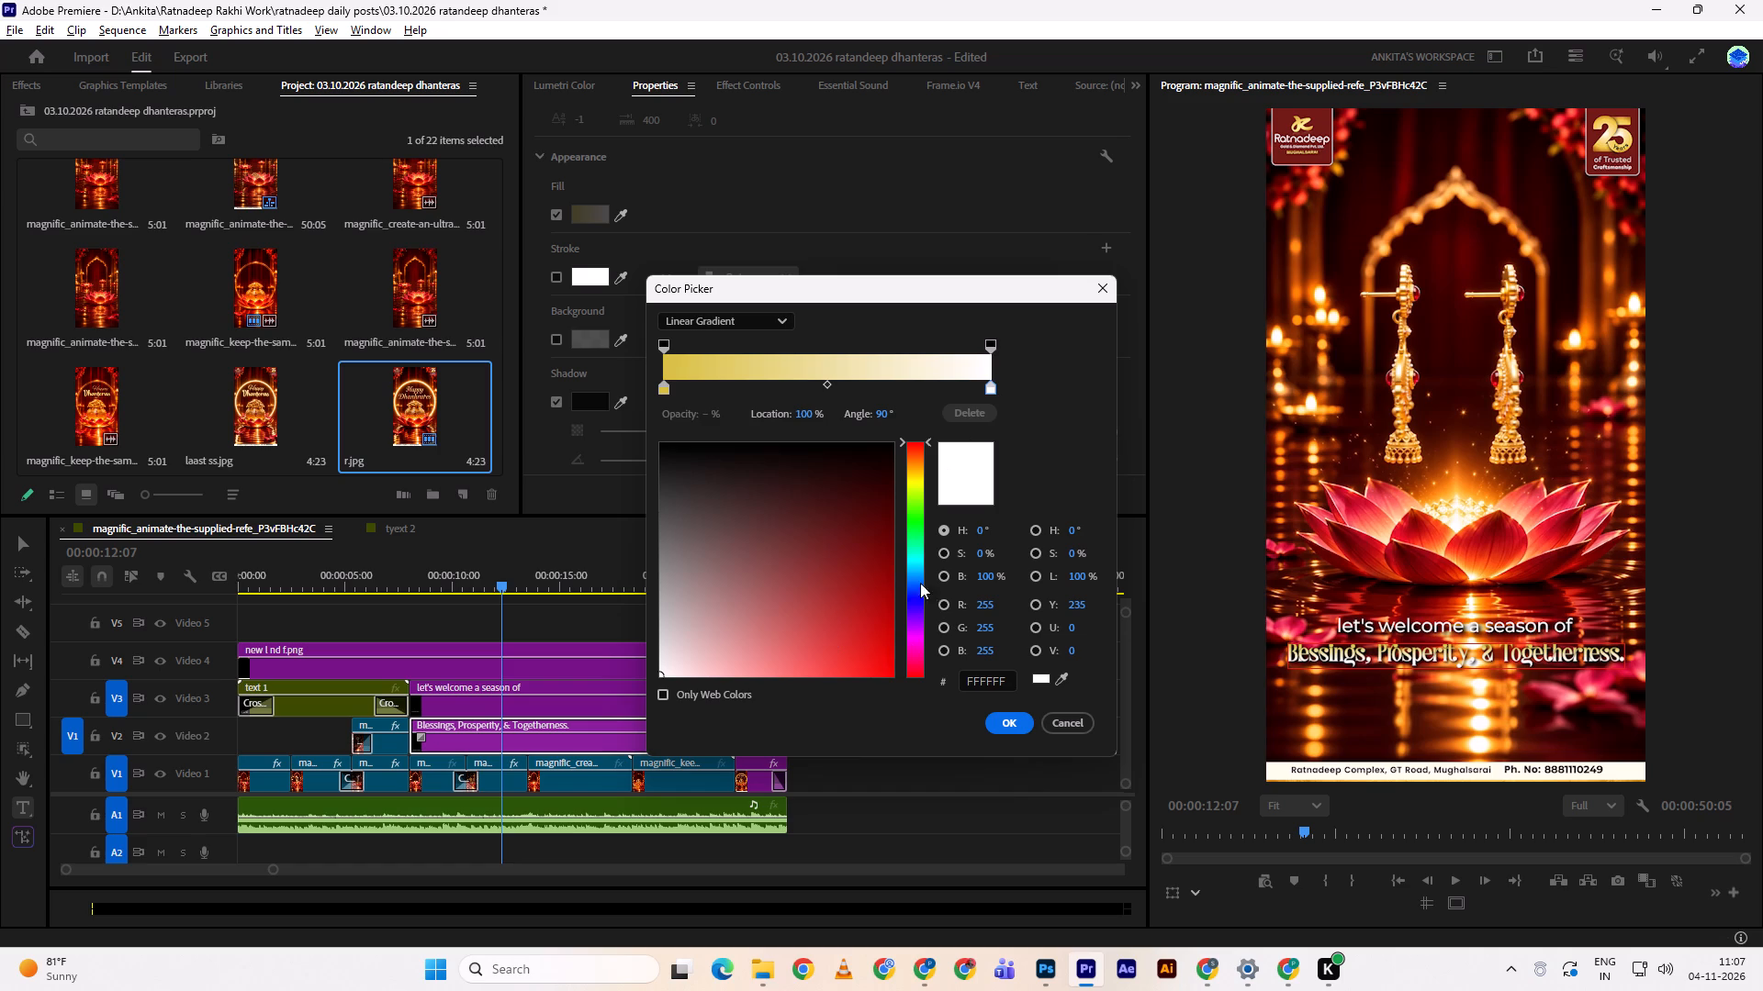
click(913, 471)
click(791, 662)
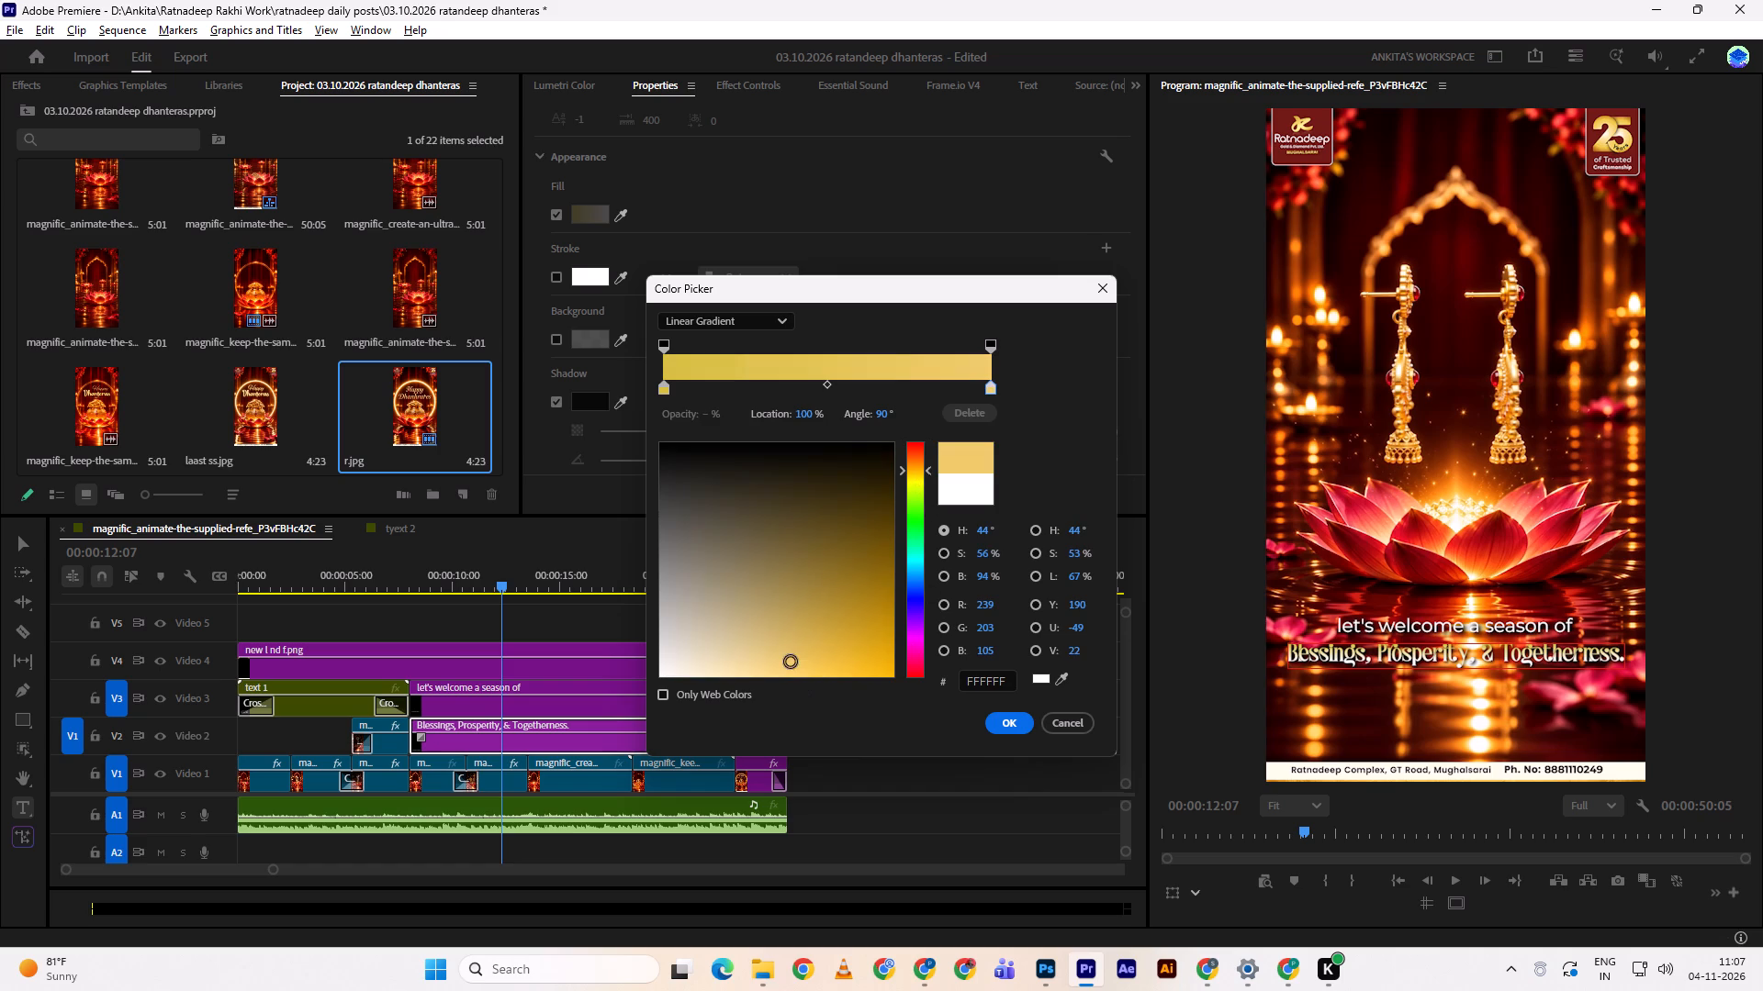
click(771, 651)
click(743, 653)
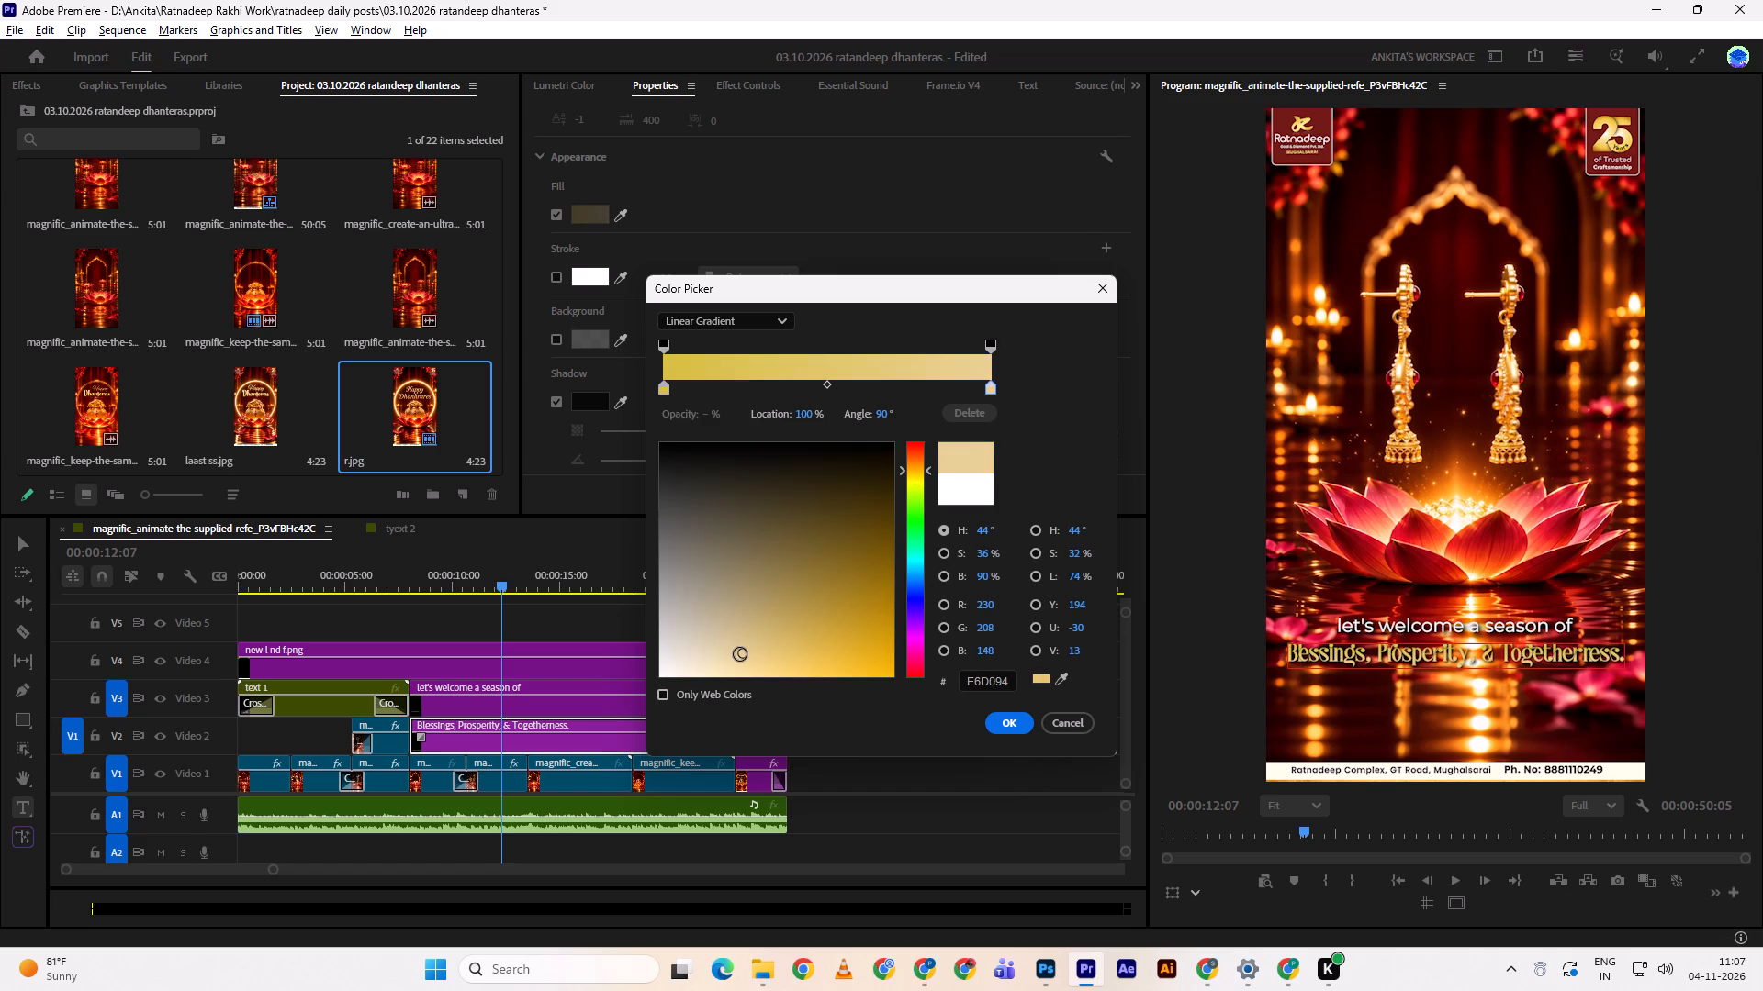
click(738, 656)
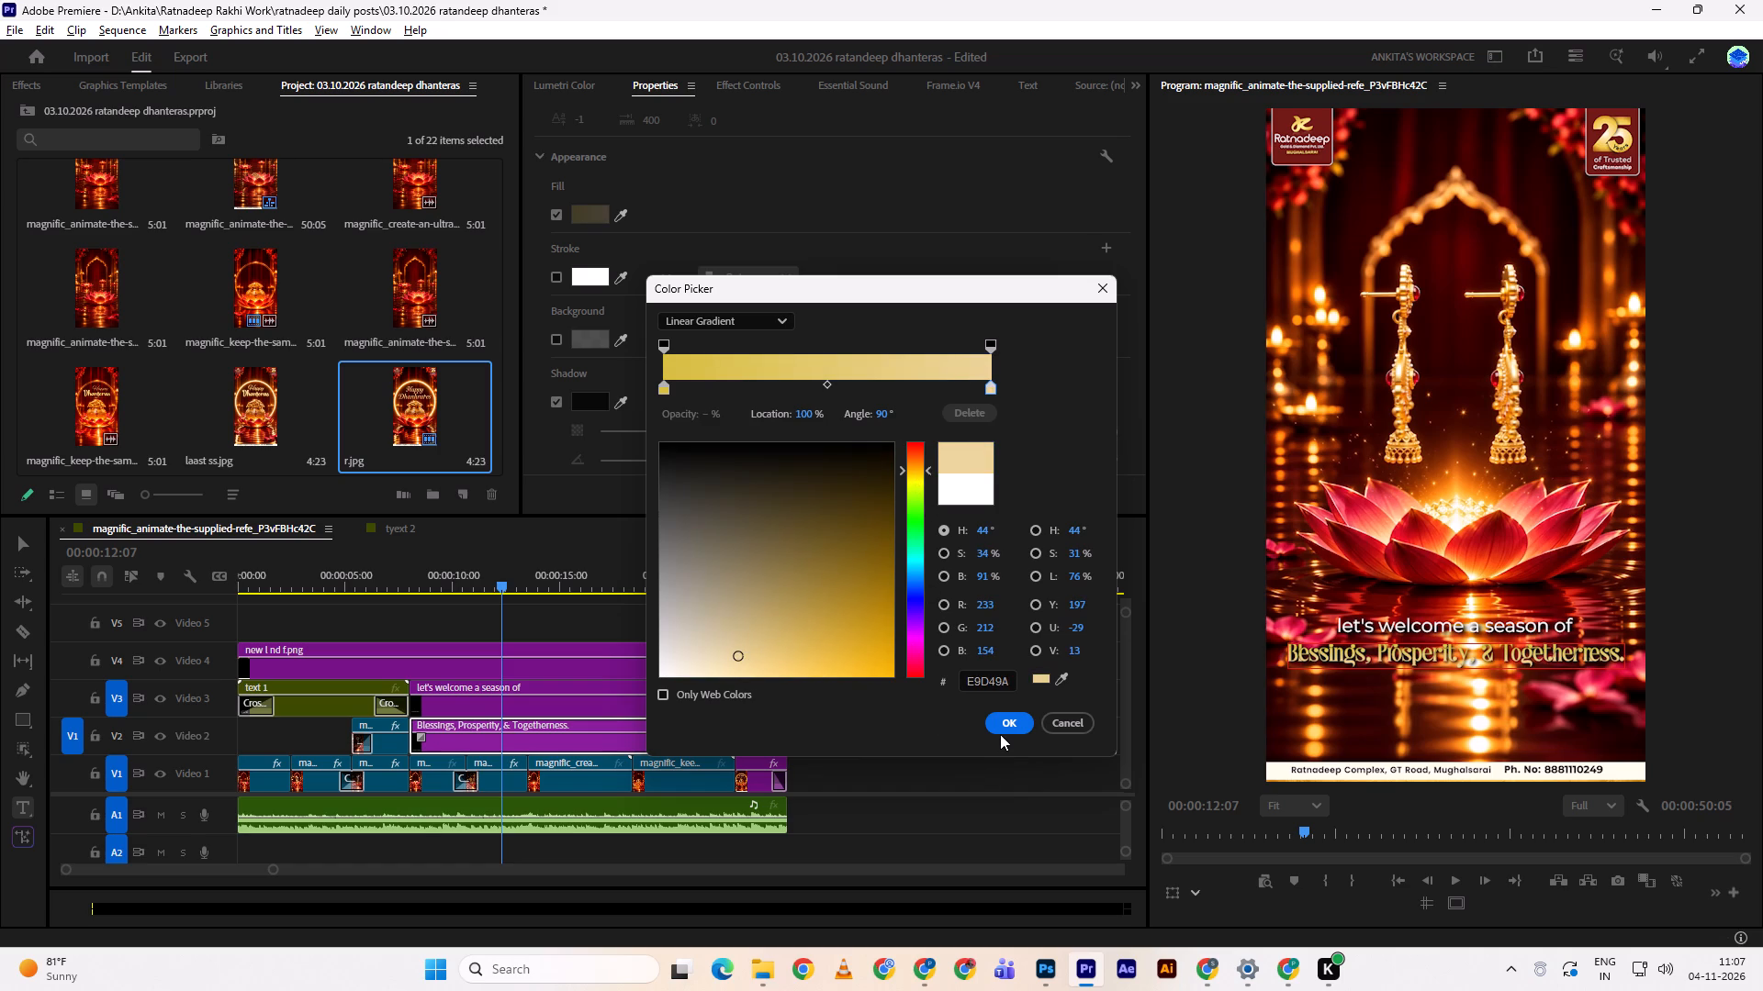
click(1000, 734)
click(1016, 738)
double_click(1006, 723)
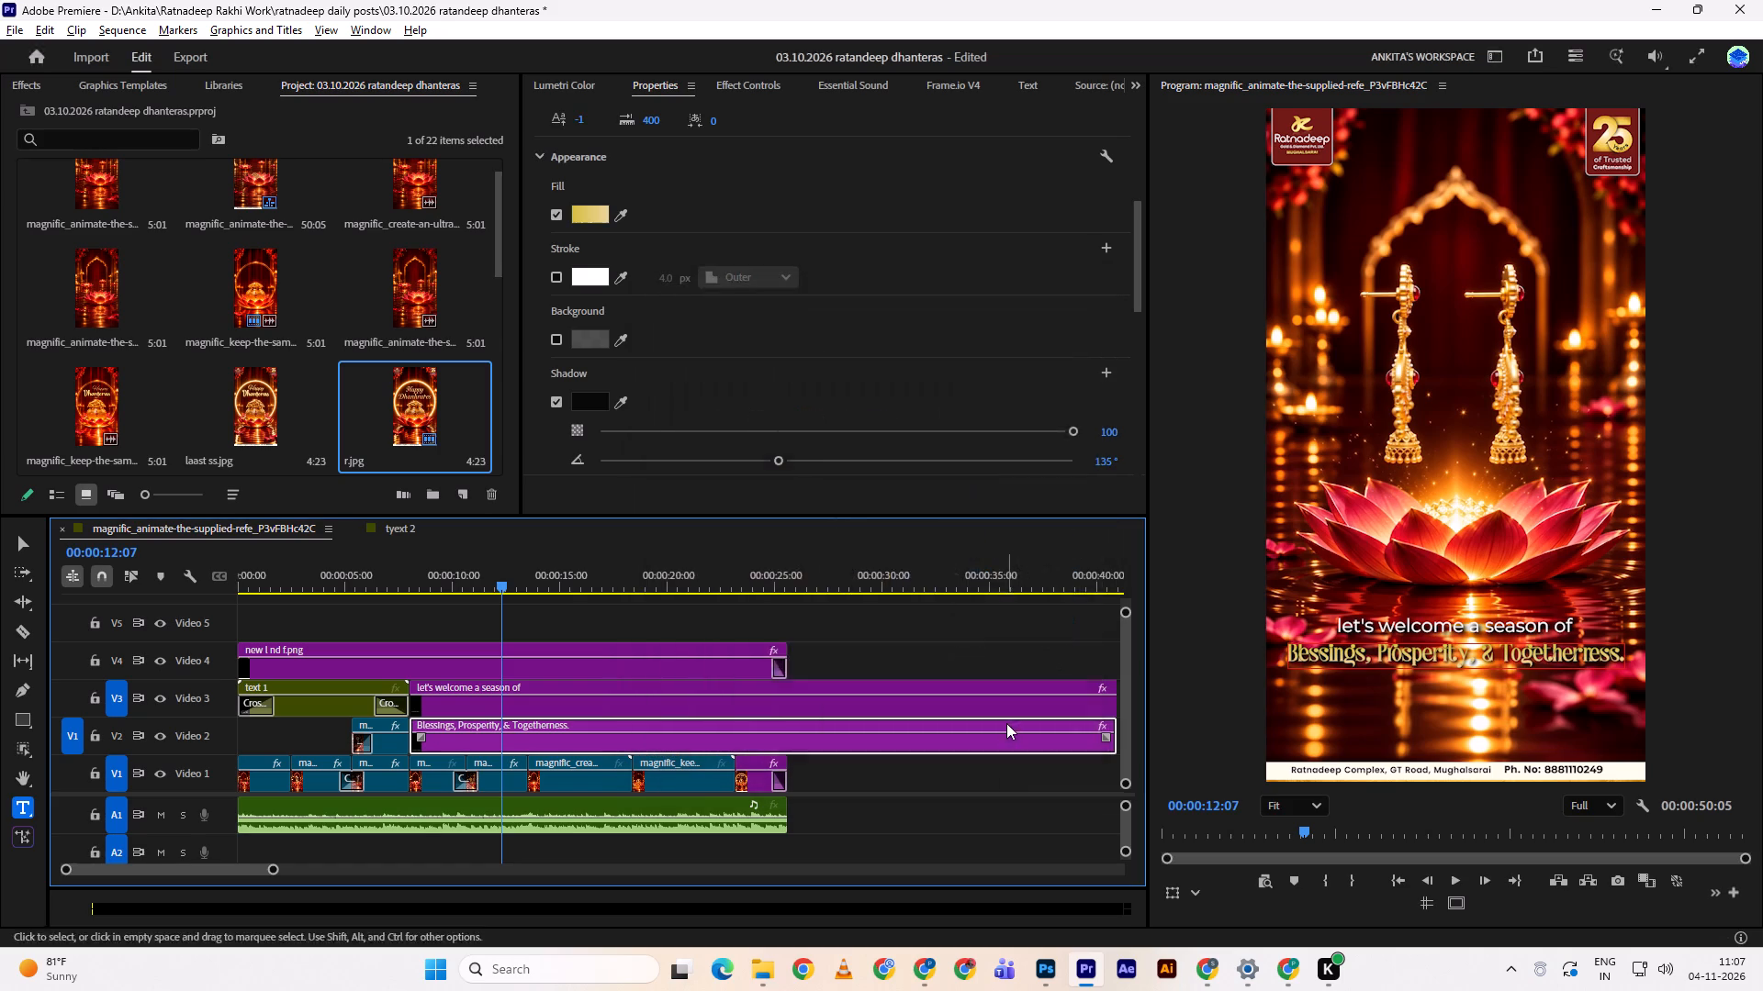
Set the "Blessings, Prosperity, & Togetherness." title's shadow size to 11.4 and shadow blur to 43.
scroll(902, 284, down, 4)
scroll(819, 301, down, 5)
drag(652, 381, 697, 382)
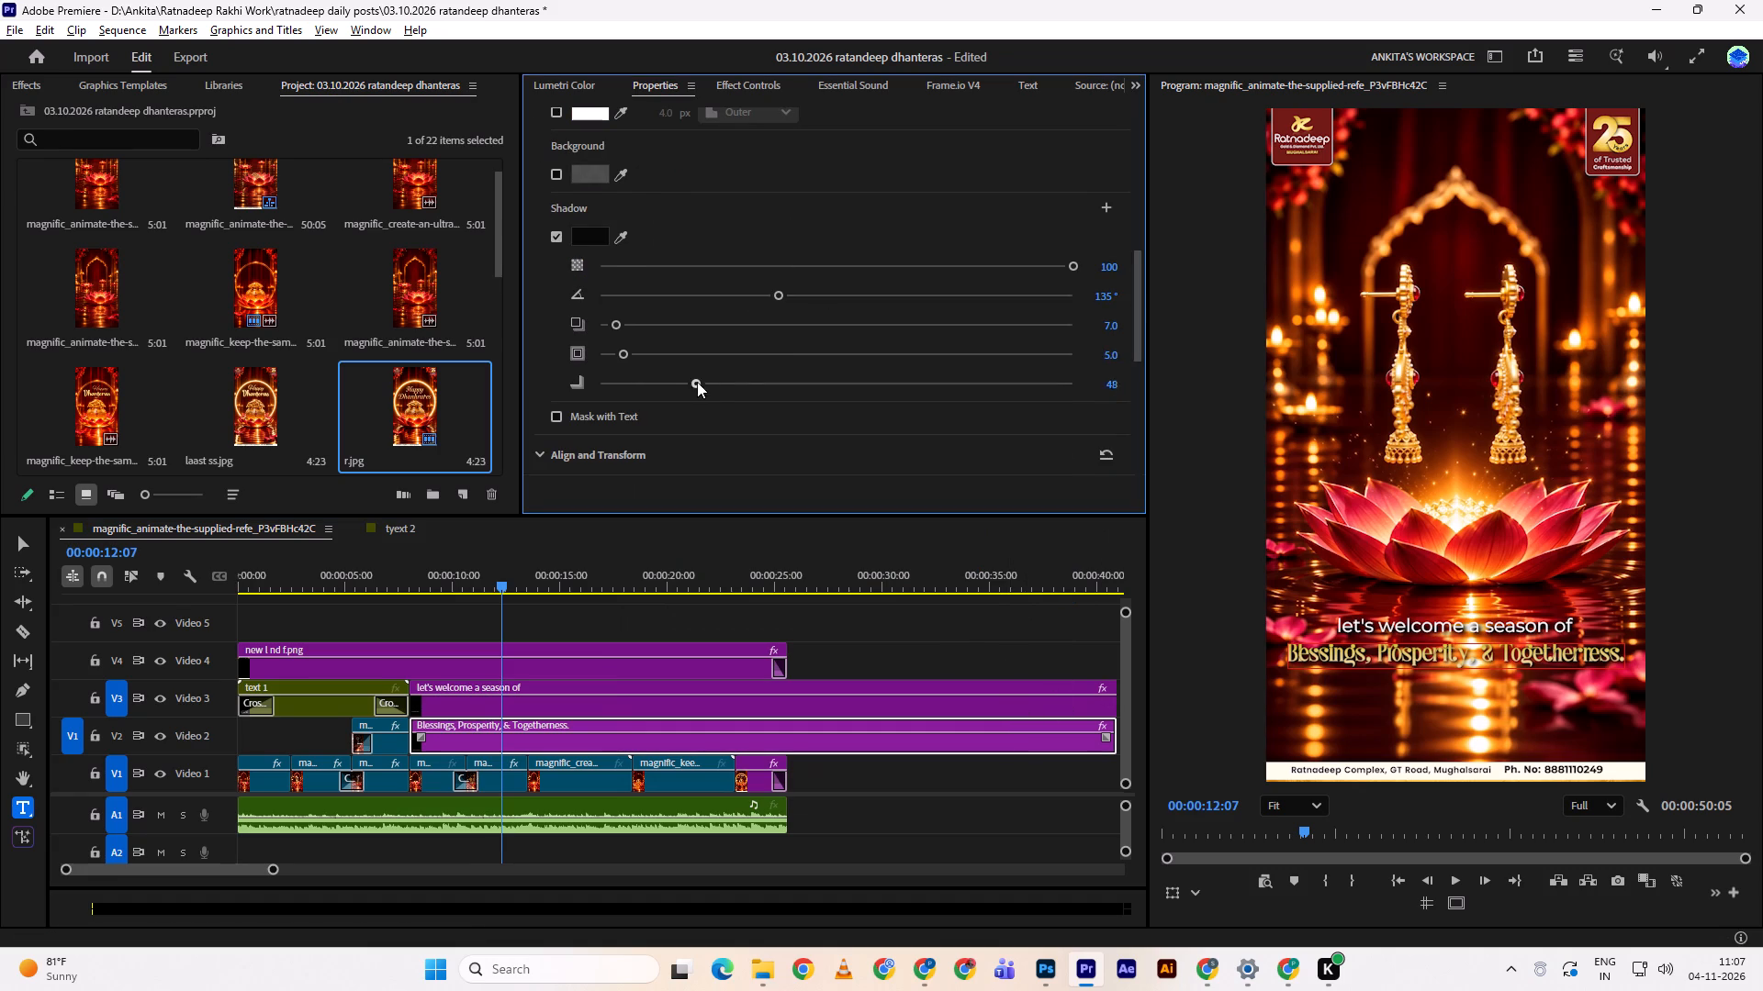
drag(697, 382, 482, 384)
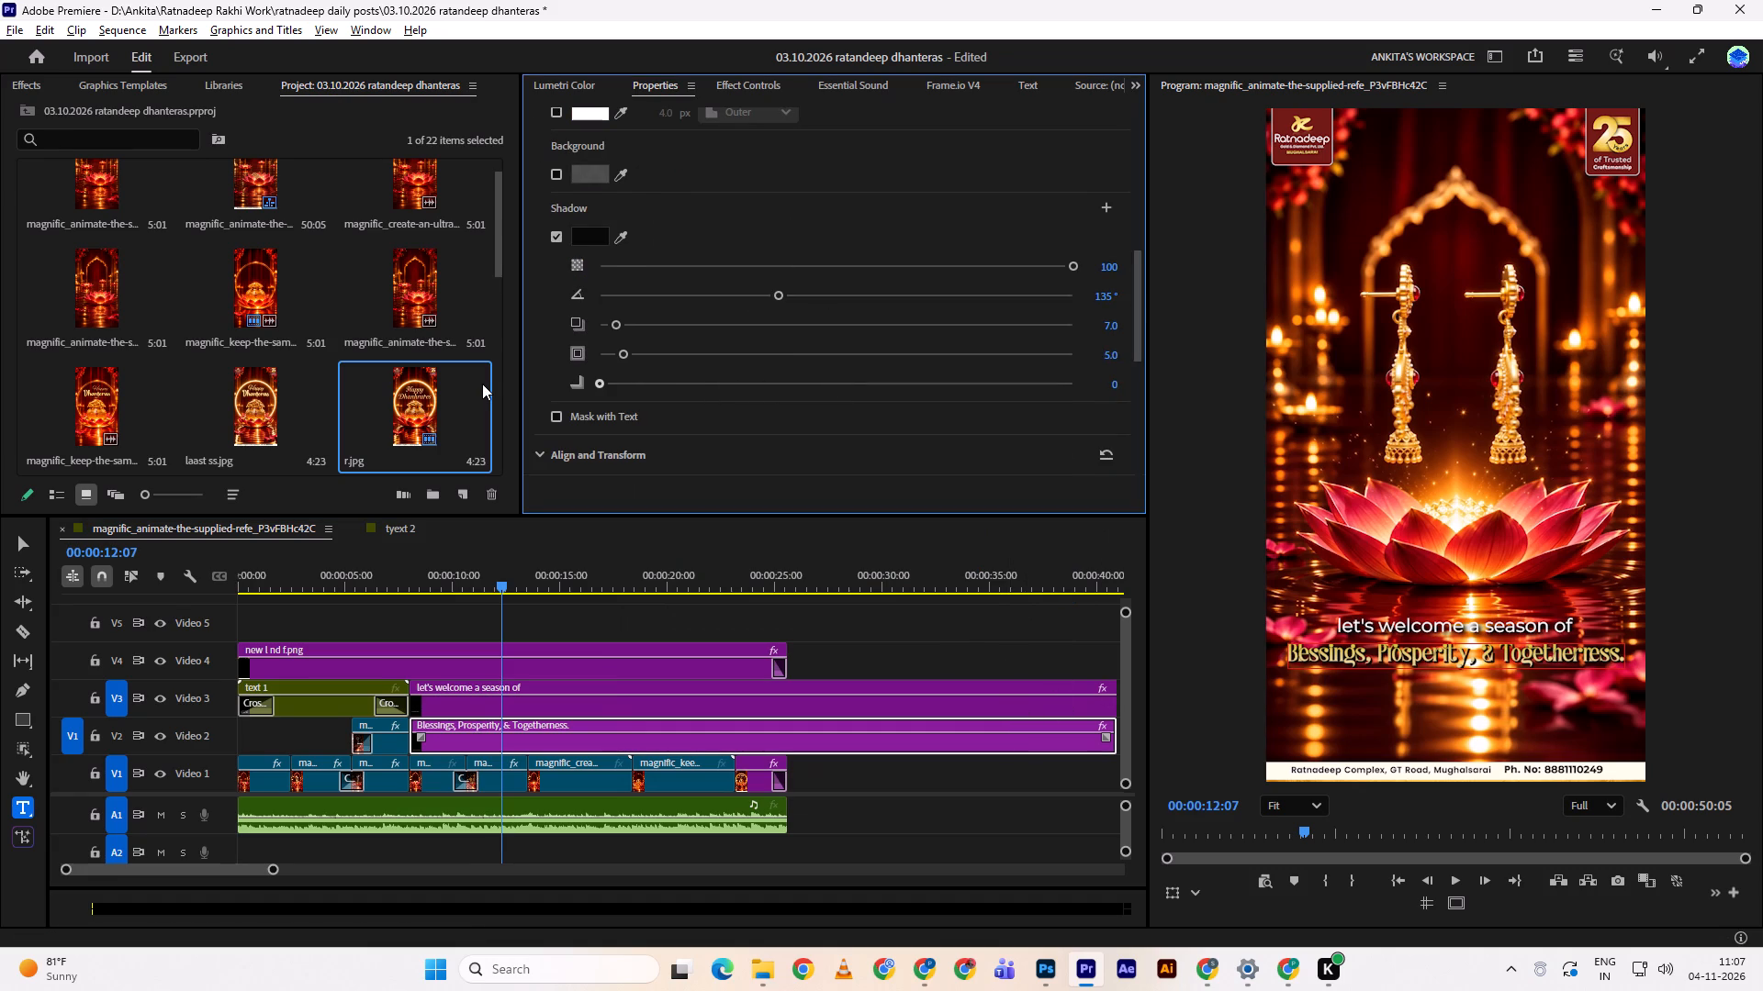
drag(482, 384, 513, 388)
drag(622, 353, 648, 353)
drag(648, 353, 652, 351)
drag(599, 381, 634, 382)
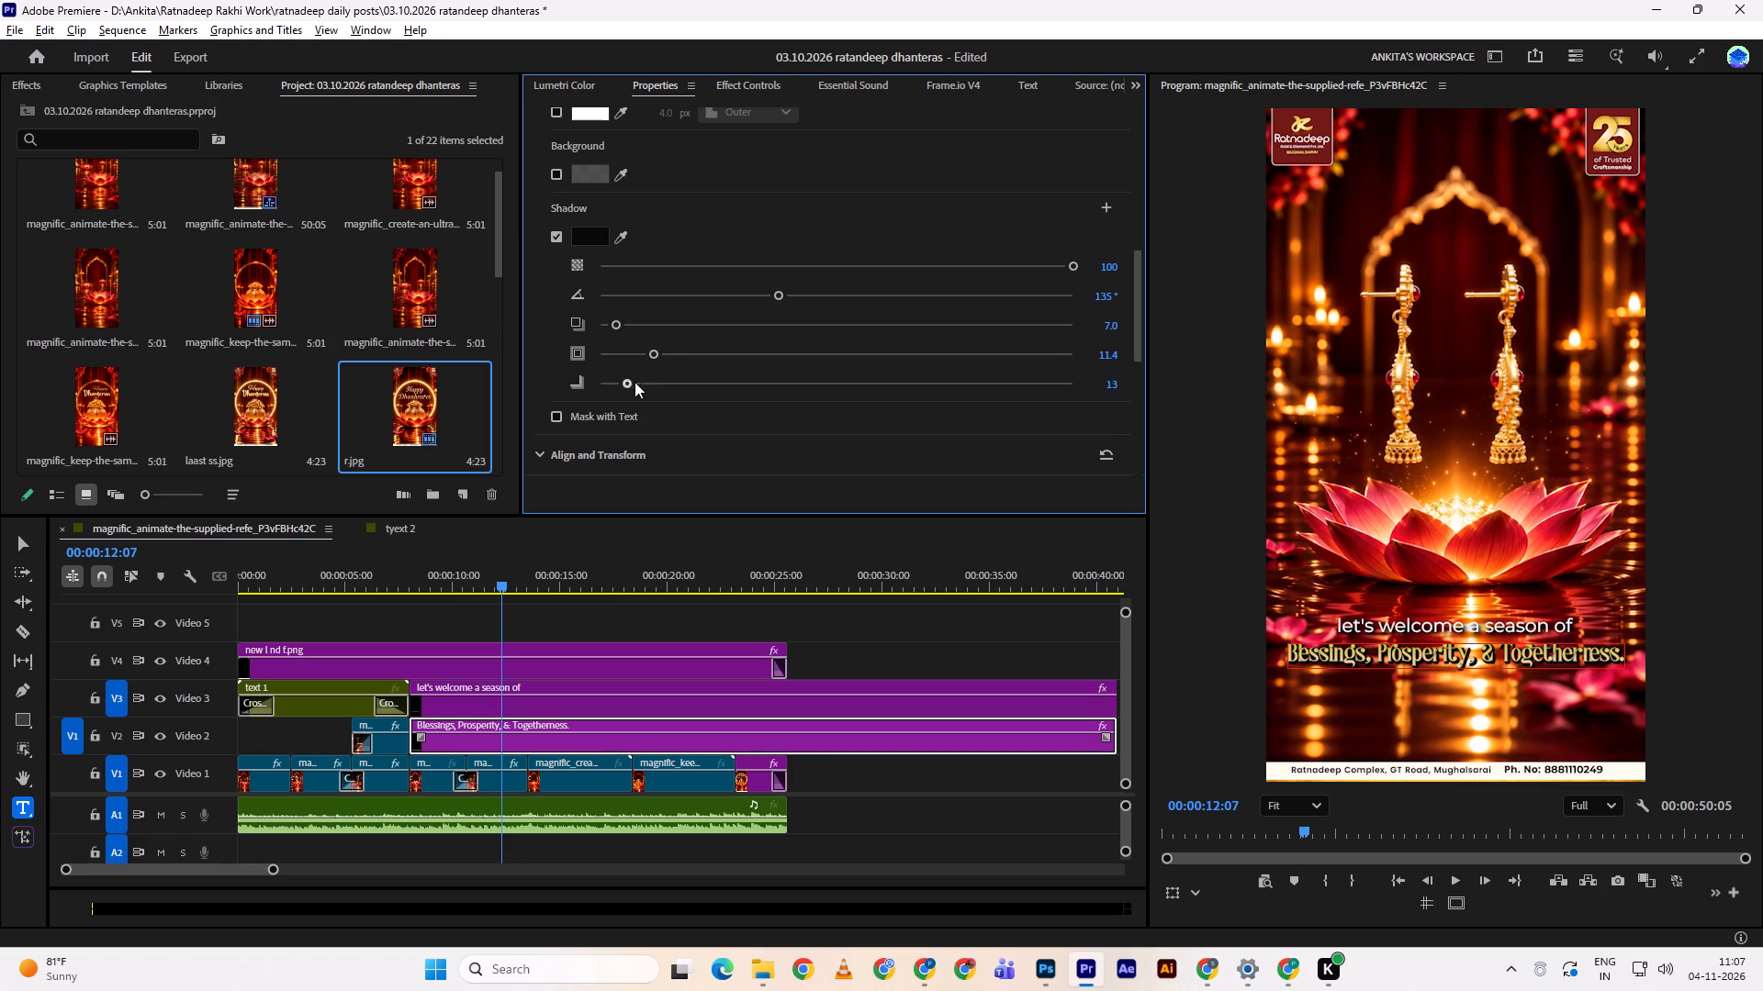
drag(634, 382, 679, 376)
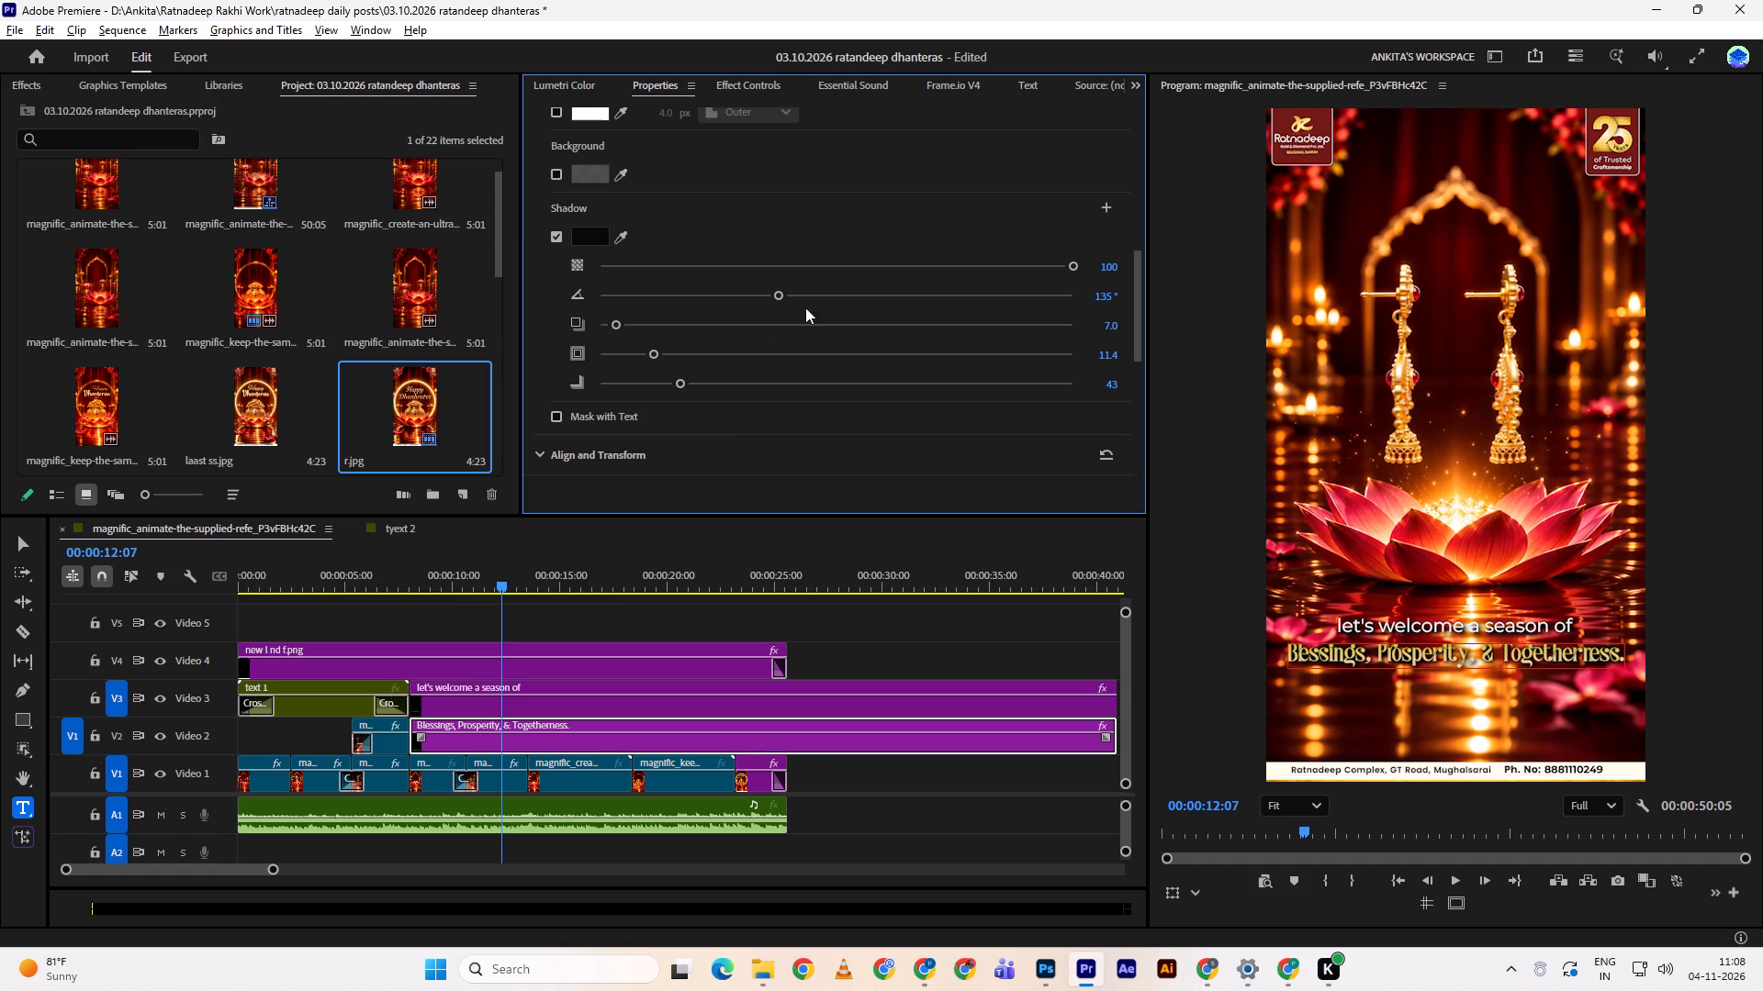
Set the title's shadow angle to 156°, distance to 18.2 and size to 7.9.
drag(776, 295, 659, 273)
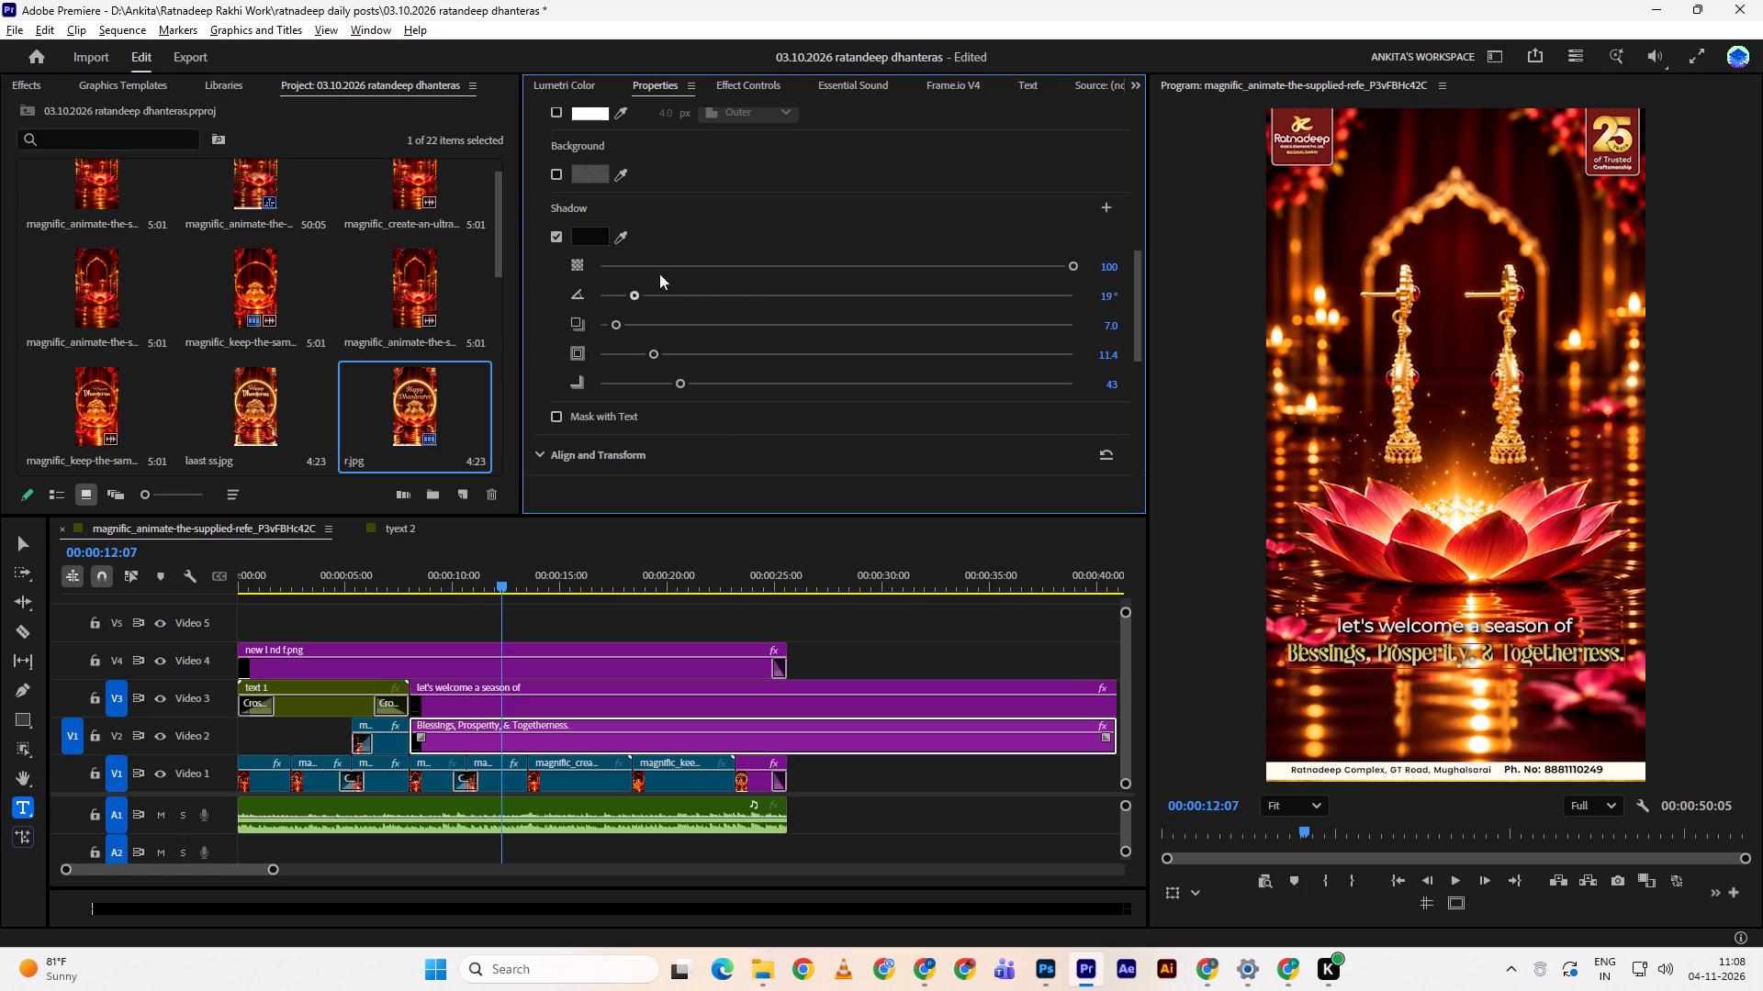
drag(659, 273, 803, 267)
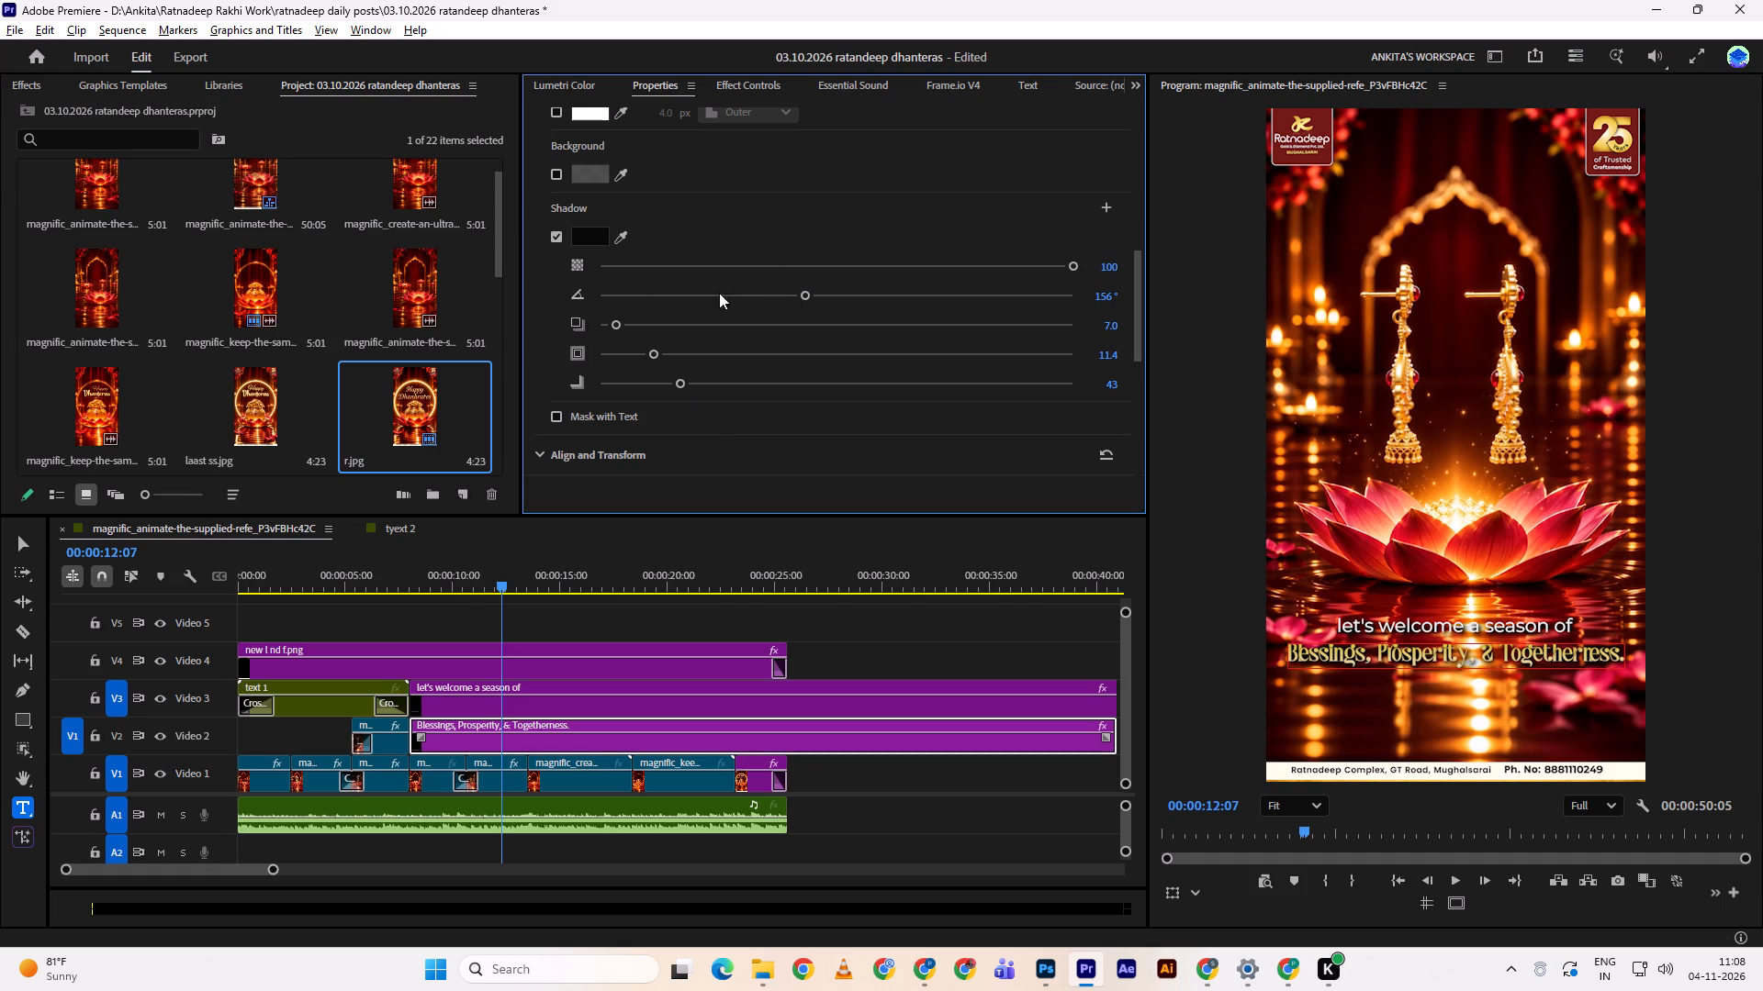
click(615, 324)
drag(658, 355, 623, 347)
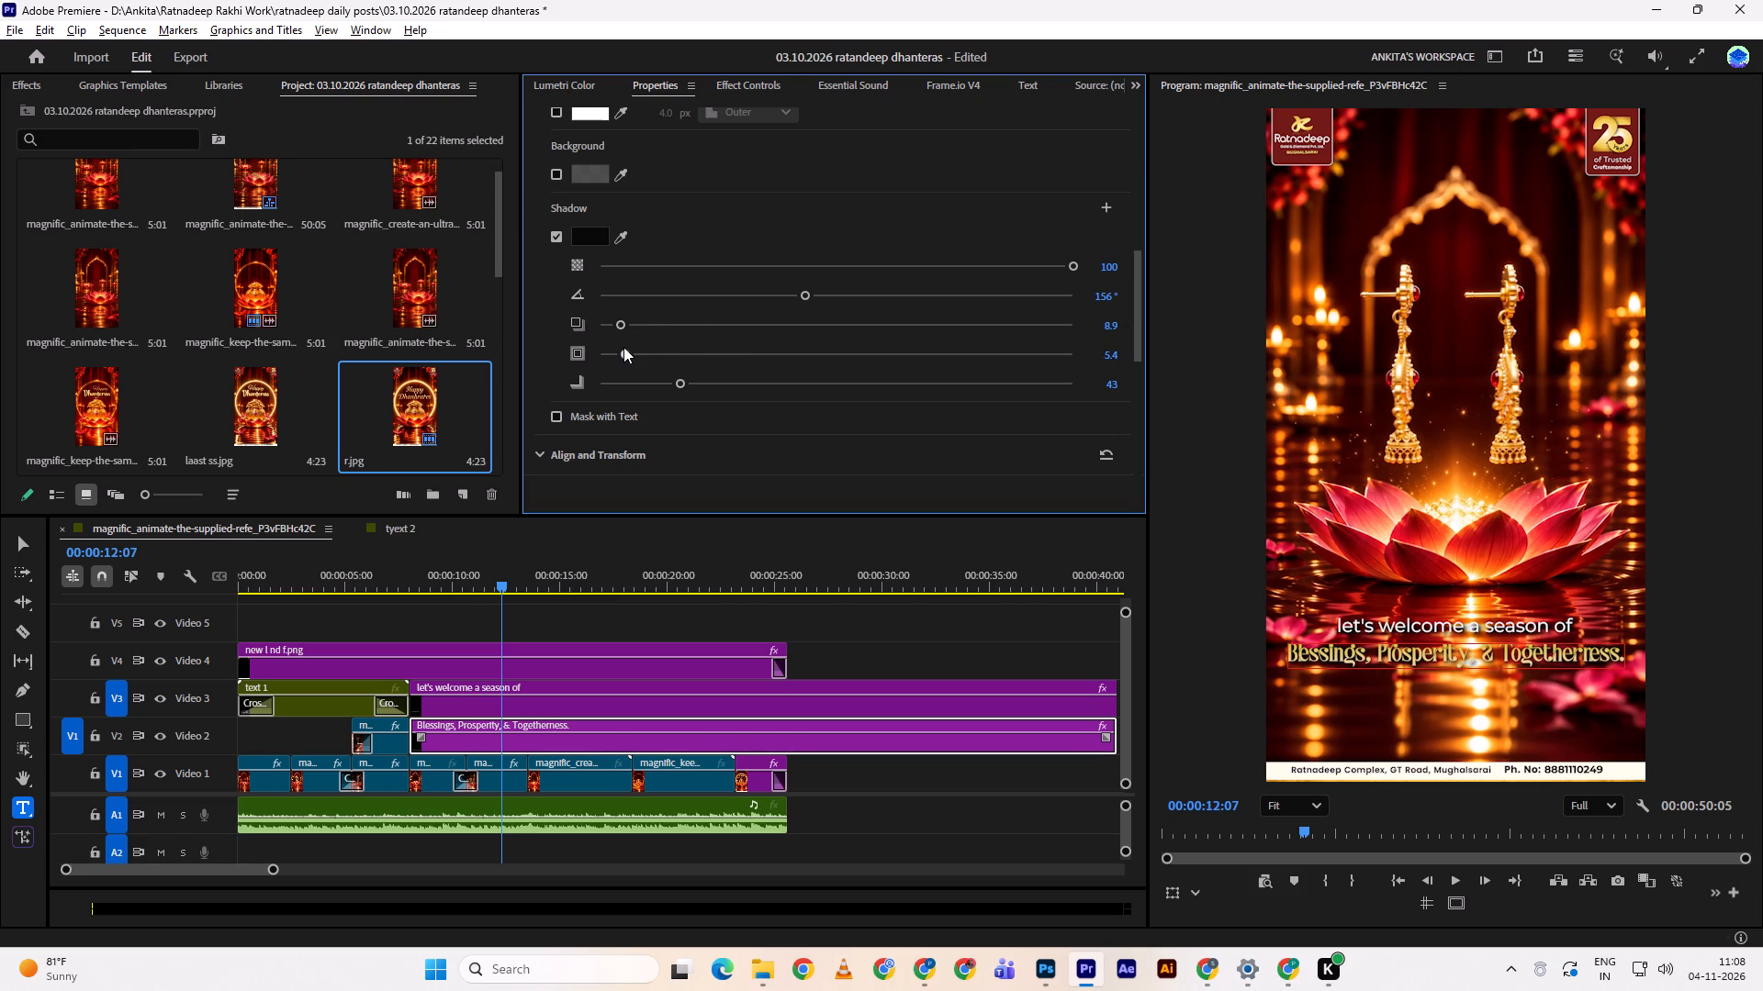
drag(623, 347, 374, 338)
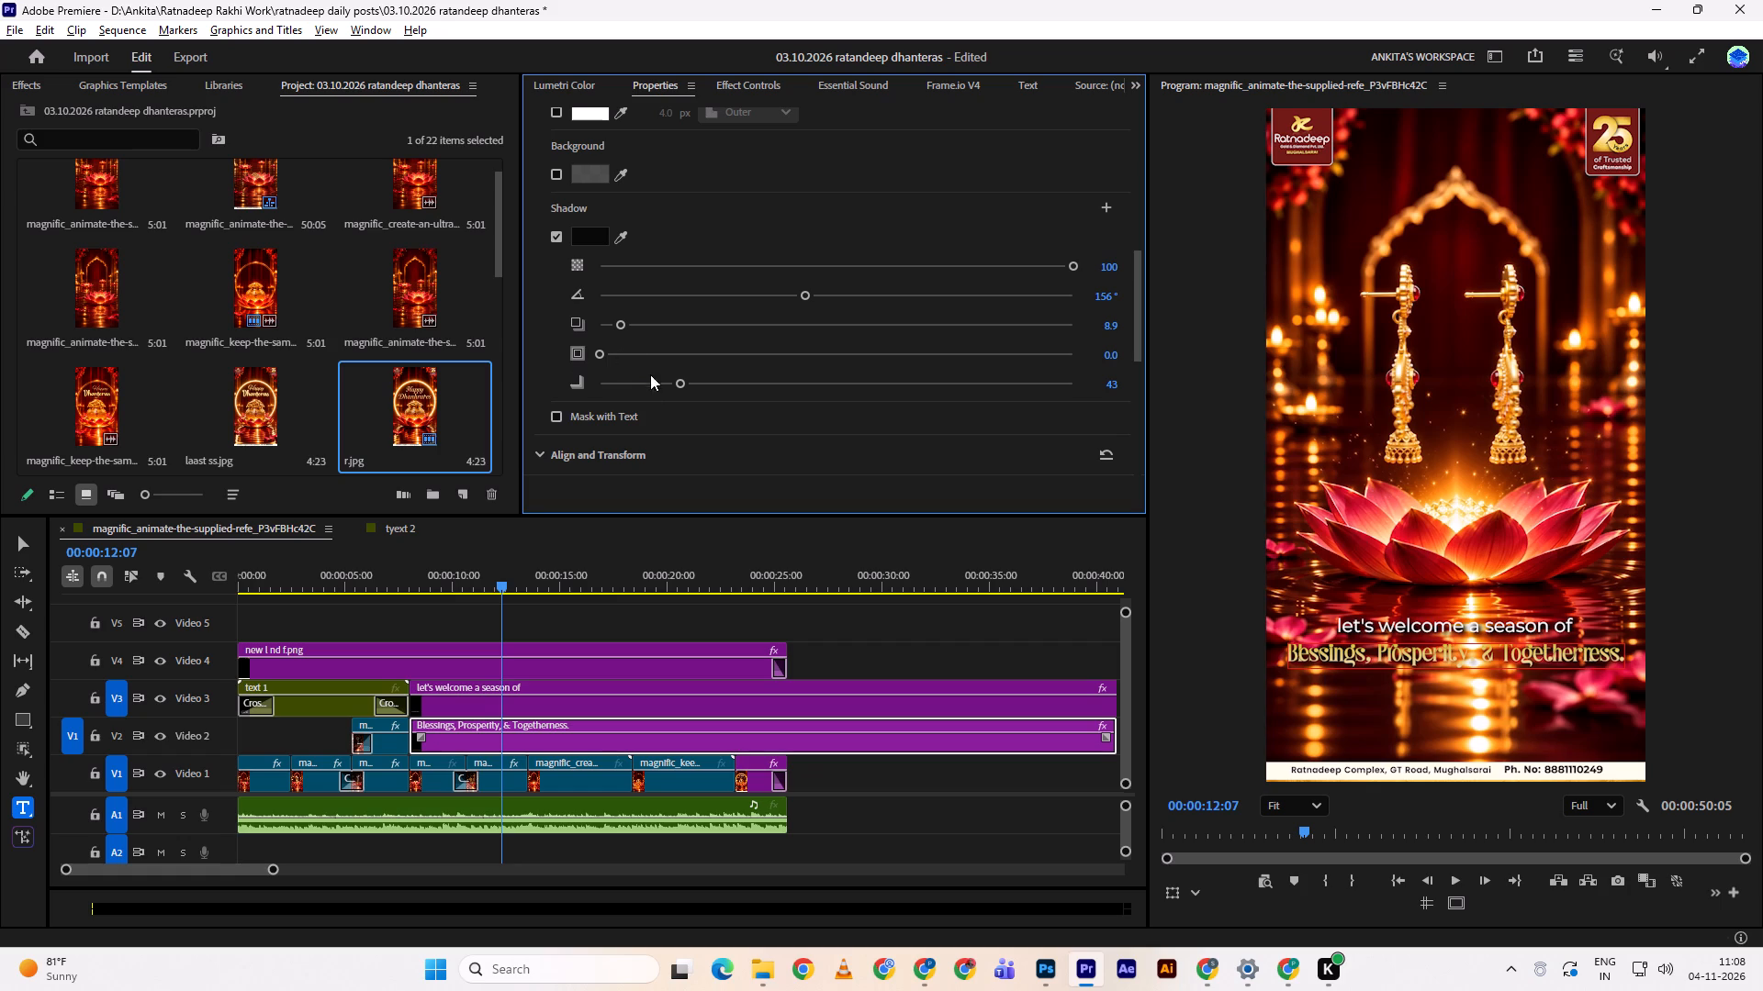
drag(620, 321, 641, 319)
drag(602, 352, 635, 347)
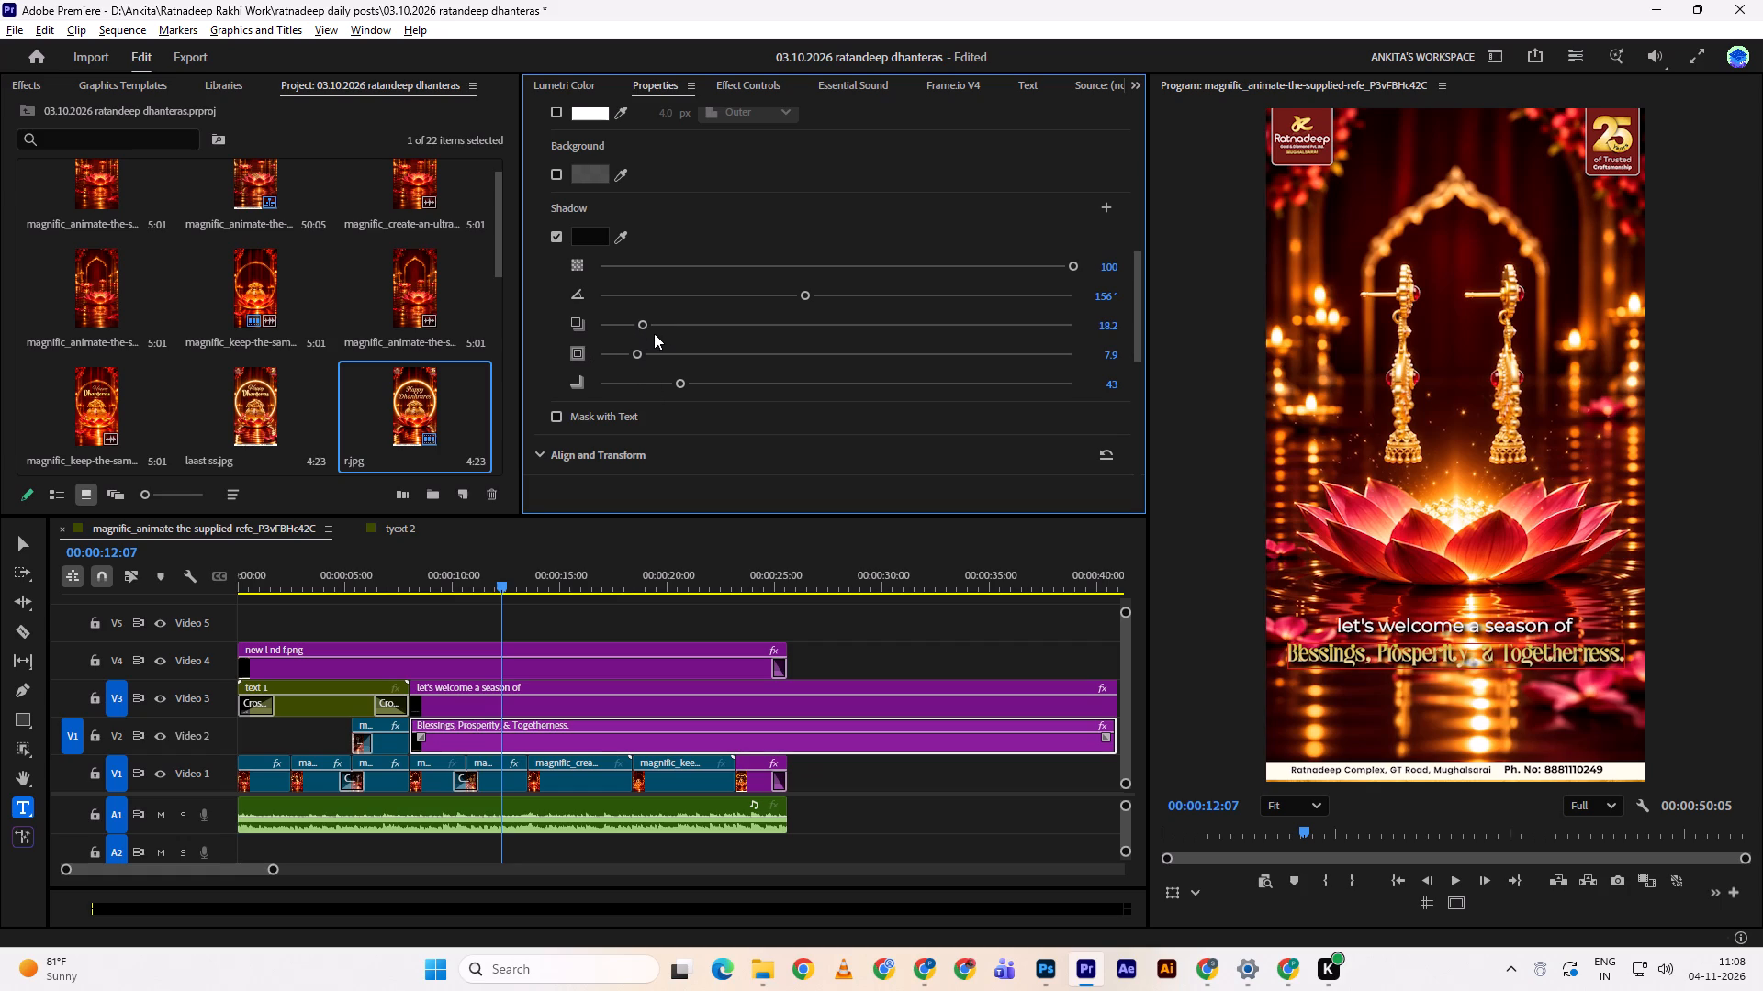
Set the "Blessings, Prosperity, & Togetherness." title's shadow distance to 9.7 and angle to 209°, and play the sequence to check it.
drag(641, 324, 621, 310)
click(621, 310)
drag(806, 293, 643, 290)
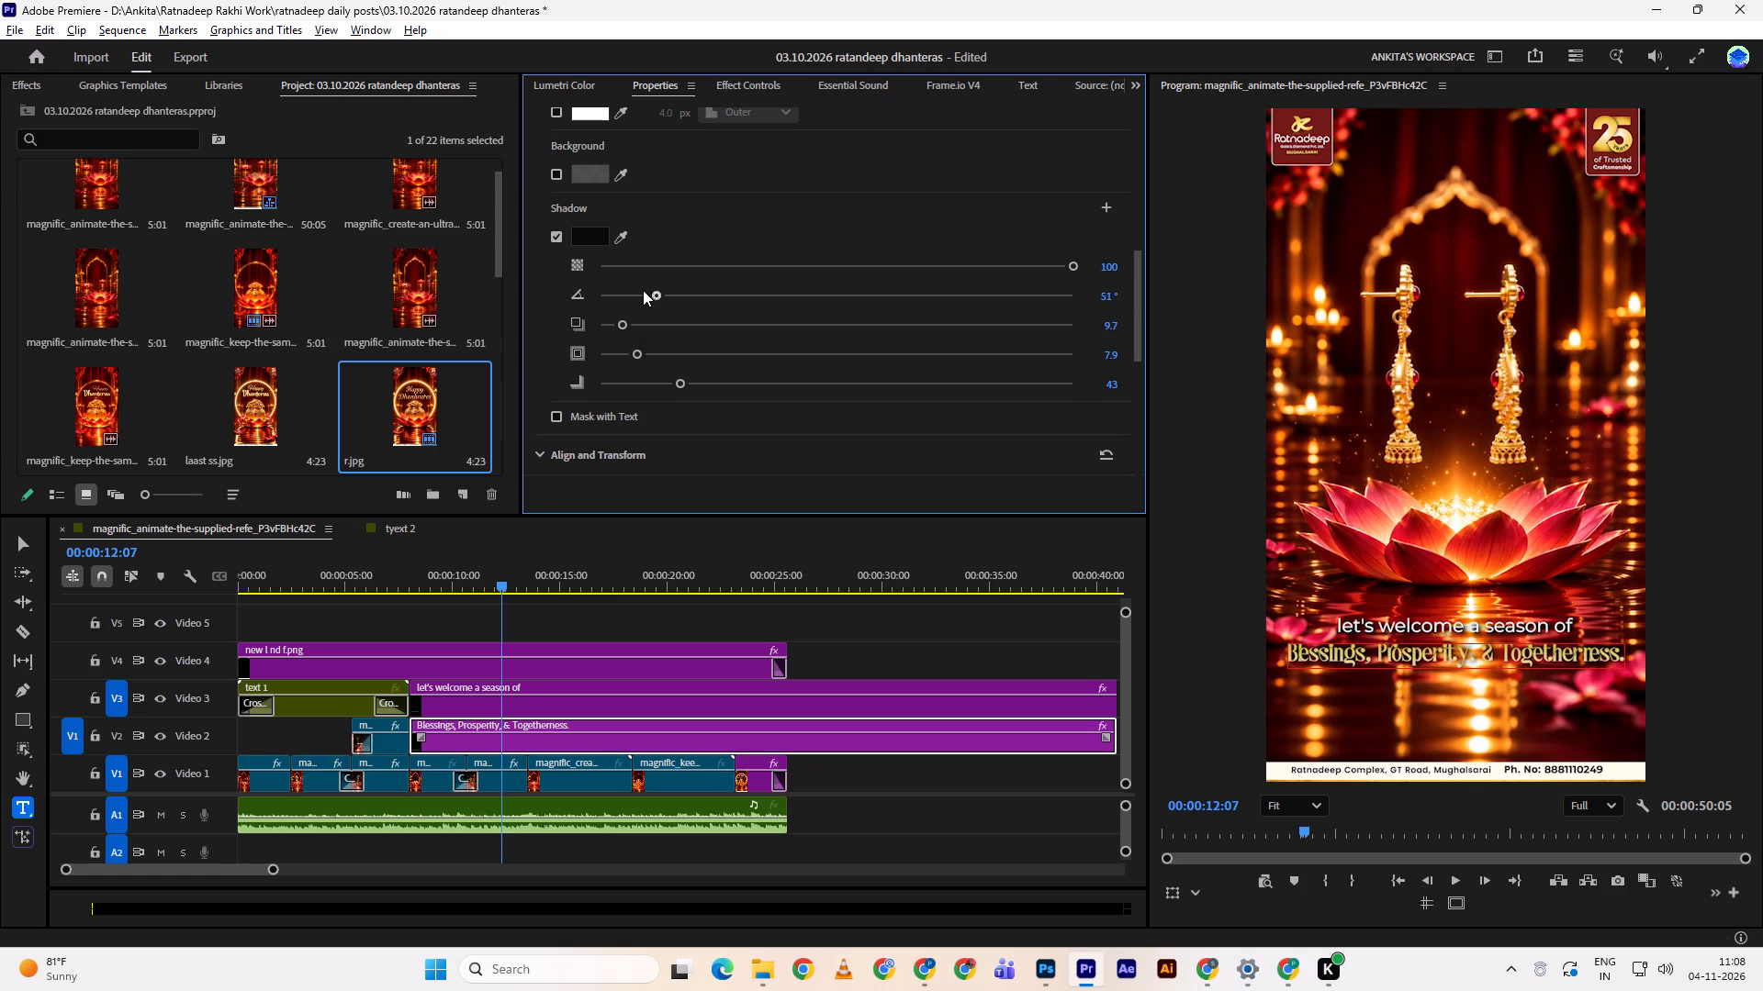
drag(643, 290, 1095, 290)
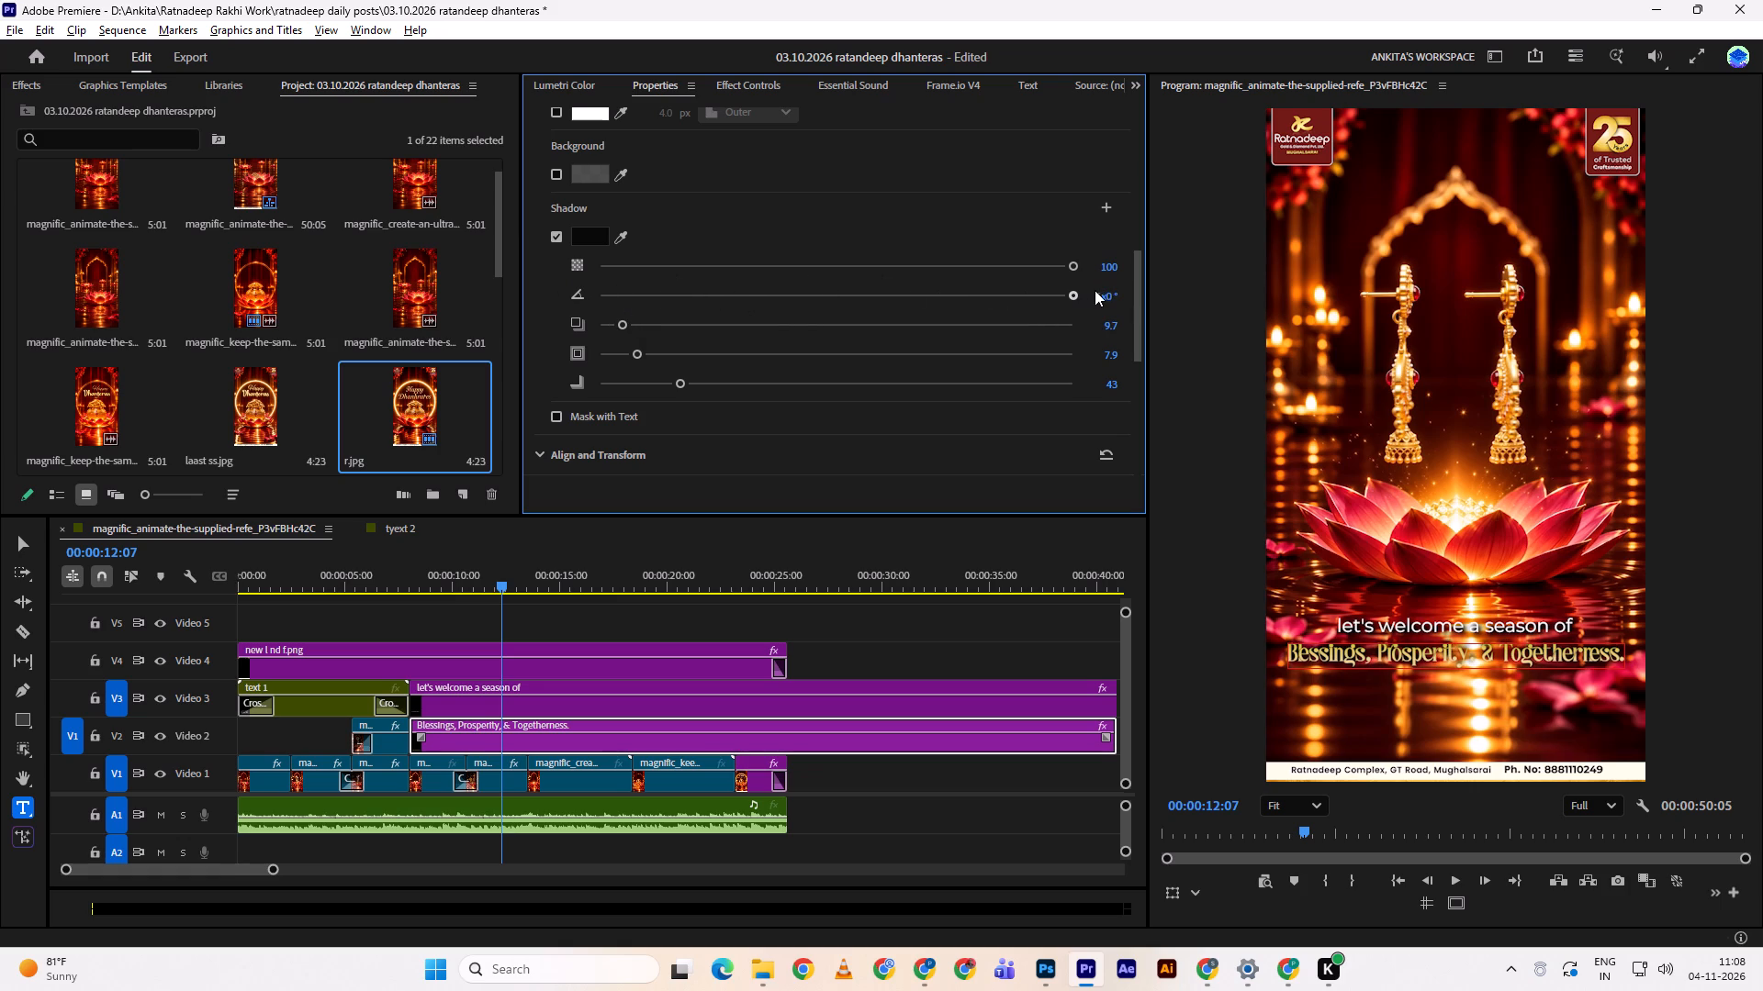
drag(1095, 290, 890, 315)
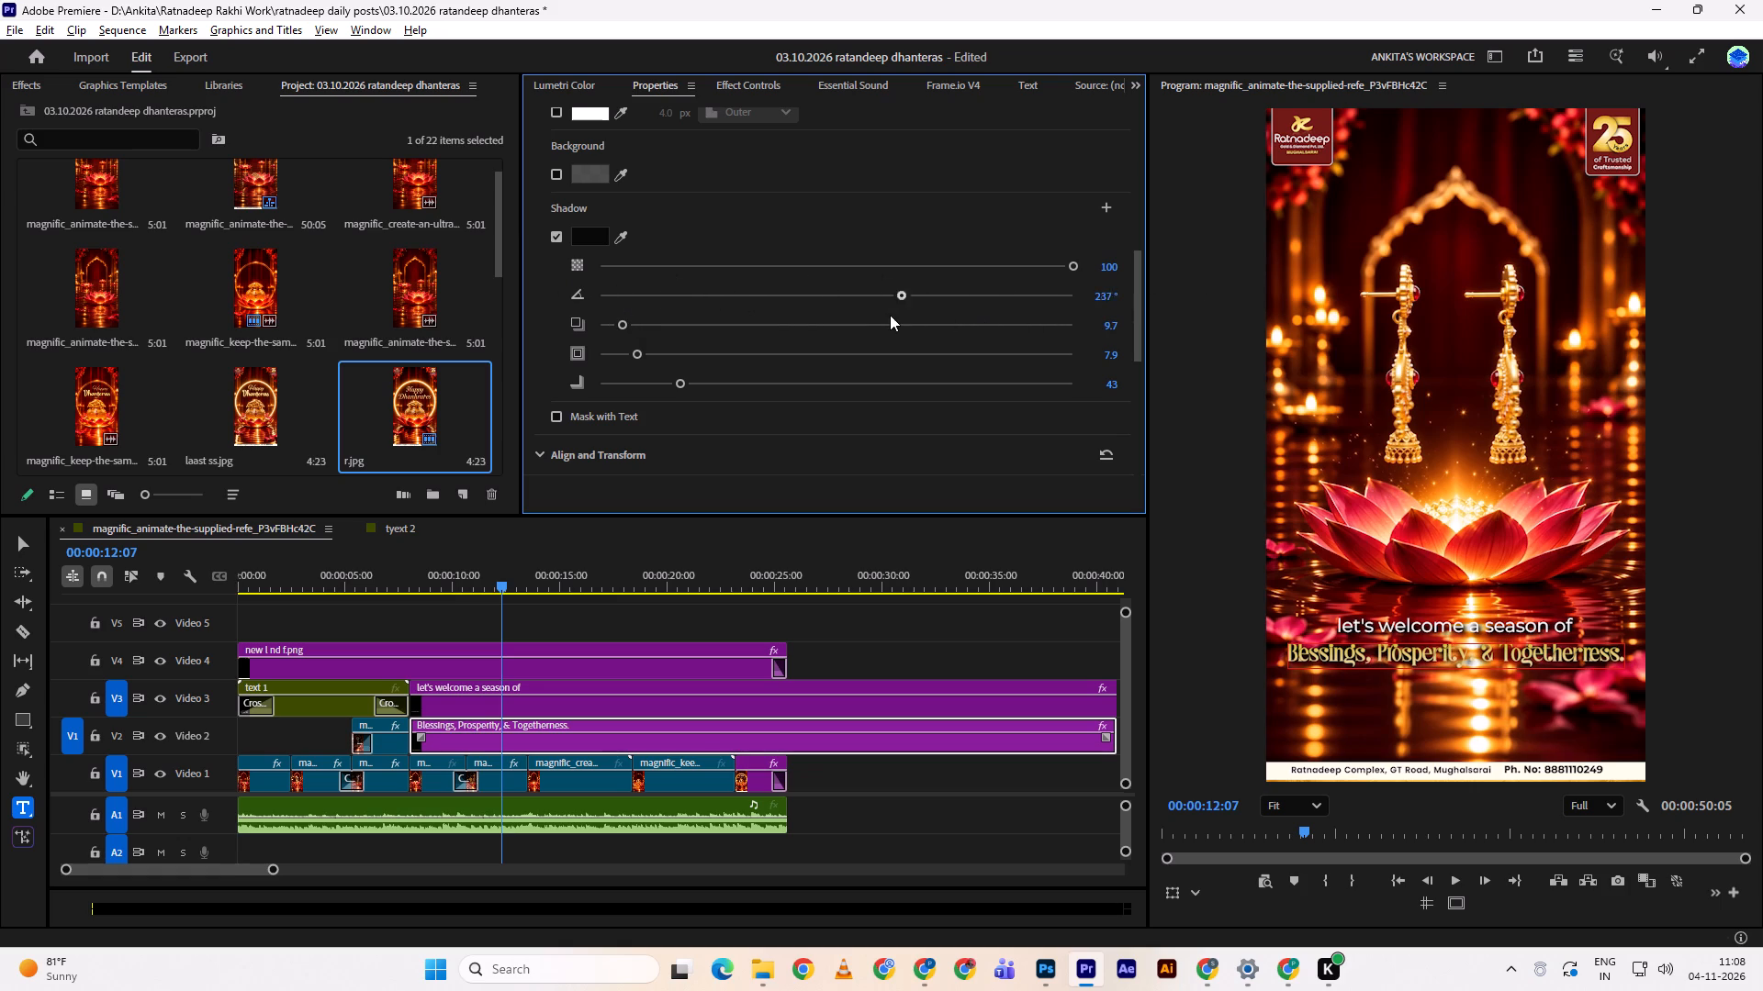
drag(890, 315, 872, 314)
scroll(777, 400, down, 6)
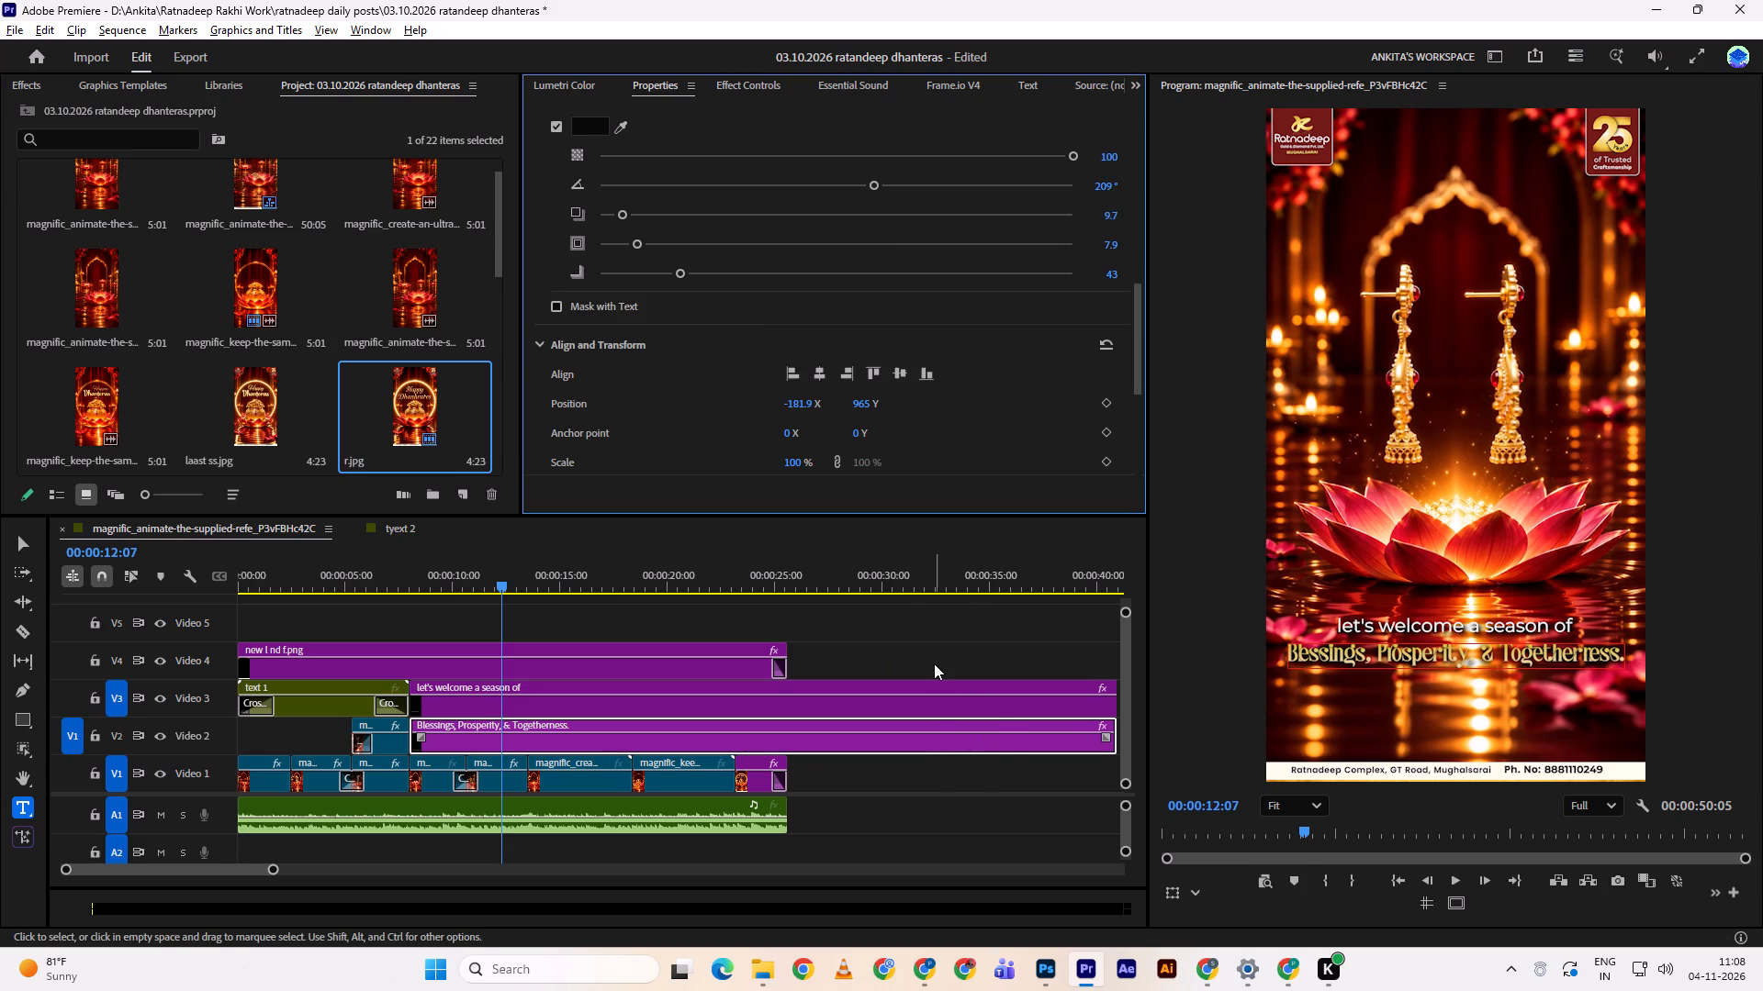
click(934, 663)
key(space)
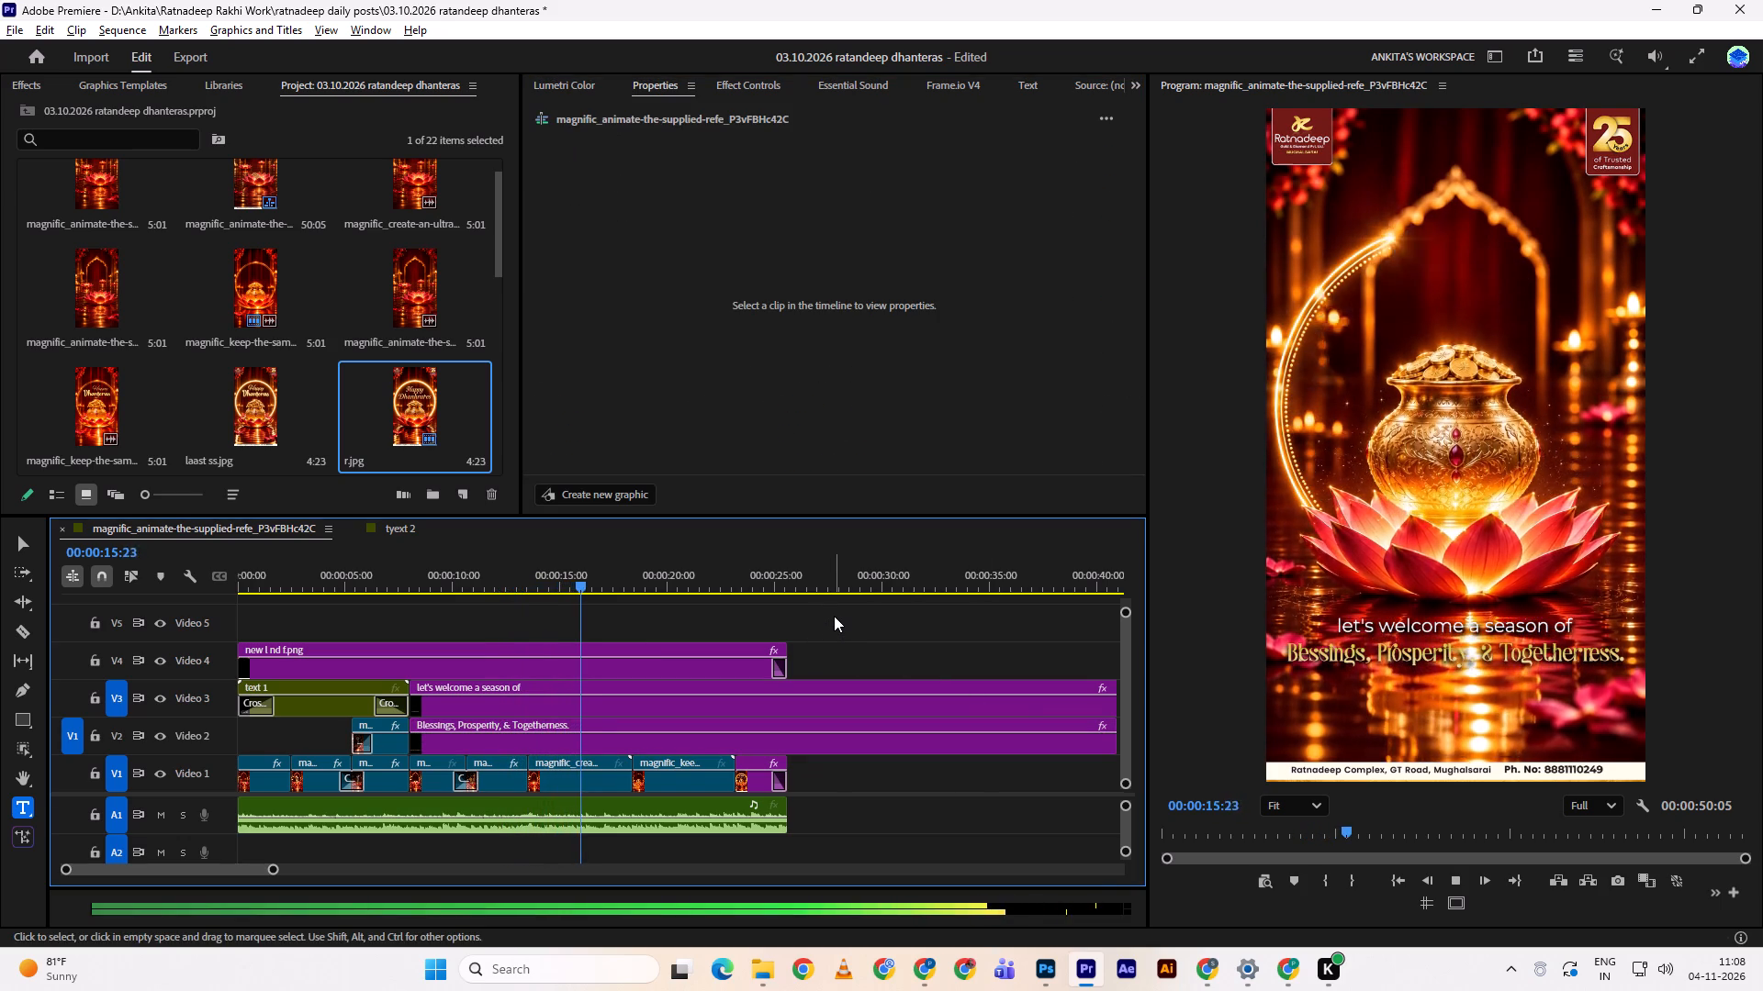
key(space)
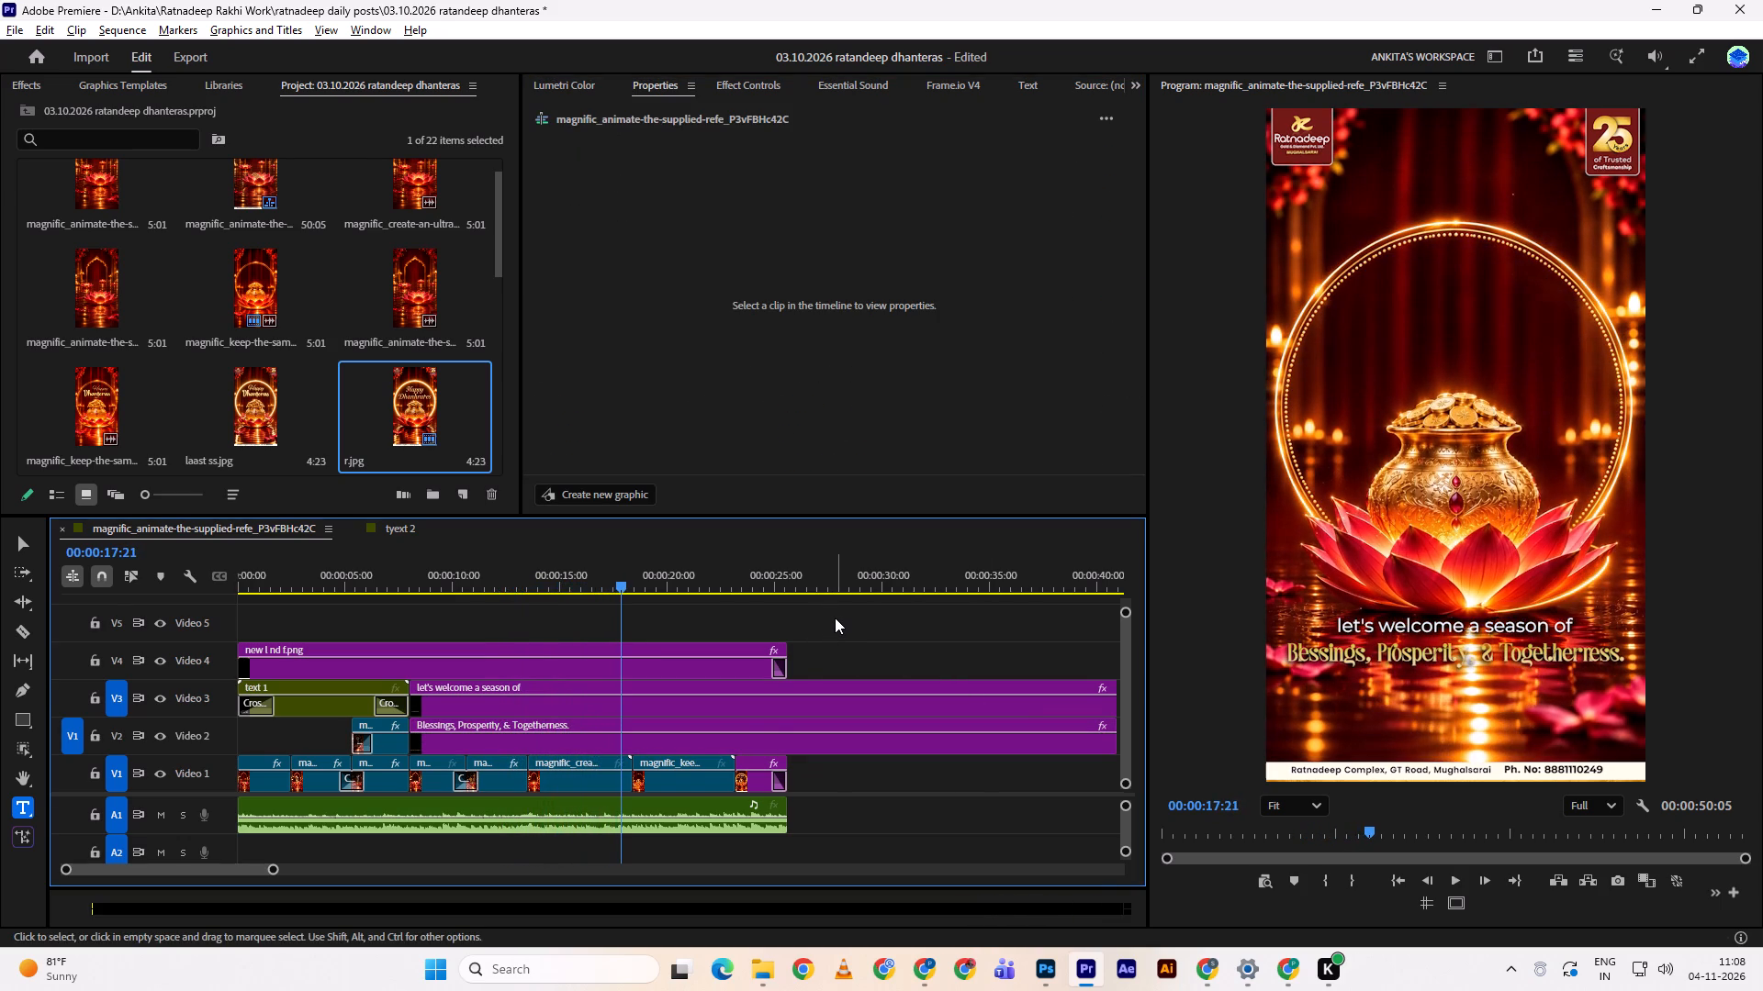
Set the "Blessings, Prosperity, & Togetherness." text to Bold with font size 49 and baseline shift 5.
click(766, 728)
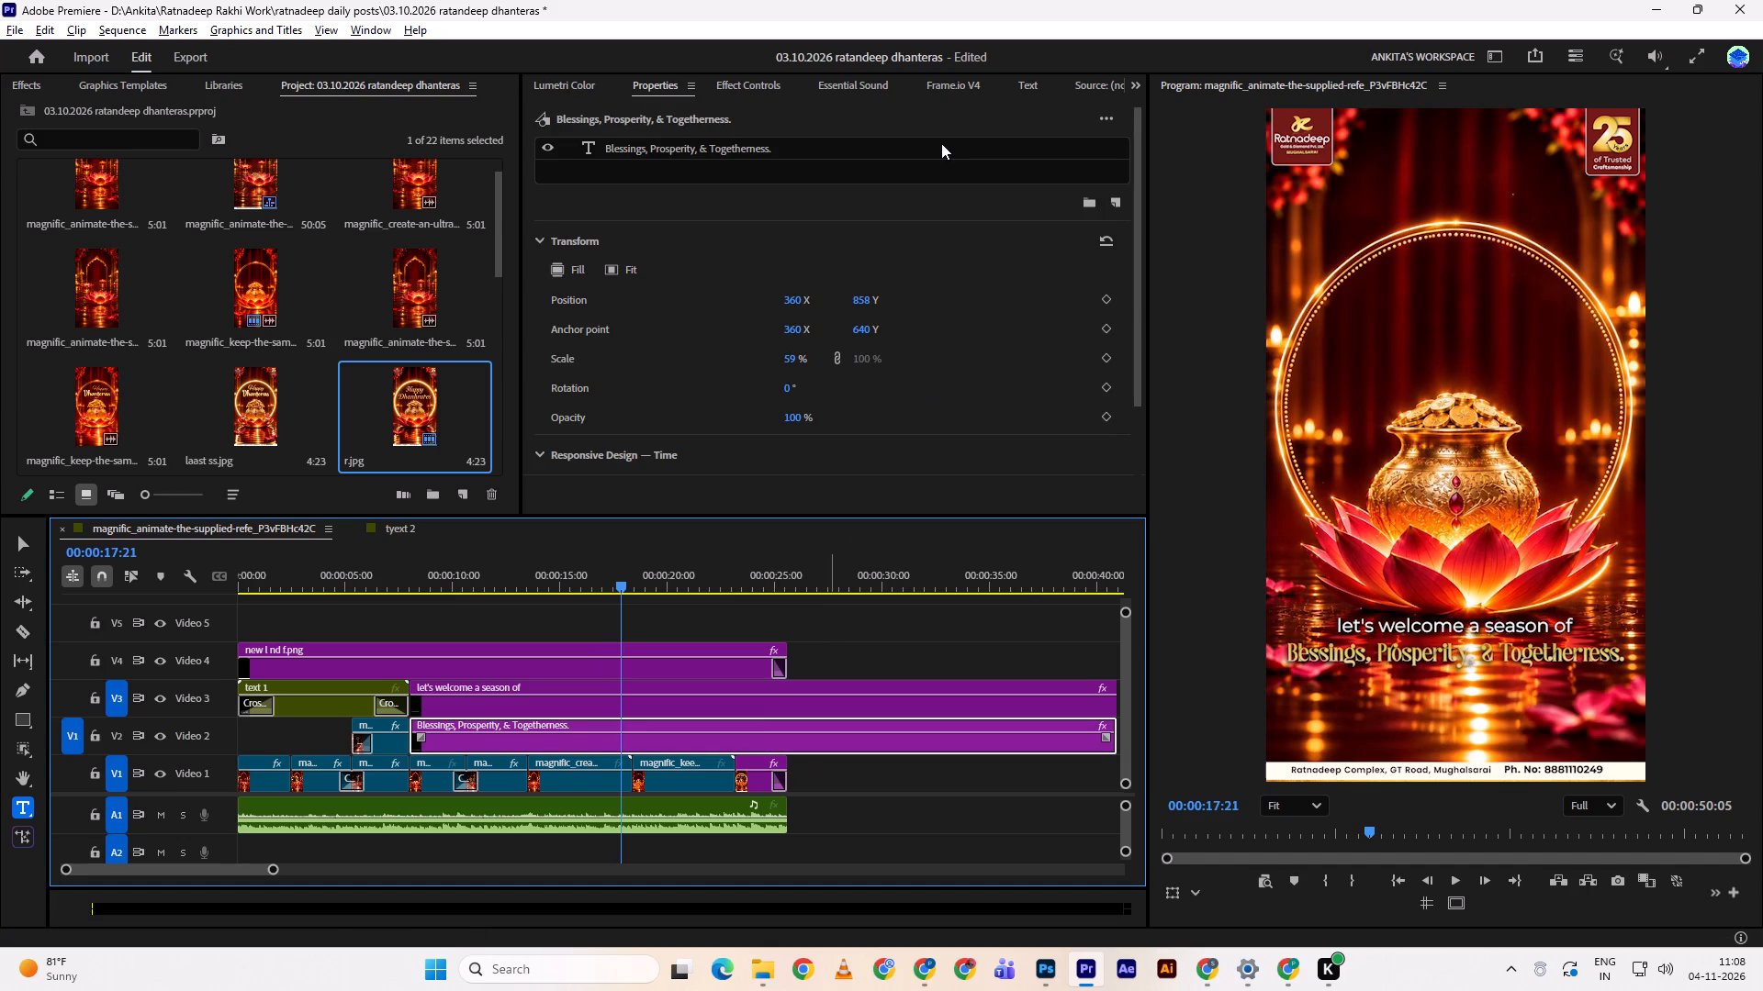
click(941, 143)
double_click(901, 303)
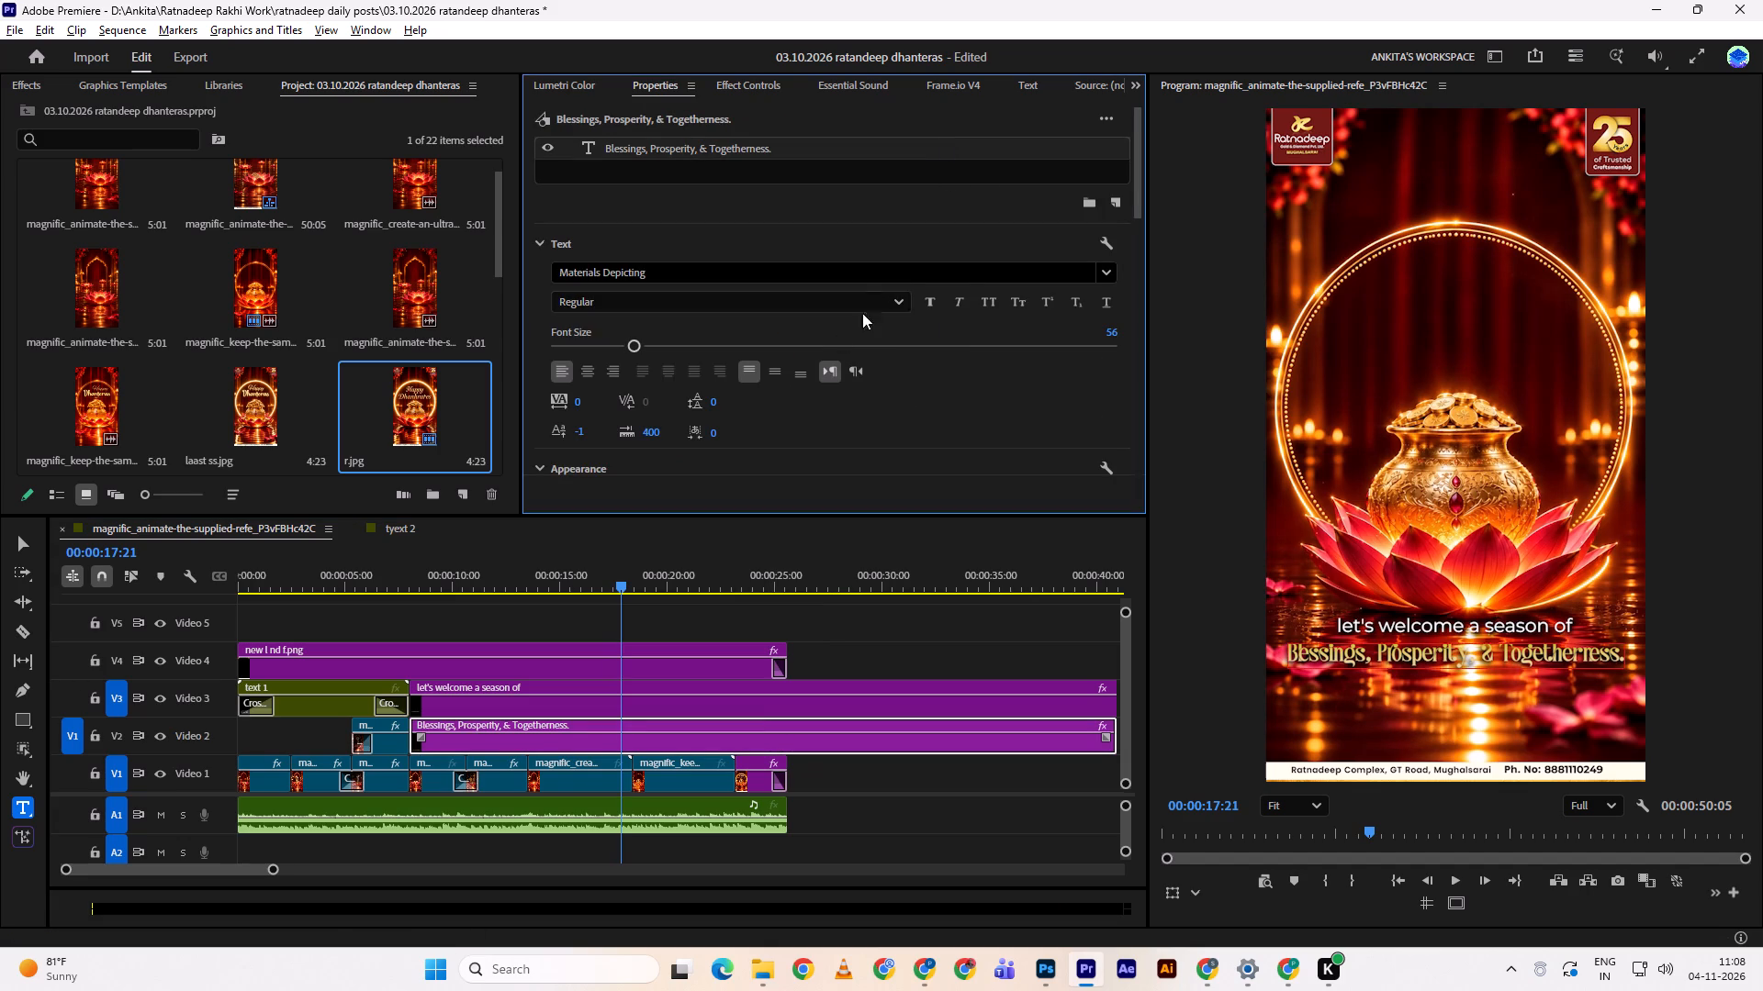
click(901, 300)
double_click(748, 383)
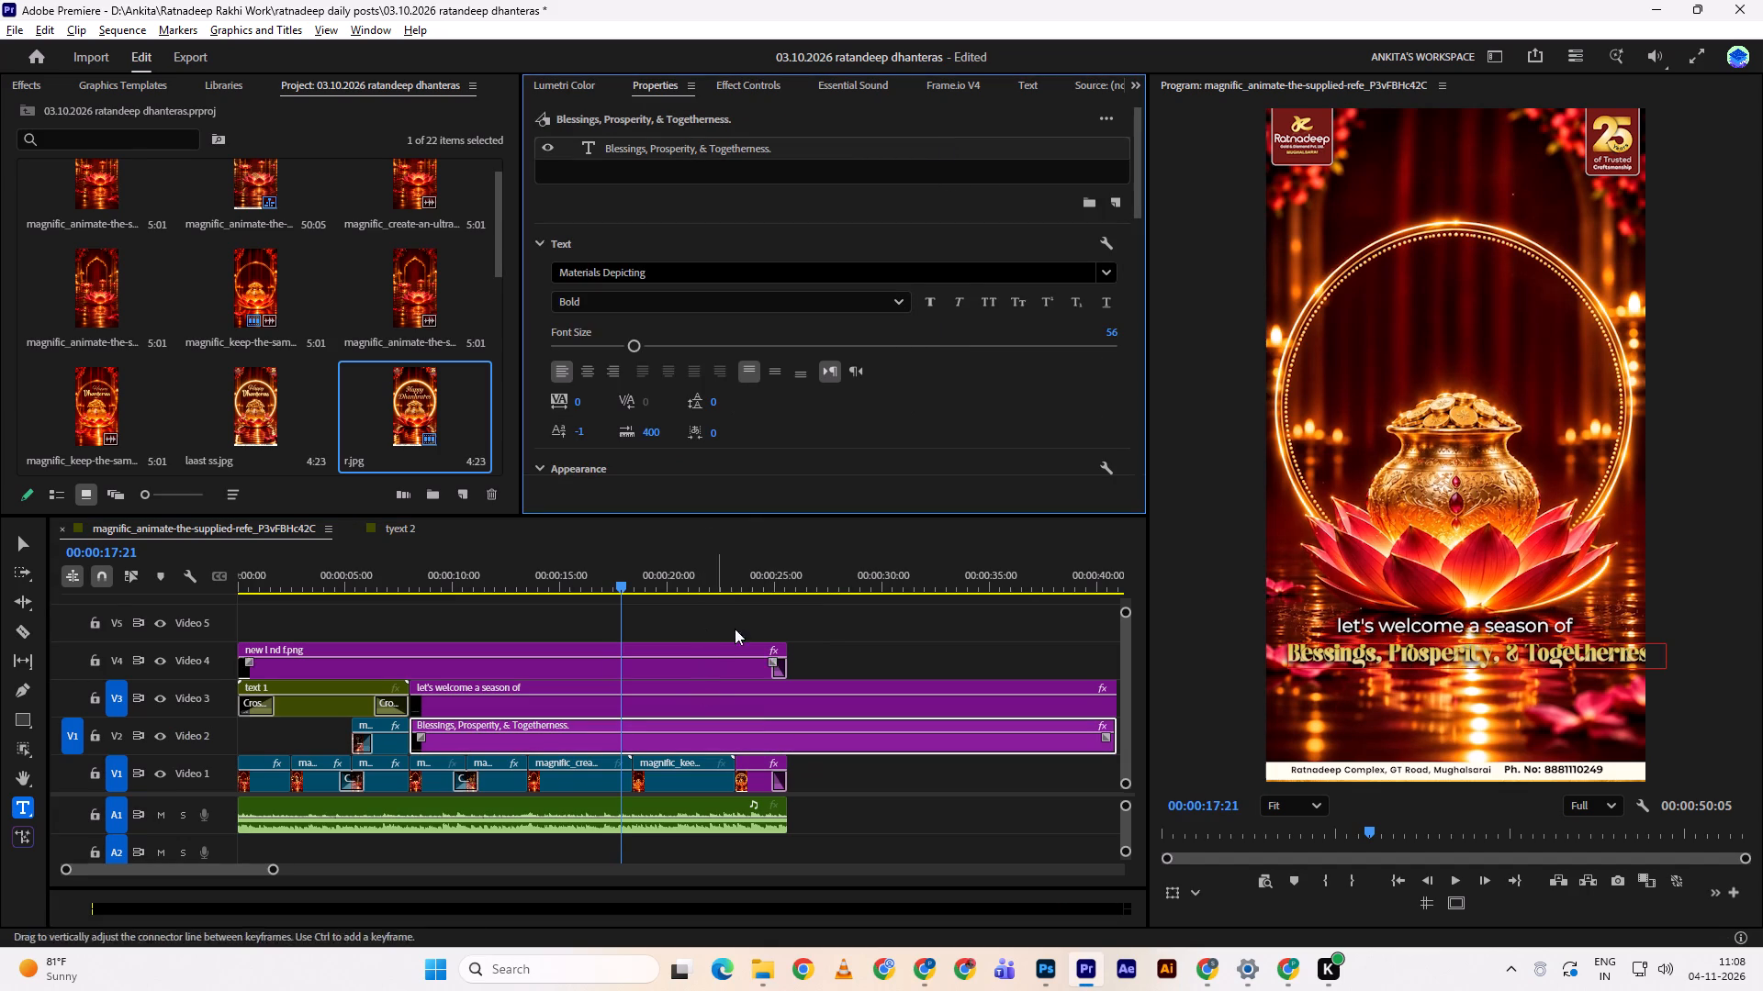
drag(634, 349, 619, 341)
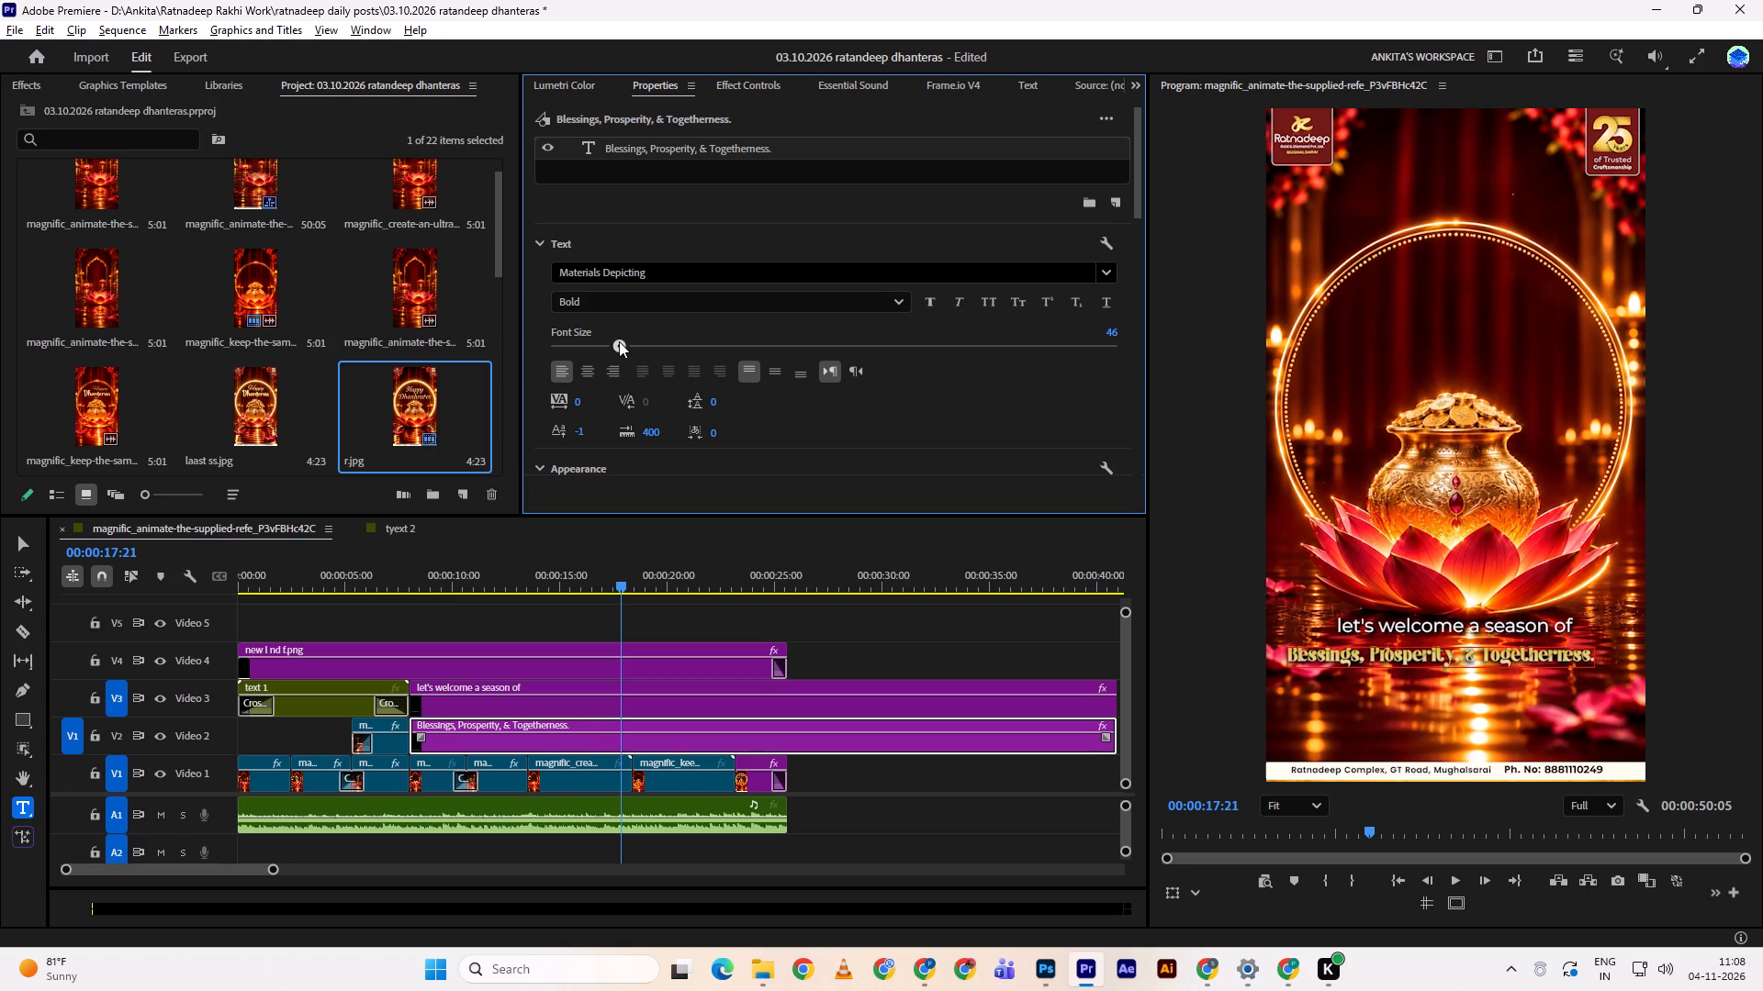
drag(619, 341, 623, 341)
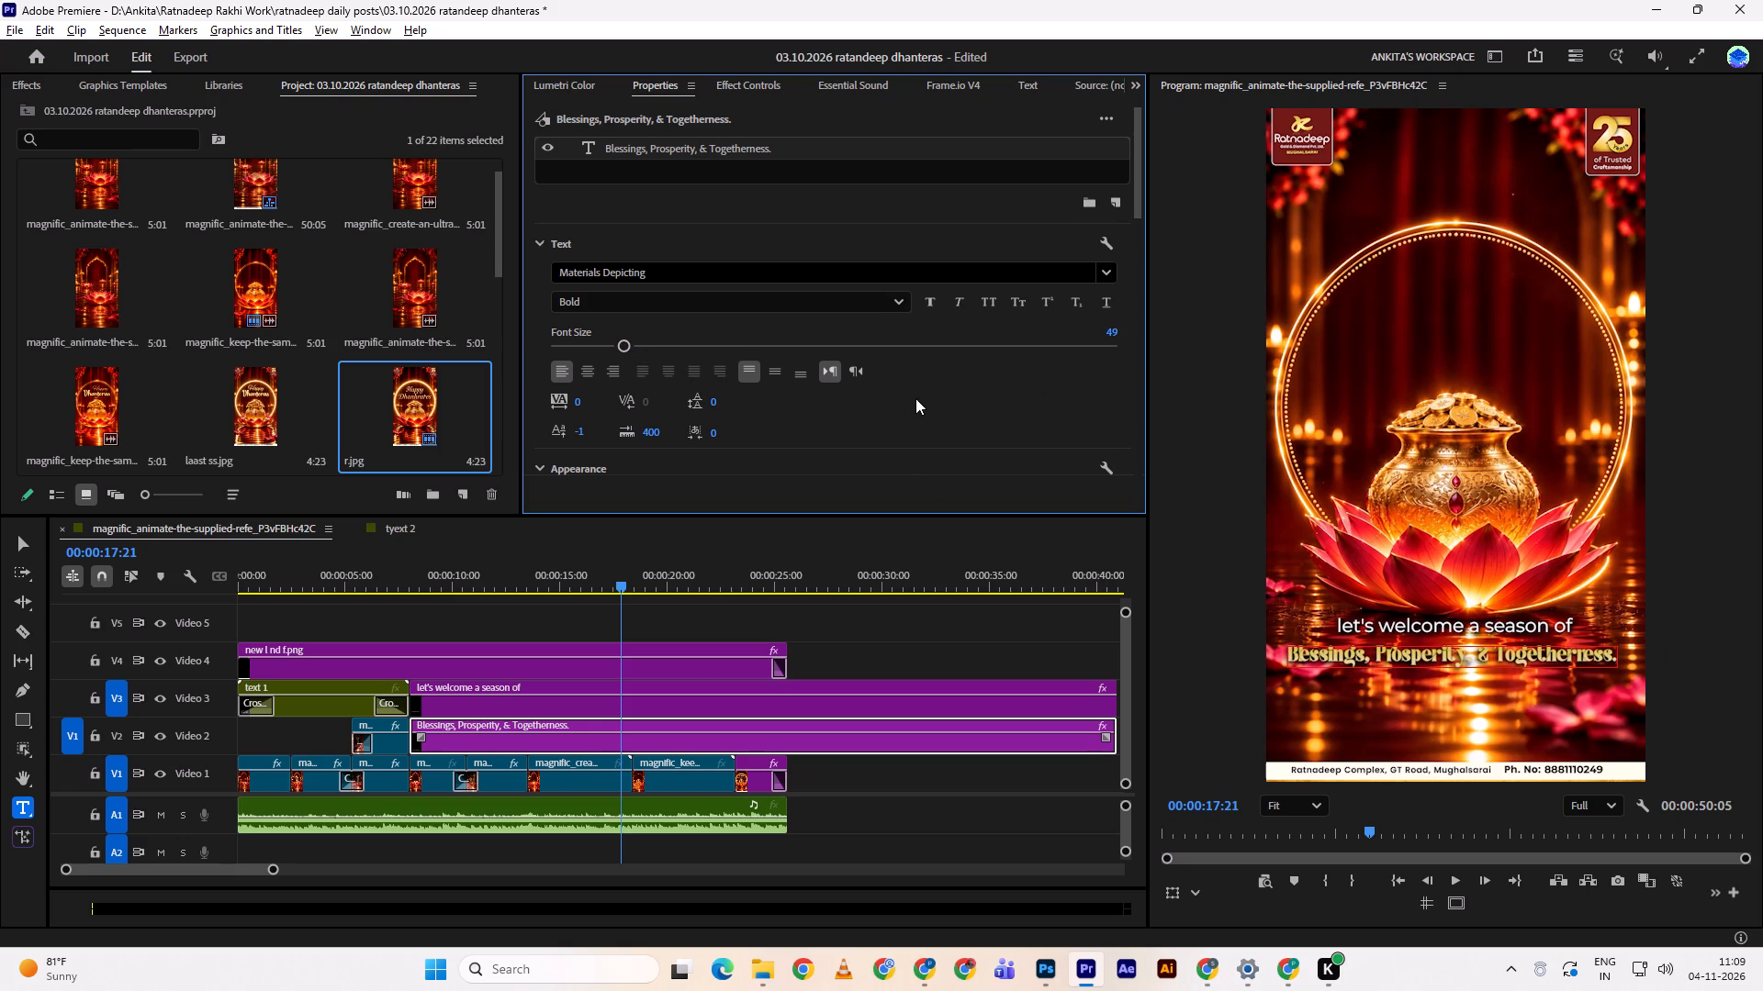
drag(578, 432, 574, 425)
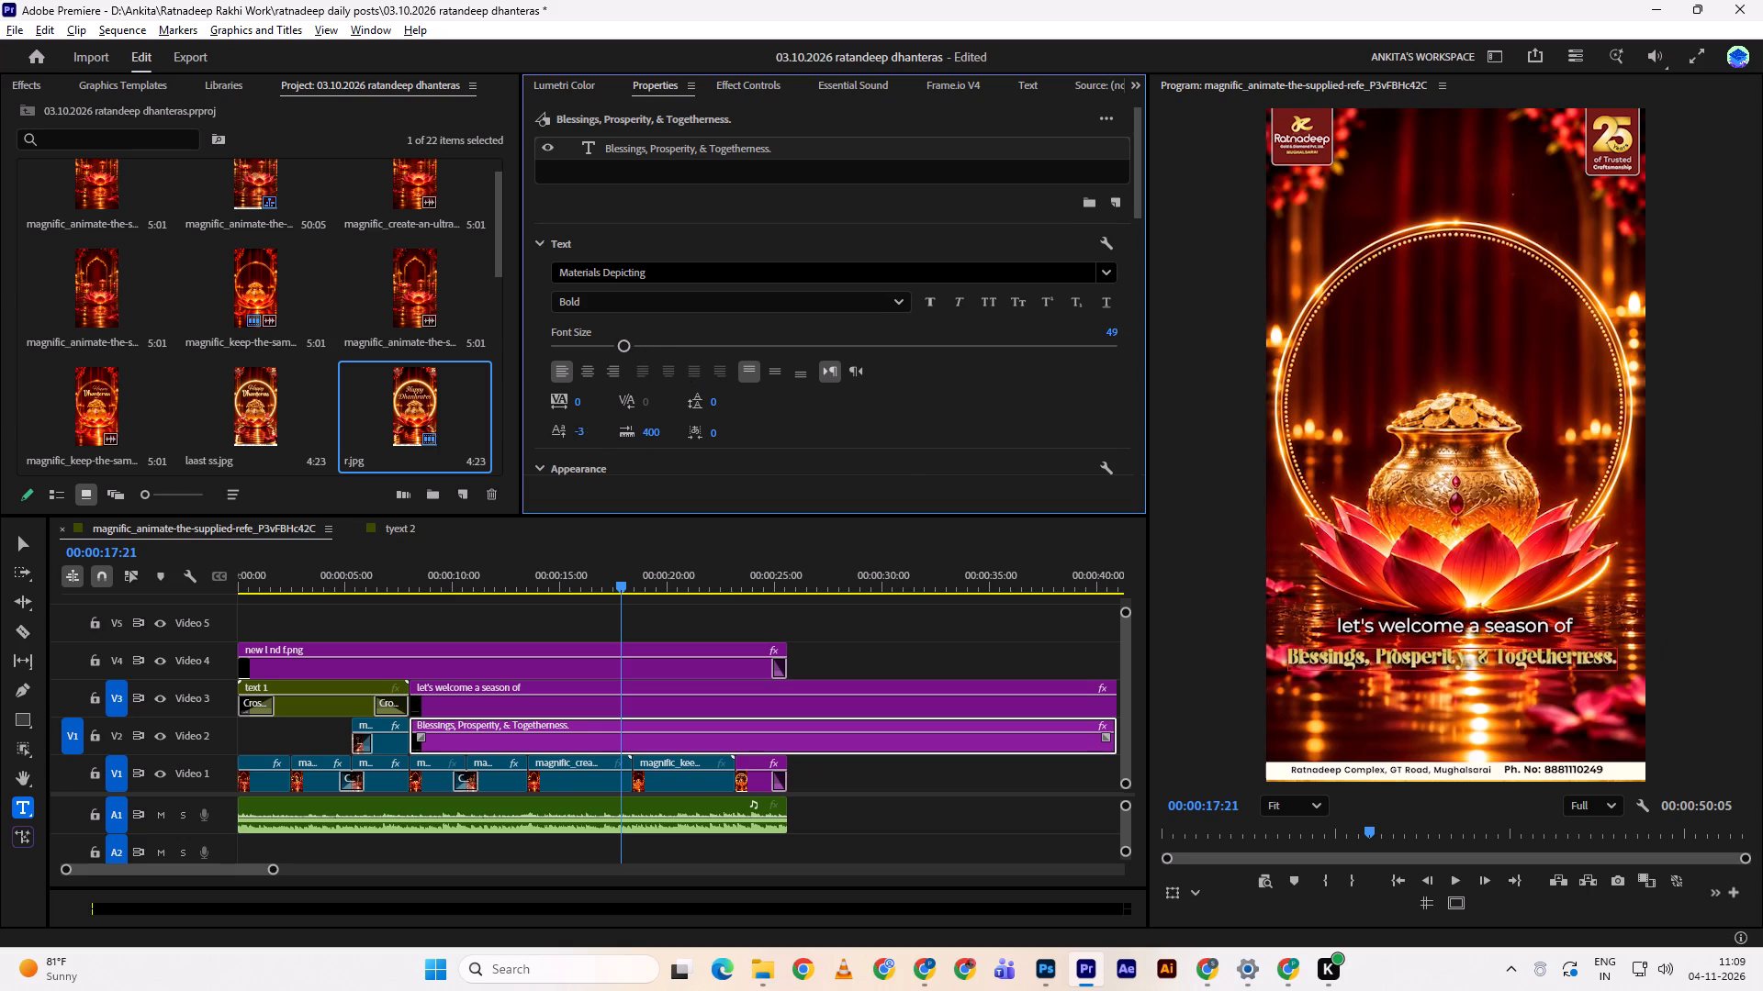
drag(574, 425, 577, 421)
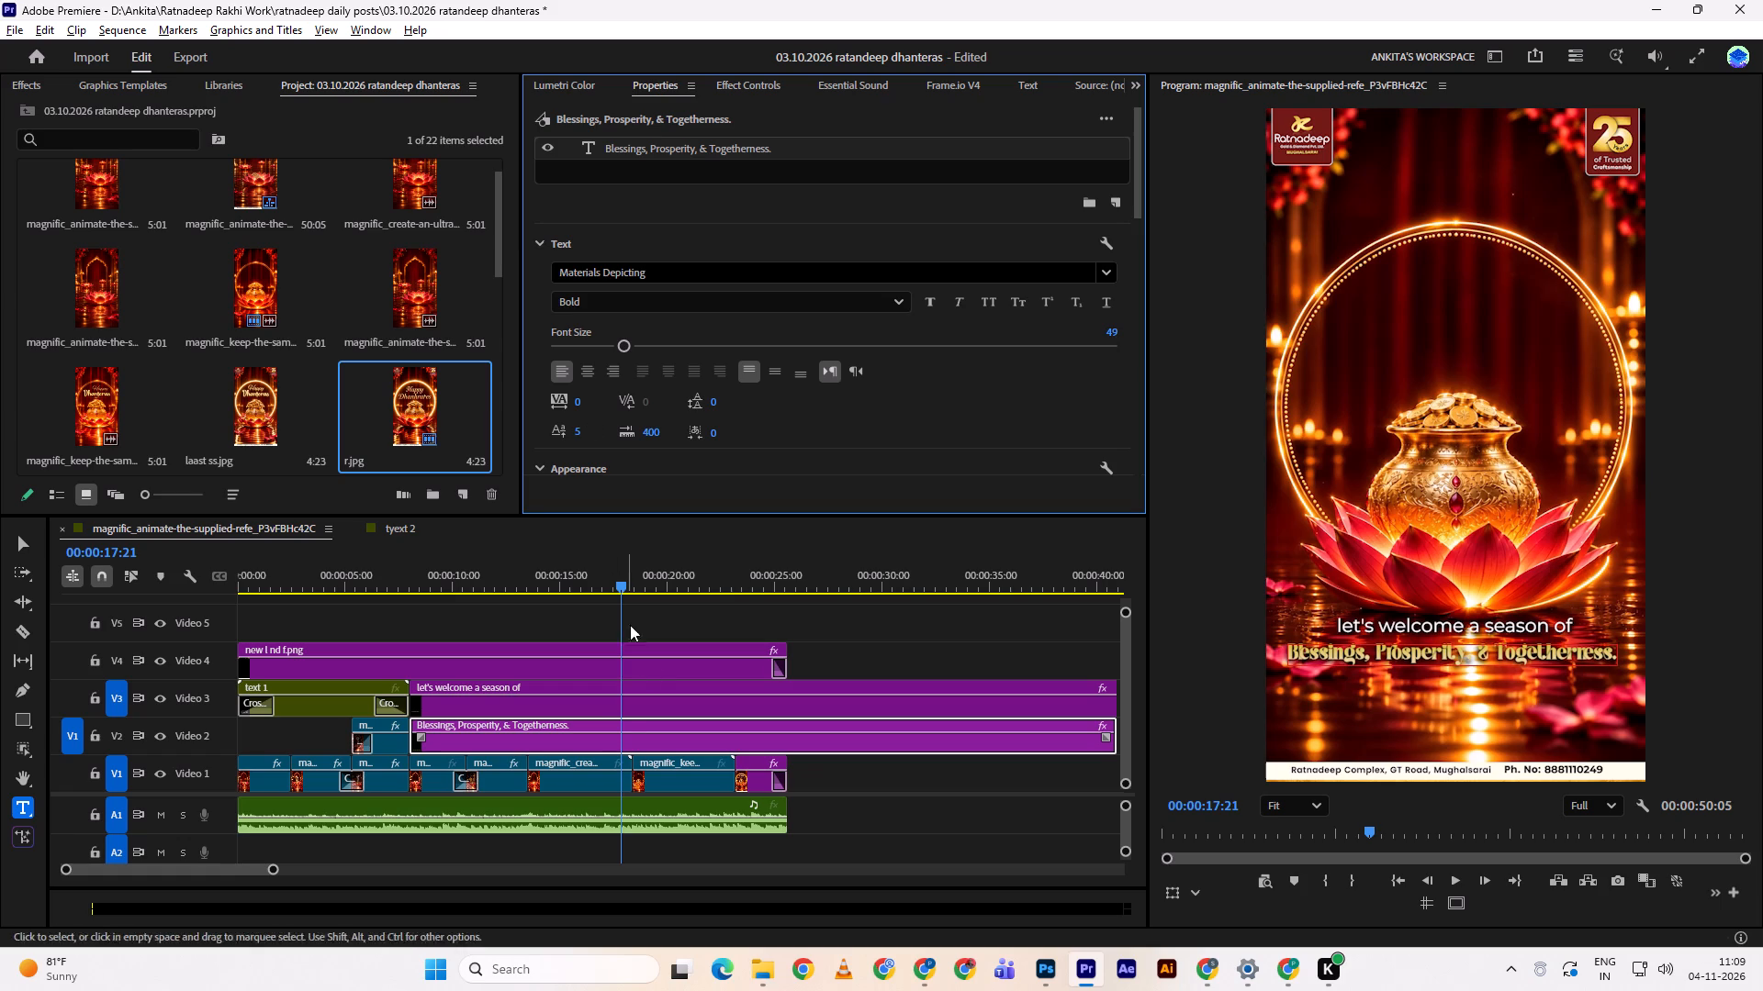
Move the "let's welcome a season of" title down to Y position 691.
click(603, 696)
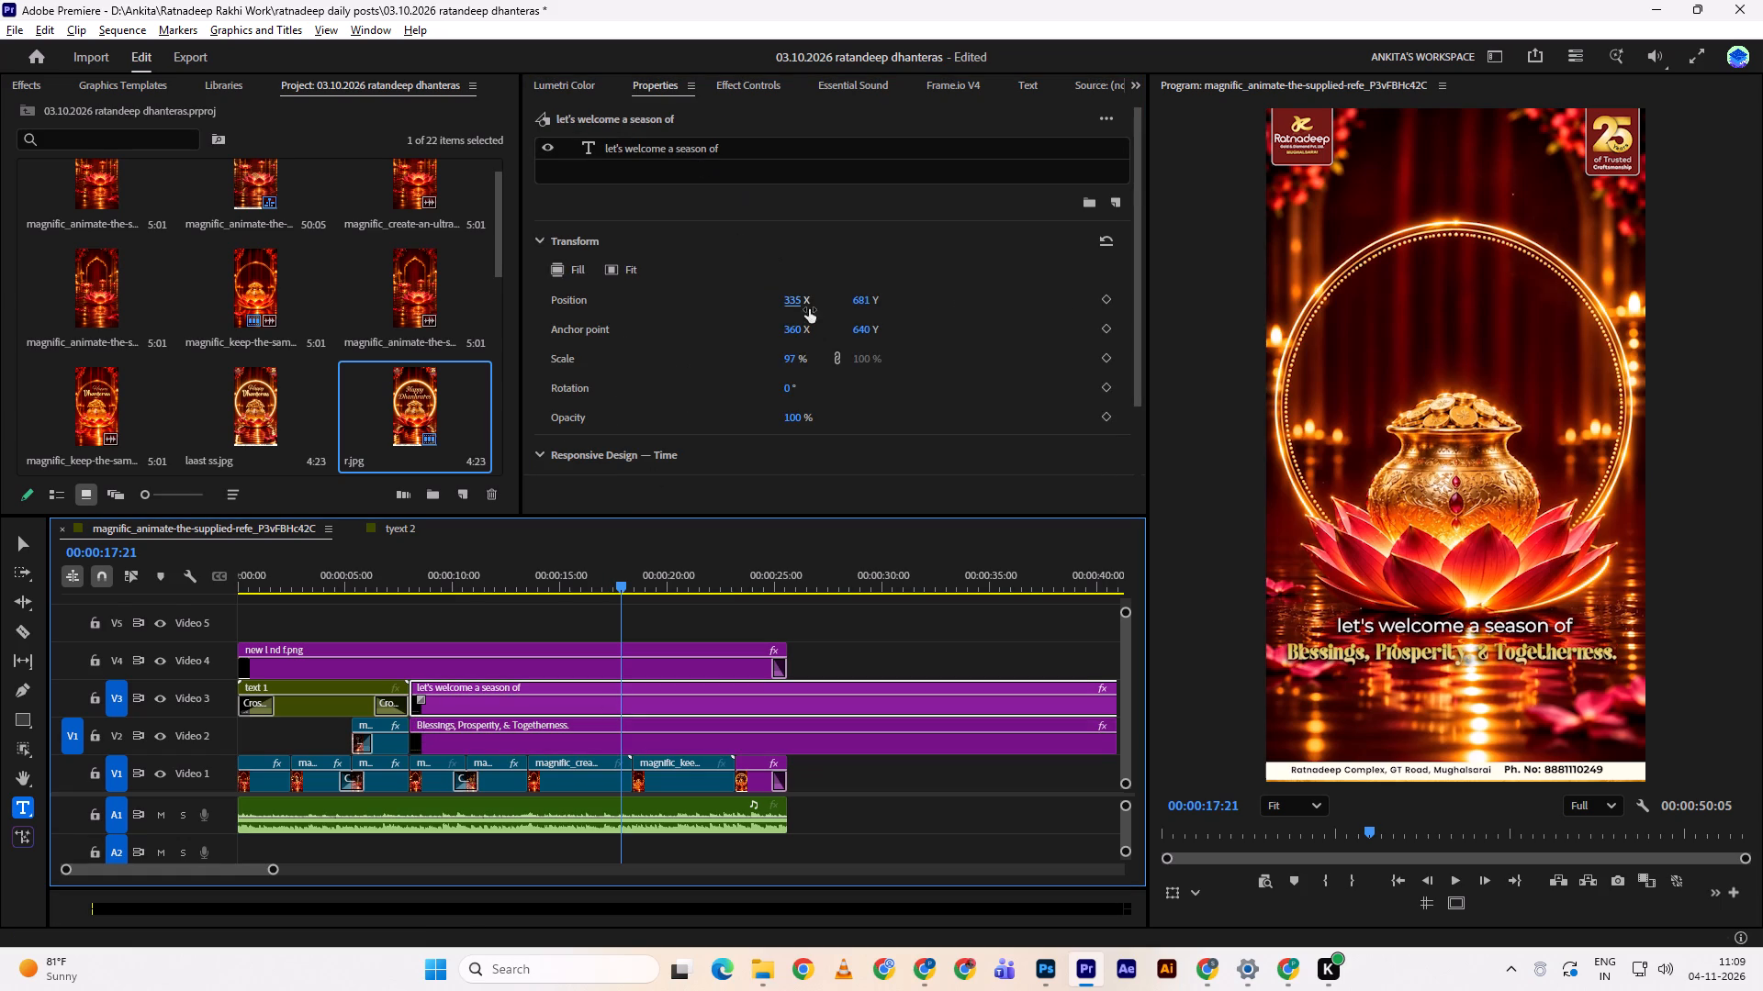
drag(869, 304, 877, 301)
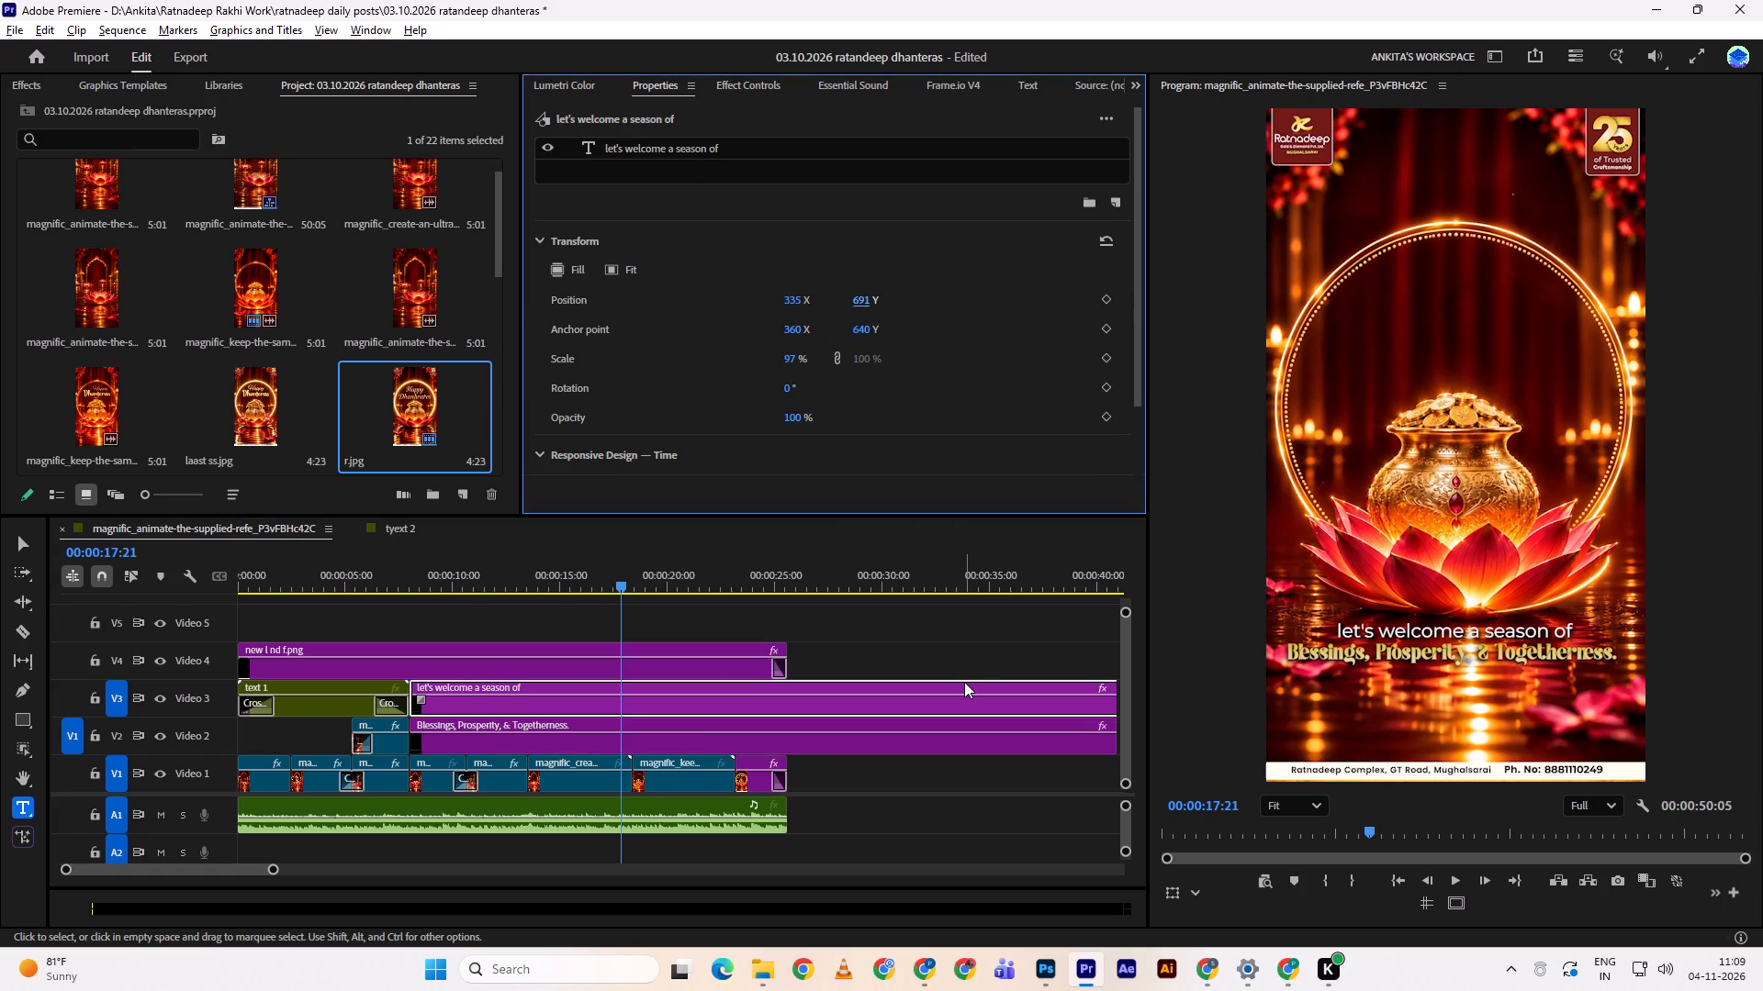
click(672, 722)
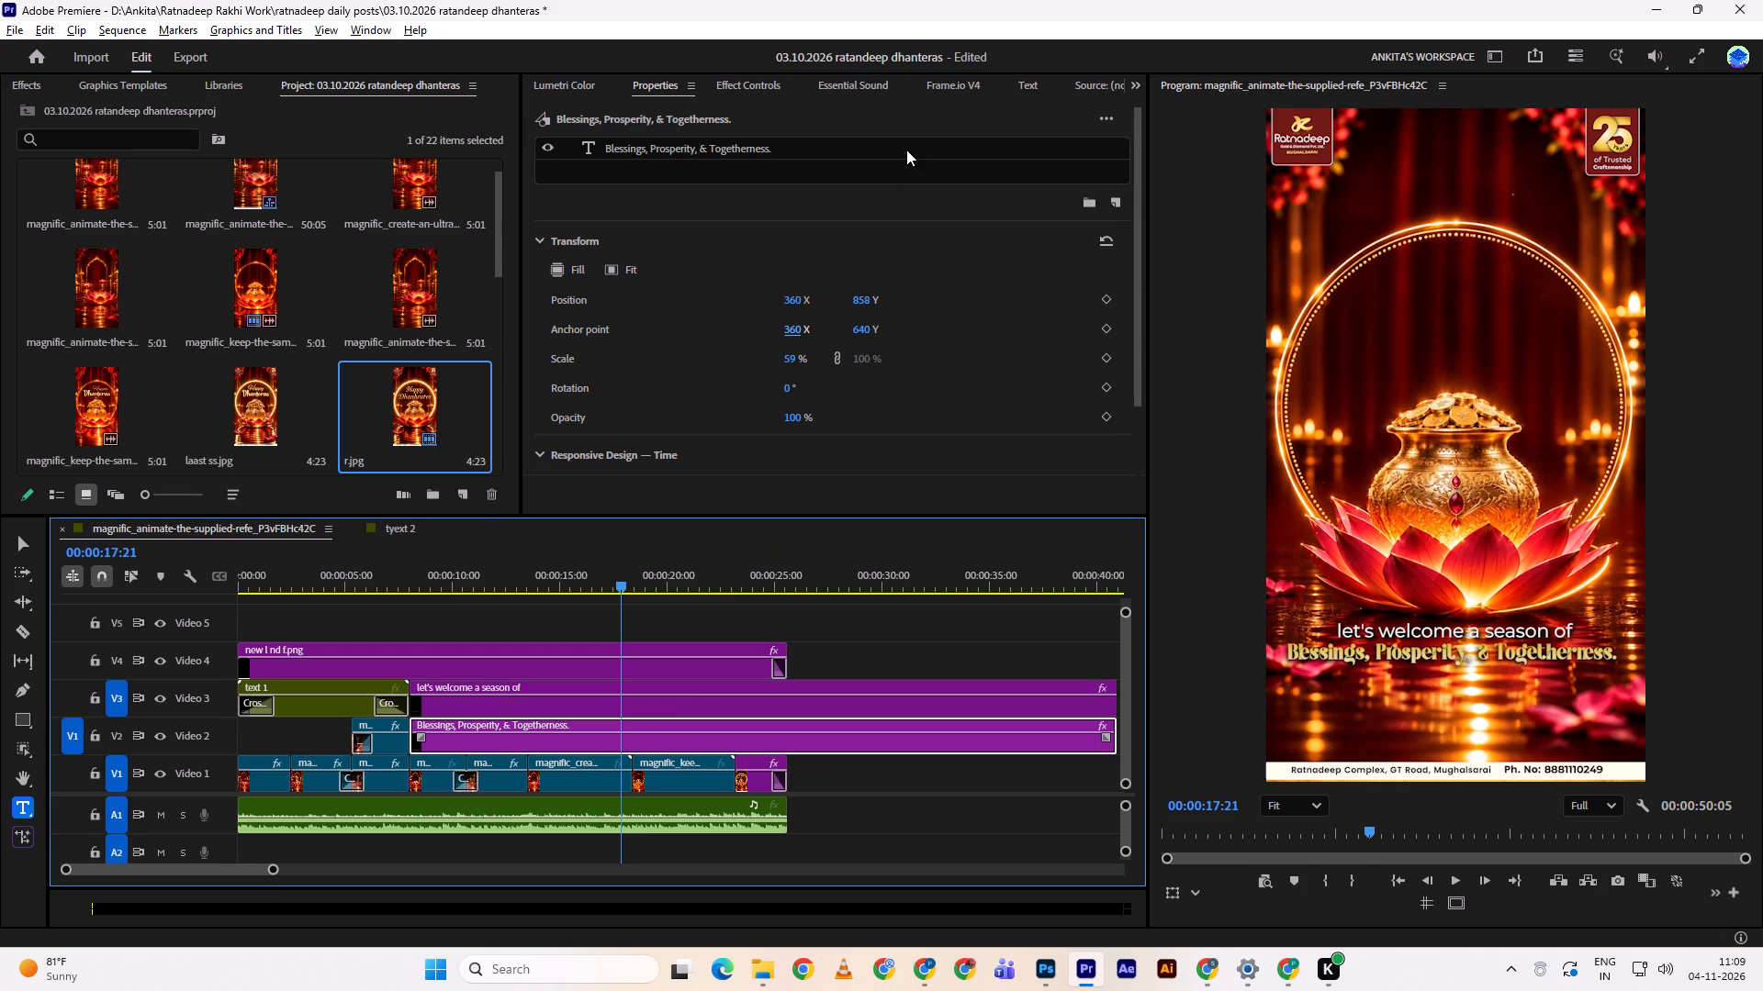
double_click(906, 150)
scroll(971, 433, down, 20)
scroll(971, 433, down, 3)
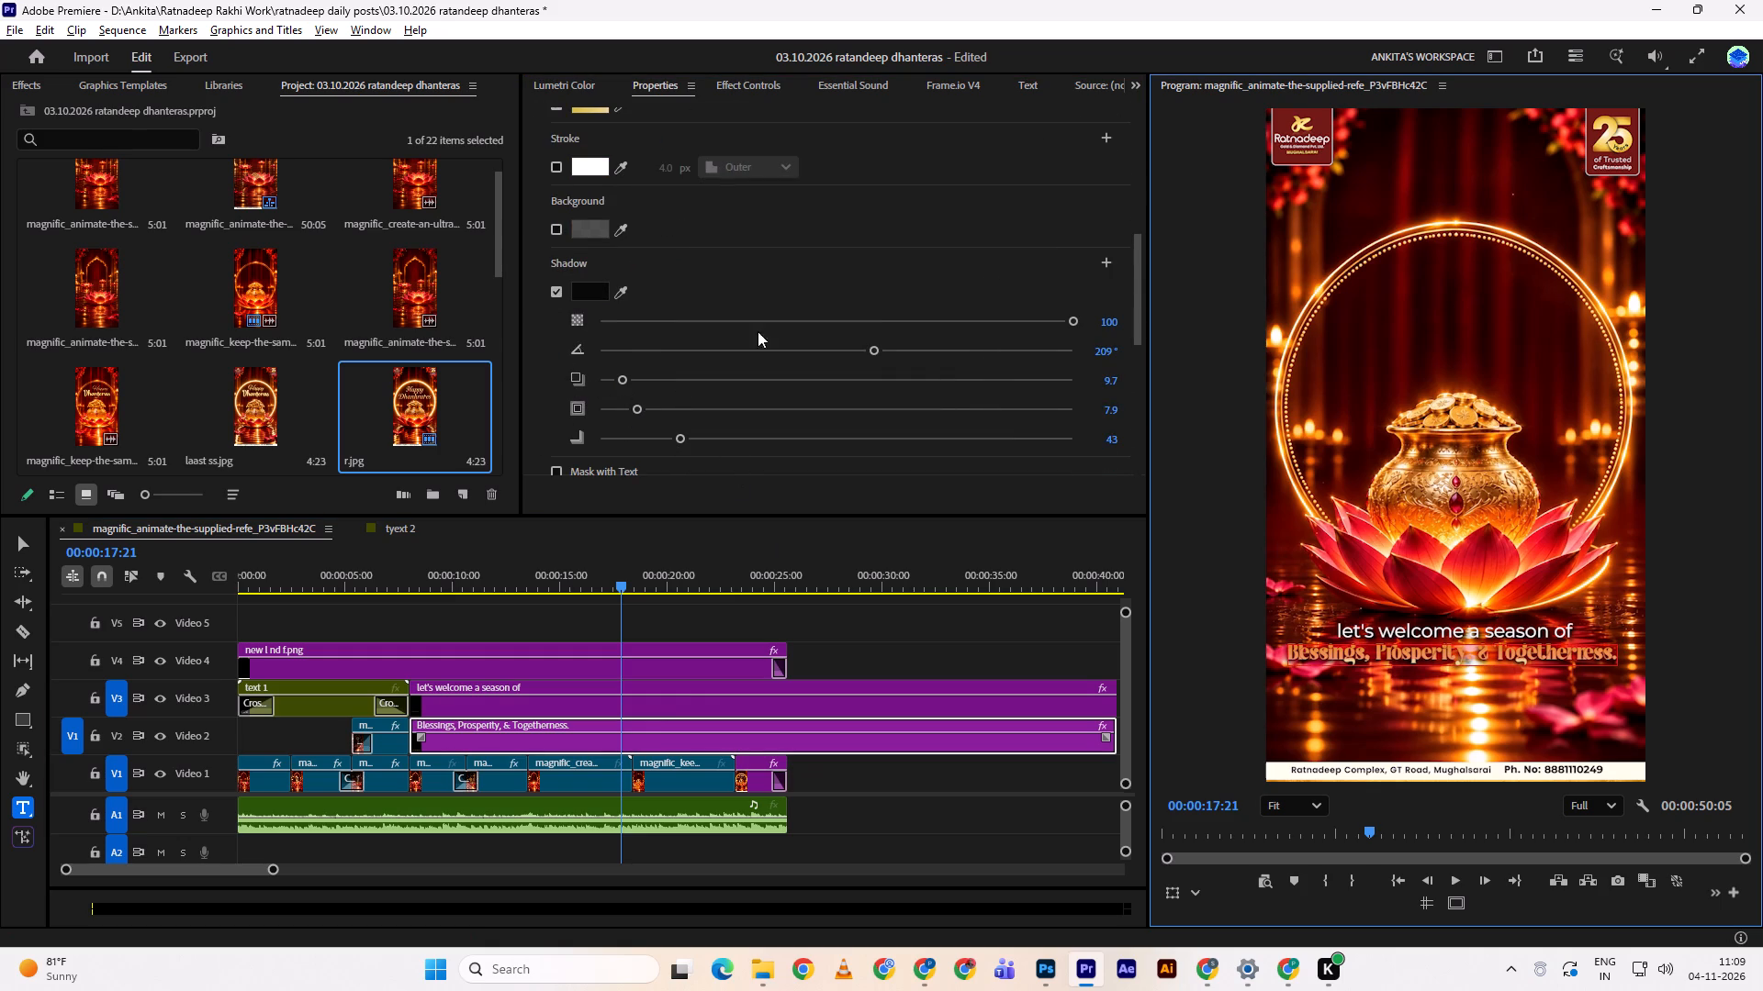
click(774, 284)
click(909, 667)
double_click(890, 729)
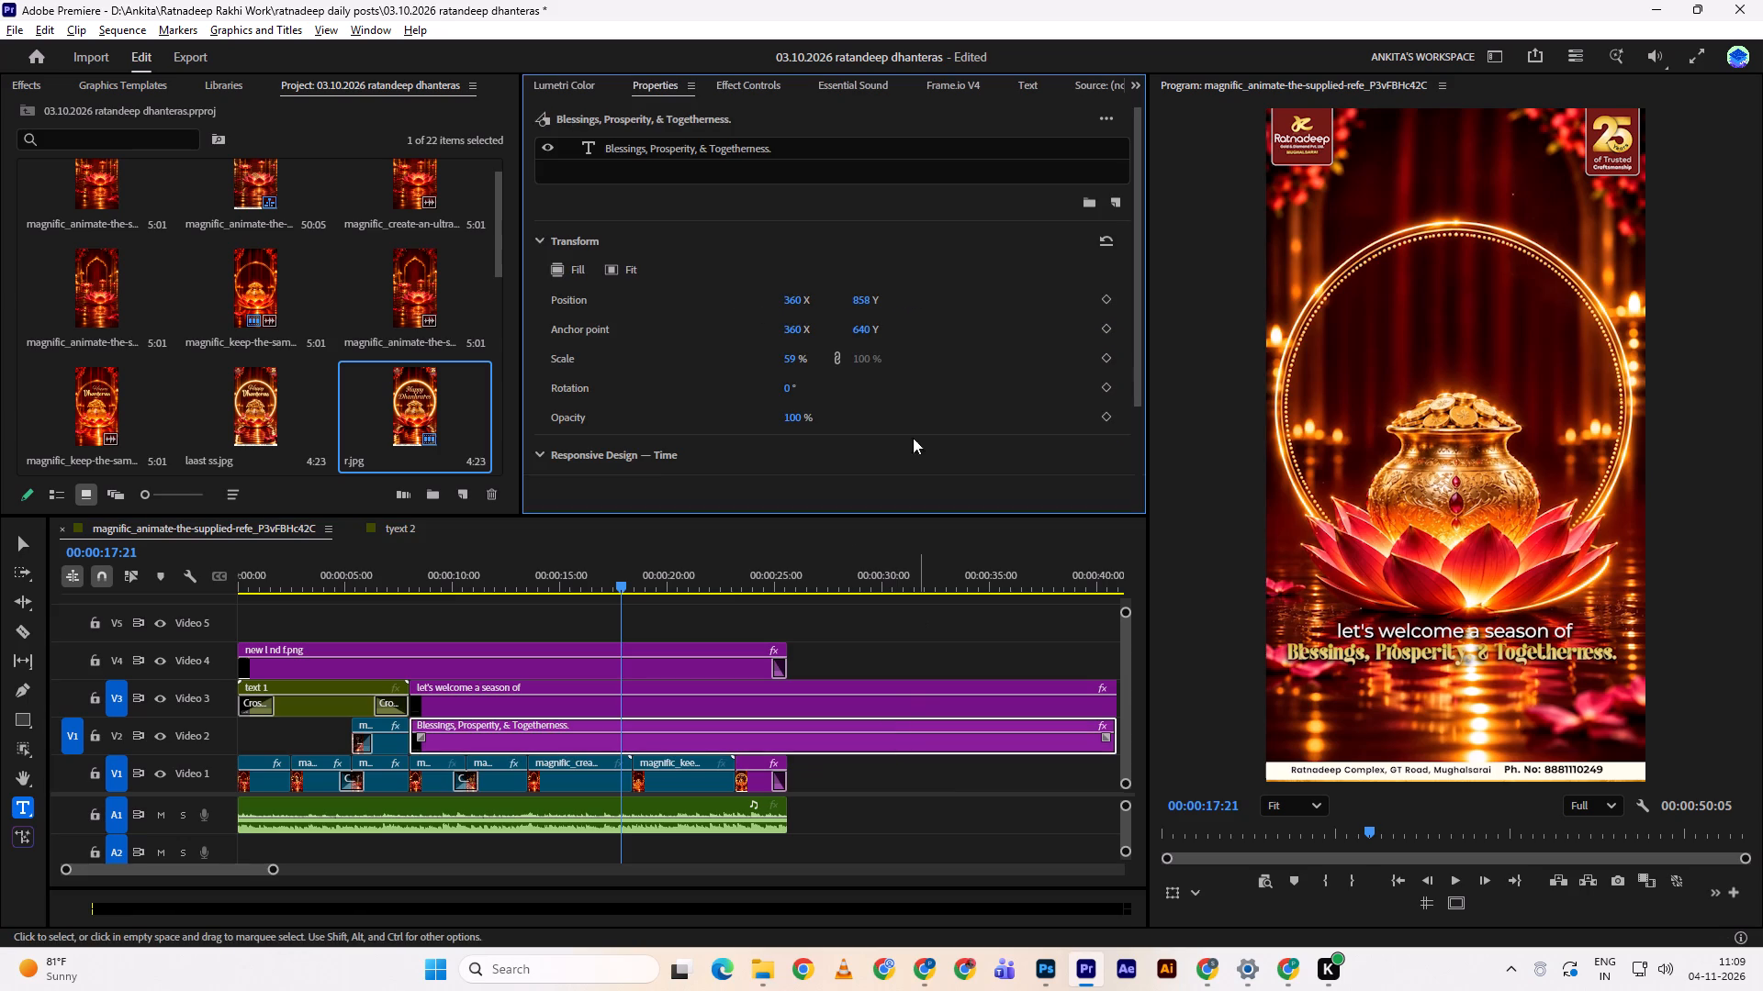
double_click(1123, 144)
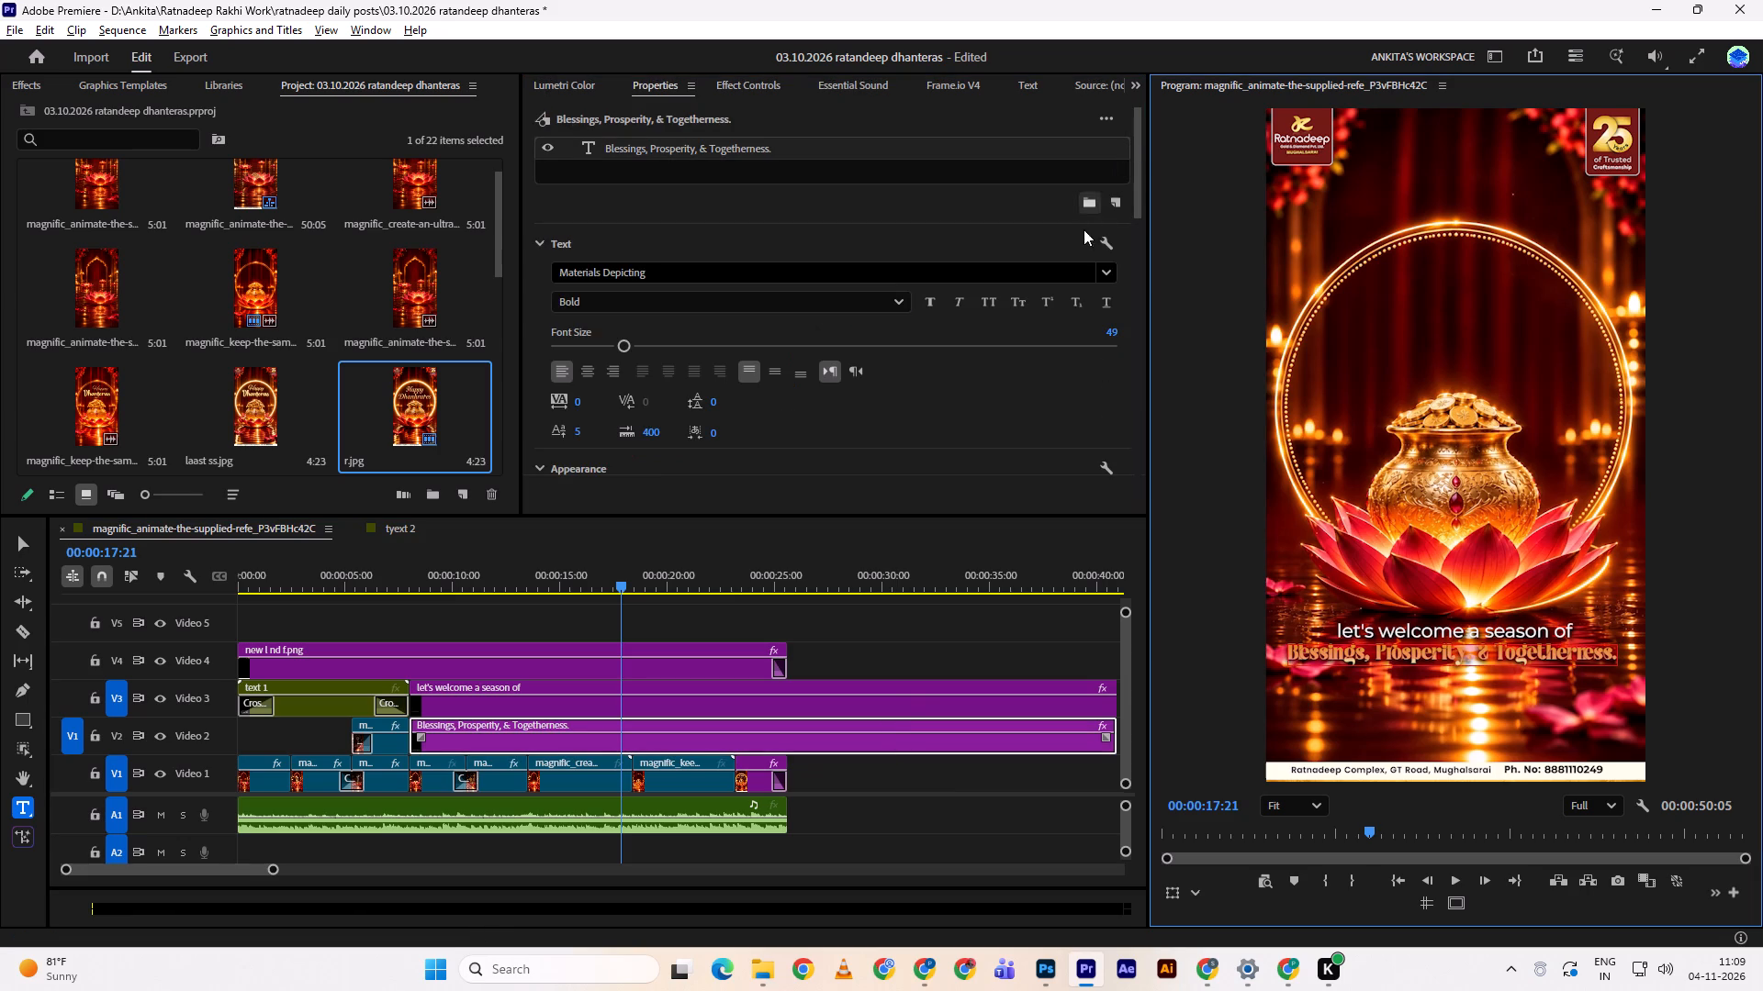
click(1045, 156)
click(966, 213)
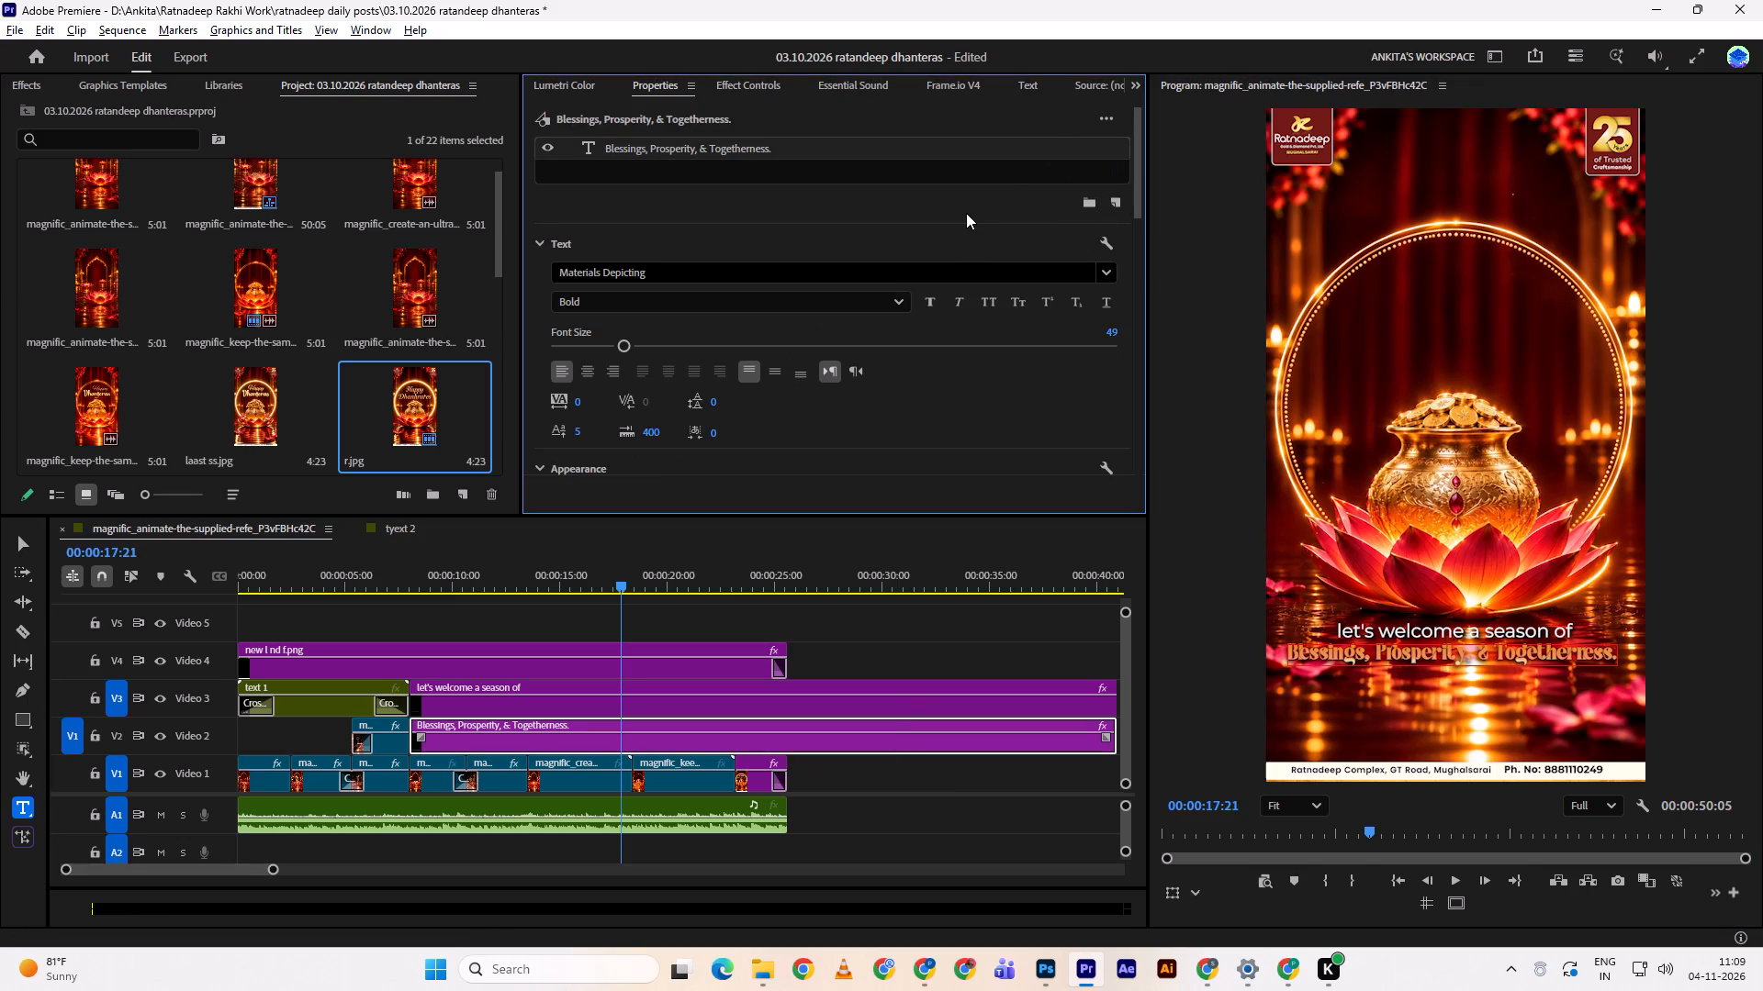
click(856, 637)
Set the "Blessings, Prosperity, & Togetherness." title's shadow size to 14.3 and blur to about 48, and play the sequence to check it.
click(808, 737)
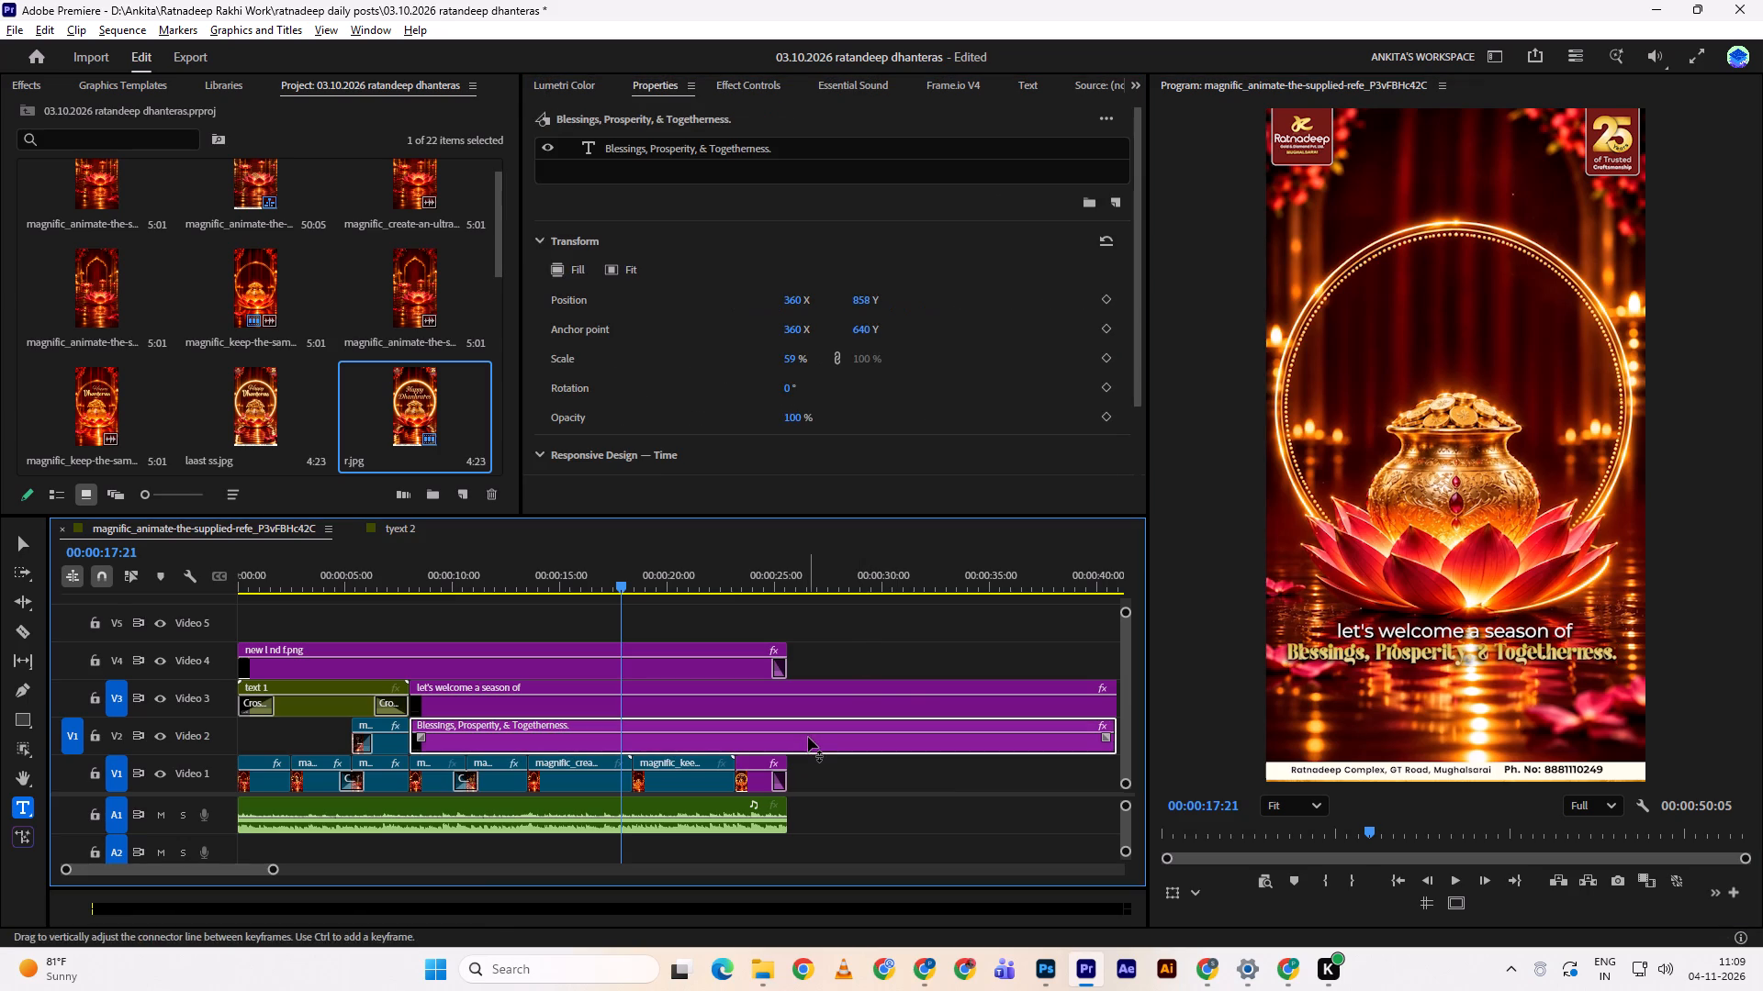
click(867, 141)
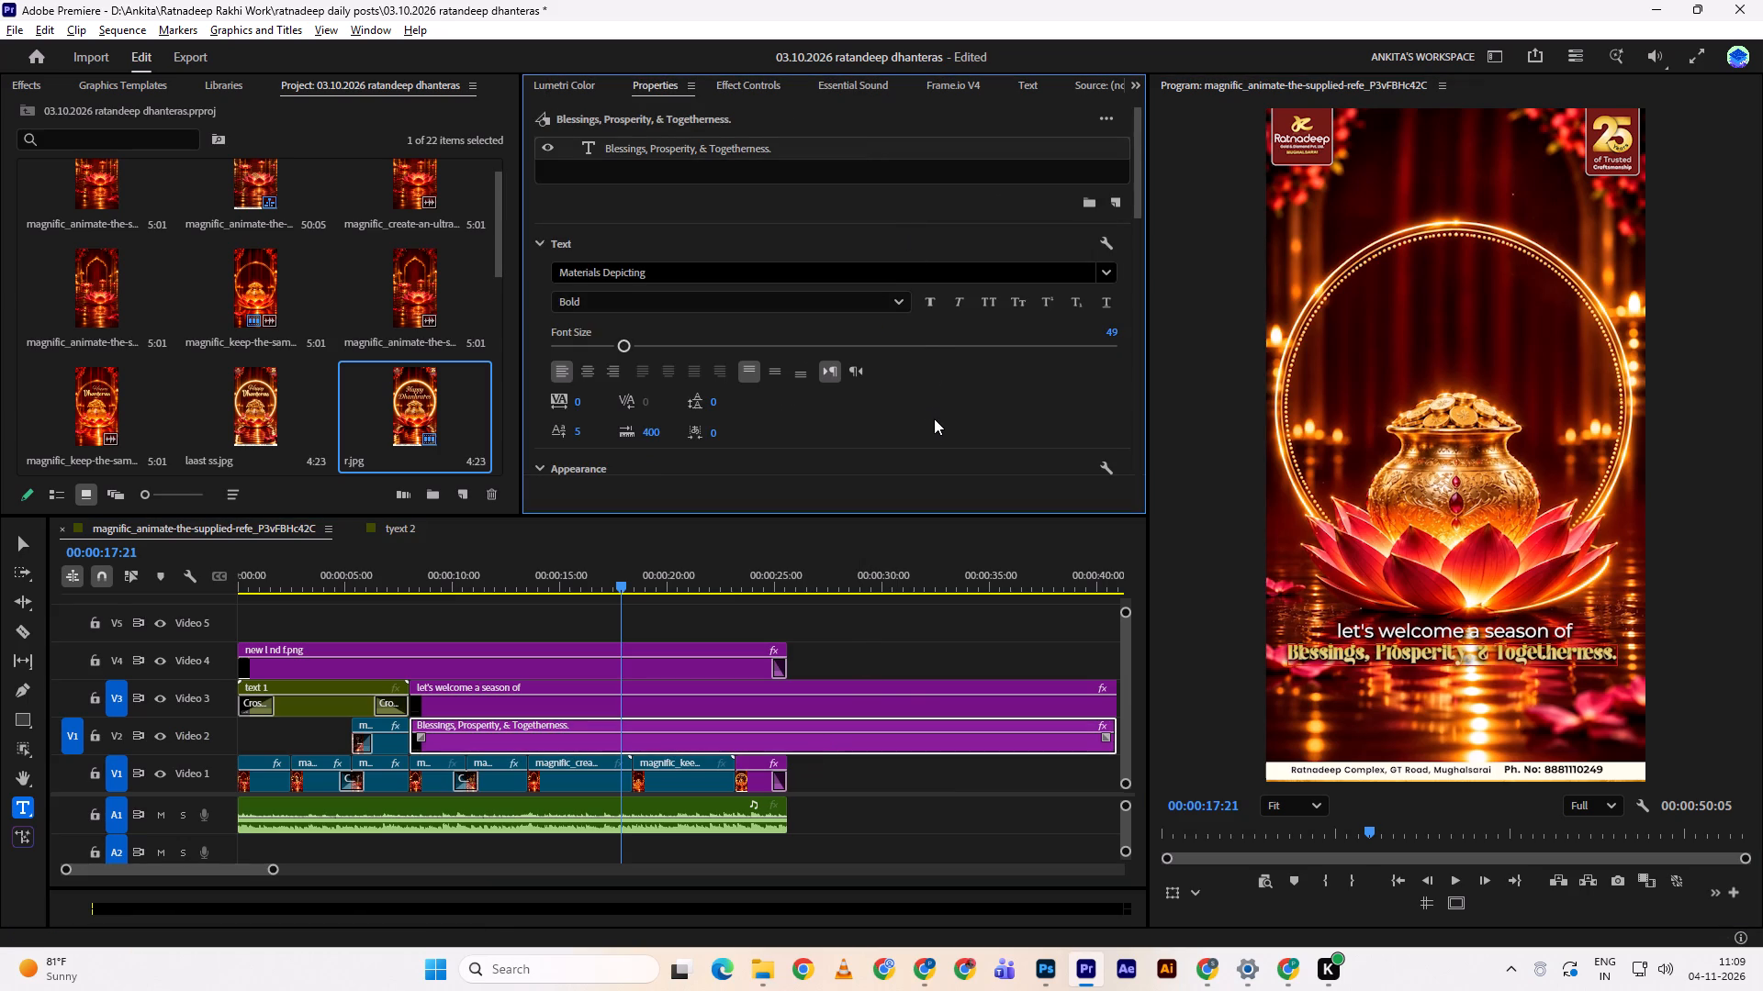
scroll(934, 418, down, 20)
scroll(934, 418, down, 2)
scroll(706, 467, down, 4)
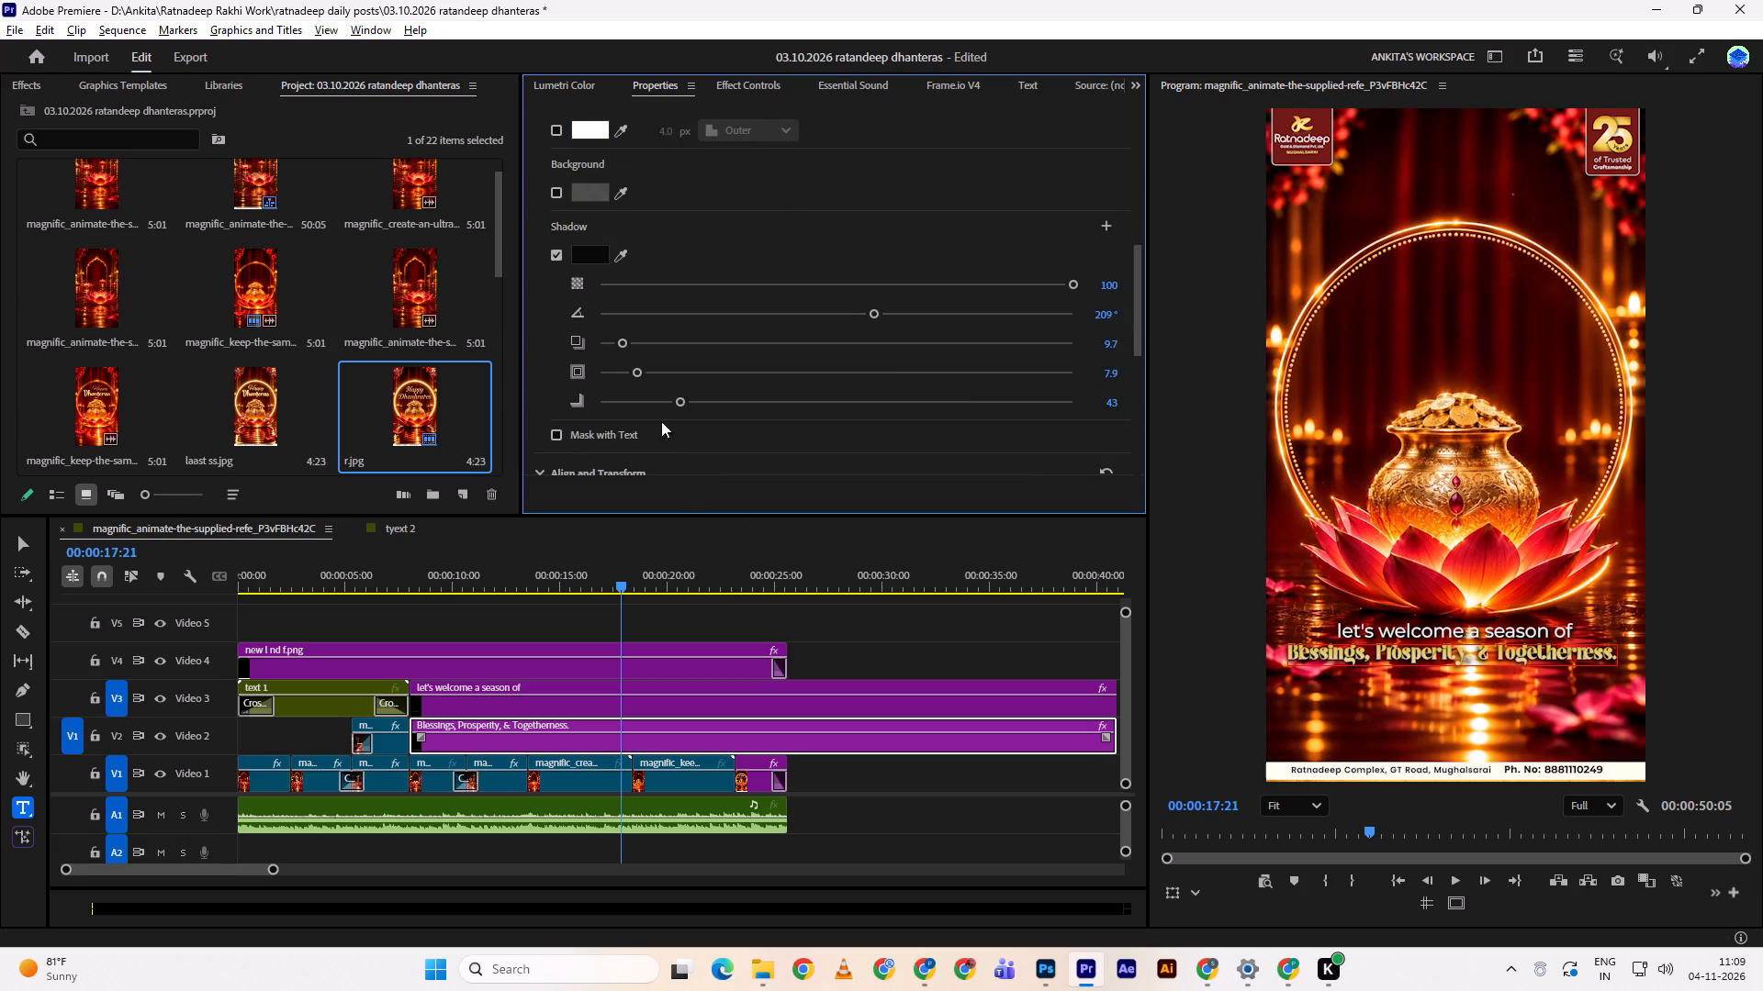
drag(637, 354, 658, 349)
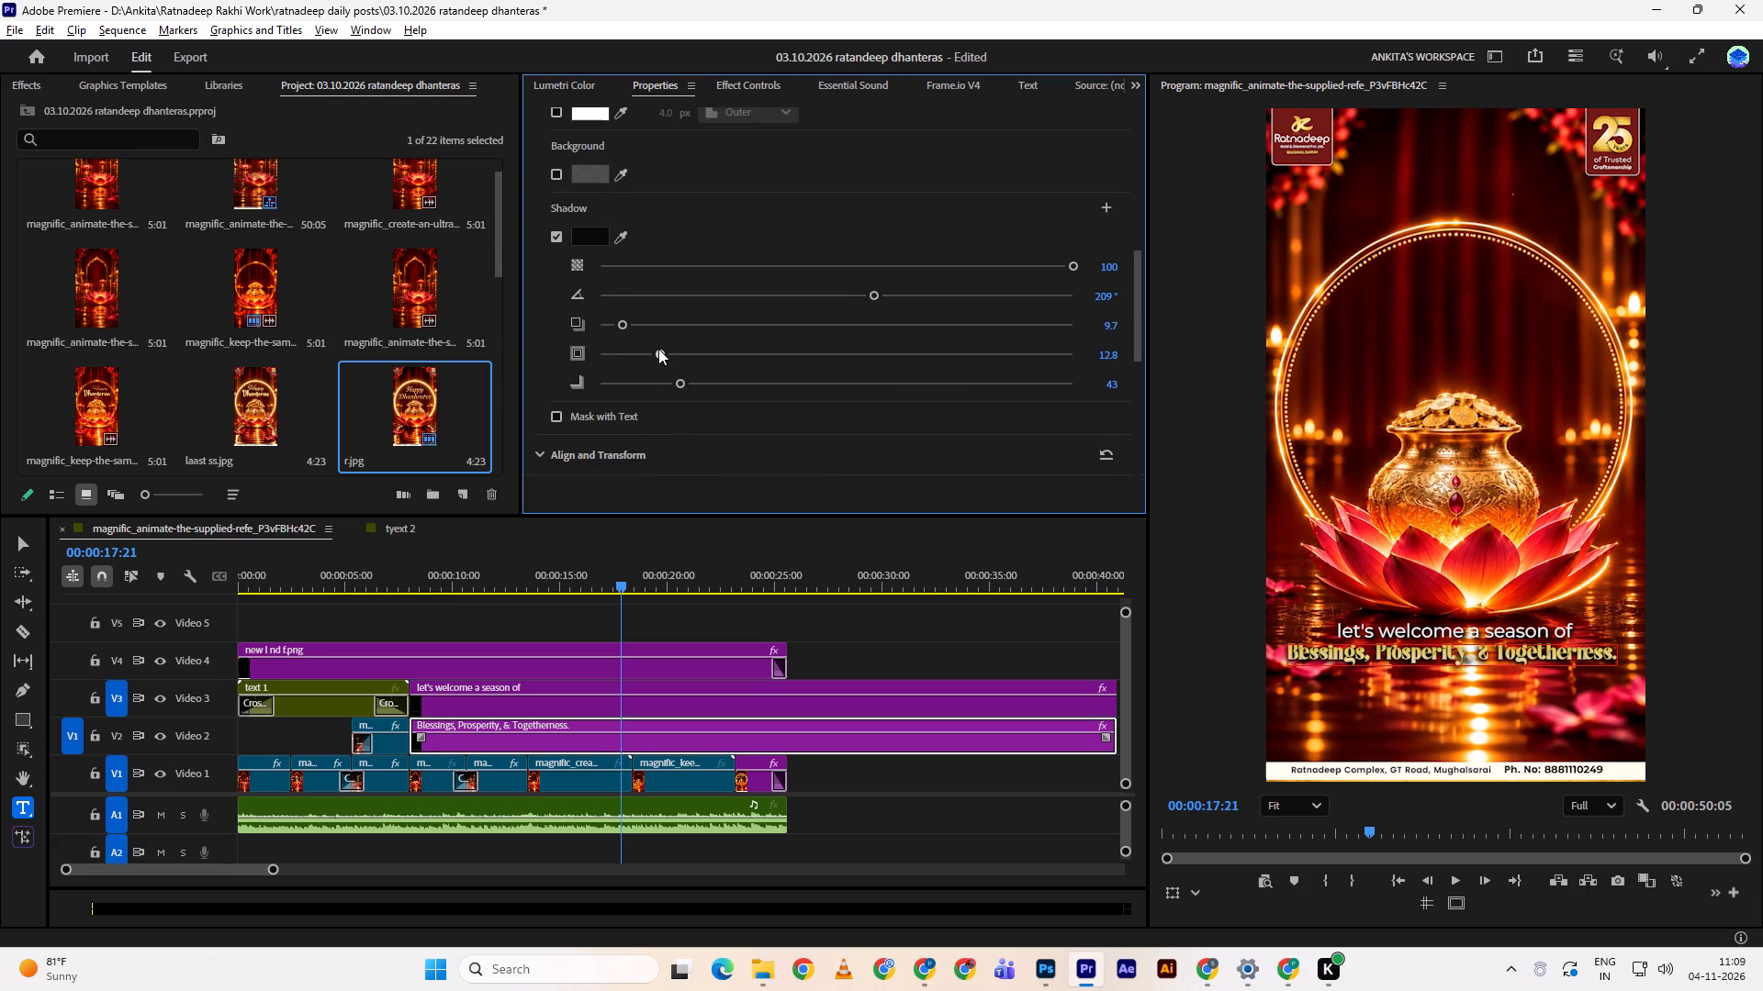
drag(658, 349, 666, 344)
drag(681, 382, 739, 368)
drag(739, 368, 651, 359)
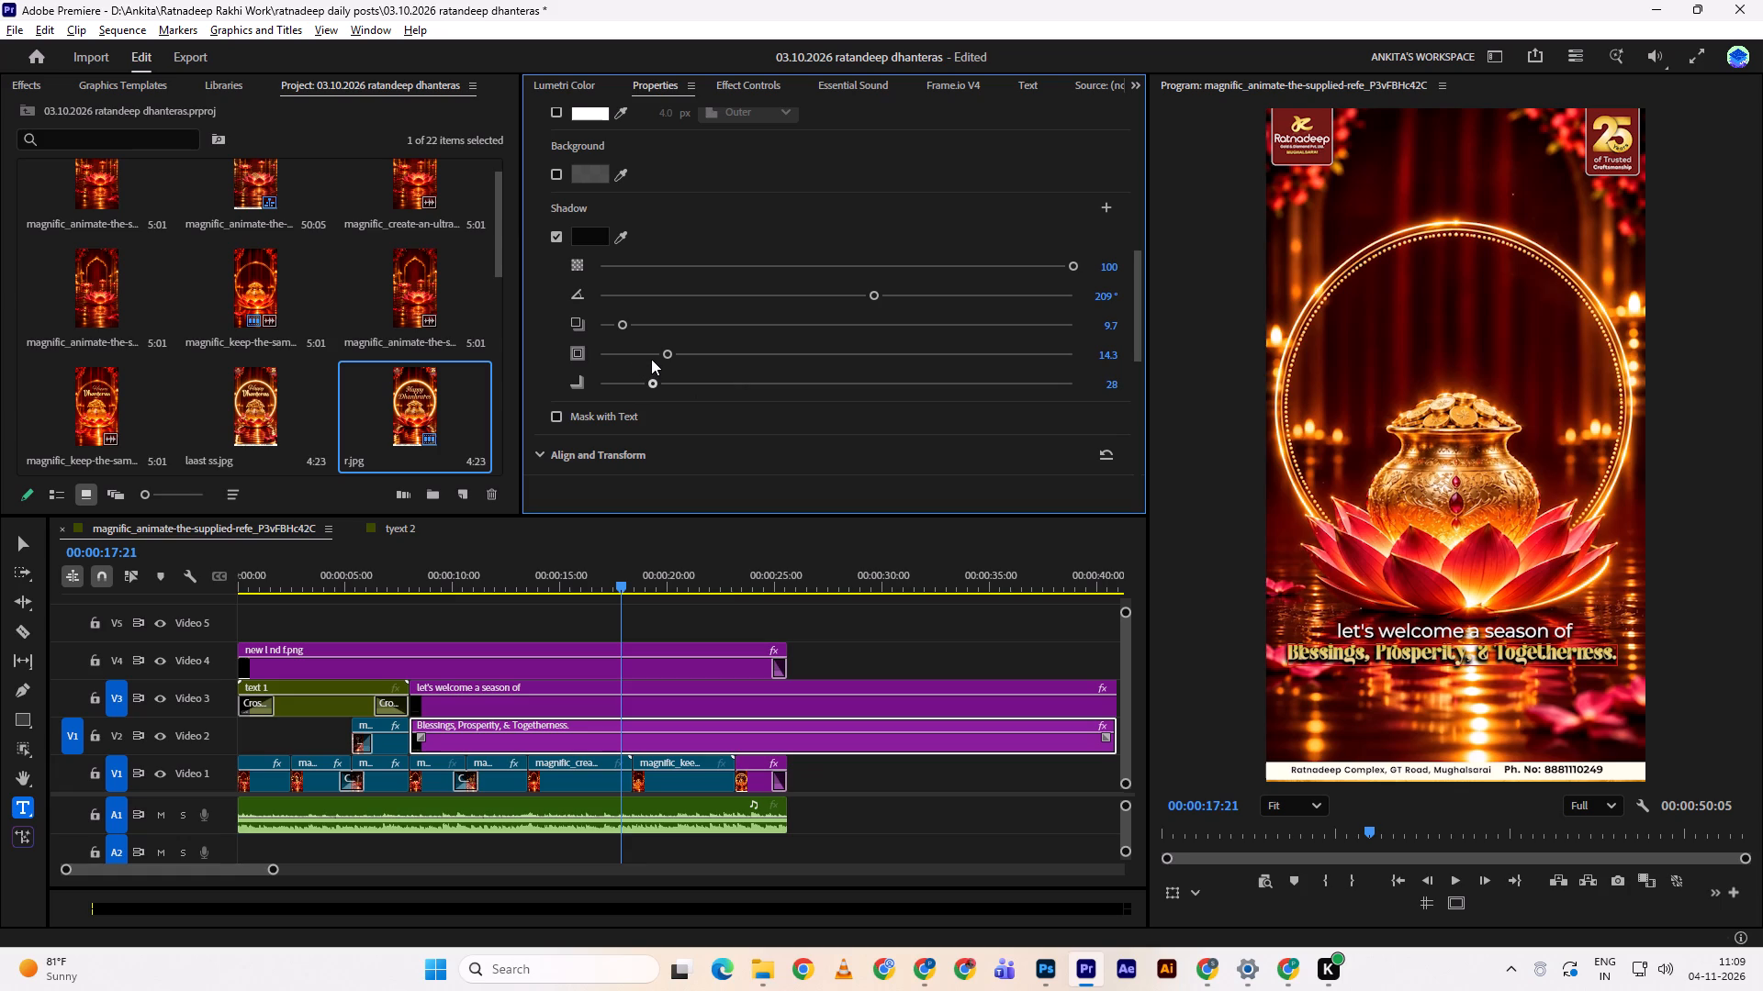
drag(651, 359, 690, 354)
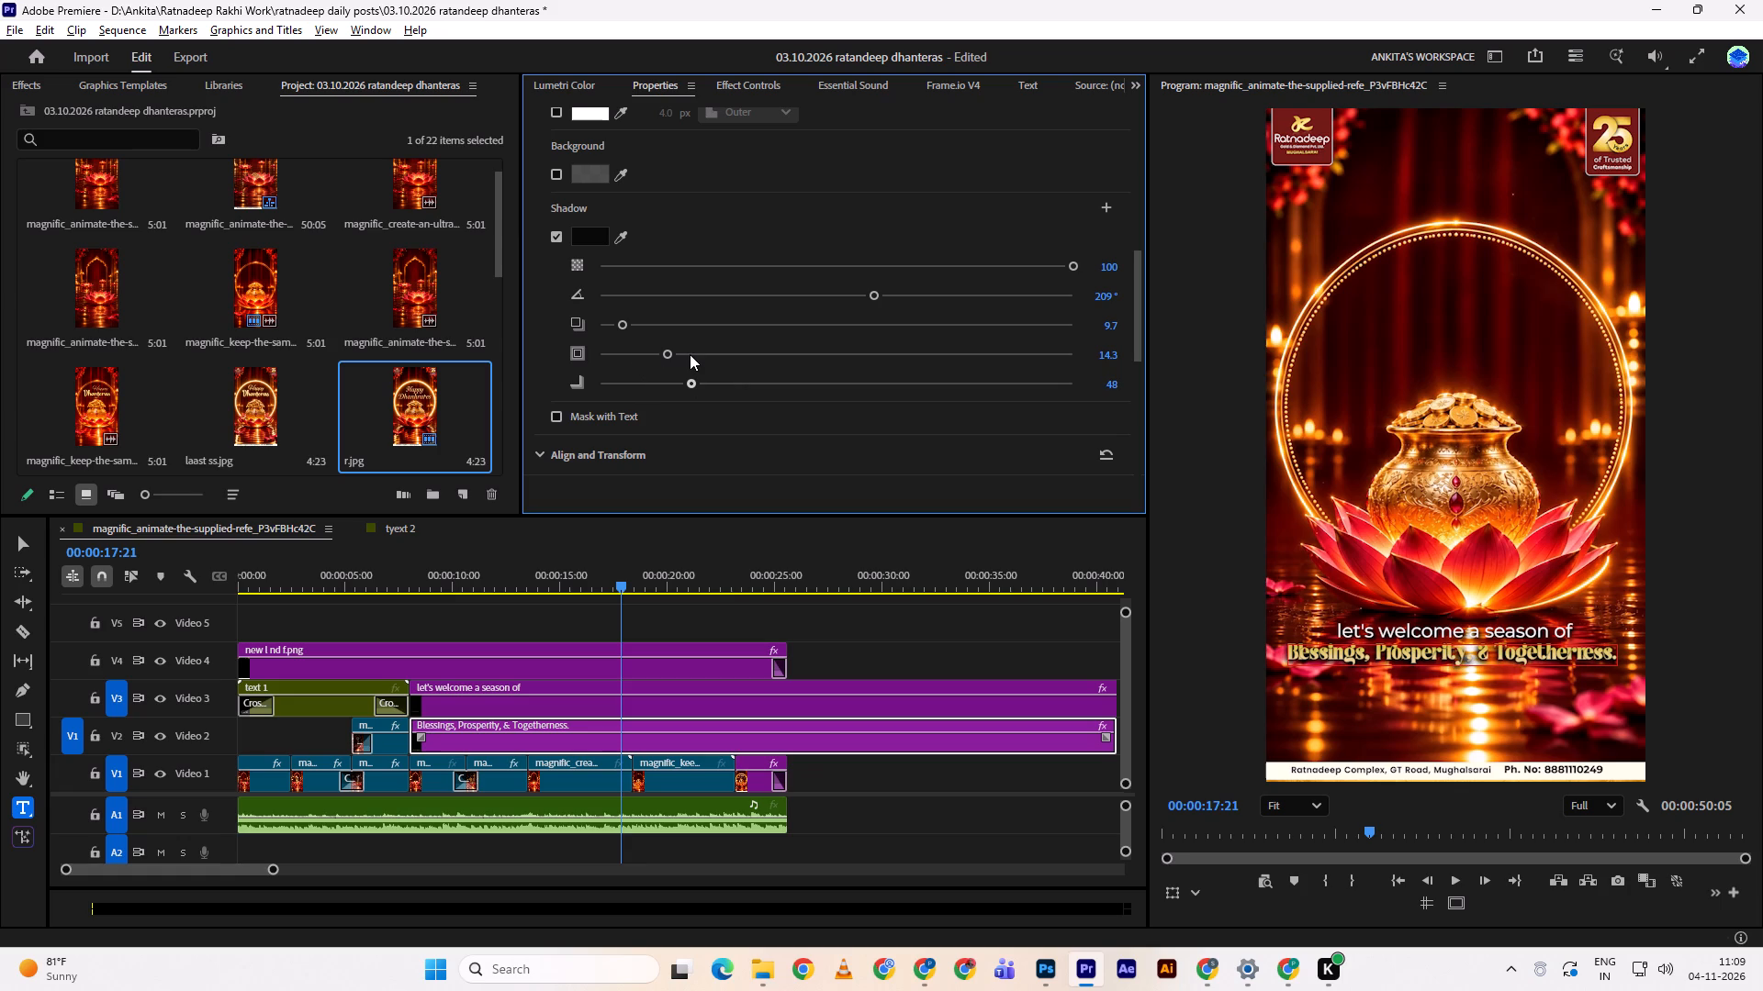
drag(690, 354, 692, 354)
double_click(905, 654)
key(space)
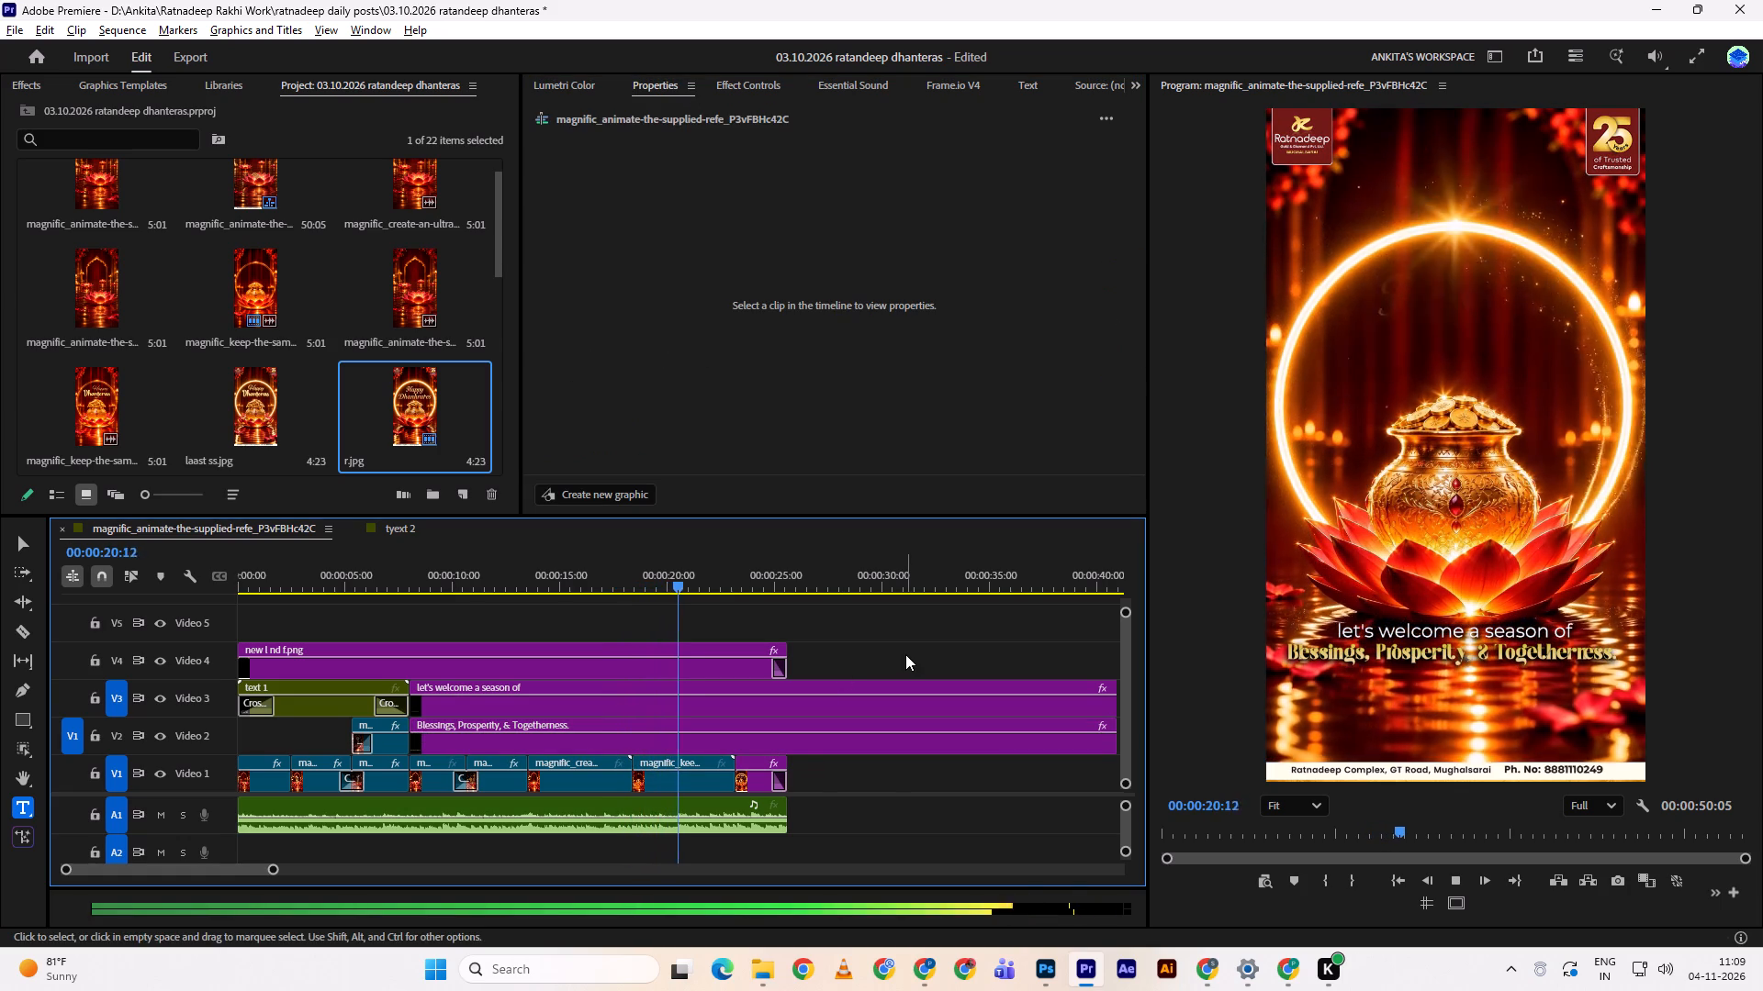
key(space)
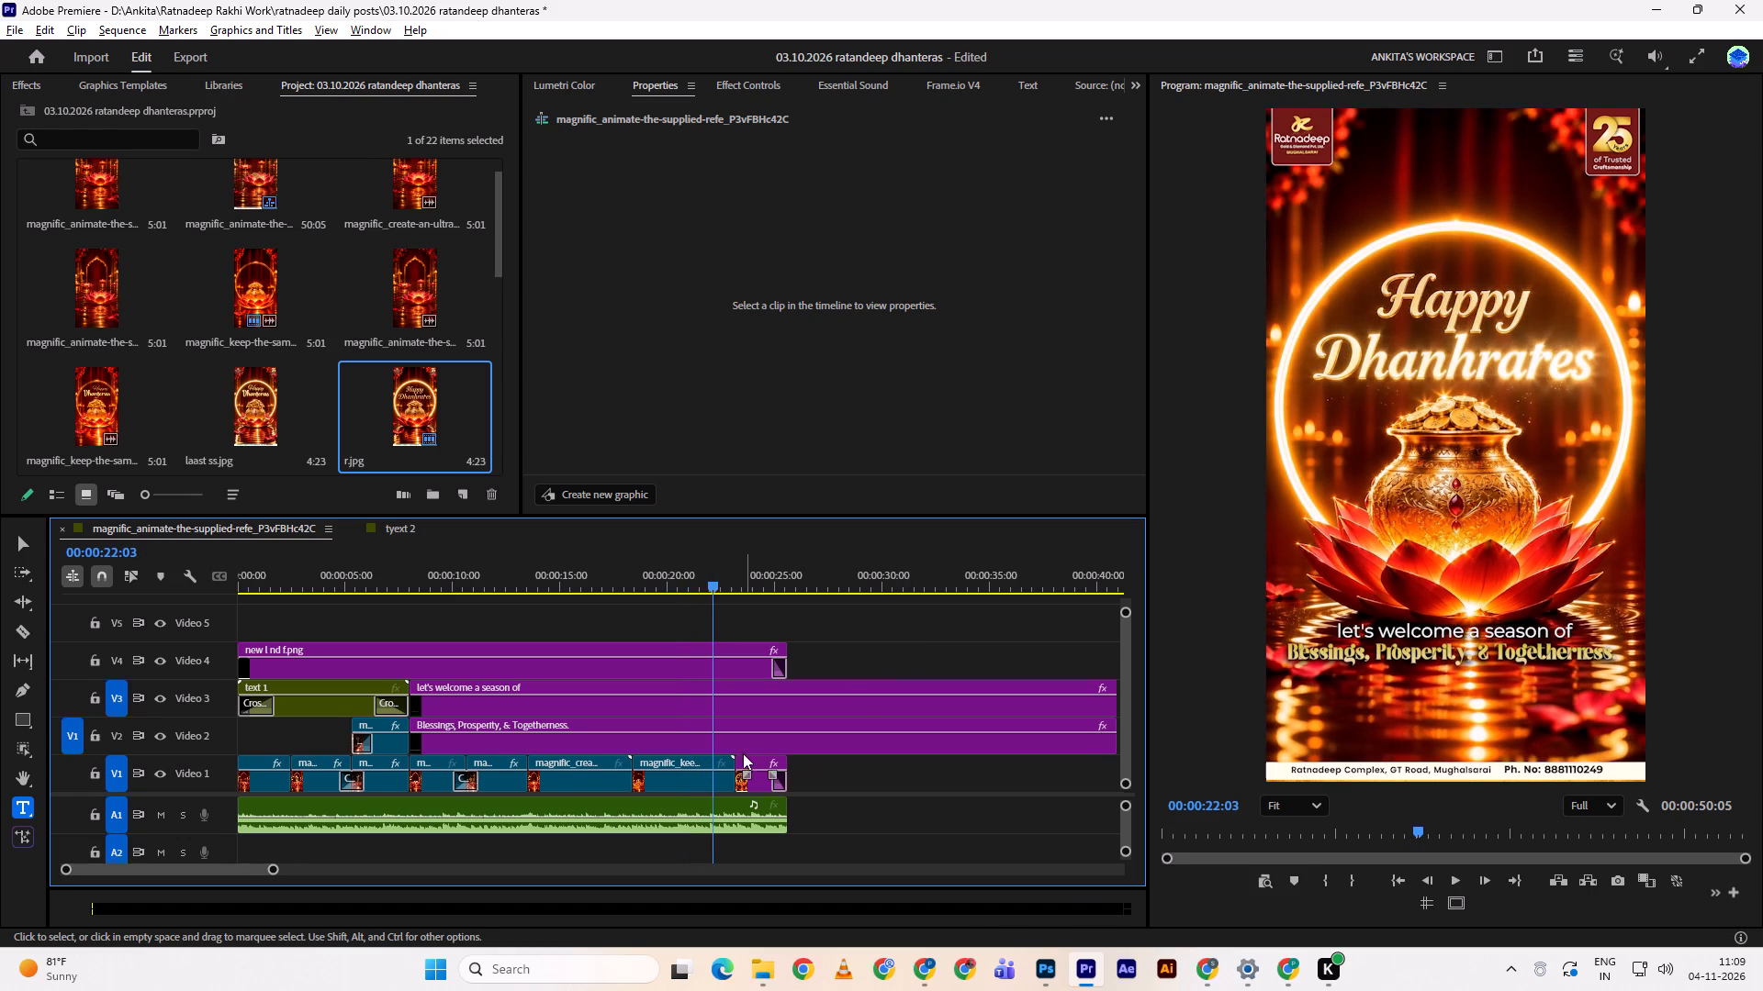
Change the "Blessings, Prosperity, & Togetherness." title's fill from linear gradient to solid near-white, FDFDFC.
click(703, 734)
scroll(963, 333, down, 16)
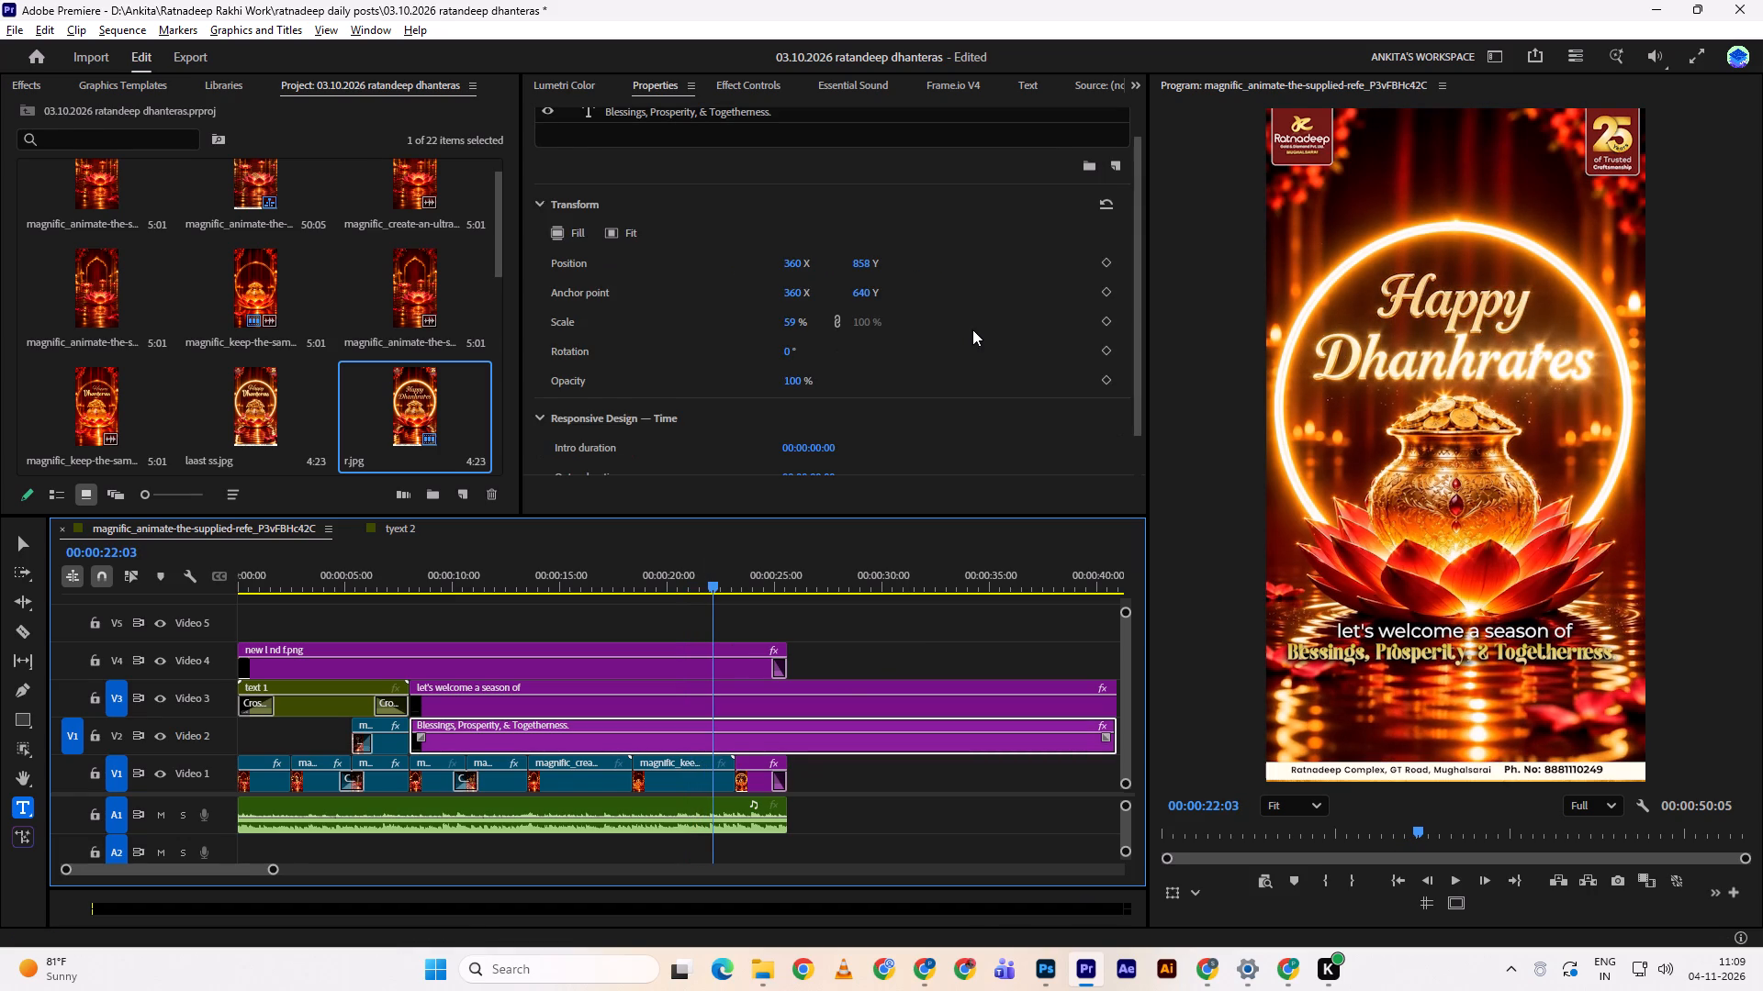
scroll(972, 329, up, 5)
click(892, 141)
scroll(999, 436, down, 11)
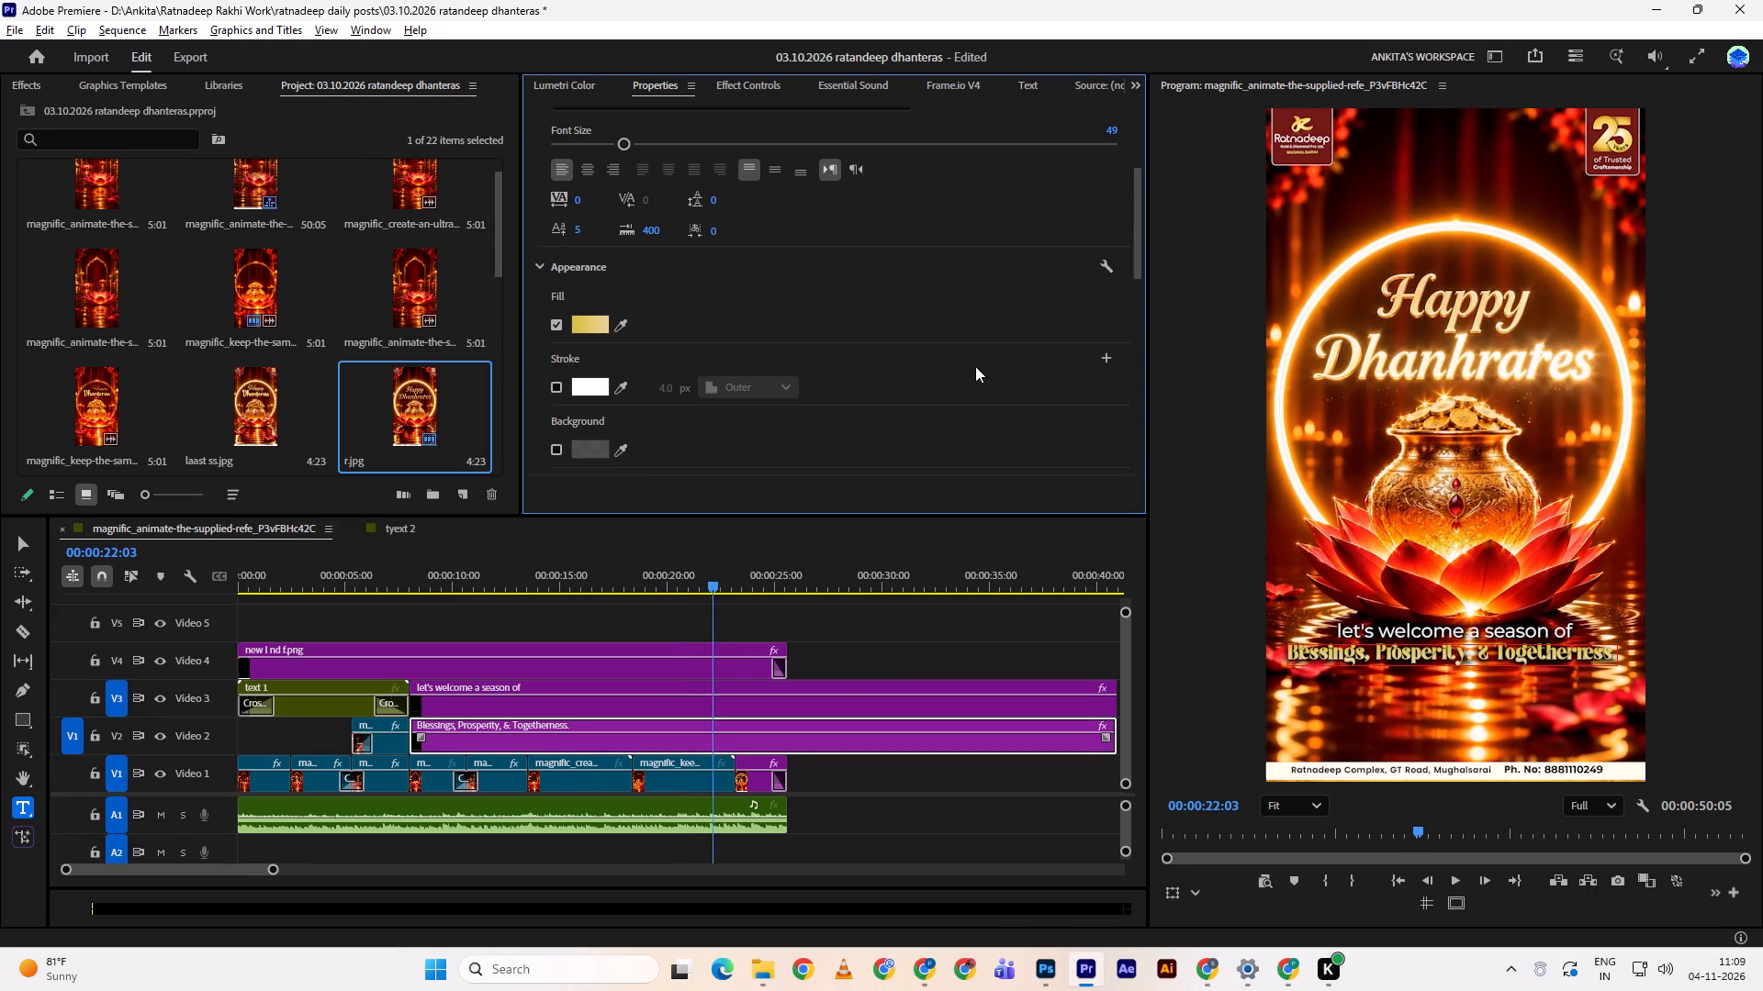
click(582, 327)
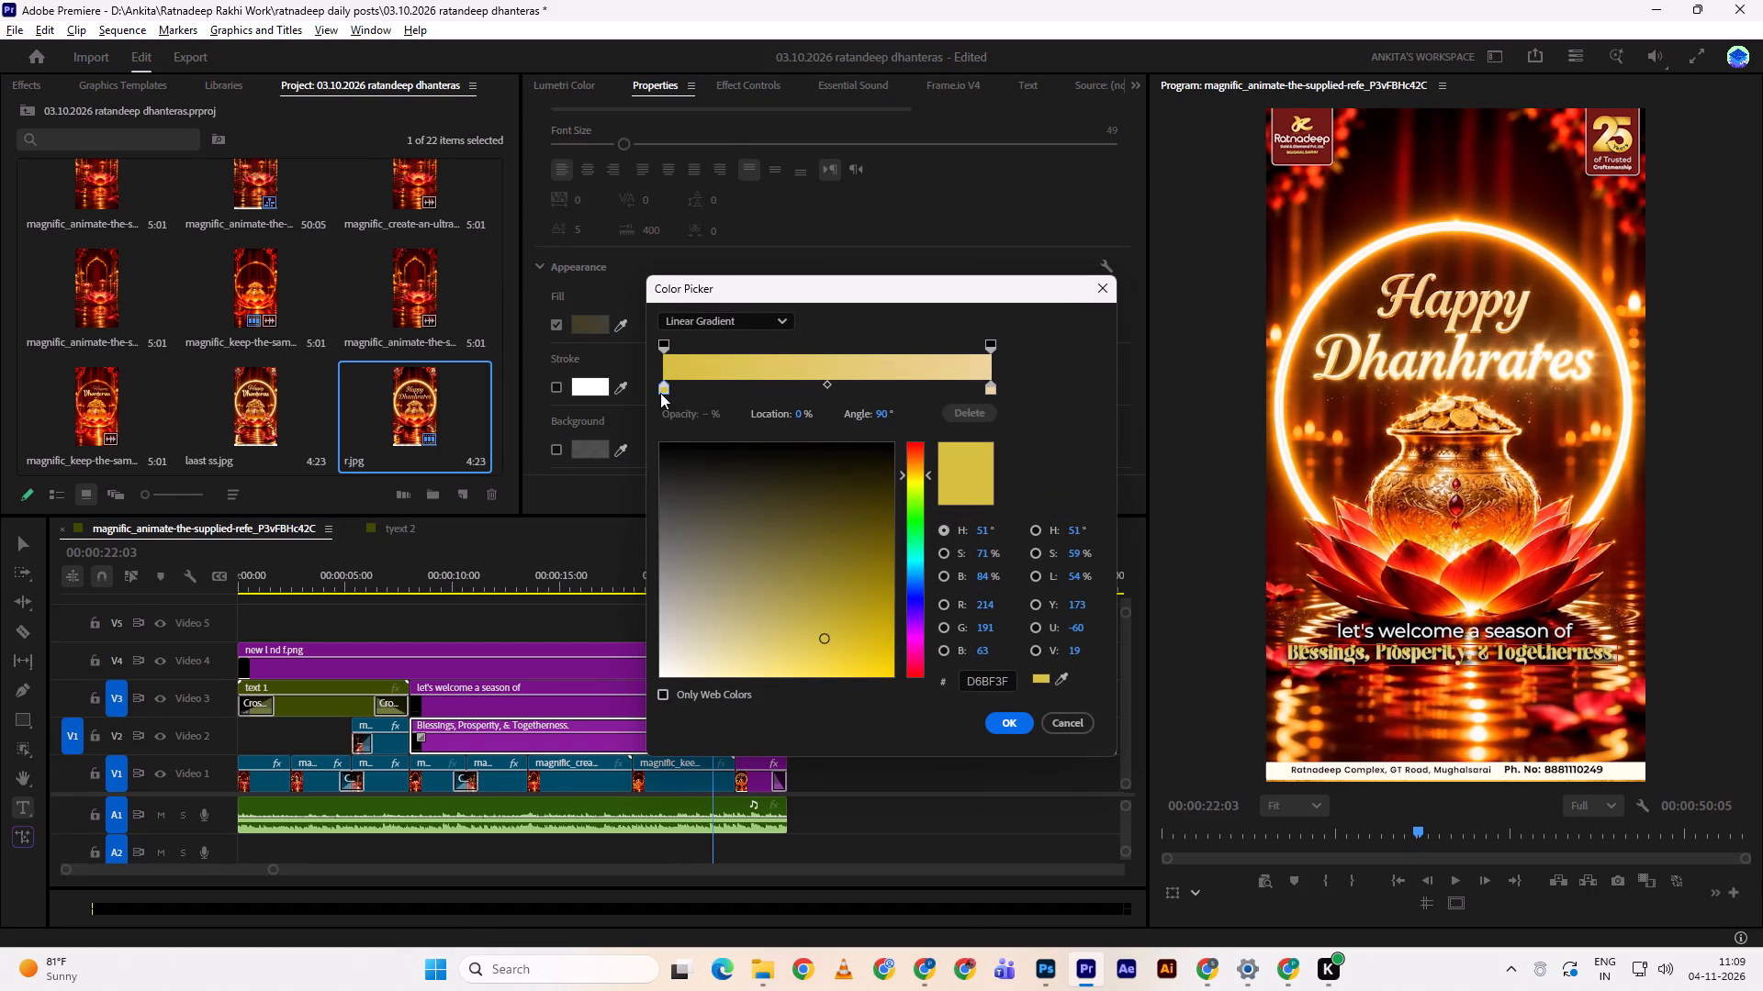
click(731, 316)
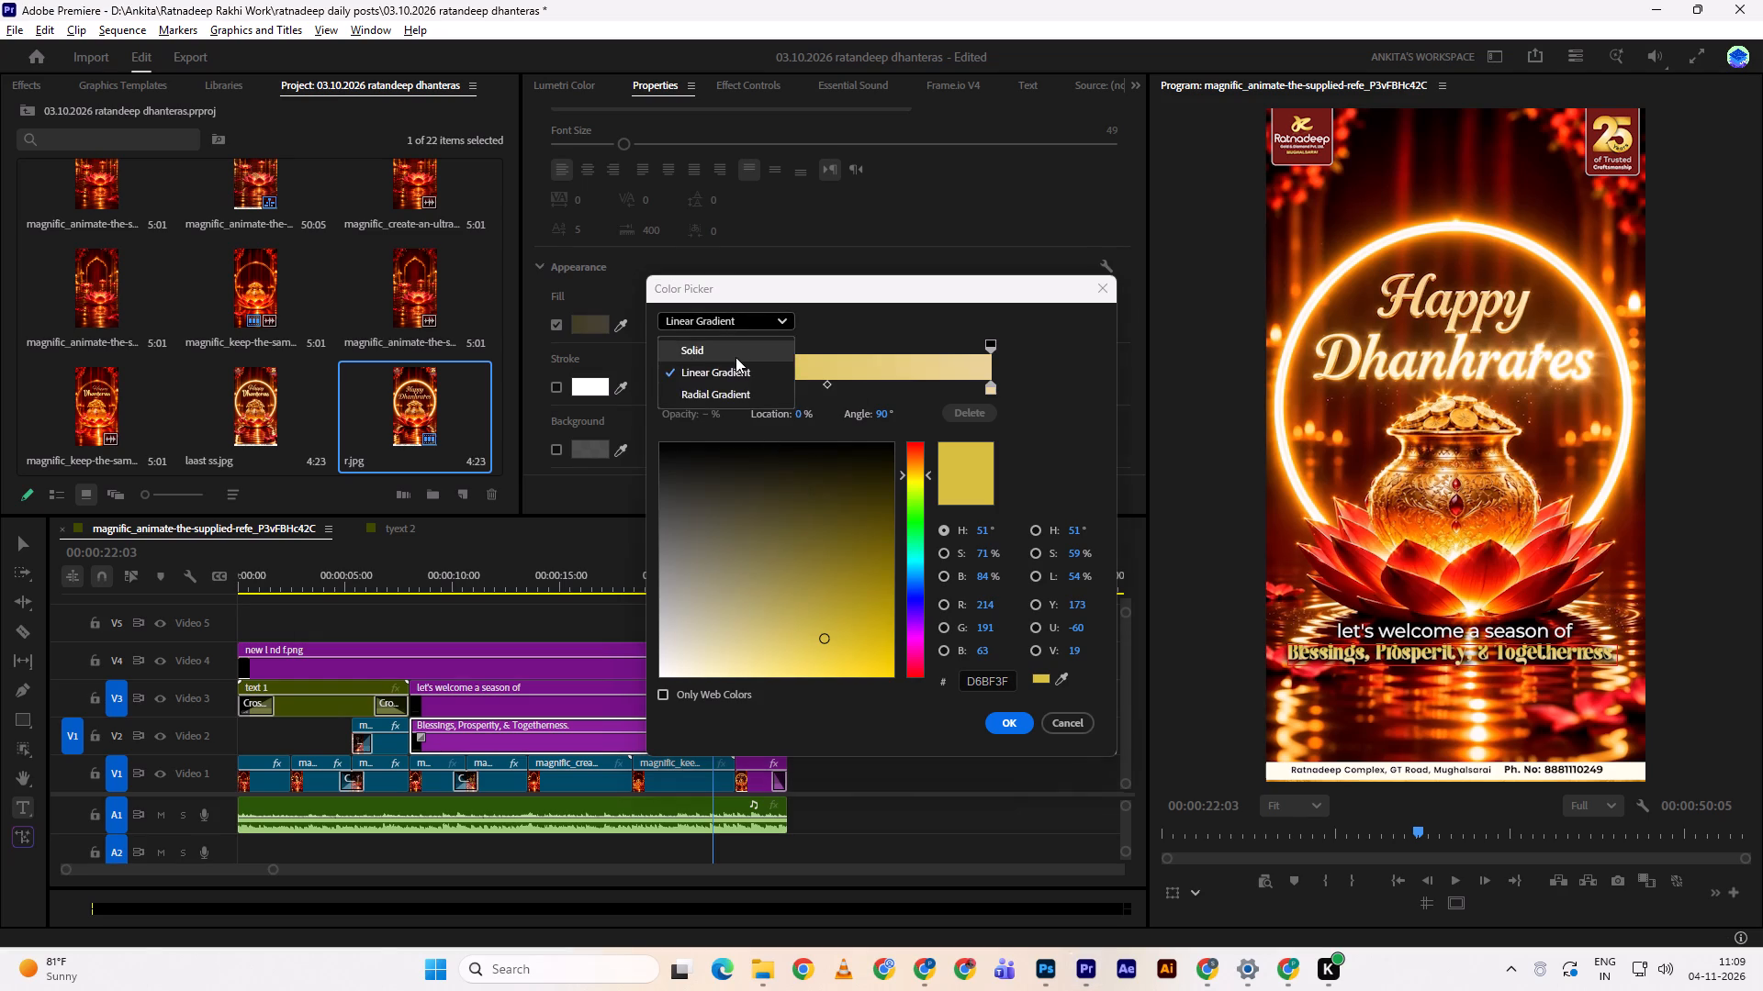
click(736, 357)
drag(713, 443, 657, 583)
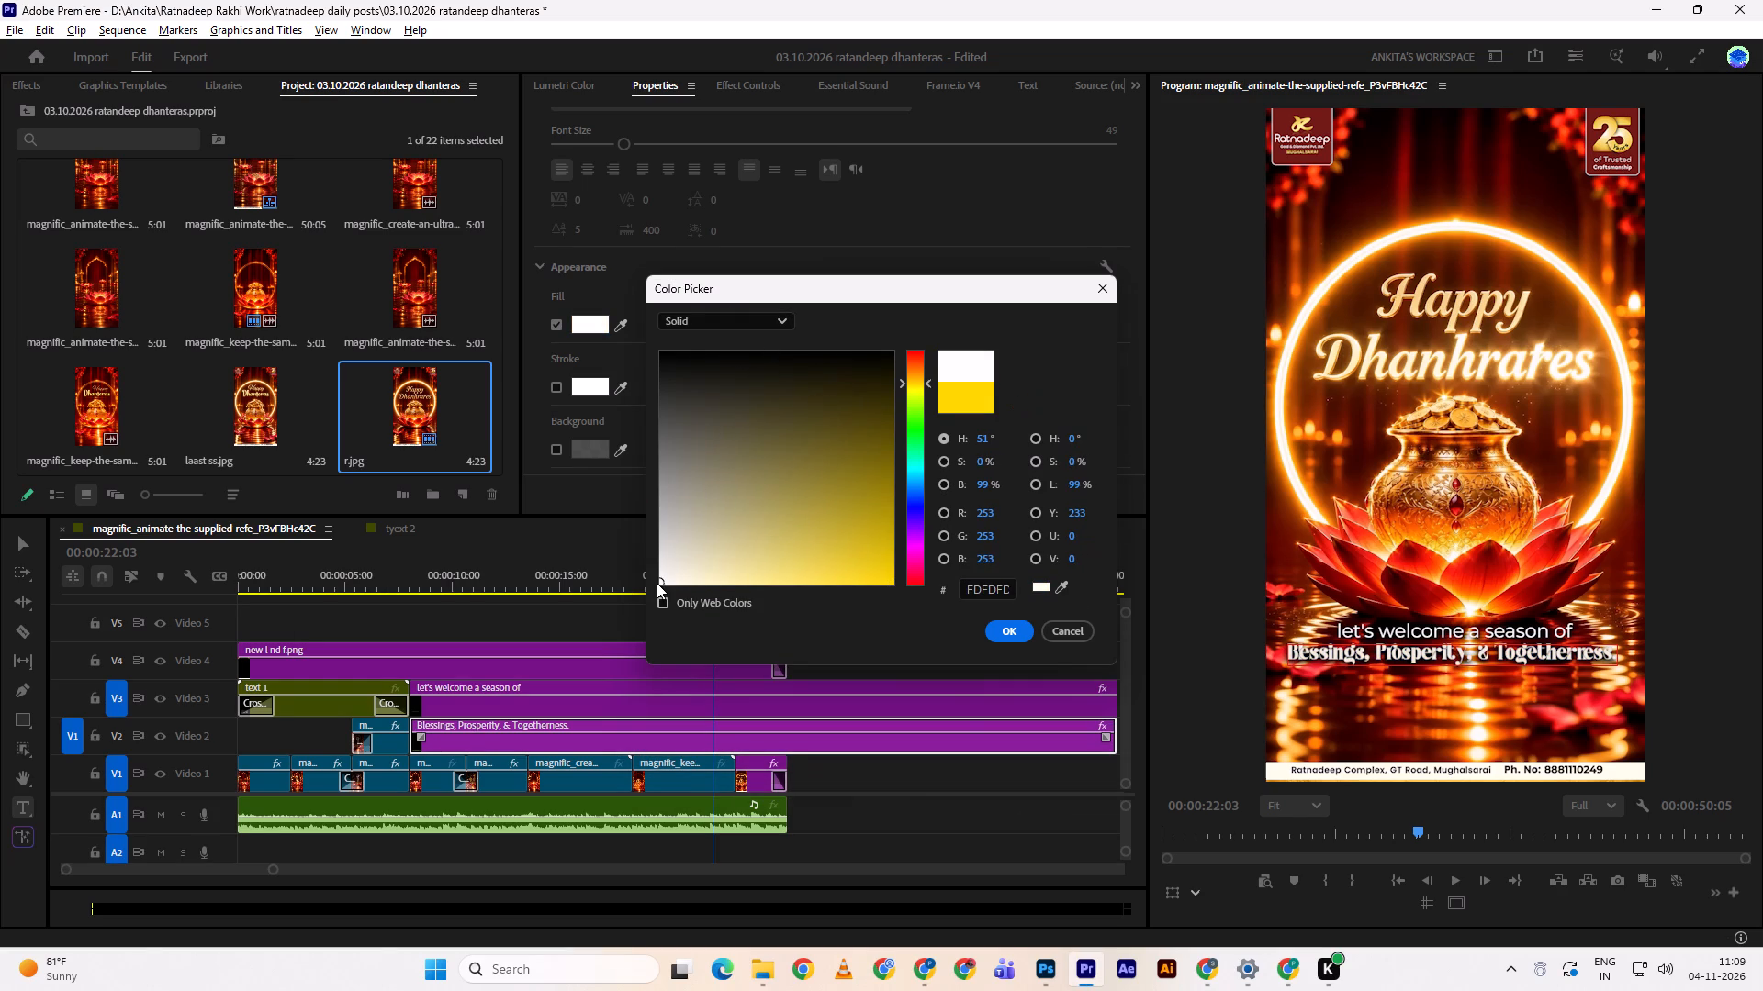
click(1005, 640)
click(928, 811)
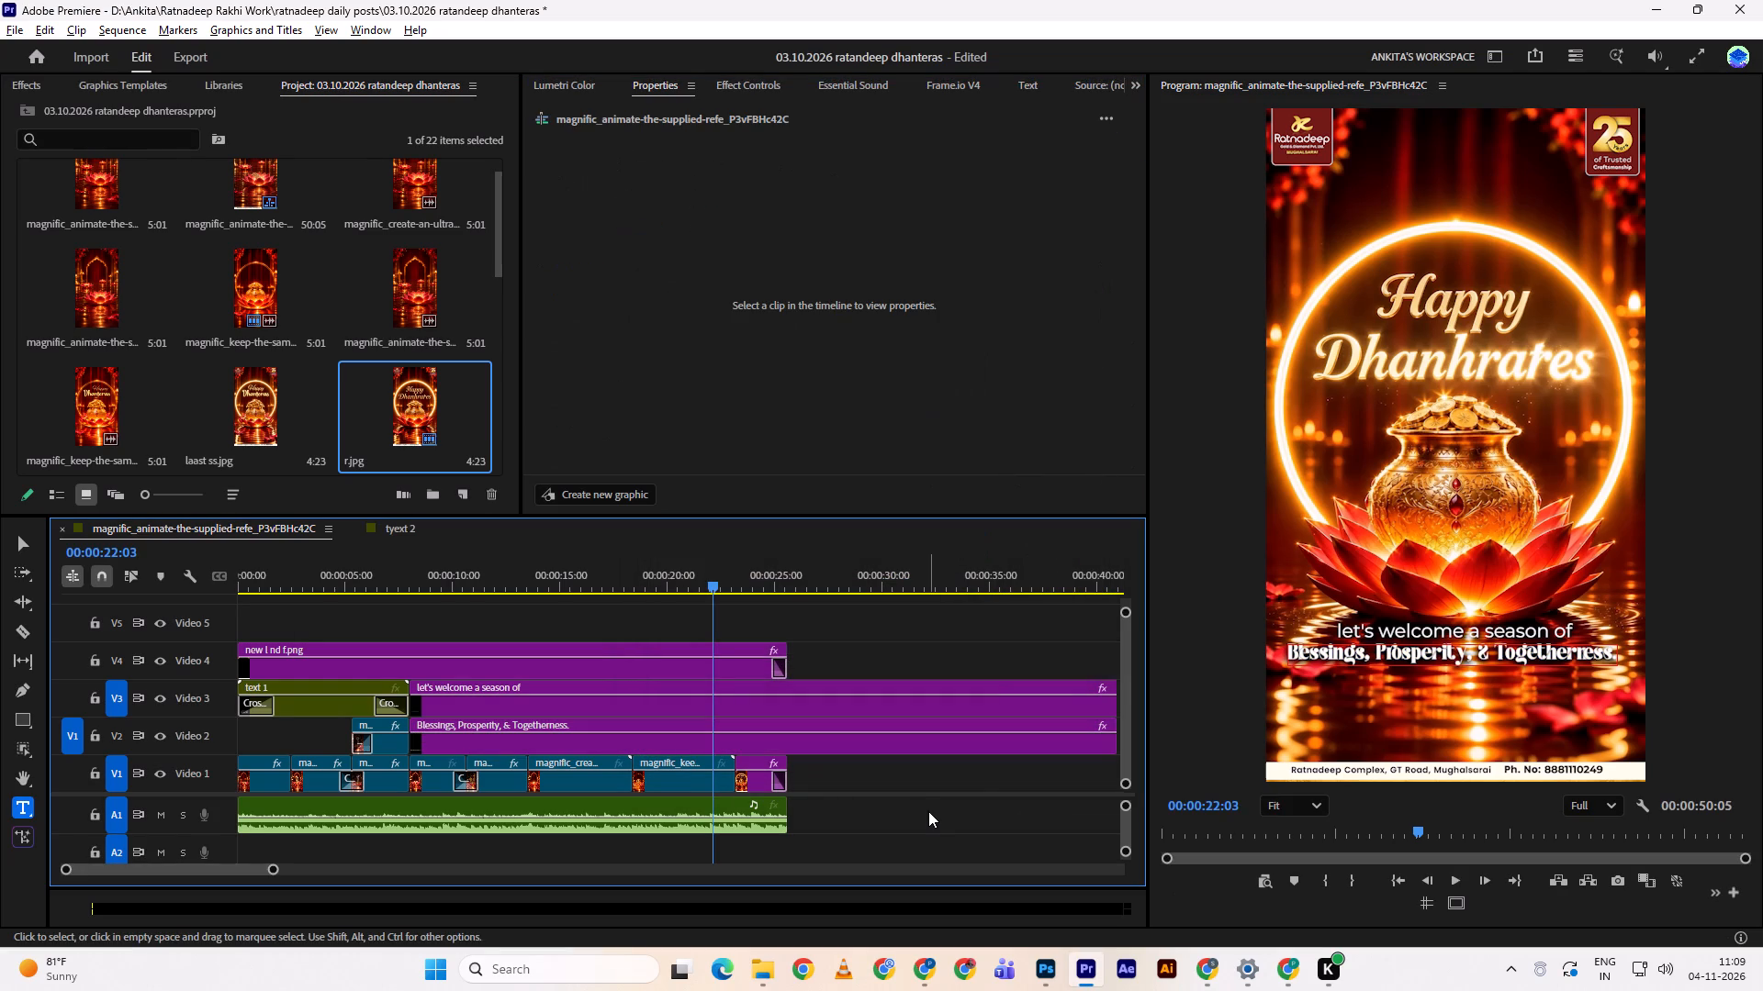
Play and scrub the sequence from the "Dhanteras" text into the two-line tagline to check the white fill's legibility.
key(space)
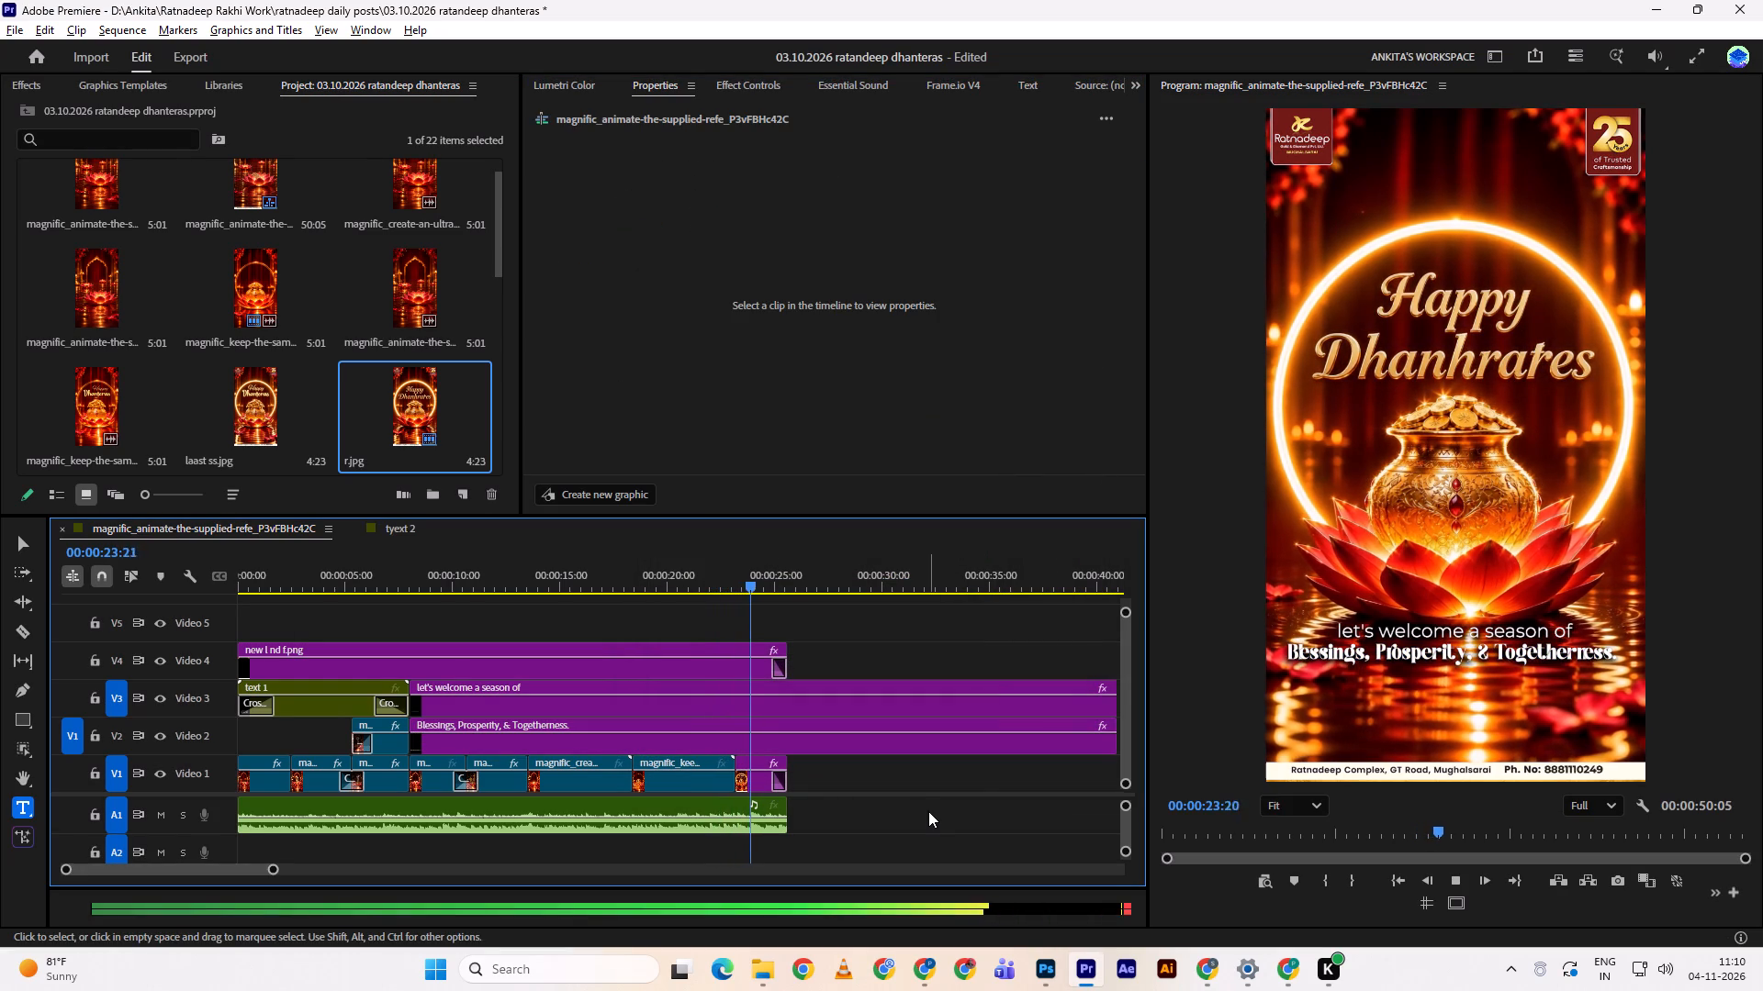
drag(590, 578, 383, 566)
key(space)
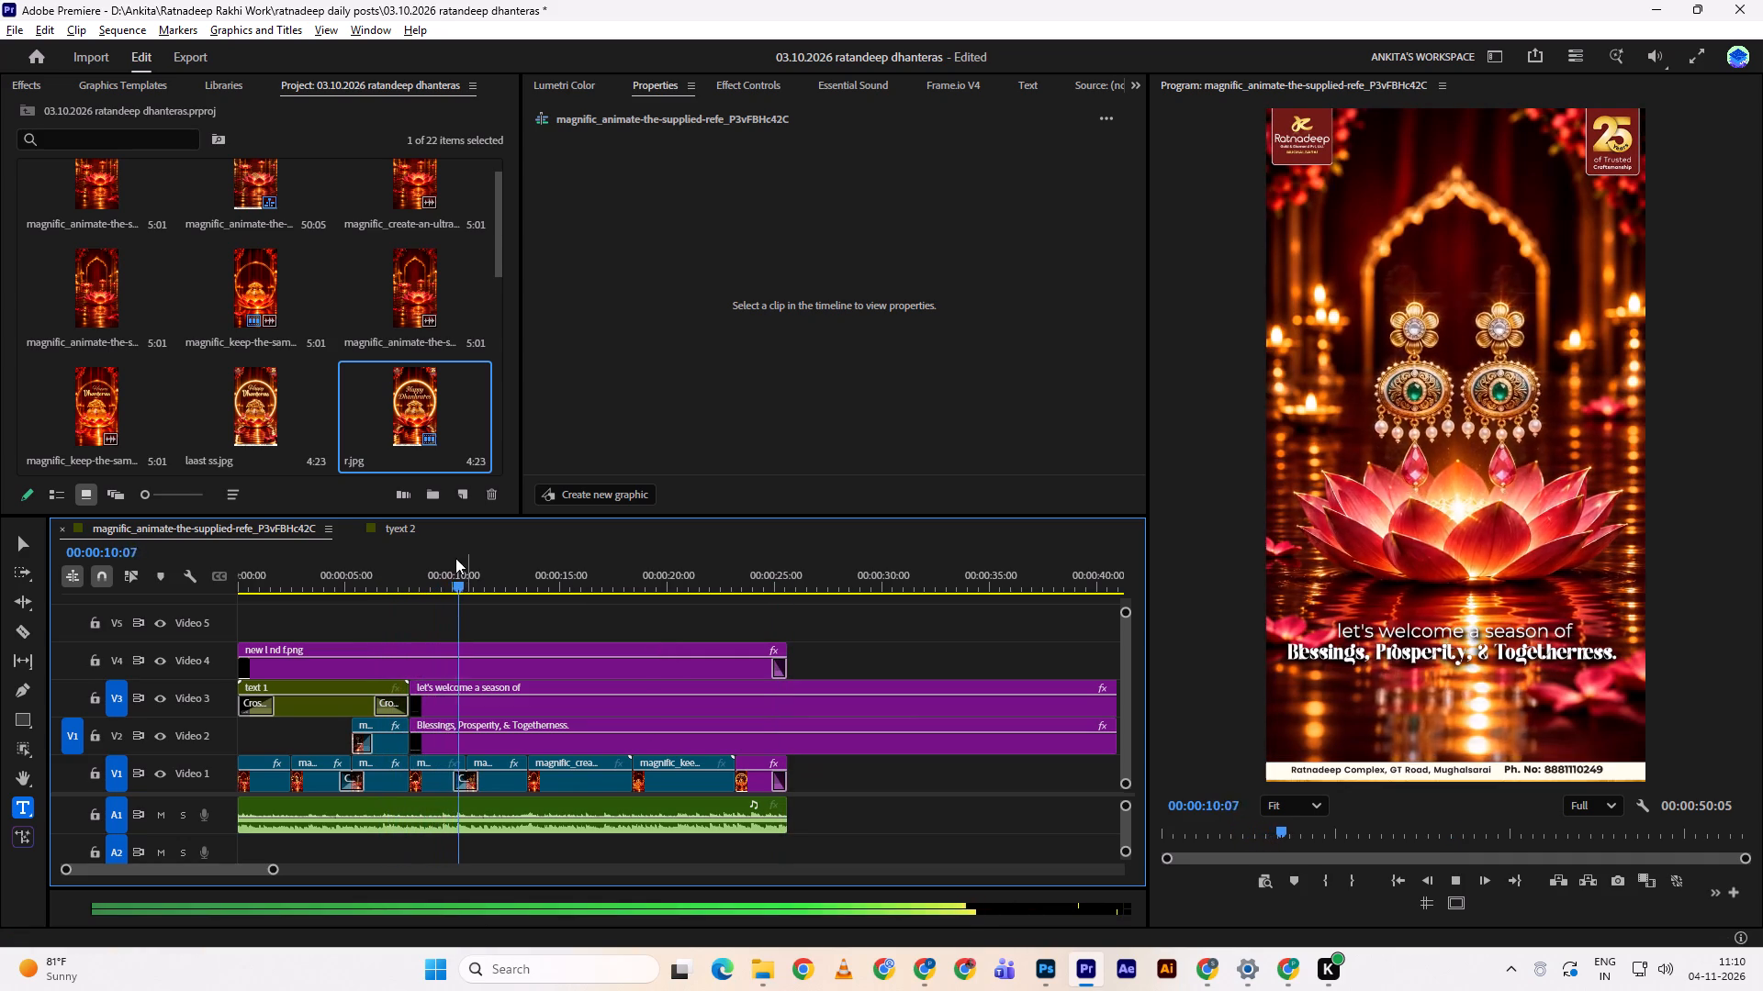
drag(408, 587, 317, 587)
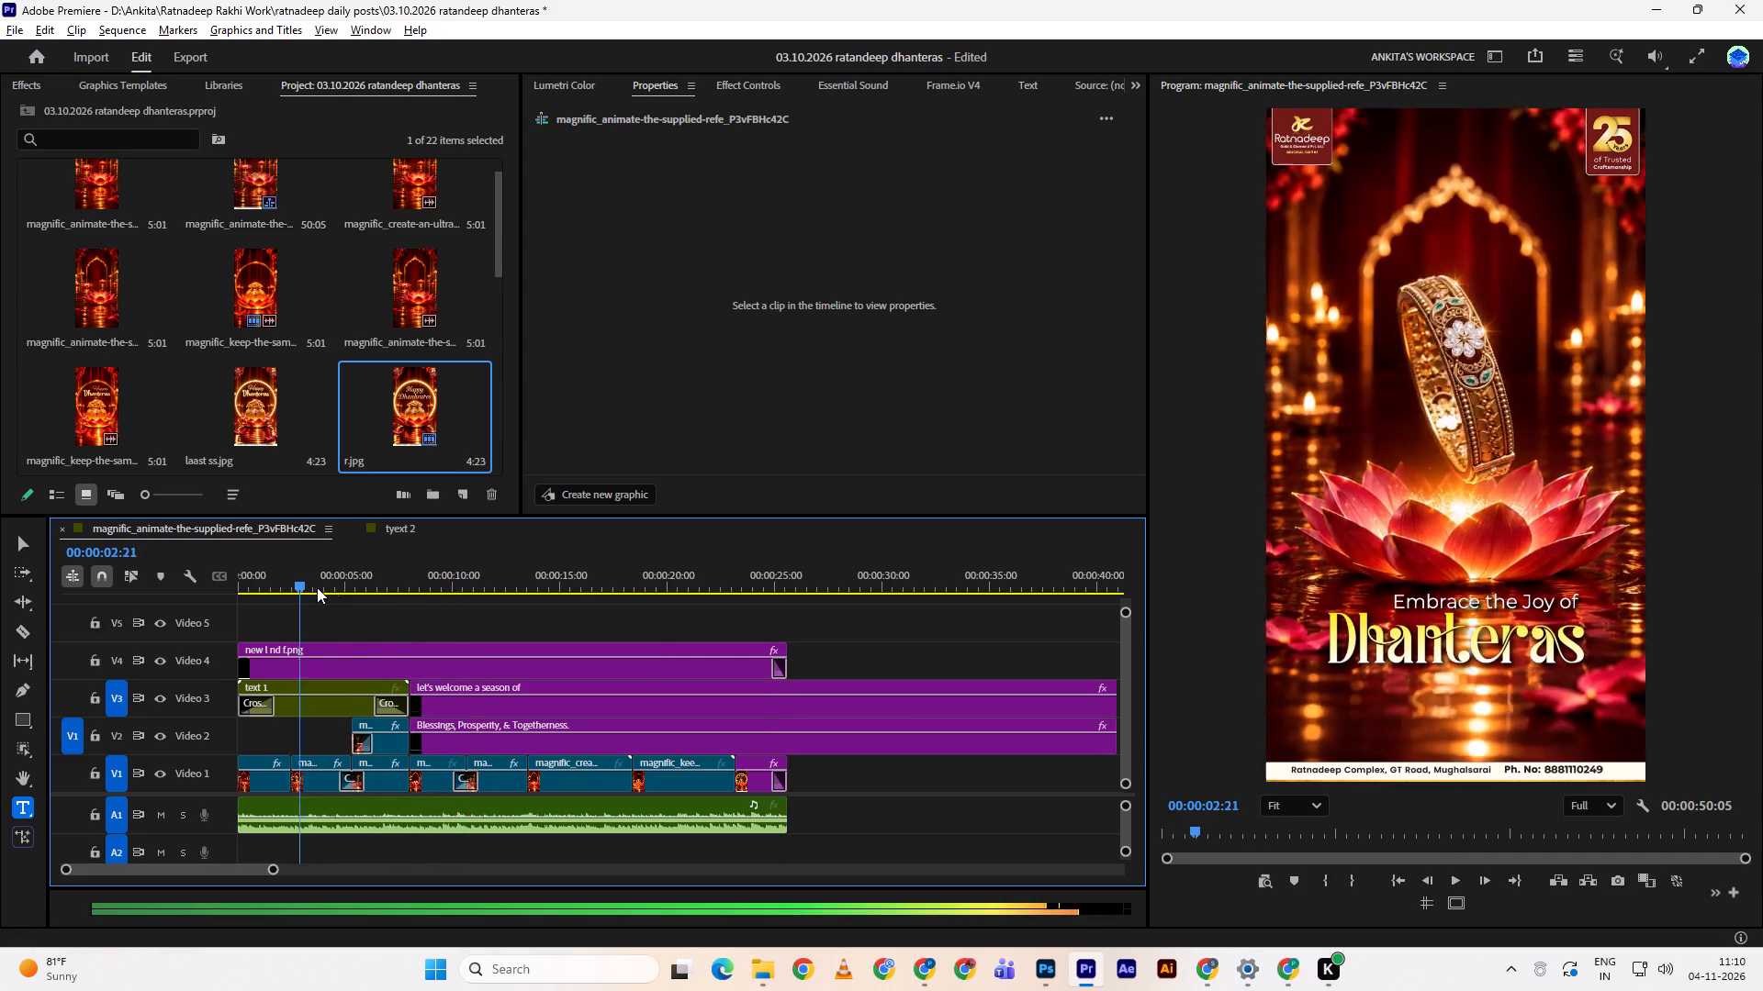
drag(317, 587, 384, 585)
click(384, 585)
key(space)
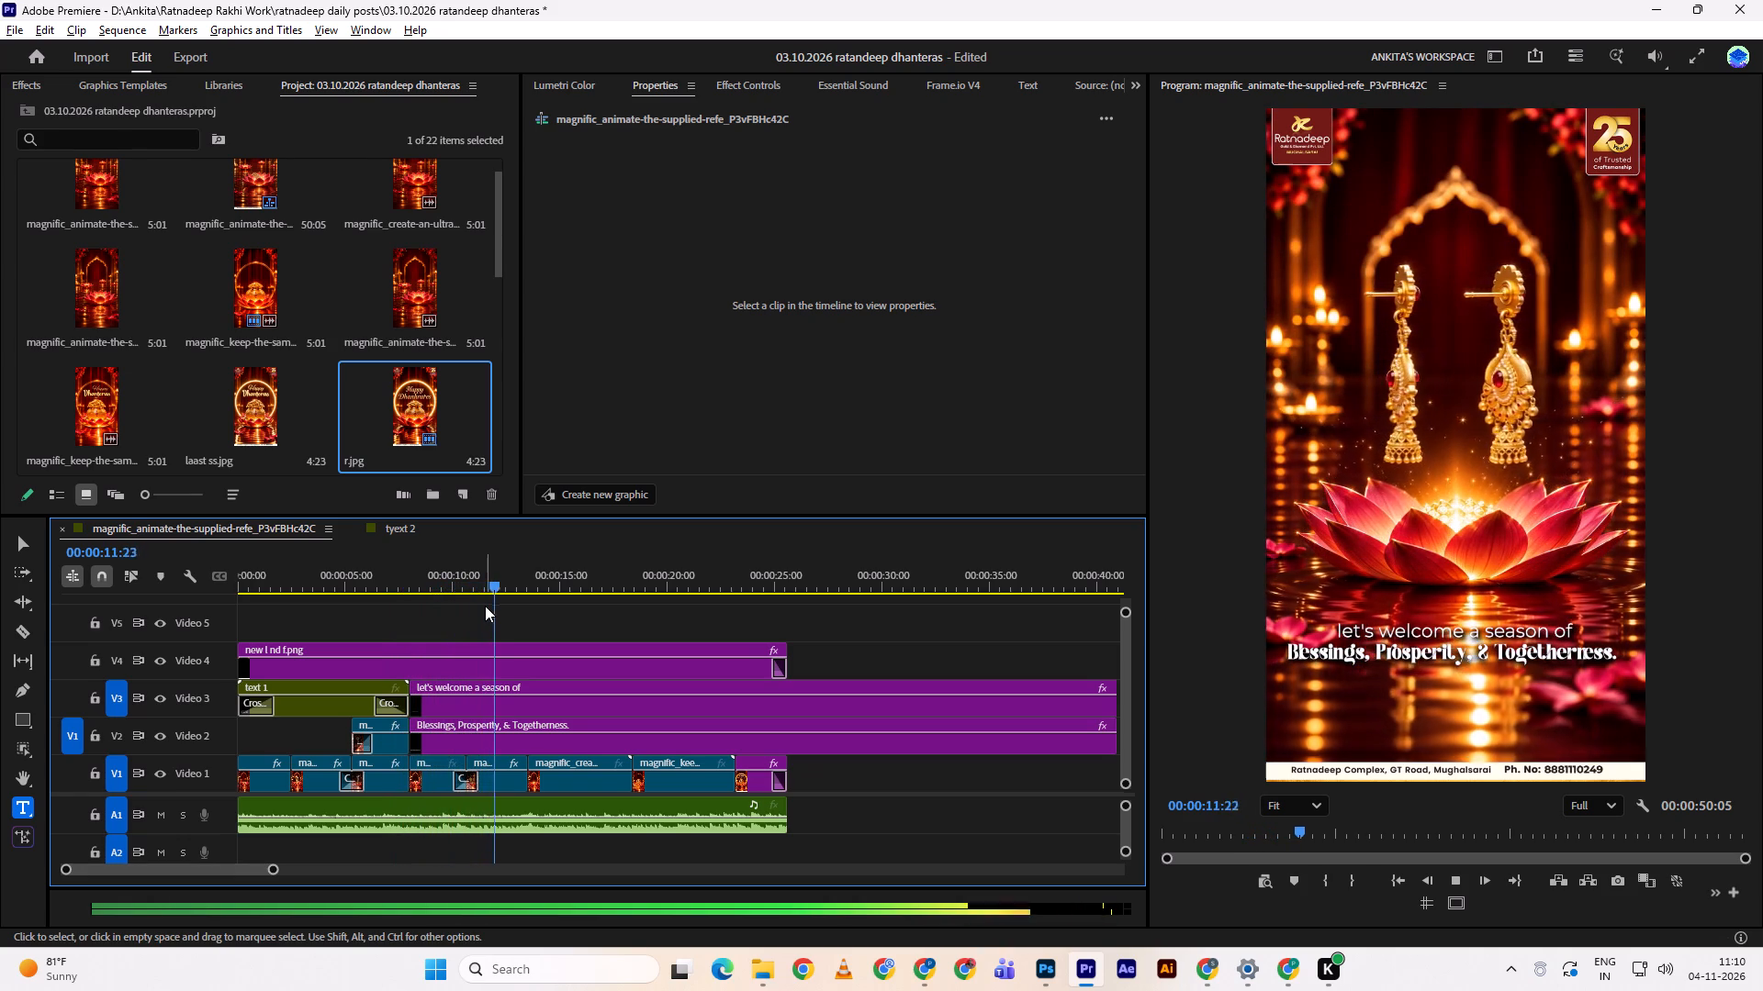
key(space)
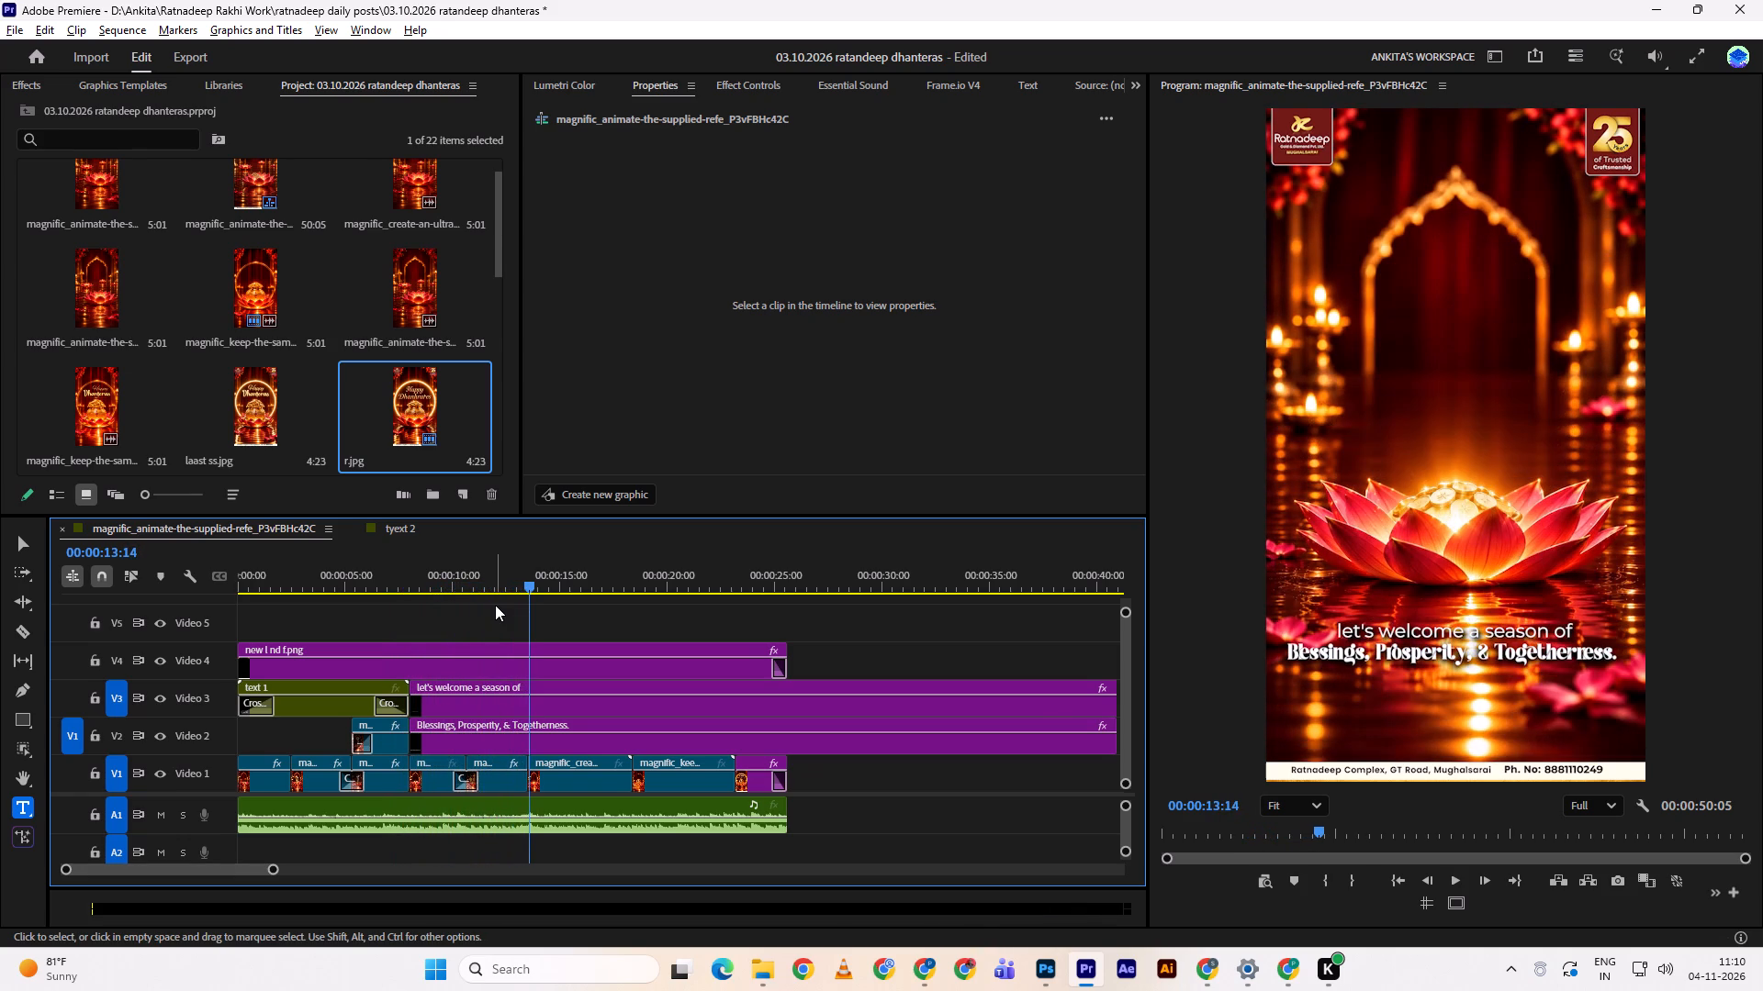
key(space)
drag(445, 569, 381, 573)
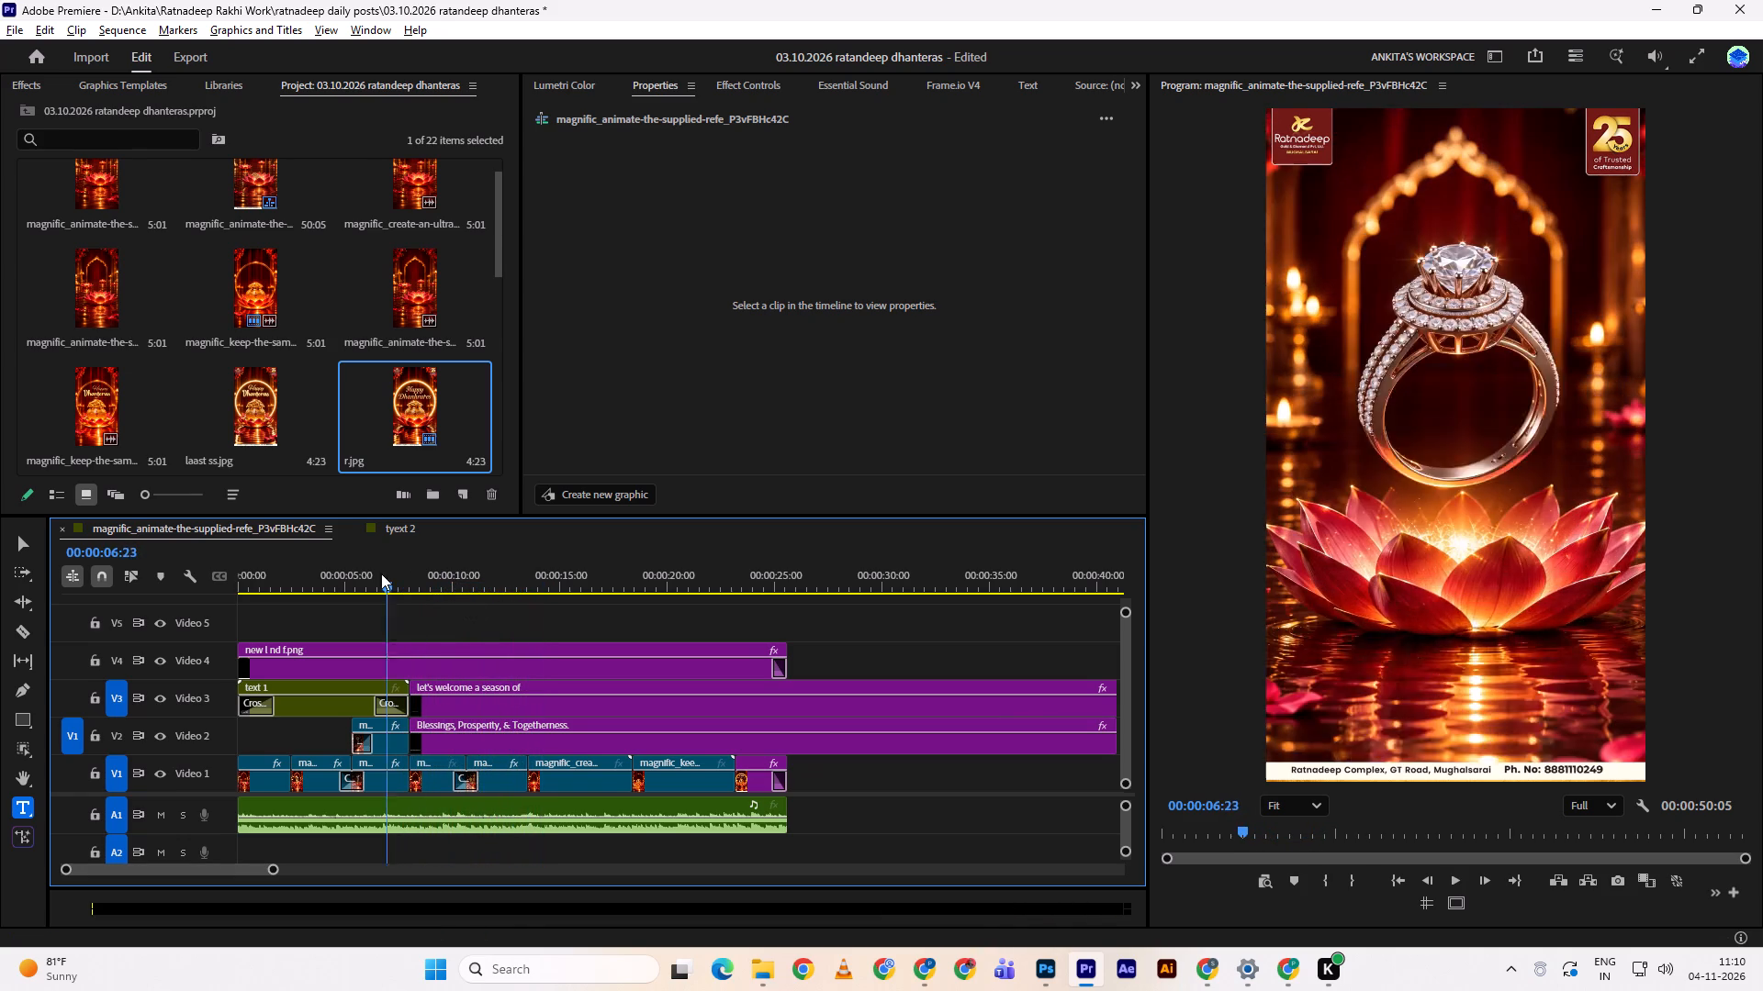
drag(381, 573, 385, 562)
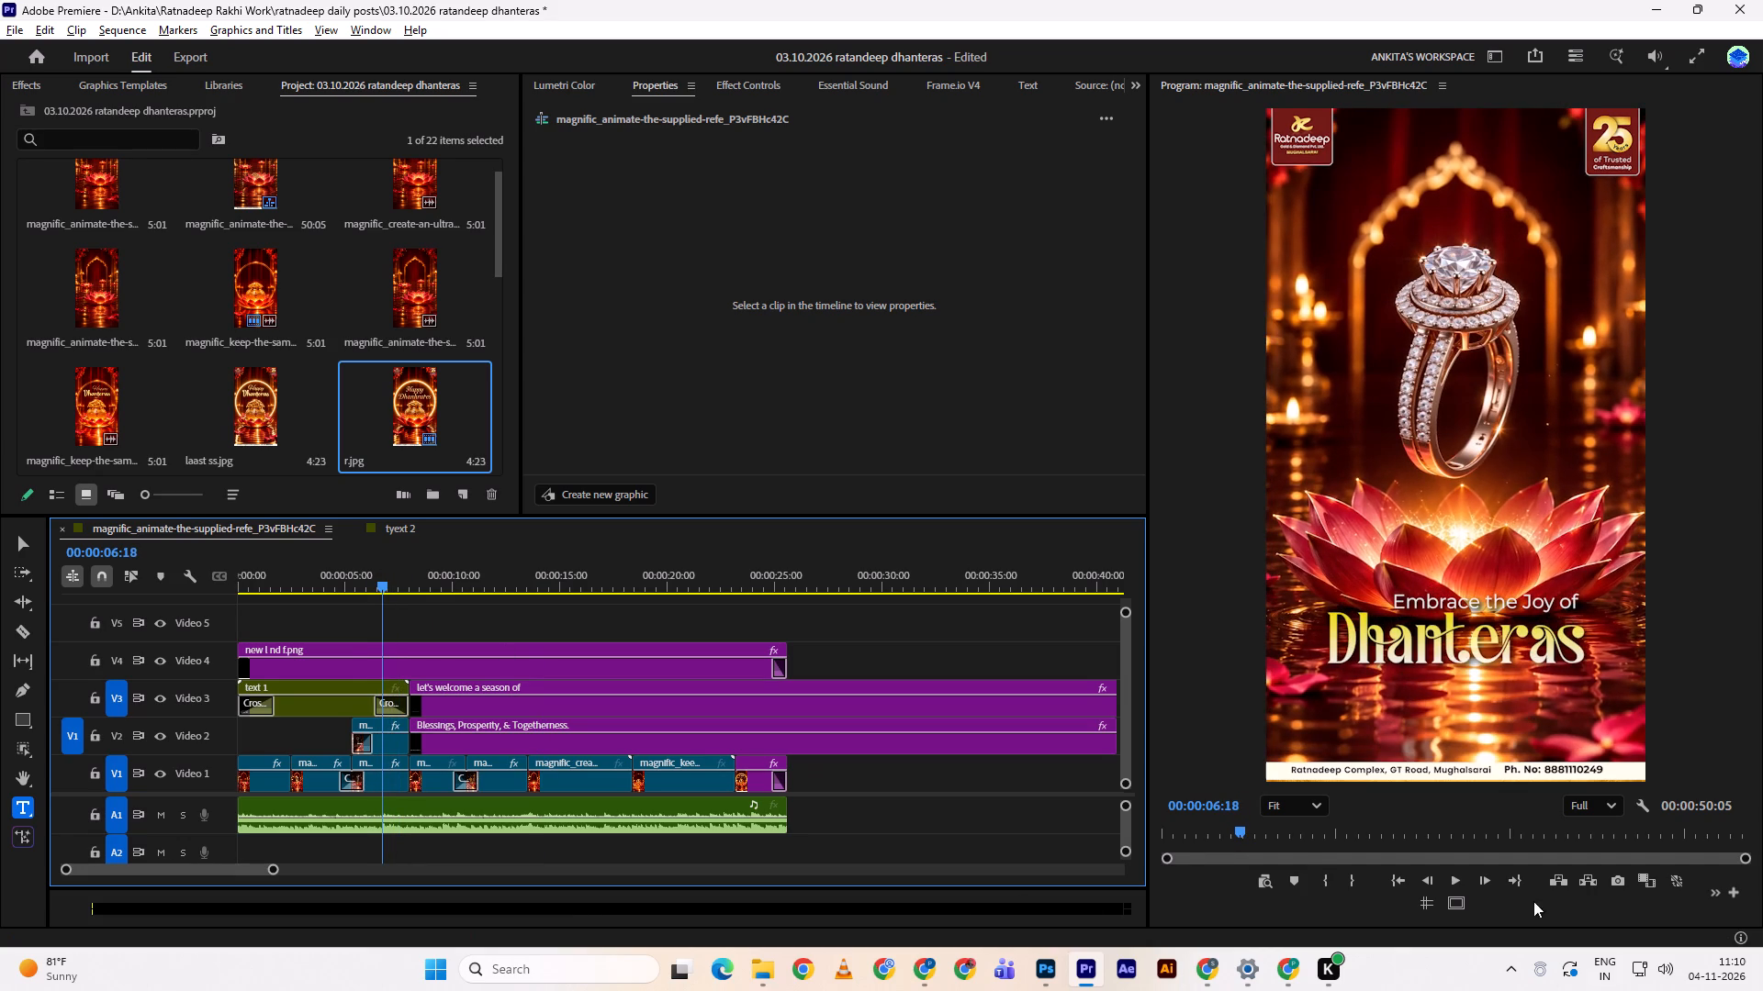
Show guides and rulers in the program monitor, and add horizontal guides at about 1059 below "Dhanteras" and just above "Embrace the Joy of".
click(1433, 899)
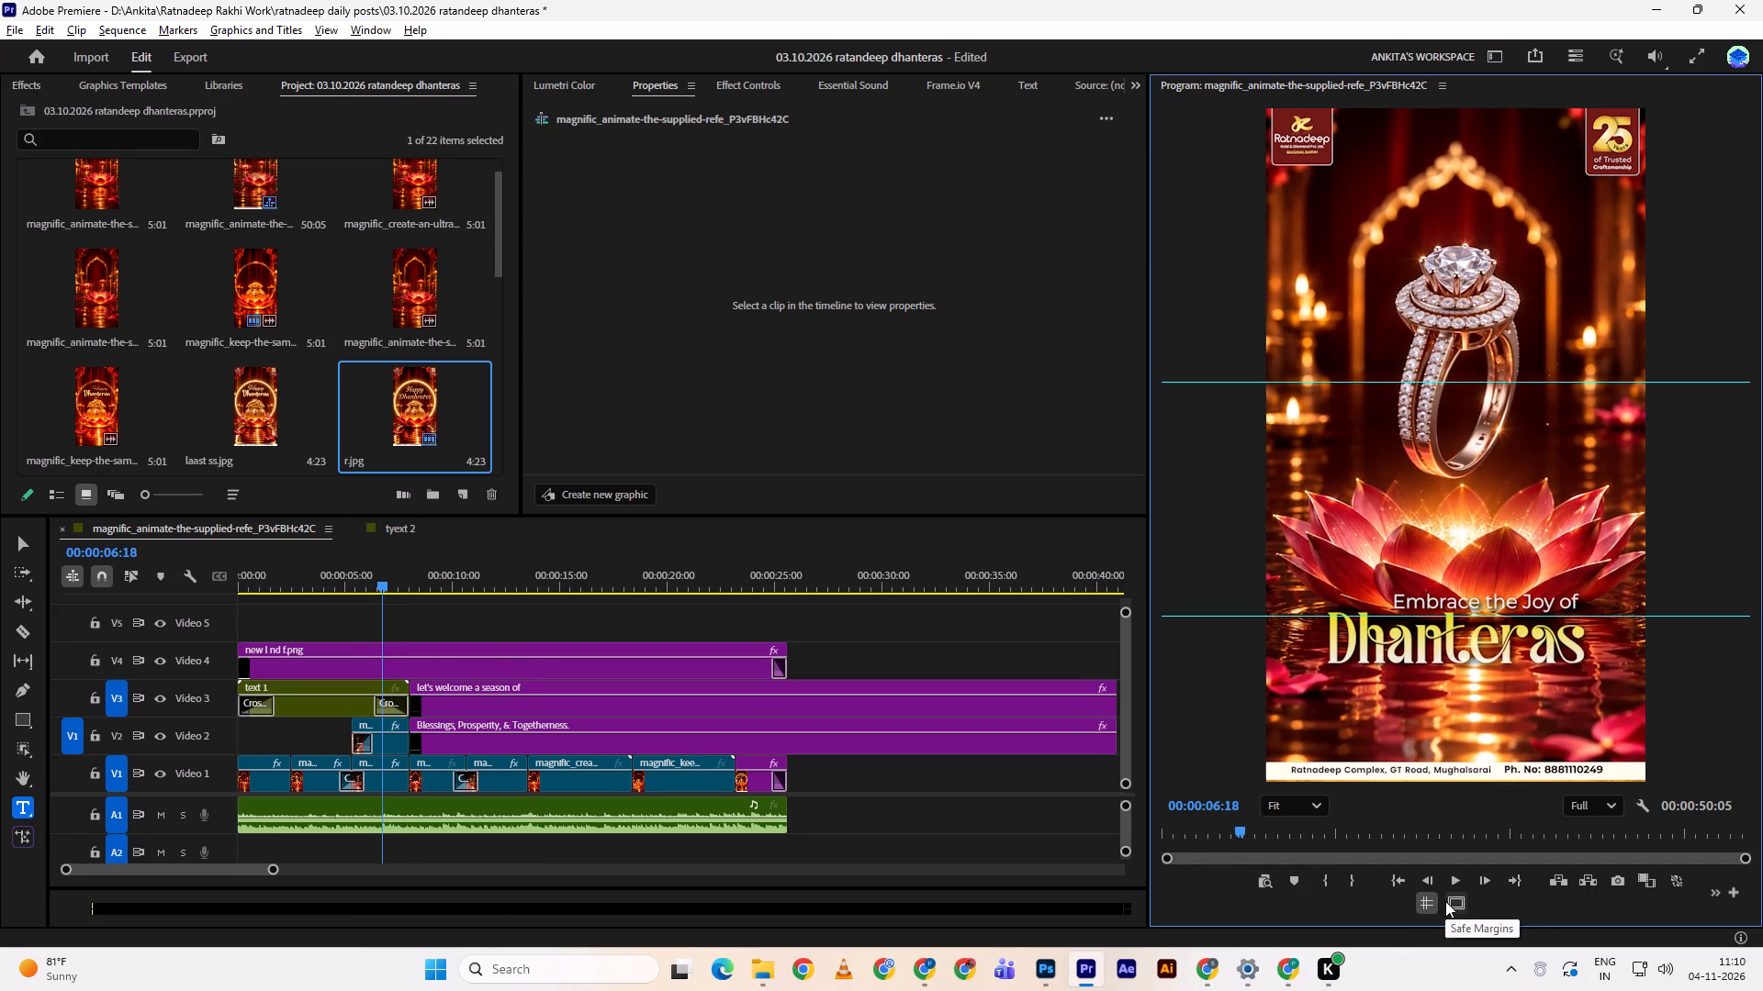
key(ctrl+r)
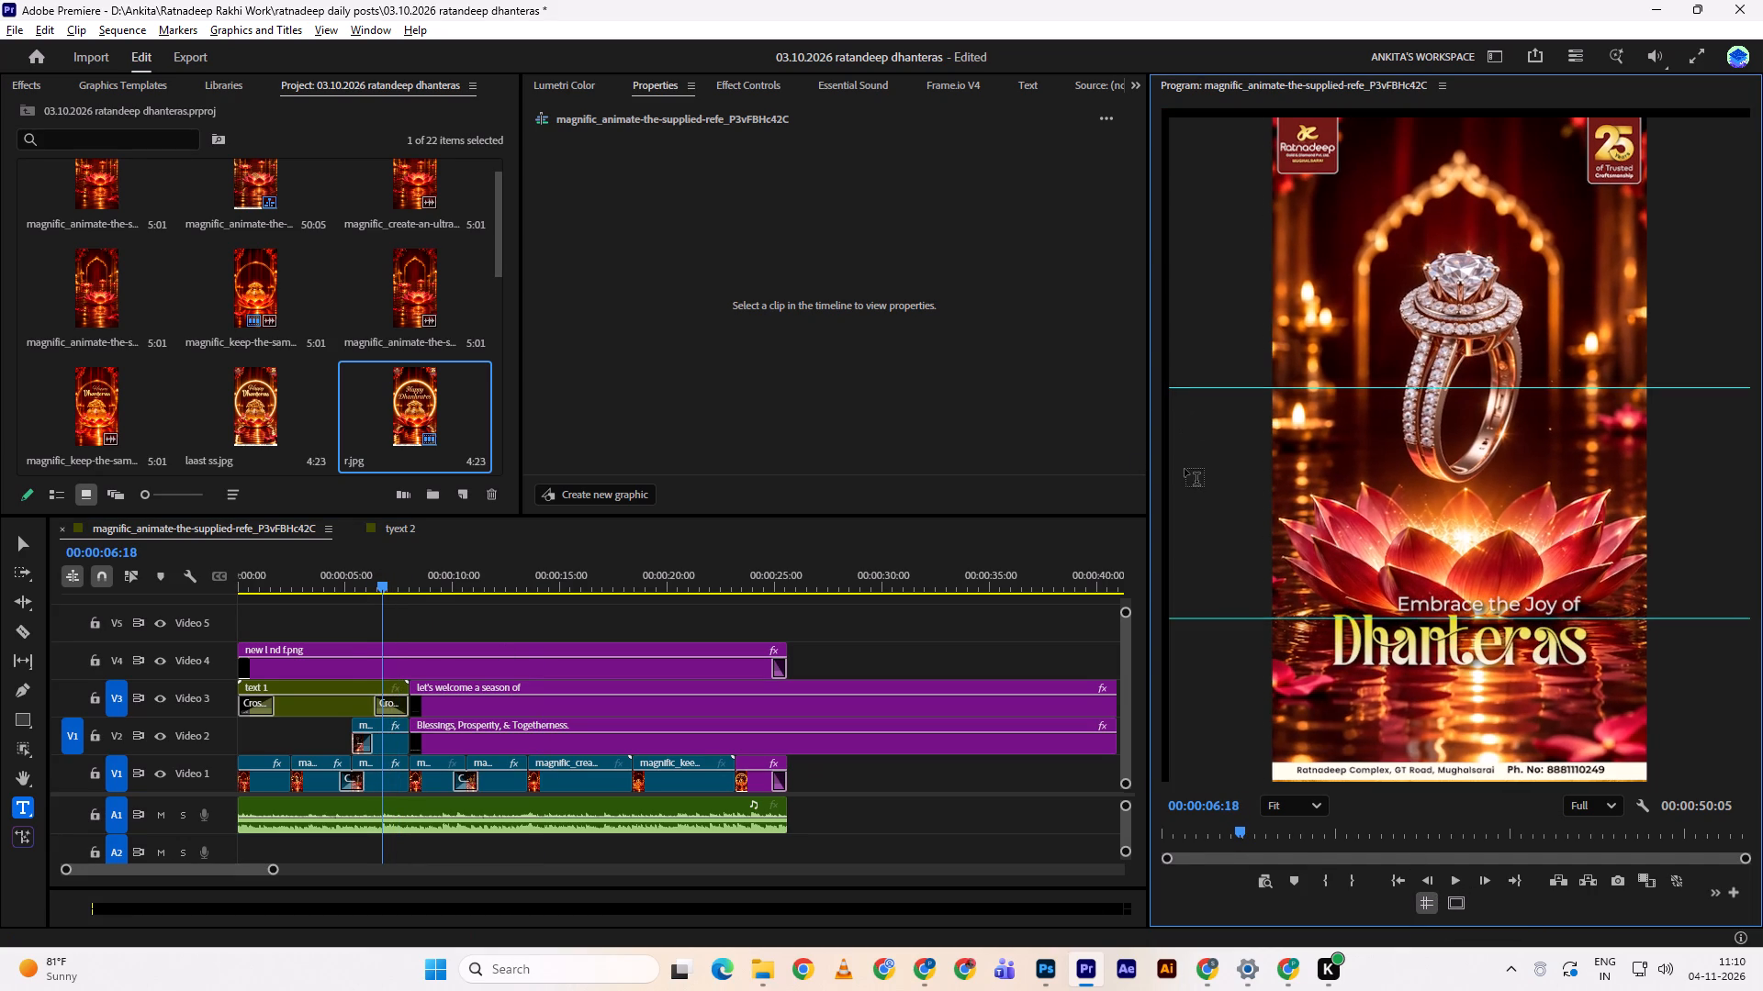
drag(1354, 111, 1379, 309)
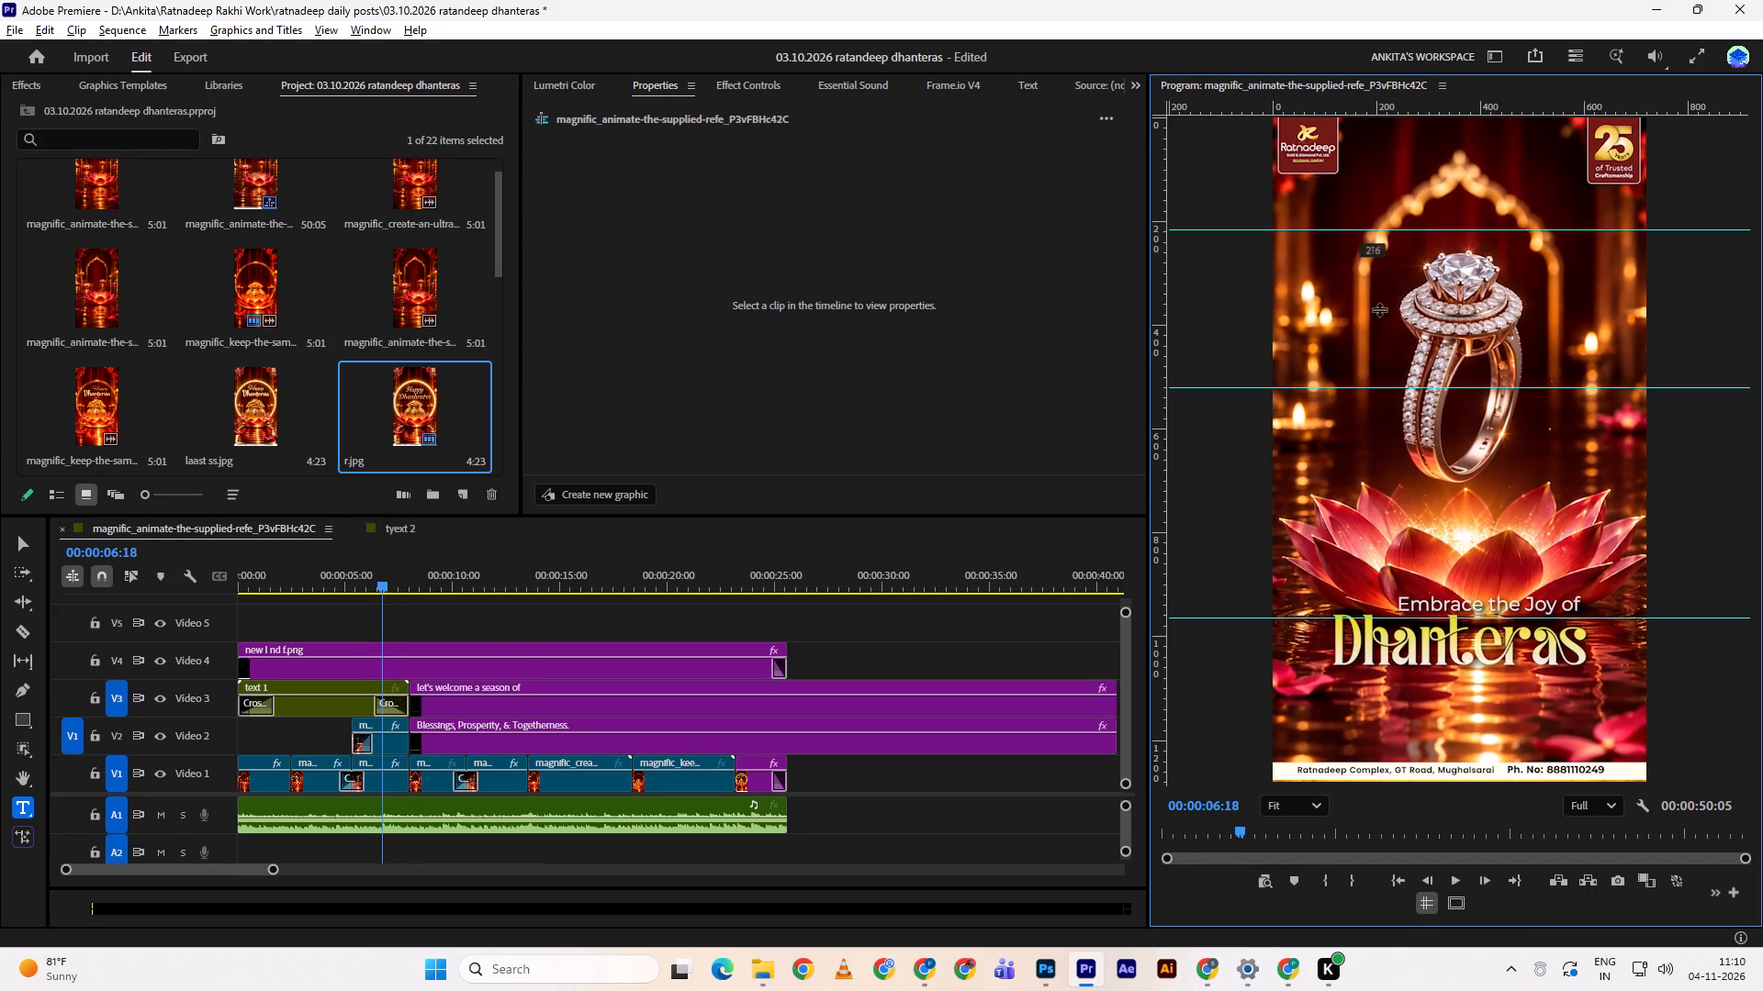
drag(1379, 309, 1350, 670)
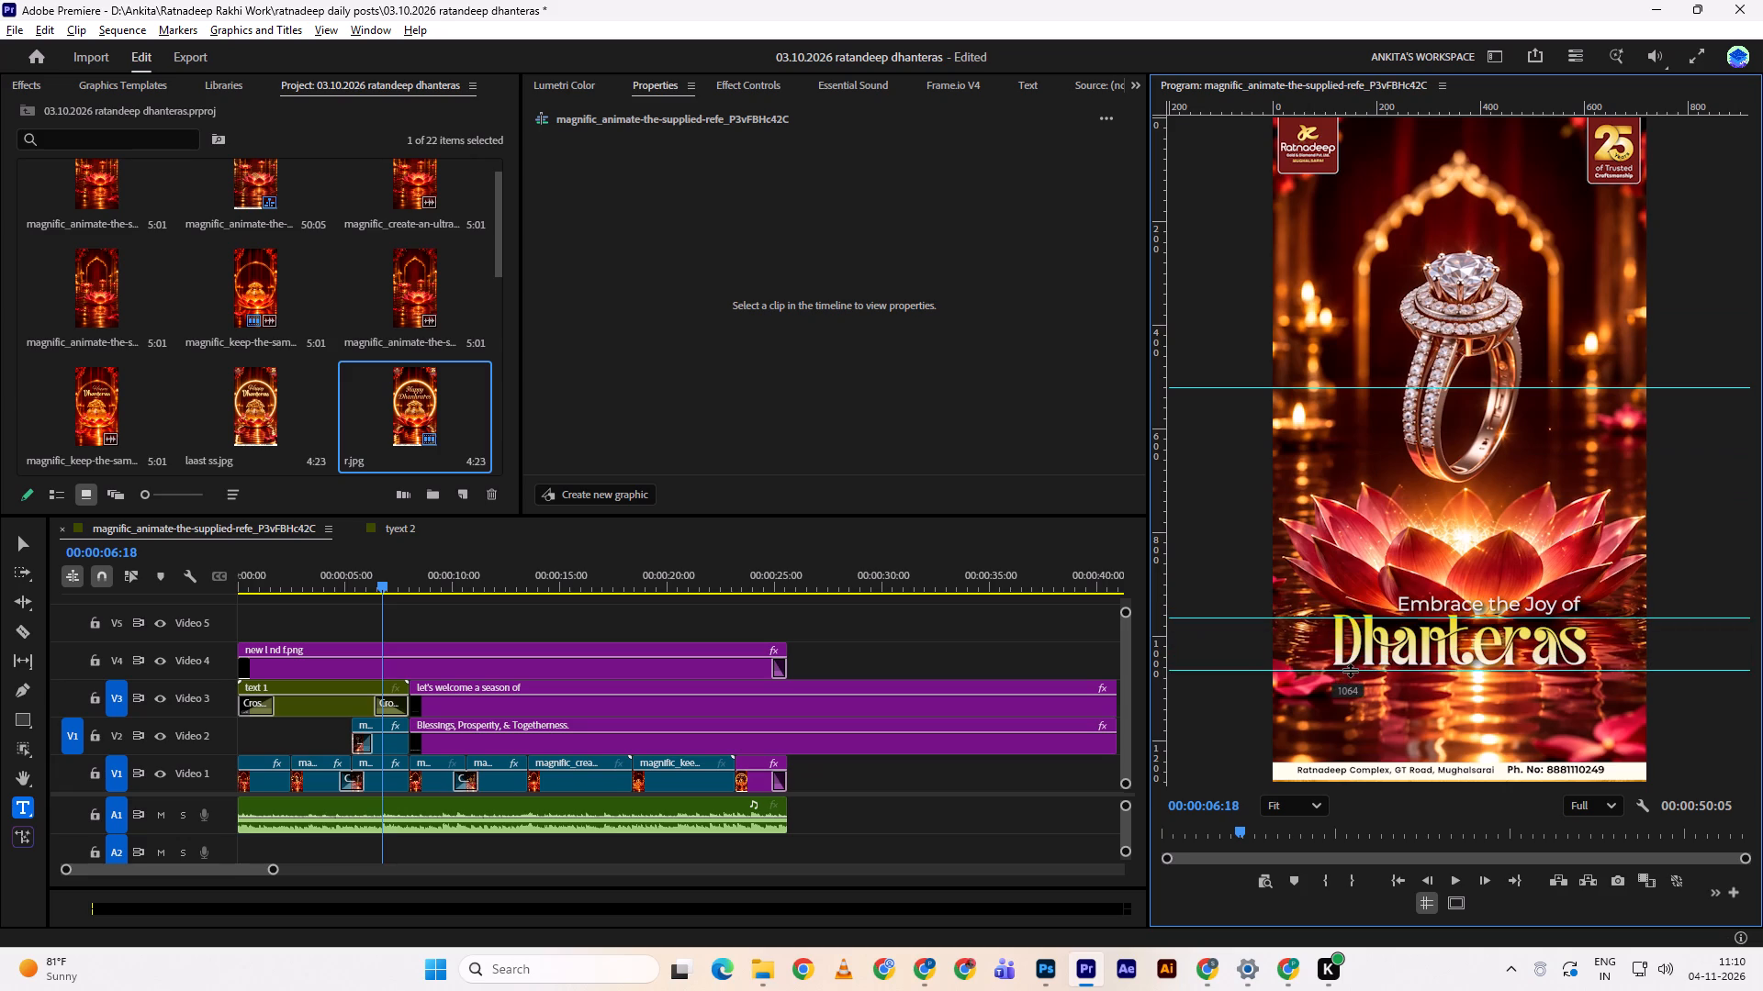
drag(1350, 670, 1351, 667)
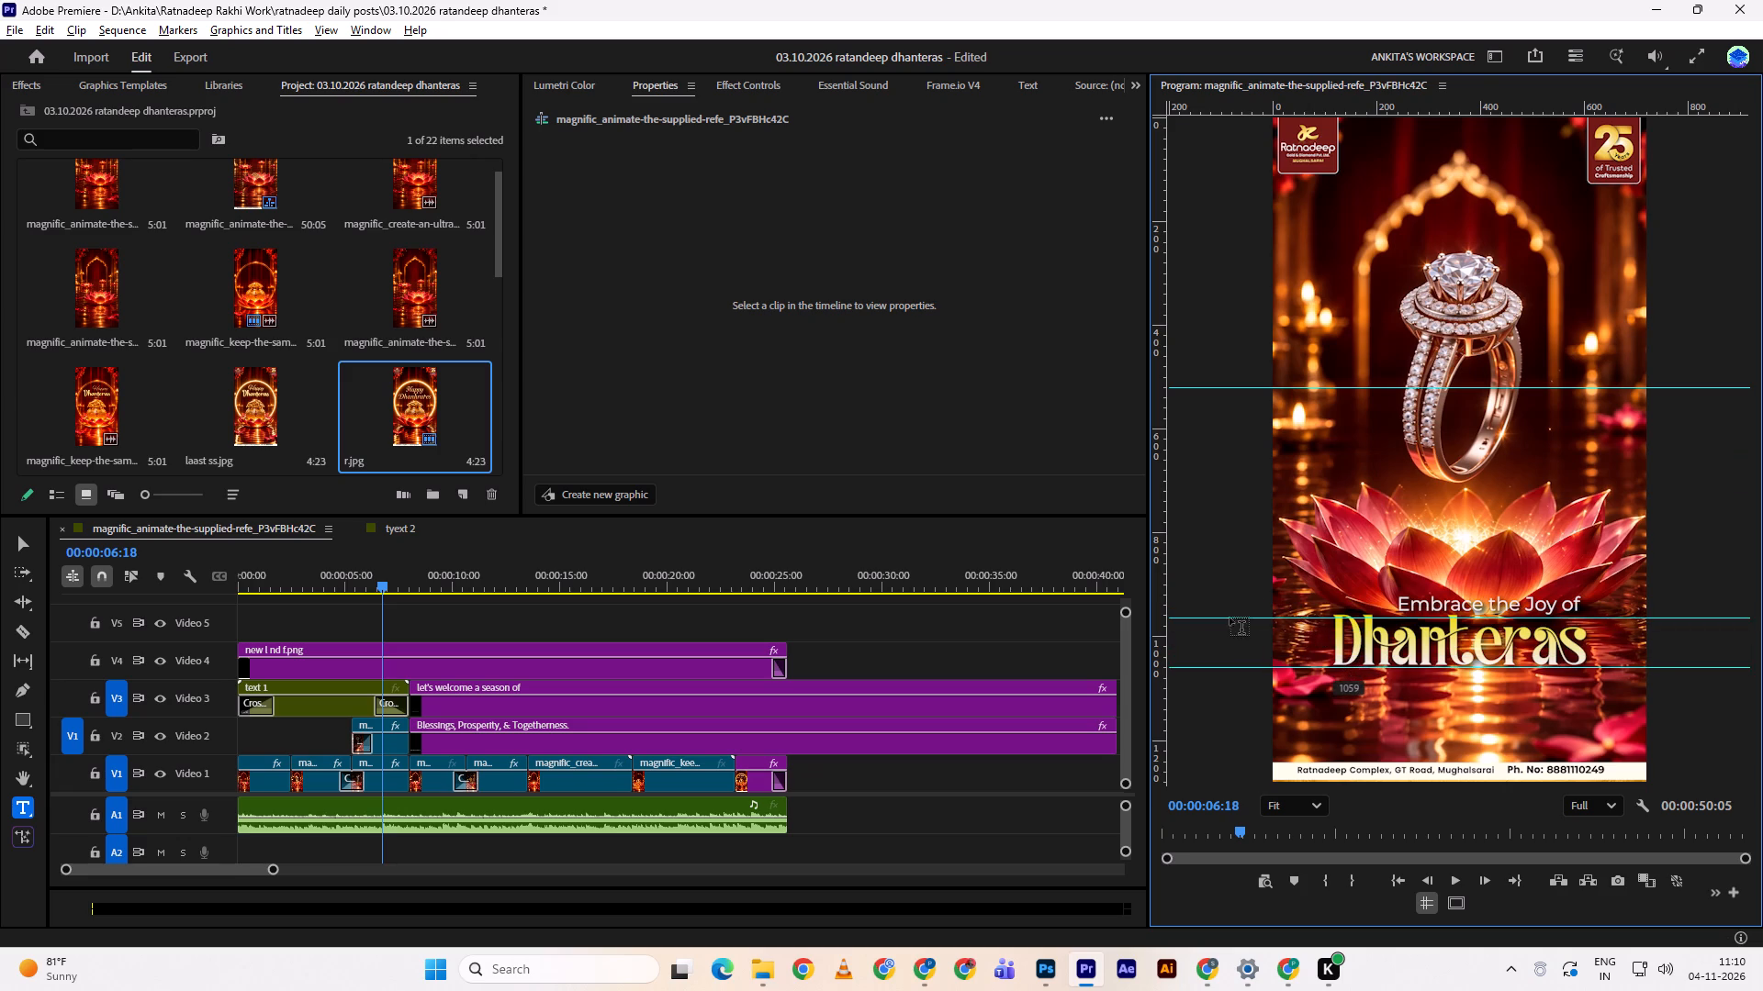
drag(1458, 106, 1429, 556)
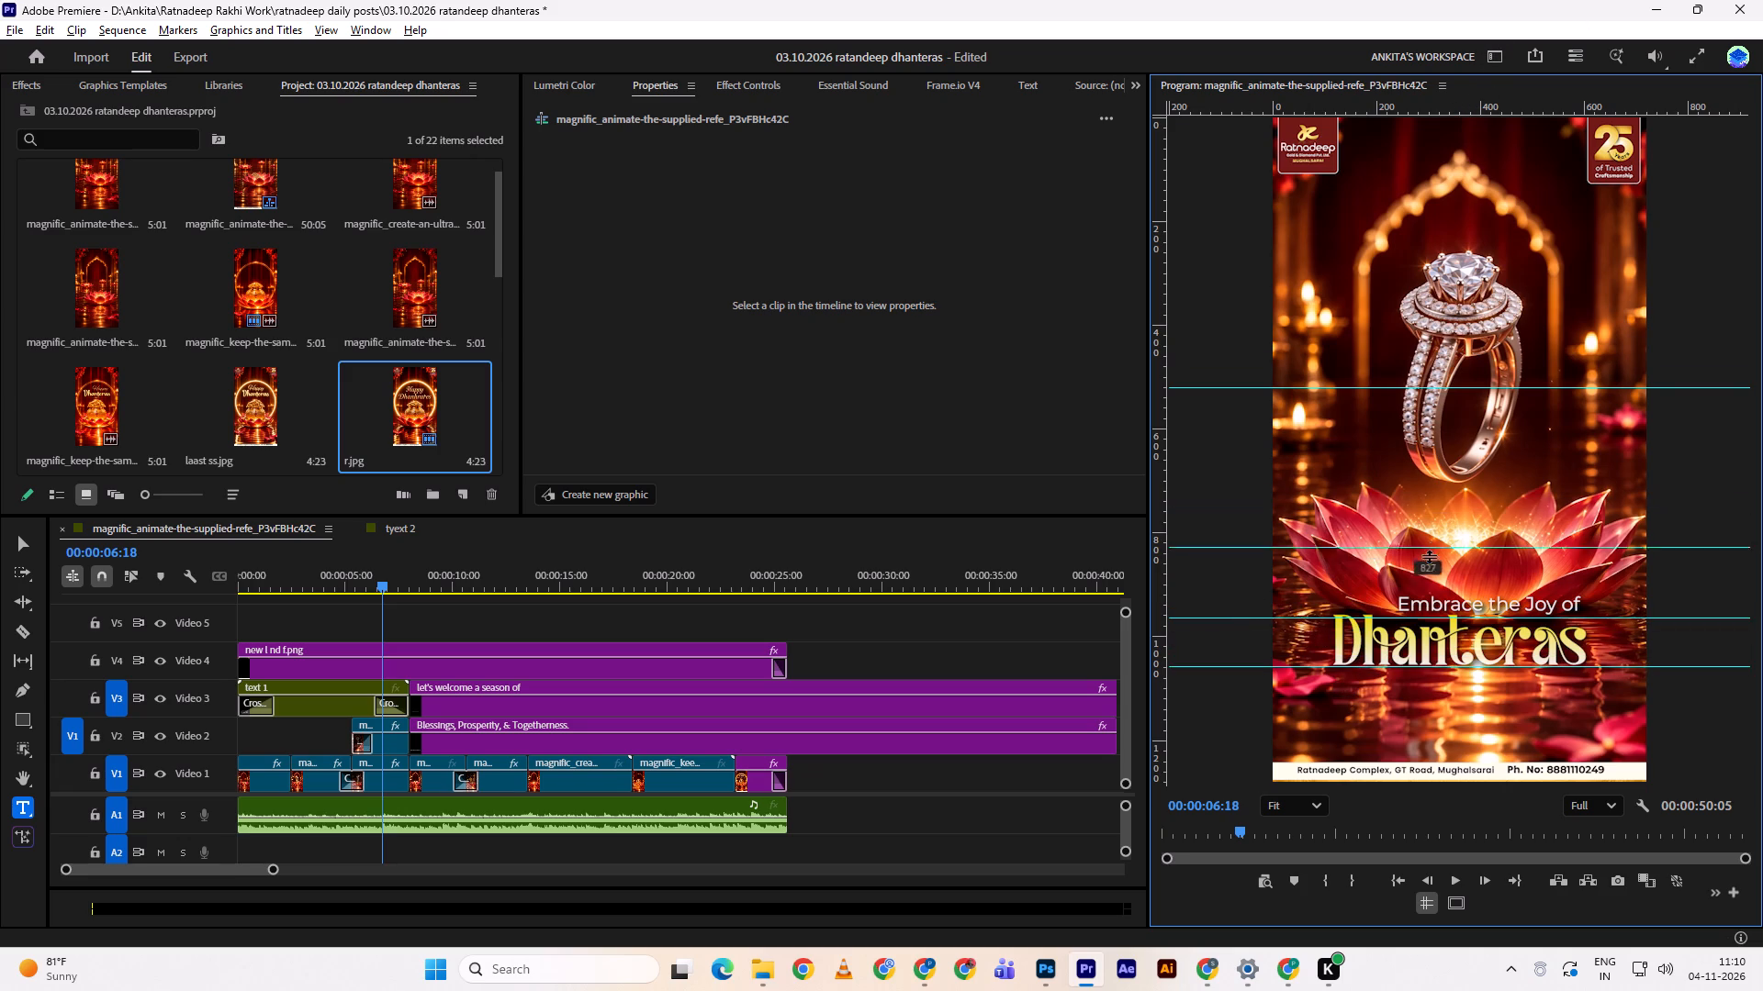
drag(1429, 556, 1424, 596)
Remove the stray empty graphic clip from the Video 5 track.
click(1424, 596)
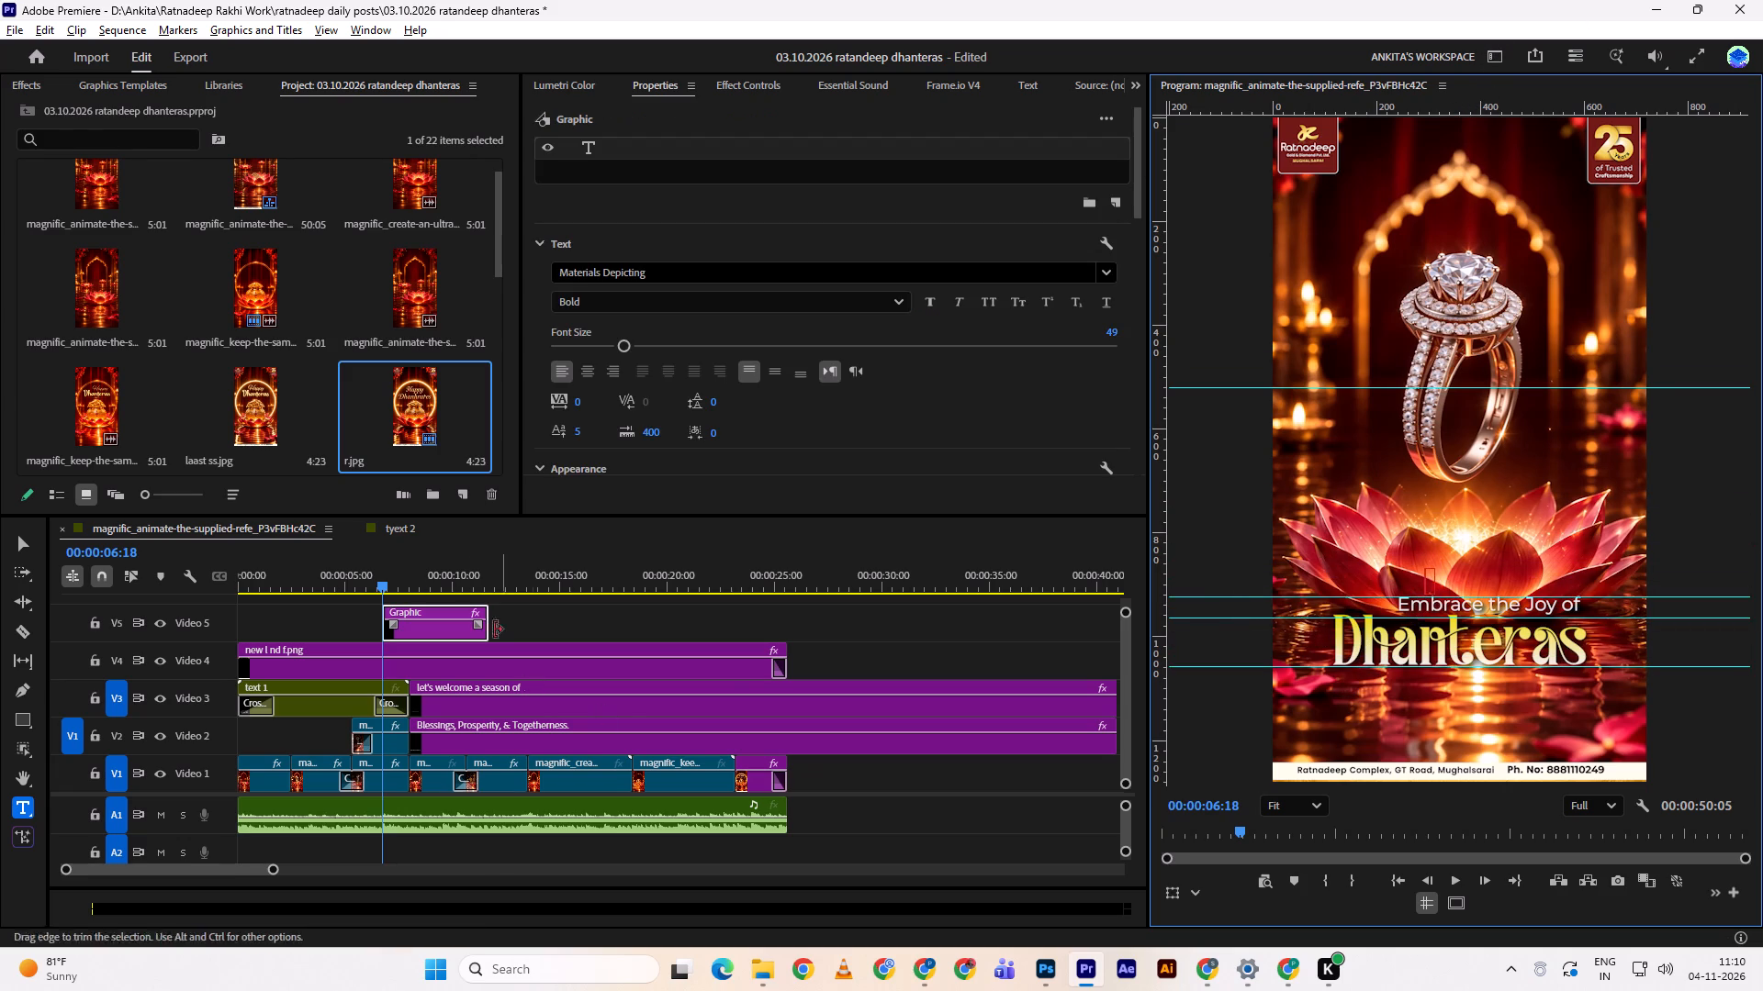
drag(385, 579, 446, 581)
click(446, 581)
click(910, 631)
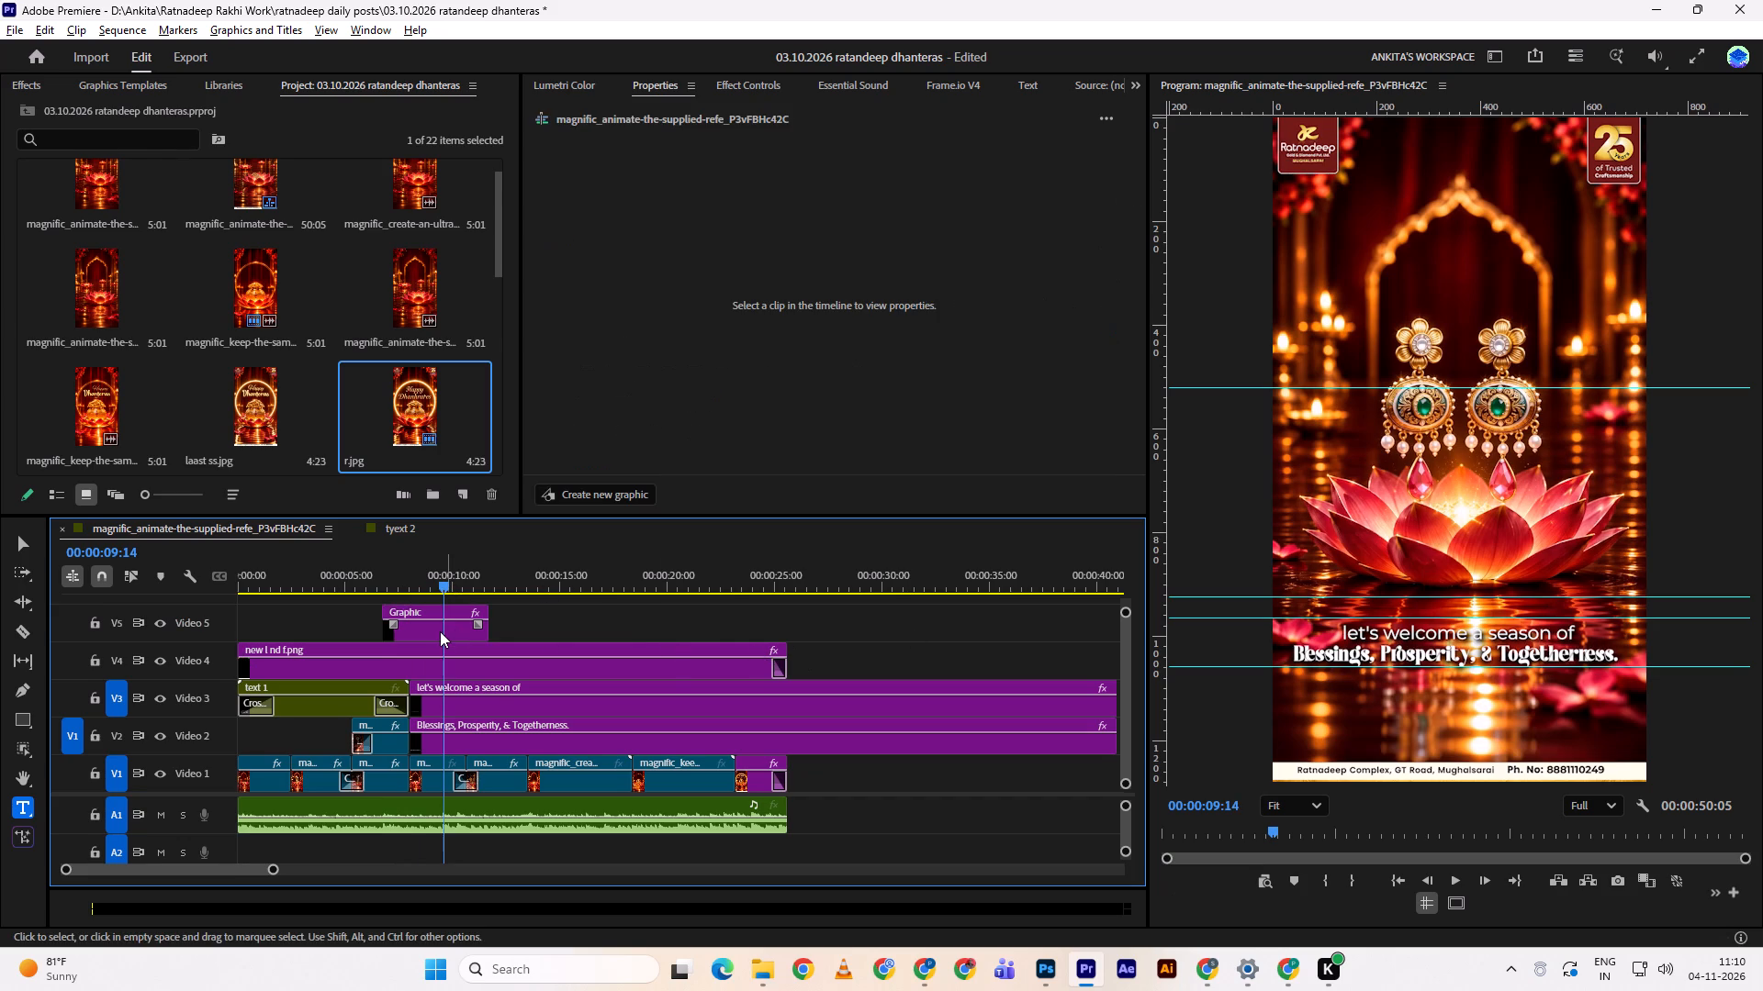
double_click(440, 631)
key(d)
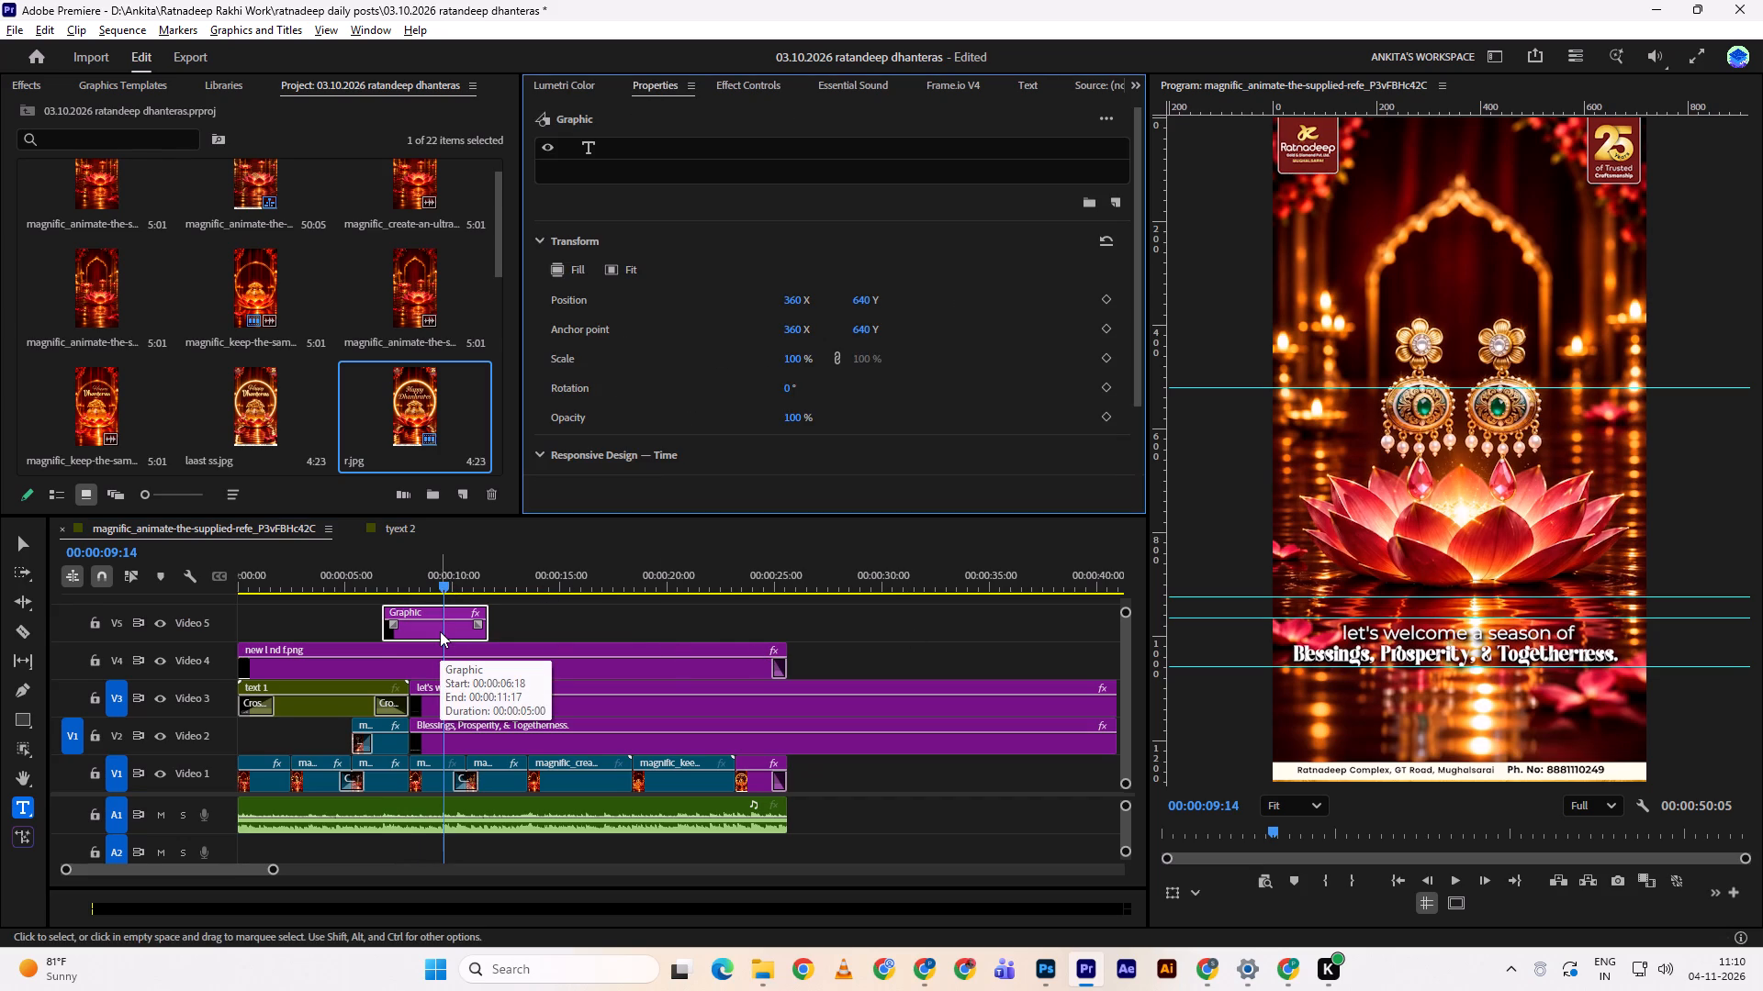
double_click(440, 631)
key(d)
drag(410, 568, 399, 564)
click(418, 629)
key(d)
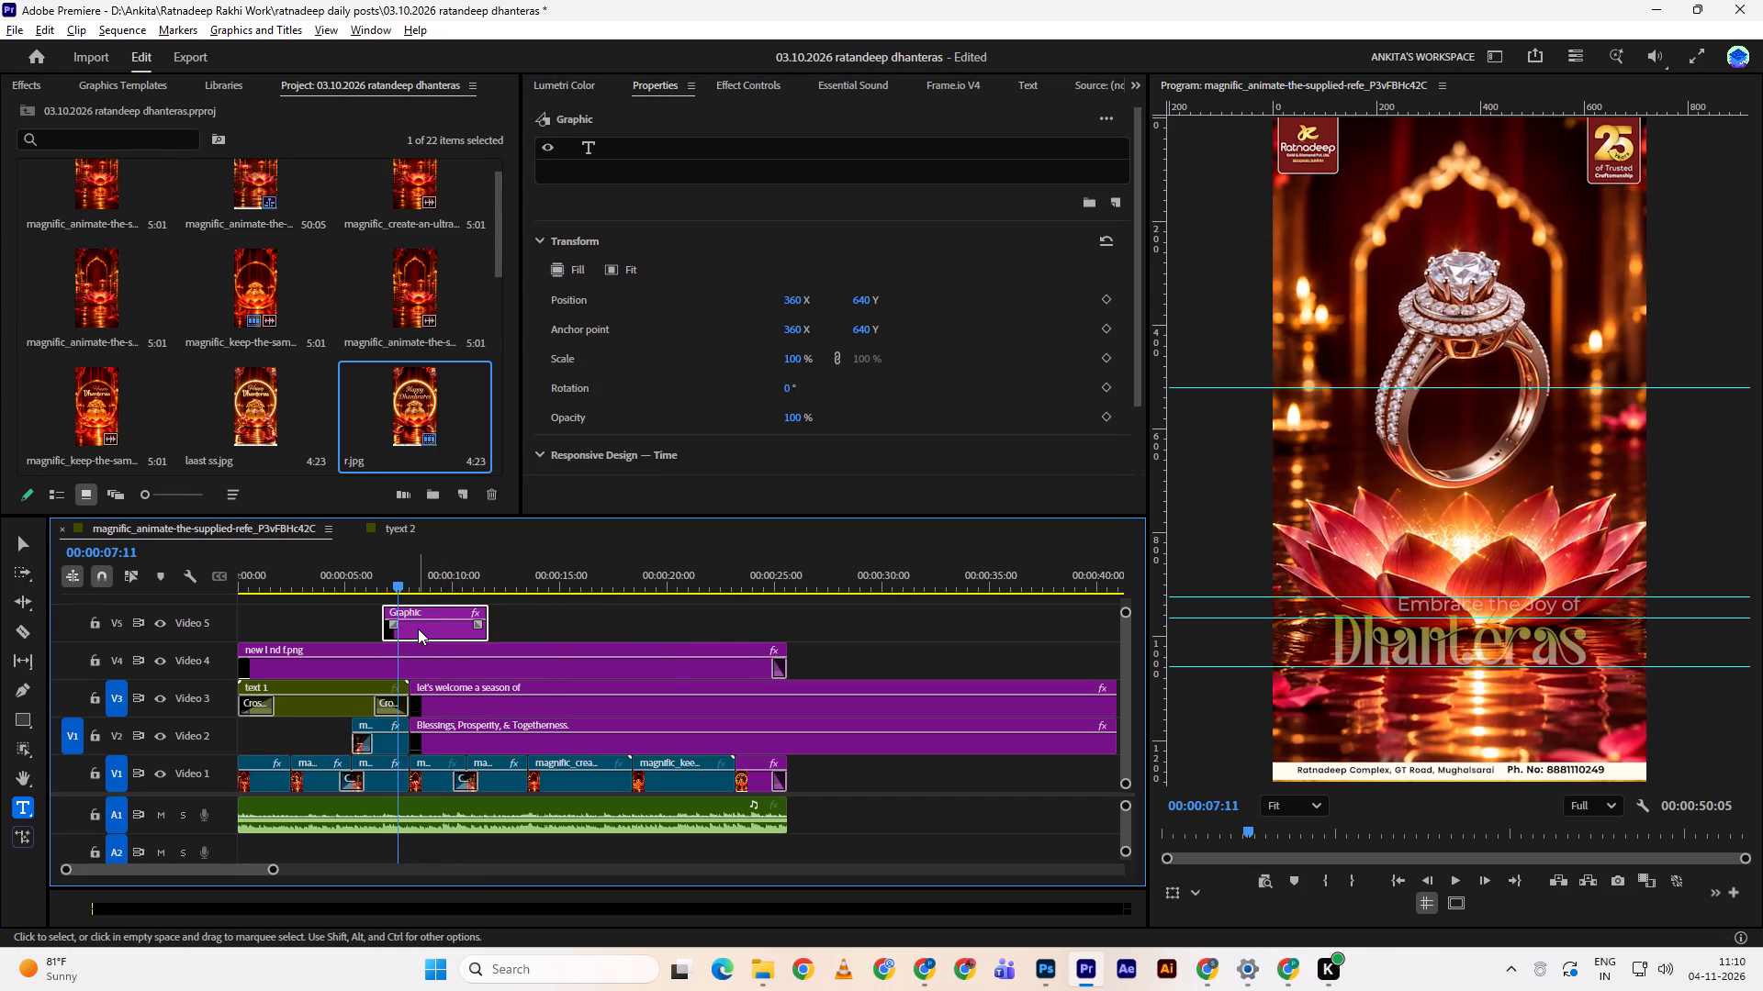
Play and scrub between the "Dhanteras" text and the two-line tagline to compare their positions against the guides.
key(space)
key(space)
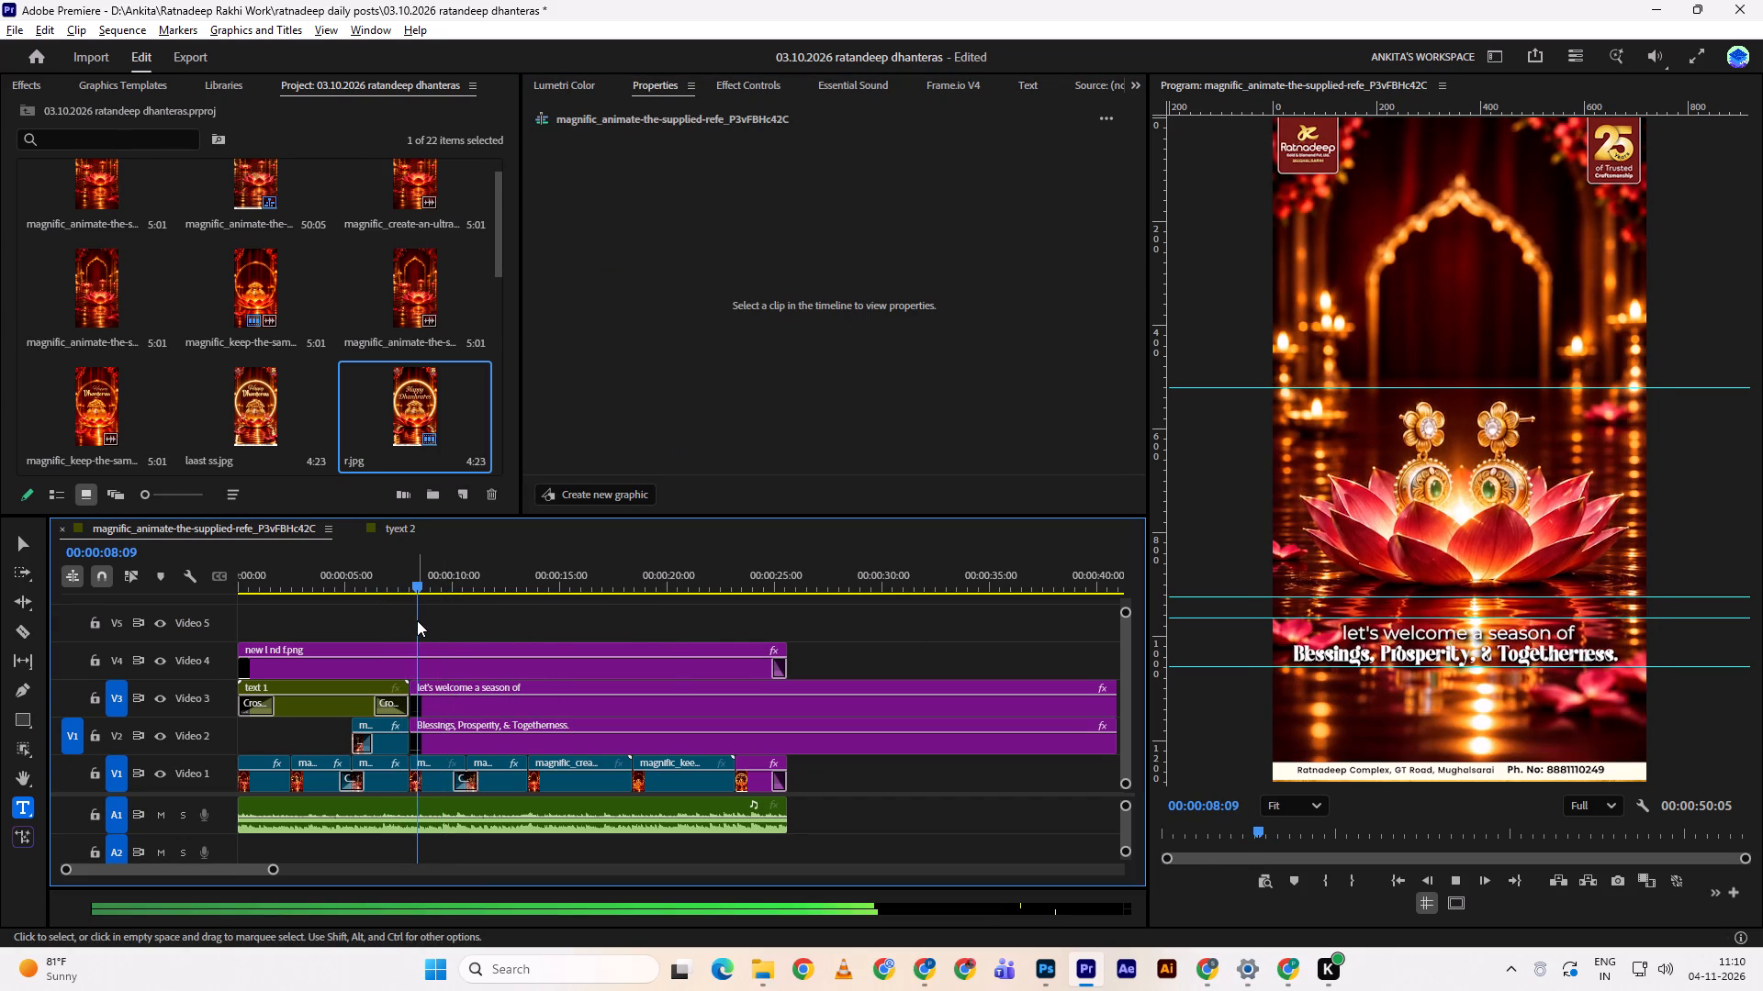
drag(396, 581, 364, 578)
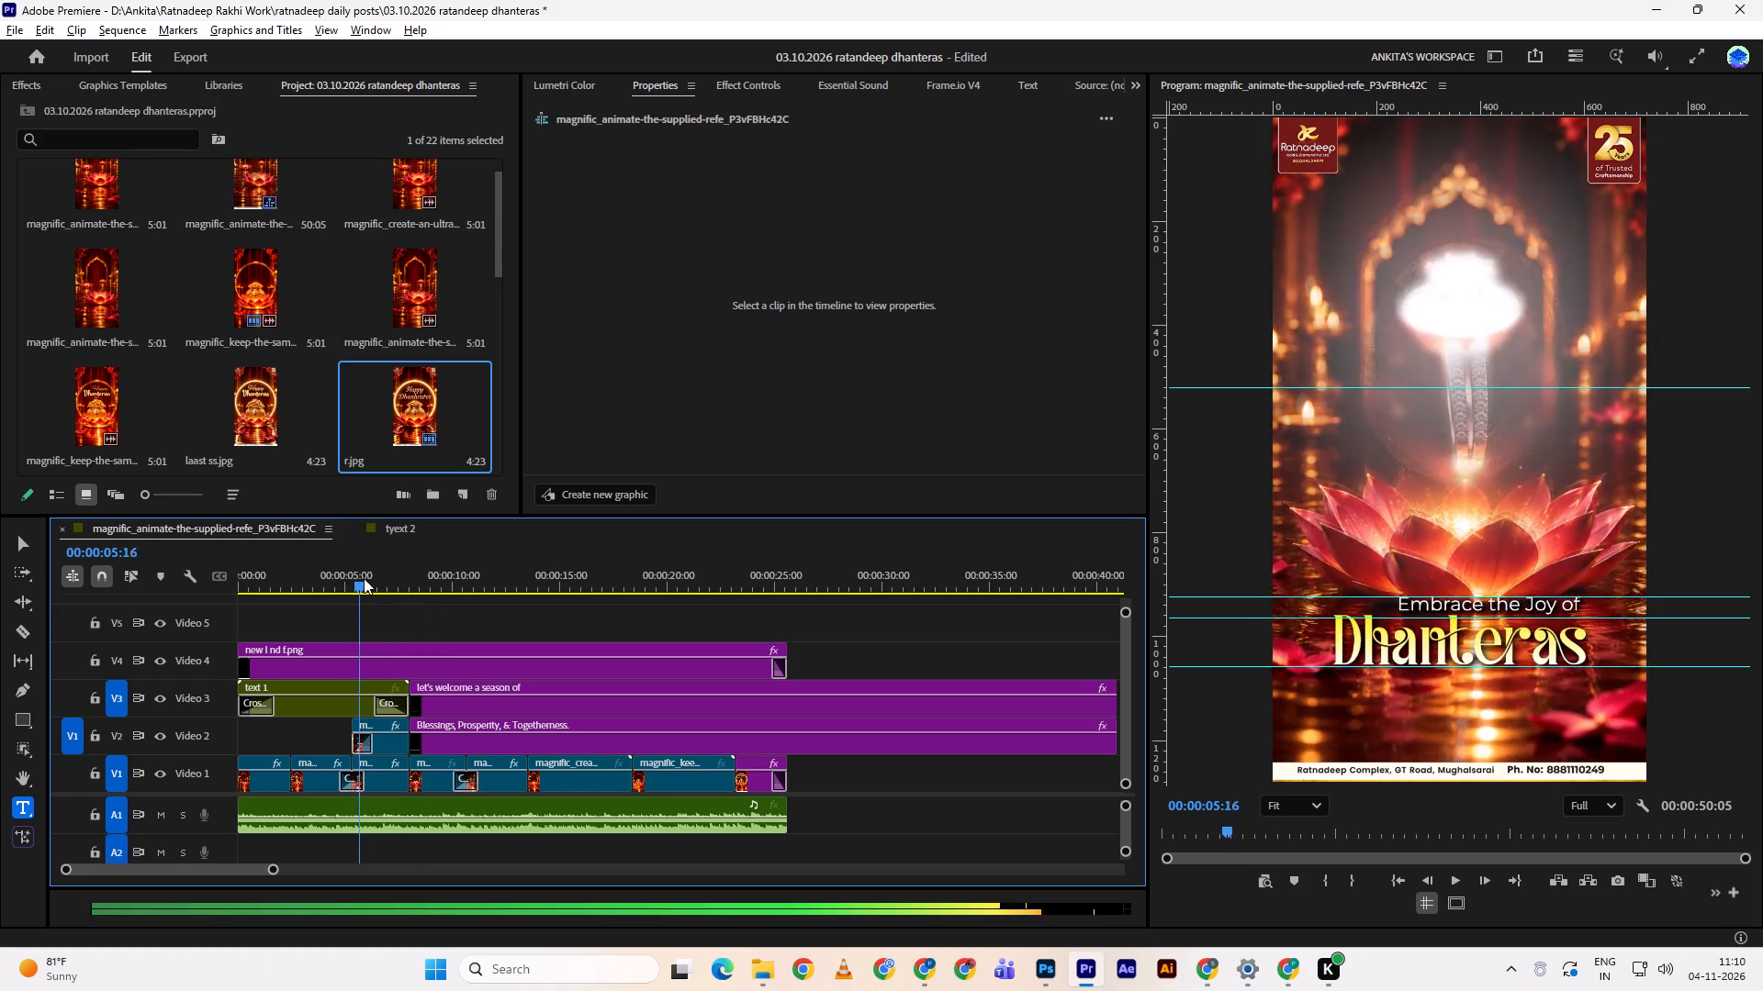
drag(364, 578, 438, 566)
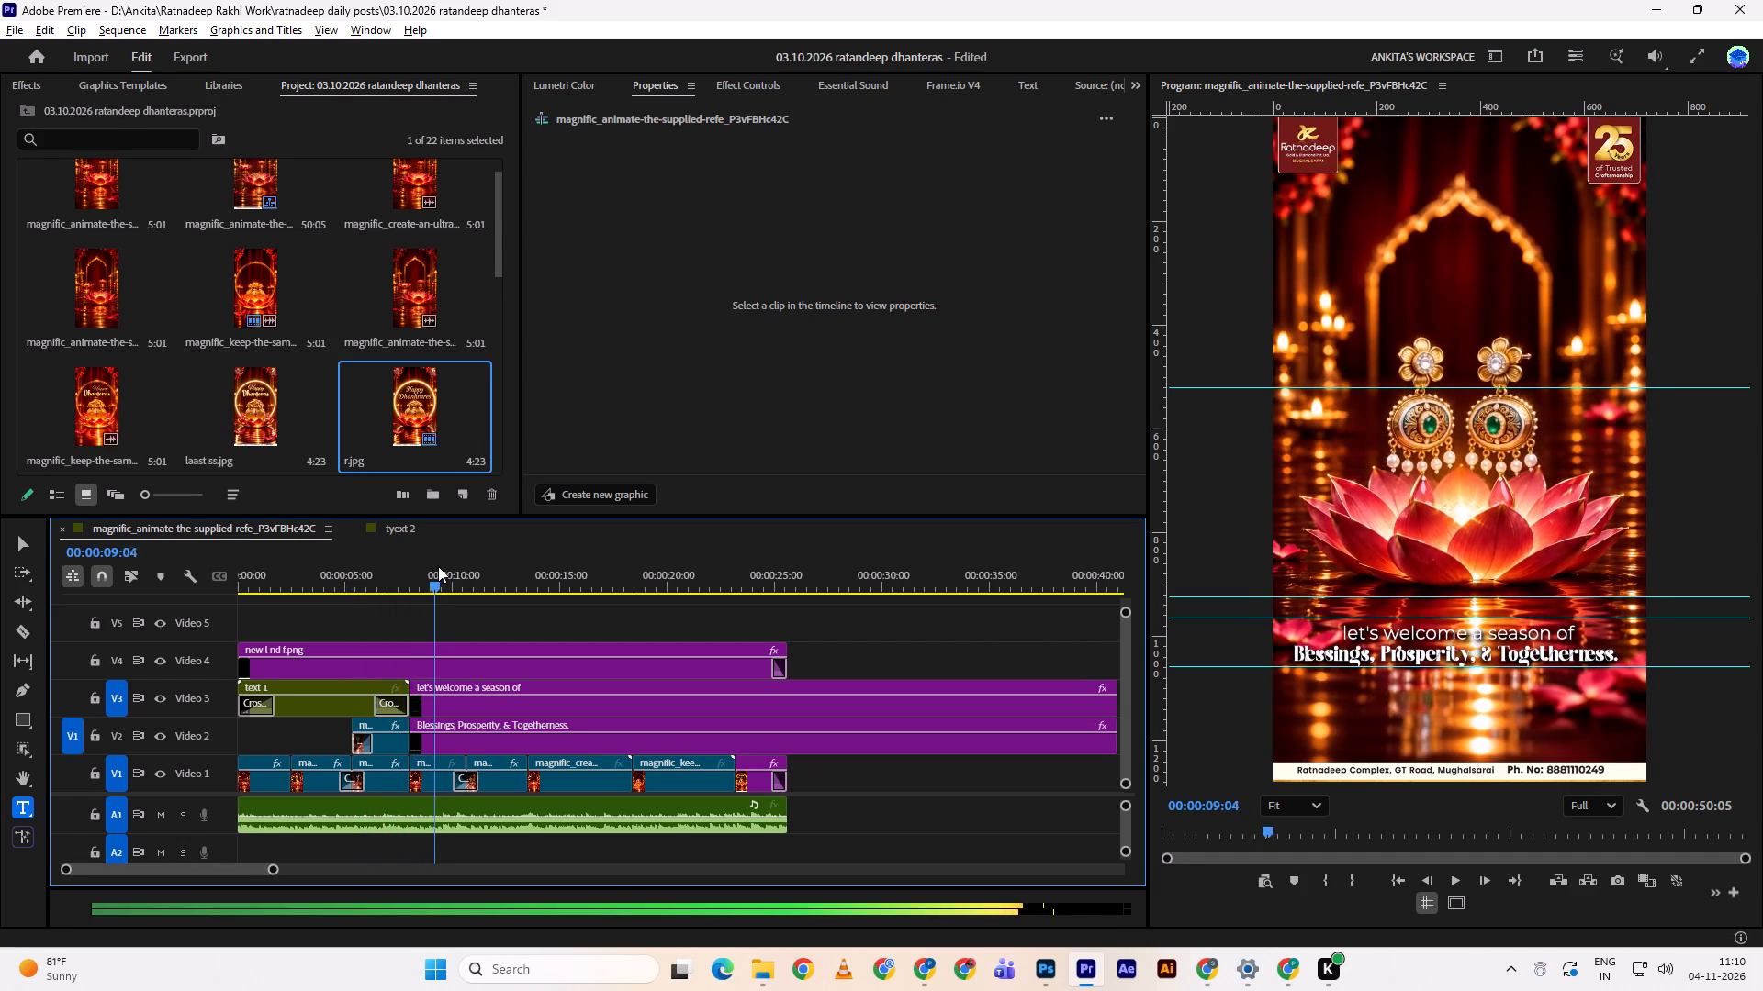
drag(438, 566, 425, 553)
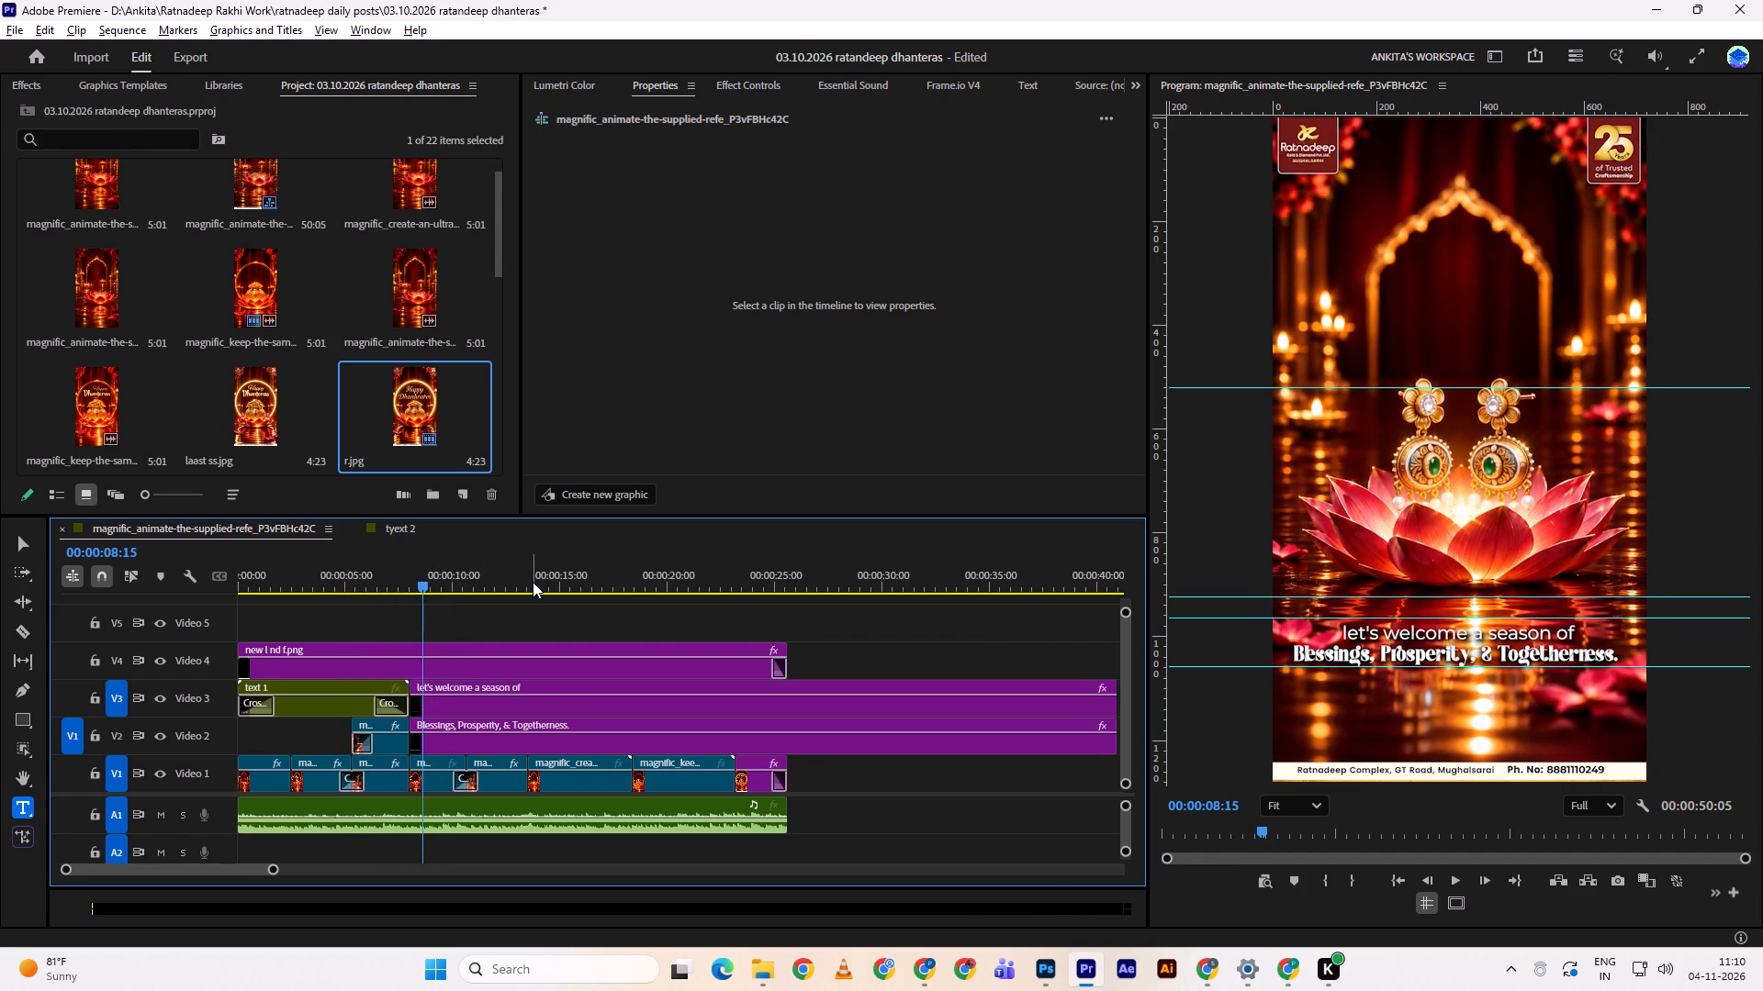
key(space)
key(space)
Centre the "let's welcome a season of" text layer horizontally in the frame.
double_click(538, 687)
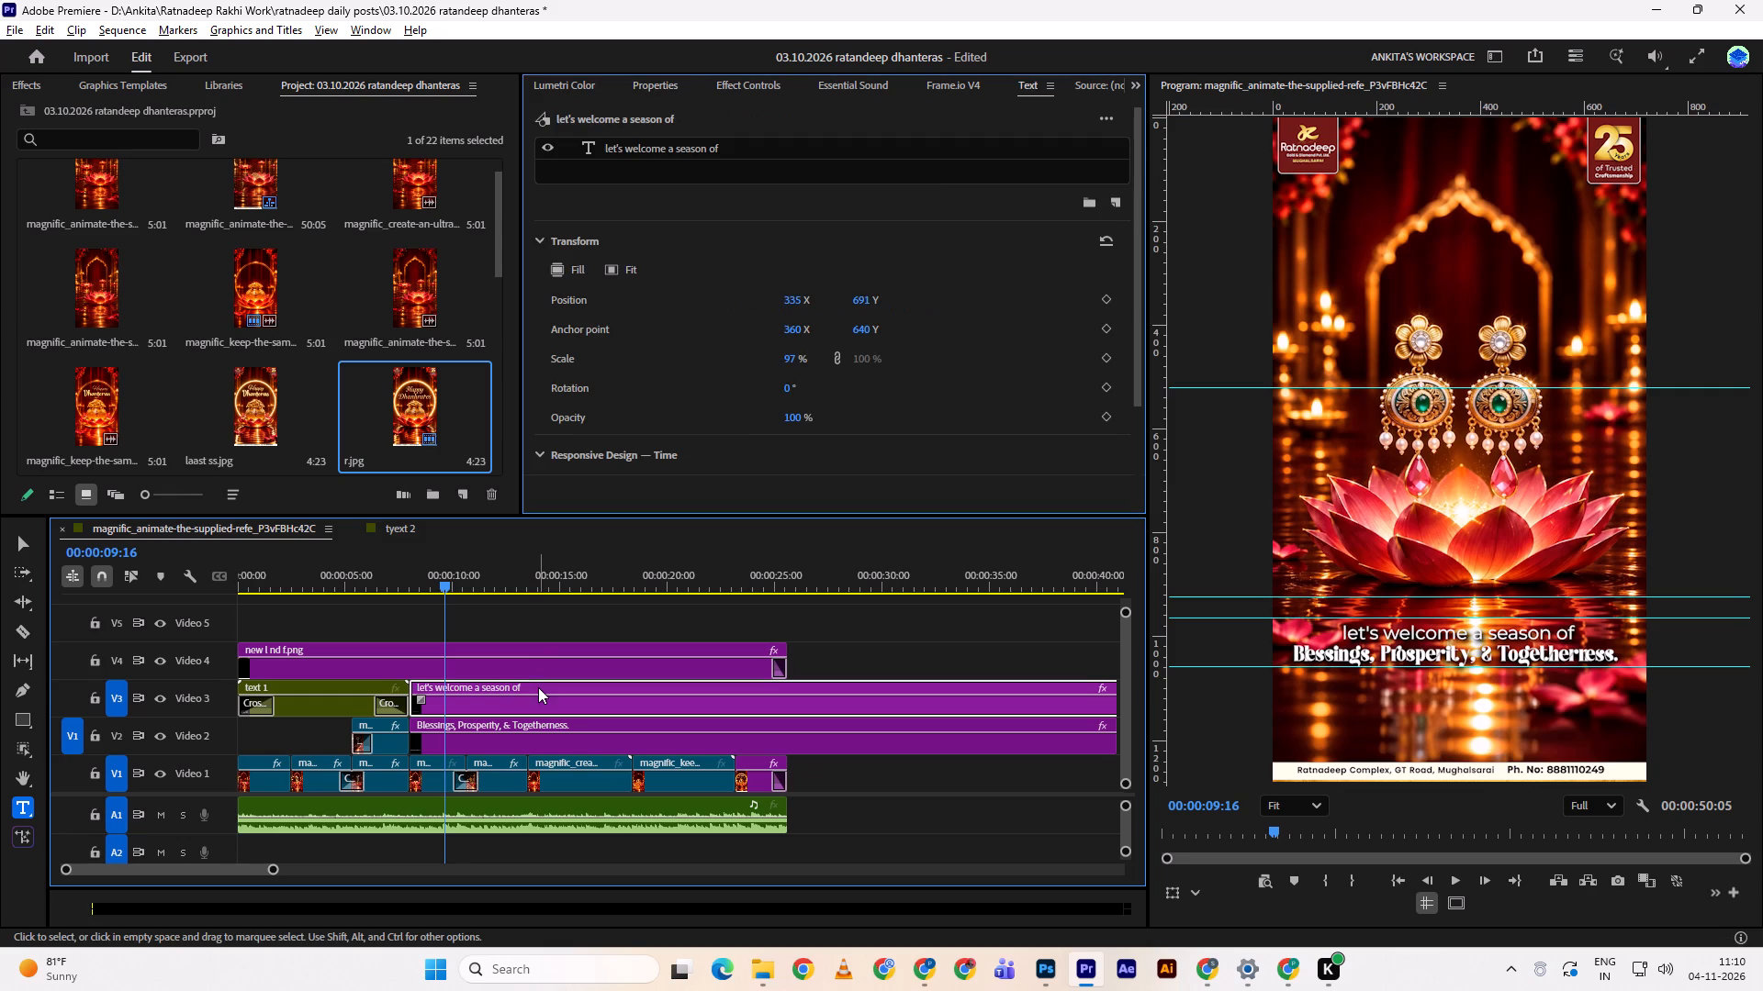
click(956, 143)
drag(1140, 217, 1140, 328)
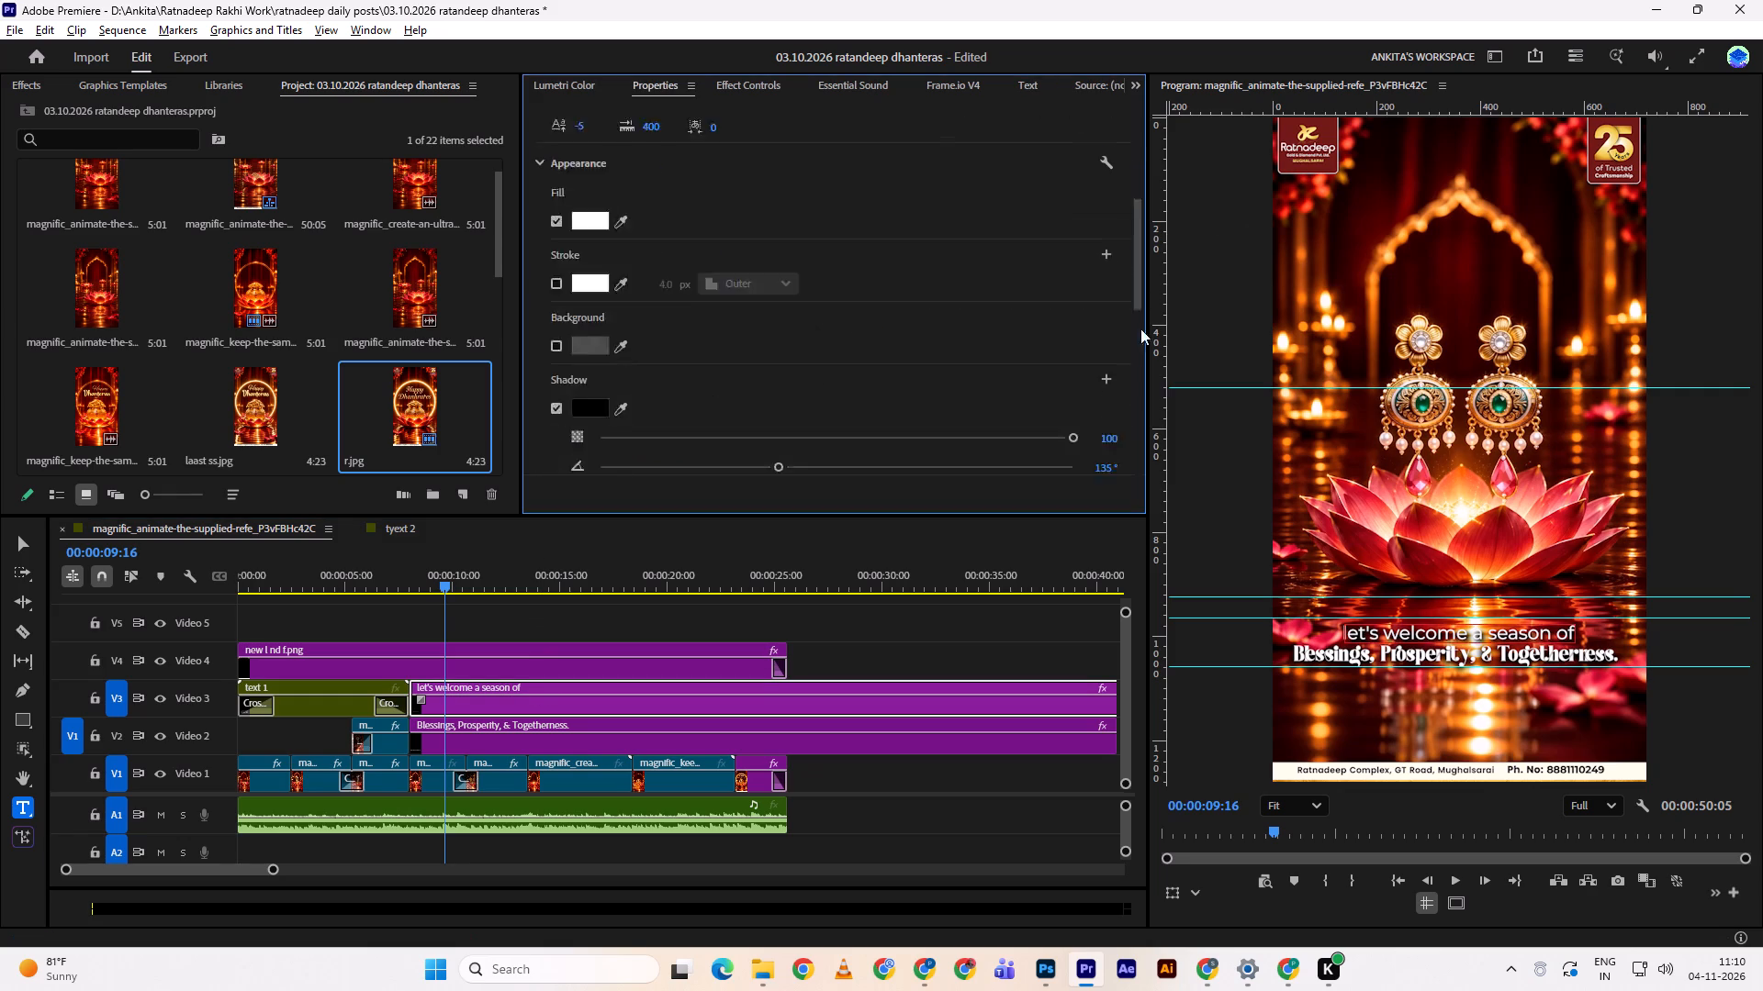
drag(1140, 328, 1114, 490)
scroll(985, 180, up, 5)
triple_click(815, 189)
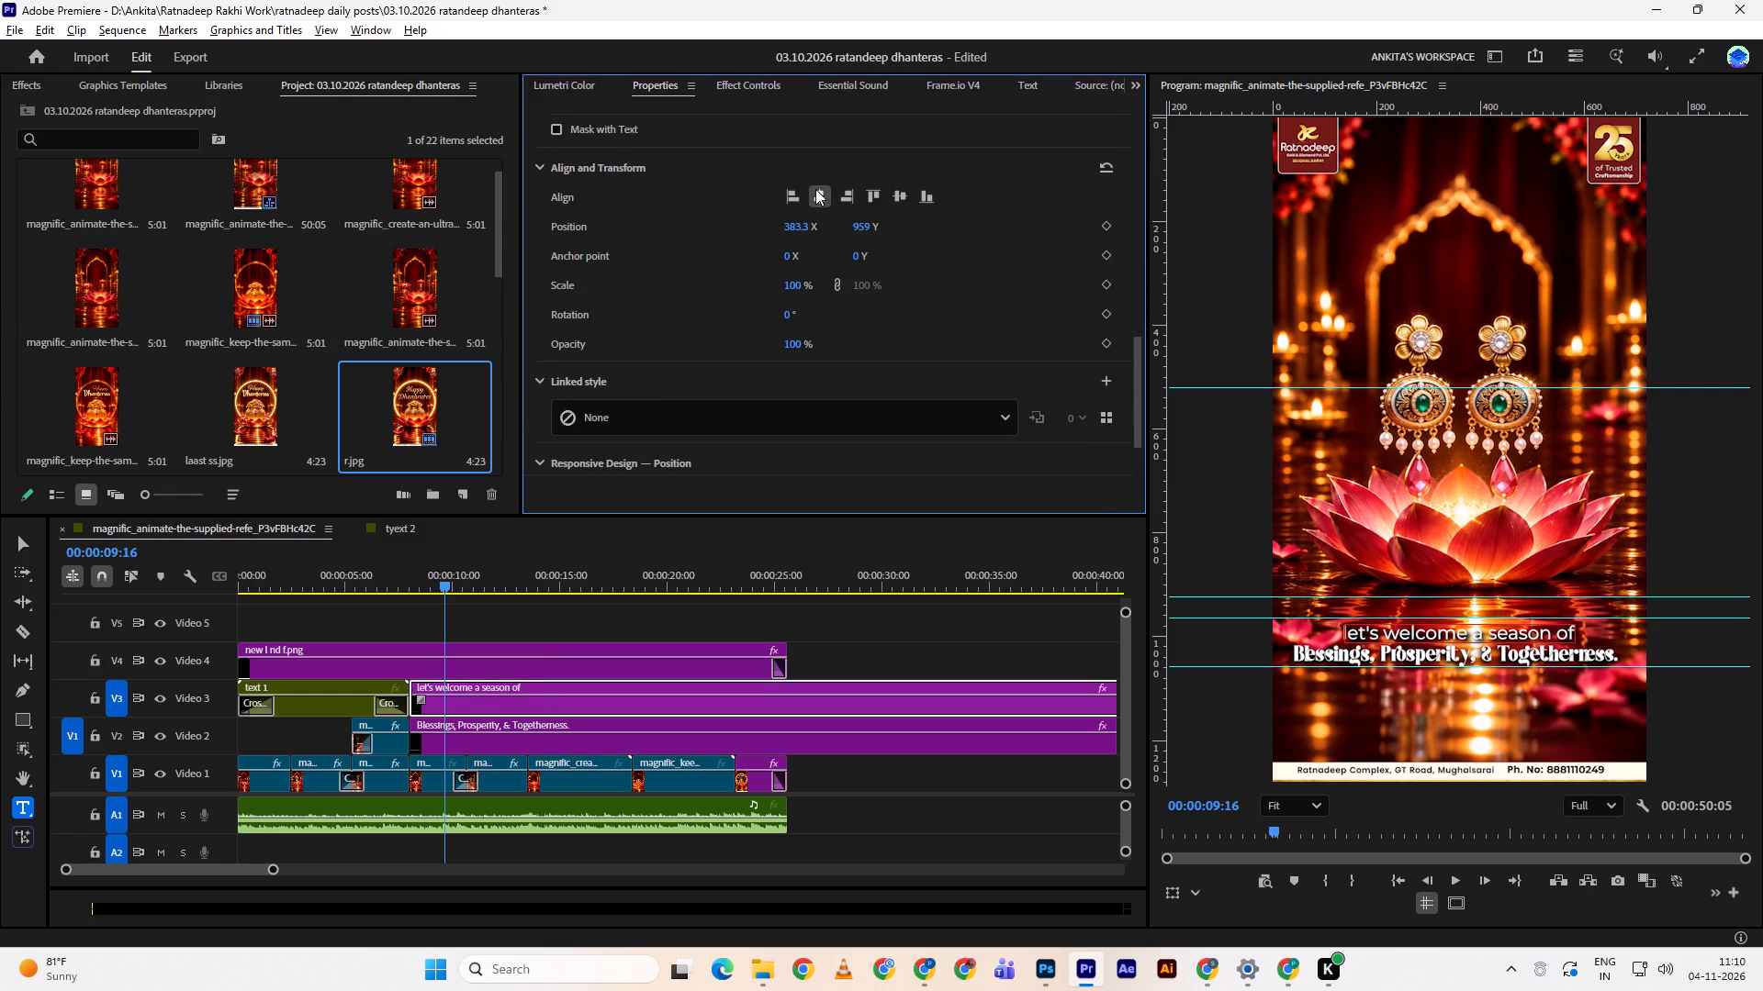
triple_click(815, 189)
triple_click(815, 189)
click(815, 189)
Centre the "Blessings, Prosperity, & Togetherness." text layer horizontally in the frame, and play the sequence to check it.
click(648, 733)
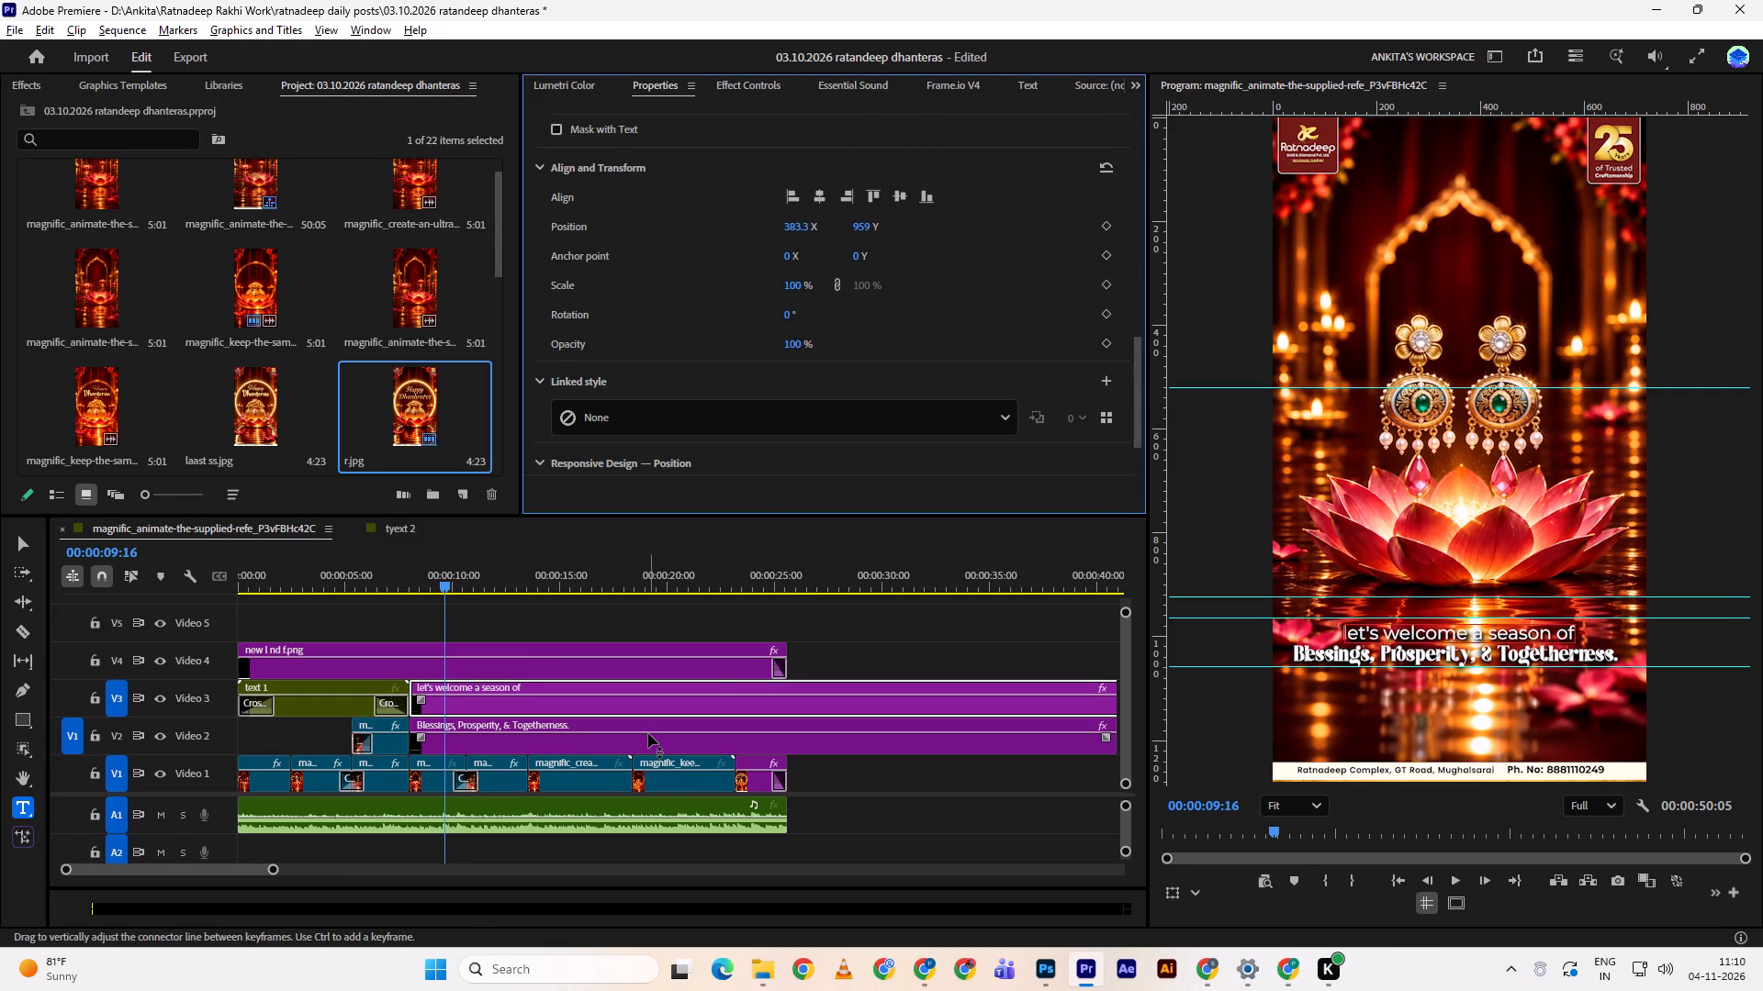
click(938, 160)
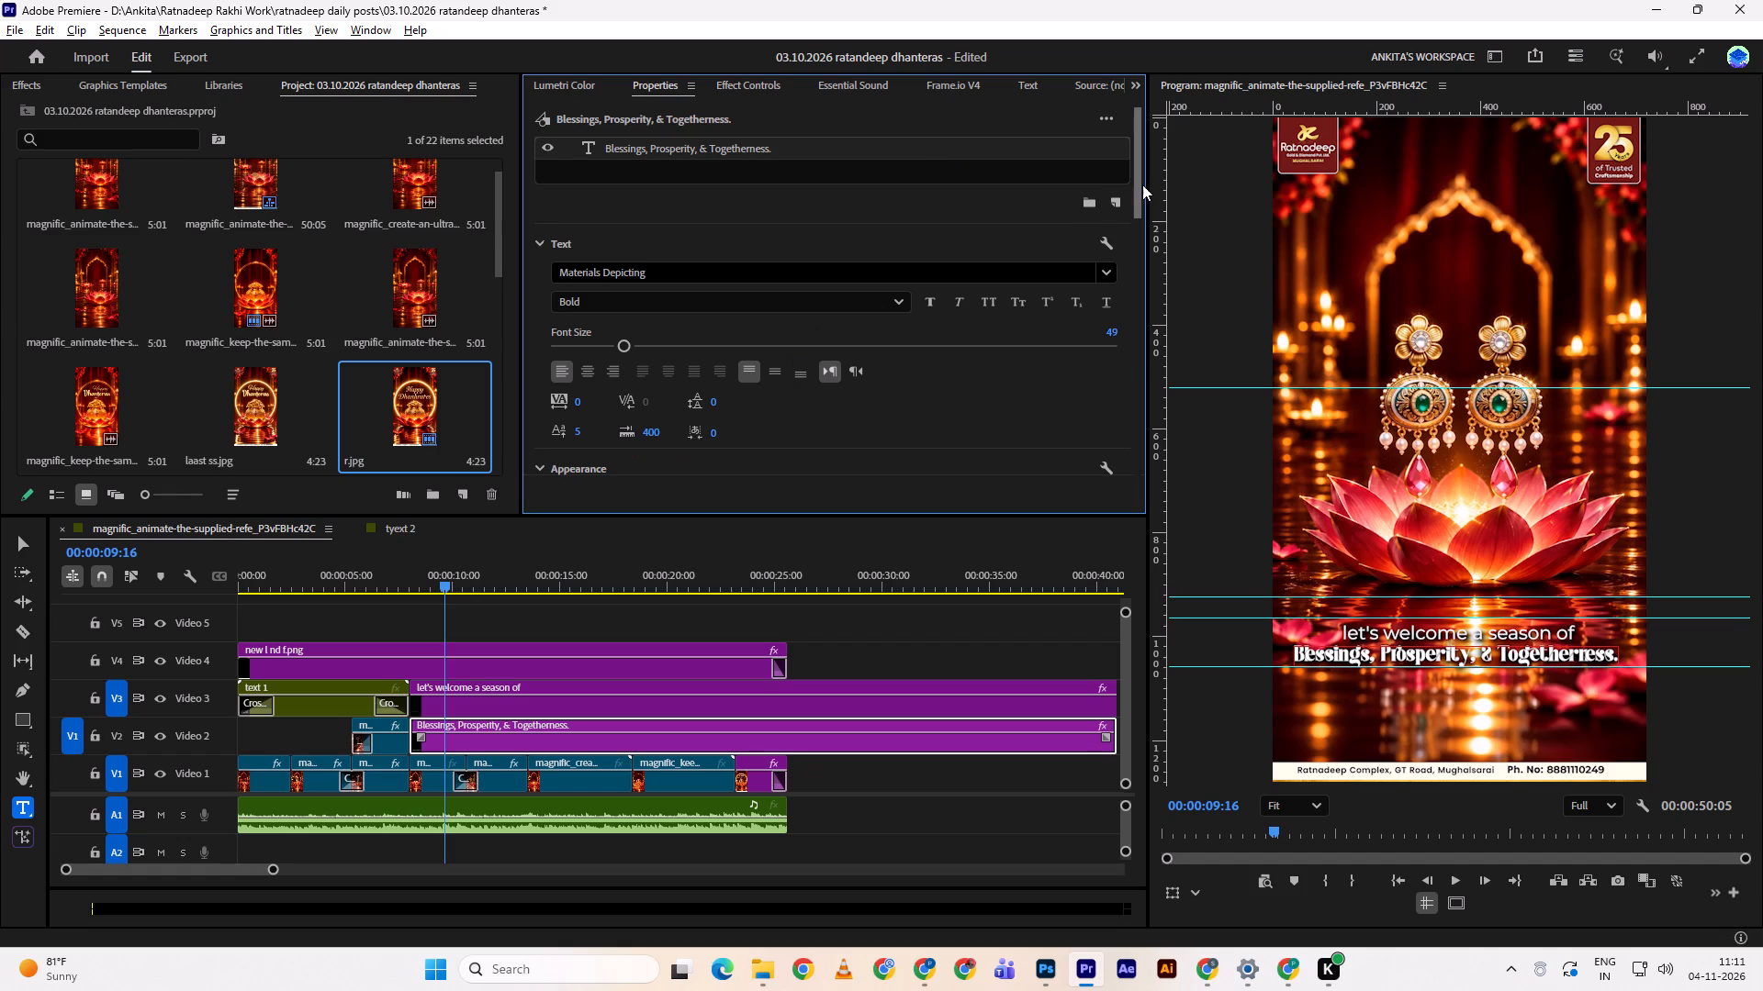
click(1142, 184)
click(1136, 188)
drag(1134, 189, 1120, 420)
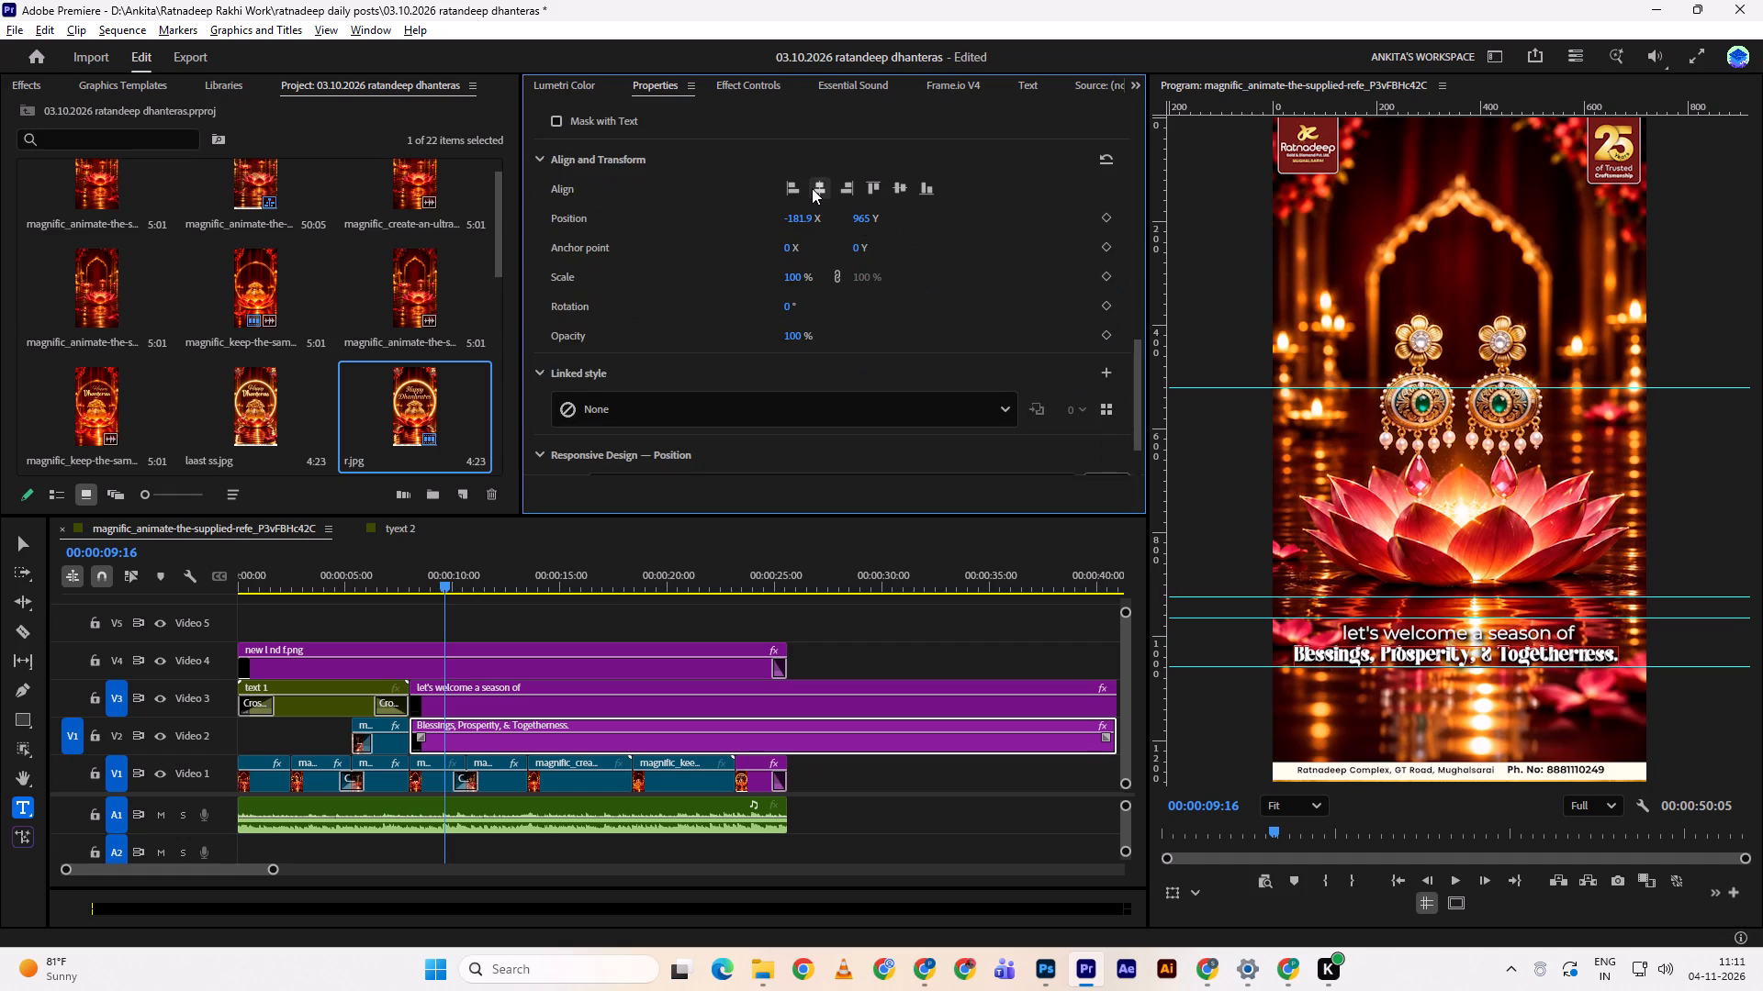
triple_click(812, 188)
triple_click(812, 188)
click(812, 187)
click(866, 633)
key(space)
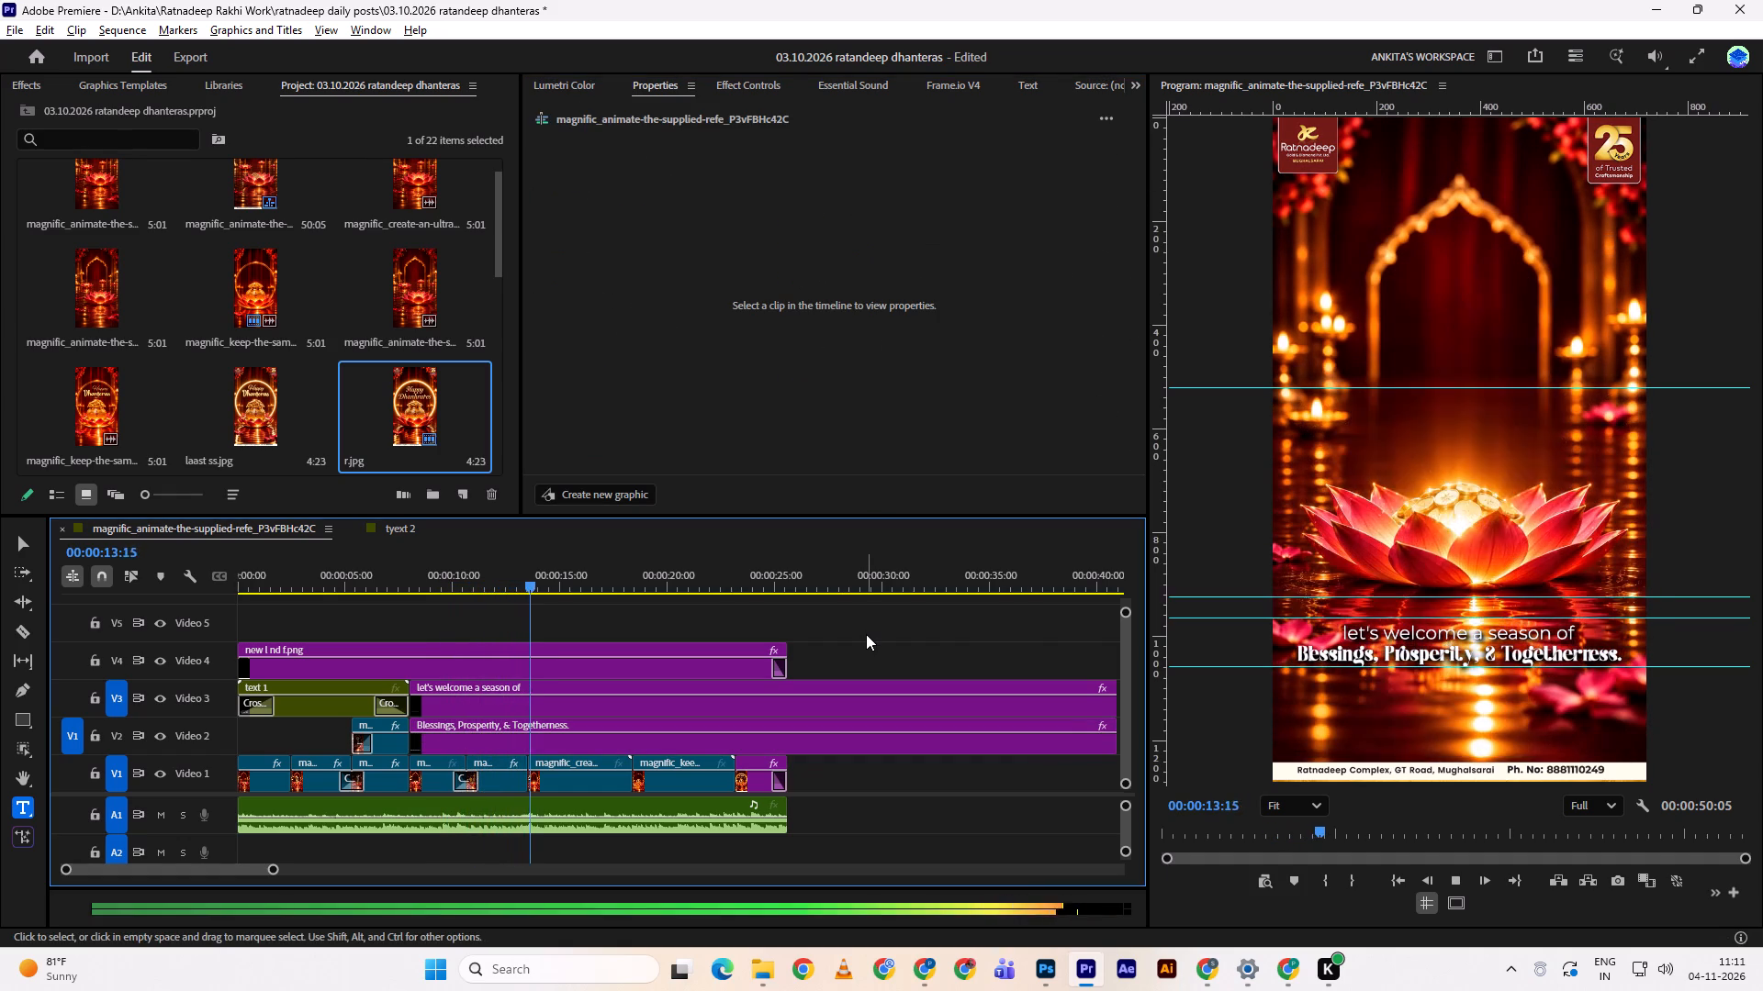
key(space)
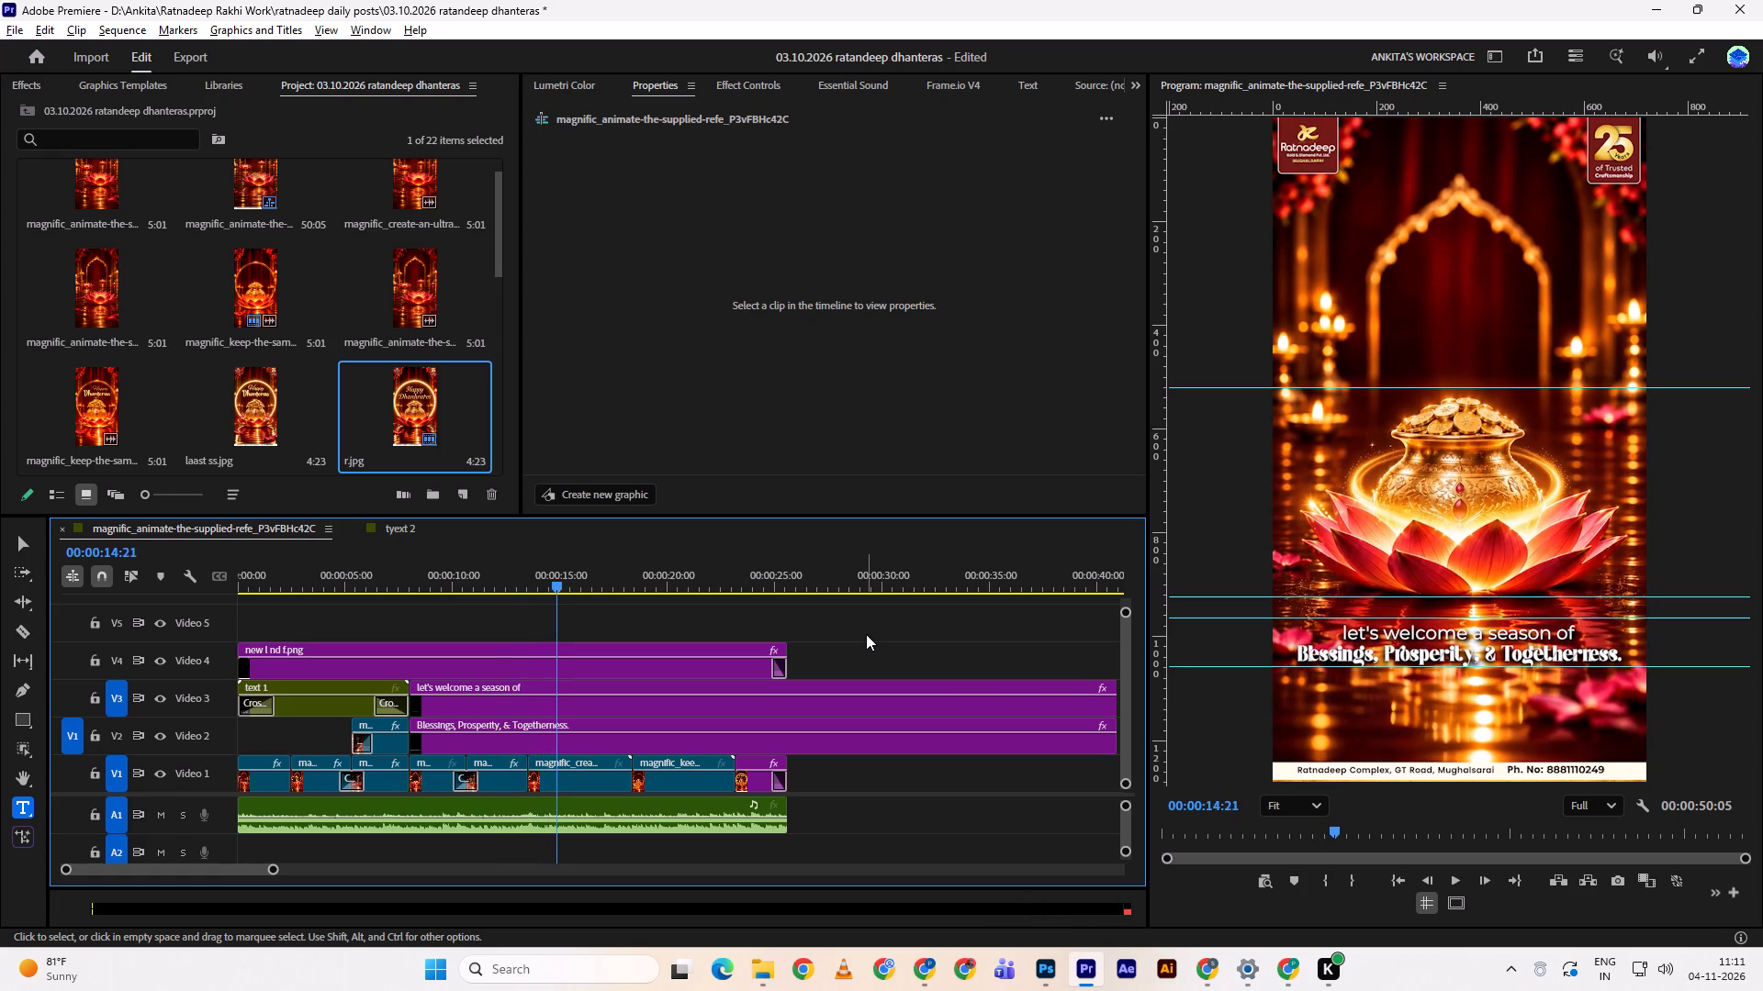
Hide the guides in the program preview and play the sequence to find where the tagline should end.
click(1421, 902)
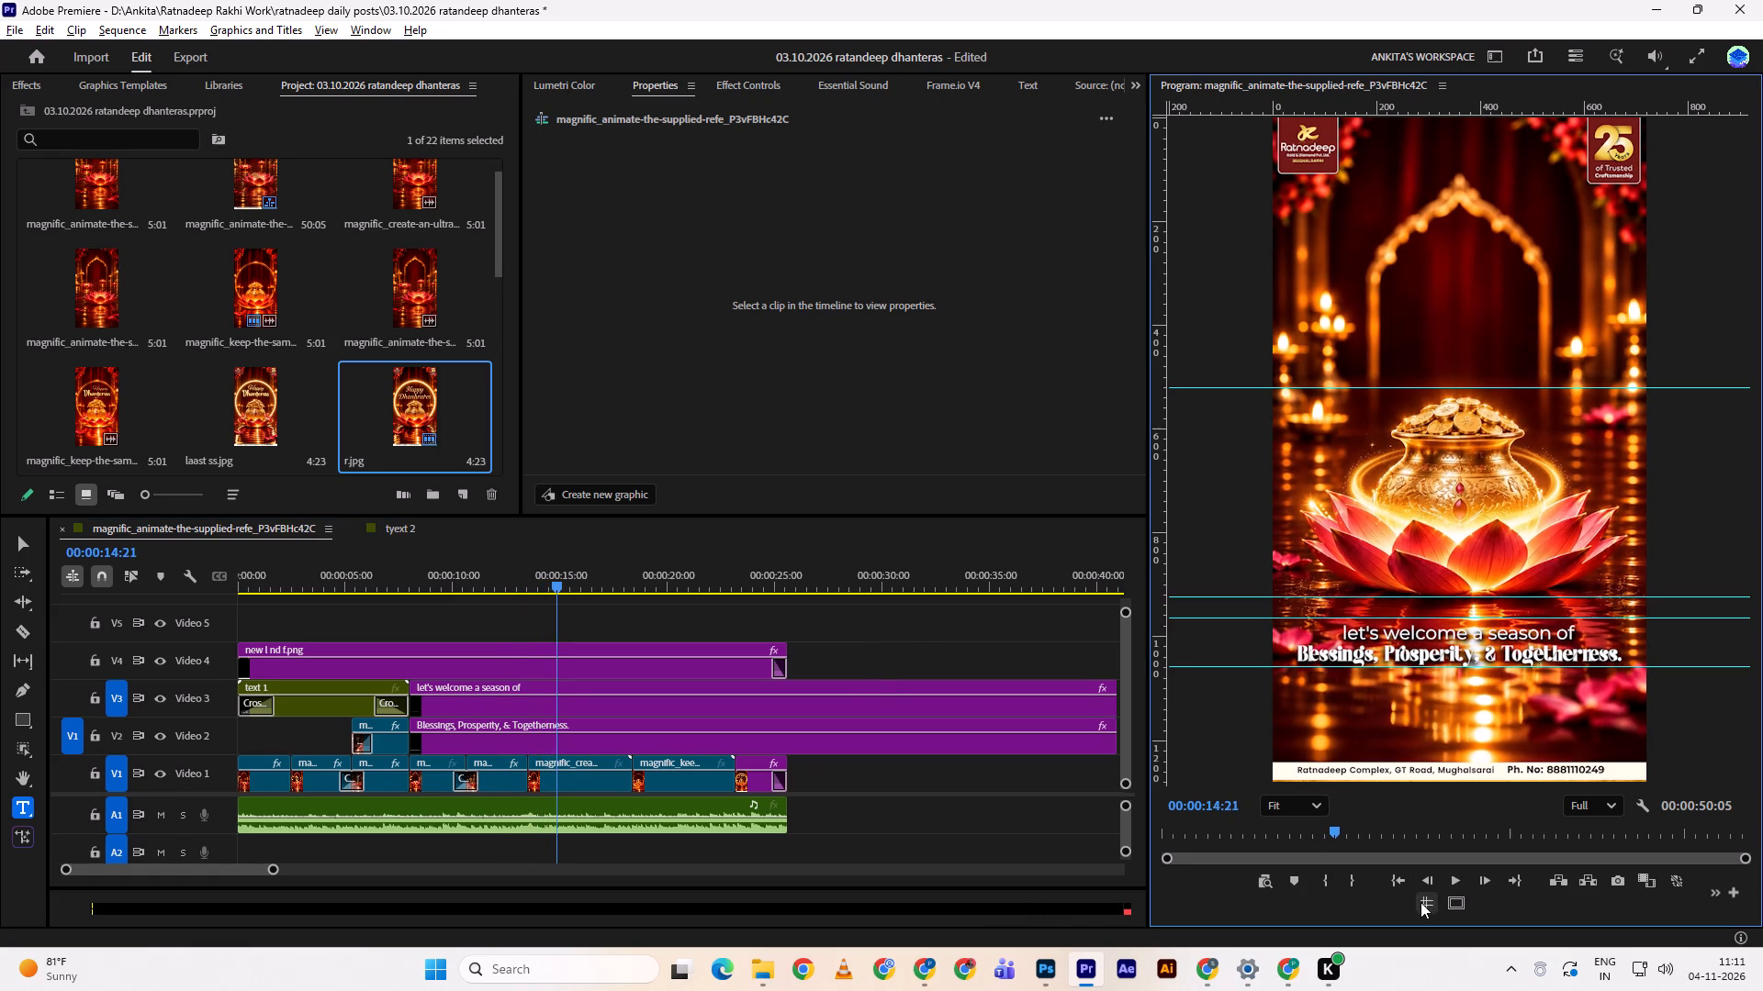
key(space)
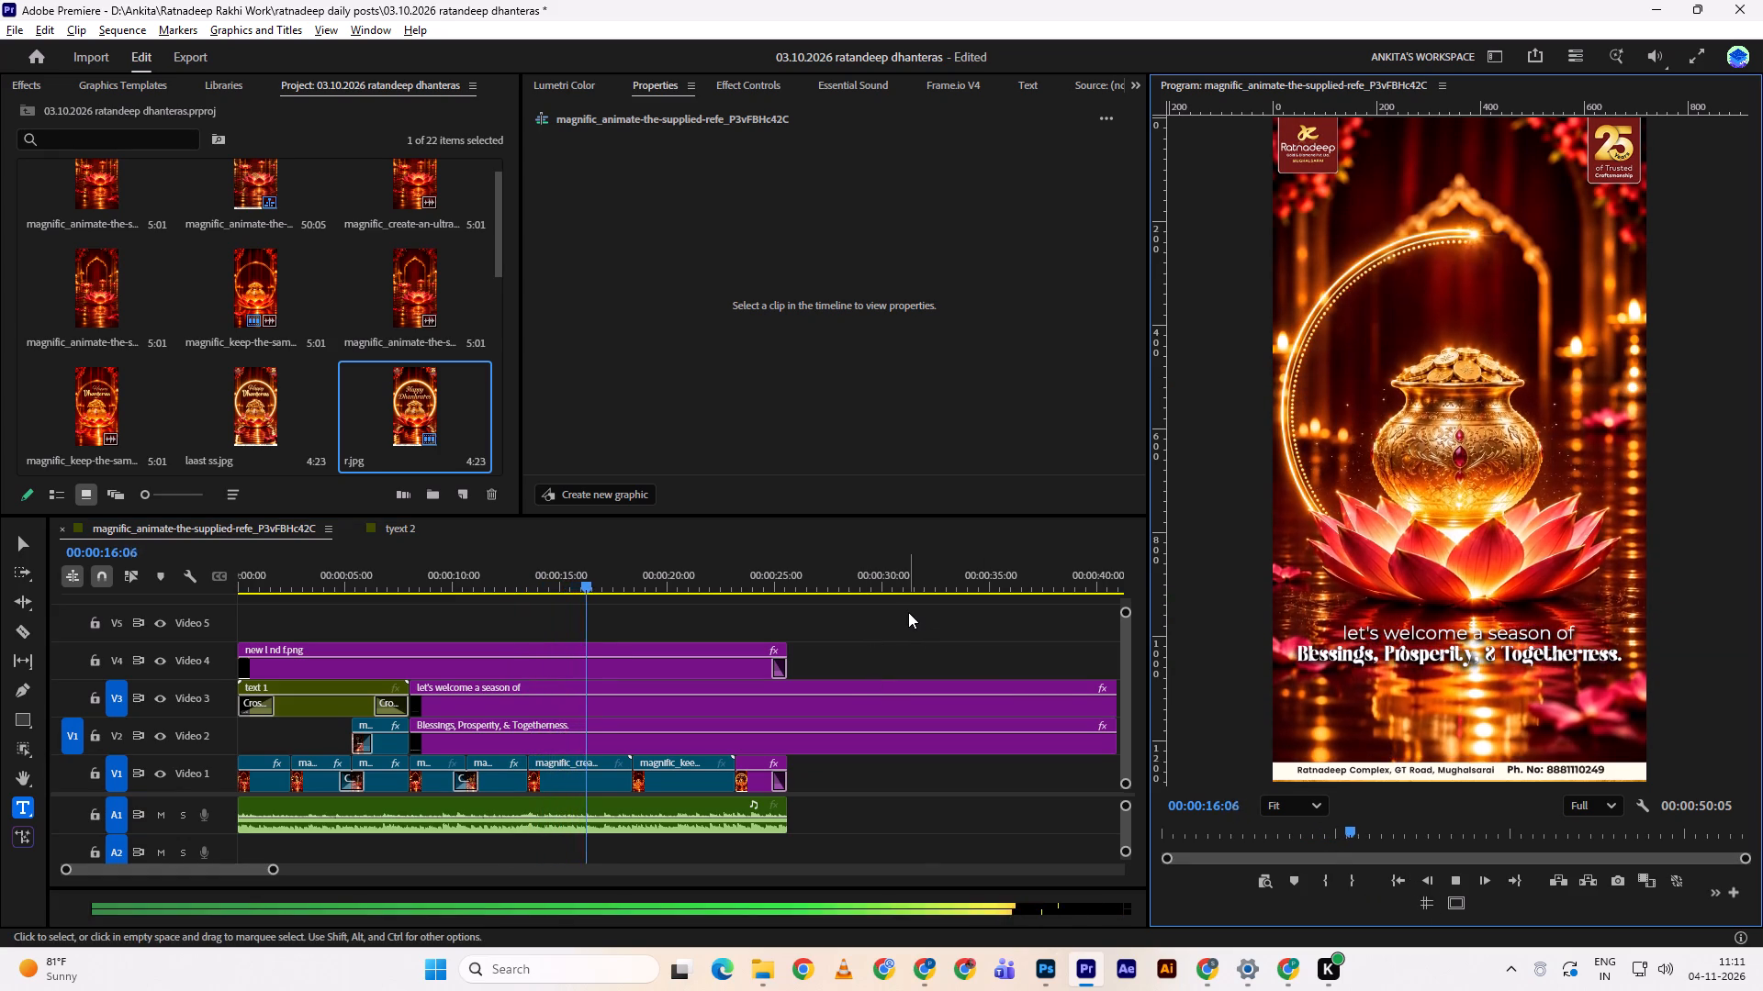
key(space)
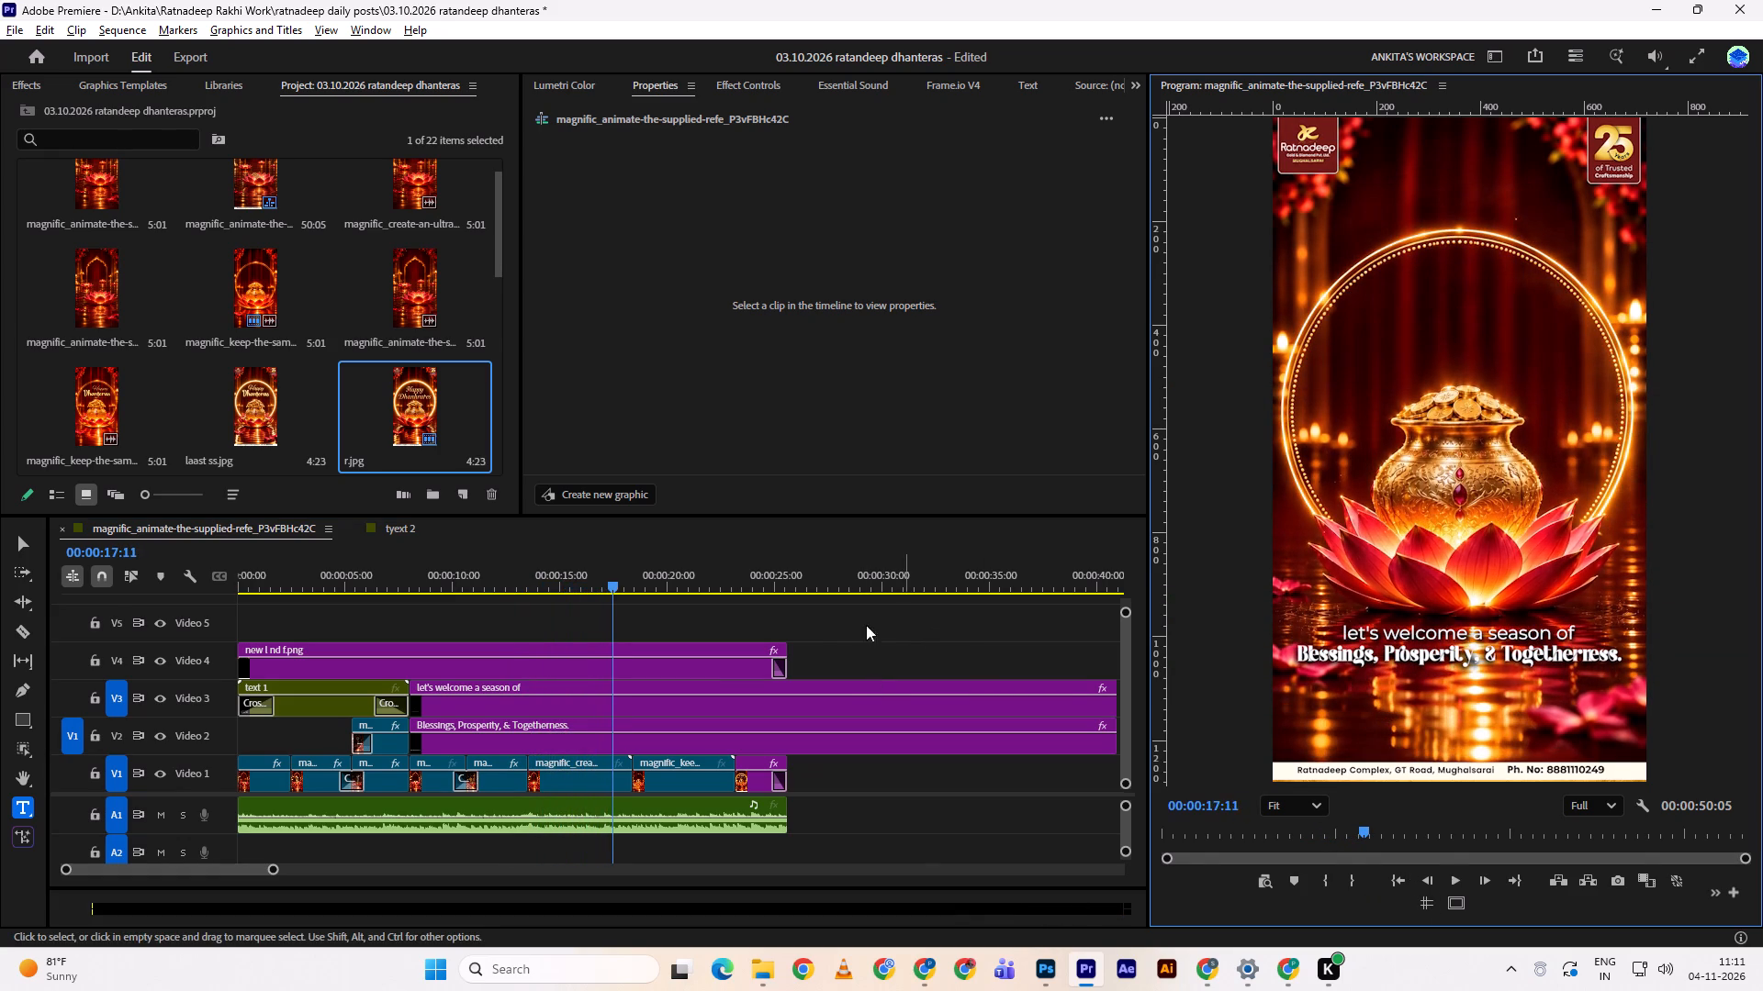
key(space)
key(space)
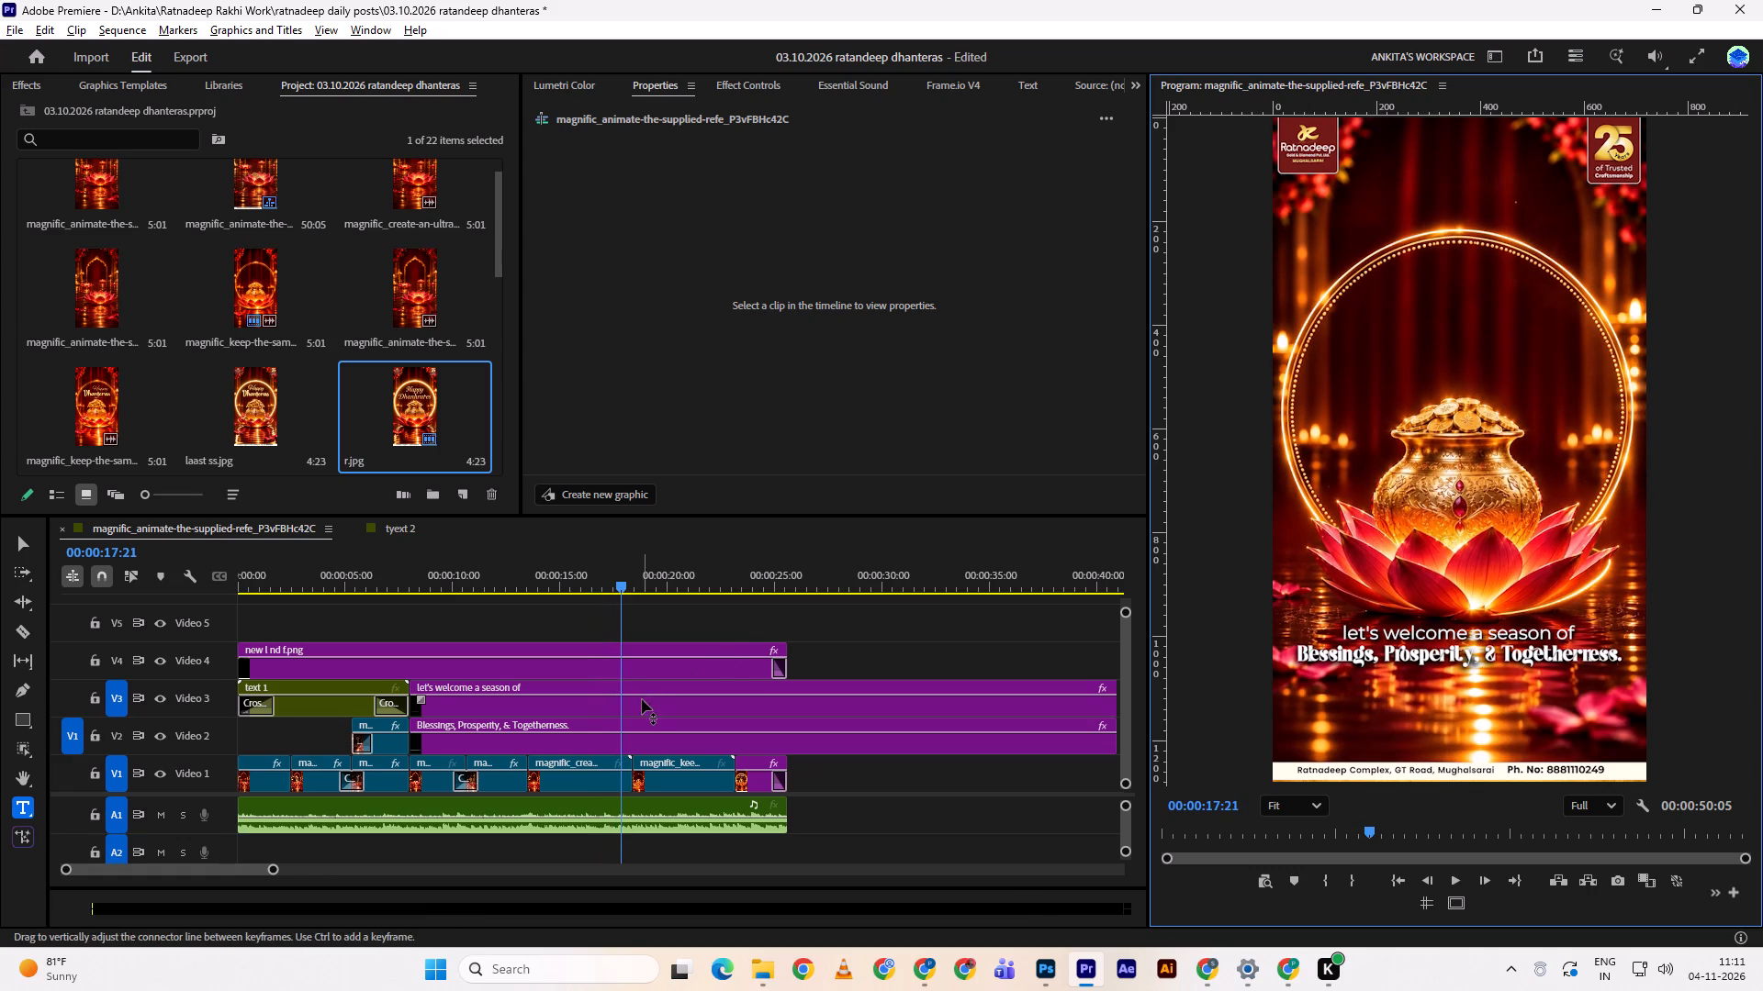
key(space)
key(space)
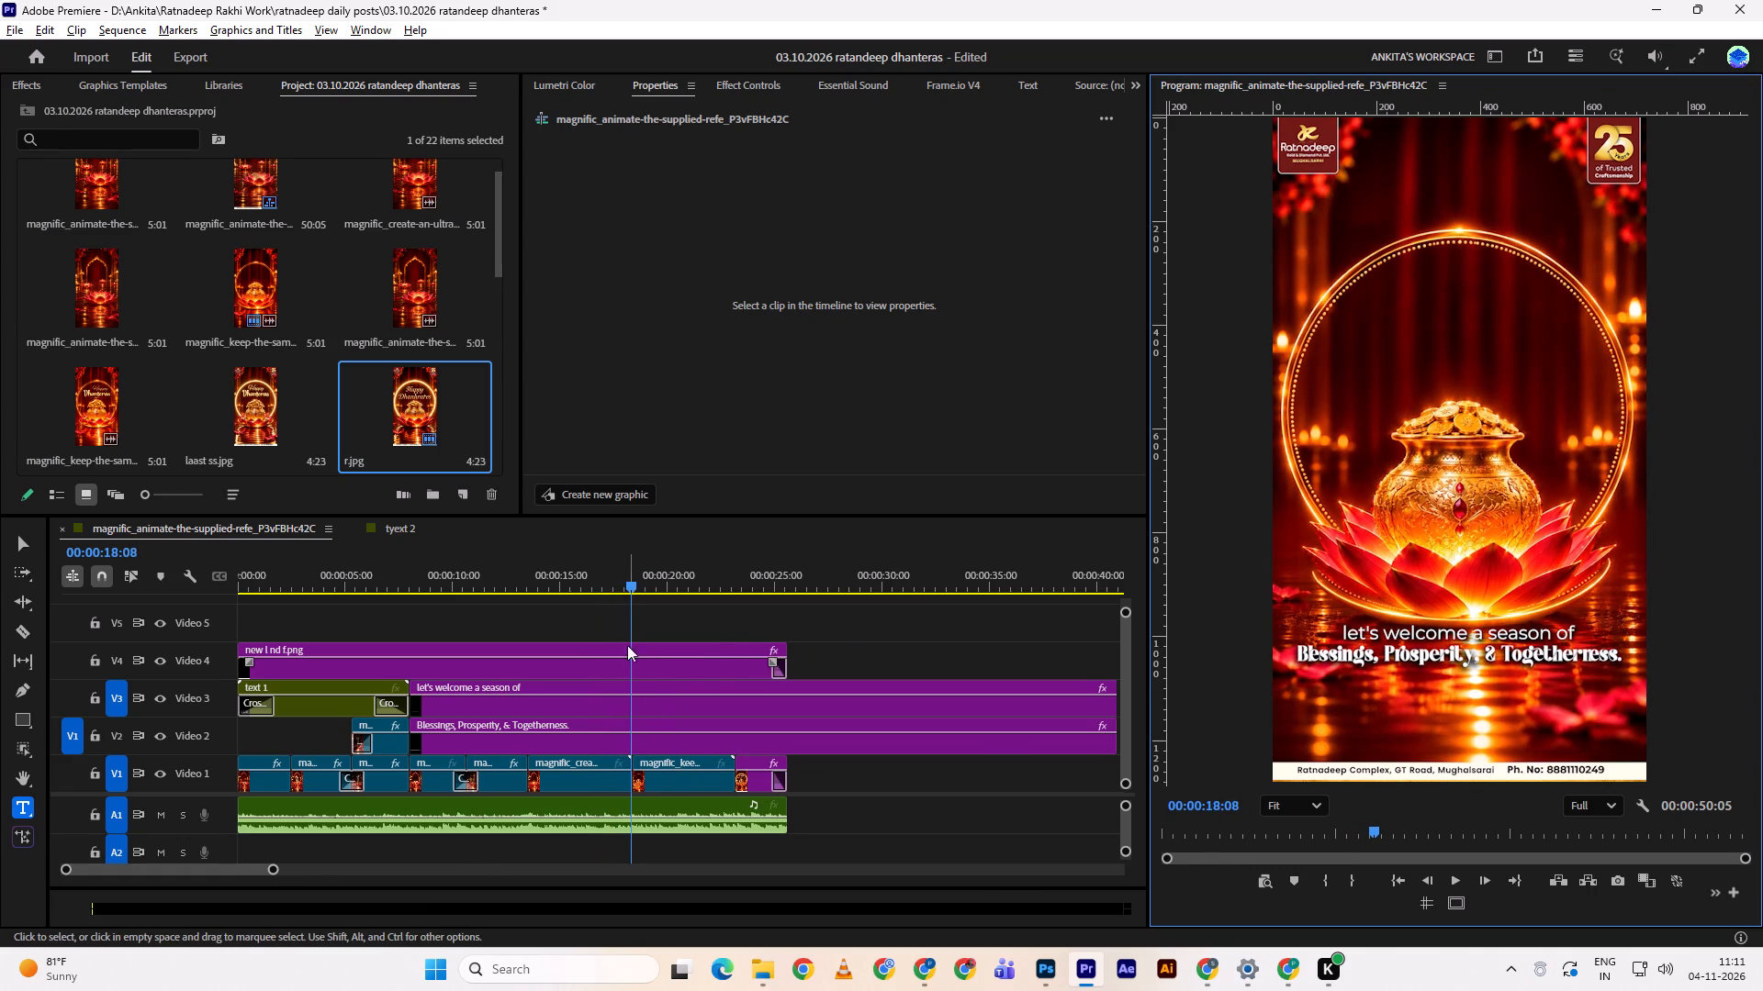
Split both tagline text clips, on Video 3 and Video 2, at 00:00:17:08.
shift+drag(633, 581, 612, 579)
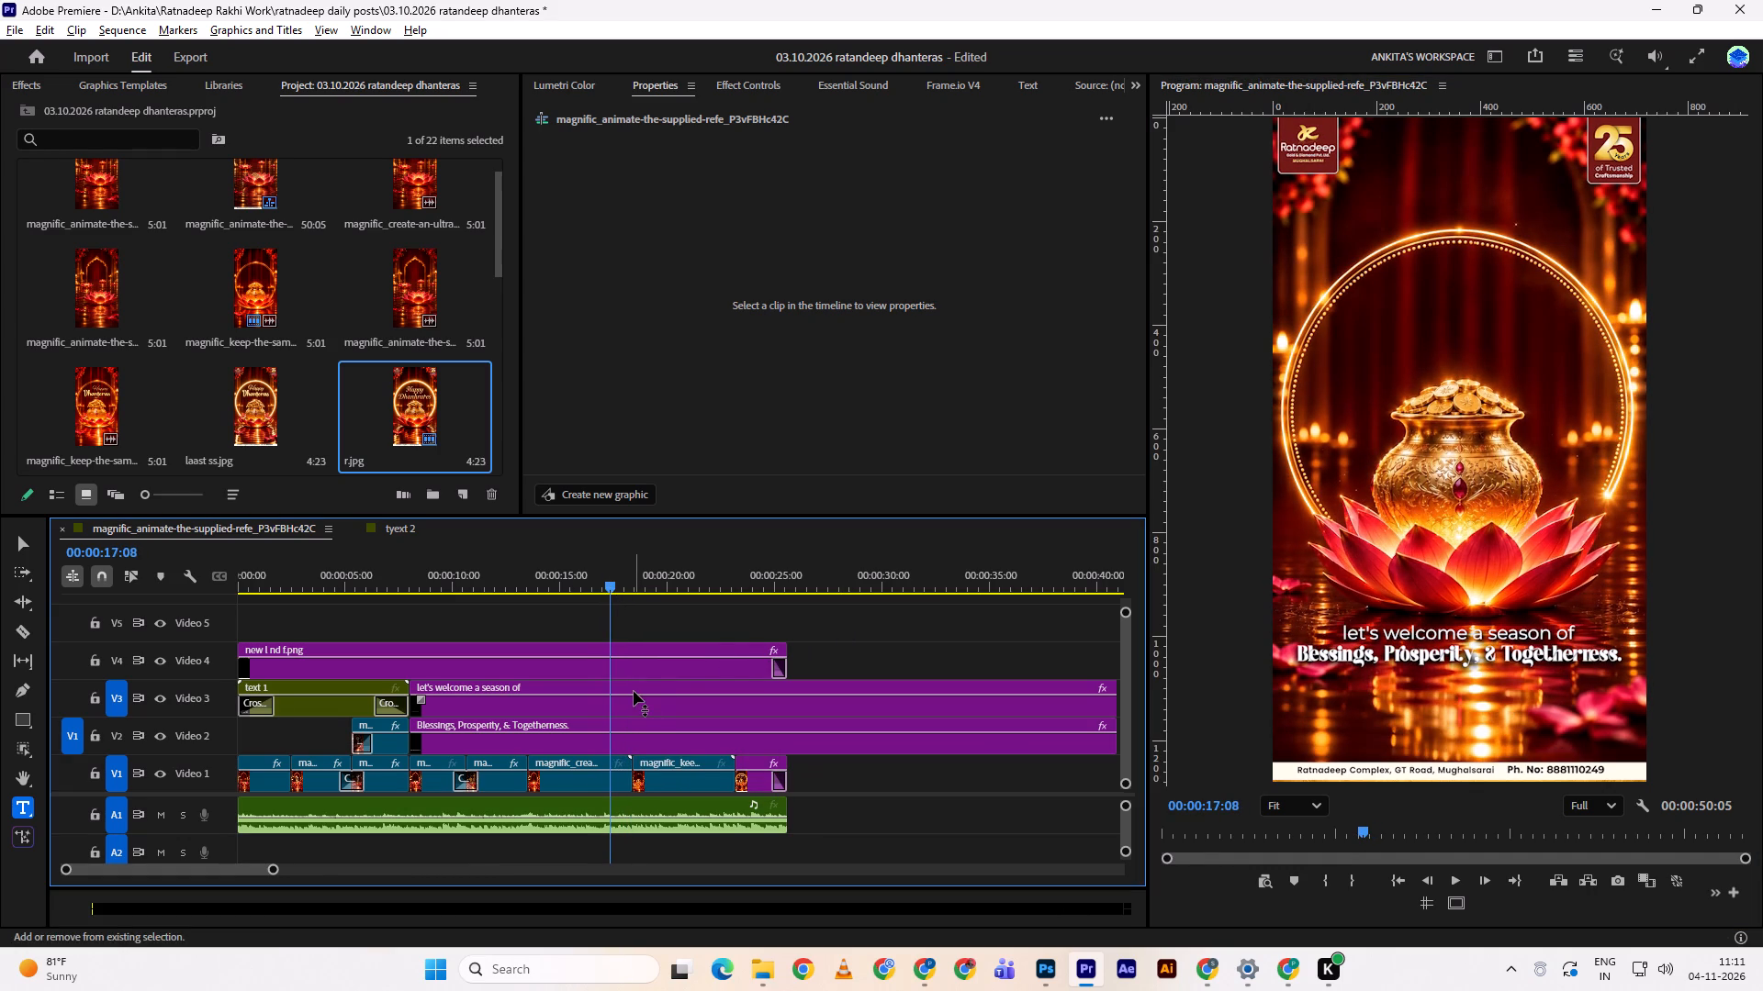
key(c)
double_click(613, 702)
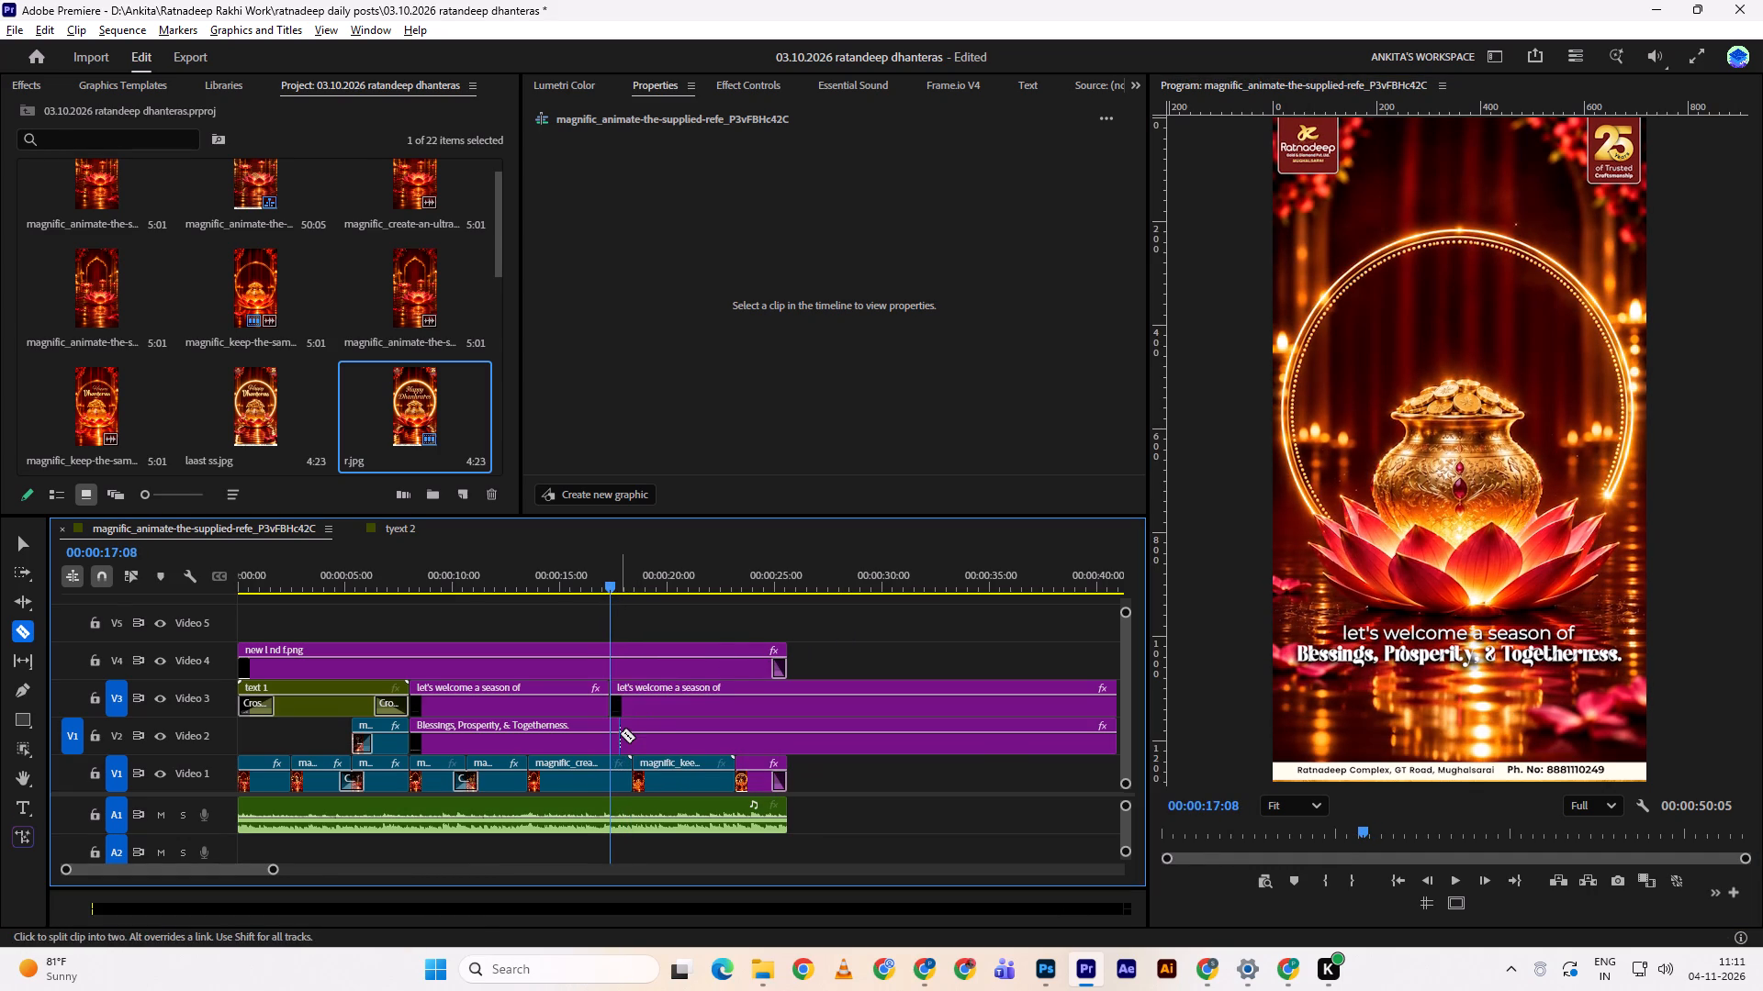
click(613, 734)
Delete the leftover parts of both tagline text clips after the 00:00:17:08 cut.
key(v)
double_click(660, 710)
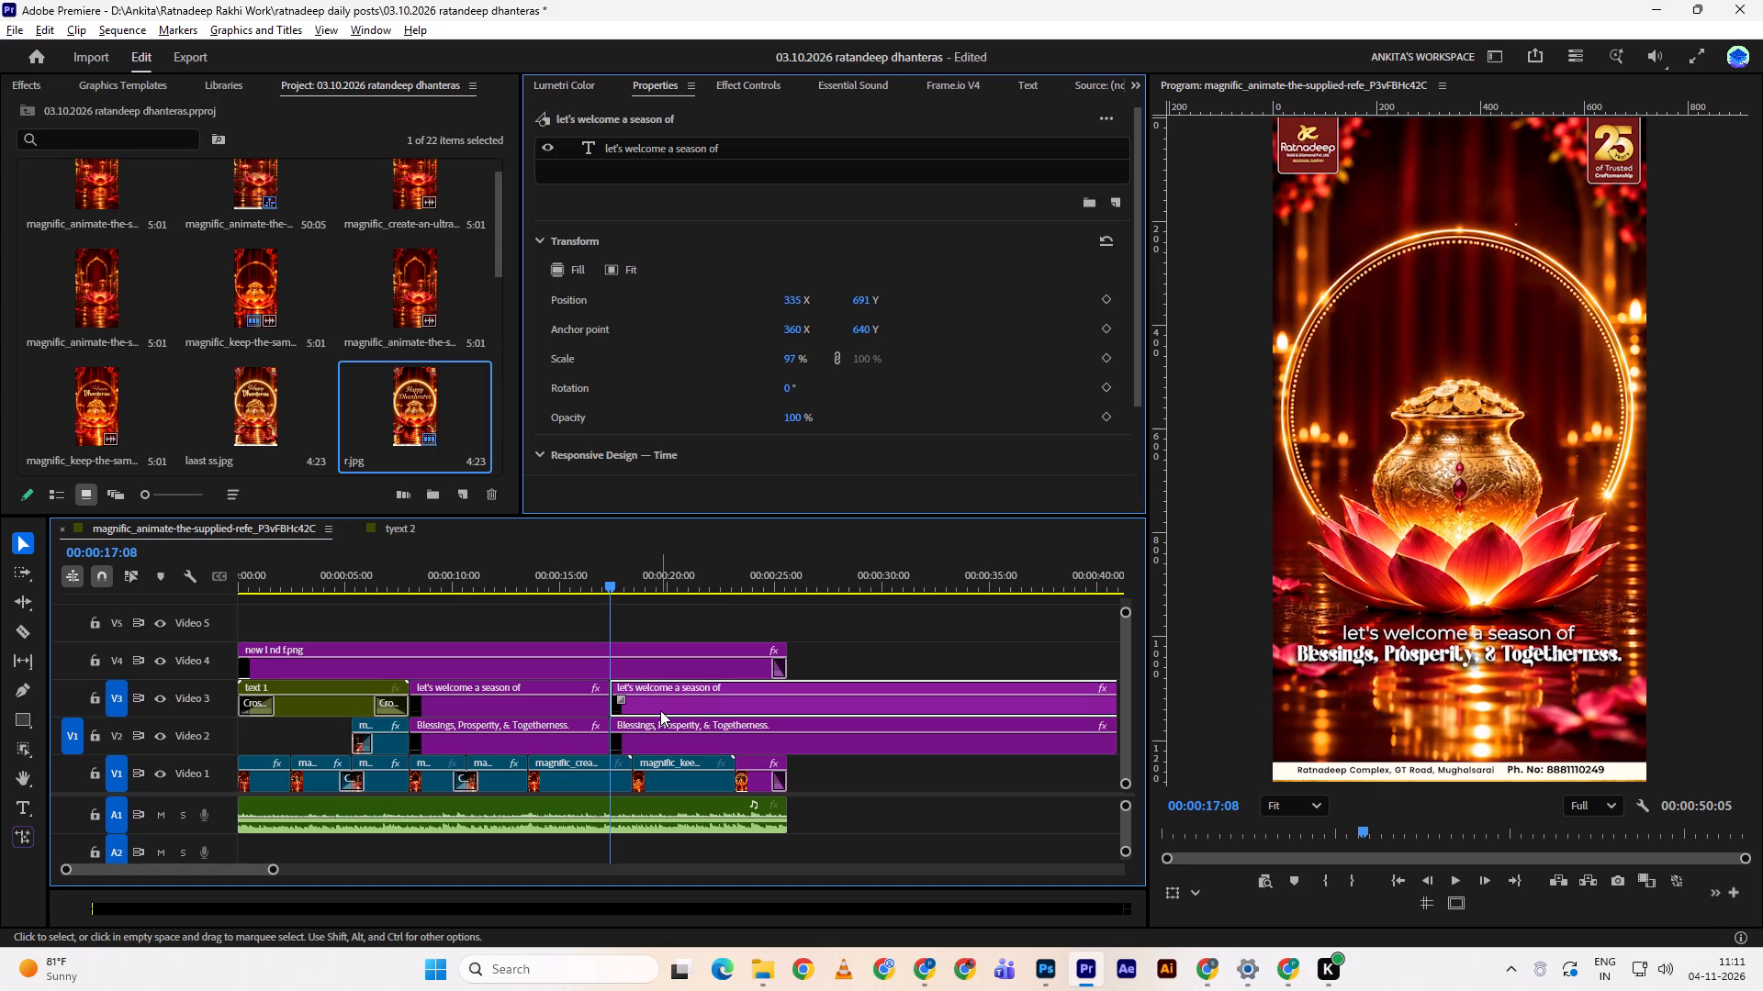
key(d)
double_click(666, 739)
key(d)
double_click(681, 707)
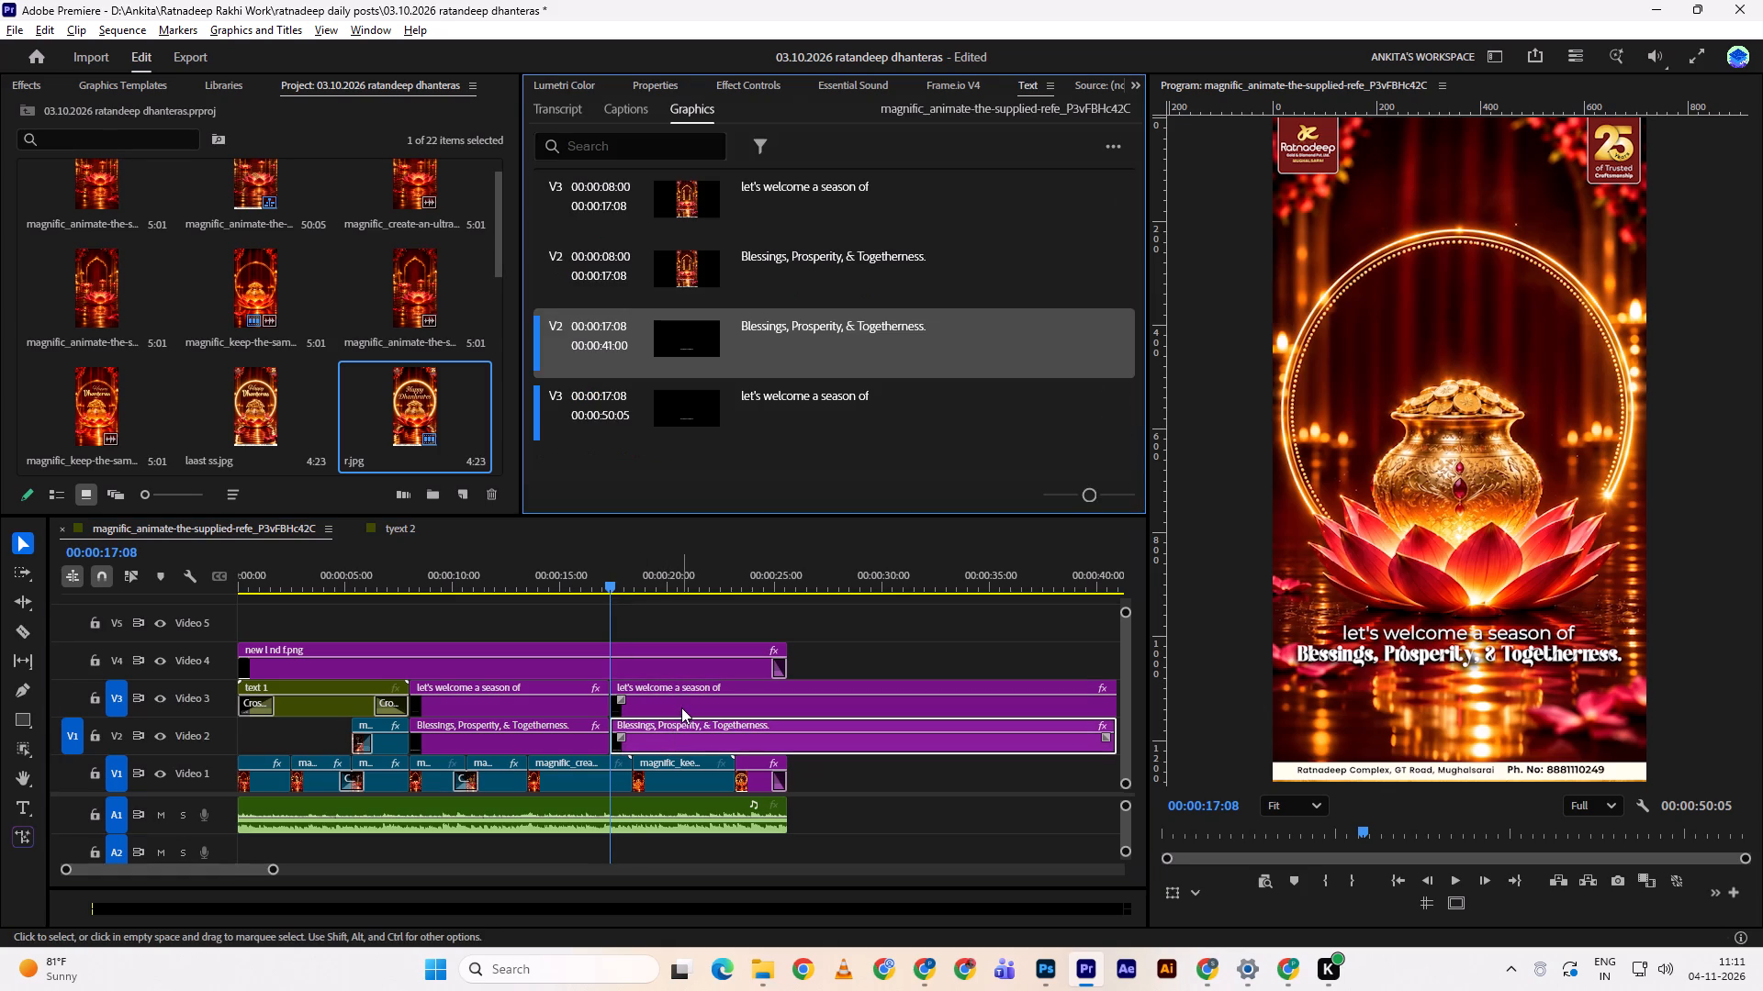
click(681, 707)
double_click(681, 707)
key(d)
click(754, 716)
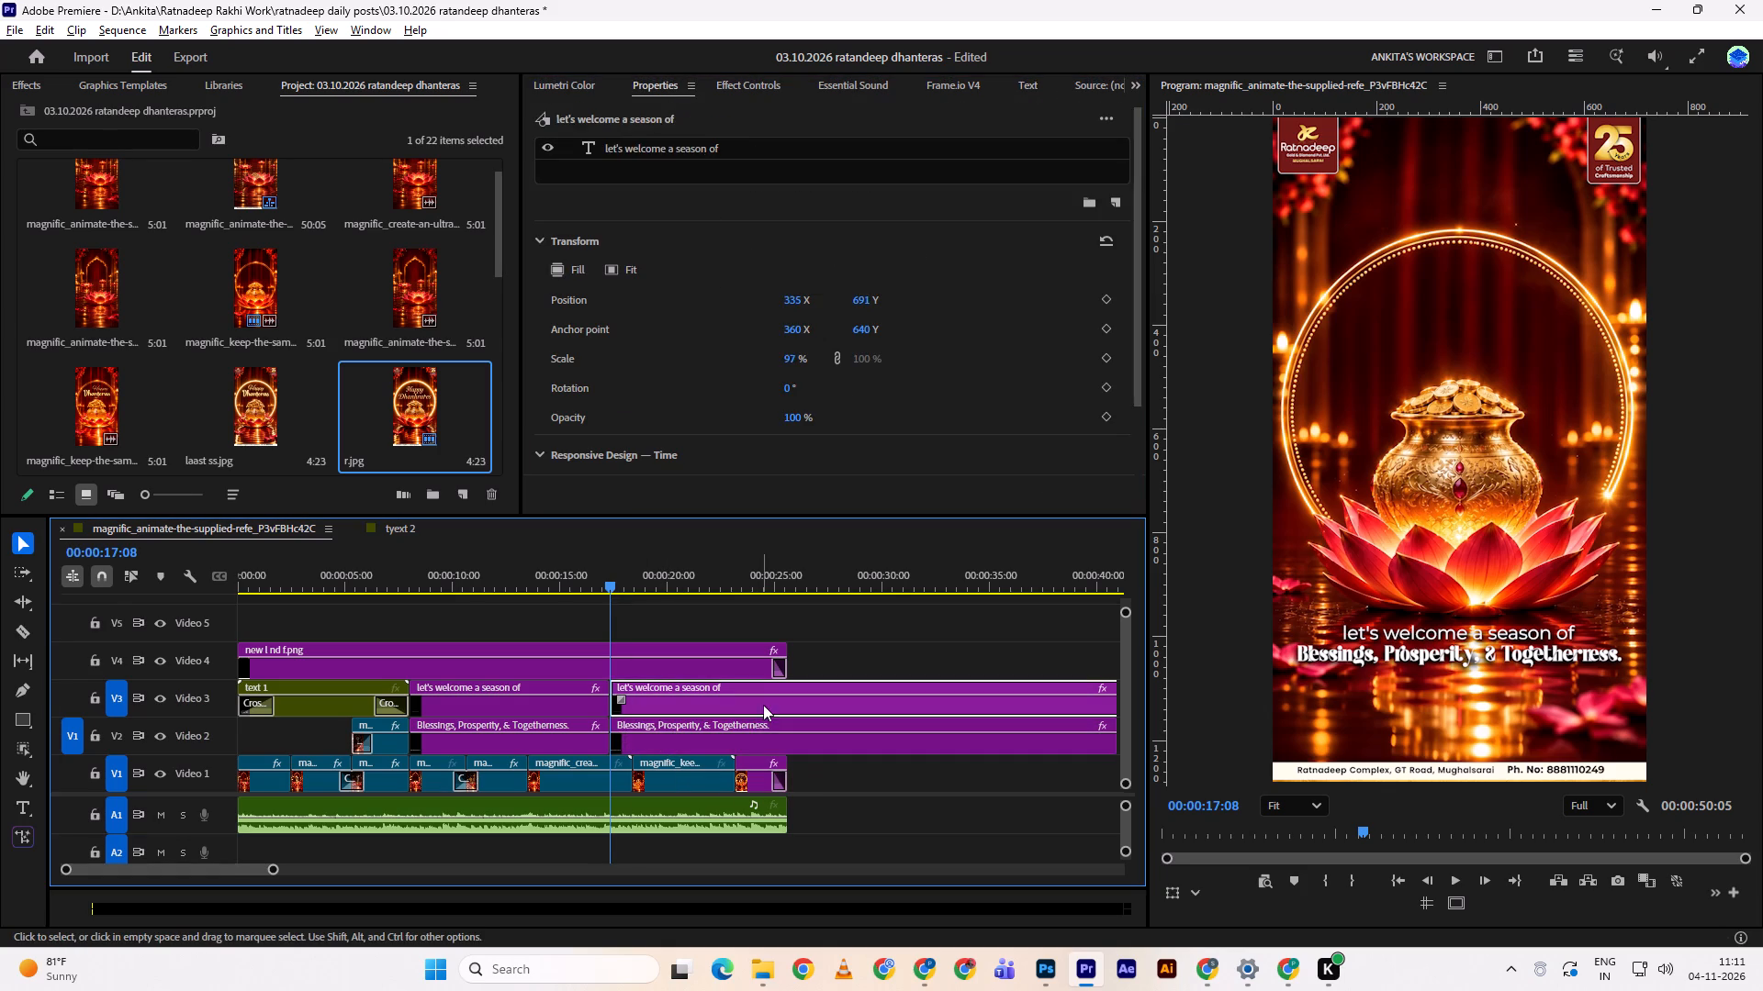
key(d)
double_click(748, 728)
key(d)
key(d)
key(d)
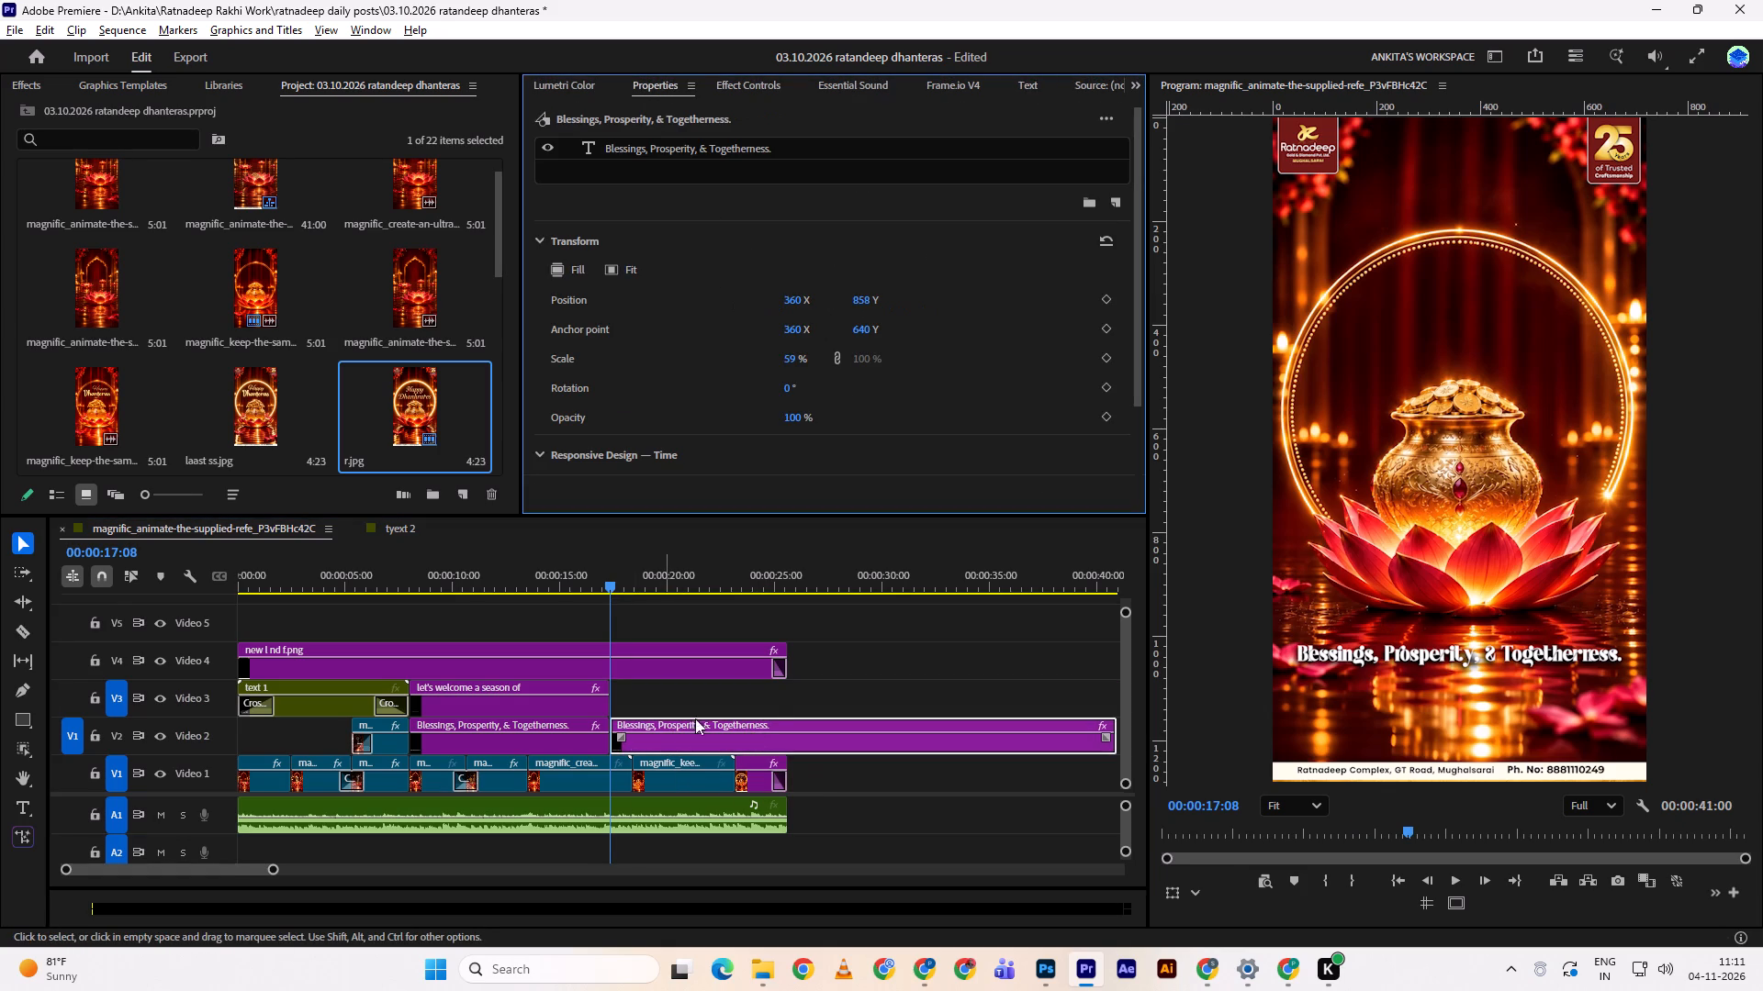
click(777, 716)
click(768, 728)
key(d)
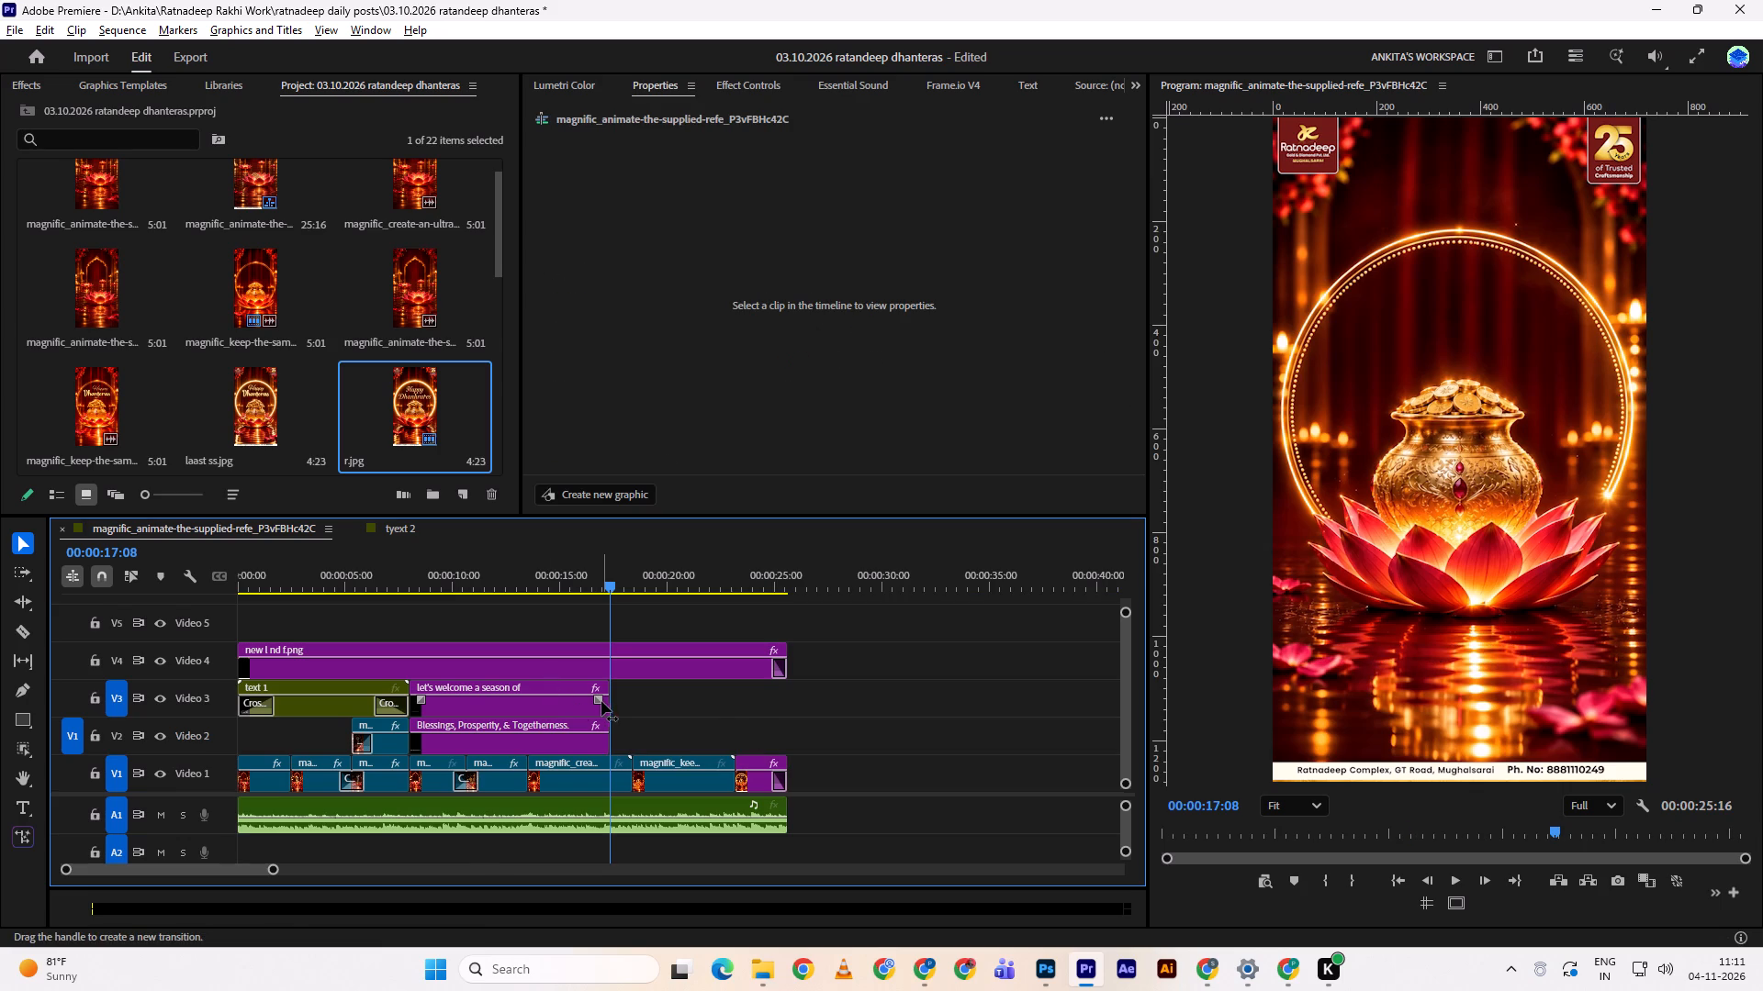
Add fade-out transitions of about 21 frames to the ends of both tagline text clips and play them back.
drag(601, 701, 587, 707)
click(587, 707)
drag(601, 737, 590, 742)
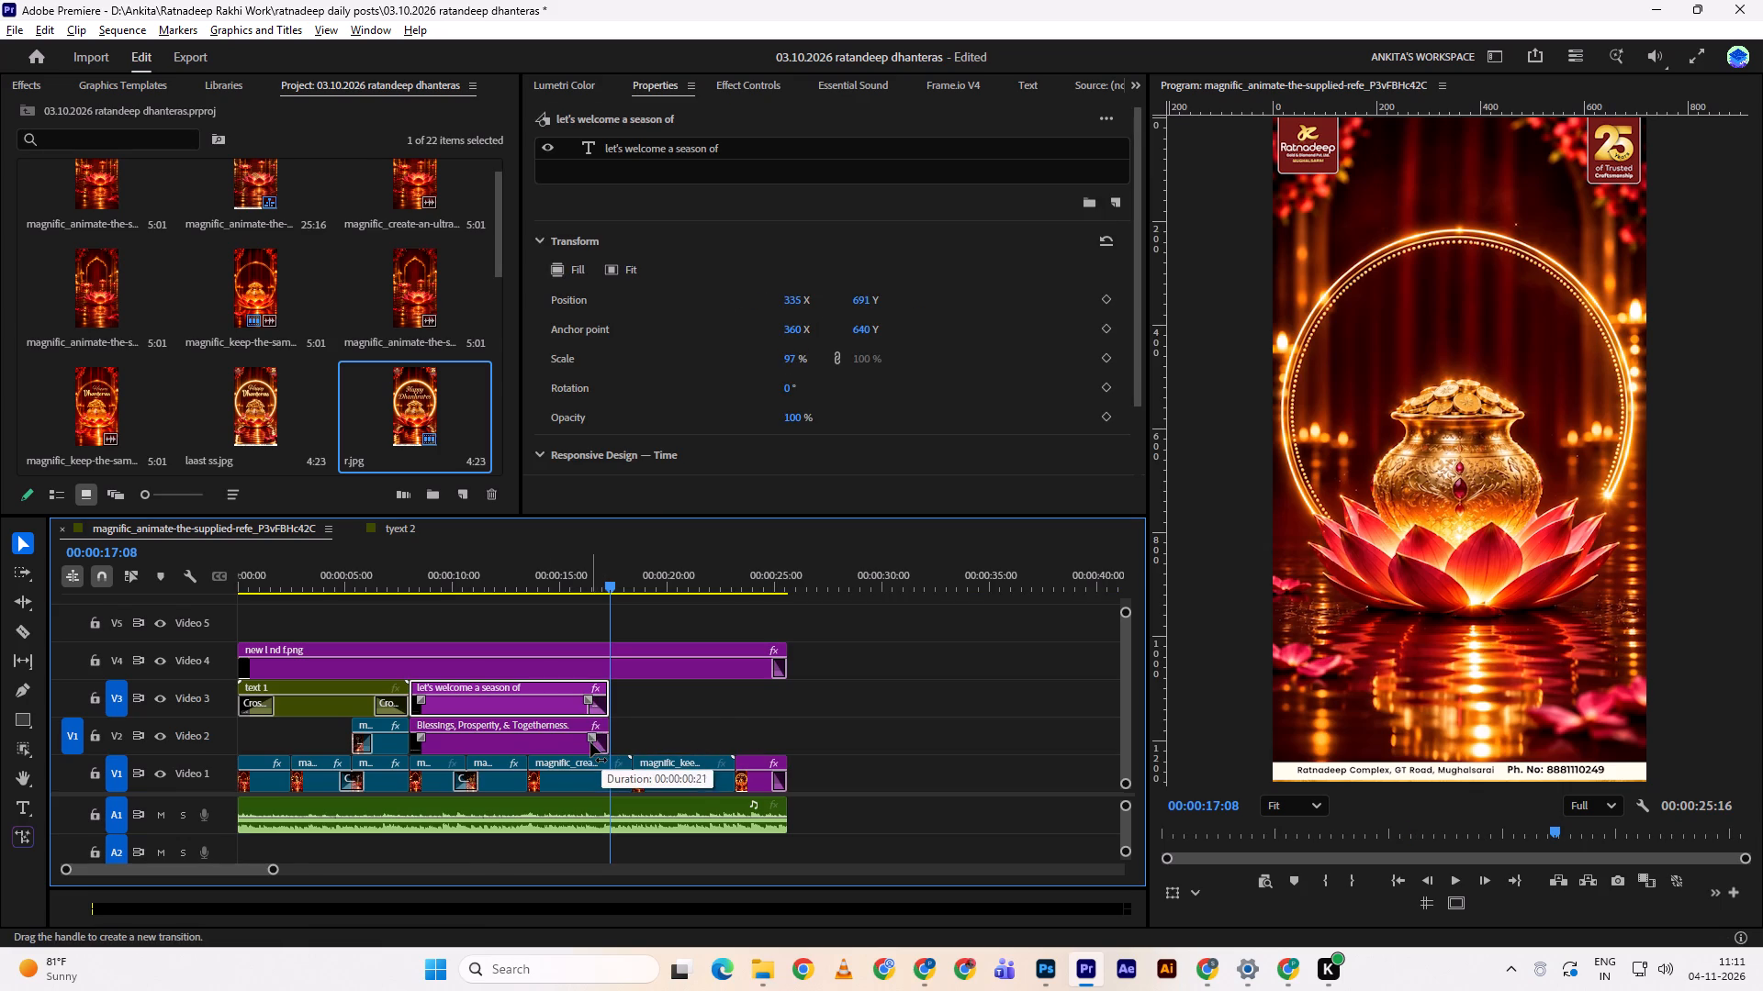
drag(590, 742, 590, 742)
drag(580, 571, 572, 571)
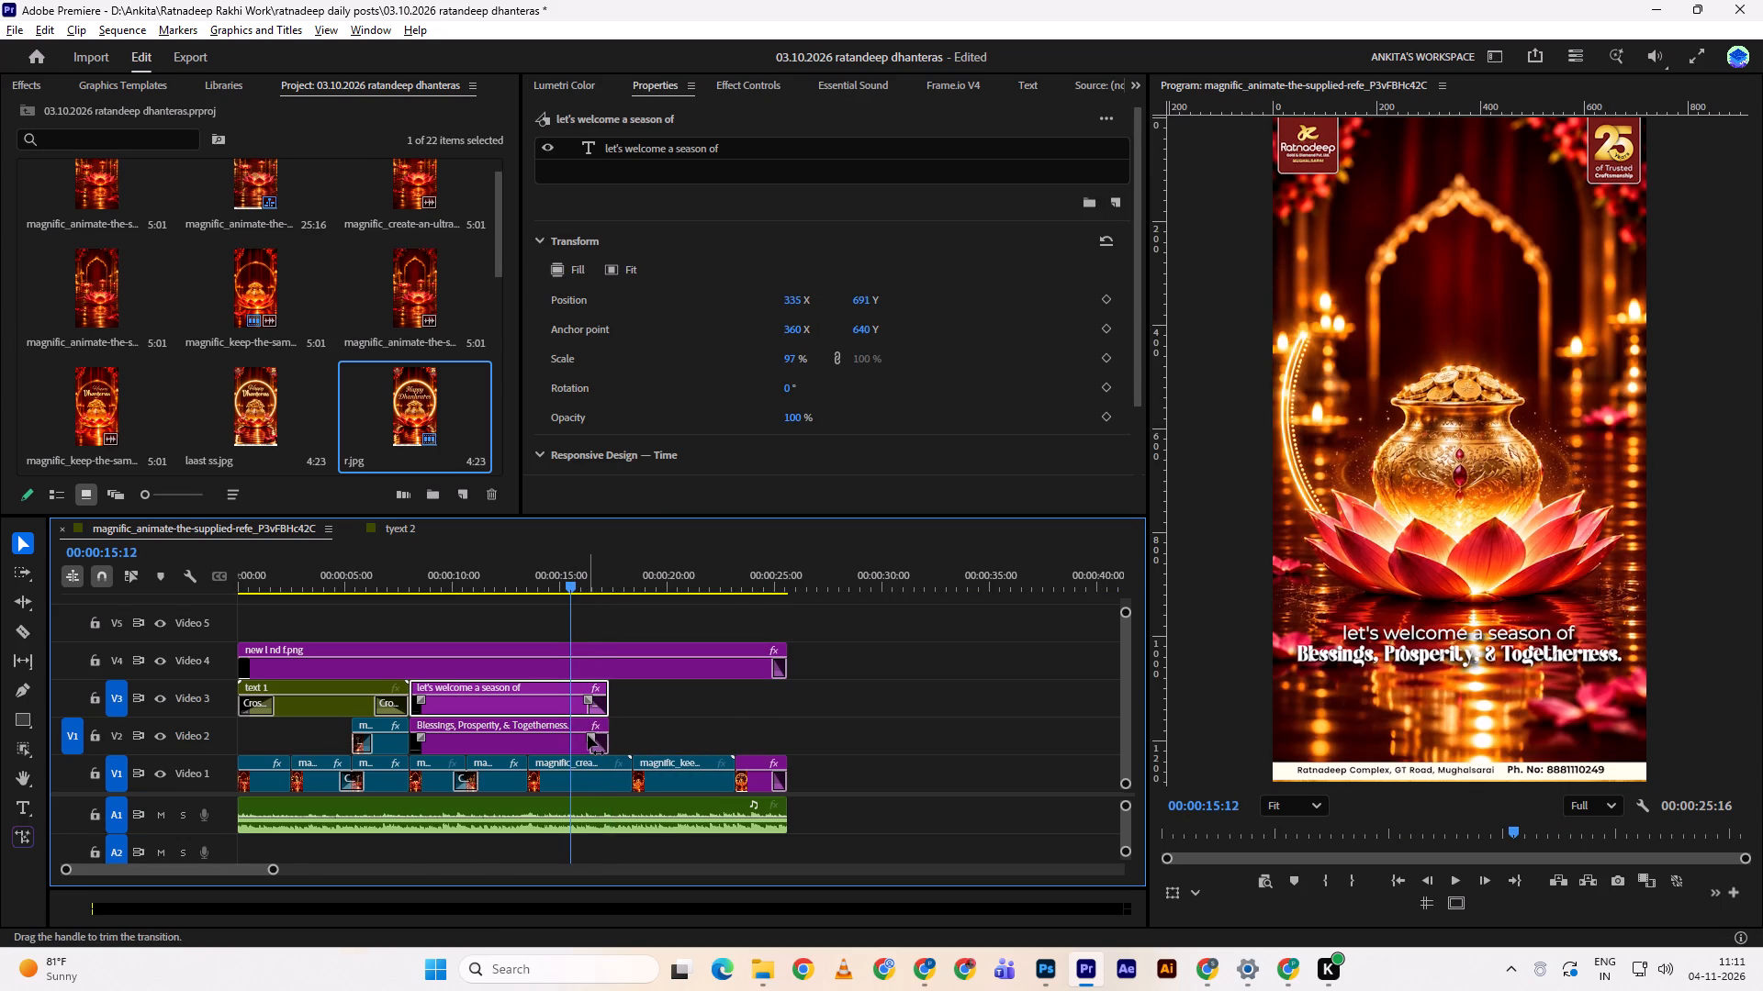
click(588, 735)
key(space)
click(681, 708)
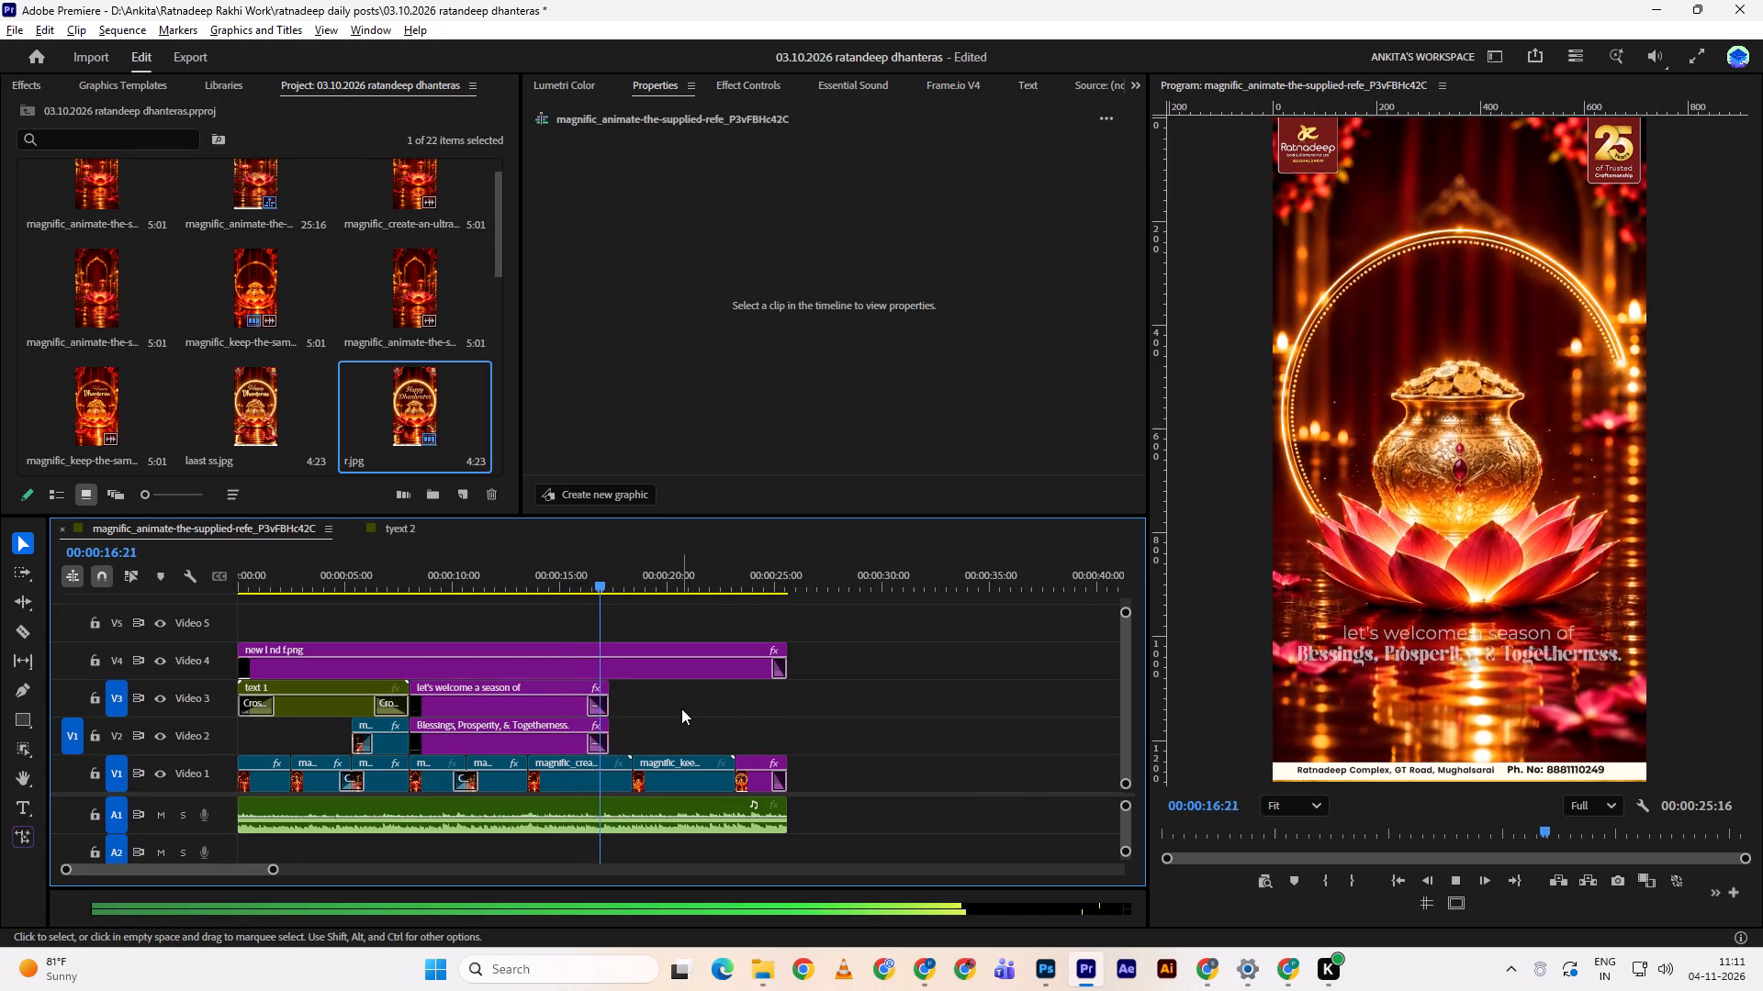
Add fade-in transitions of about 22 frames to the starts of both tagline text clips and play the section.
drag(441, 578, 408, 582)
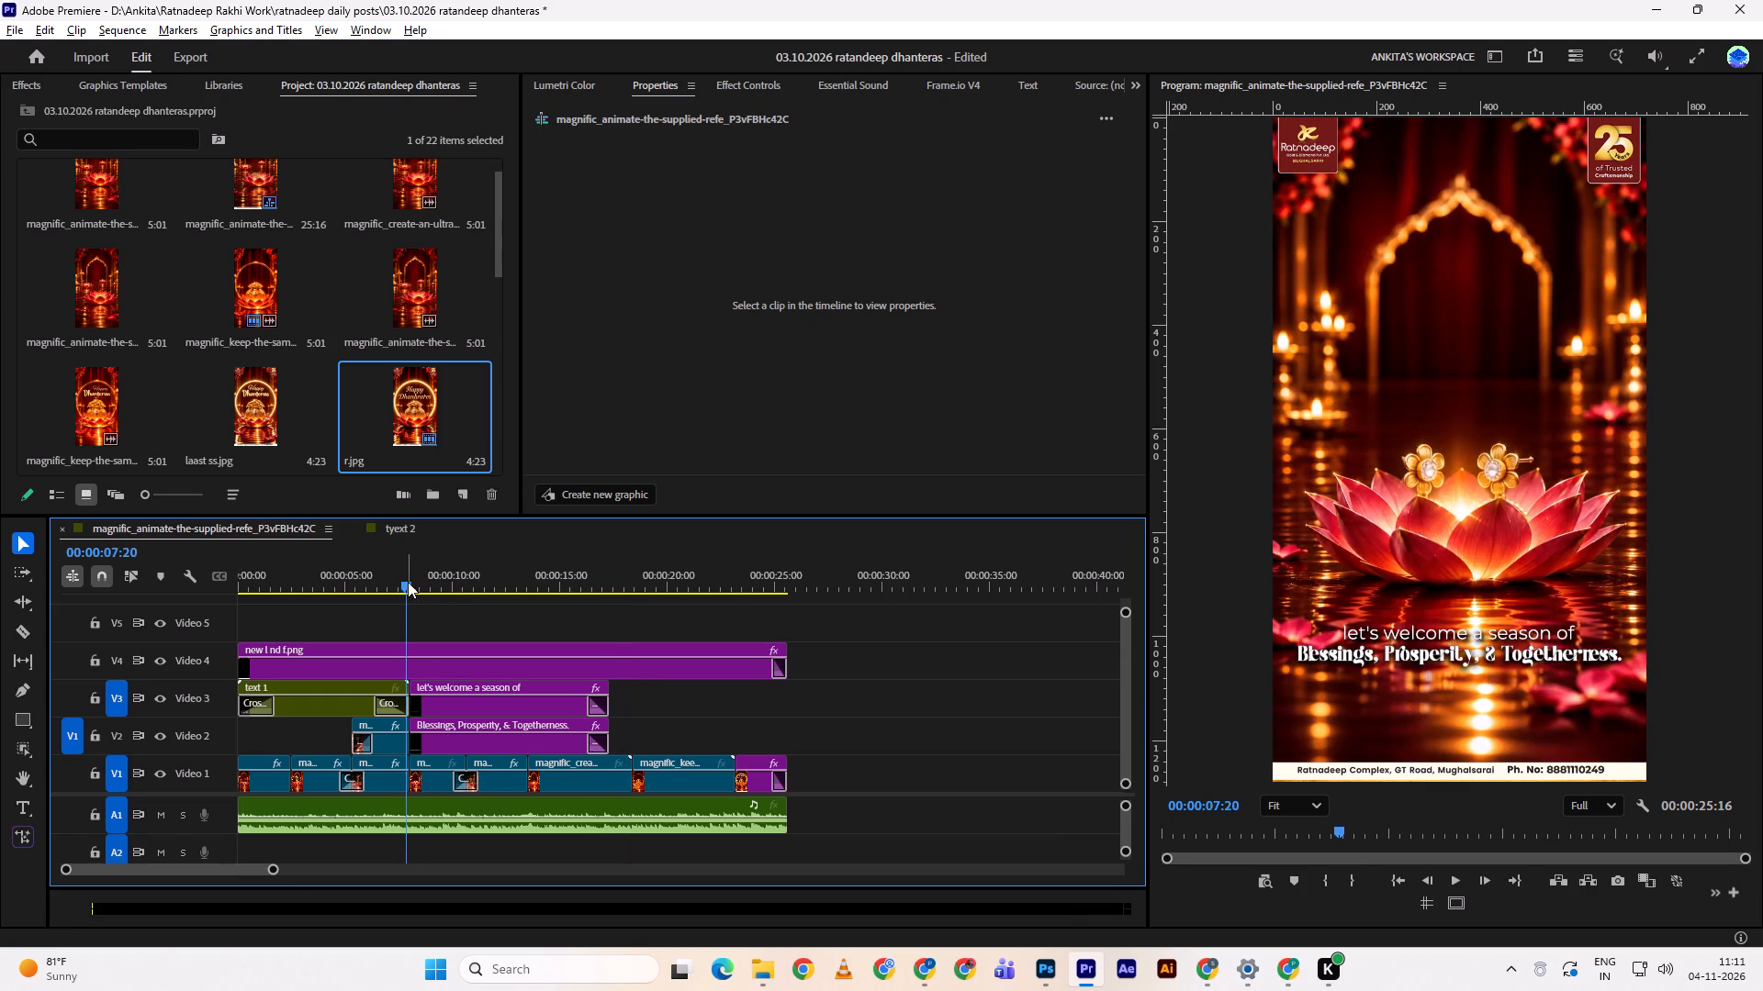
drag(421, 696, 429, 700)
click(429, 700)
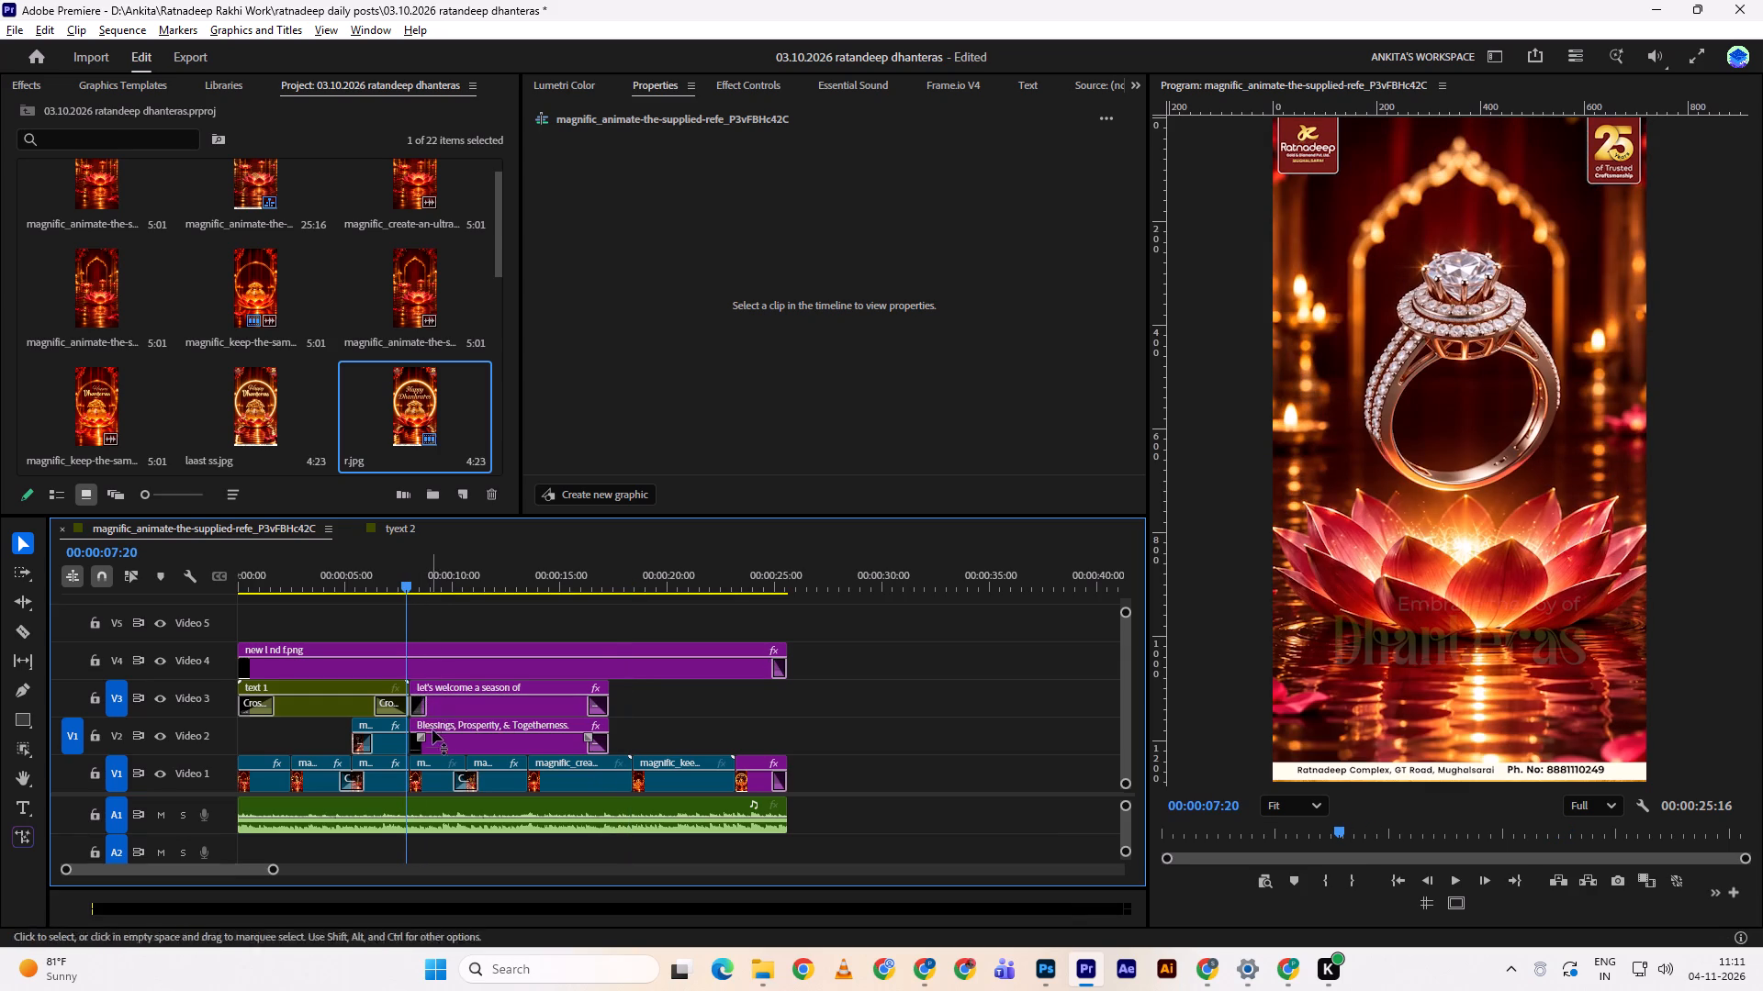
drag(419, 737, 430, 735)
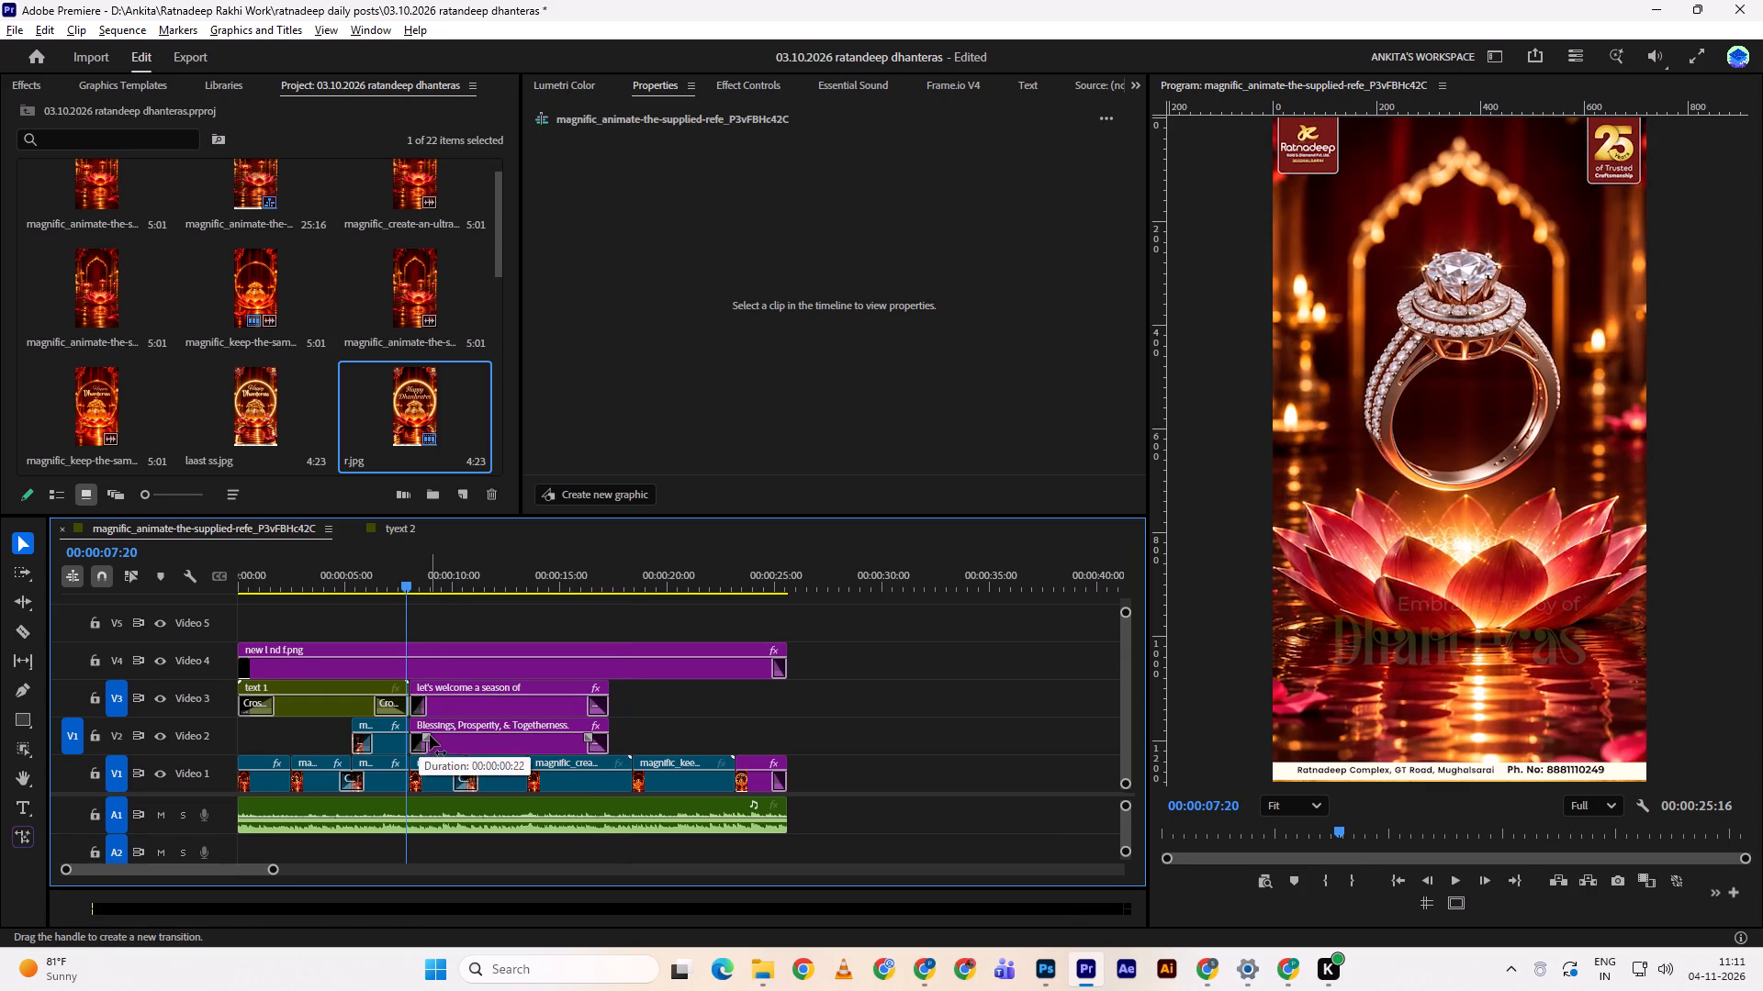
drag(430, 735, 429, 734)
click(429, 734)
key(space)
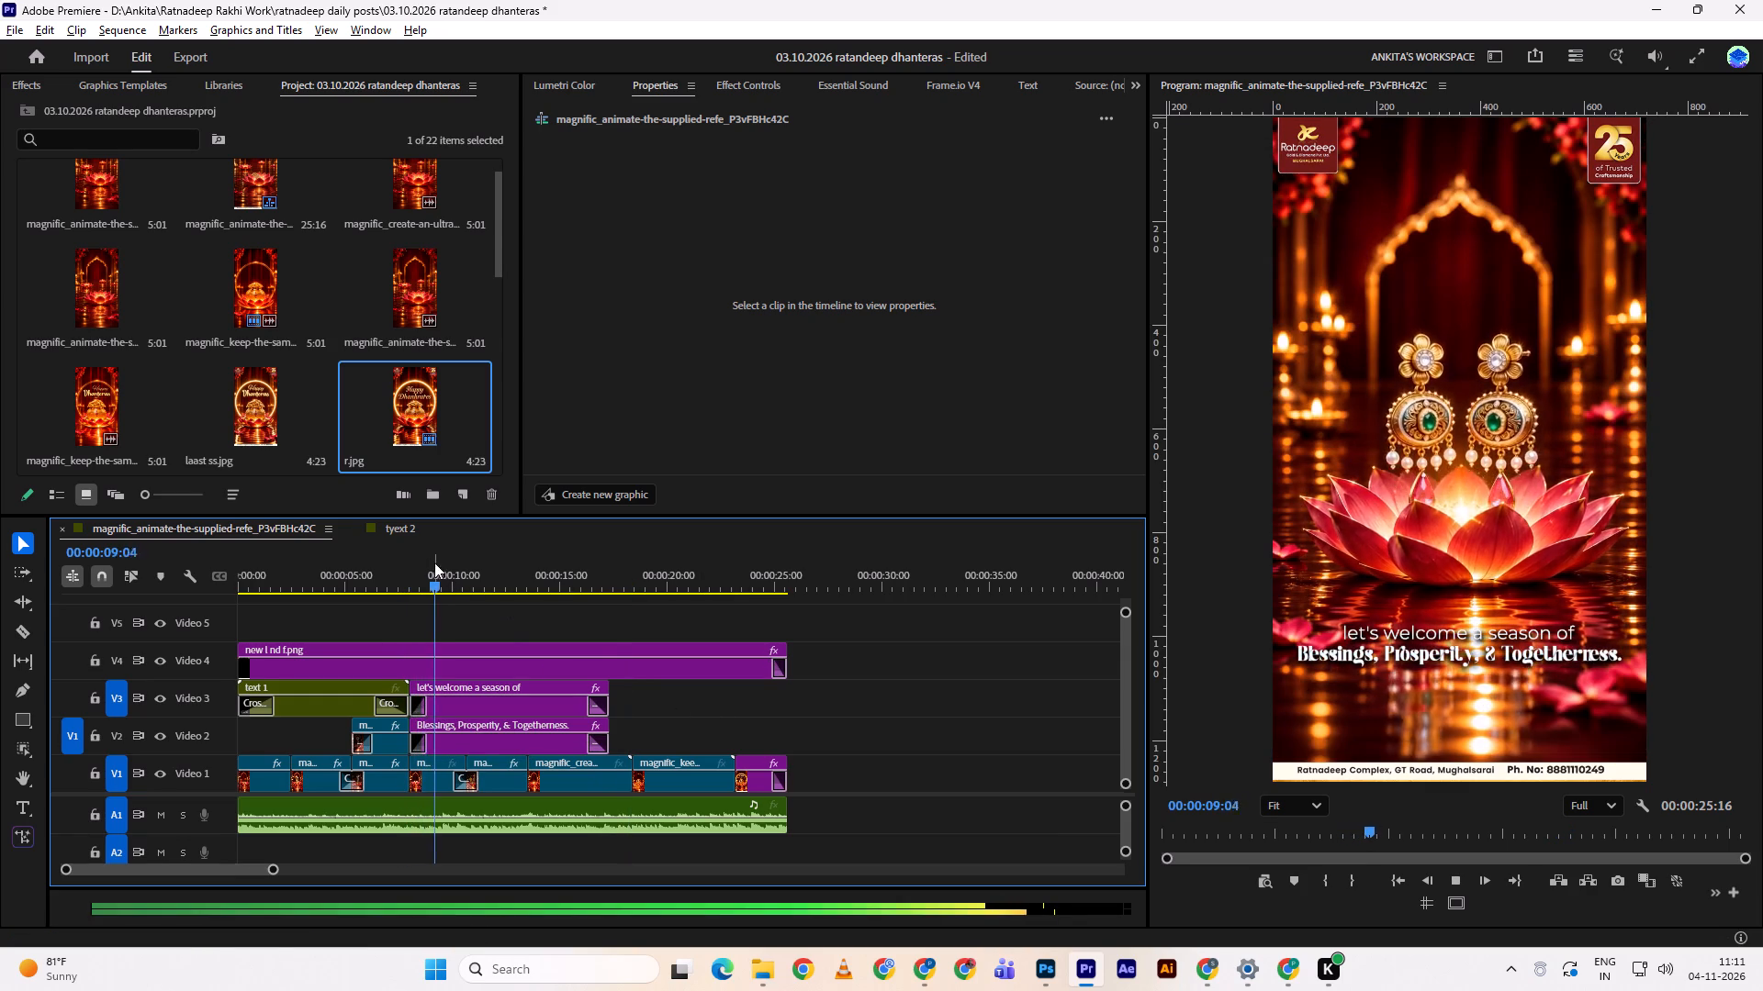
drag(427, 563, 381, 583)
click(381, 583)
key(space)
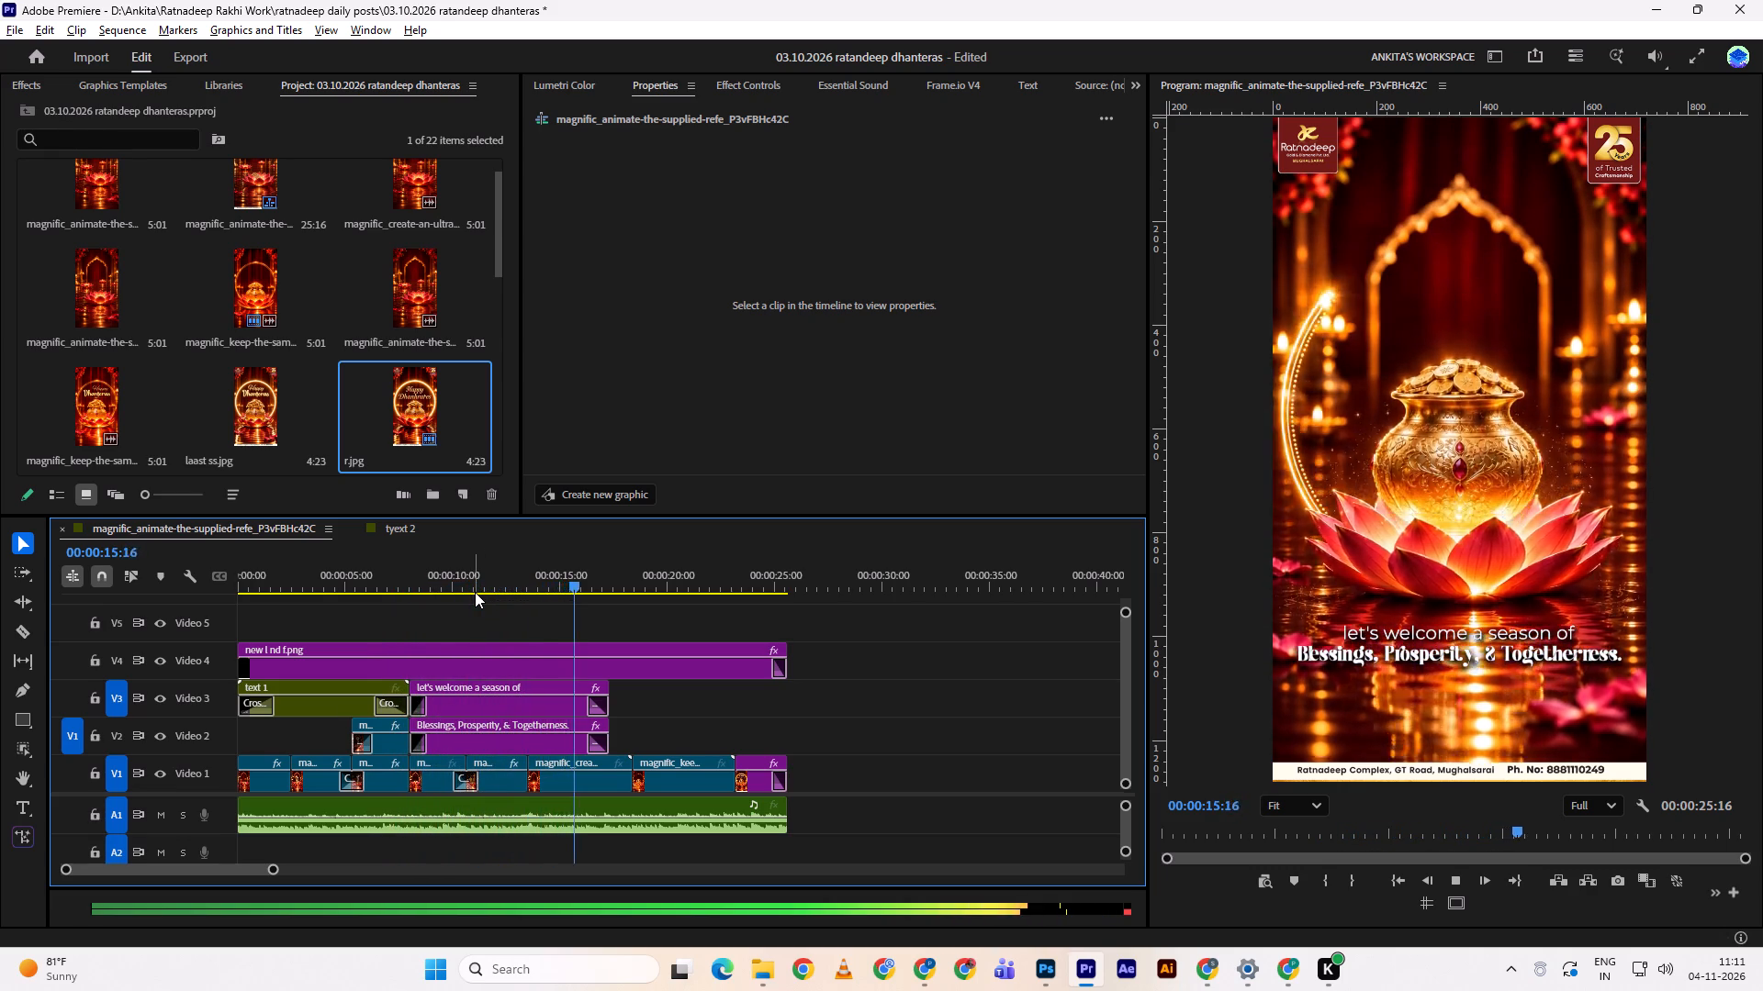
key(space)
Set the "Blessings, Prosperity, & Togetherness." text fill to a pale cream sampled from the glow above the lotus, and play the sequence.
double_click(454, 726)
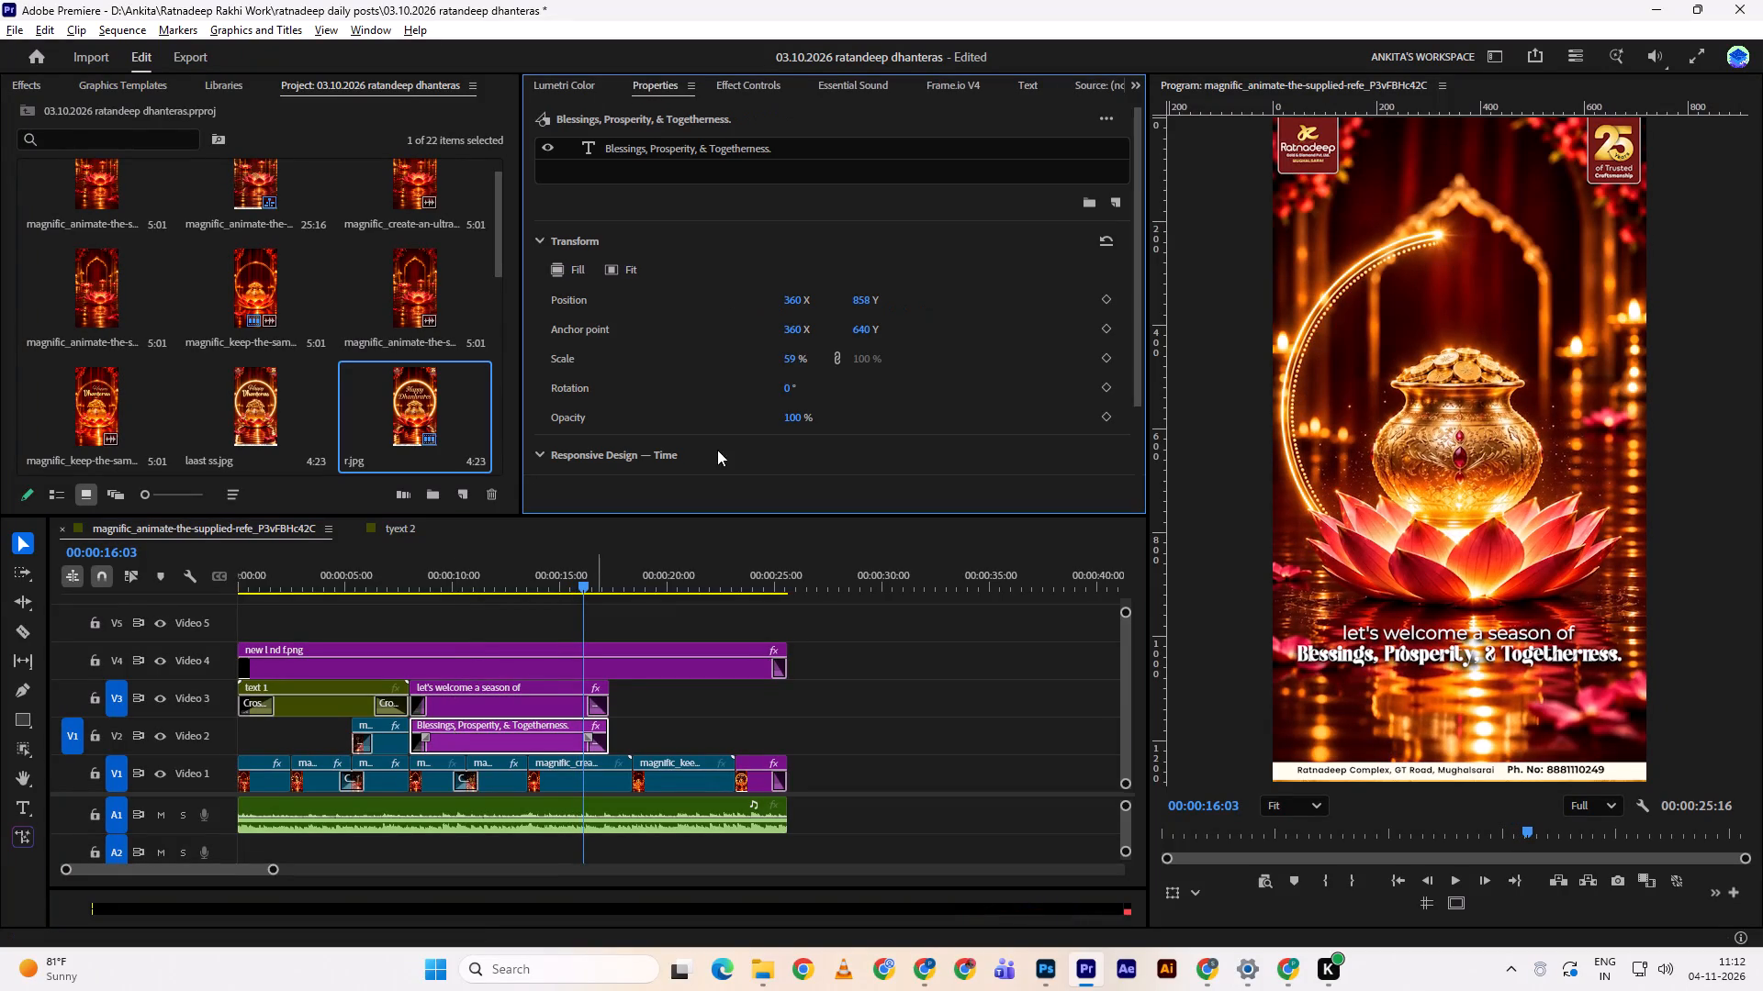
double_click(874, 157)
scroll(1133, 284, down, 11)
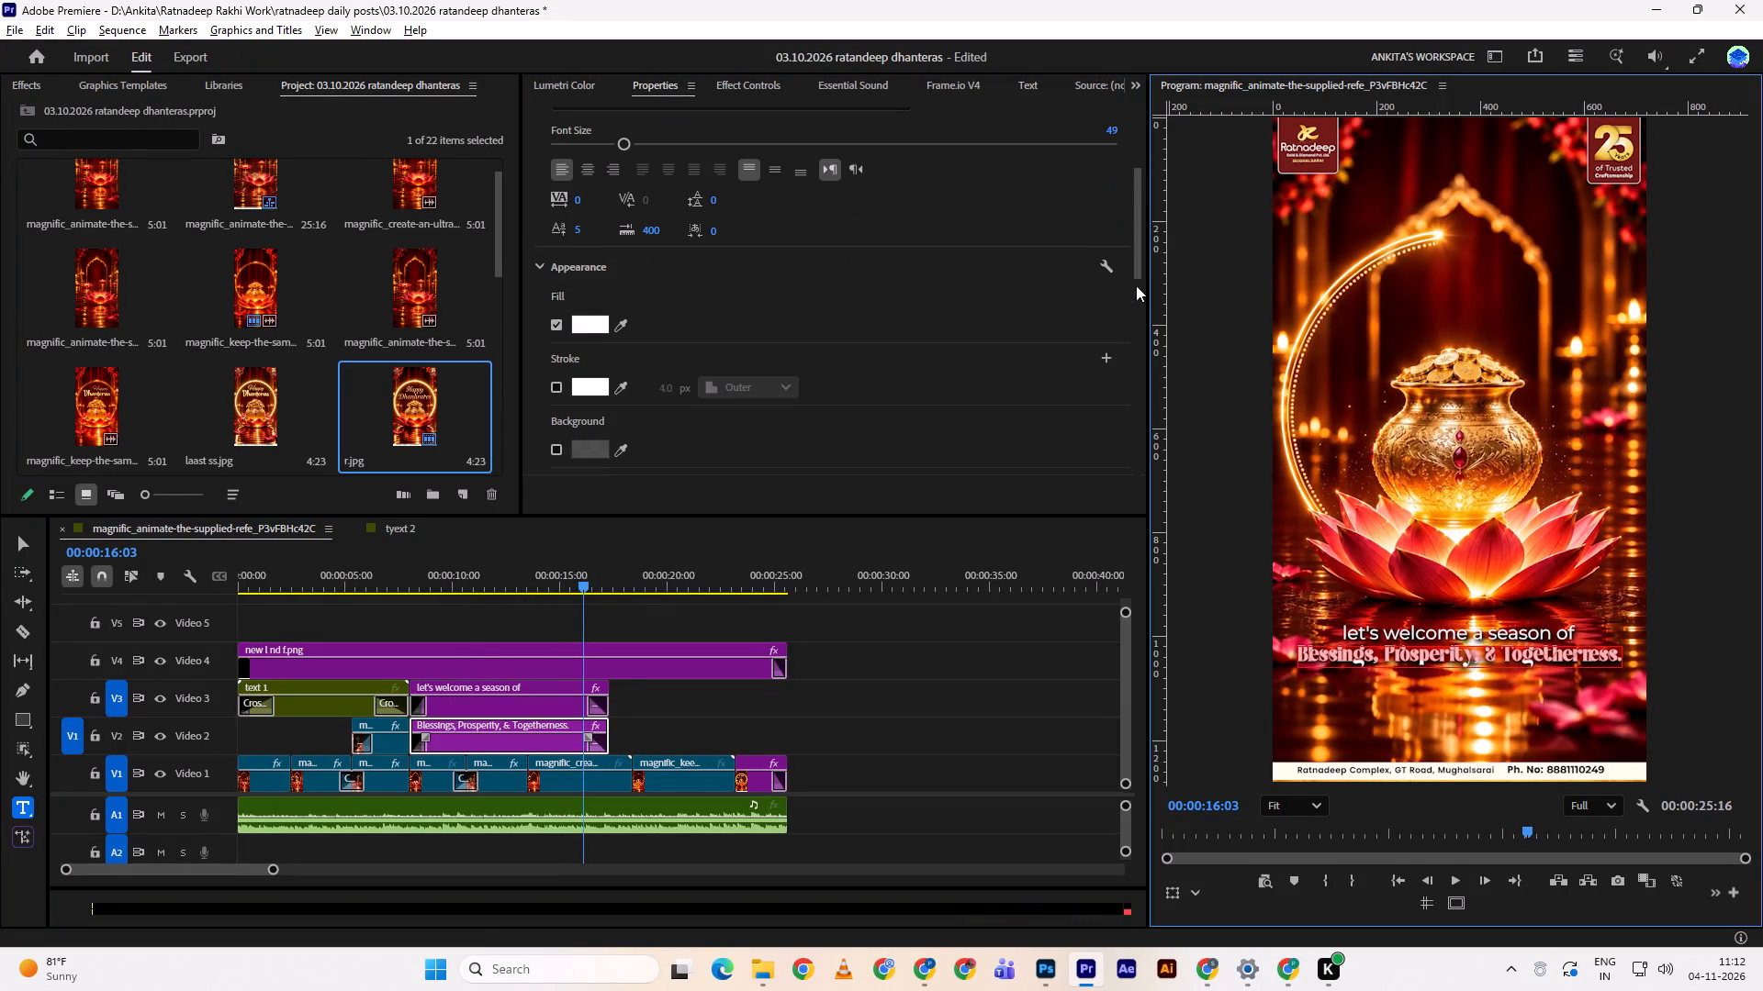
click(620, 328)
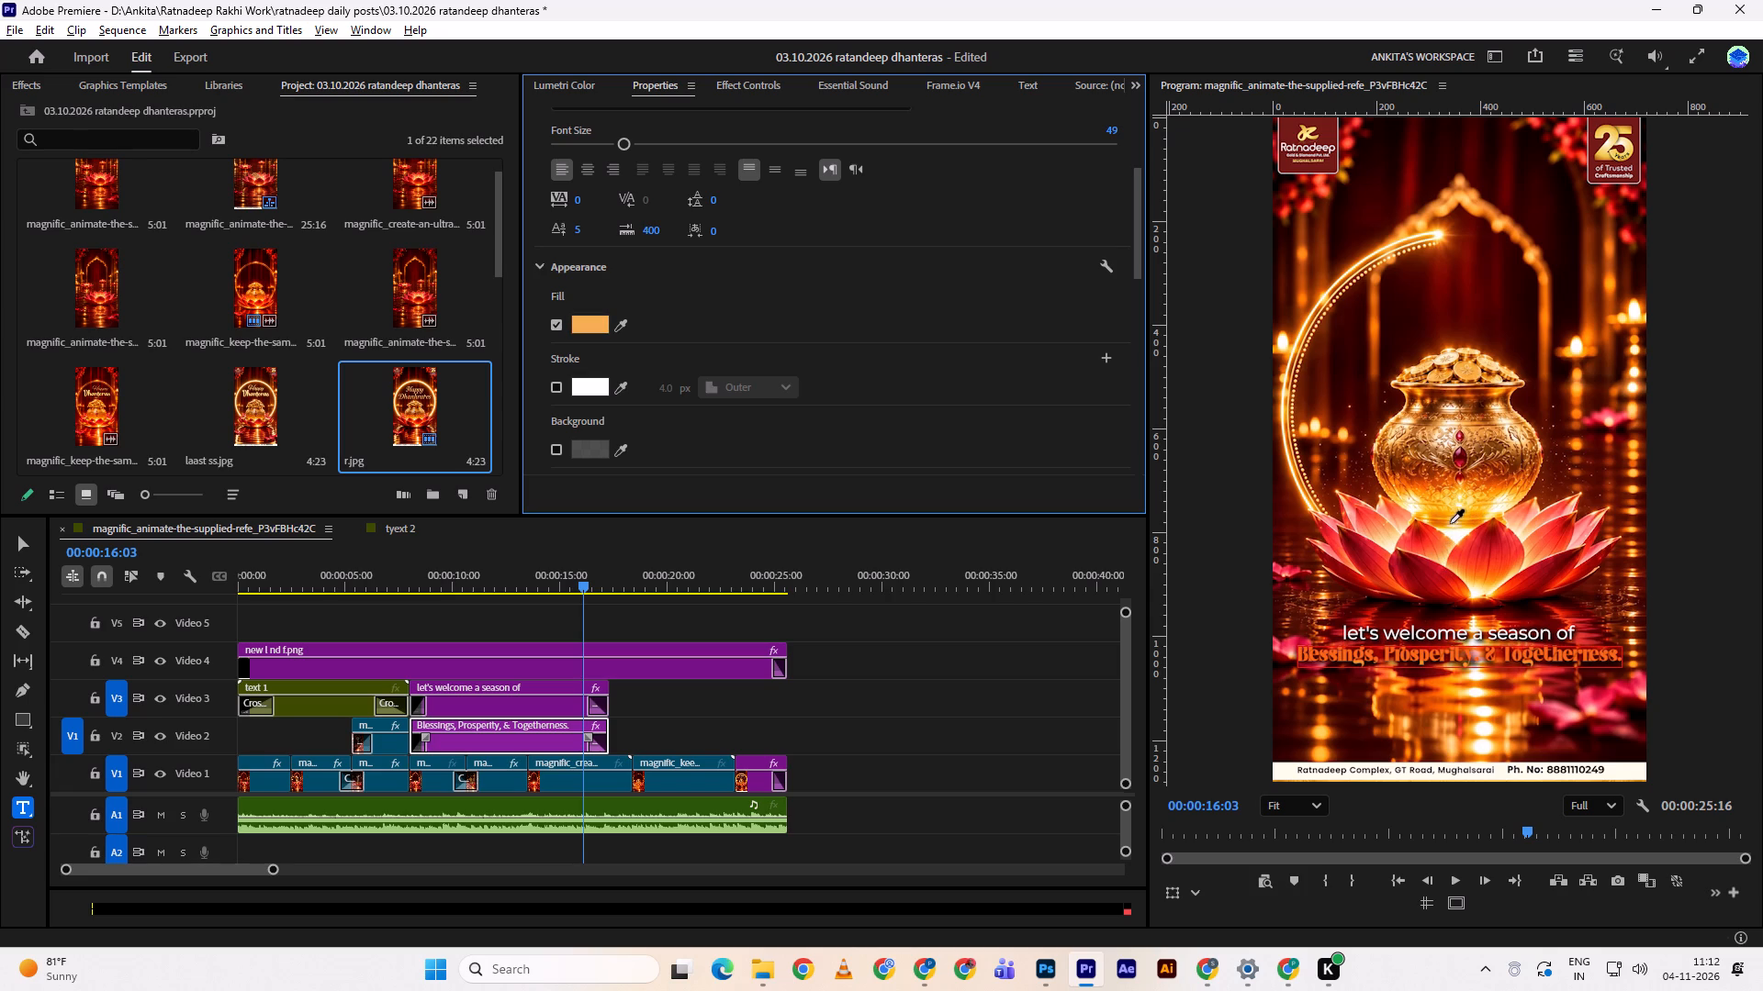
click(1455, 521)
click(926, 720)
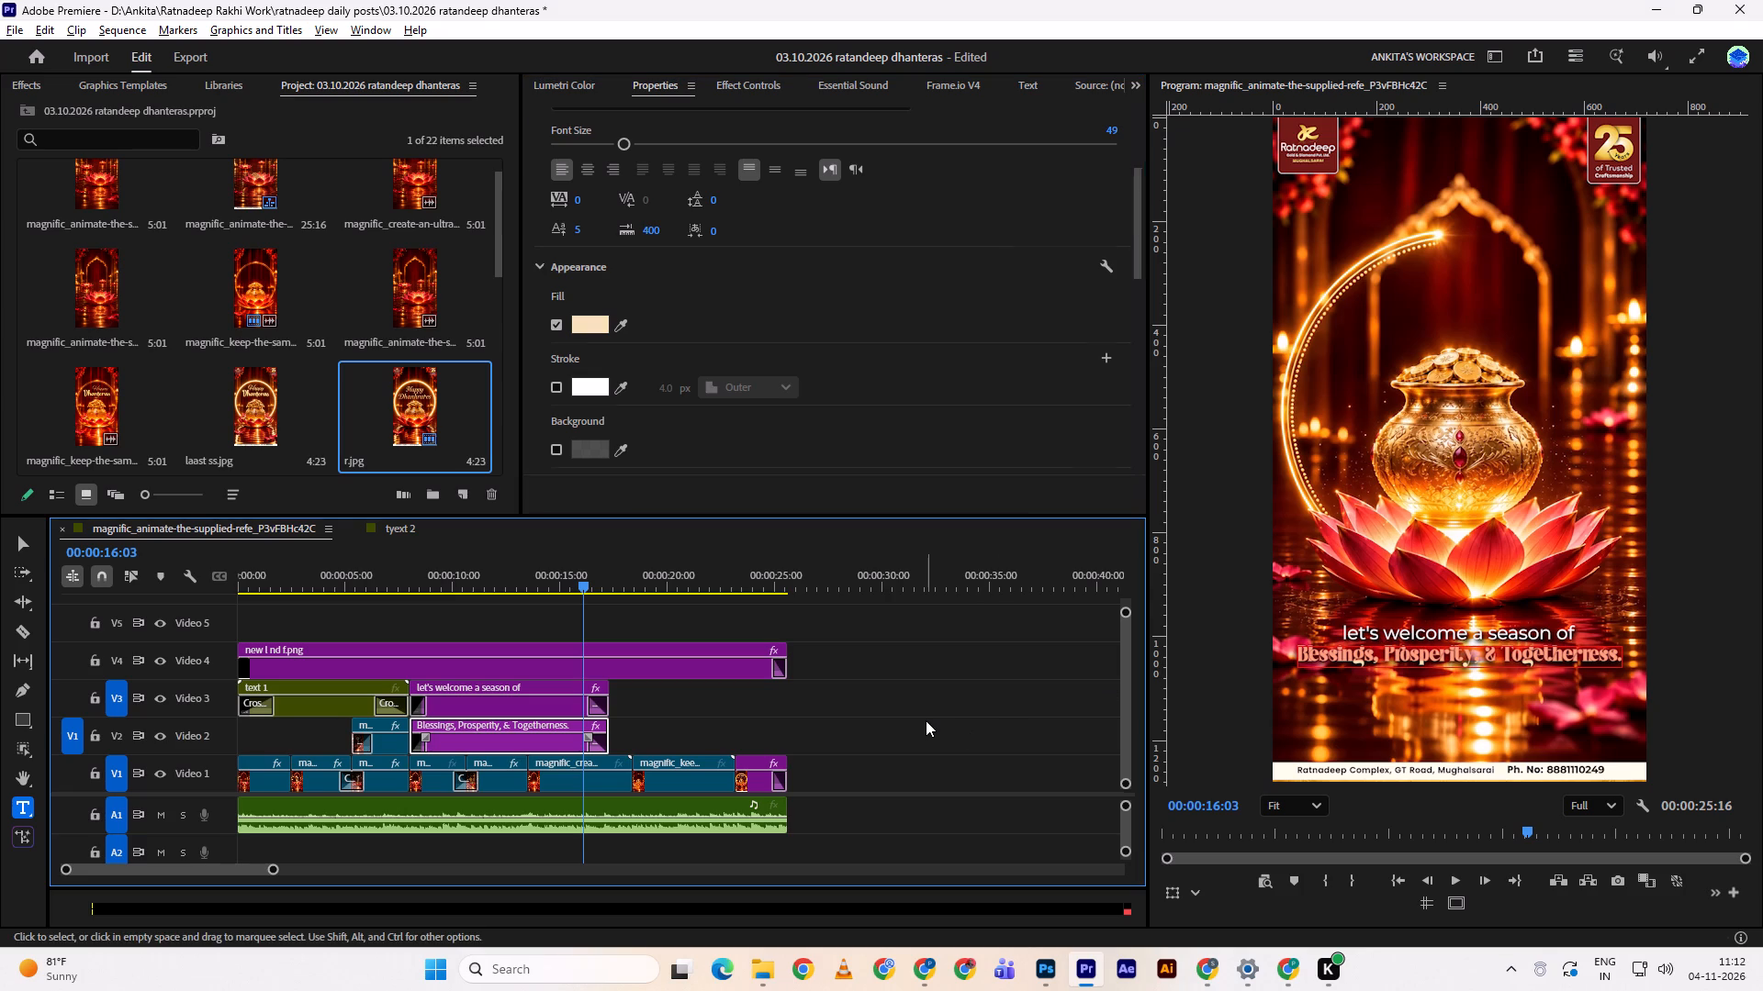
key(space)
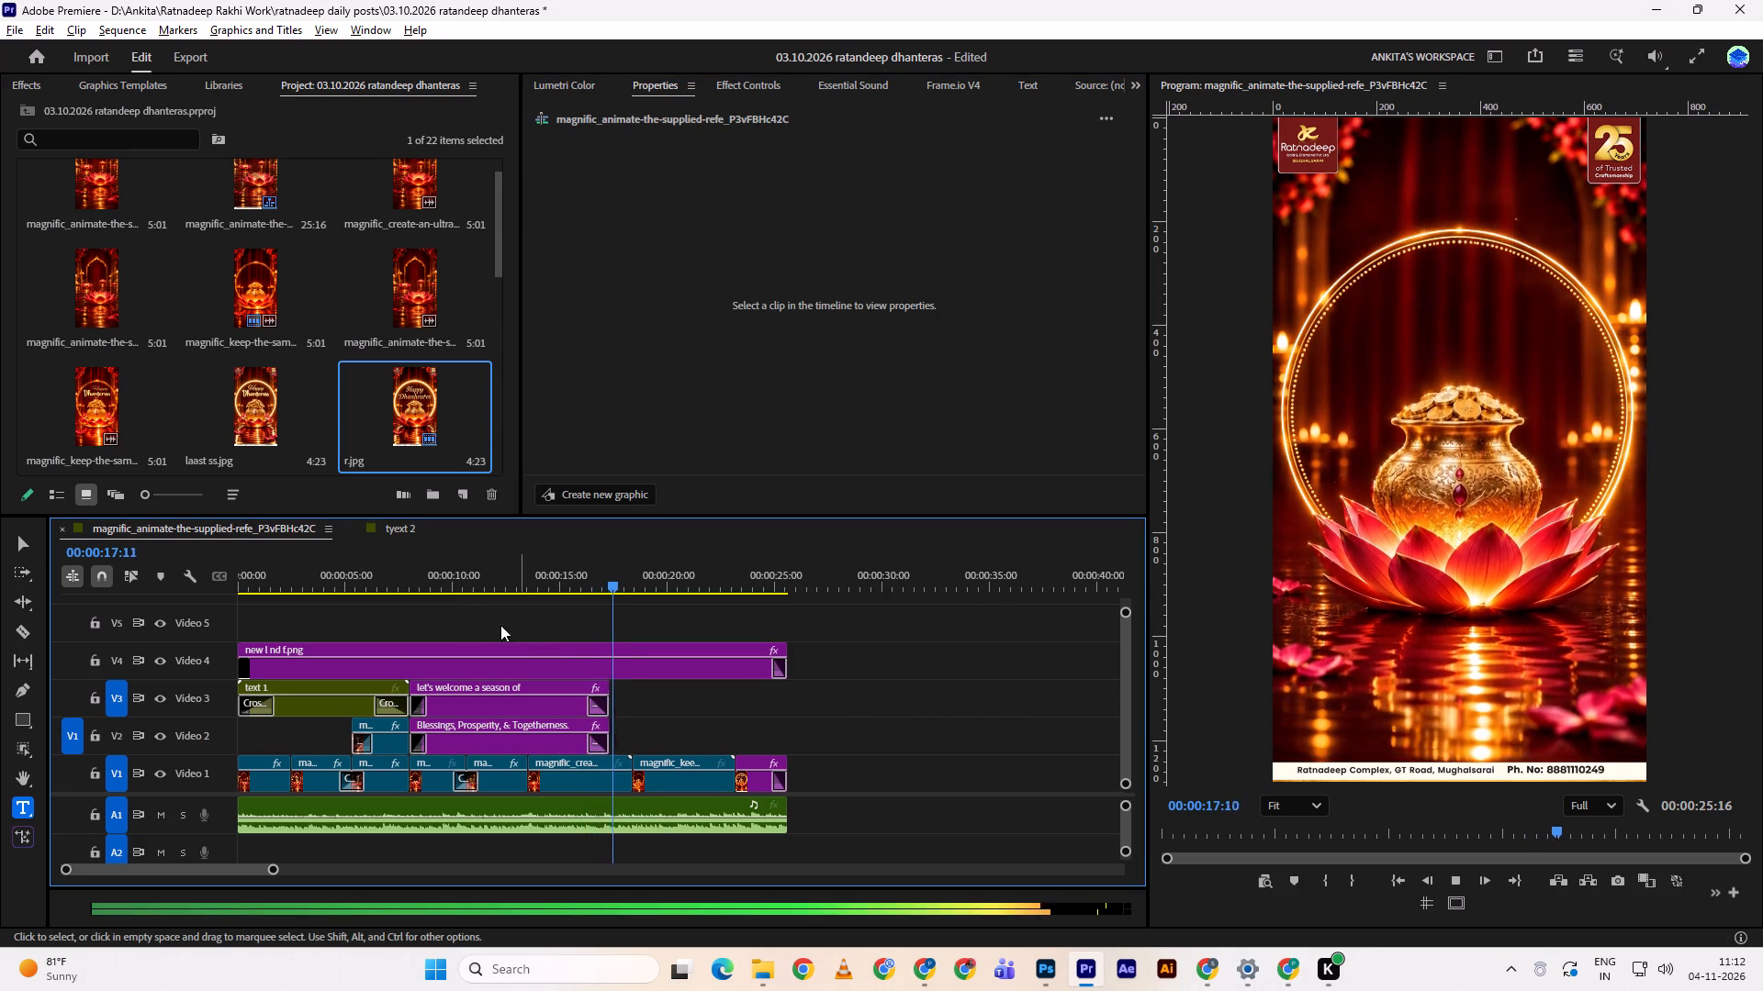
drag(427, 576, 398, 572)
key(space)
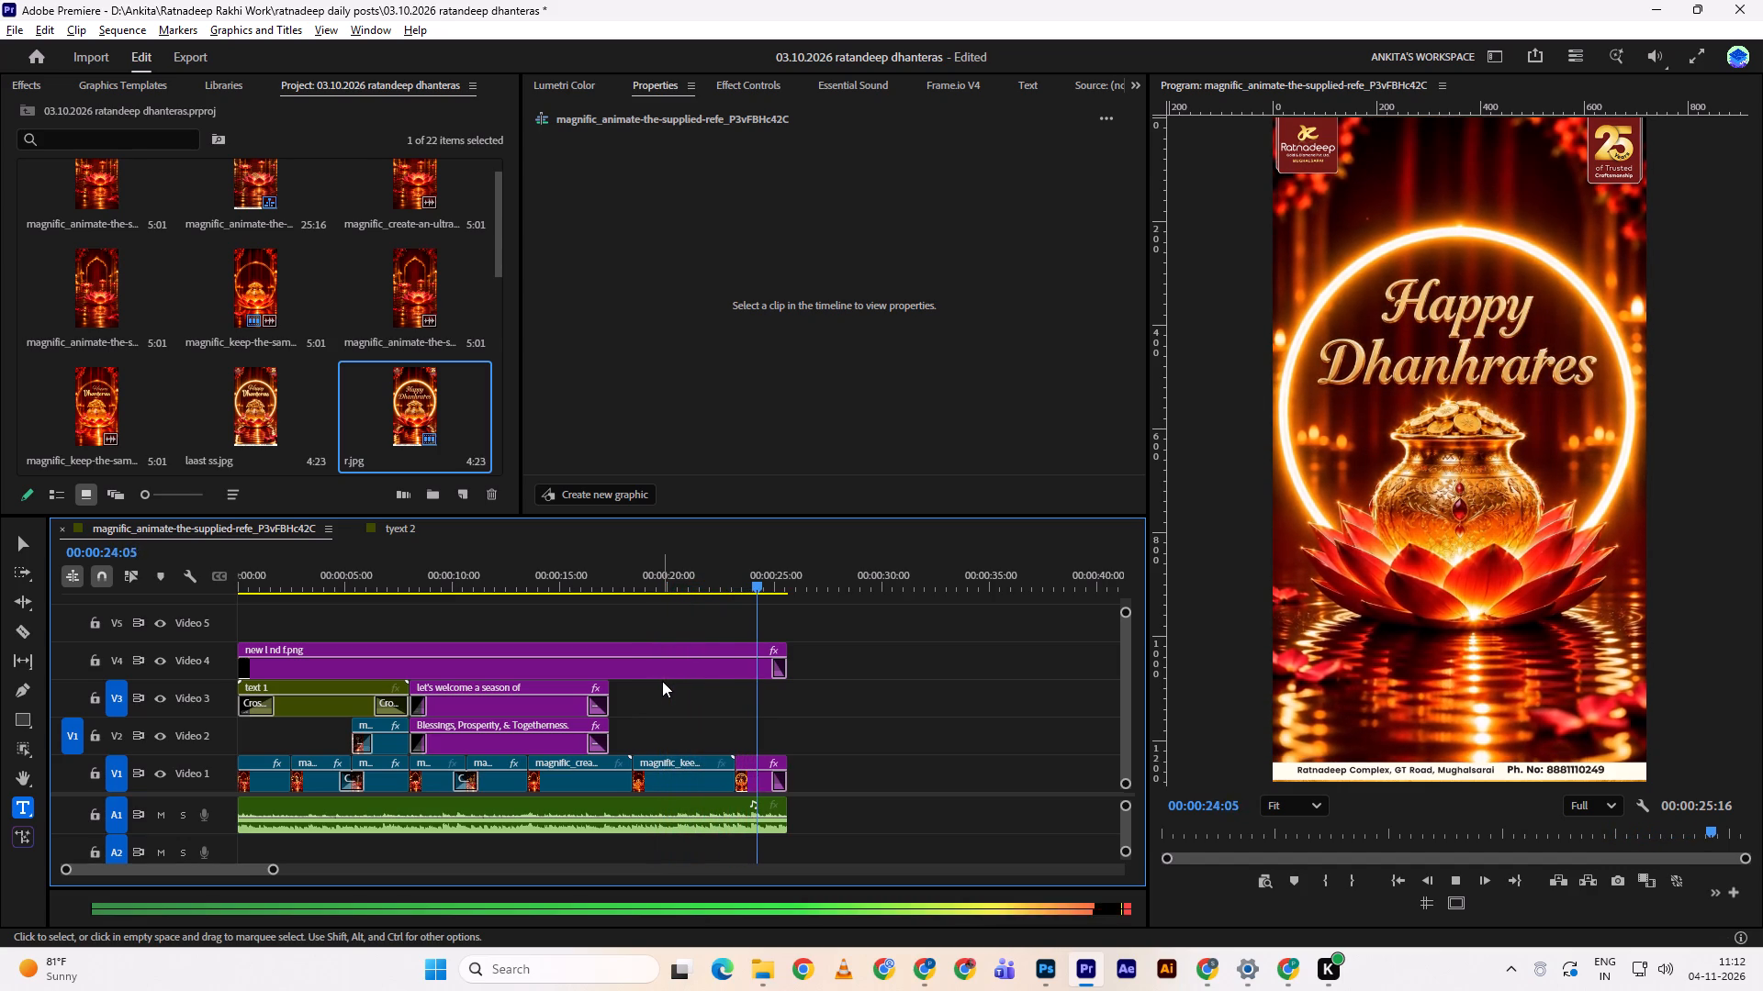
Delete the closing still image clip at the end of the Video 1 track.
key(space)
click(752, 756)
key(d)
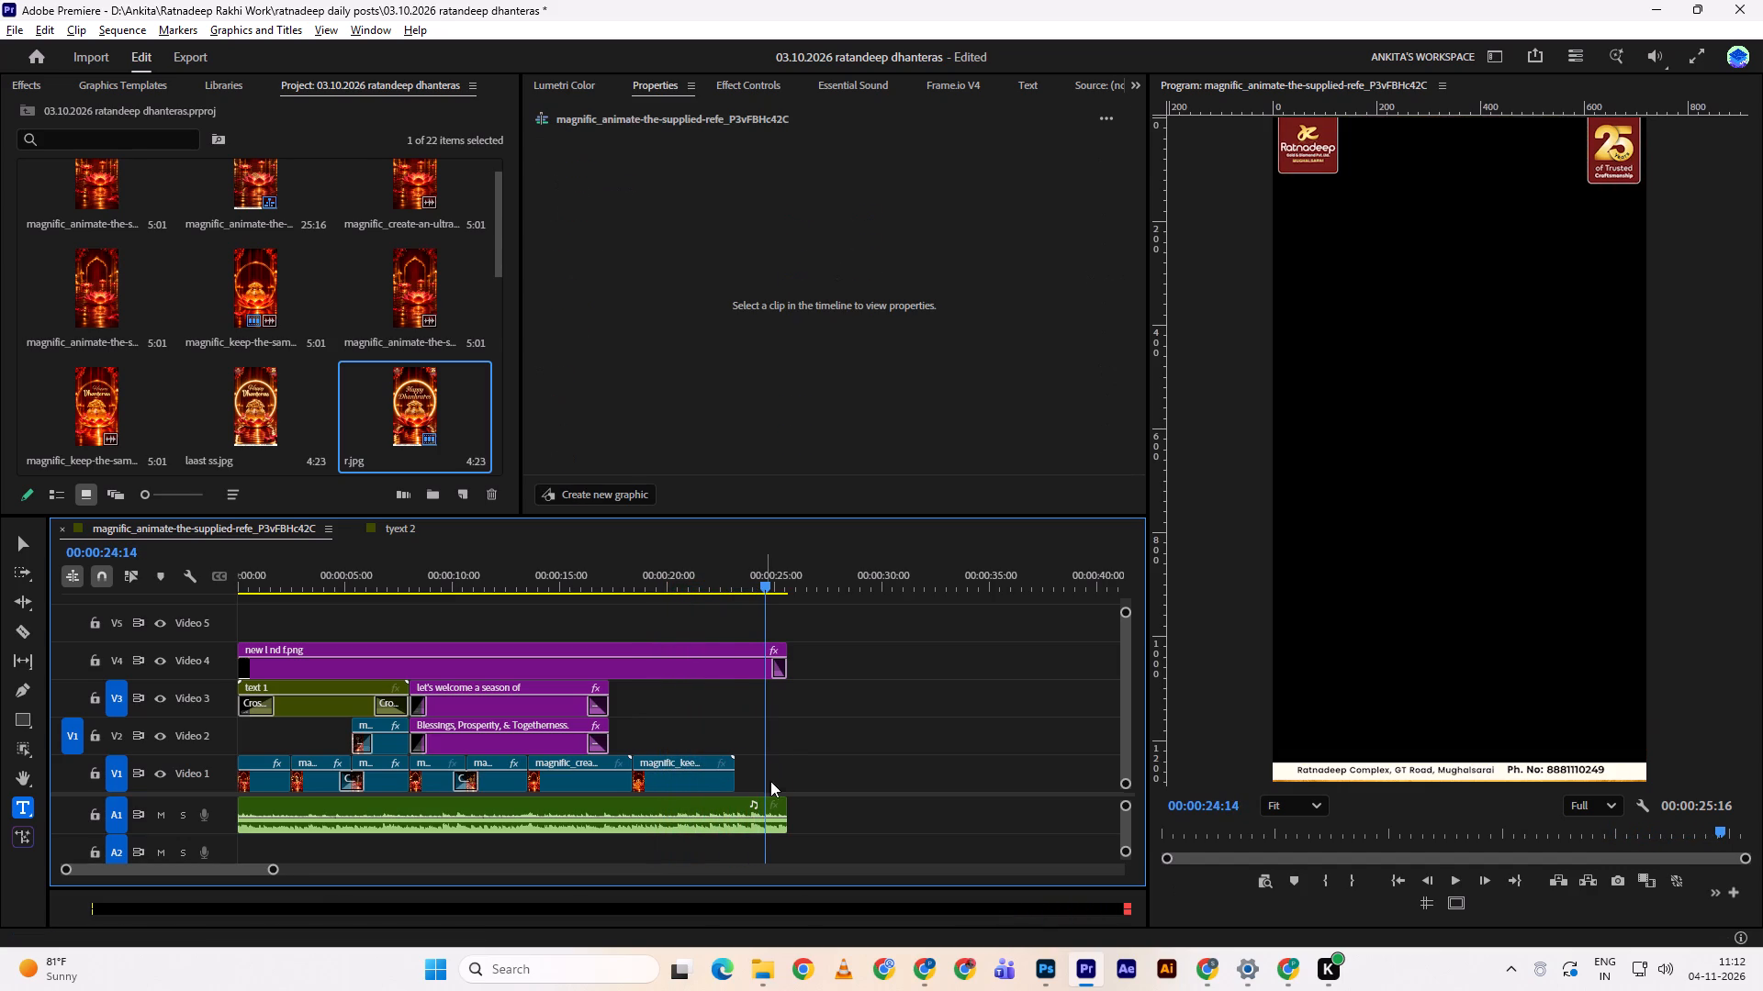
Trim the audio clip and the Video 4 overlay "new l nd f.png" to the end of the last Video 1 clip.
drag(791, 808, 740, 808)
click(740, 808)
drag(715, 540, 704, 557)
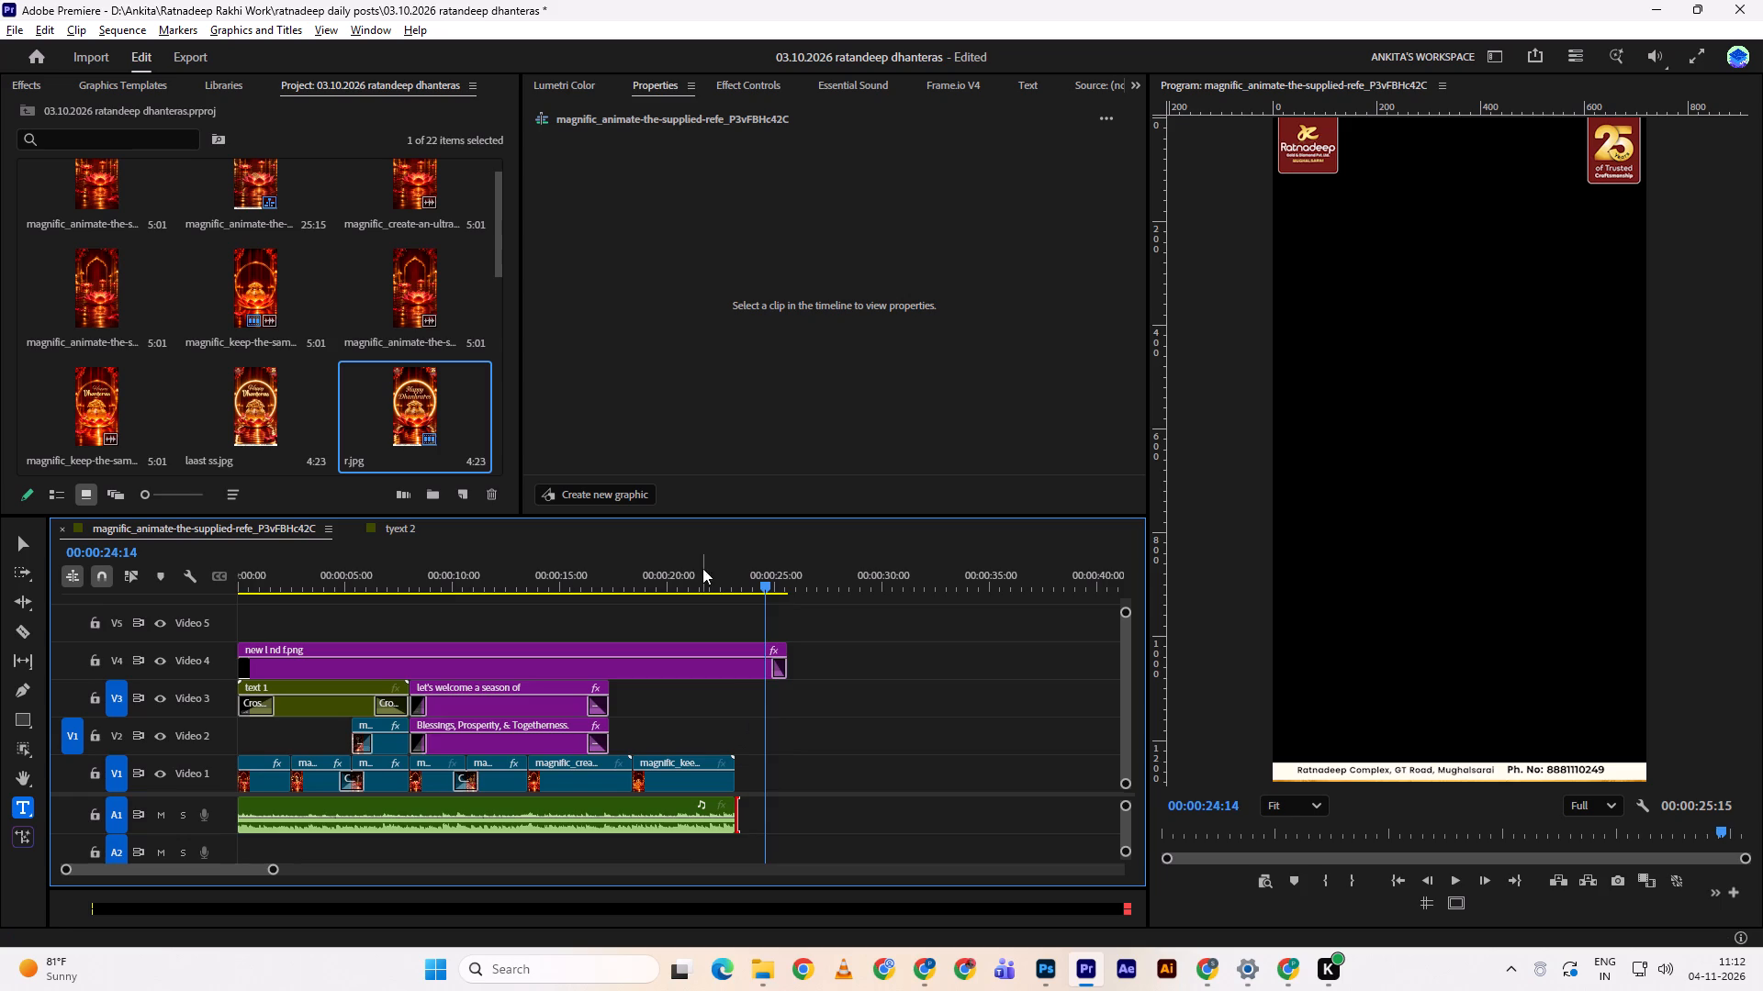
drag(697, 573, 682, 582)
drag(795, 656, 736, 675)
key(space)
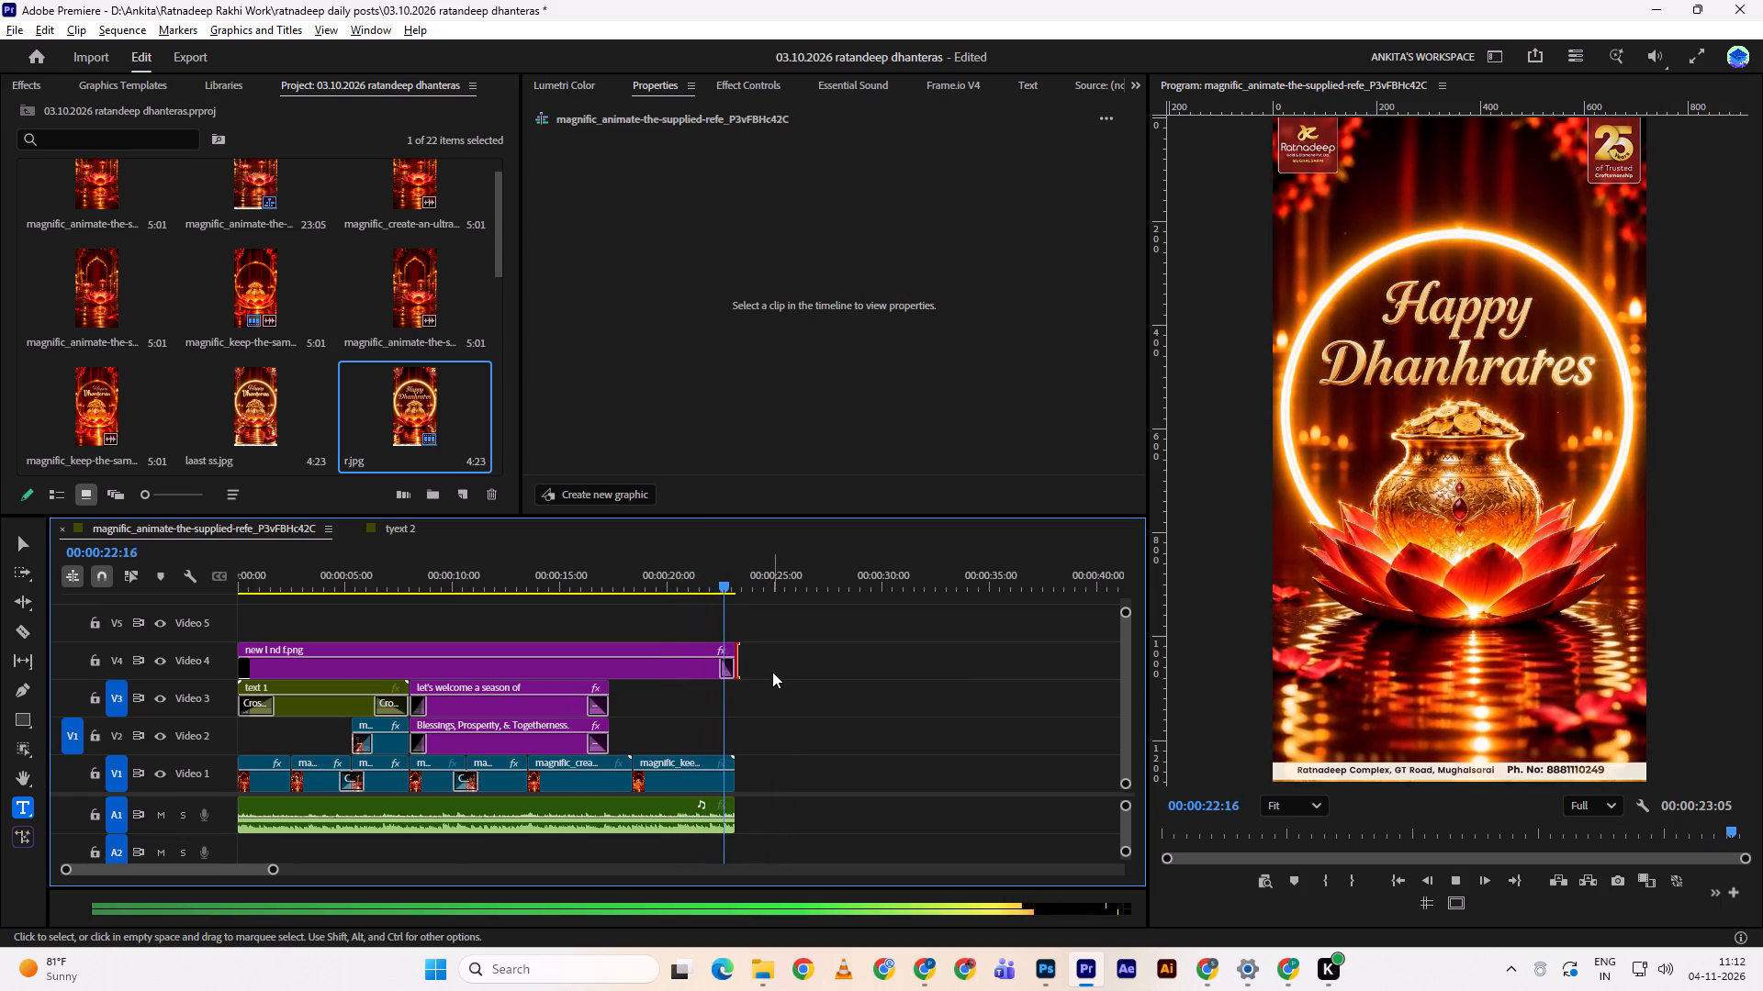
Add fade-out transitions to the ends of the last Video 1 clip and the audio clip, and play the ending.
click(734, 574)
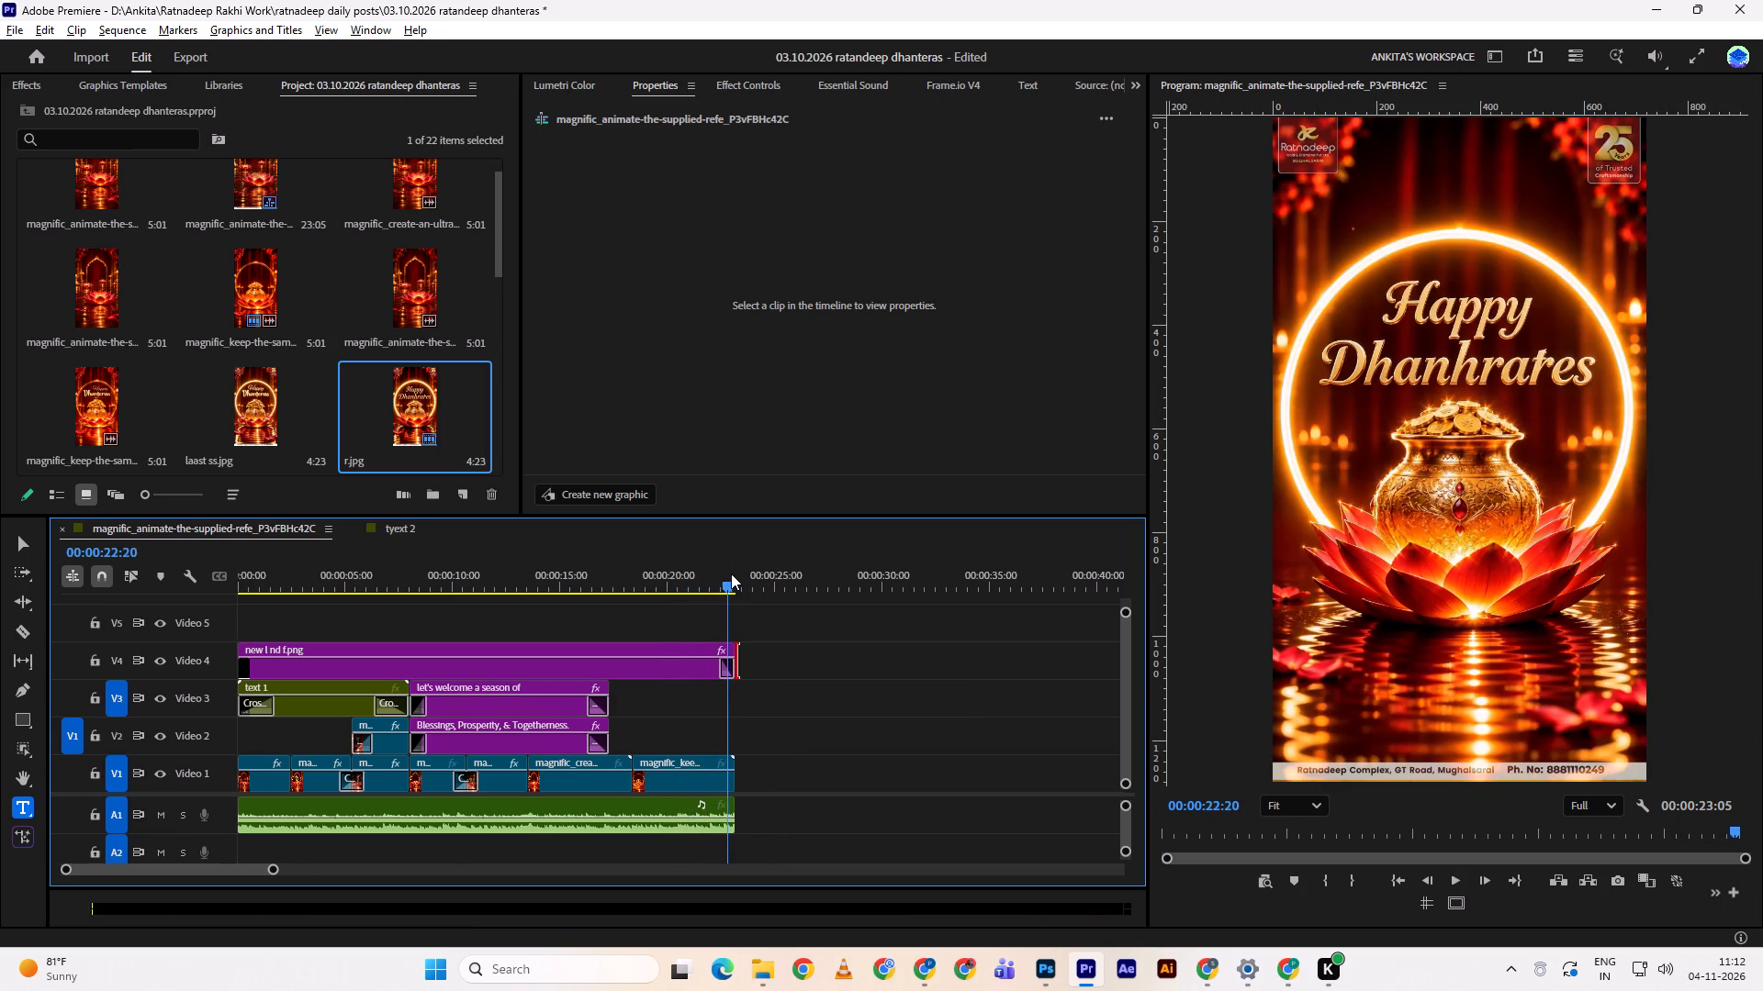
click(727, 574)
click(722, 774)
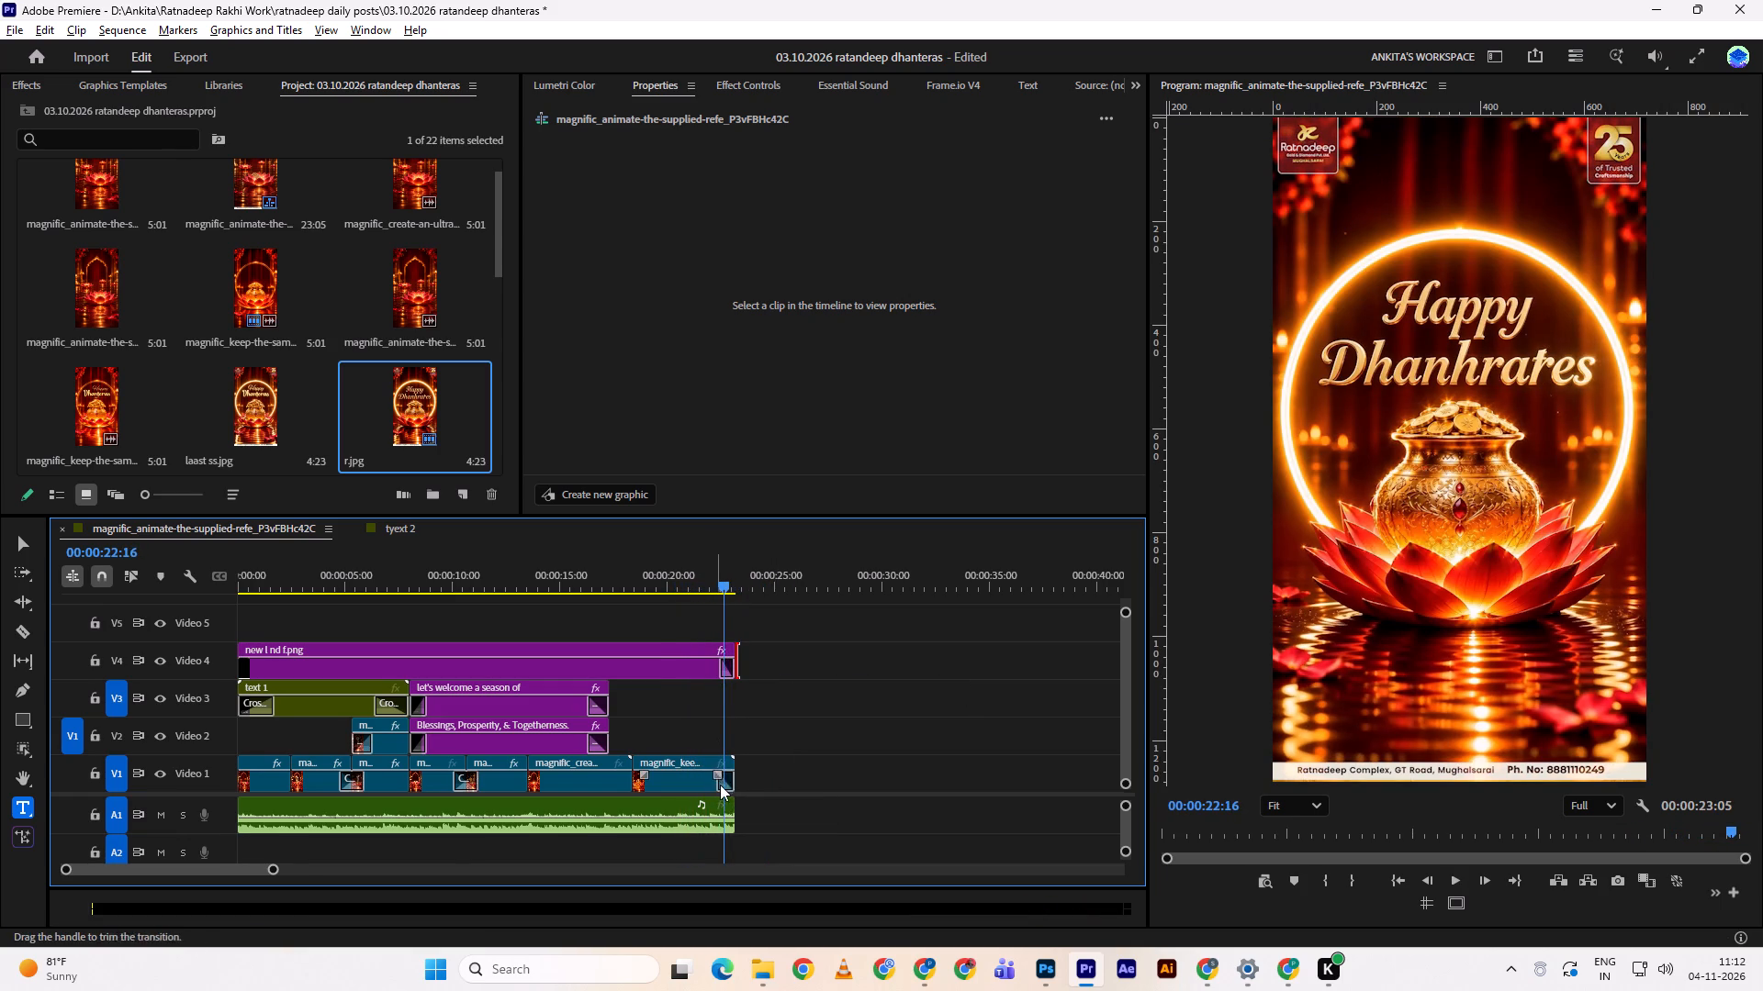
click(724, 813)
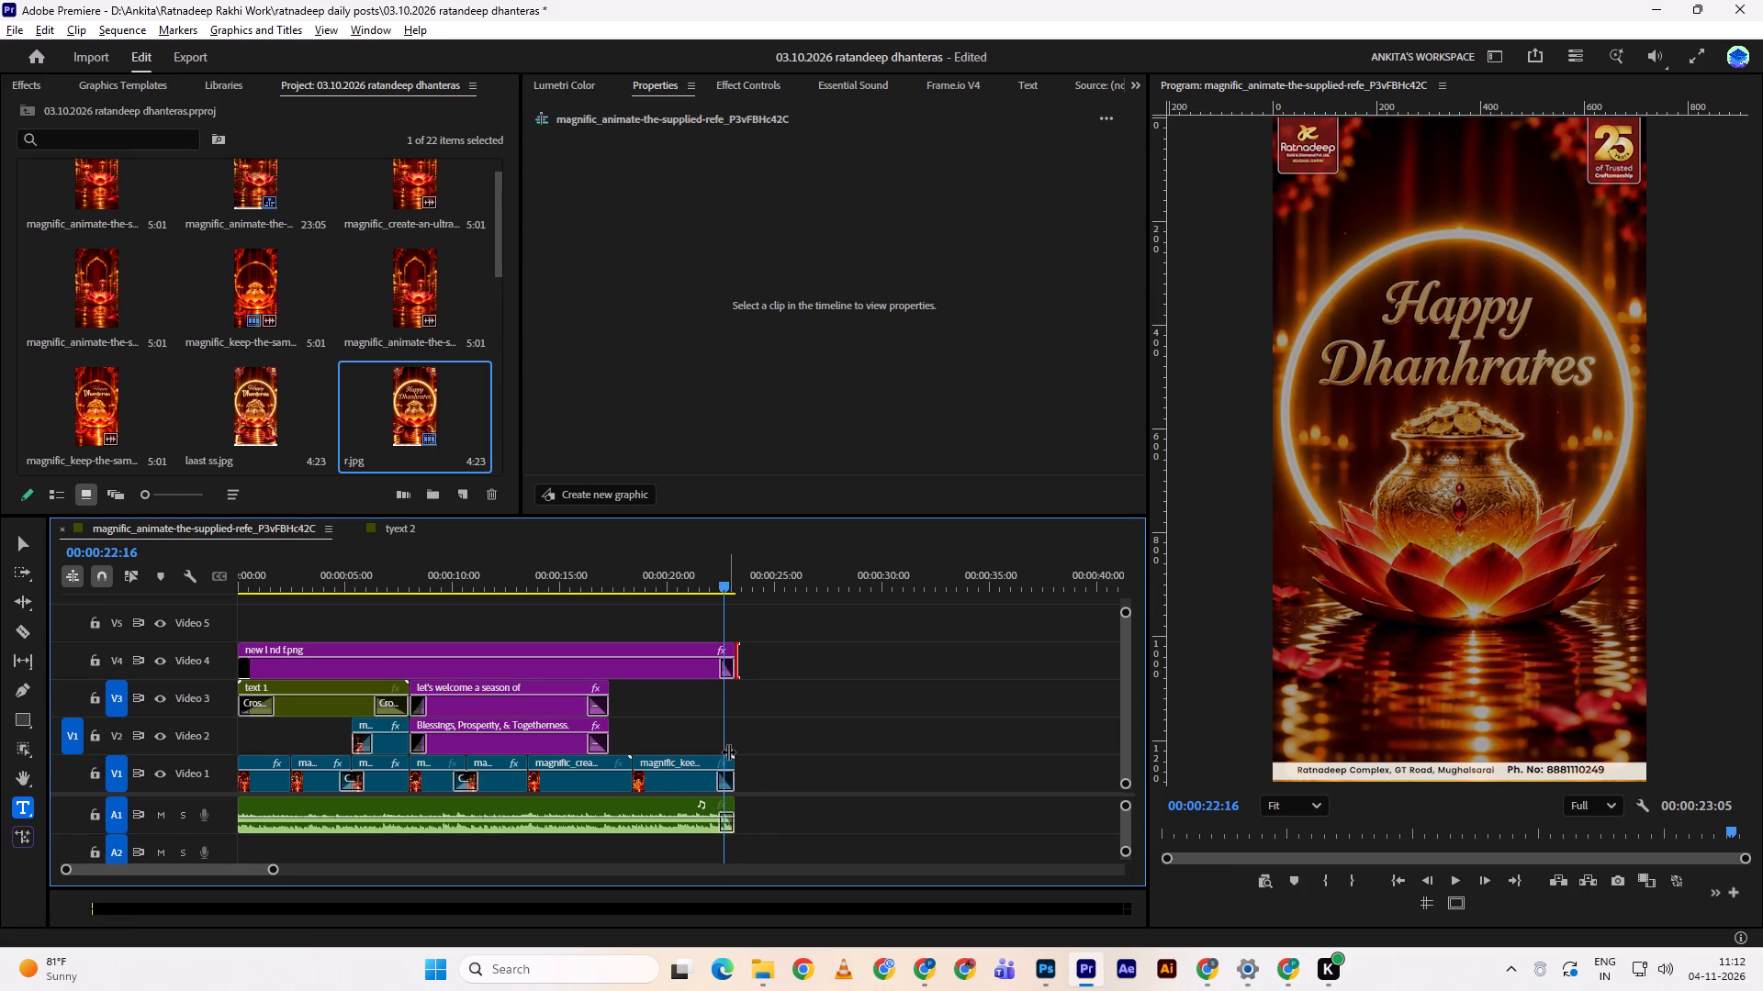
double_click(702, 570)
key(space)
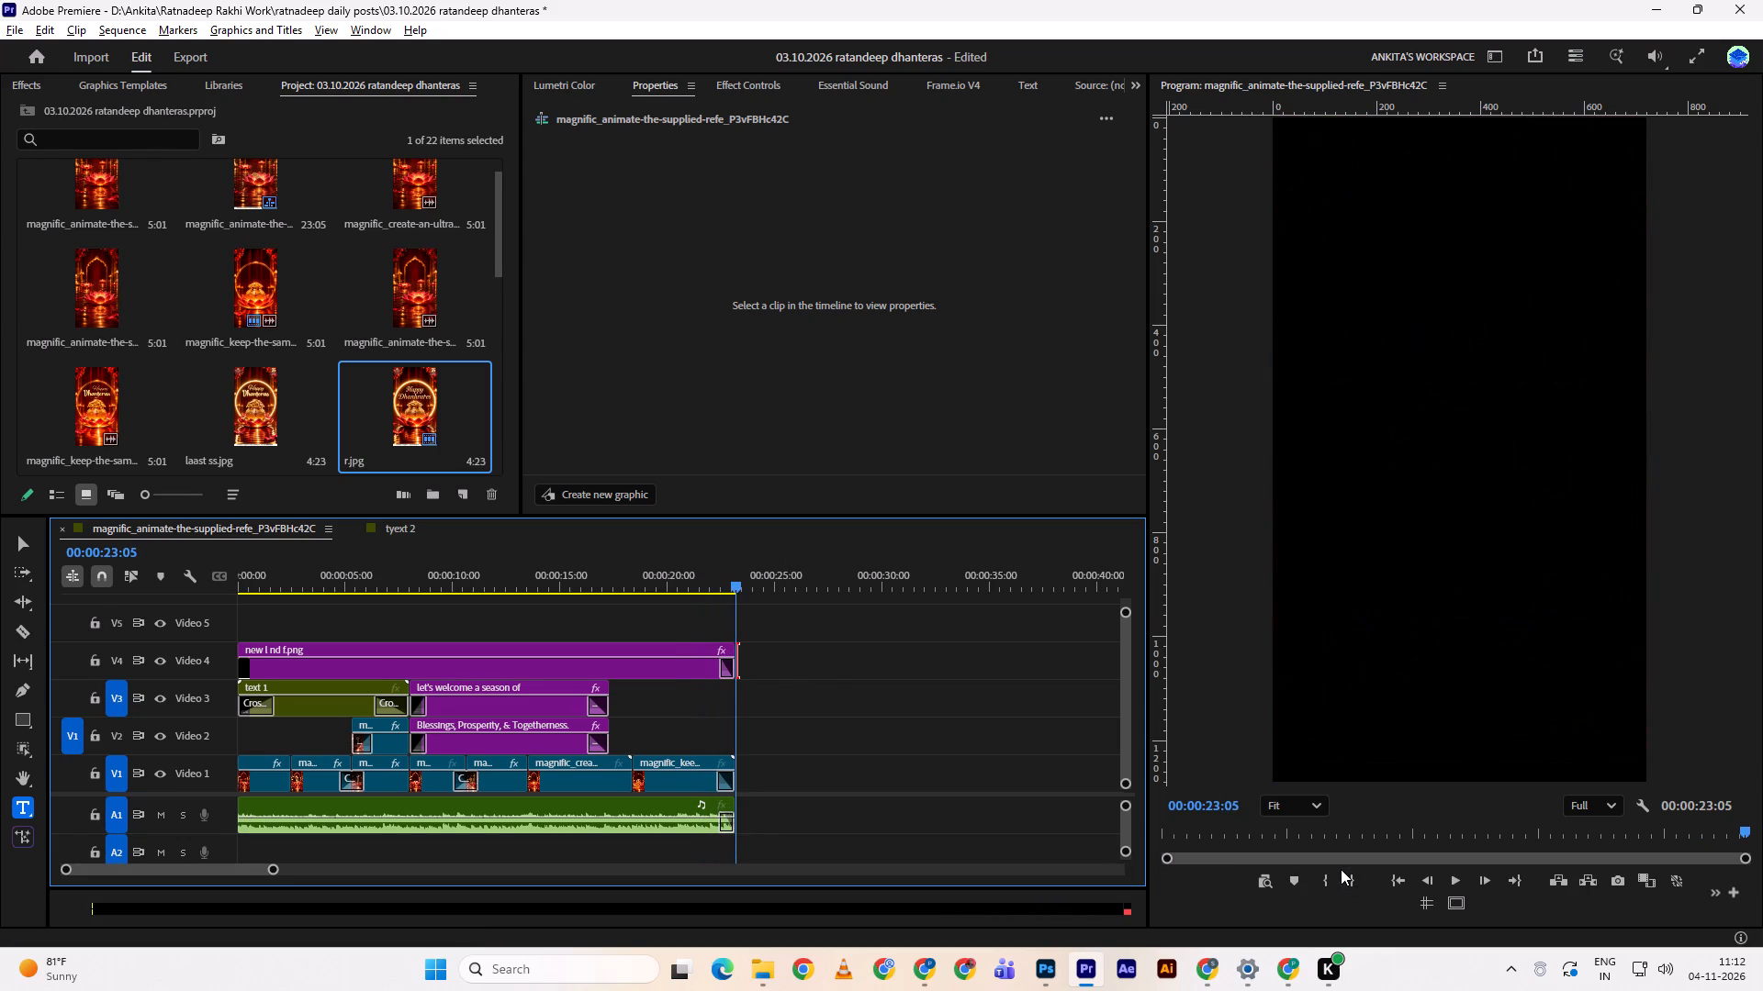
Hide the rulers in the program preview.
key(ctrl+r)
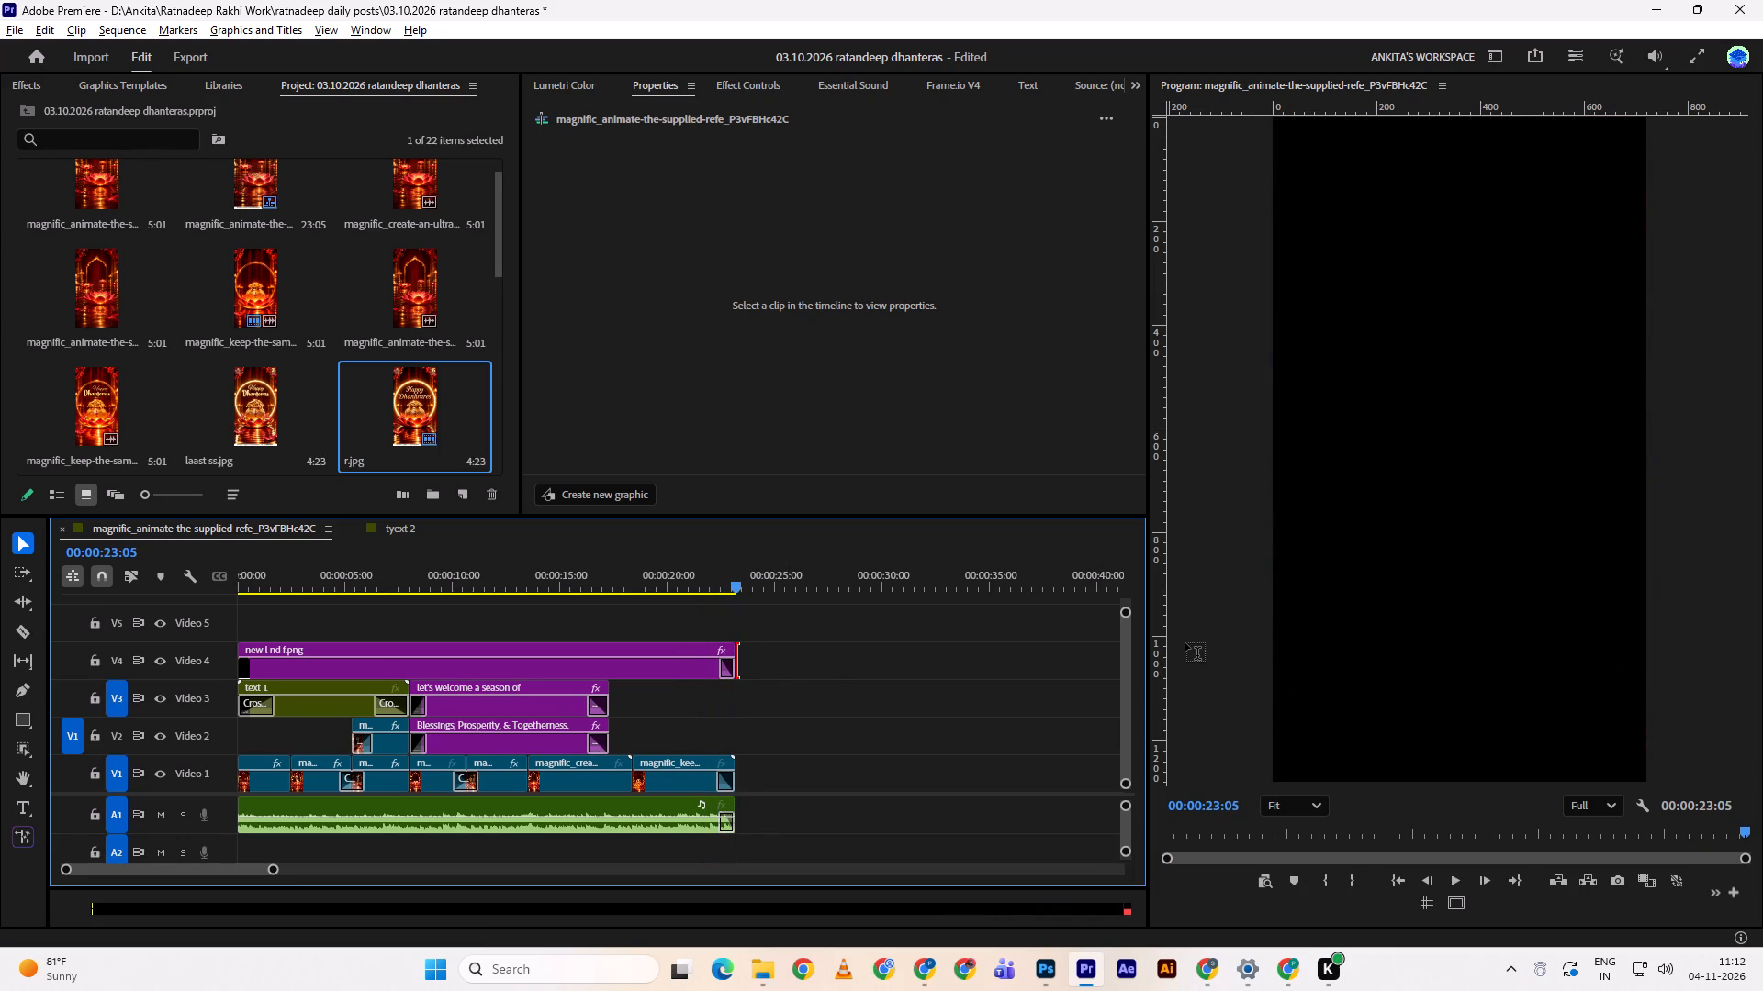
key(v)
double_click(1185, 643)
key(ctrl+r)
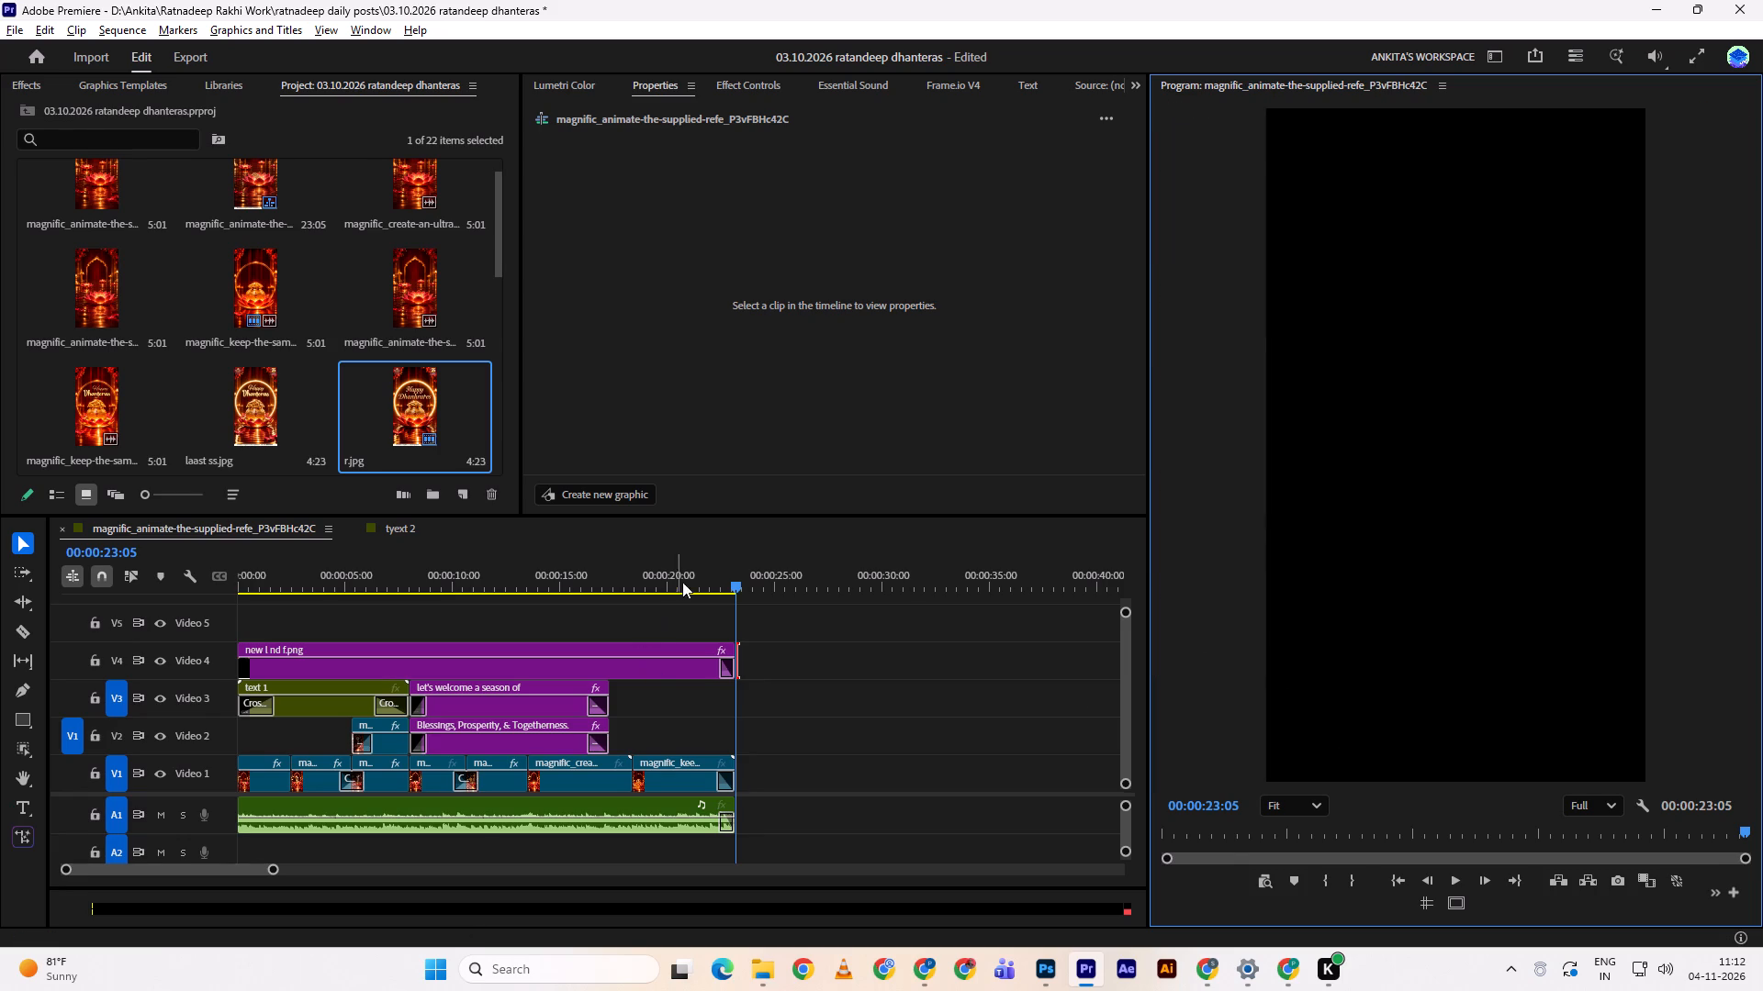
Play the ending, and replay the video from near its start through the two-line tagline.
click(684, 581)
key(space)
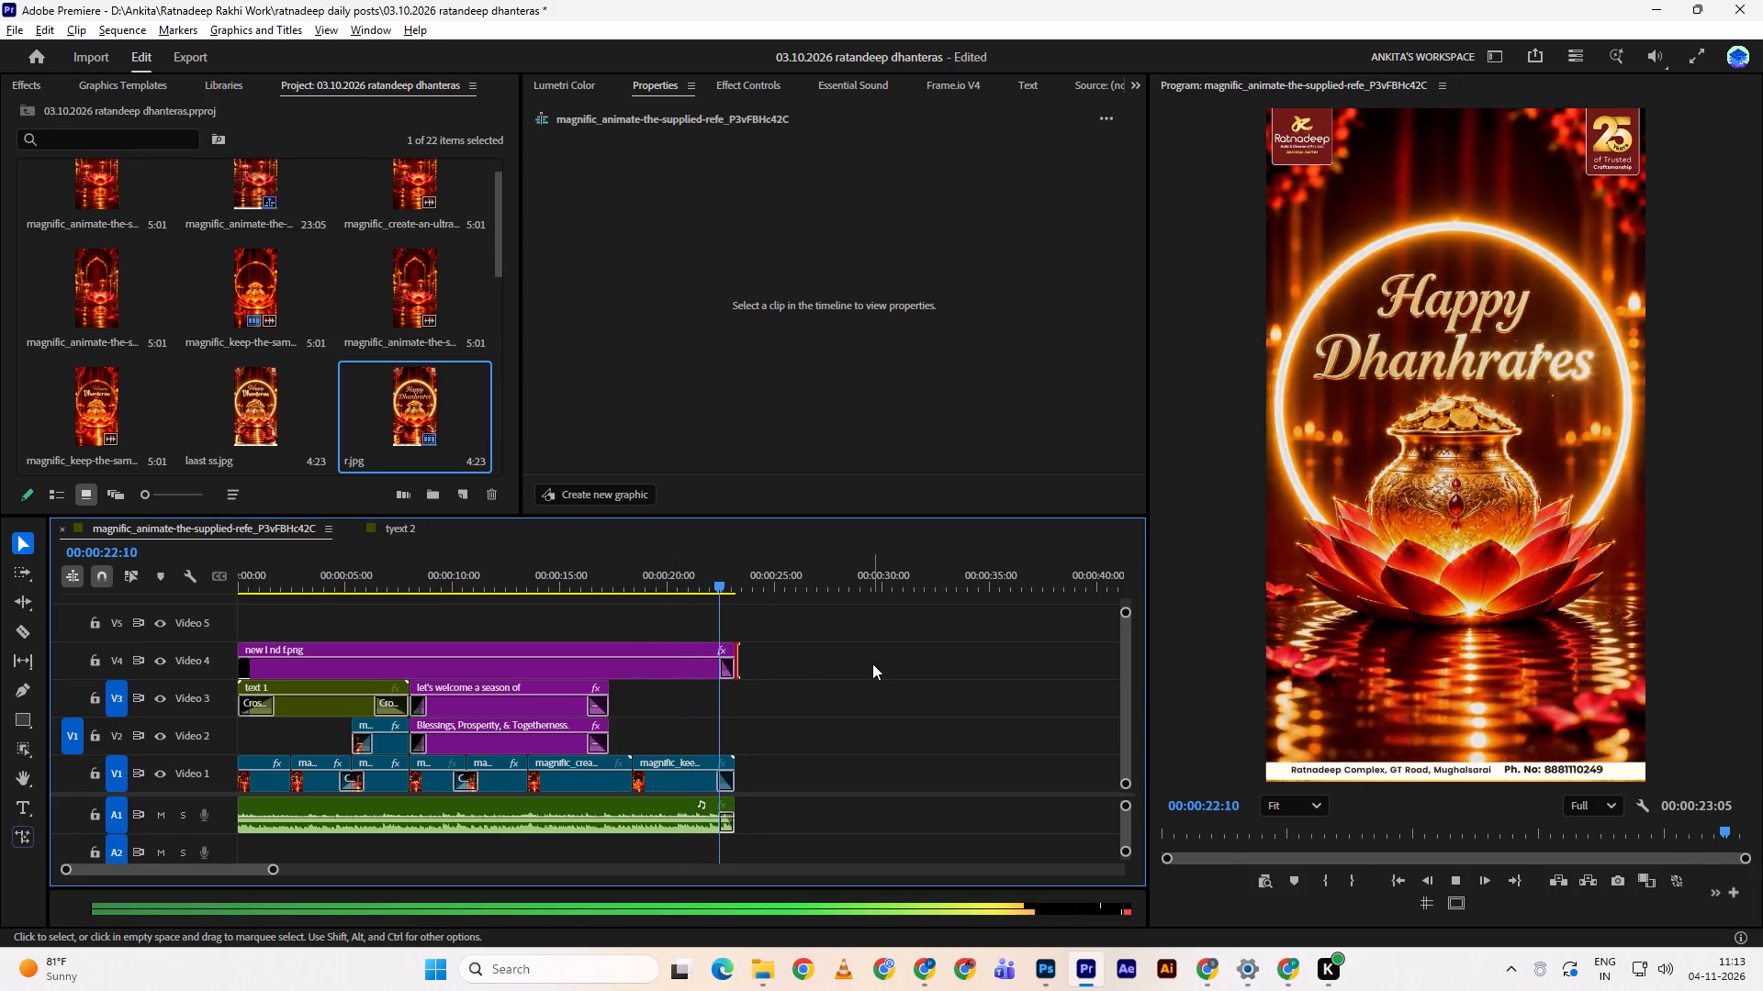
drag(754, 590, 658, 610)
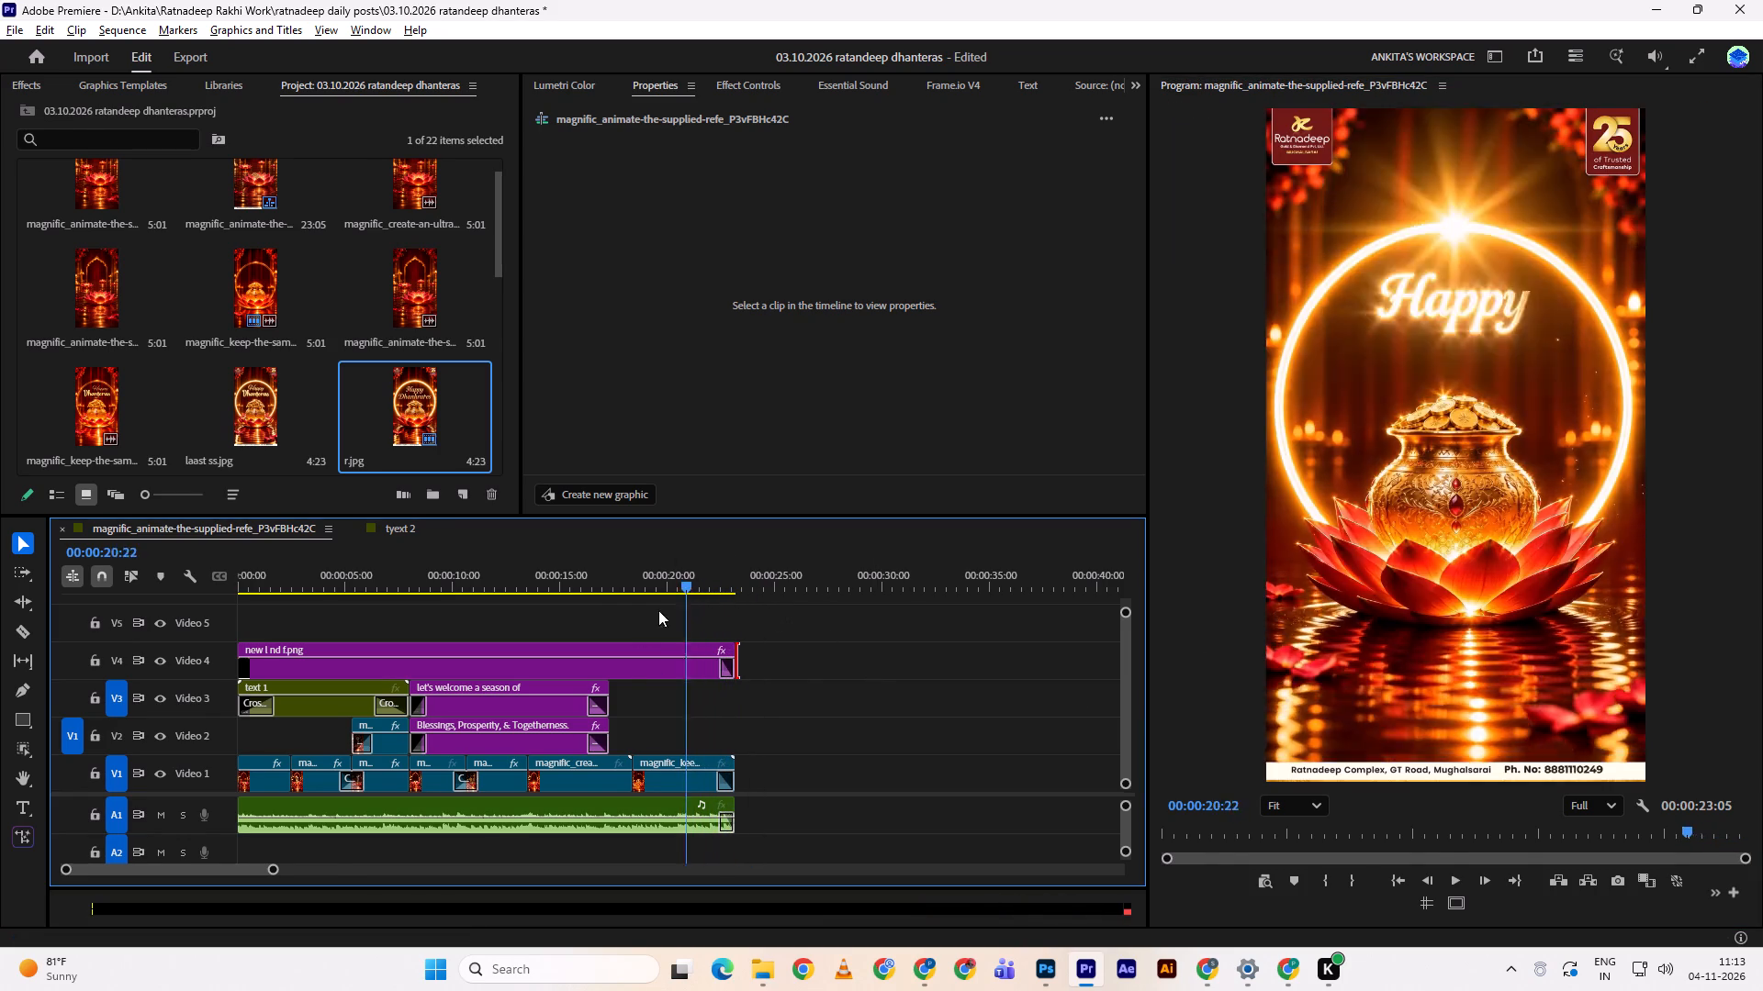
drag(658, 610, 284, 597)
key(space)
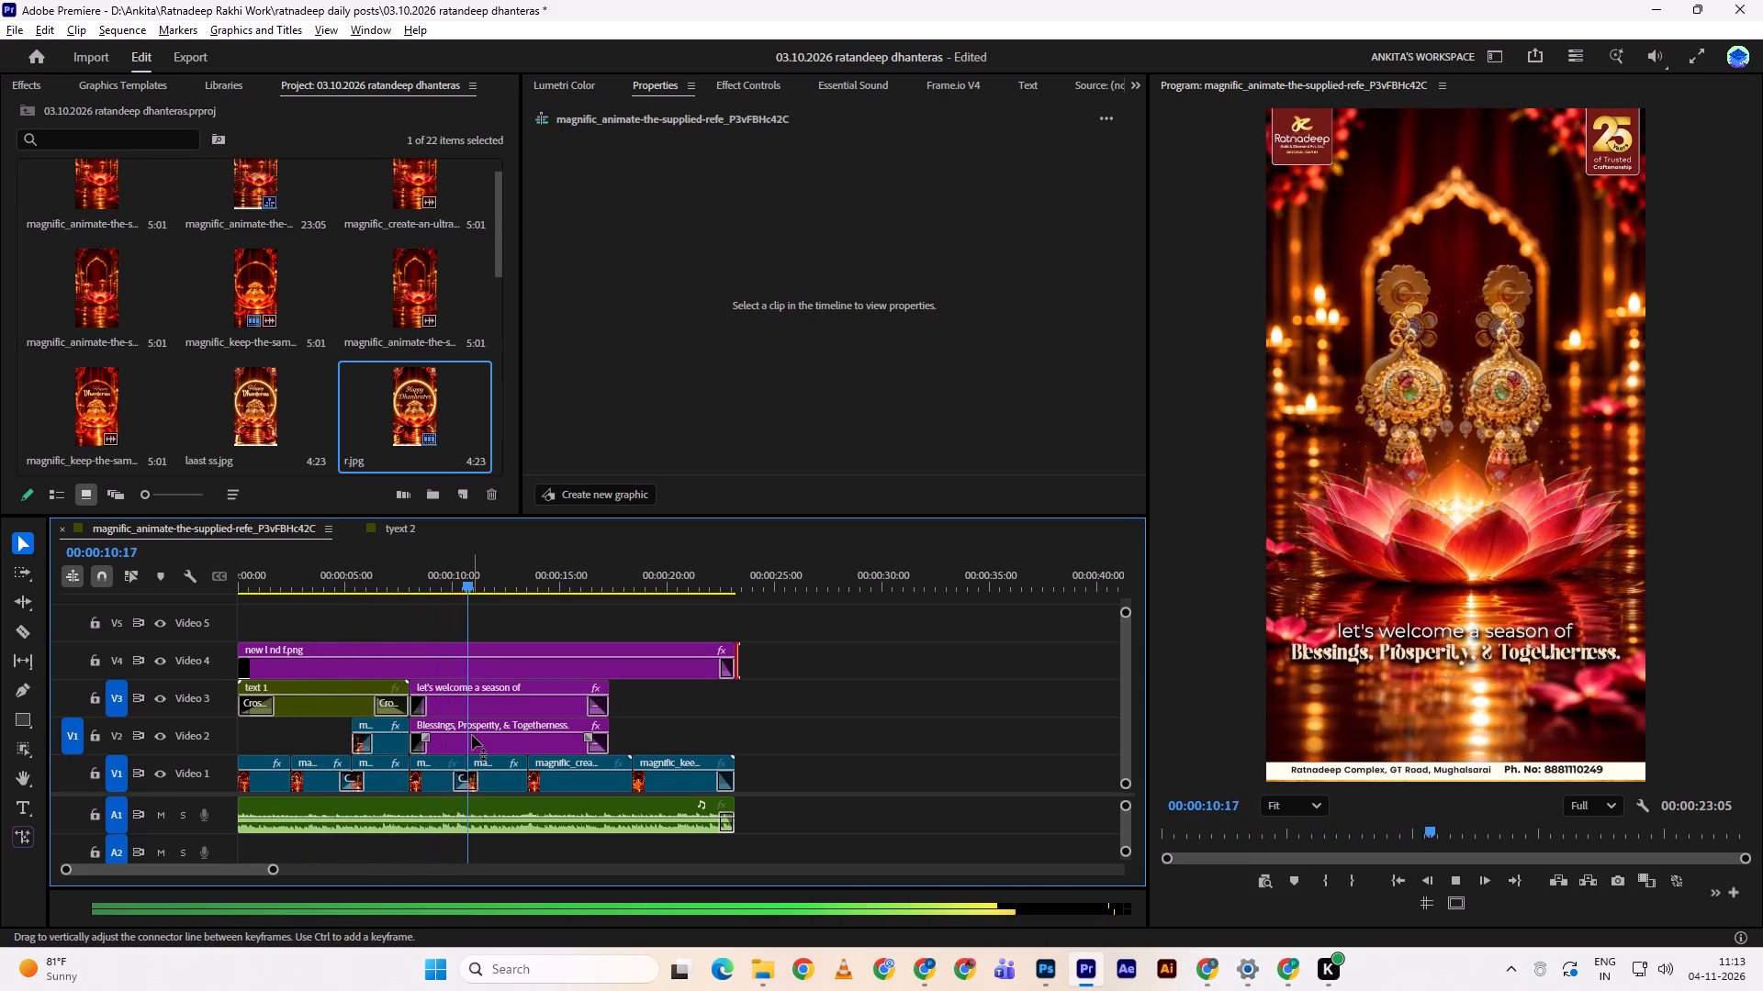
key(space)
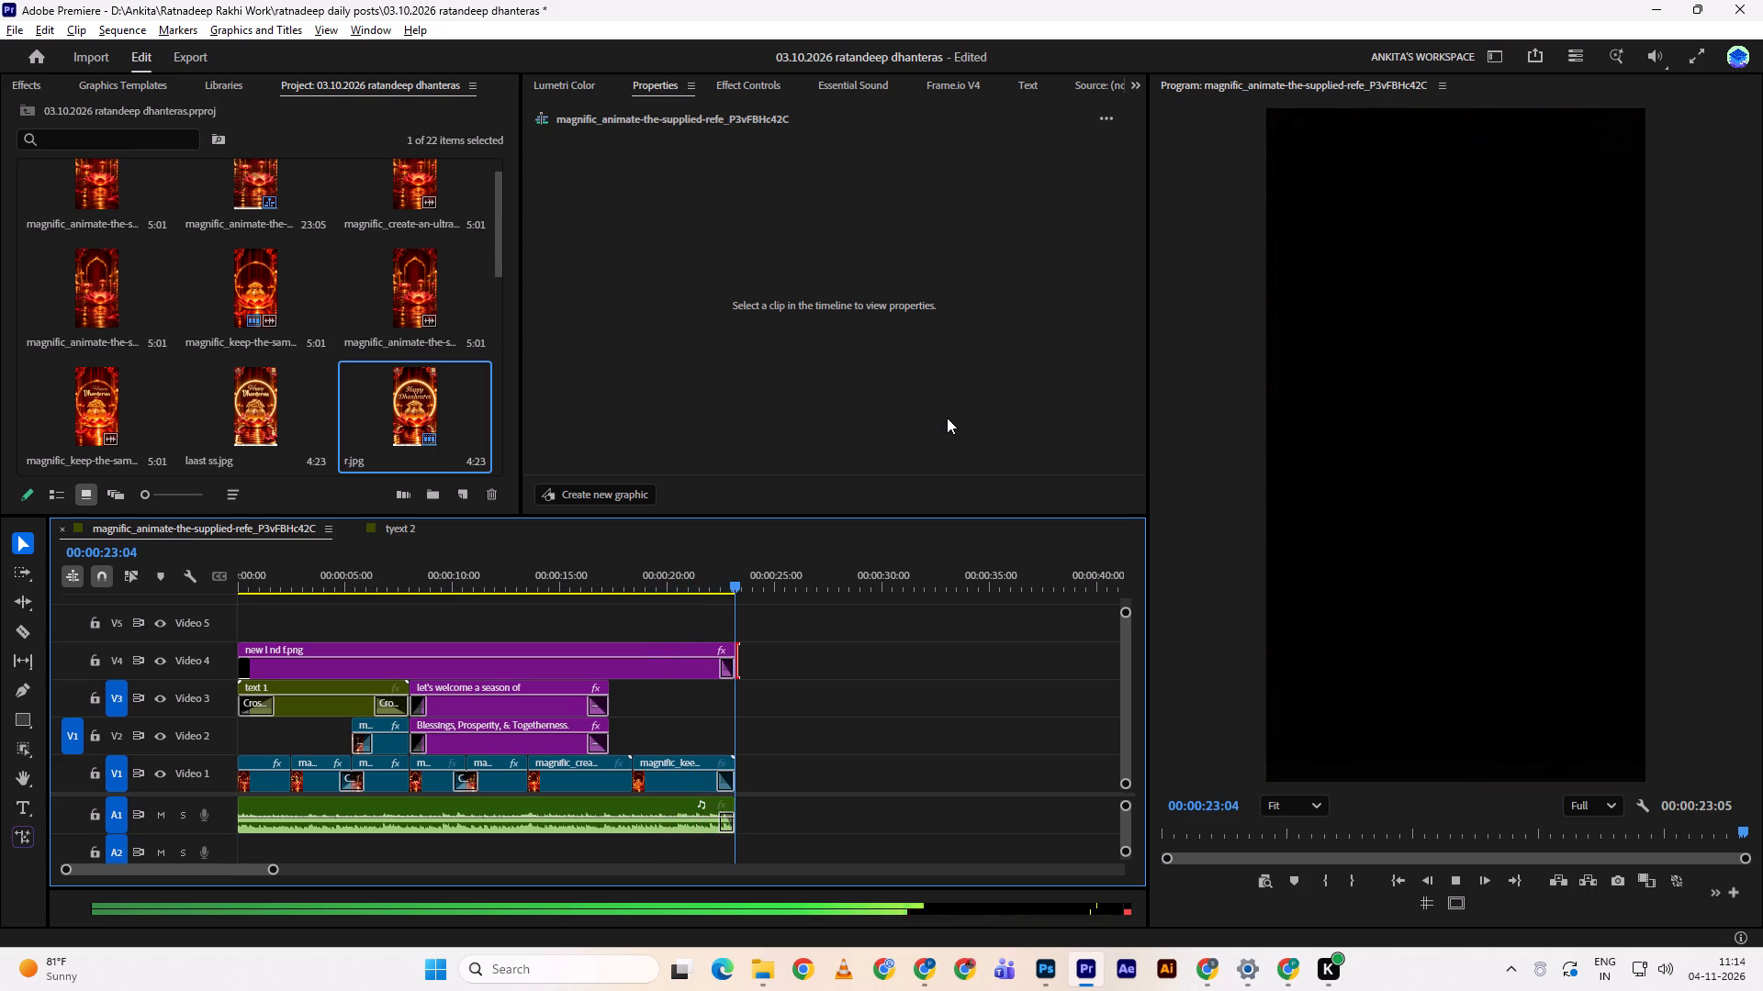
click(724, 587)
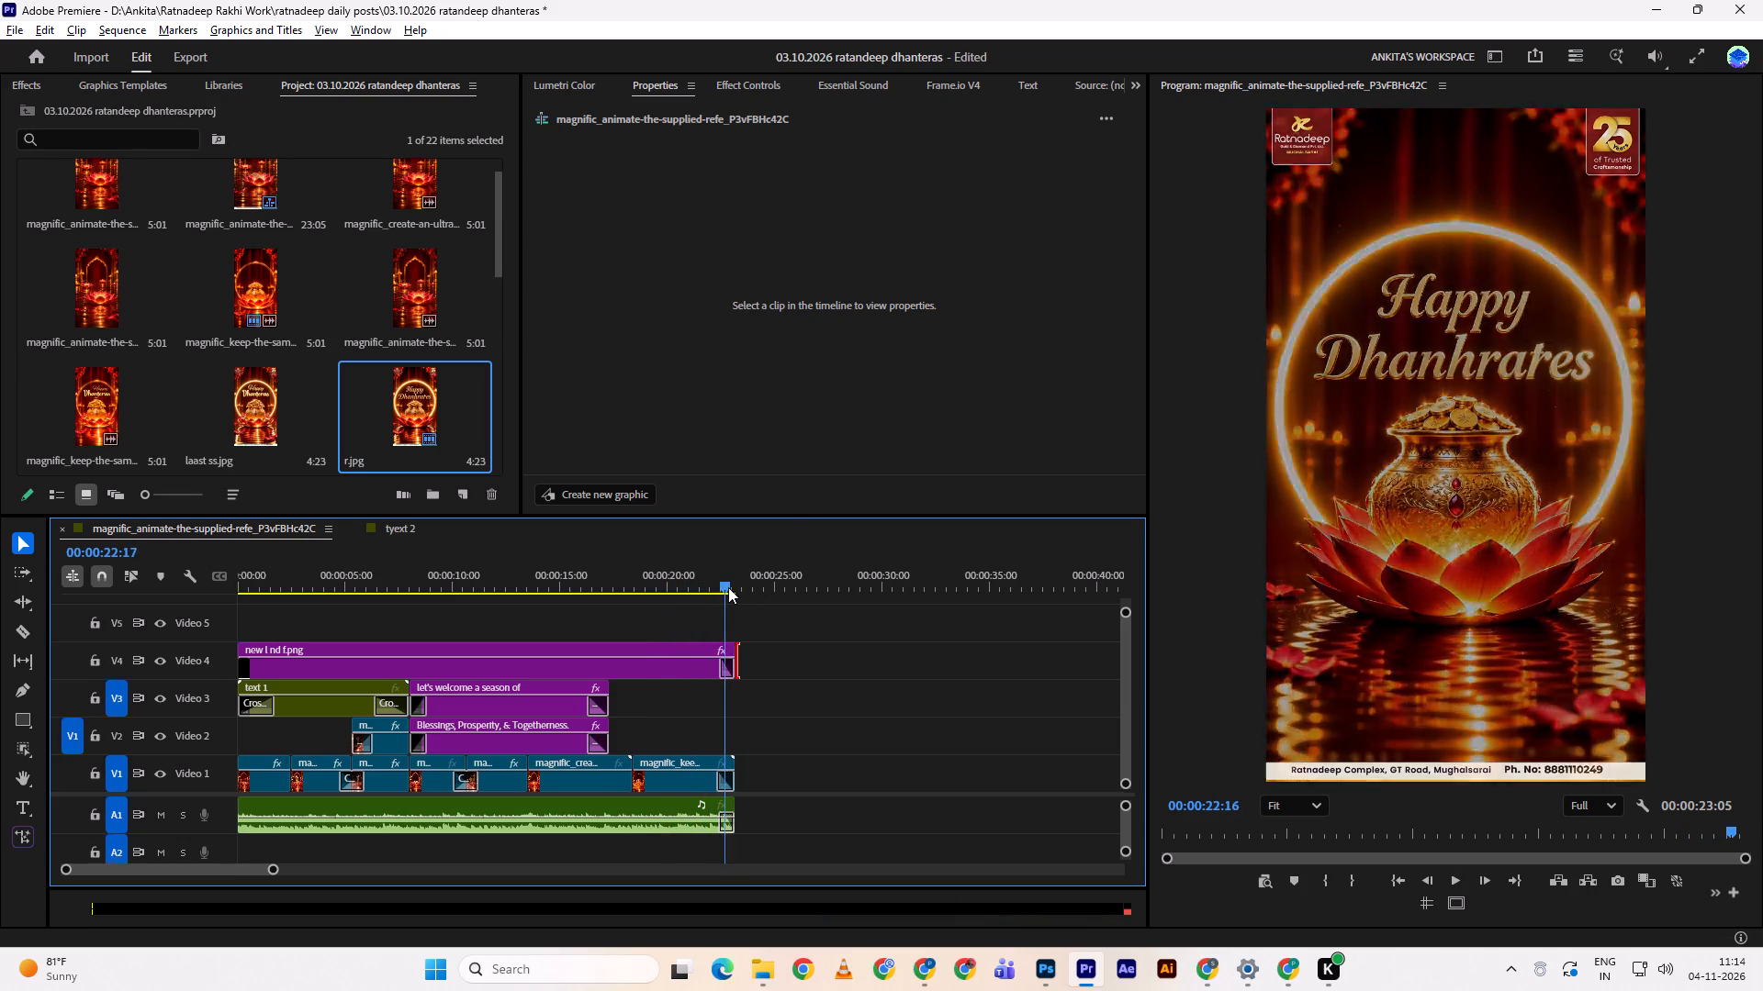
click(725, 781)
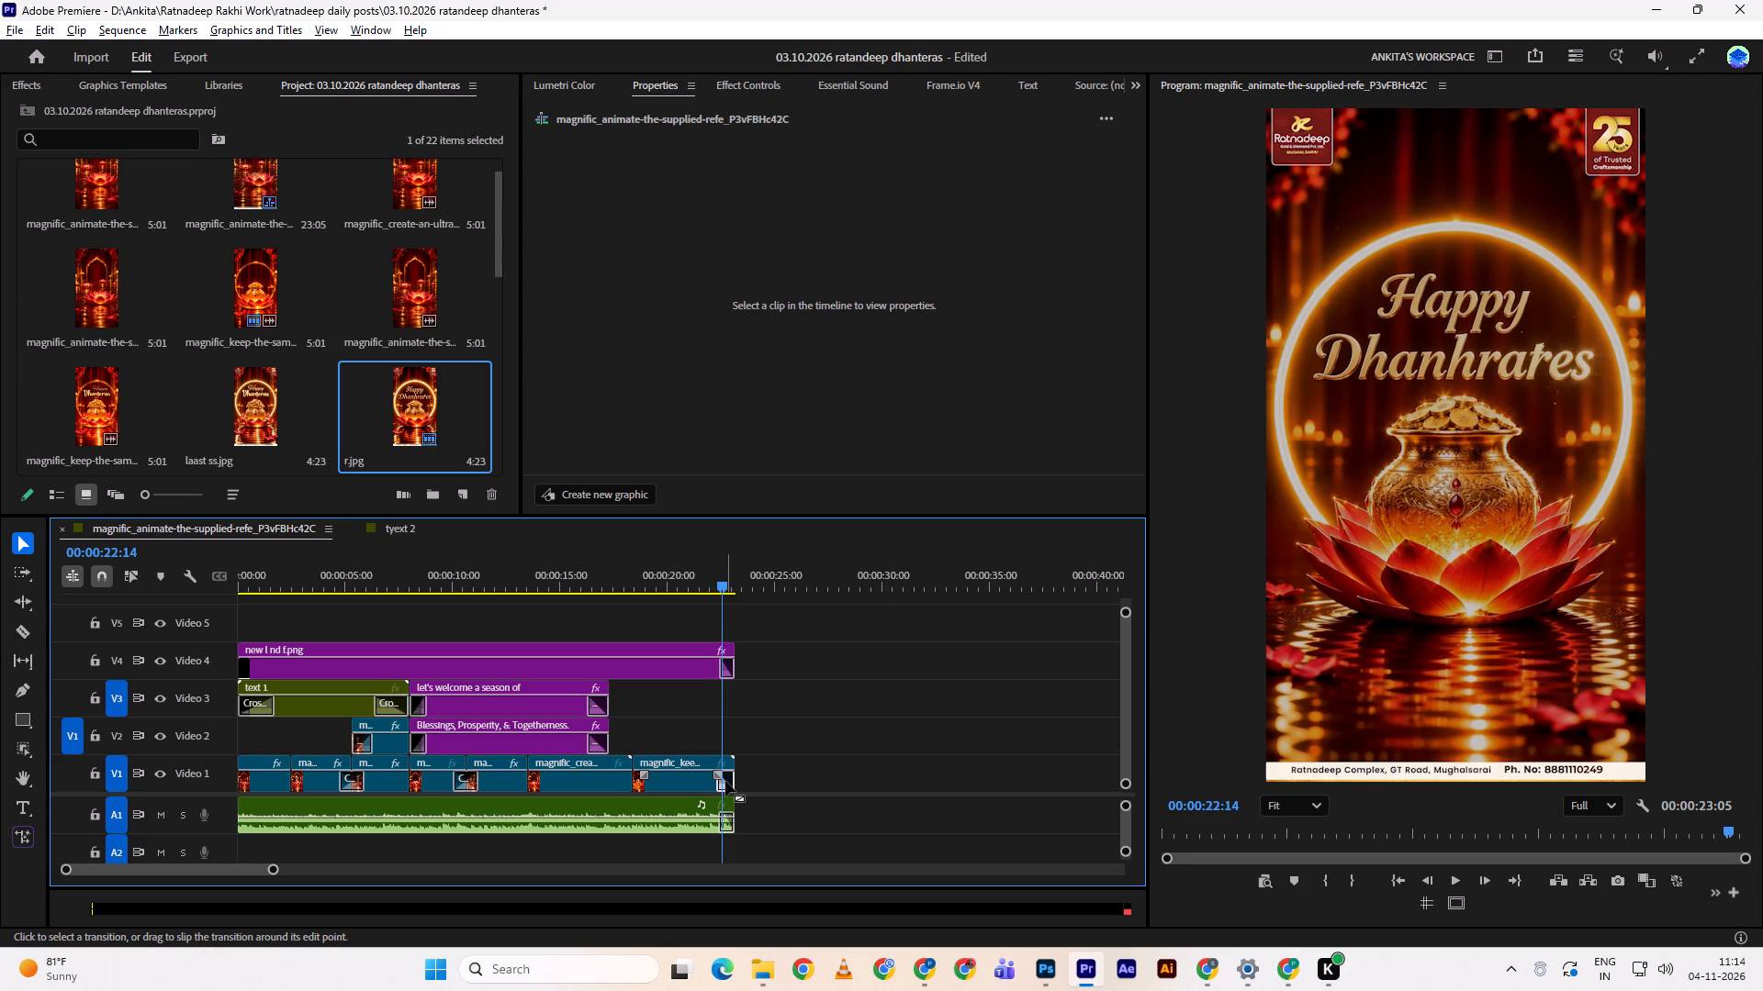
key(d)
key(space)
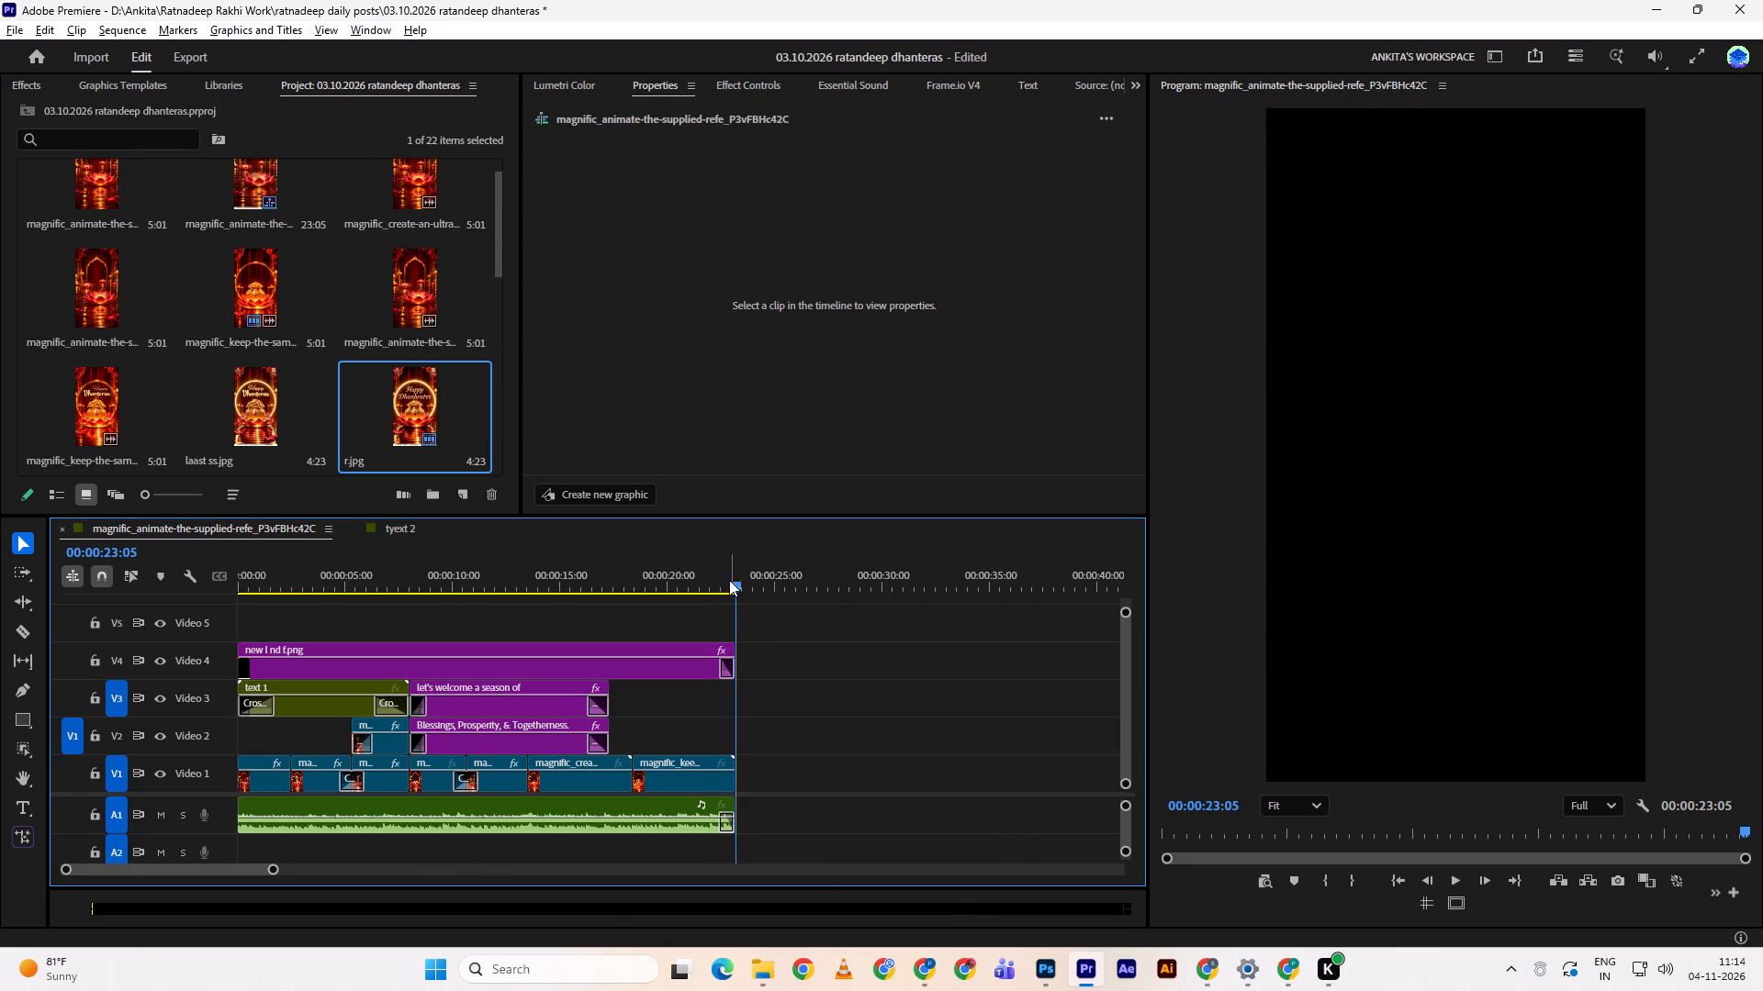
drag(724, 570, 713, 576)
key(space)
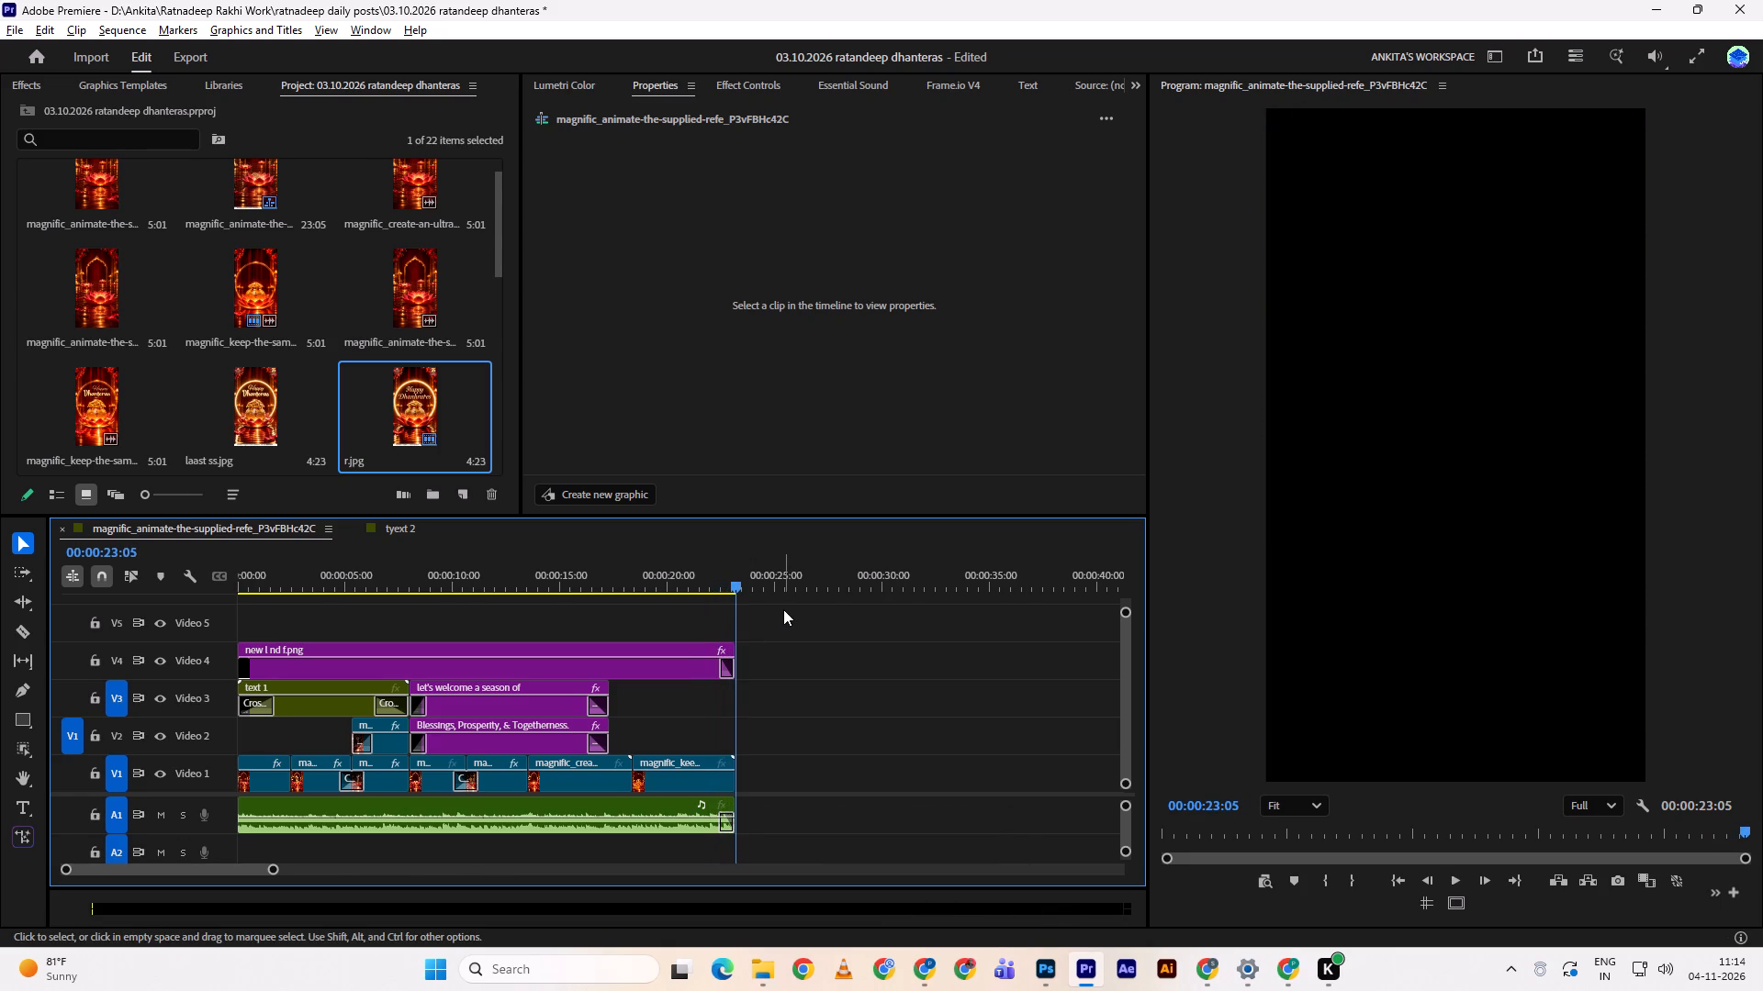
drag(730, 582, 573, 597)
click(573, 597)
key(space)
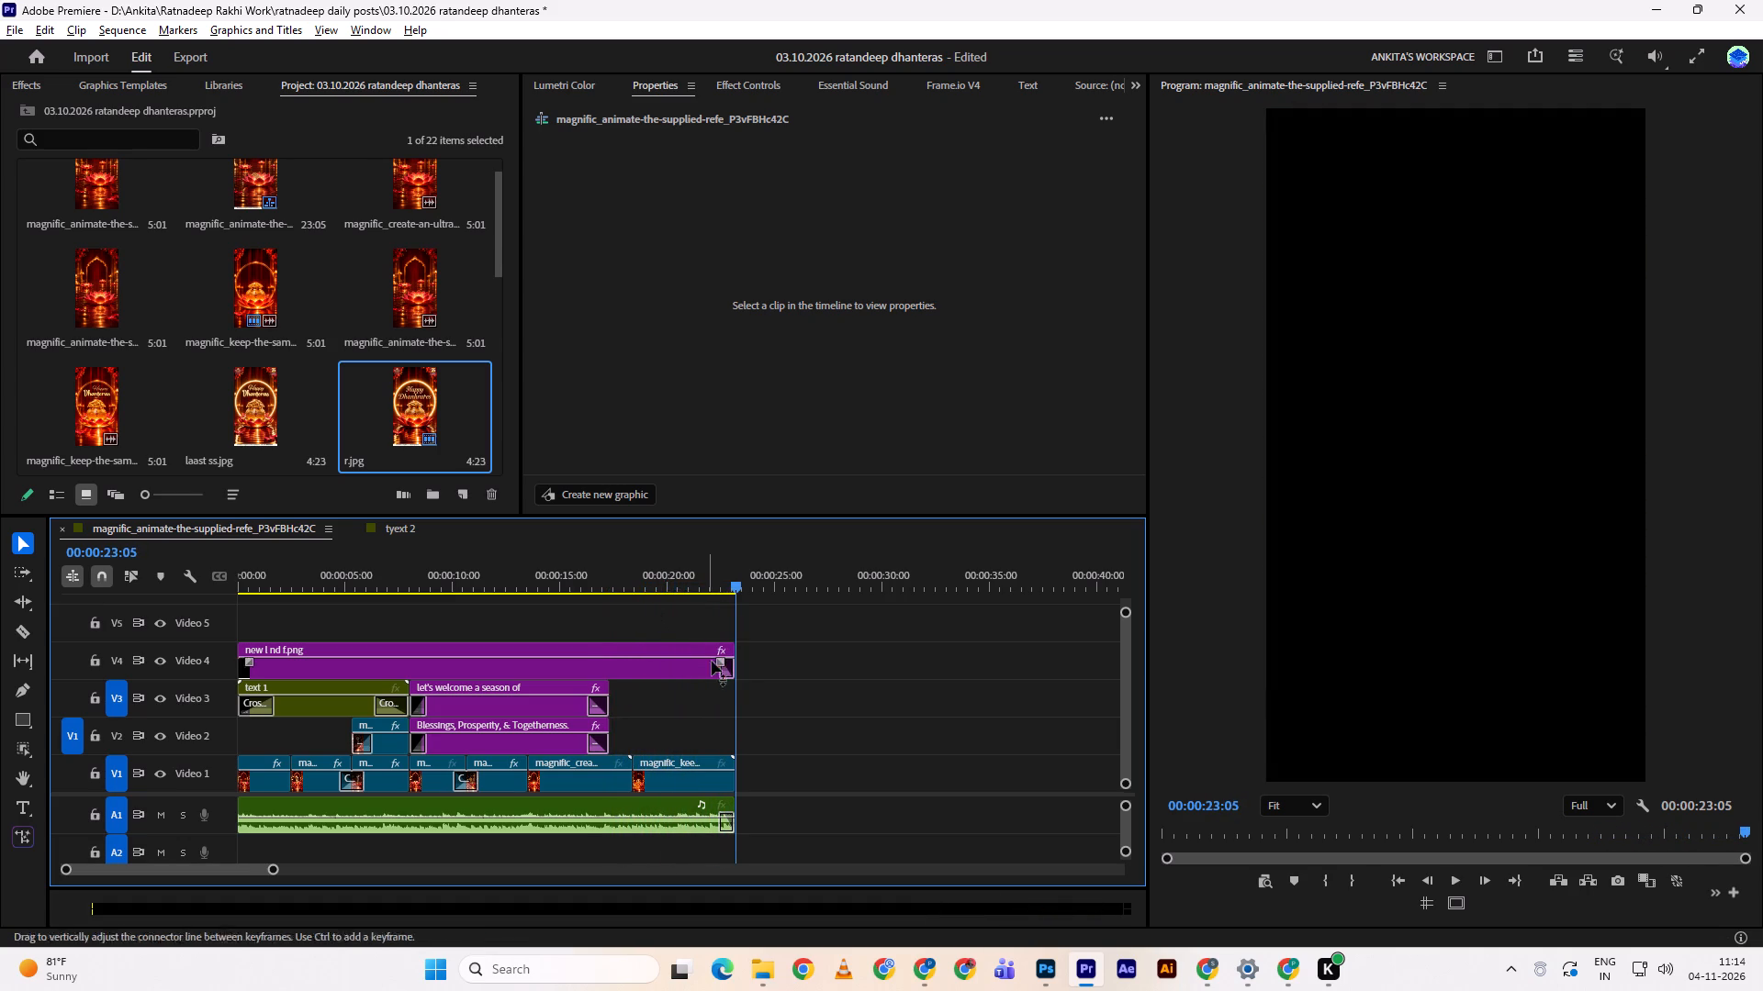
Undo the recent ending edits back to before the closing still image on Video 1 was deleted and the overlay and audio were trimmed.
key(ctrl+z)
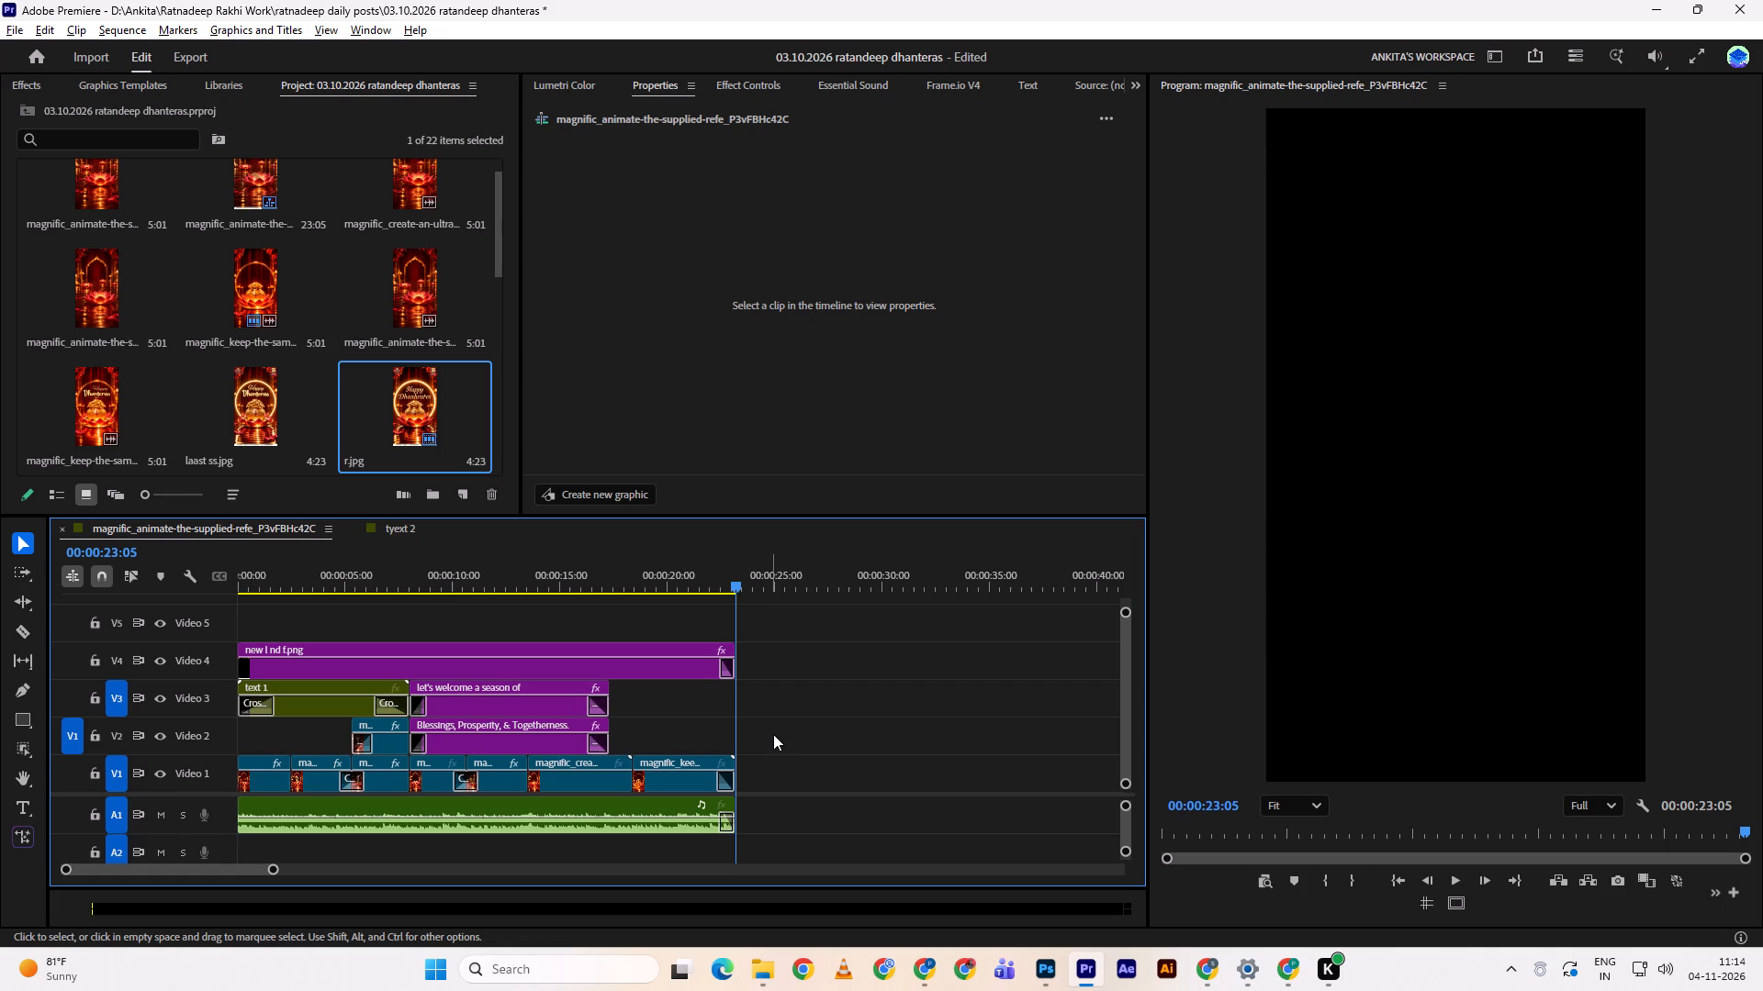
key(ctrl+z)
key(ctrl+z)
key(ctrl+z)
key(ctrl+z)
key(ctrl+z)
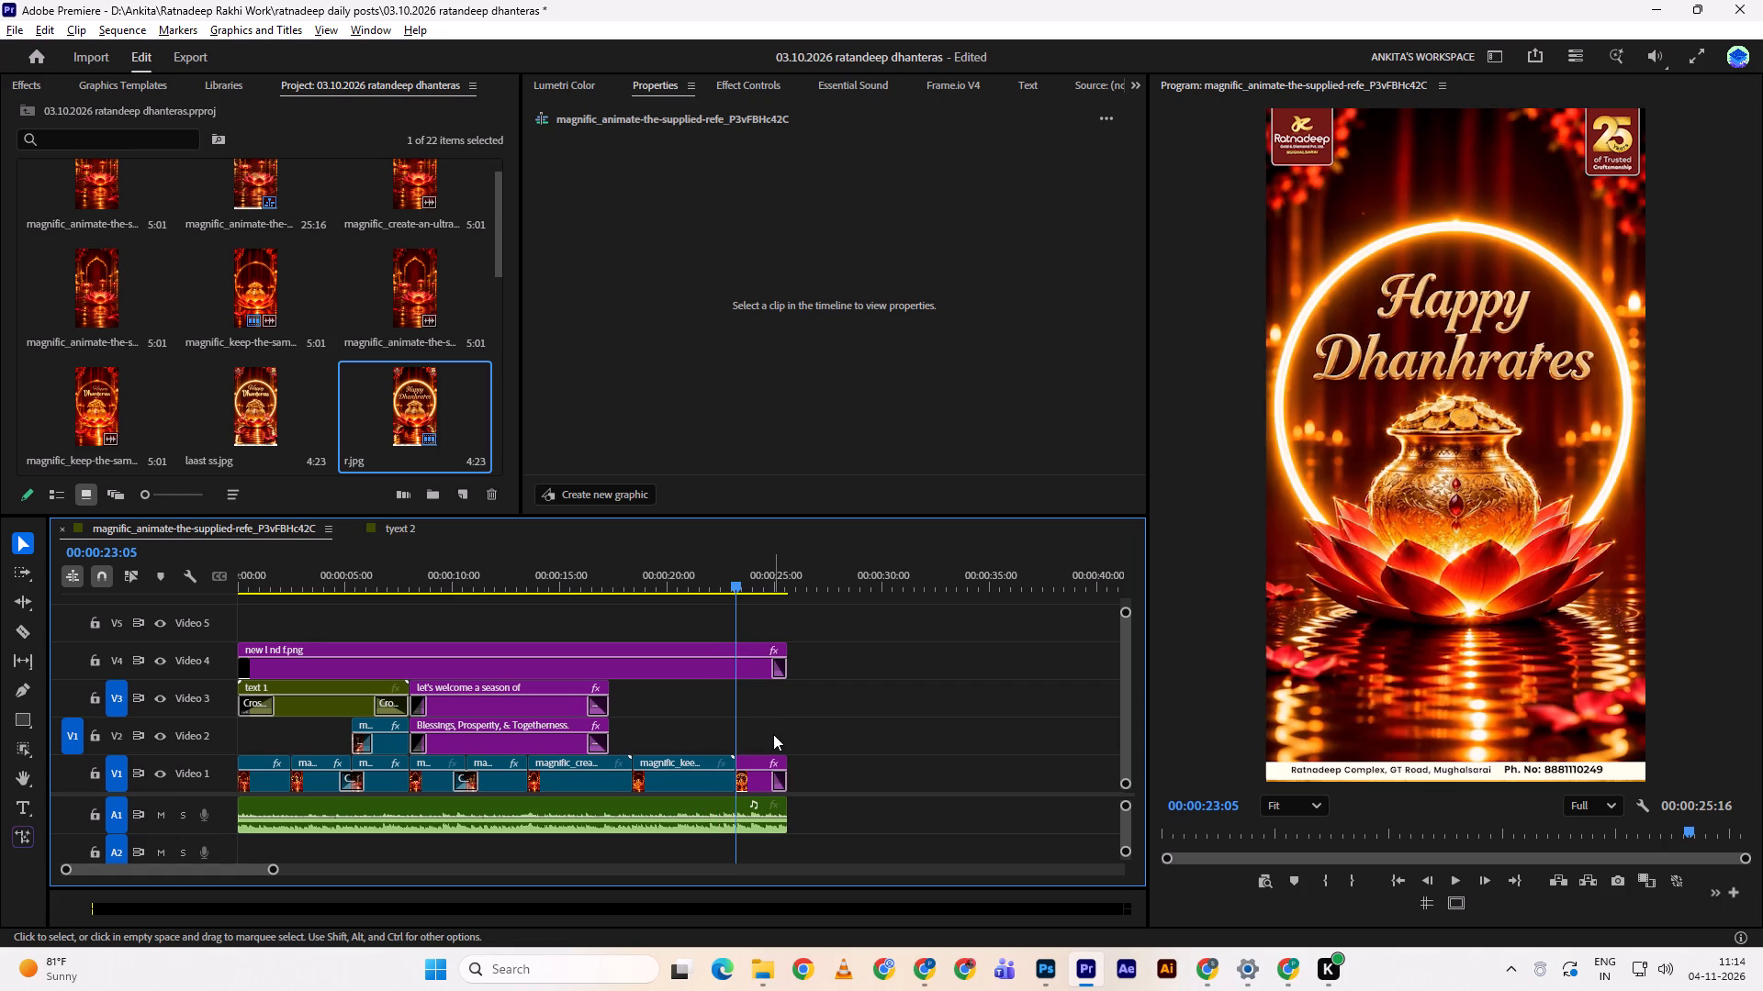
Play the closing still image, and trim its end with the Video 4 overlay and audio clip to about 00:00:24:22.
drag(733, 582, 720, 582)
click(720, 582)
key(space)
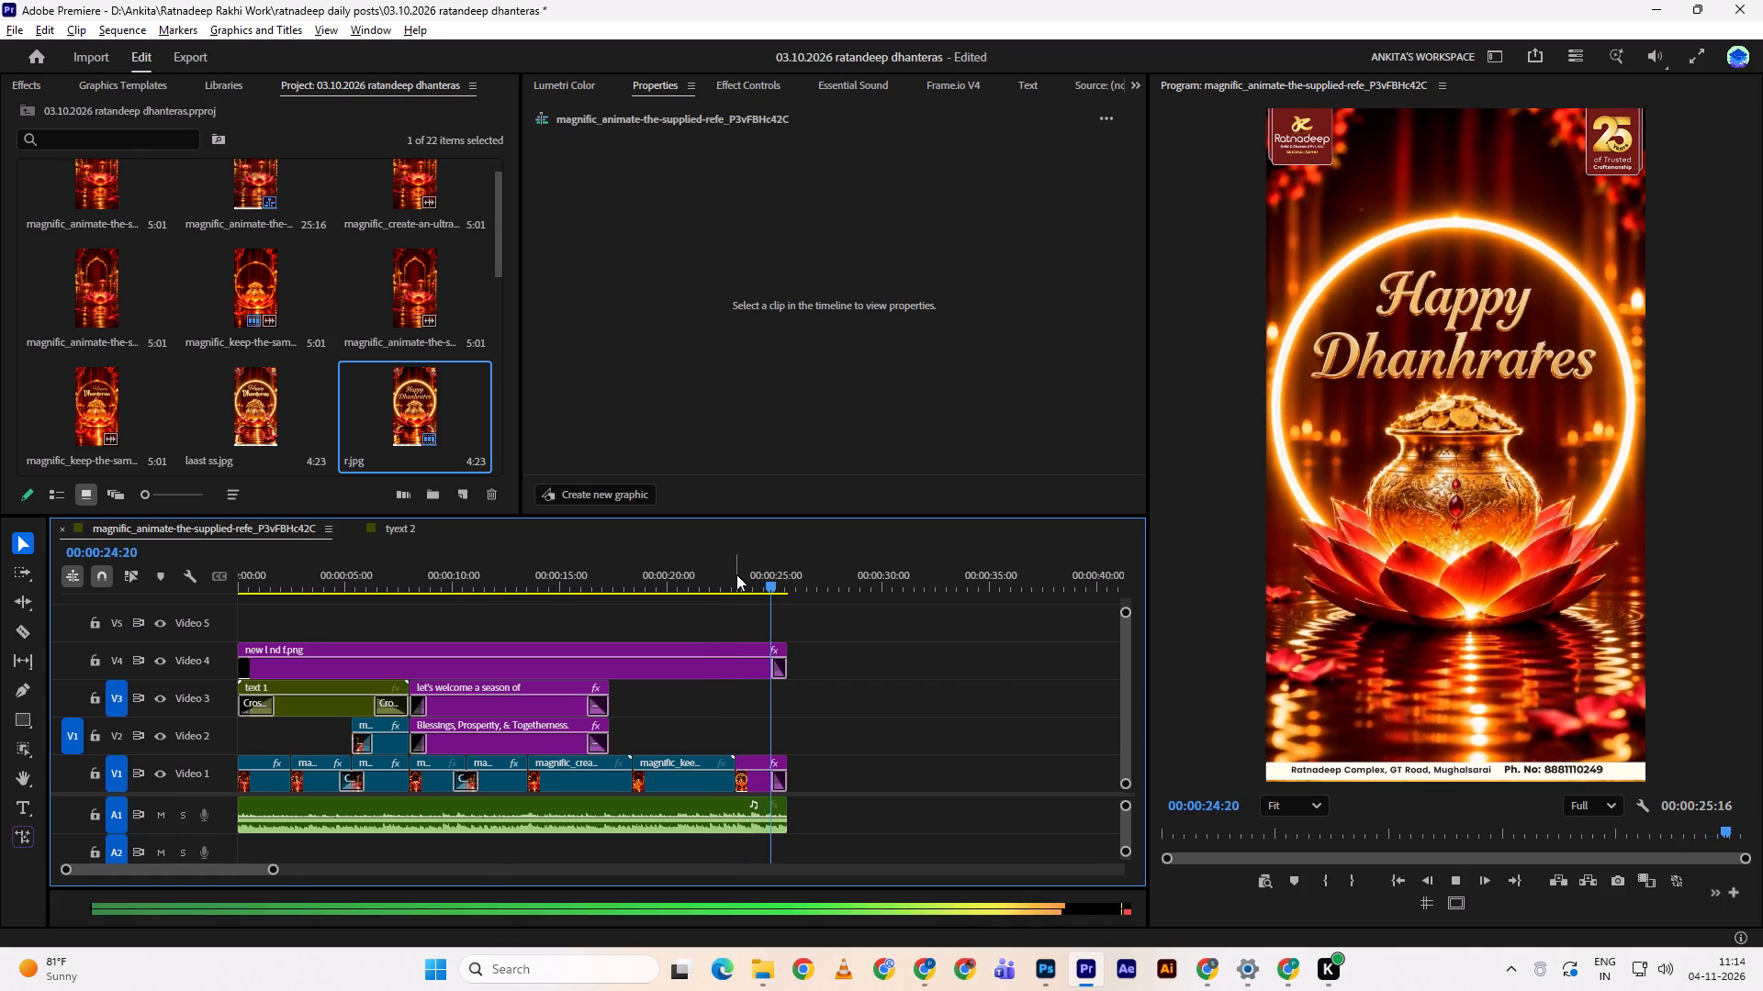
drag(737, 574, 772, 590)
drag(817, 665, 810, 685)
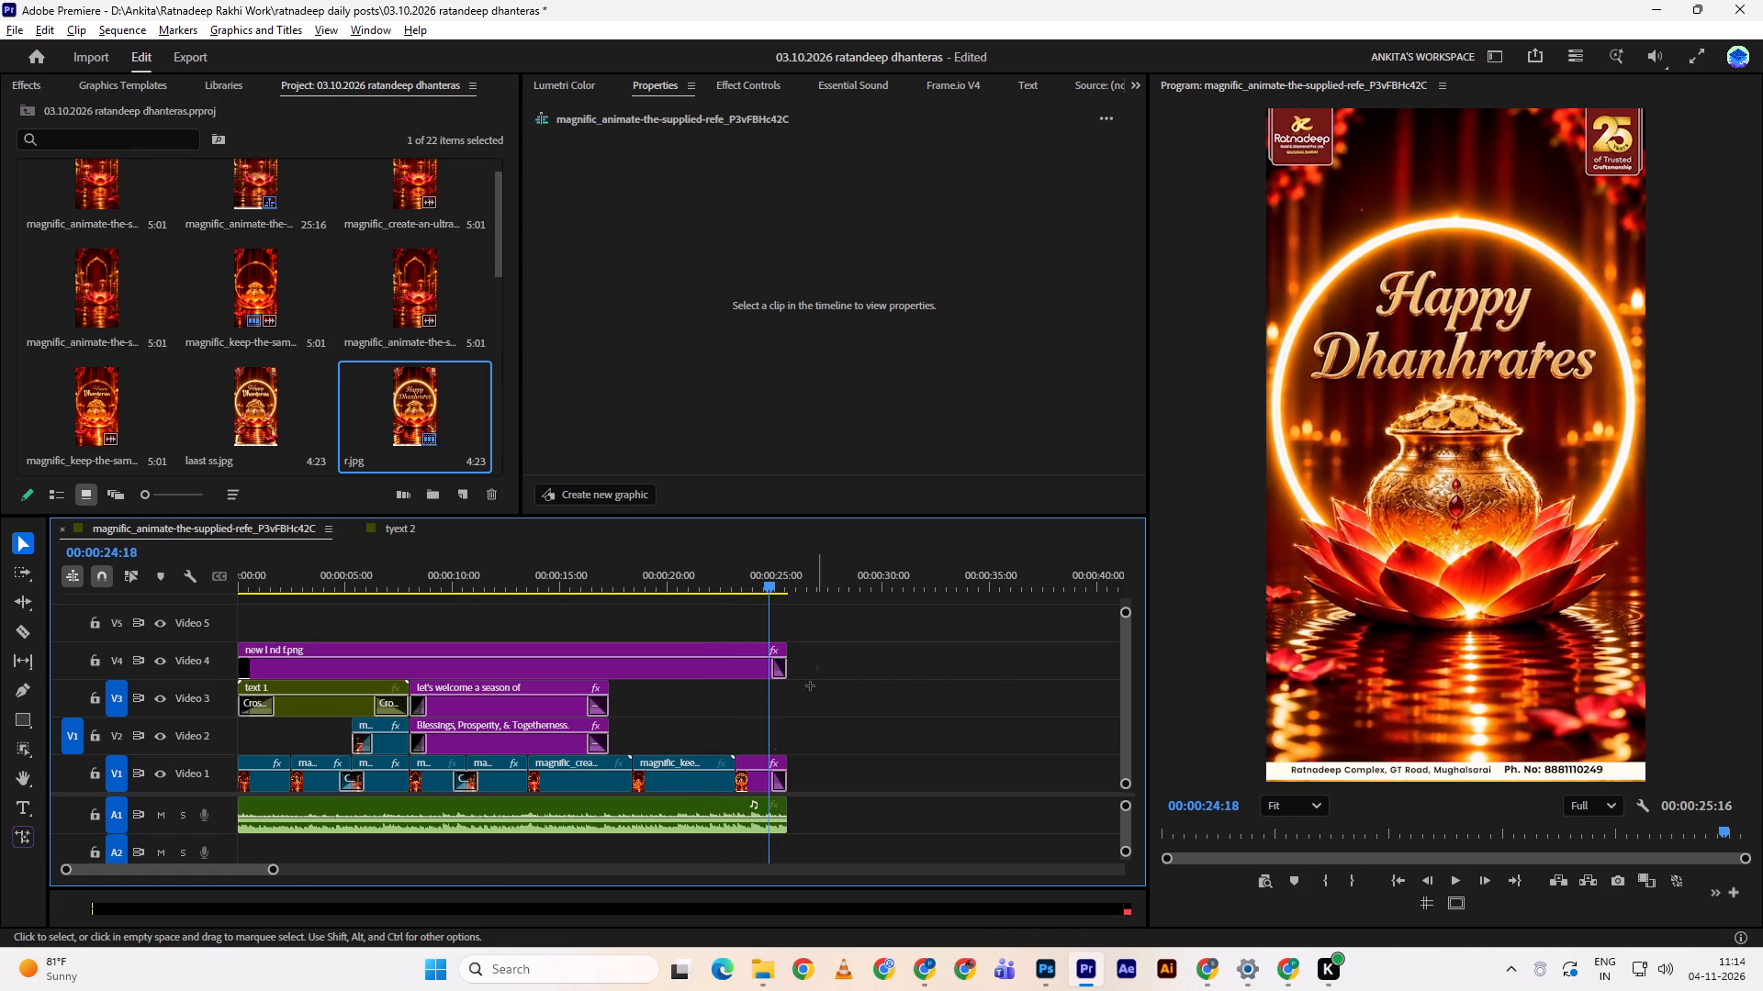
drag(810, 685, 766, 822)
drag(797, 784, 786, 781)
click(786, 781)
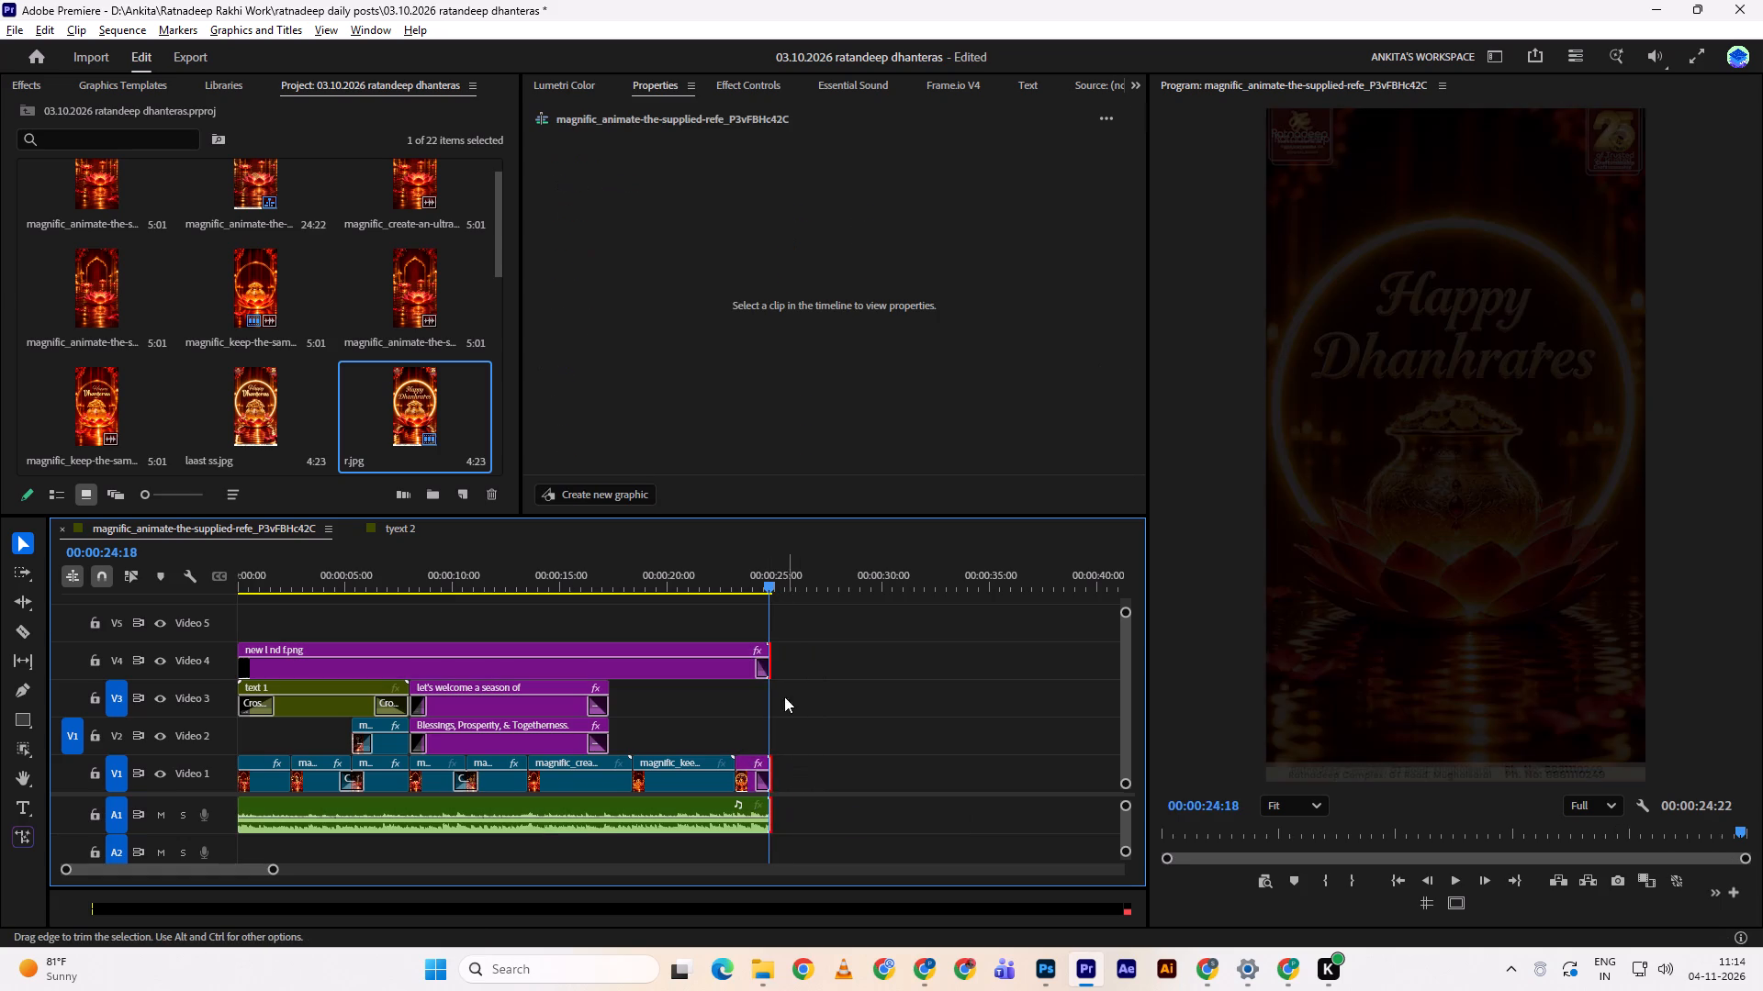
Play the trimmed ending to review the "Happy Dhanhrates" scene and its fade-out.
drag(753, 570, 745, 573)
drag(745, 573, 711, 588)
key(space)
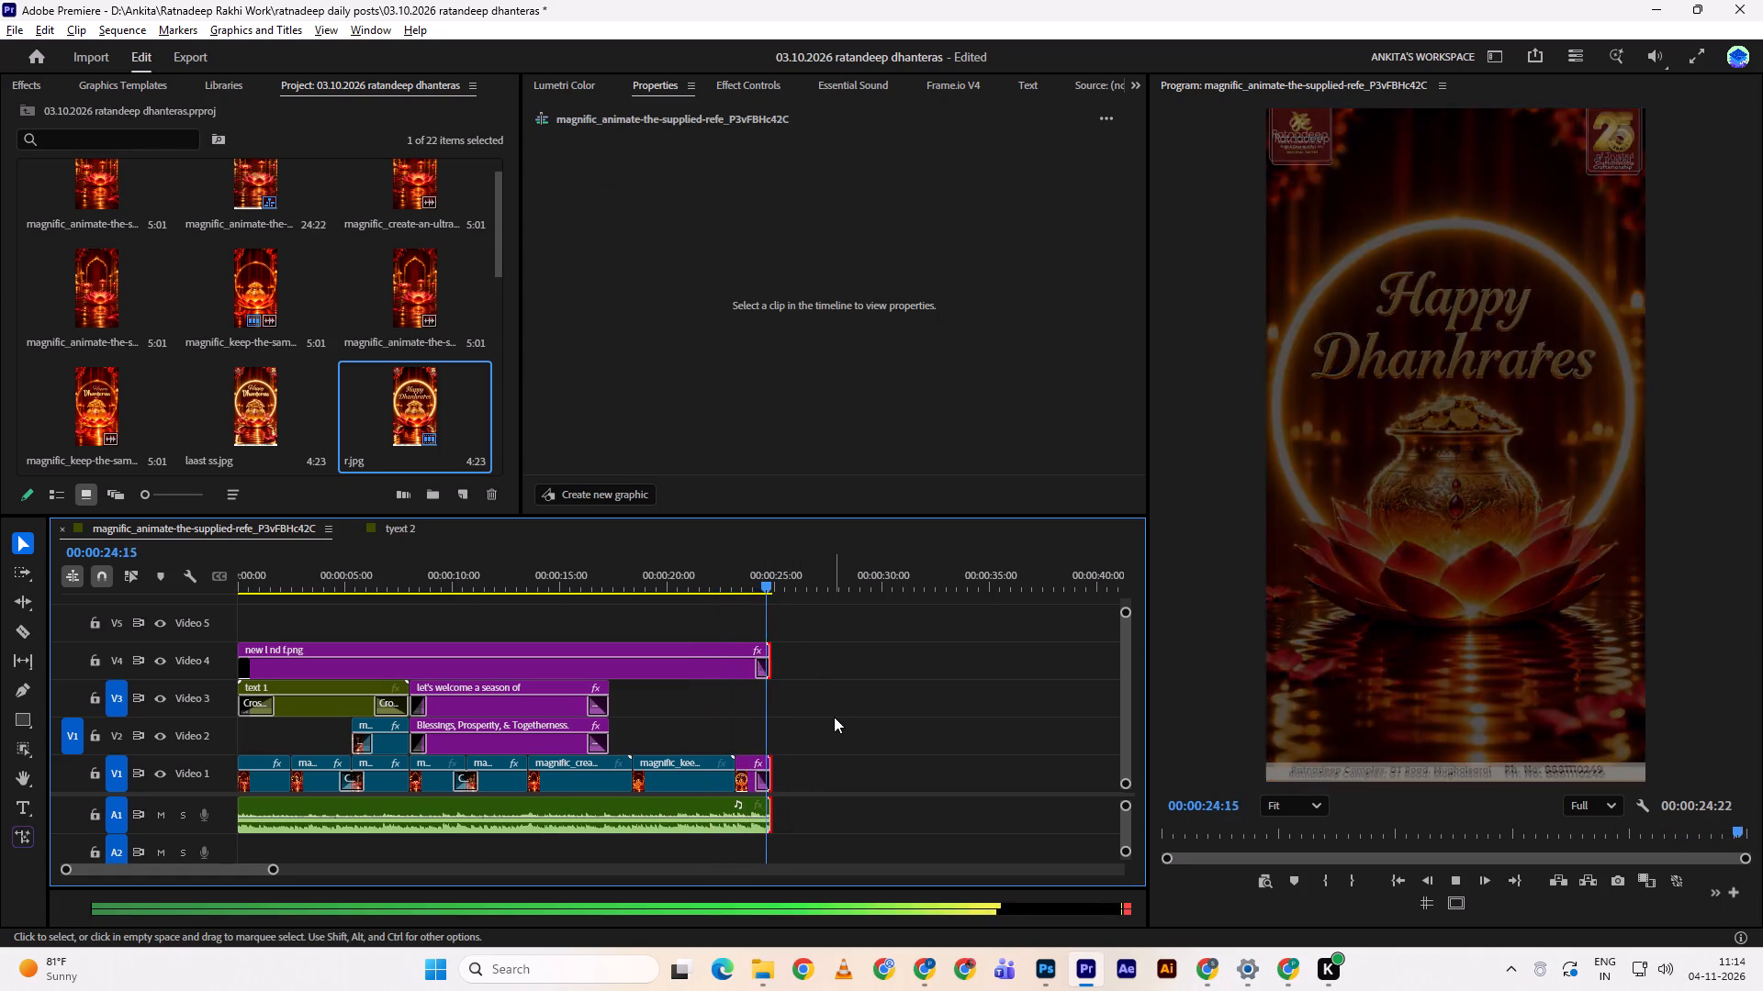
drag(751, 568, 713, 579)
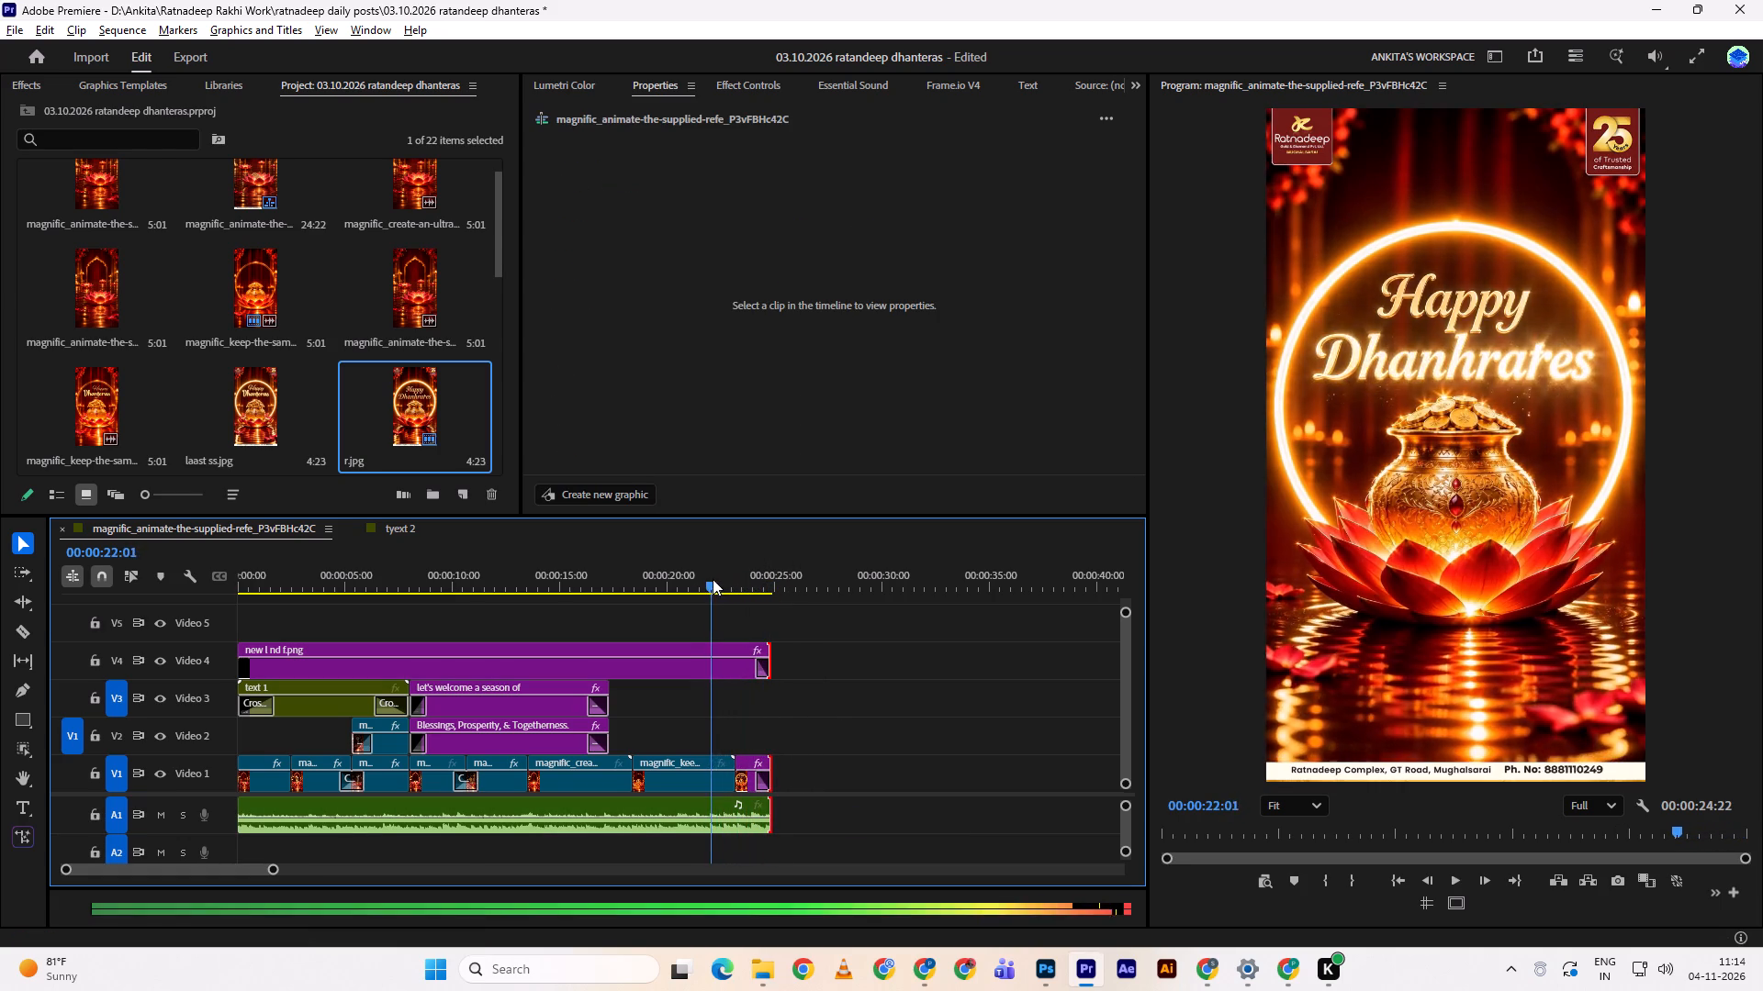
drag(713, 579, 625, 598)
key(space)
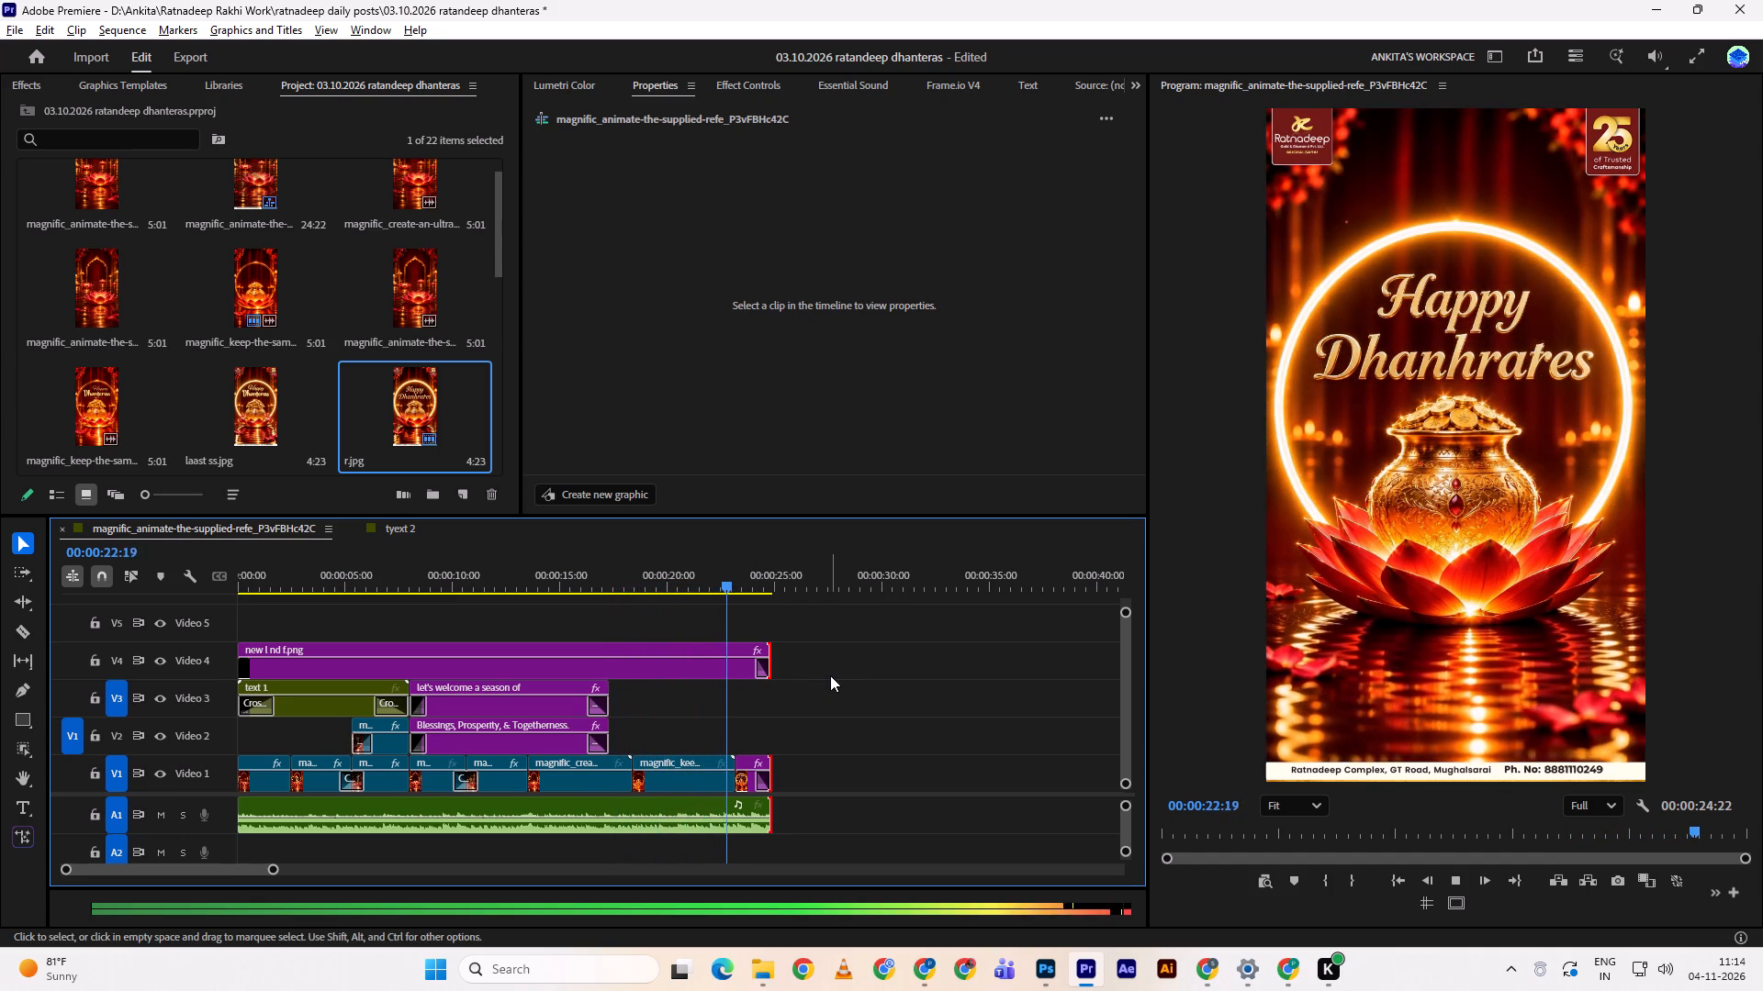
key(space)
Save the project.
key(alt+Tab)
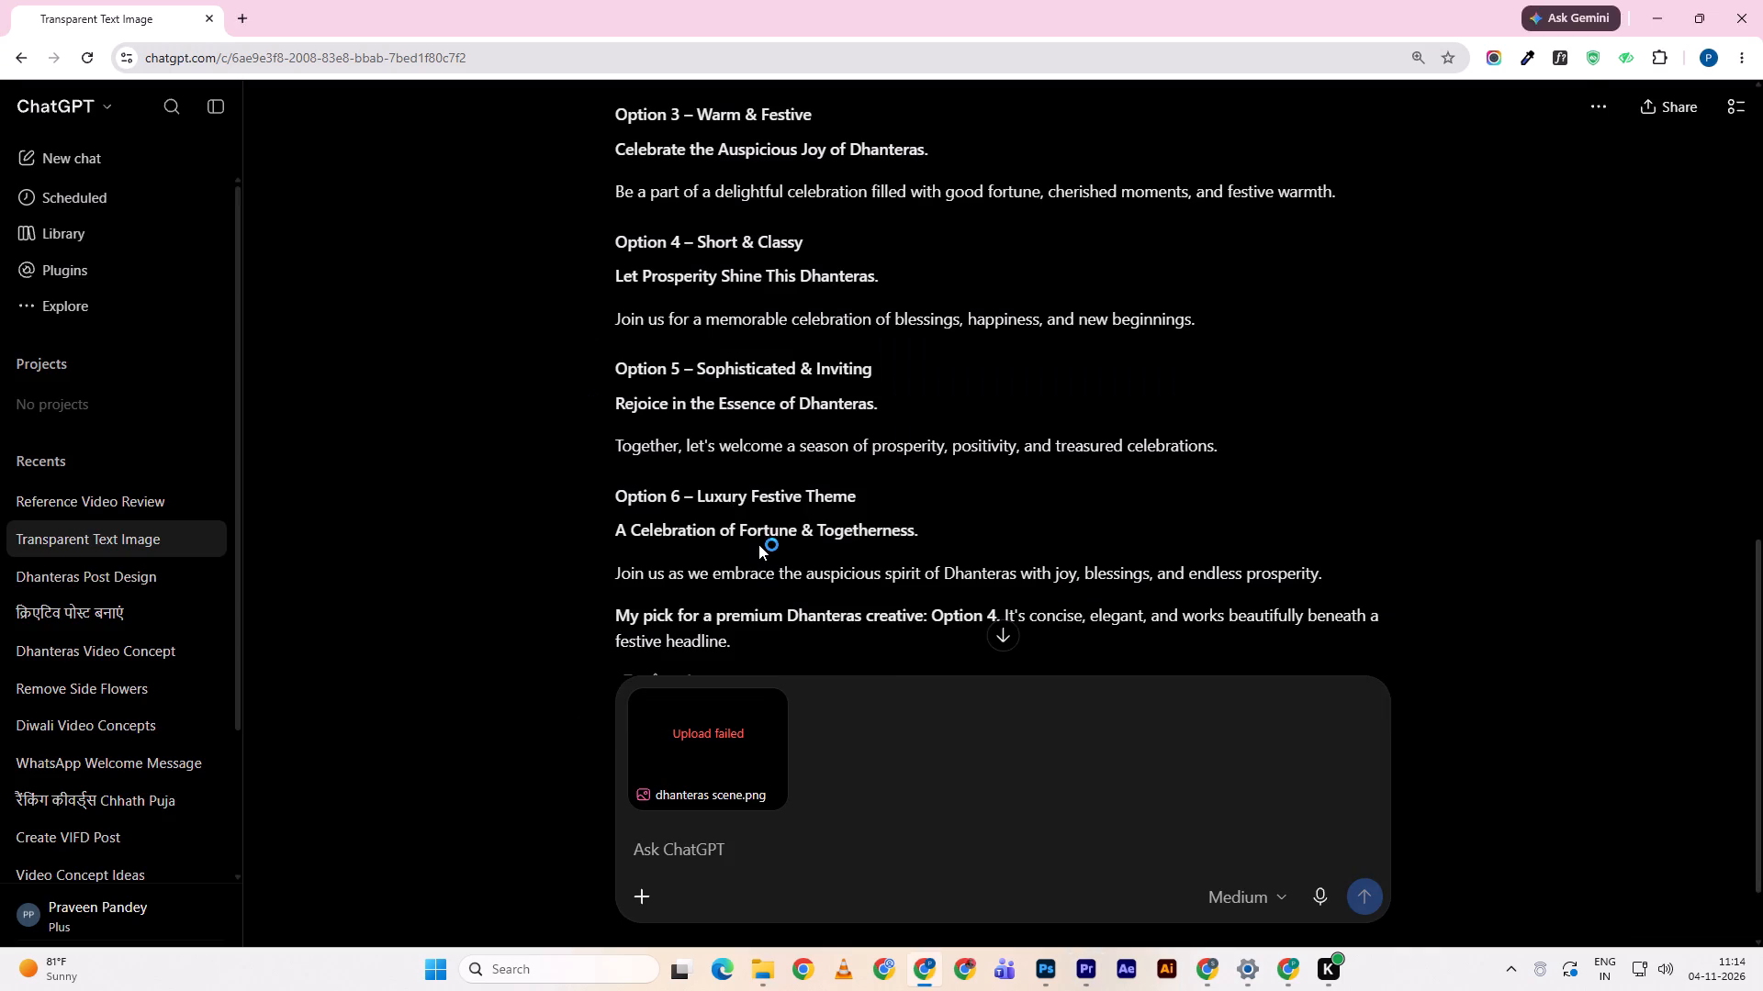
key(alt+Tab)
key(ctrl+s)
Find overlay.jpg in the Downloads folder and import it into the Ratnadeep Dhanteras project in Premiere.
key(alt+Tab)
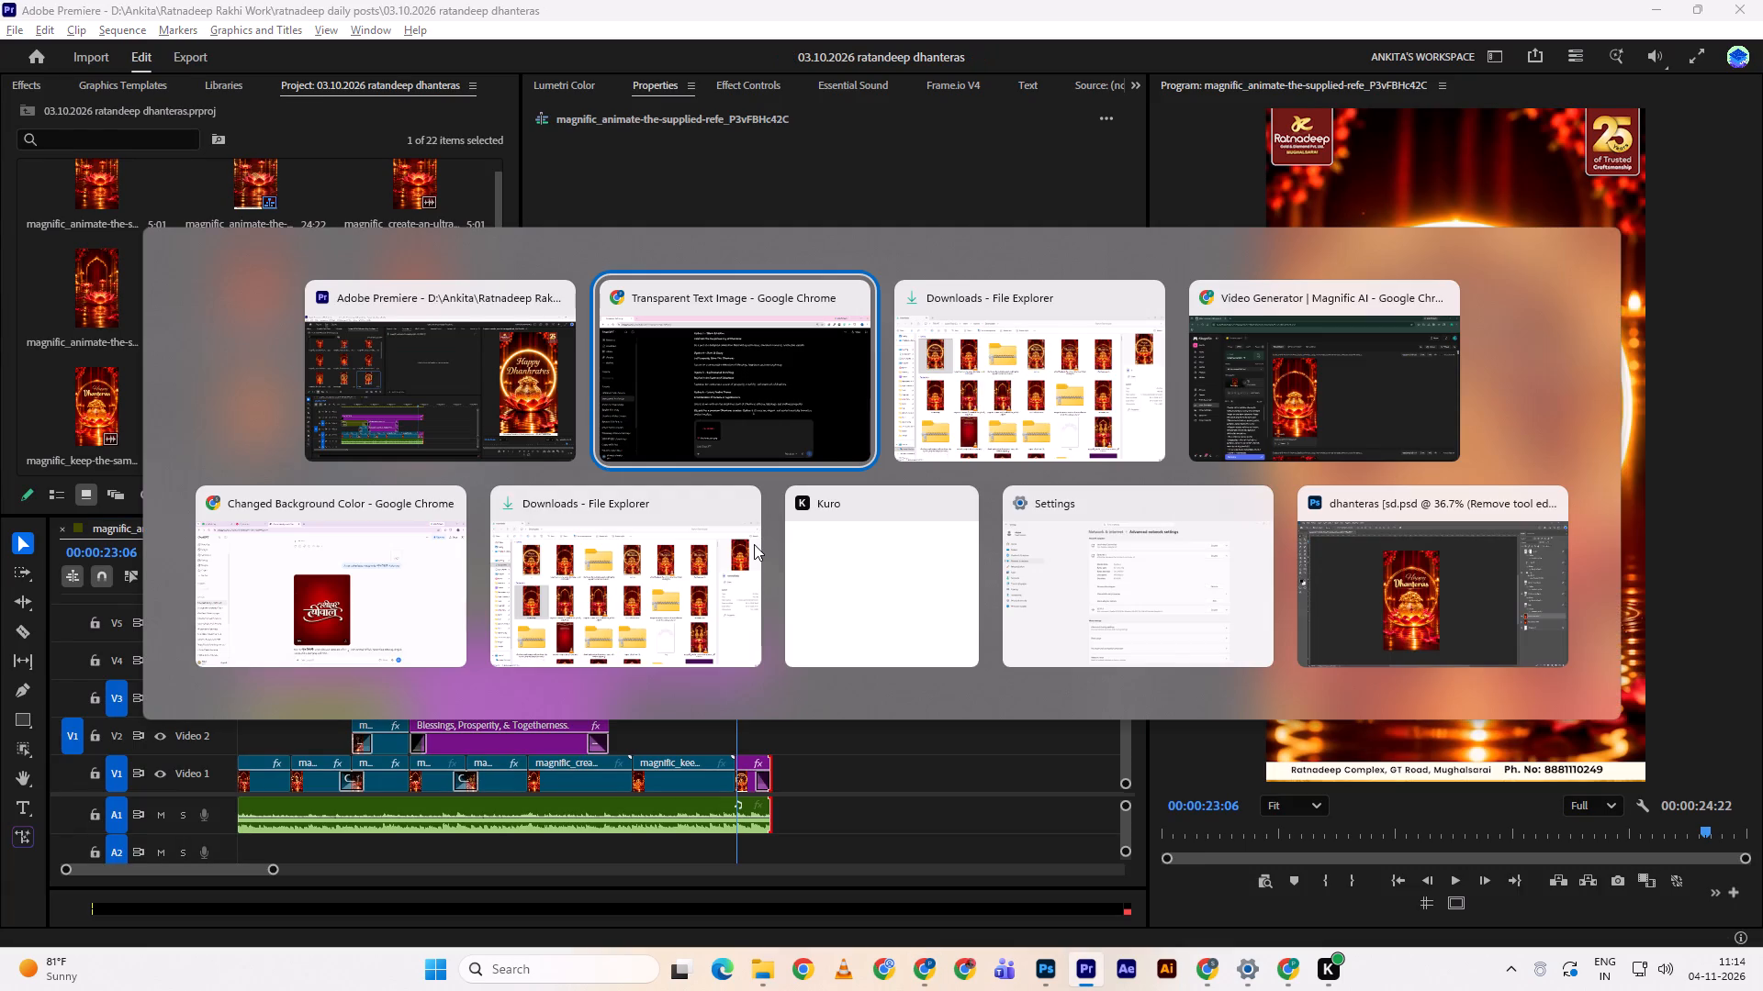
key(alt+Tab)
scroll(754, 544, up, 5)
scroll(655, 560, down, 5)
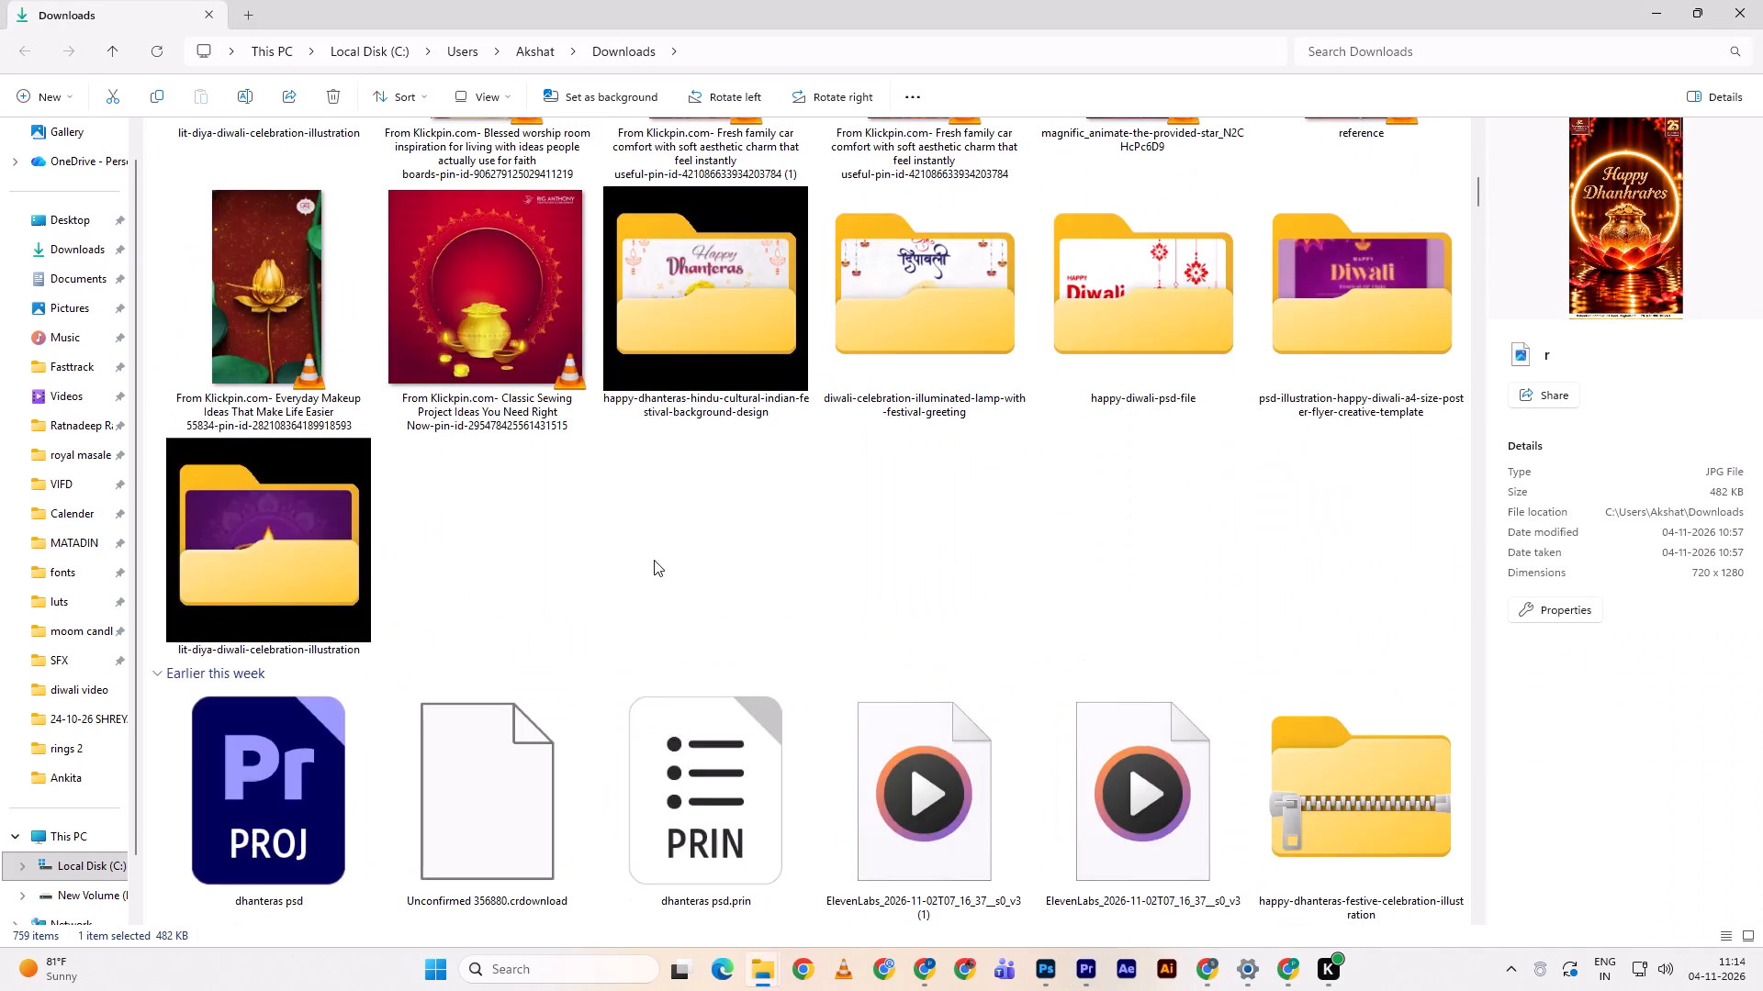
scroll(654, 560, down, 8)
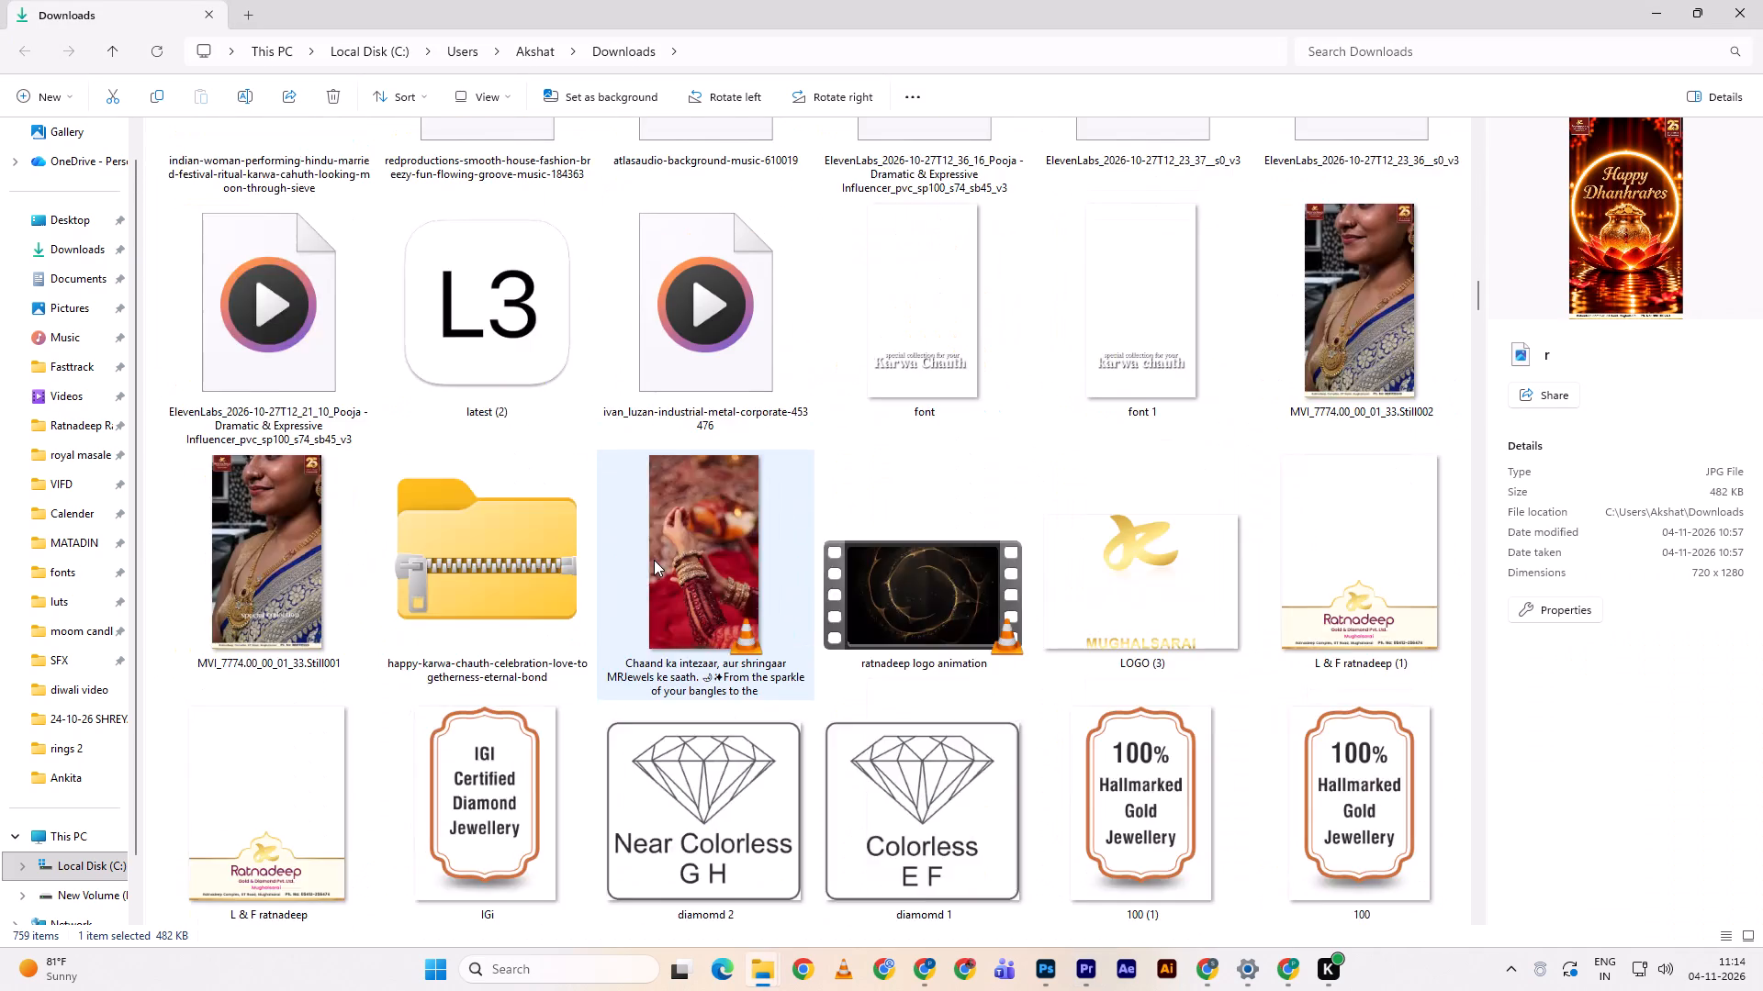
scroll(654, 560, down, 4)
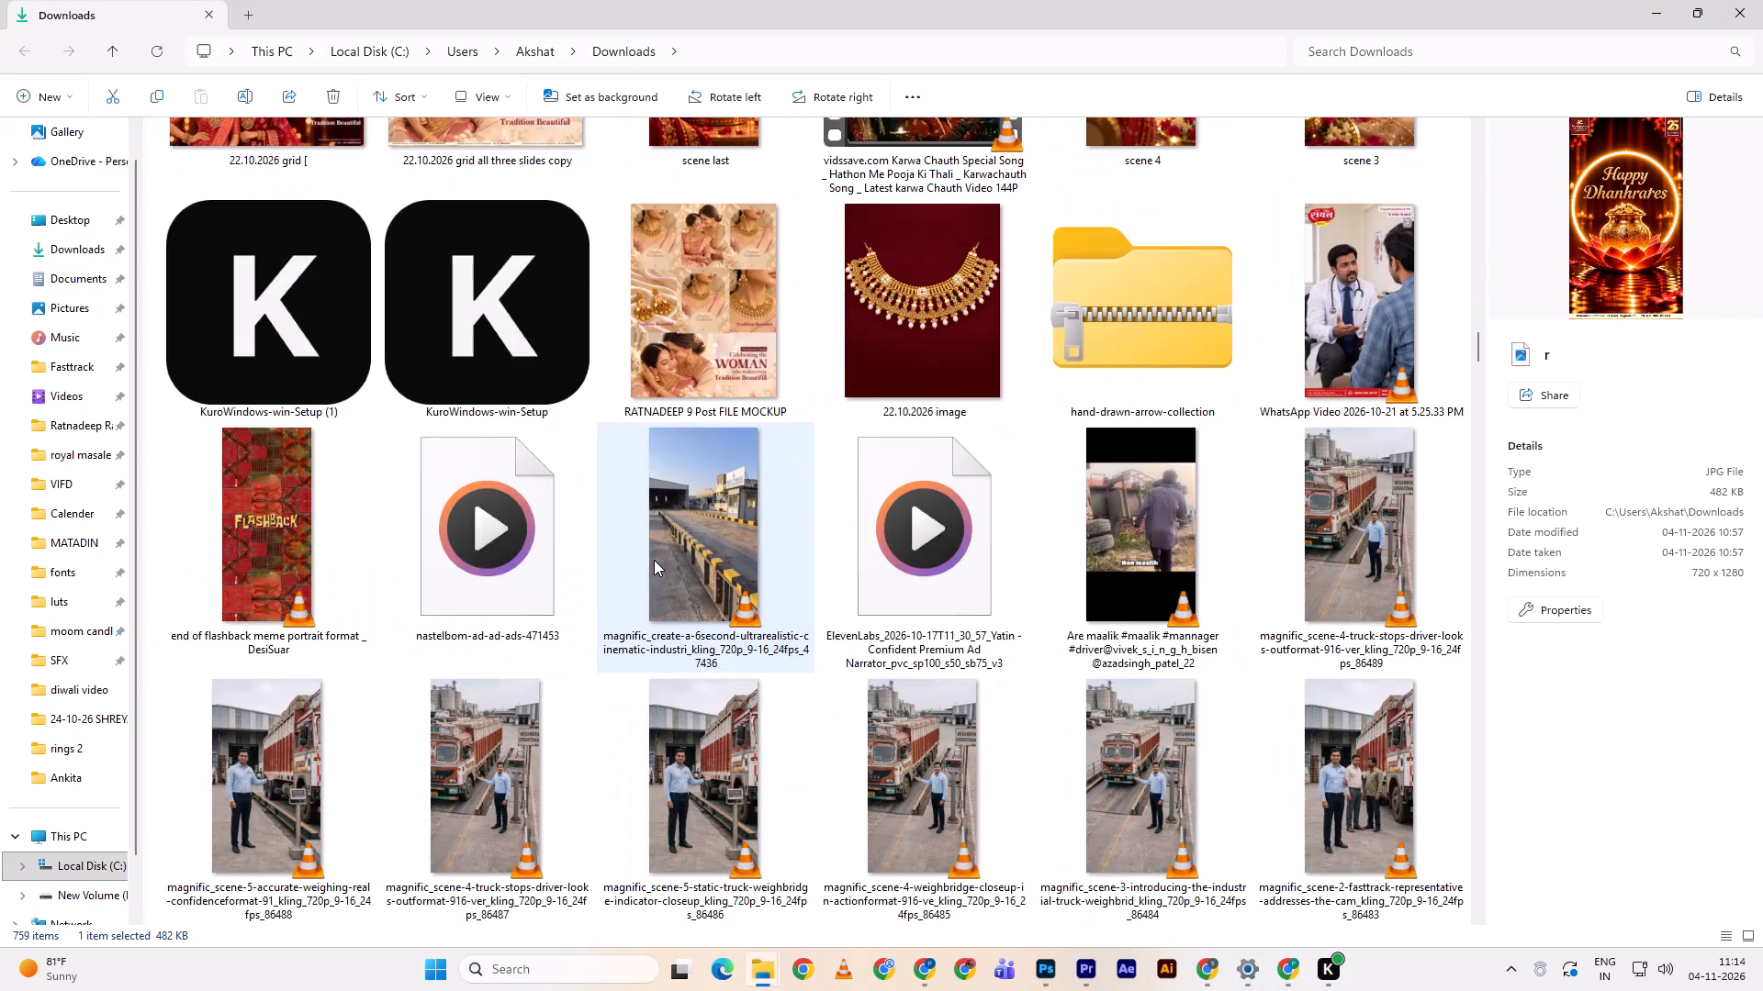
scroll(654, 560, down, 3)
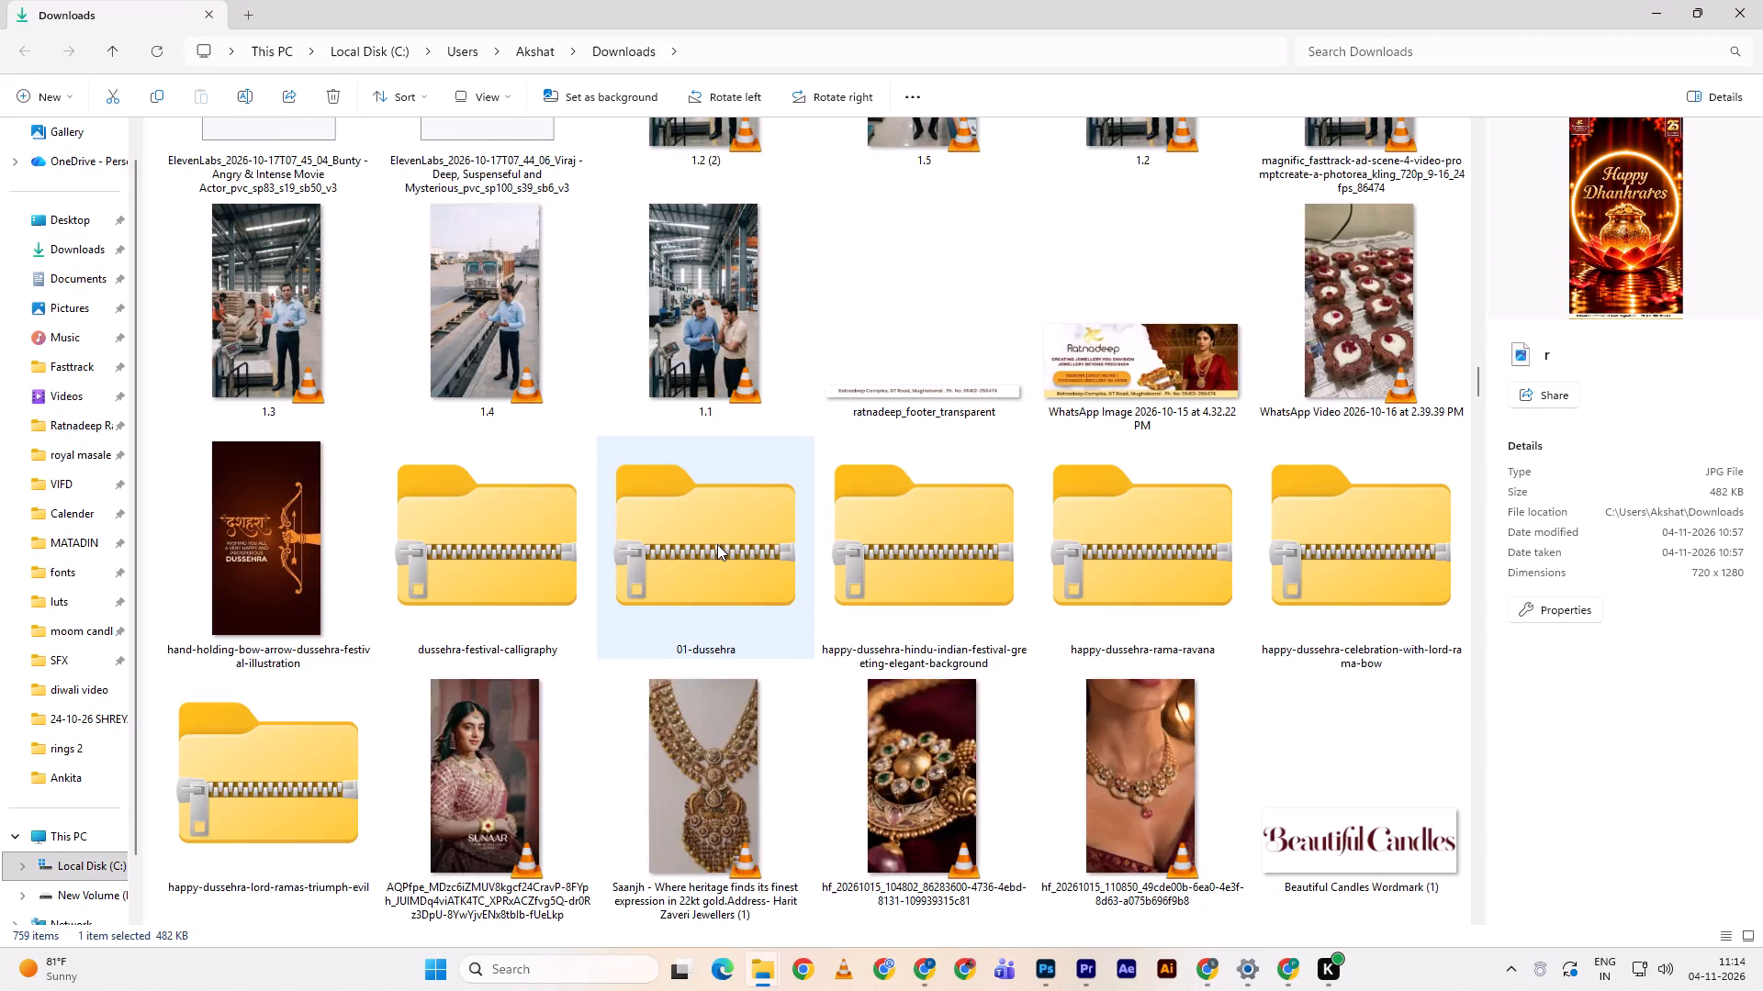
scroll(717, 544, down, 5)
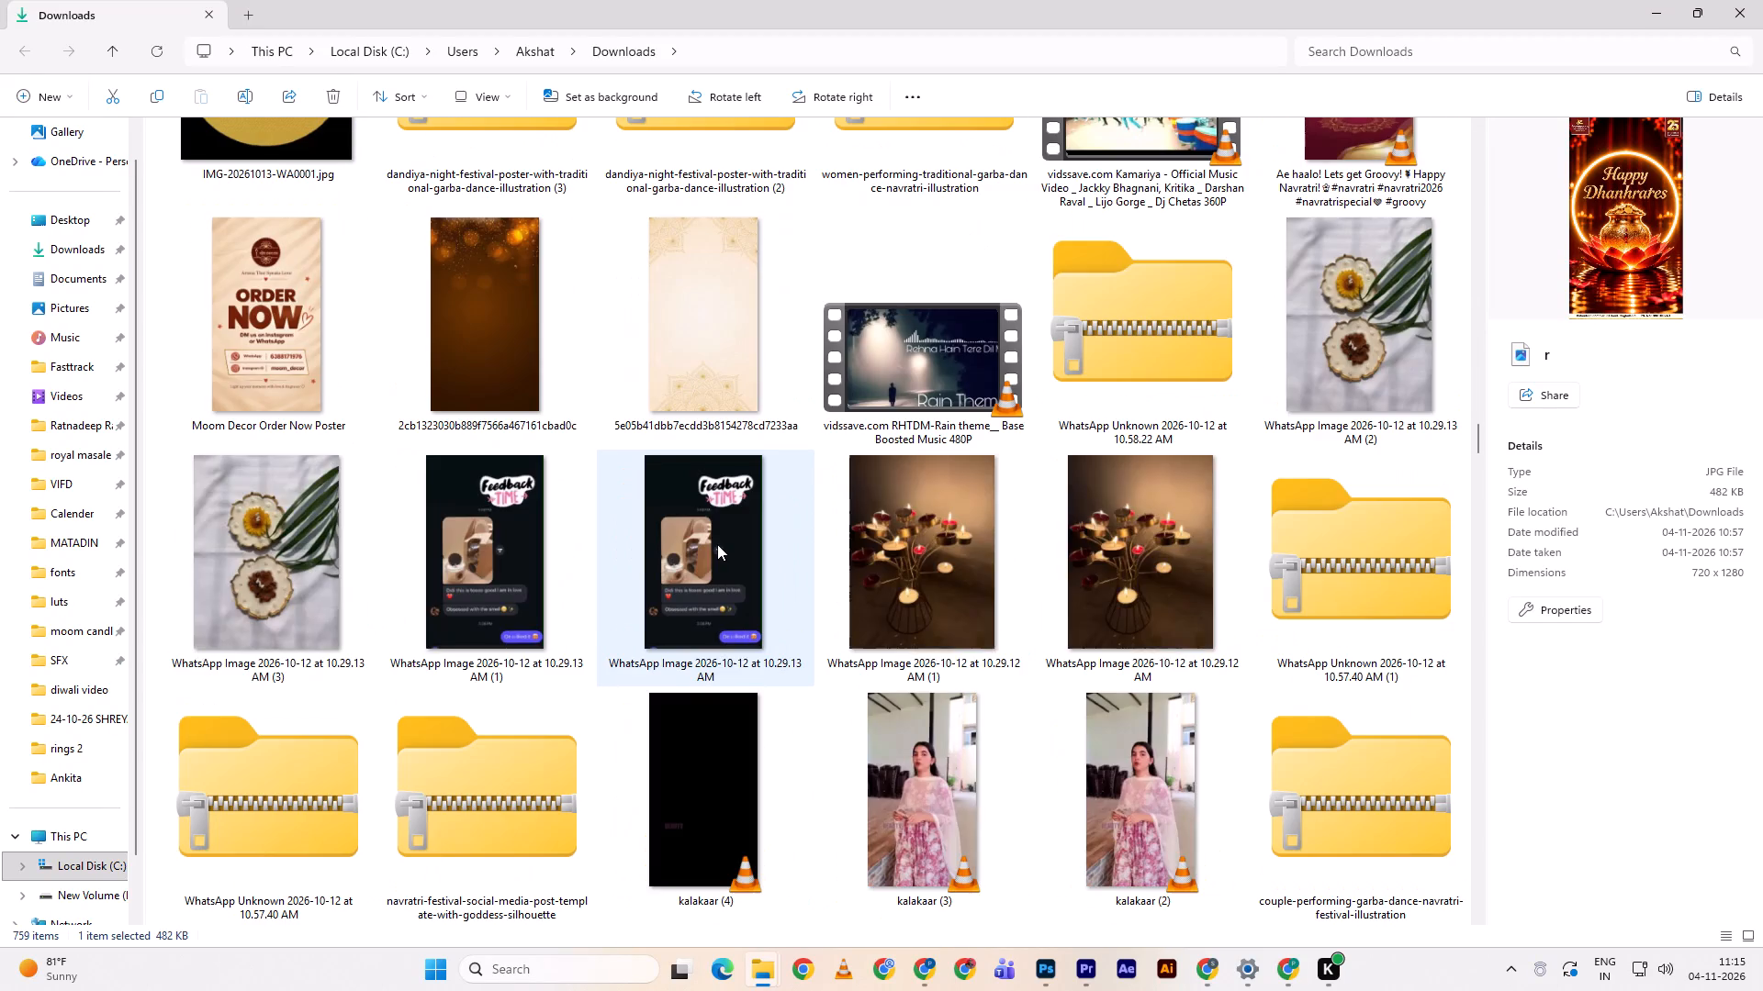
scroll(717, 544, down, 3)
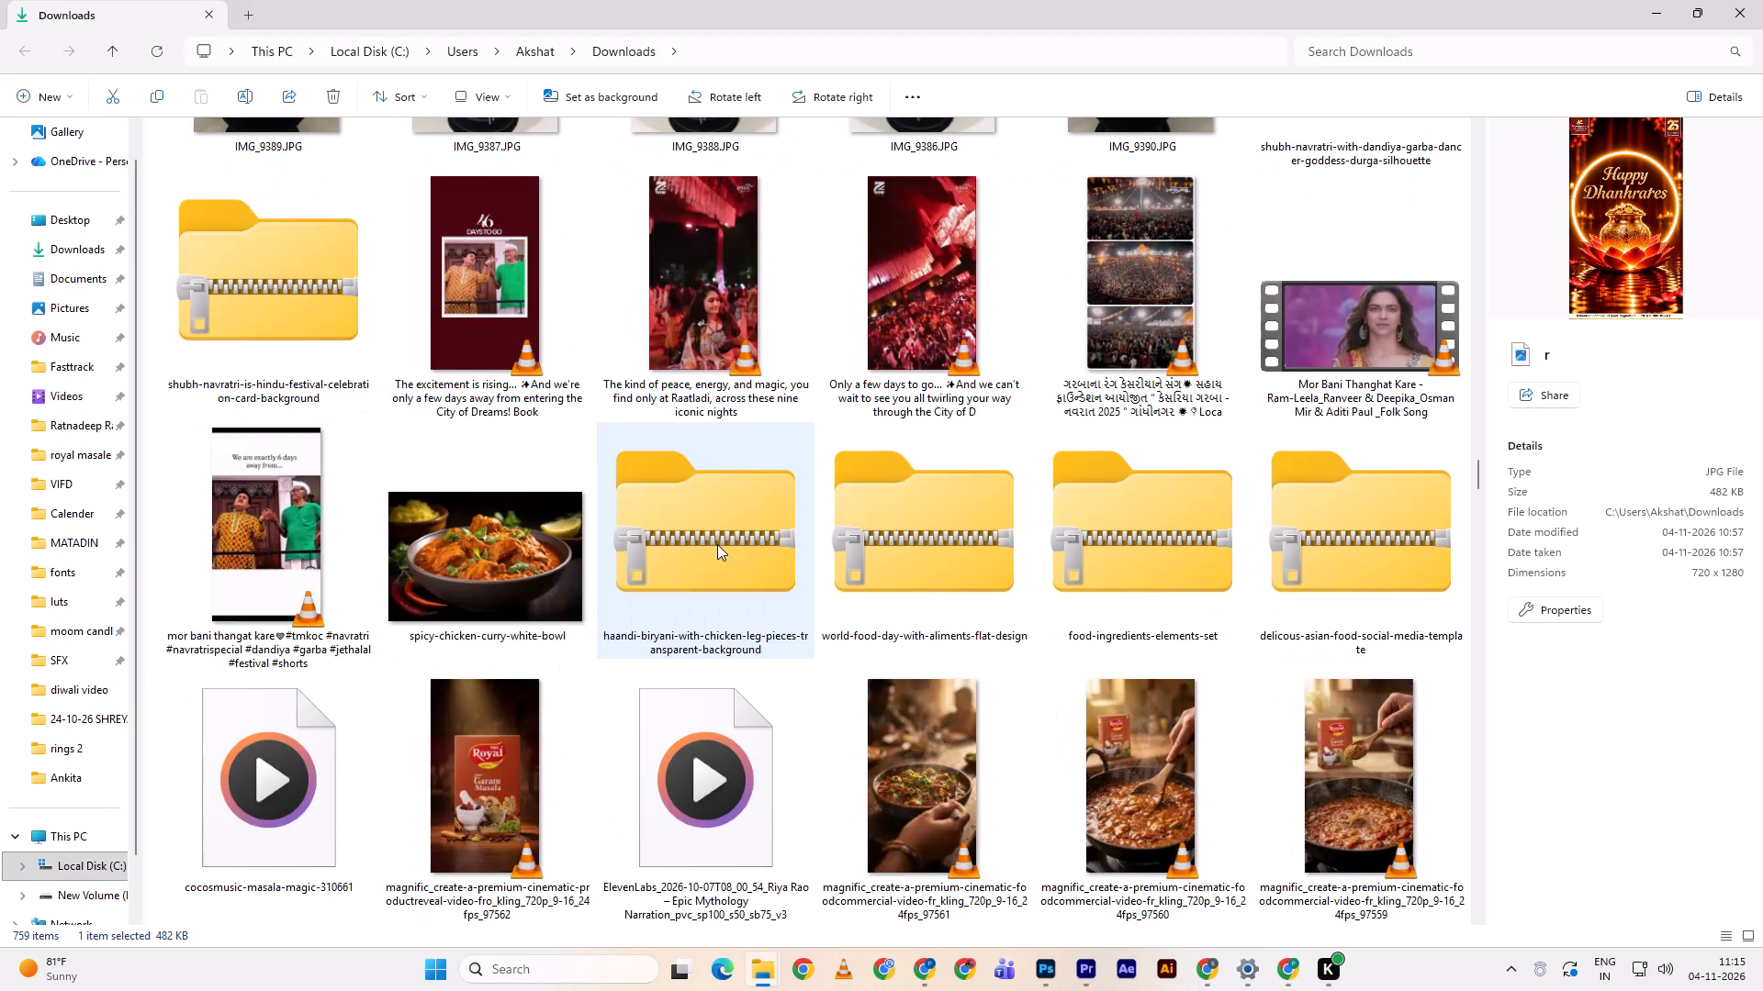
scroll(717, 544, down, 7)
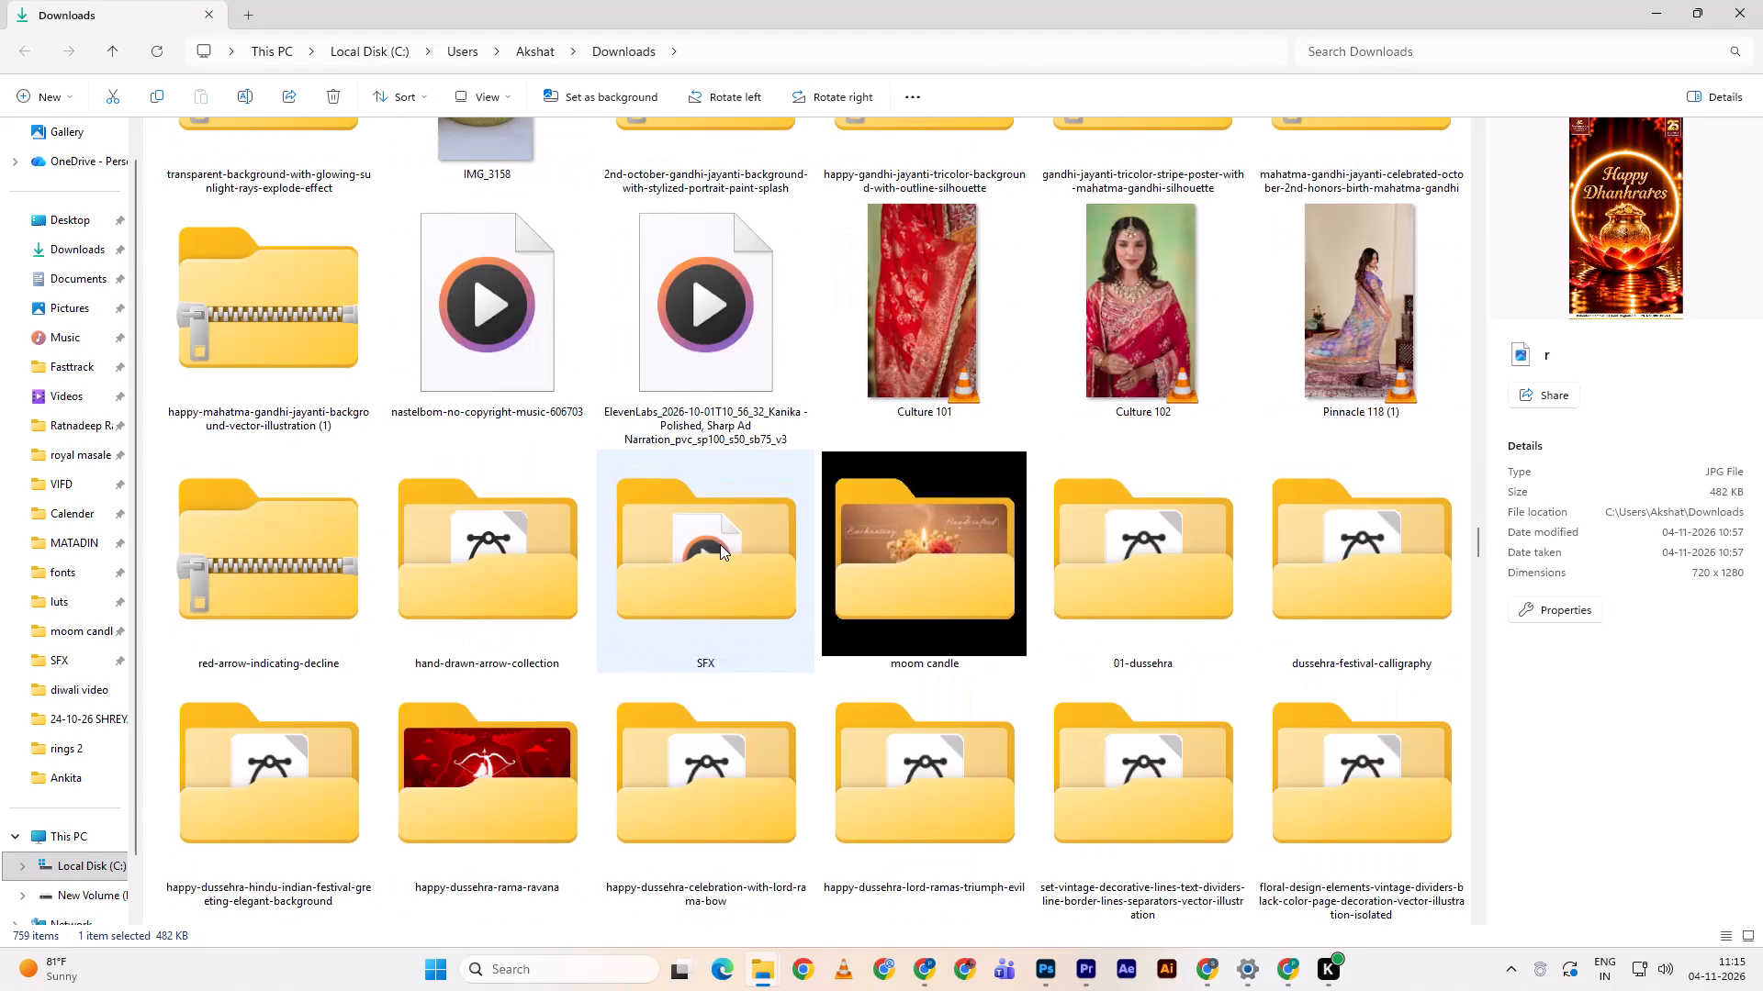
scroll(720, 544, down, 3)
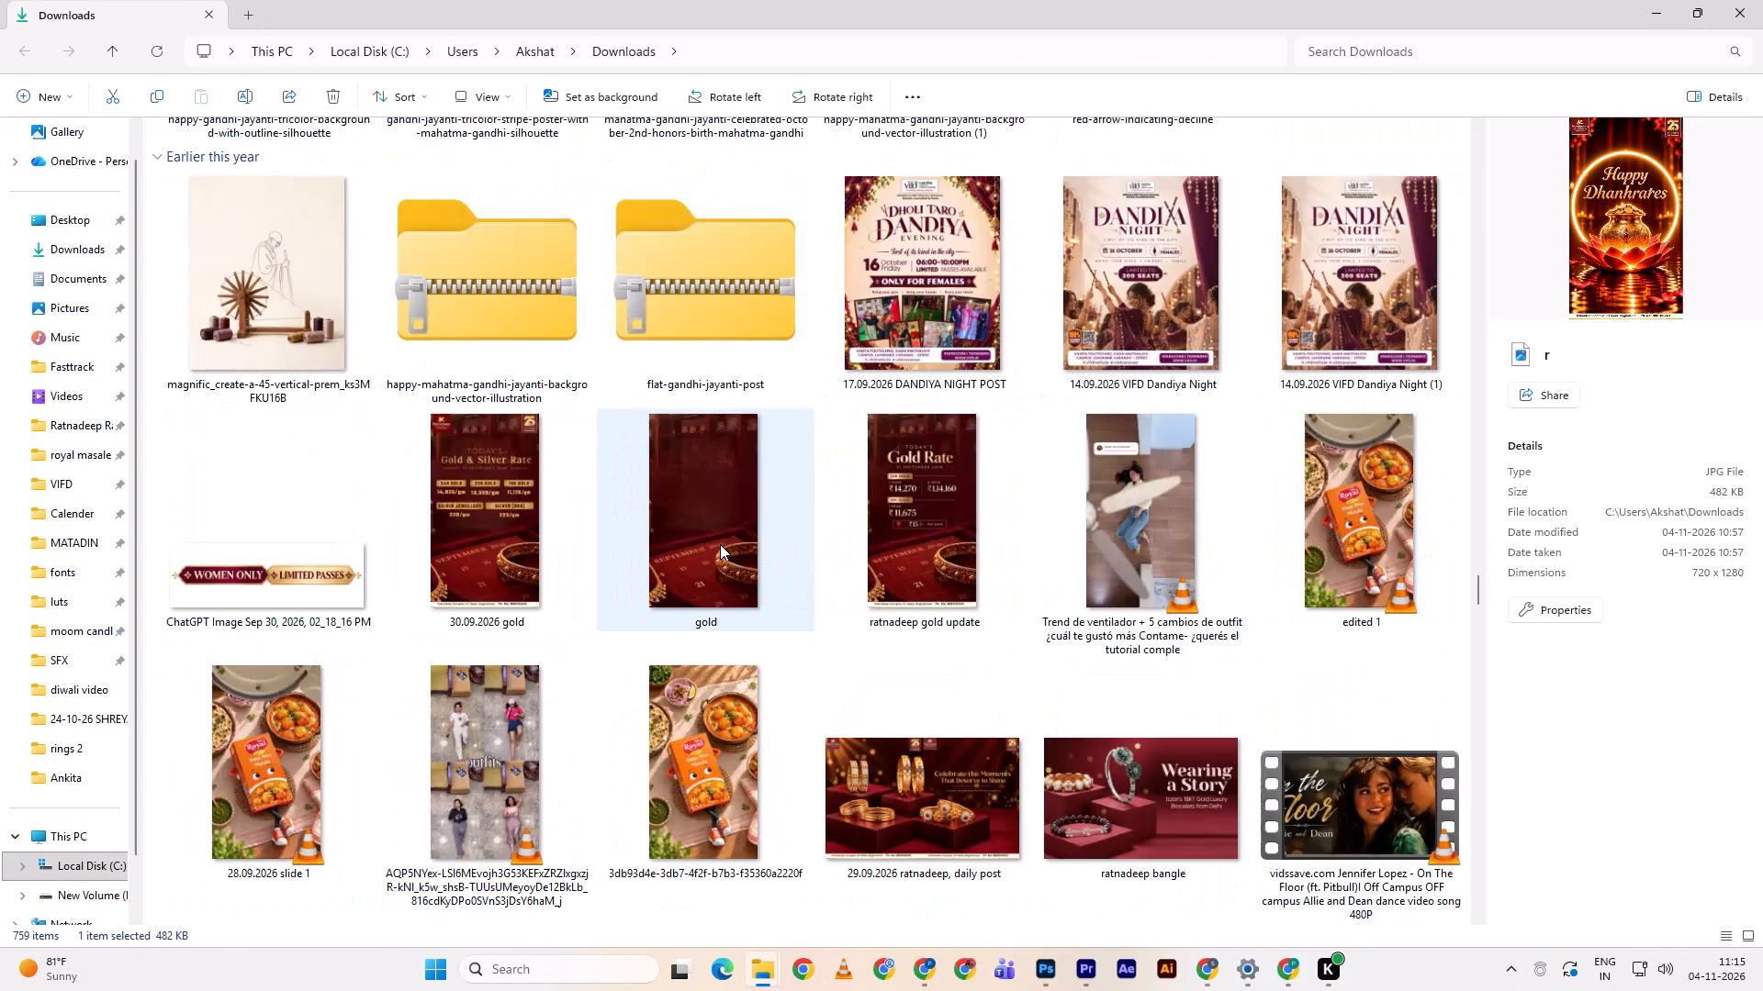
scroll(720, 544, down, 2)
drag(1119, 733, 309, 366)
key(alt+Tab)
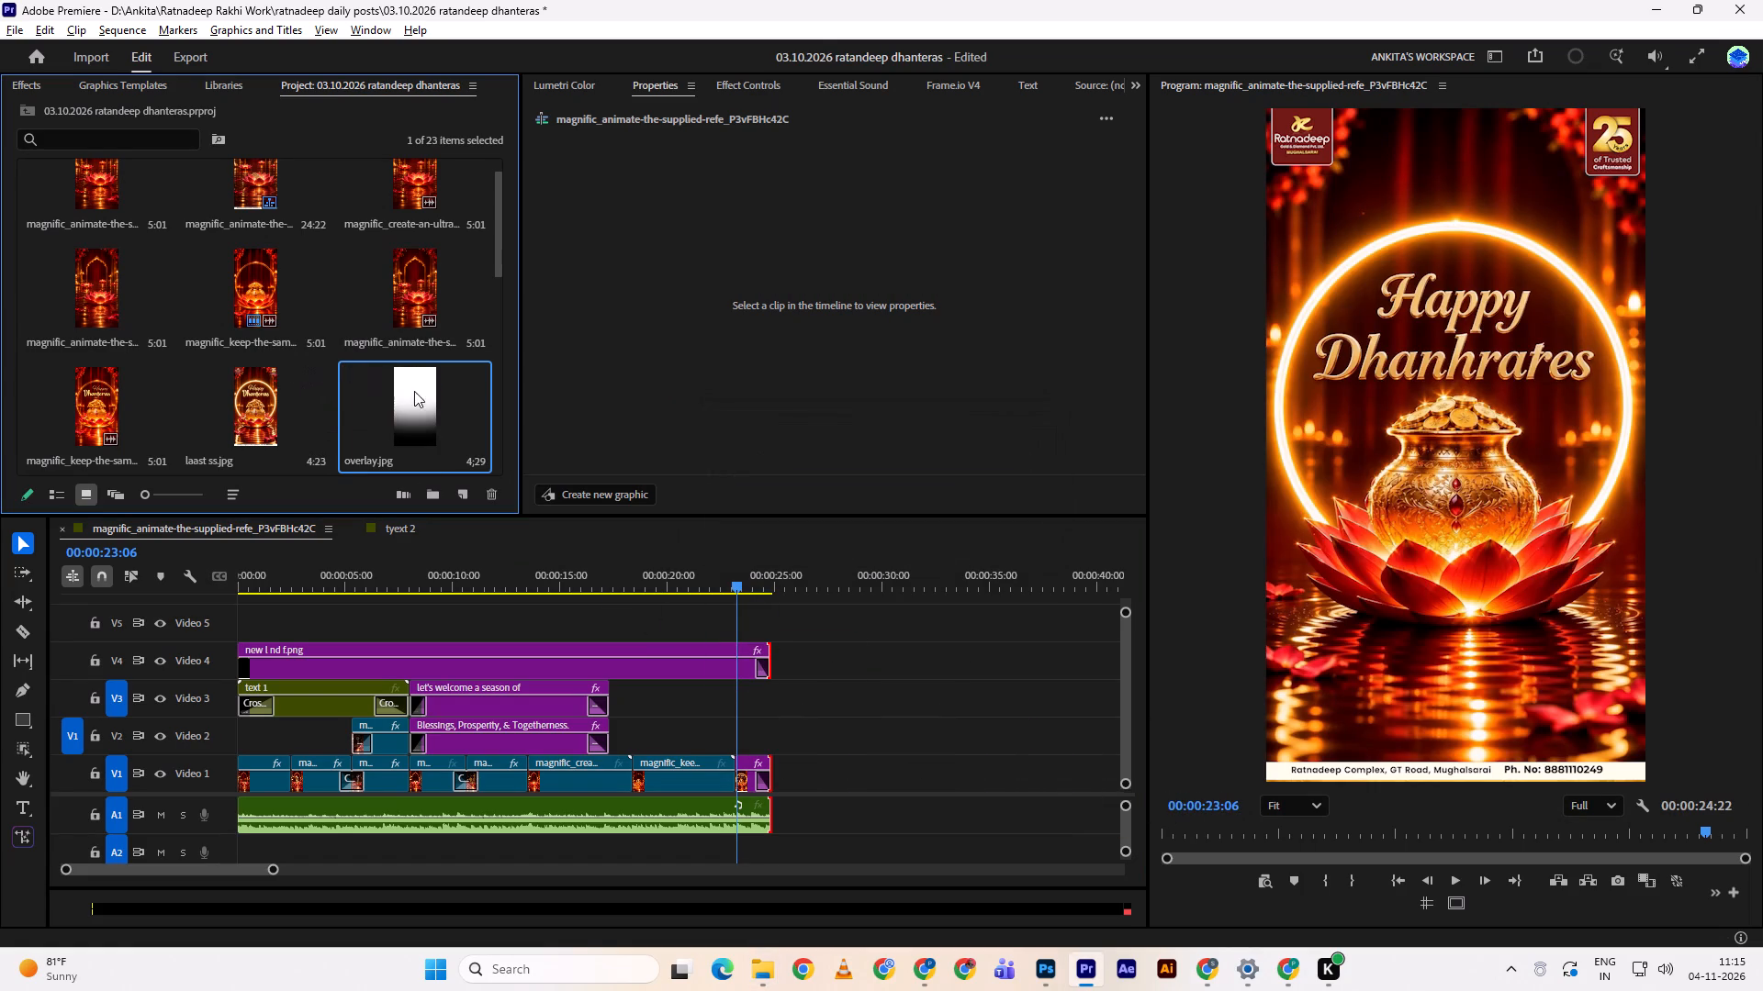
Place overlay.jpg on Video 5 at the very start of the sequence.
drag(414, 391, 232, 618)
drag(309, 558, 259, 572)
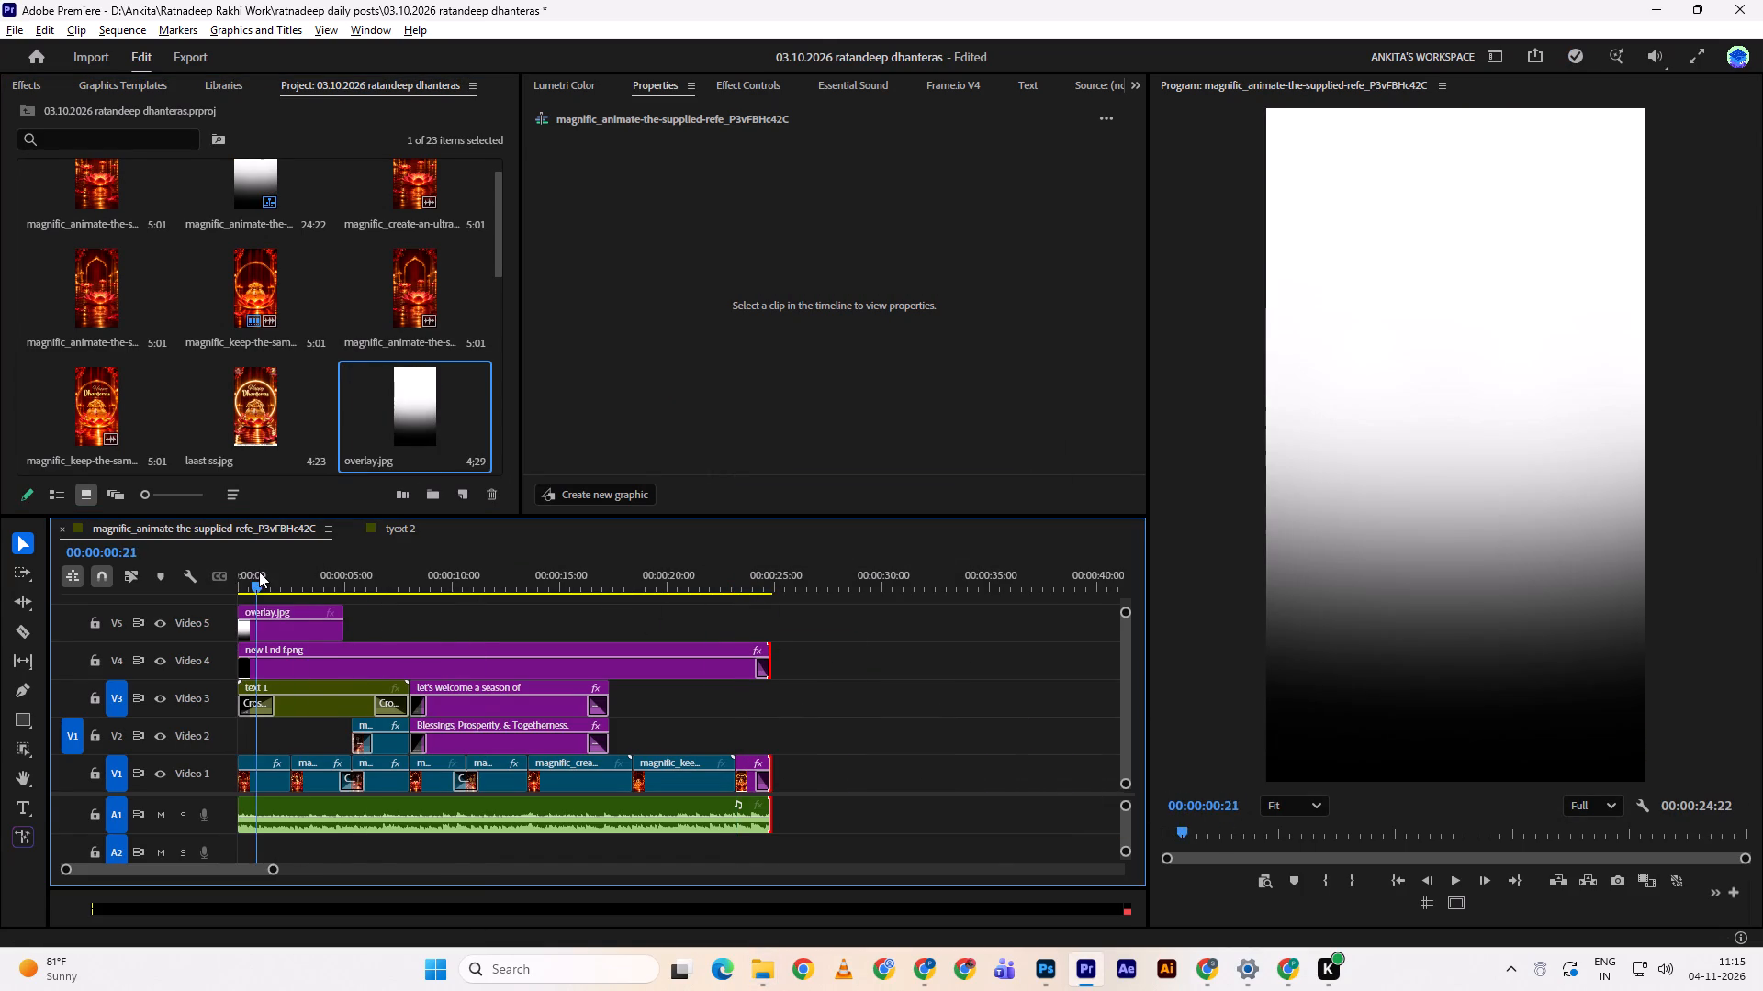
drag(259, 572, 246, 568)
click(246, 568)
Set the overlay.jpg clip's blend mode to Multiply and preview the opening bangle scene.
click(299, 632)
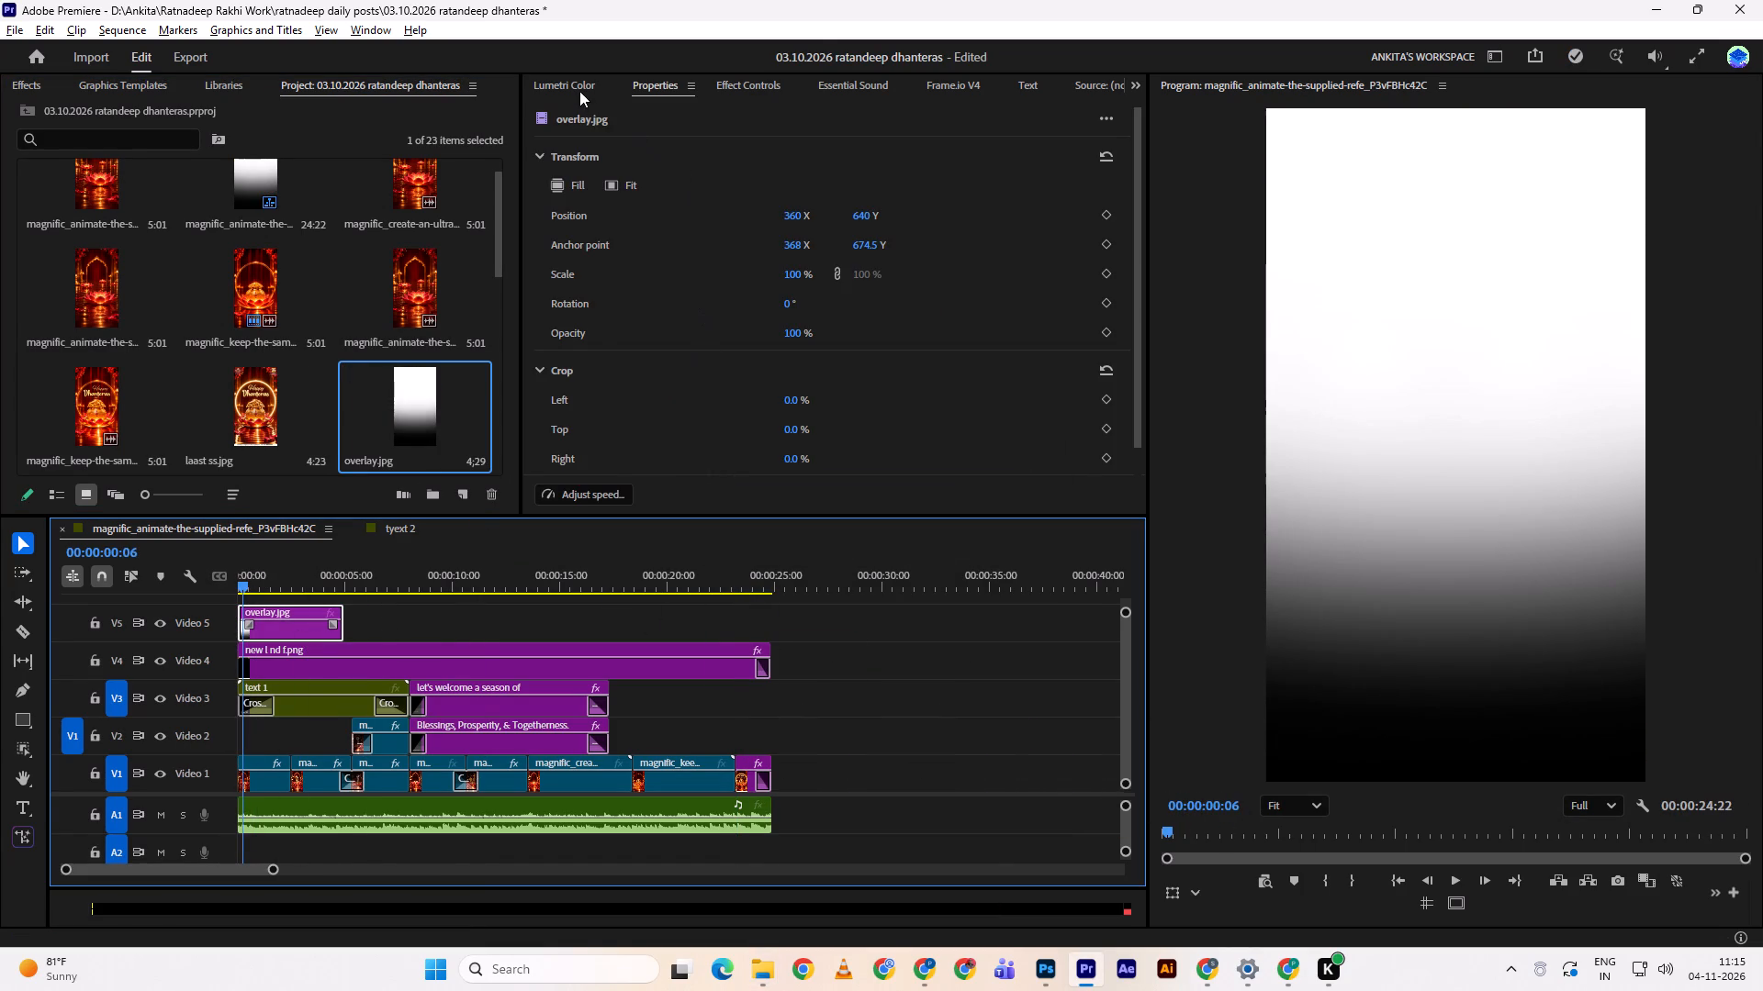
click(579, 91)
double_click(767, 92)
scroll(792, 340, down, 4)
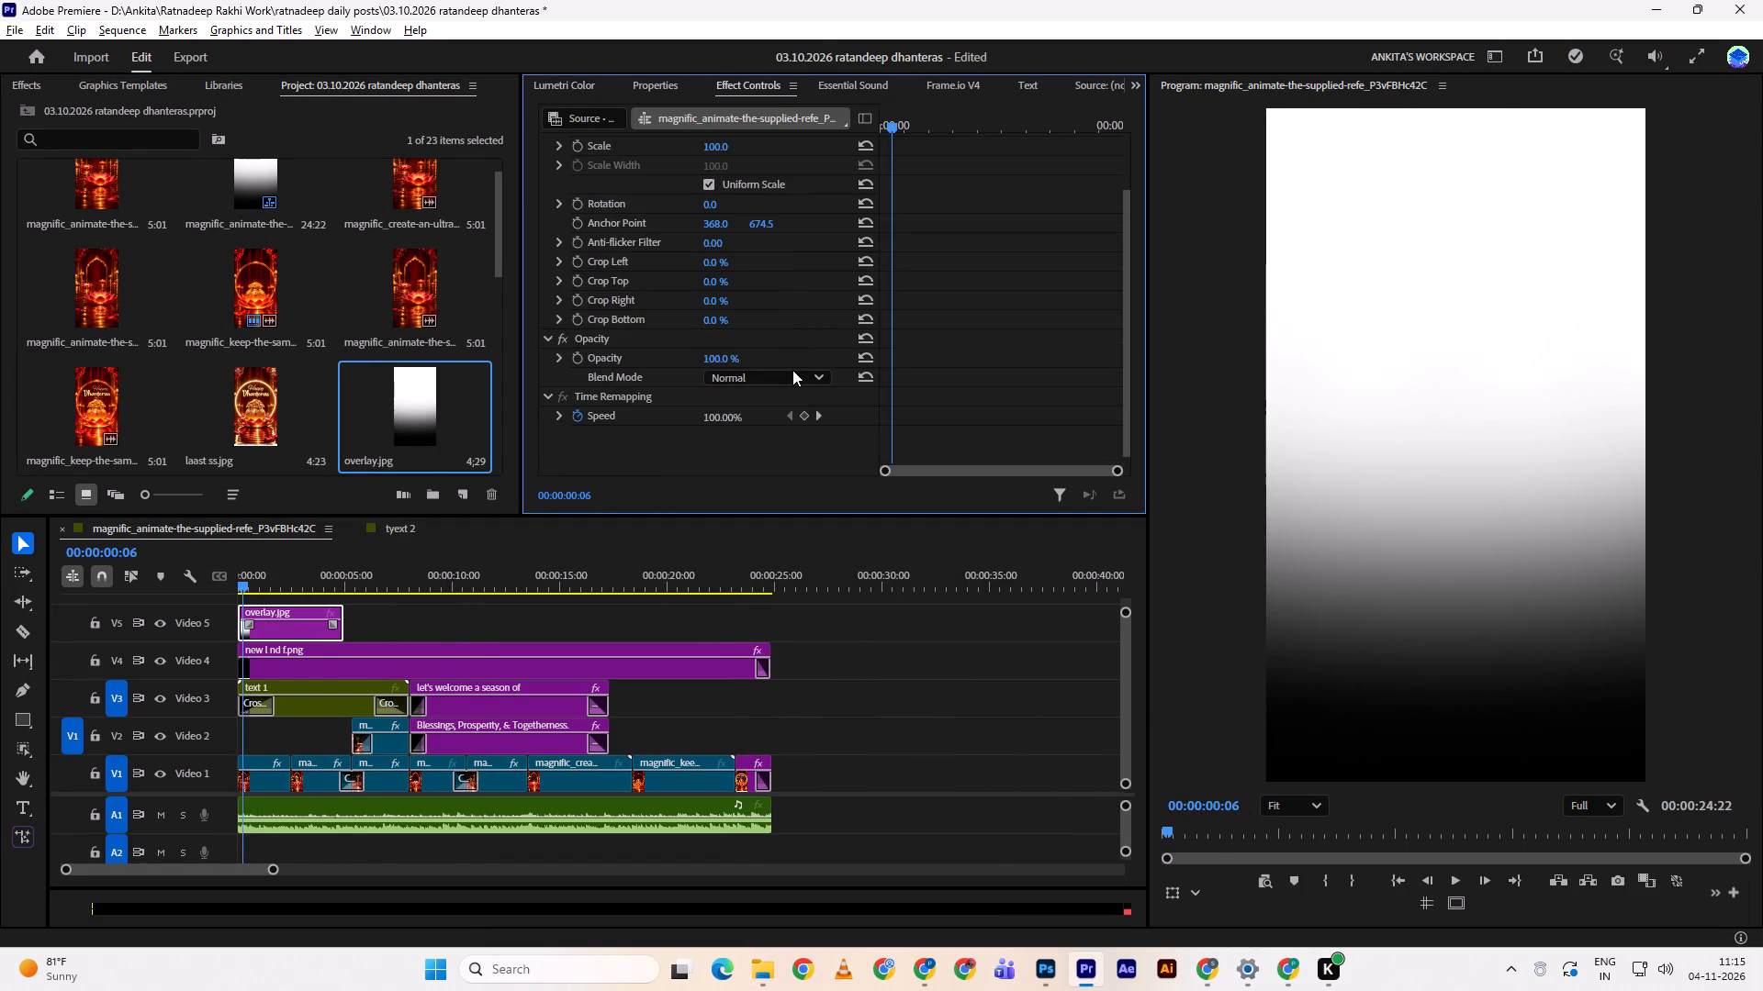
click(792, 372)
double_click(787, 379)
double_click(790, 379)
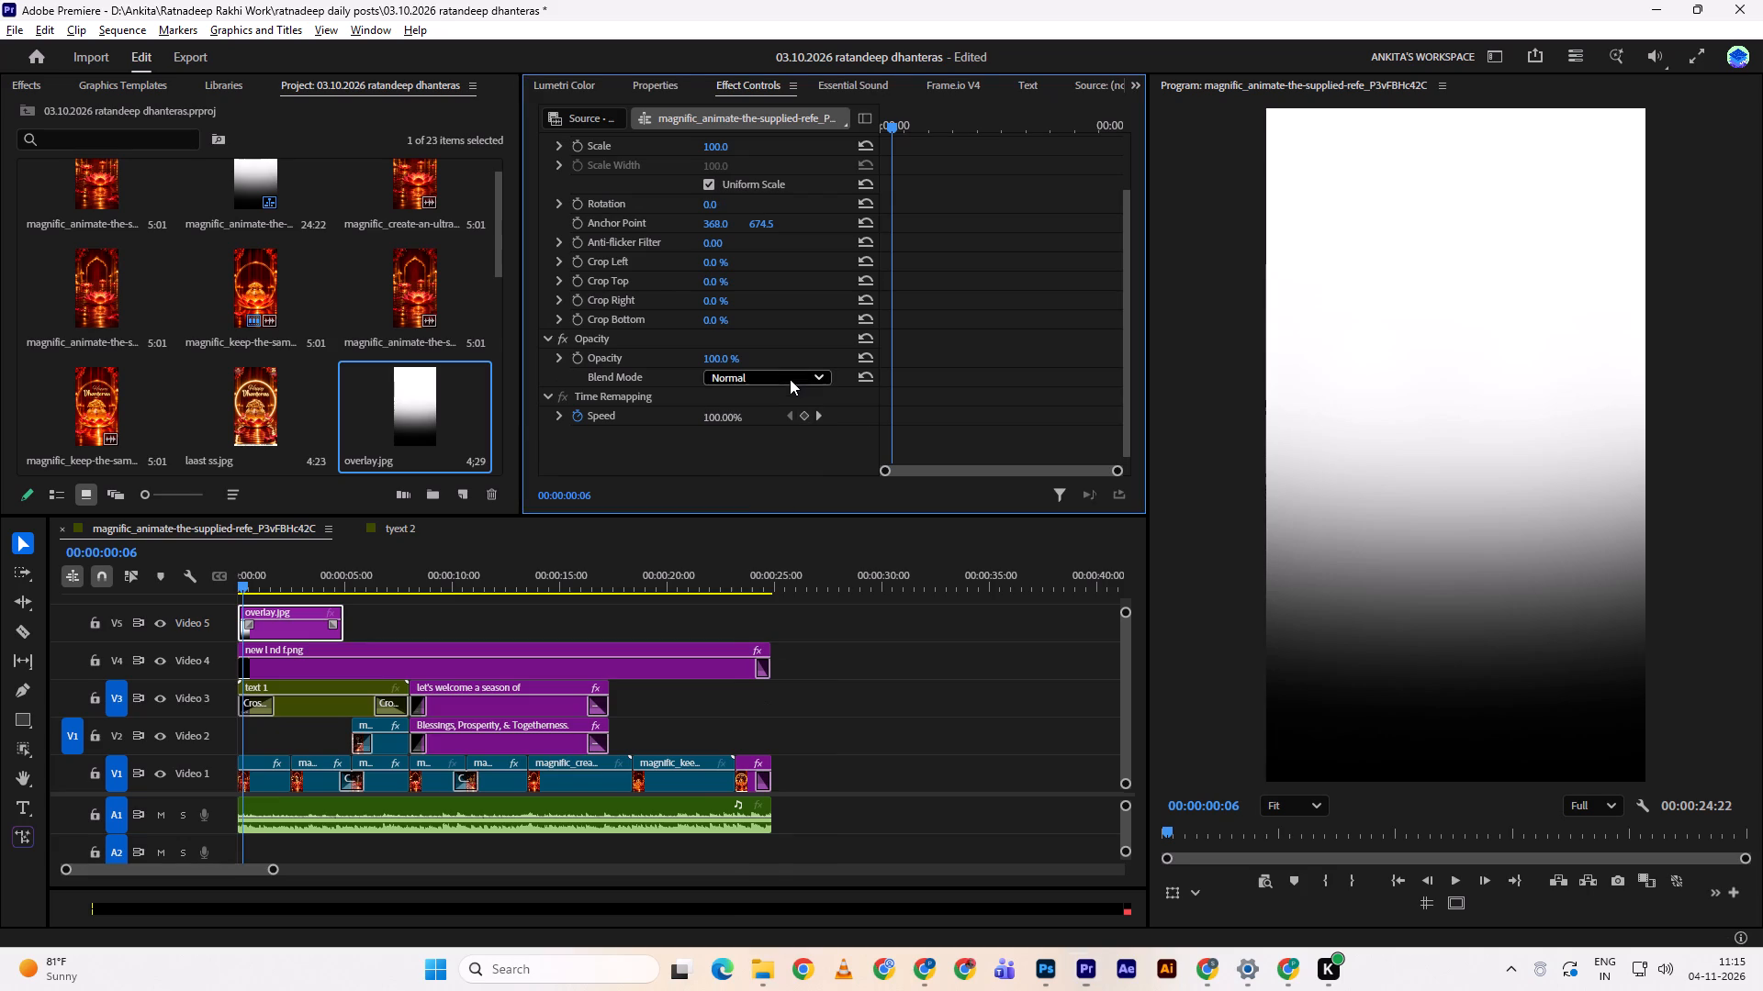
click(769, 377)
click(751, 473)
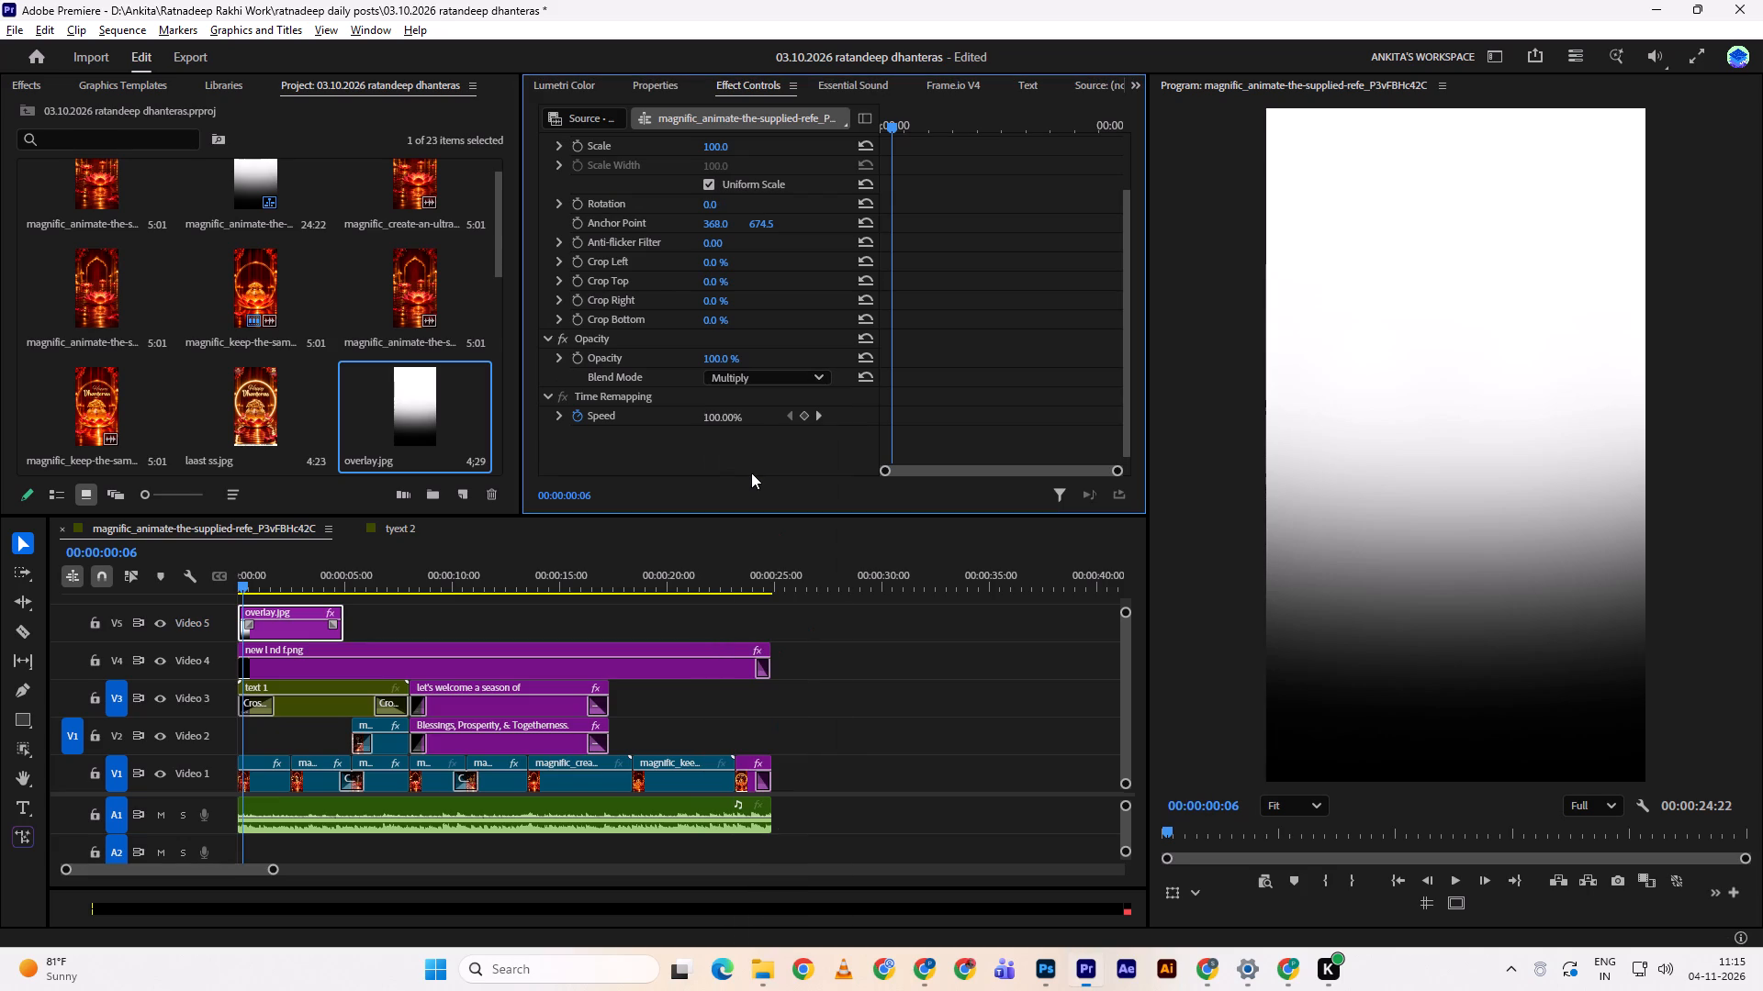
key(space)
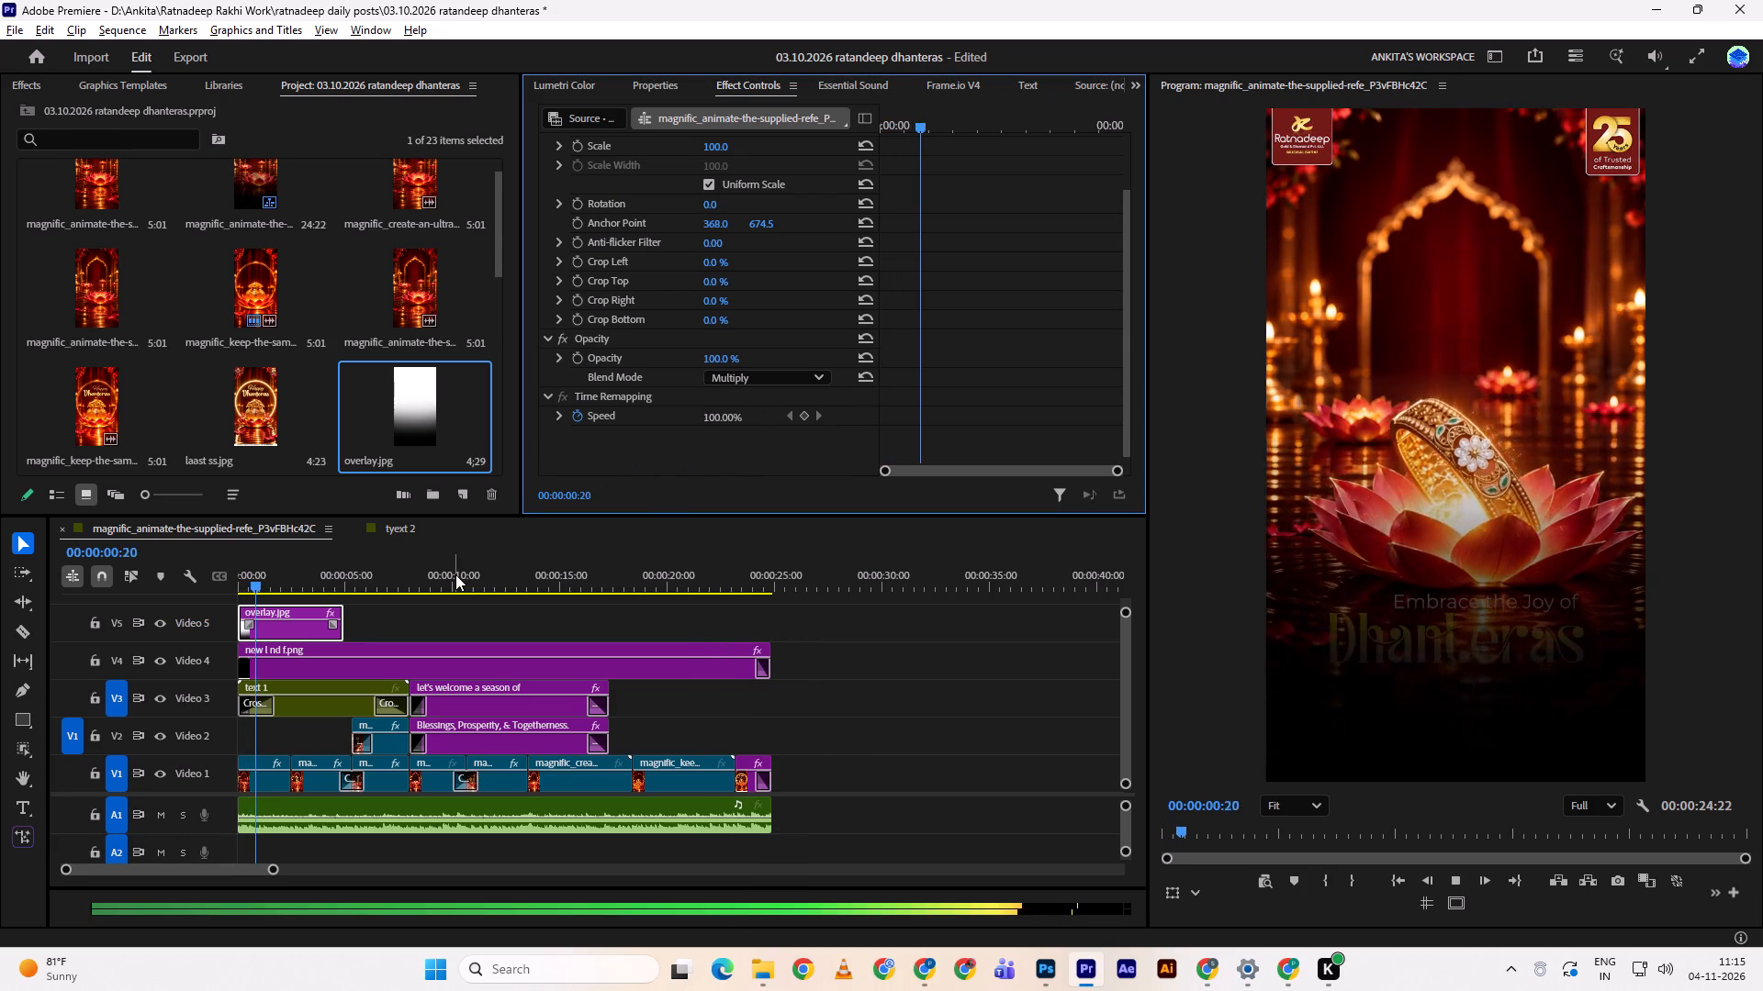
key(space)
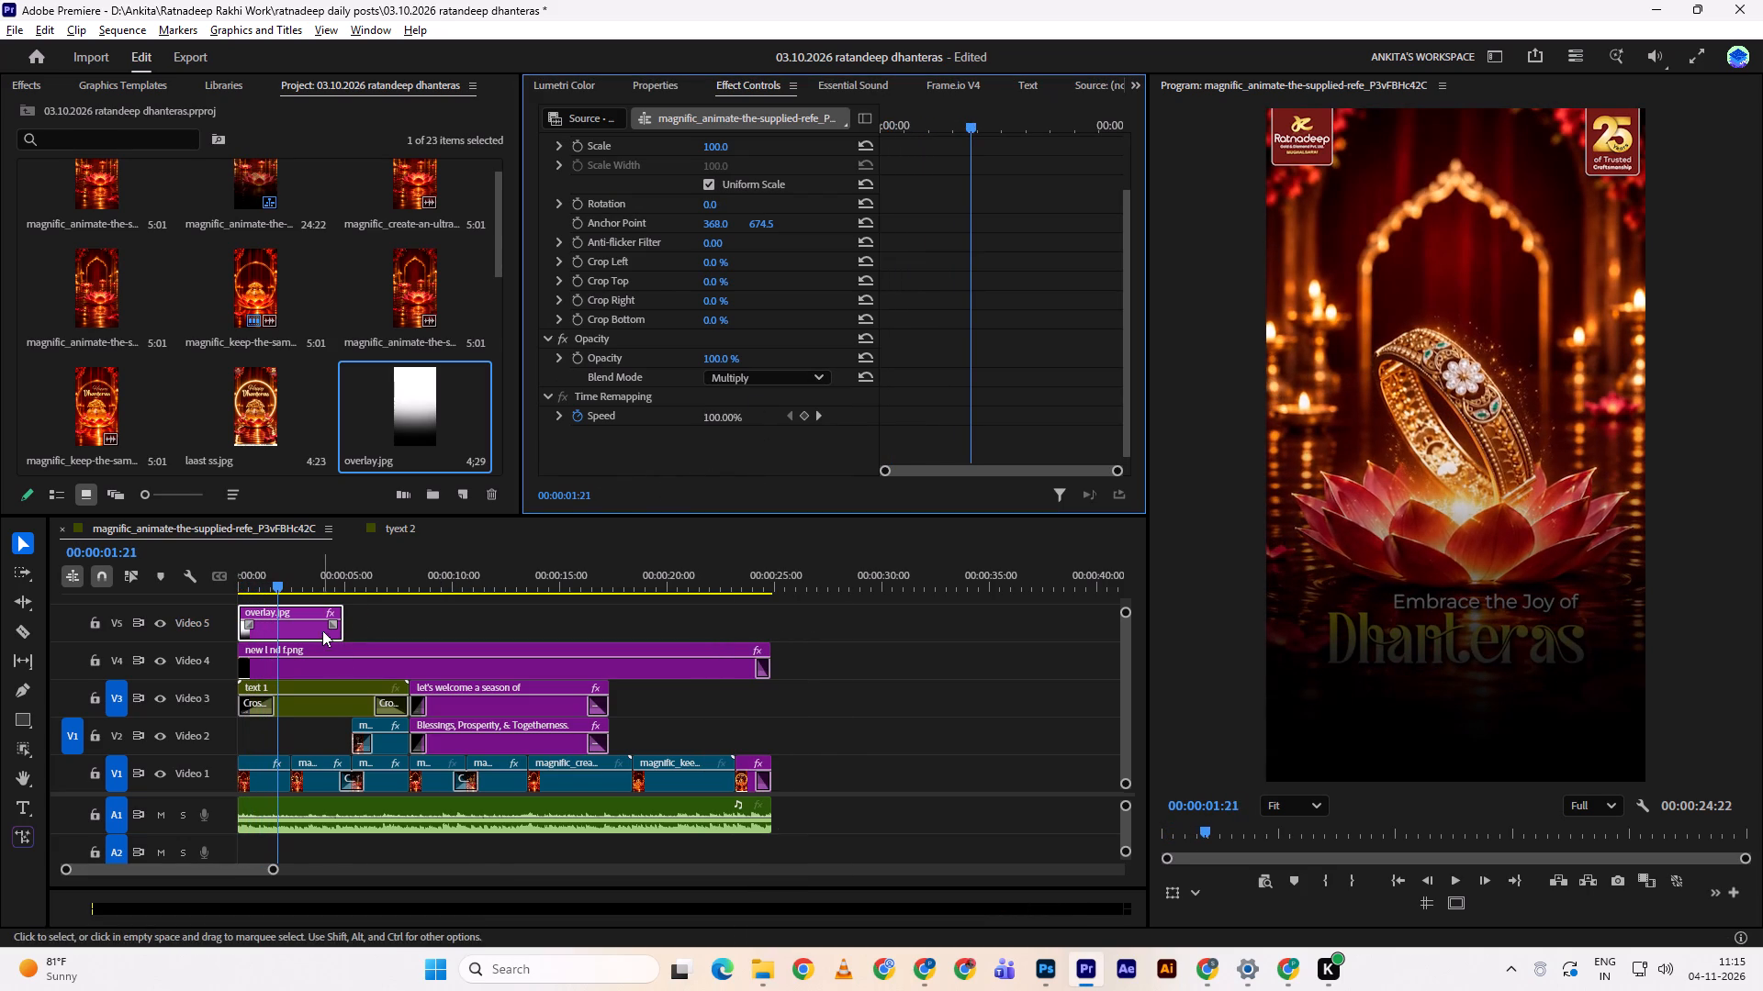
Add a video track above Video 1 and move overlay.jpg onto this new Video 2 track, beneath the text clips.
right_click(216, 774)
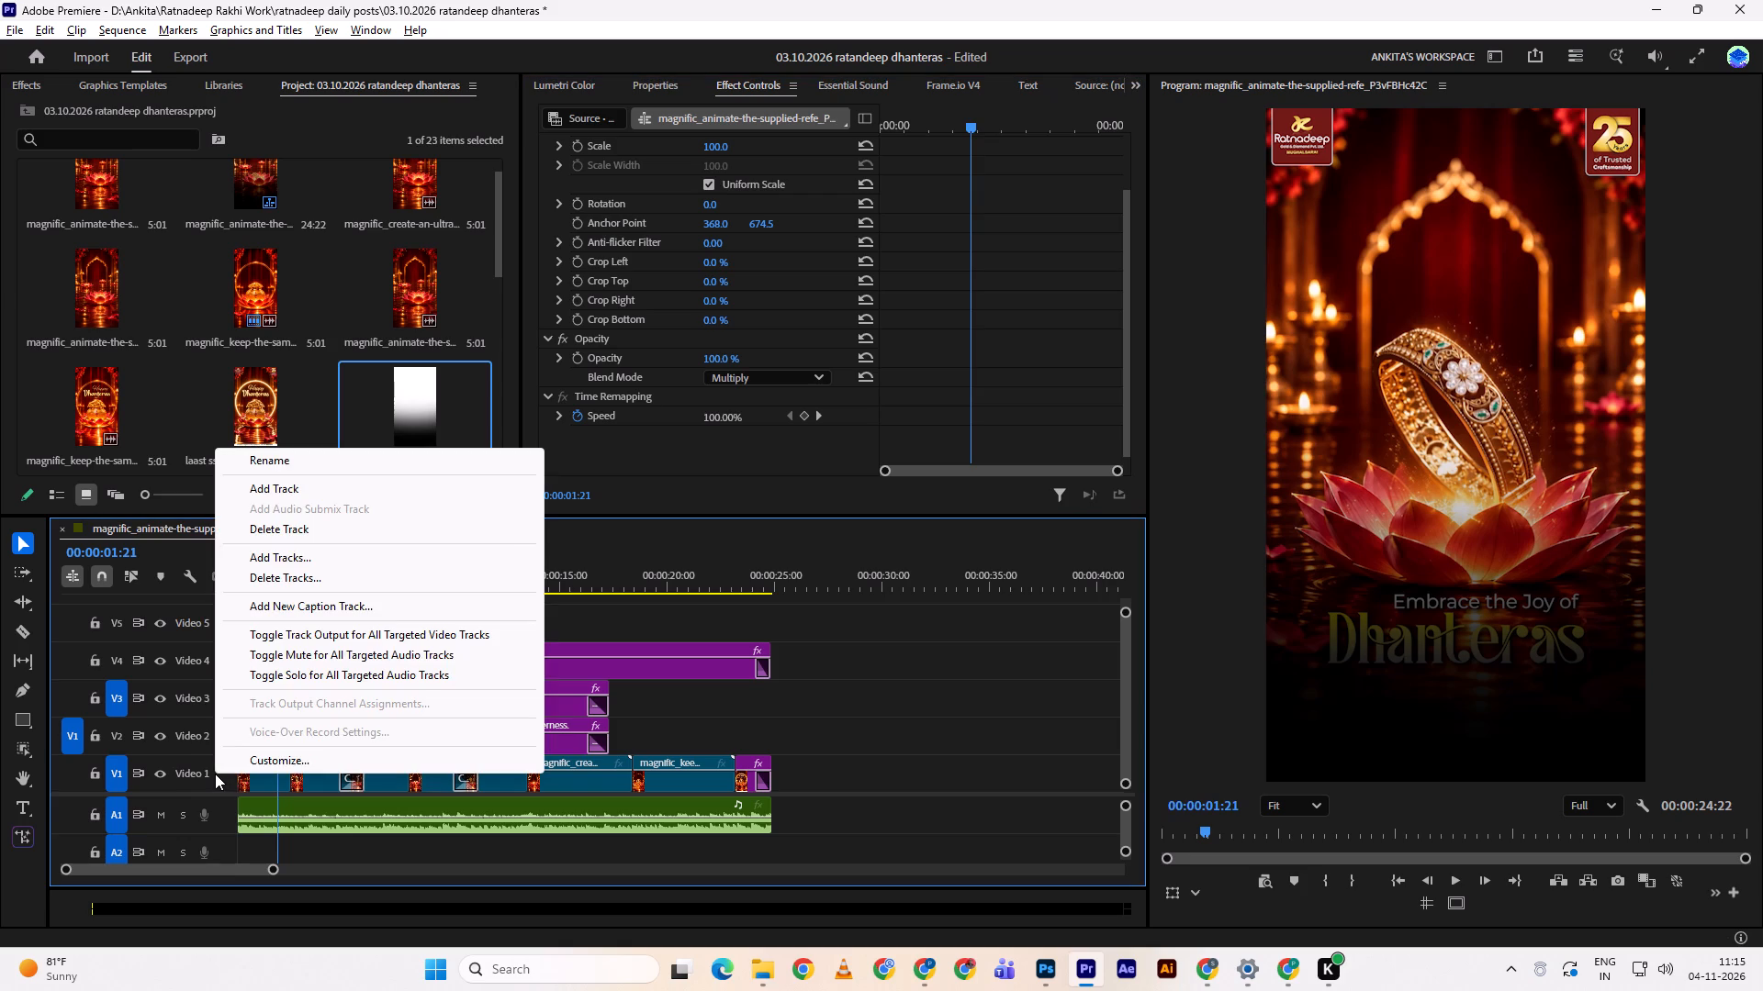
click(292, 487)
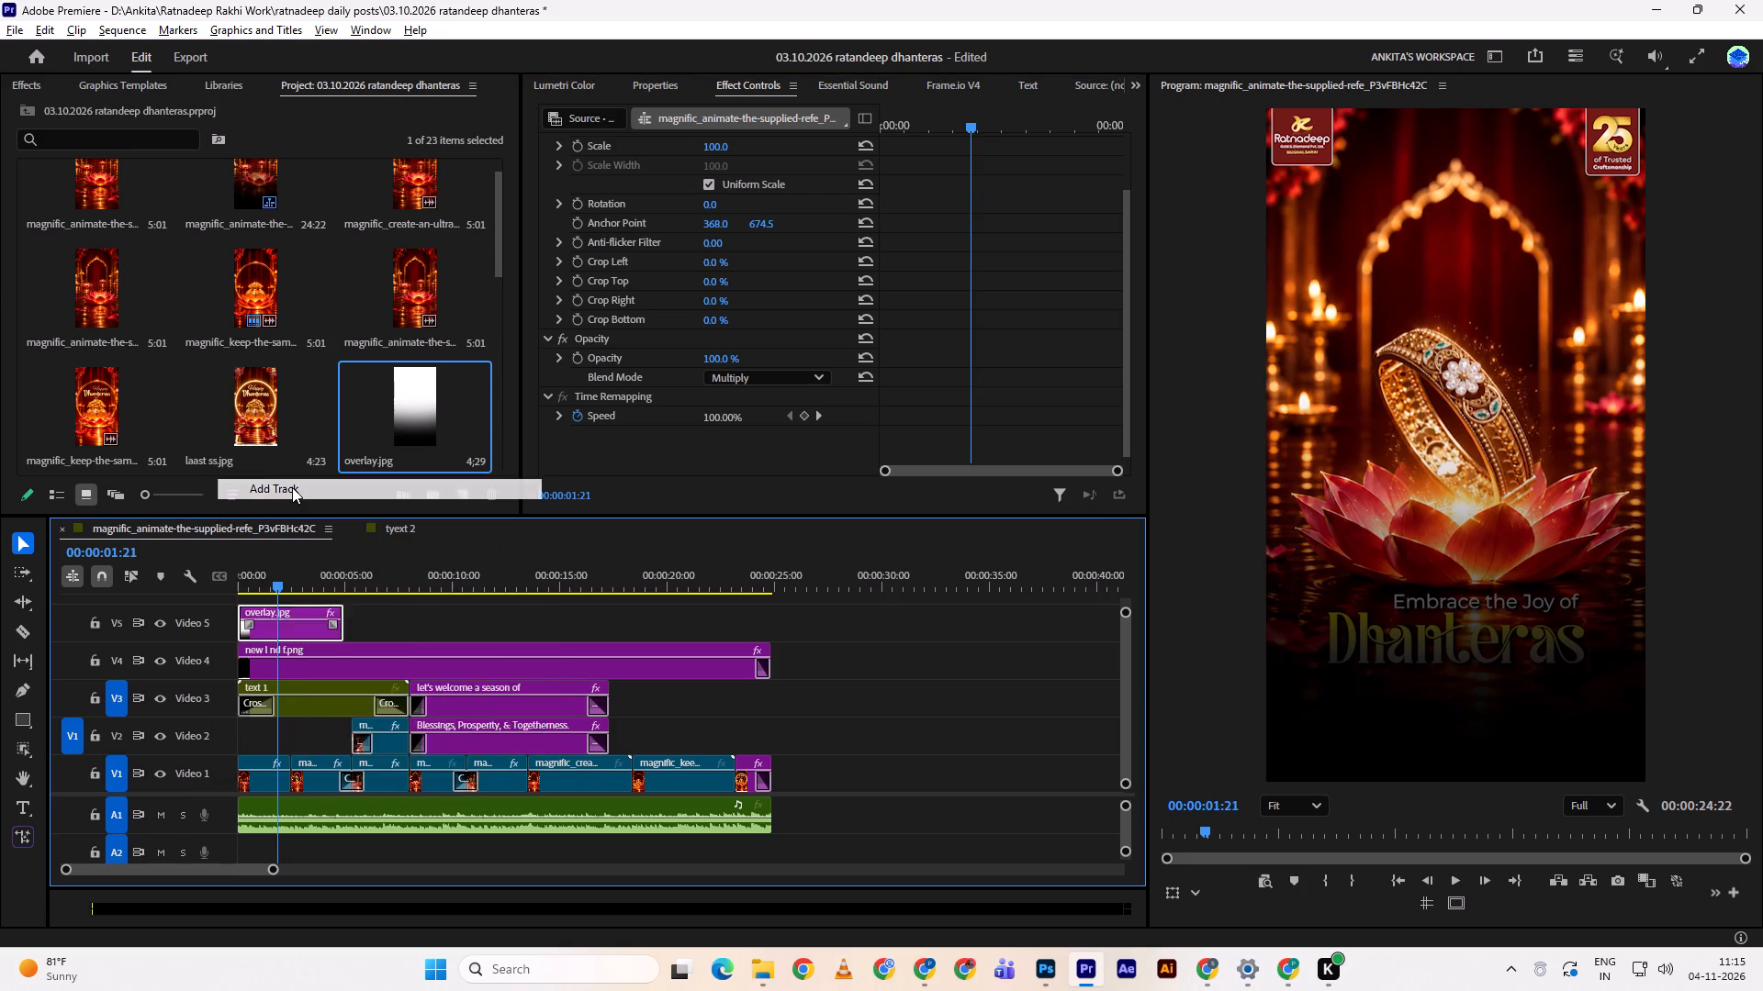
drag(298, 596, 280, 740)
Set overlay.jpg's opacity to 54% and its vertical position to 897, and preview the change briefly.
click(292, 738)
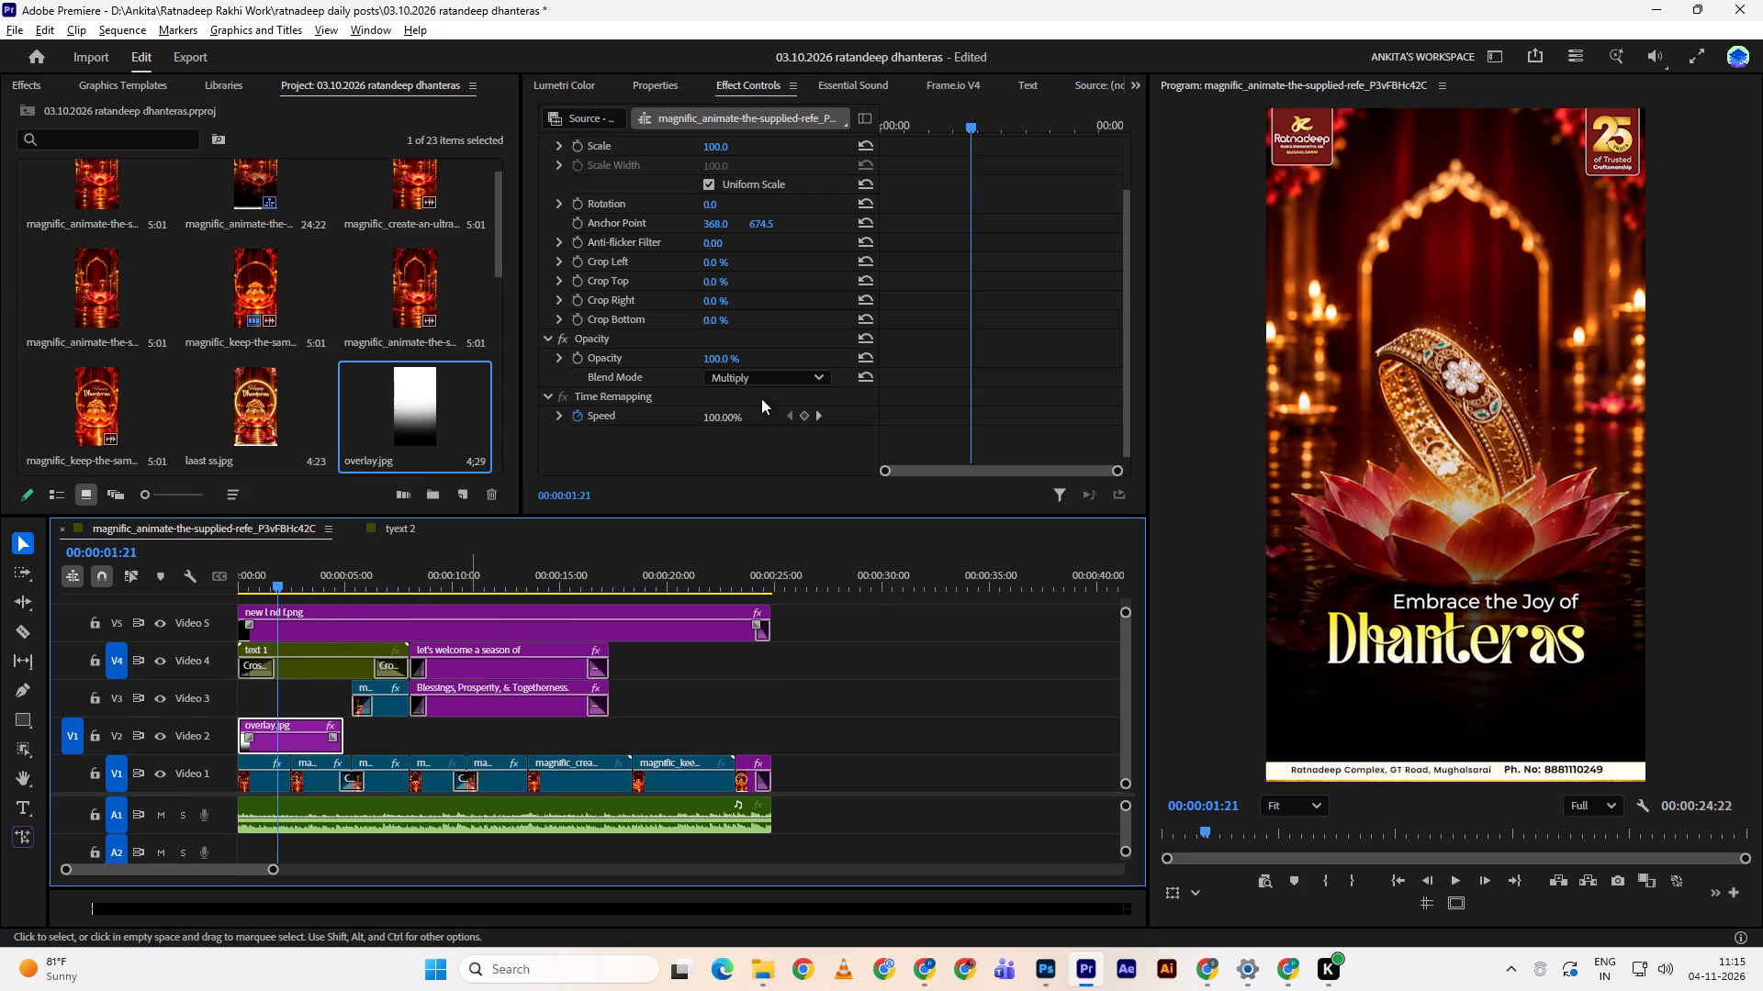
drag(738, 362, 695, 354)
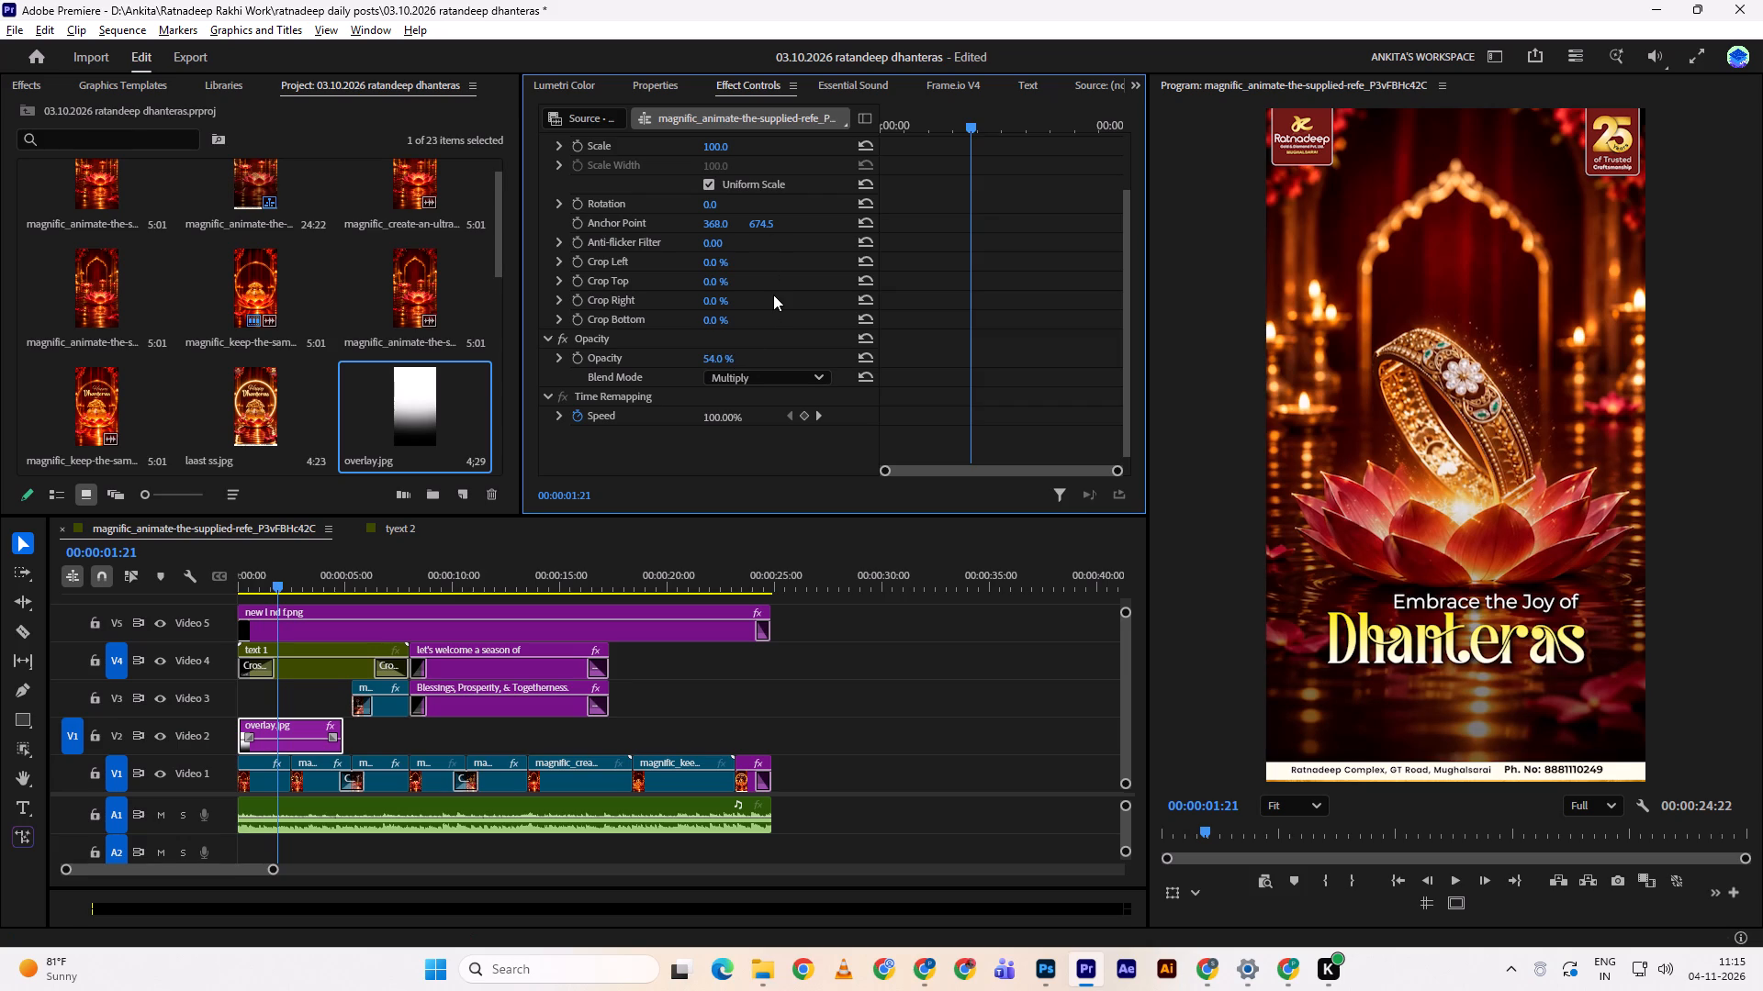
scroll(773, 295, up, 5)
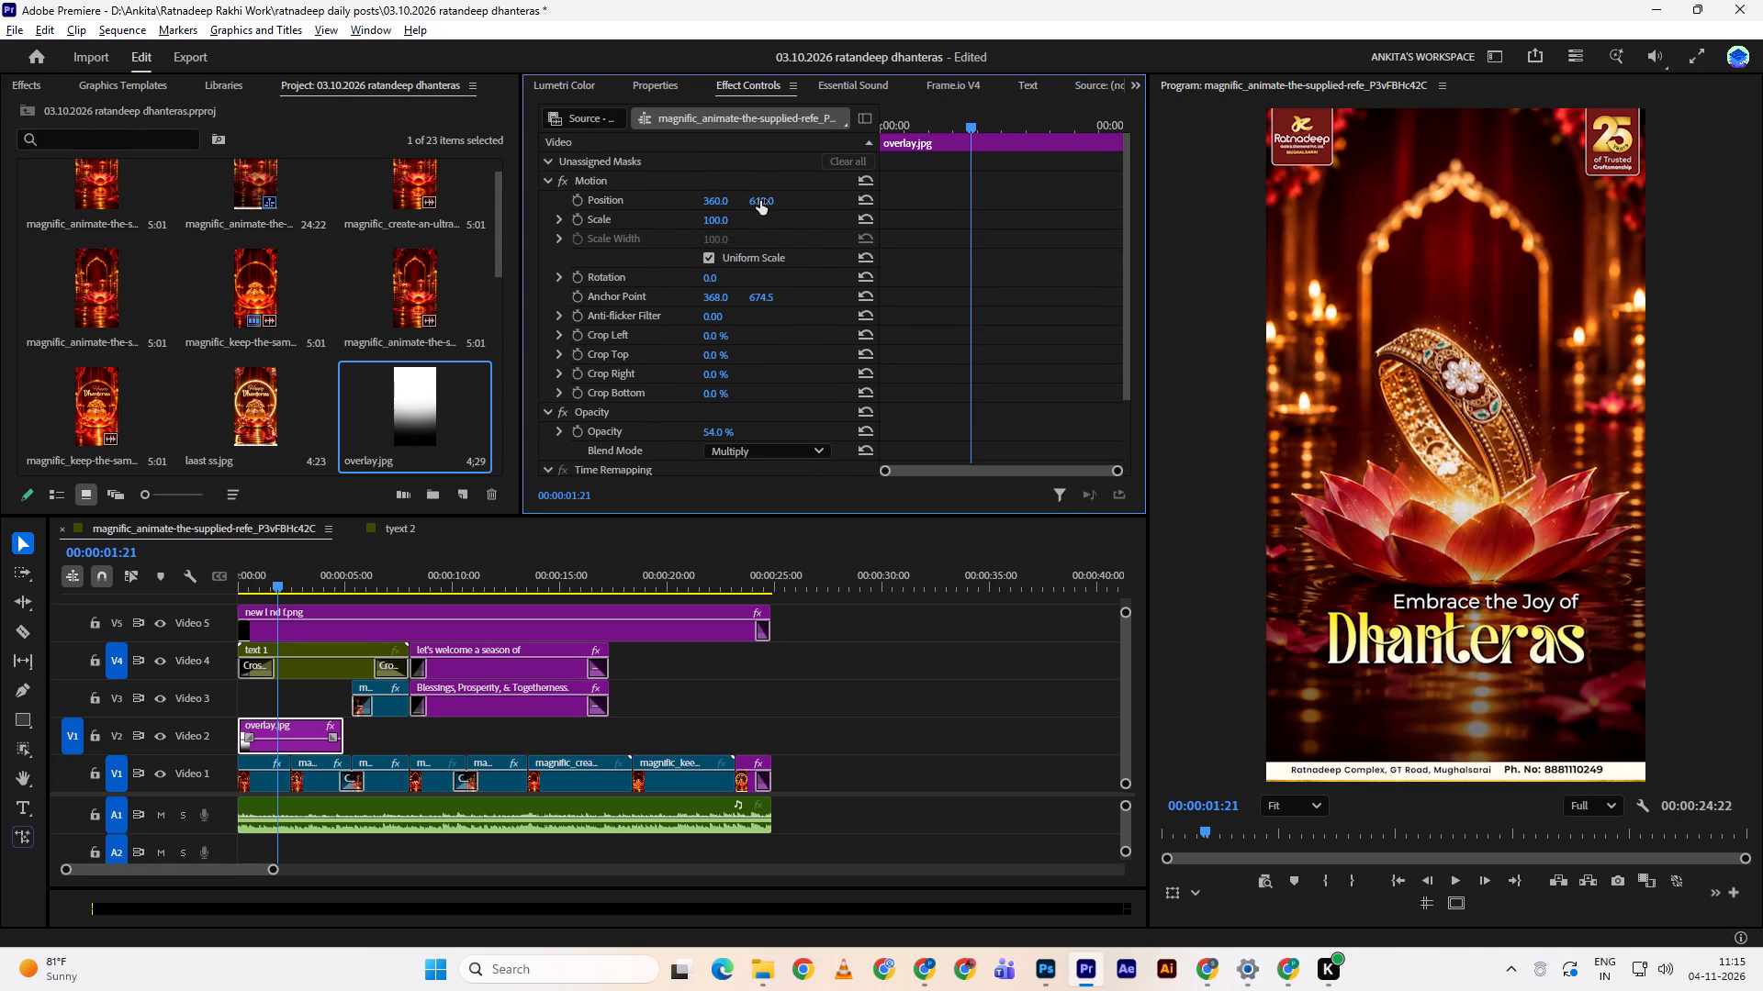
drag(761, 197, 1038, 185)
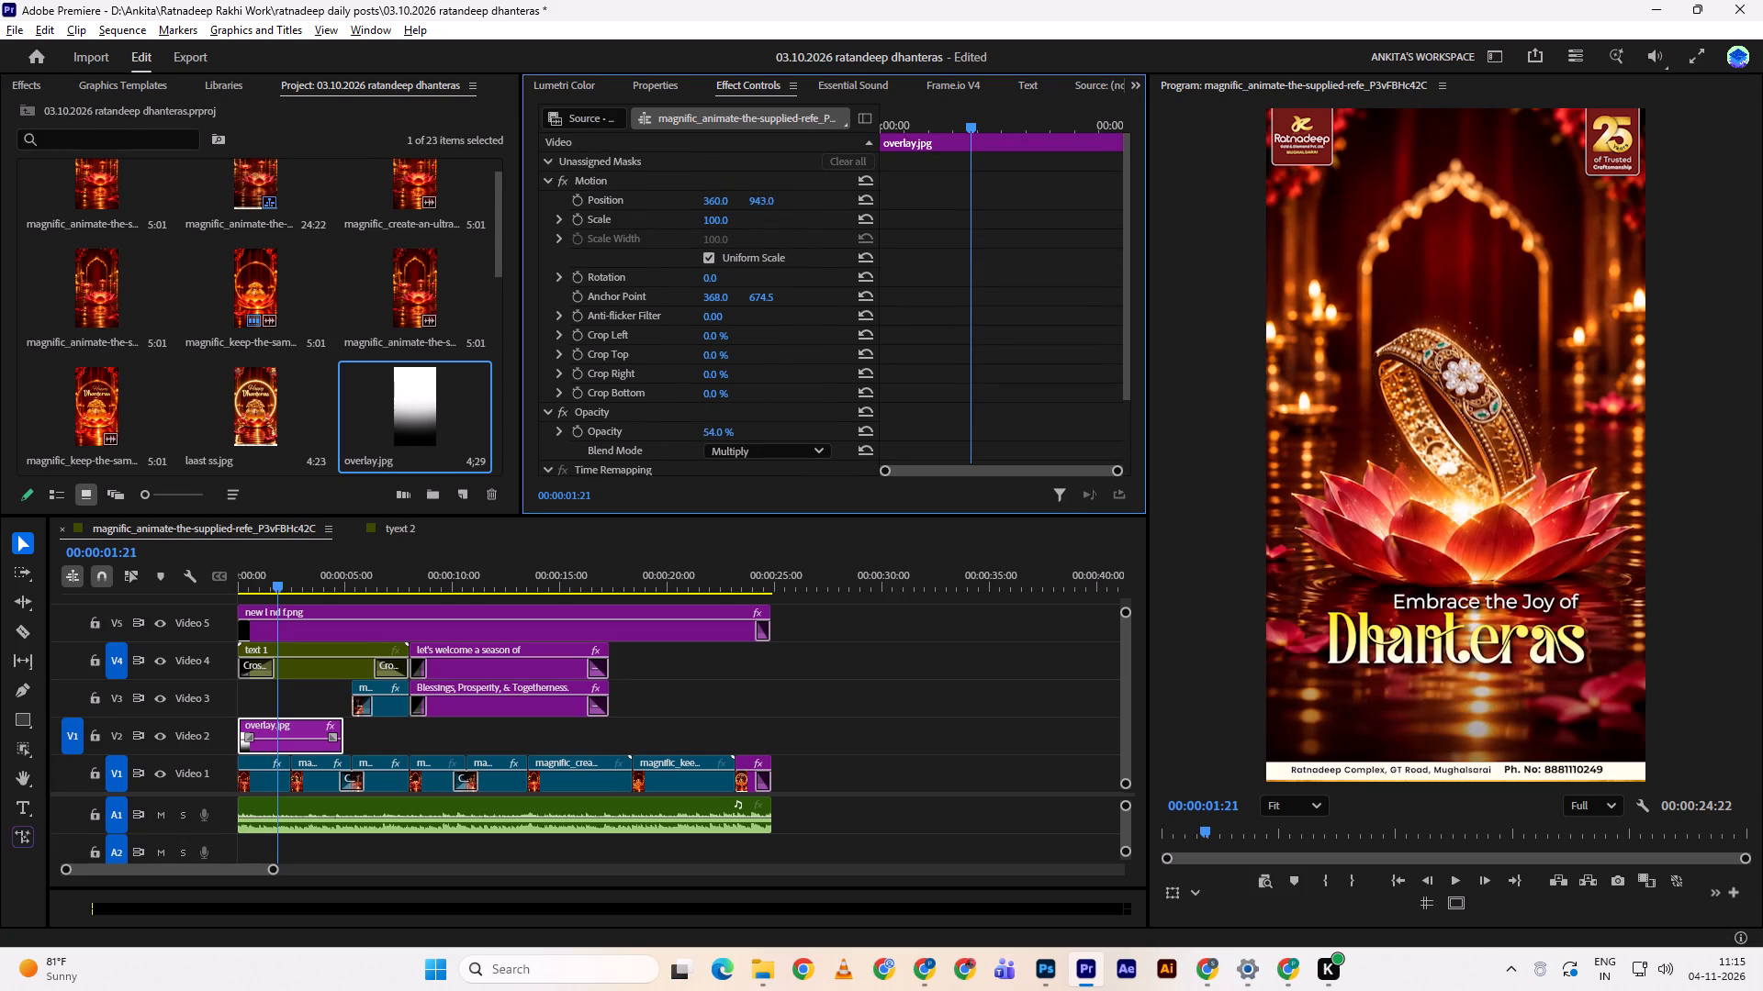
drag(1038, 185, 998, 206)
key(space)
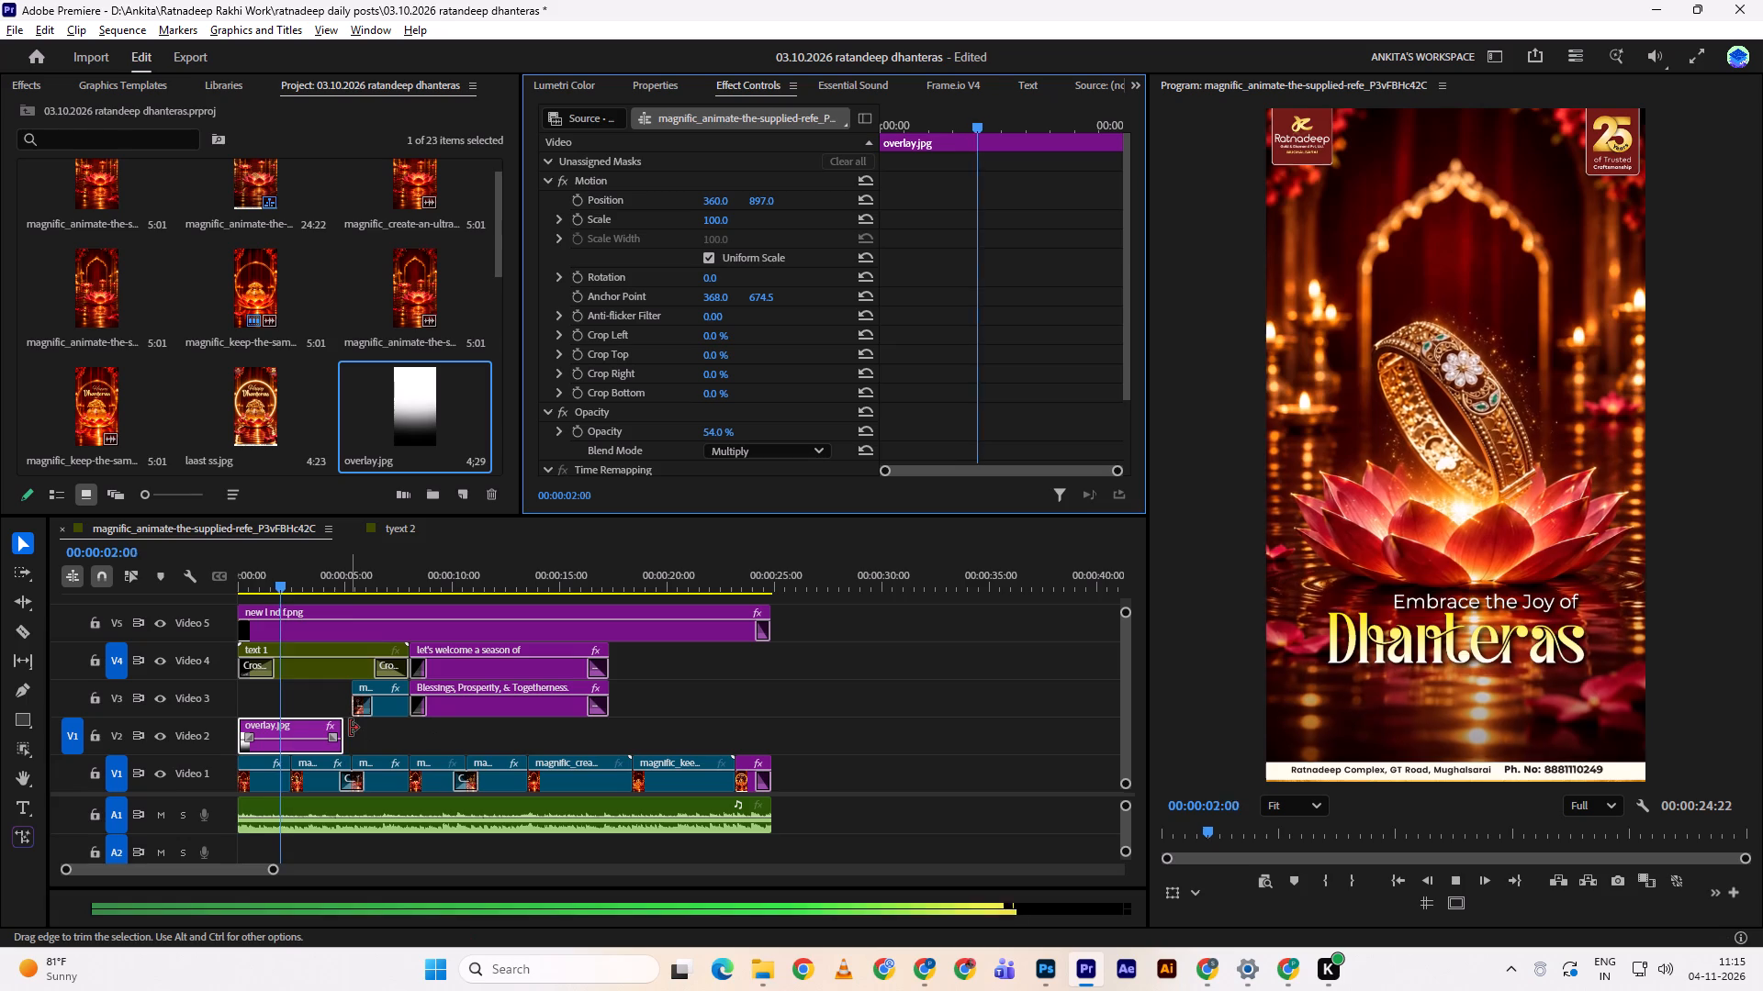
key(space)
Extend overlay.jpg on Video 2 to end with the "let's welcome a season of" text clip, and play the result.
drag(350, 739, 619, 740)
key(space)
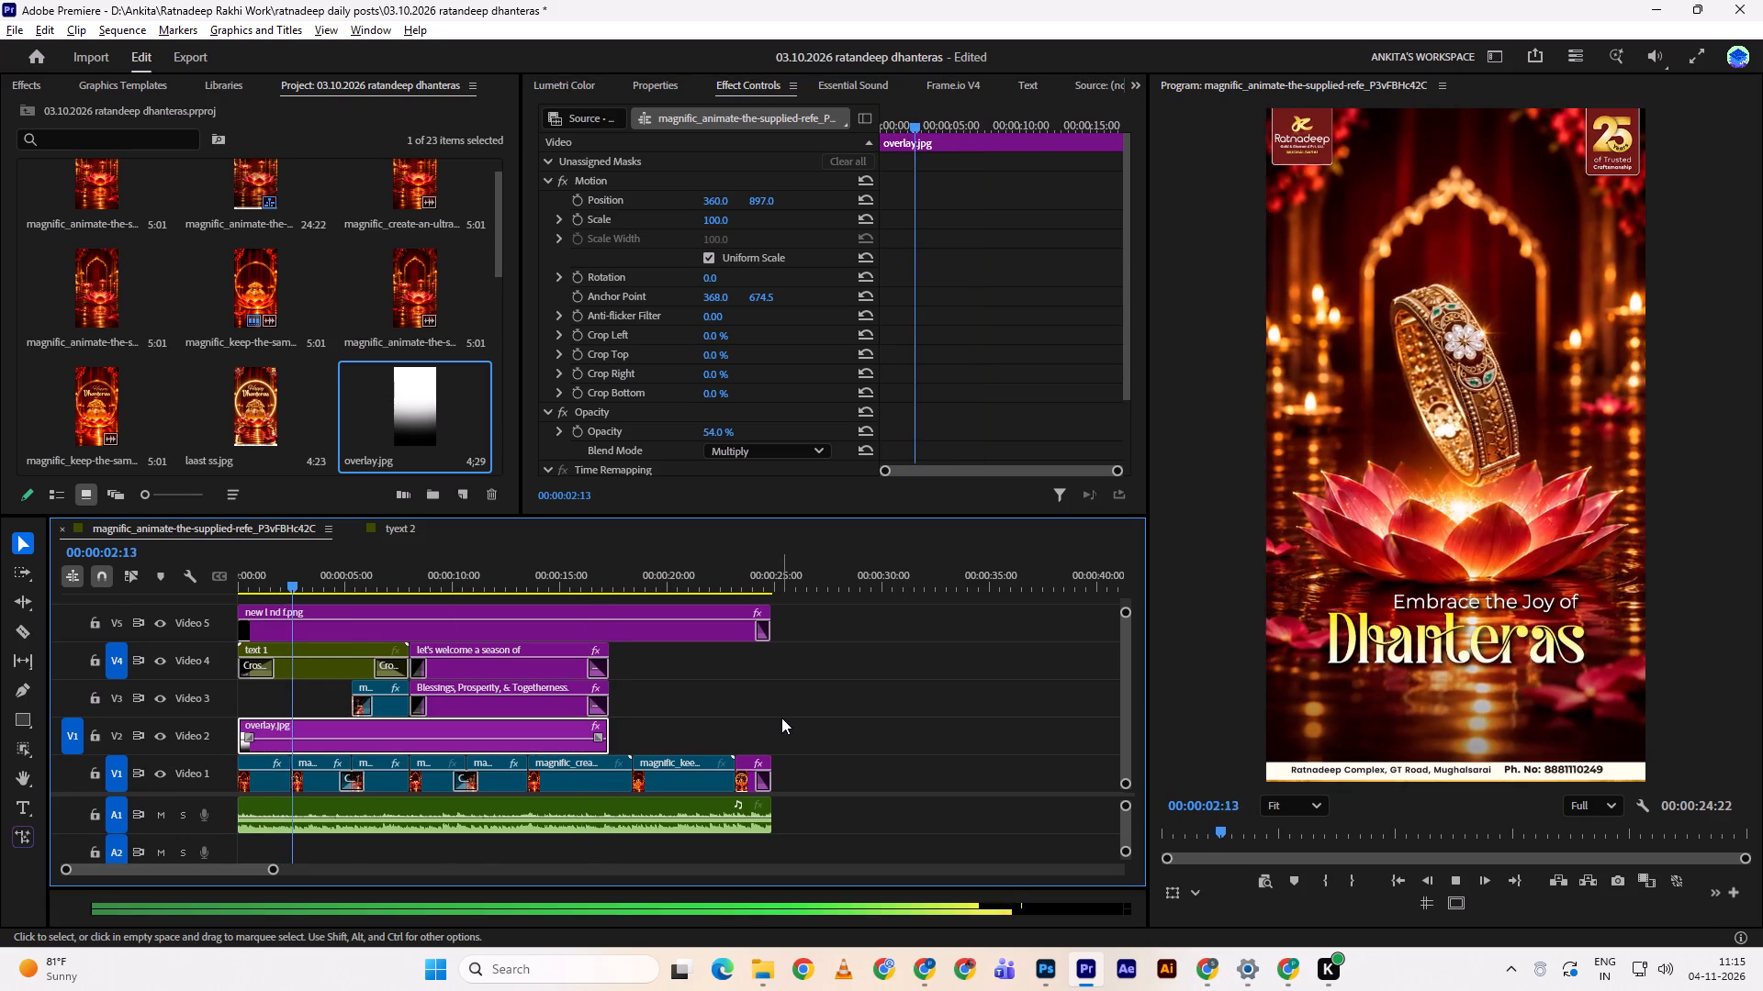
double_click(781, 718)
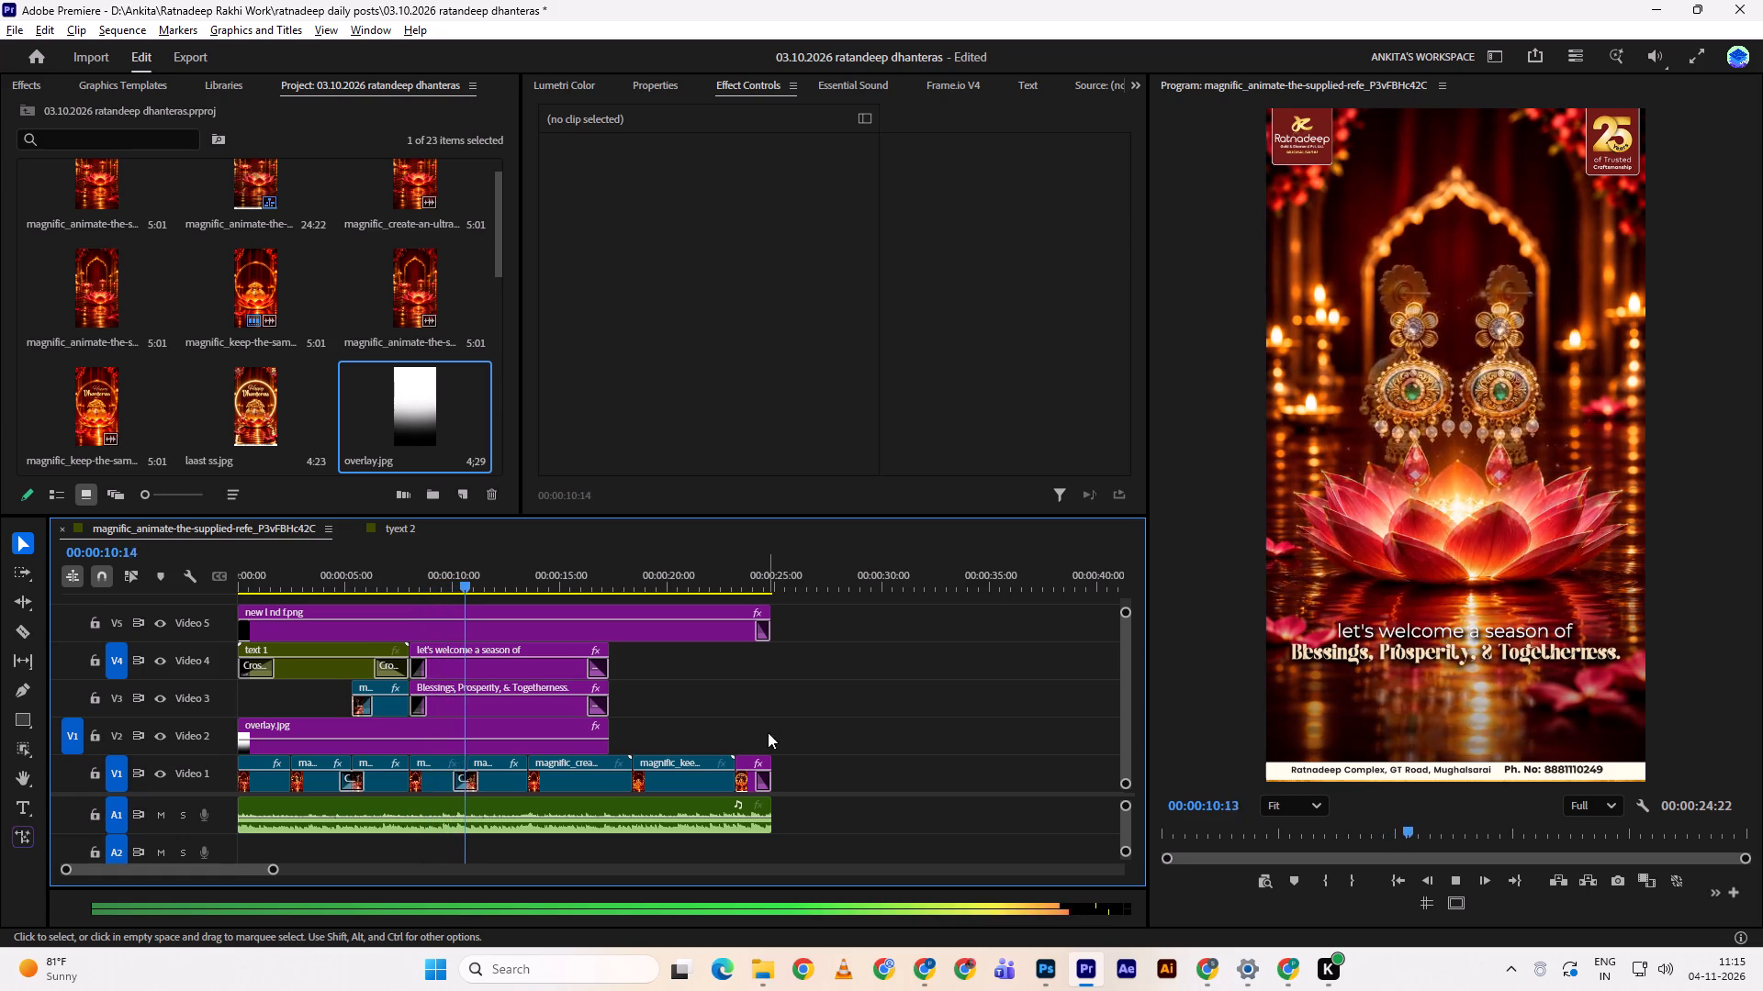
key(space)
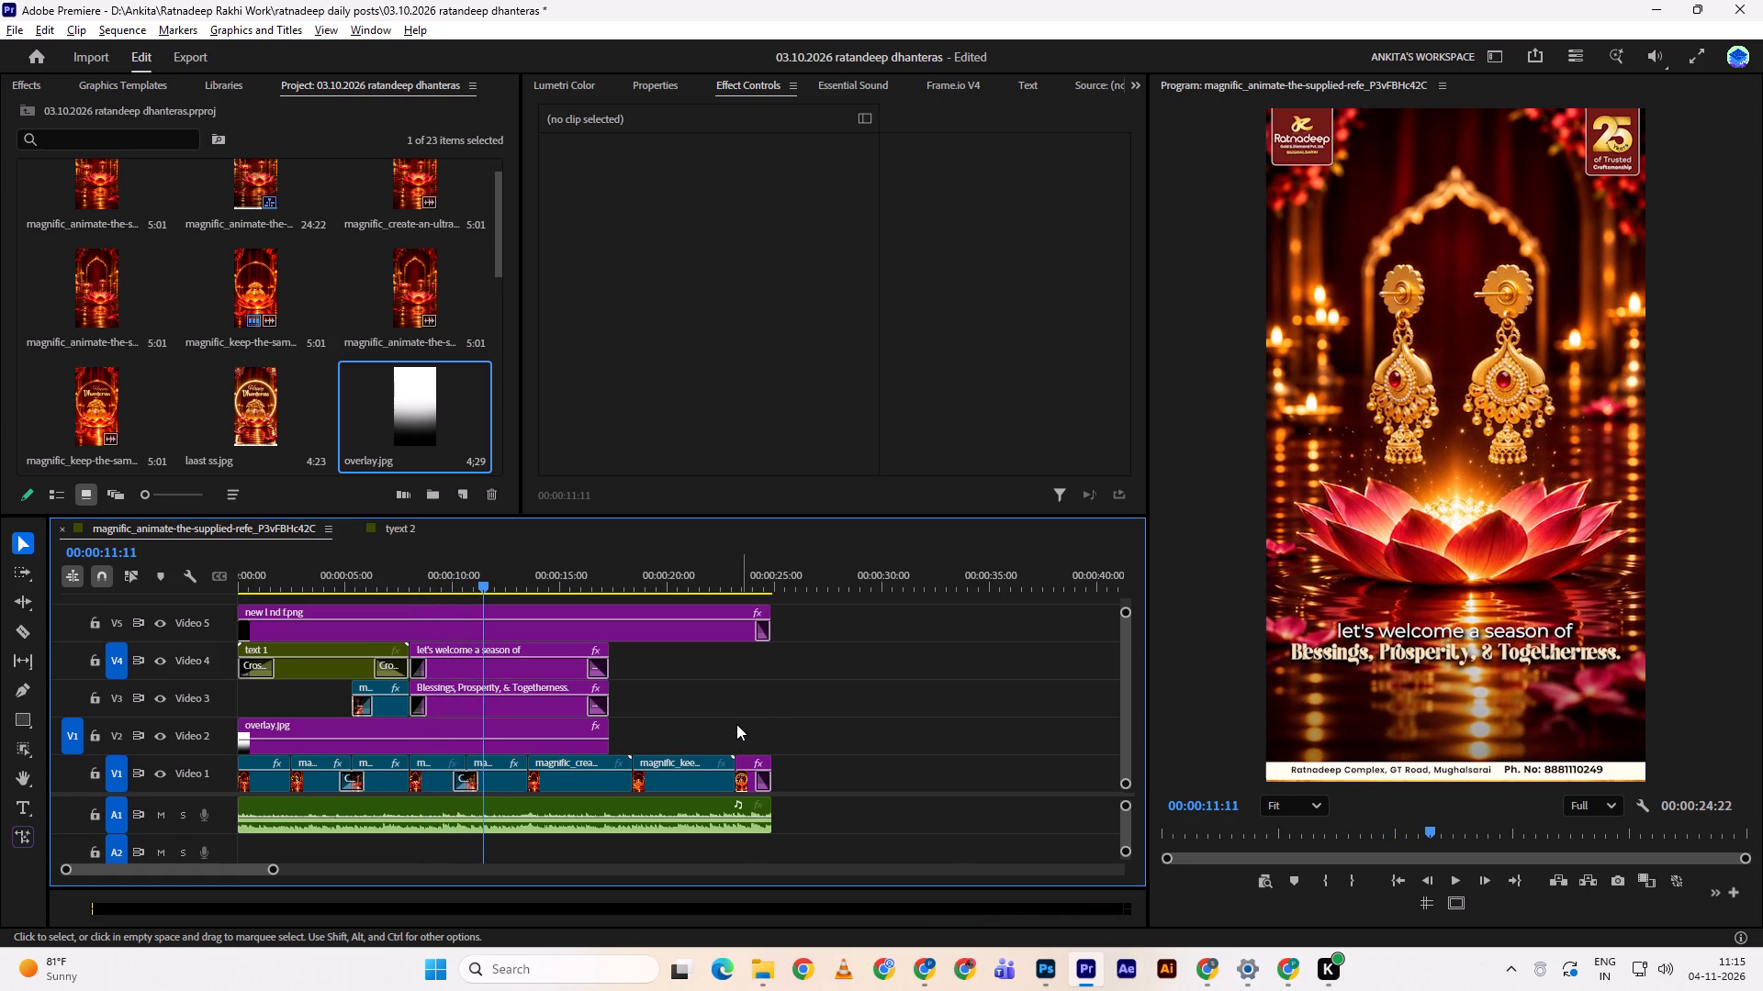
Open the "let's welcome a season of" text layer at 00:00:09:23 and inspect its text settings.
double_click(487, 675)
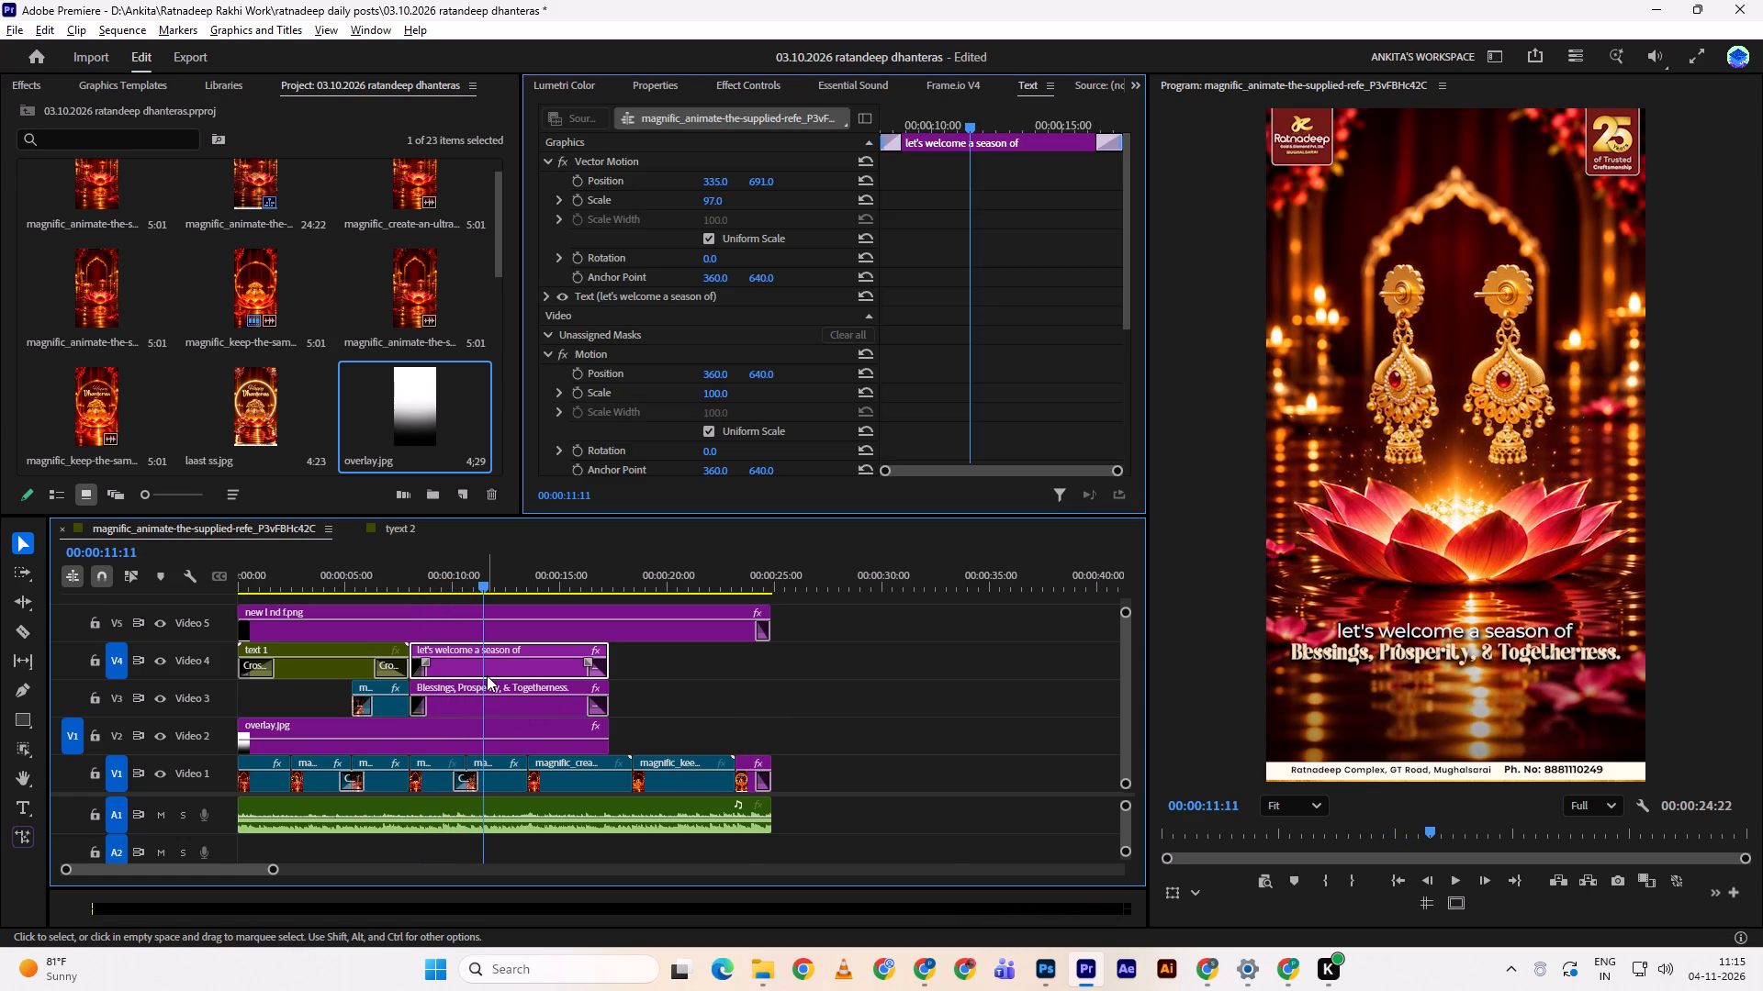
drag(360, 576, 455, 578)
click(455, 578)
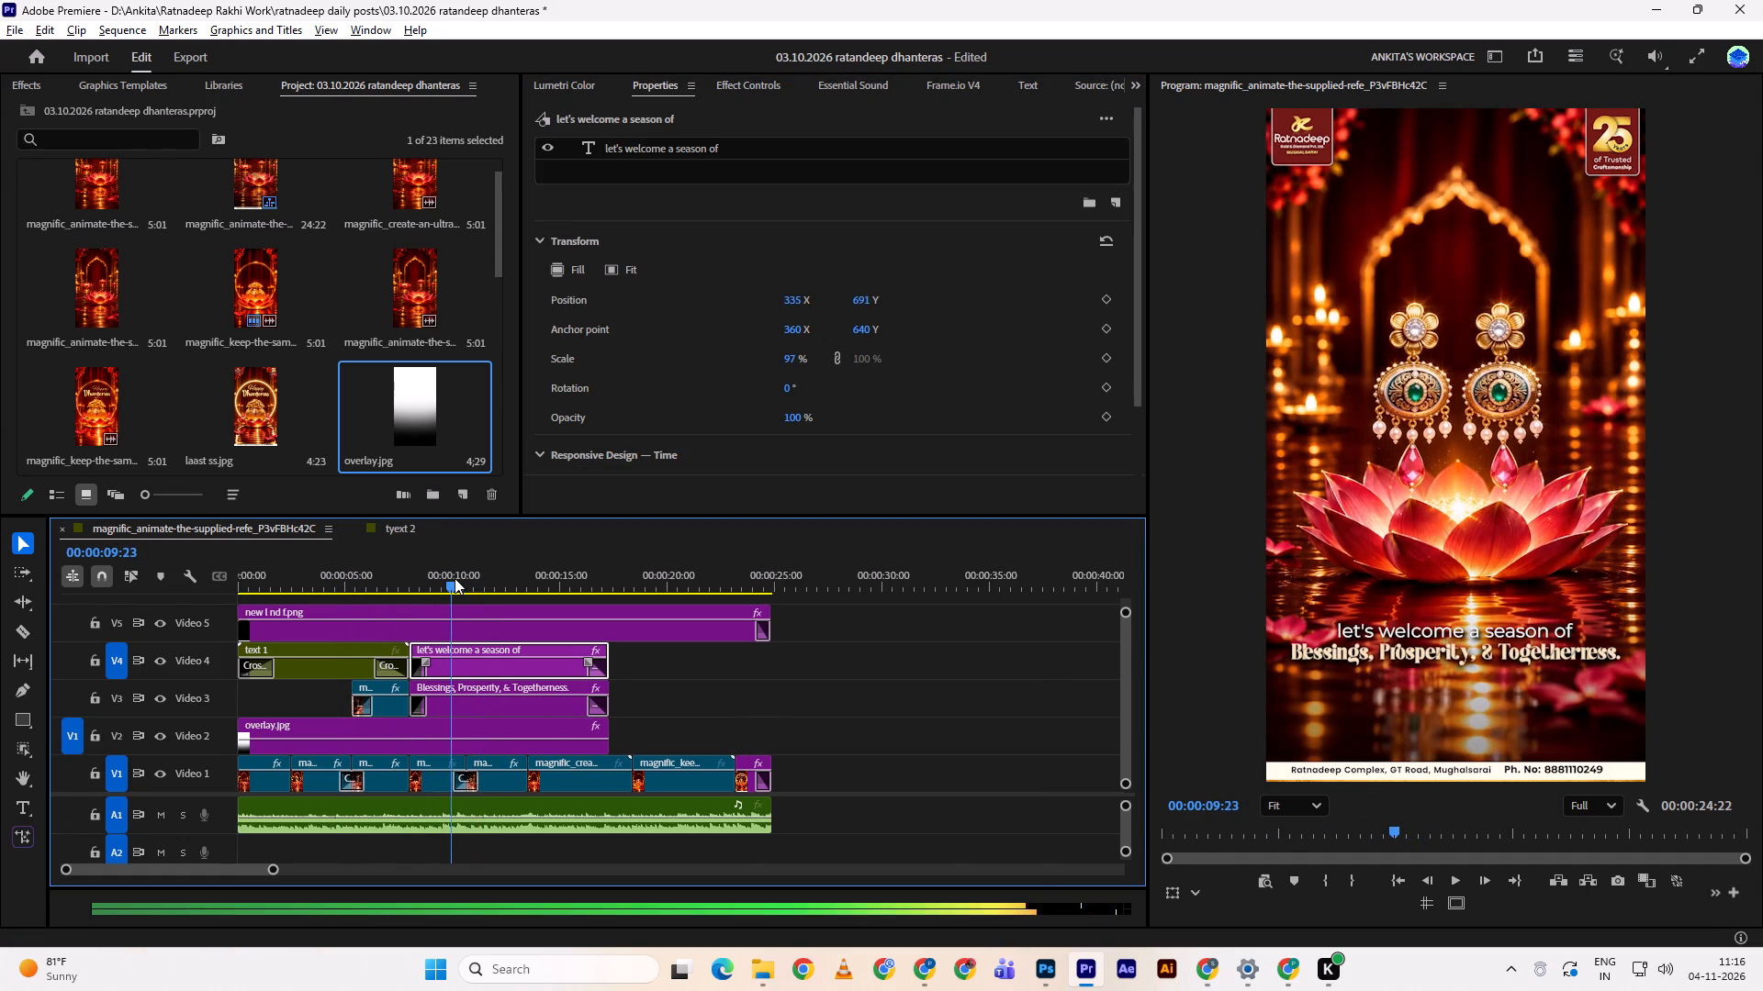
double_click(768, 153)
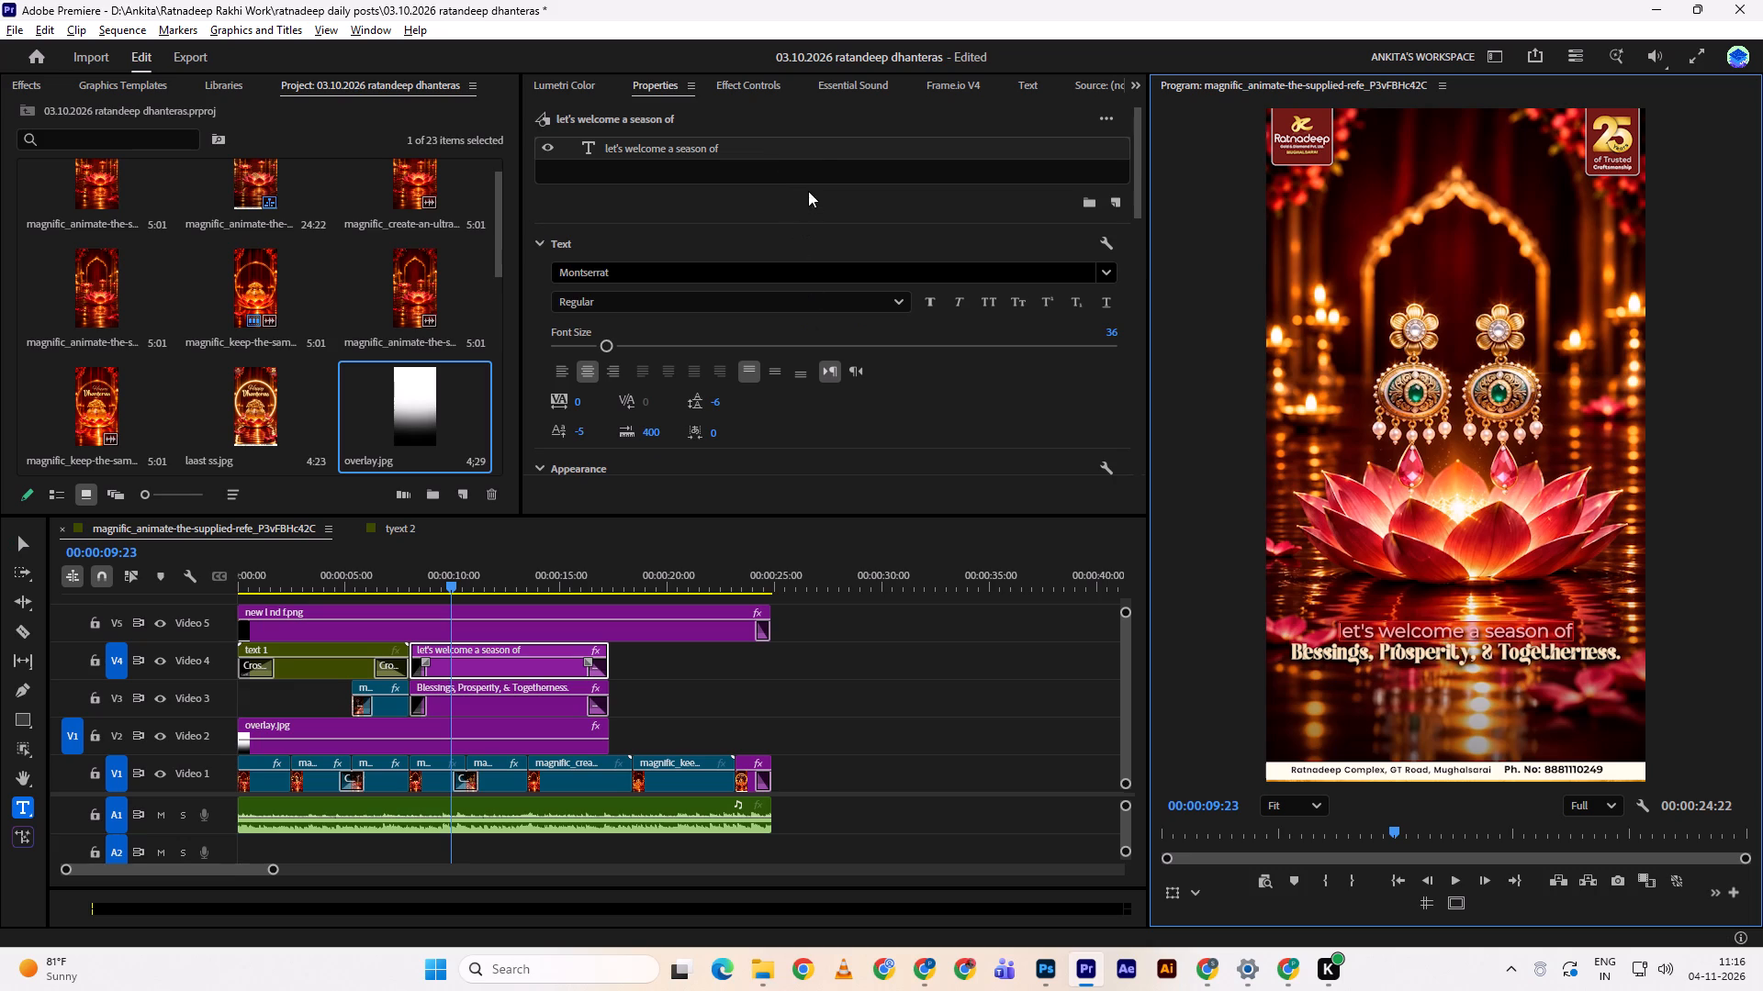
double_click(811, 142)
click(926, 682)
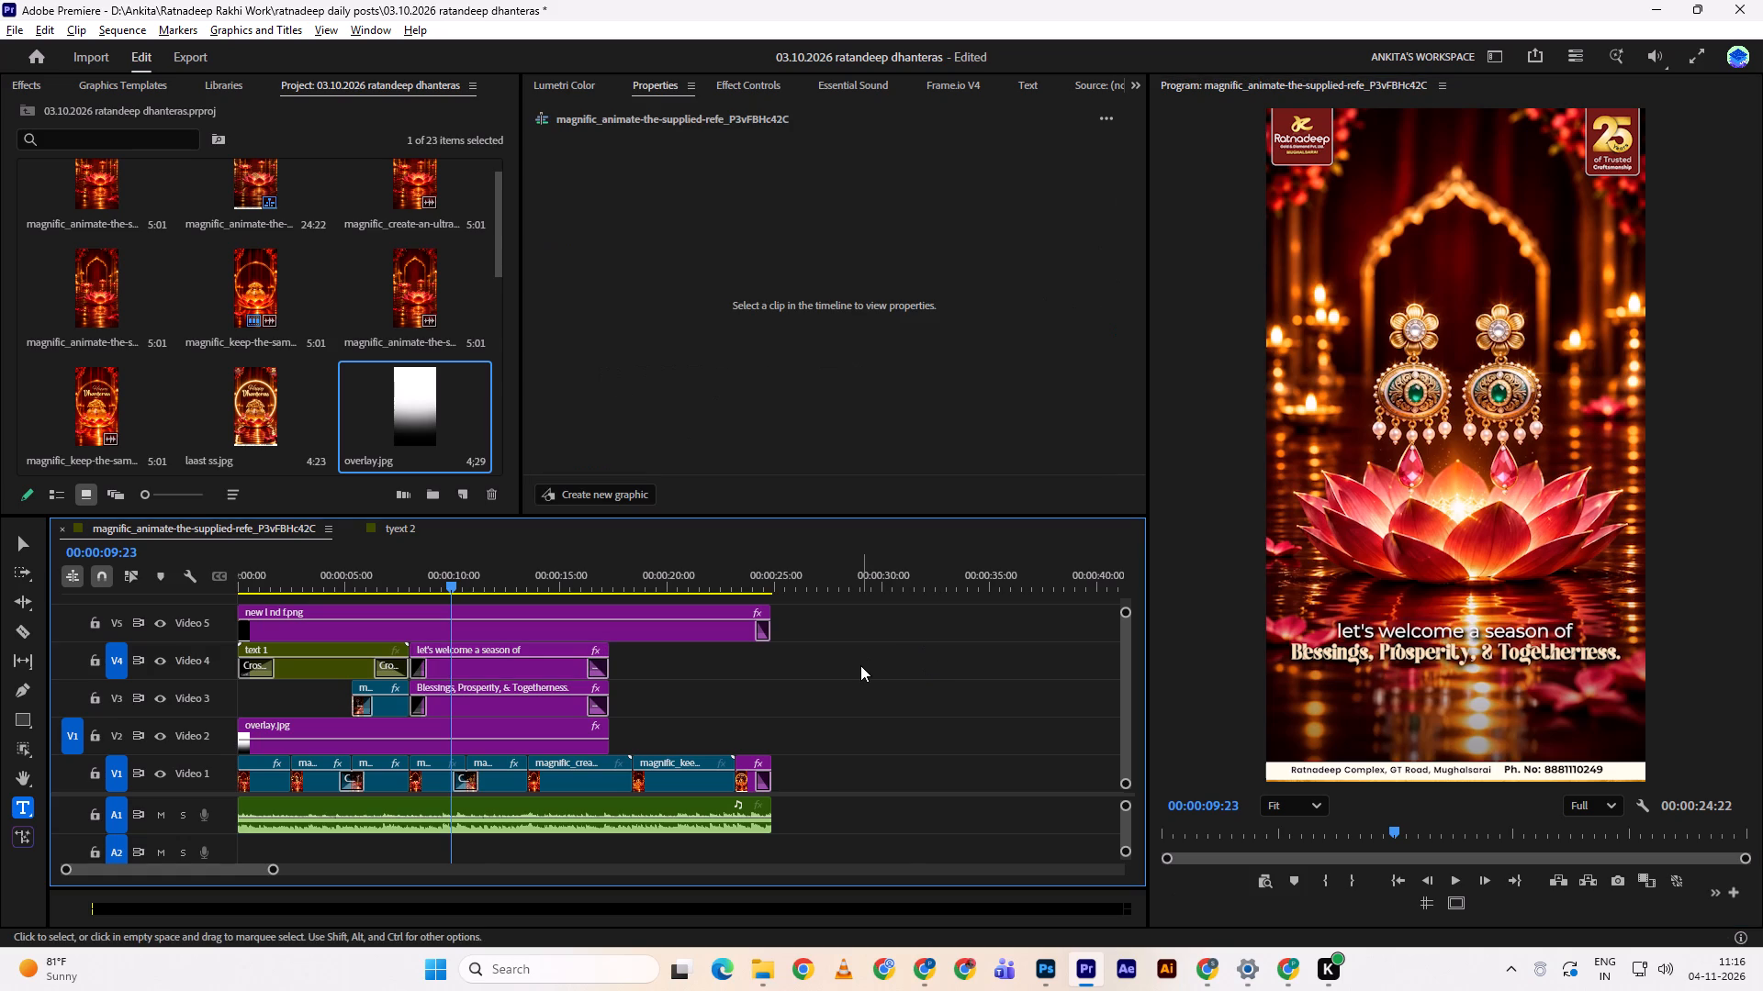
Play the earring scene to review the "let's welcome a season of Blessings, Prosperity, & Togetherness." text over the dark overlay.
key(space)
key(space)
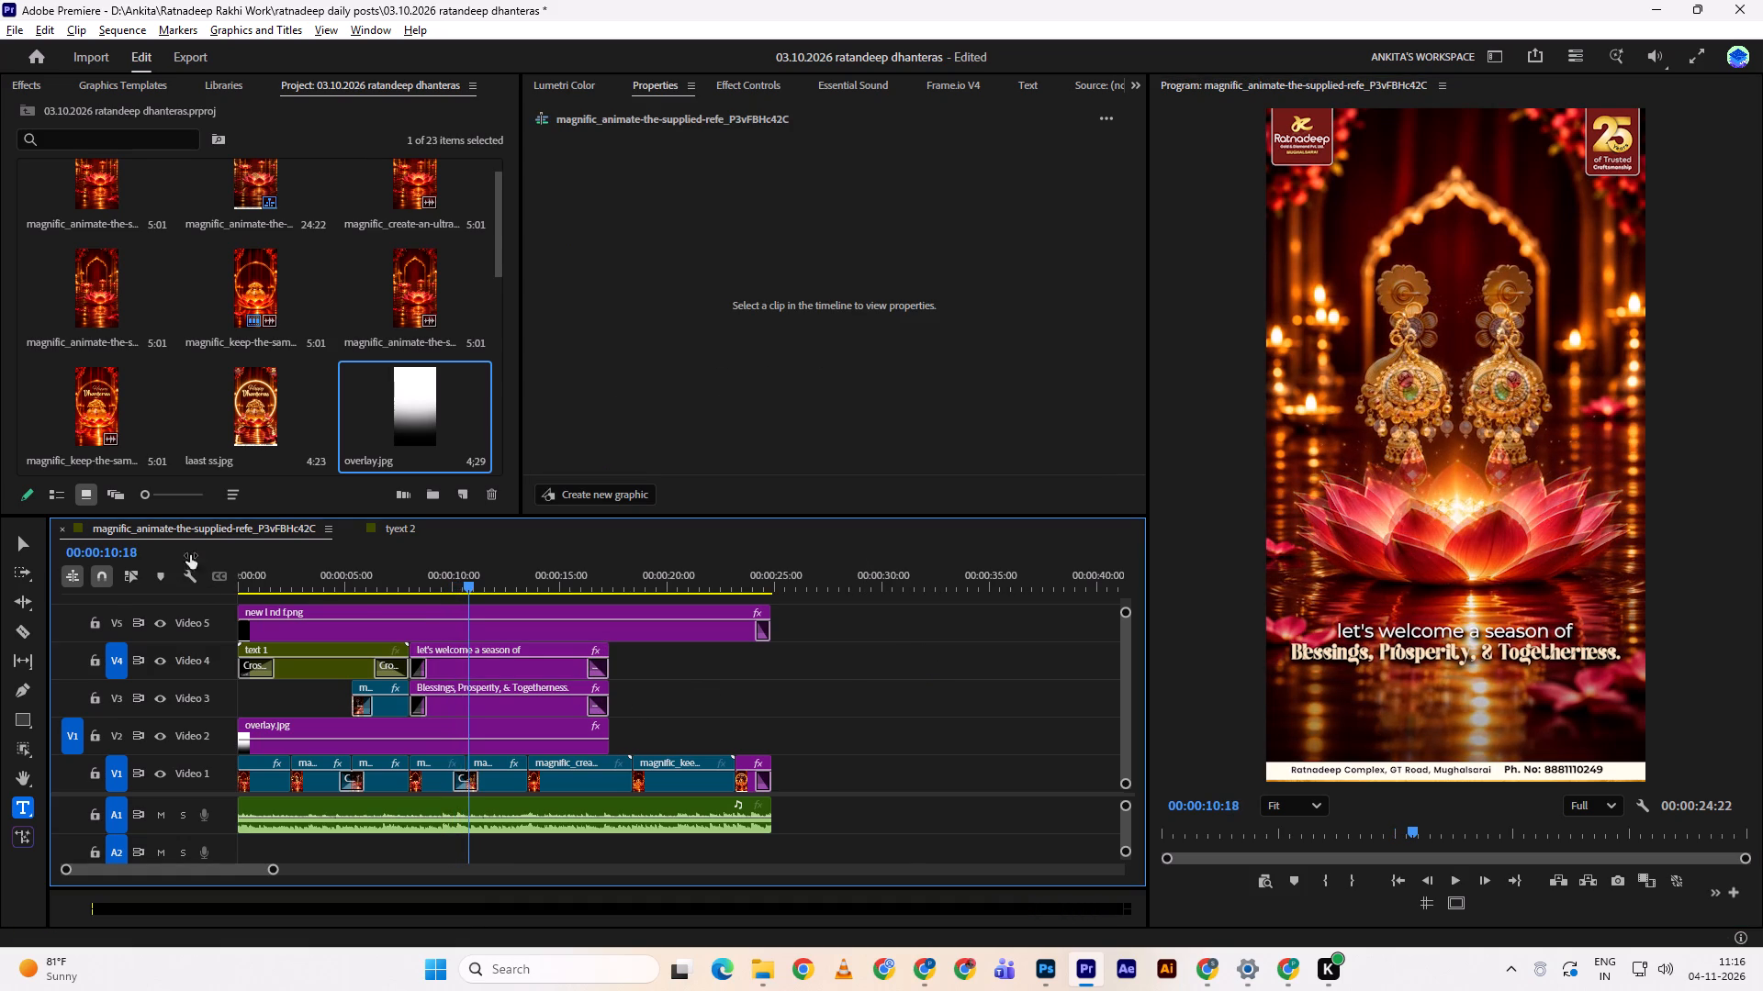
double_click(393, 576)
key(space)
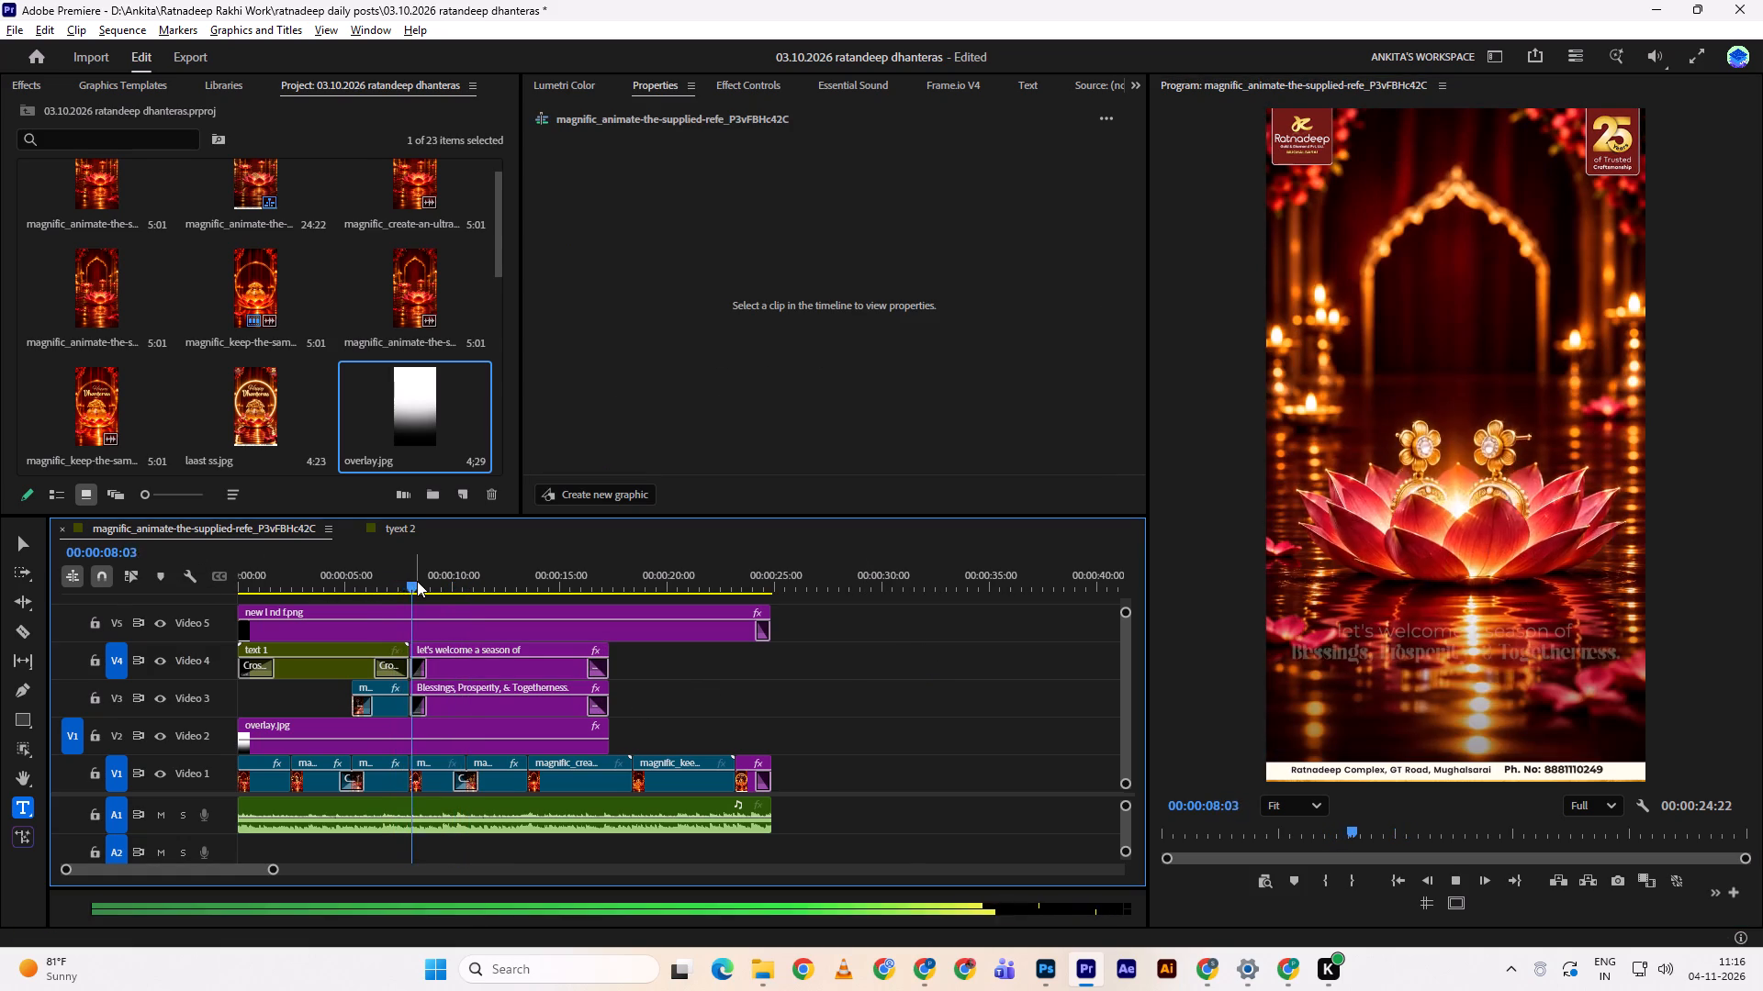
key(space)
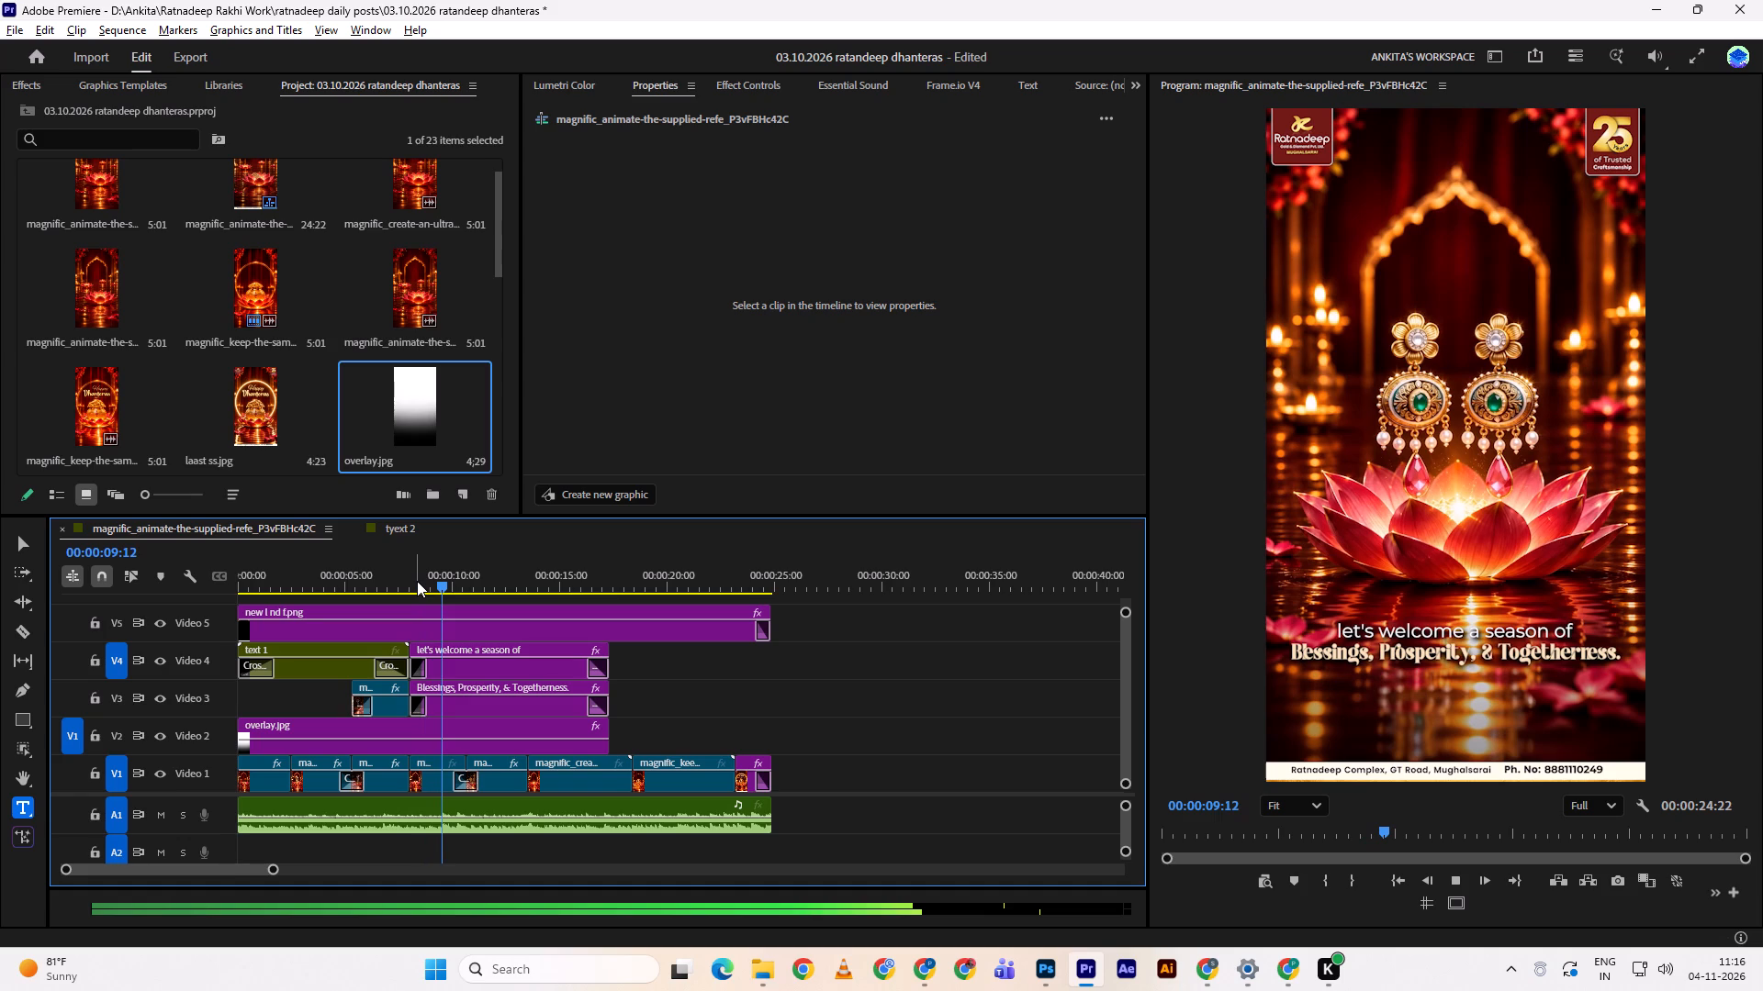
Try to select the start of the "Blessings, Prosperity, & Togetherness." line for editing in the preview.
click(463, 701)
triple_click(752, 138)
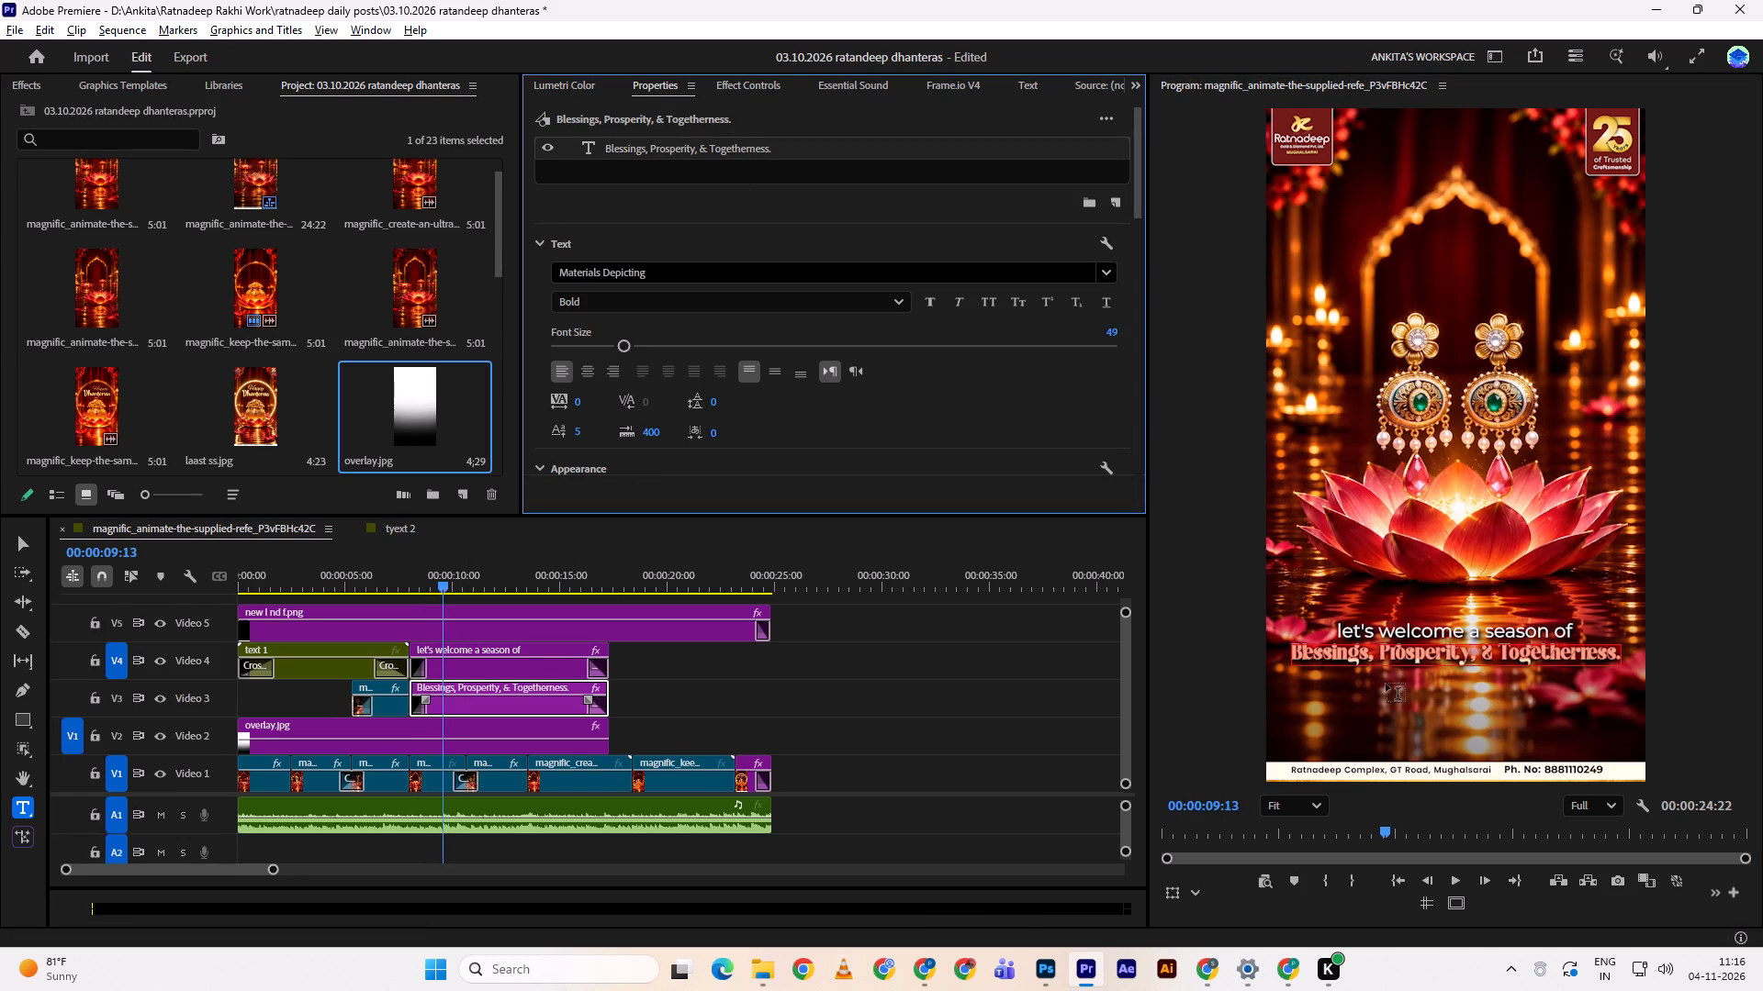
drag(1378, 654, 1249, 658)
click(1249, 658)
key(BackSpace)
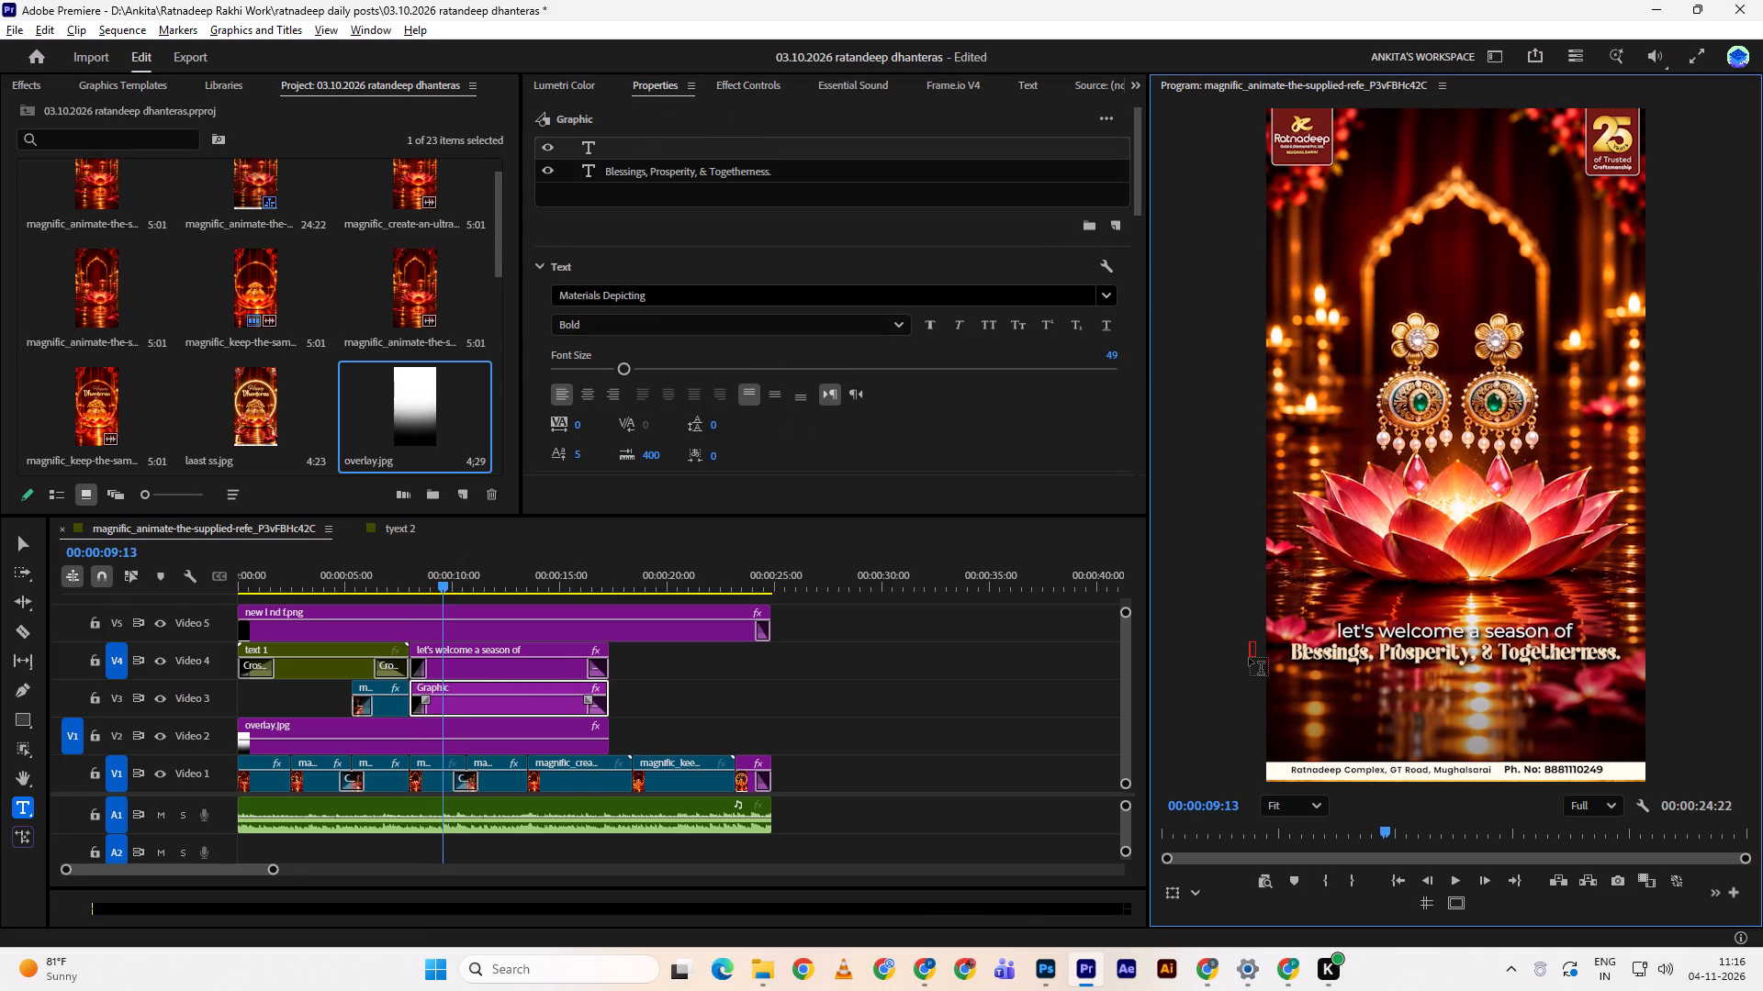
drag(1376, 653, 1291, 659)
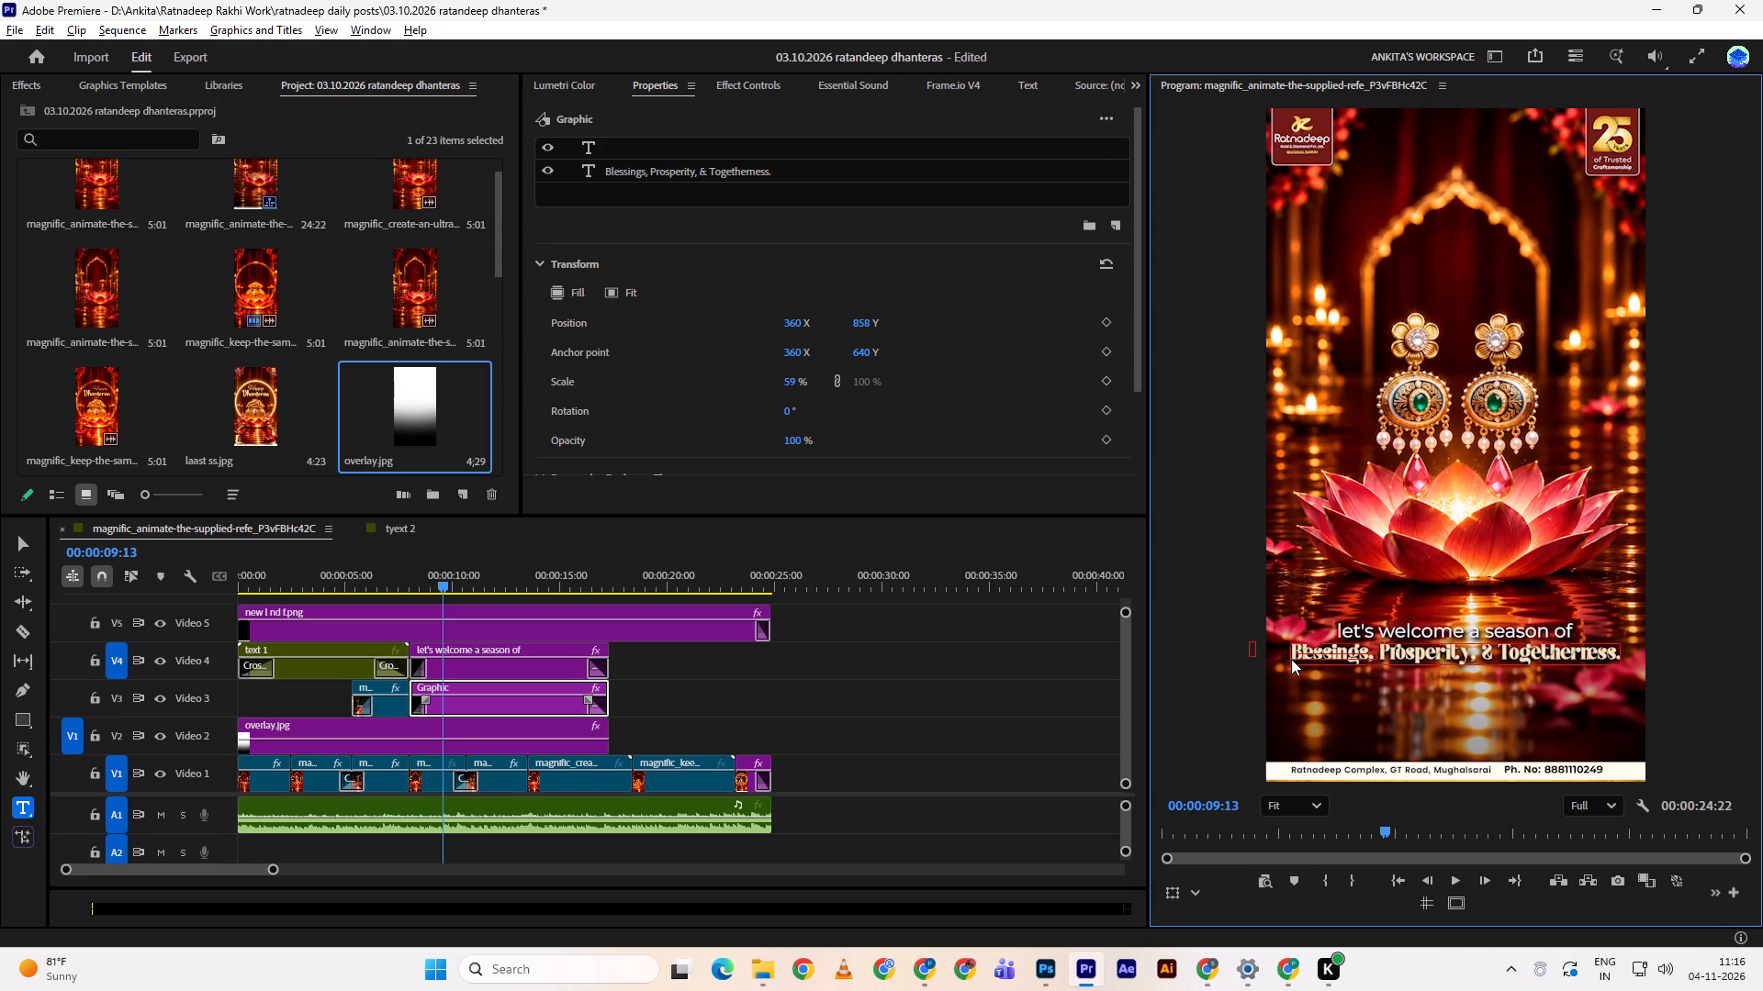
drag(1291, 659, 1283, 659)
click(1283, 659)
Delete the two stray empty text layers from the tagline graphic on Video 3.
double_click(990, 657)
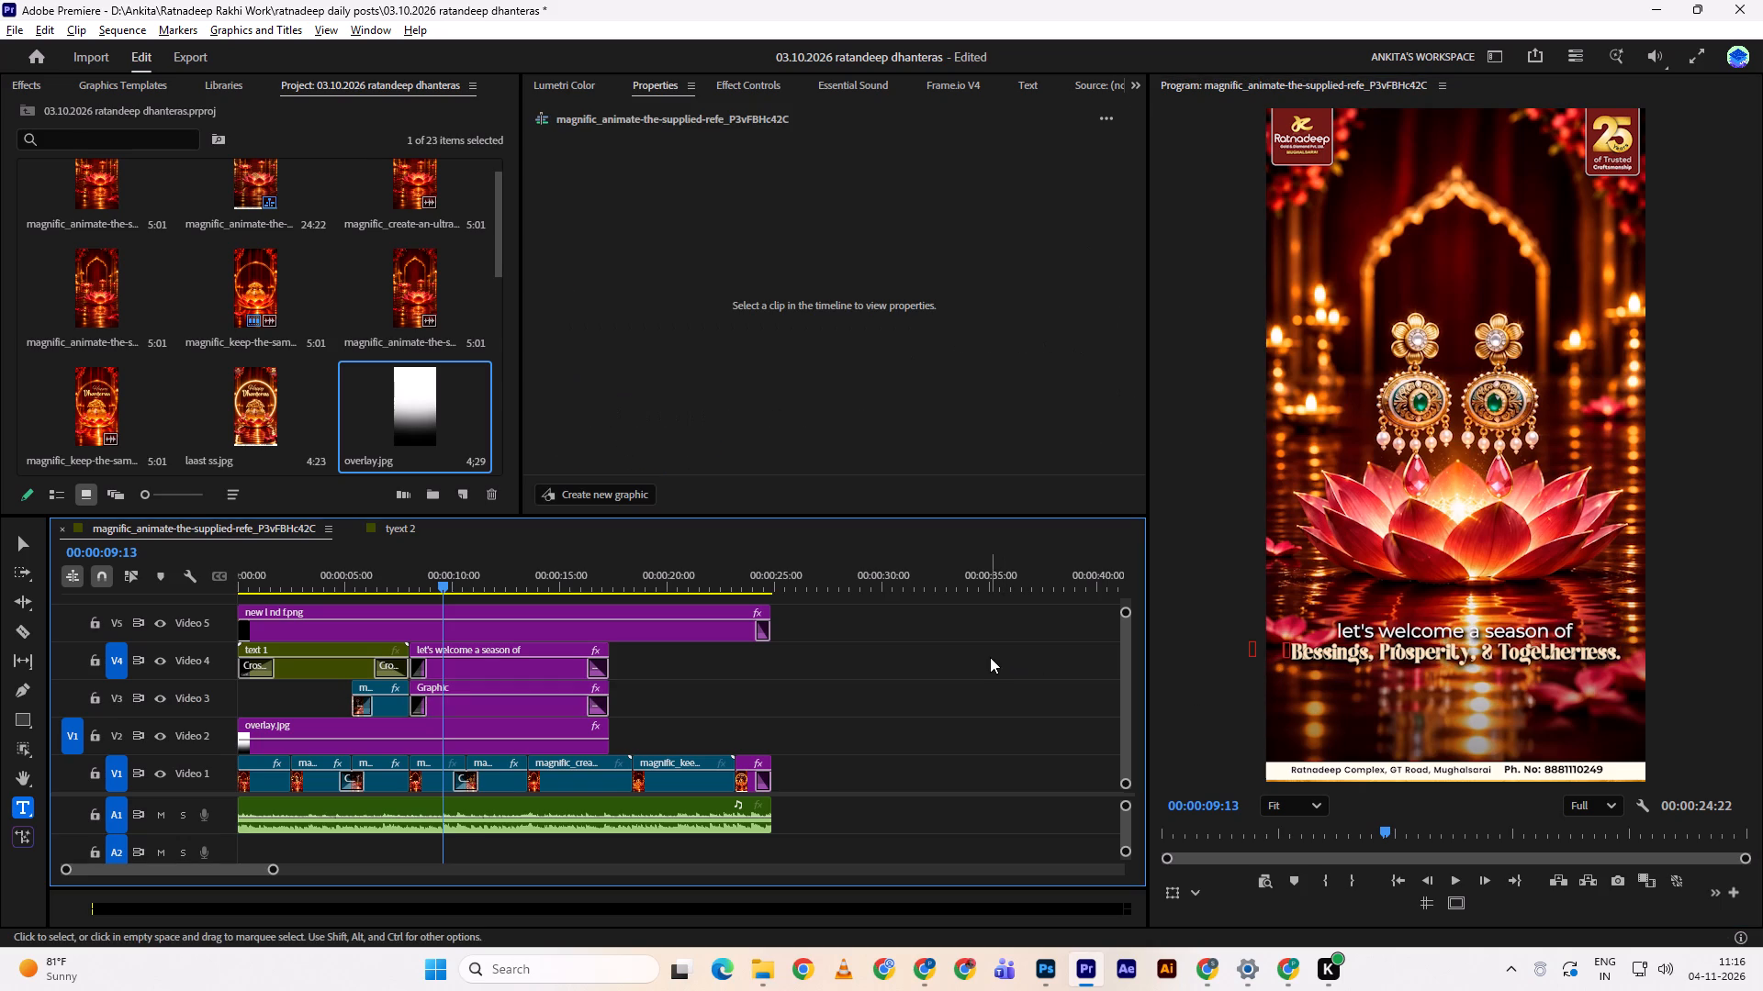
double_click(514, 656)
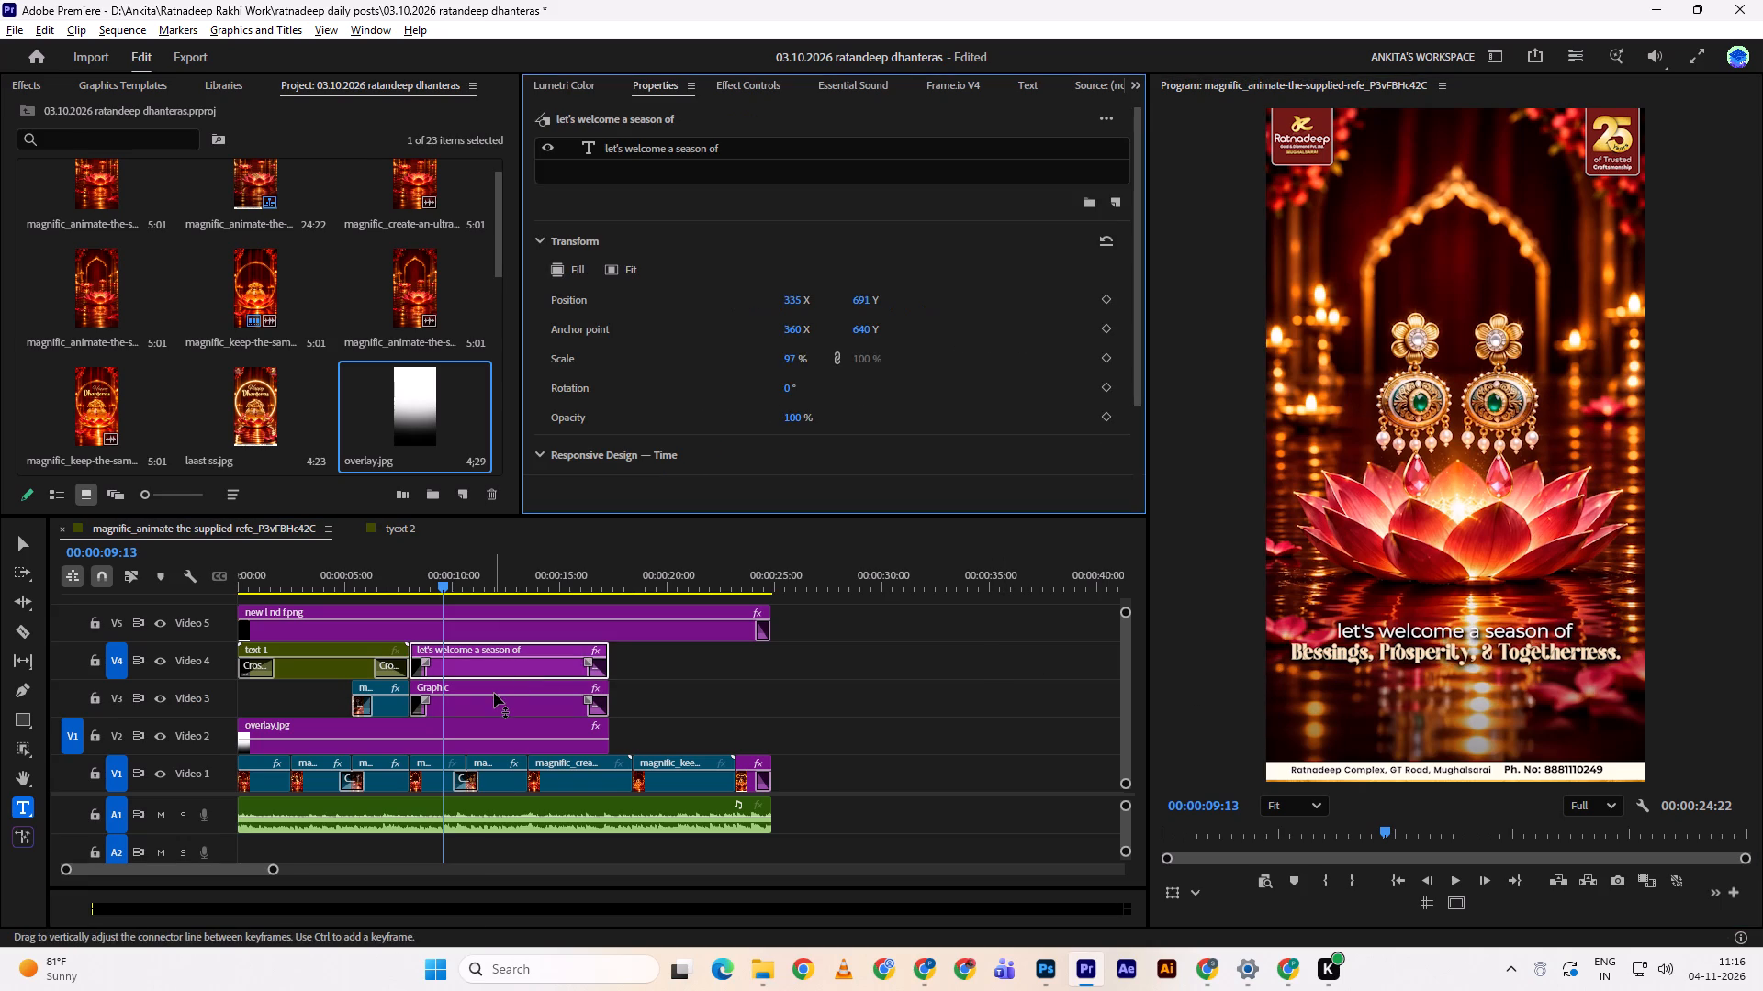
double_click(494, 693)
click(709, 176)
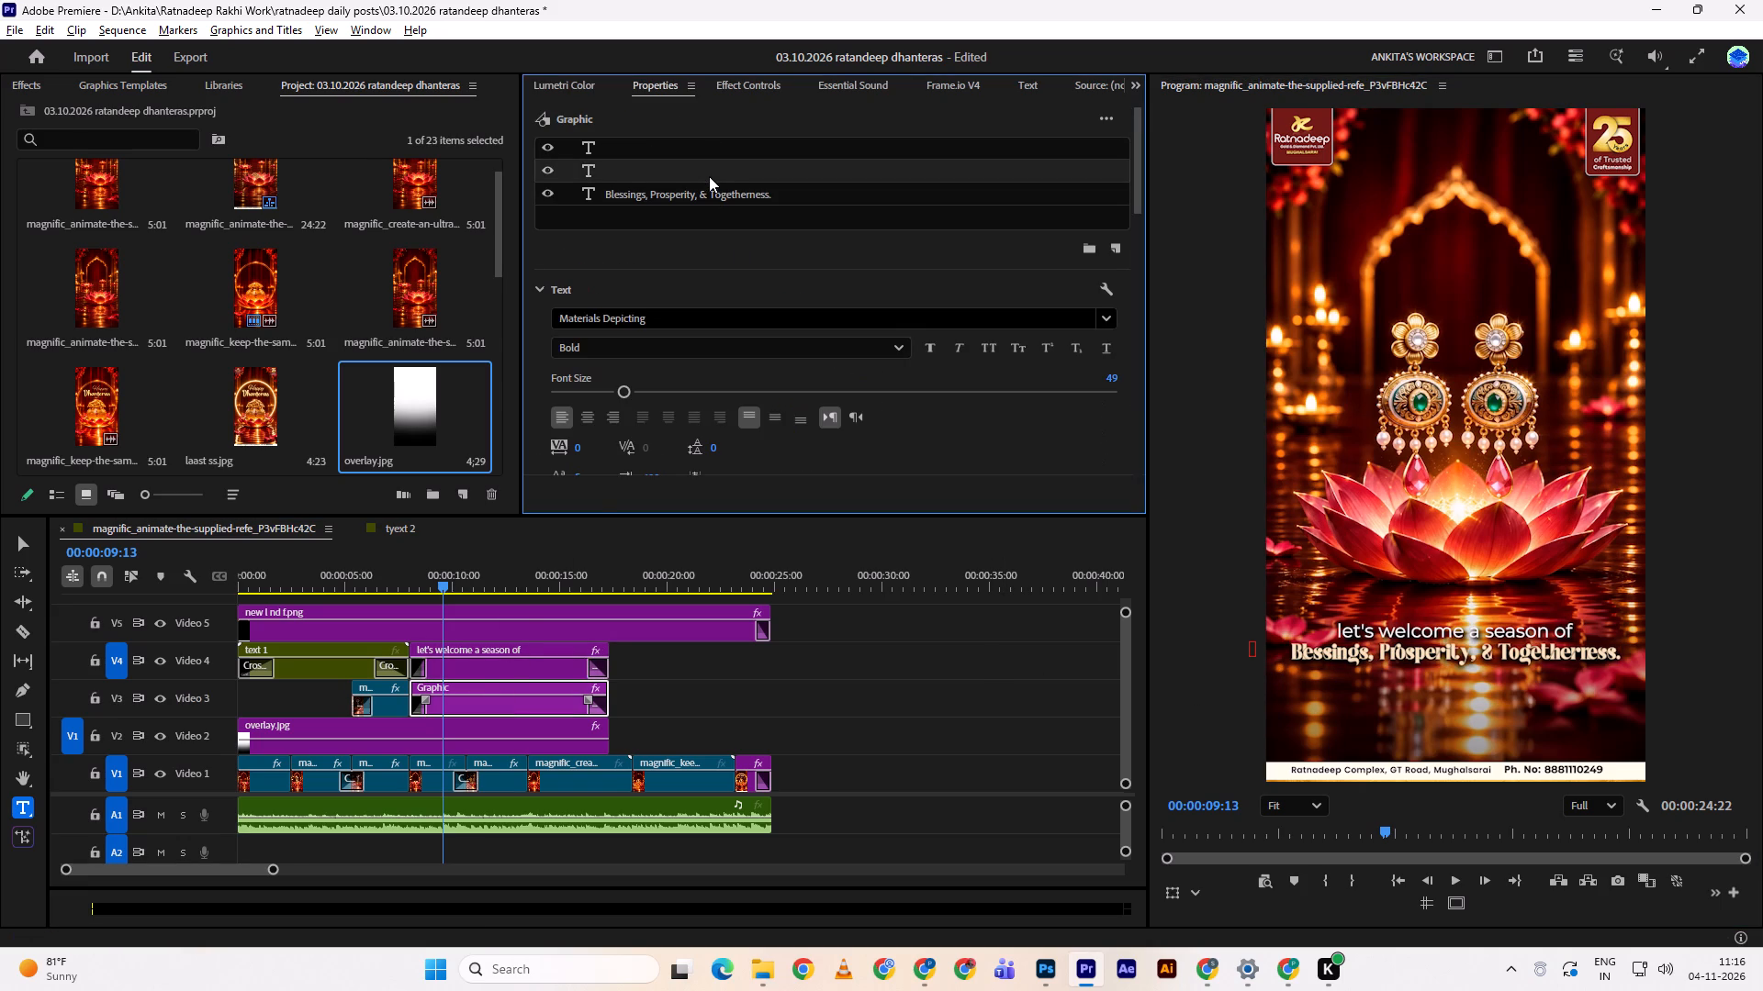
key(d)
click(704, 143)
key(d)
Remove the word "Blessings," from the Video 3 tagline so it reads "Prosperity, & Togetherness.".
click(712, 143)
double_click(712, 143)
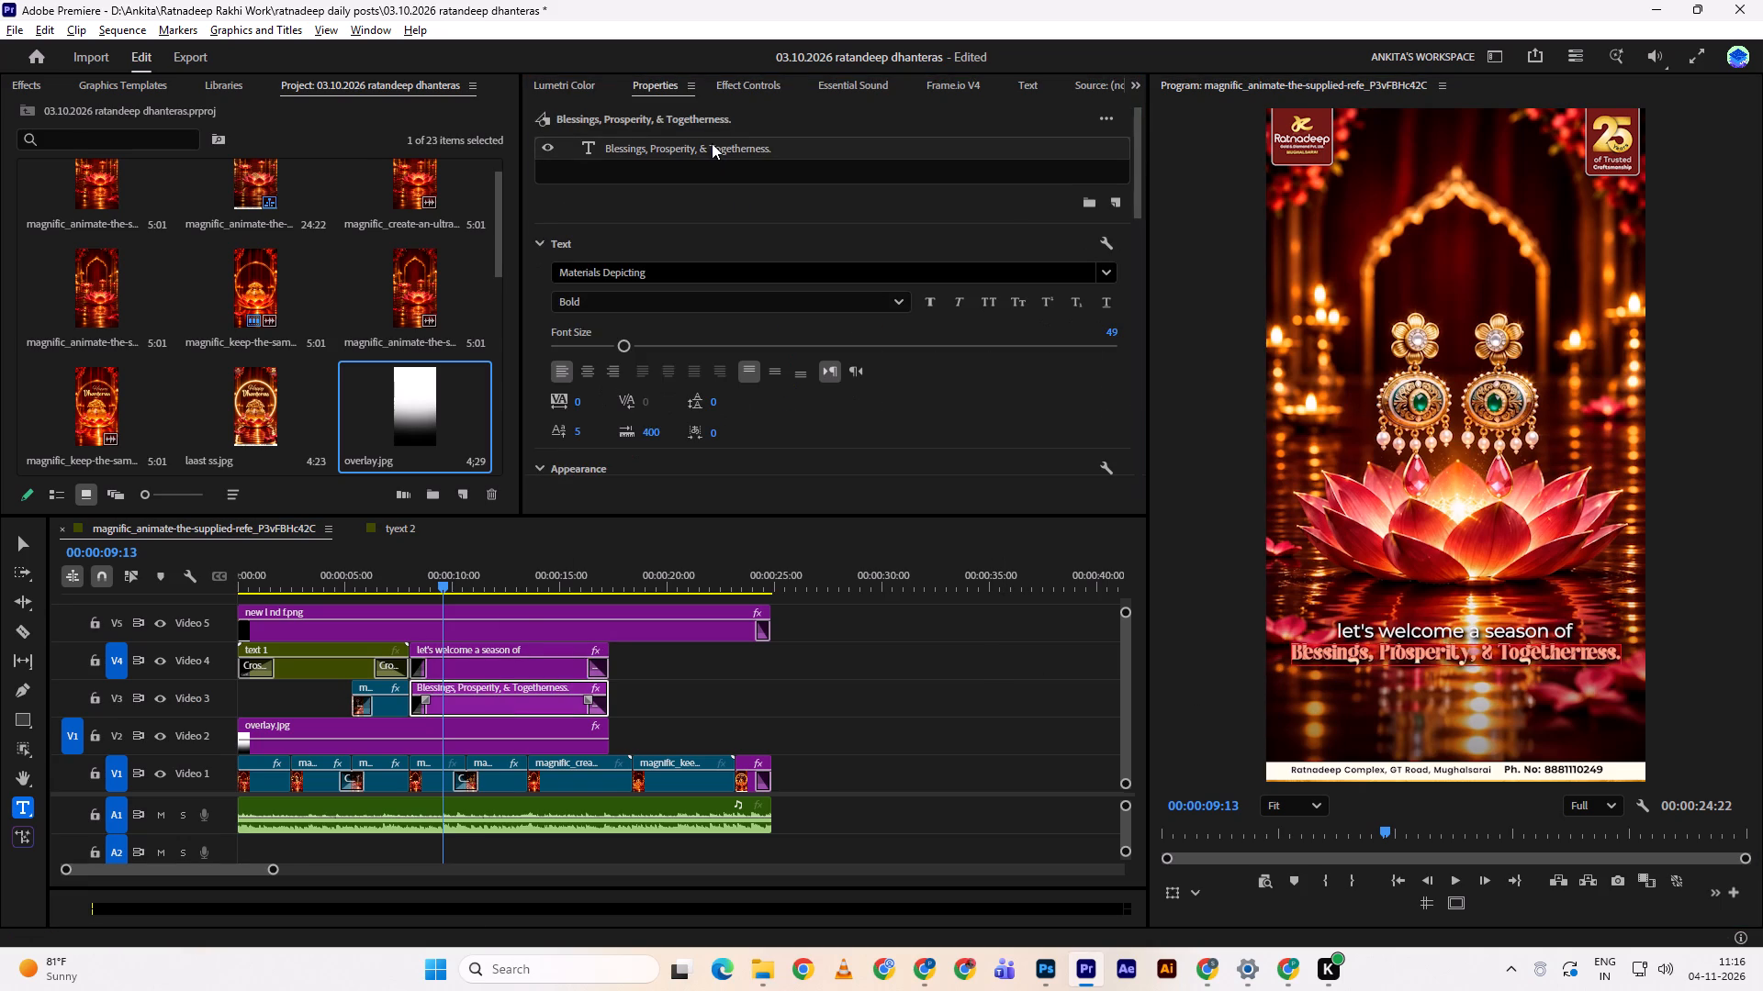
double_click(1373, 645)
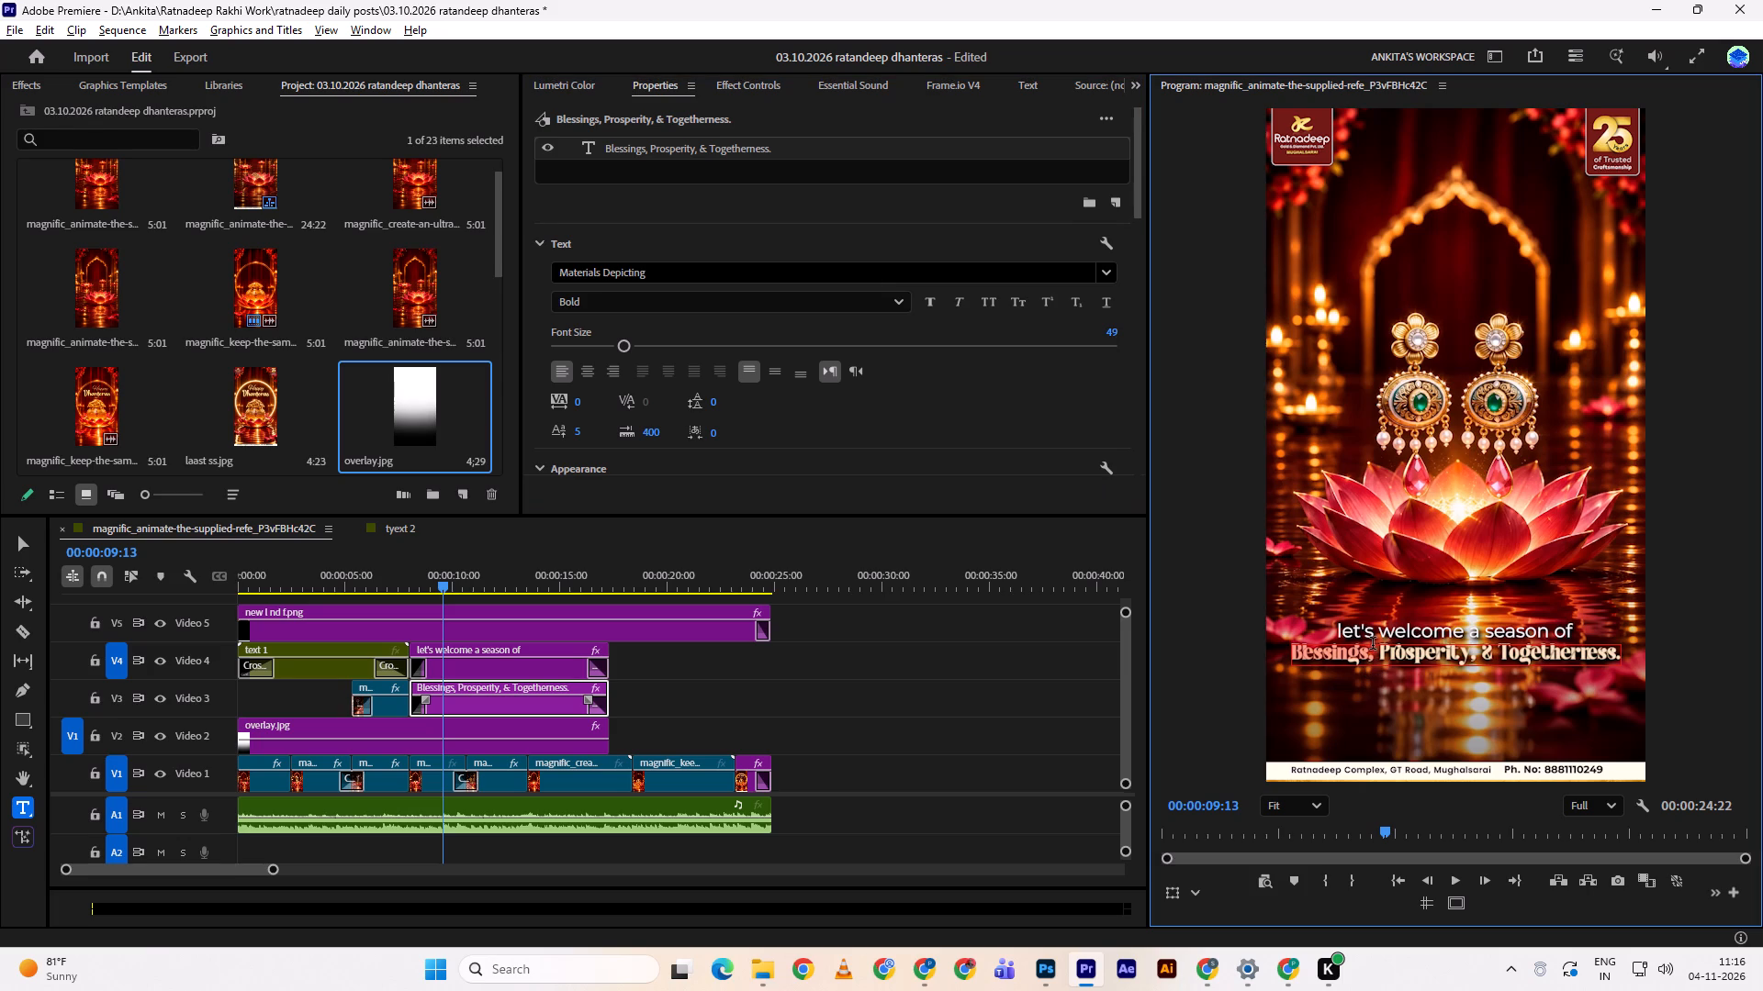
key(BackSpace)
double_click(875, 741)
Set the font size of the "Prosperity, & Togetherness." text layer to 64.
double_click(447, 685)
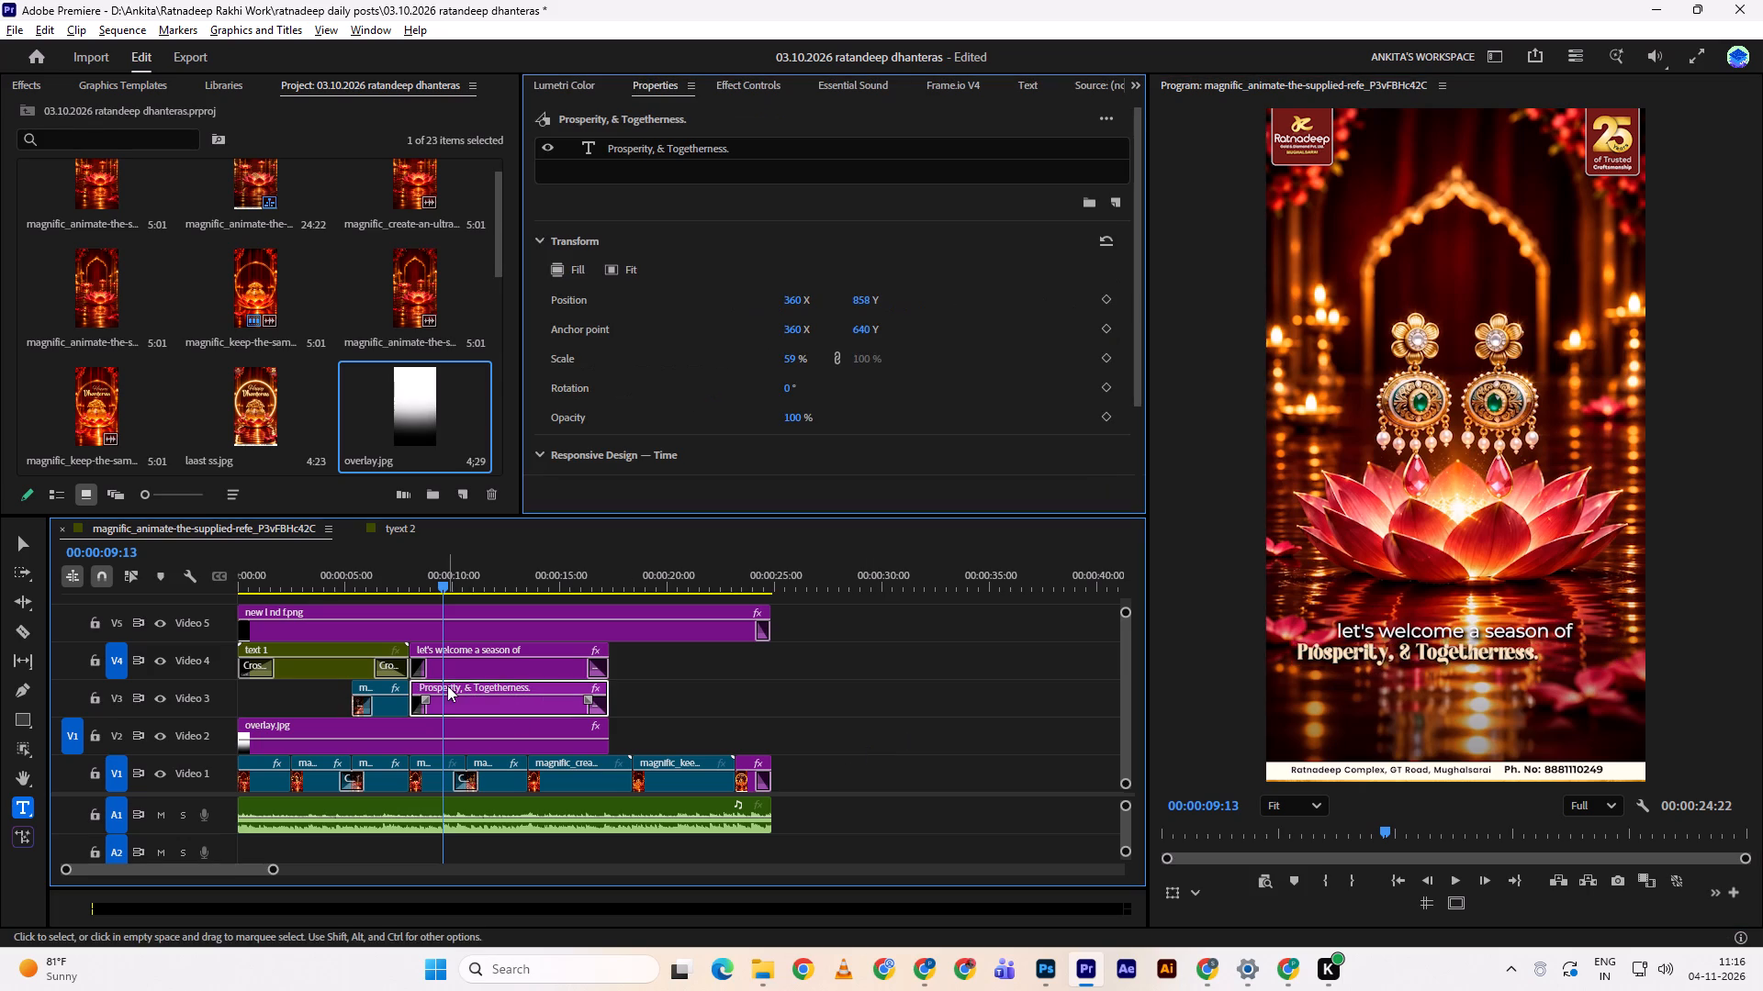
click(828, 152)
drag(626, 349, 647, 347)
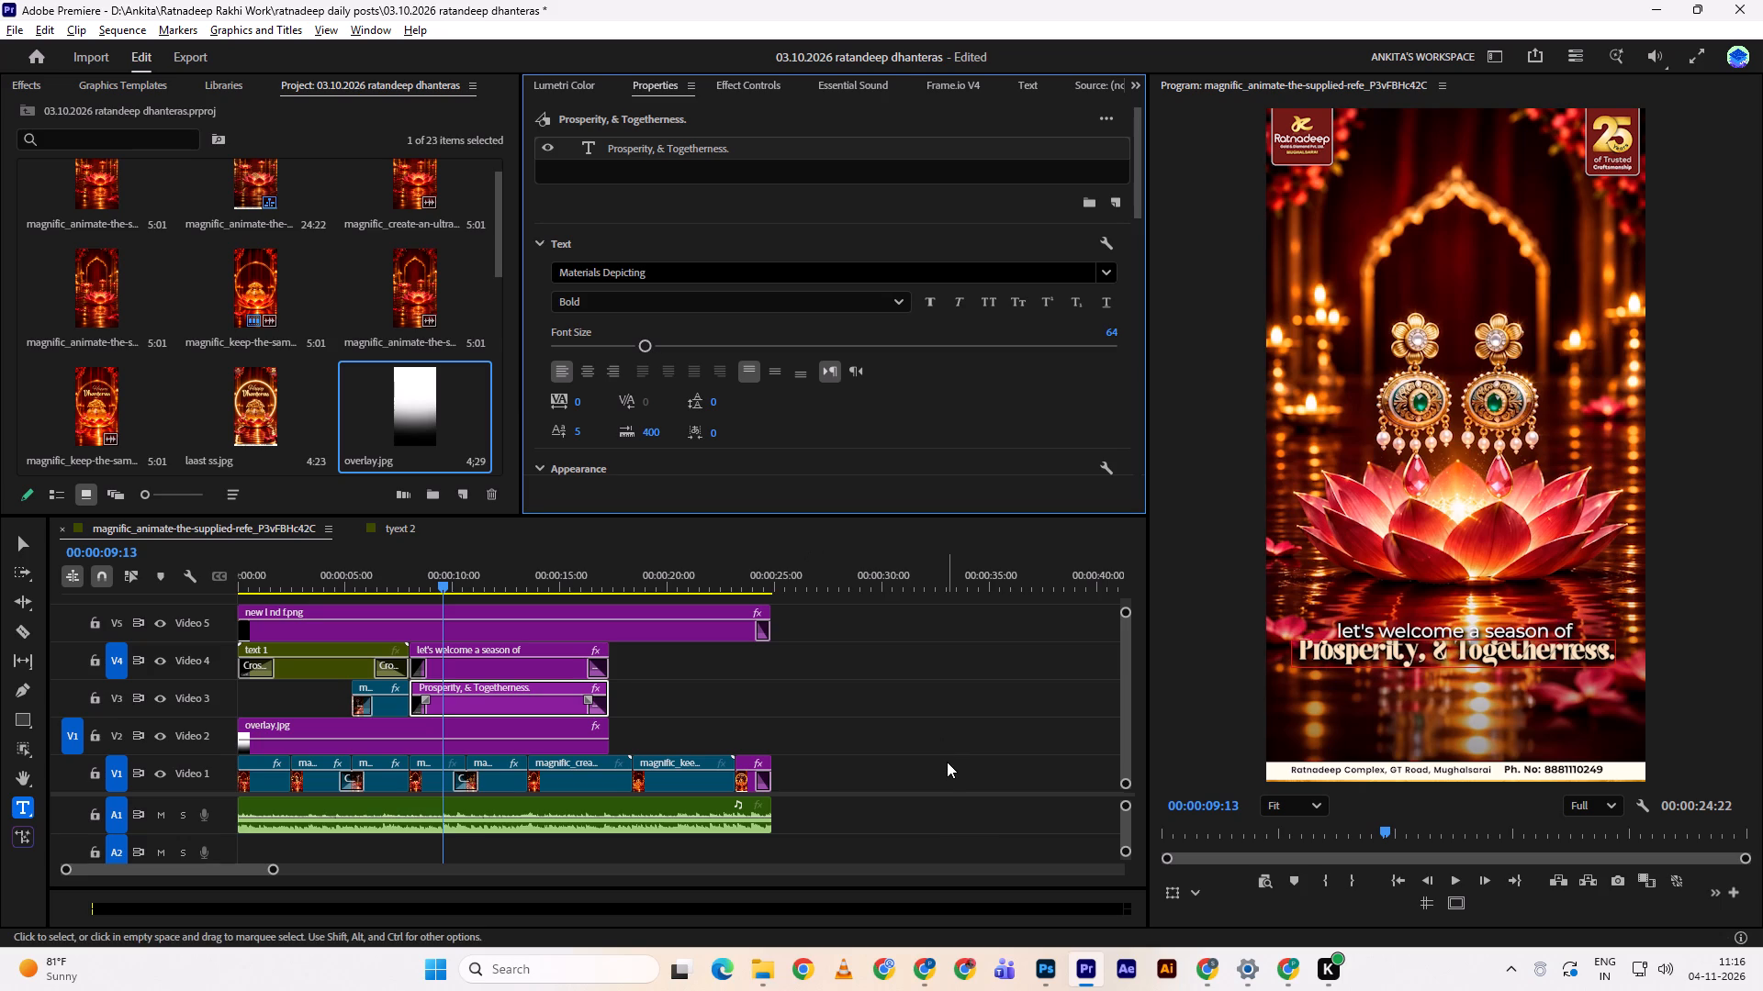
double_click(947, 762)
Play from the end of the ring scene into the earring scene to review the shortened, enlarged tagline.
drag(423, 578, 405, 572)
click(405, 572)
key(space)
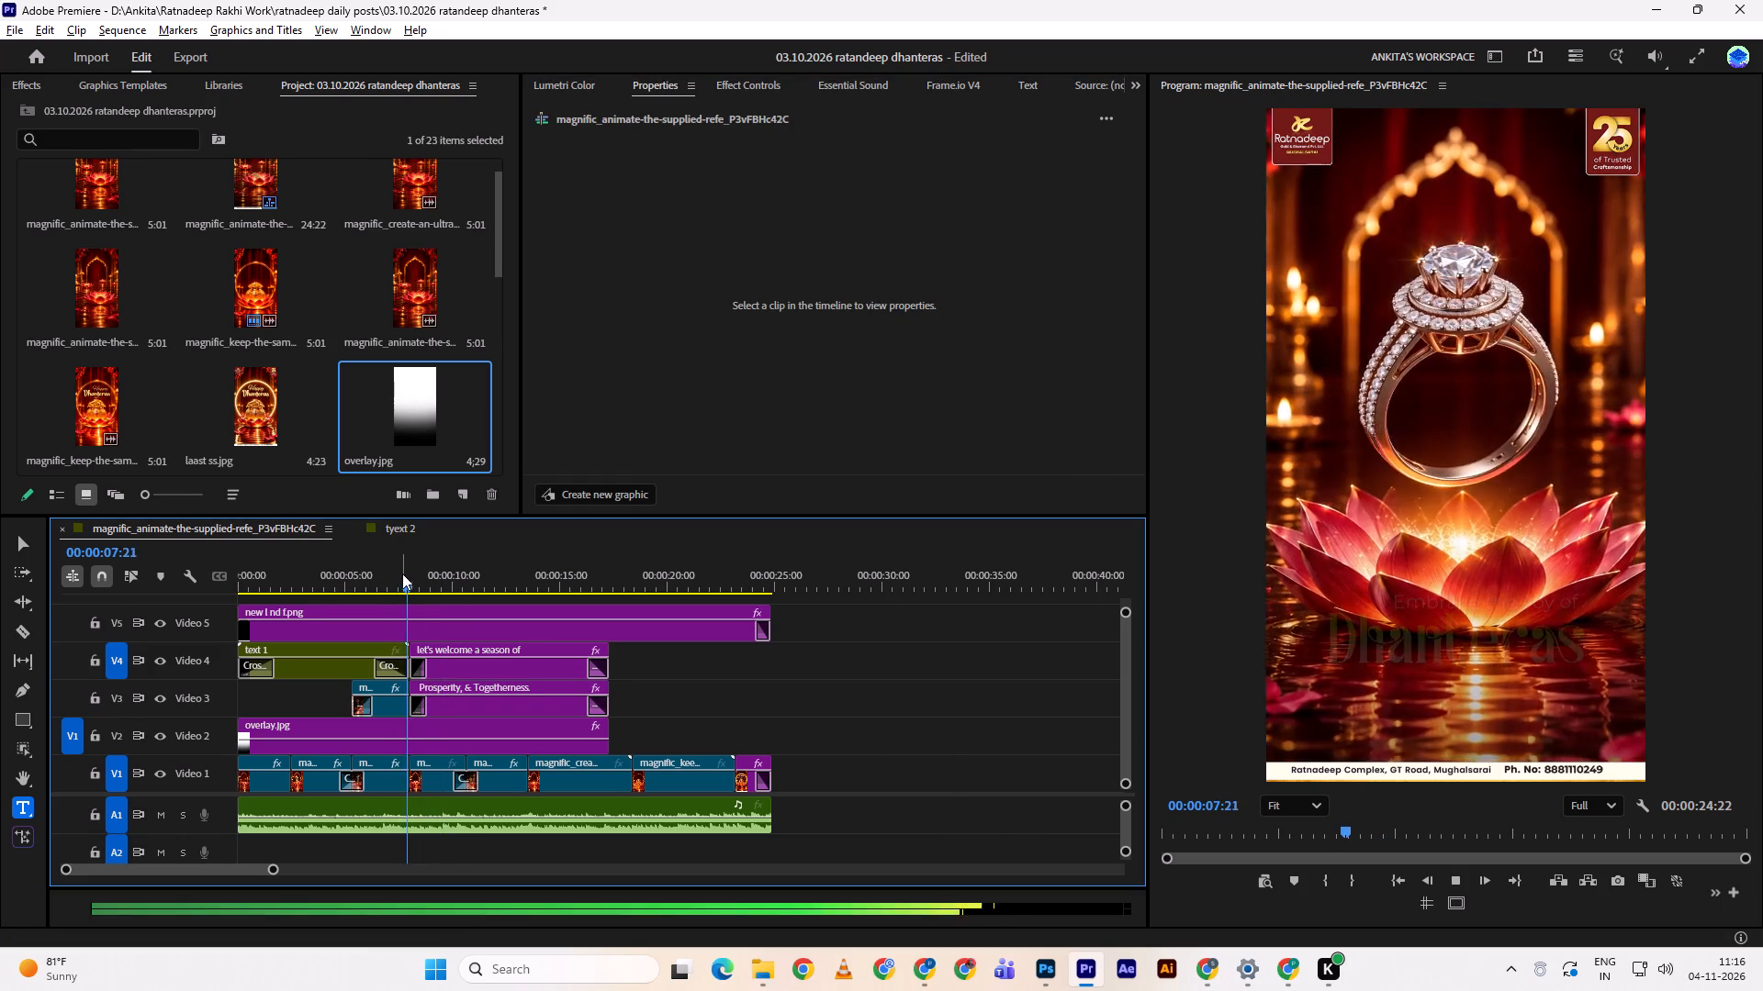
key(space)
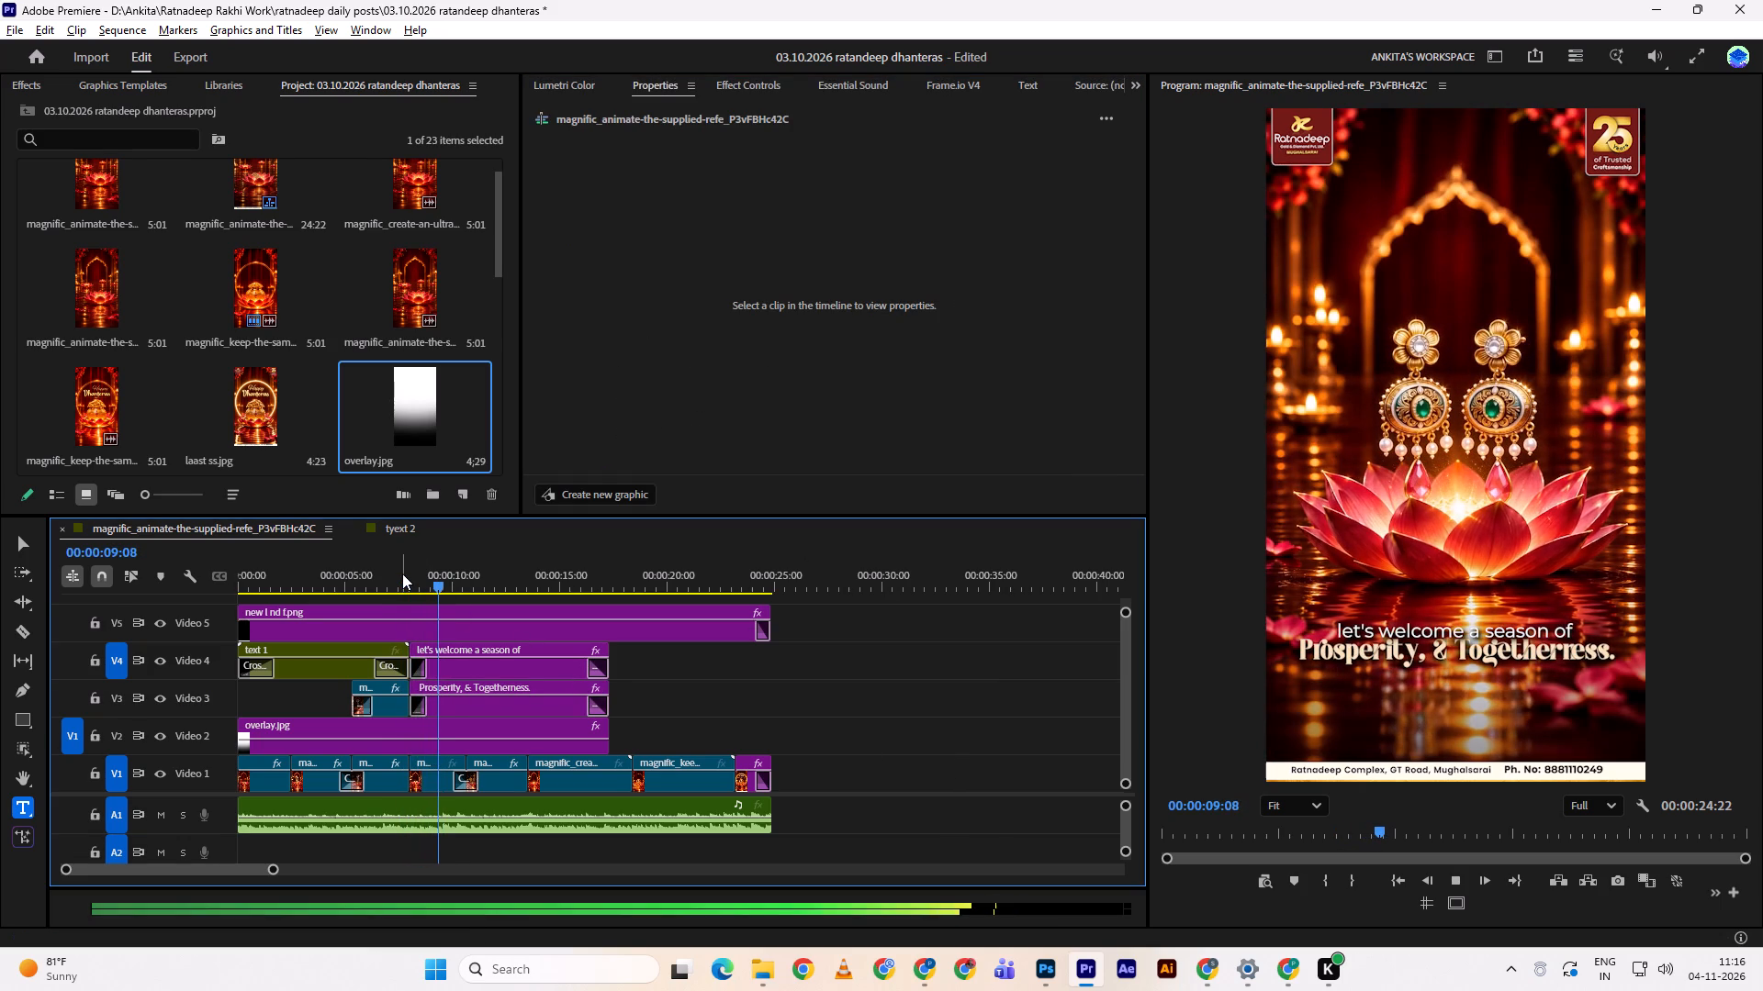
double_click(1451, 905)
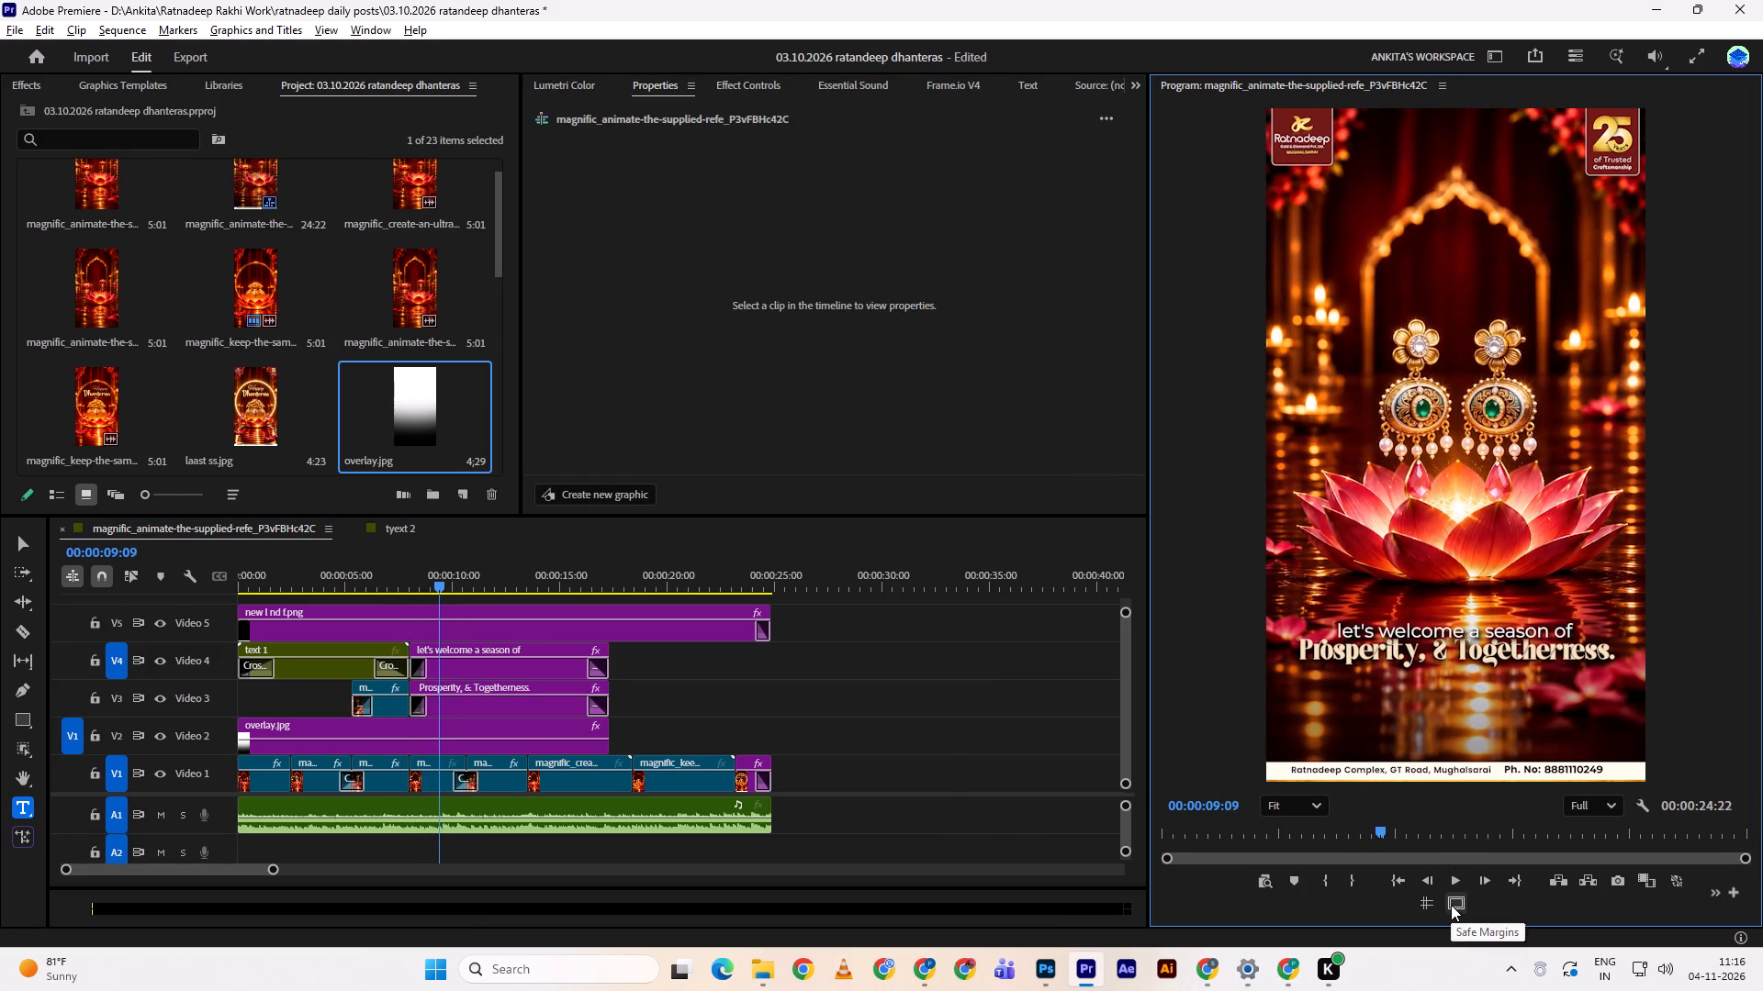
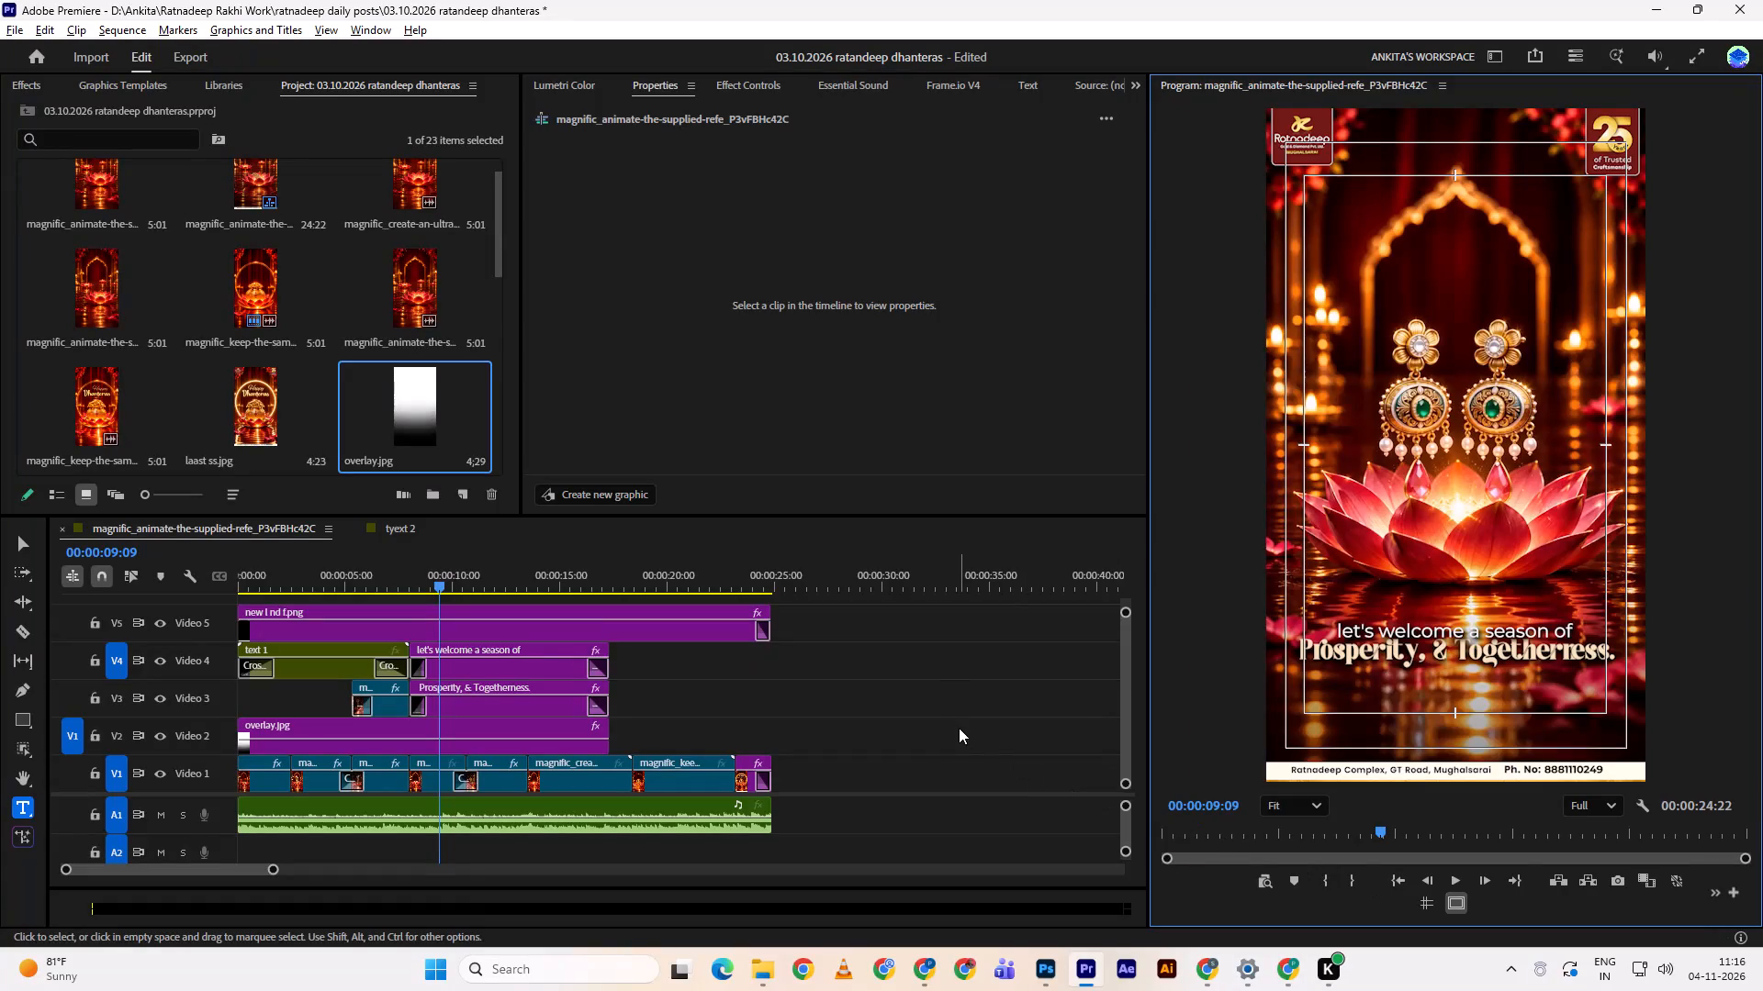
Move the "let's welcome a season of" text on Video 4 up to a Y position of about 678.
double_click(550, 652)
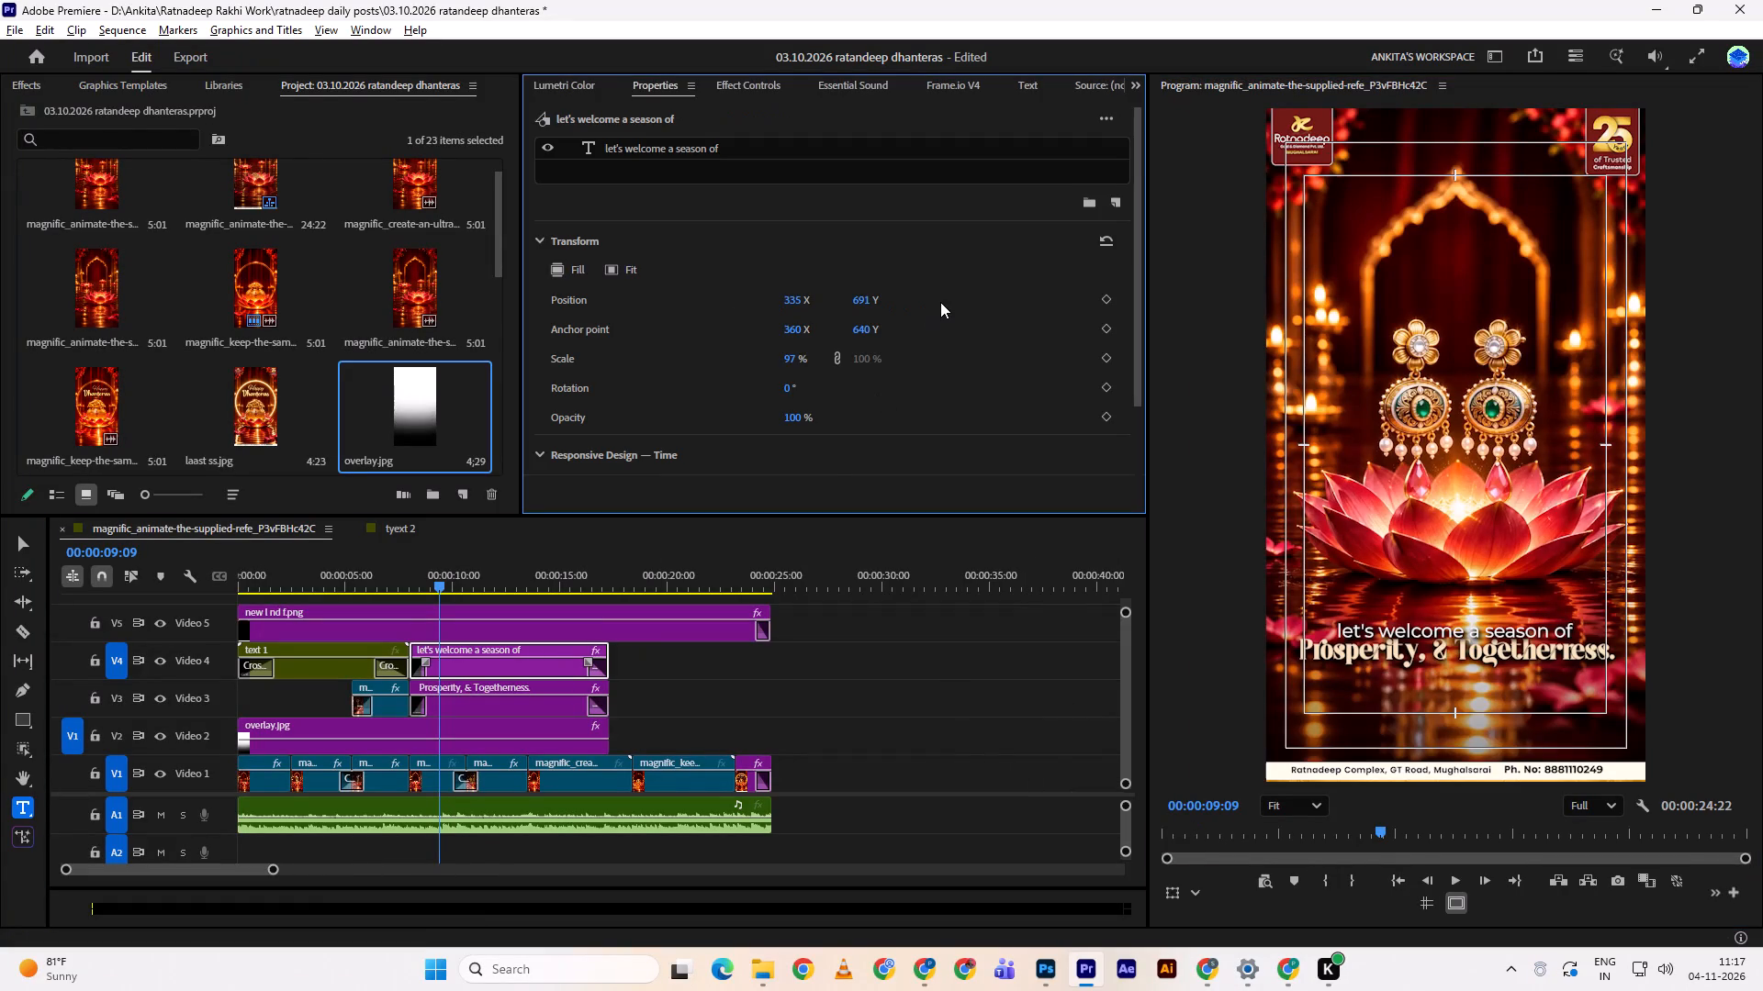
scroll(940, 302, down, 4)
drag(870, 229, 852, 227)
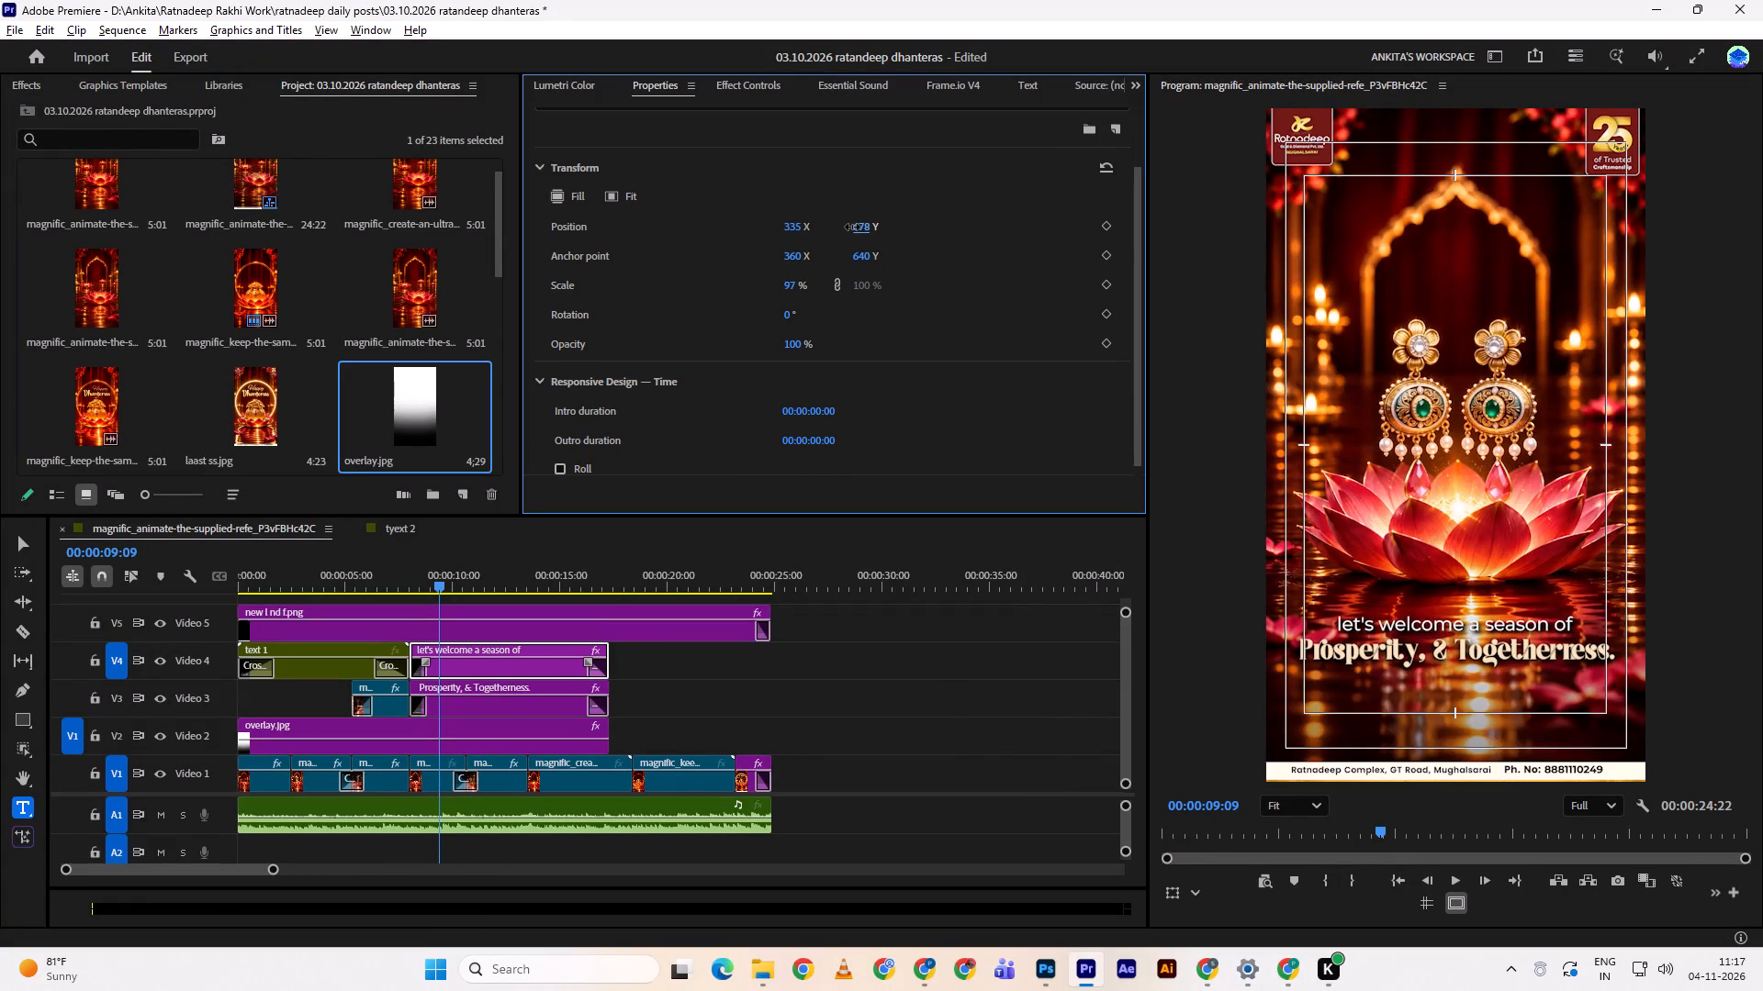
drag(852, 227, 850, 226)
double_click(953, 662)
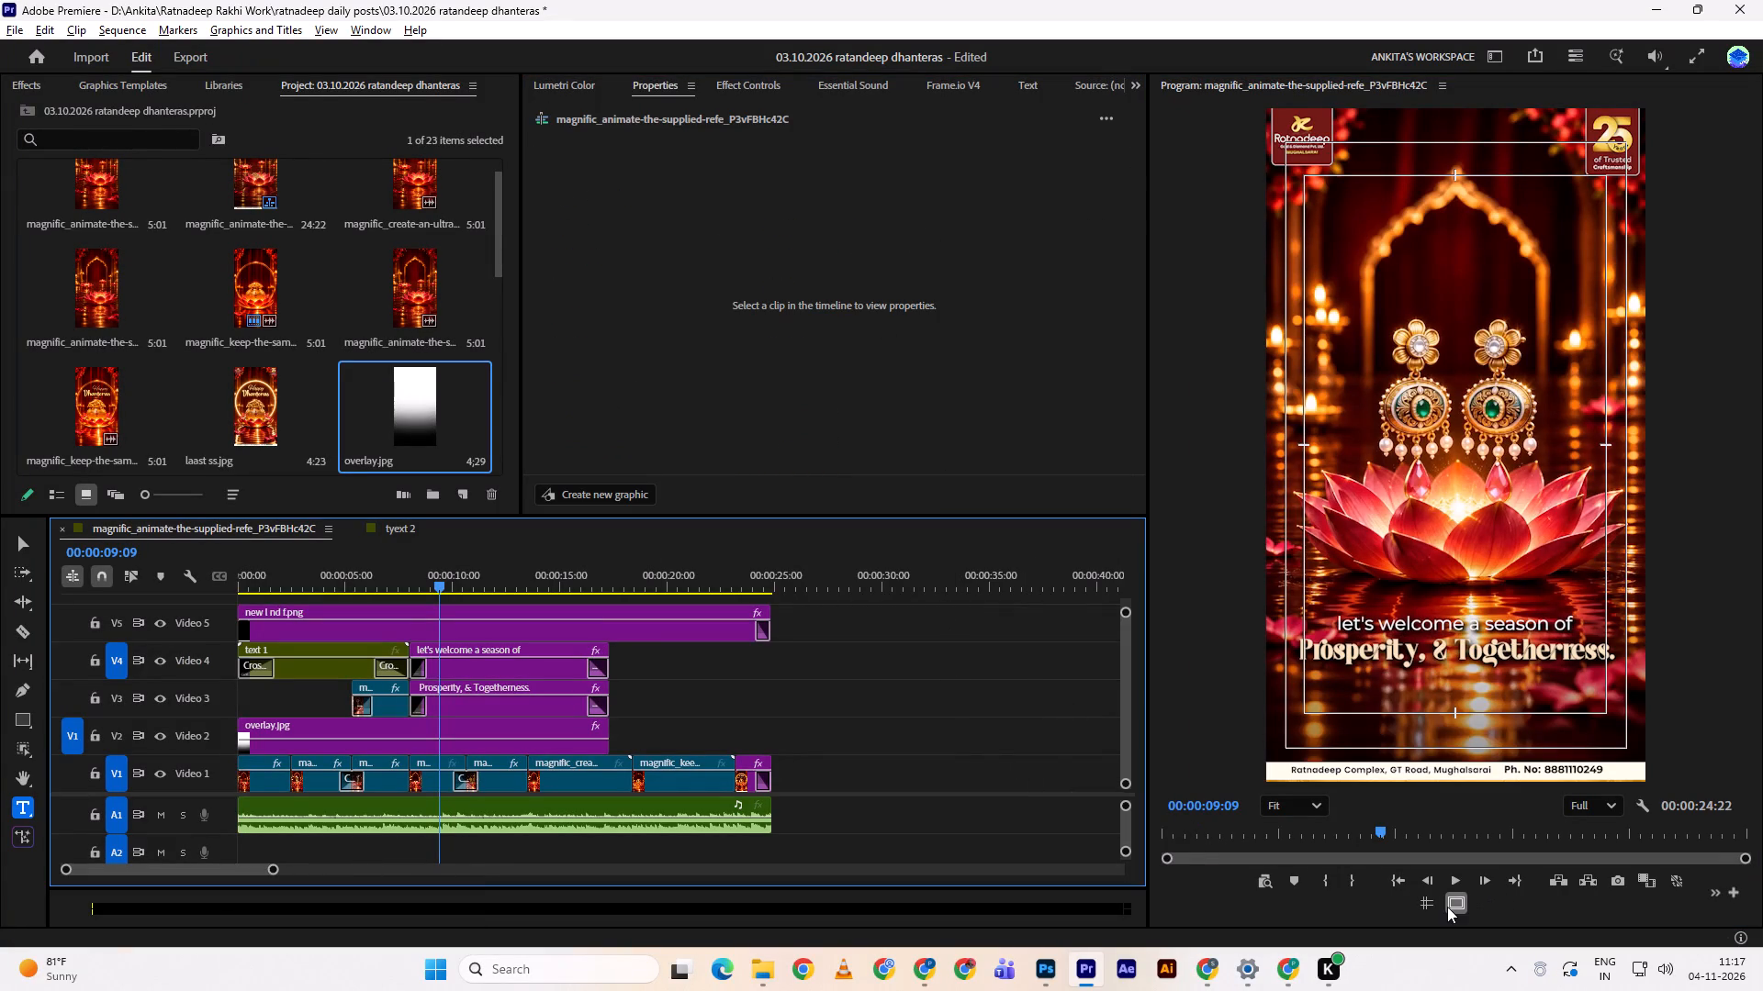
Turn off the safe margins in the program preview while playing through the earring scenes.
double_click(1447, 907)
key(space)
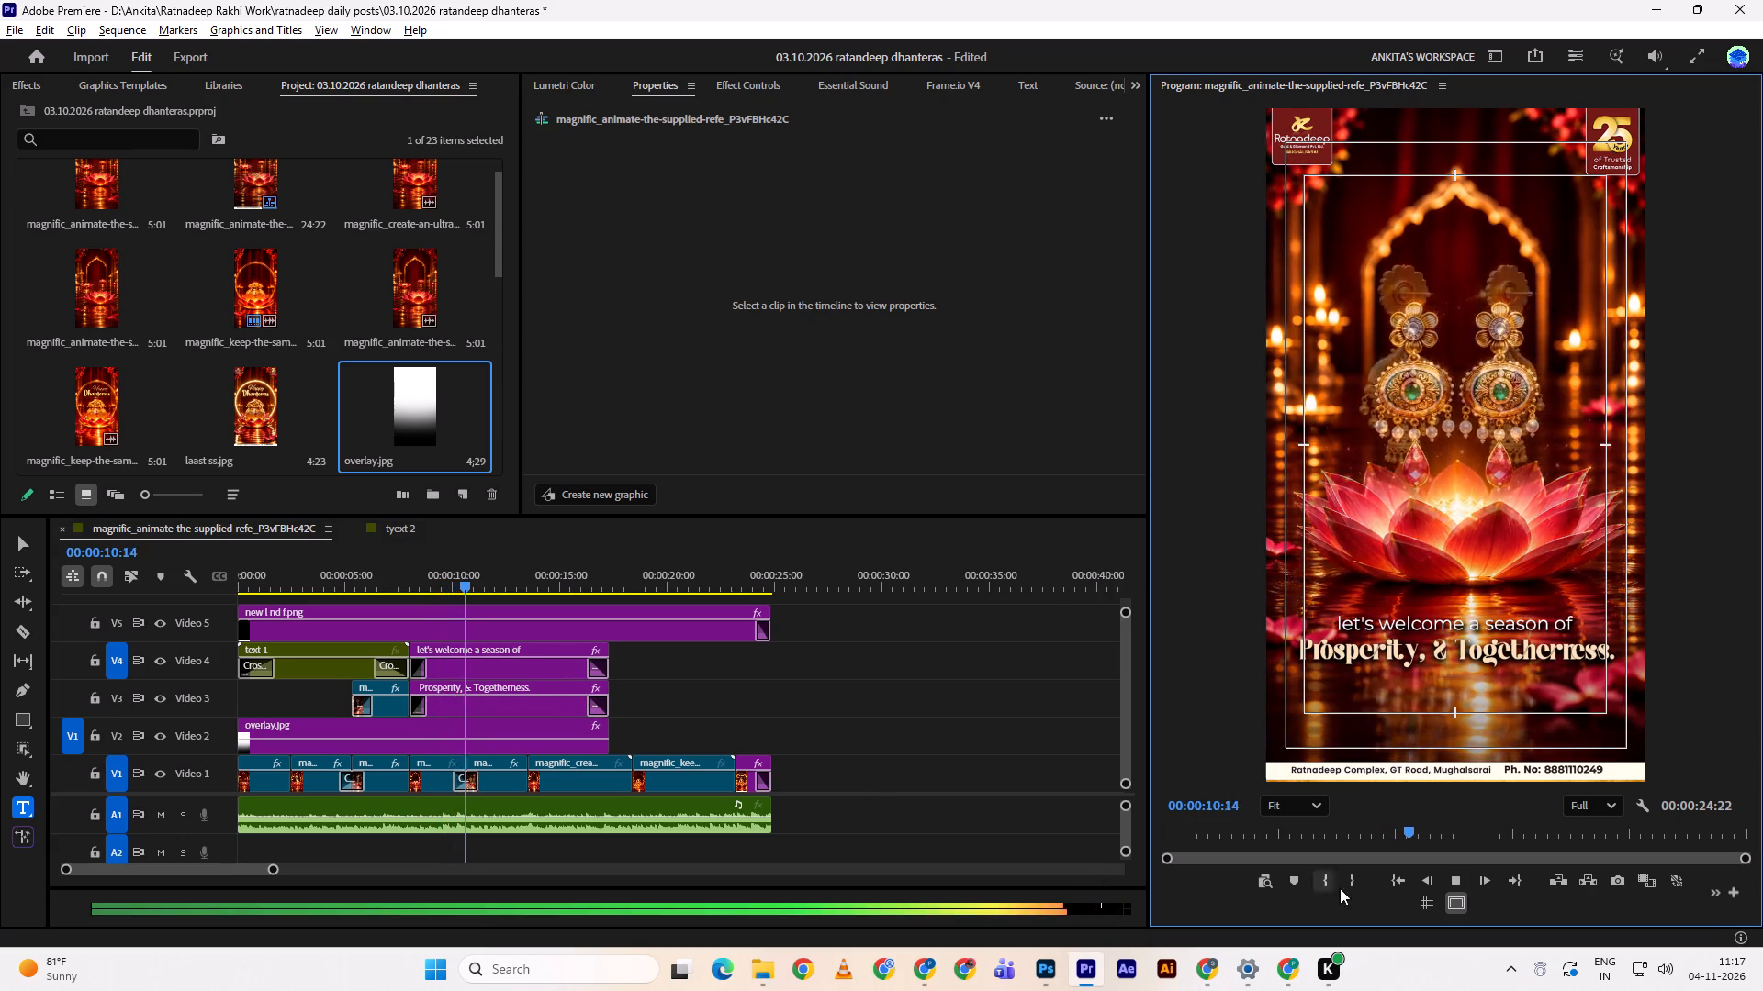
double_click(1460, 904)
click(1460, 904)
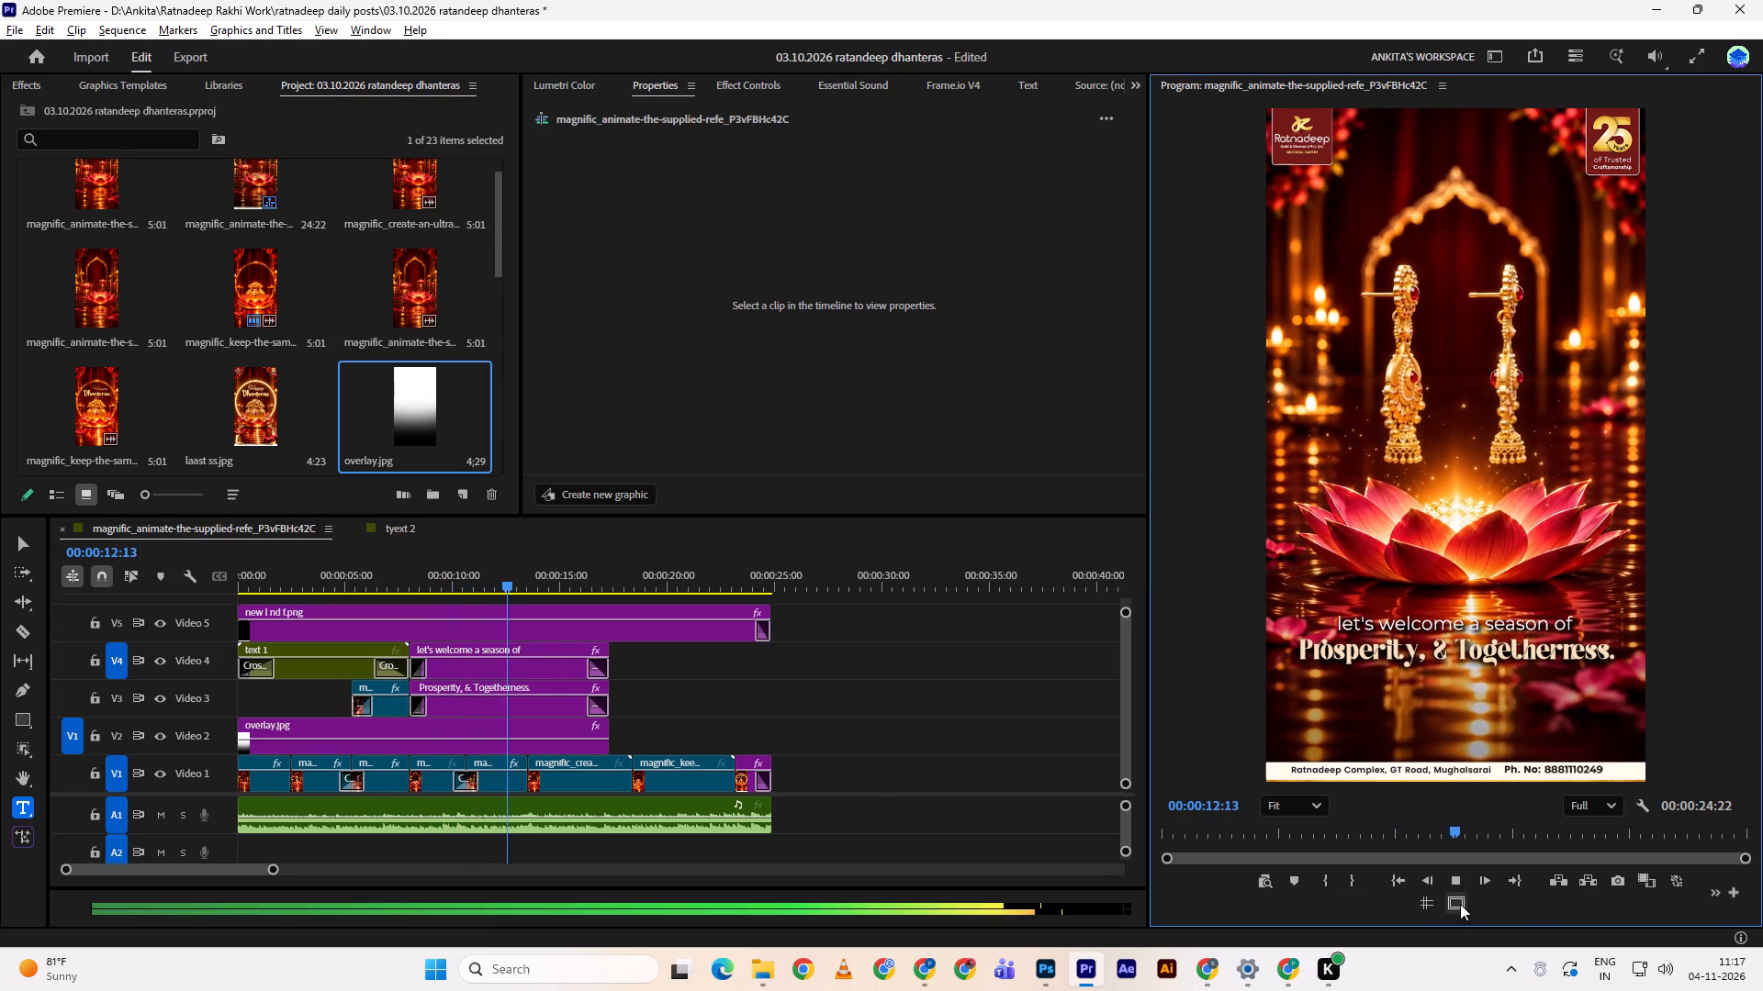
key(space)
Copy the hex code FFEC1B from the first gradient stop of the "Dhanteras" text fill in the nested text 1 sequence.
drag(431, 561, 380, 557)
click(380, 557)
double_click(321, 659)
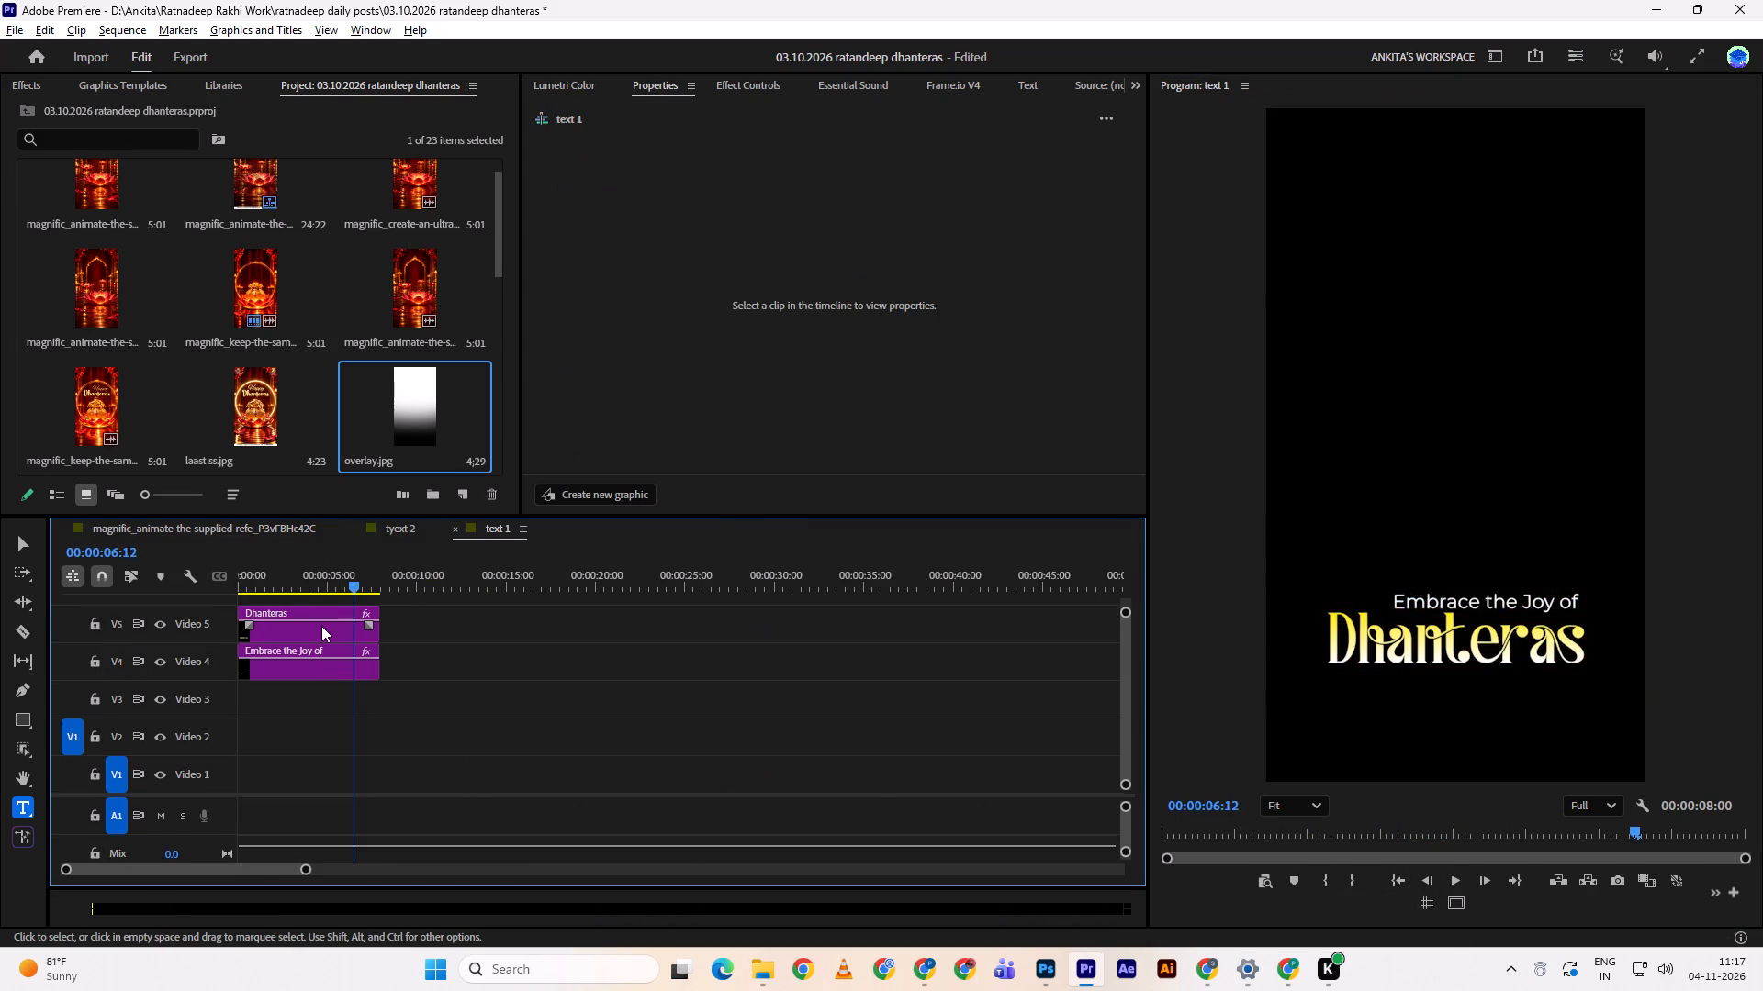
double_click(321, 626)
double_click(775, 149)
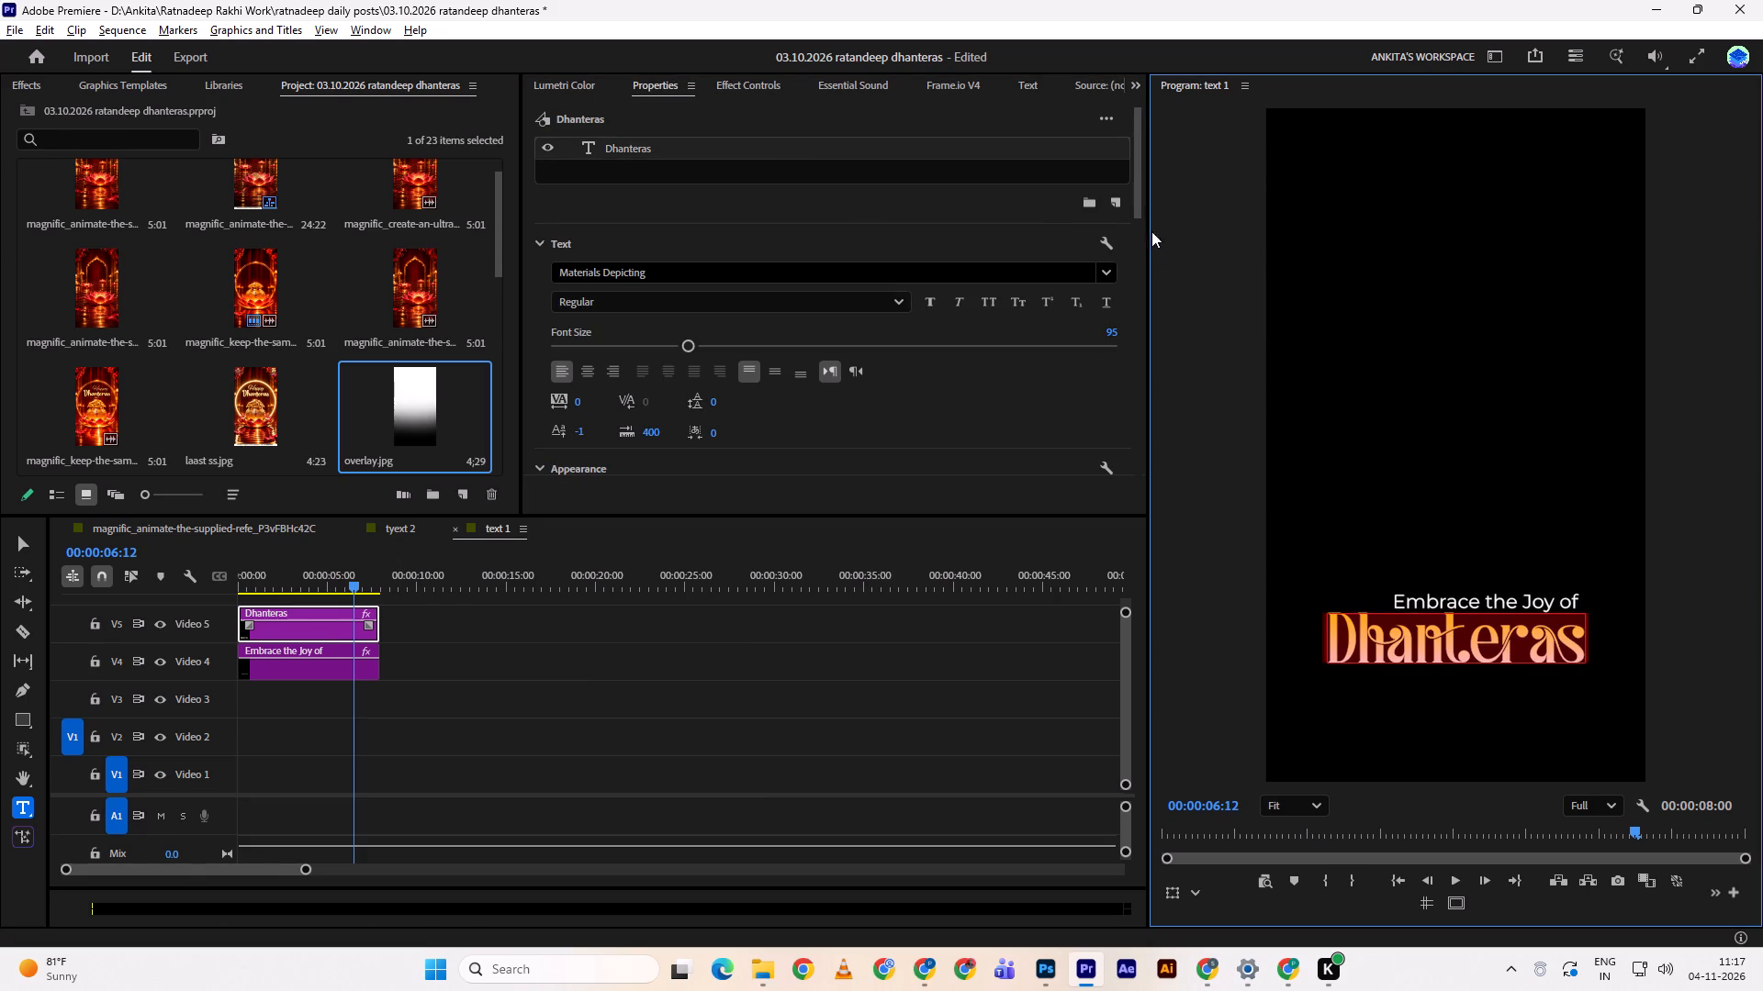
drag(1138, 215, 1130, 292)
double_click(589, 277)
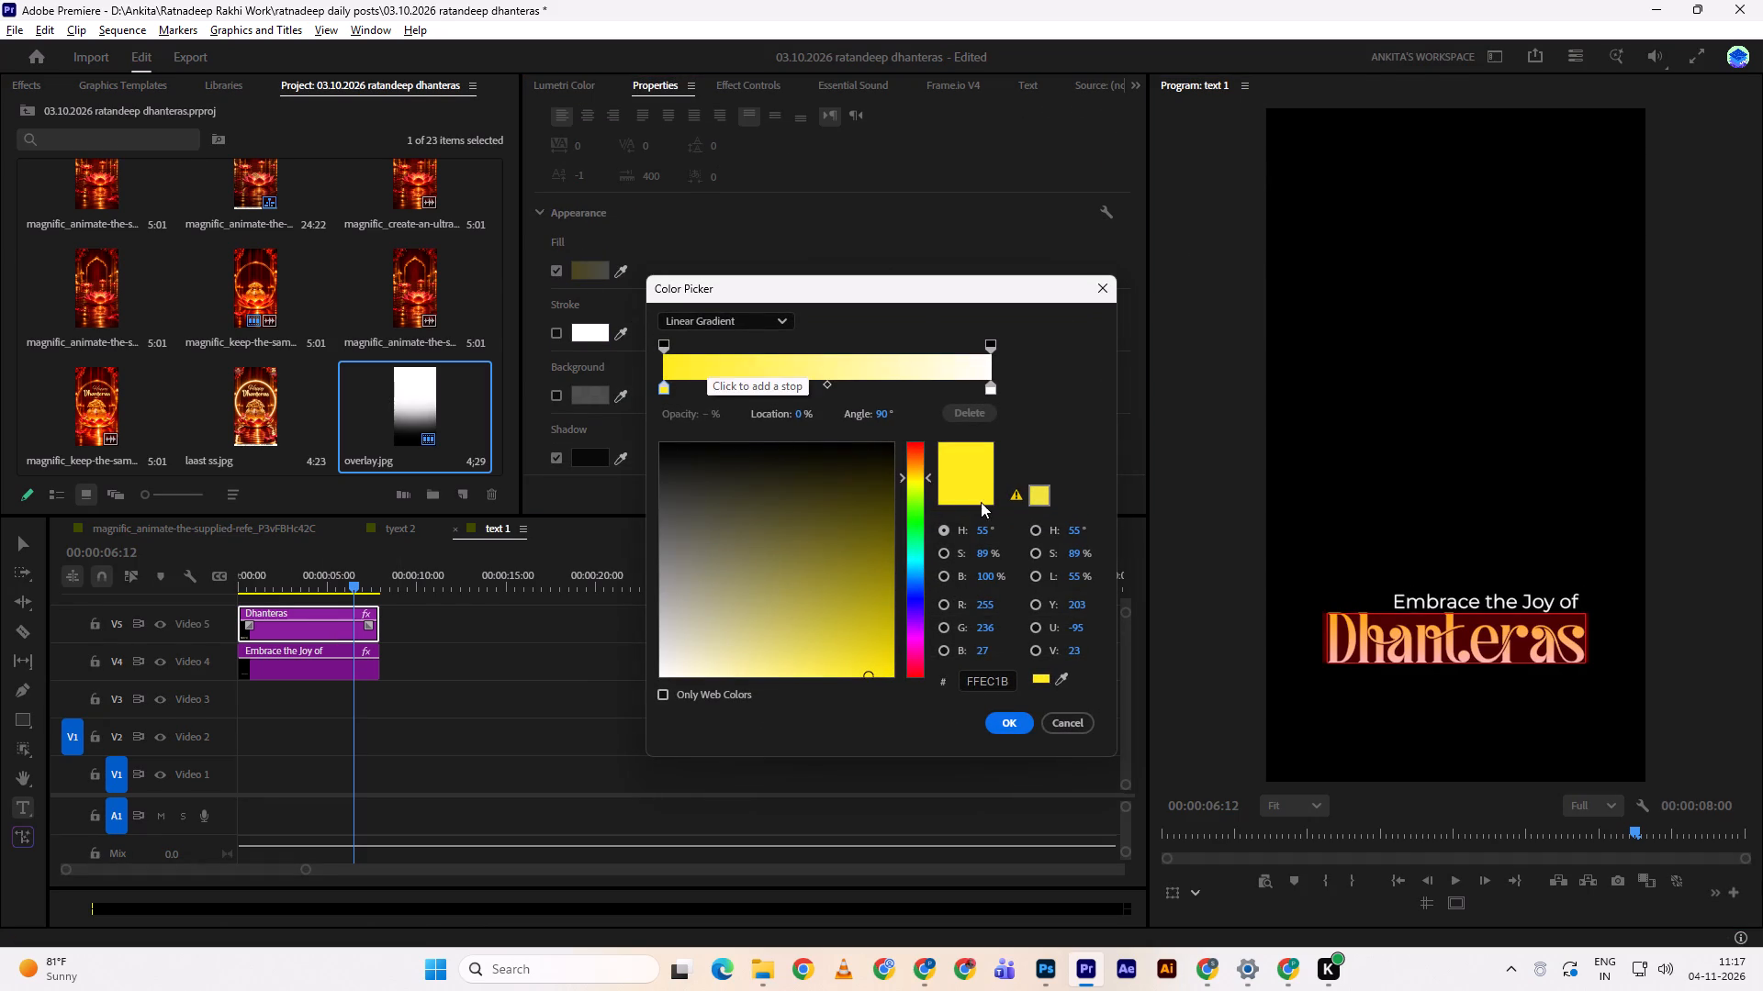
double_click(662, 394)
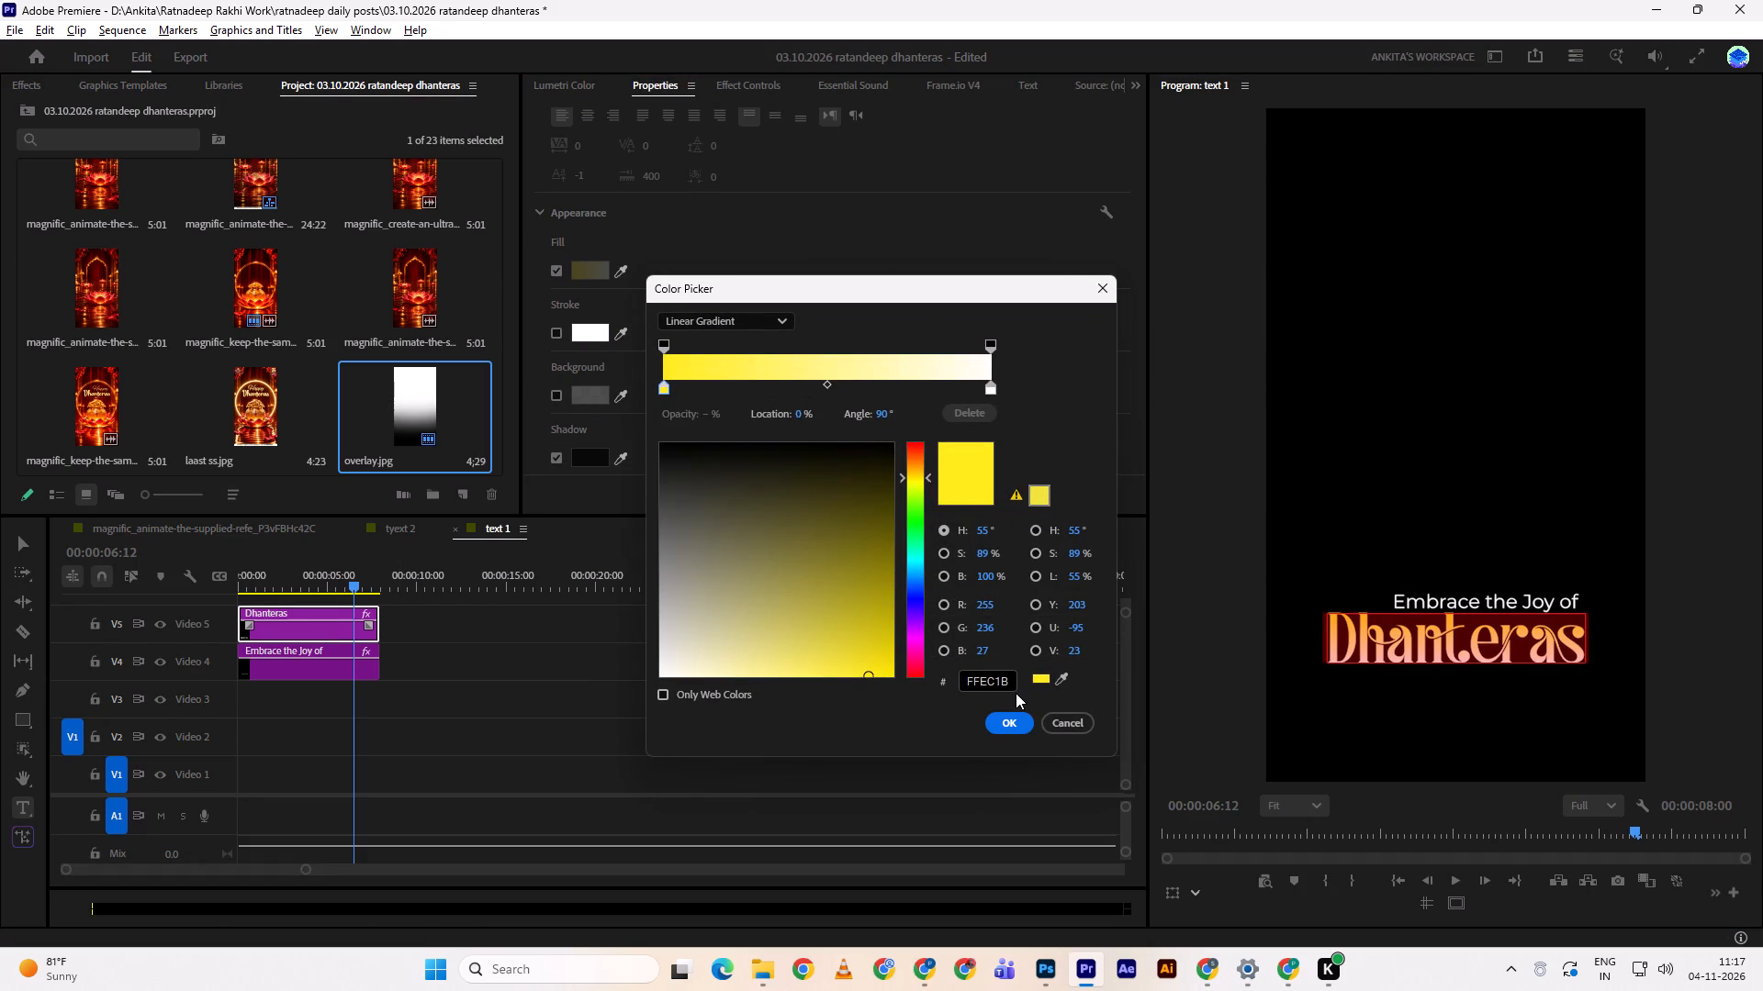
click(1016, 693)
triple_click(989, 677)
key(ctrl+c)
click(1018, 728)
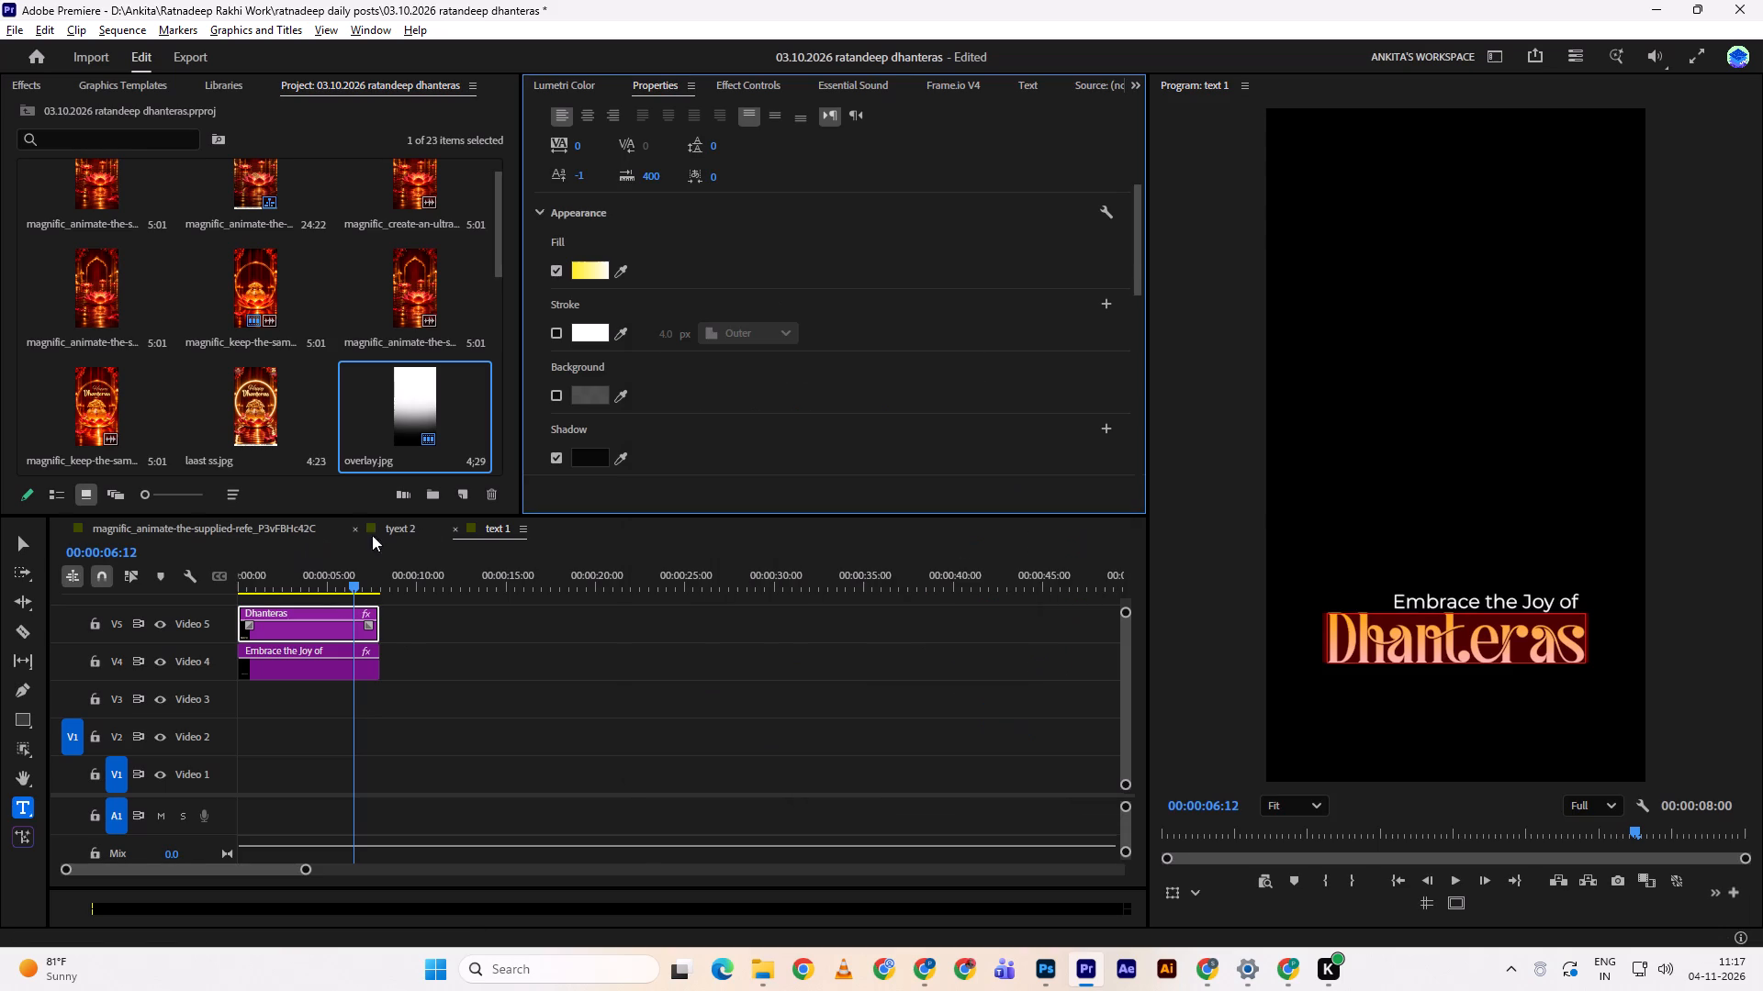
Back in the main sequence, change the fill of the "Prosperity, & Togetherness." text on Video 3 to a linear gradient.
click(298, 531)
click(519, 698)
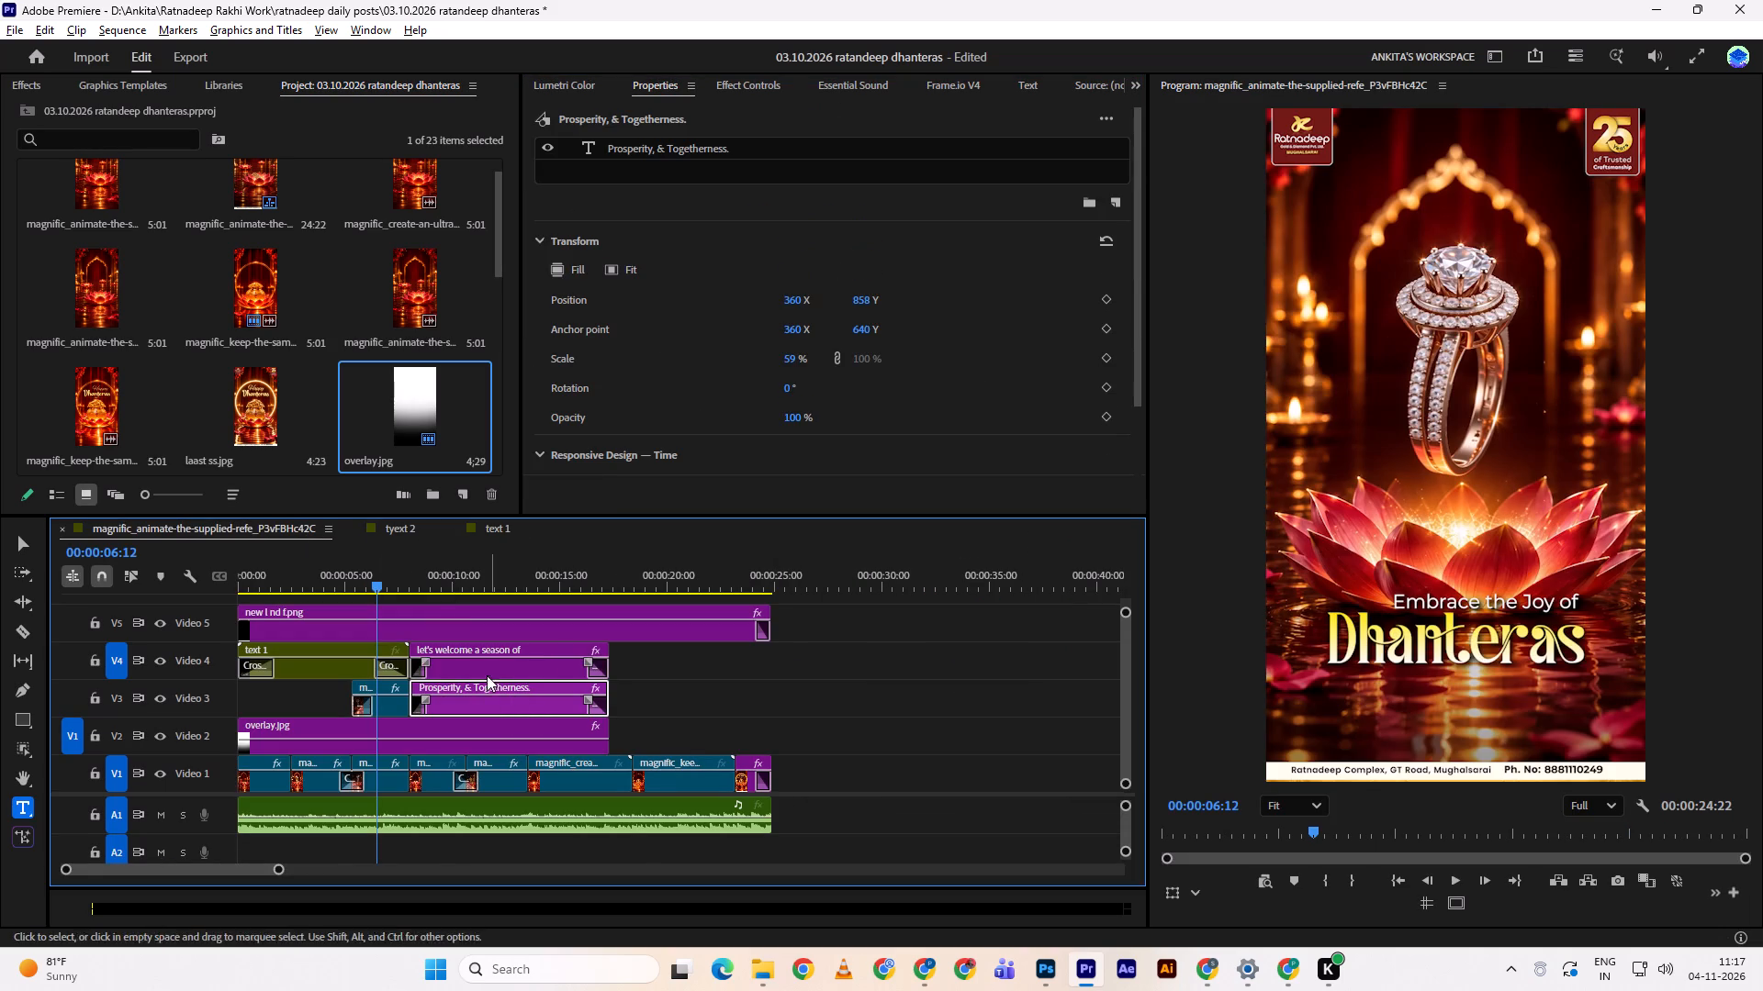
drag(391, 577, 407, 577)
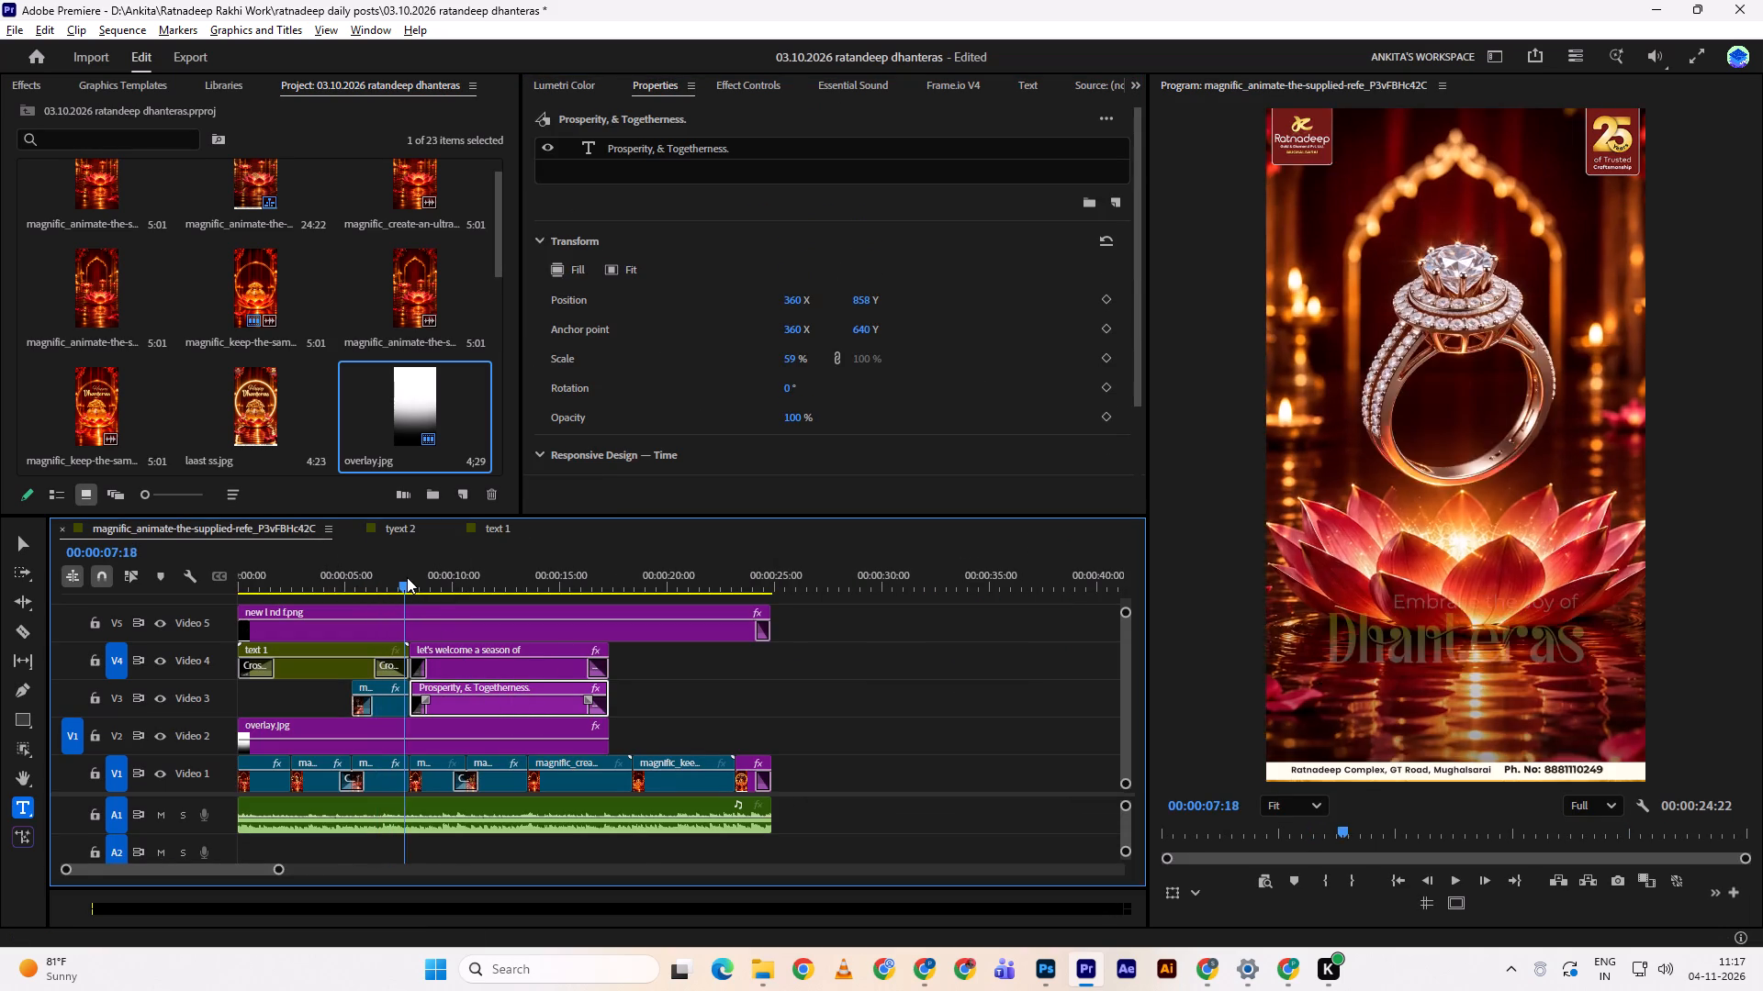
drag(407, 577, 445, 577)
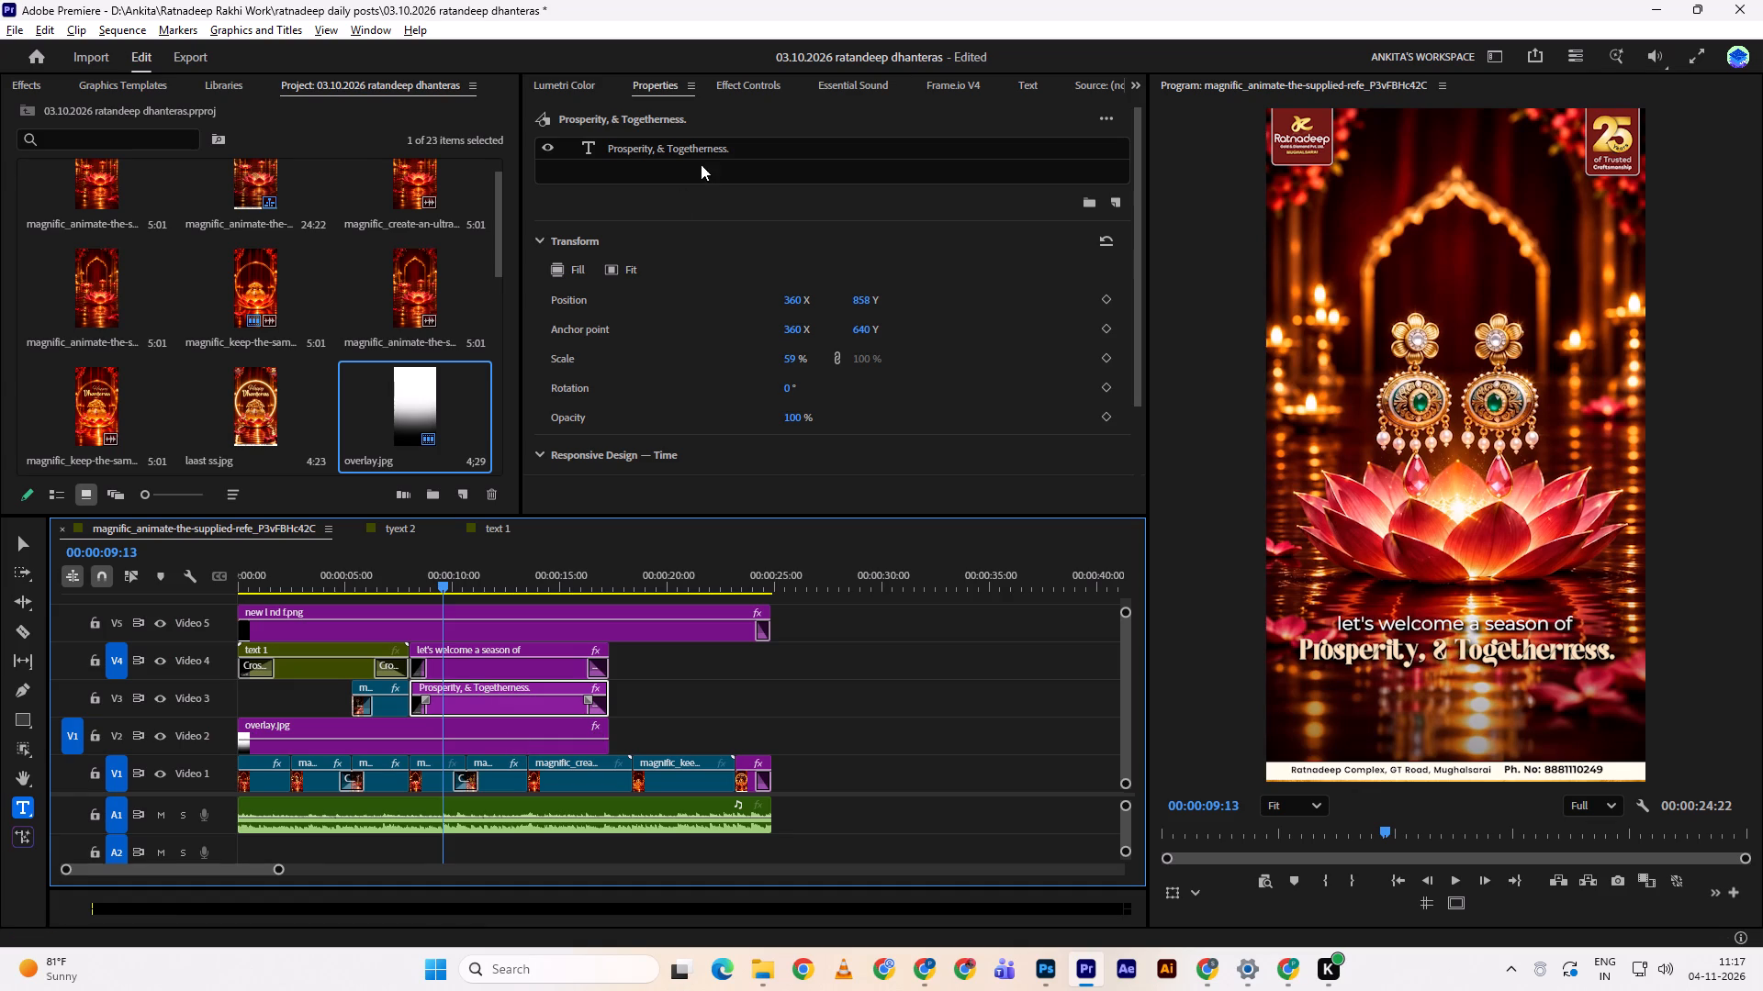
click(705, 150)
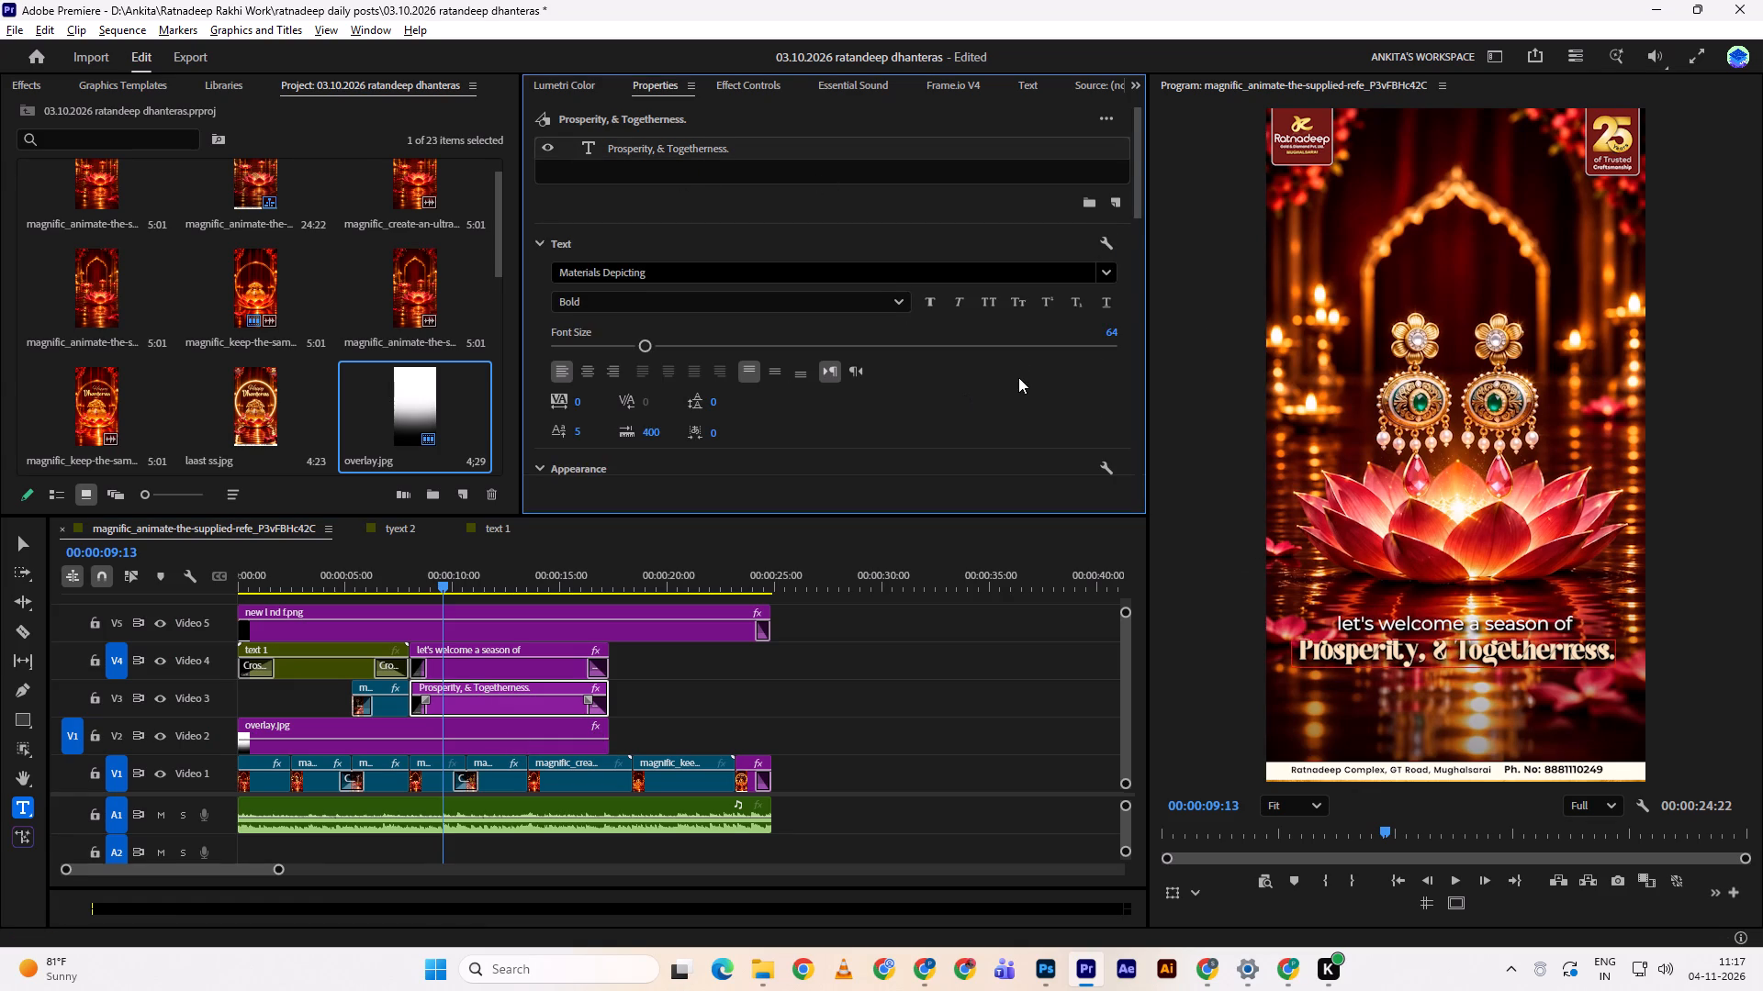
scroll(1018, 377, down, 11)
click(593, 322)
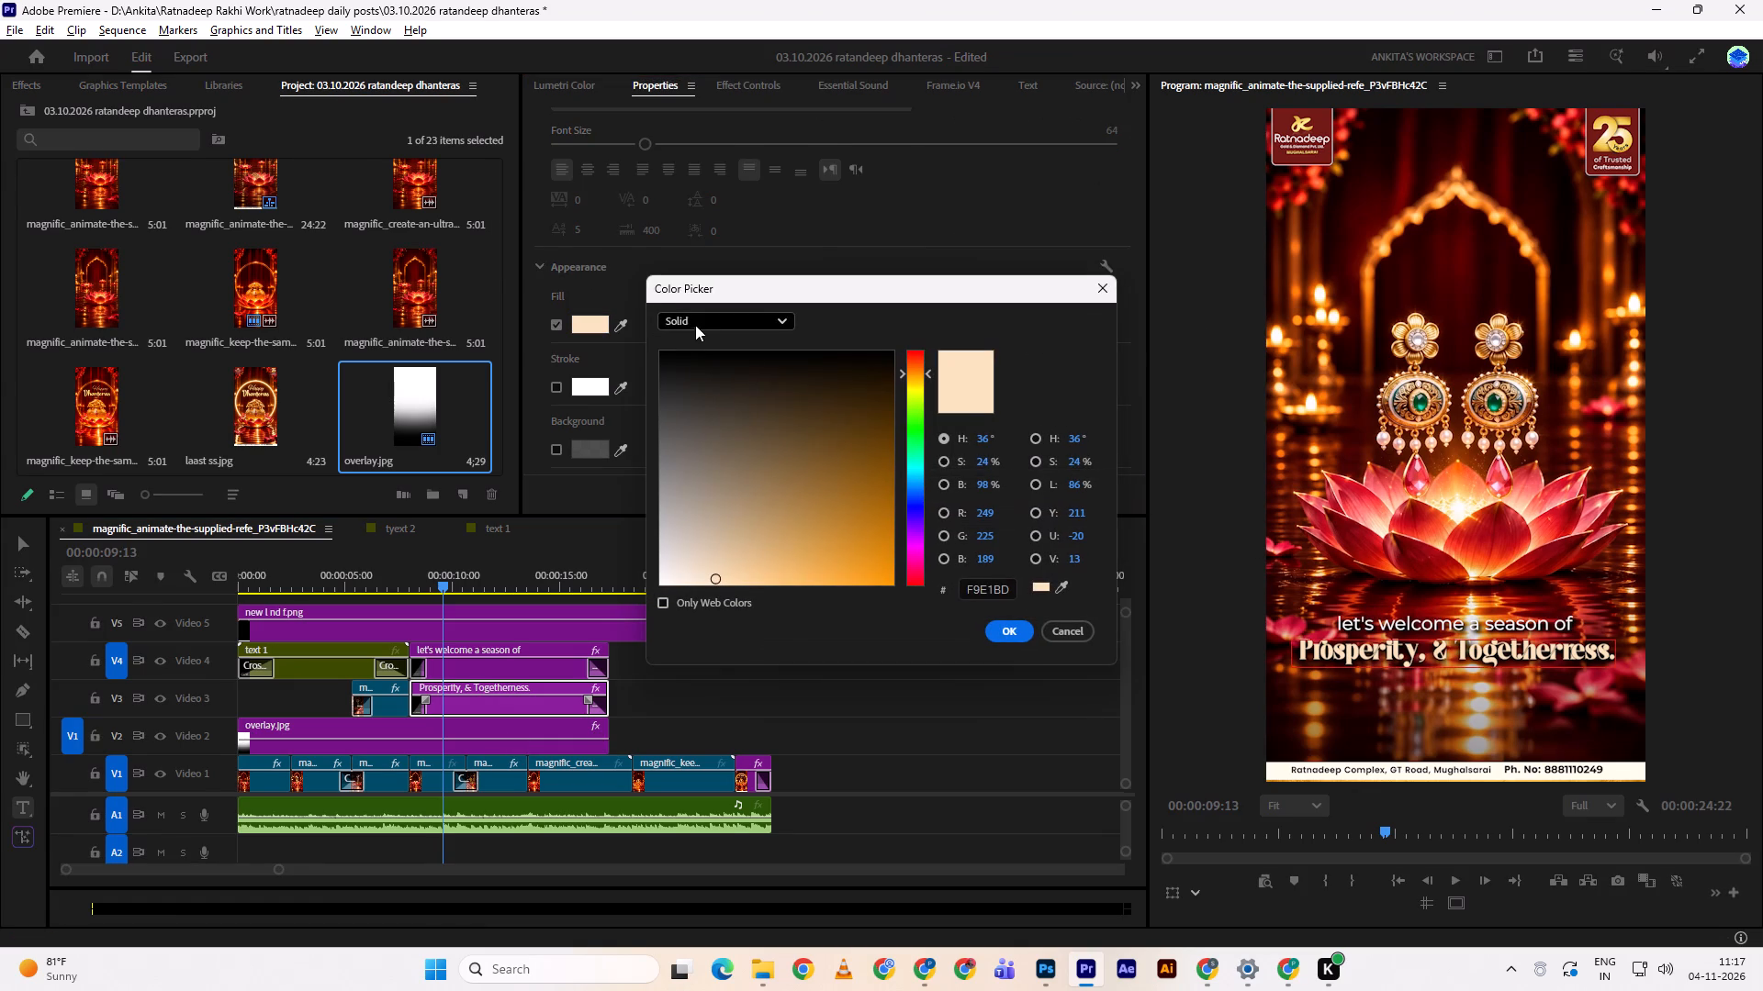
double_click(697, 323)
double_click(713, 318)
click(710, 319)
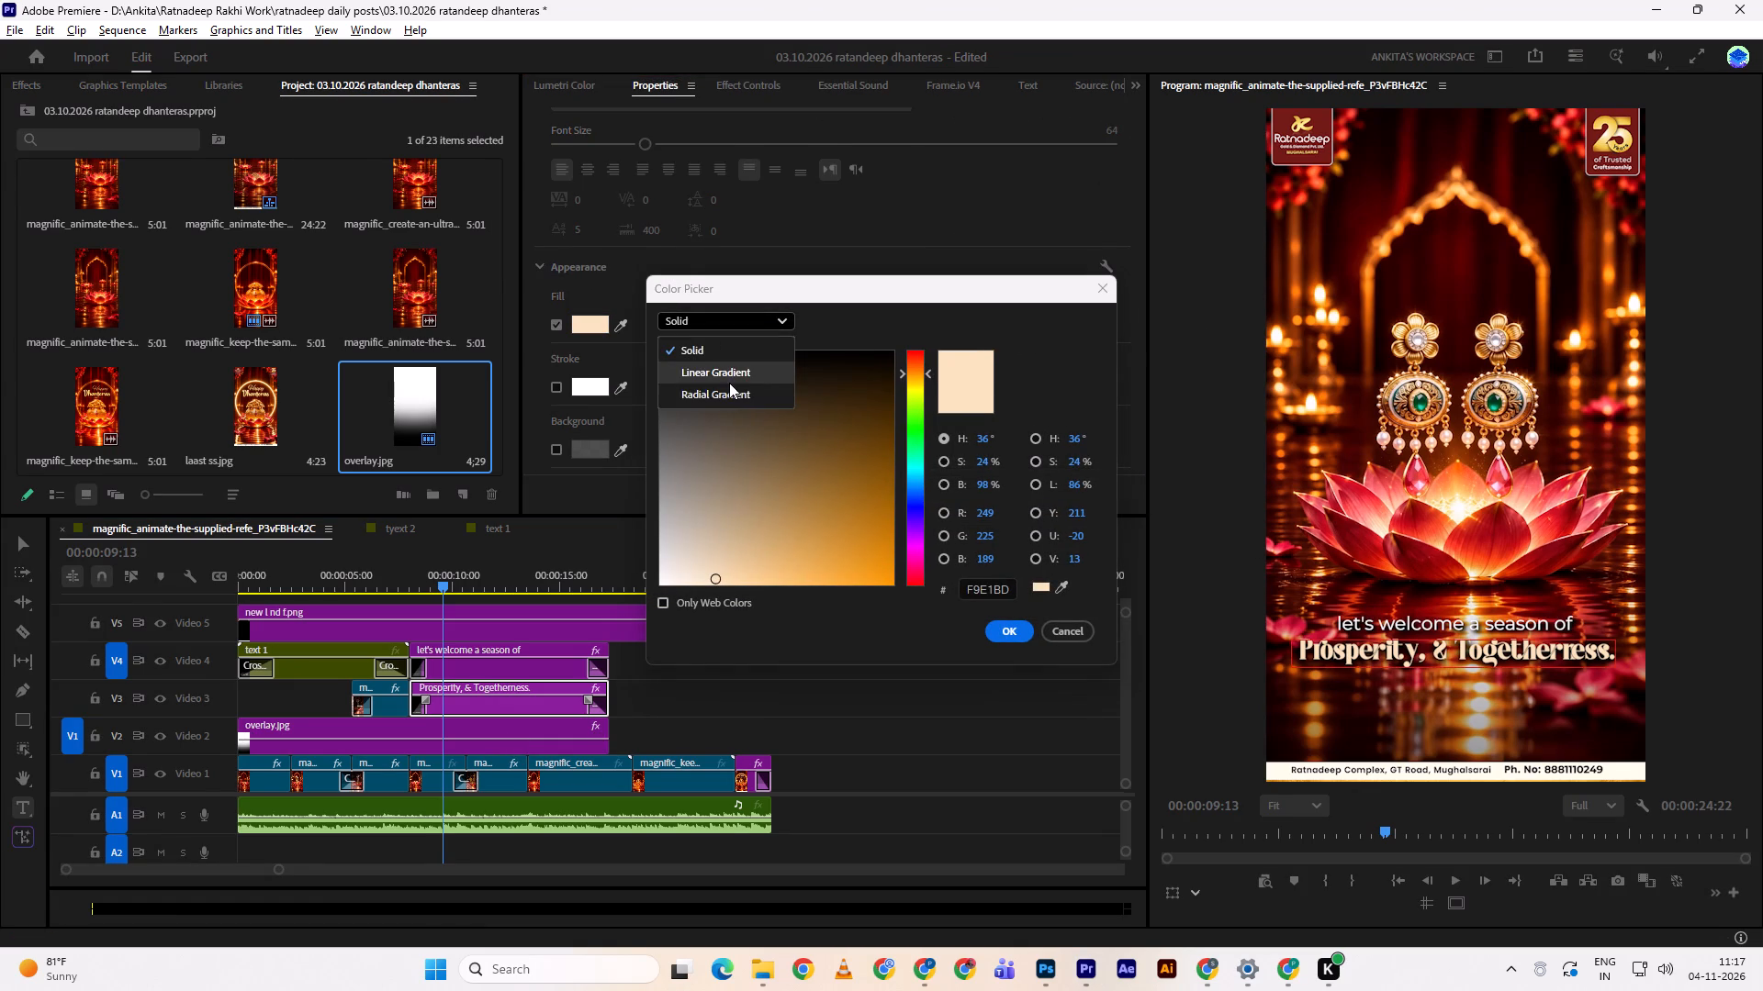
click(729, 383)
Set the first stop of the tagline's gradient to FFEC1B, apply it and play the earring scene to check.
double_click(661, 390)
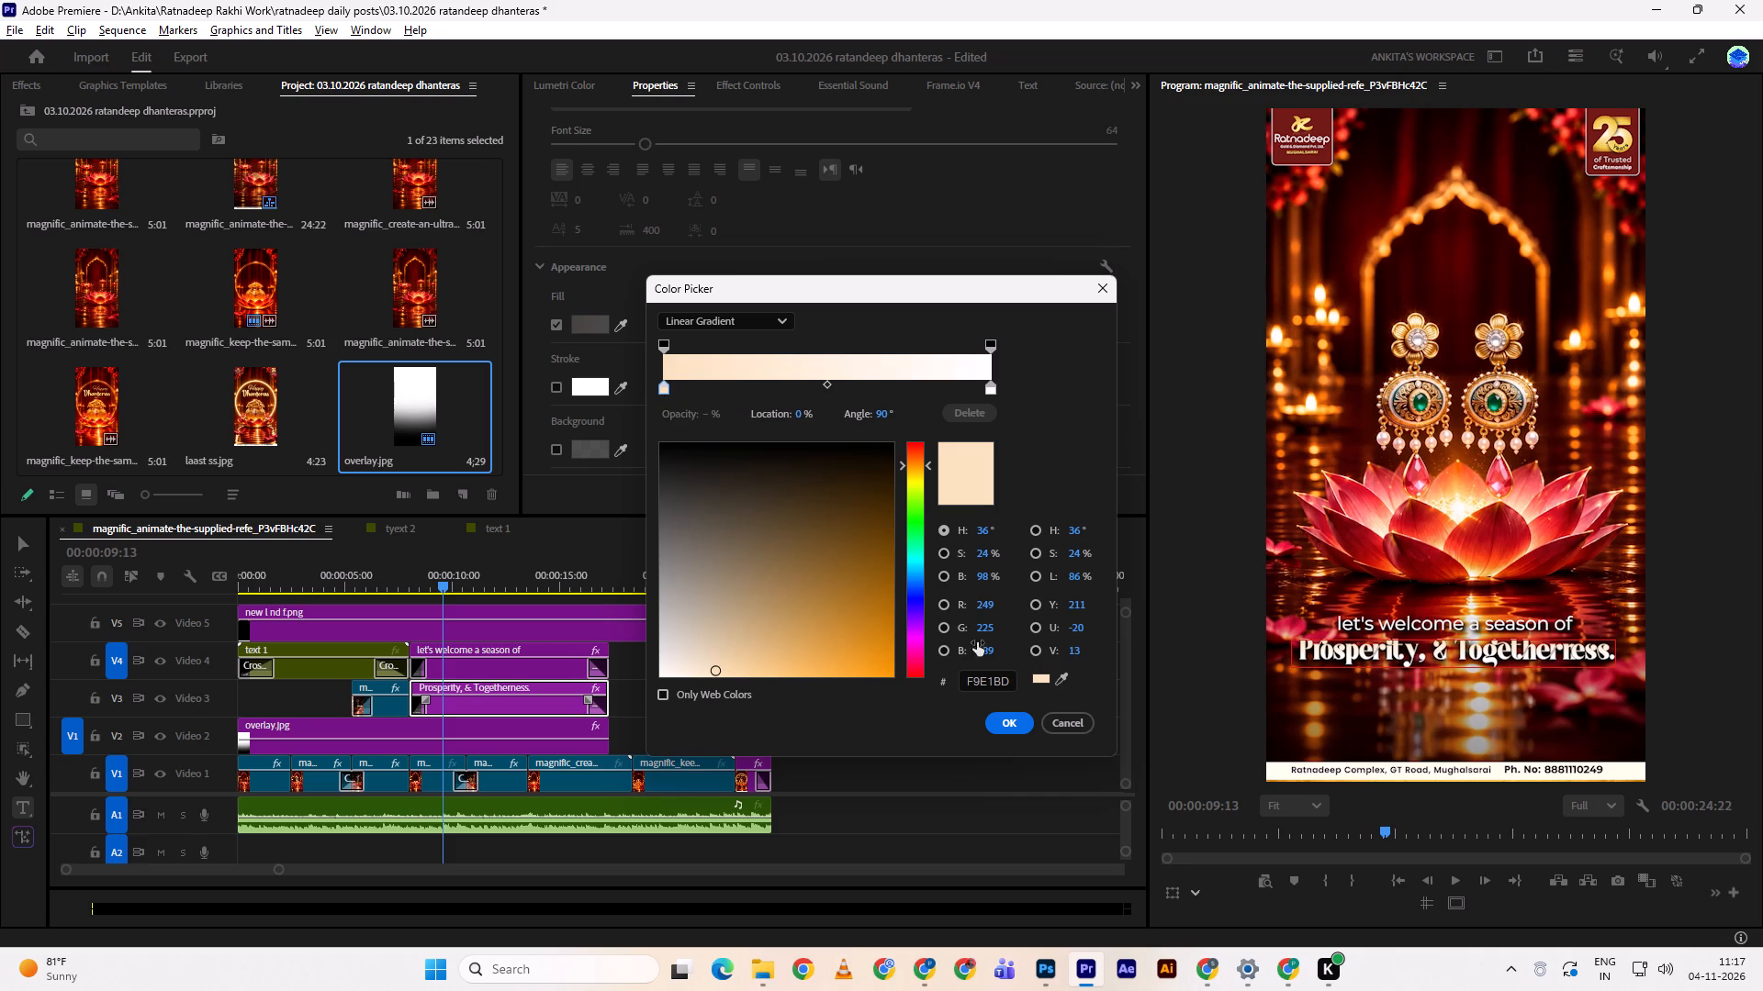
double_click(982, 677)
key(ctrl+v)
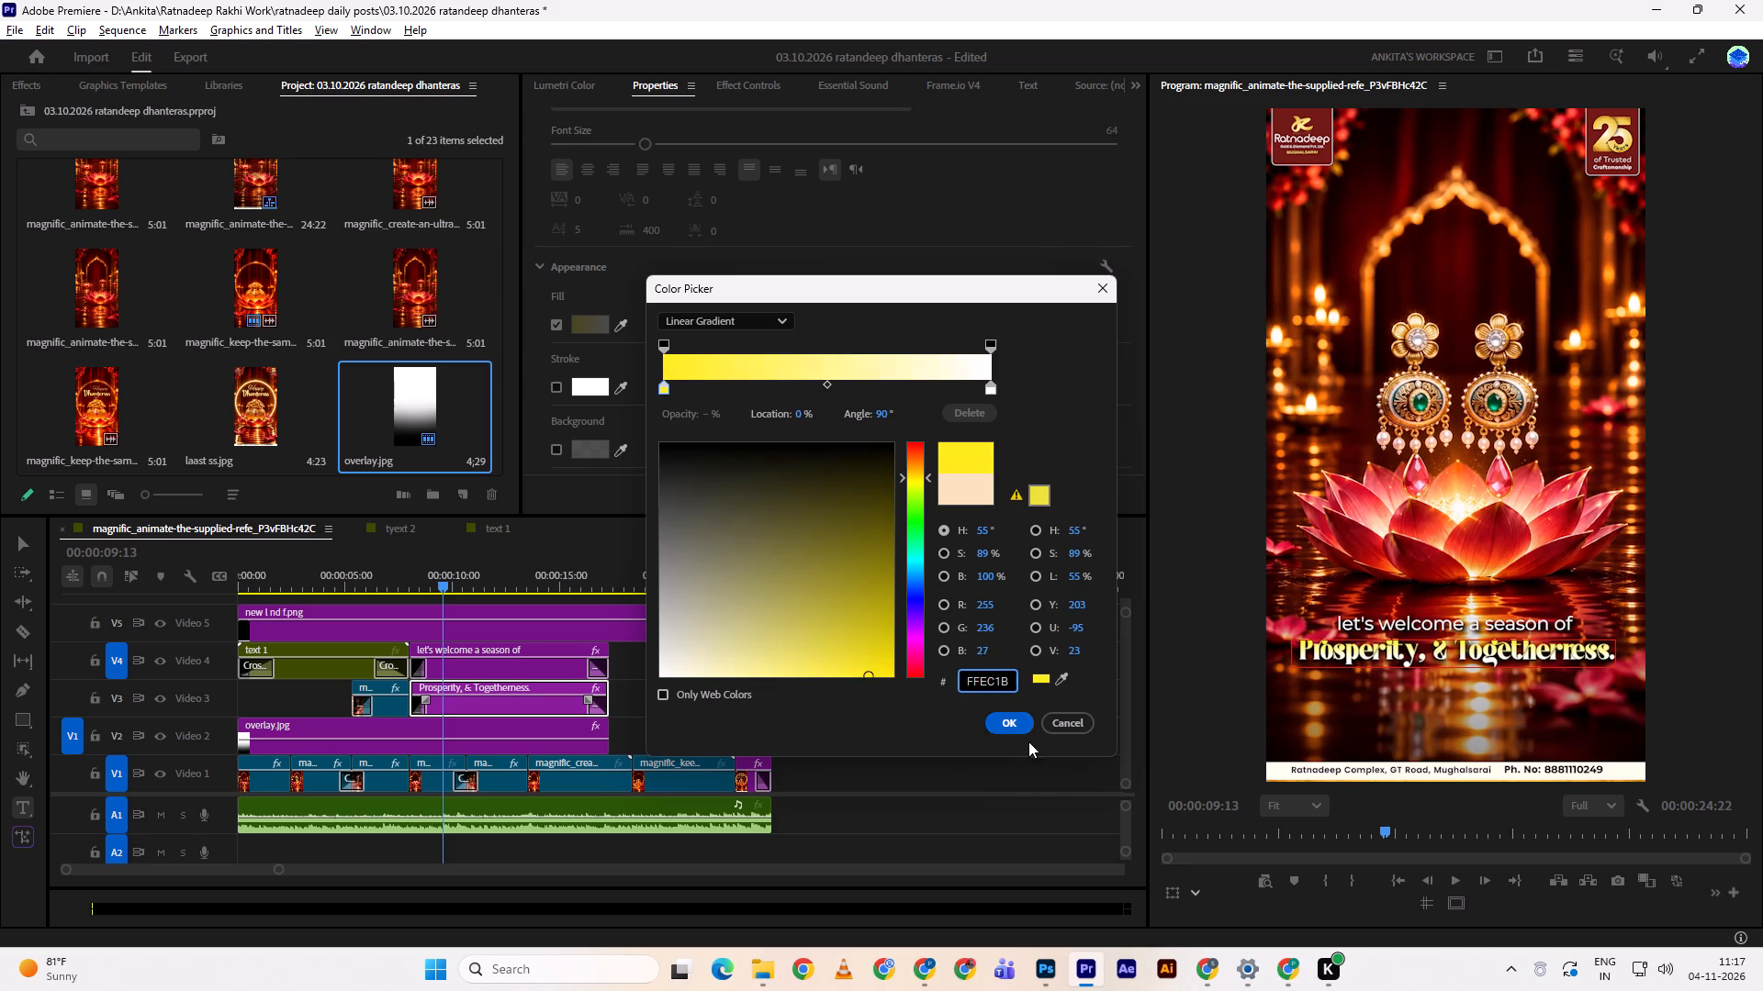
click(1007, 728)
double_click(838, 740)
key(space)
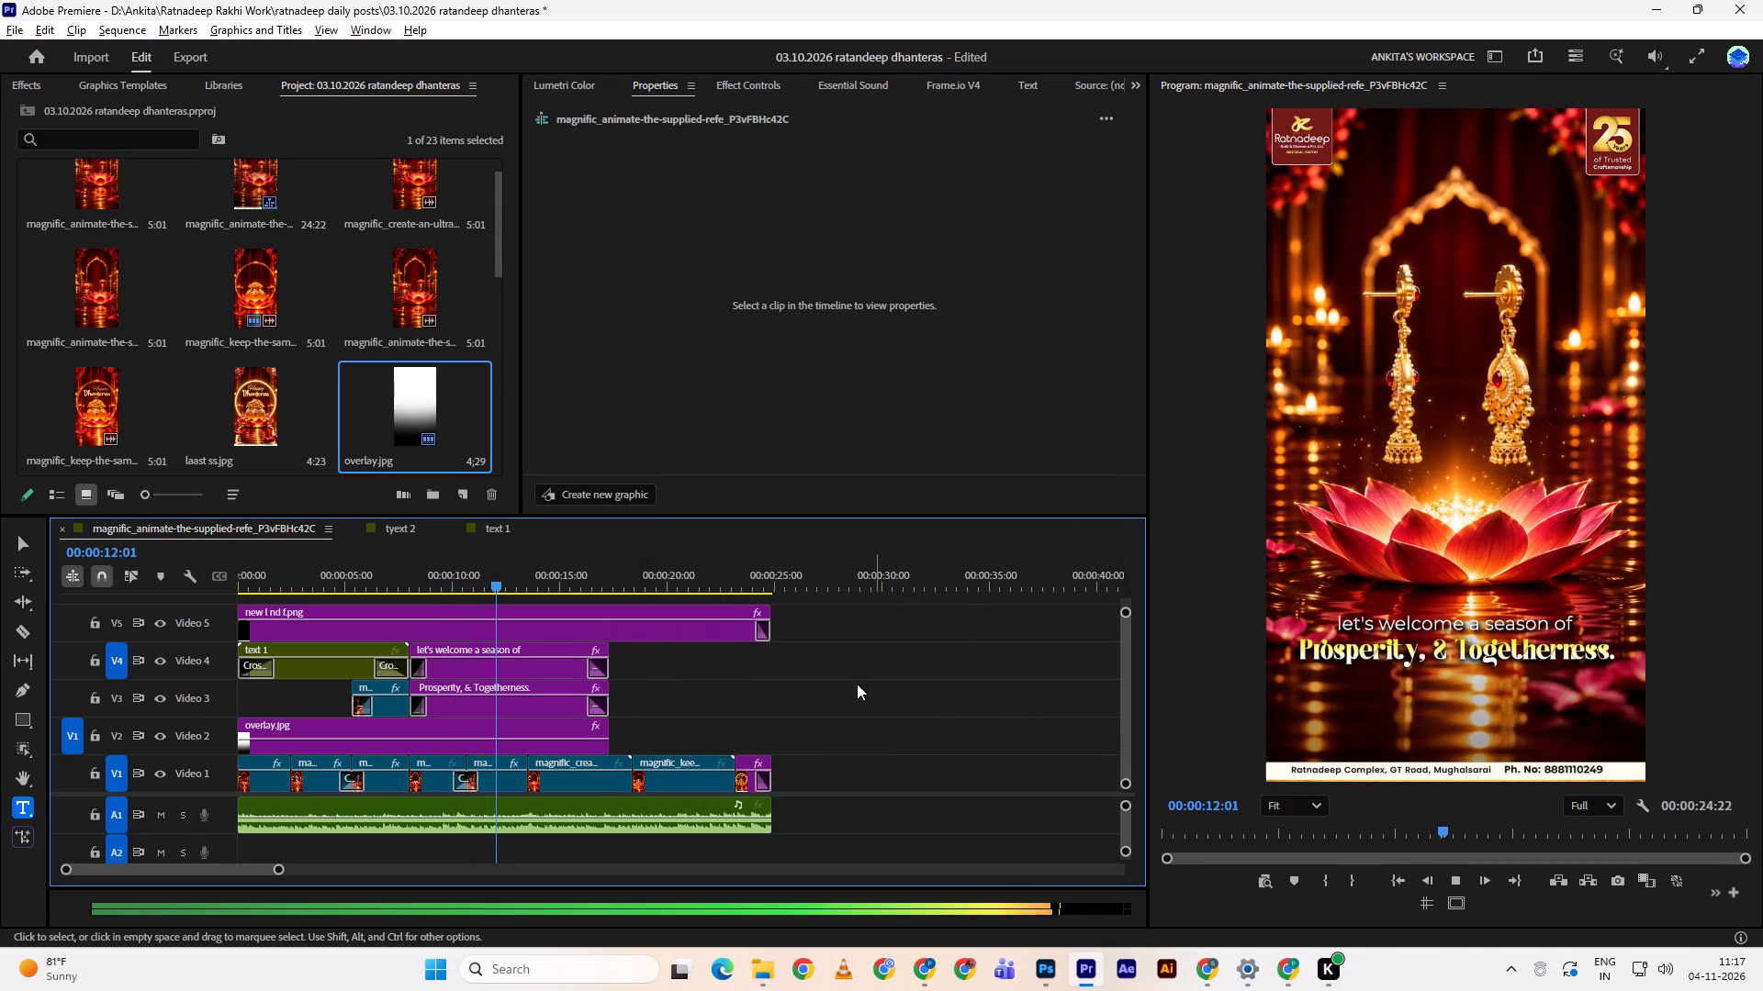
key(space)
Split the overlay.jpg clip on Video 2 at 00:00:08:00, where the second text begins.
drag(386, 575, 347, 570)
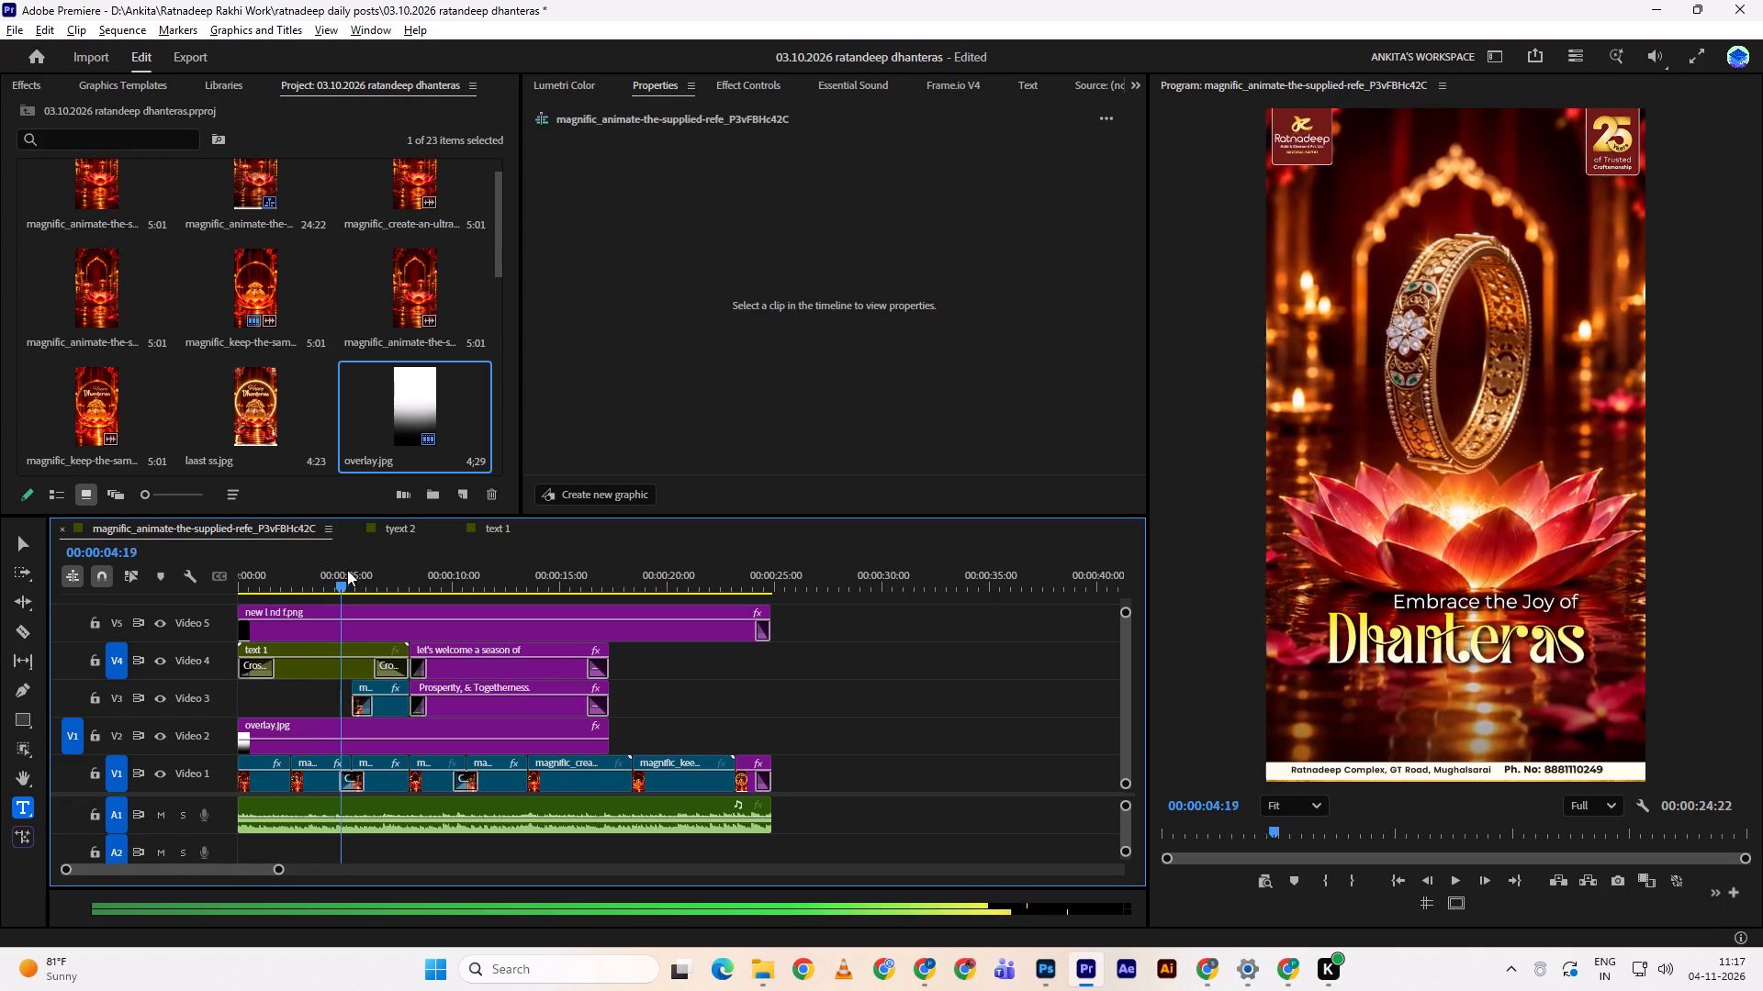
drag(347, 570, 411, 560)
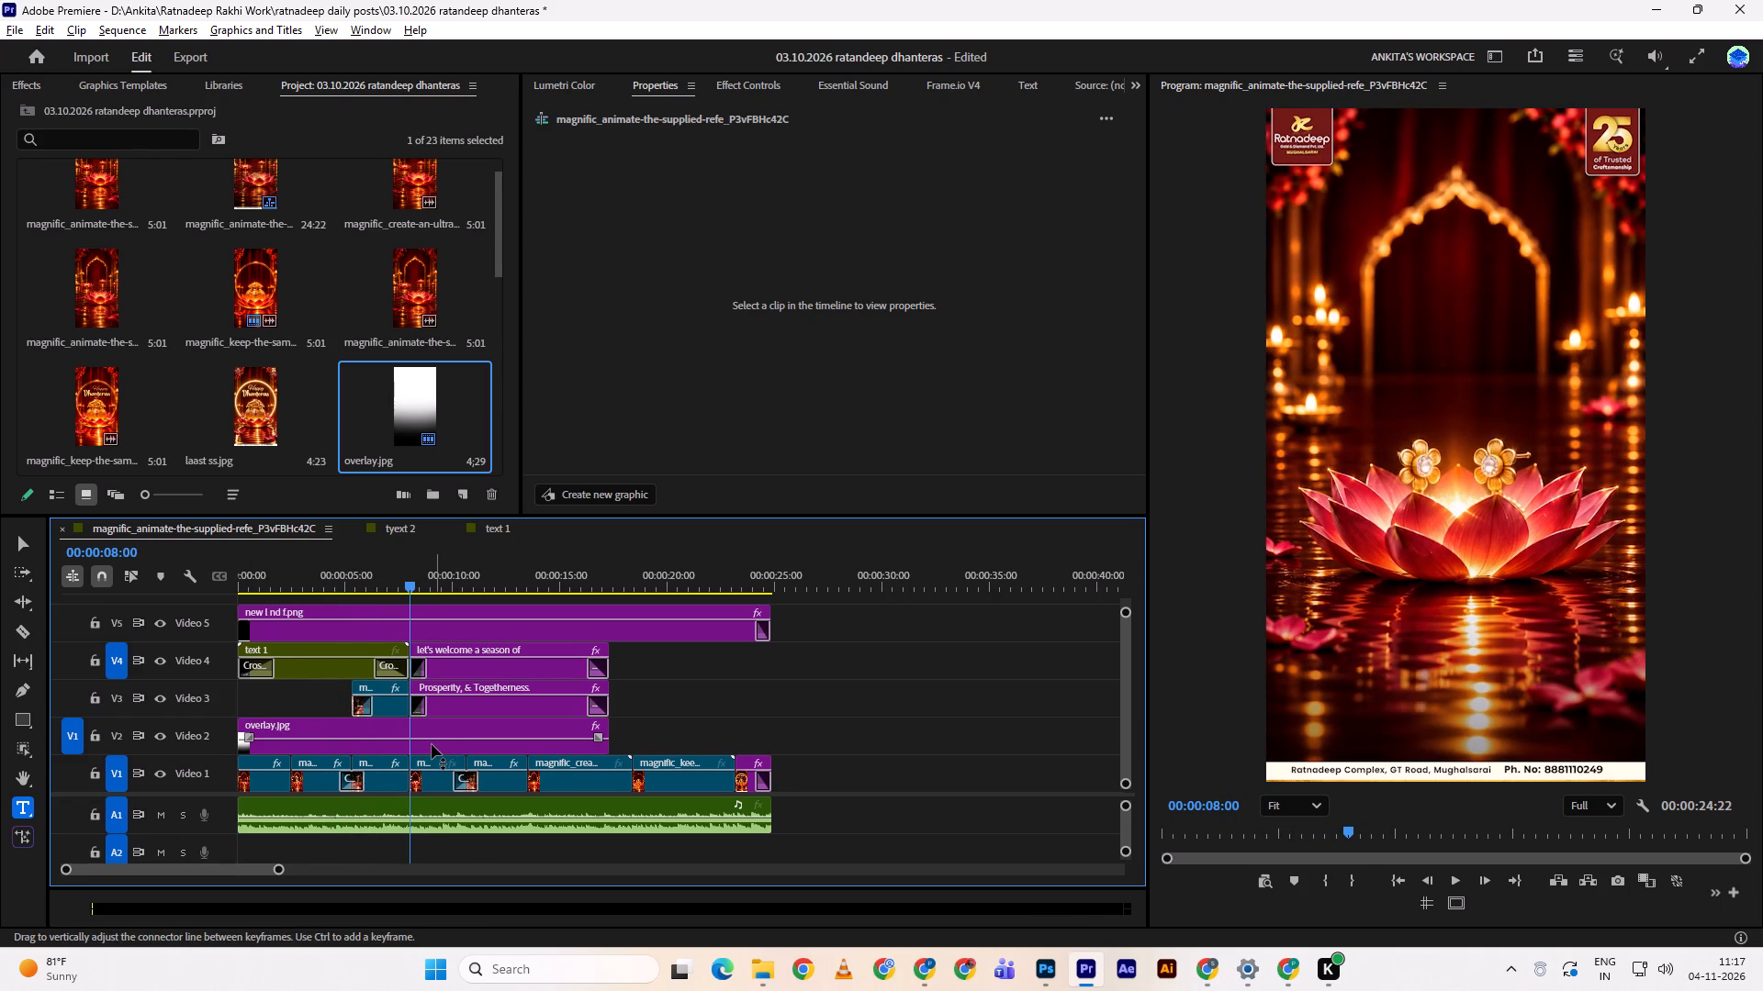
key(c)
click(411, 734)
key(v)
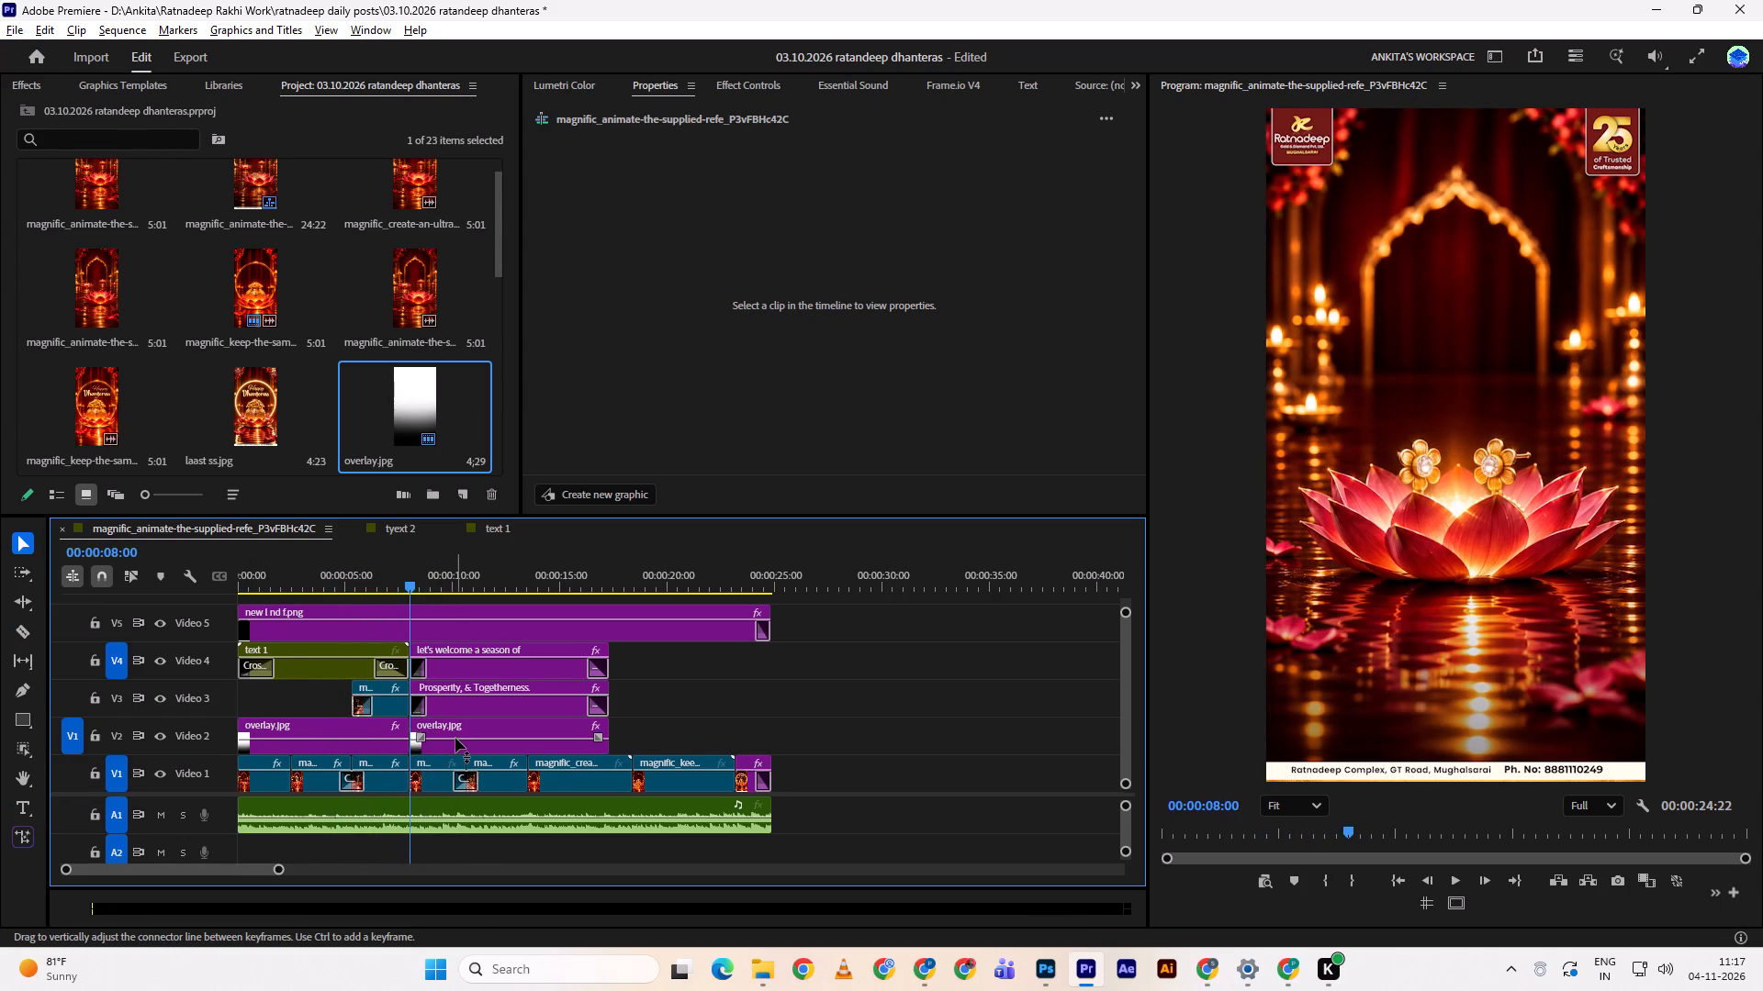
Set the opacity of the second overlay.jpg segment on Video 2 to 79% and play it back briefly.
click(455, 738)
click(576, 82)
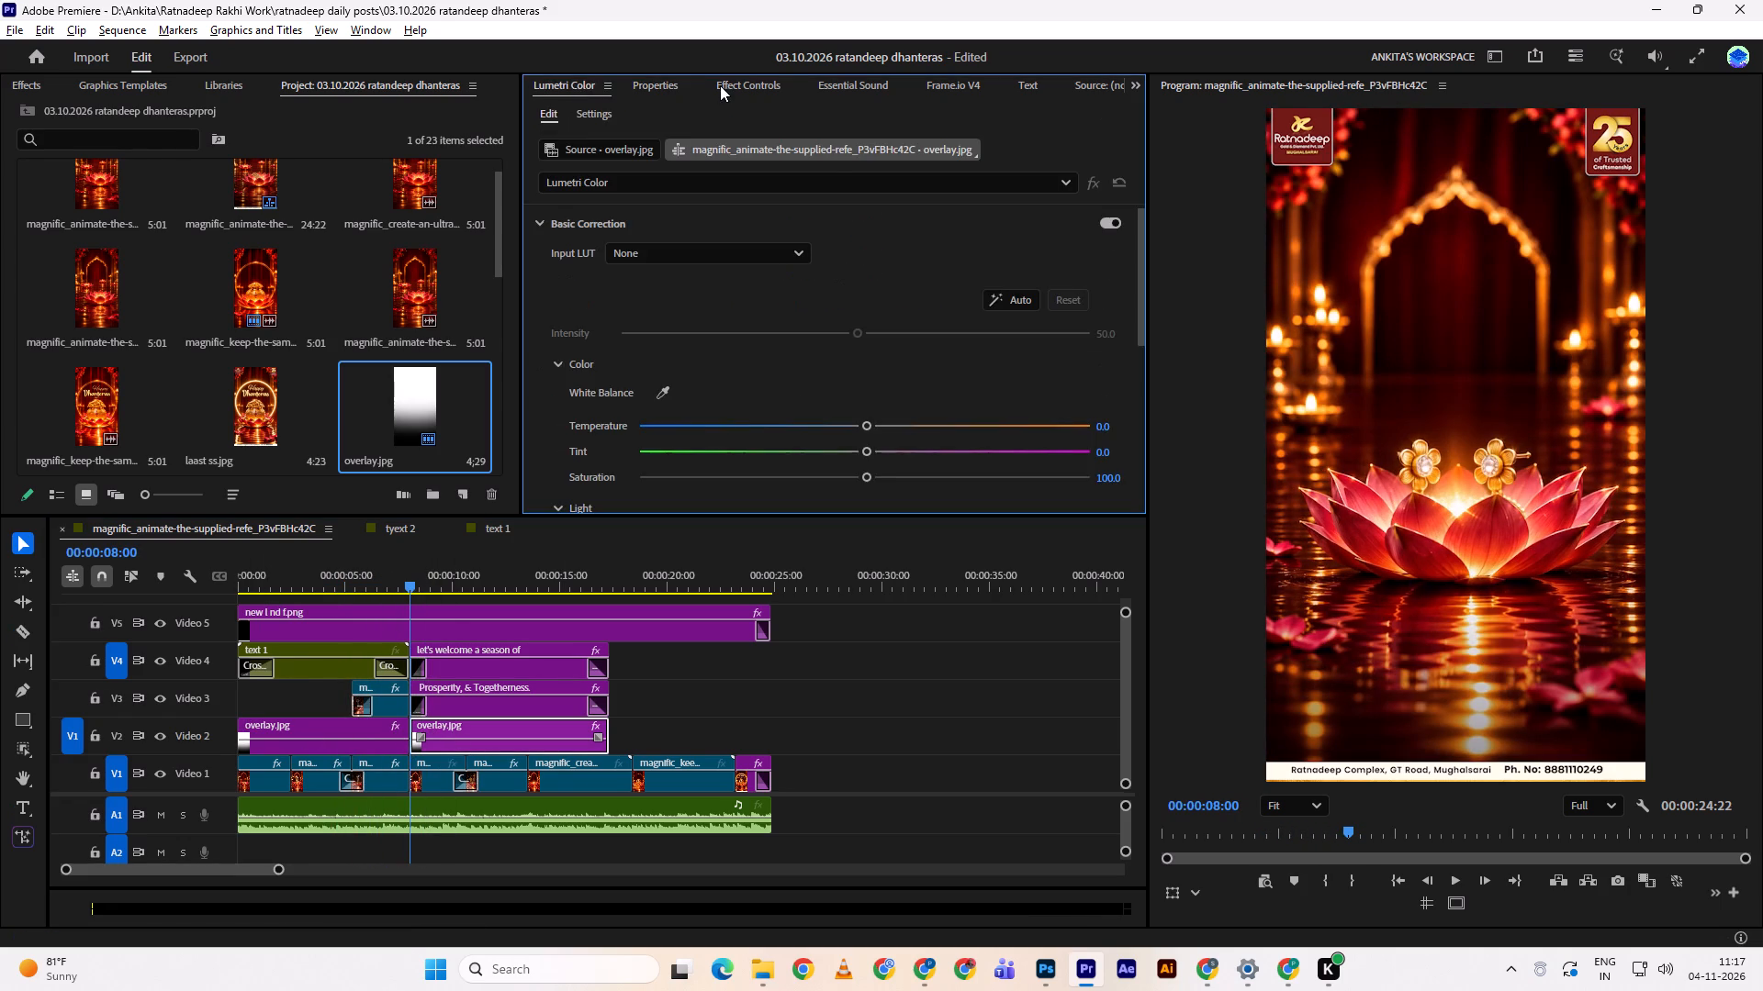
click(720, 85)
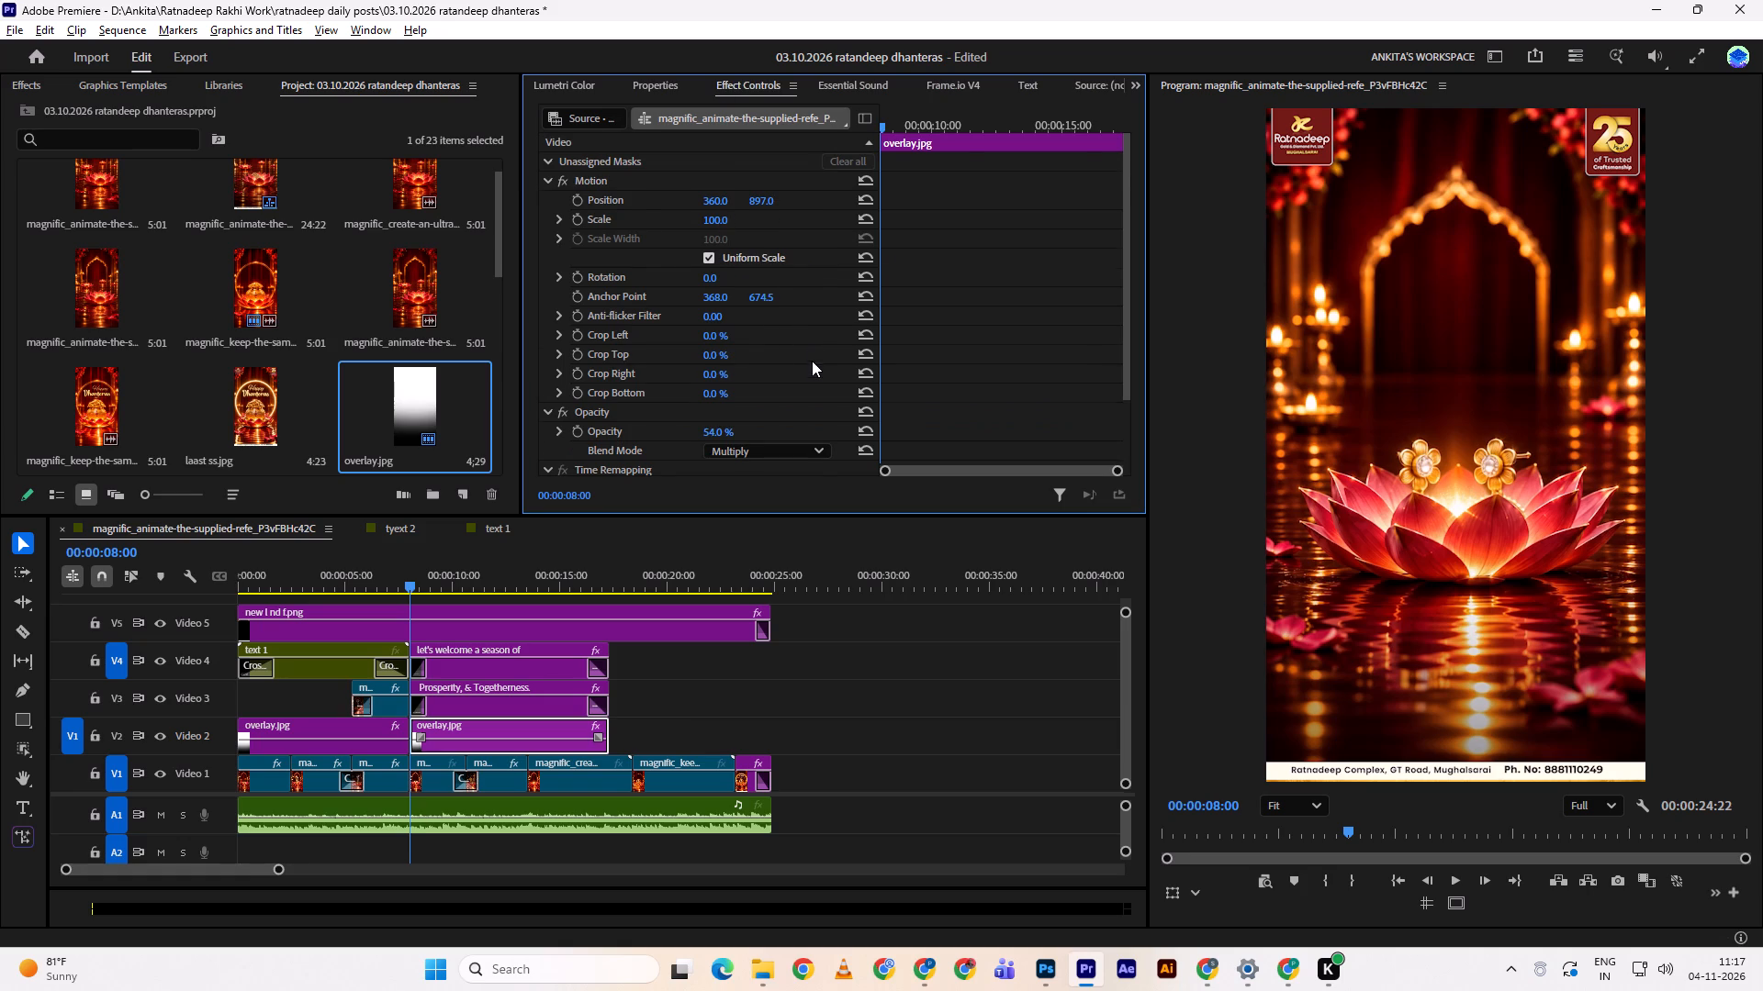
scroll(812, 361, down, 5)
drag(713, 348, 736, 345)
key(space)
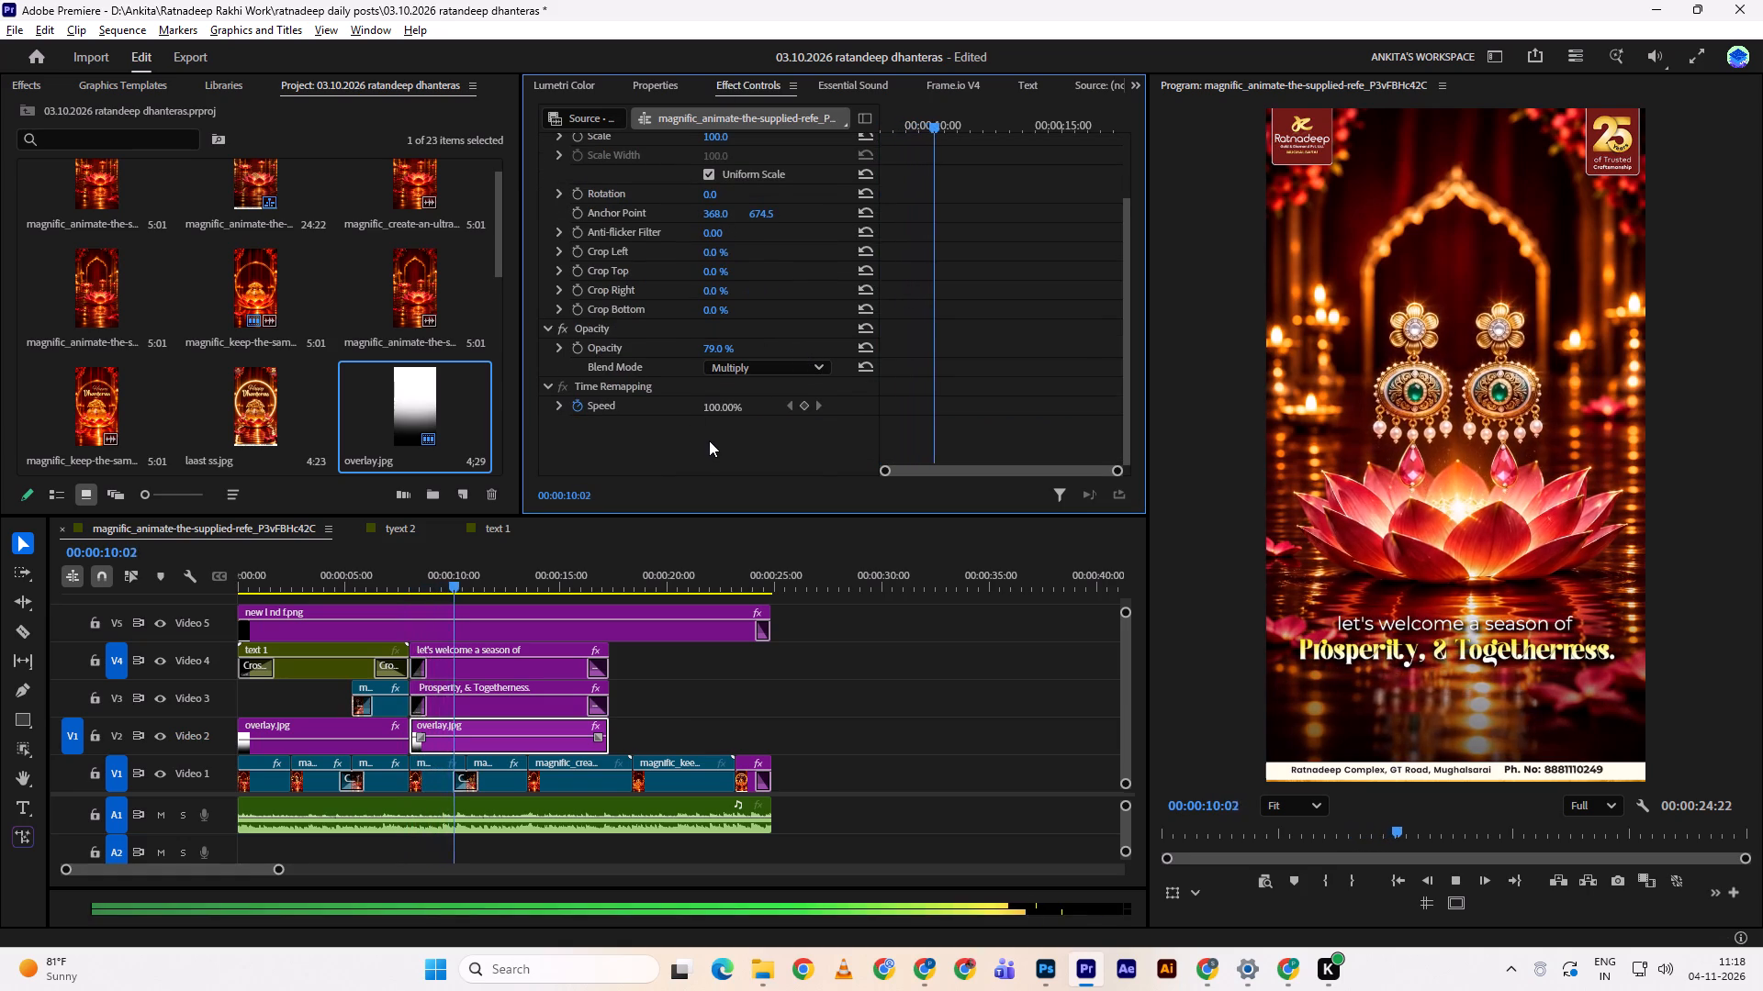
key(space)
Move the second overlay.jpg segment up by setting its vertical position to 769.
scroll(804, 317, up, 3)
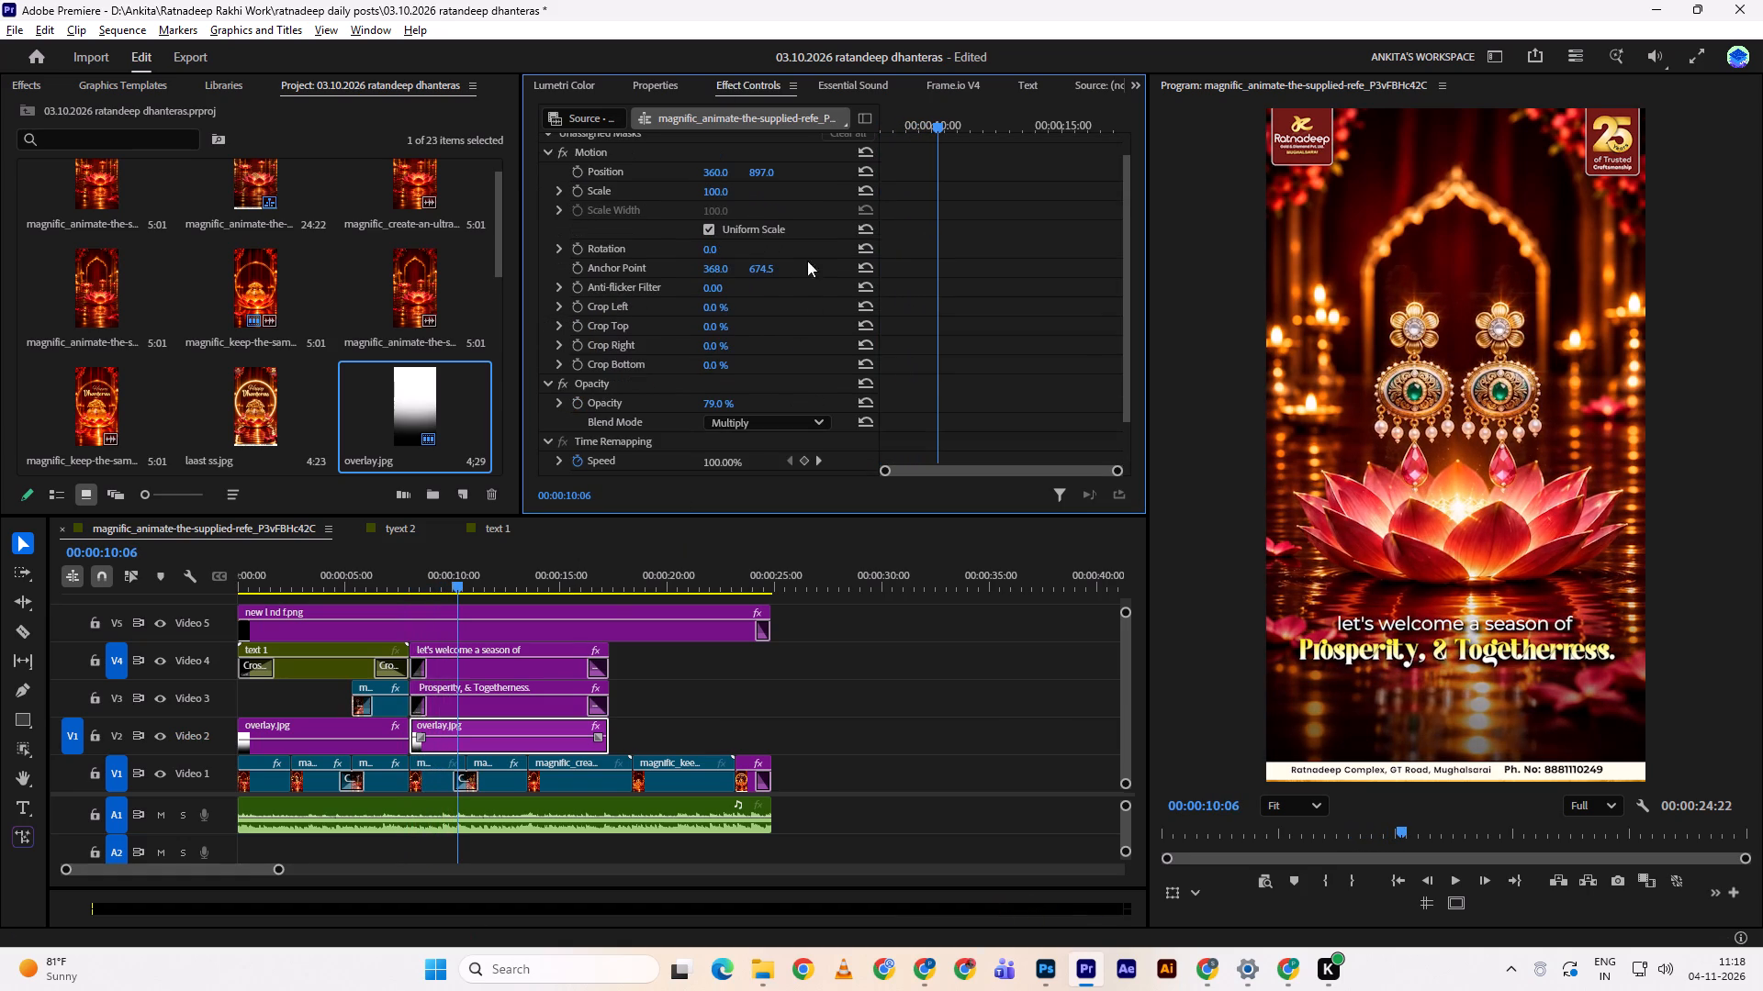
drag(759, 170, 661, 192)
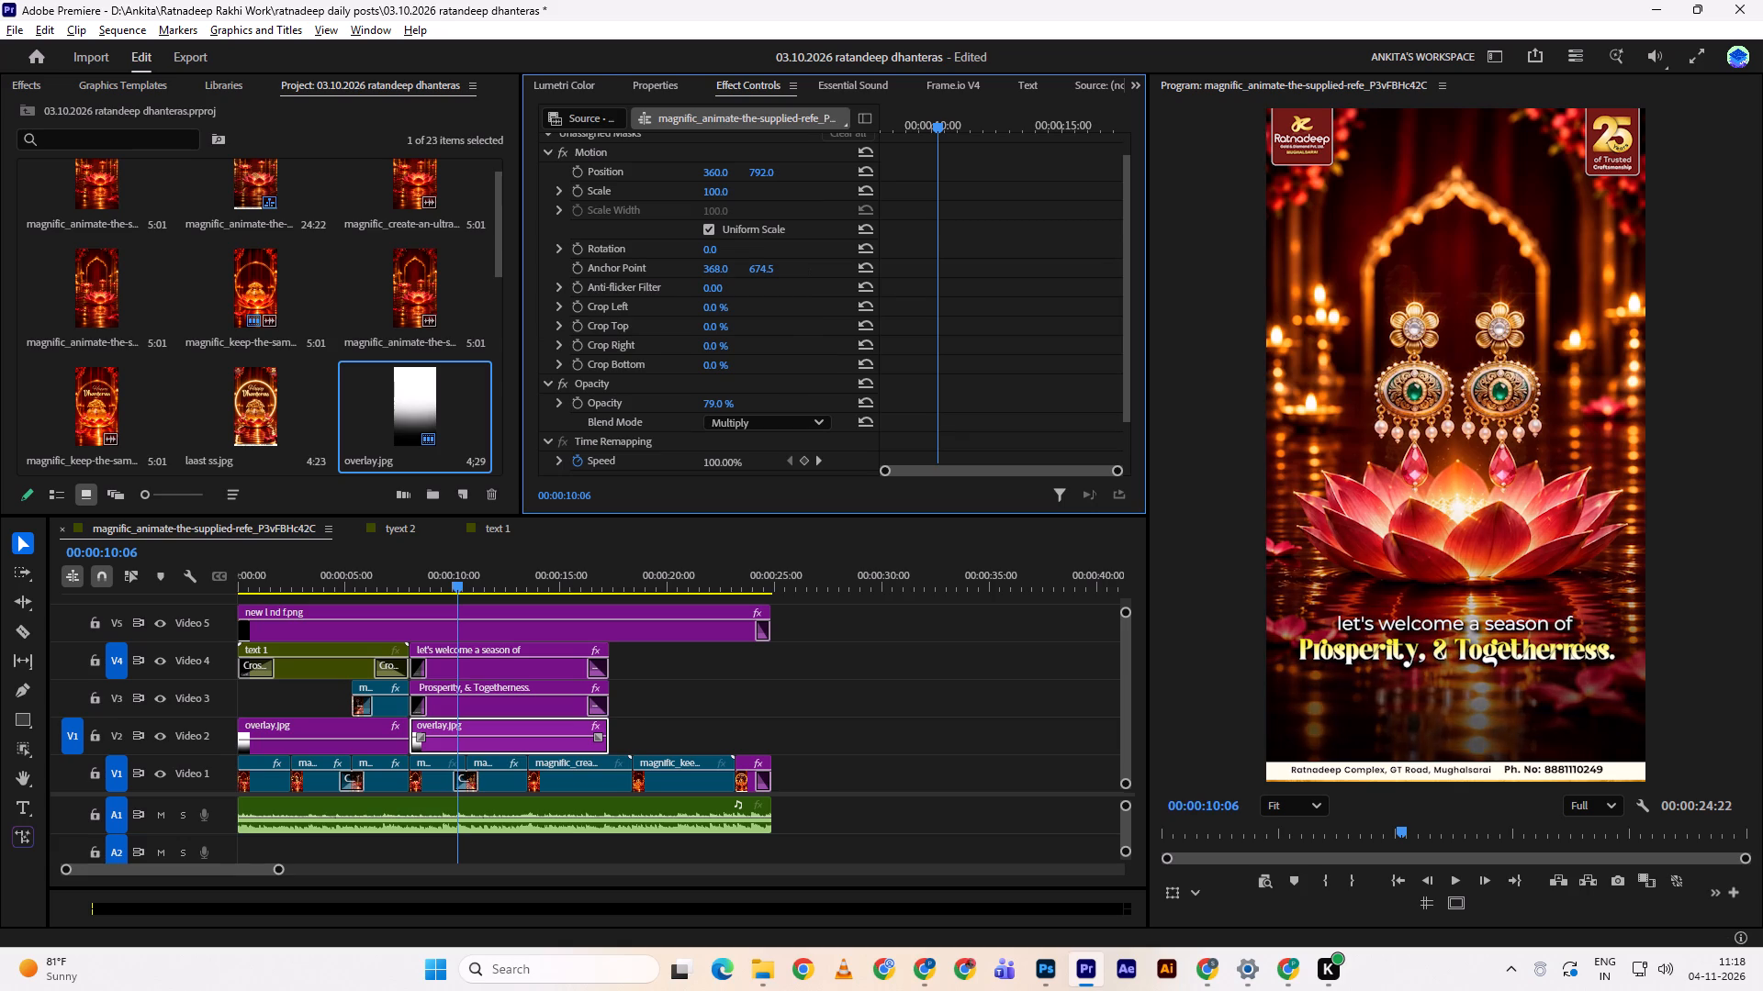
drag(661, 192, 634, 176)
Play and scrub from the bangle scene through the earring and gold pot scenes to review the darker overlay behind the text.
key(space)
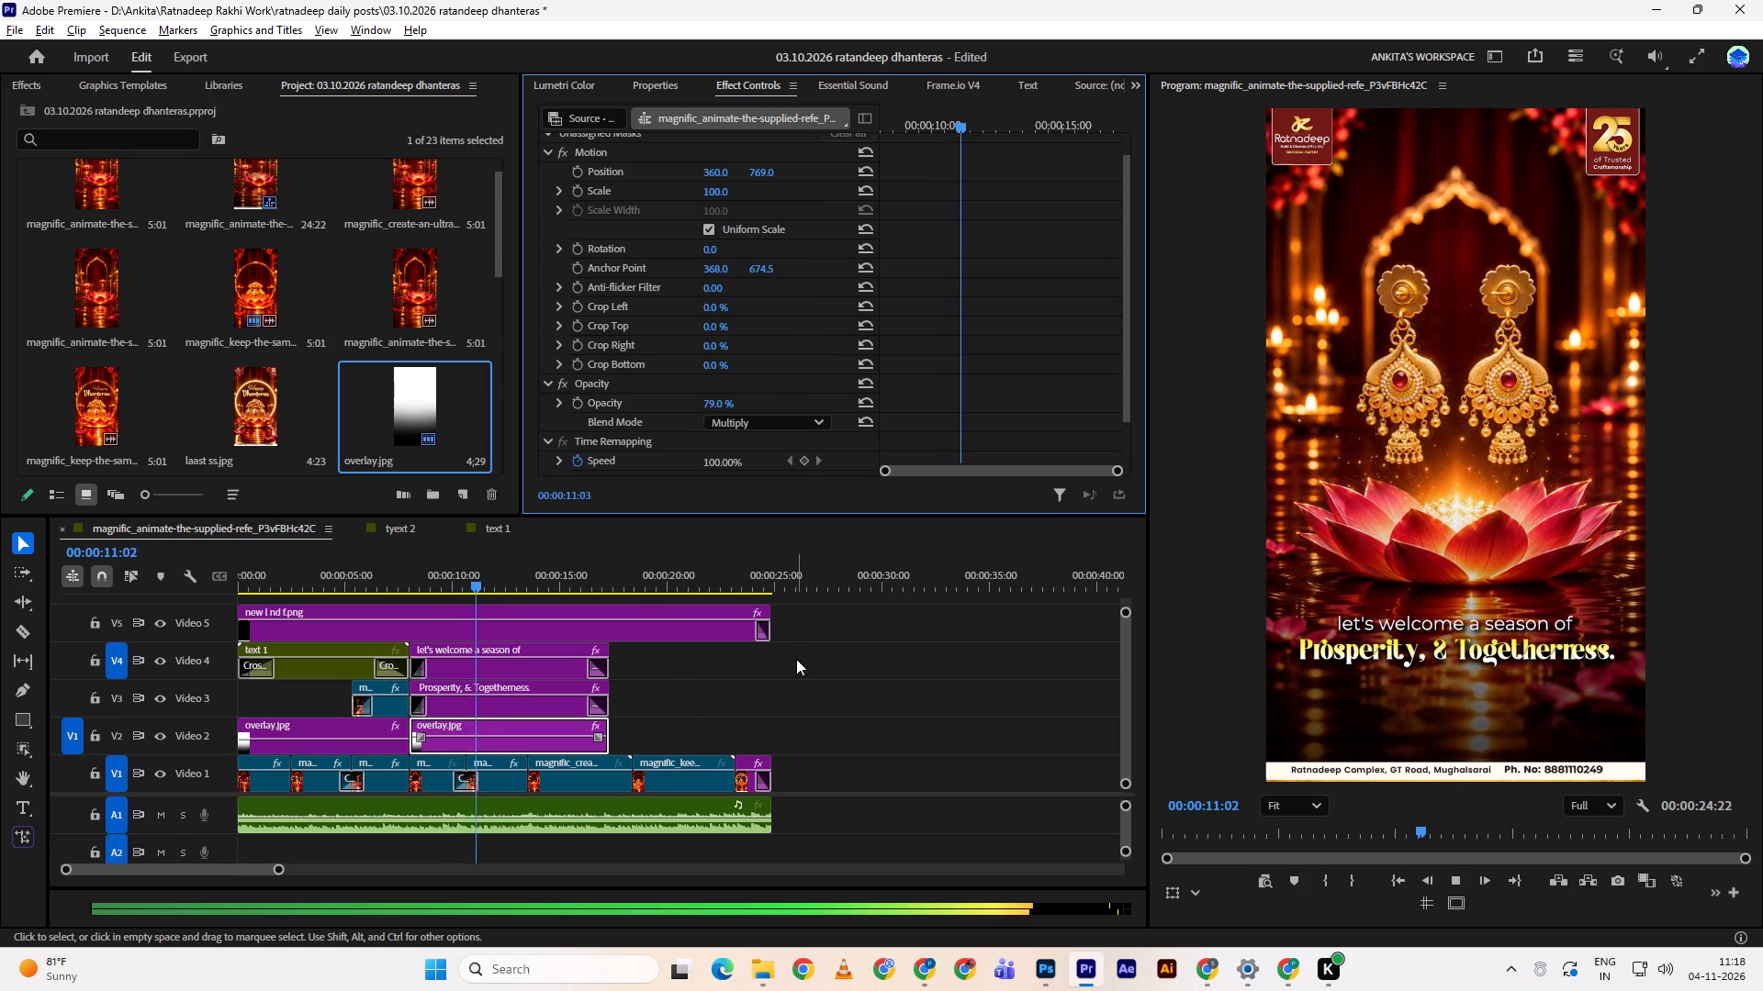
key(space)
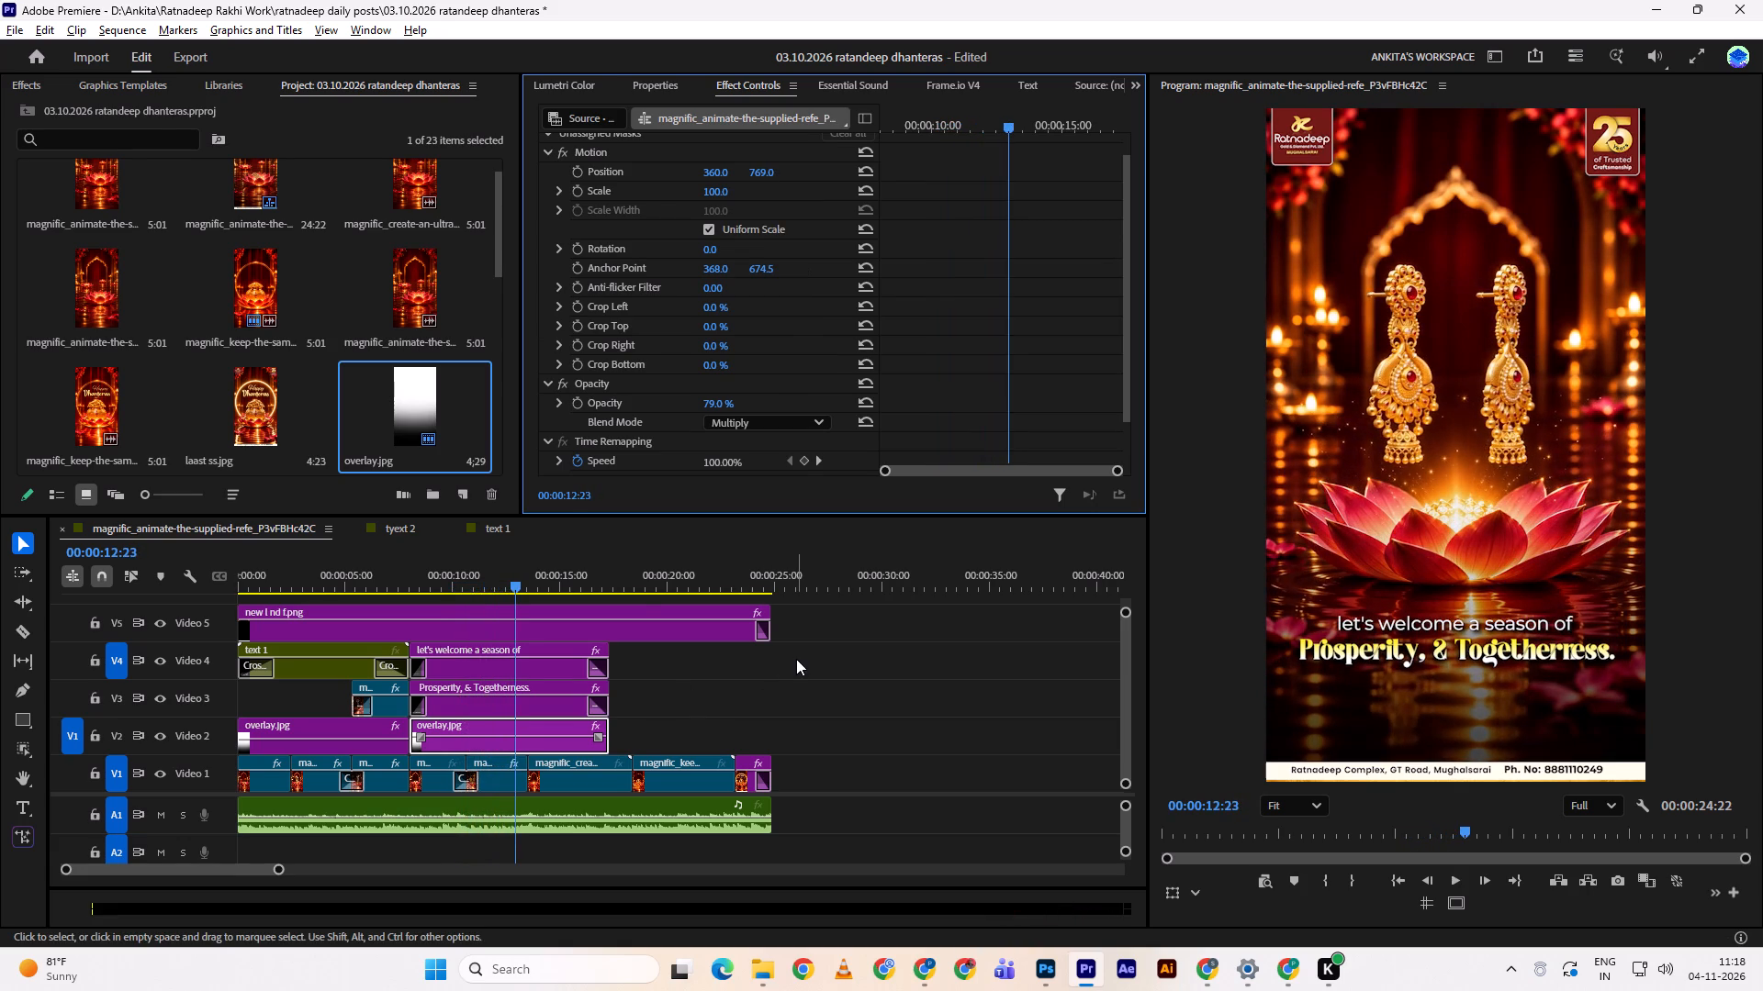
key(space)
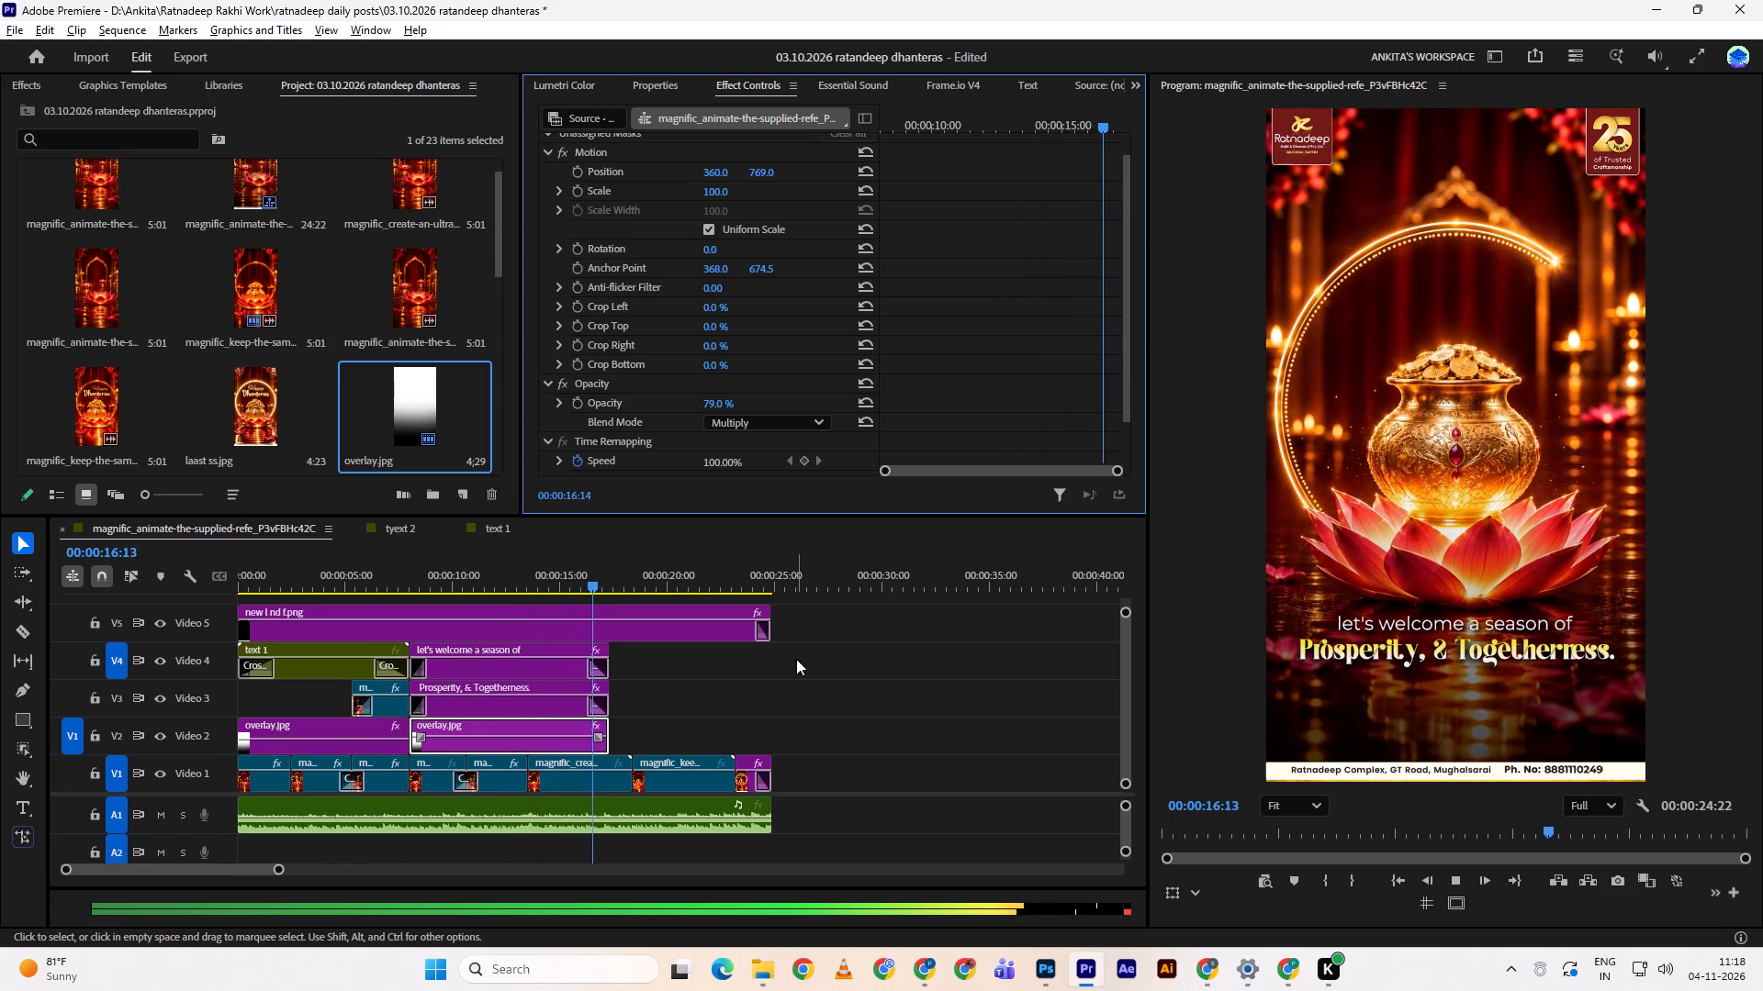
key(space)
drag(520, 581, 335, 586)
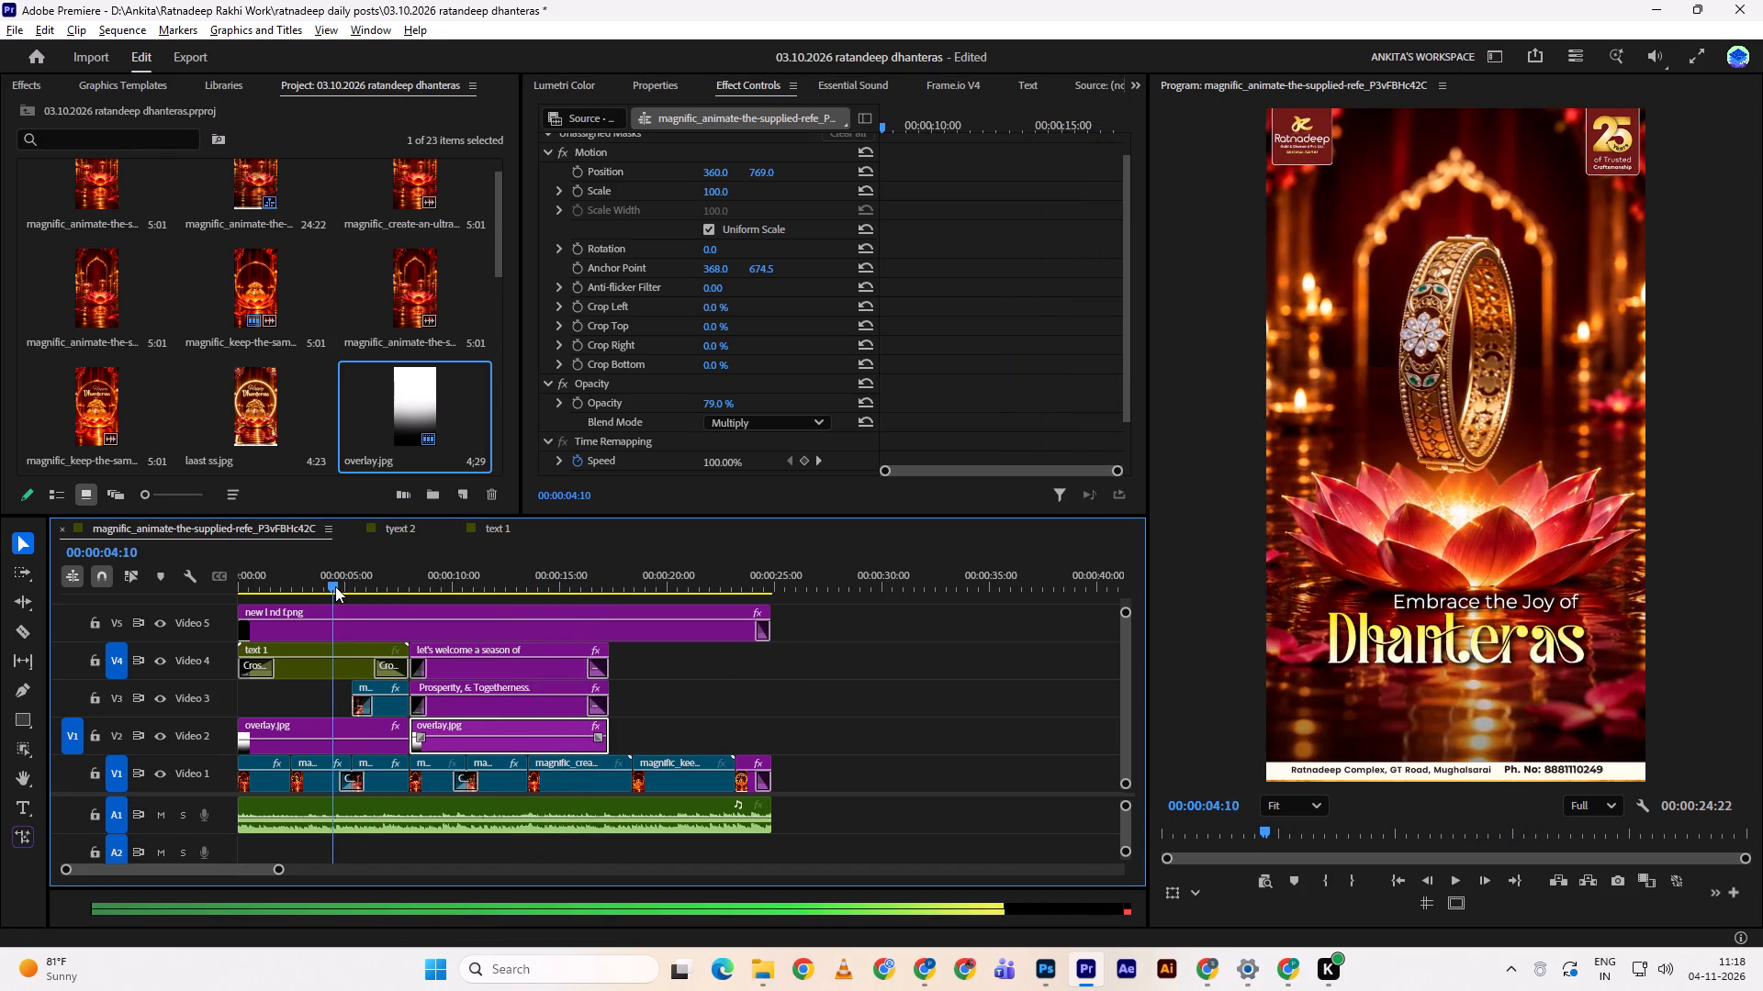
drag(335, 586, 438, 573)
click(438, 573)
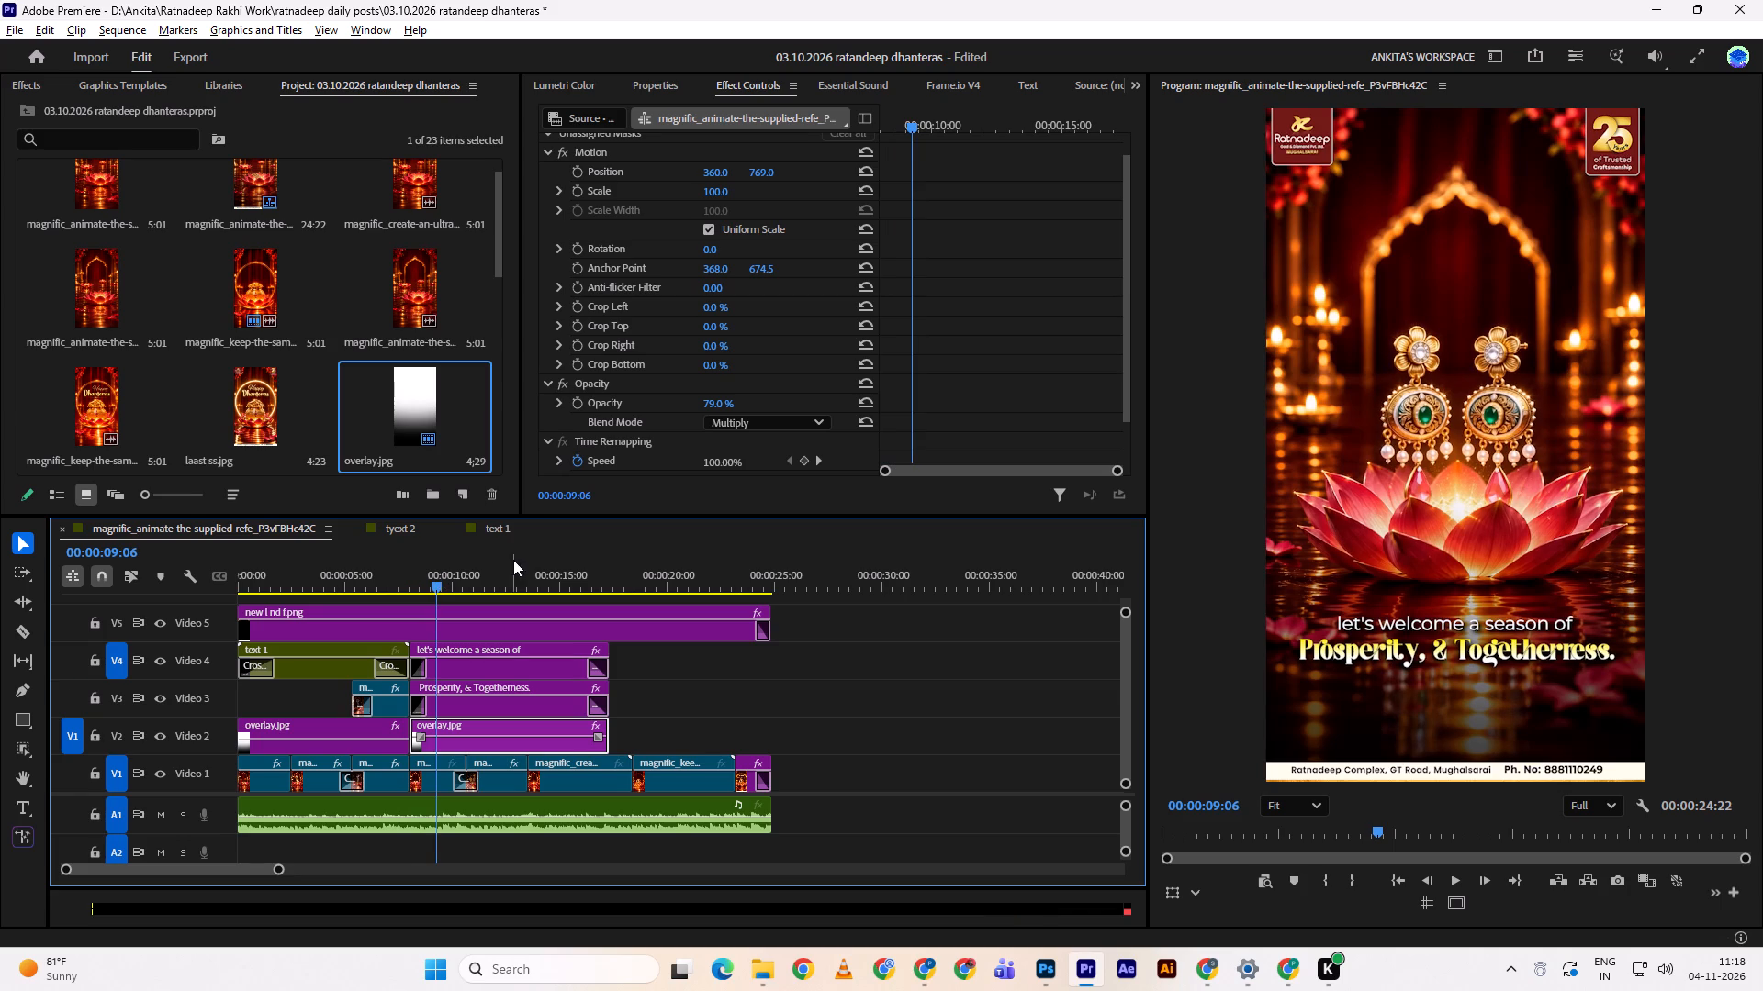
drag(412, 565, 462, 587)
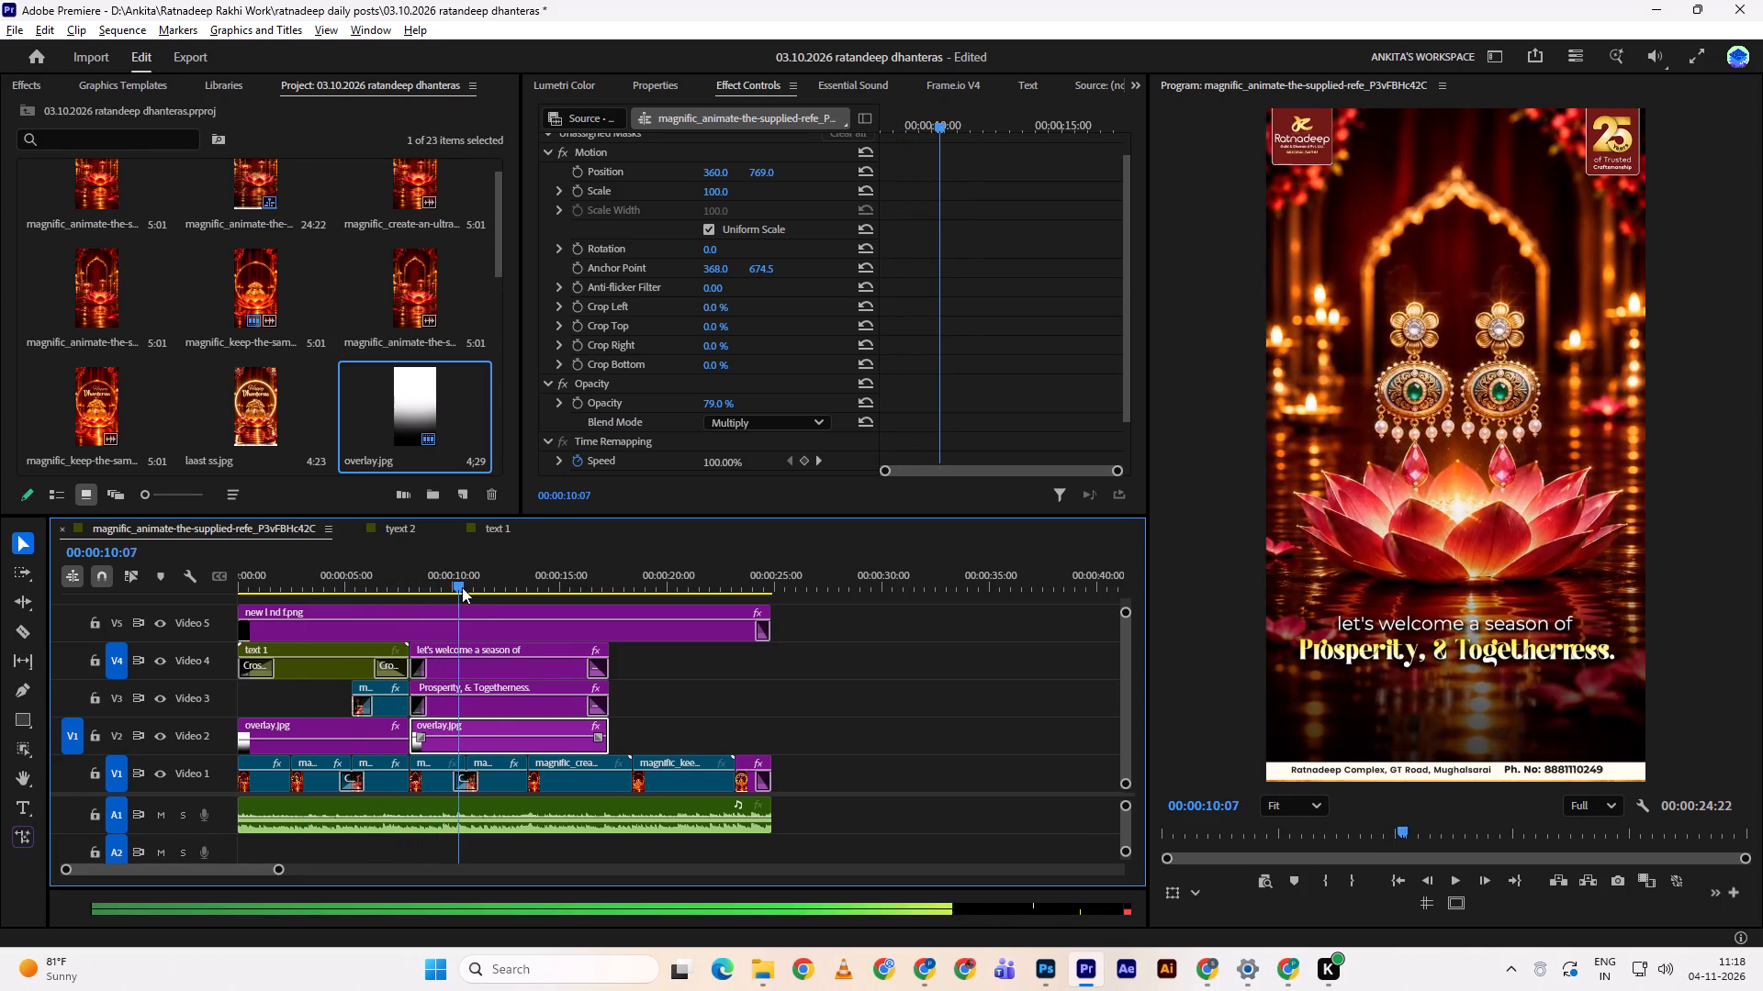
drag(462, 587, 510, 587)
click(510, 587)
drag(447, 592, 410, 588)
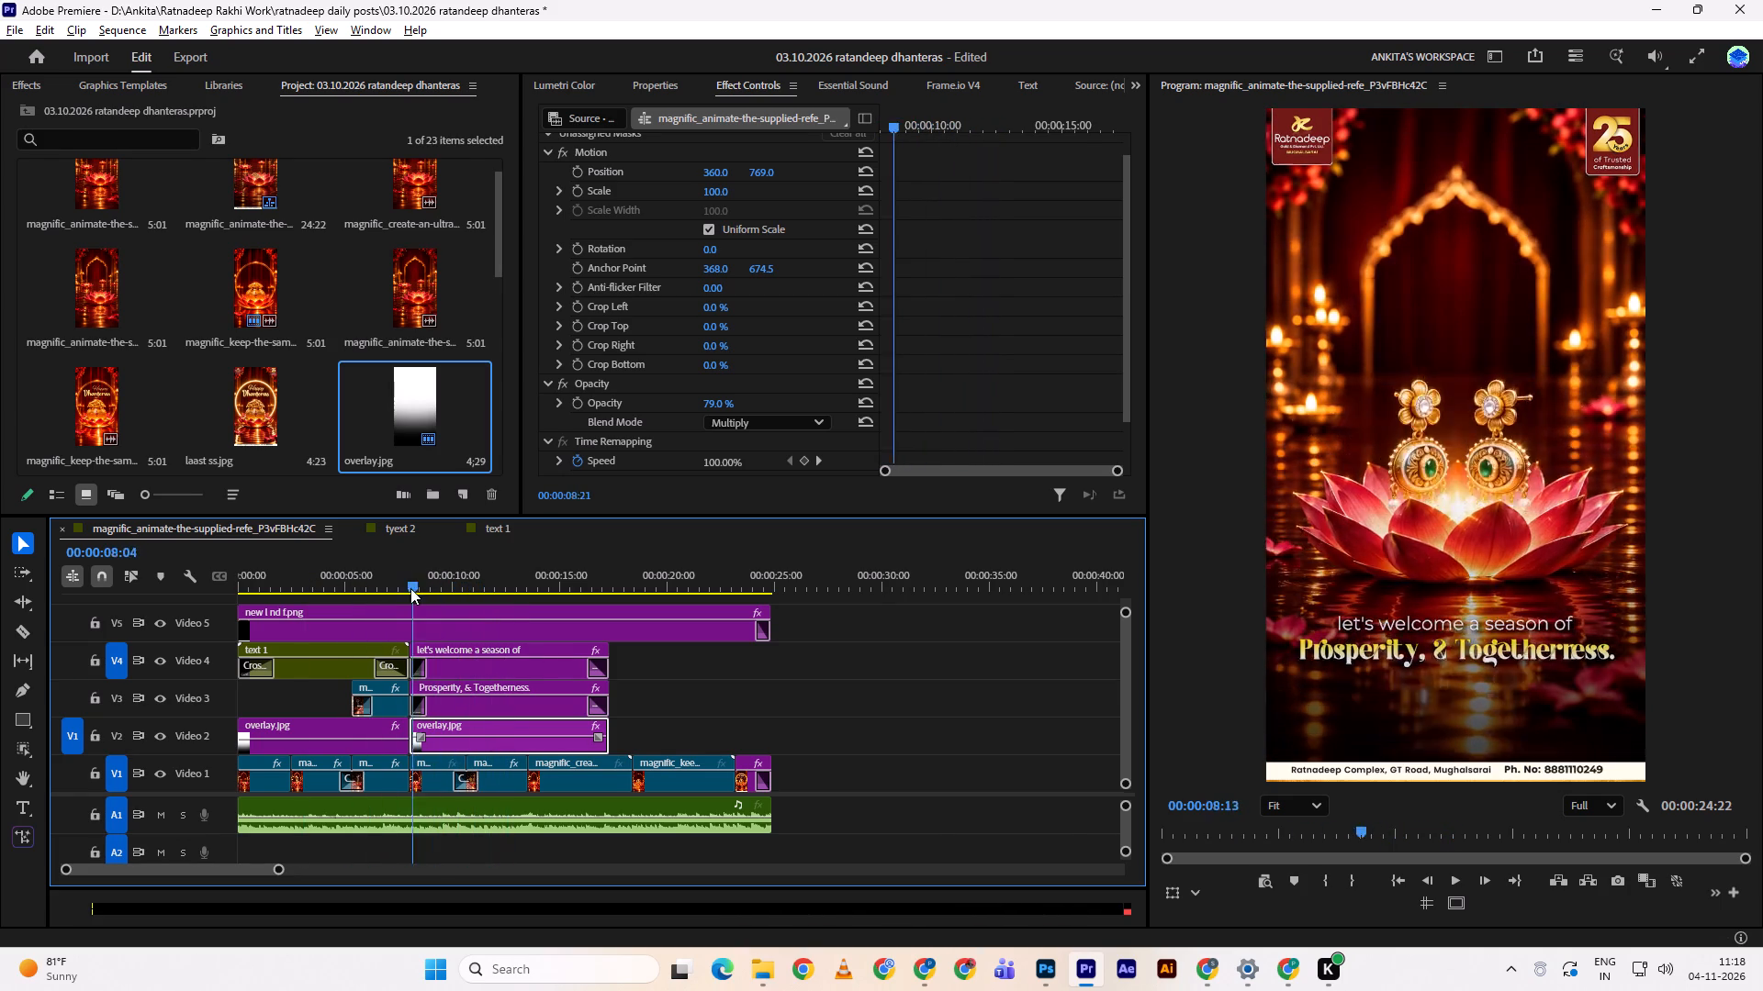
Set the opacity of the second overlay.jpg segment on Video 2 to 70% and play the video through to its end.
drag(410, 588, 383, 578)
key(space)
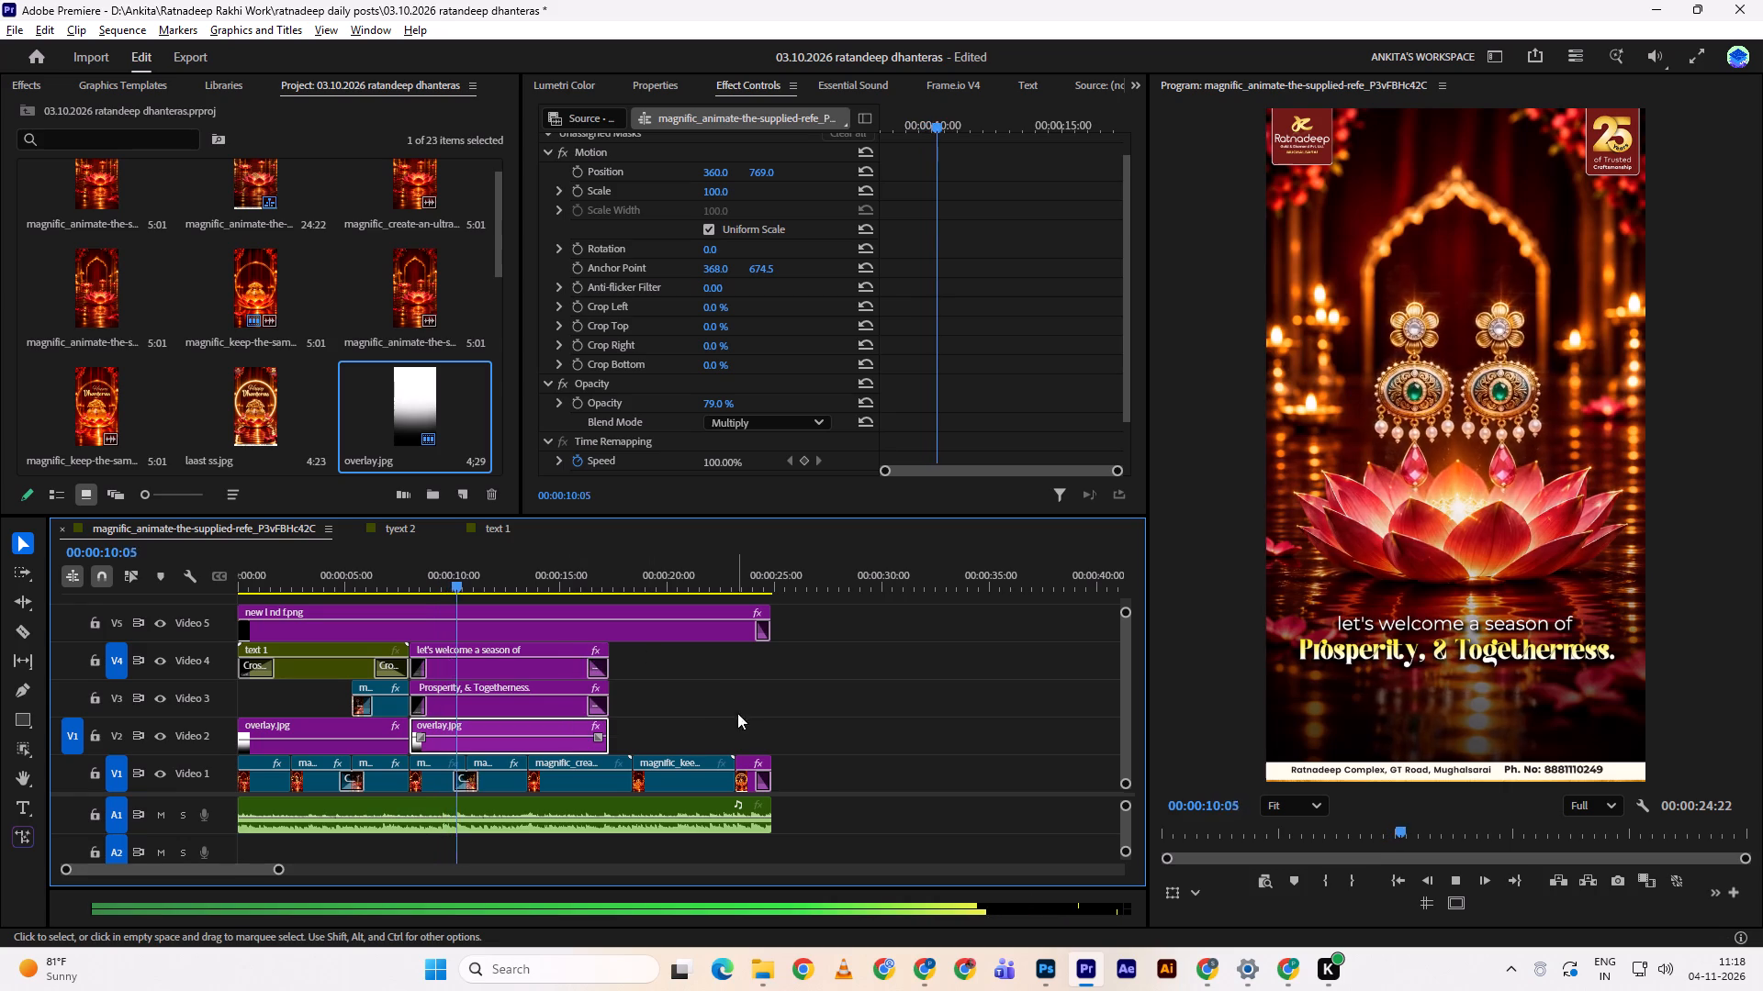
key(space)
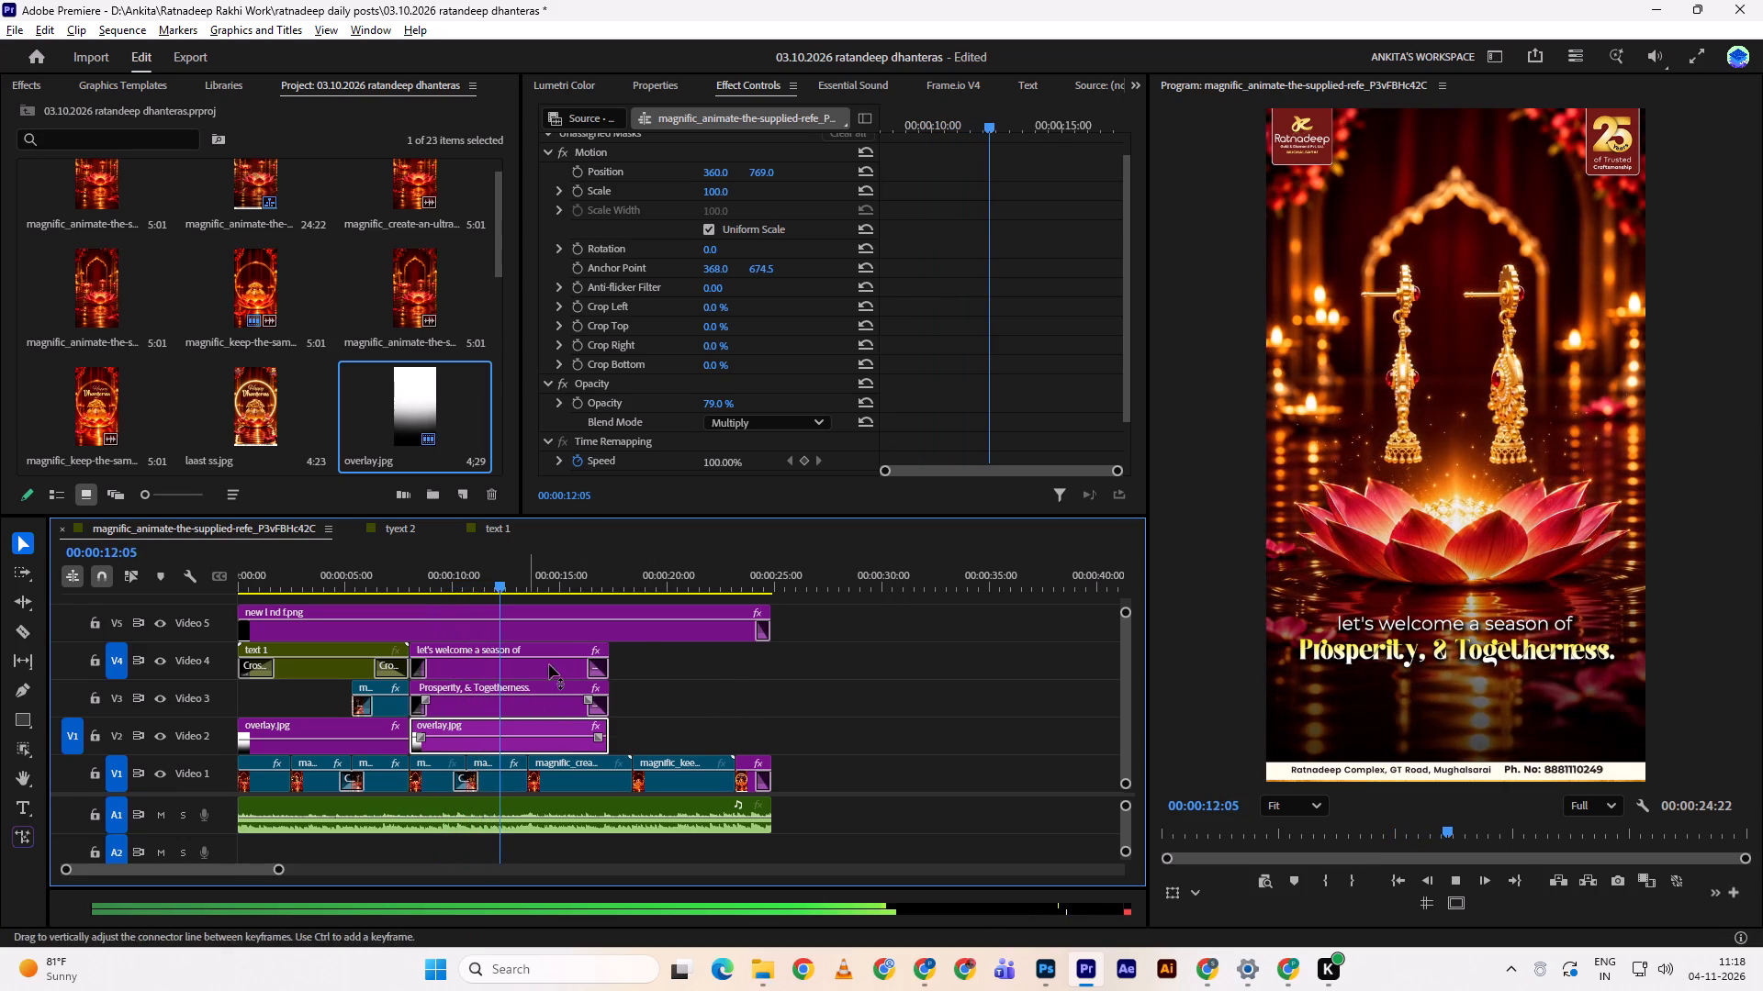
drag(715, 404, 755, 397)
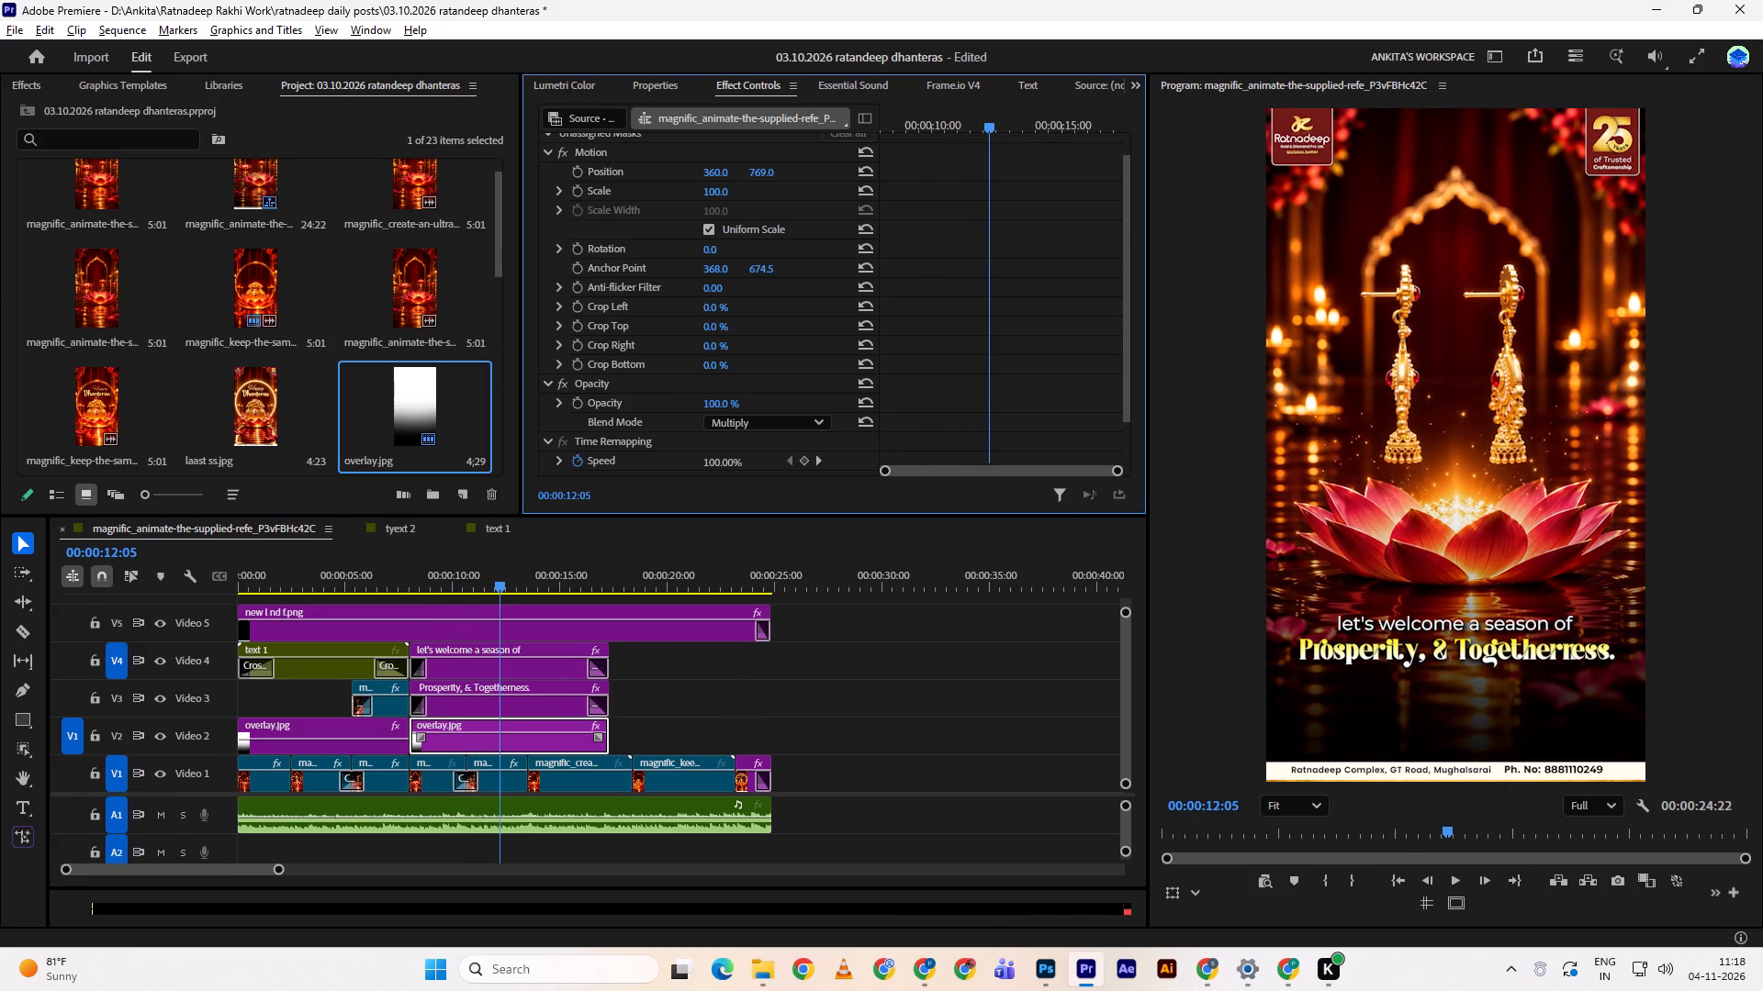
drag(755, 397, 727, 393)
key(space)
drag(443, 573, 369, 574)
key(space)
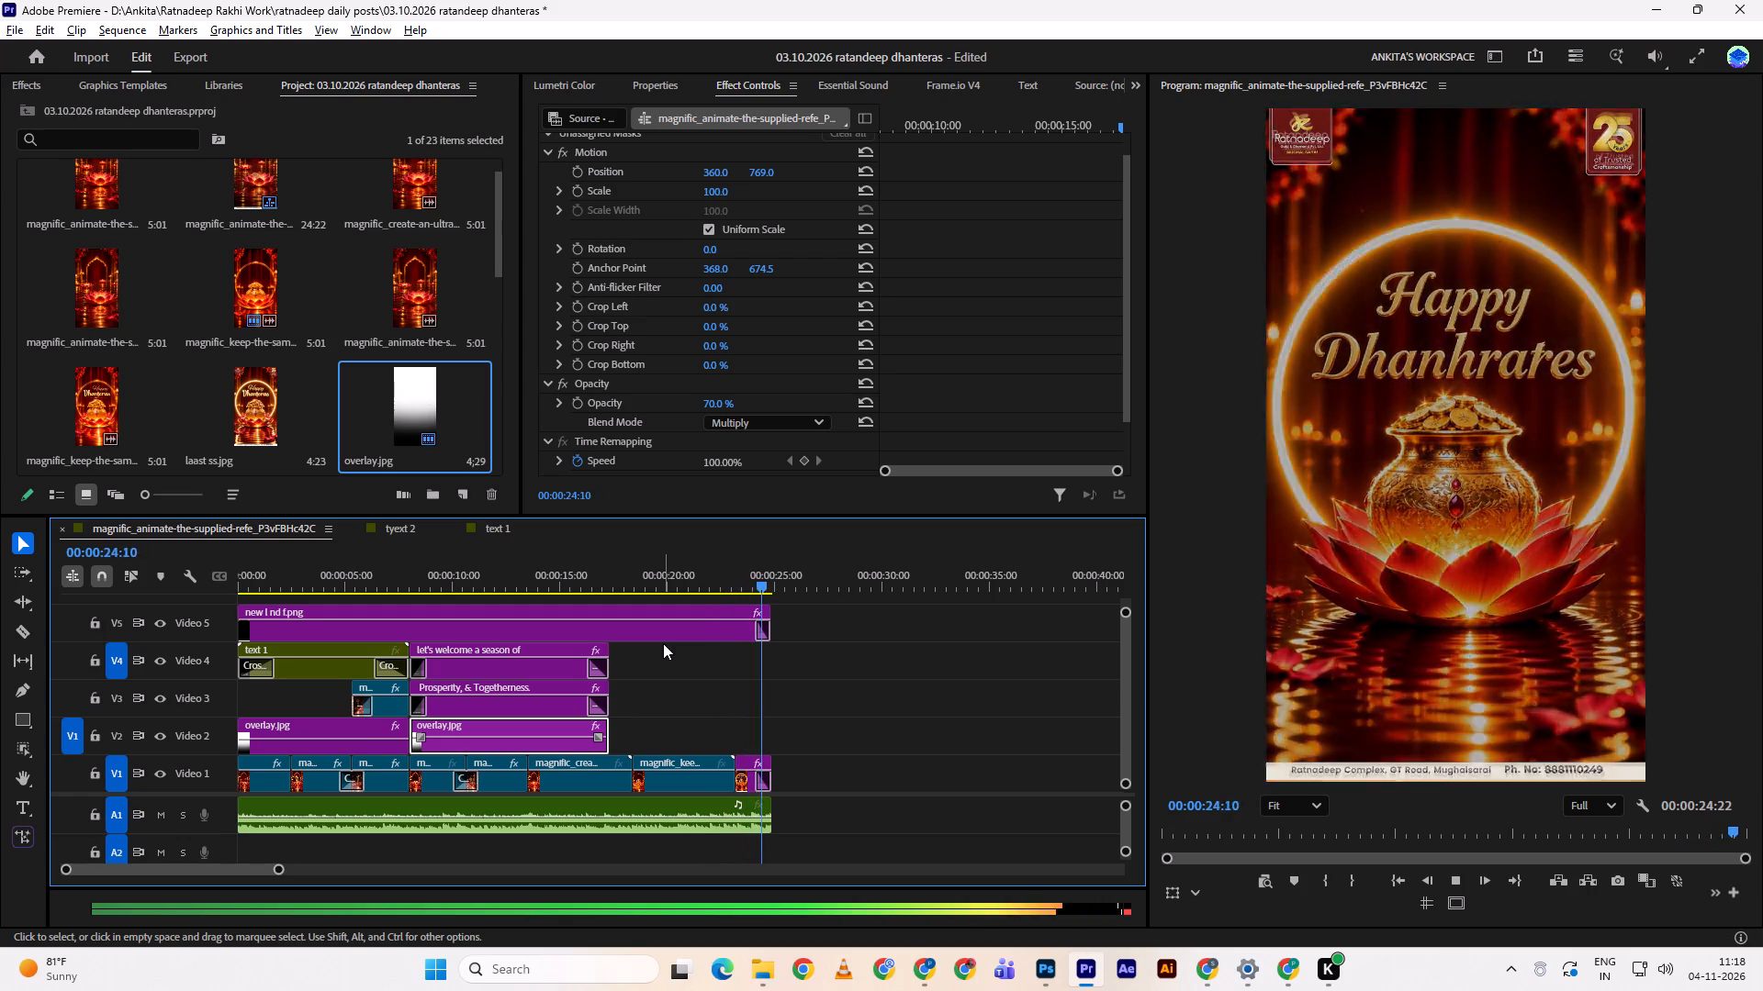
Save the project.
key(ctrl+s)
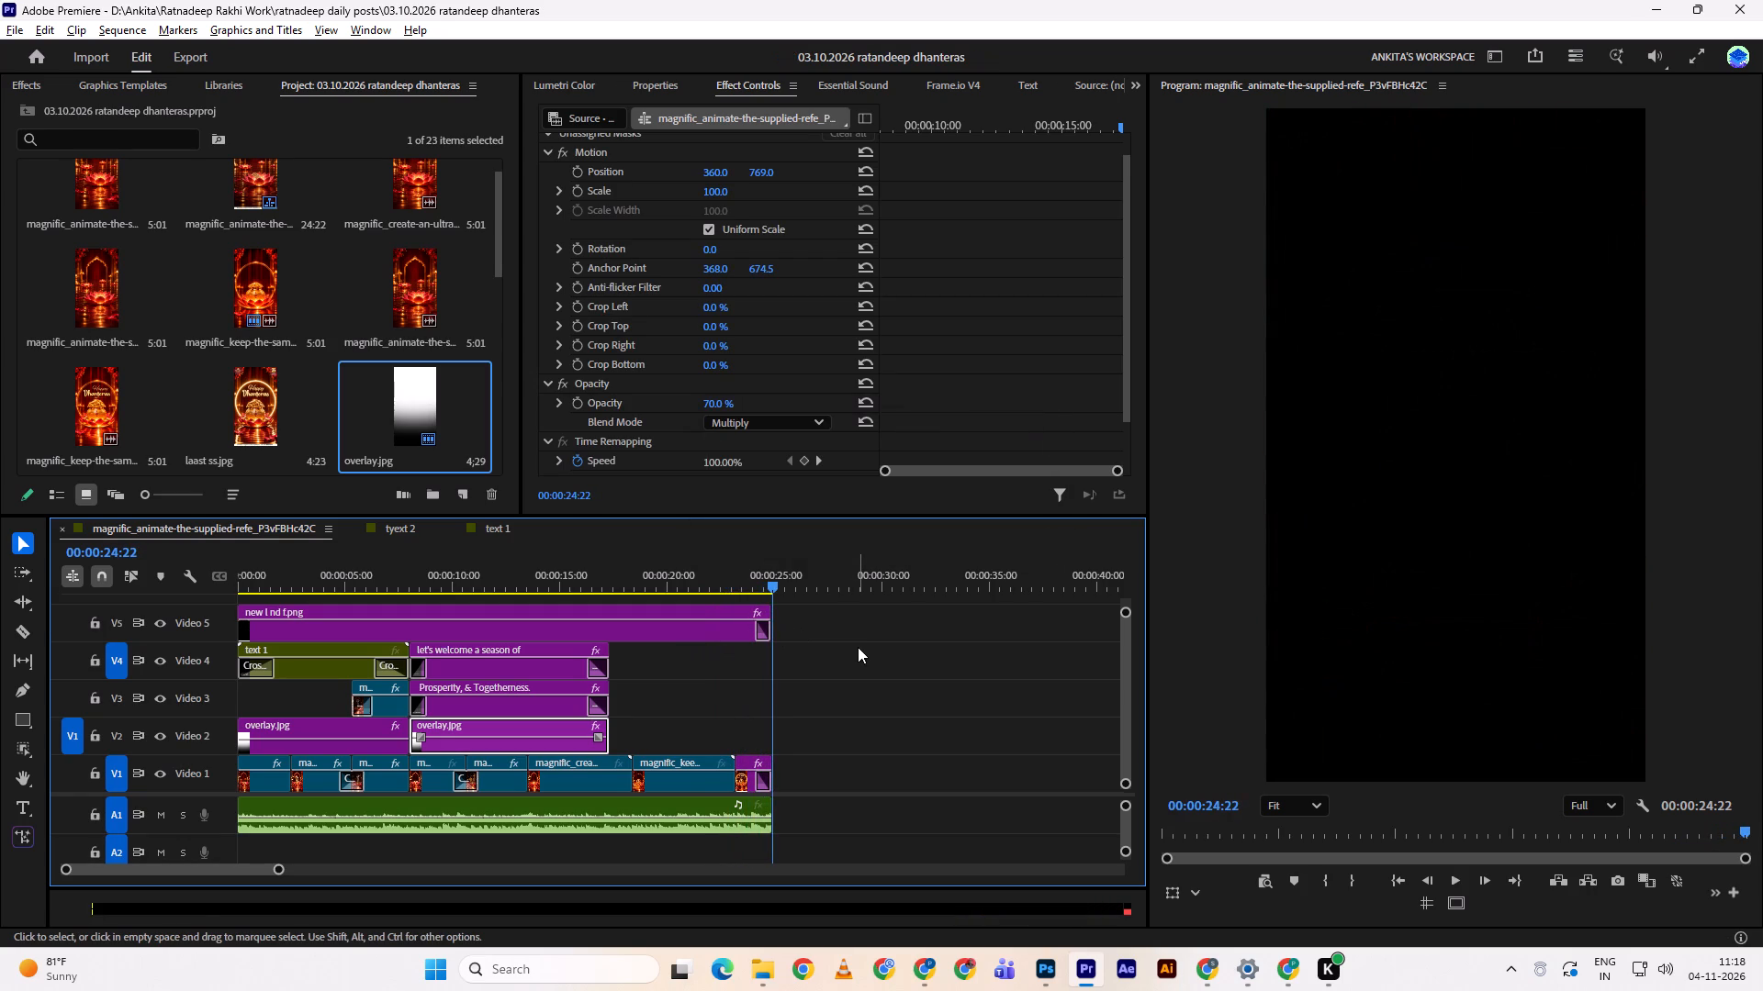
Scrub and replay the section from the end of the Prosperity text through the gold pot scene to examine where the text clears.
click(786, 627)
click(782, 624)
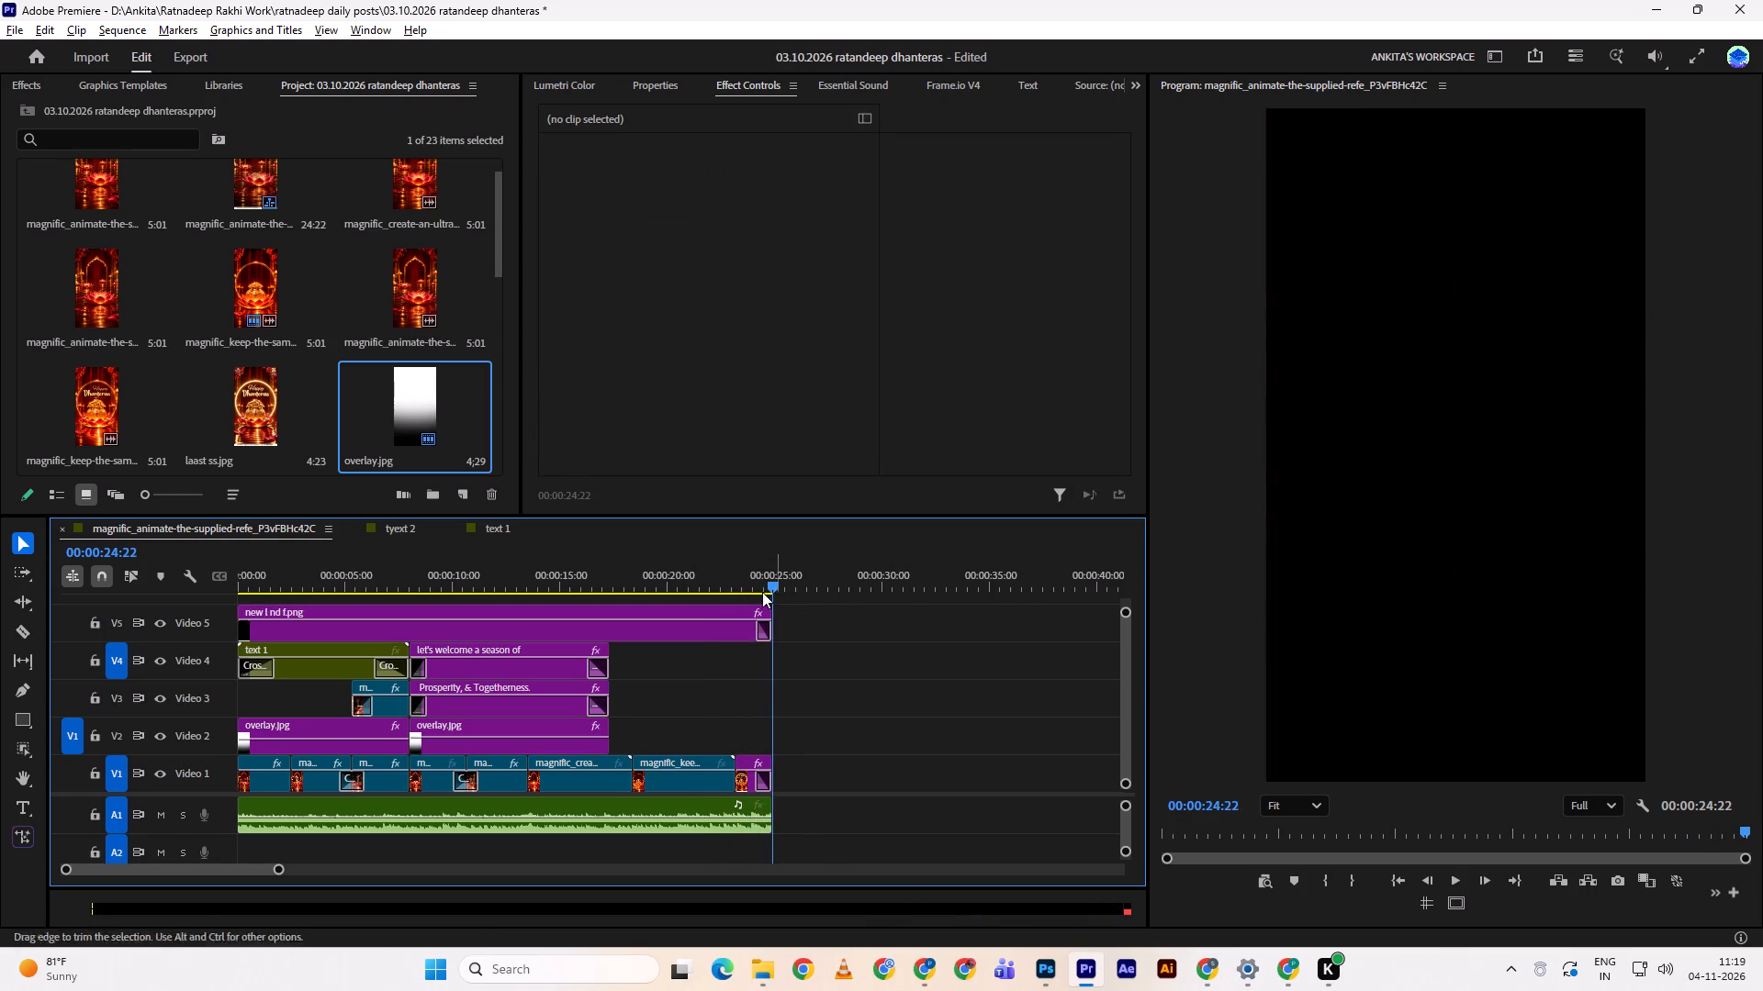
drag(760, 584, 620, 590)
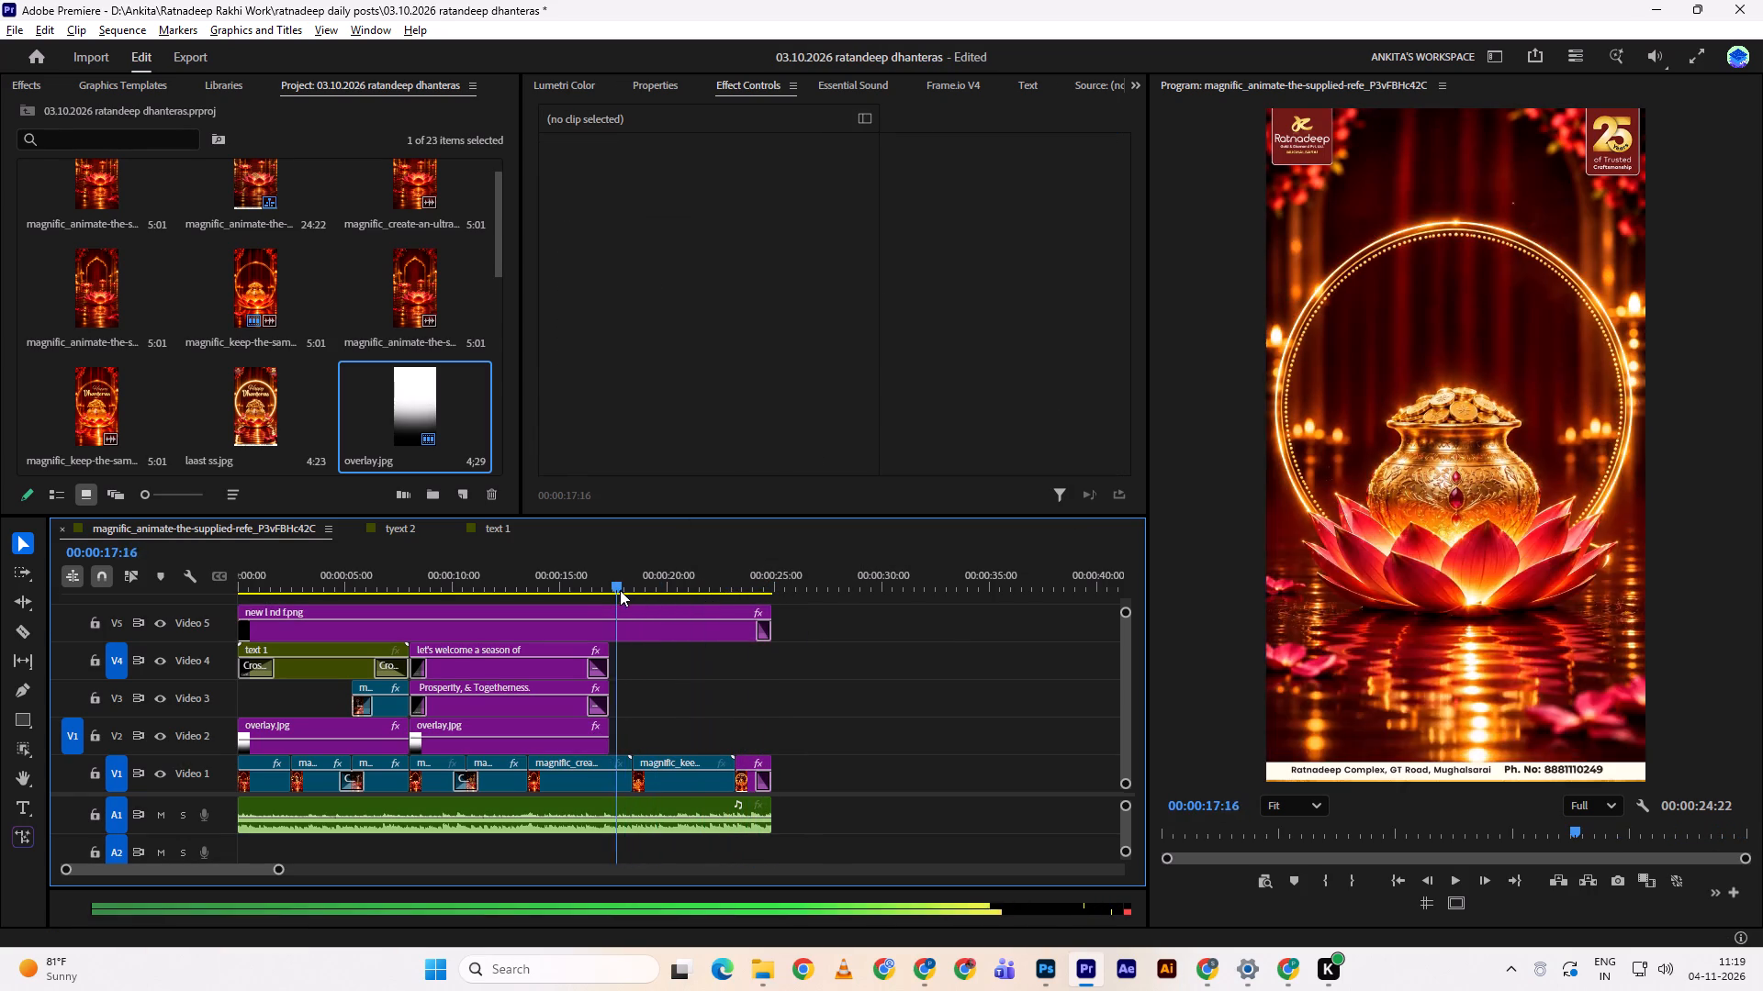
drag(620, 590, 649, 592)
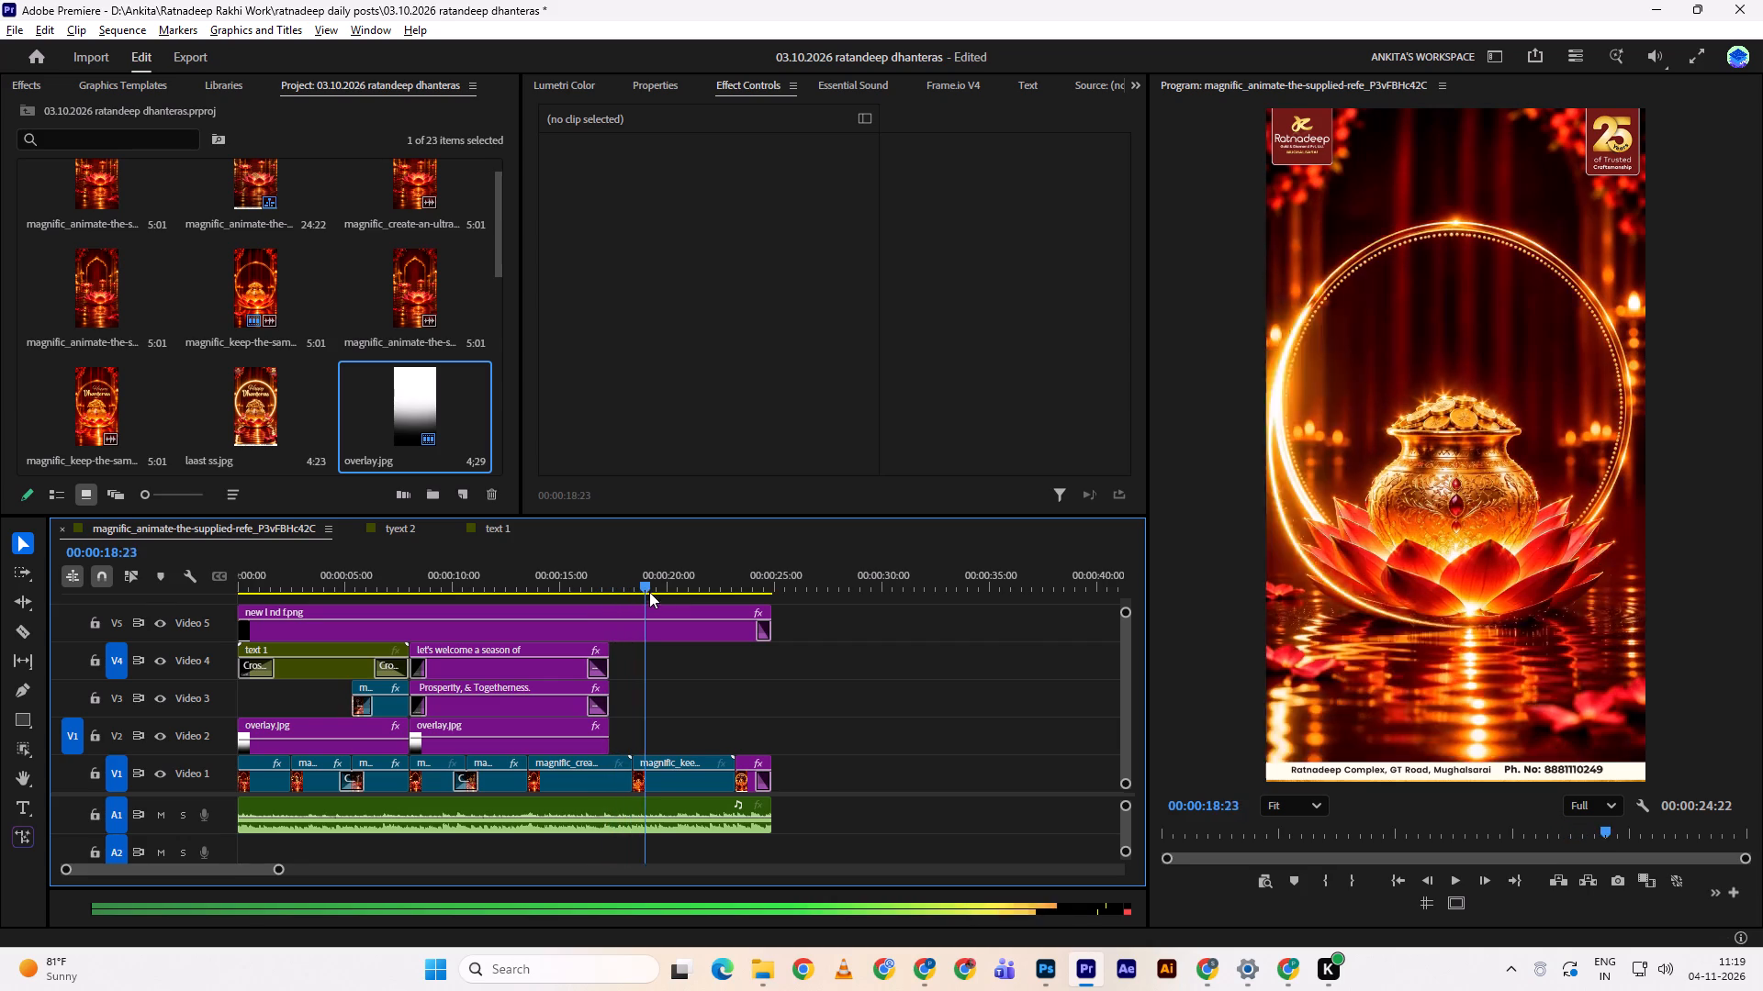
drag(649, 592, 681, 583)
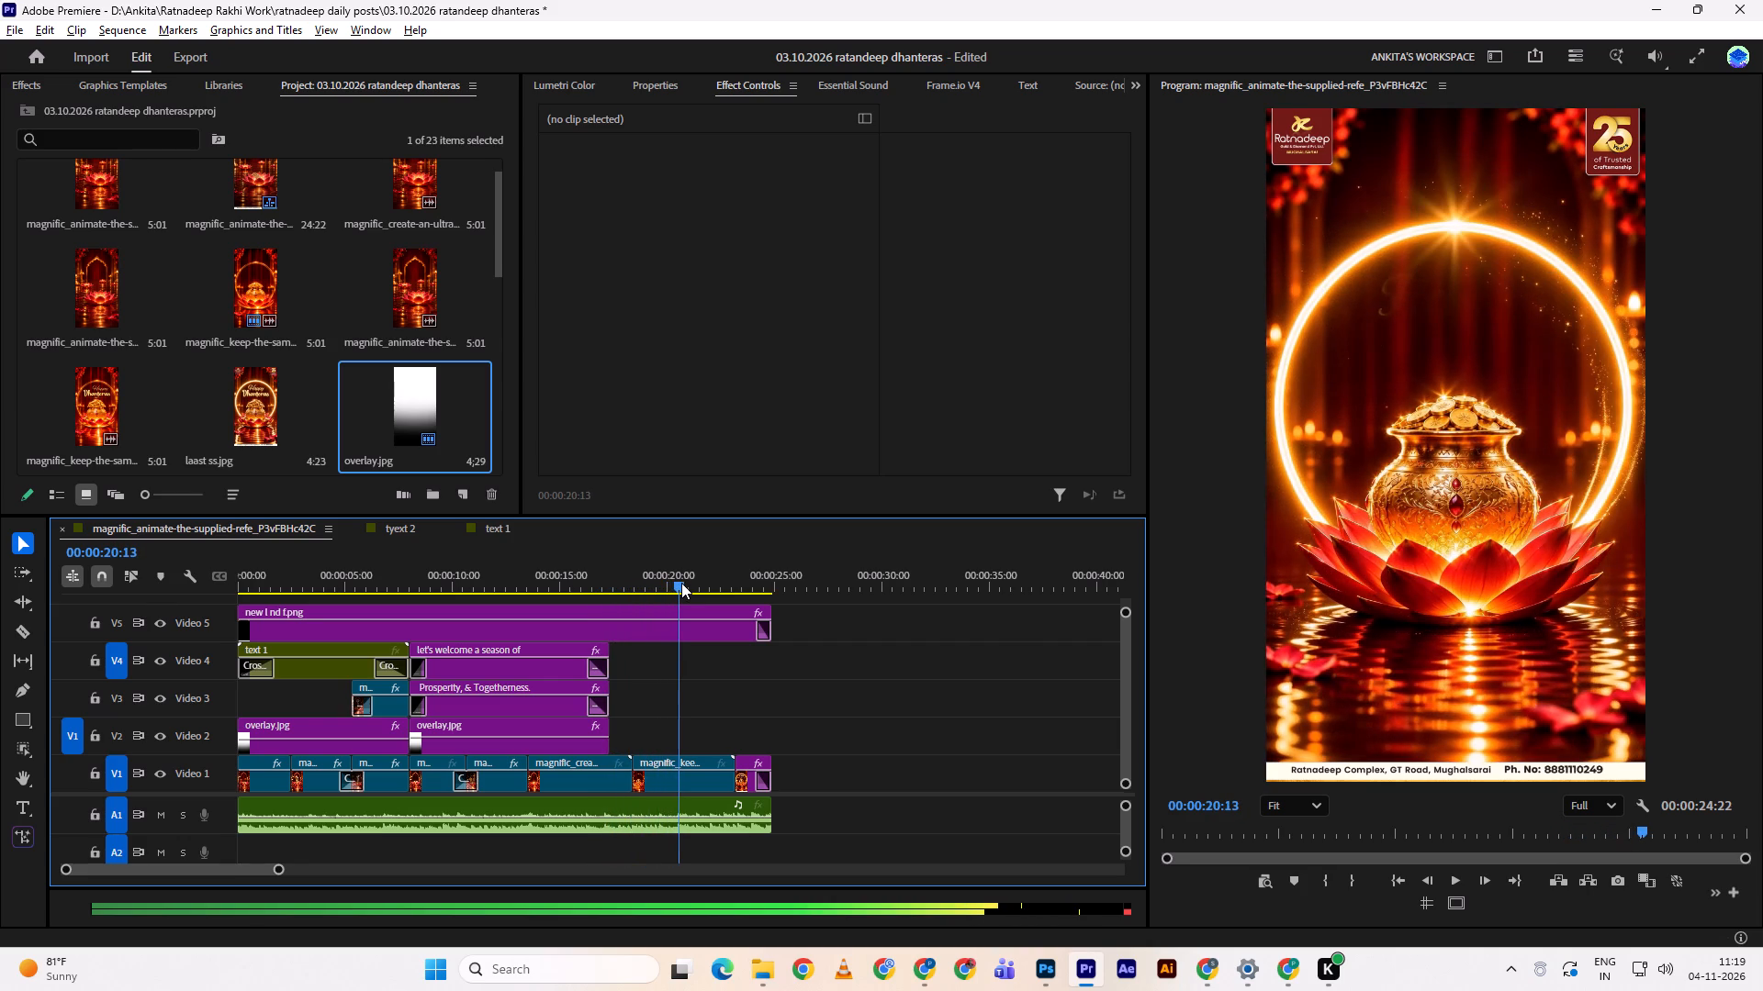
drag(681, 583, 599, 598)
key(space)
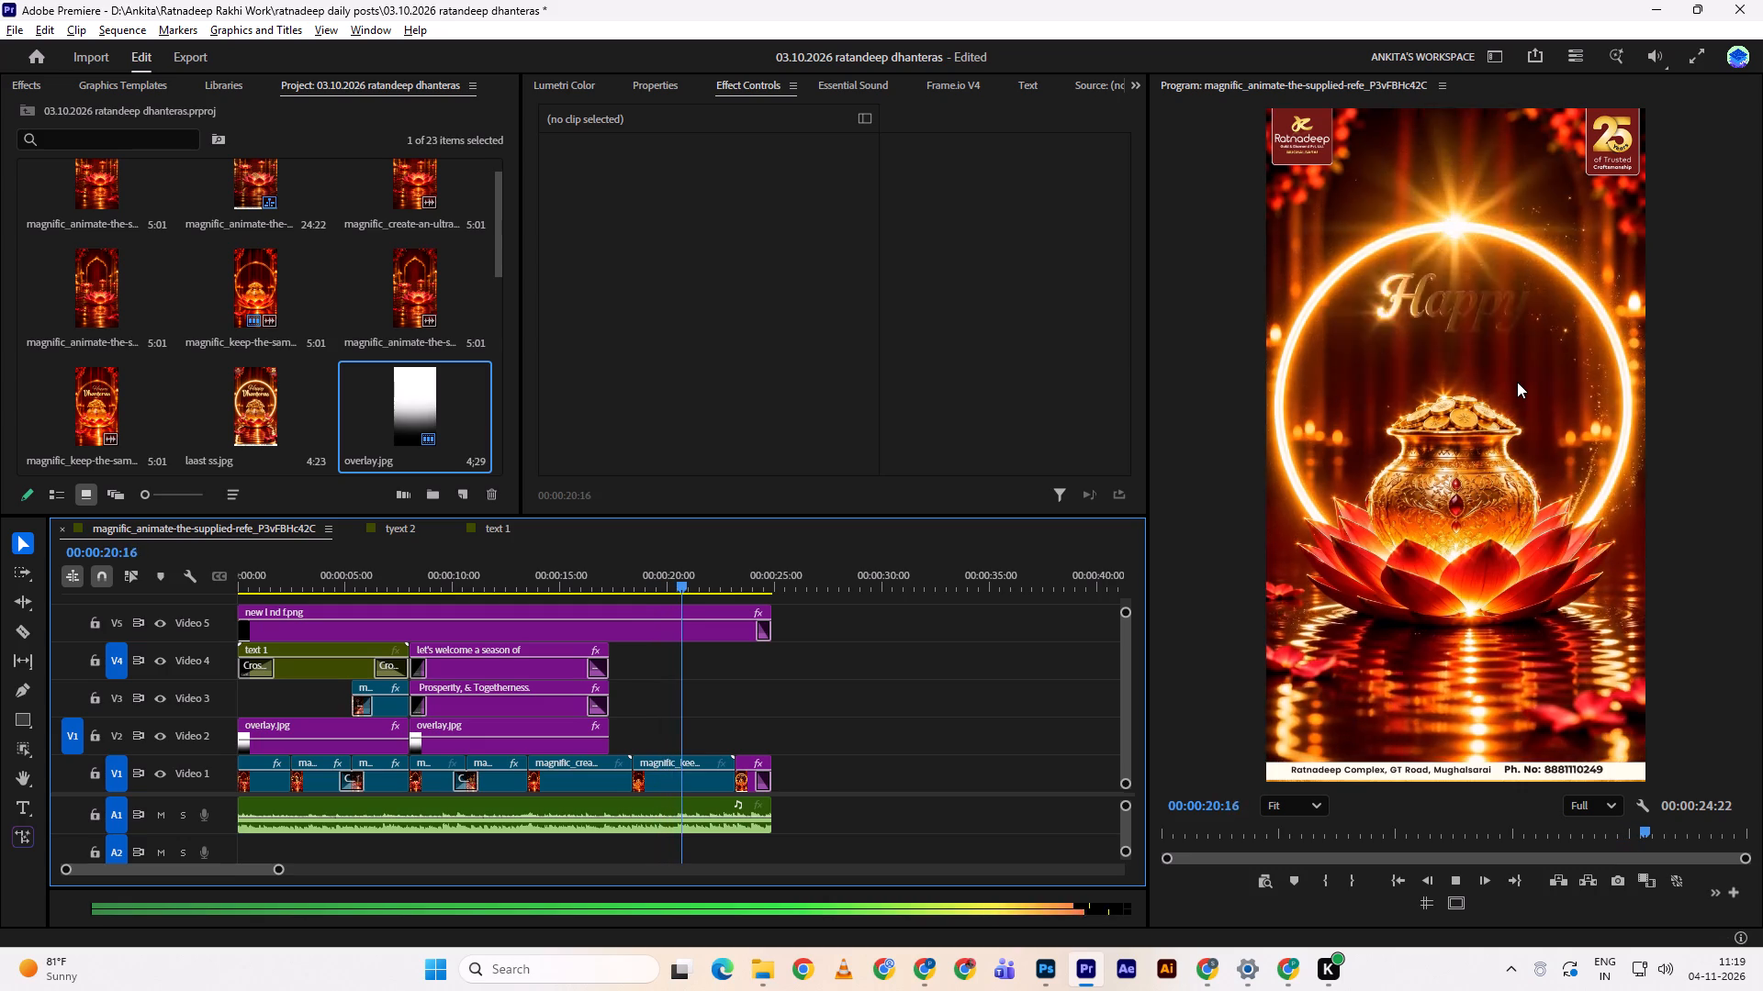
drag(607, 564, 589, 571)
key(space)
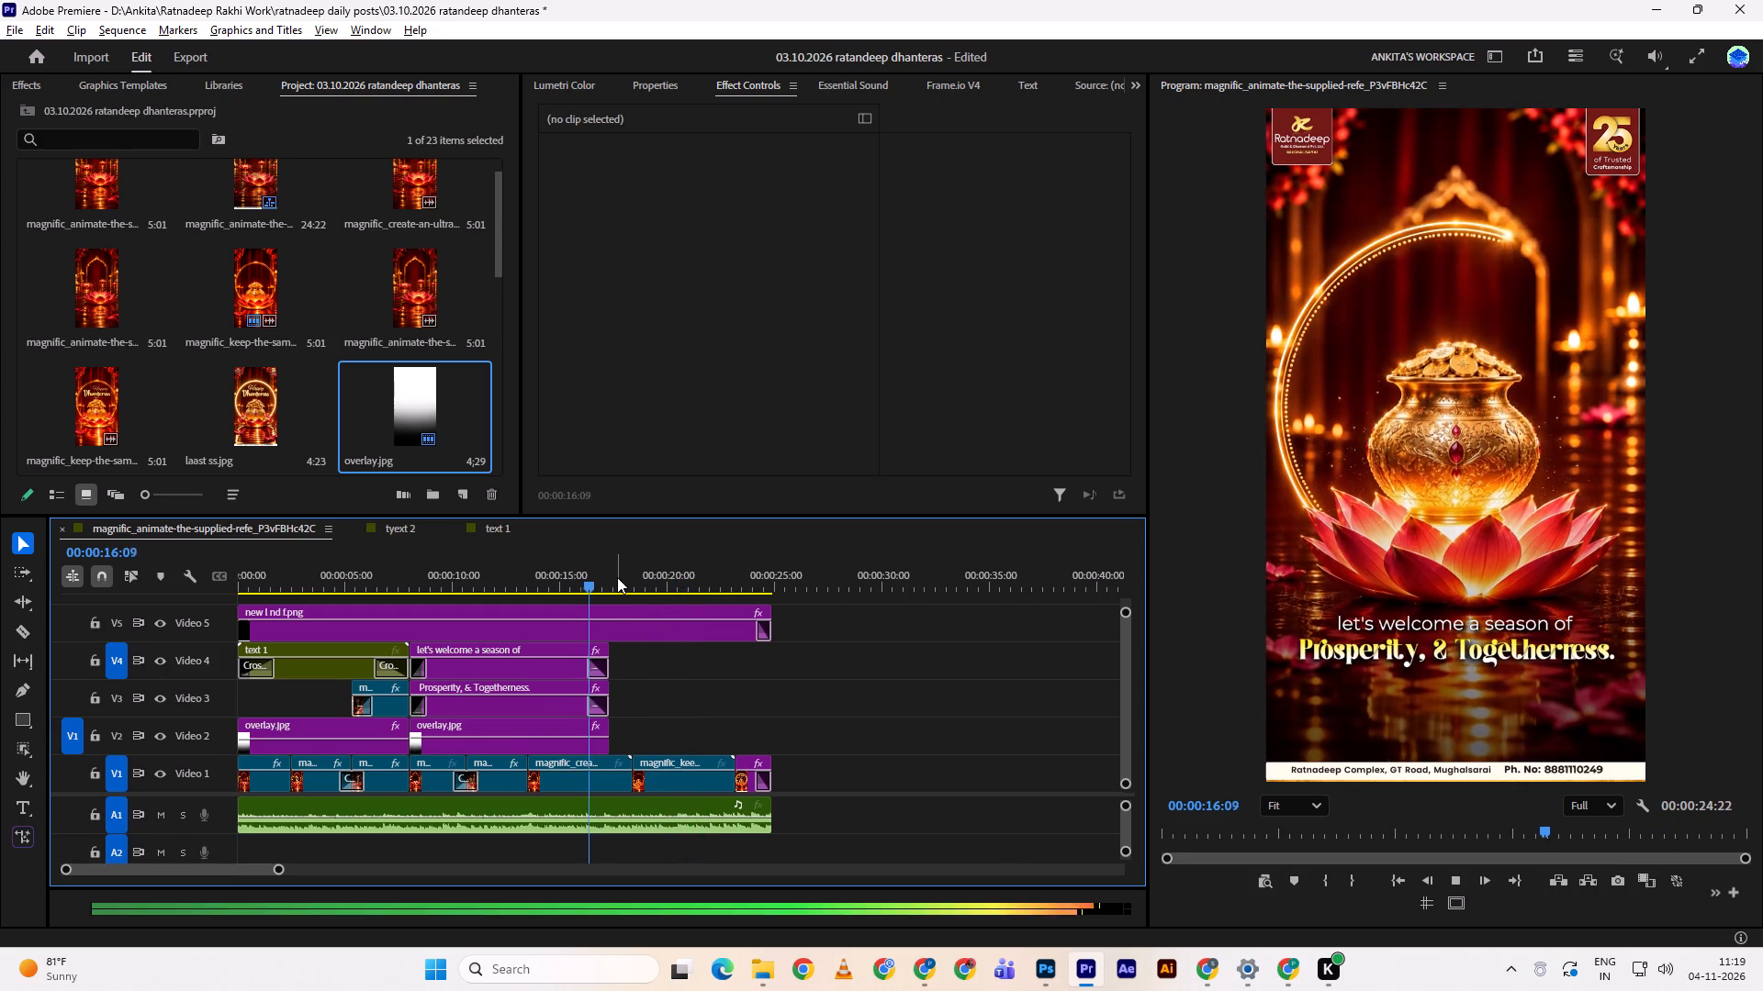
key(space)
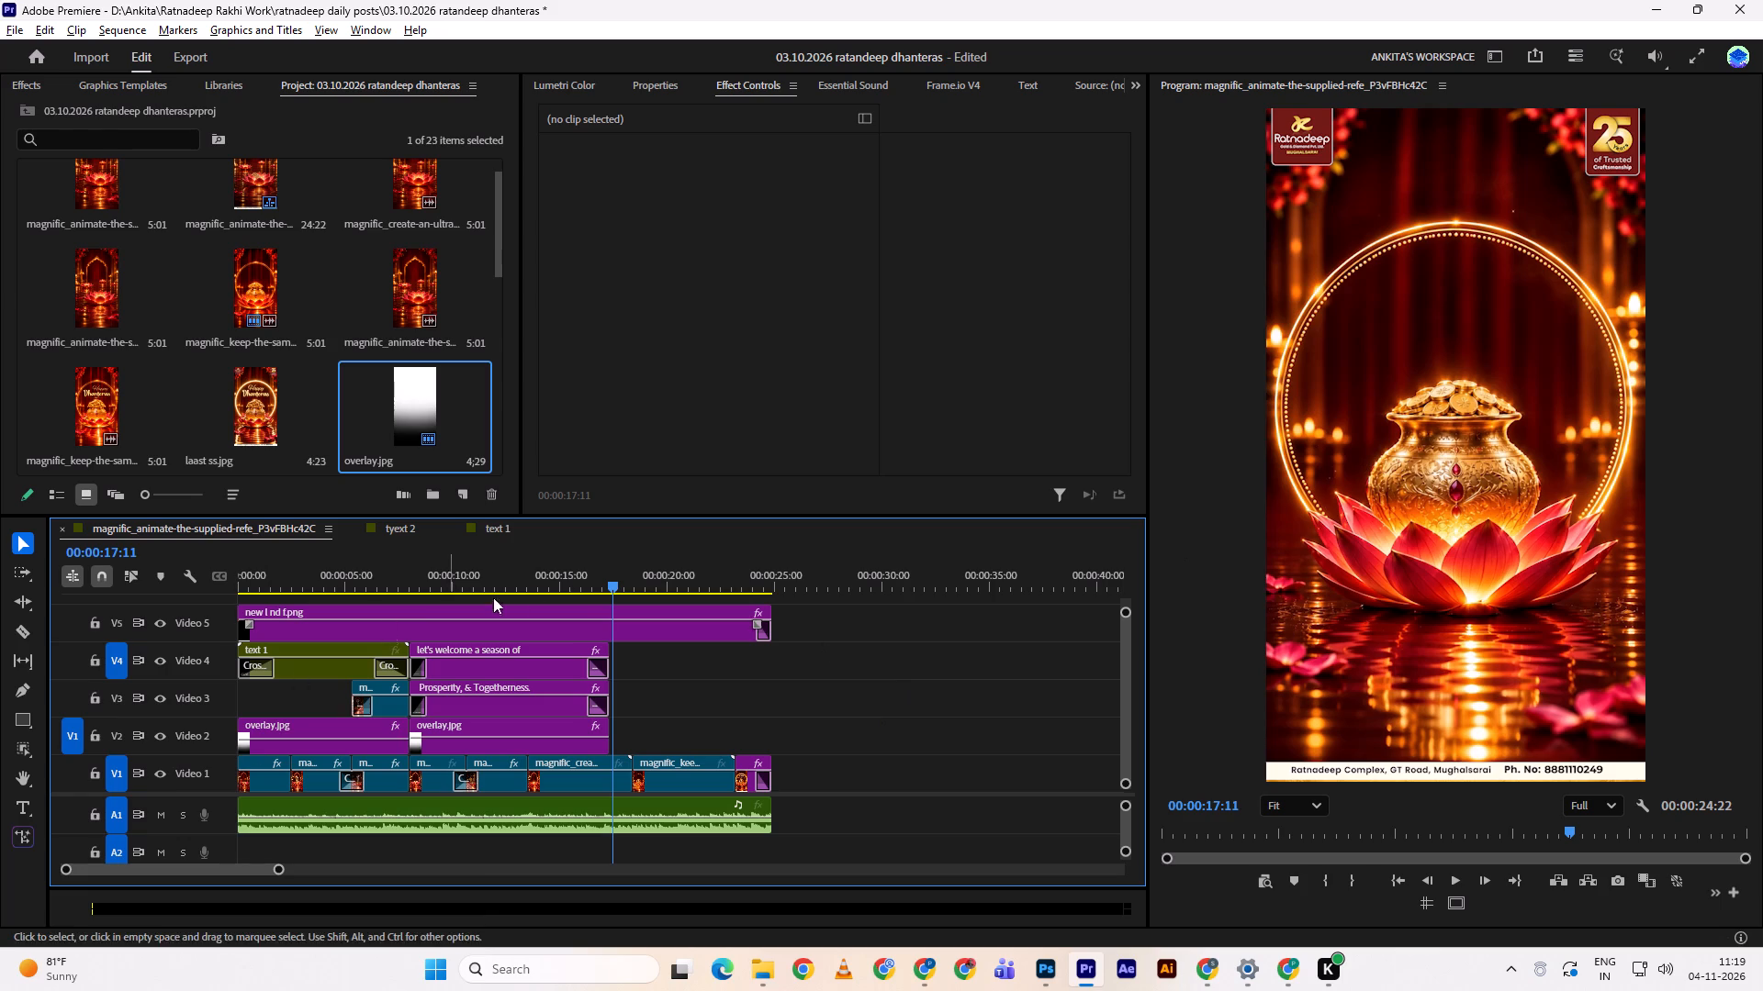
click(613, 573)
drag(582, 581, 571, 585)
click(571, 585)
key(space)
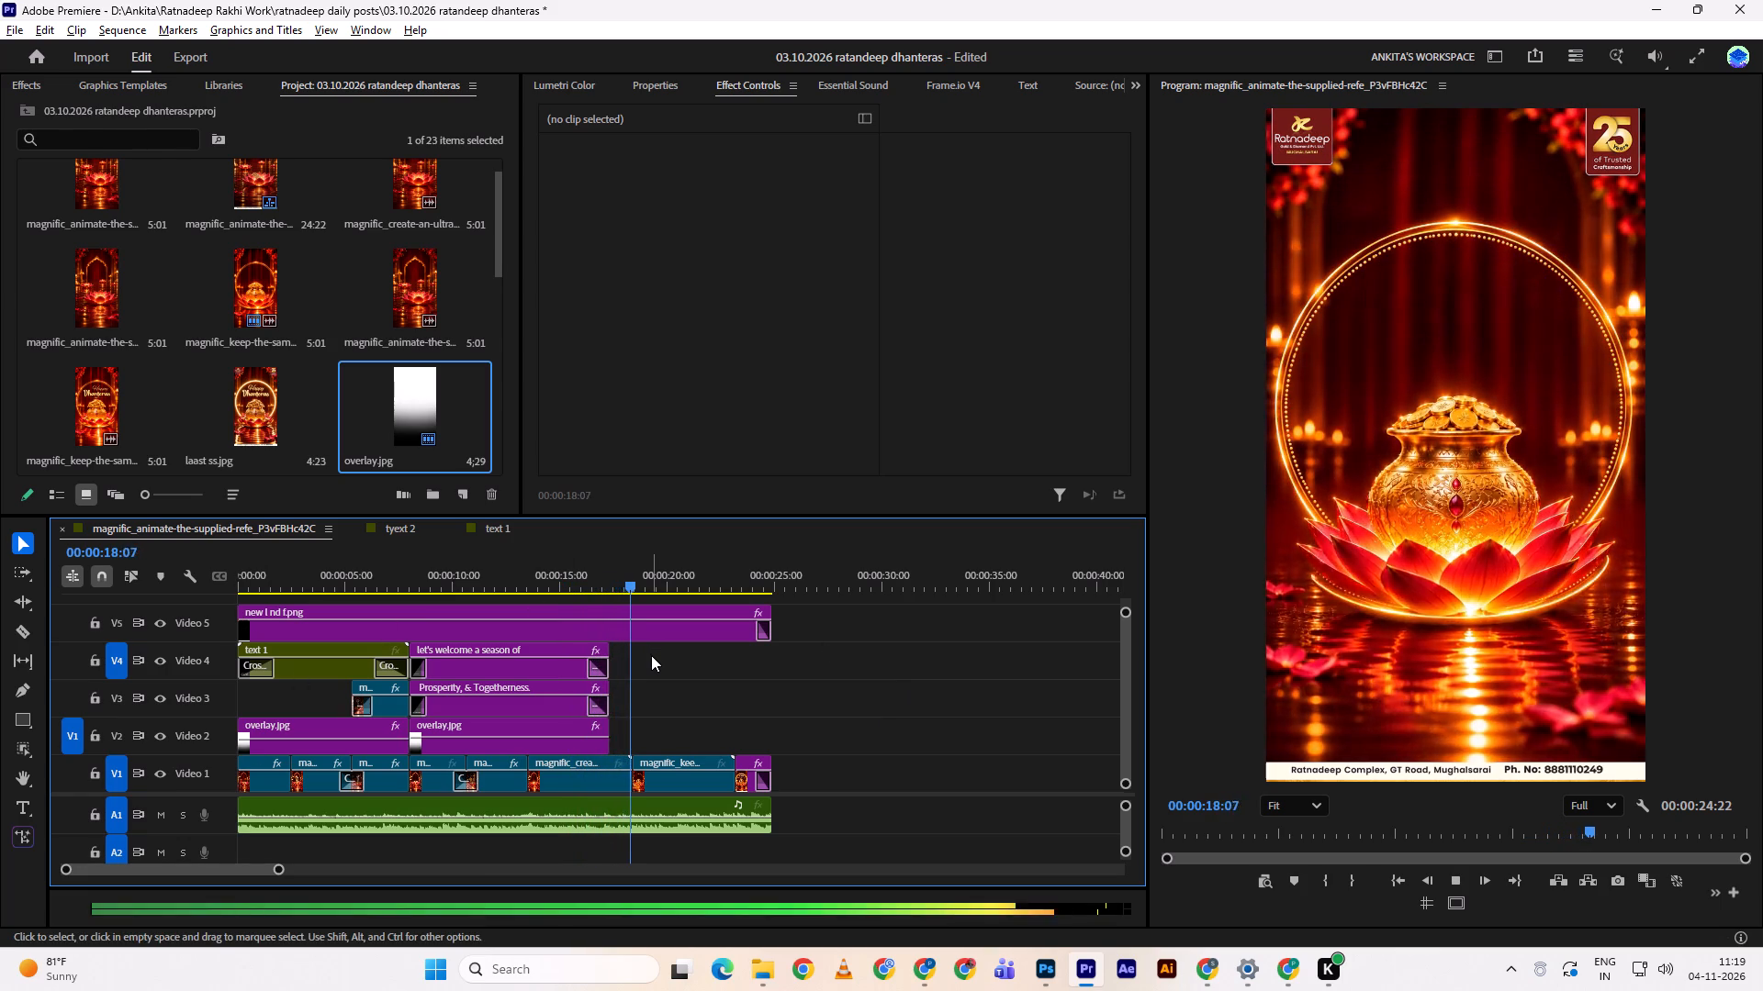
key(space)
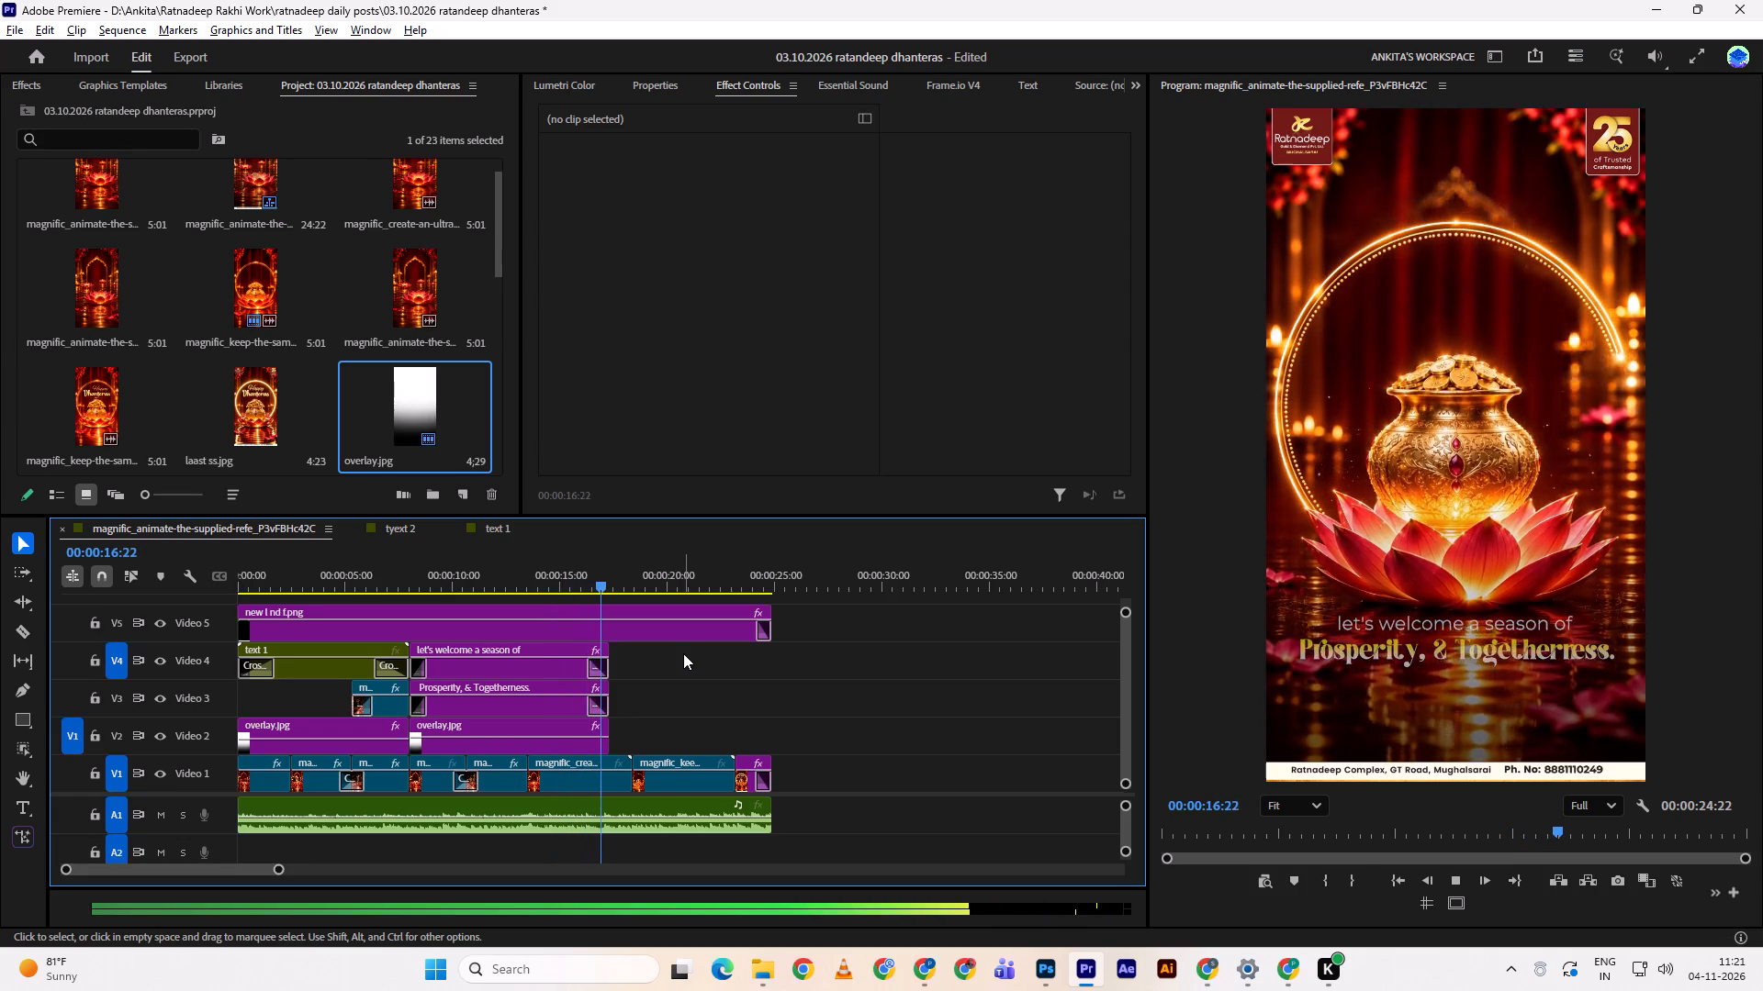
key(space)
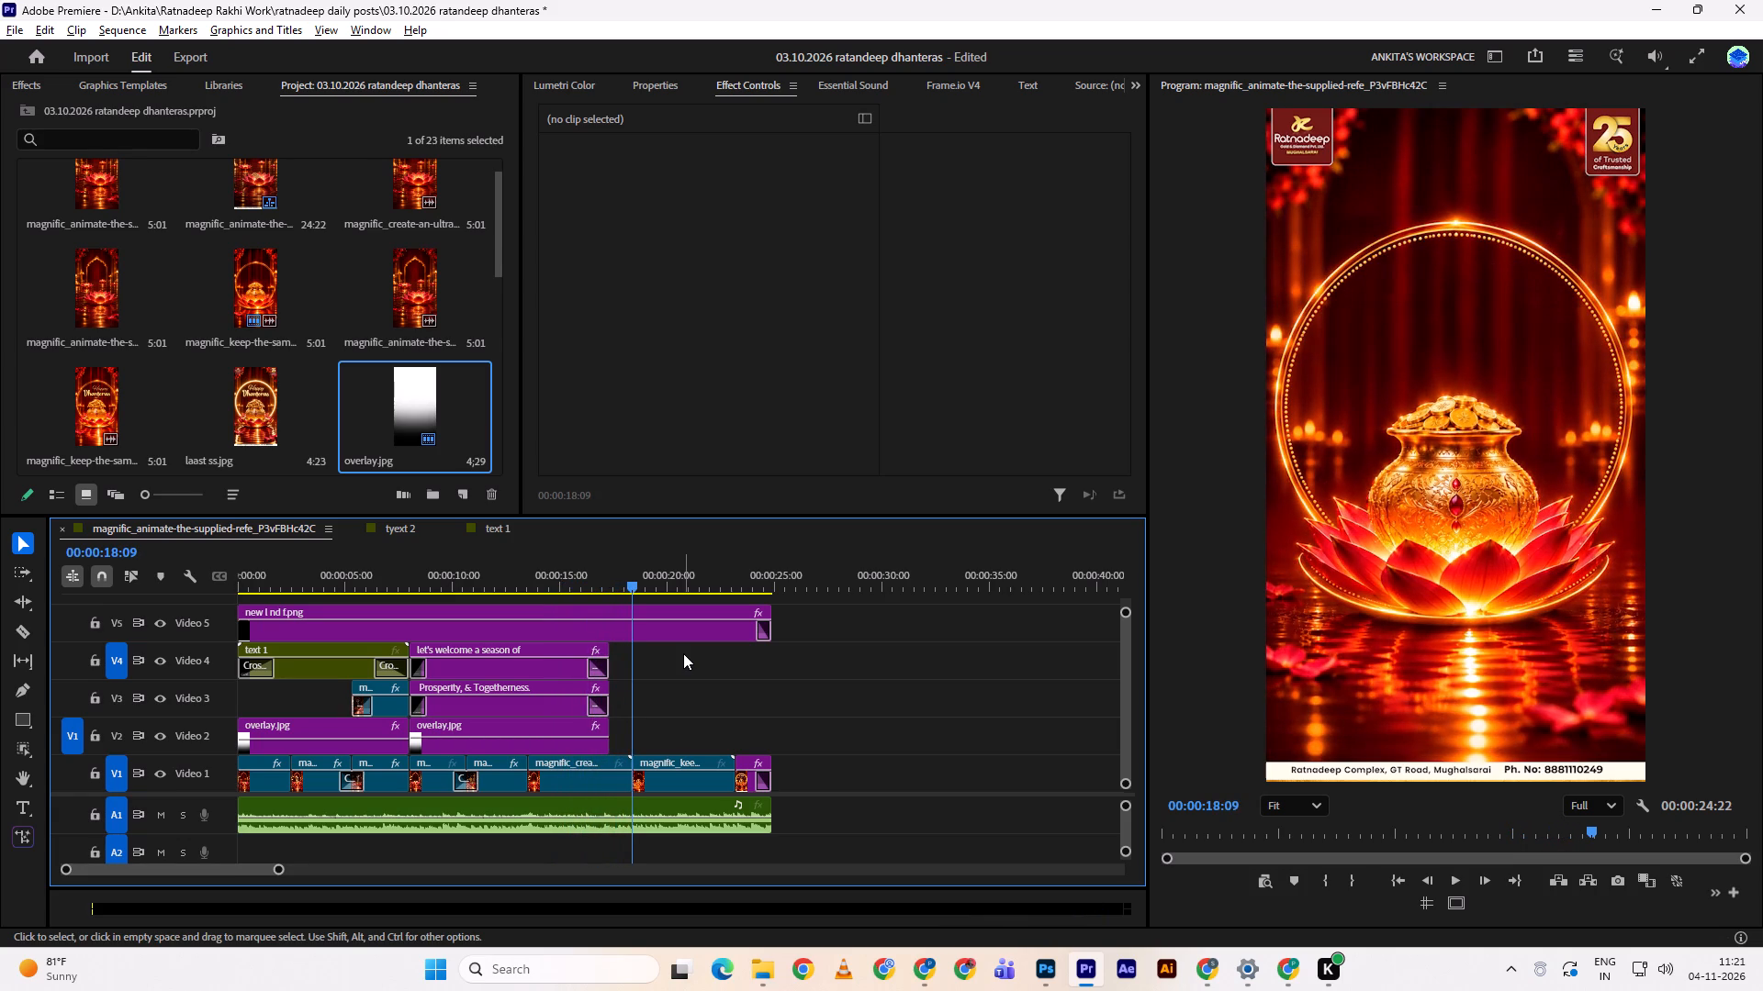
key(space)
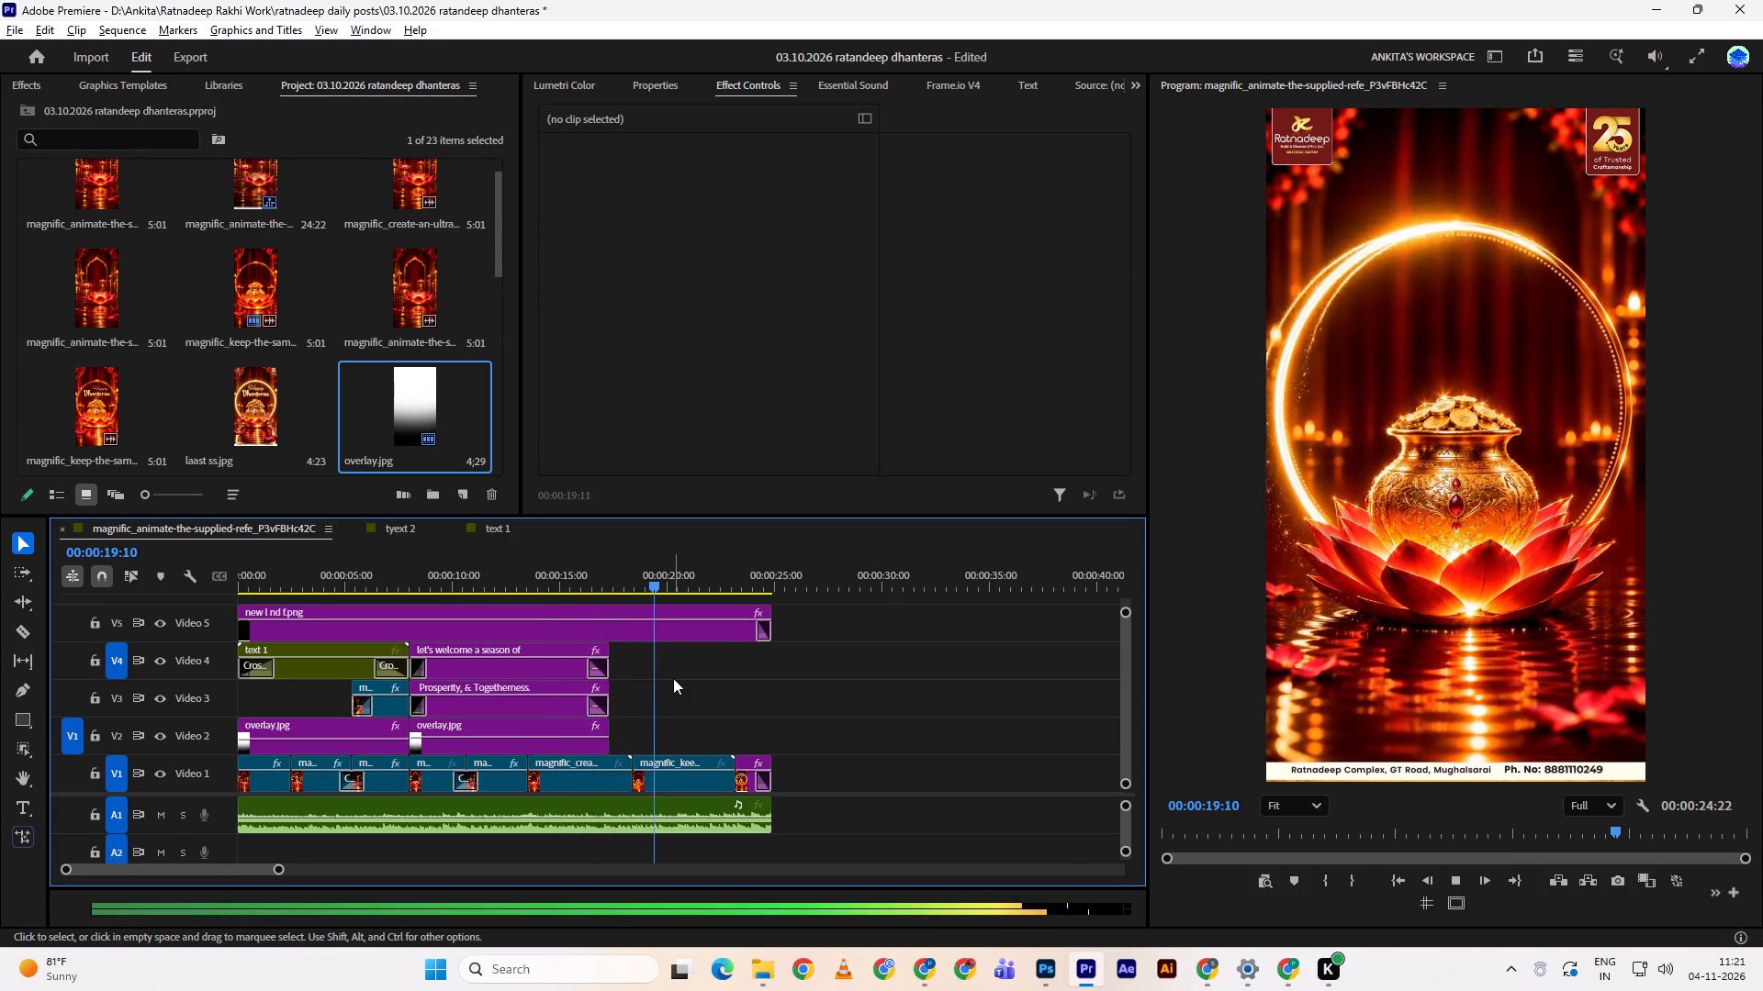
drag(624, 580, 615, 579)
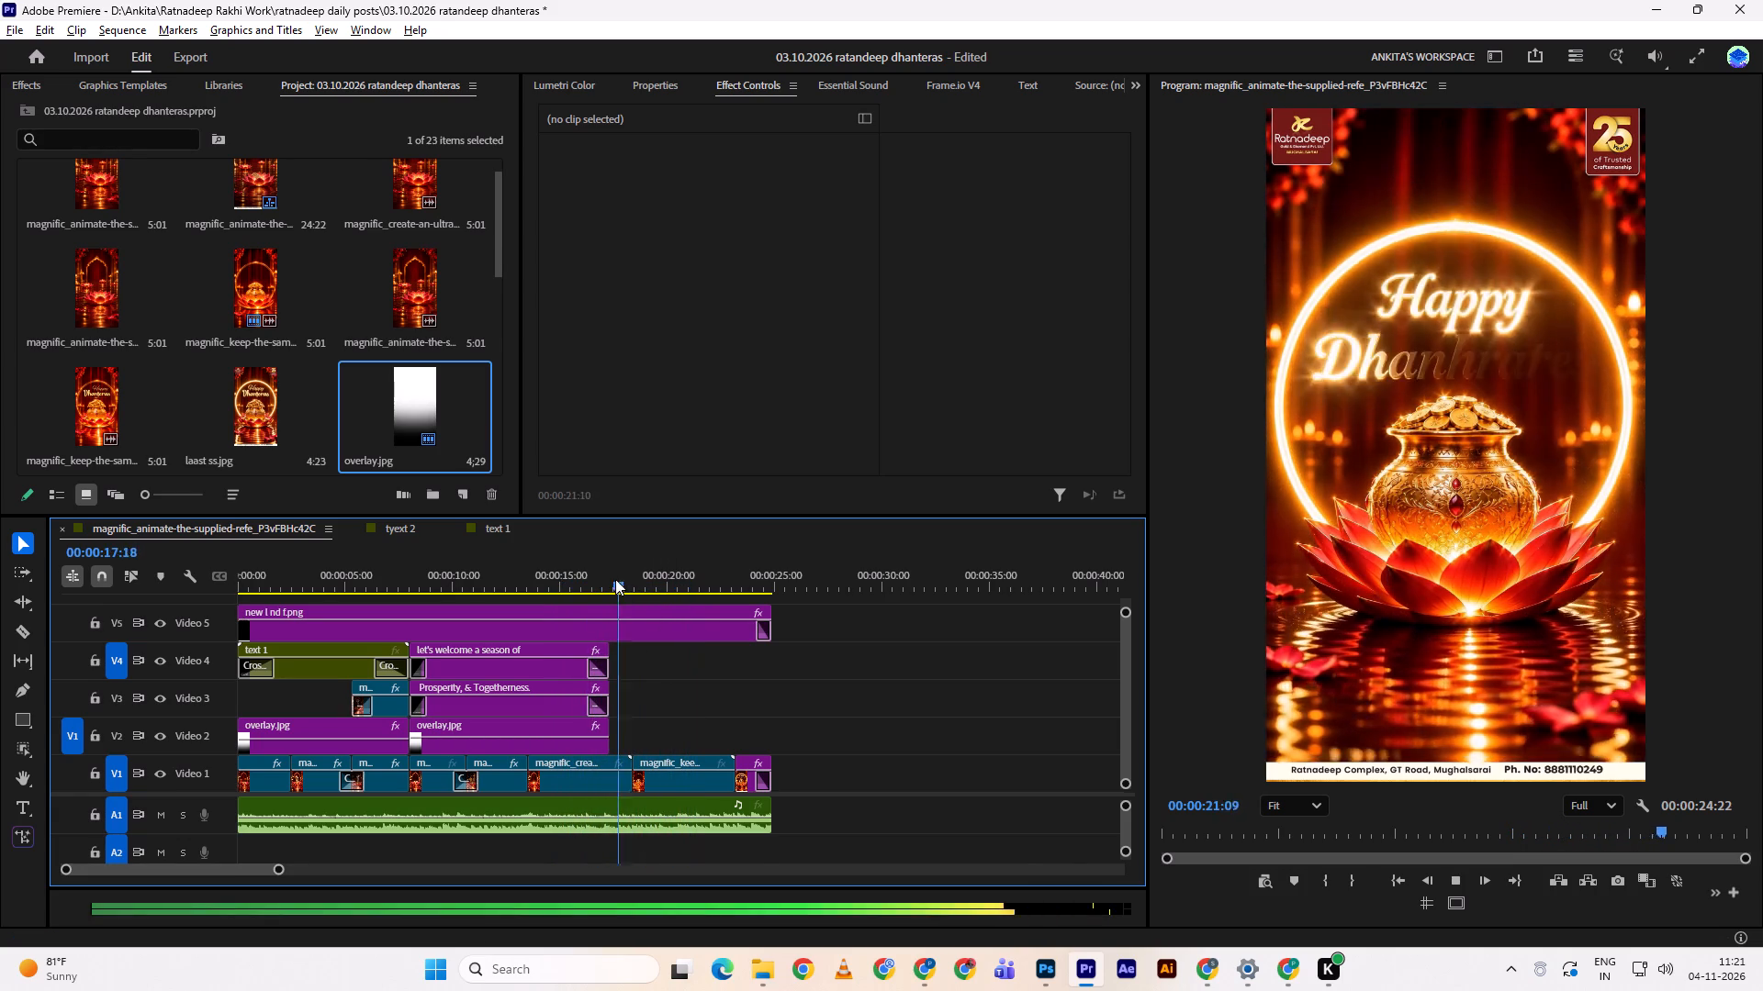
drag(615, 579, 597, 584)
key(space)
key(space)
drag(600, 582, 588, 585)
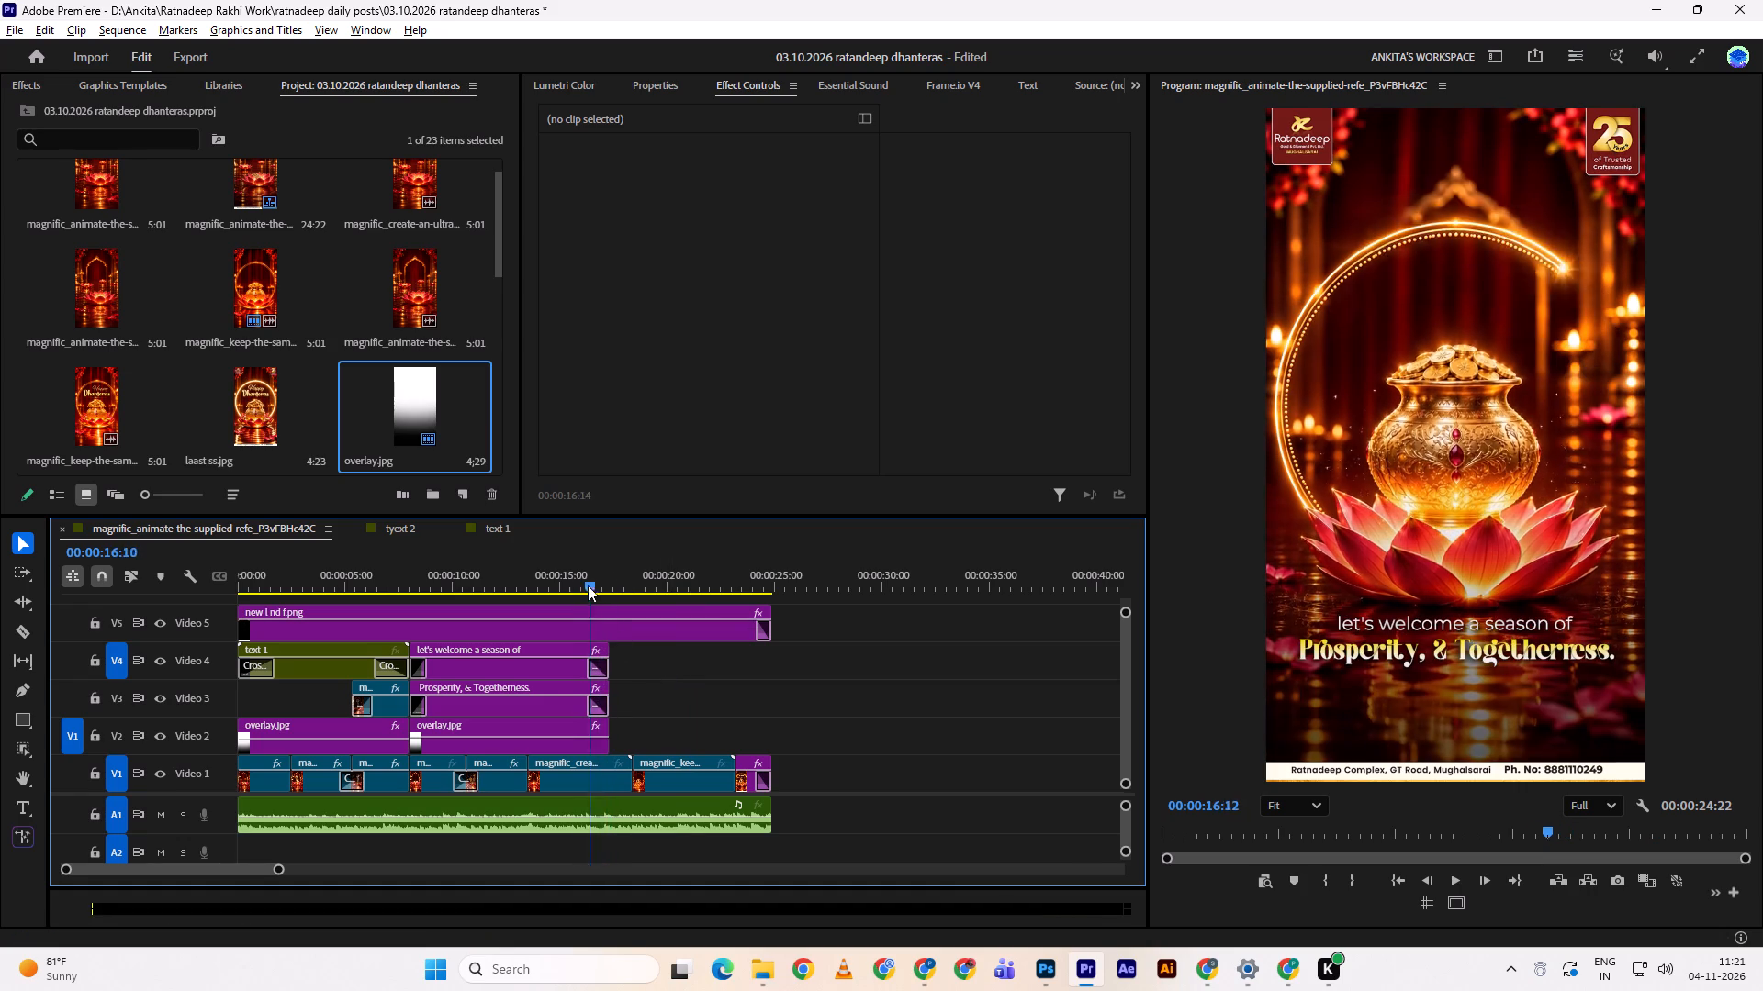
drag(588, 585, 582, 588)
drag(637, 672, 604, 702)
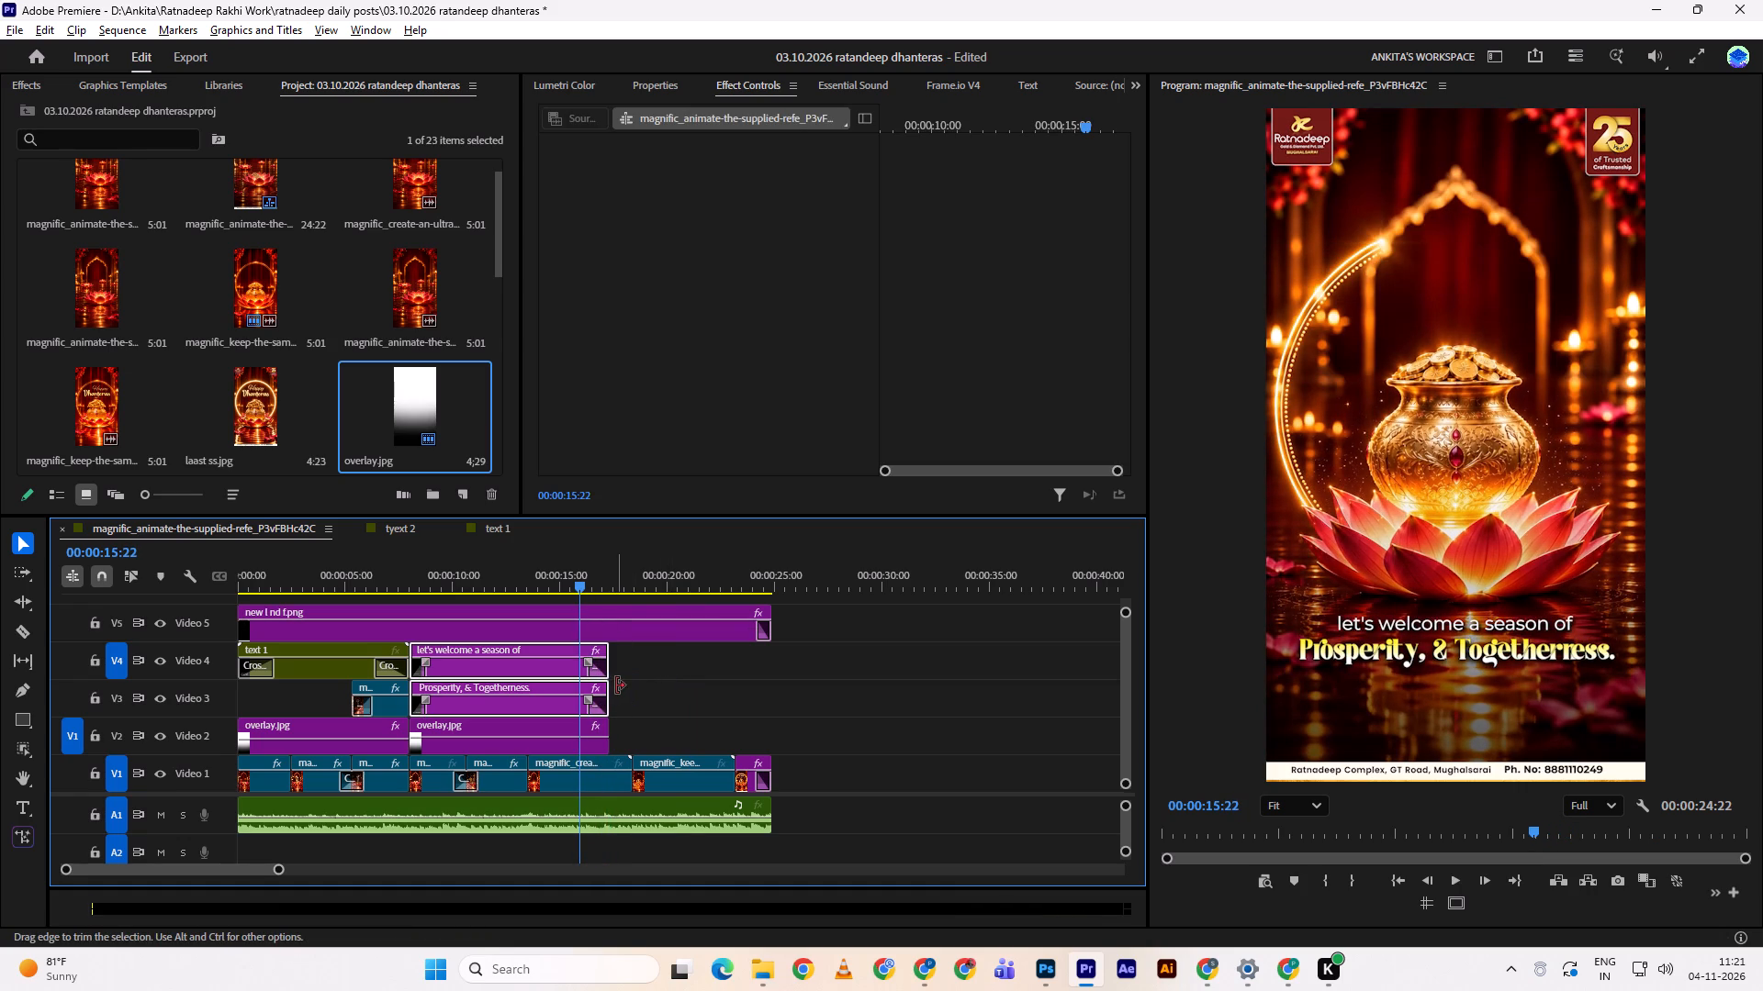
drag(616, 685, 594, 685)
Play the section from about 15 to 17 seconds to check where the shortened texts end.
drag(570, 584, 556, 580)
key(space)
key(space)
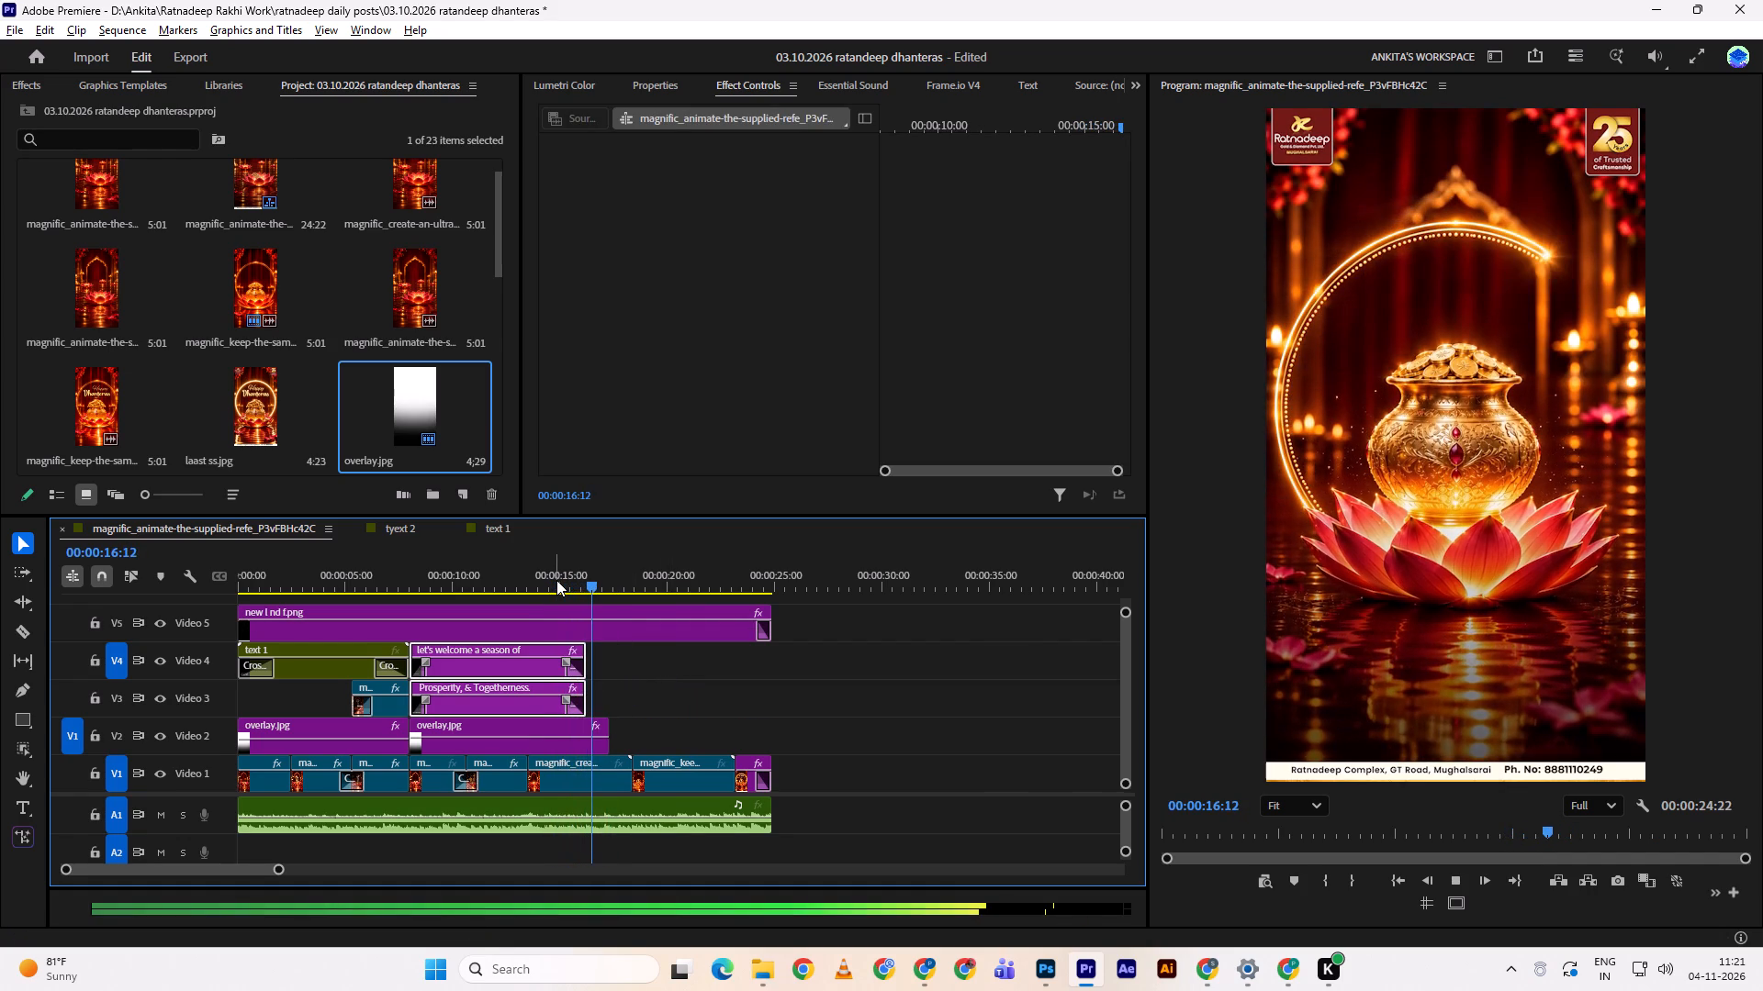
key(space)
key(space)
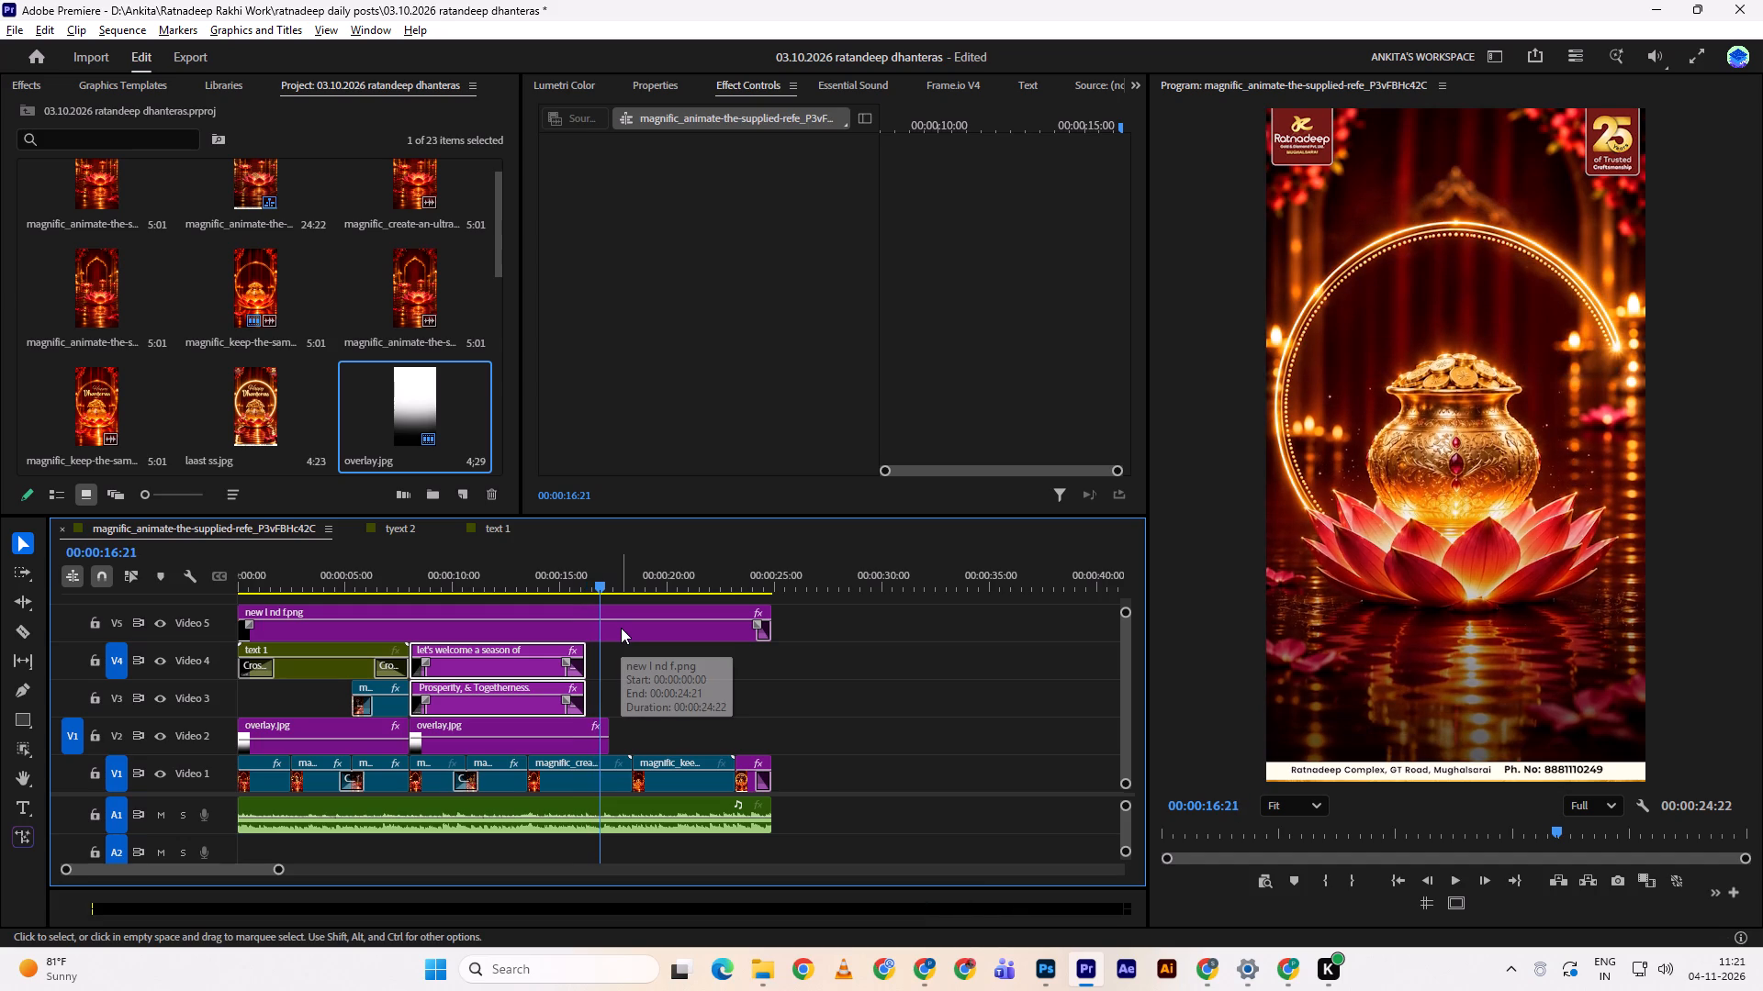
key(space)
key(space)
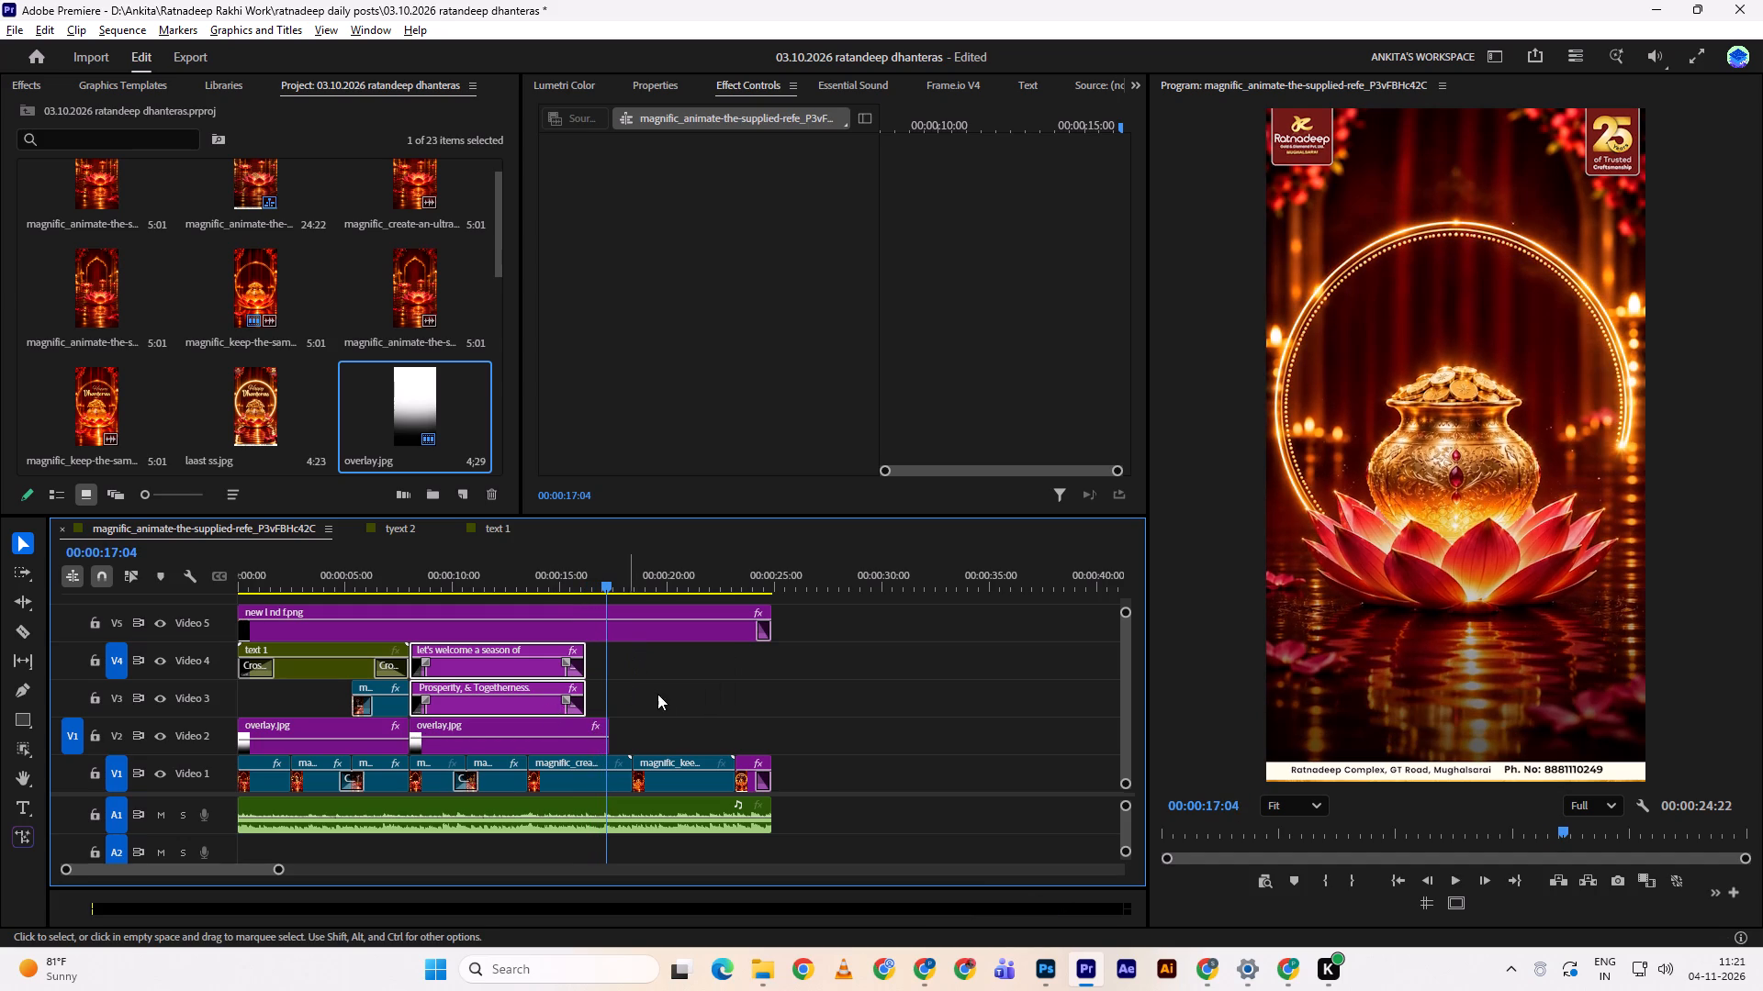
Duplicate the "let's welcome a season of" clip further along Video 4, placing the copy so it ends with the video.
click(660, 693)
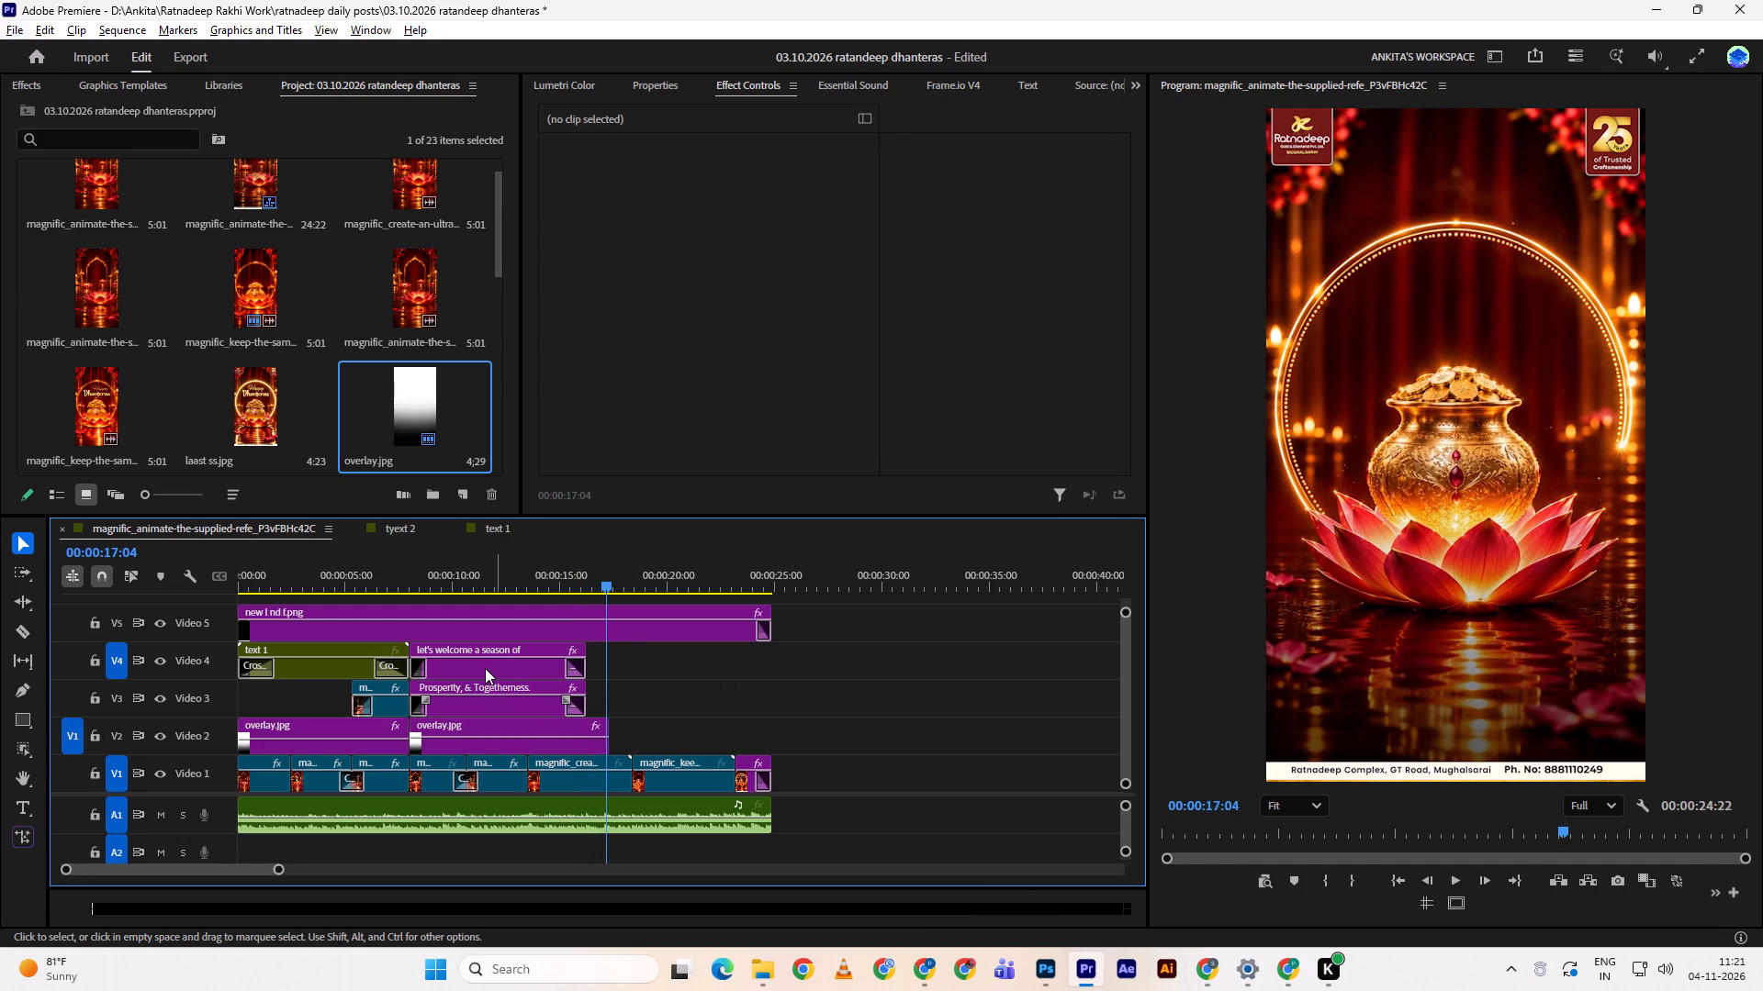
alt+drag(485, 668, 680, 666)
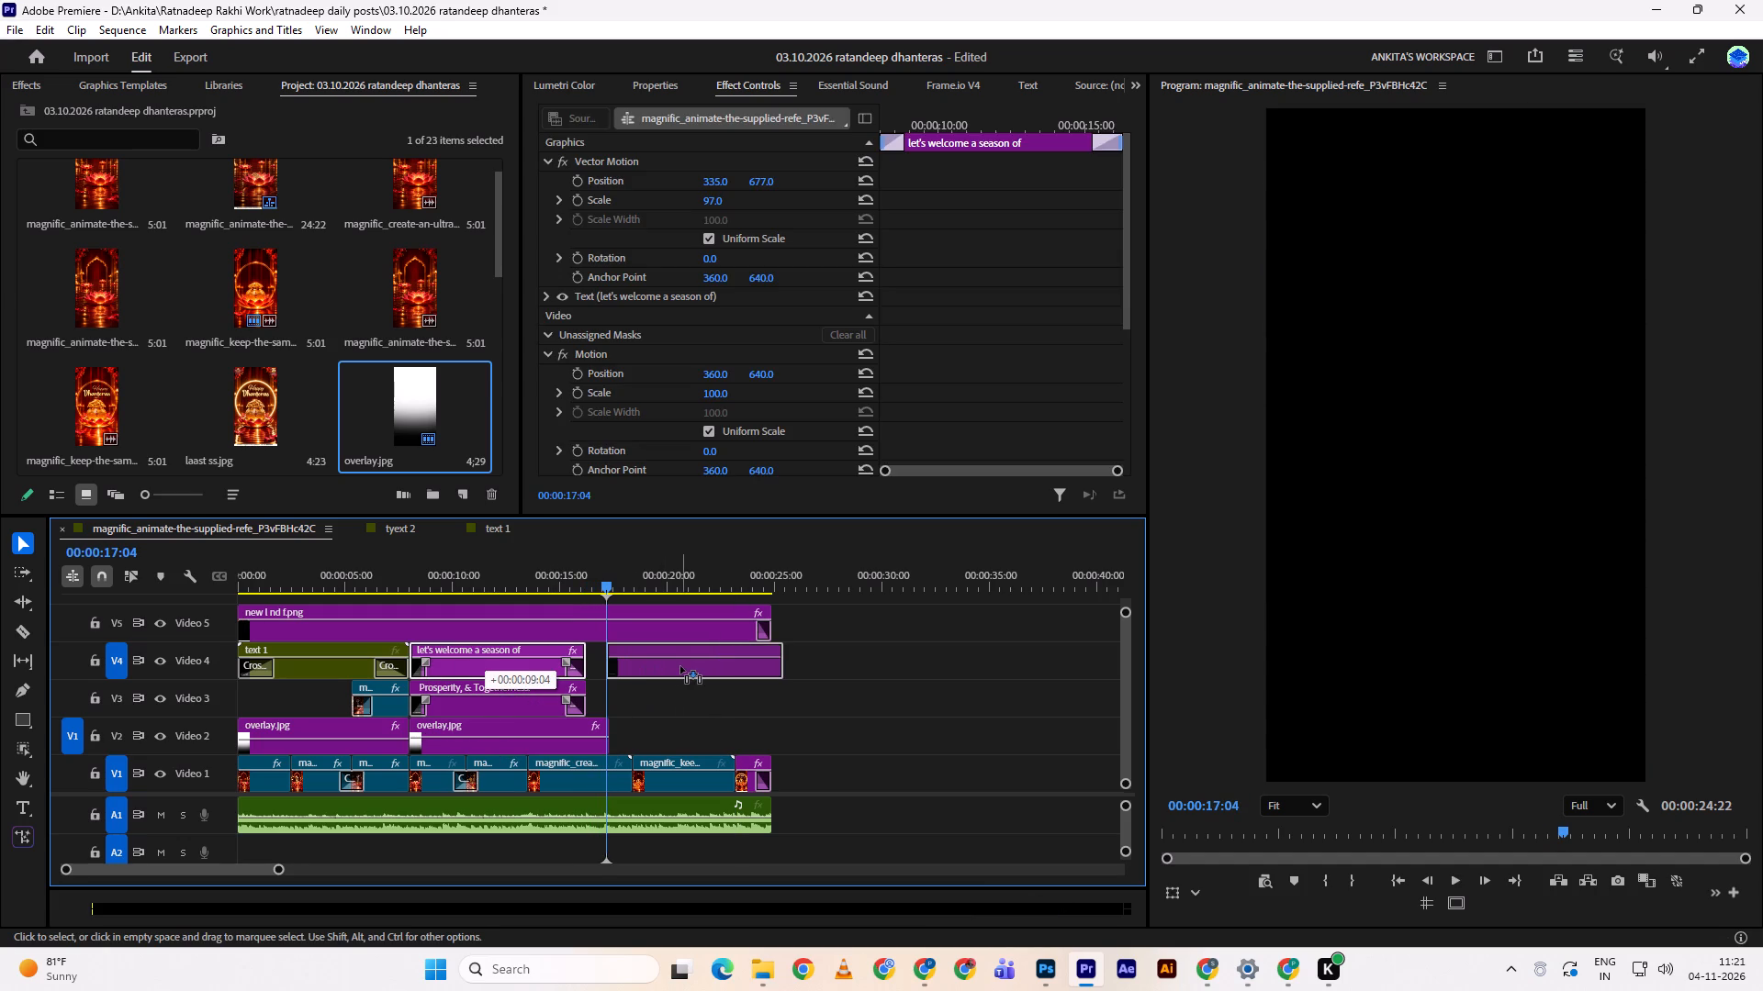
alt+drag(680, 666, 678, 668)
drag(603, 577, 589, 582)
key(space)
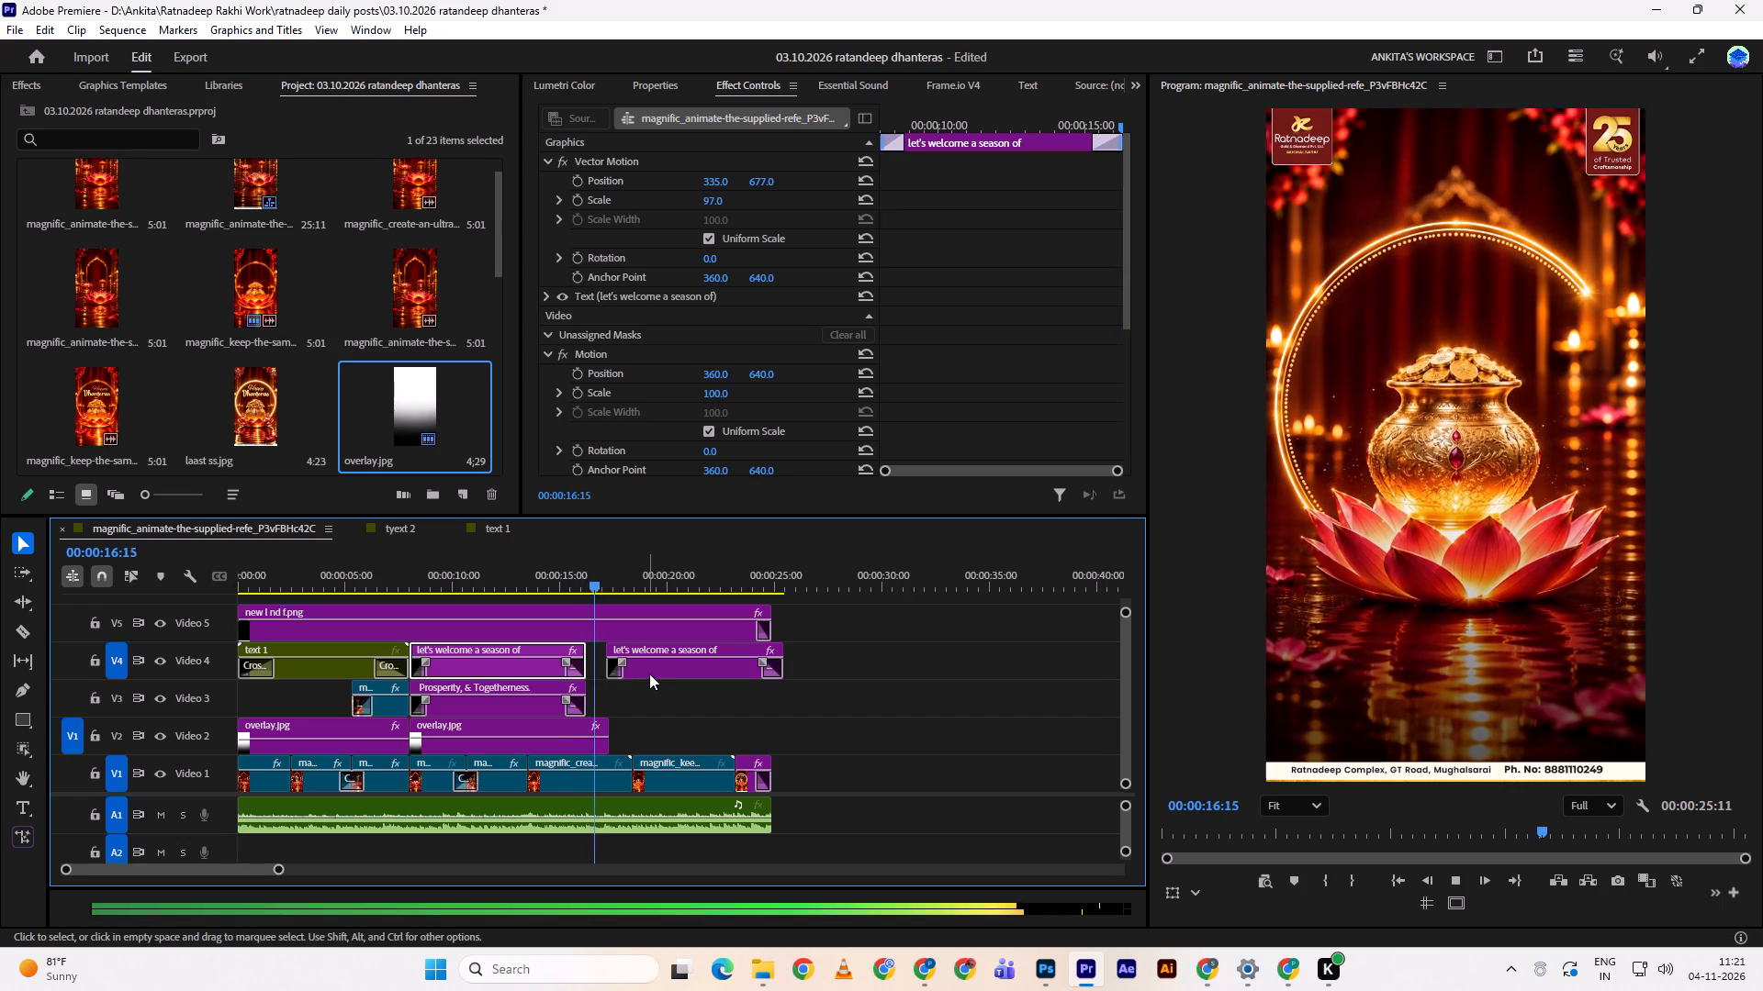
key(space)
drag(649, 674, 634, 667)
click(634, 667)
key(space)
drag(594, 573, 574, 579)
key(space)
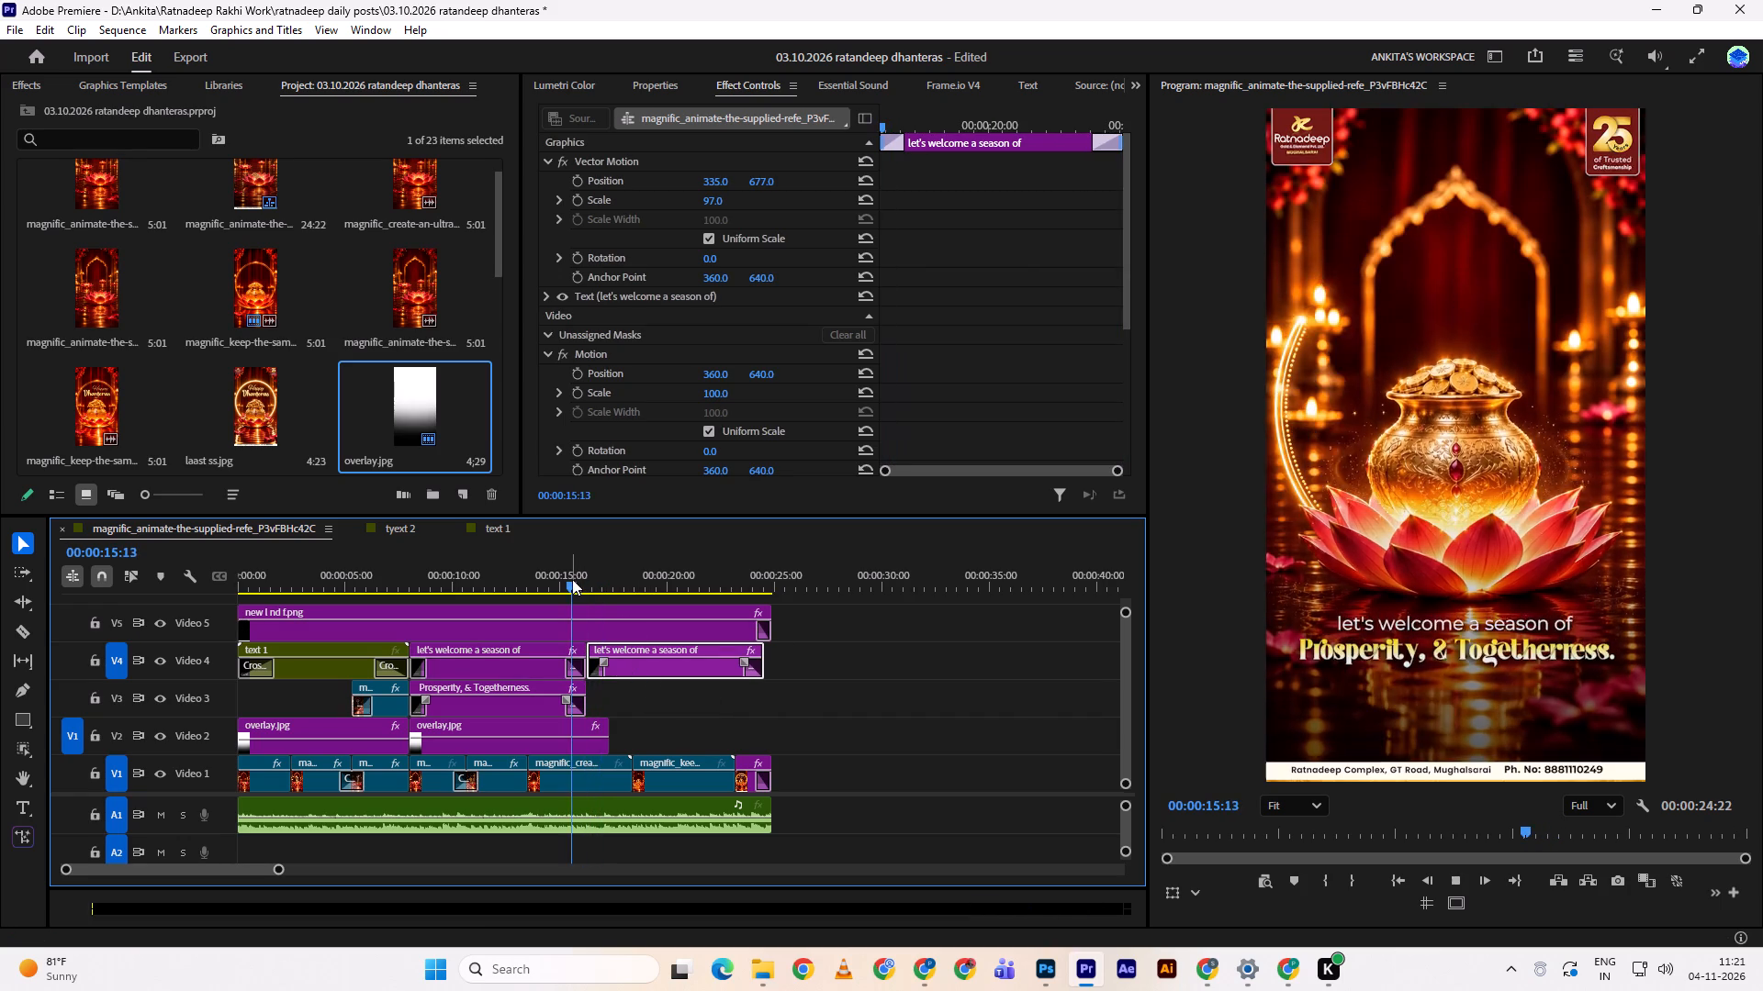
key(space)
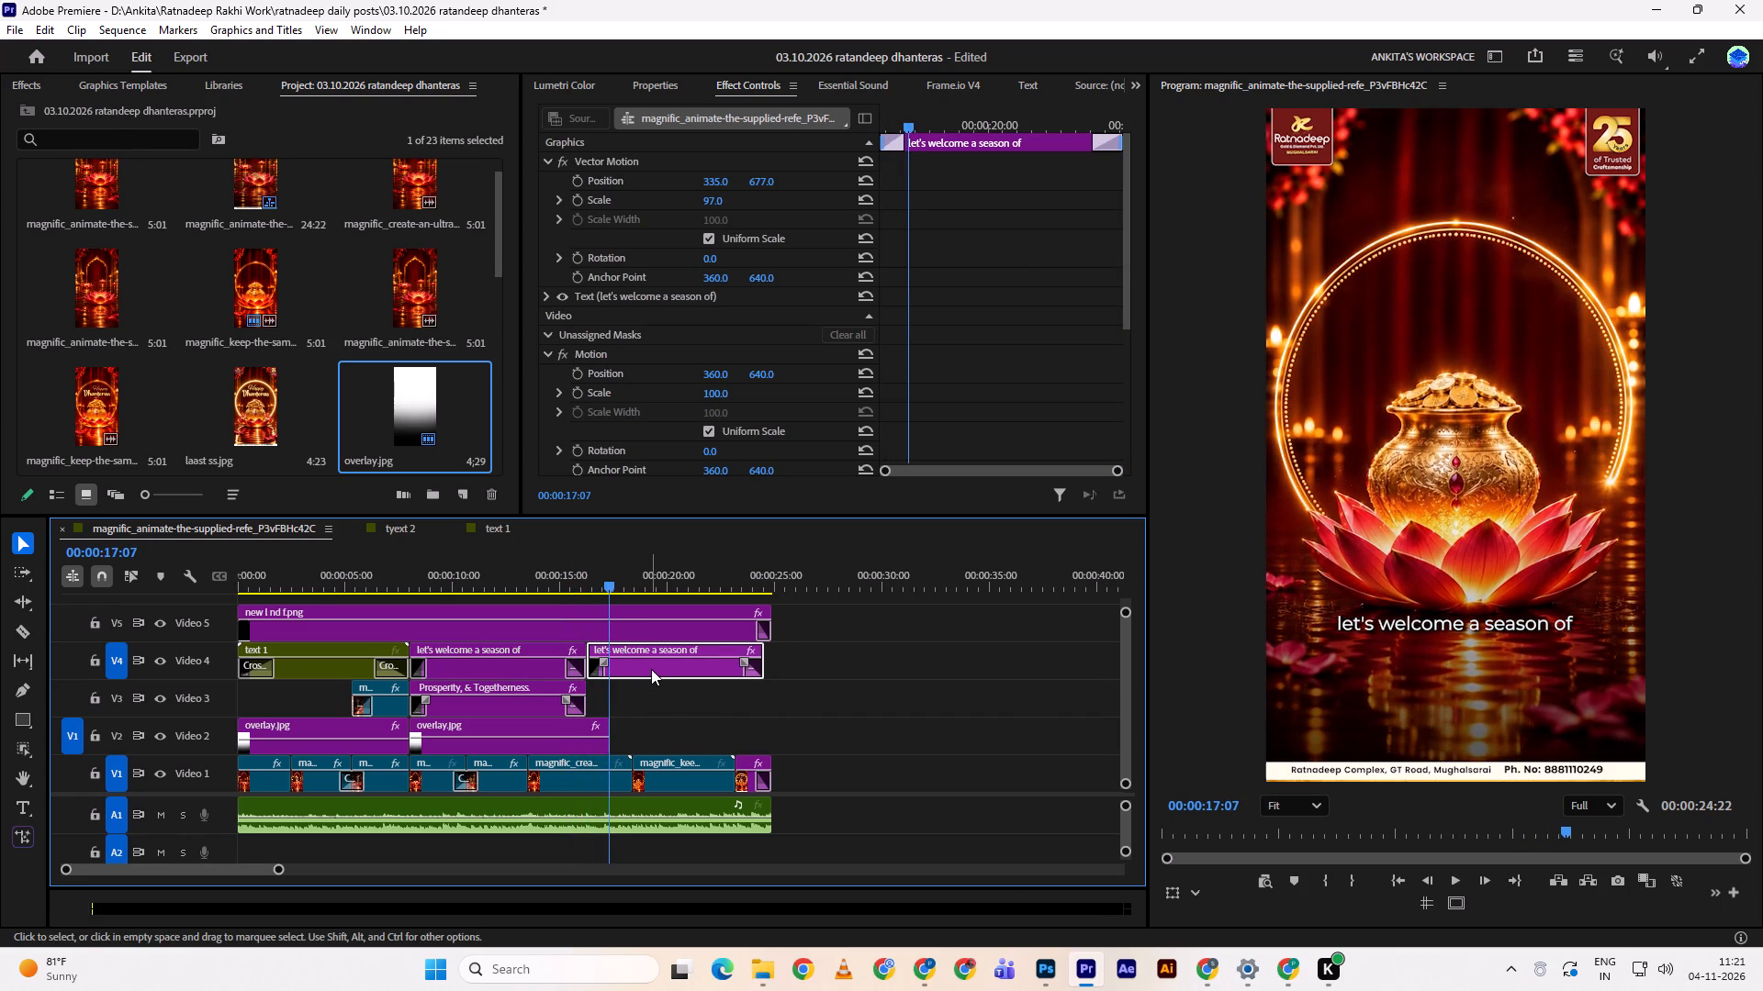
click(651, 669)
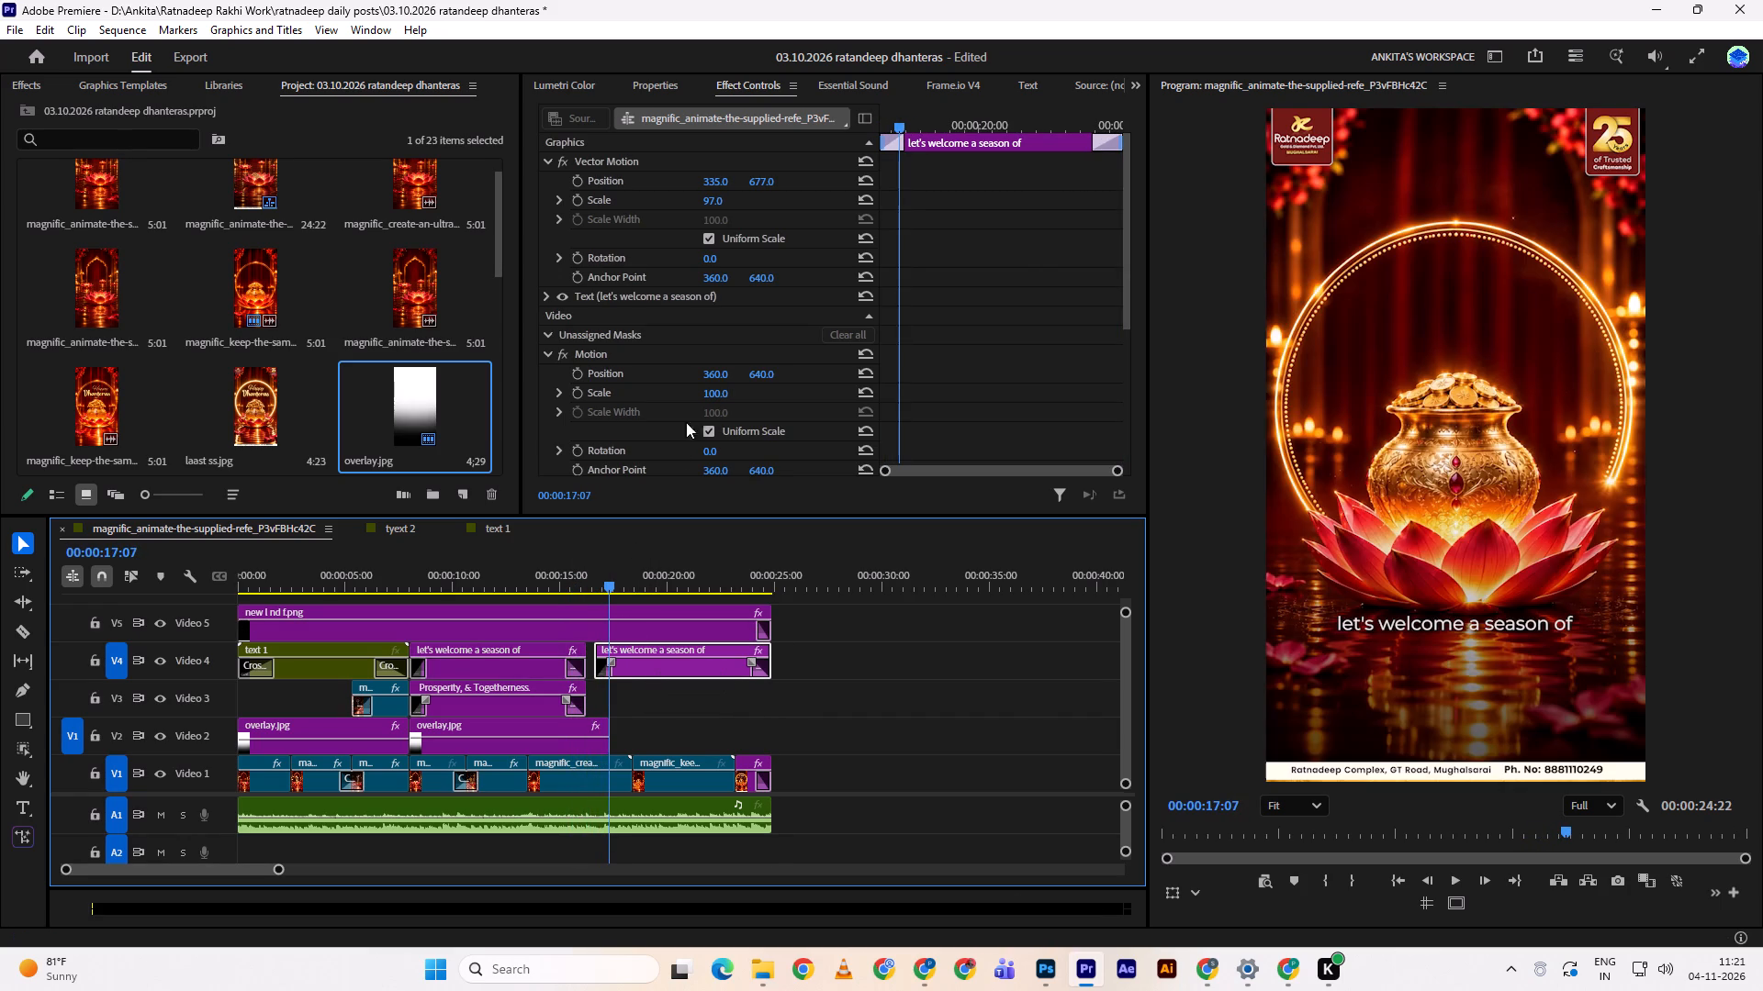
Raise the duplicated text into the glowing ring by setting its vertical position to 106, and play it back.
drag(760, 181, 252, 535)
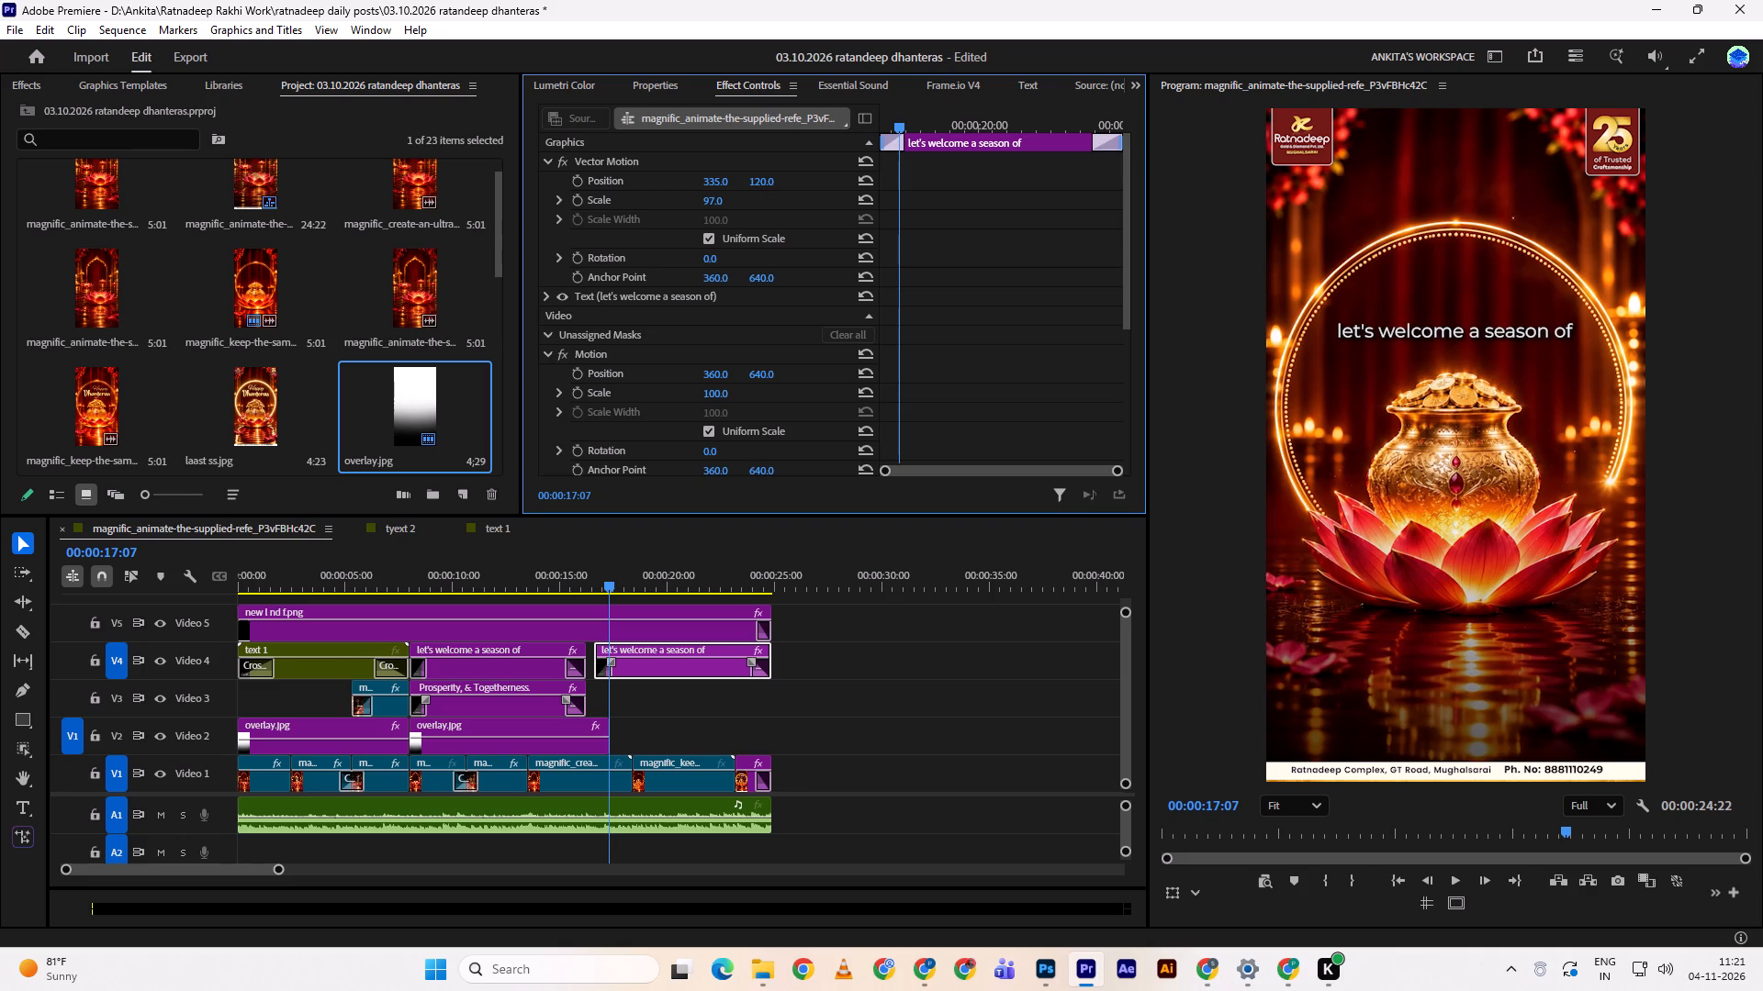
drag(252, 535, 236, 542)
key(space)
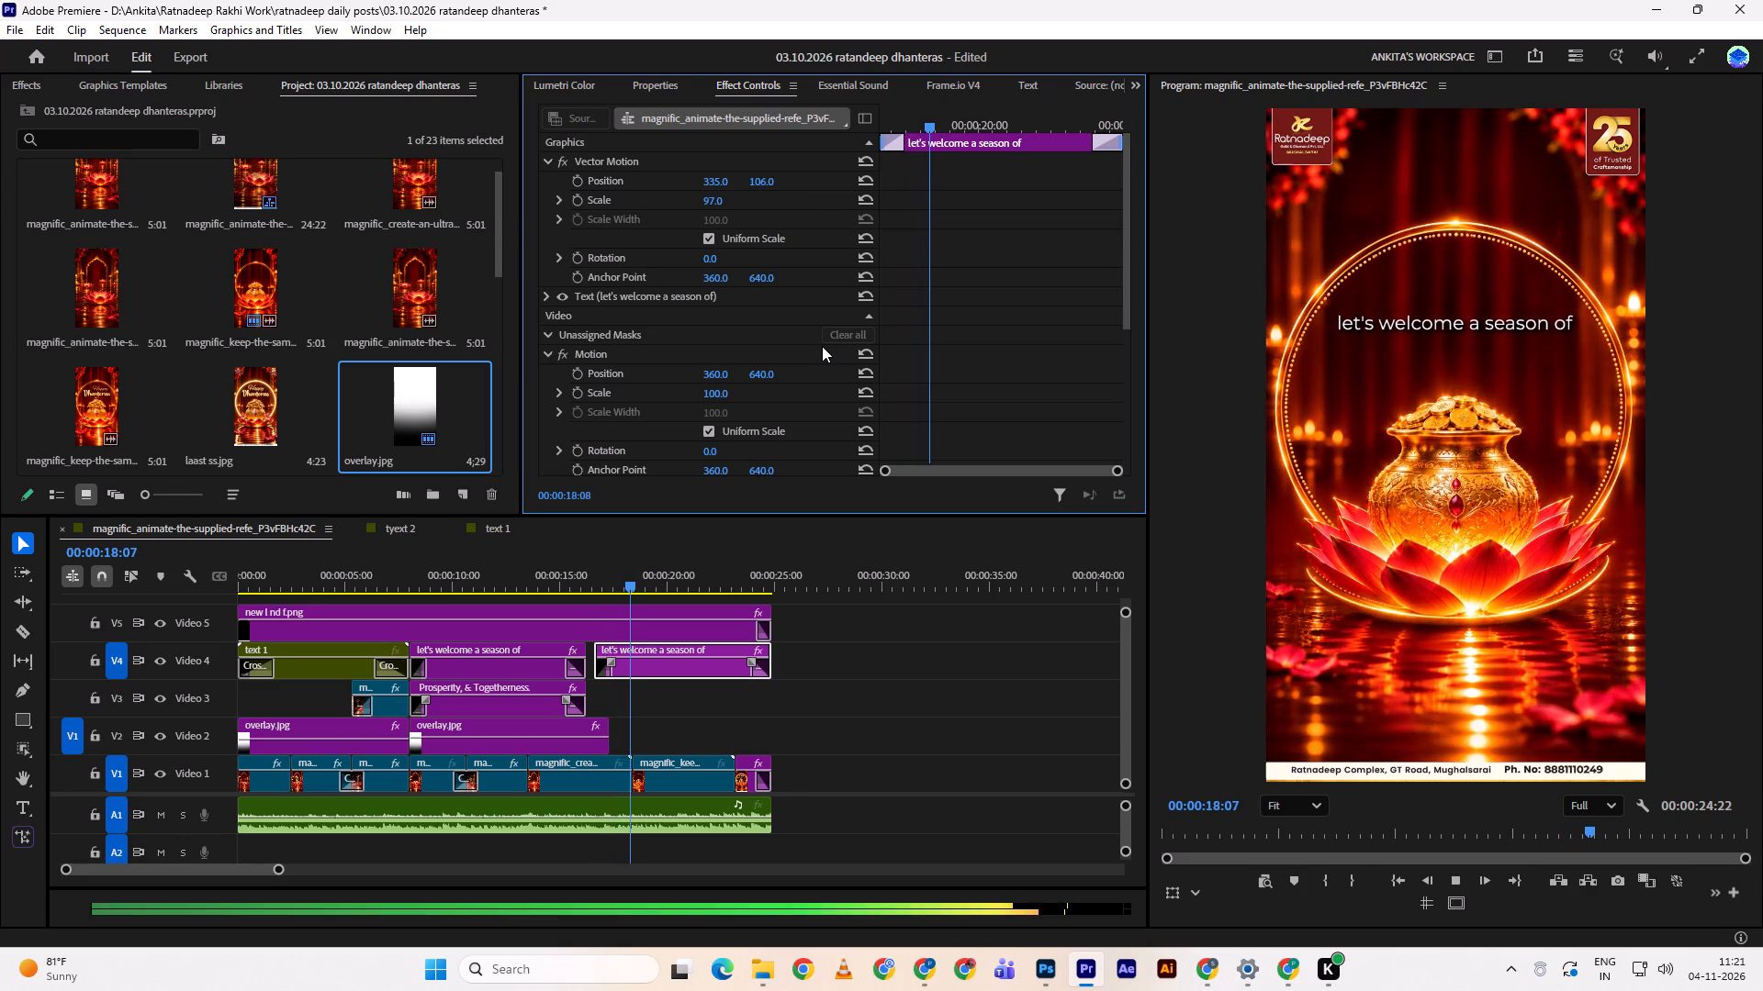
key(space)
Replace the duplicated clip's text with the copied line "Ratnadeep Gold & Diamonds wishes you".
scroll(583, 89, up, 3)
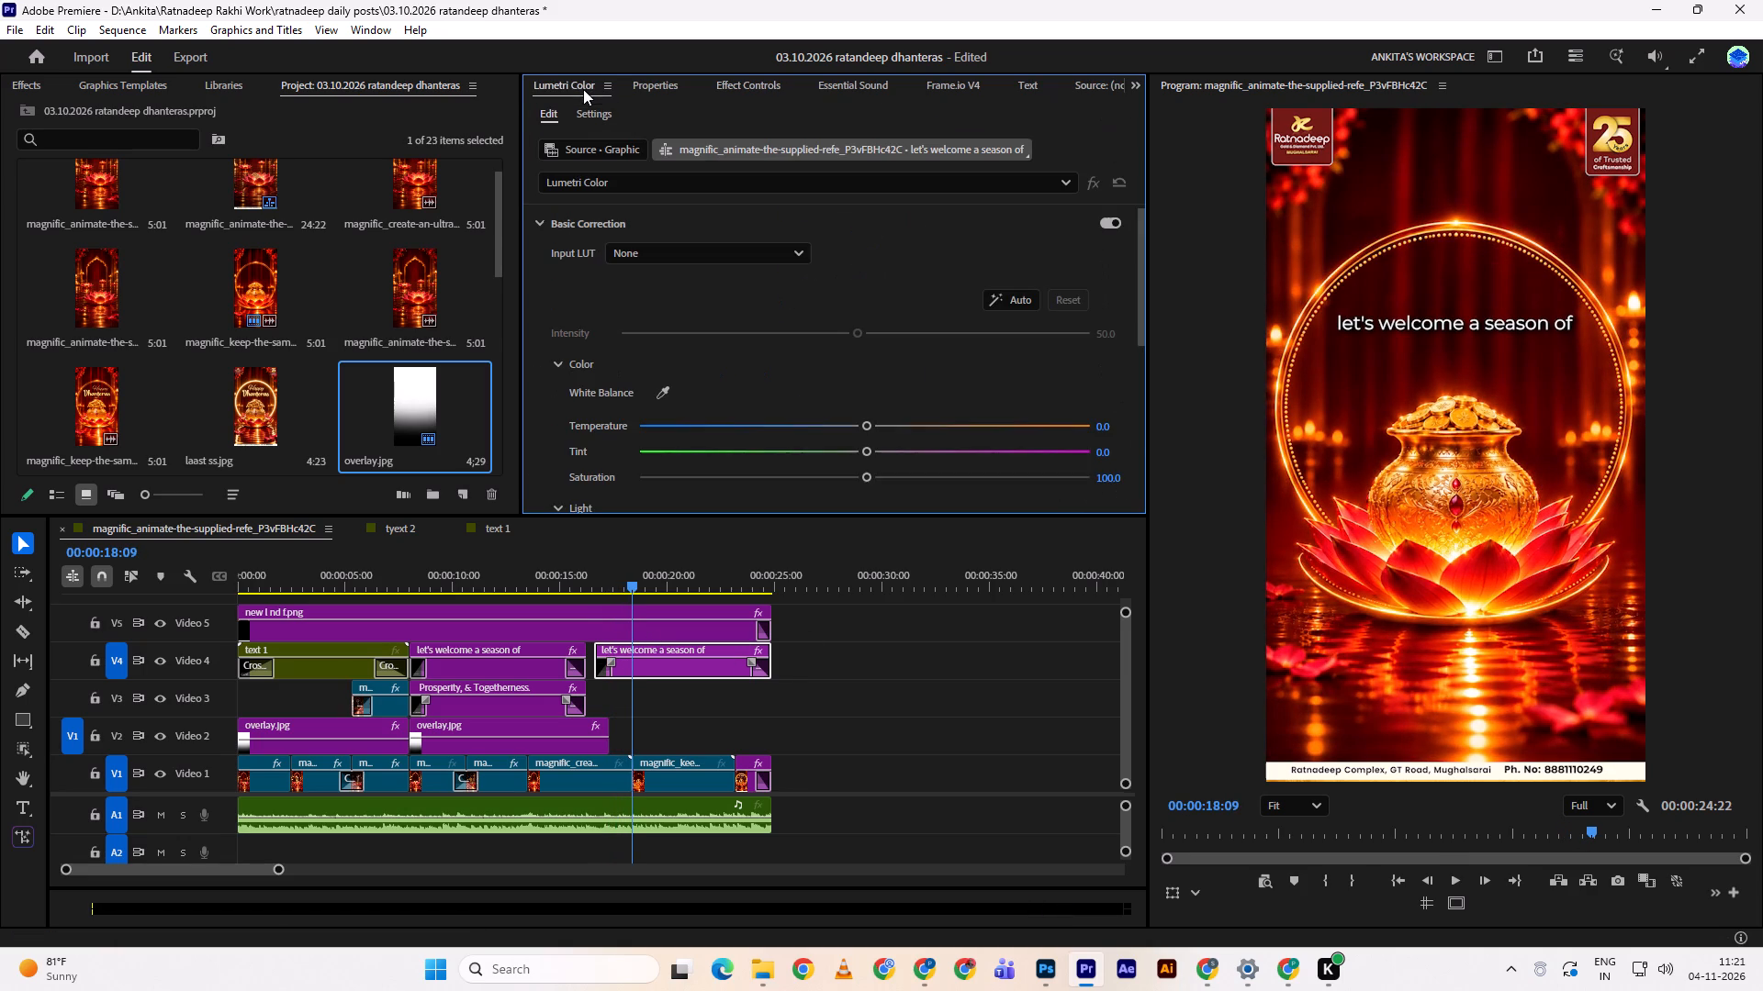
click(663, 87)
double_click(683, 150)
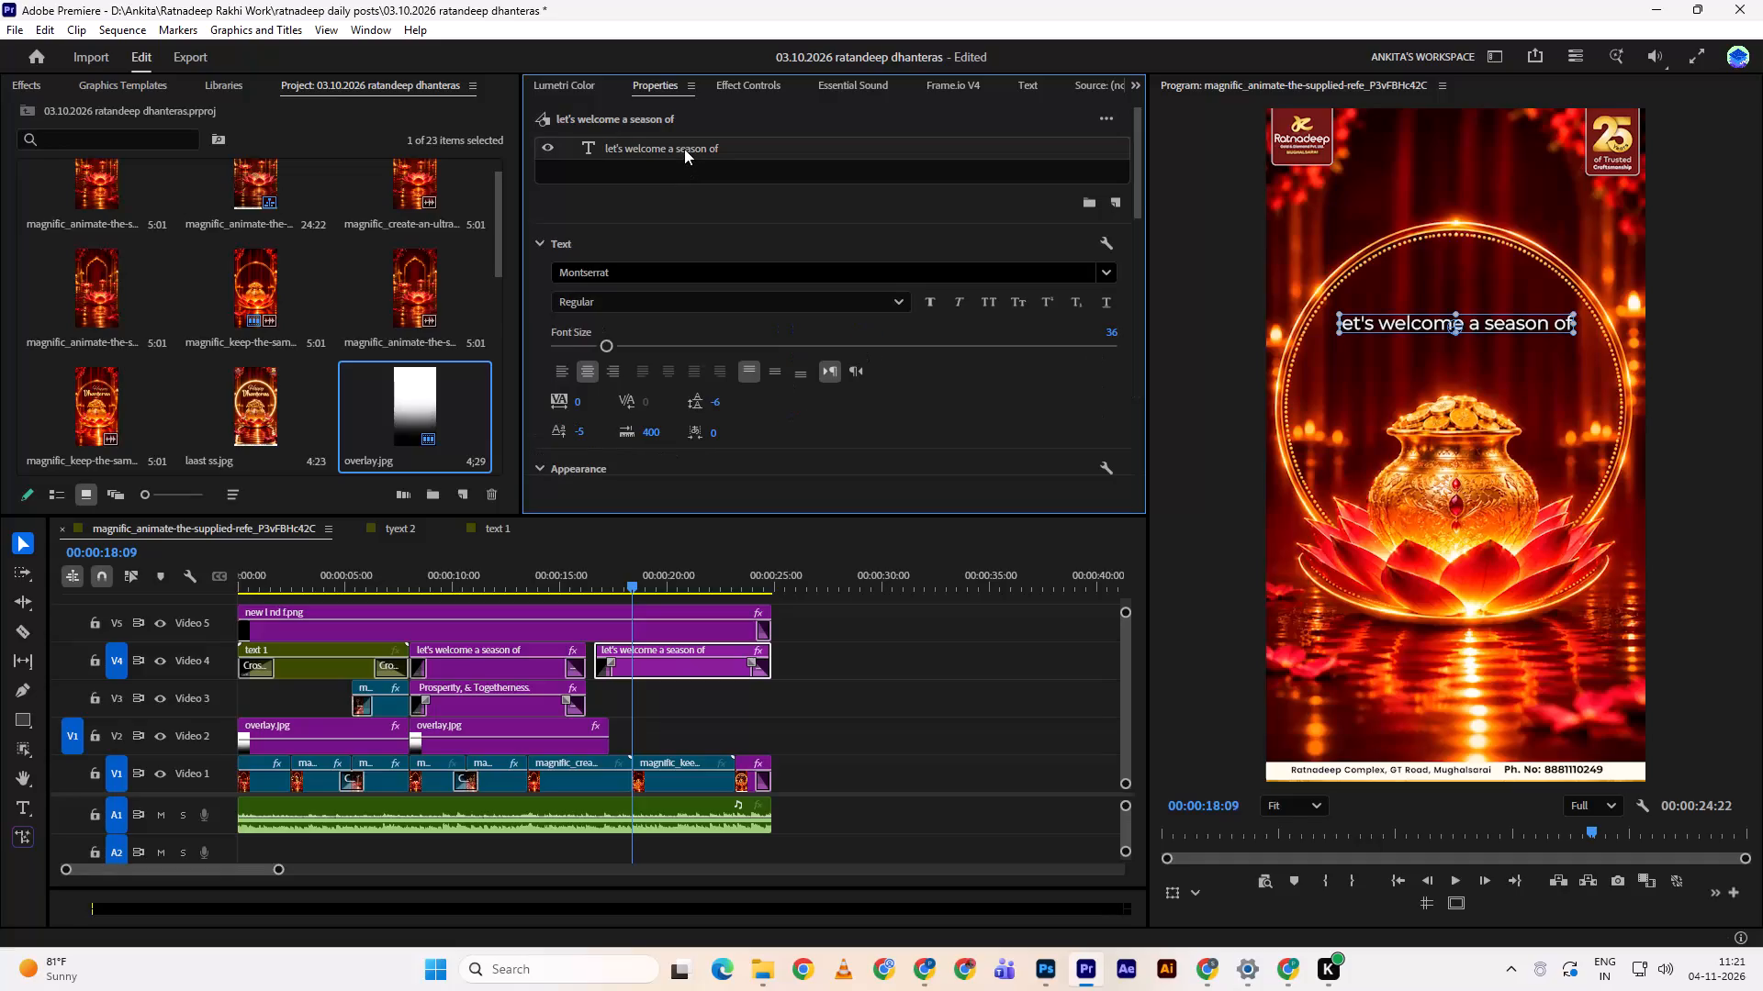
double_click(768, 151)
key(ctrl+v)
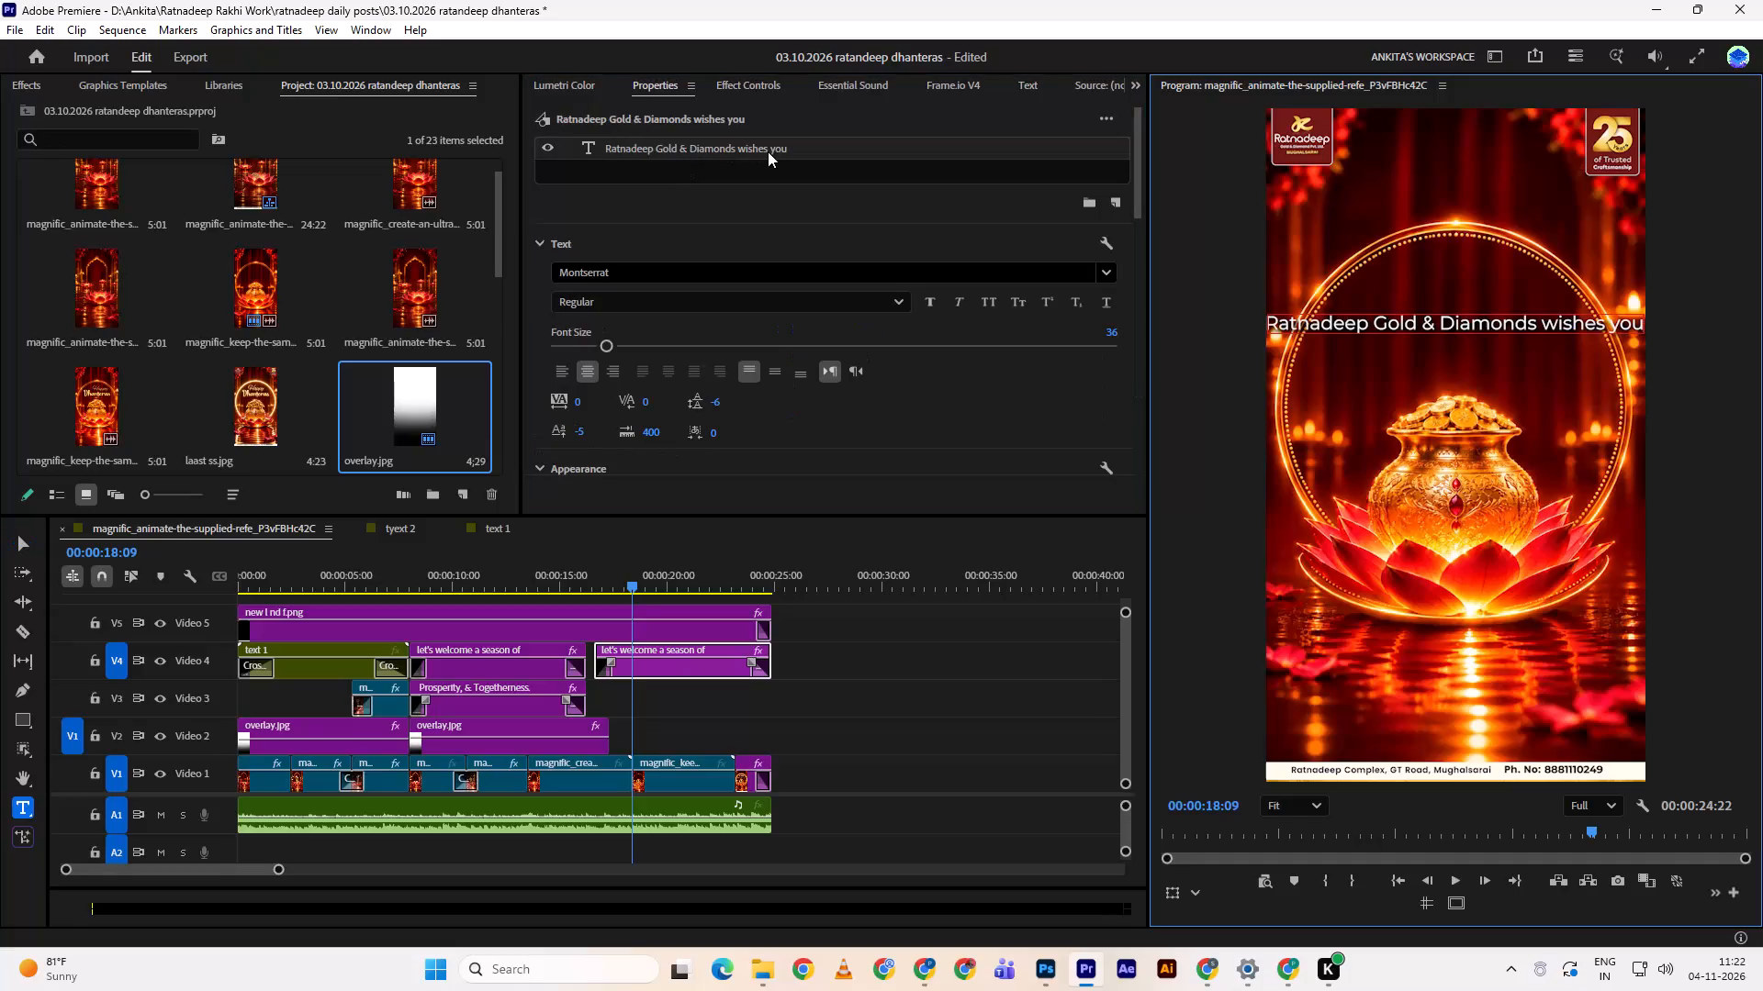
double_click(909, 747)
Break the wish text onto two lines so that "wishes you" sits below "Ratnadeep Gold & Diamonds".
click(685, 663)
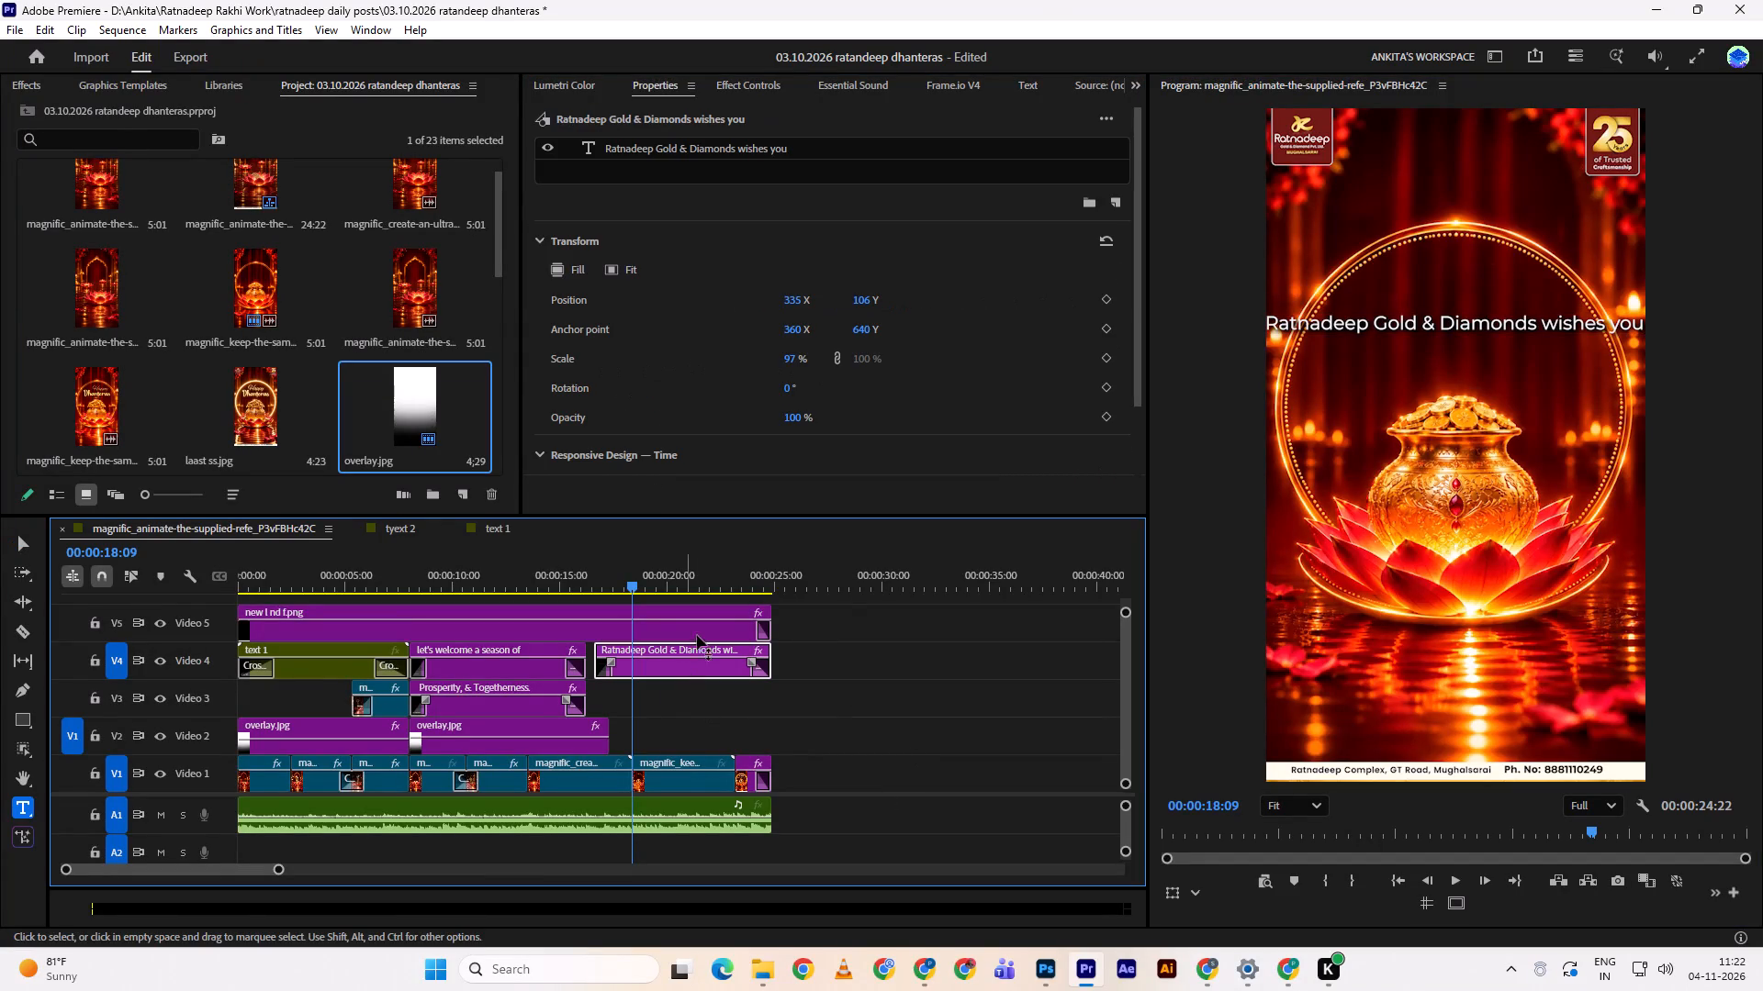
triple_click(803, 148)
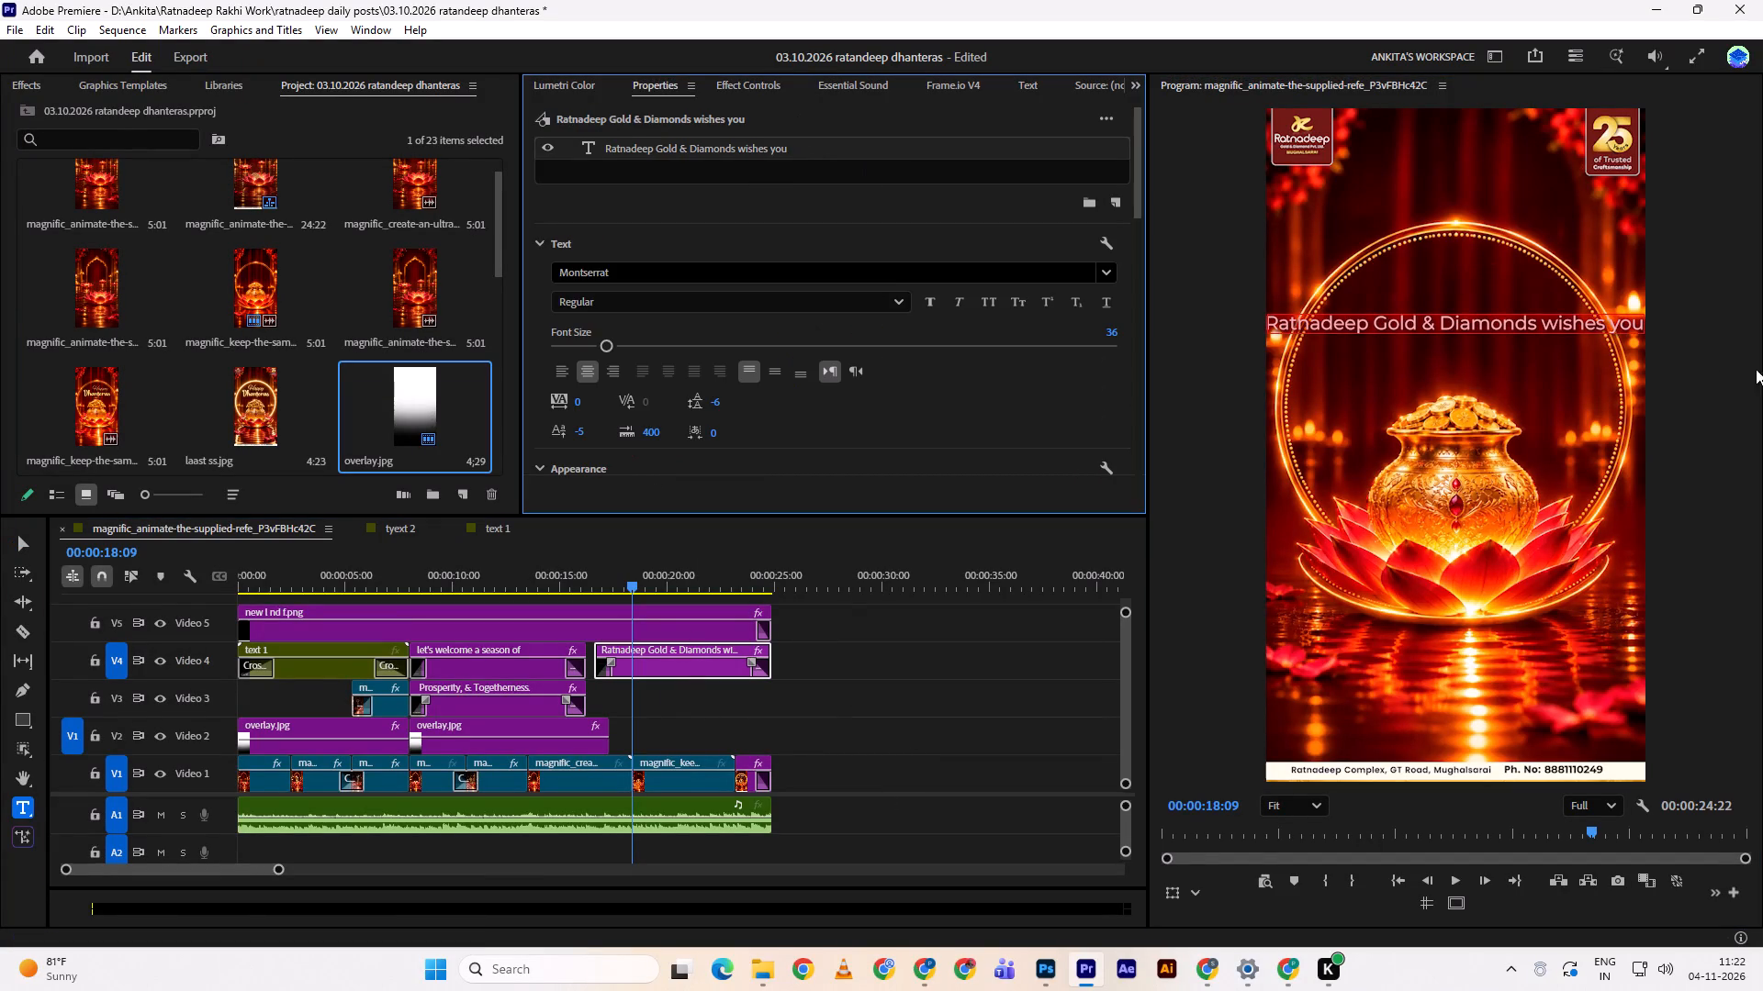
double_click(1541, 317)
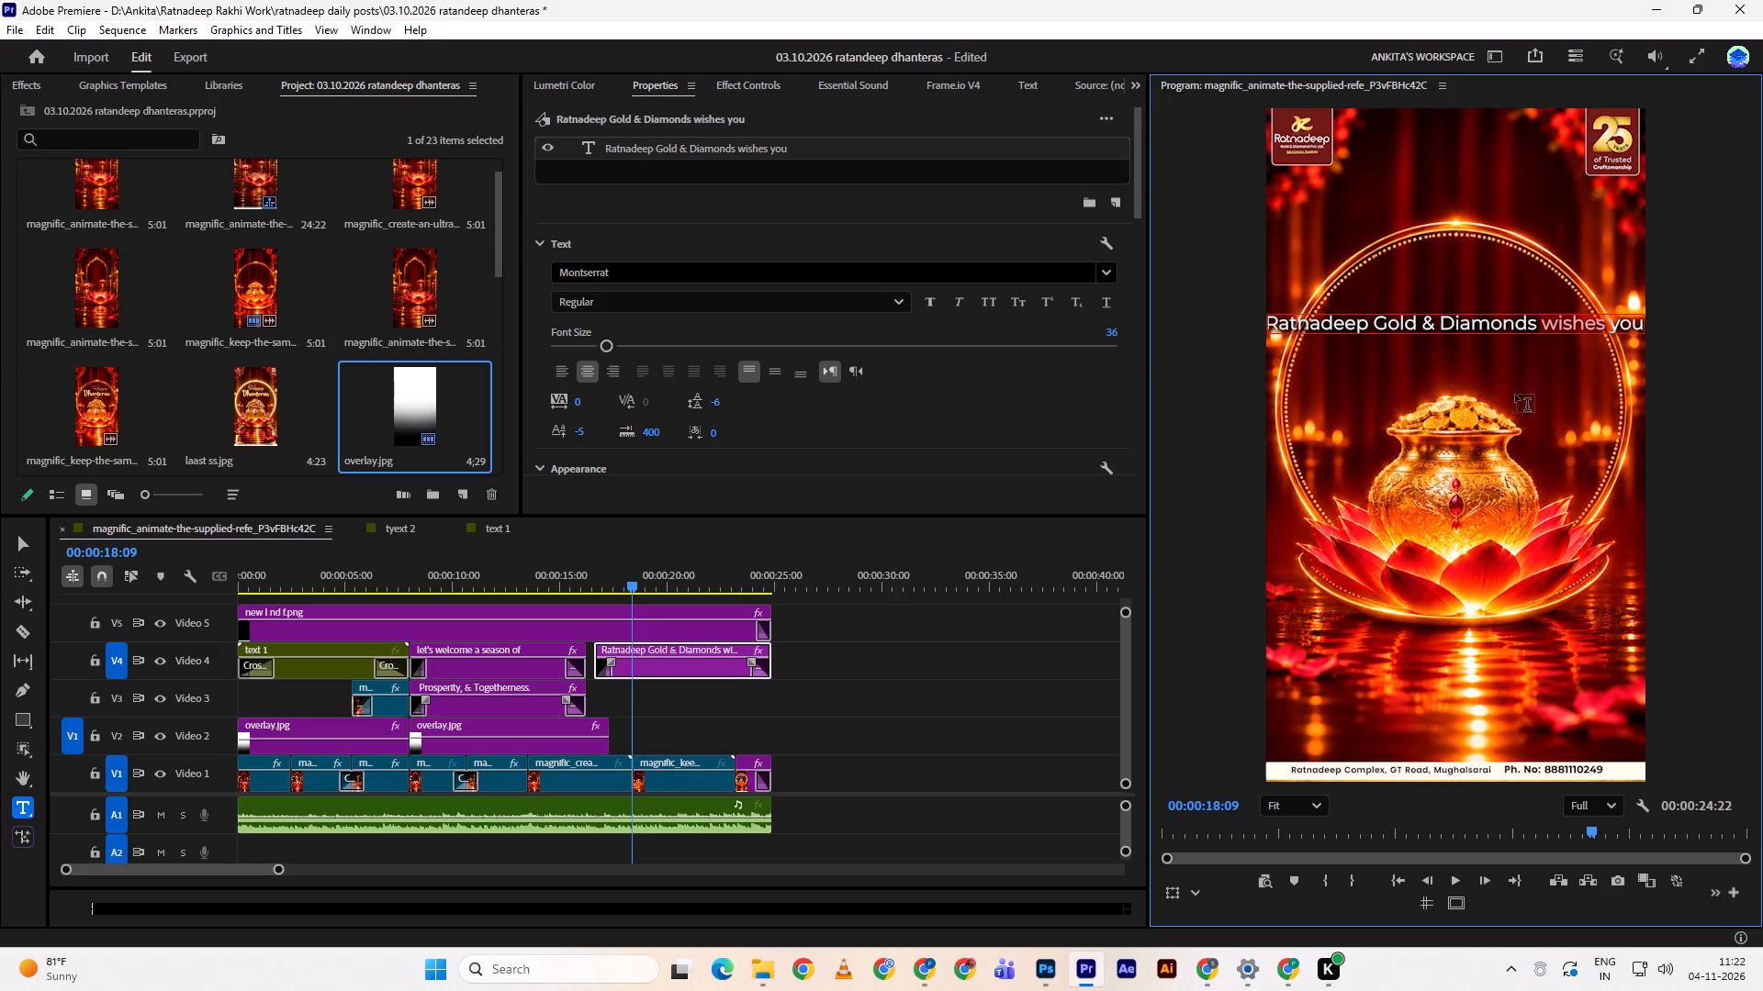
click(1540, 321)
key(Return)
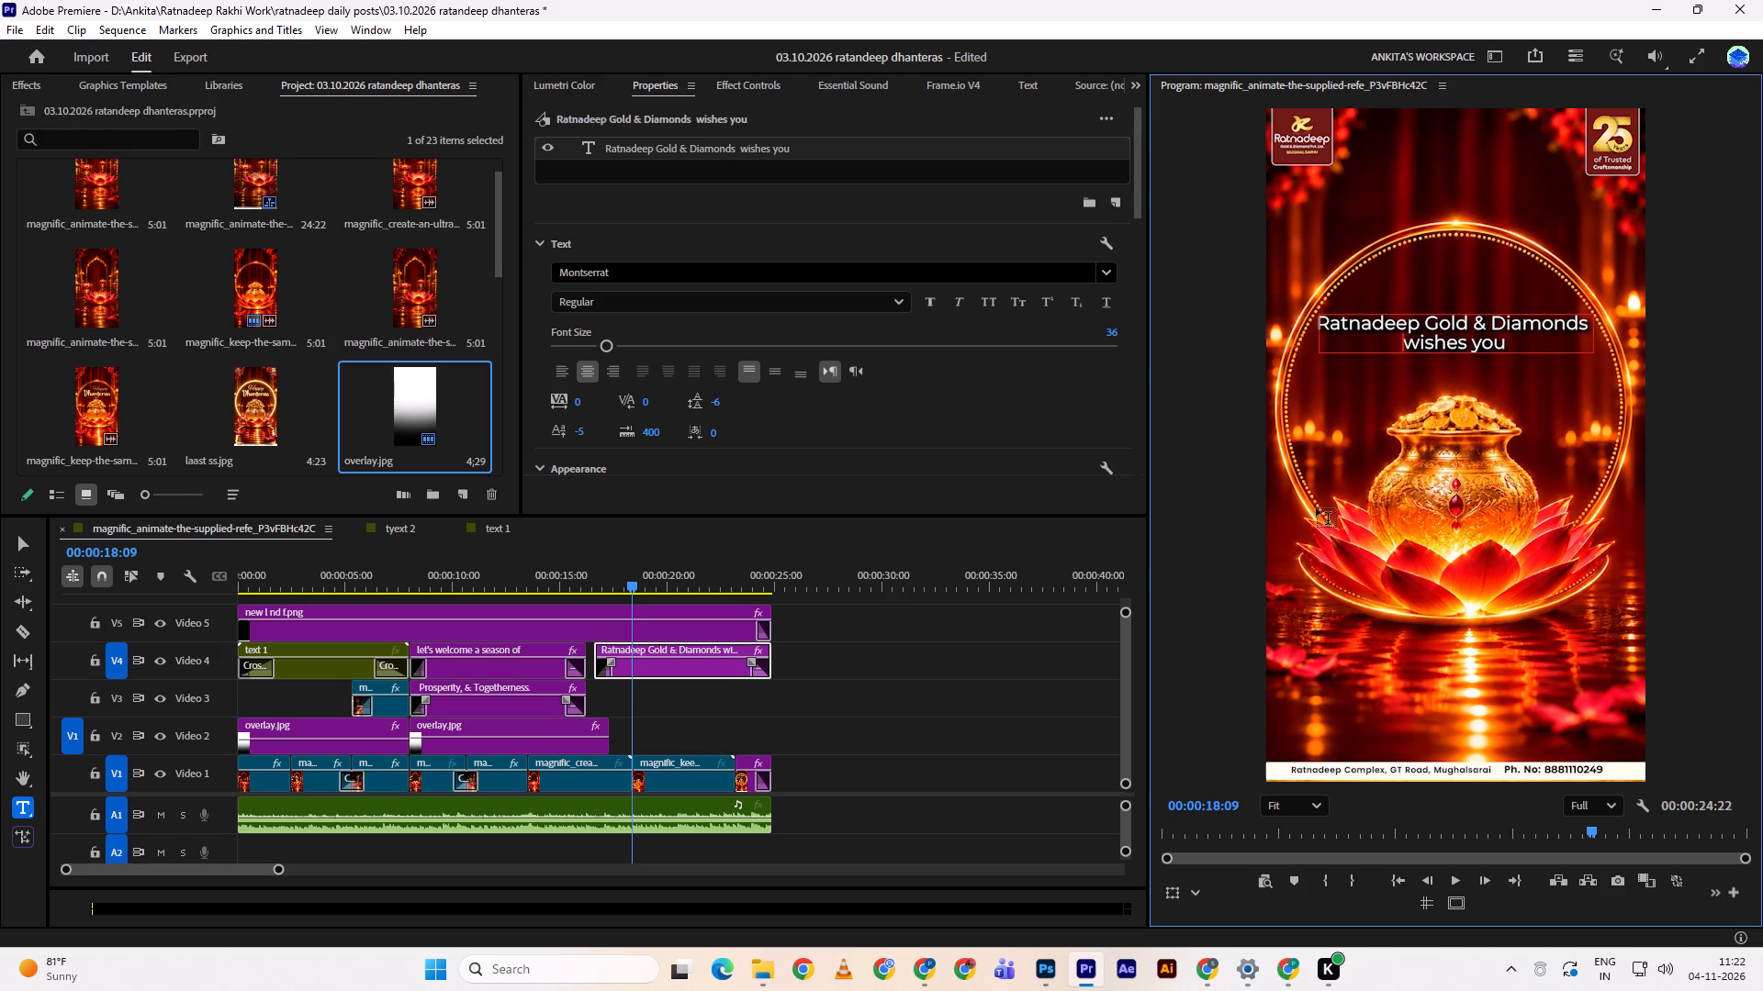
click(947, 700)
Play back the wish text from about 15 seconds, and undo its edits back through the duplication of the clip.
drag(612, 569, 565, 569)
click(565, 569)
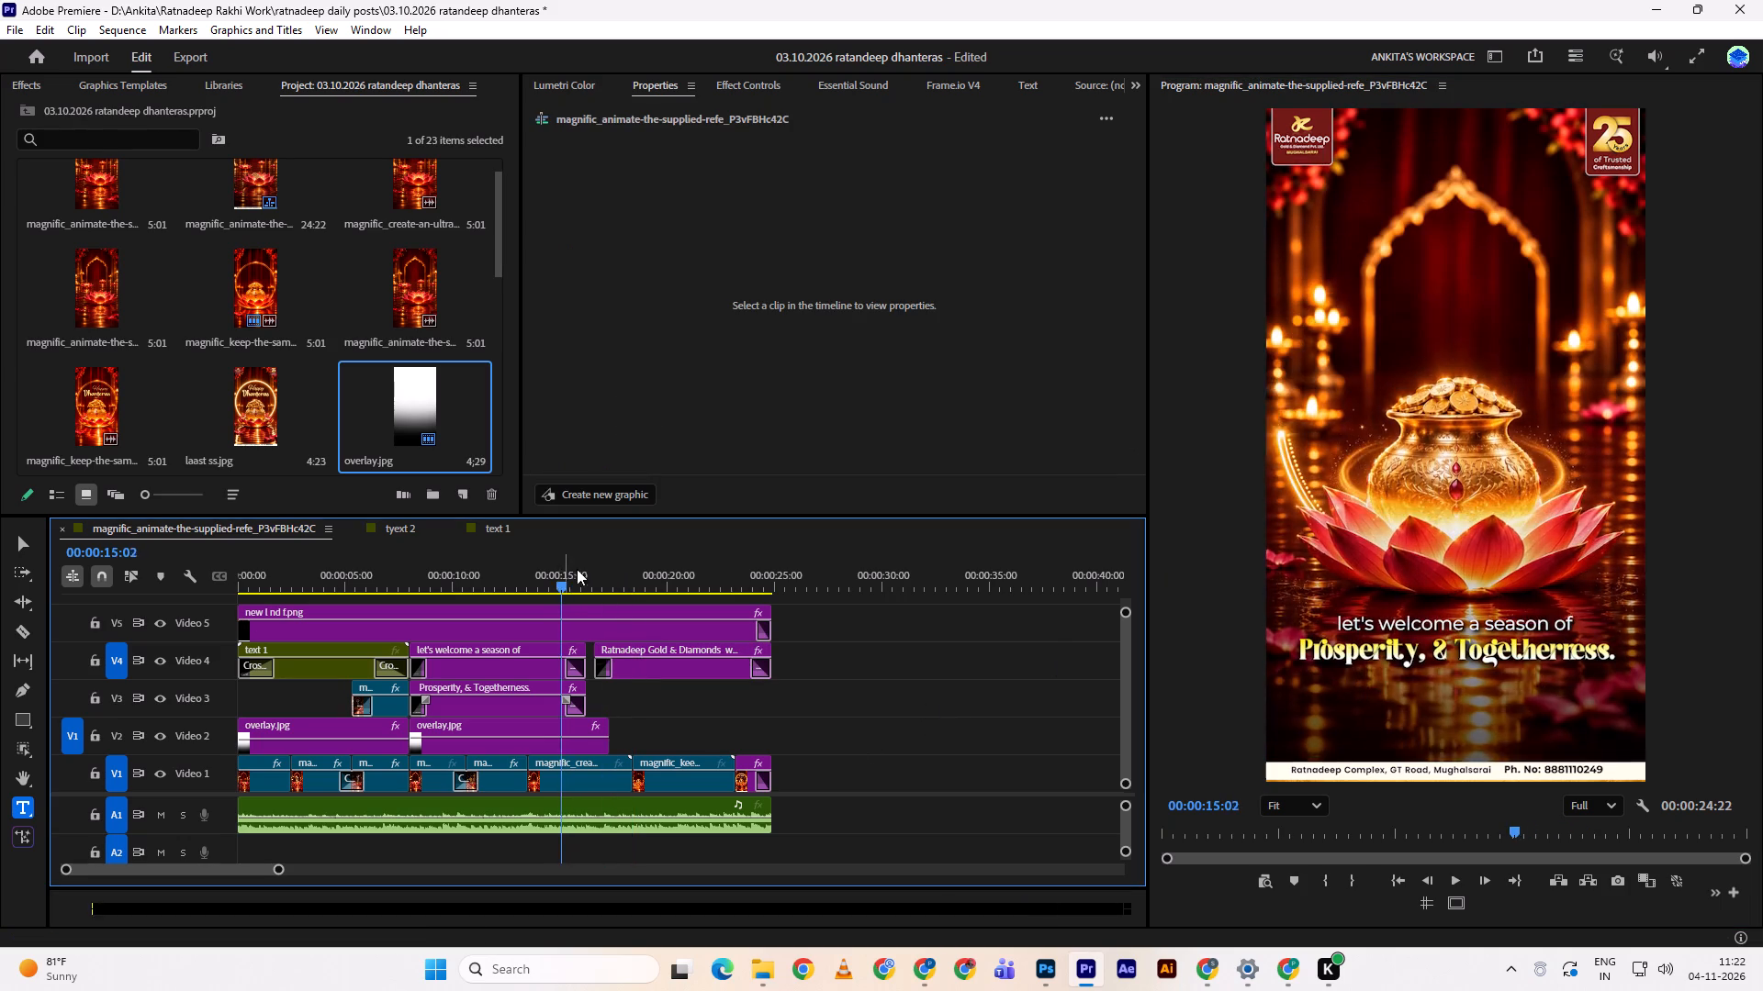
key(space)
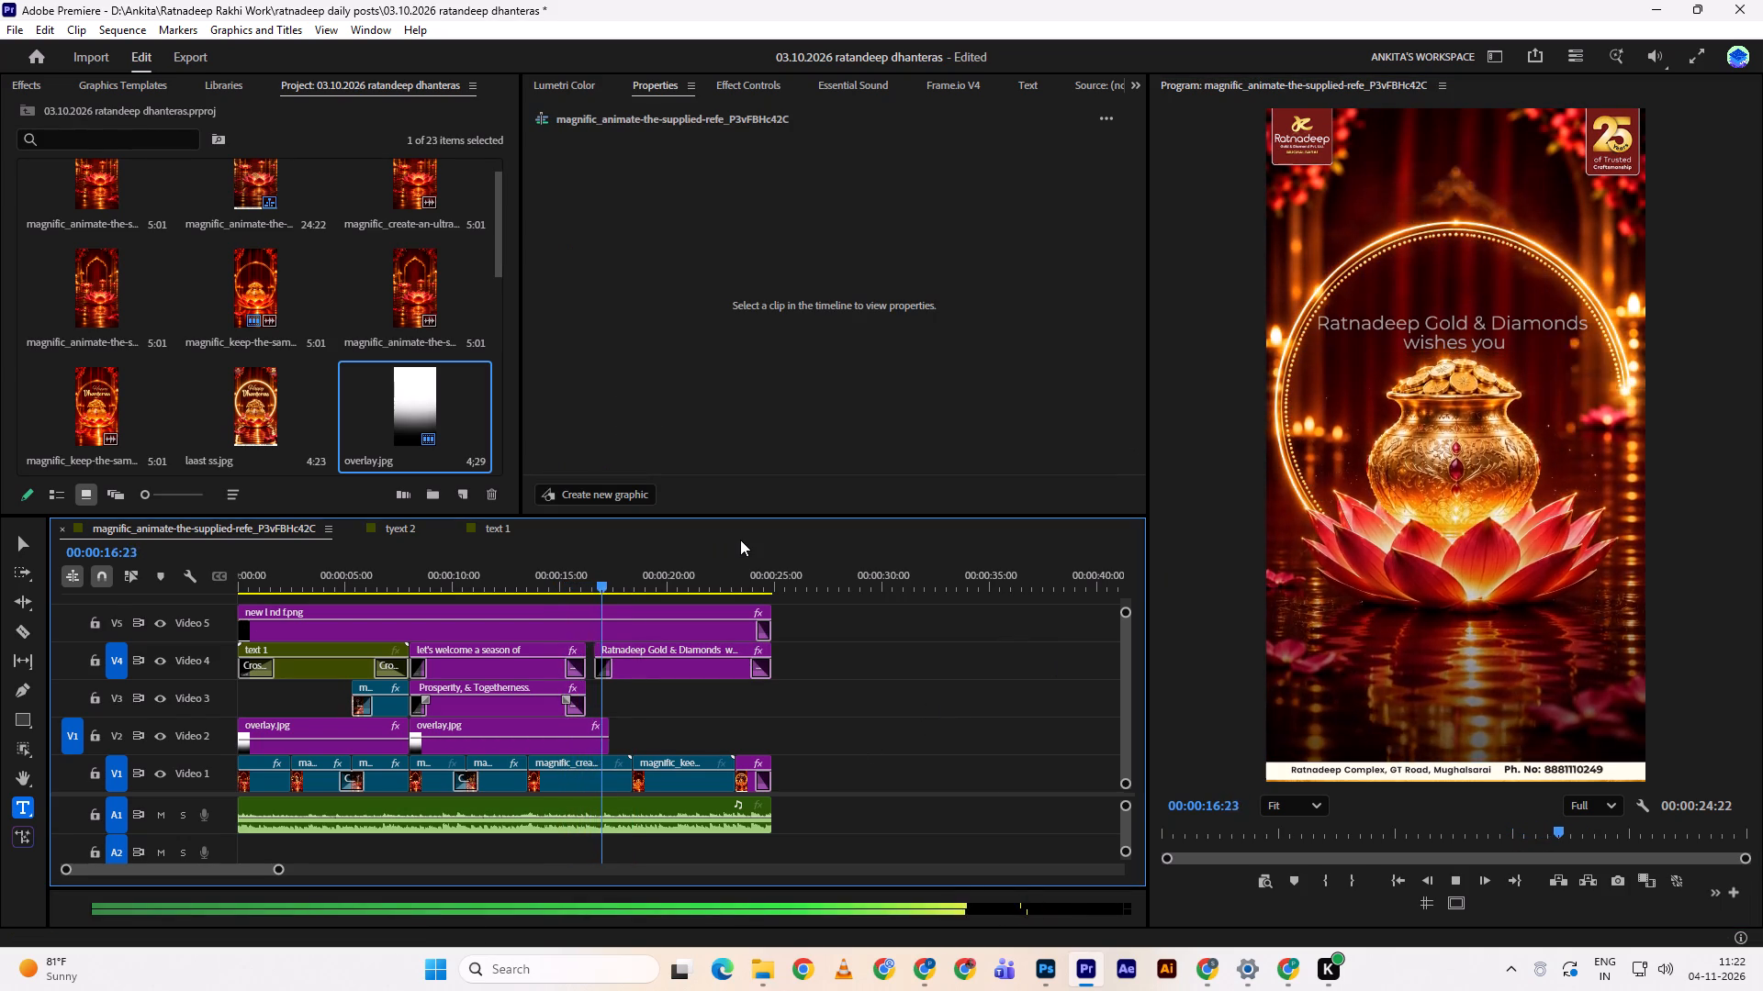
key(space)
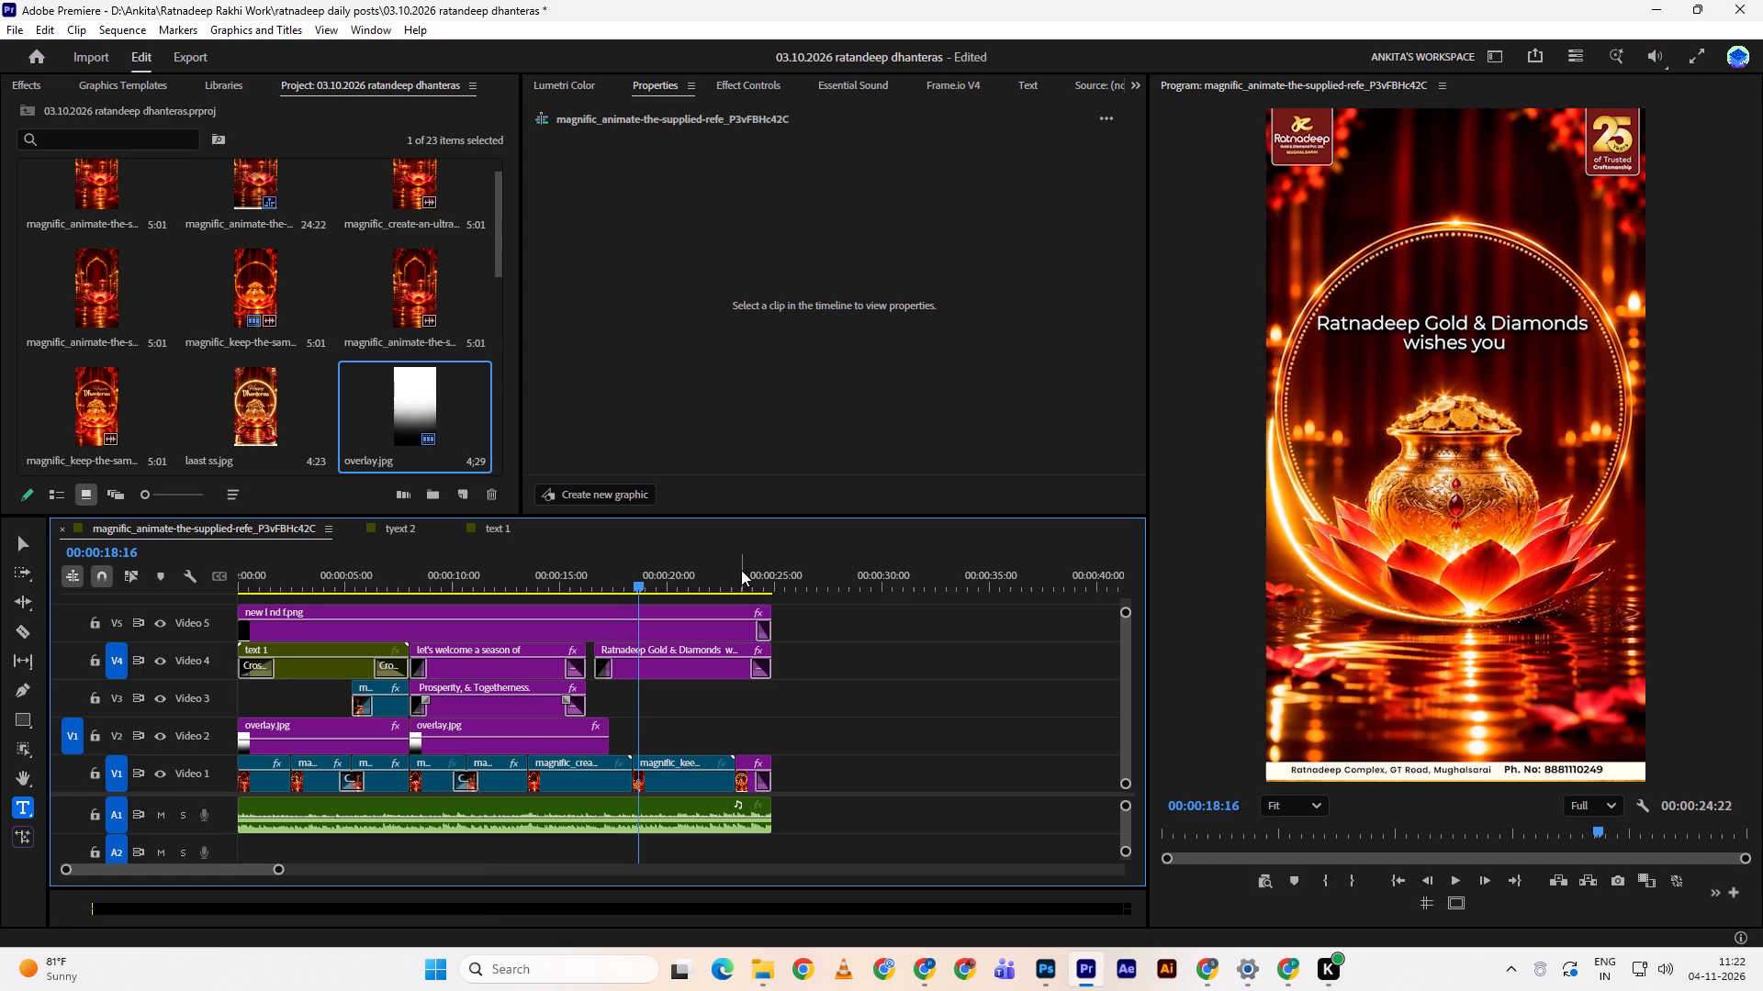
click(680, 652)
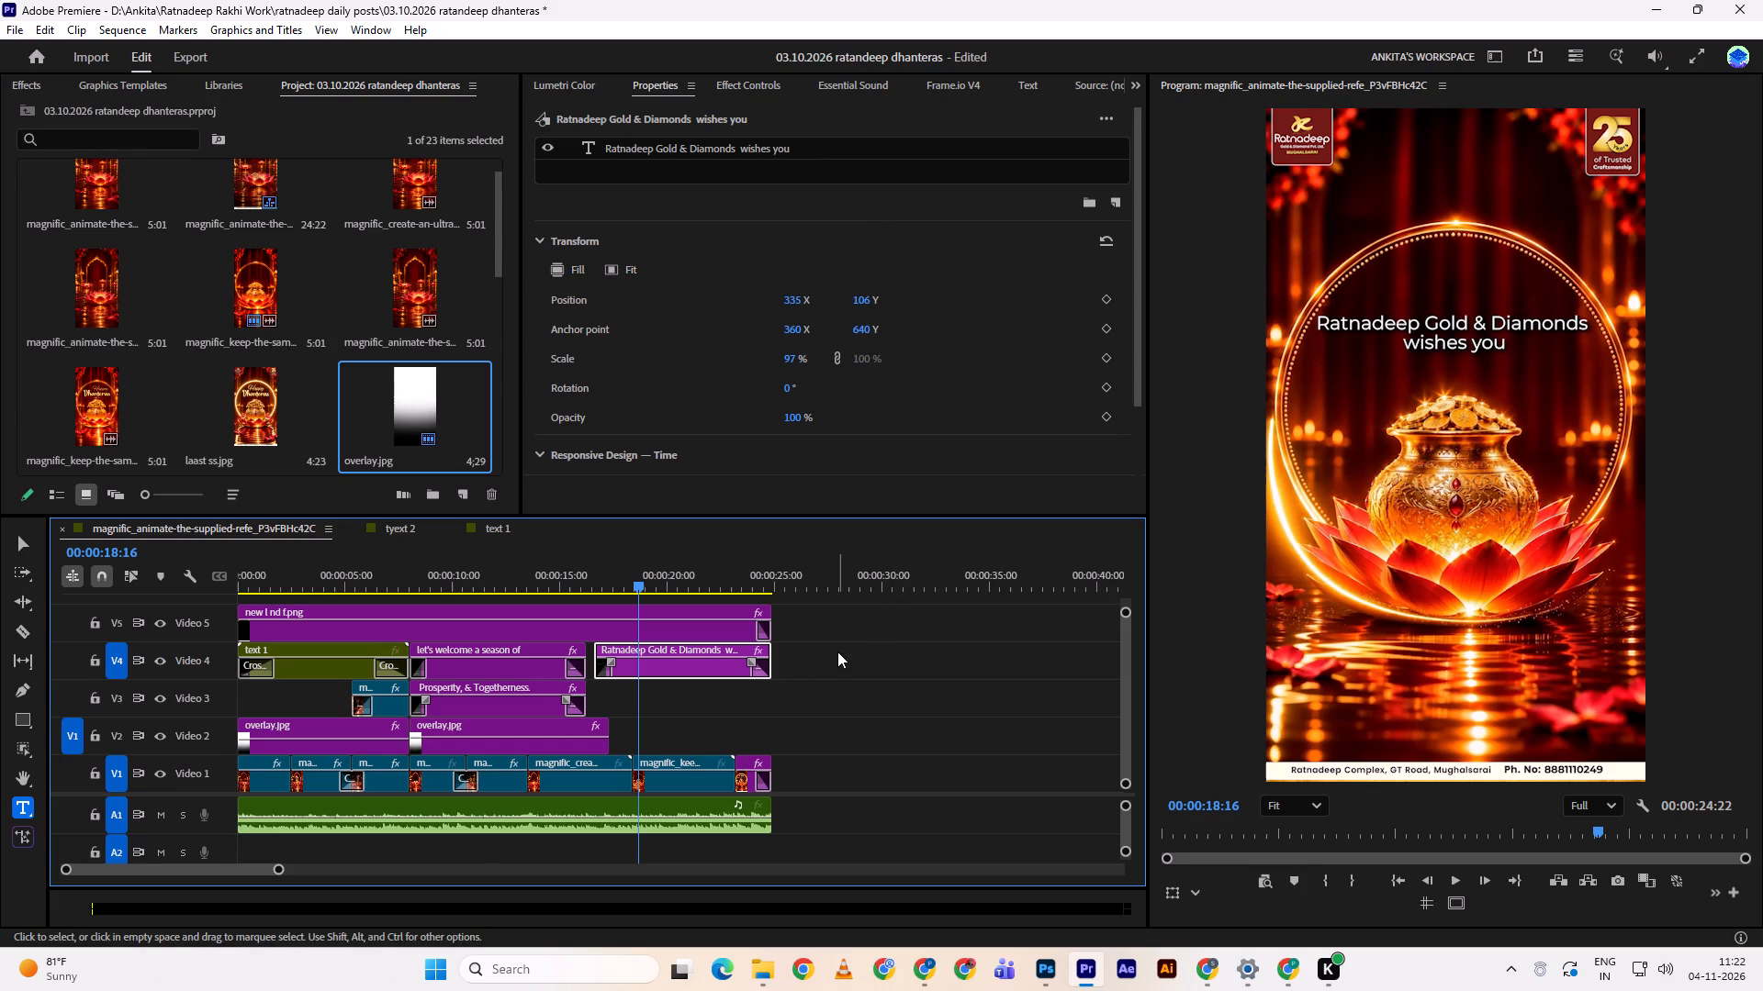
key(ctrl+z)
key(ctrl+z)
key(ctrl+z)
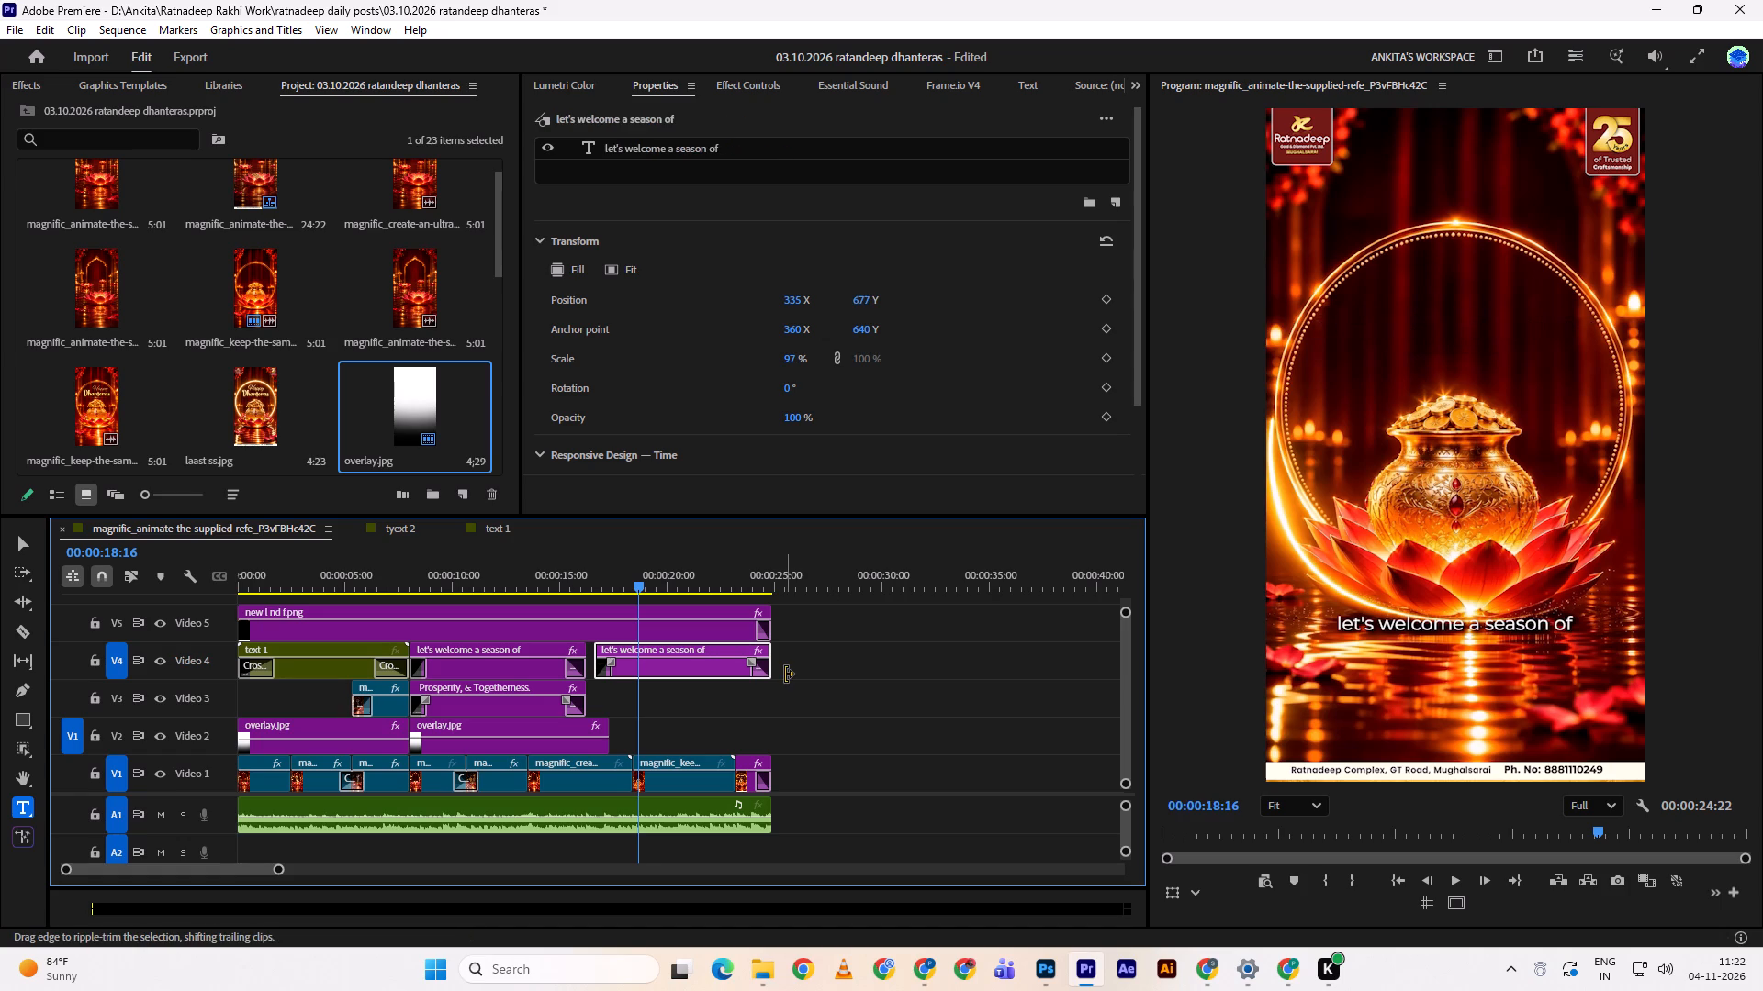
key(ctrl+z)
key(ctrl+z)
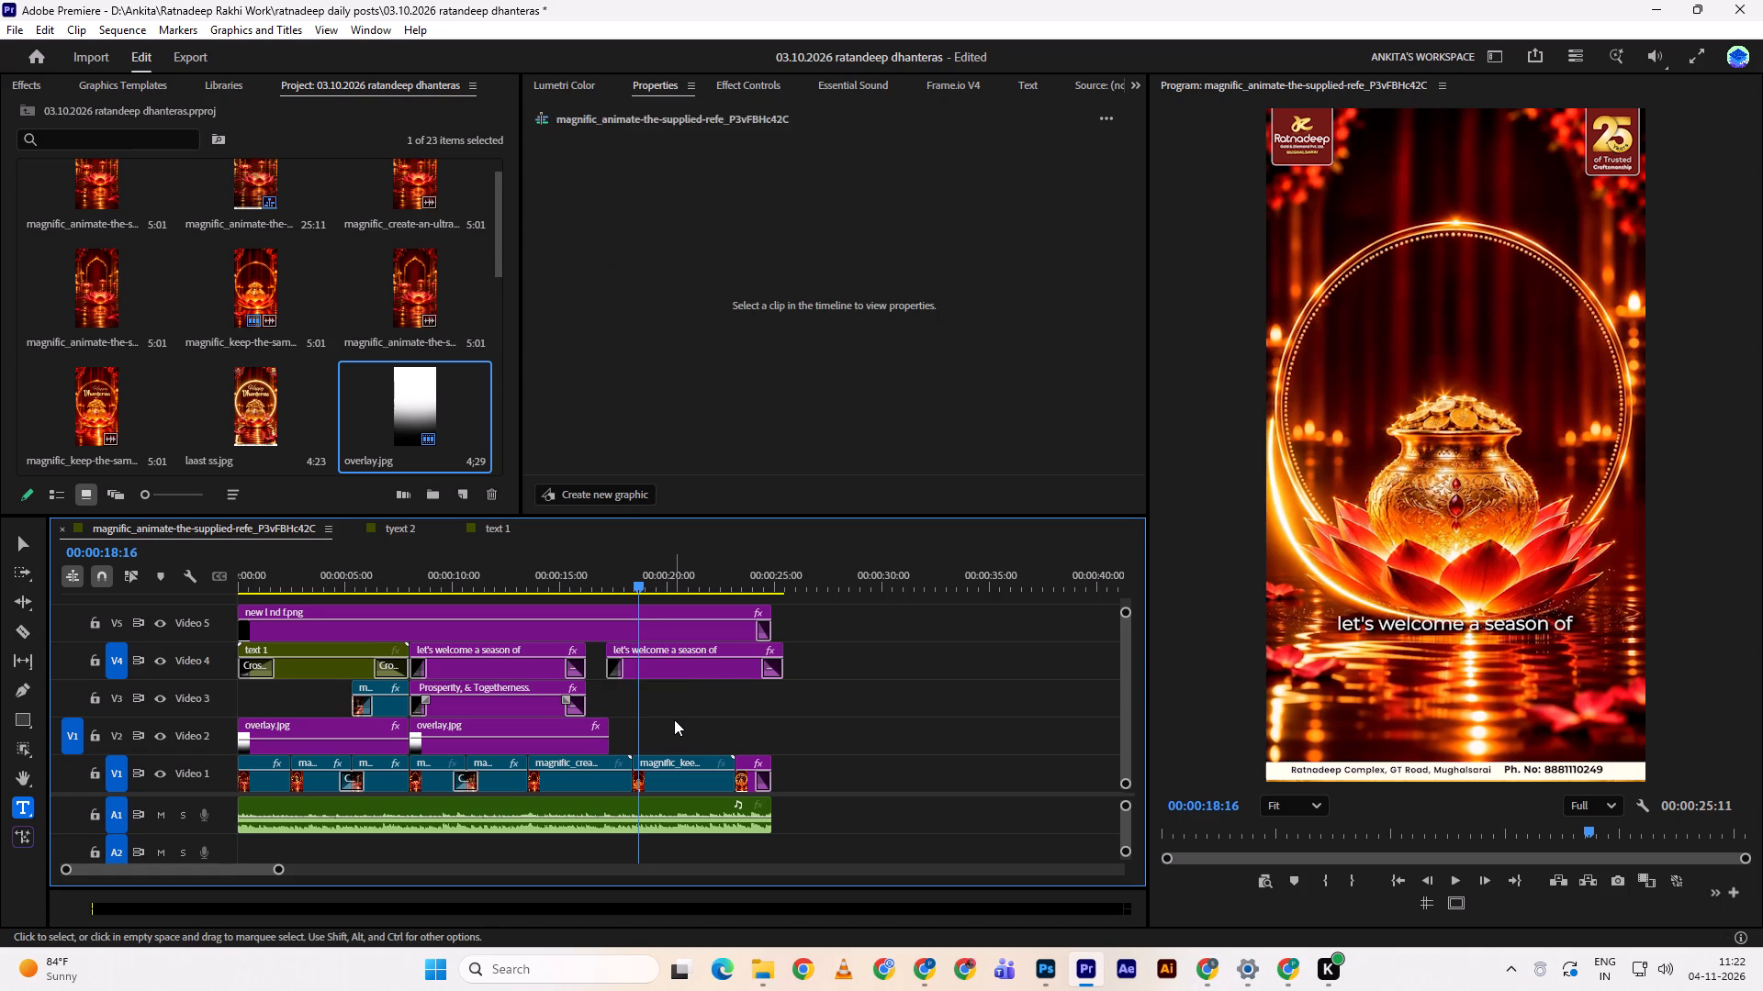
key(ctrl+z)
Duplicate the "Prosperity, & Togetherness." clip onto Video 4, placing the copy so it ends with the video, and play it back.
alt+drag(511, 708, 698, 677)
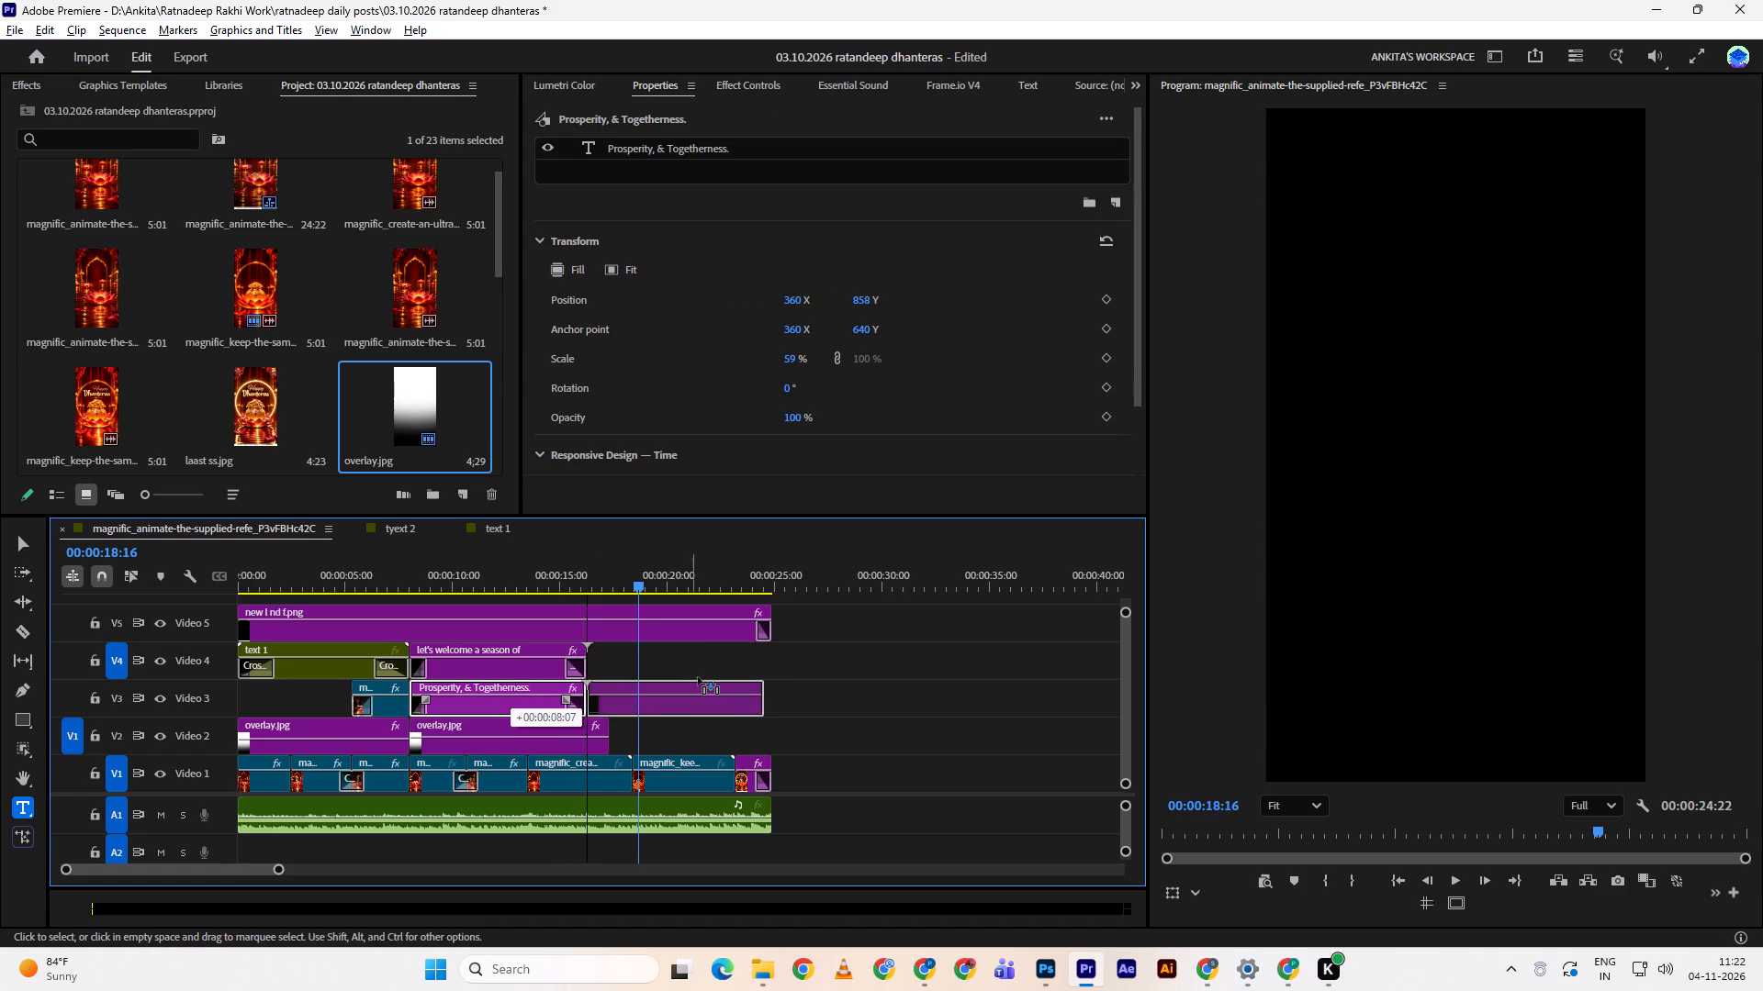
alt+drag(698, 677, 722, 666)
drag(621, 586, 598, 579)
key(space)
key(space)
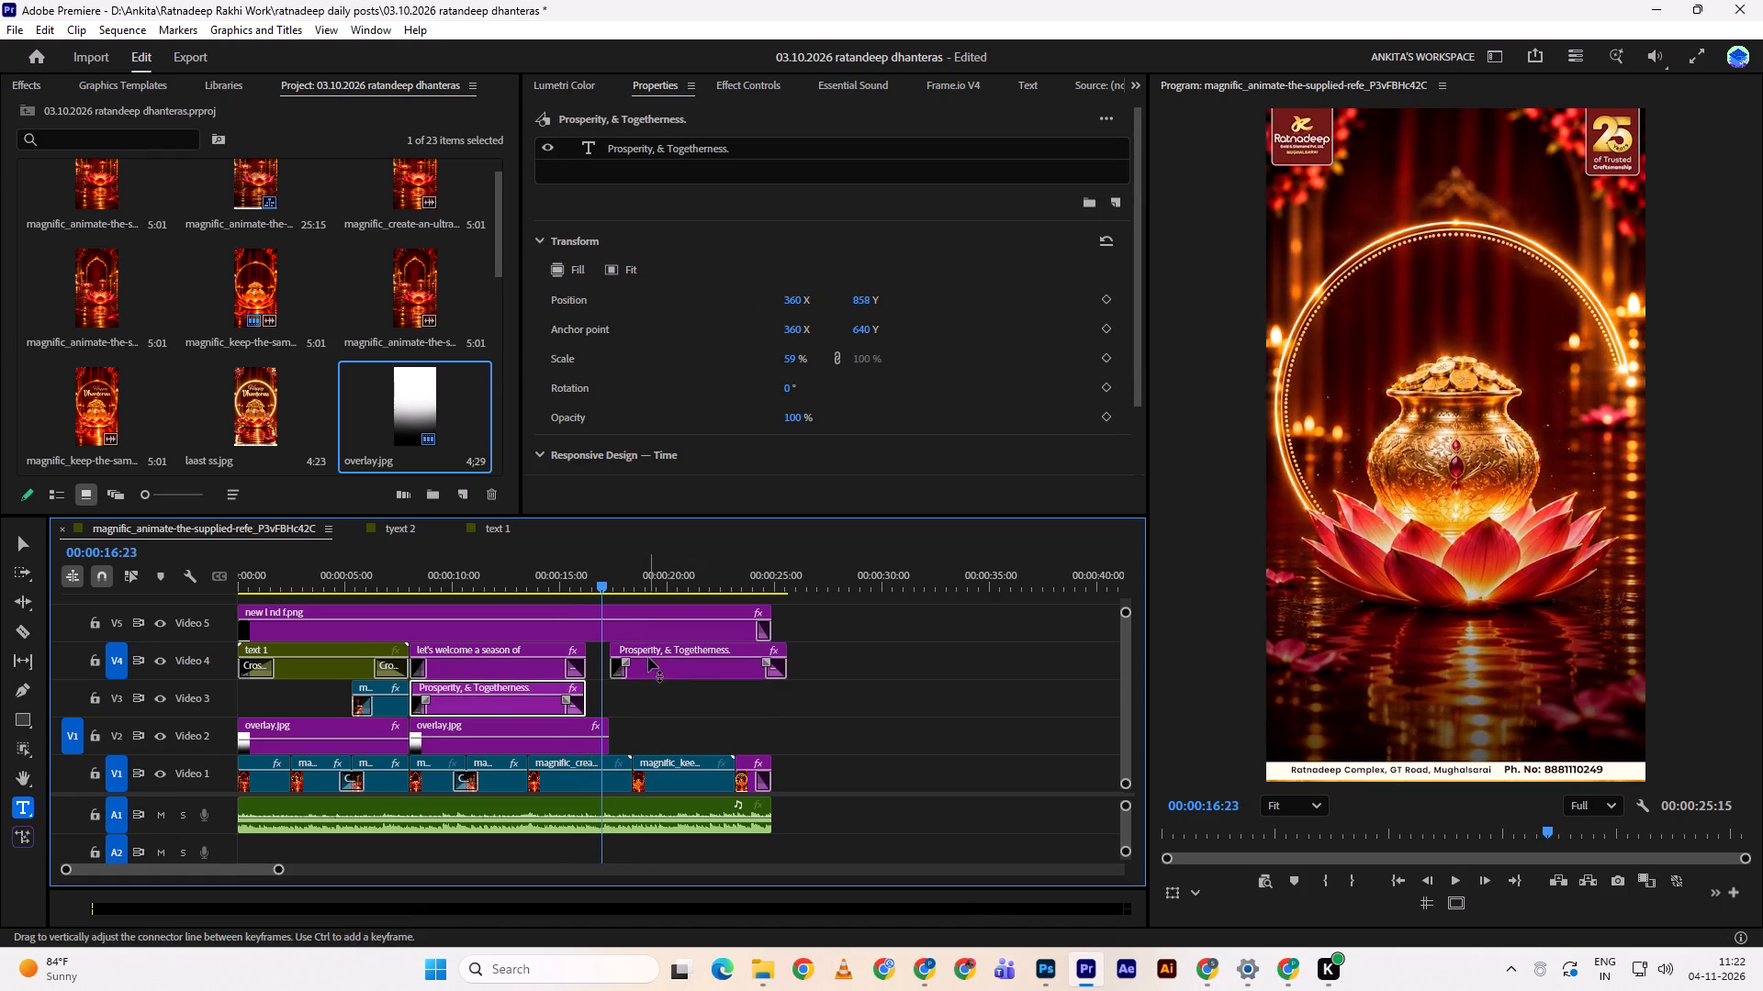
drag(657, 671, 641, 671)
click(641, 671)
key(space)
key(space)
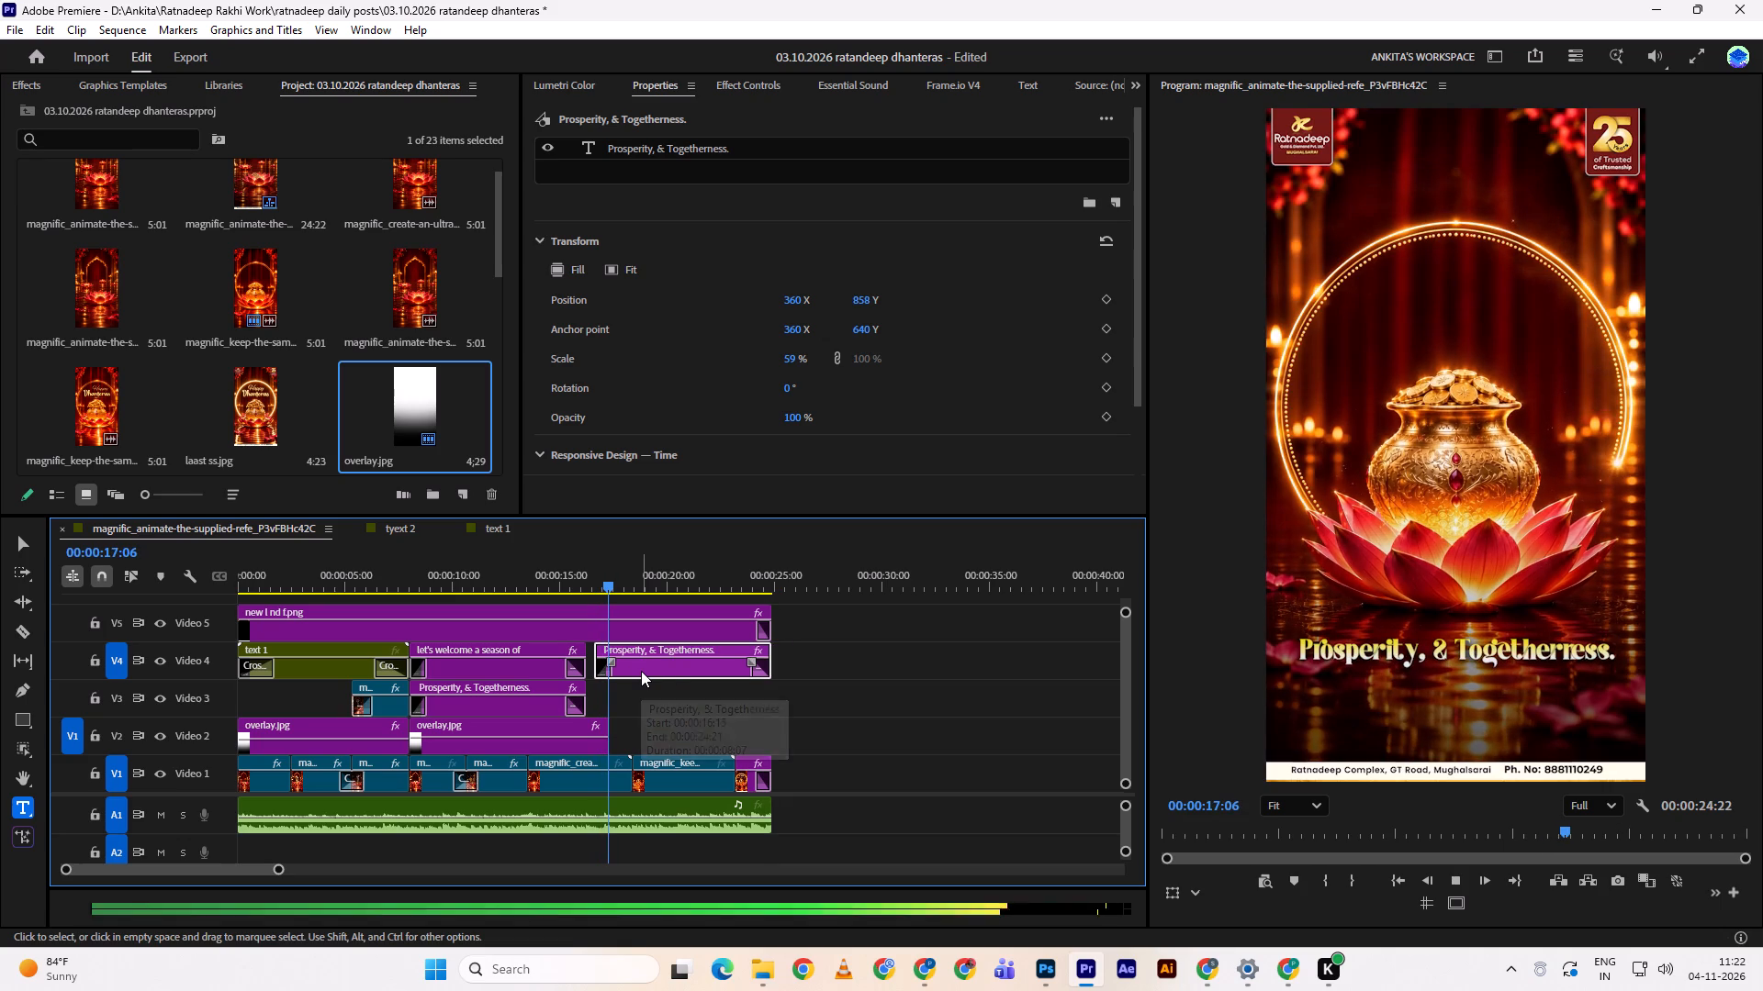
click(641, 671)
Raise the duplicated text to vertical position 276 and replace its wording with the copied line "Ratnadeep Gold & Diamonds wishes you".
drag(862, 301, 568, 543)
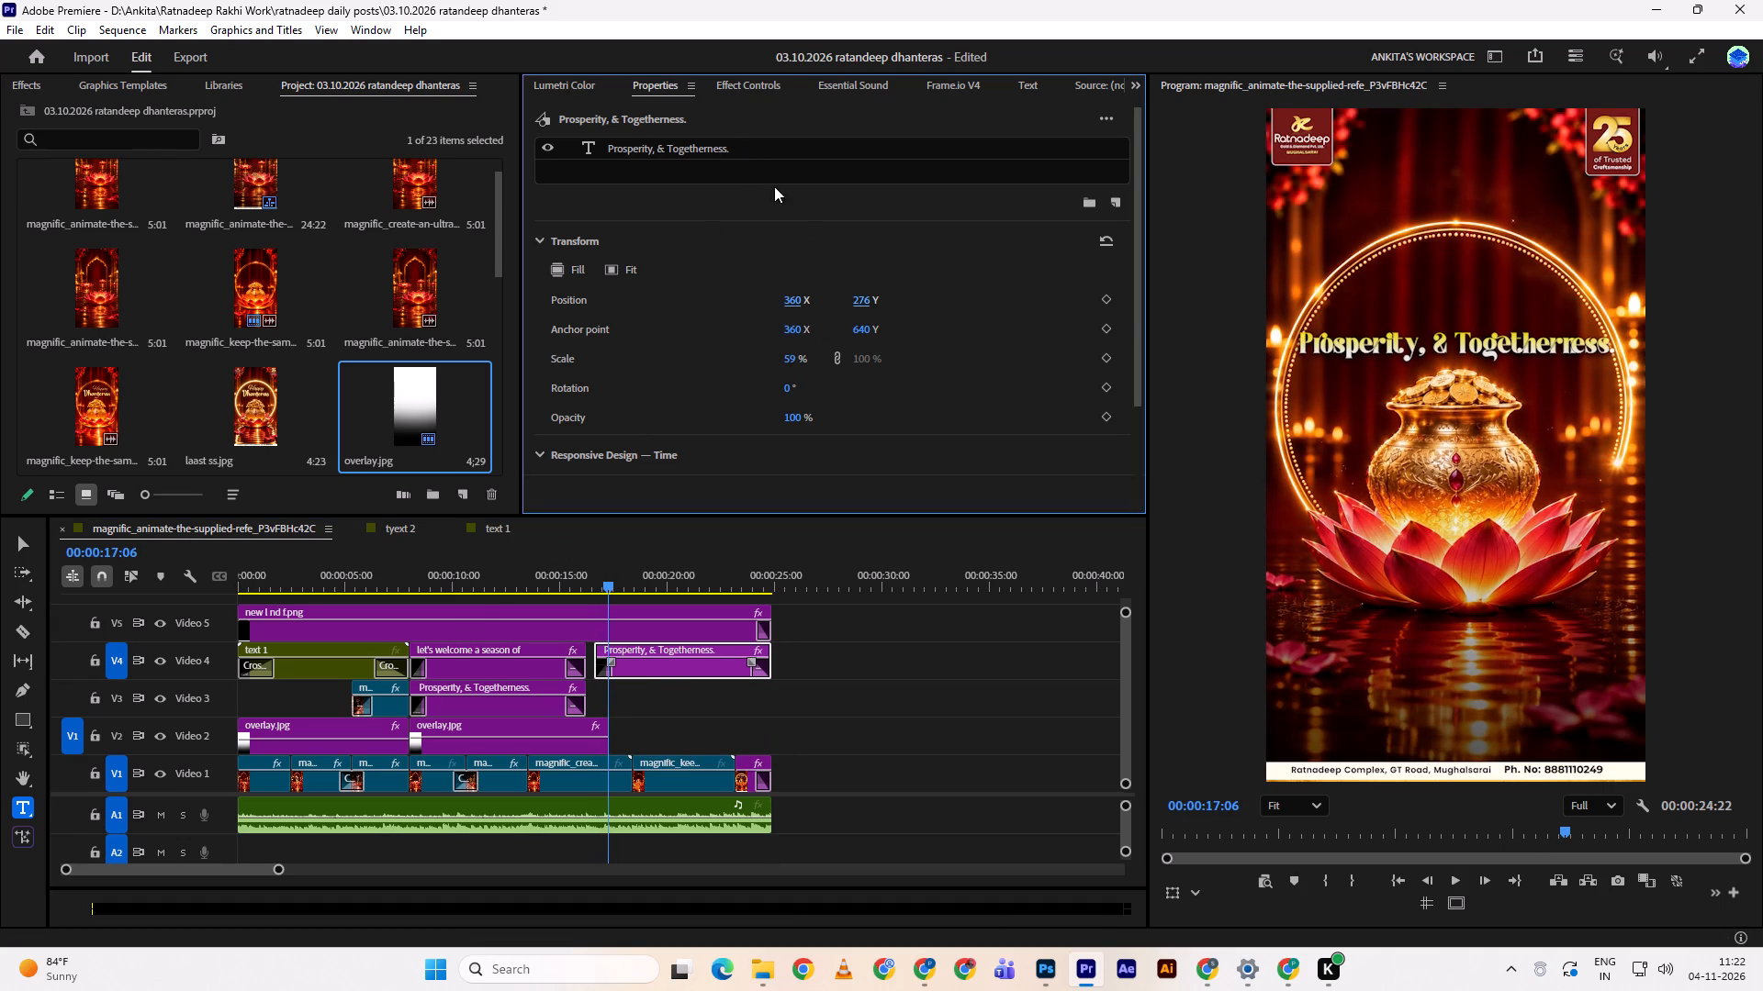
click(711, 128)
triple_click(716, 135)
click(716, 135)
triple_click(745, 150)
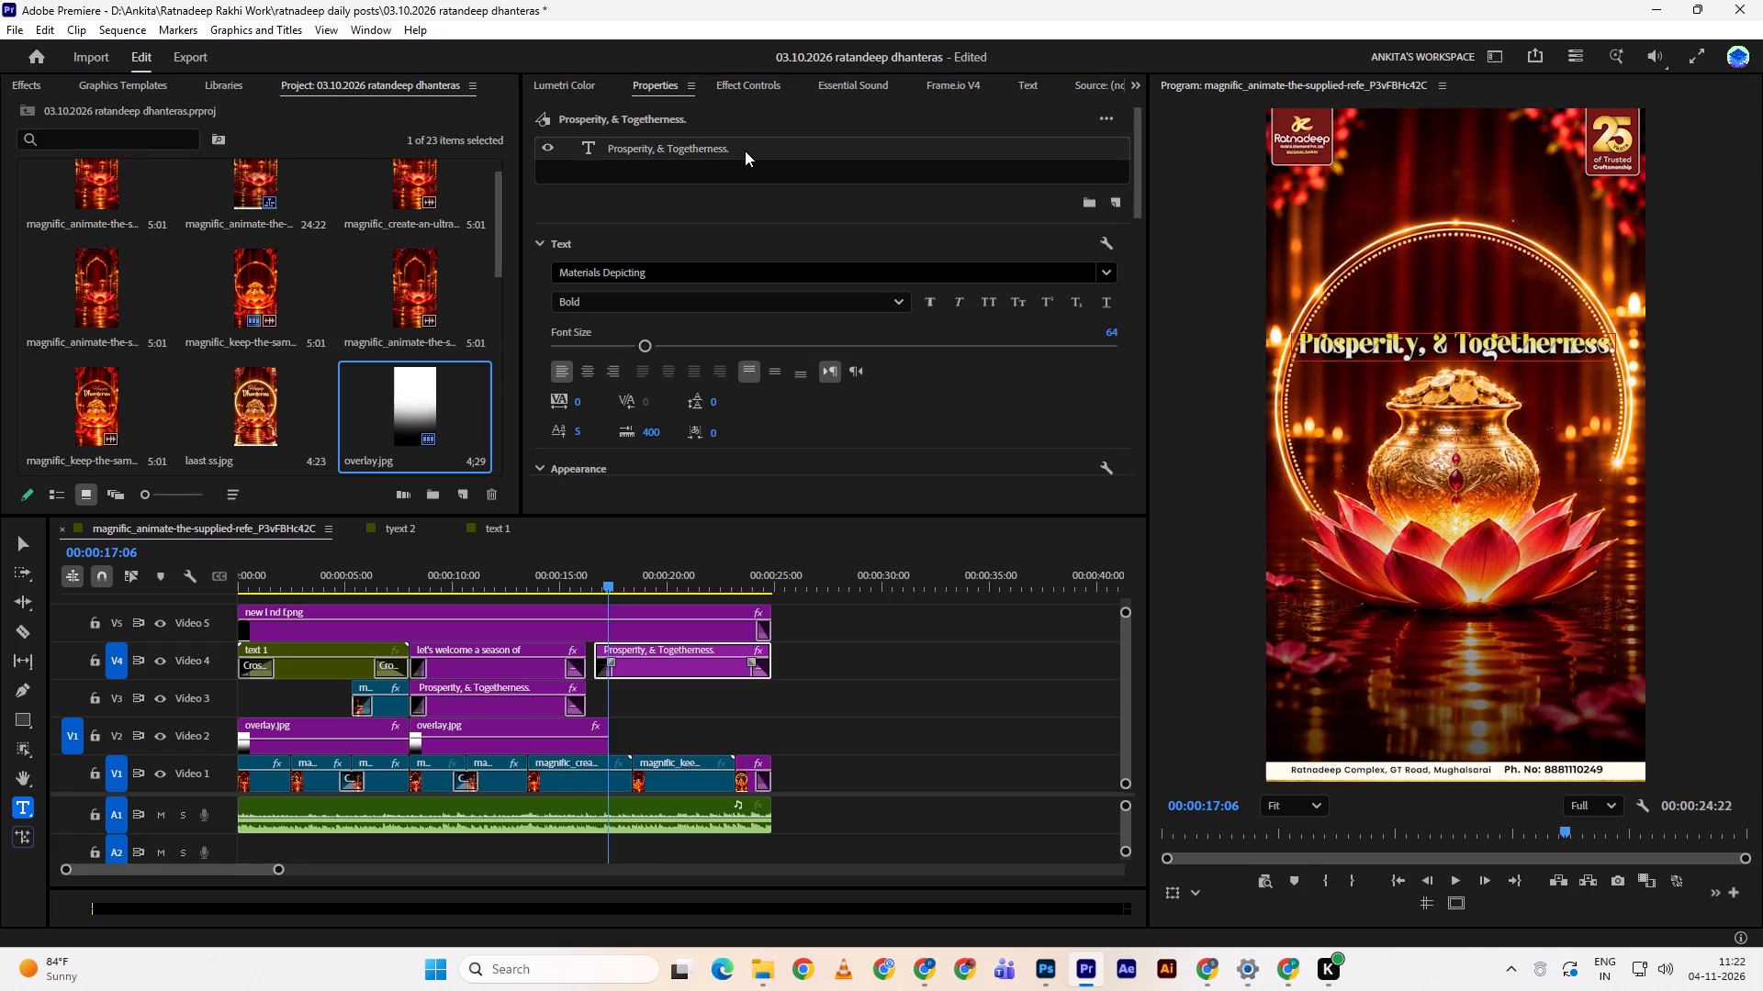
key(ctrl+v)
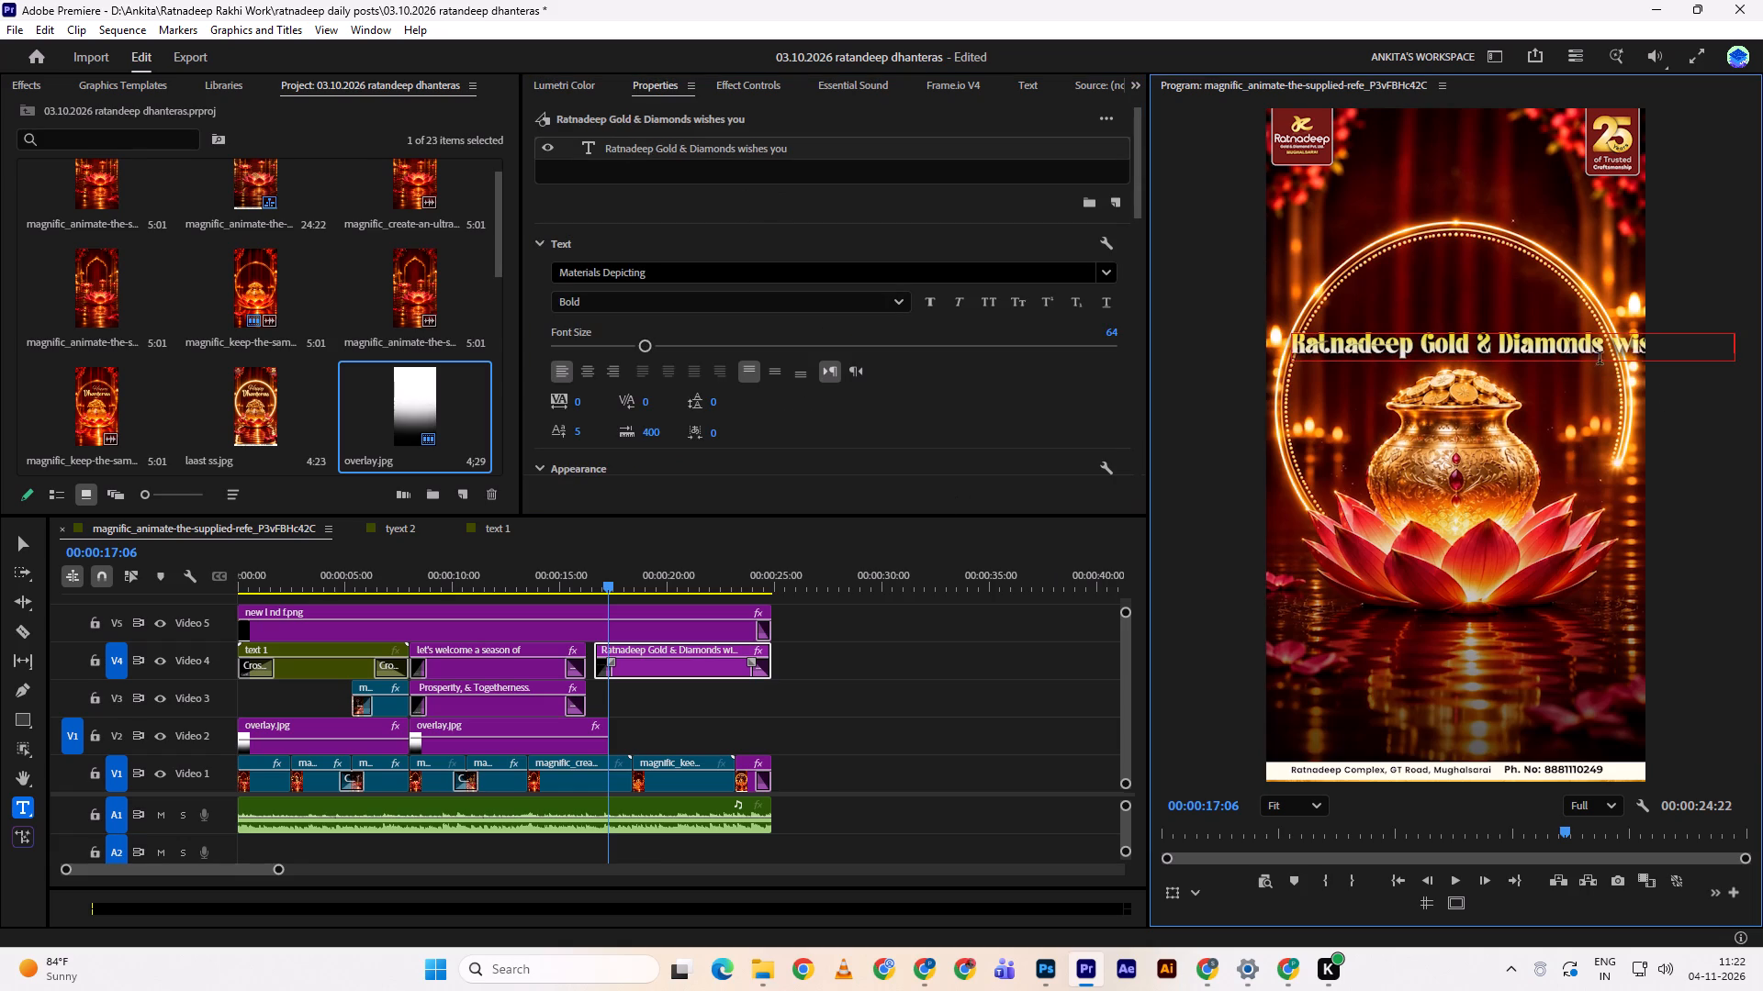
Break the text so "wishes you" falls on a second line, and centre-align it.
click(1610, 341)
key(Return)
click(594, 370)
Reposition the wish text inside the glowing ring at 675 horizontally and 235 vertically.
click(976, 684)
click(643, 670)
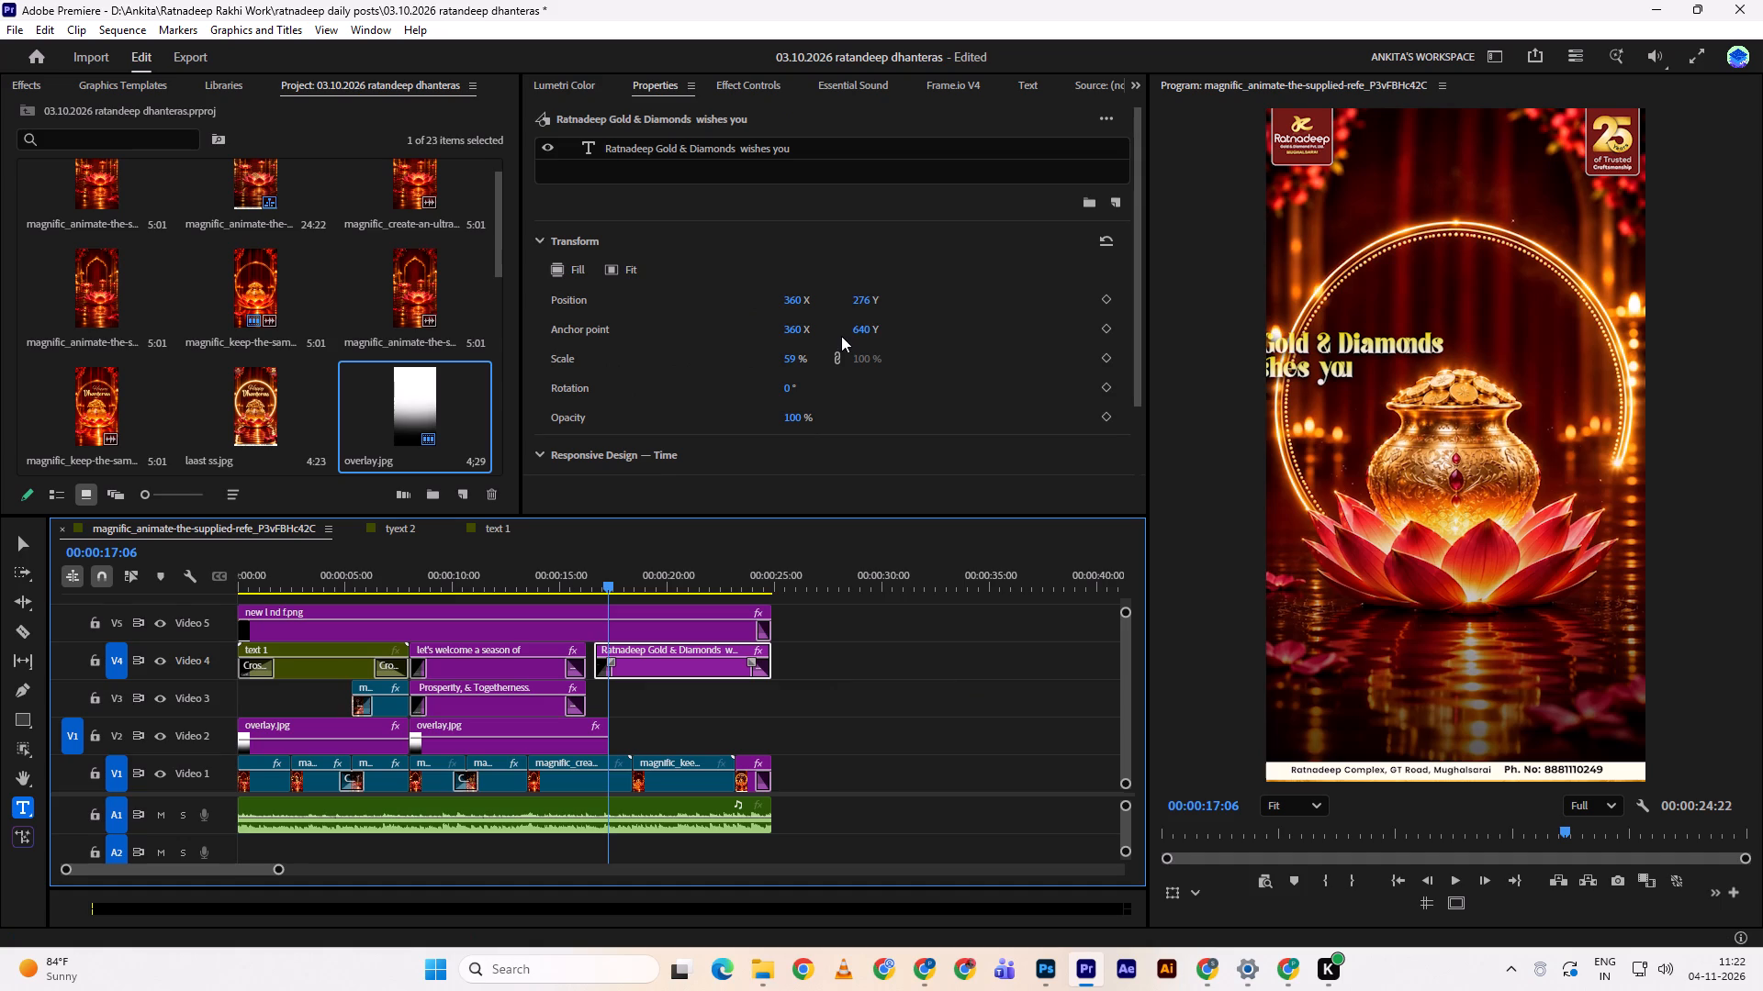
drag(863, 293, 933, 286)
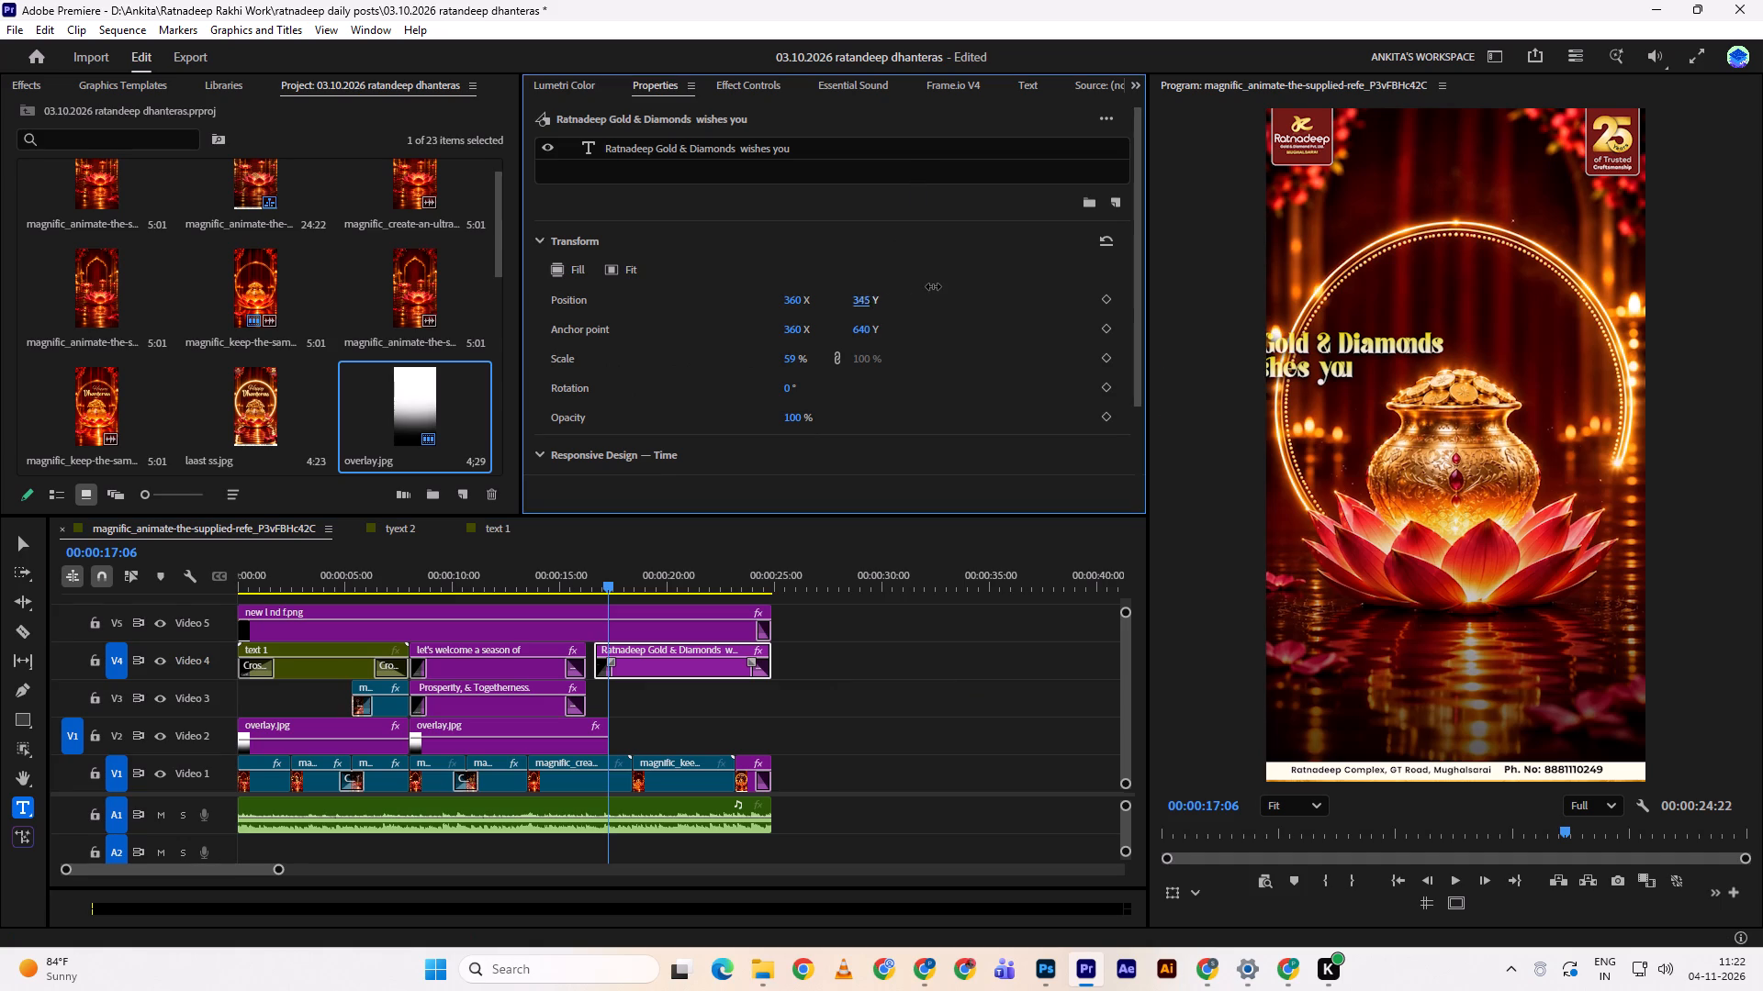
drag(933, 286, 937, 286)
drag(792, 300, 967, 292)
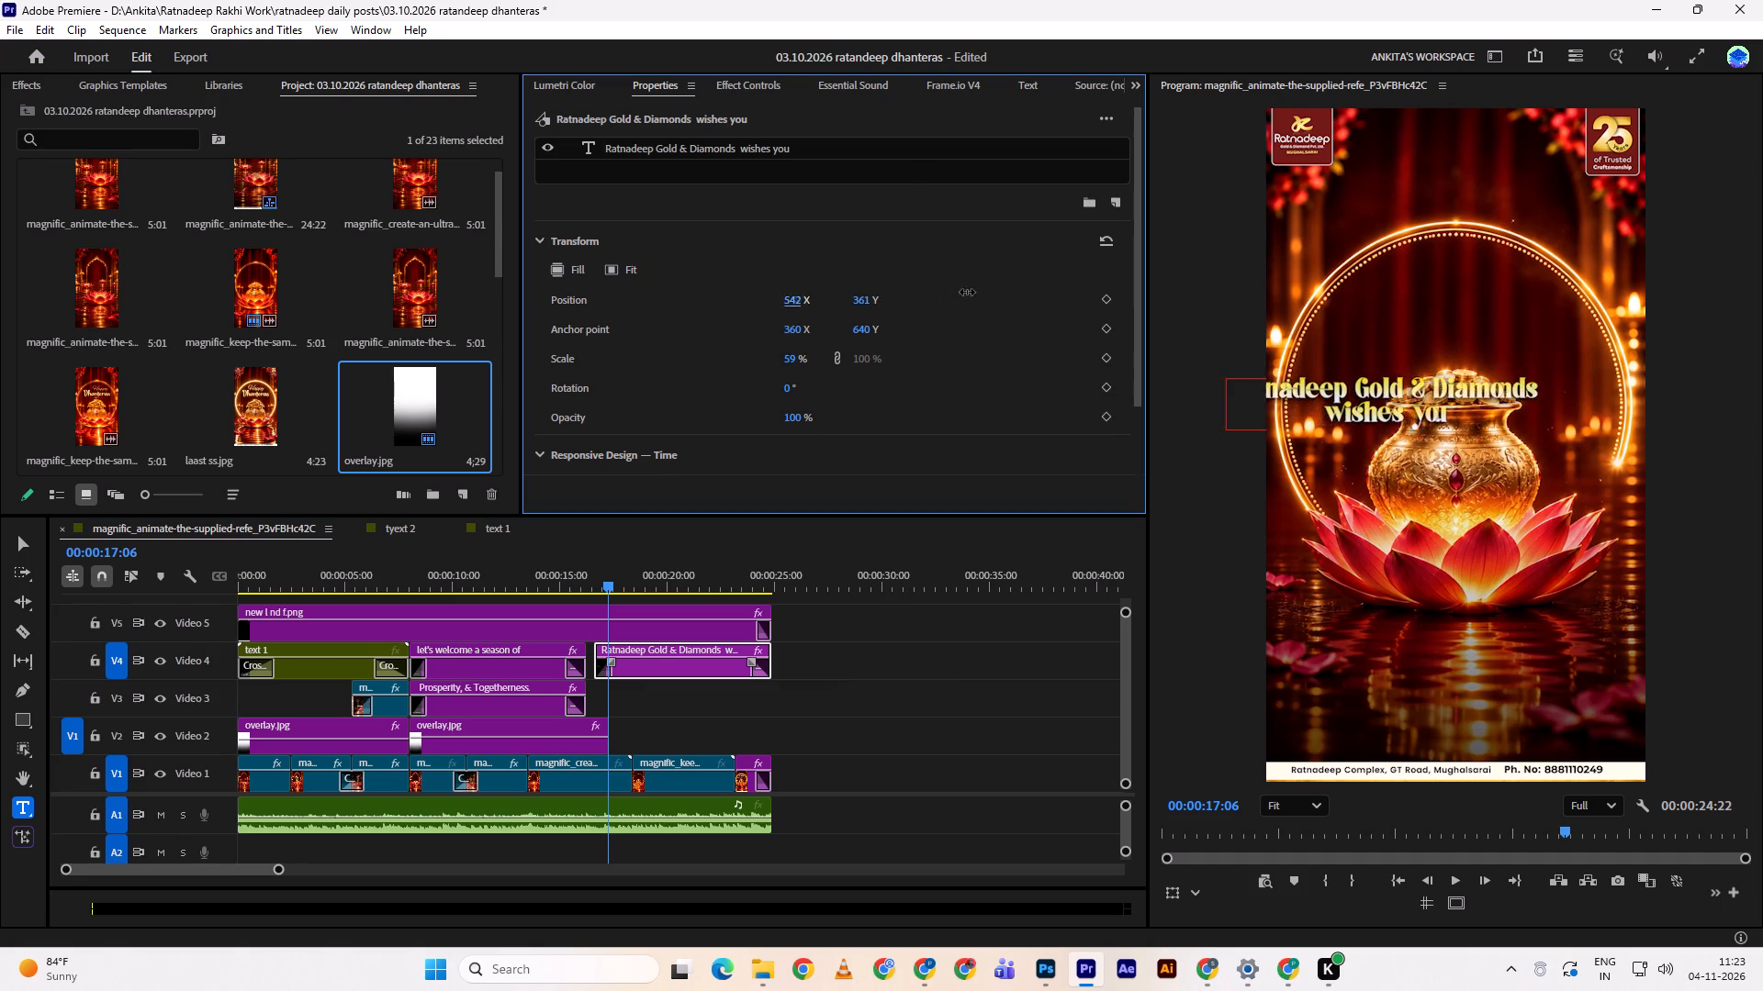
drag(967, 292, 1041, 290)
drag(873, 296, 803, 394)
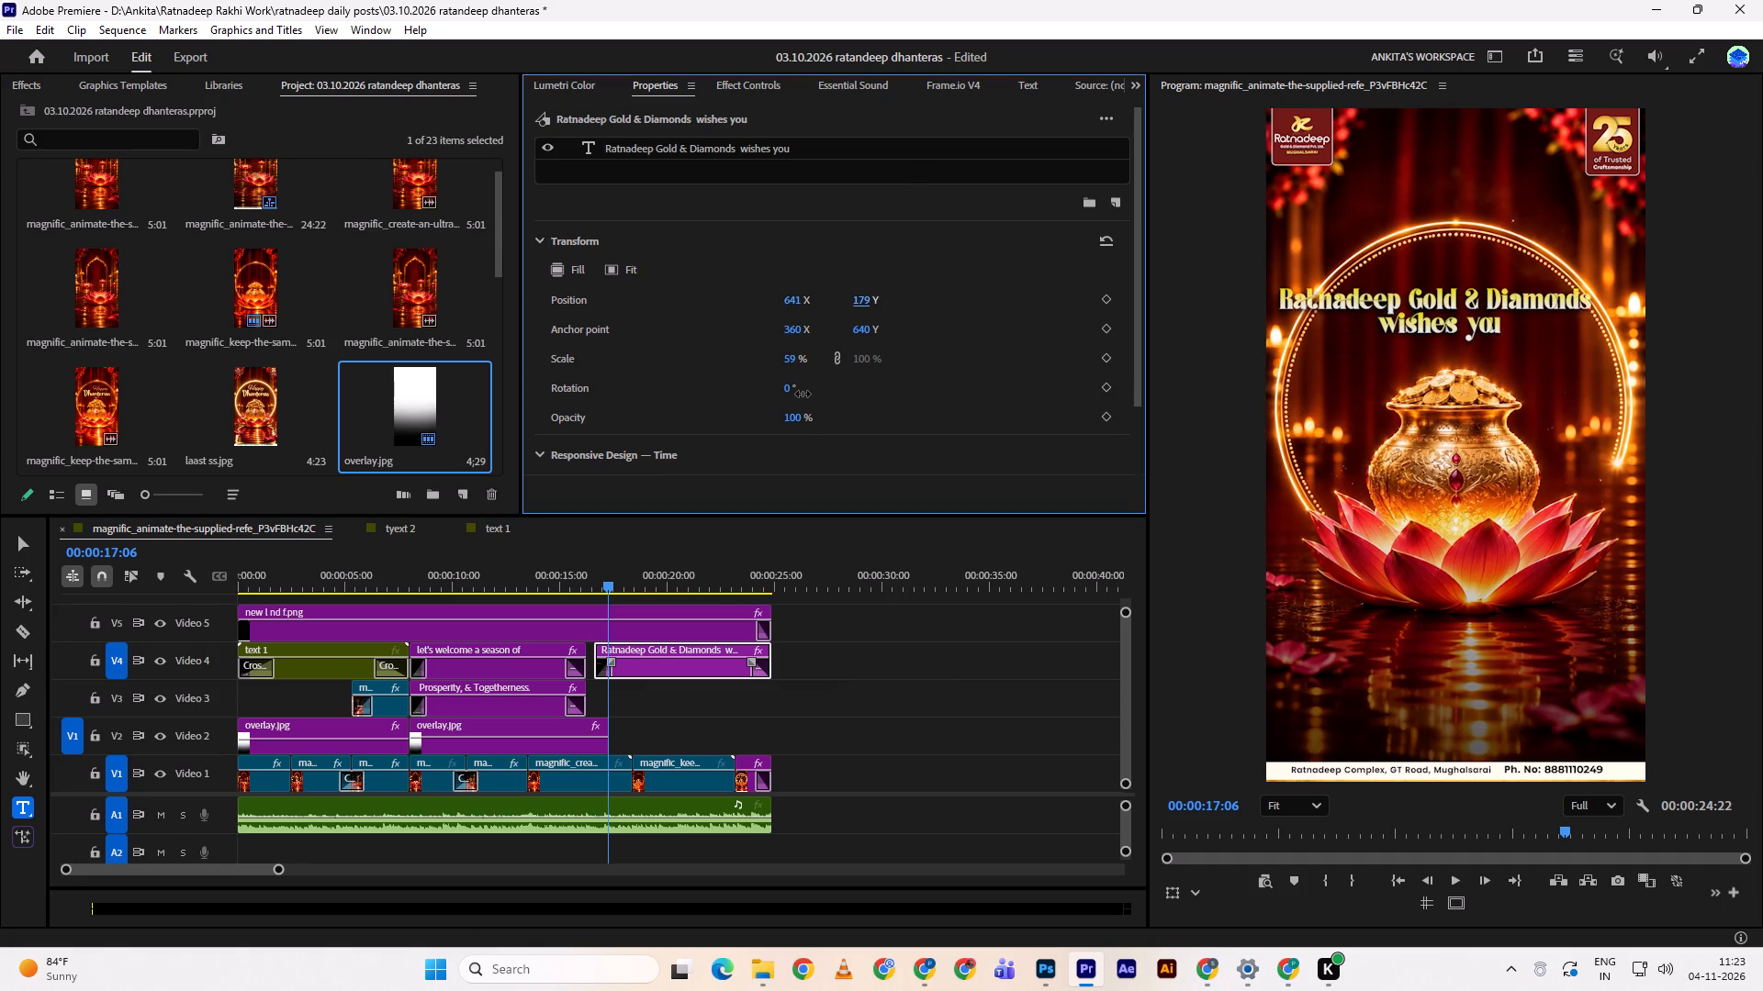
drag(803, 394, 824, 363)
drag(792, 293, 830, 293)
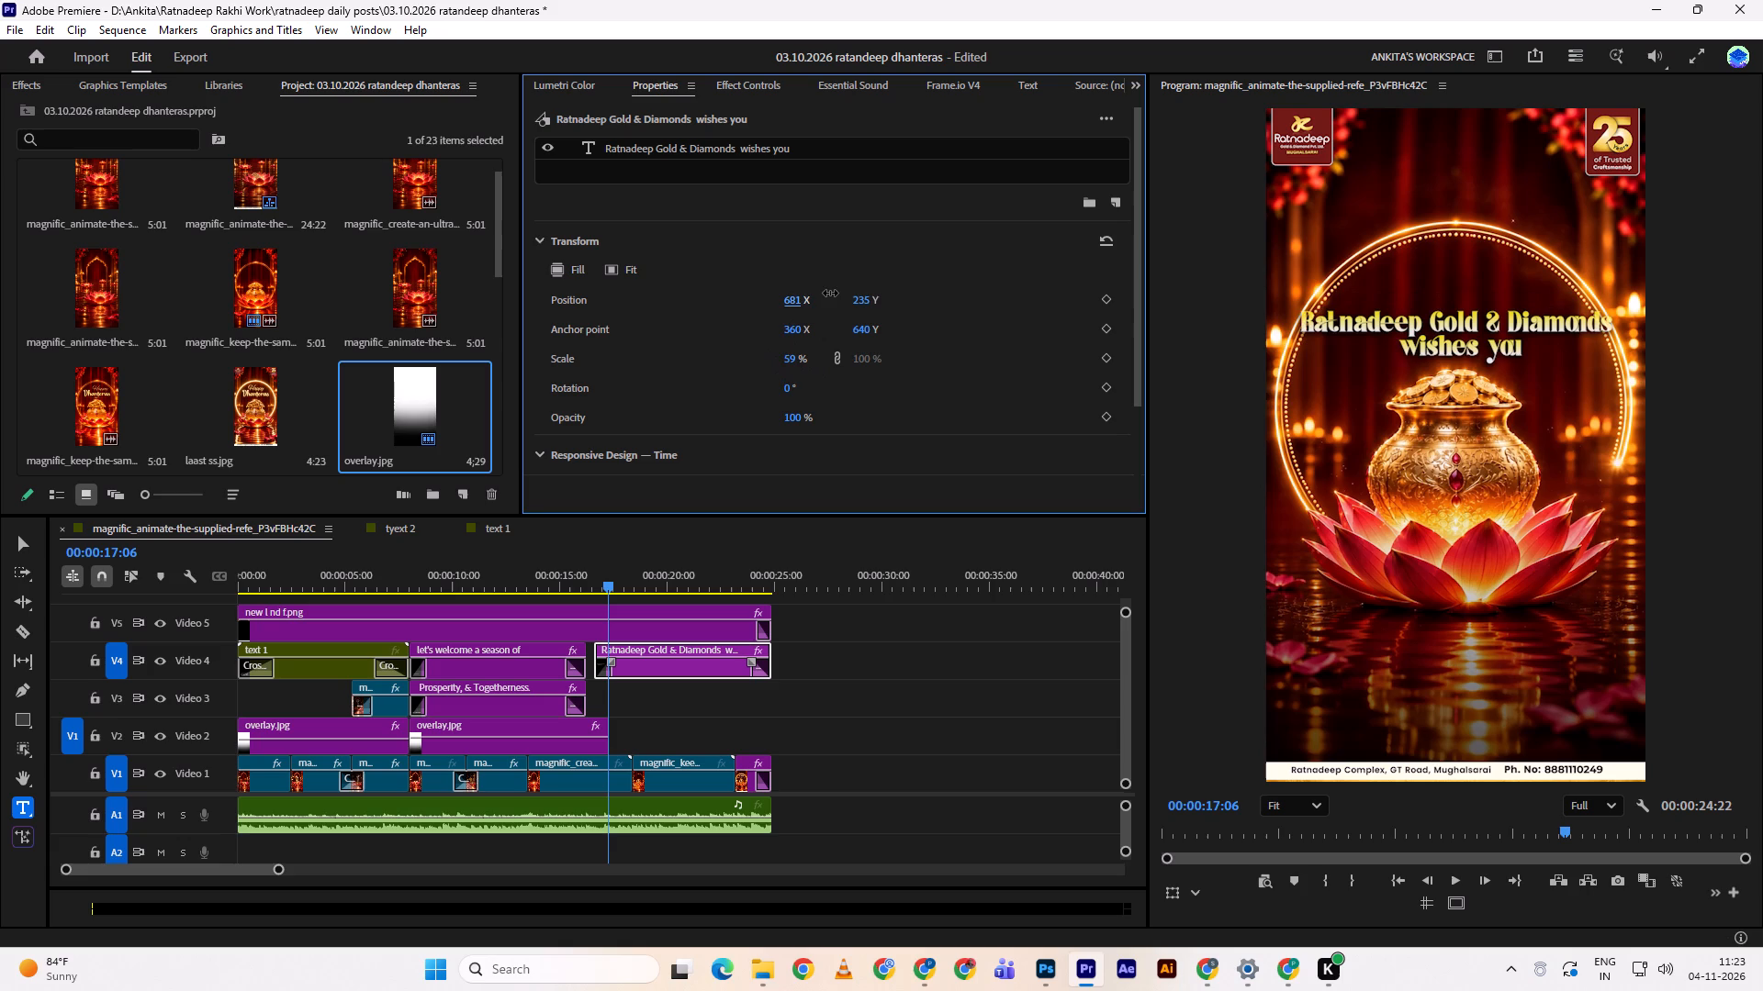
drag(830, 293, 825, 293)
Add a line break after "Ratnadeep" so the wish text runs over three lines.
double_click(817, 144)
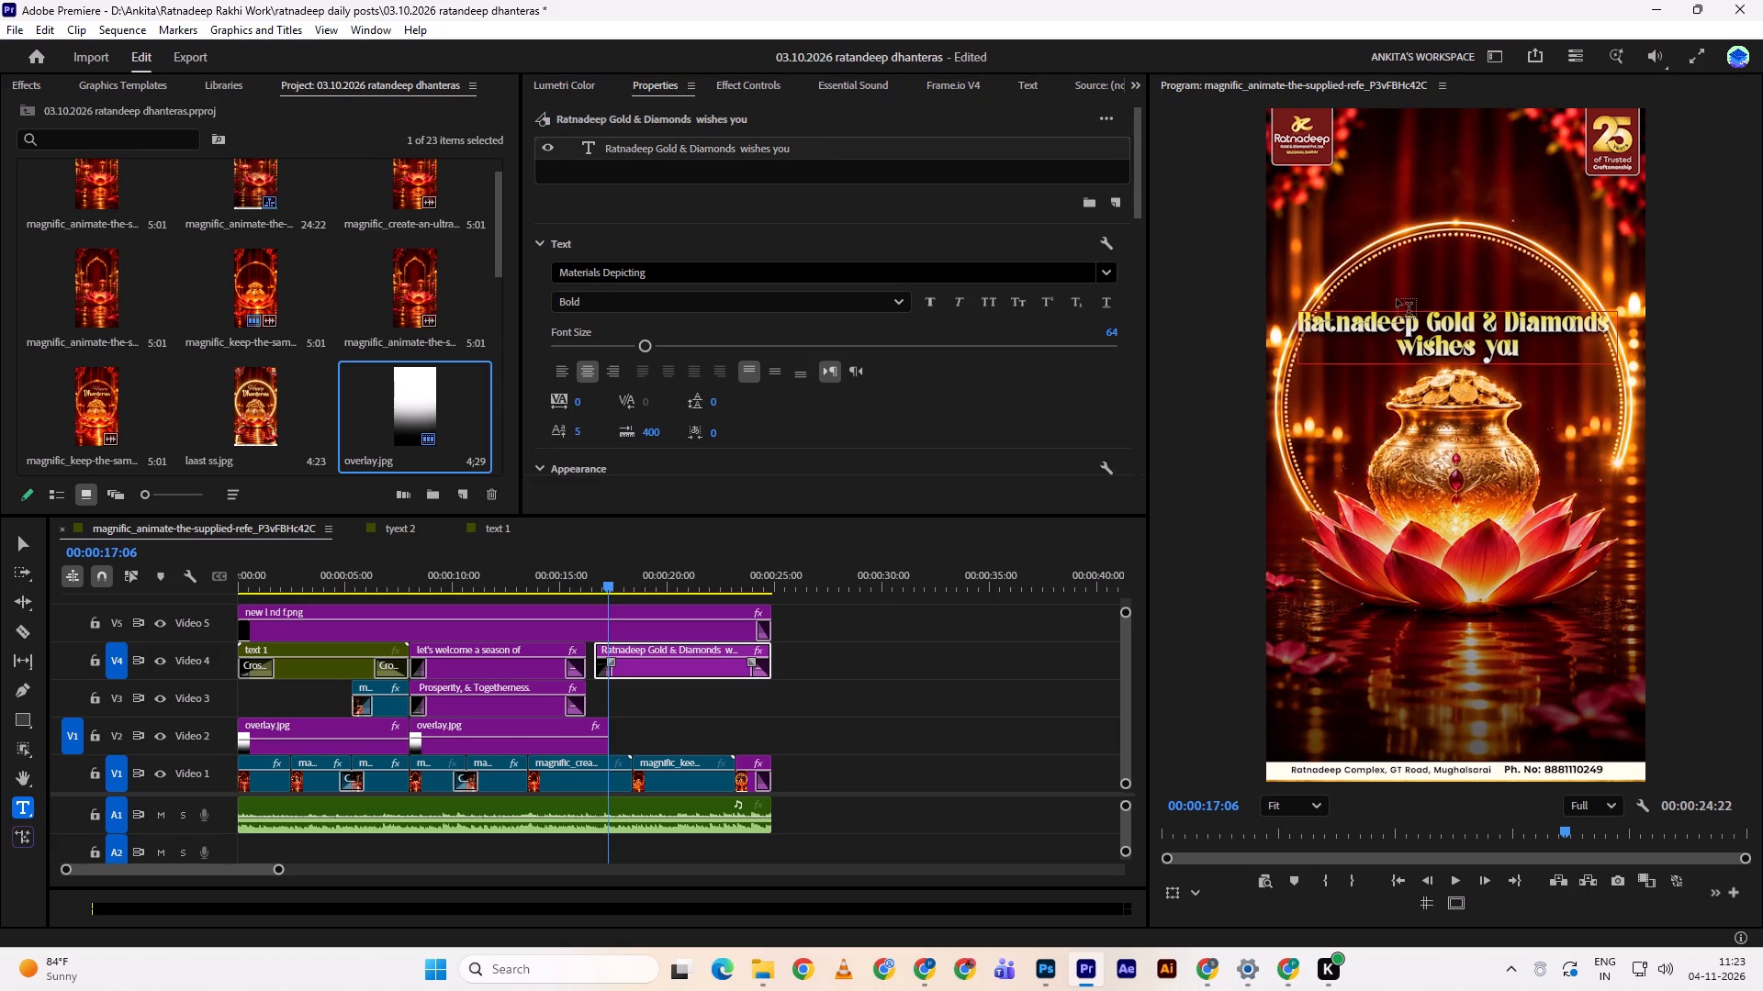
click(1429, 320)
key(Return)
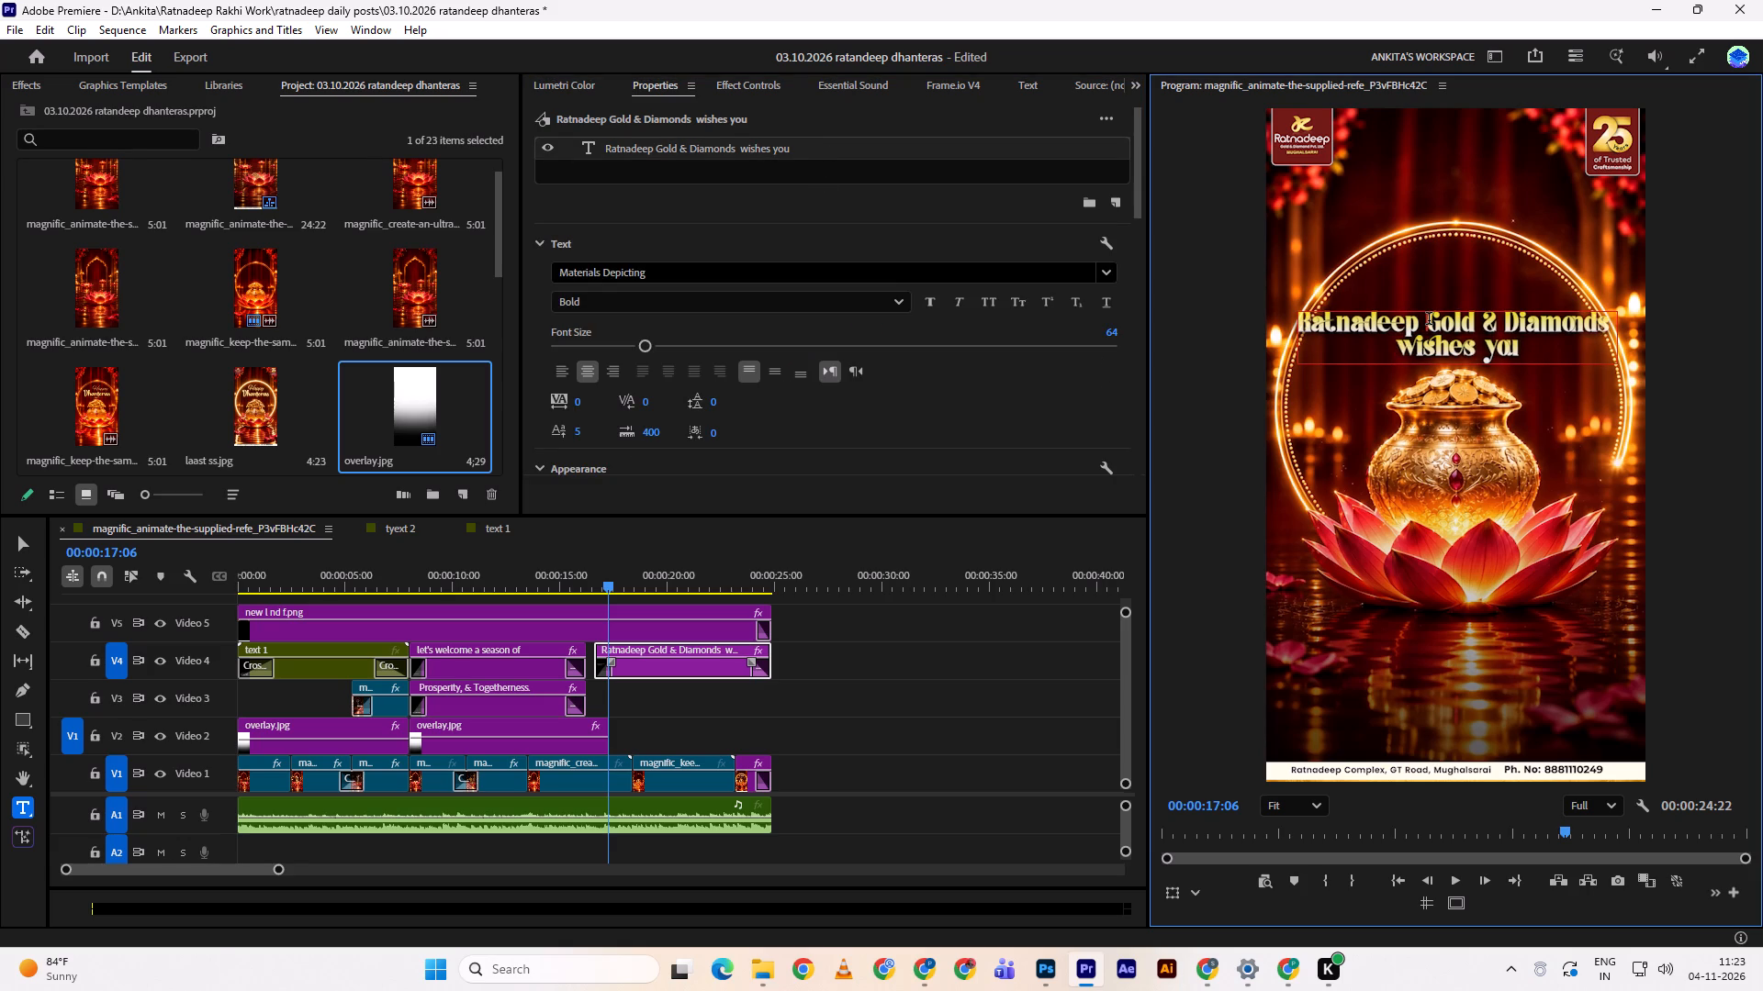
click(1052, 650)
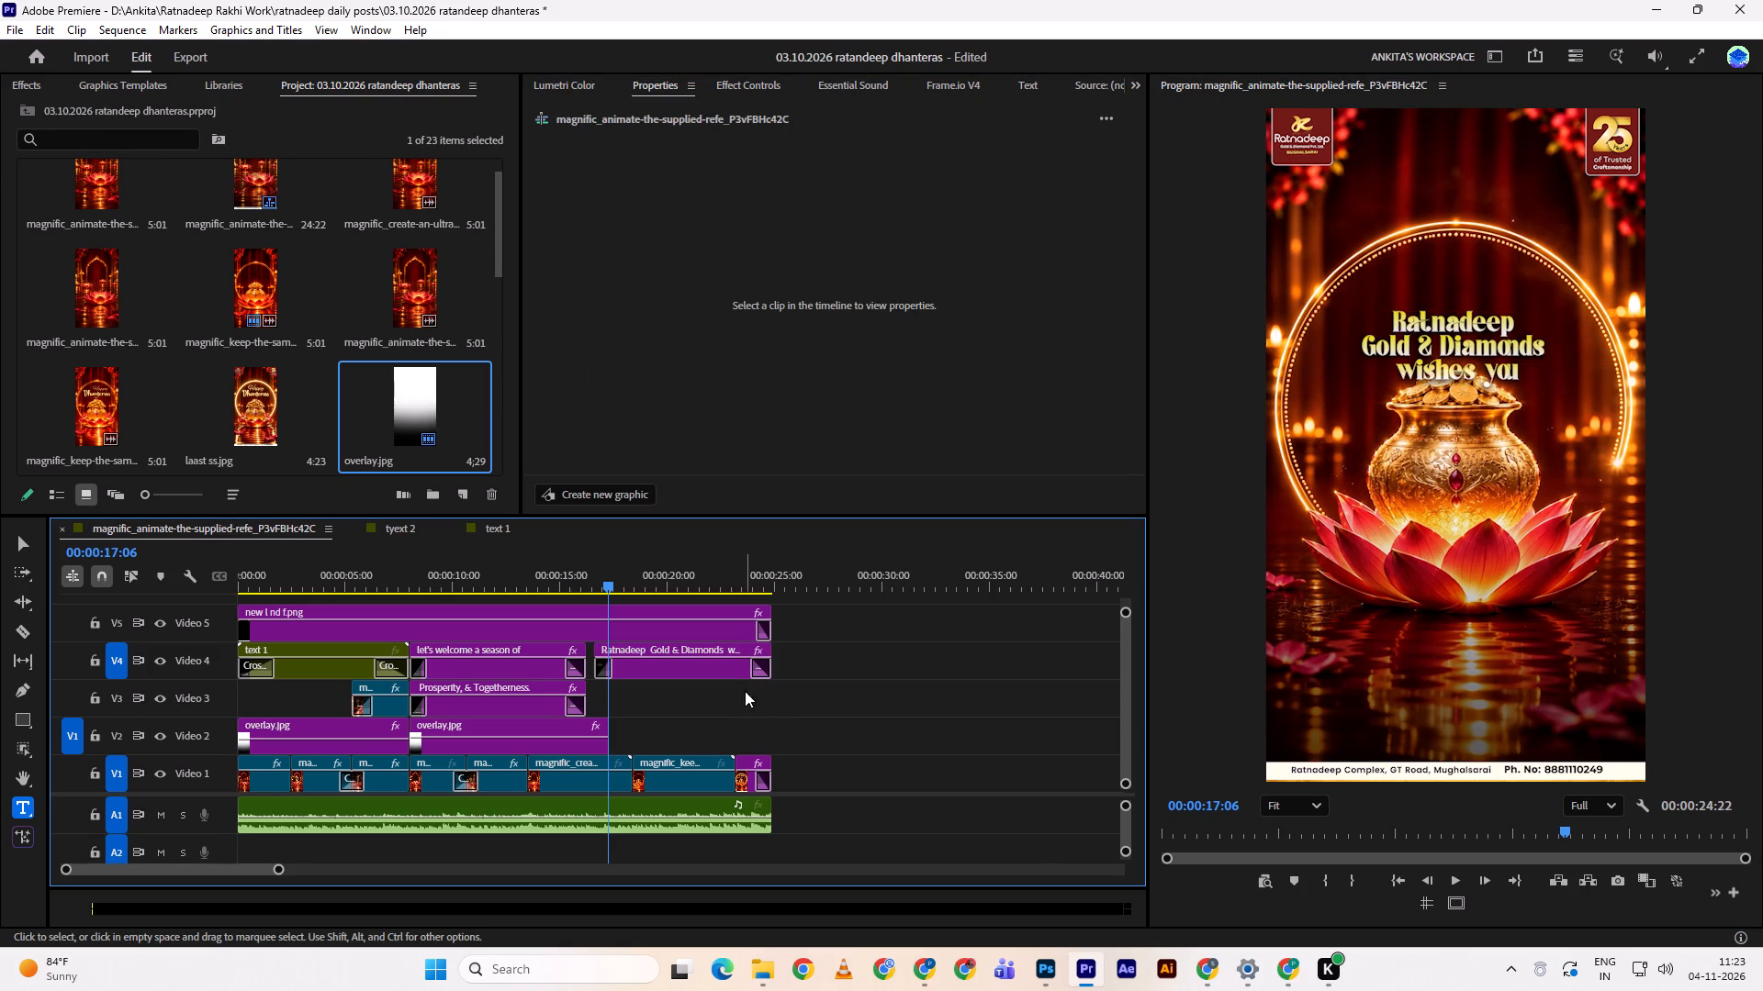
Increase the wish text's font size to 74.
click(672, 671)
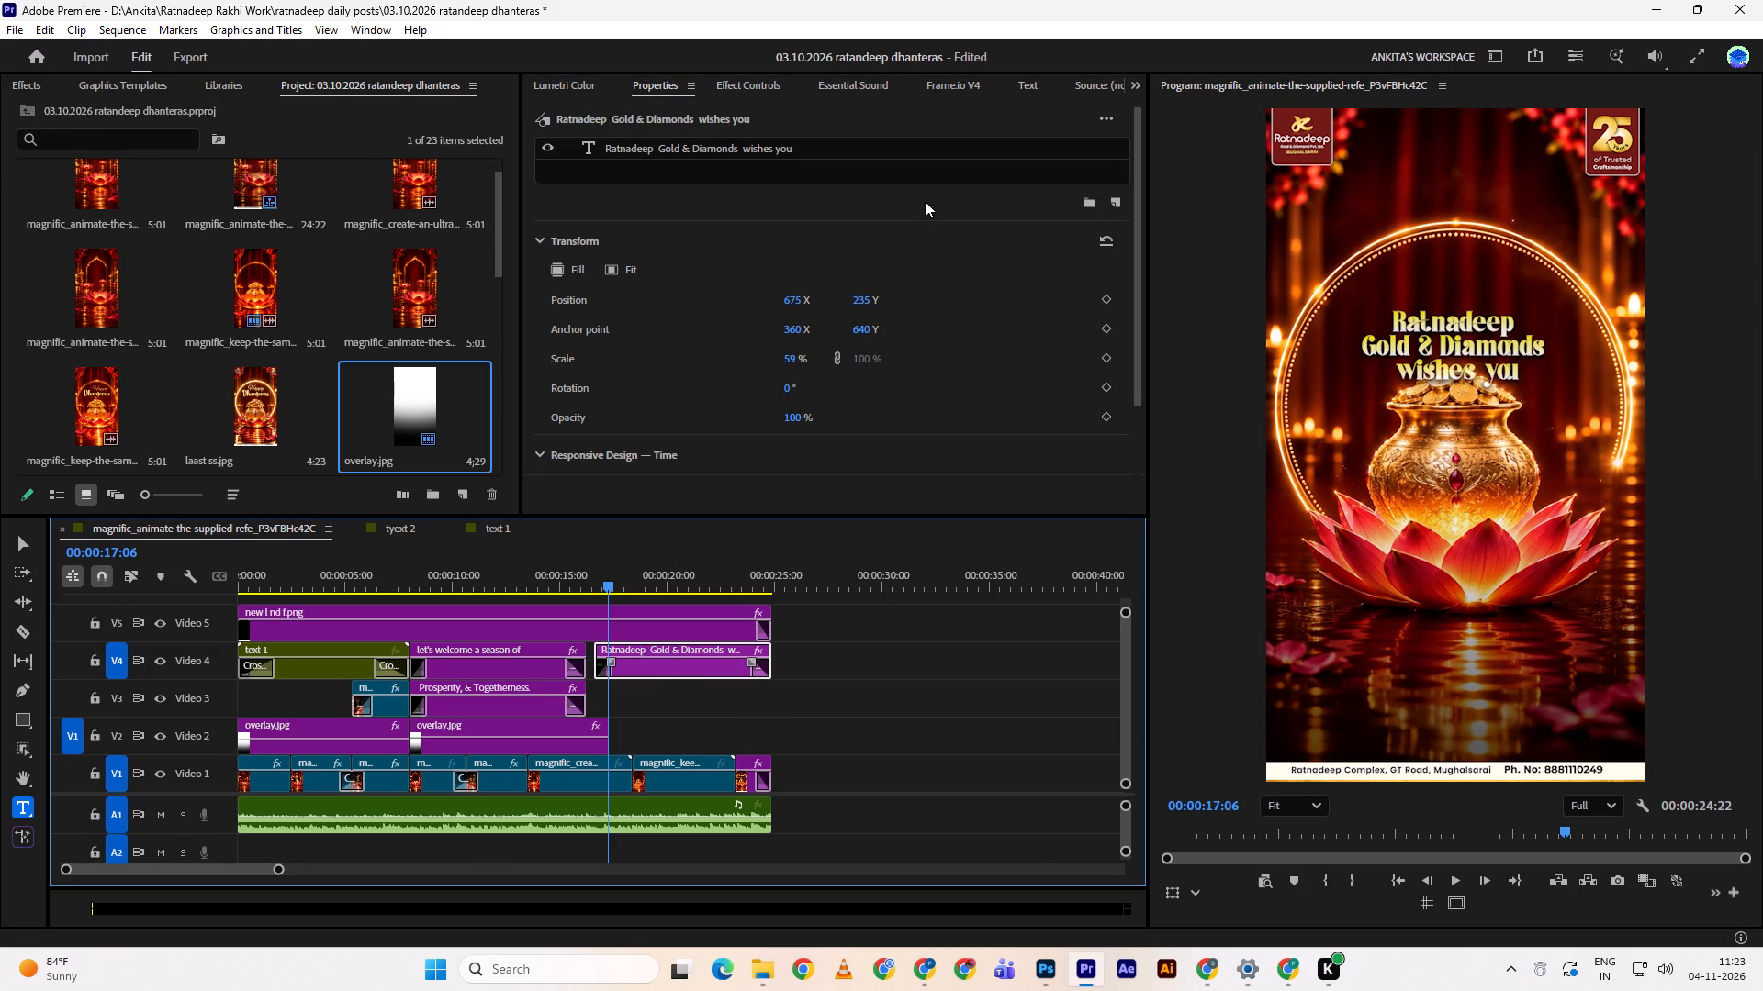
double_click(929, 154)
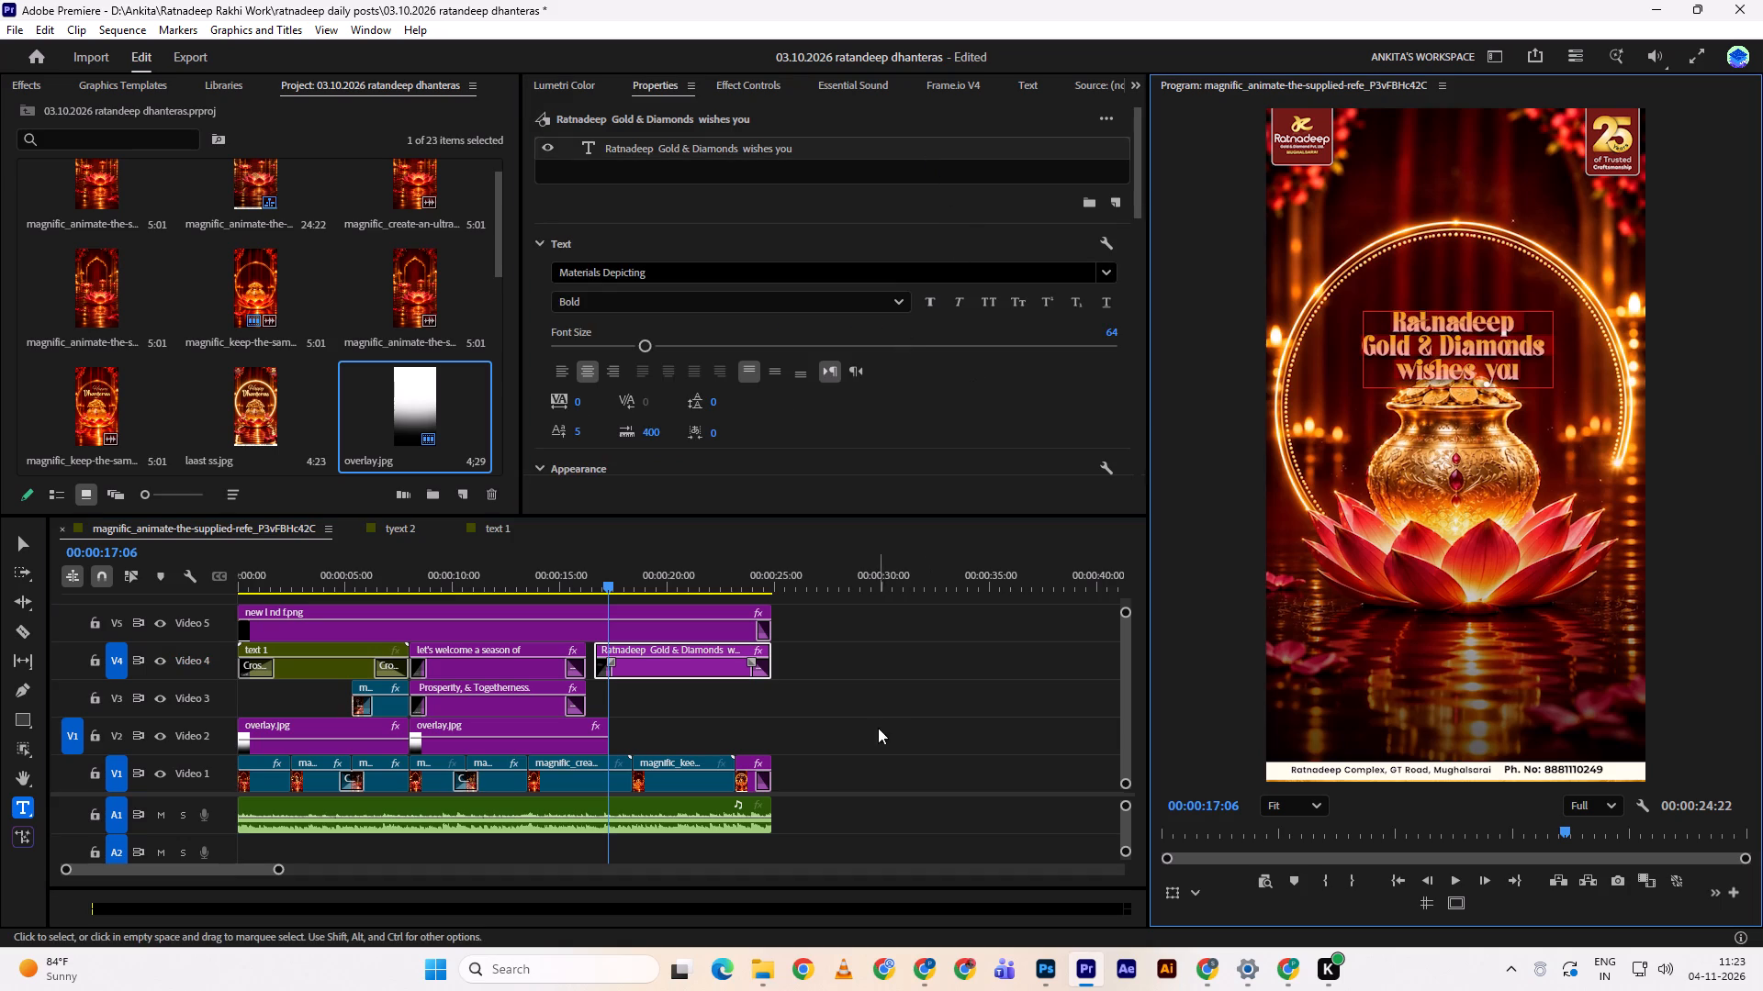
click(878, 728)
click(691, 668)
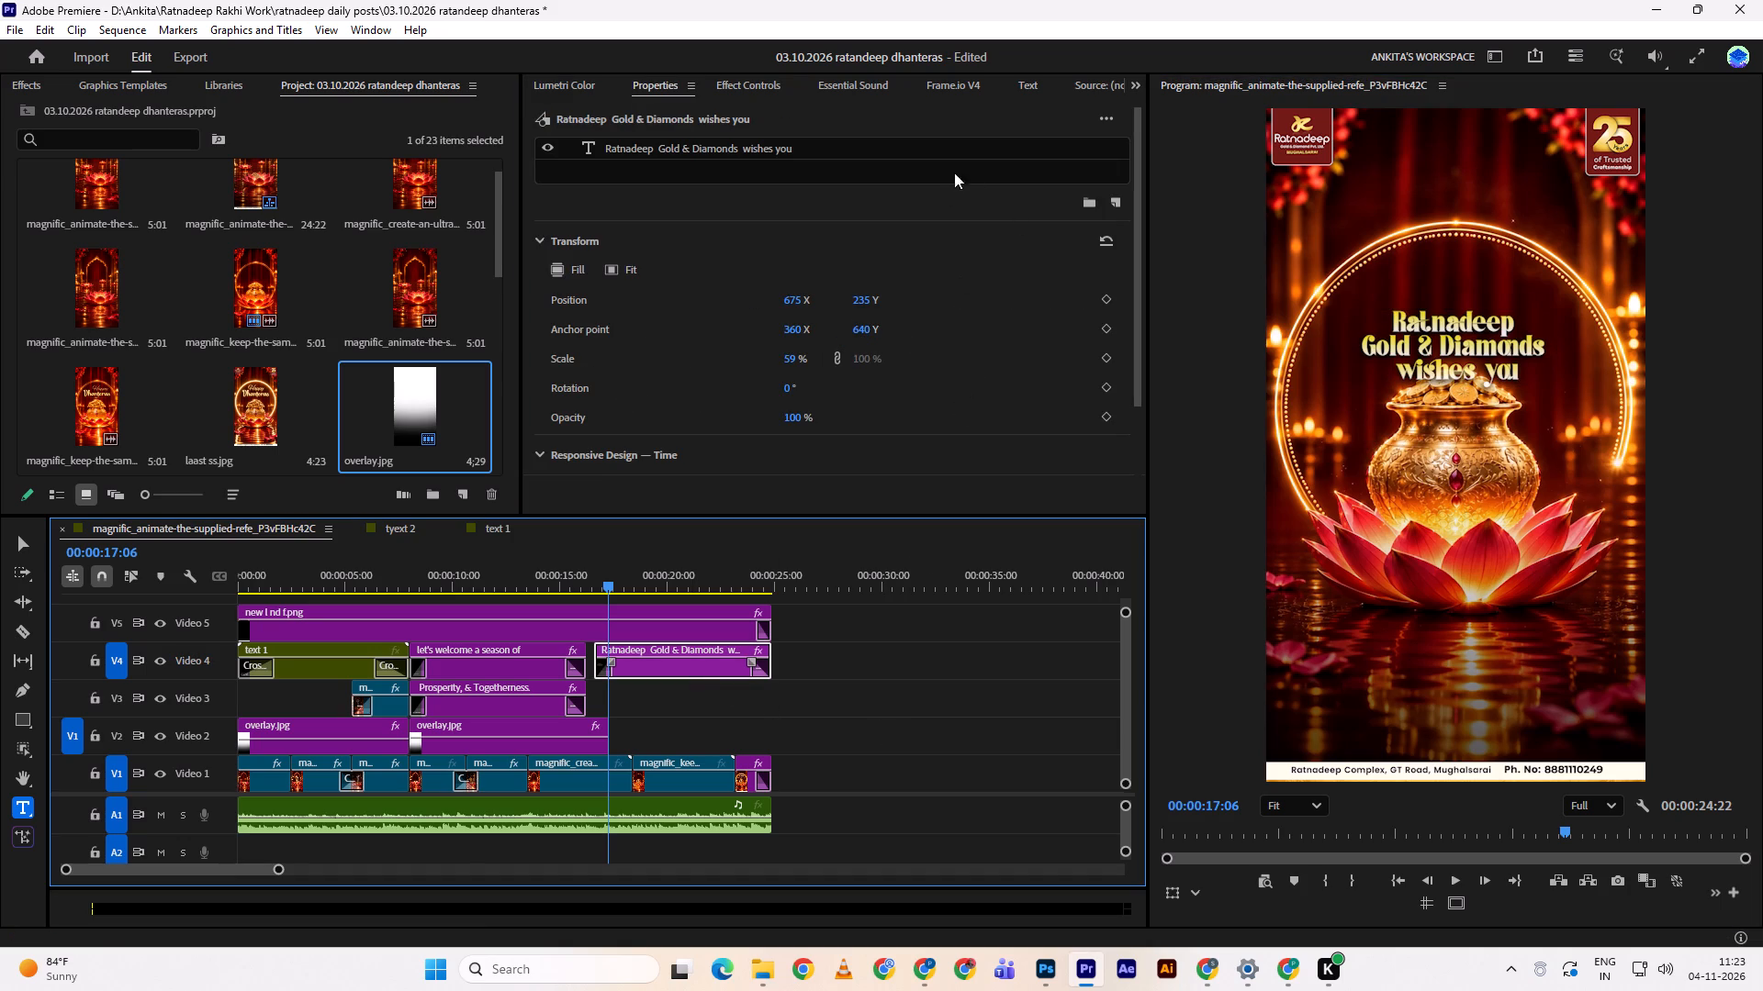
click(944, 150)
drag(646, 349, 654, 348)
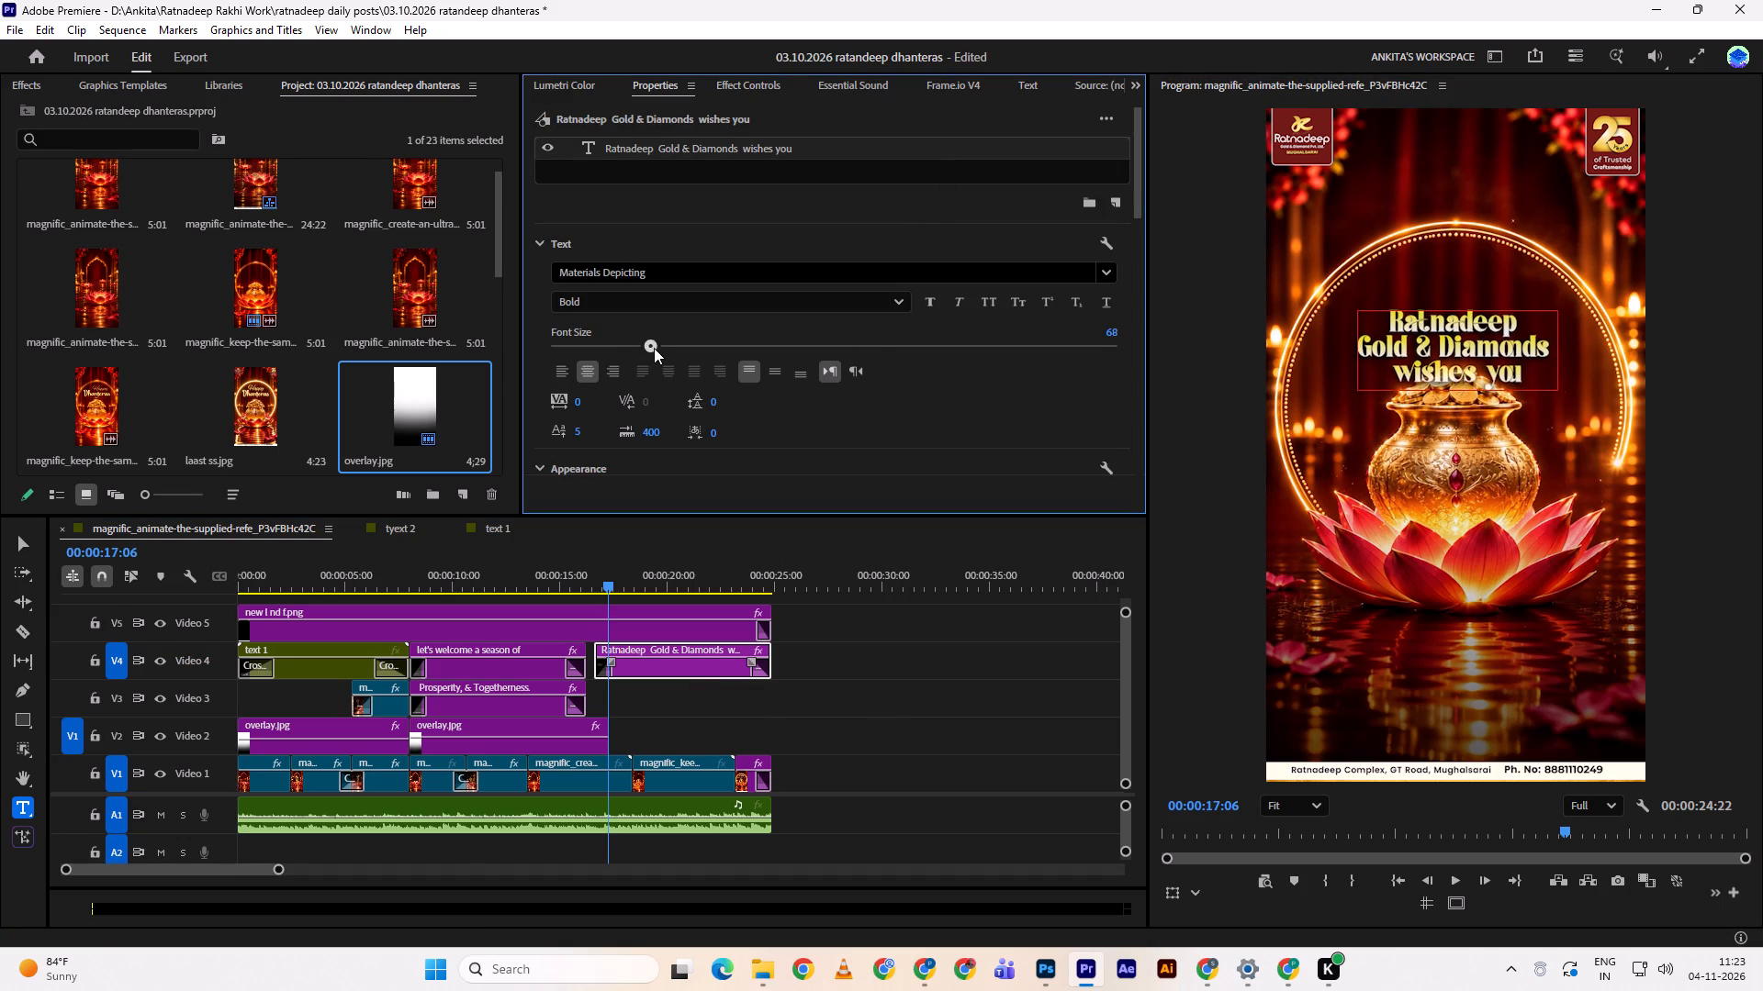
drag(654, 348, 660, 345)
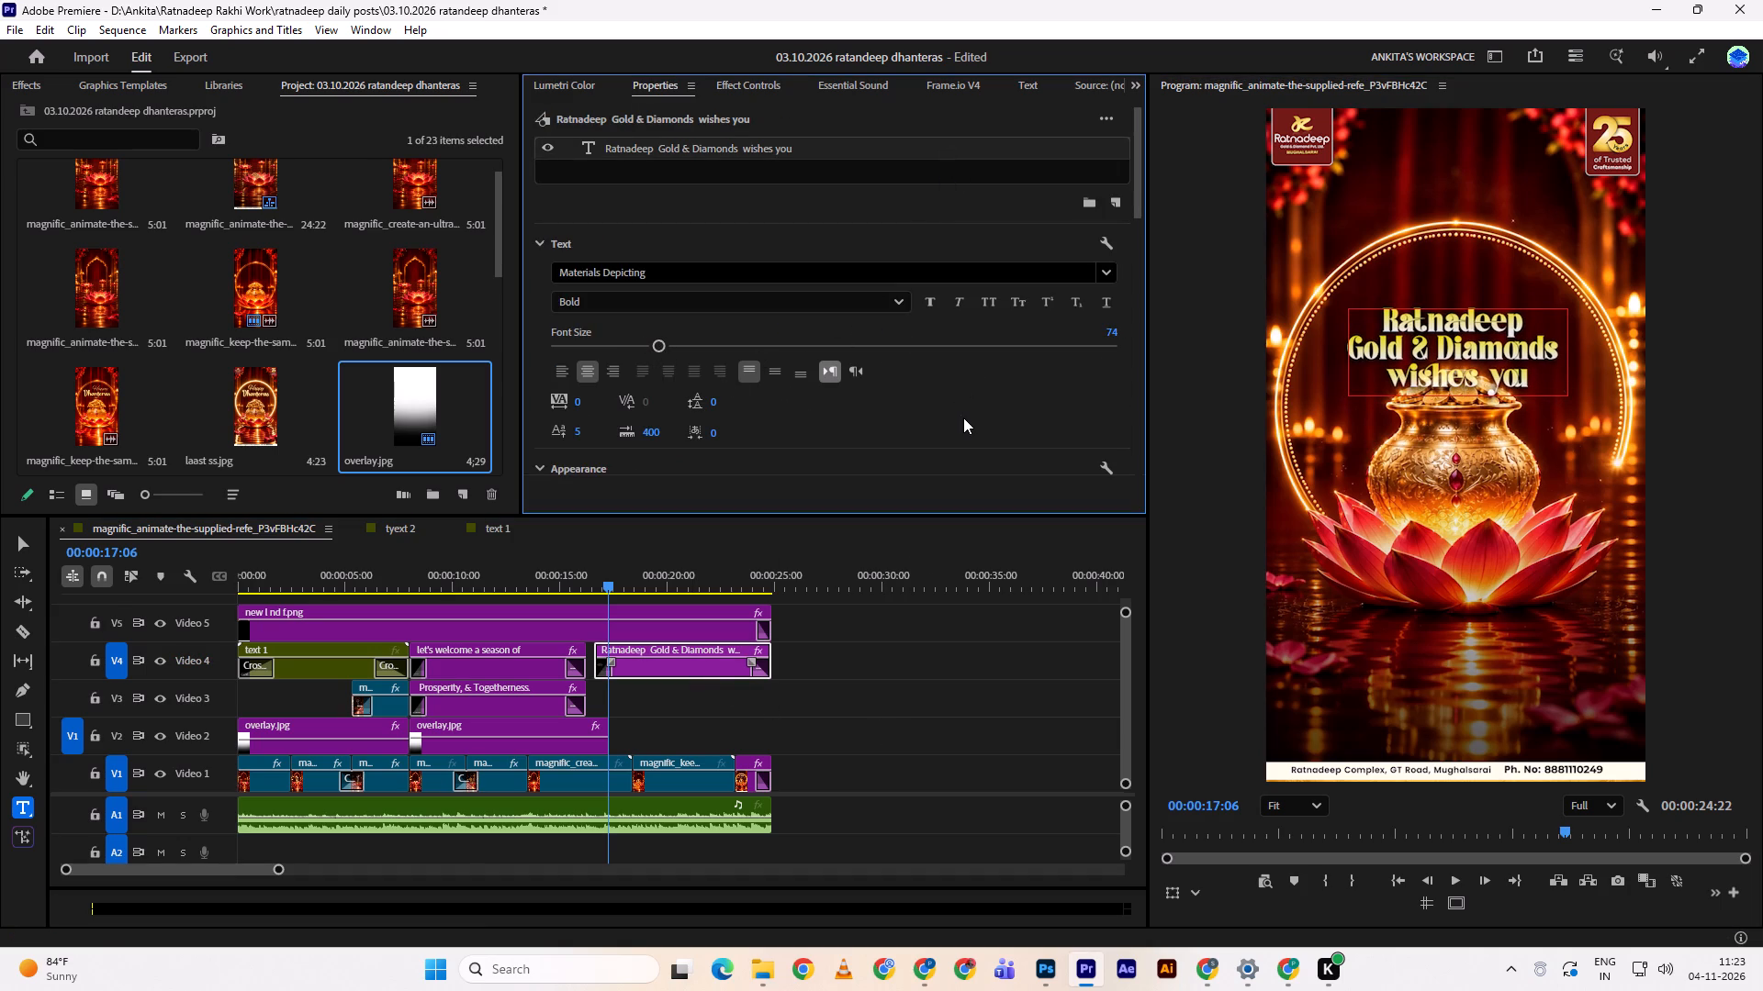
scroll(966, 416, down, 3)
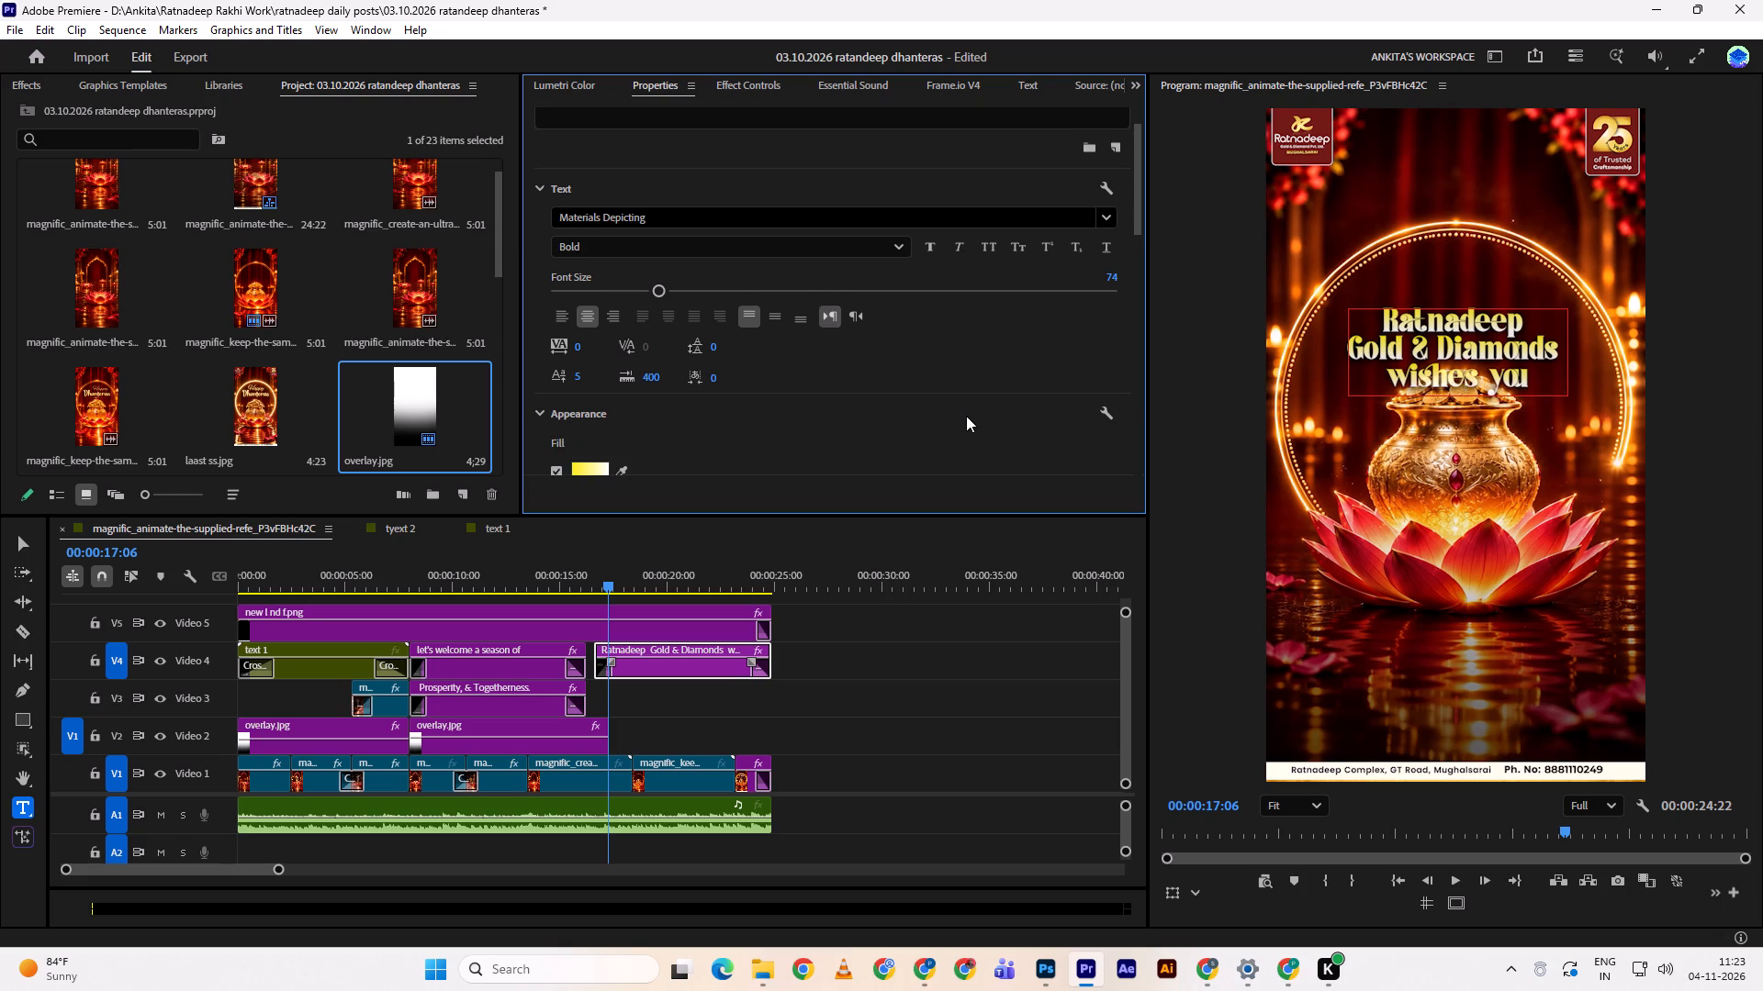
Move the wish text up above the gold pot by setting its vertical position to 175.
double_click(874, 733)
click(719, 679)
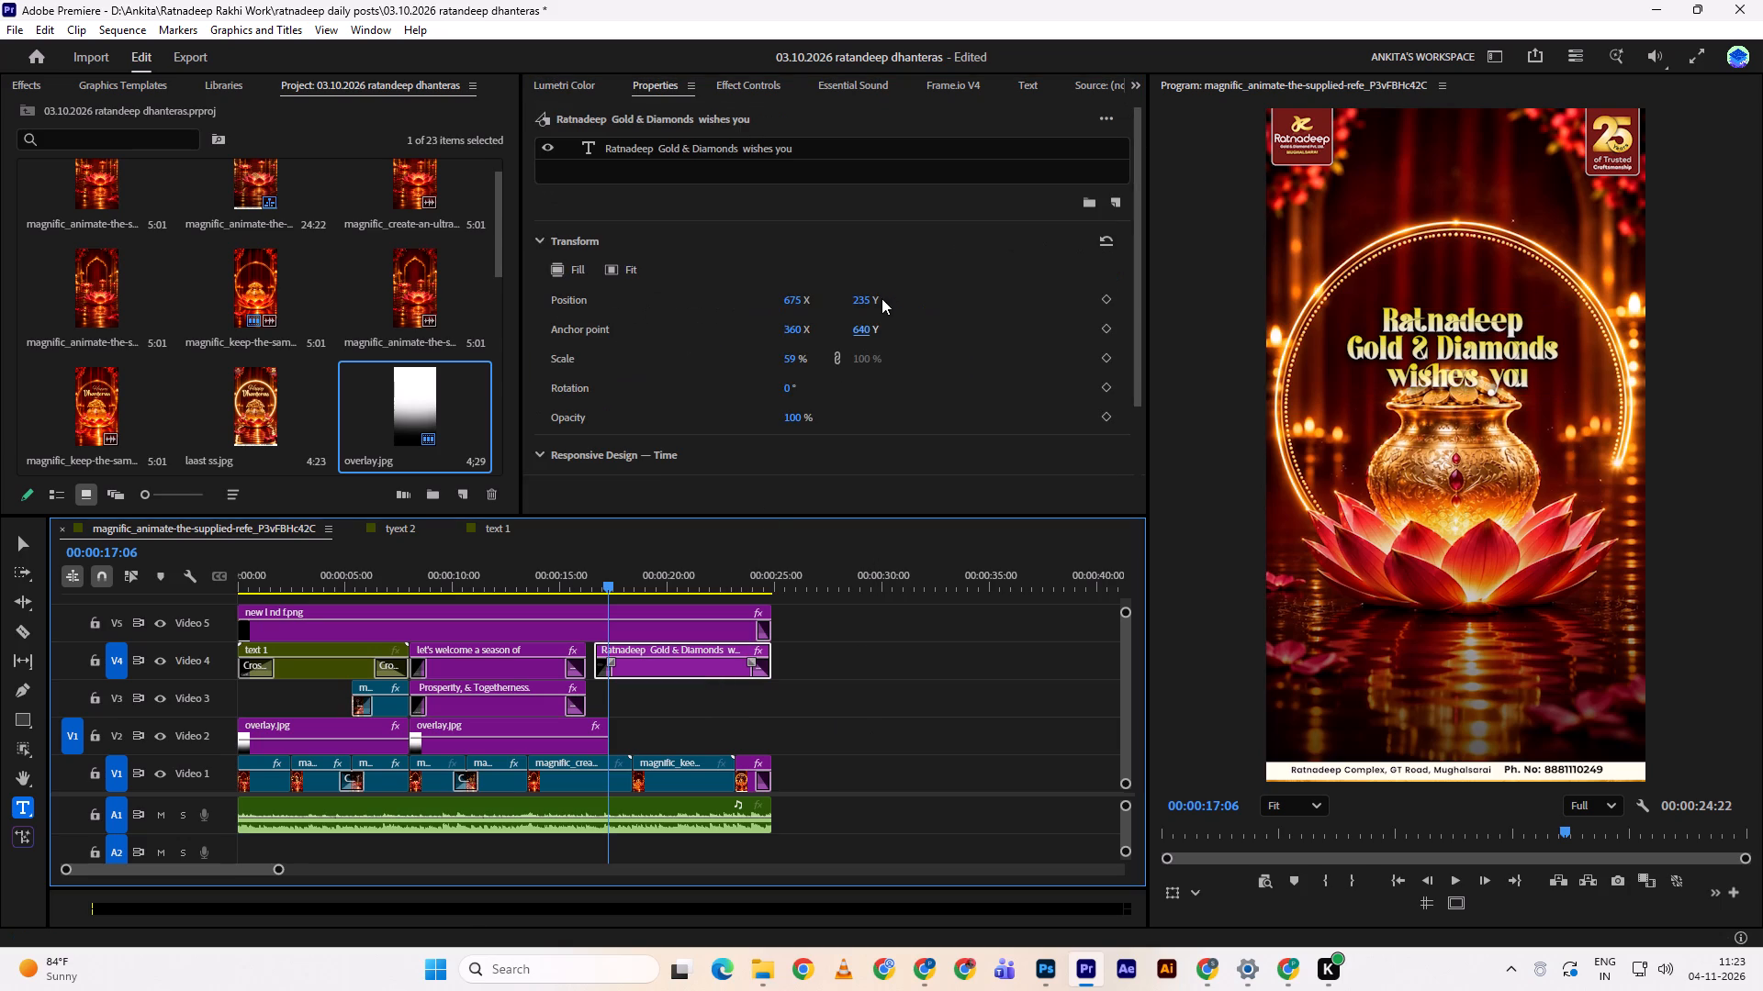
drag(868, 298, 825, 319)
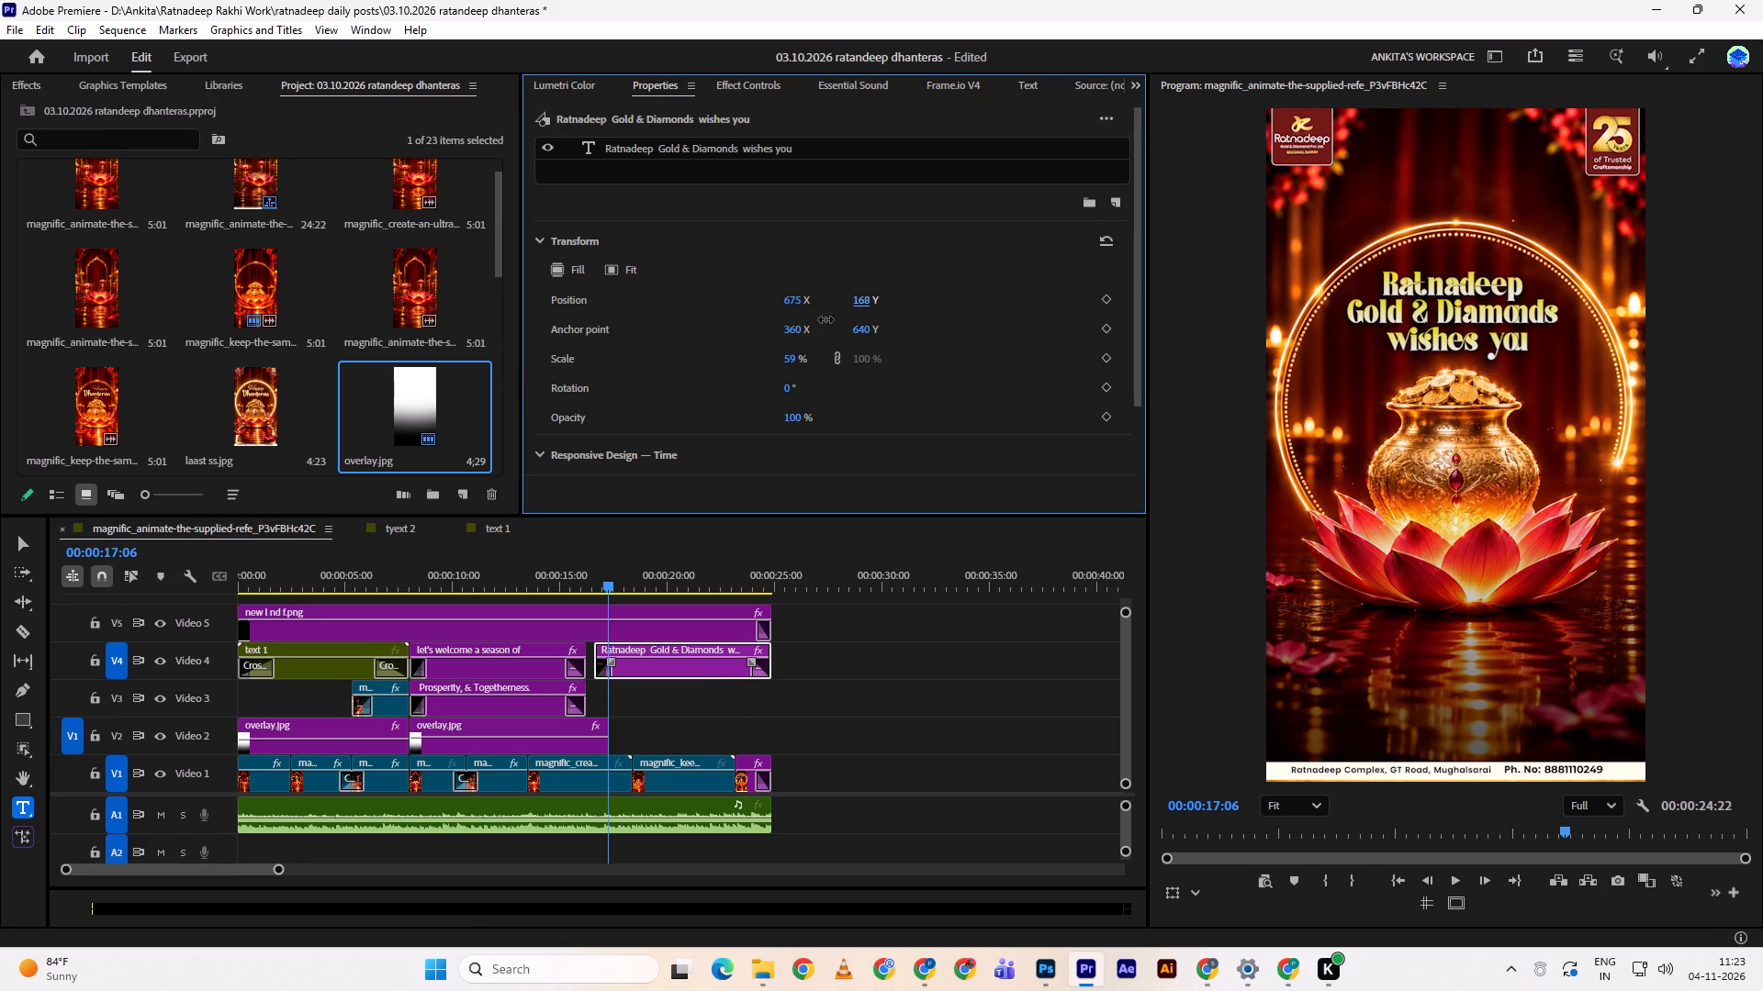
drag(825, 319, 829, 317)
click(829, 317)
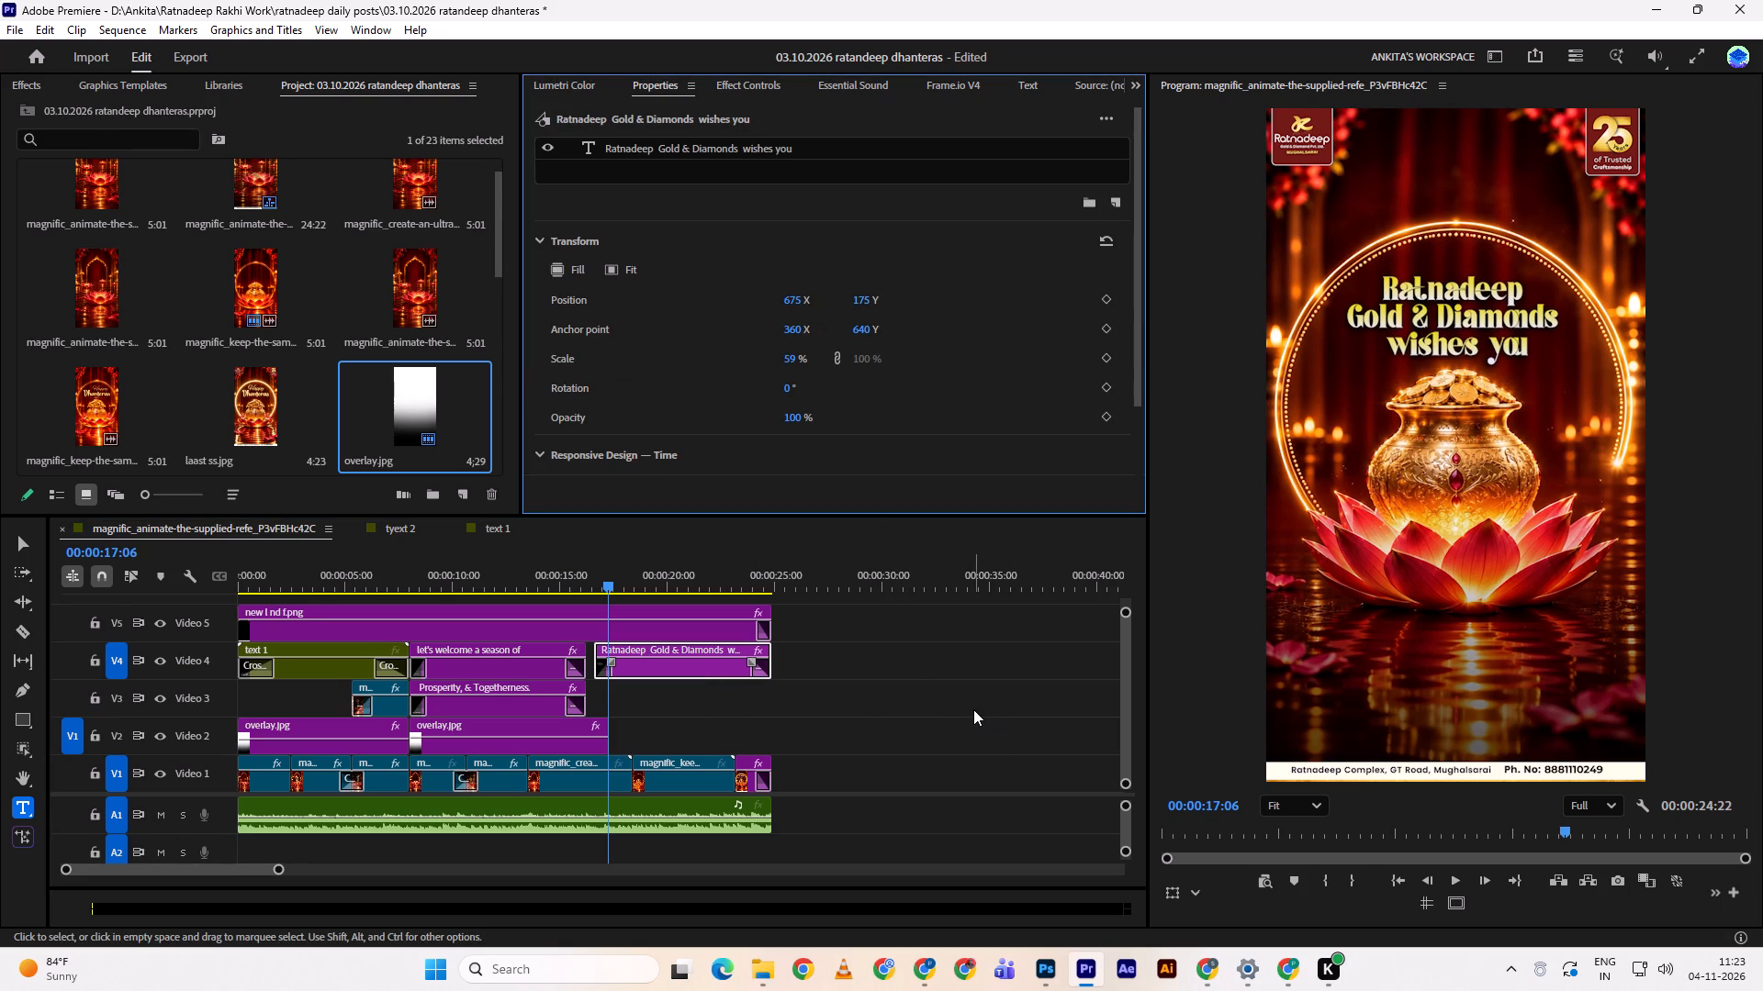
Delete the "wishes you" line from the wish text, keeping only "Ratnadeep Gold & Diamonds".
click(966, 705)
click(669, 672)
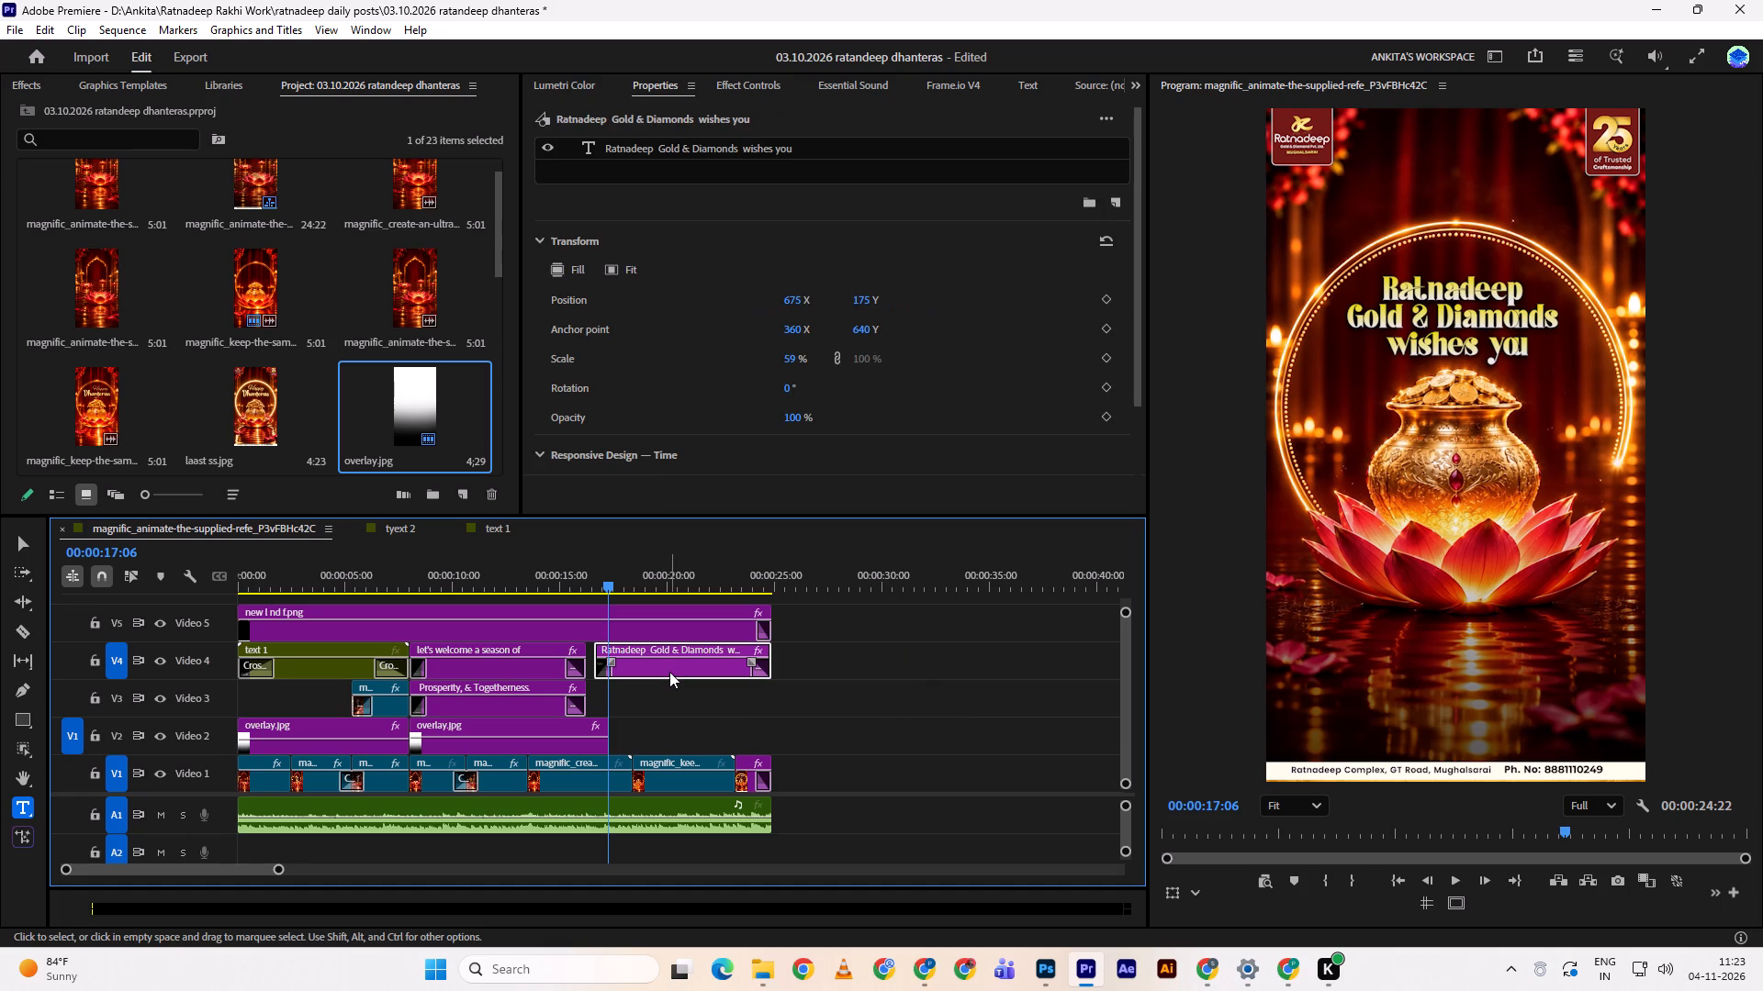
triple_click(907, 150)
drag(1379, 350, 1534, 349)
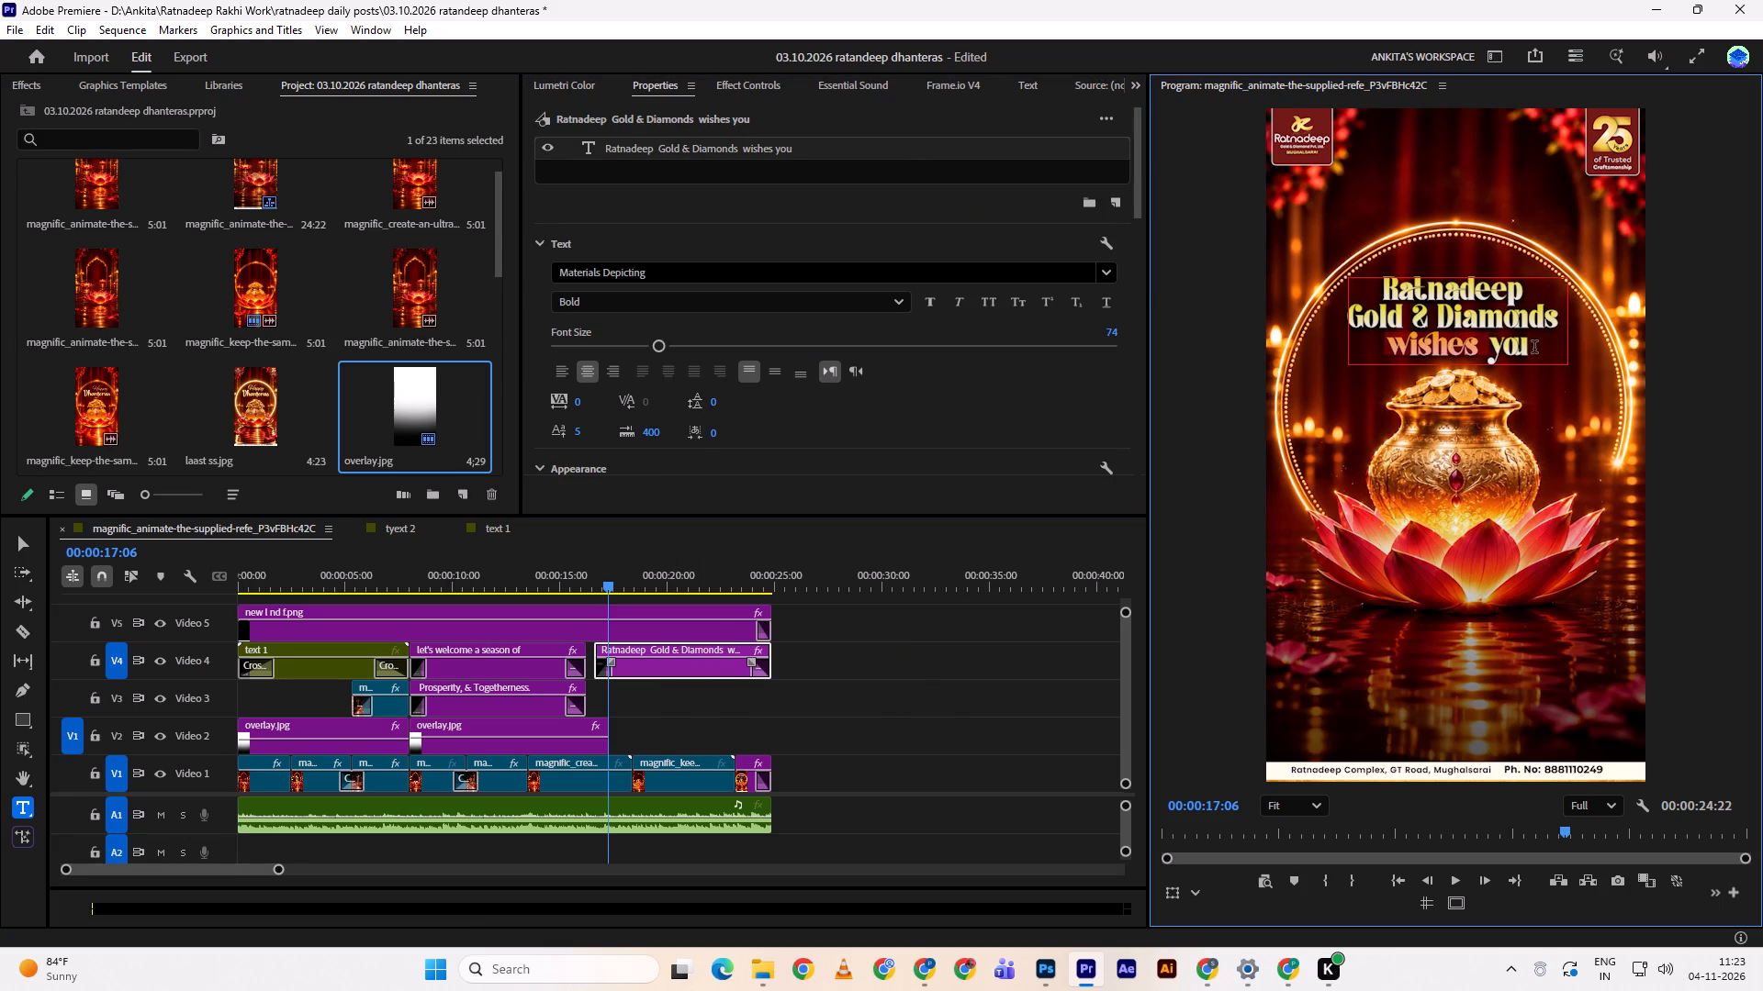
drag(1534, 349, 1558, 350)
key(BackSpace)
click(985, 768)
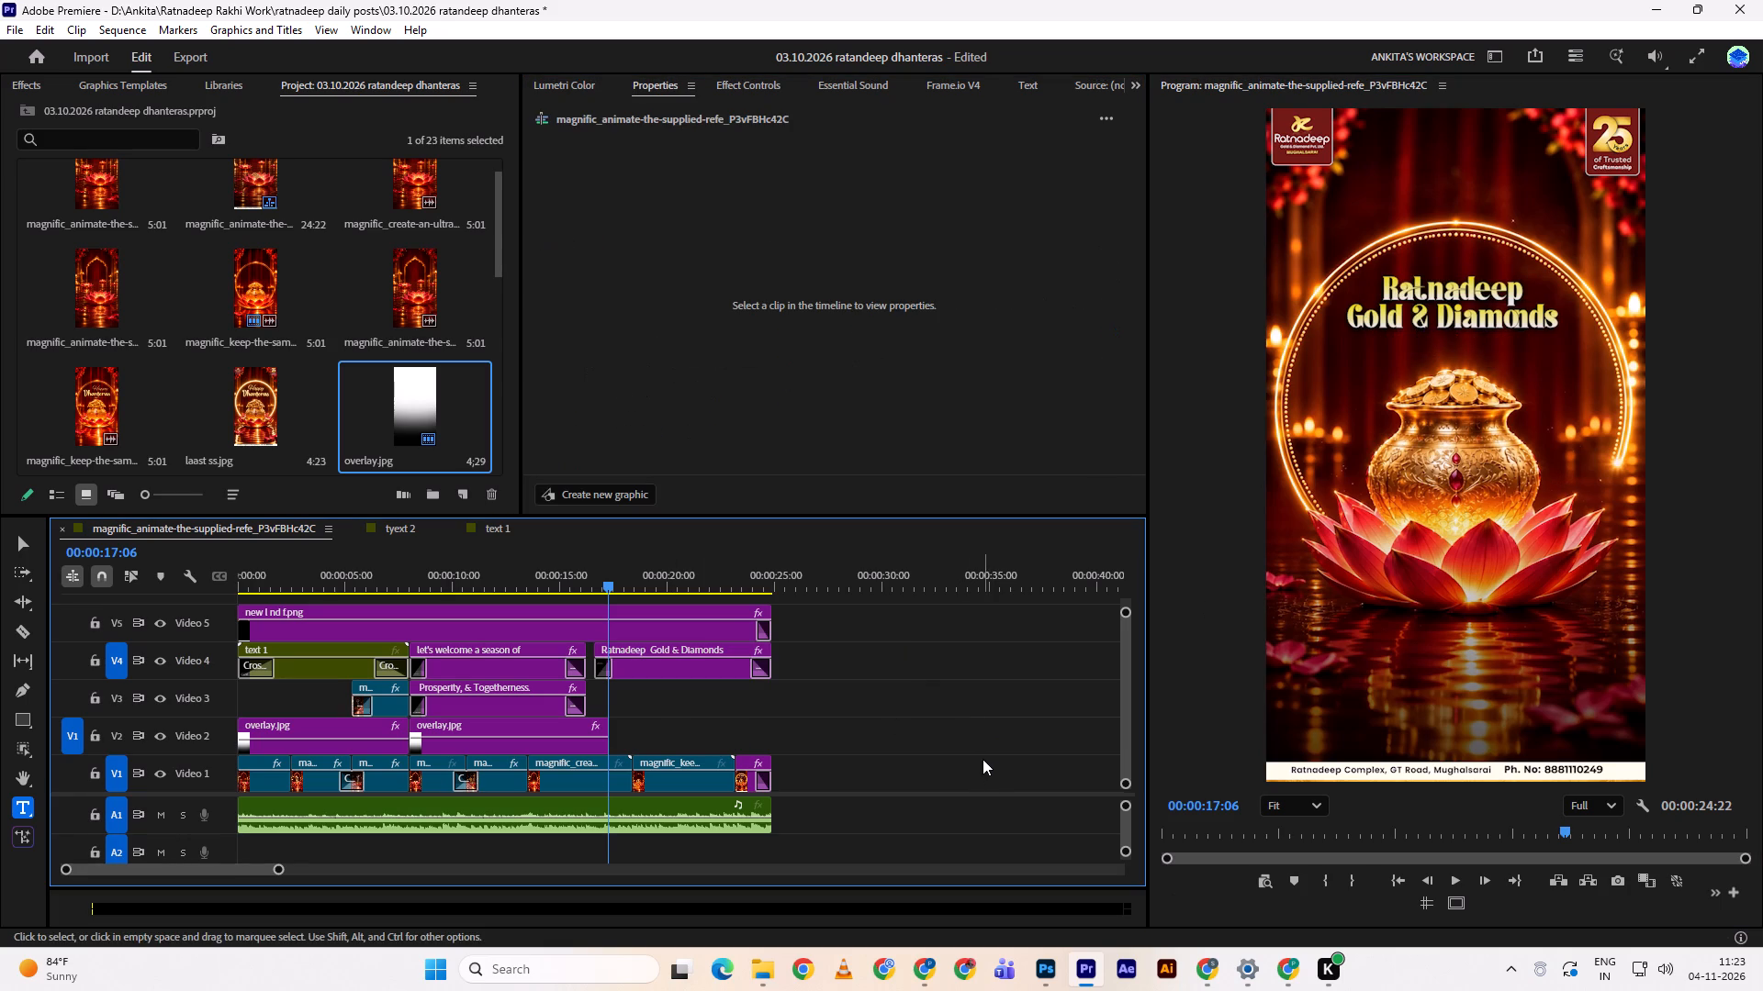
Enlarge the "Ratnadeep Gold & Diamonds" title to 73% scale and reposition it at 752, 162 above the gold pot.
click(682, 648)
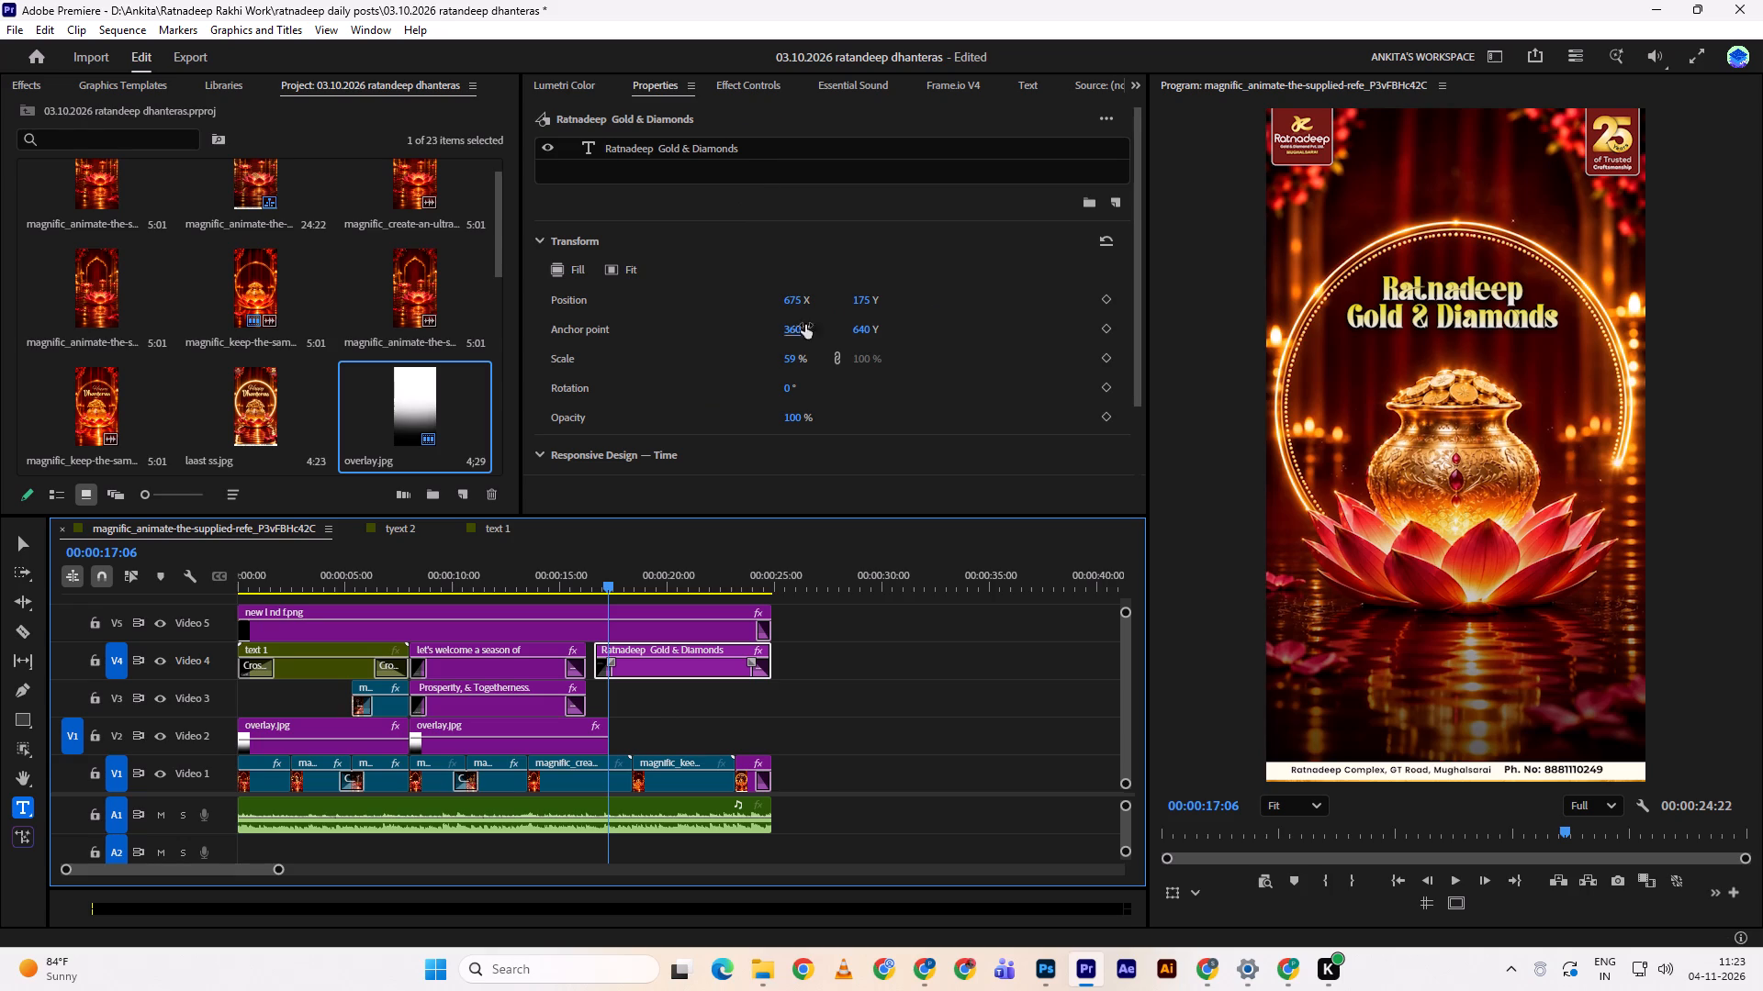
drag(793, 359, 805, 355)
drag(791, 294, 856, 288)
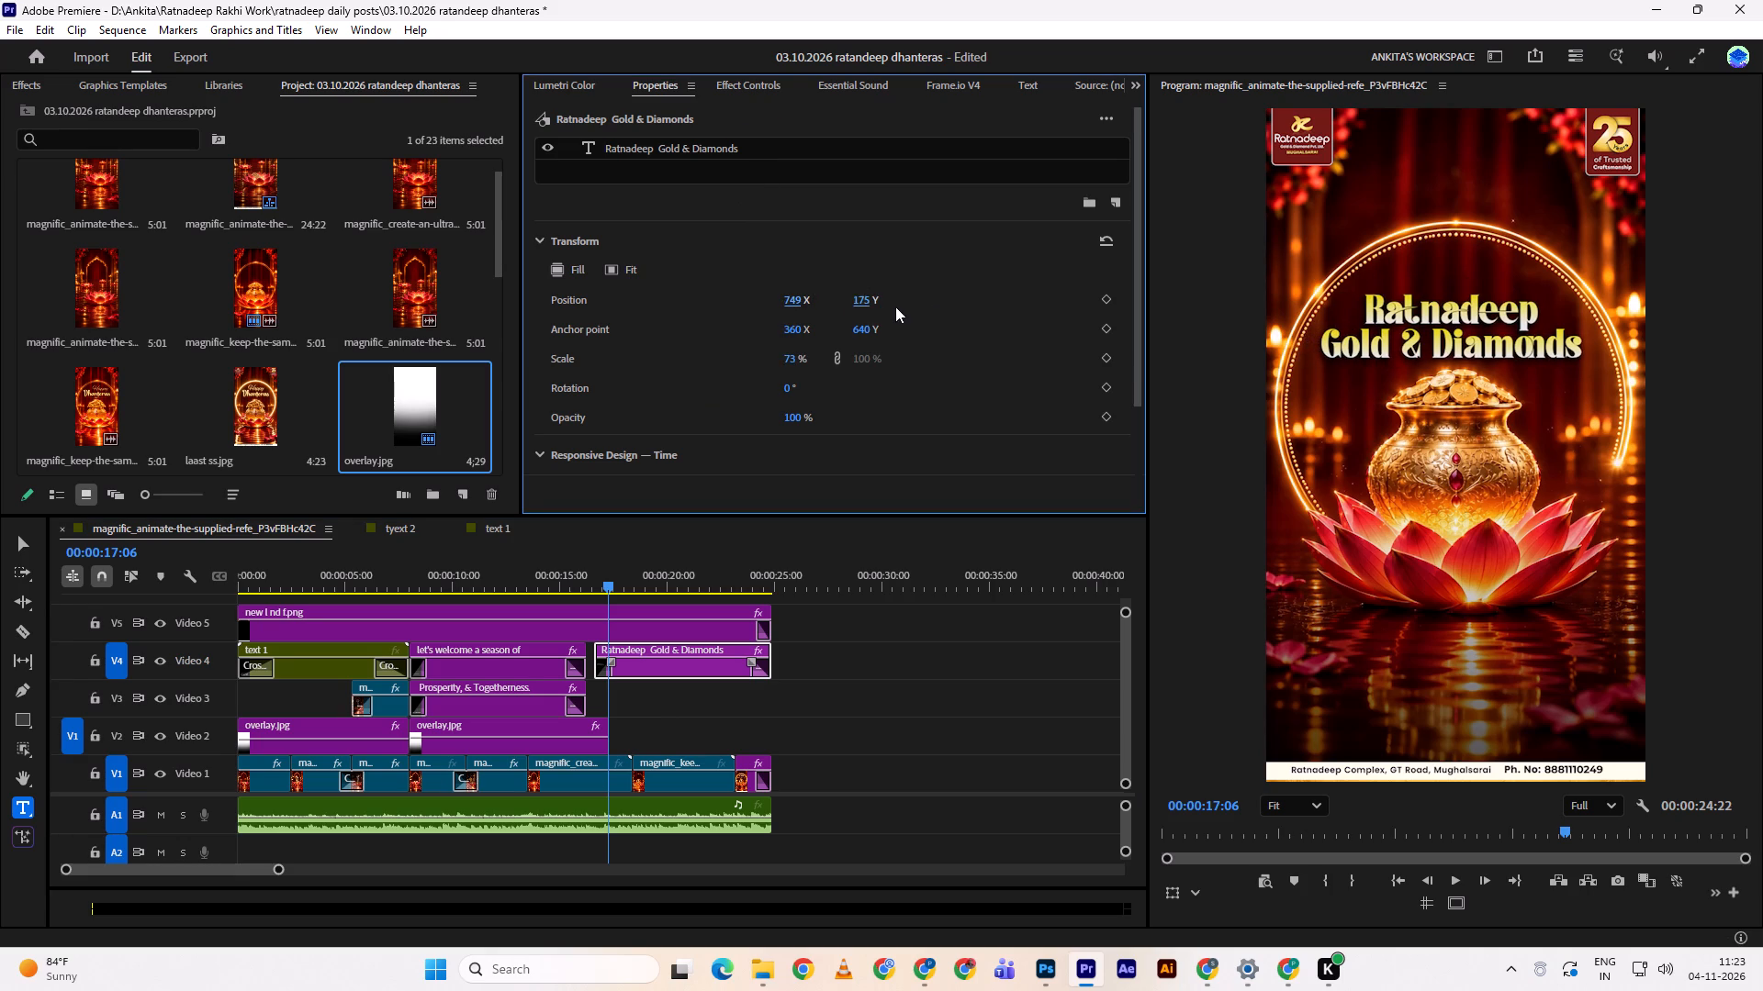
drag(856, 294, 845, 297)
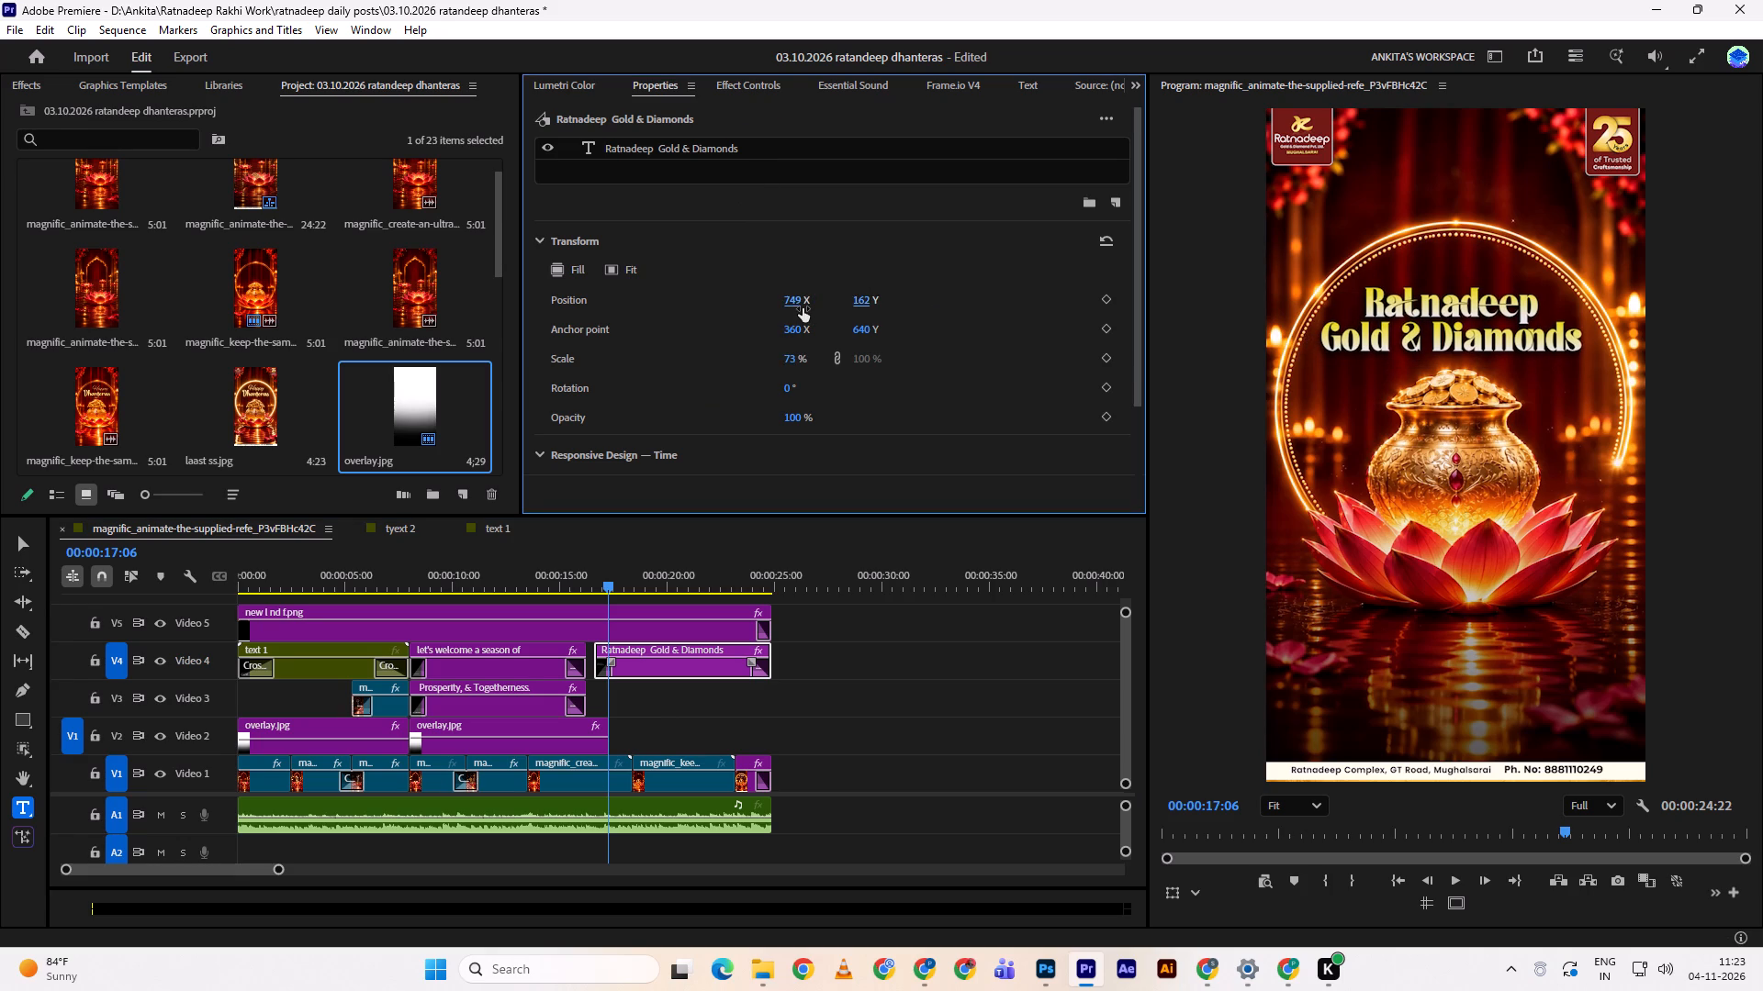
click(803, 306)
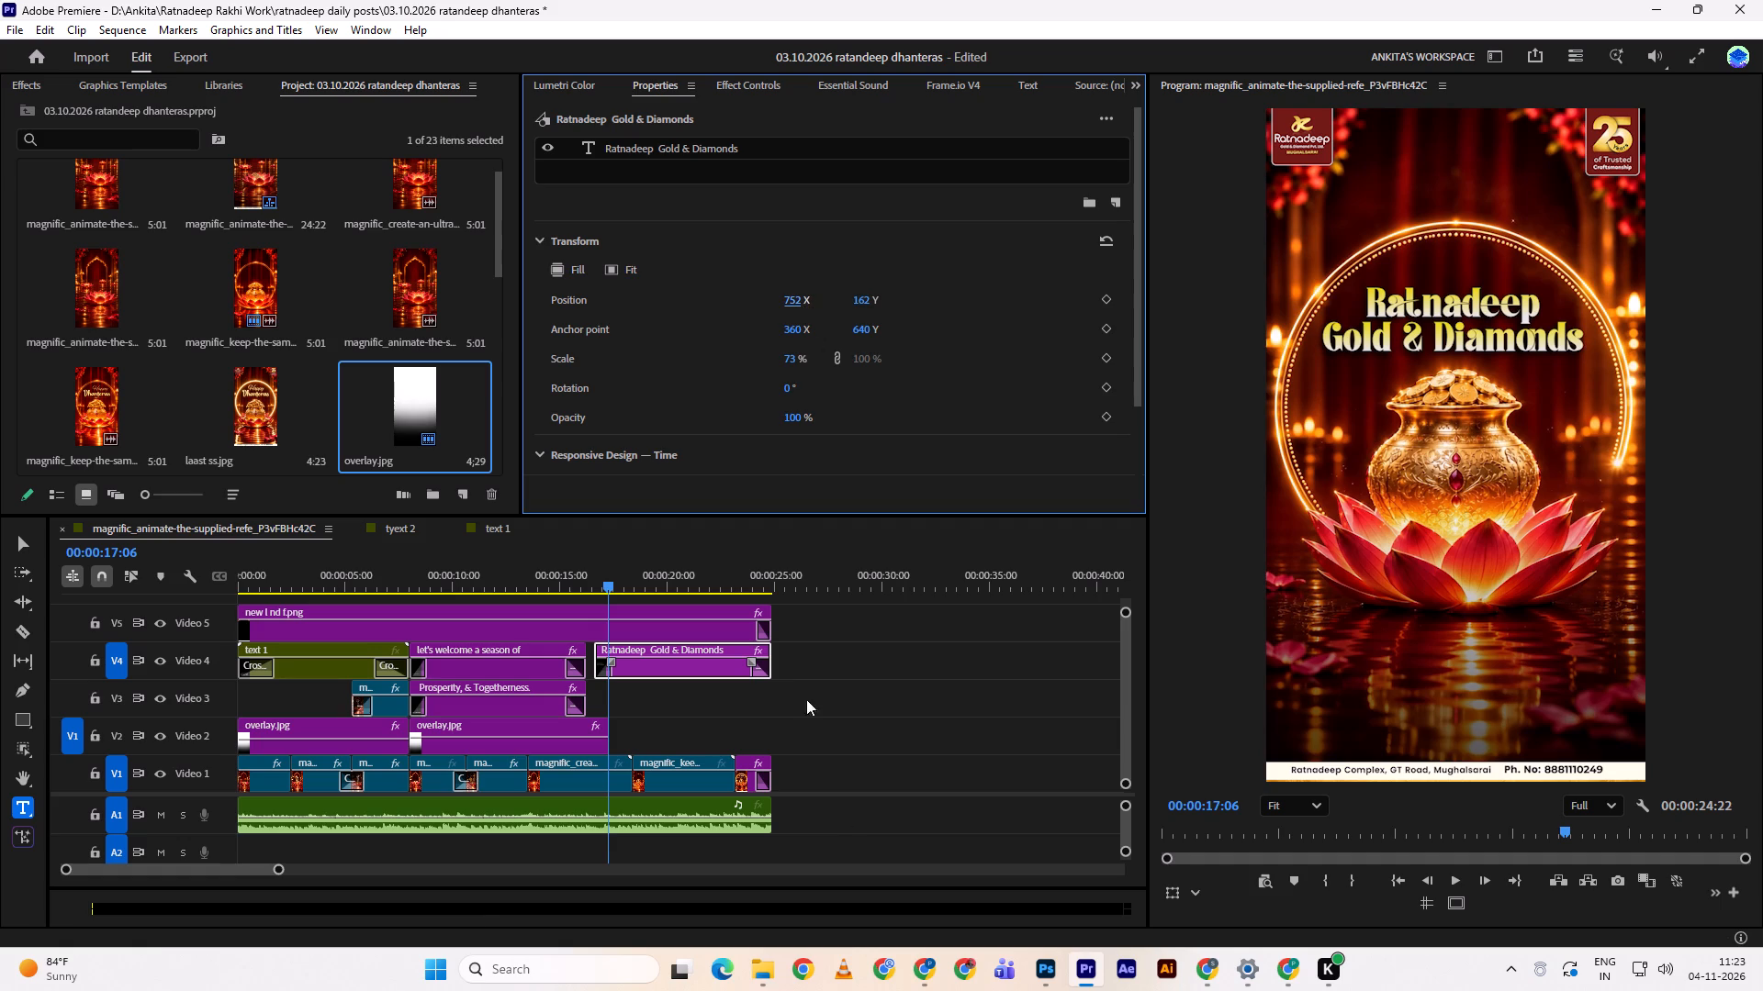
drag(856, 823, 864, 819)
Lengthen the fade-in transition at the start of the "Ratnadeep Gold & Diamonds" title, previewing the fade.
click(578, 573)
key(space)
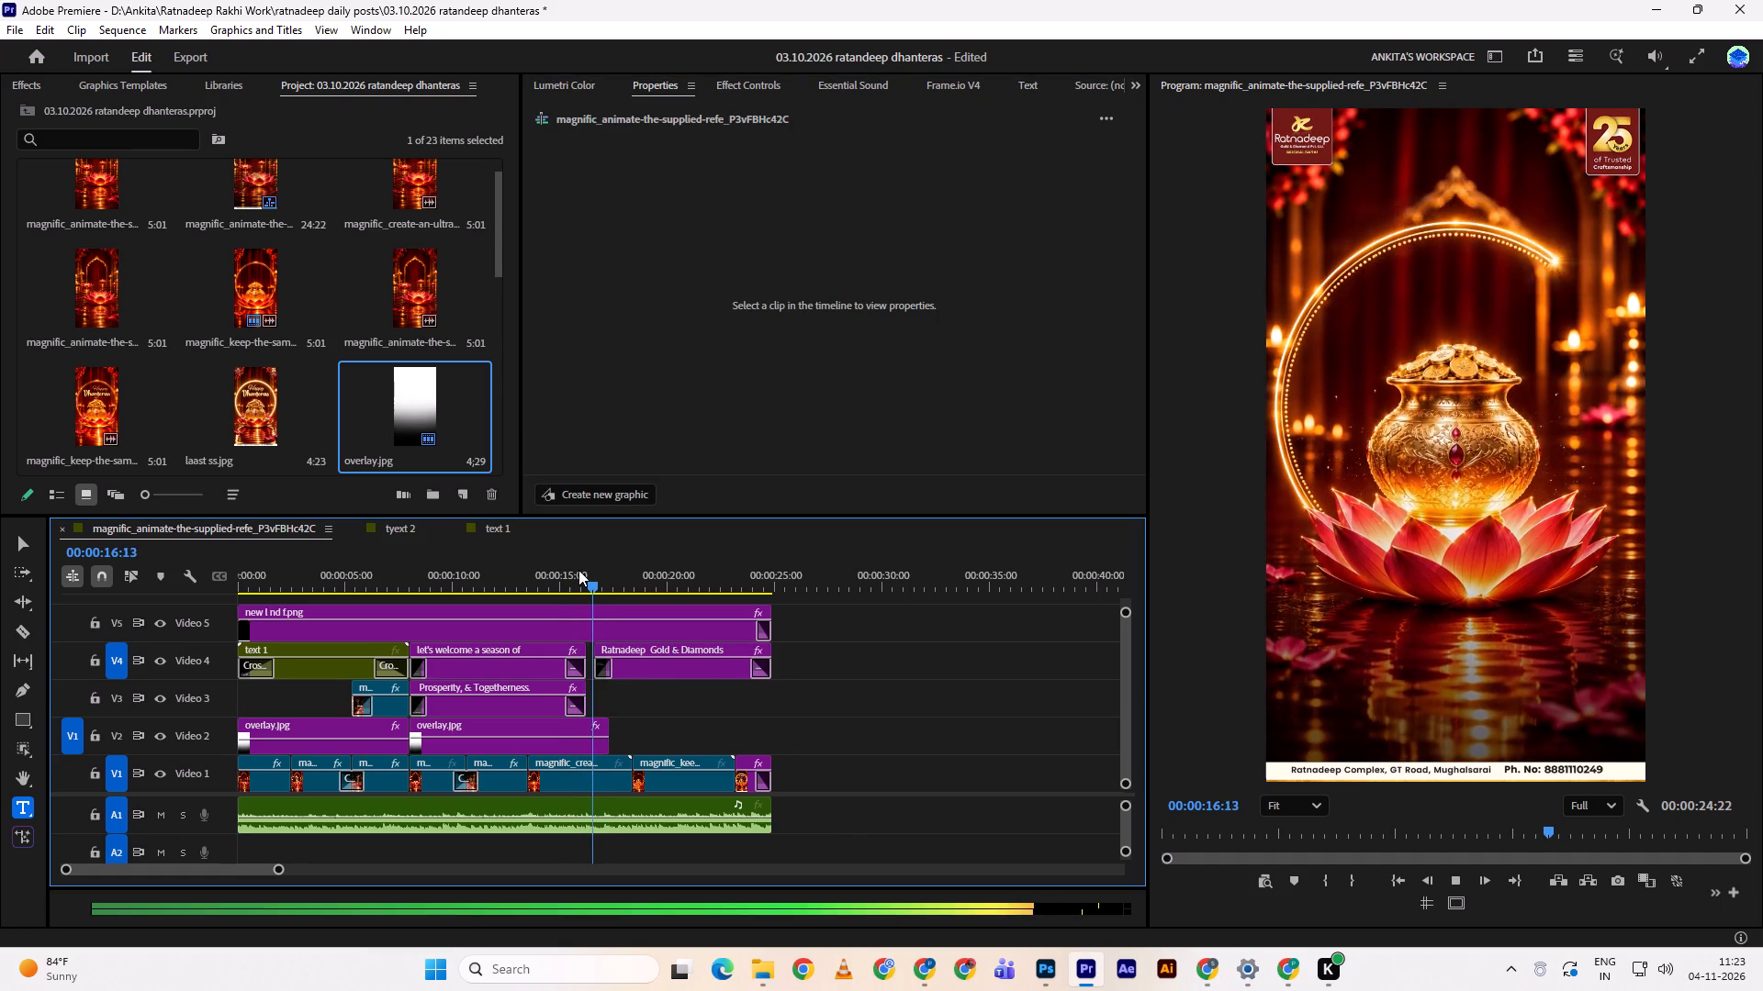
key(space)
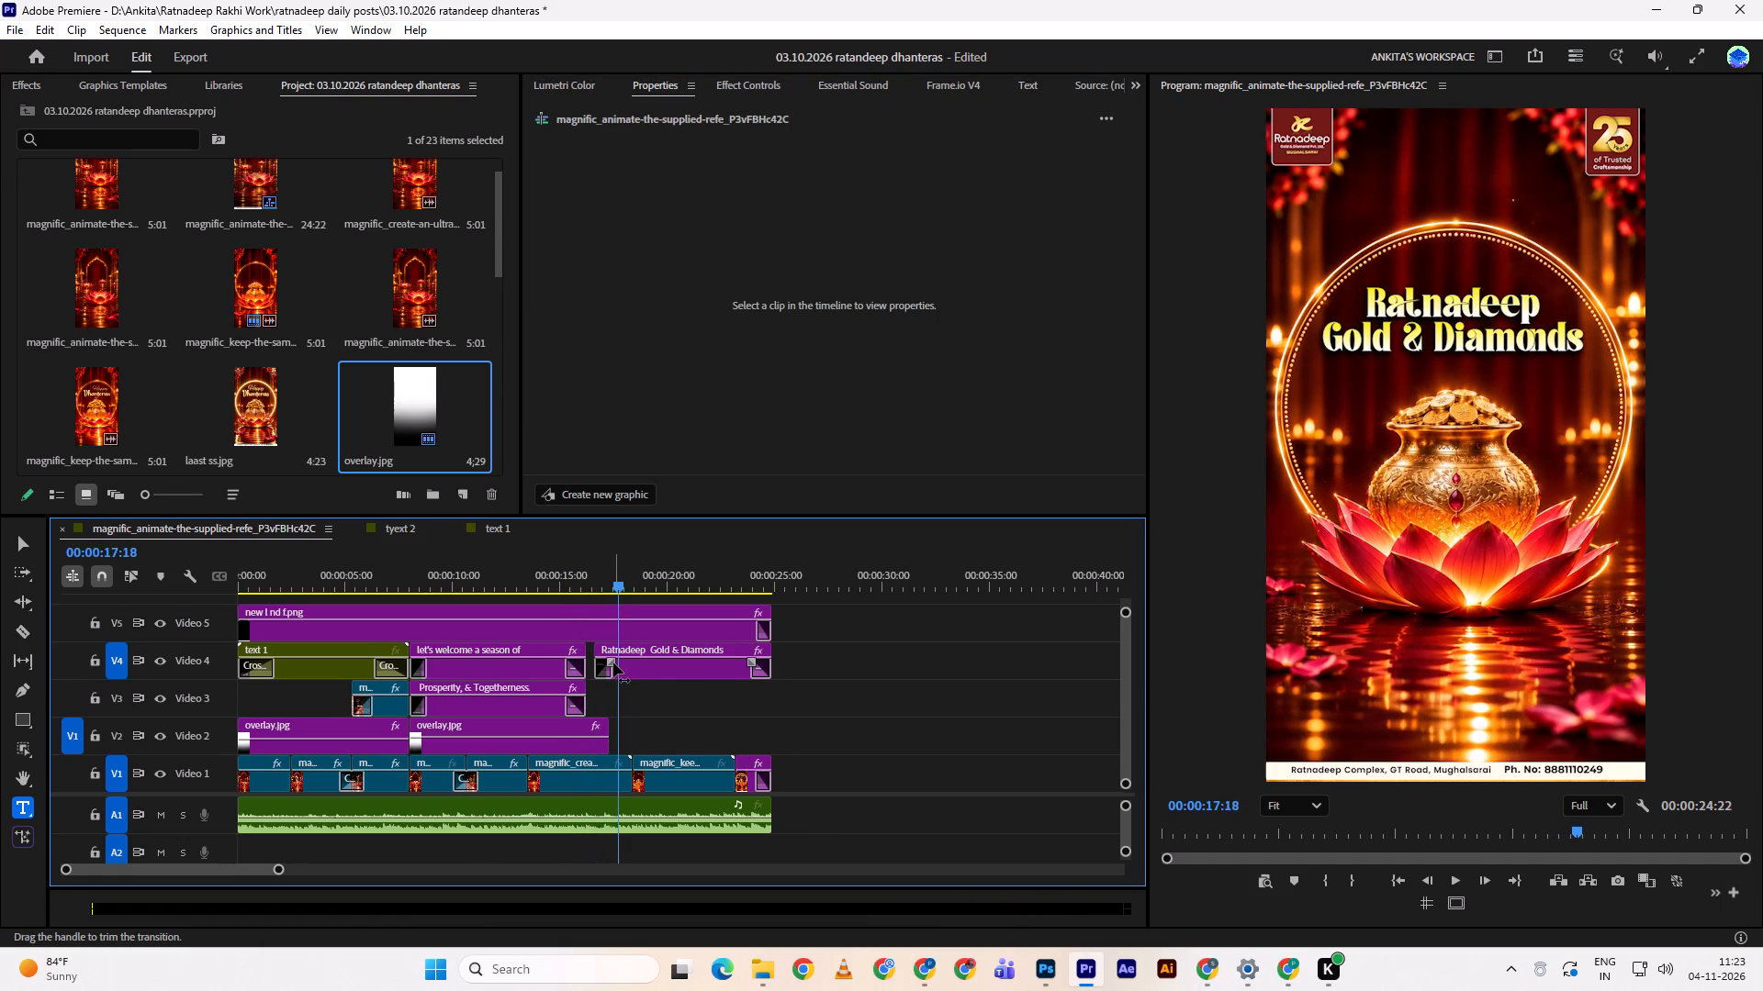
drag(613, 663, 629, 658)
click(629, 658)
drag(608, 569, 591, 571)
key(space)
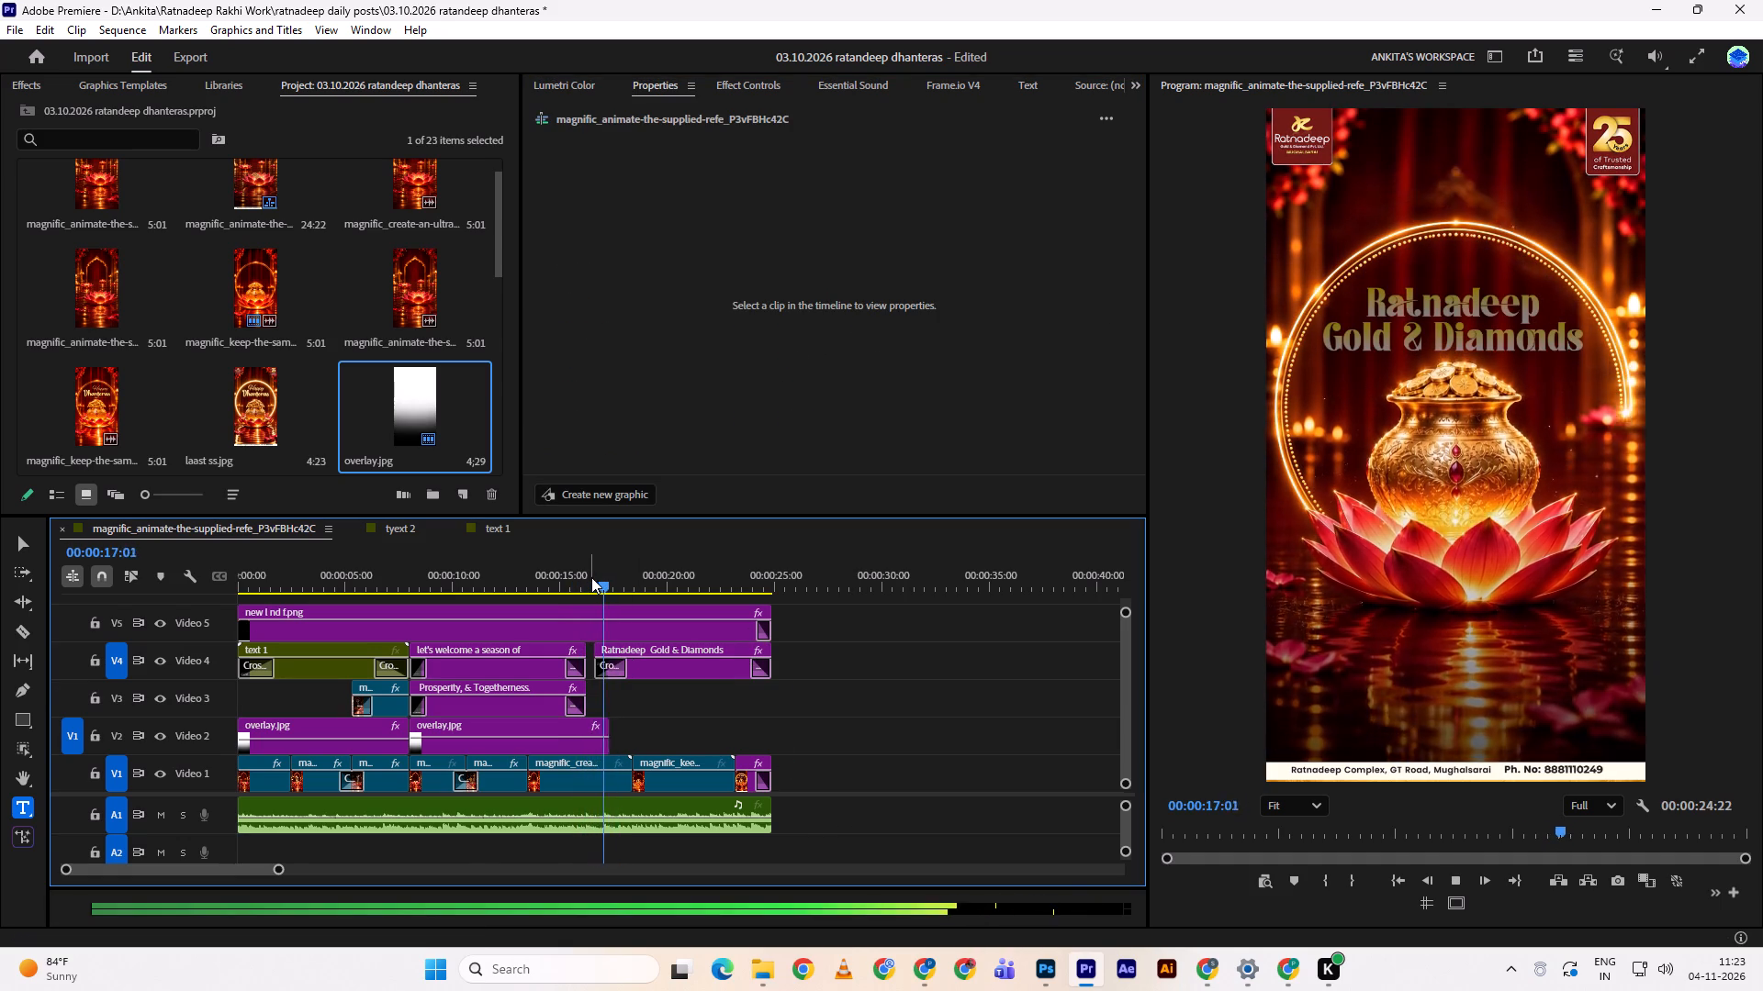
key(space)
click(648, 667)
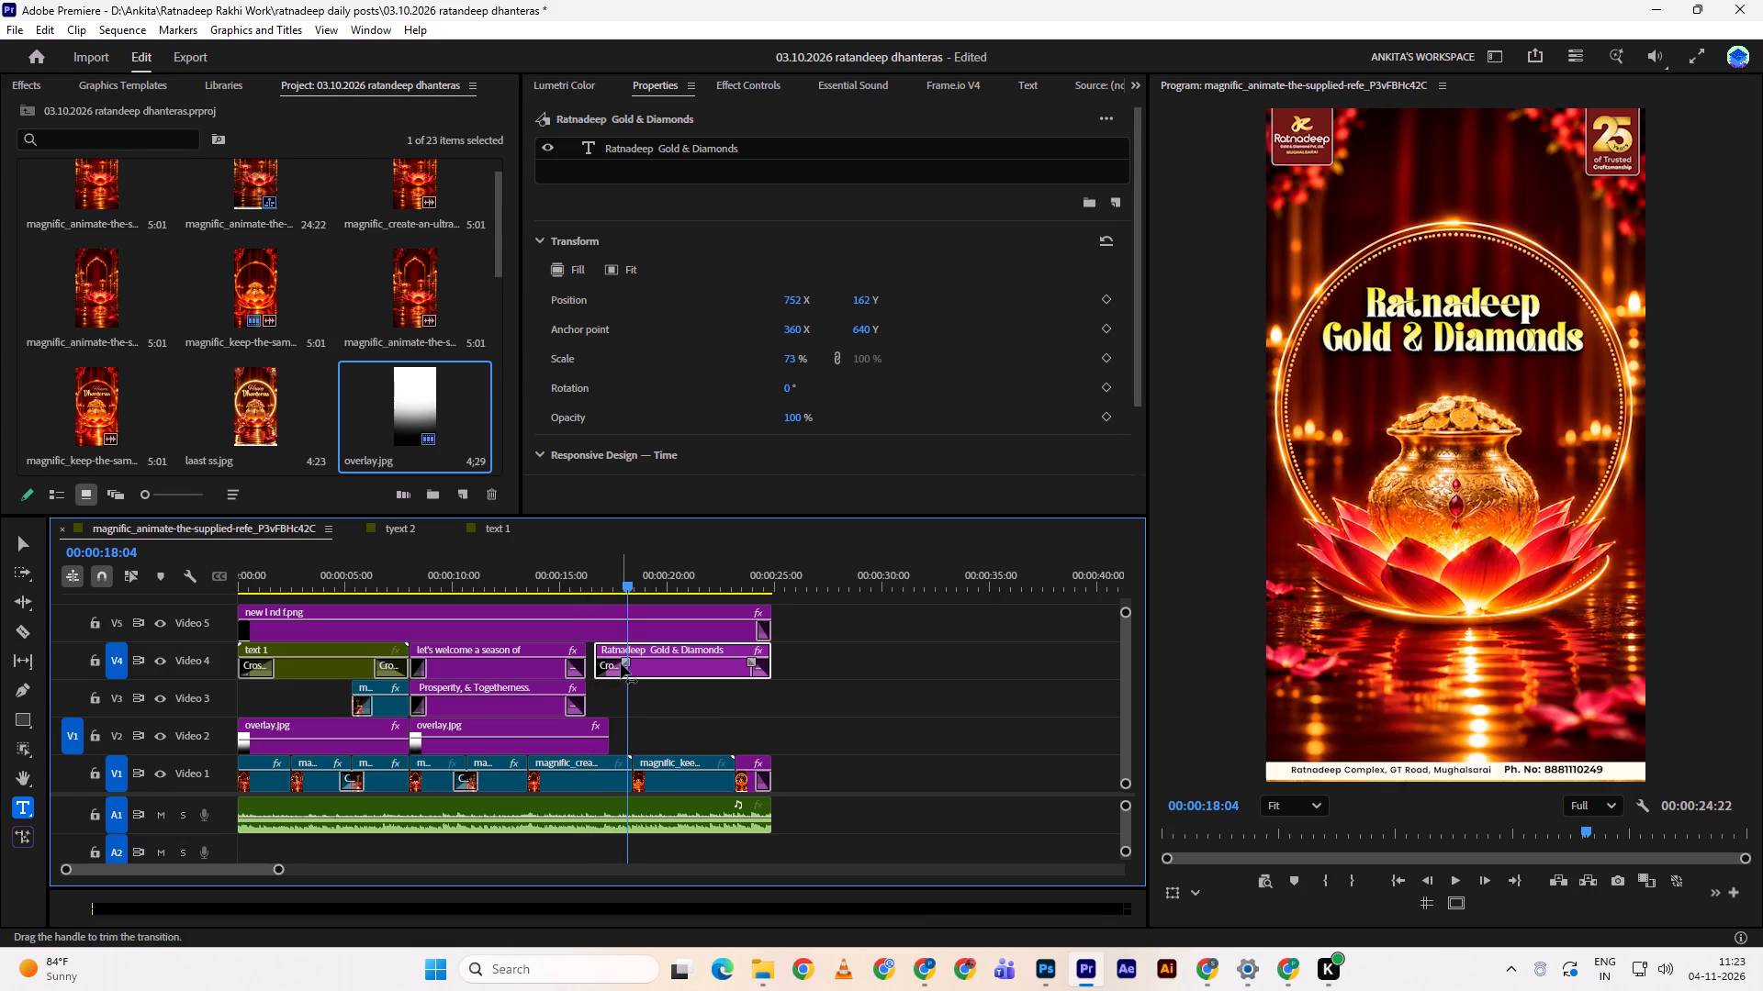
drag(623, 663, 632, 661)
click(608, 580)
key(space)
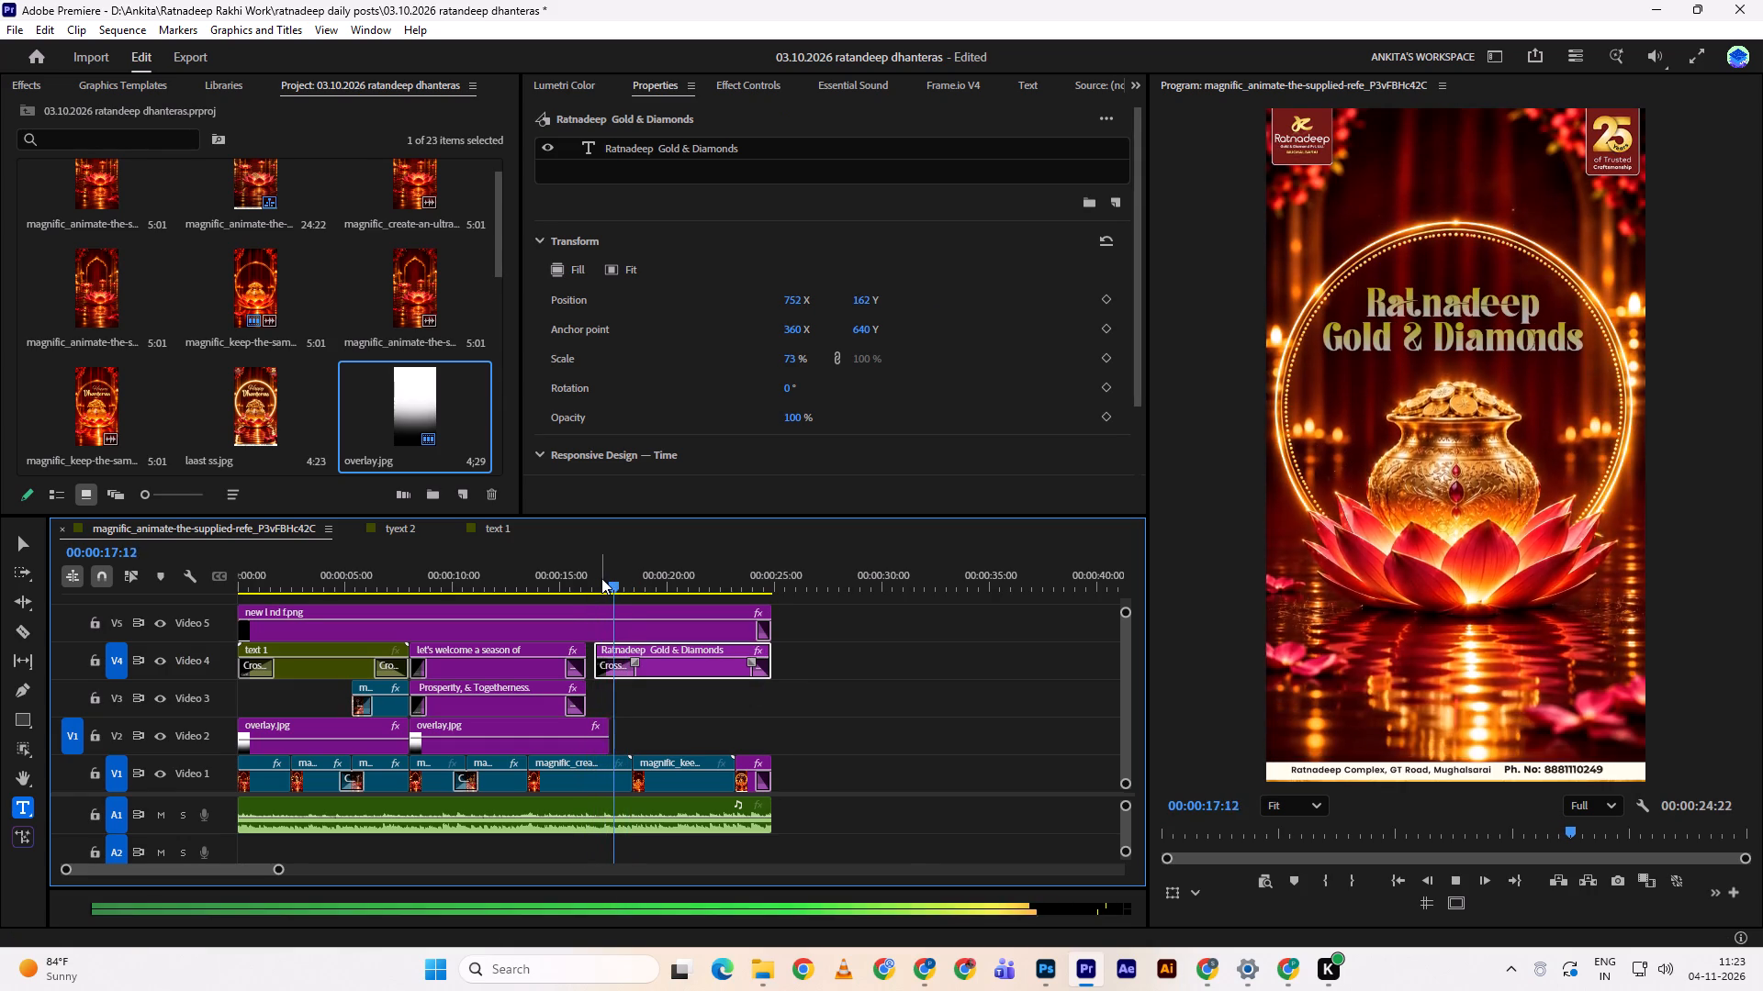
key(space)
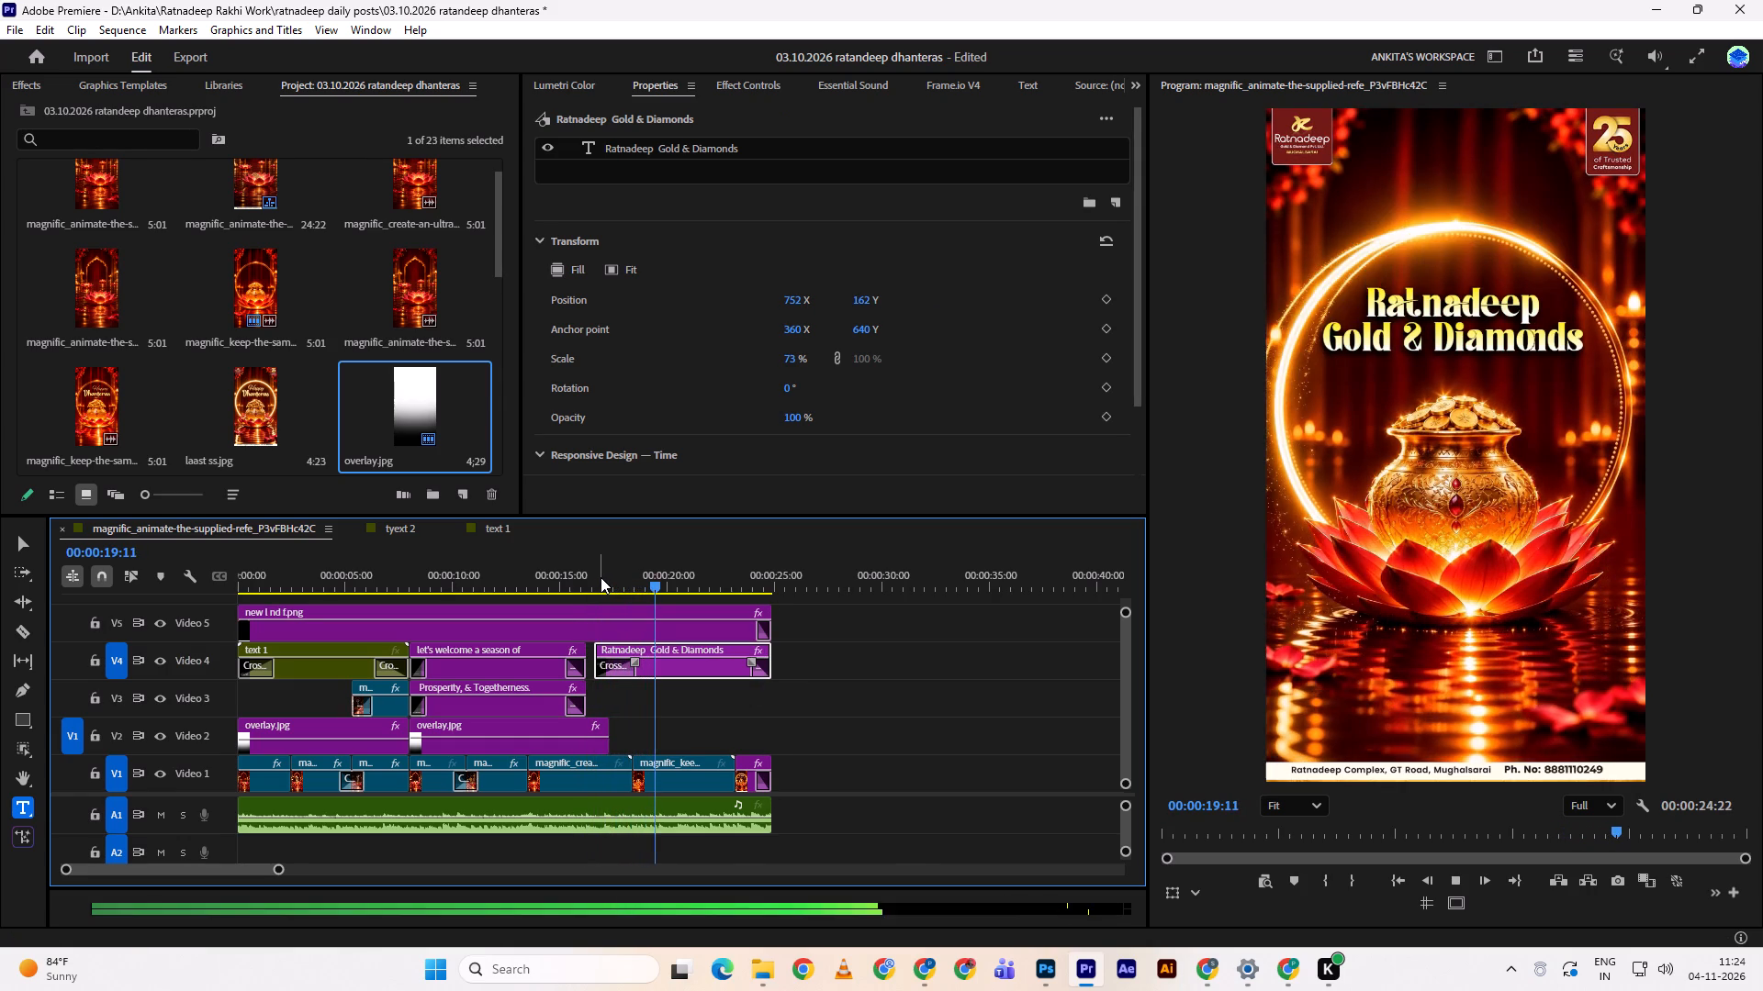
key(space)
key(space)
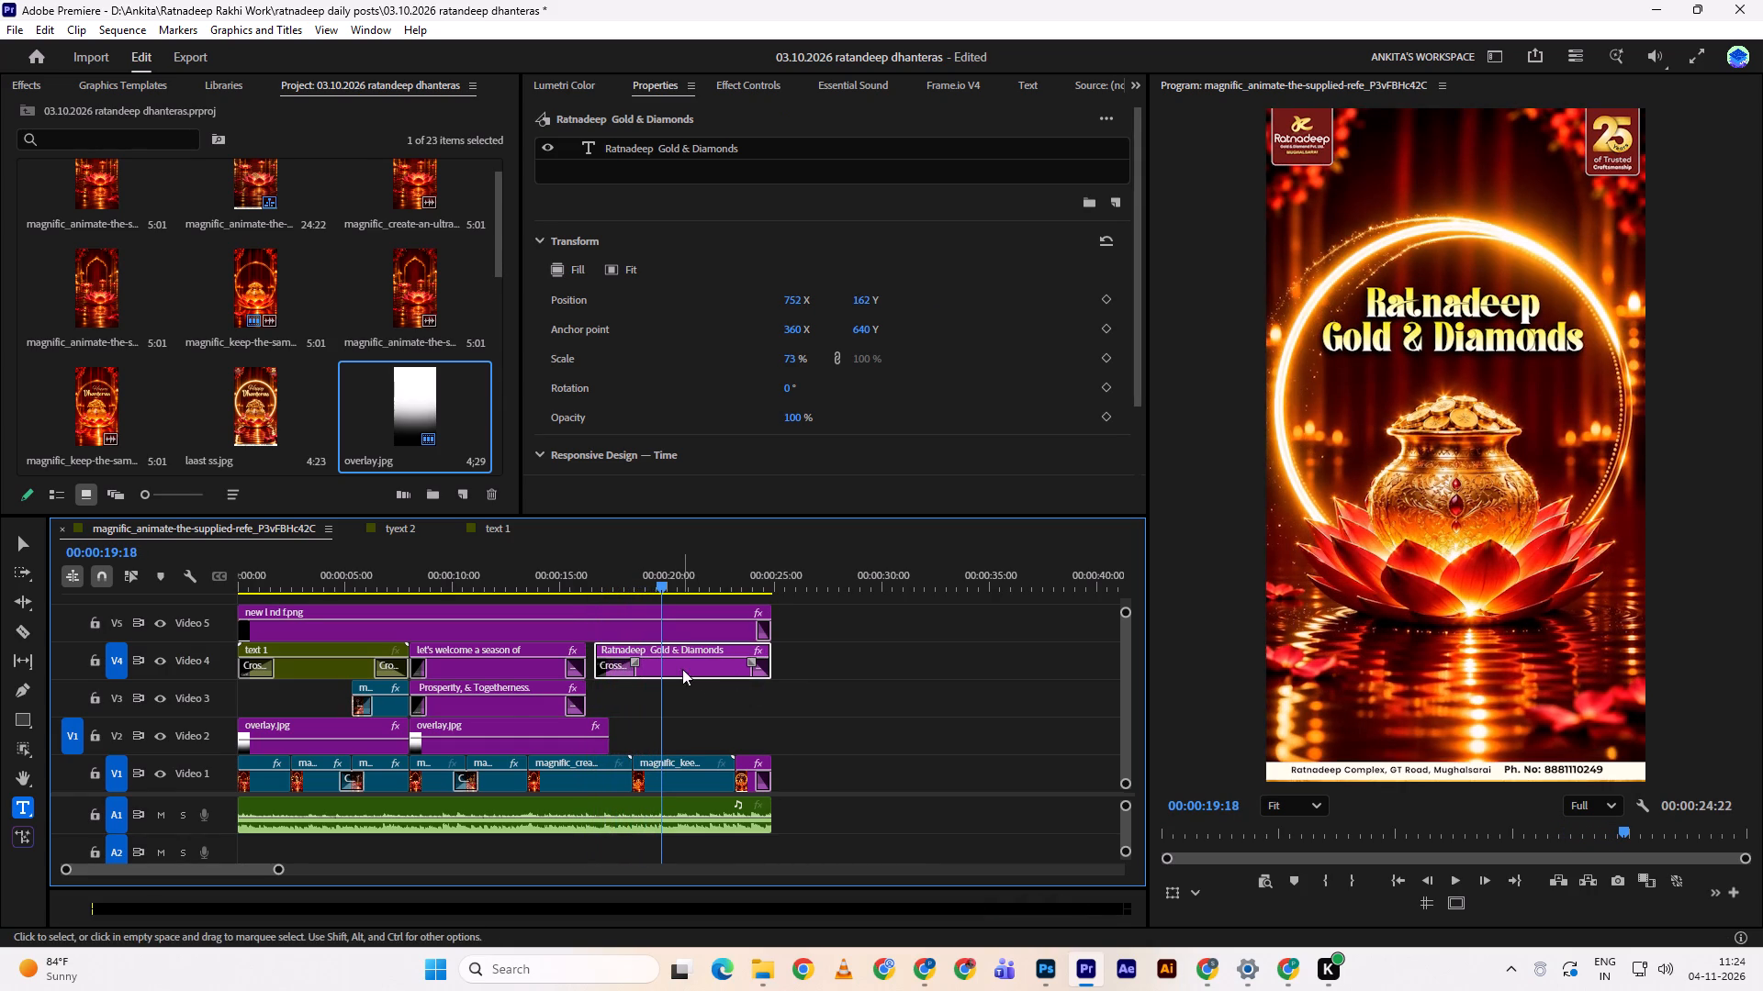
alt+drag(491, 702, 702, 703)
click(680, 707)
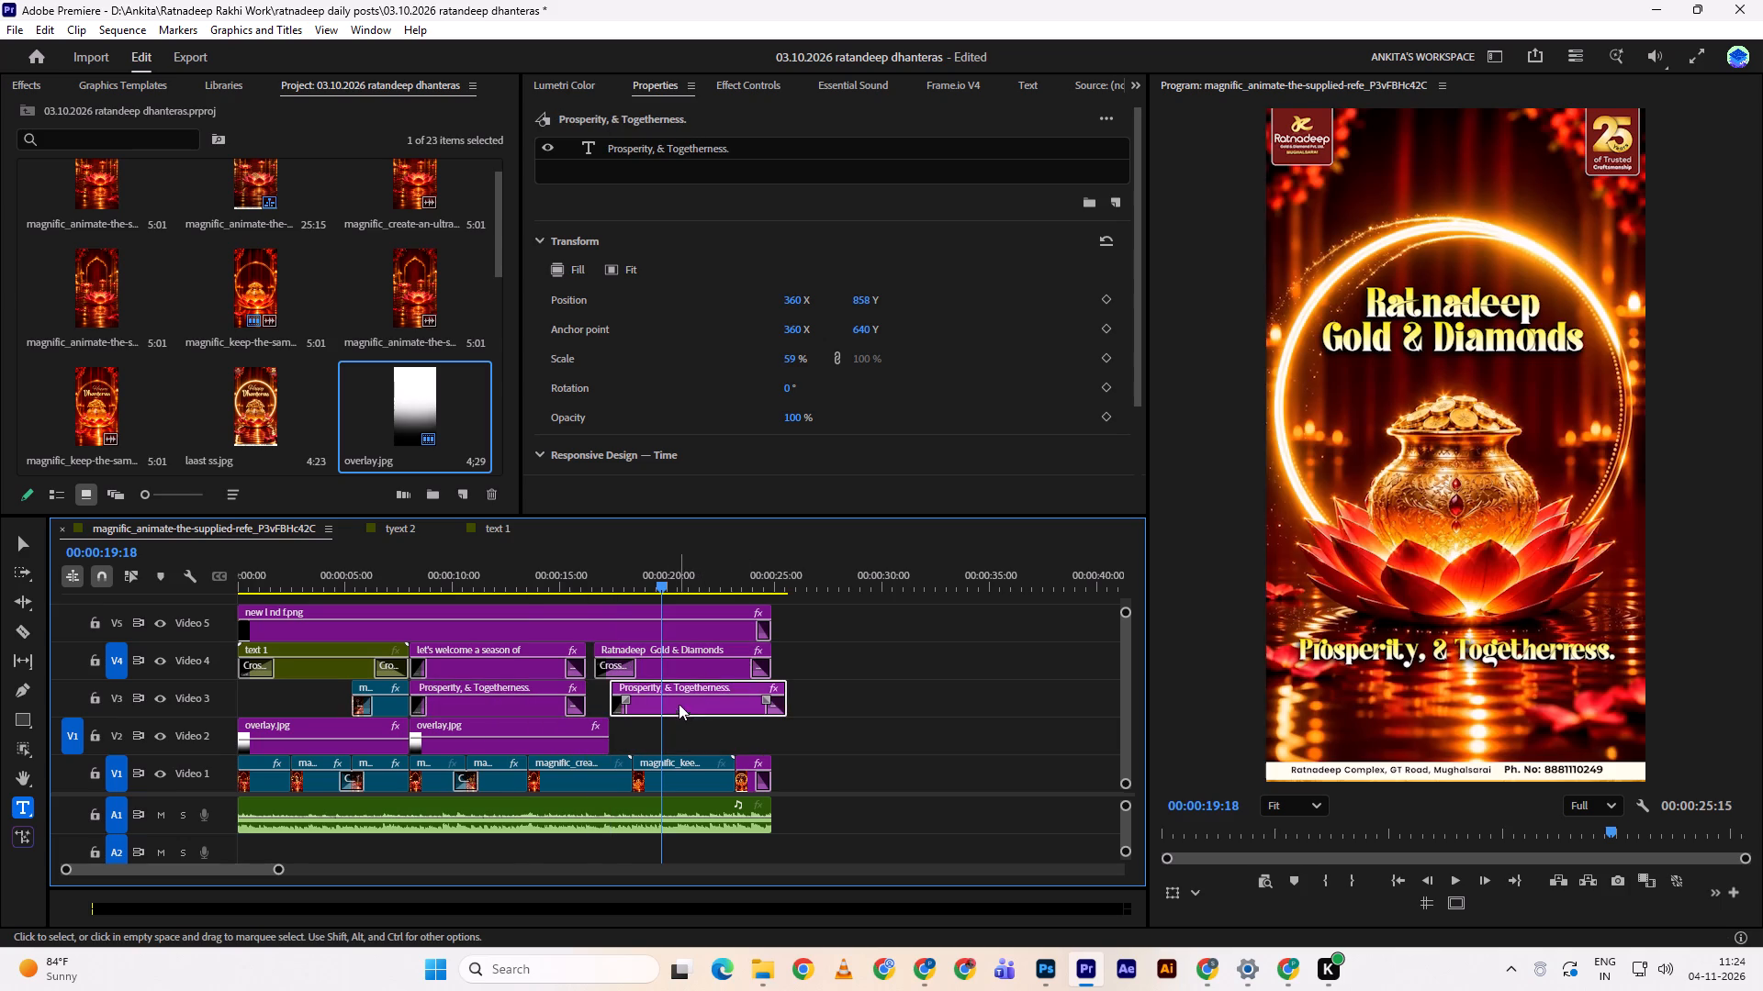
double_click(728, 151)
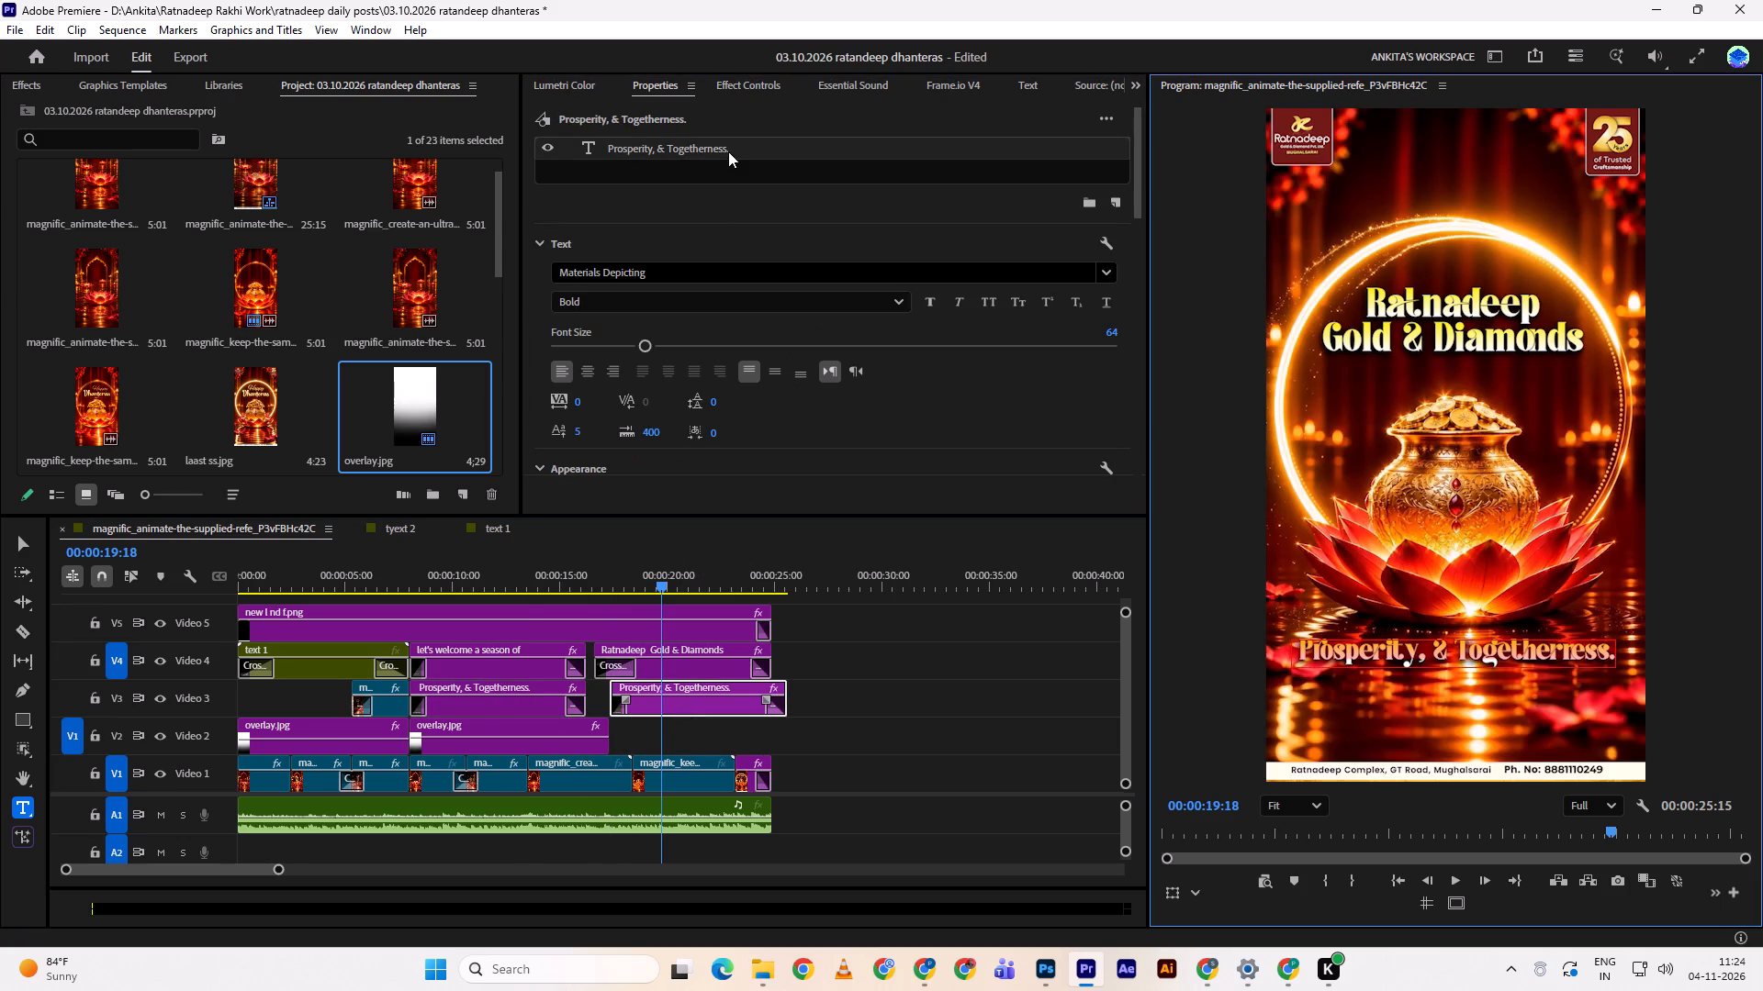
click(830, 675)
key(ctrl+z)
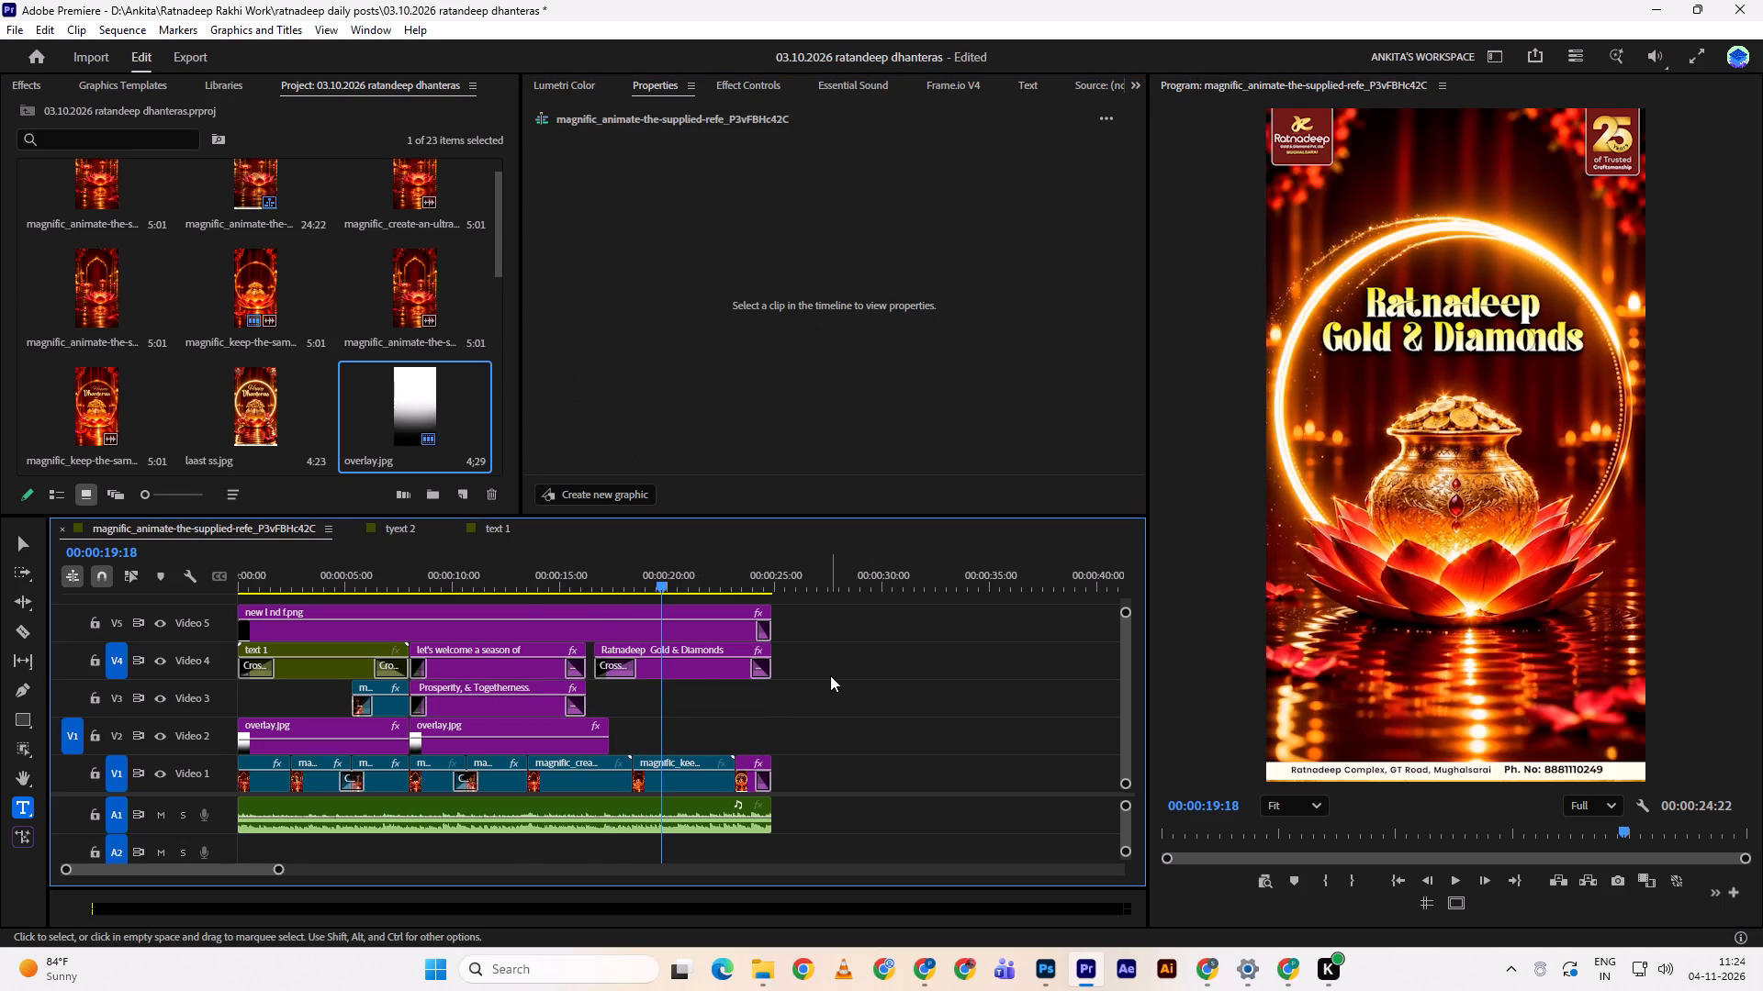
Duplicate the "let's welcome a season of" clip onto Video 3 beneath the Ratnadeep title and change its text to "wishes you".
alt+drag(460, 669, 668, 703)
drag(632, 568, 611, 568)
key(space)
key(space)
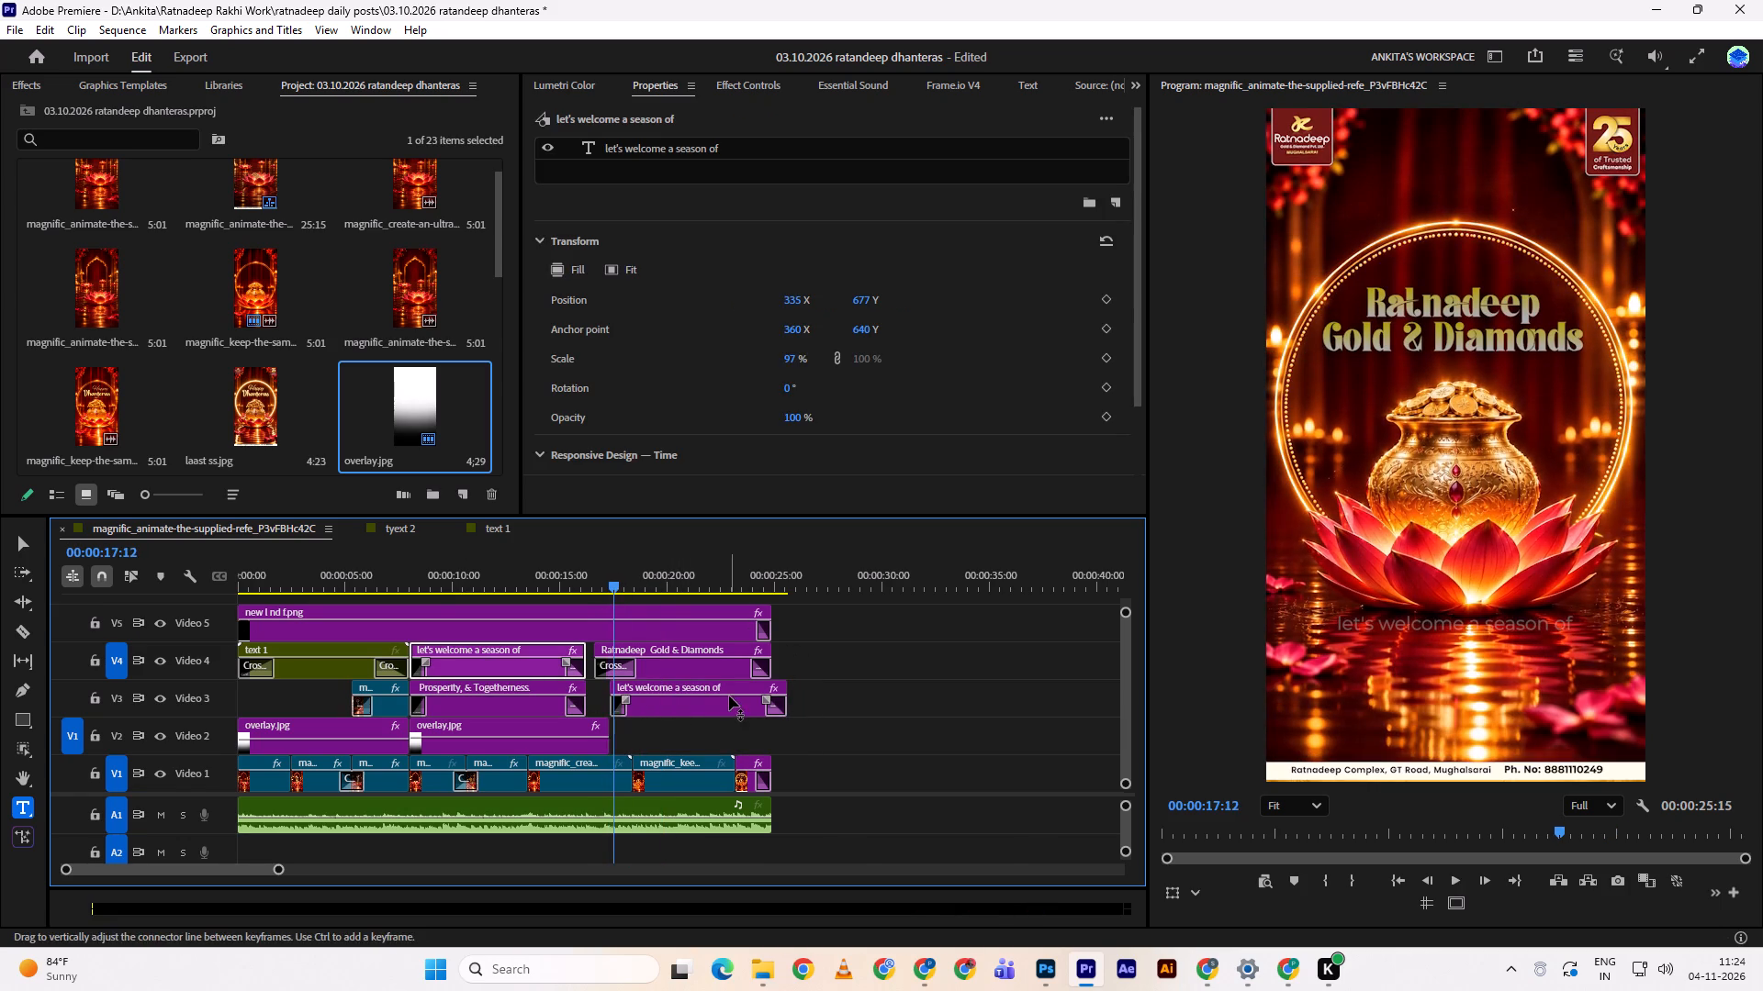
key(space)
key(space)
click(707, 712)
double_click(776, 143)
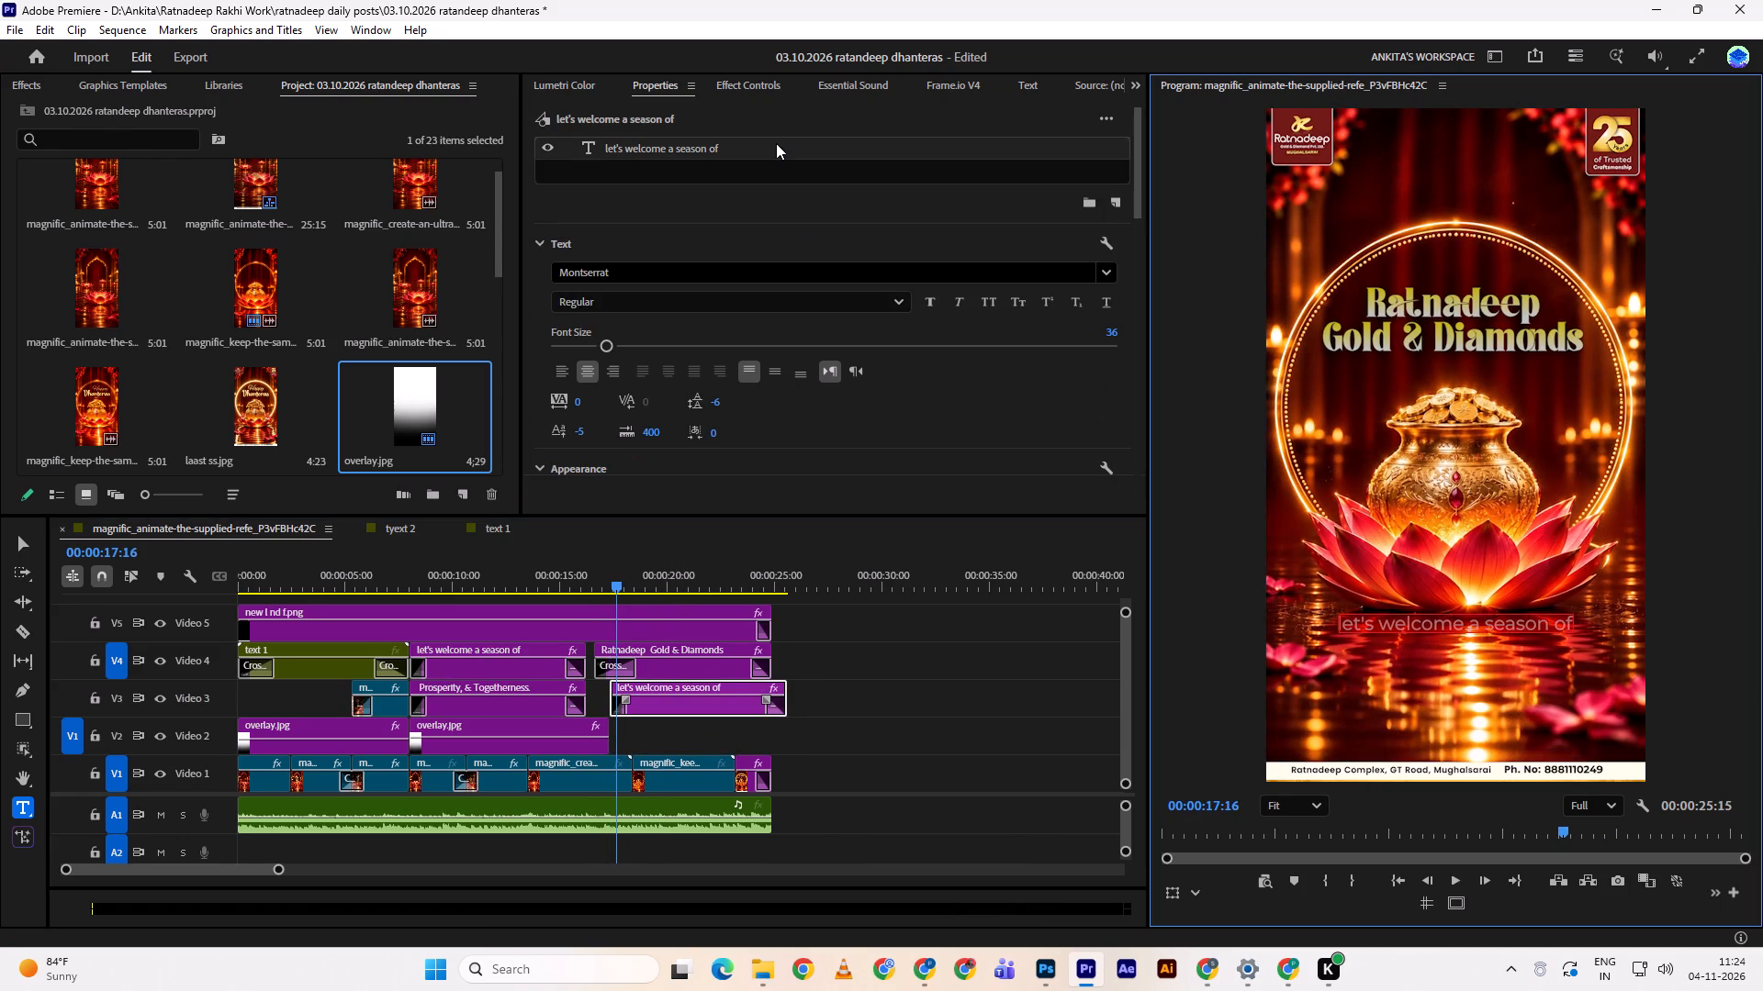
text(wishes you)
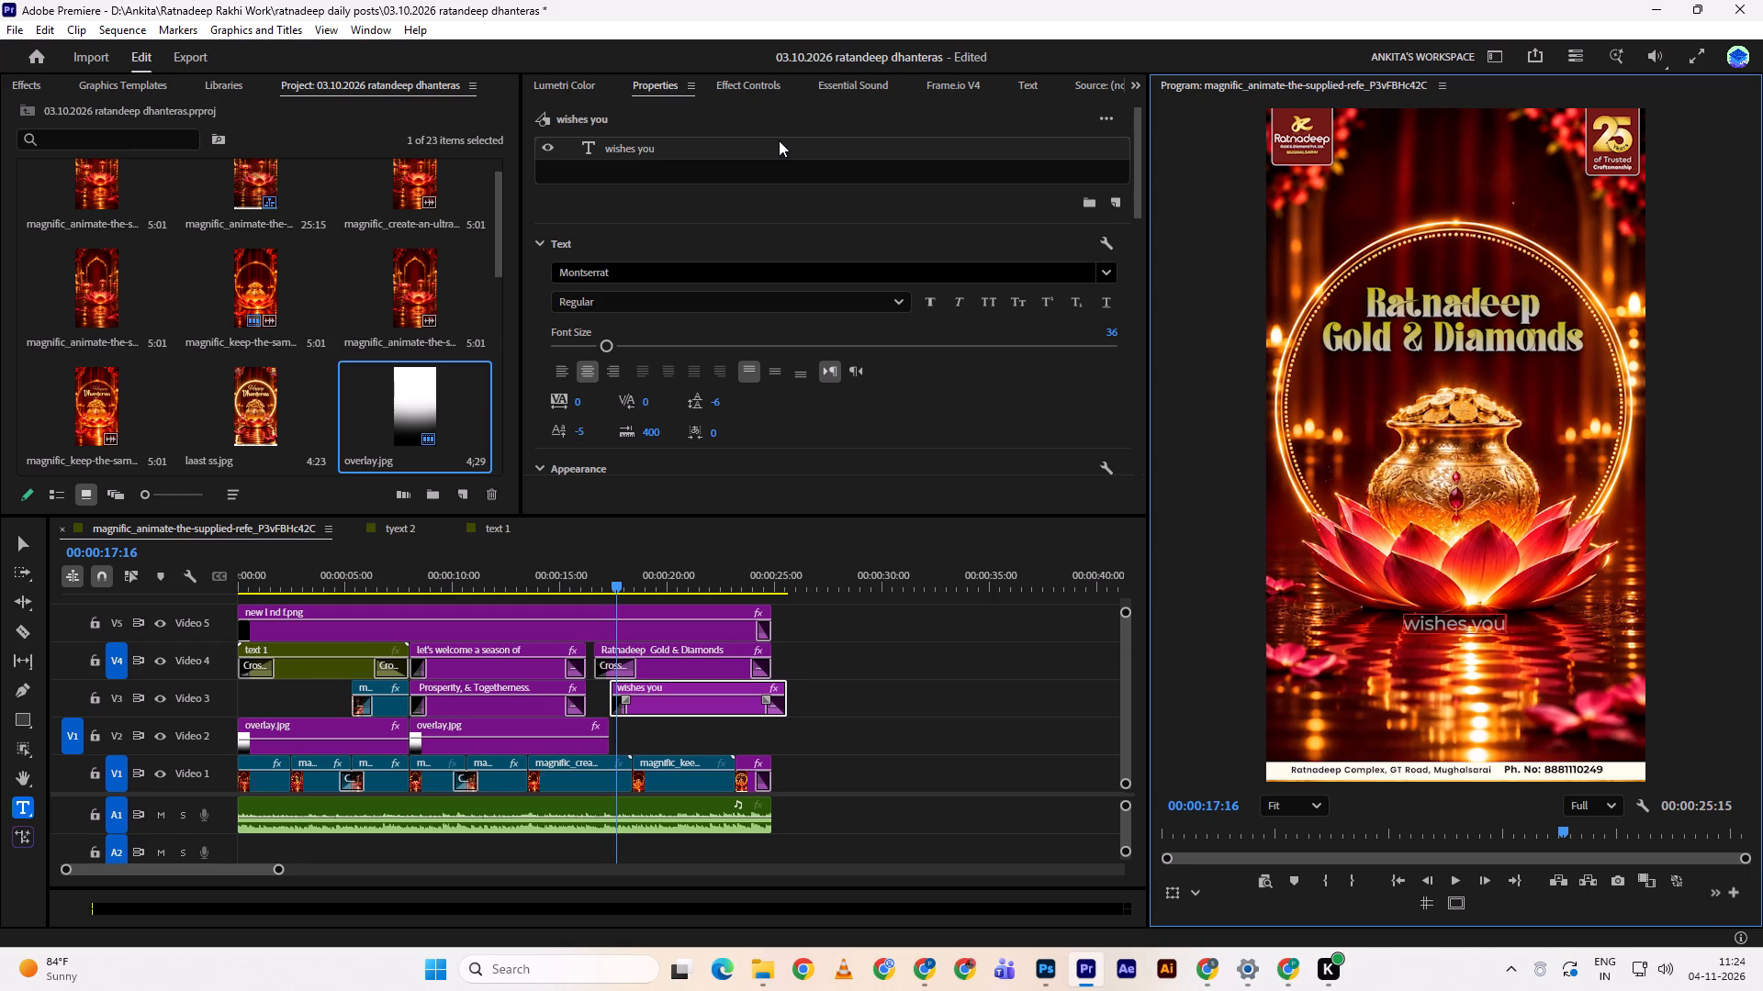
double_click(869, 652)
Move the "wishes you" text up just below the Ratnadeep title by setting its vertical position to 195.
click(716, 710)
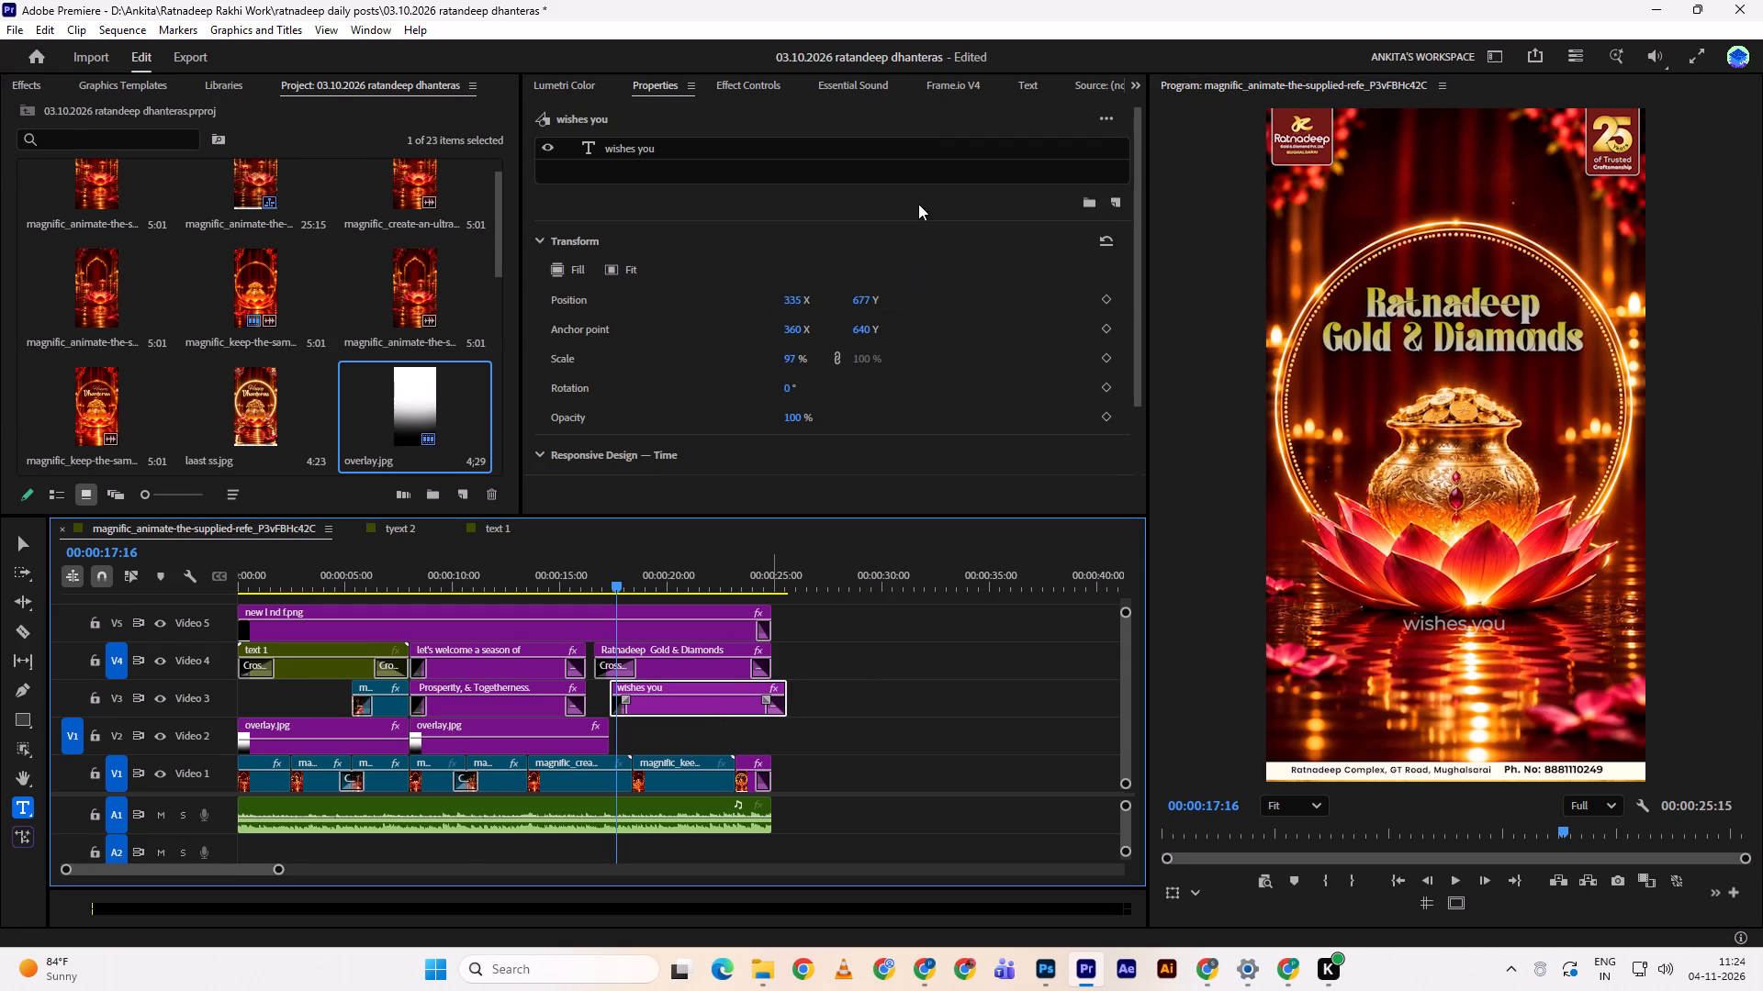
drag(877, 302, 598, 485)
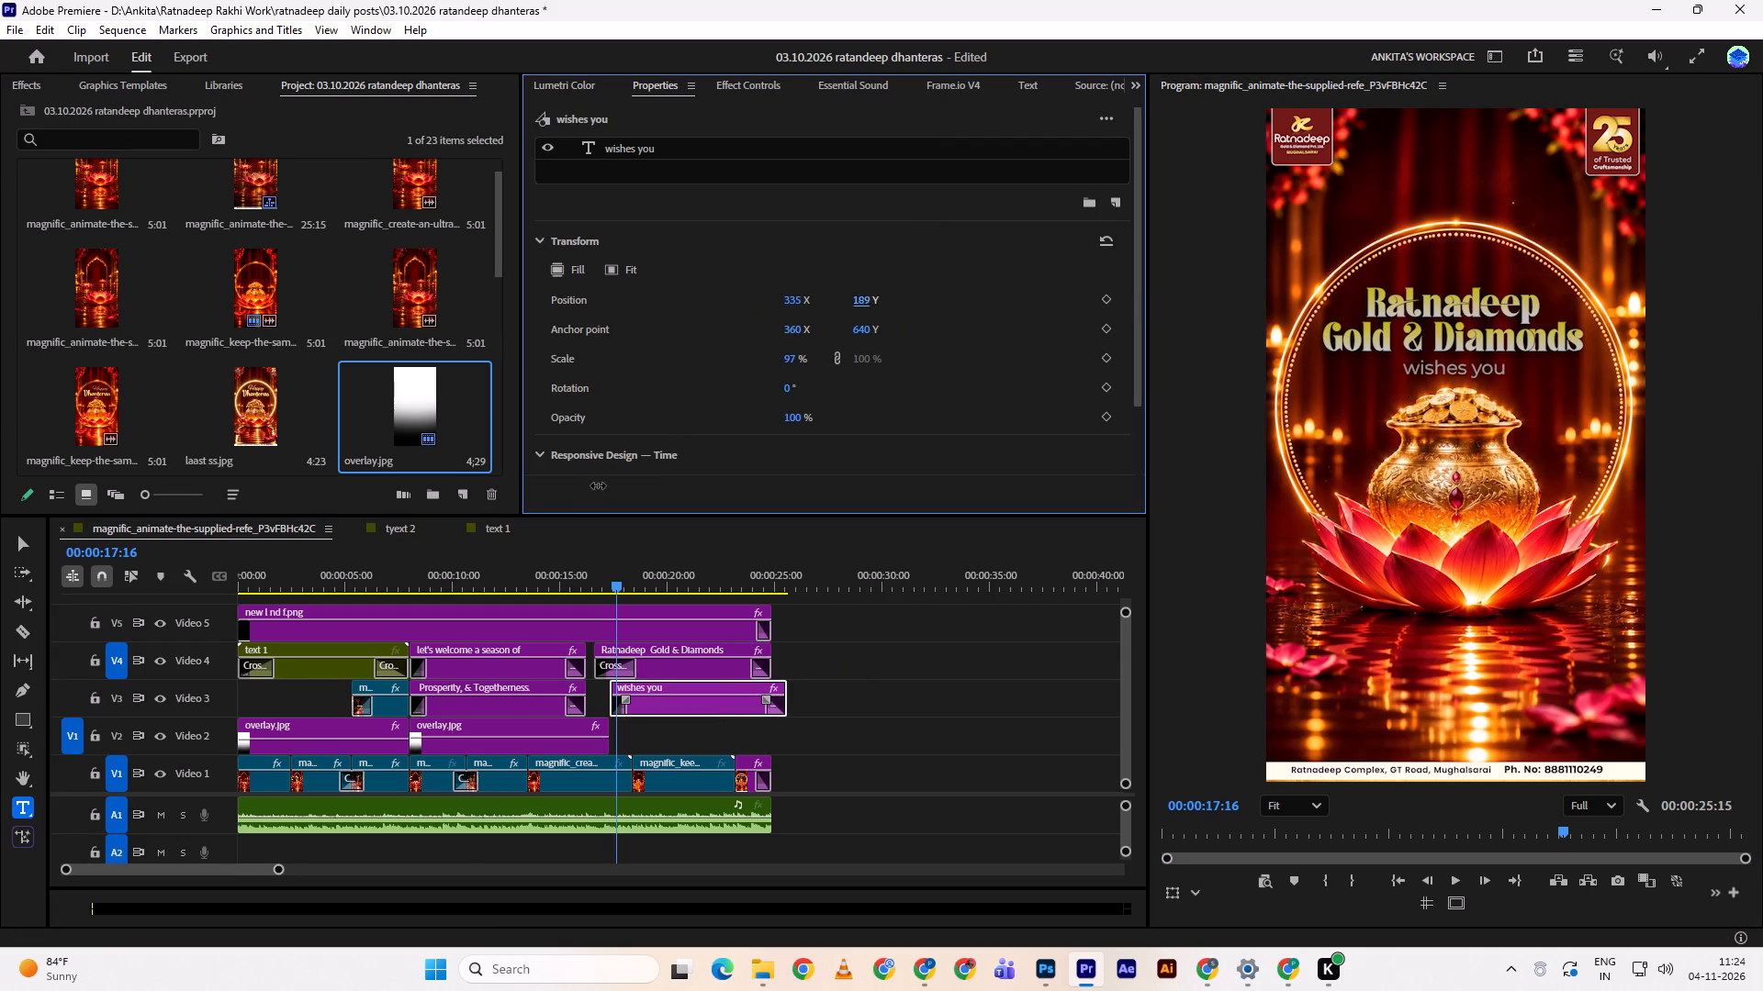
drag(598, 485, 607, 474)
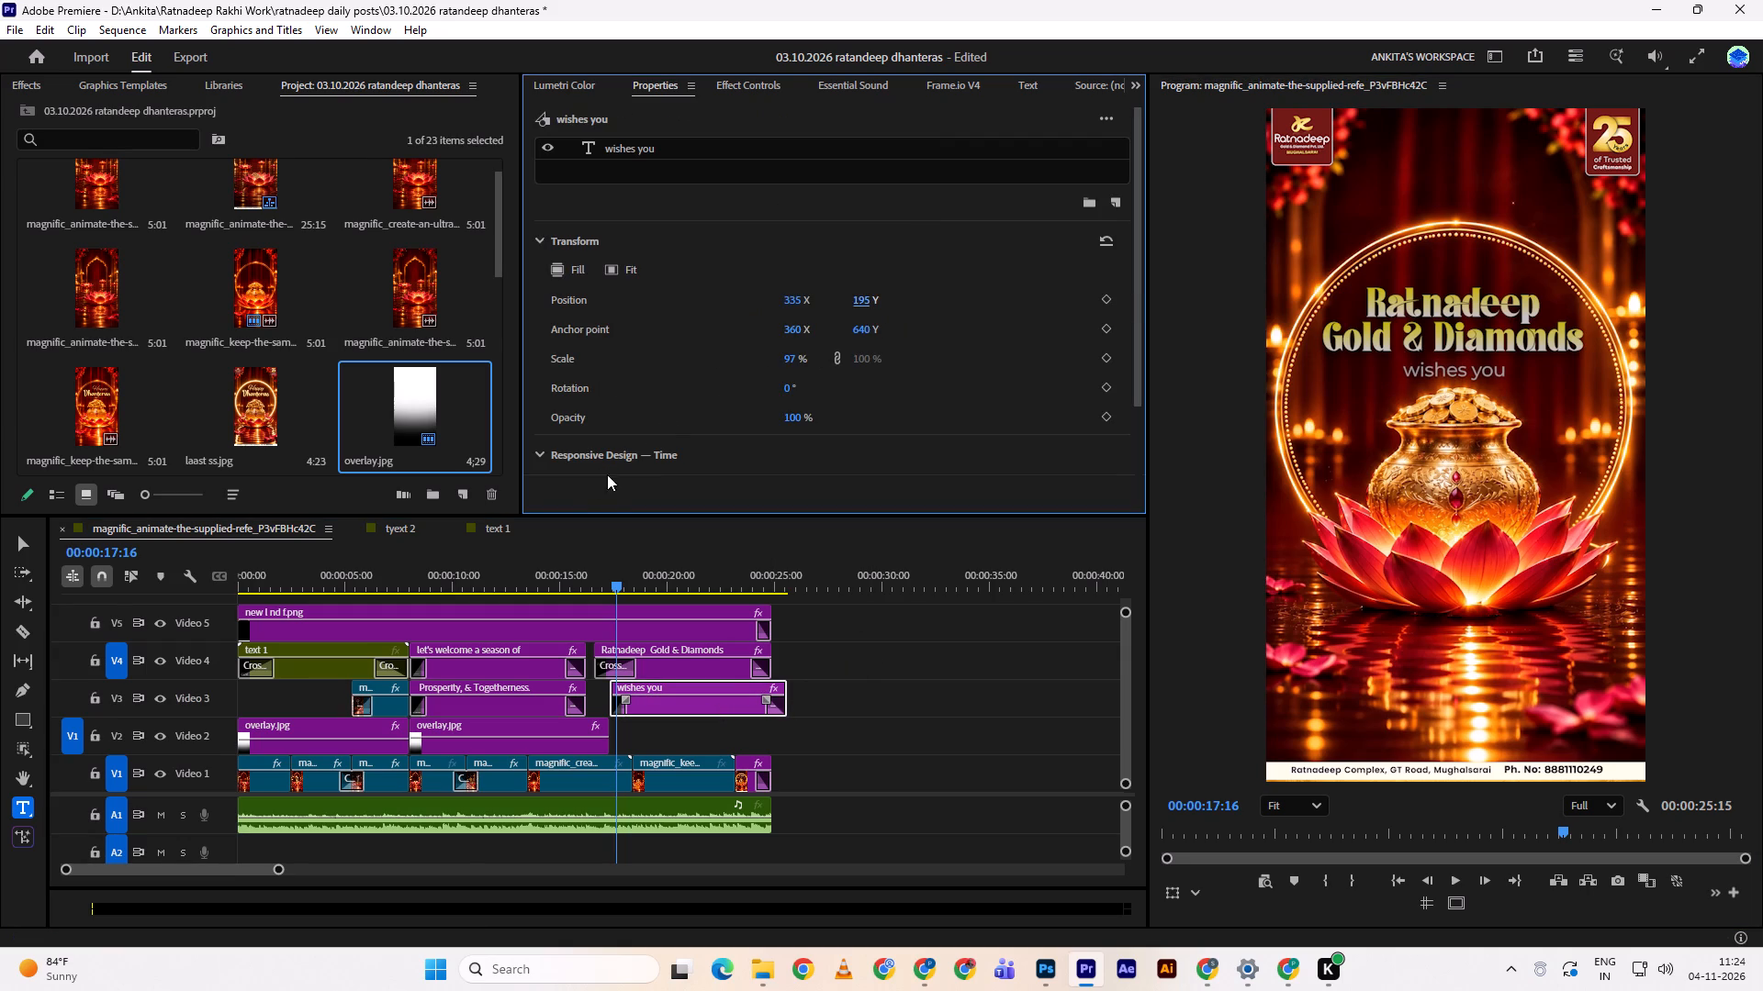
click(893, 724)
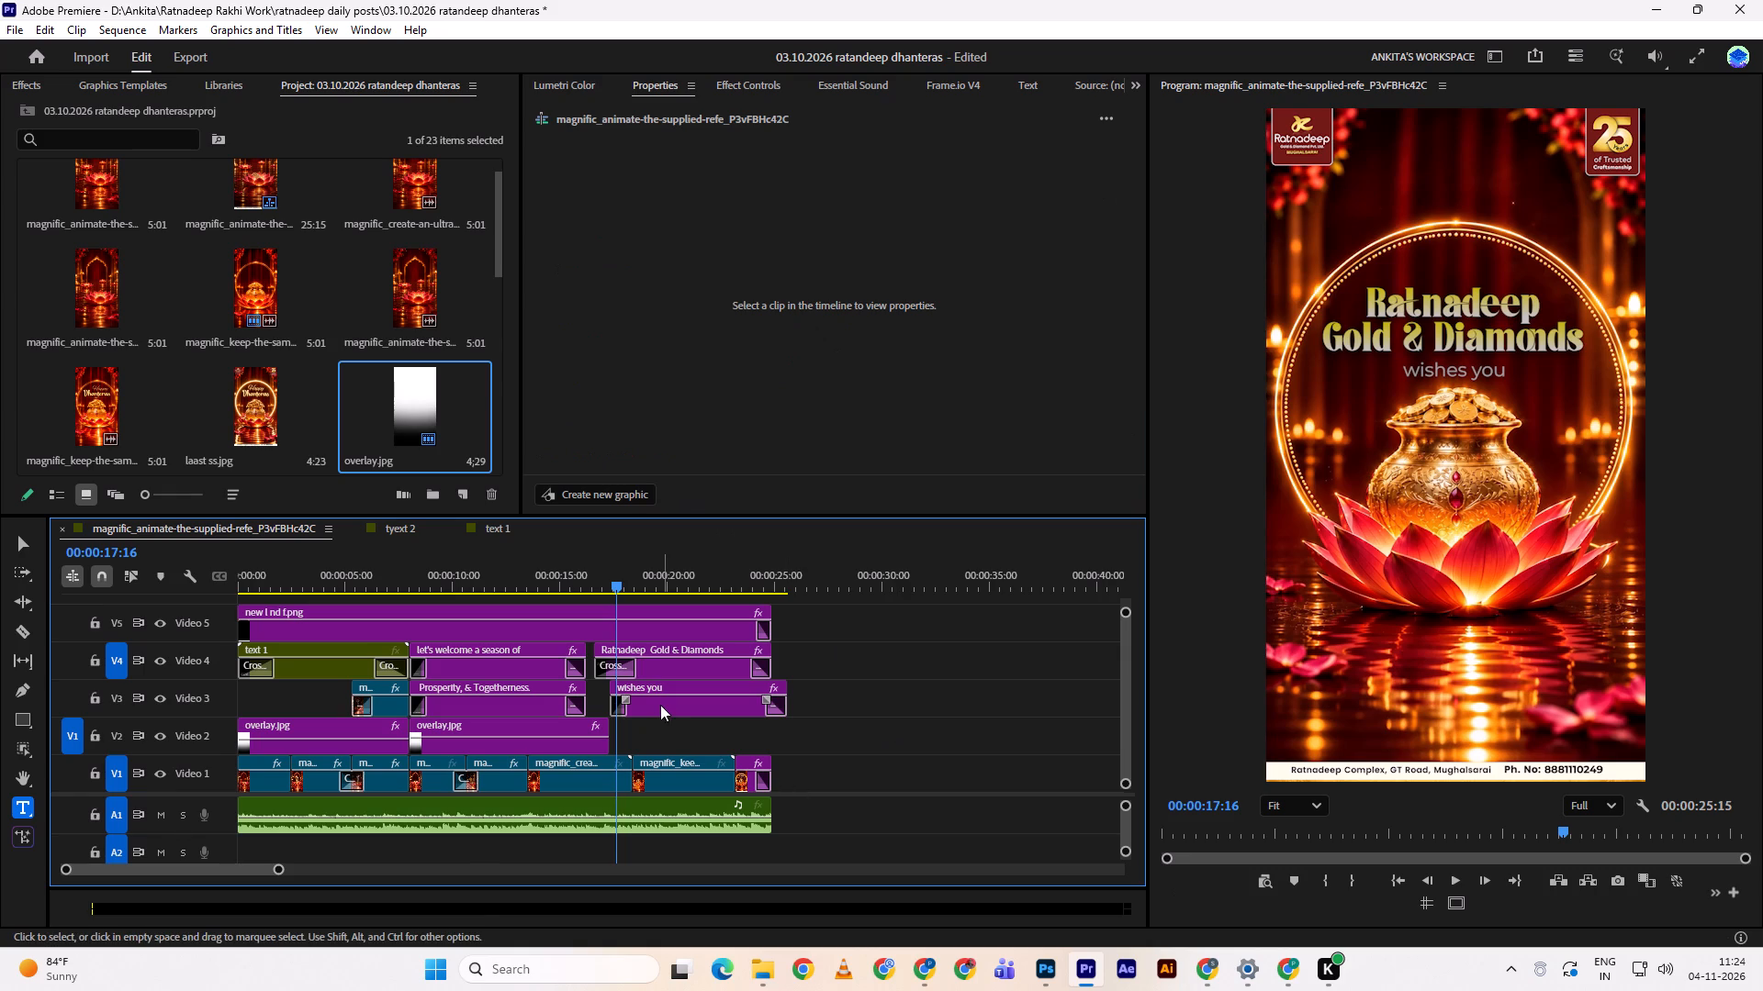
Trim the ends of the Ratnadeep title and "wishes you" clips to about 00:00:20:23, where the Happy Dhanteras lettering begins.
key(space)
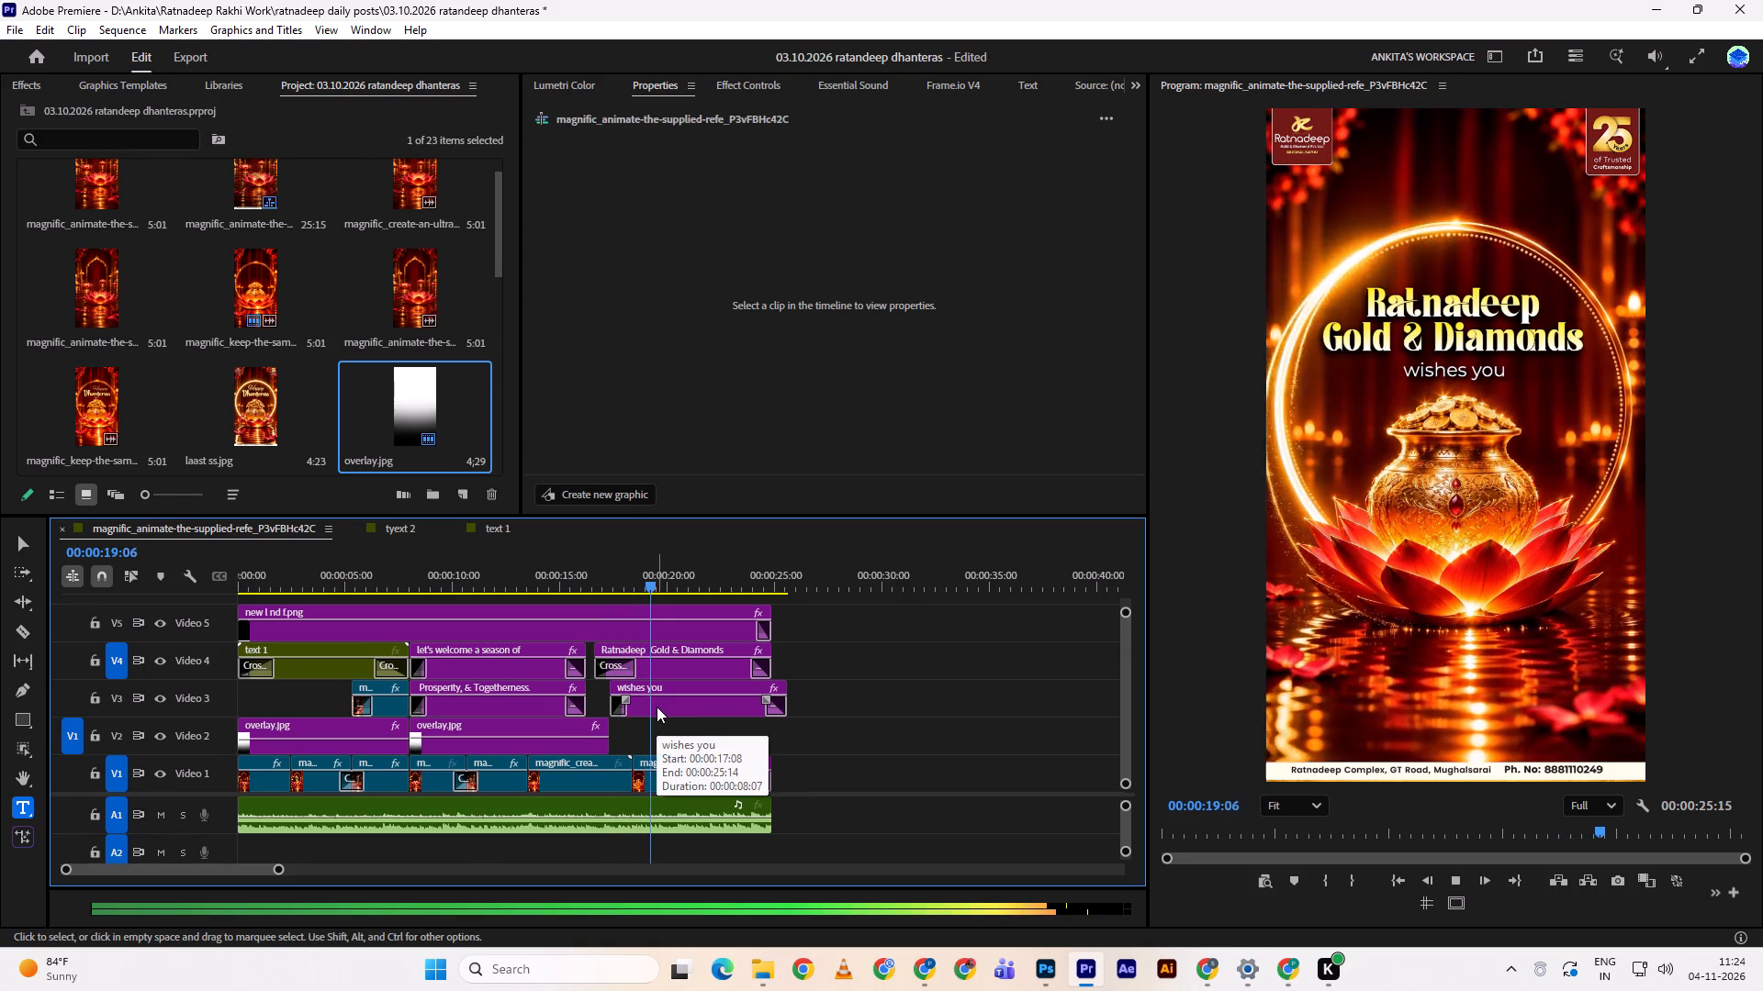
key(space)
key(space)
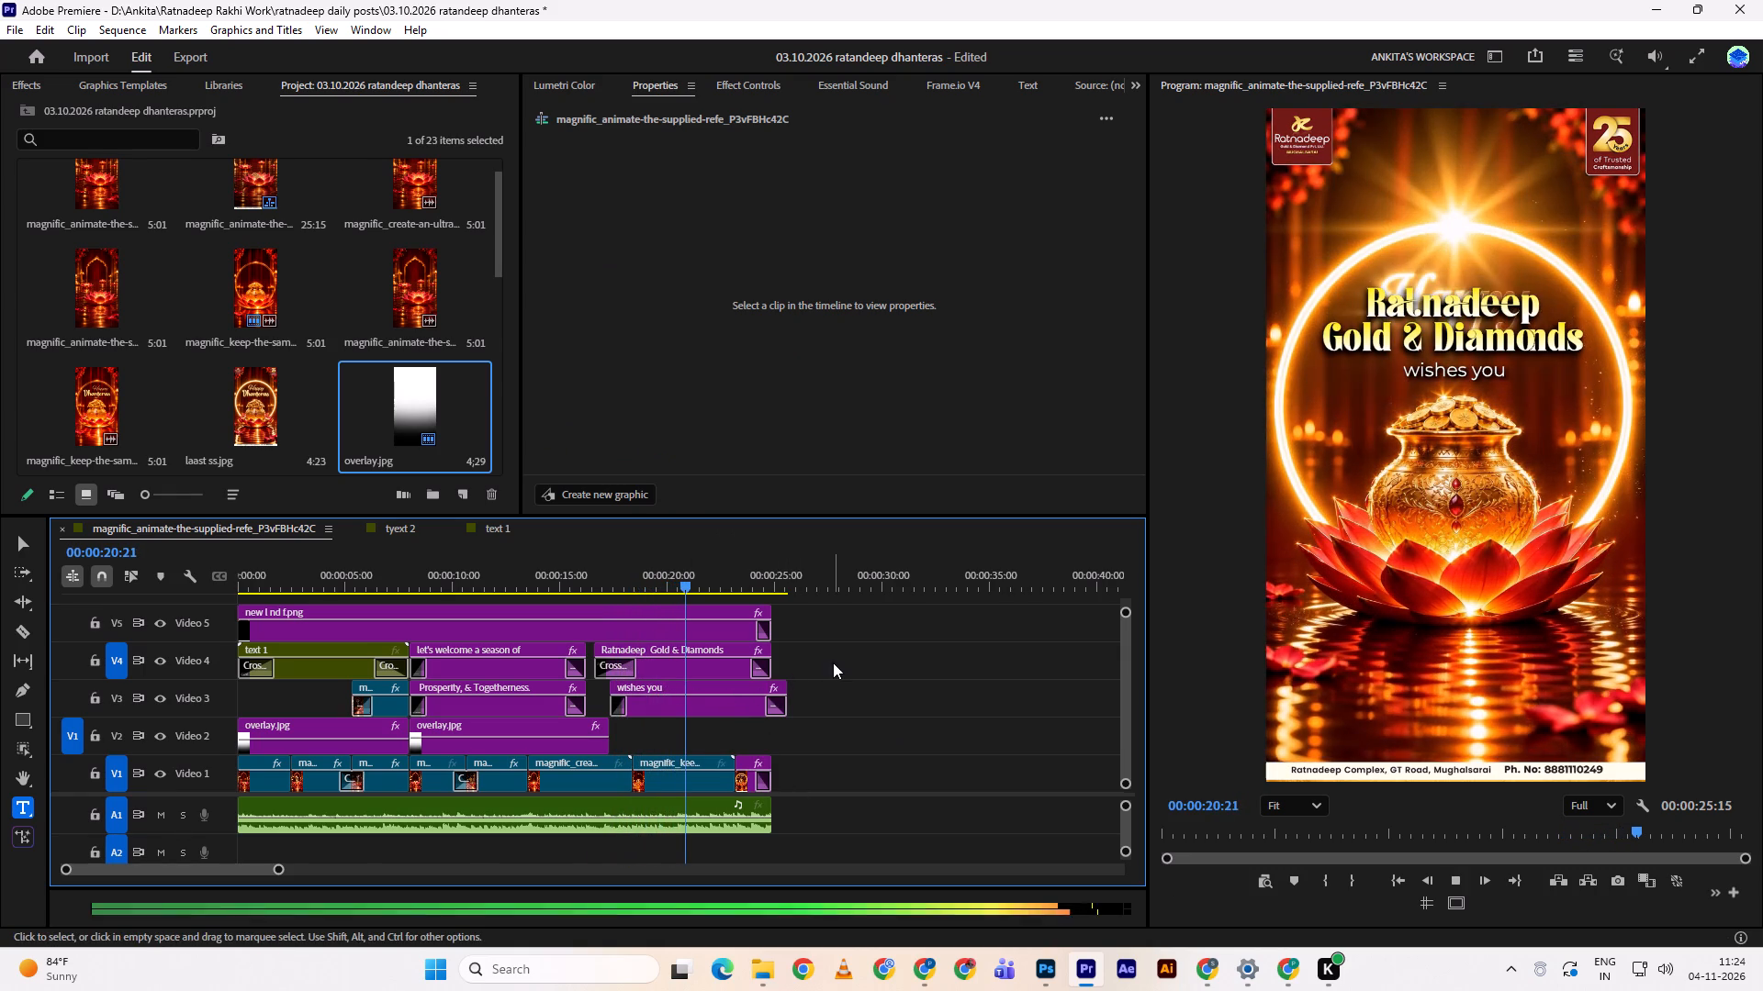
key(space)
drag(801, 706, 775, 693)
drag(780, 666, 701, 667)
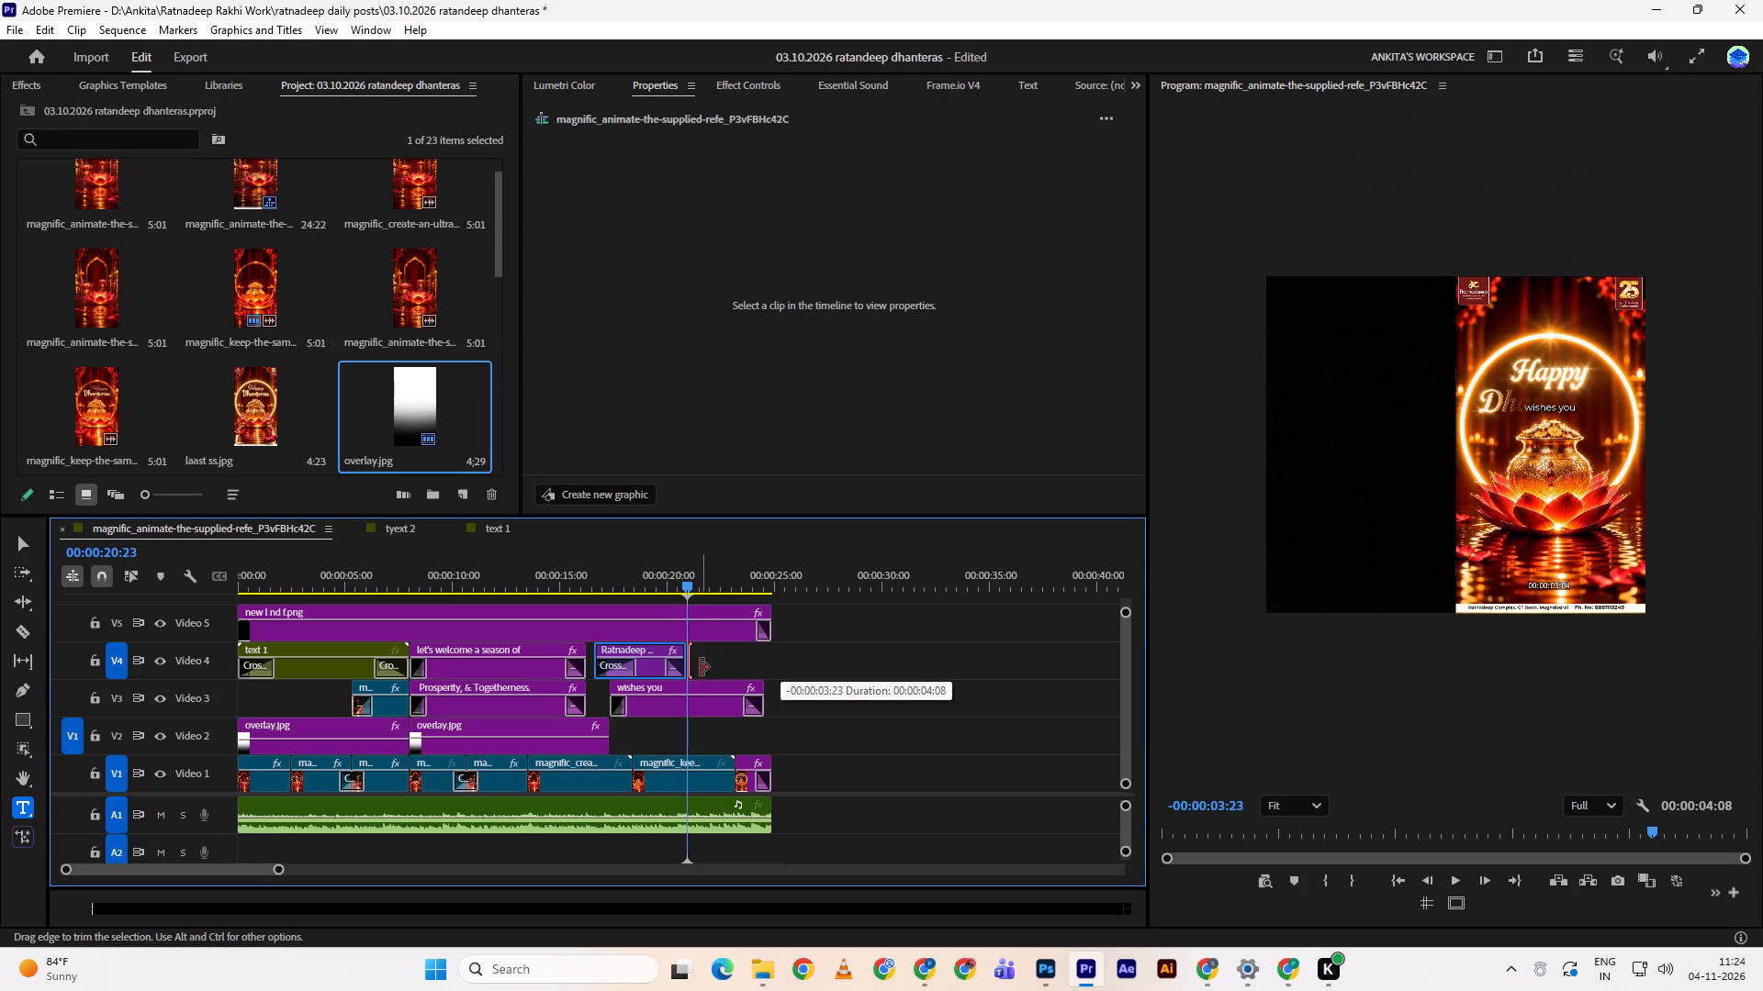
drag(701, 667, 697, 667)
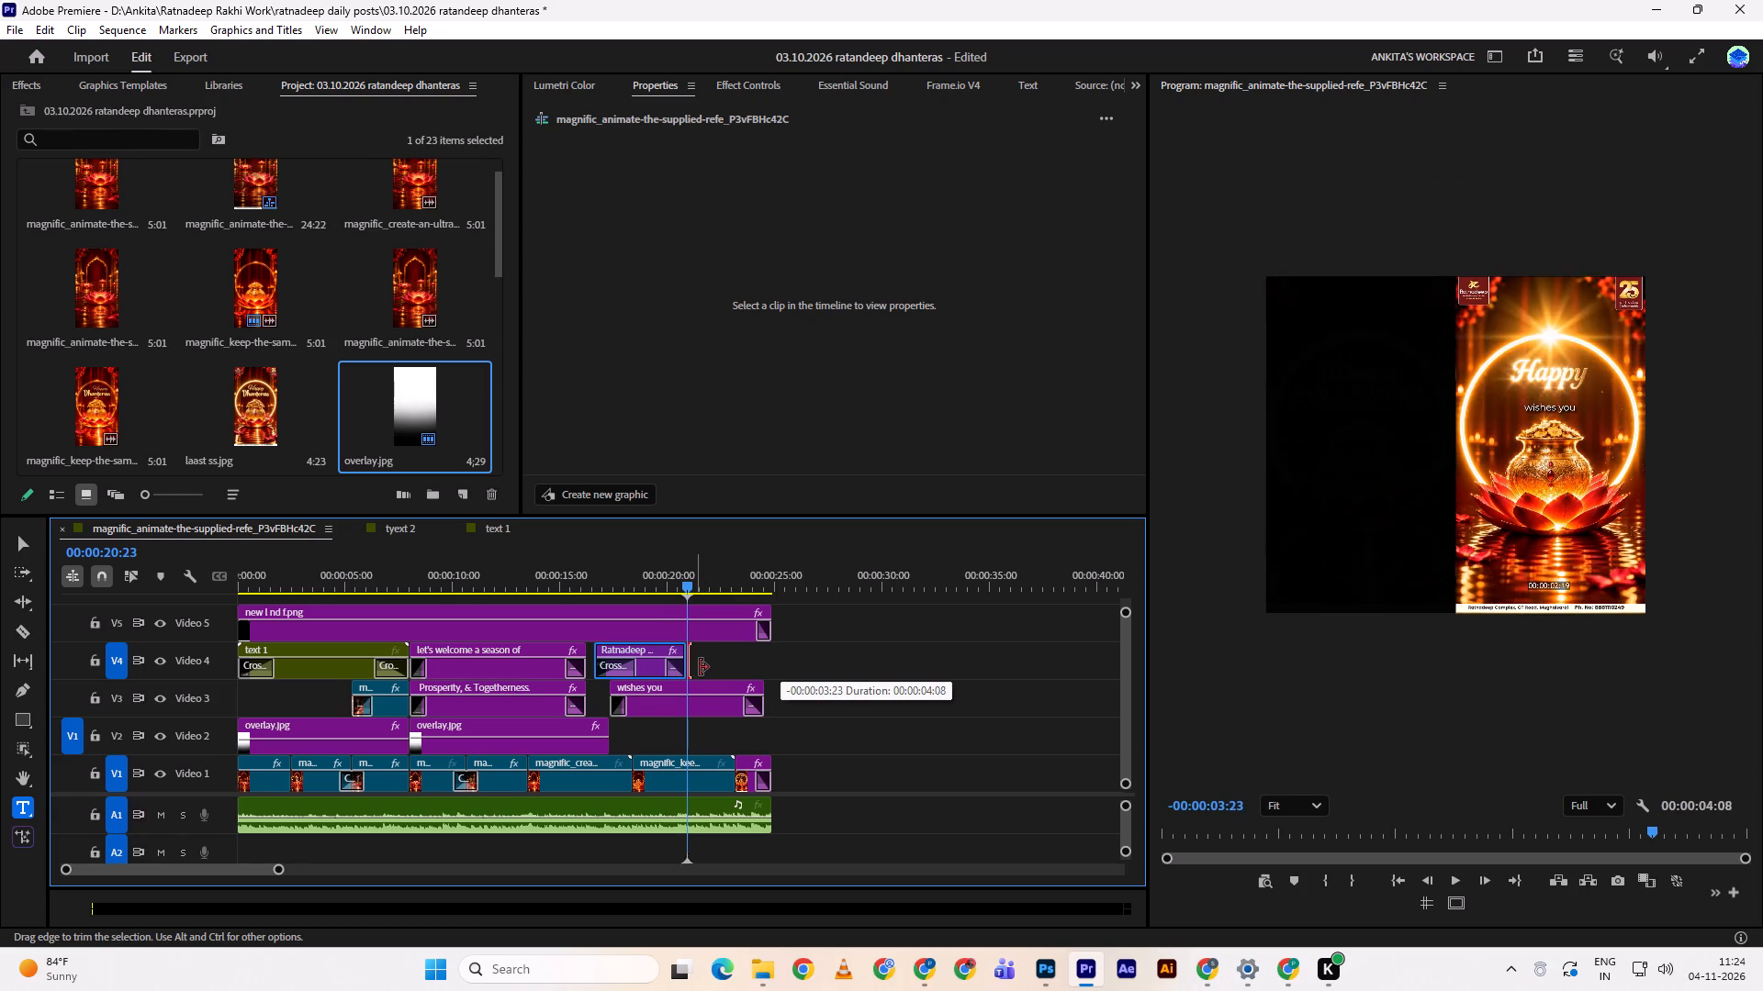
drag(775, 704, 699, 696)
drag(672, 573, 658, 577)
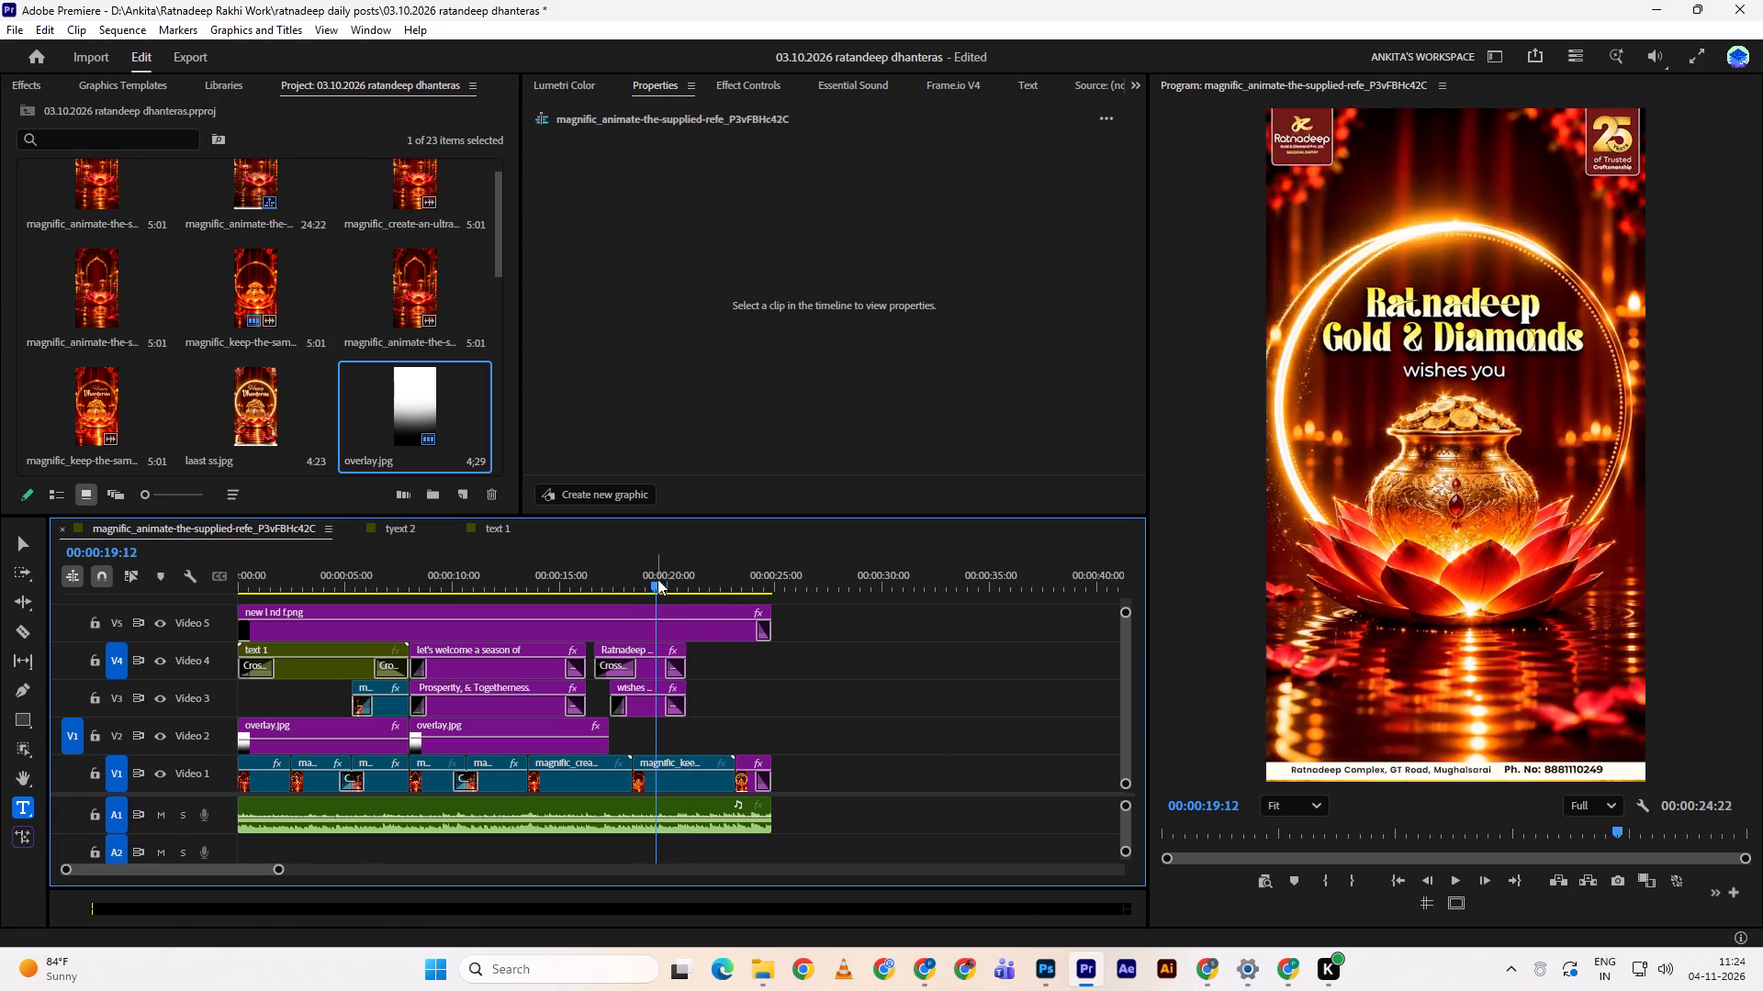
key(space)
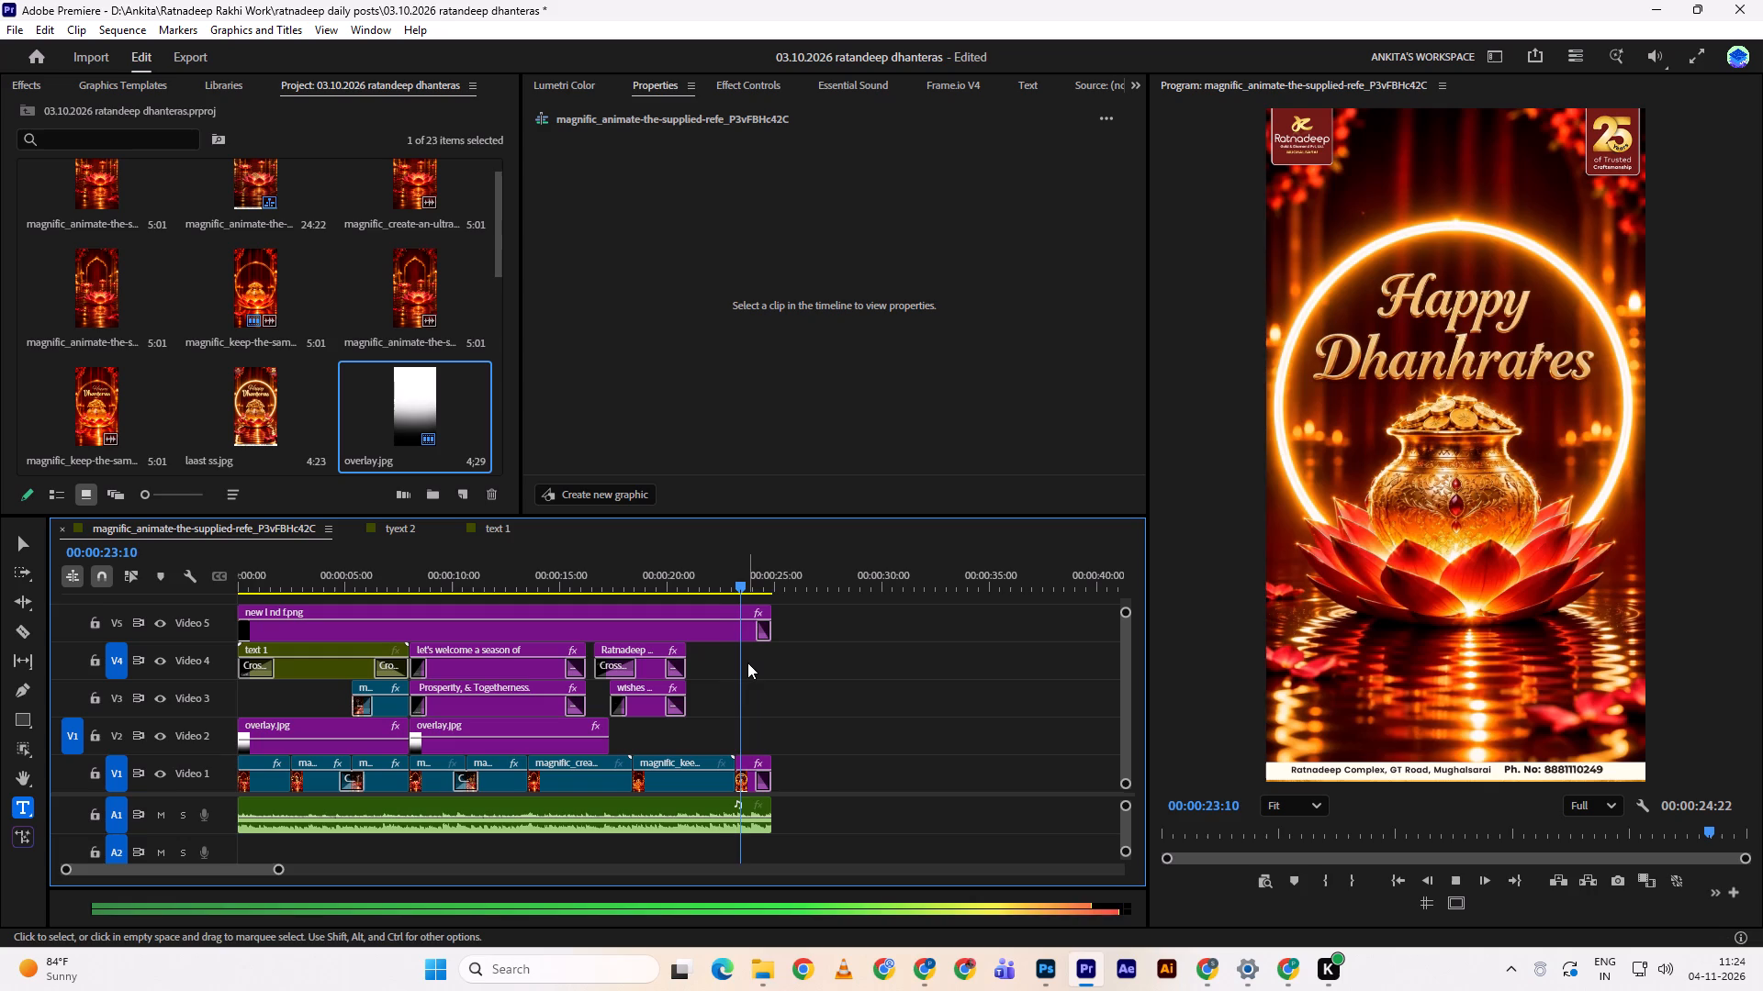
Play and scrub the closing section to review the timing of both title lines and the final greeting.
drag(768, 563, 566, 587)
click(609, 694)
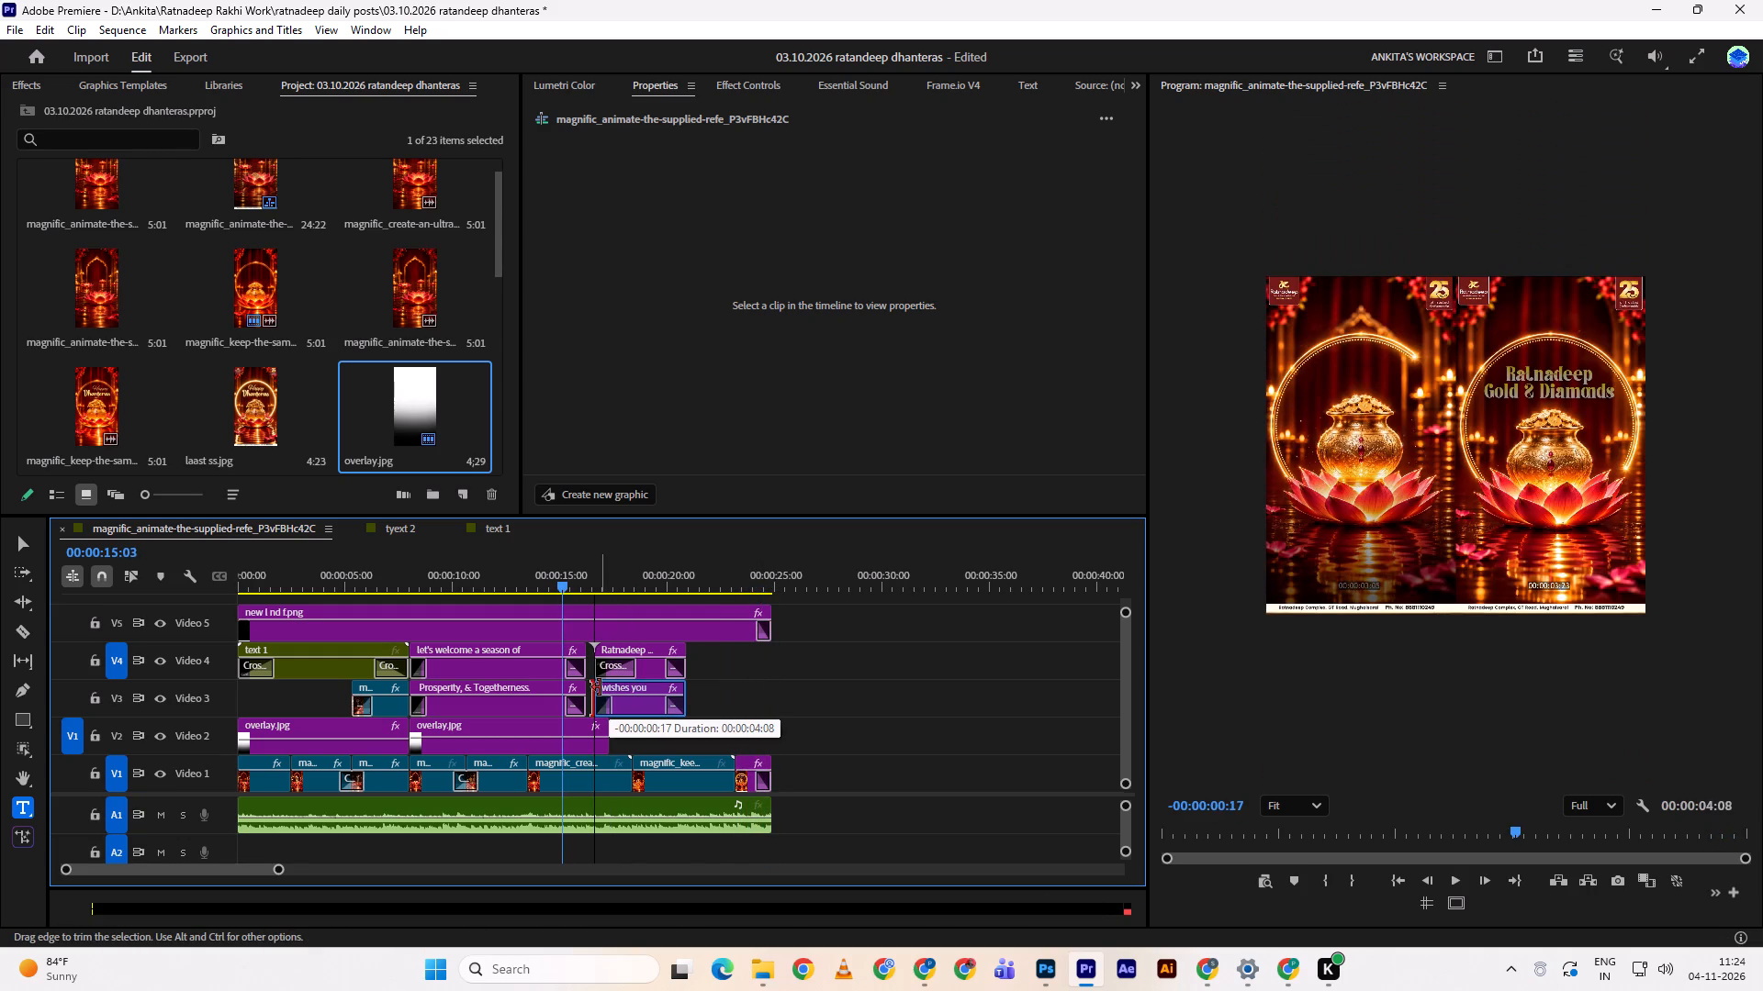
key(space)
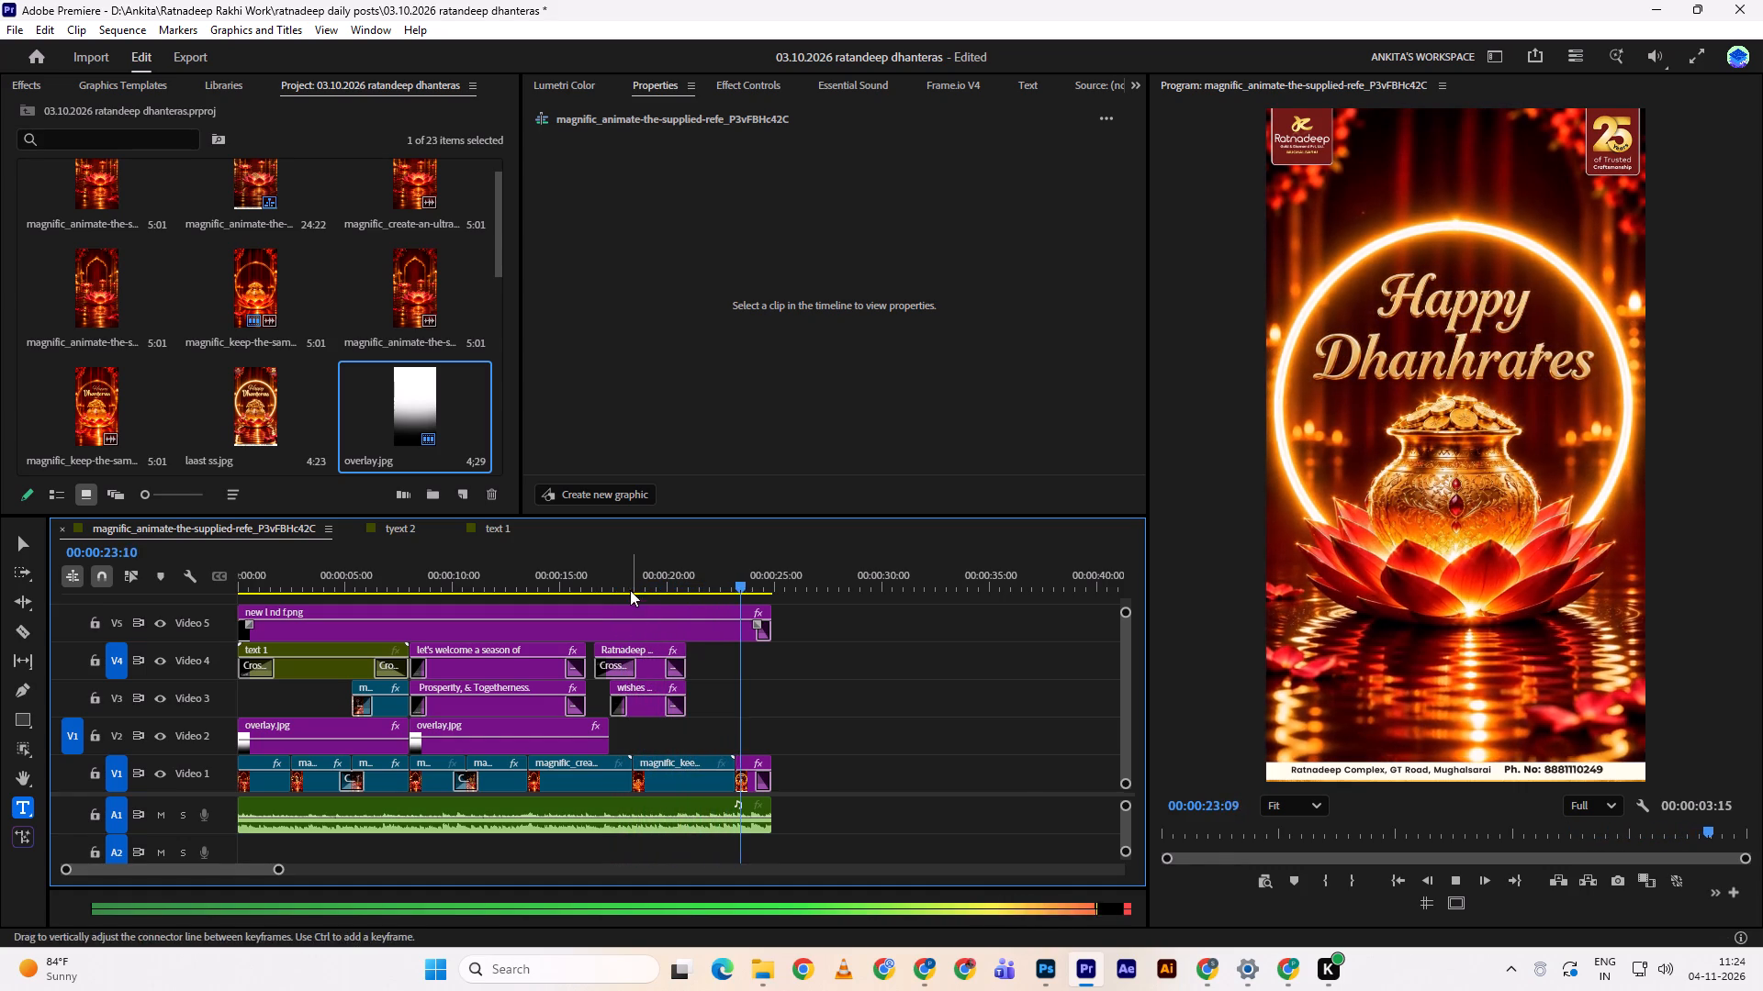
drag(630, 590, 598, 577)
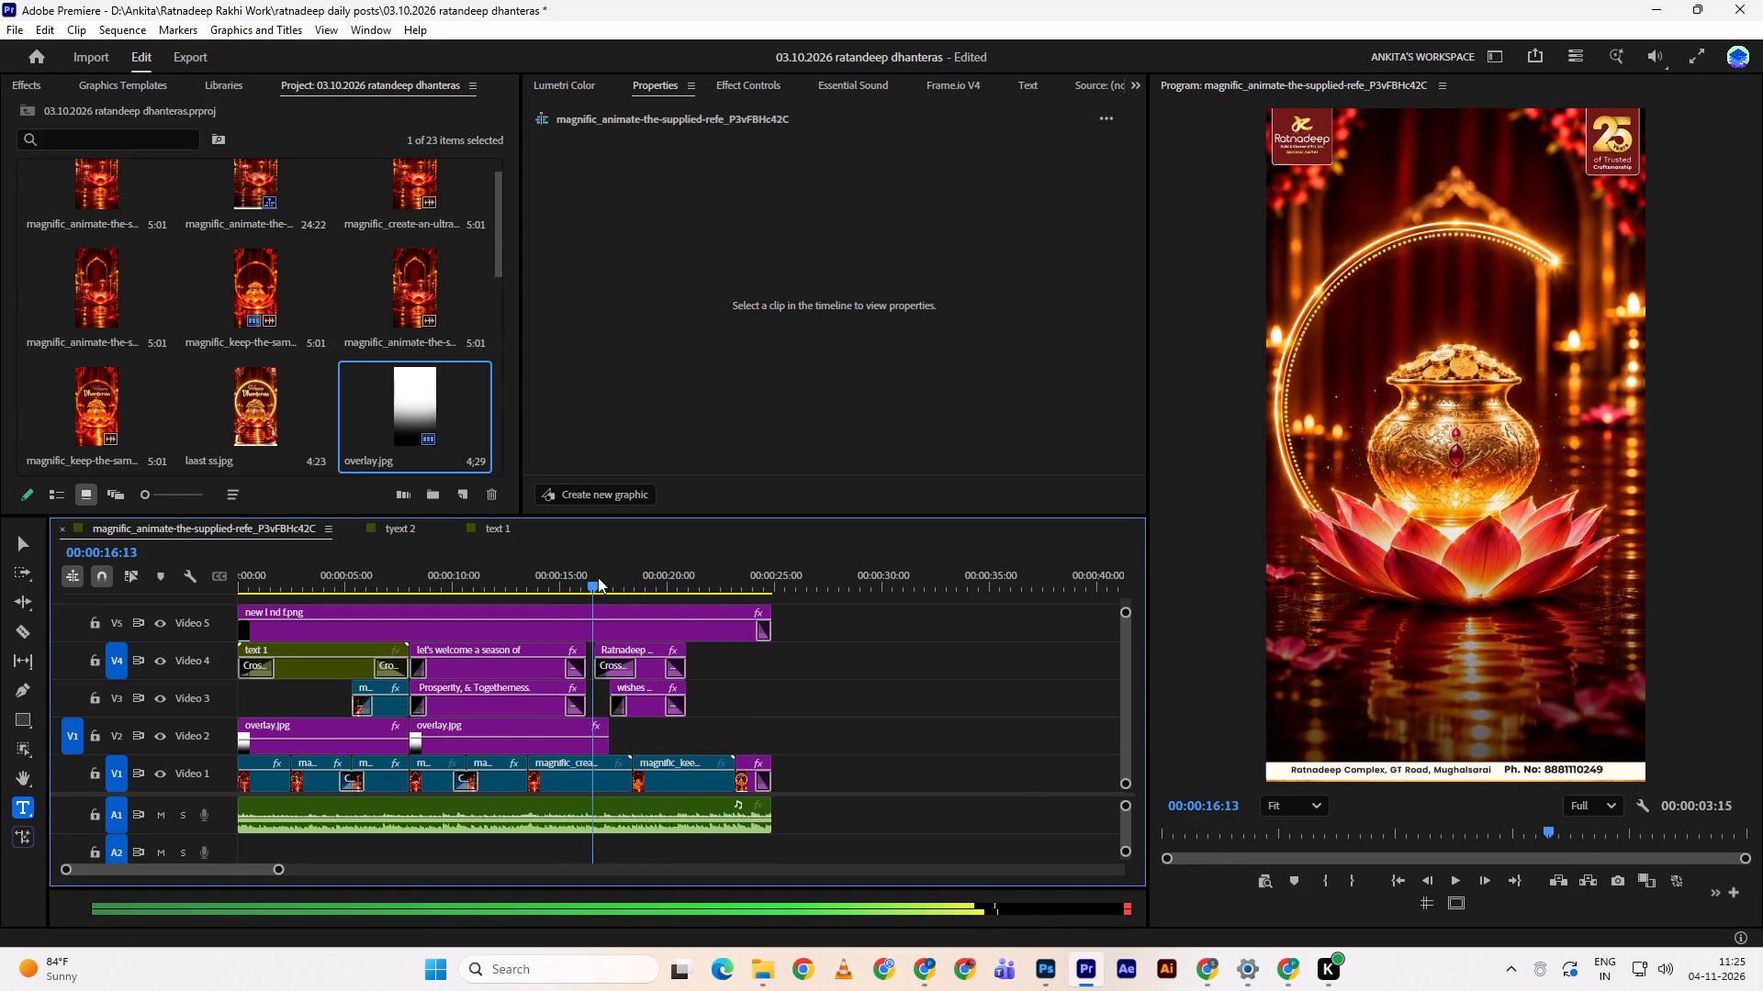
drag(598, 577, 634, 566)
click(634, 566)
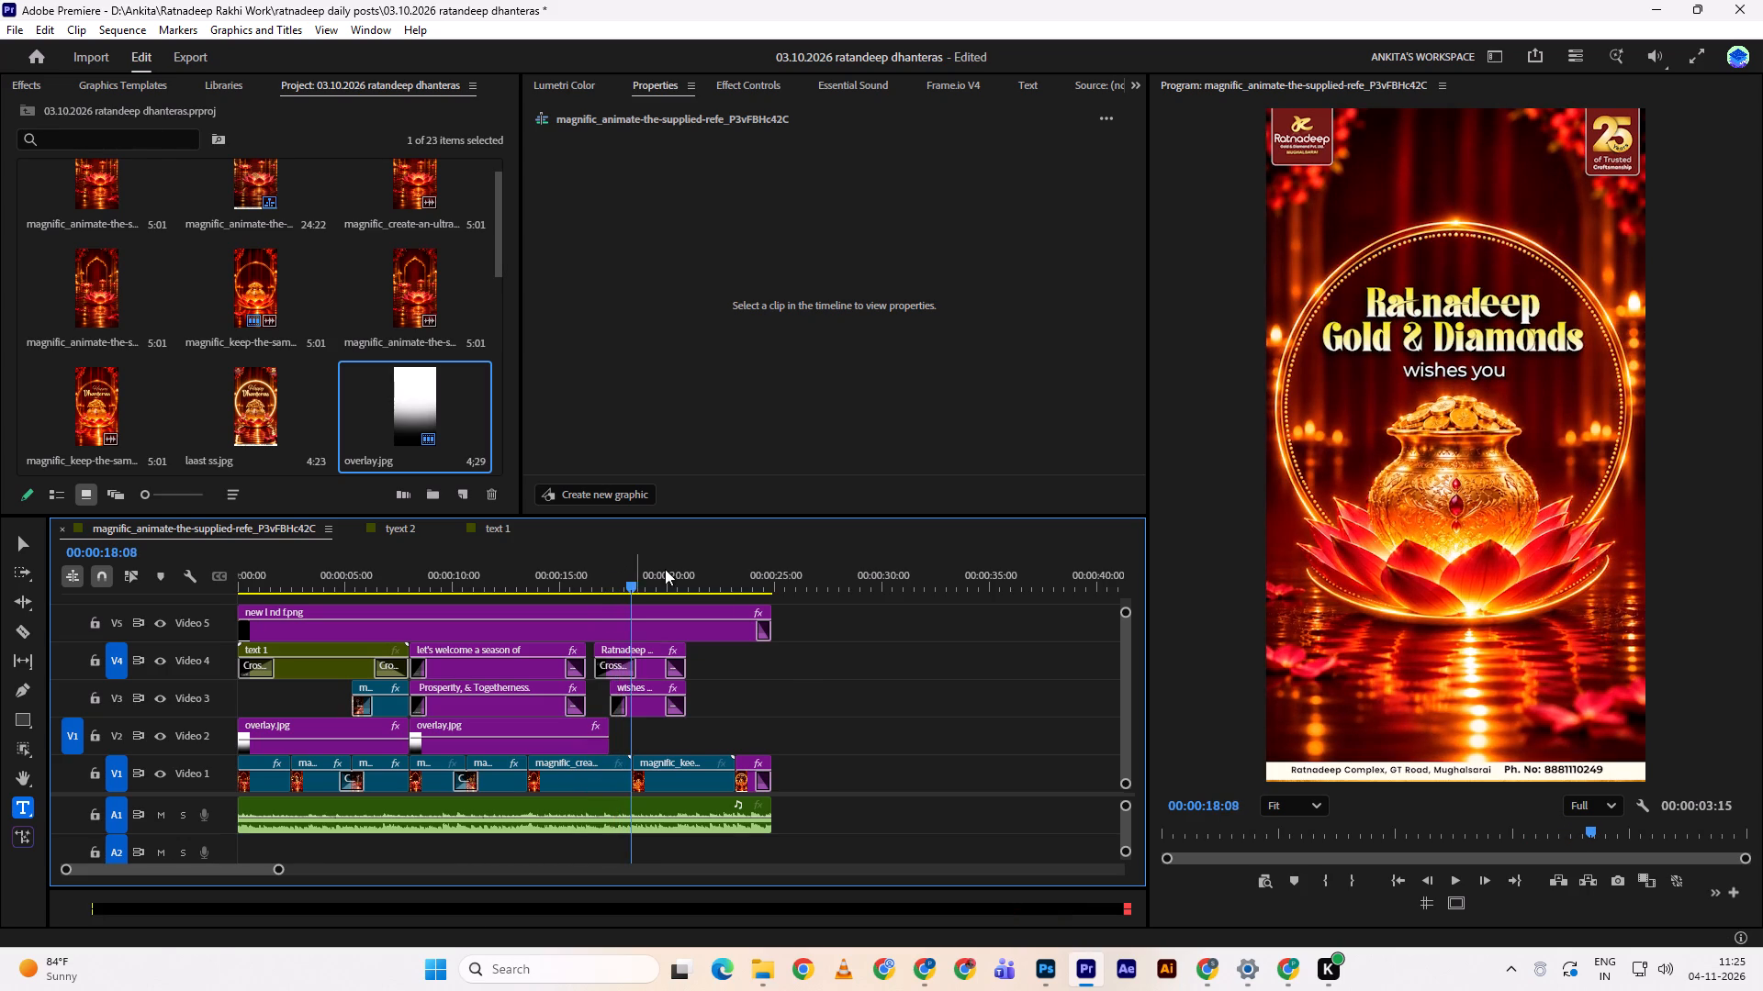
drag(578, 587, 552, 581)
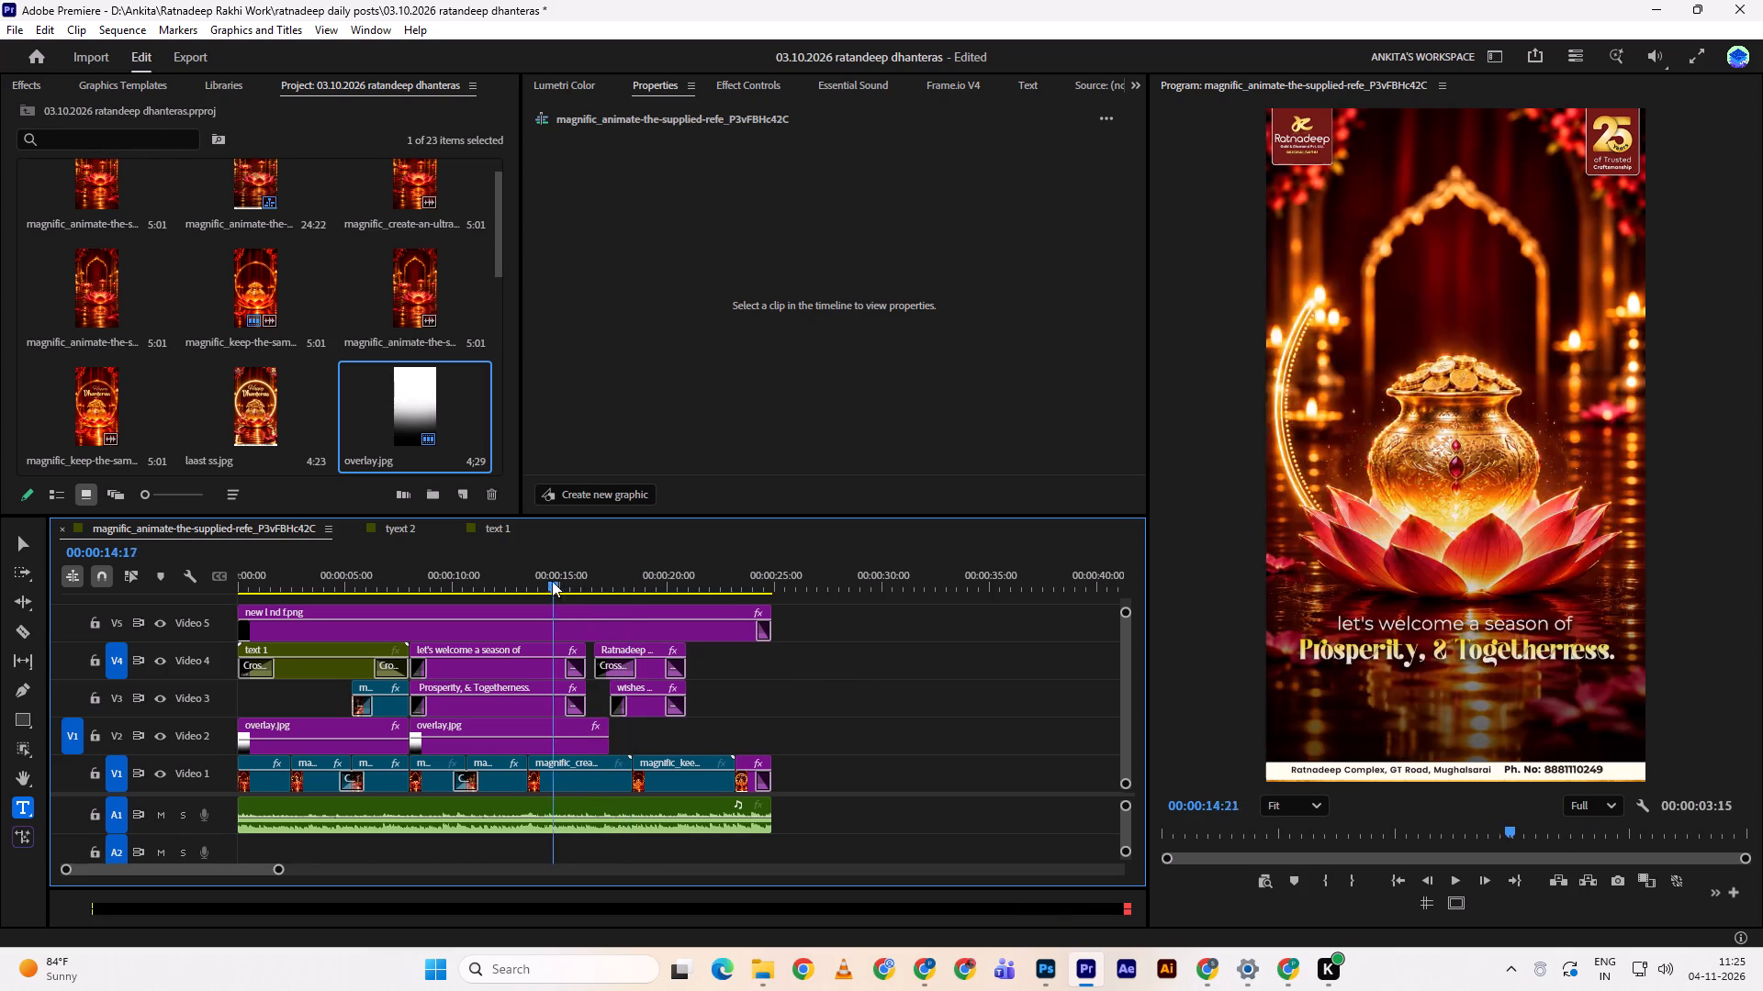
drag(552, 581, 616, 568)
click(616, 568)
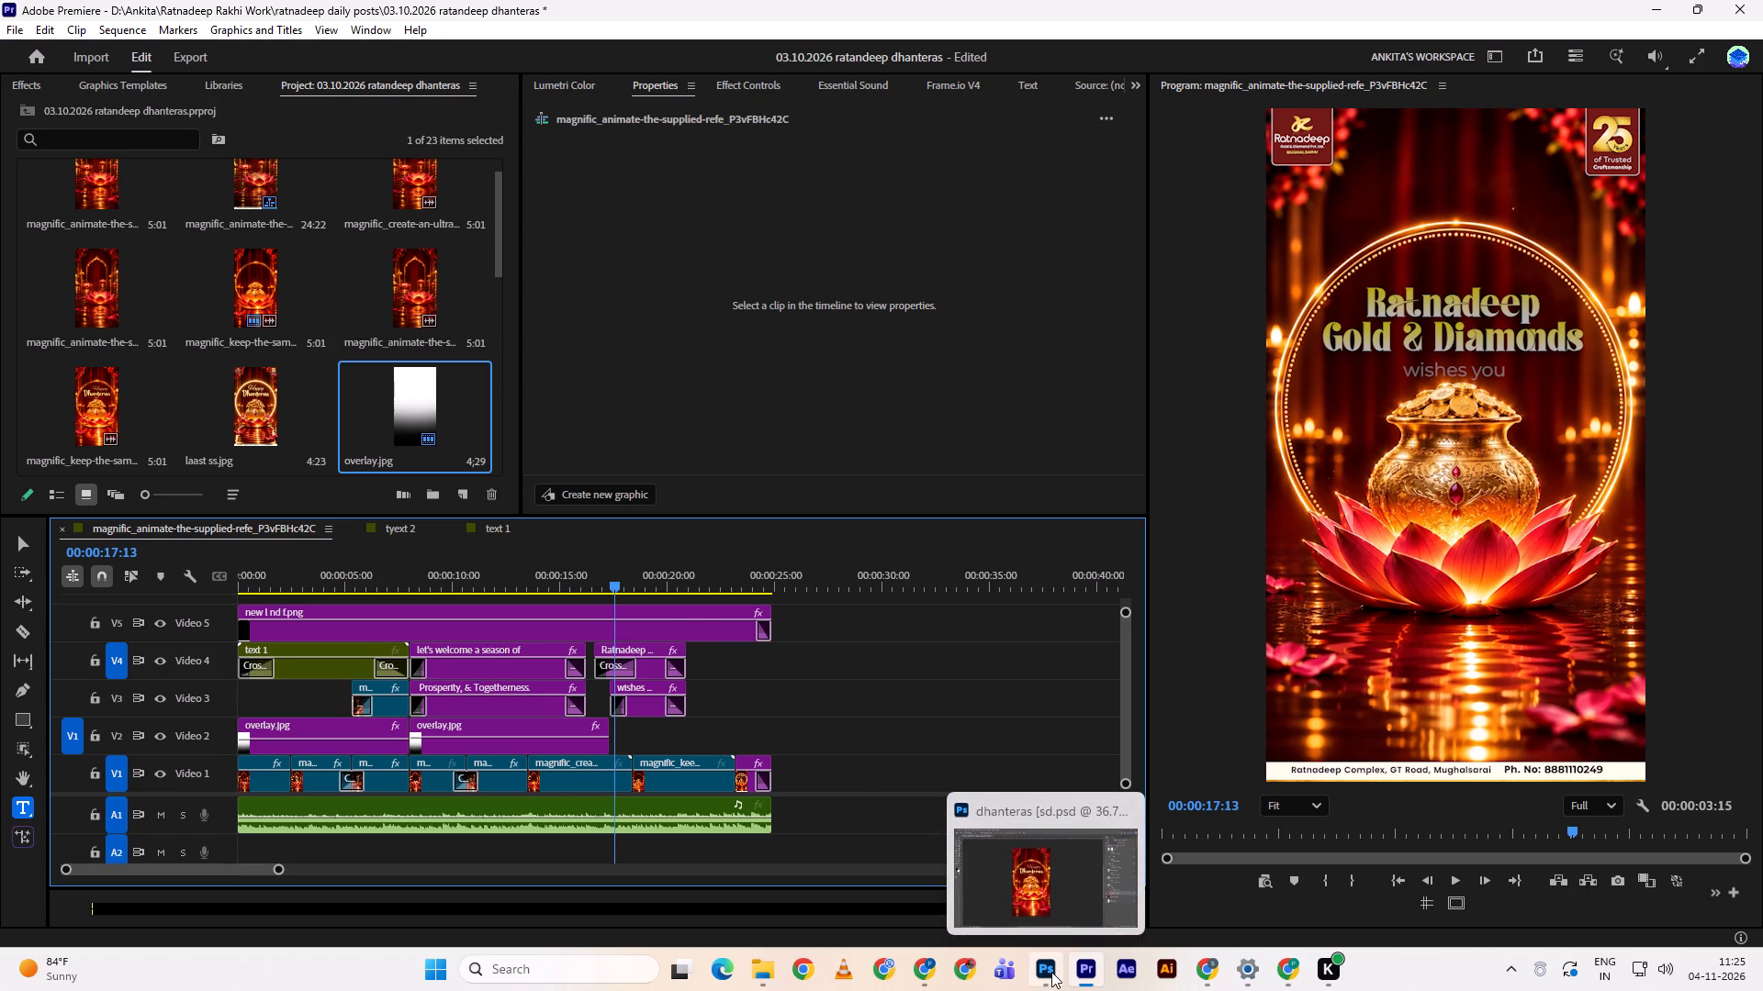
Switch to the dhanteras PSD in Photoshop and hide every layer except the white Background.
click(1051, 972)
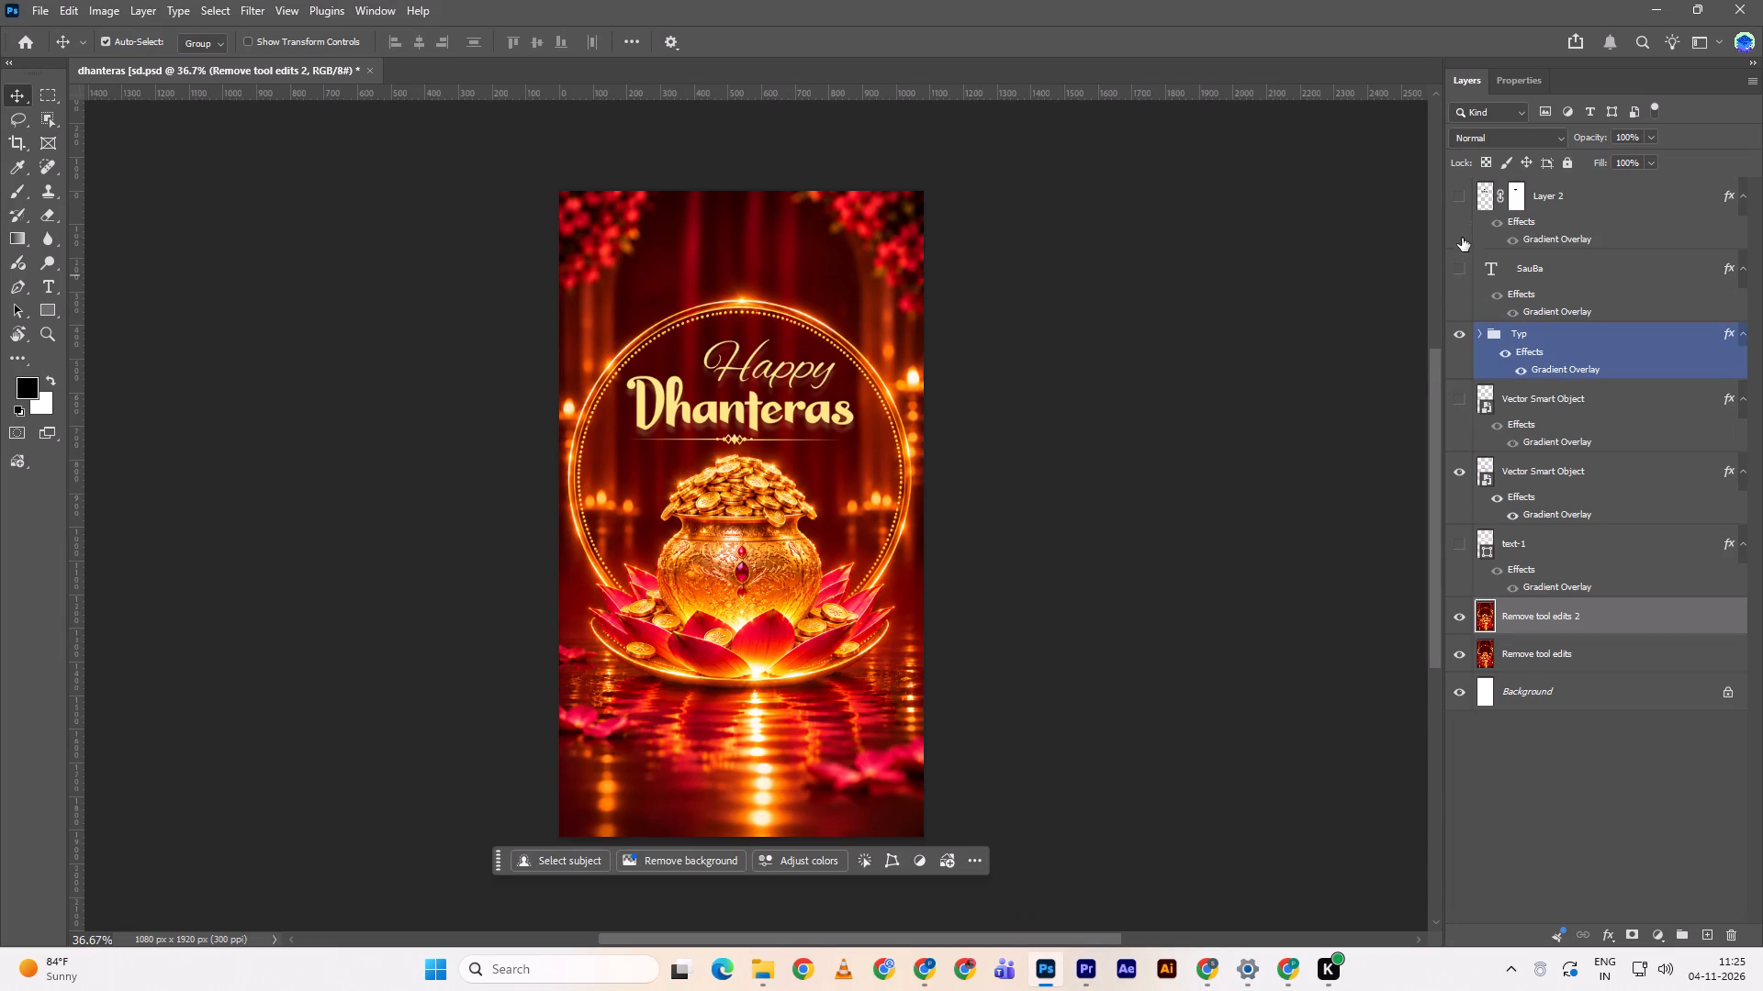
drag(1461, 205, 1460, 688)
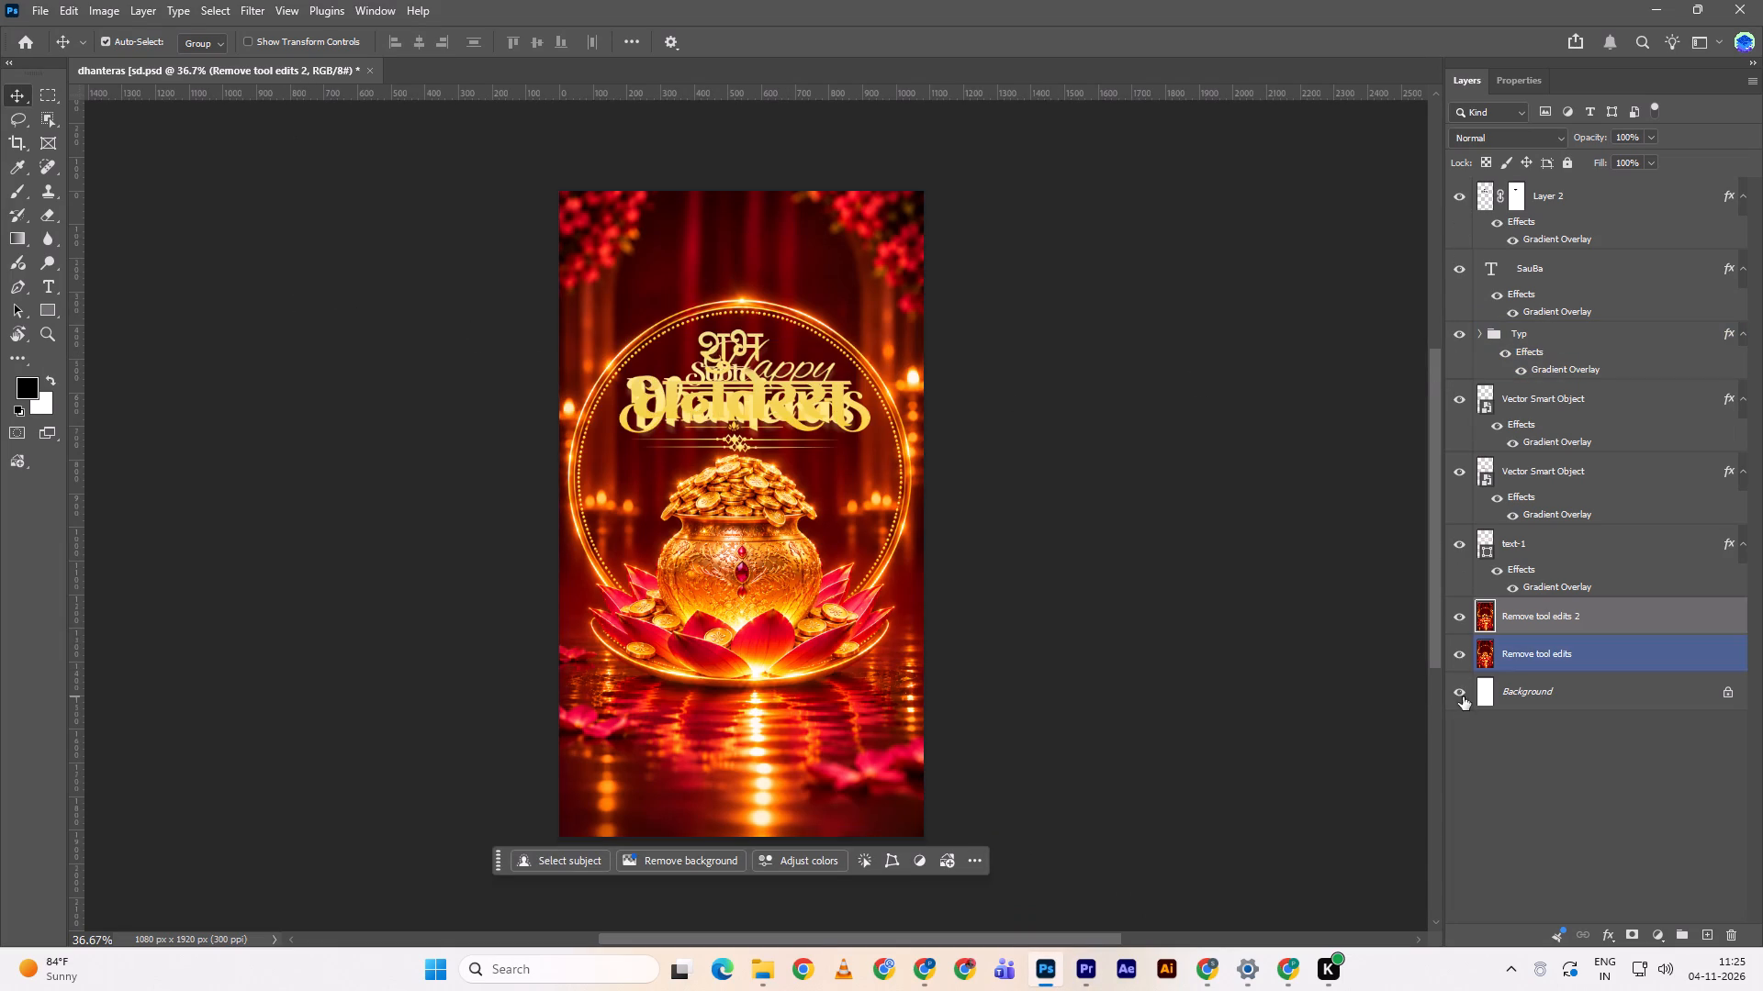
drag(1463, 696, 1453, 199)
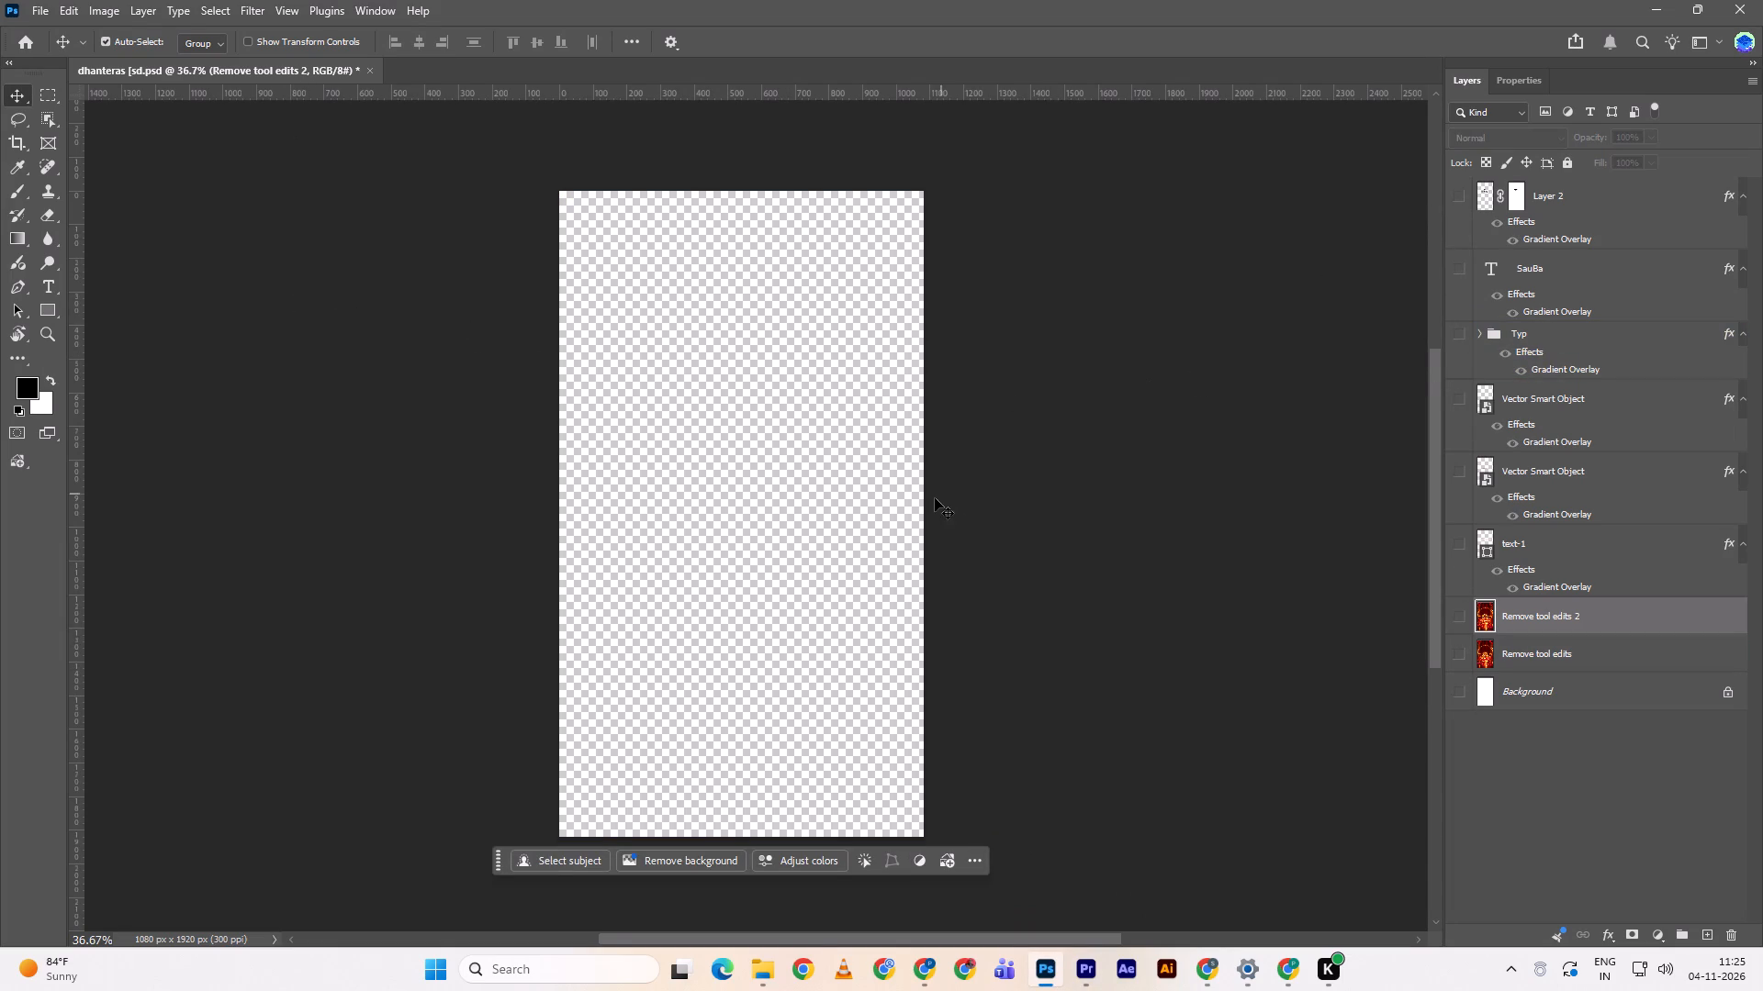
scroll(934, 501, down, 5)
click(1456, 685)
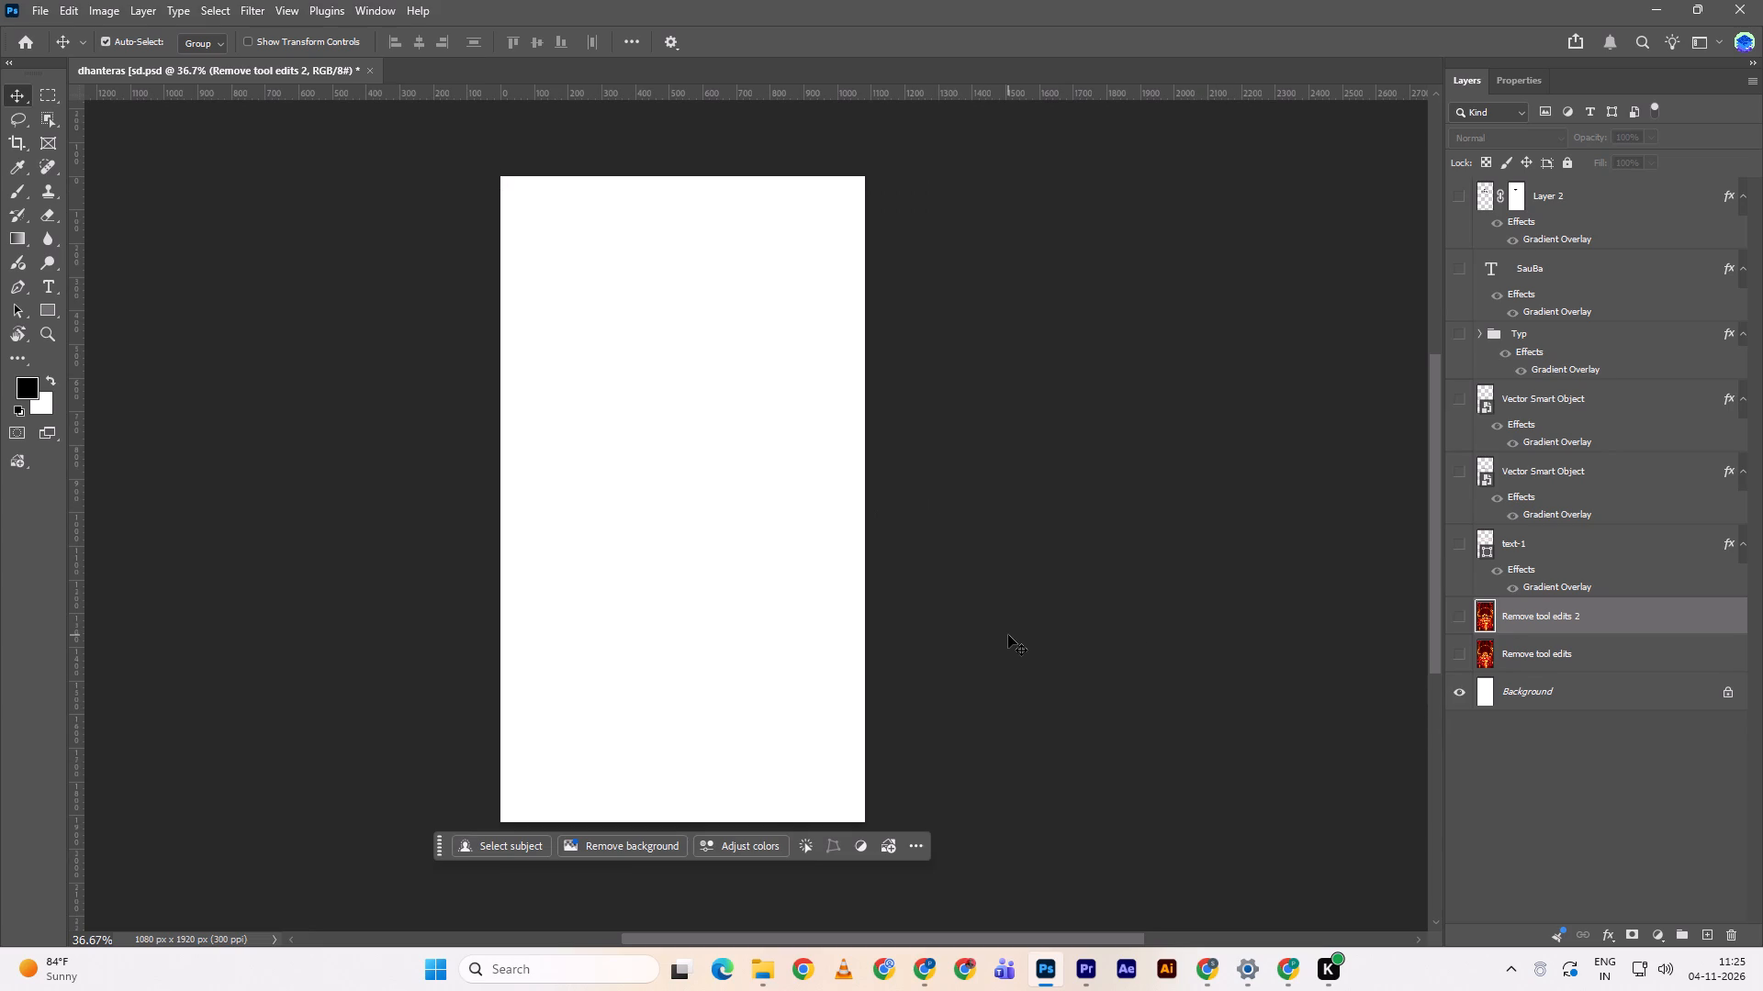
scroll(1008, 635, up, 1)
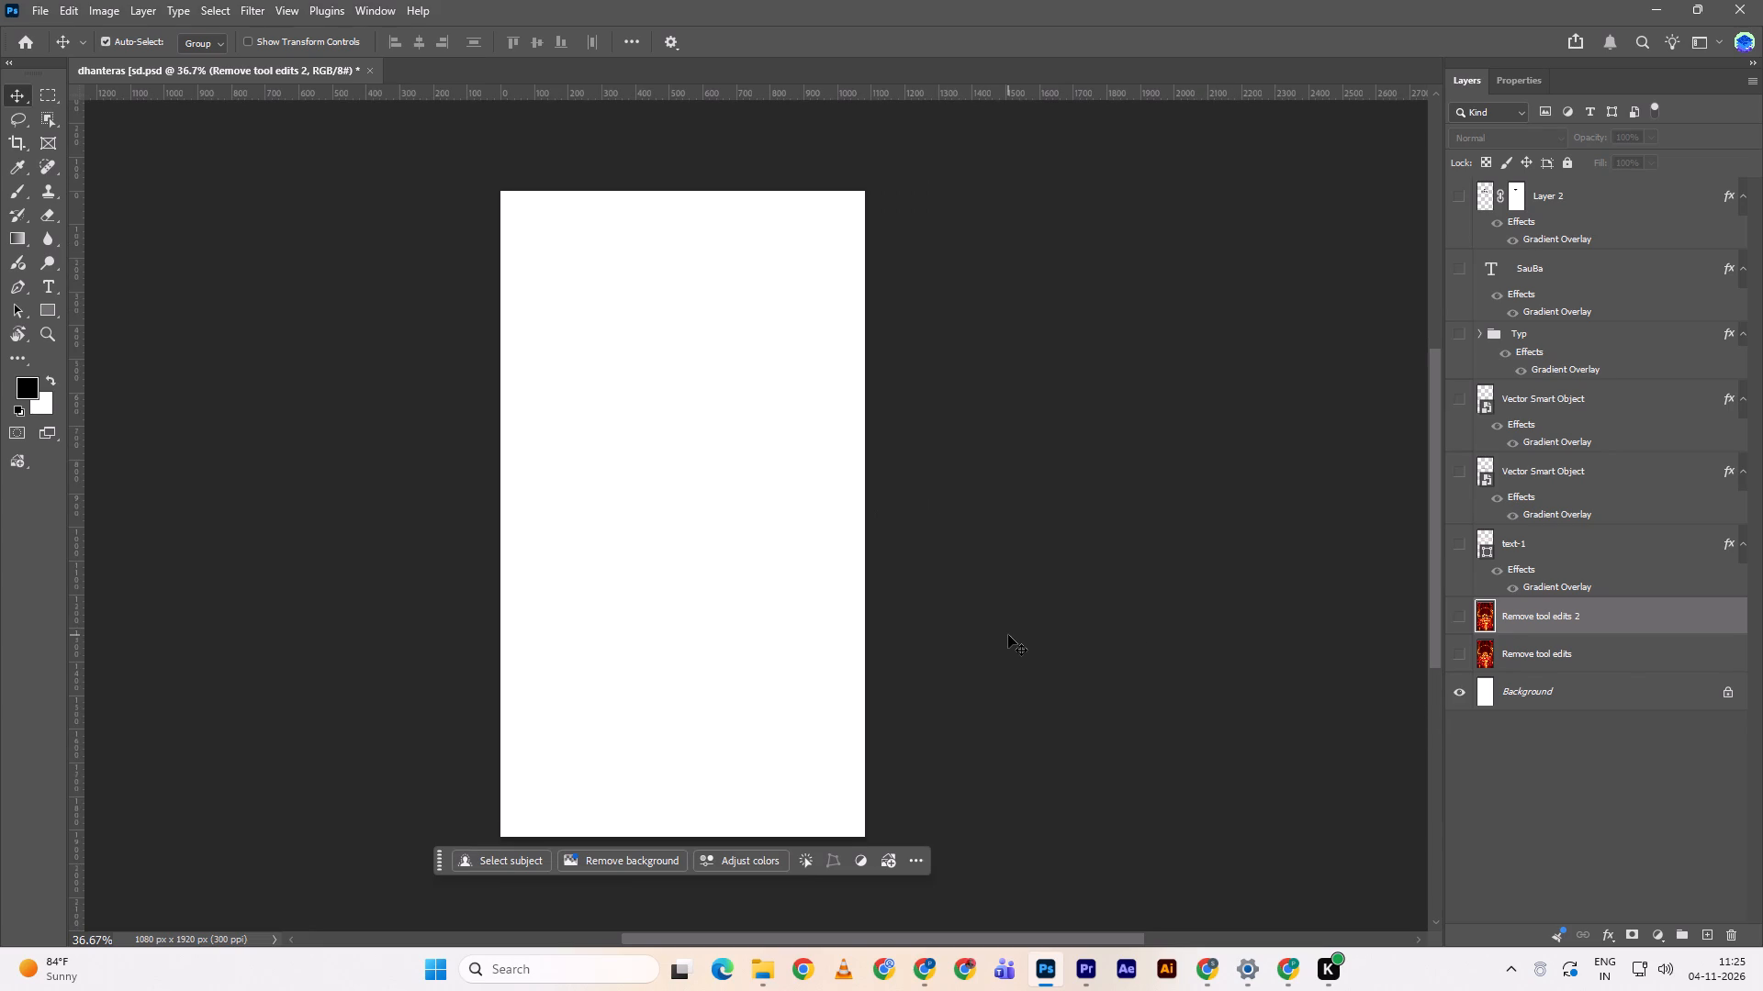
Copy the "Ratnadeep Gold & Diamonds" title text from Premiere into the Photoshop document as a text layer, centred horizontally on the canvas.
key(alt+Tab)
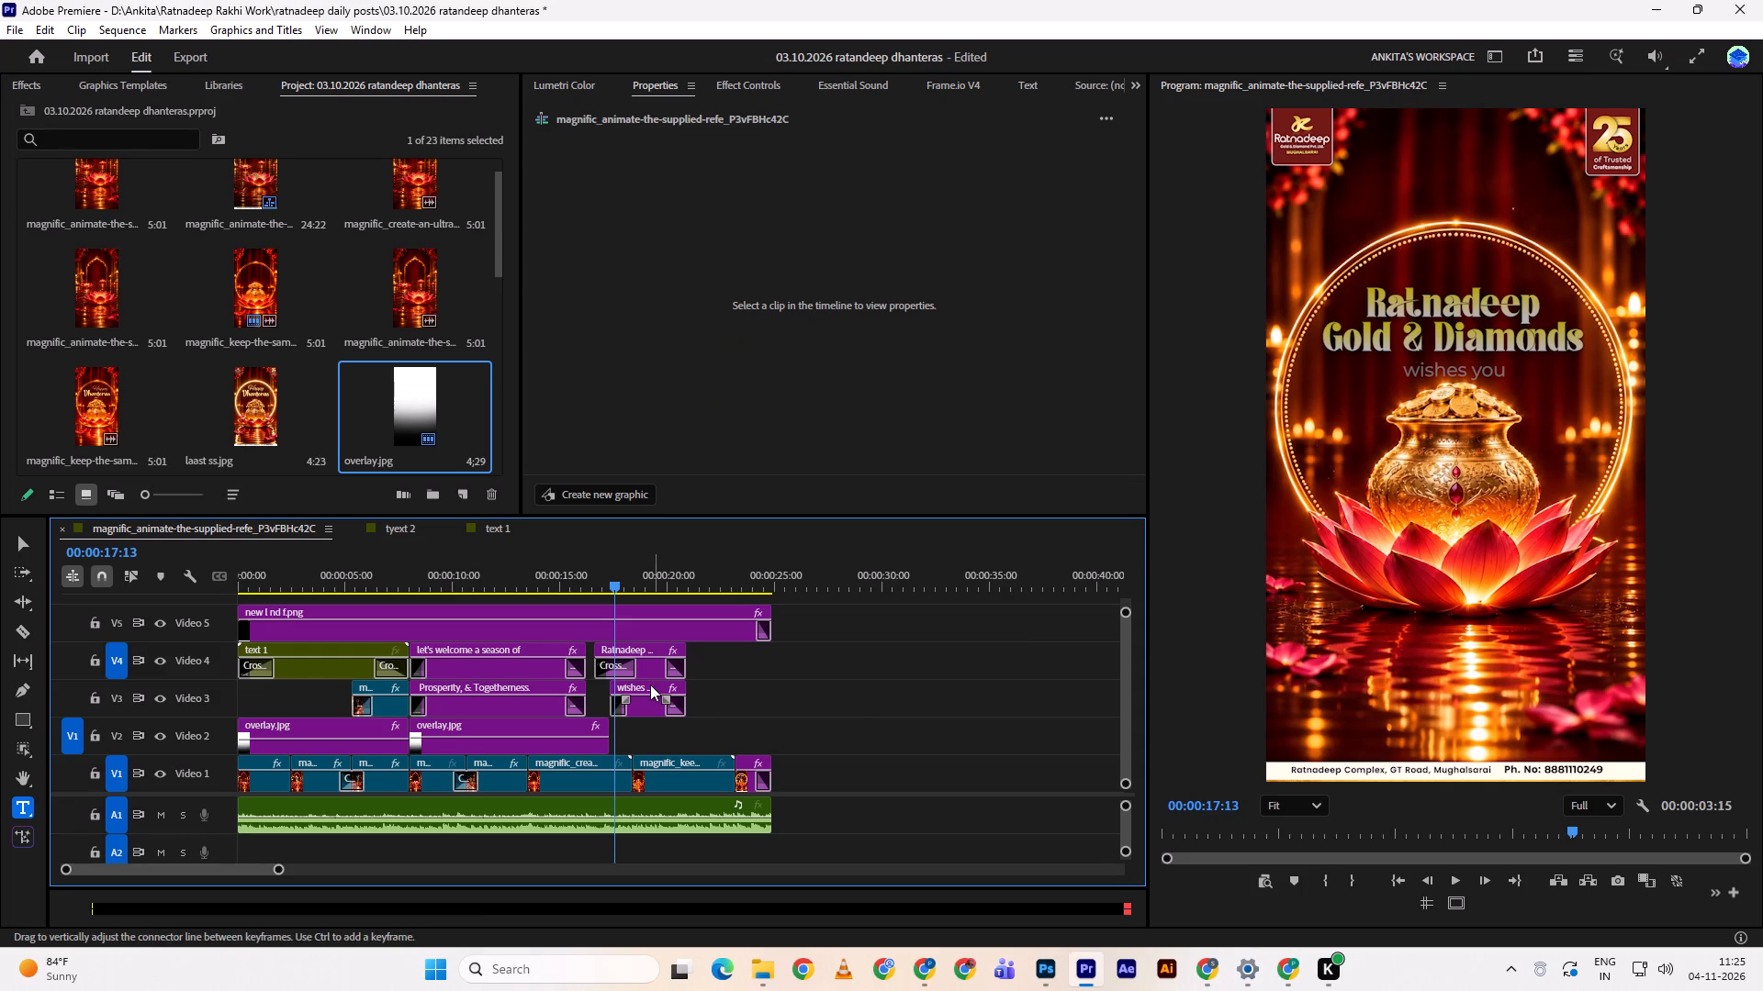
click(651, 672)
double_click(730, 152)
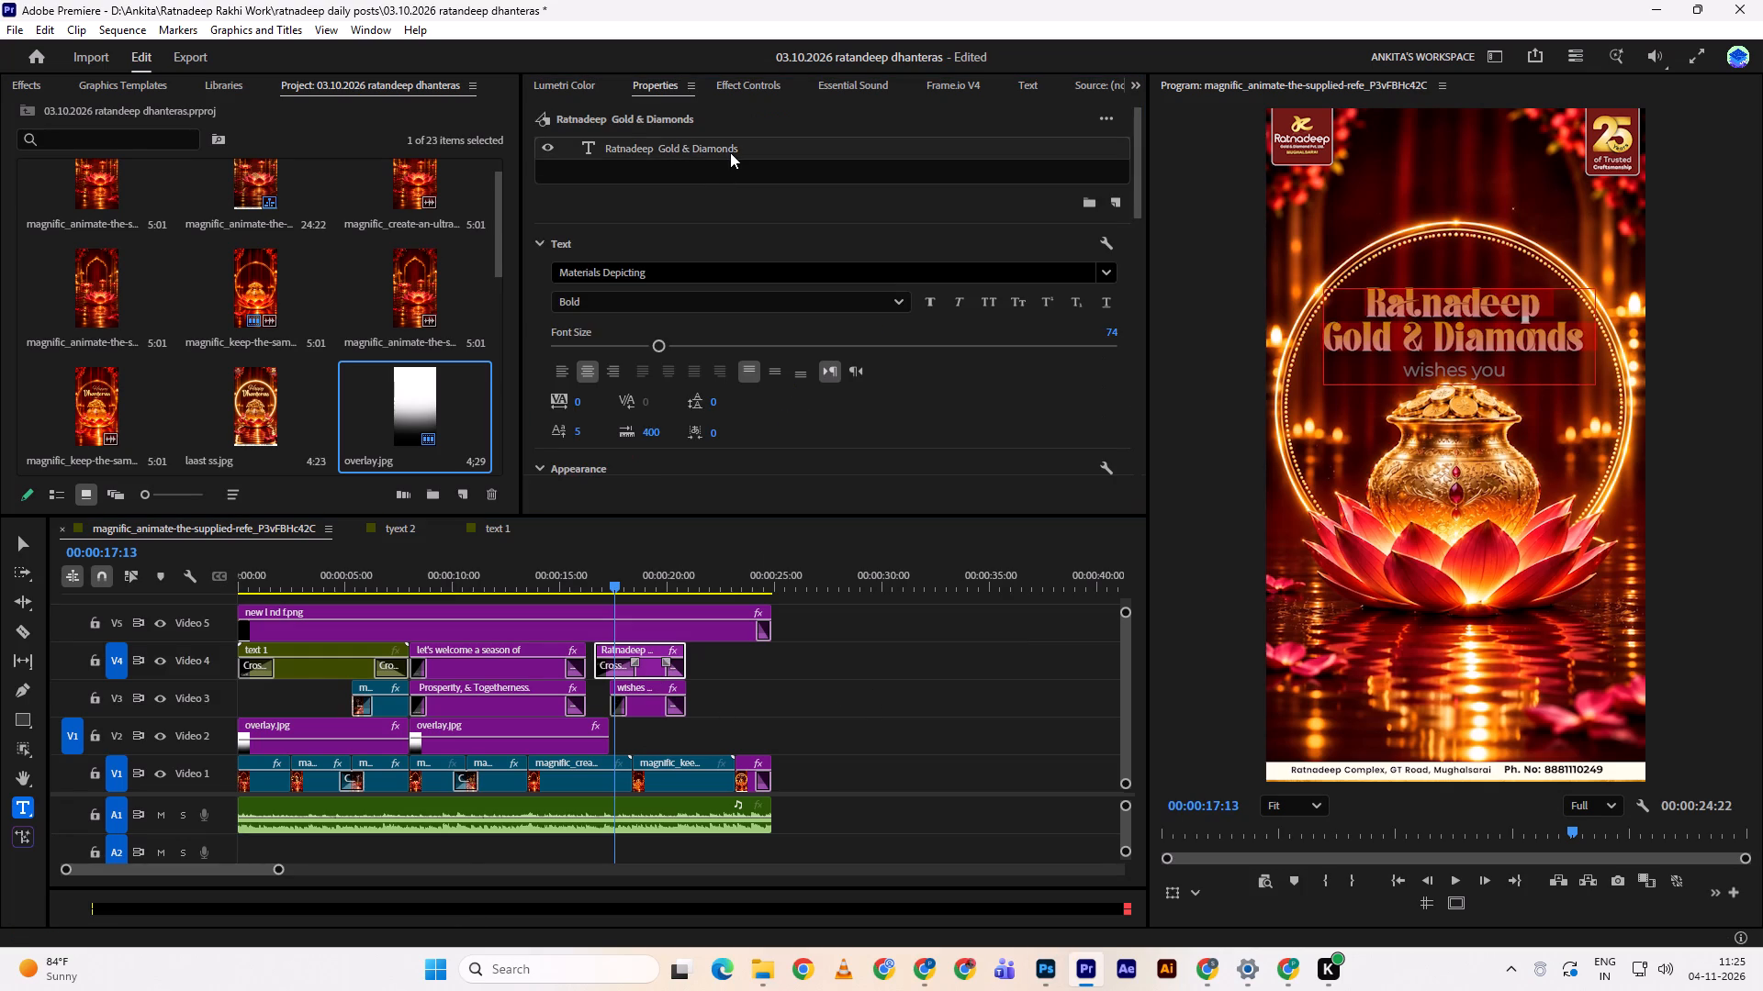
key(ctrl+c)
click(903, 652)
key(alt+Tab)
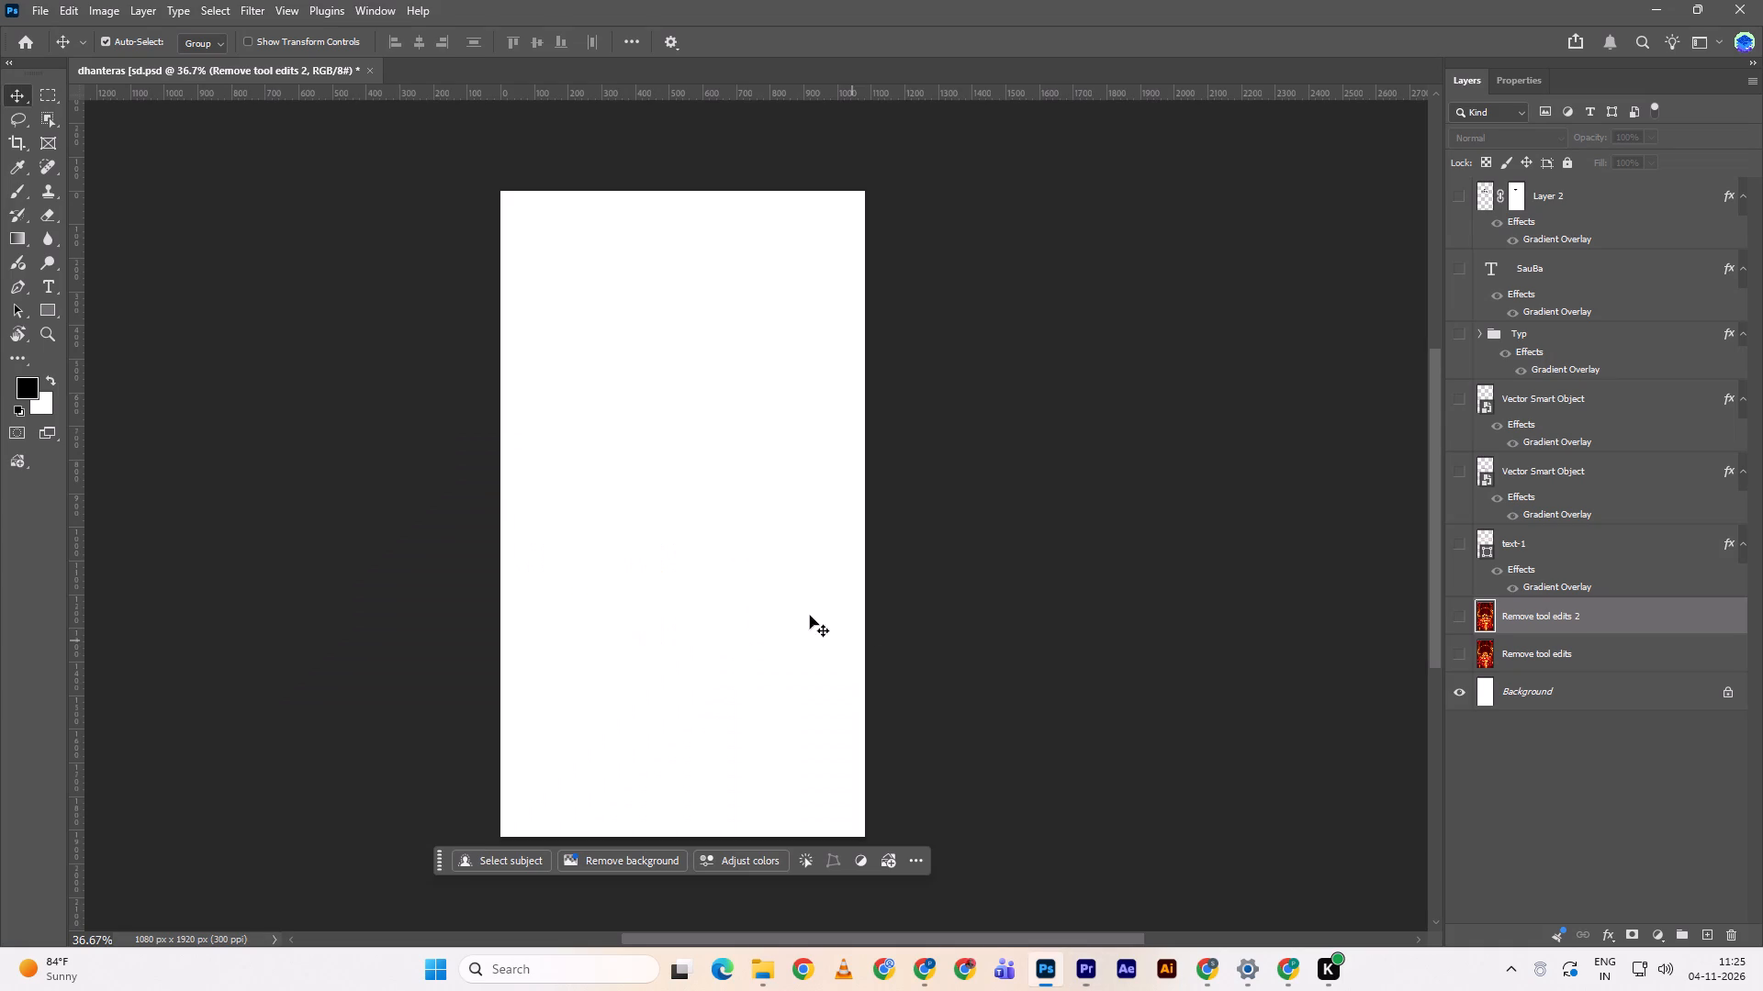
key(t)
click(599, 467)
key(ctrl+v)
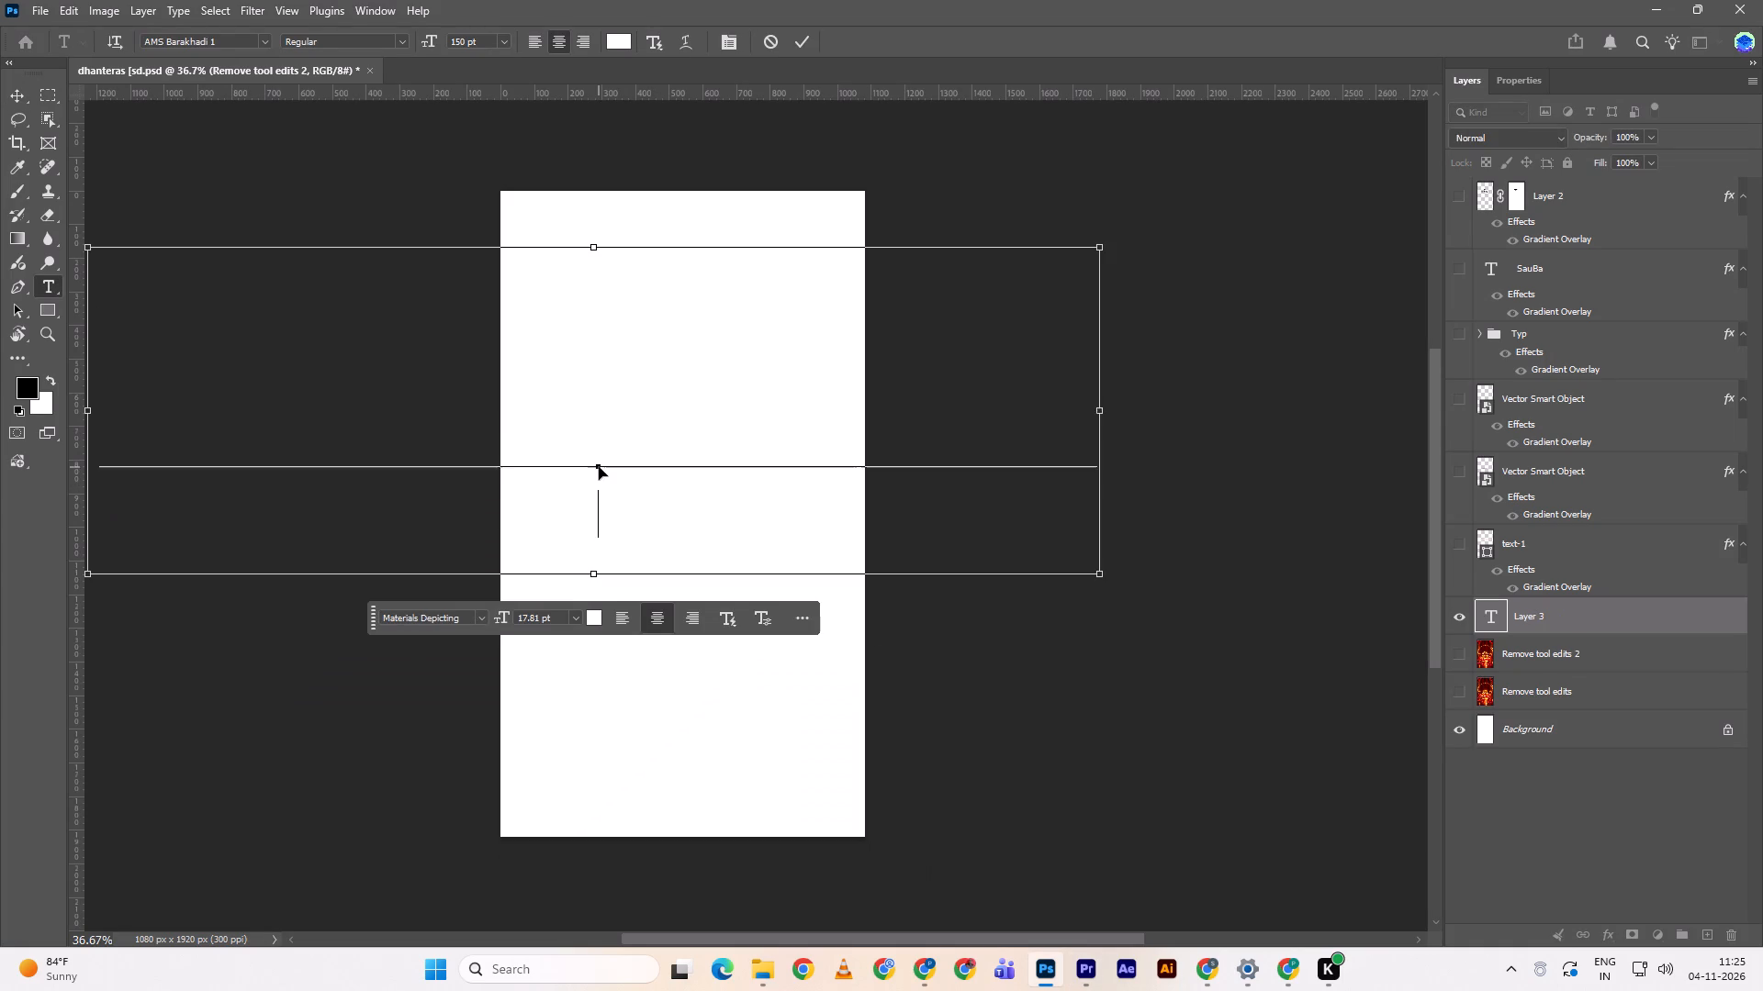
click(803, 39)
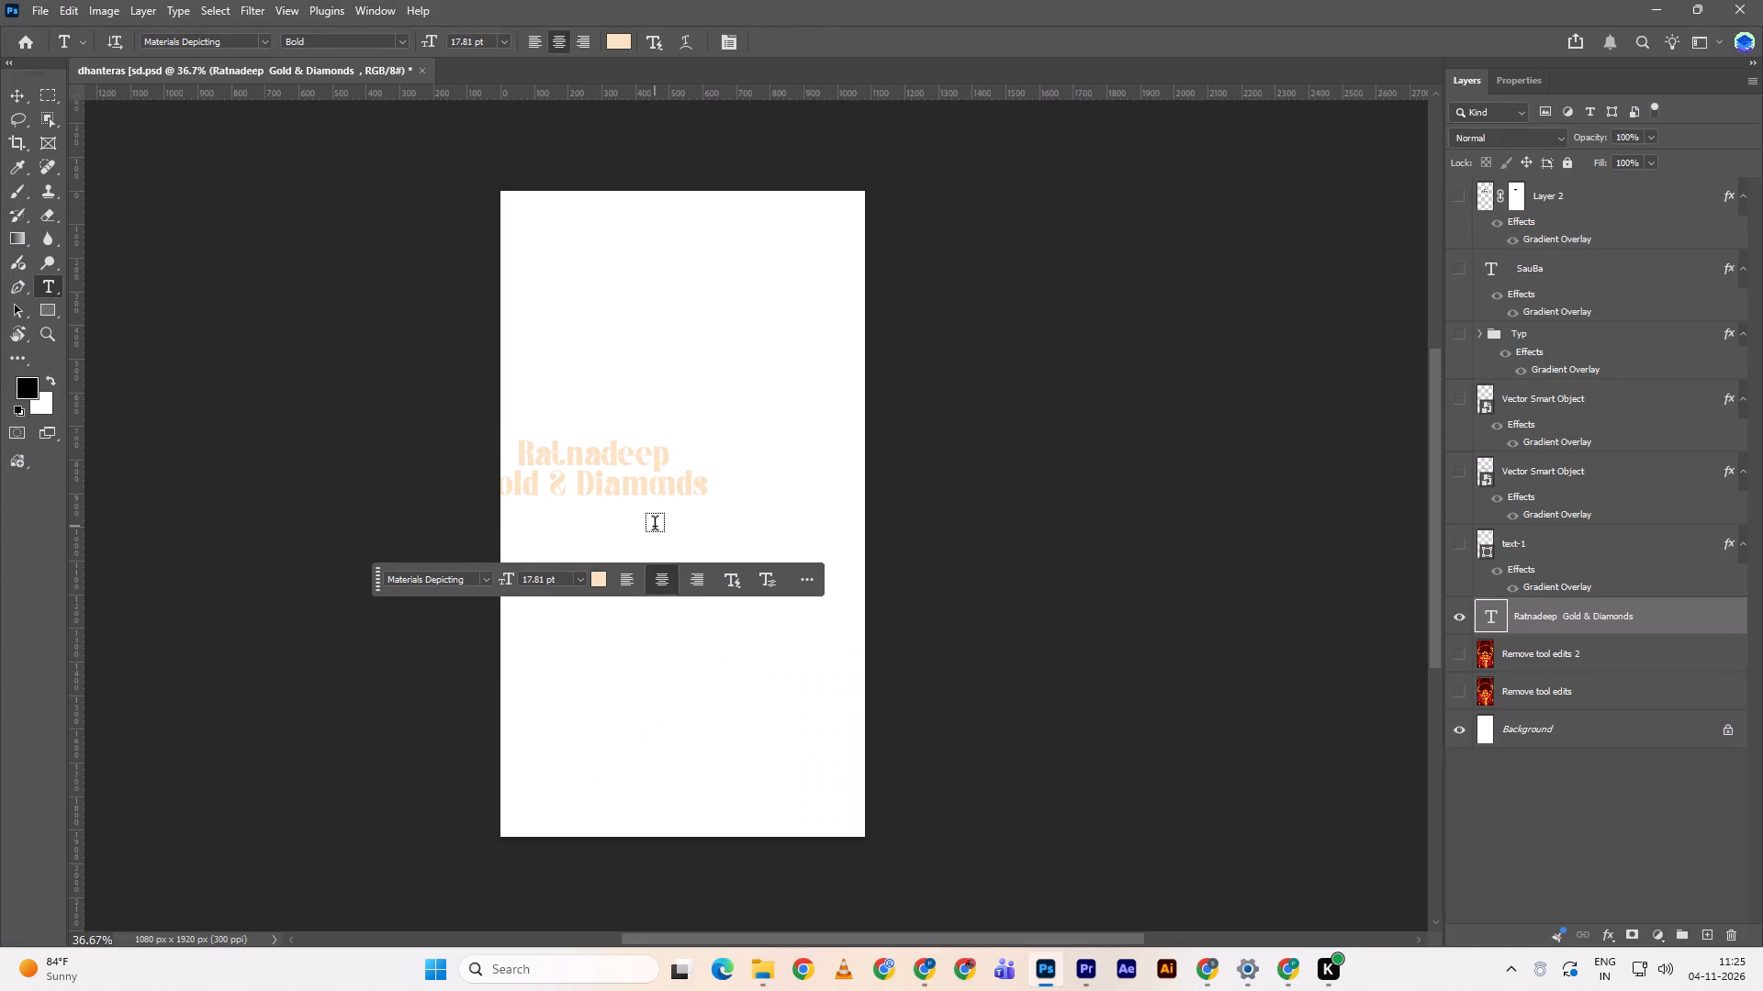
key(v)
drag(606, 483, 688, 476)
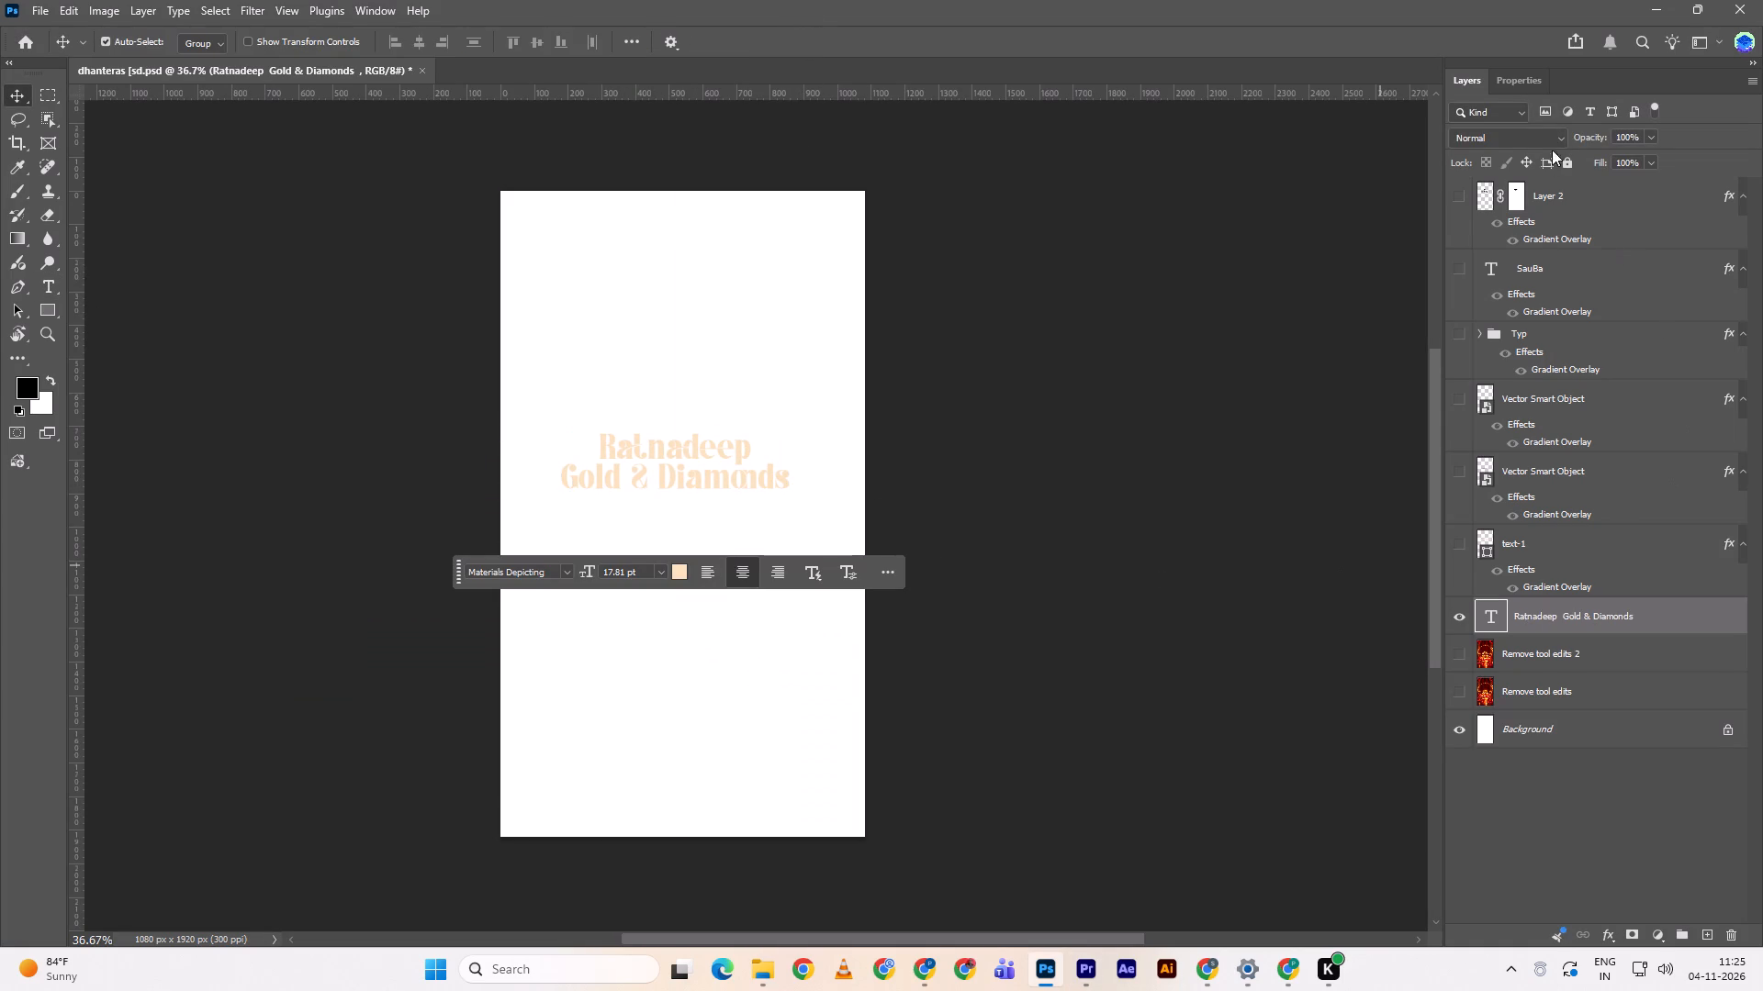
Change the Ratnadeep title's text colour to the golden orange e8a642.
click(1517, 78)
click(1482, 75)
click(682, 574)
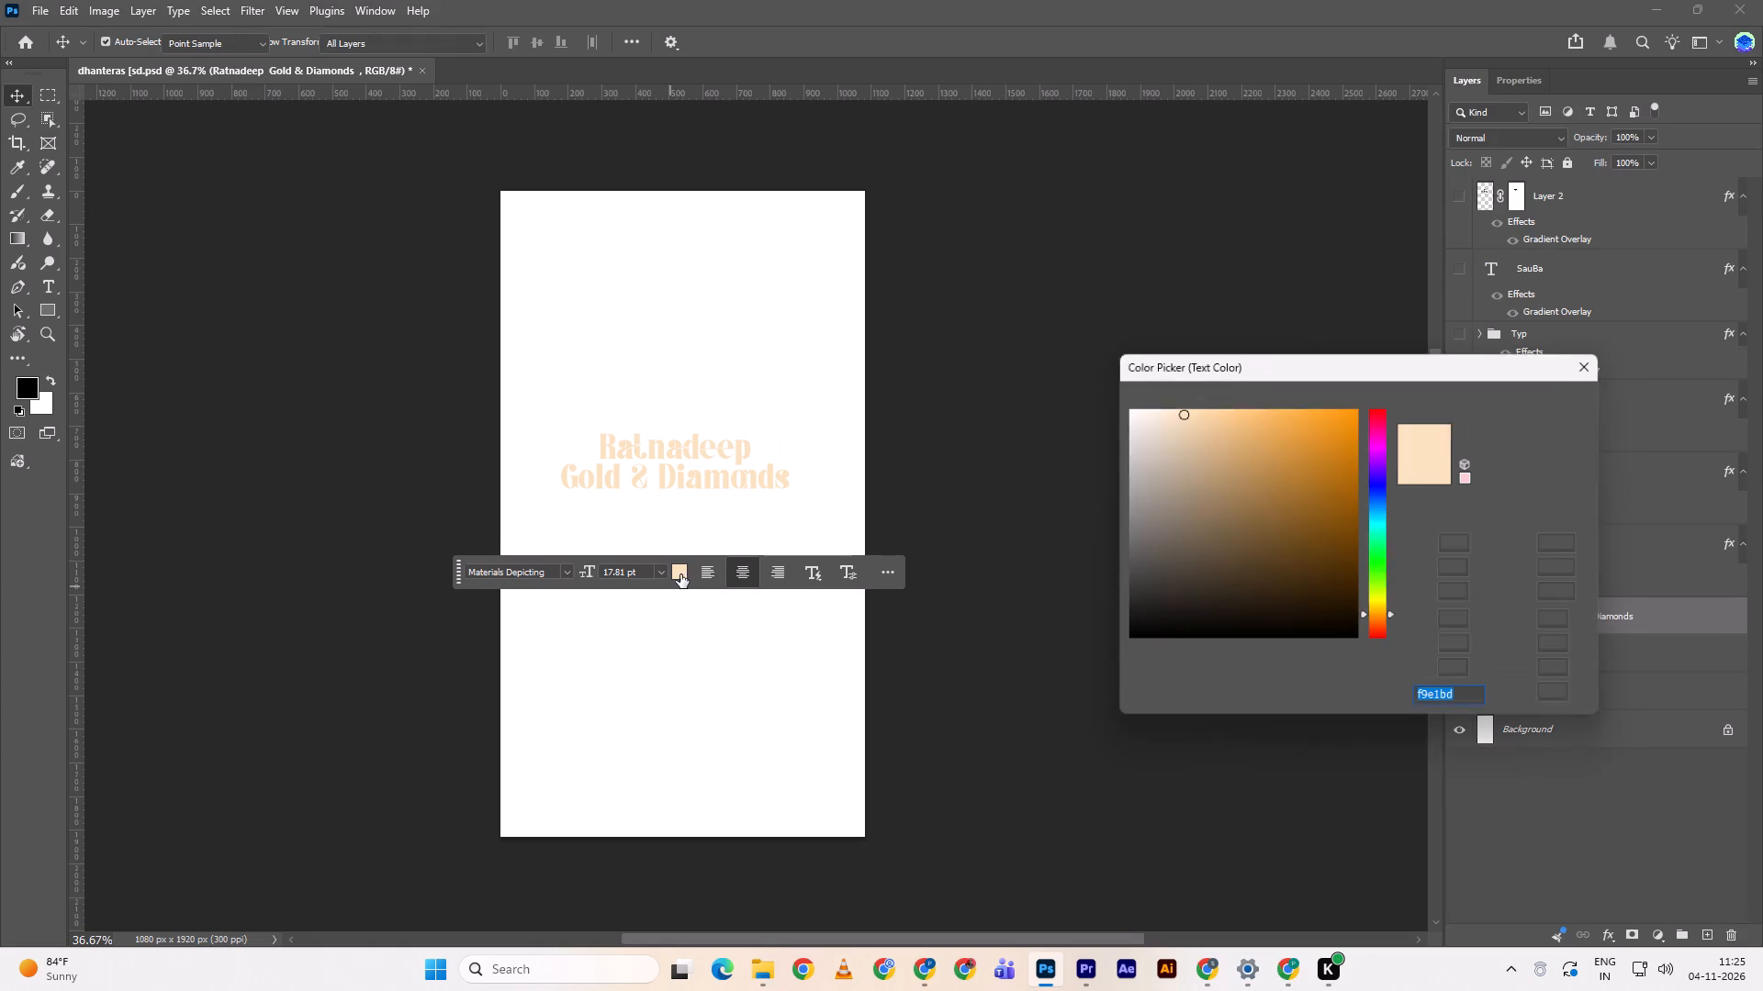
drag(1241, 477, 1254, 464)
drag(1275, 440, 1292, 428)
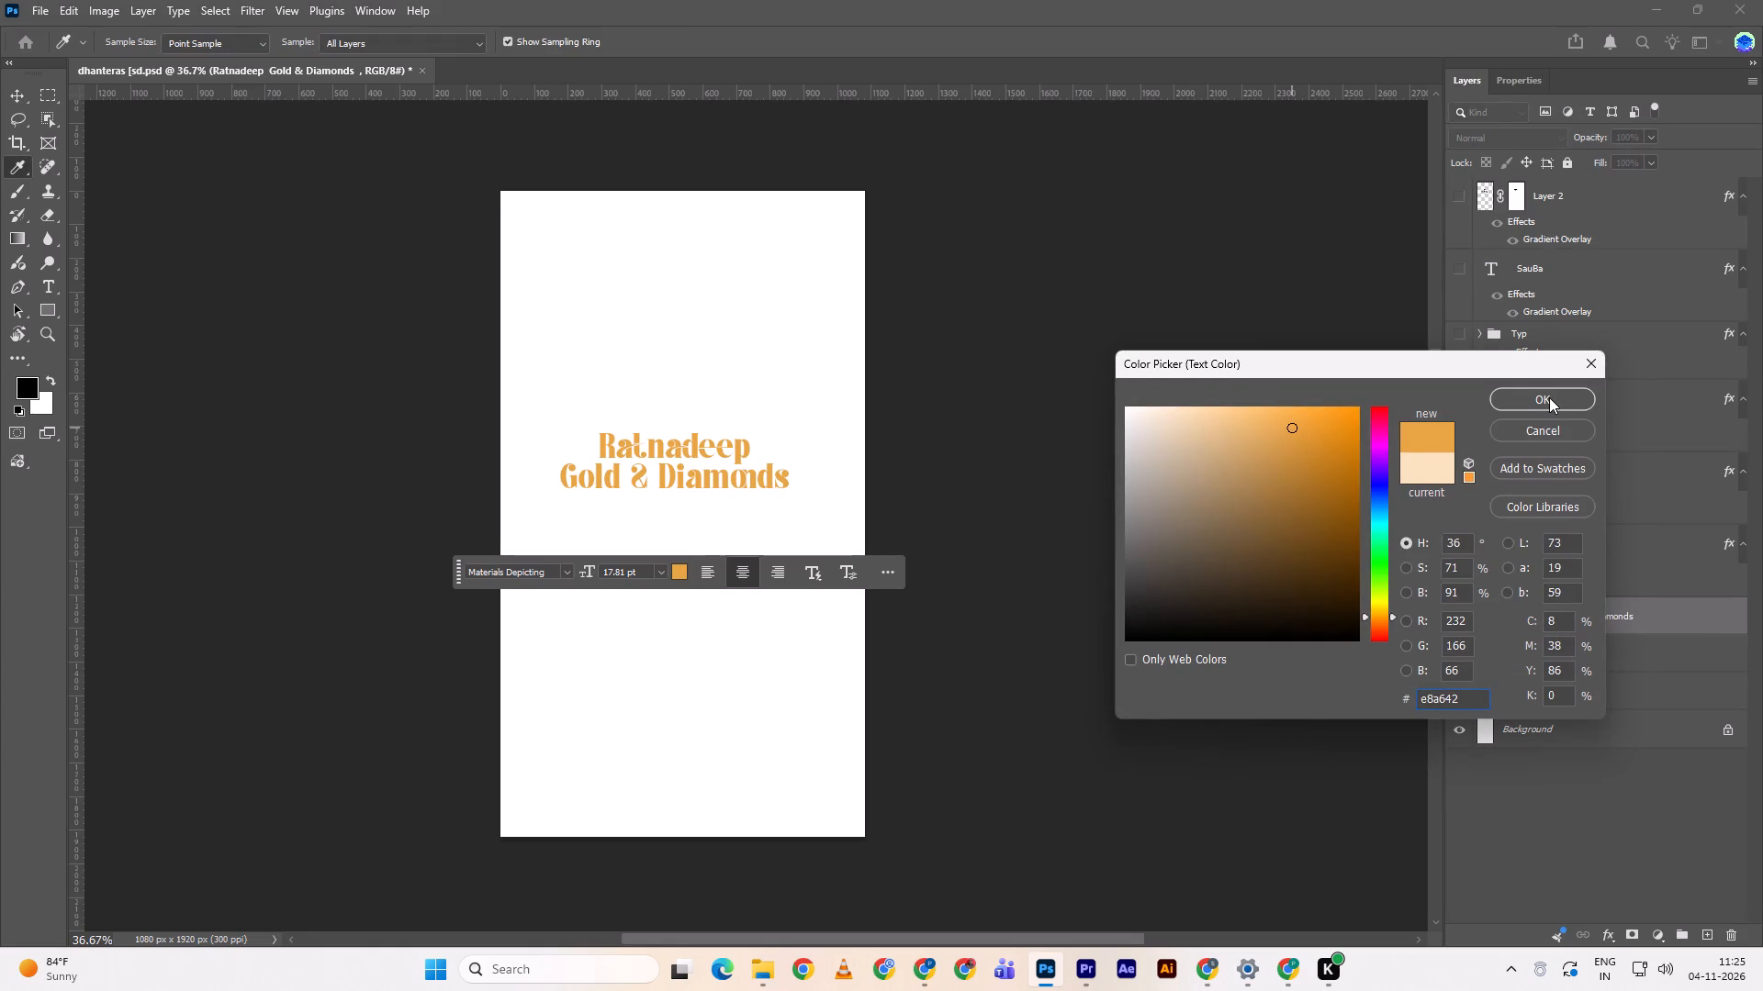
click(1549, 397)
Switch to Pinterest in Chrome and search for "yellow gradient".
key(alt+Tab)
key(alt+Tab)
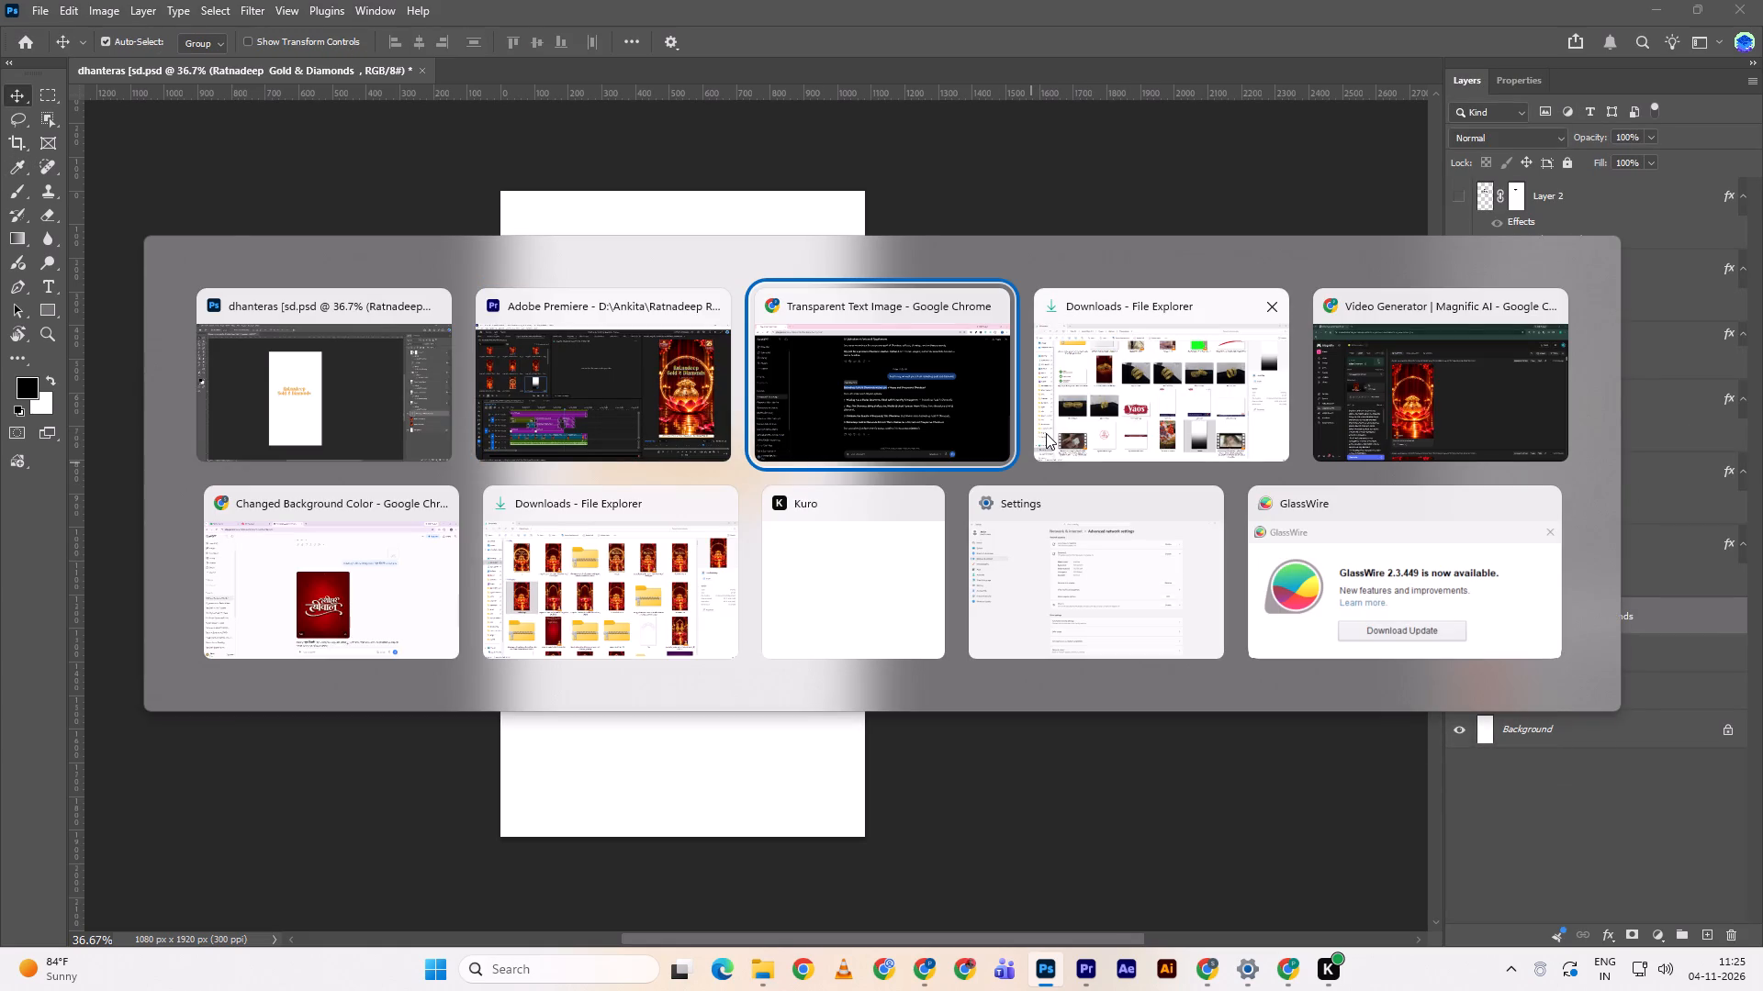
key(alt+Tab)
key(alt+Tab)
key(alt+Tab)
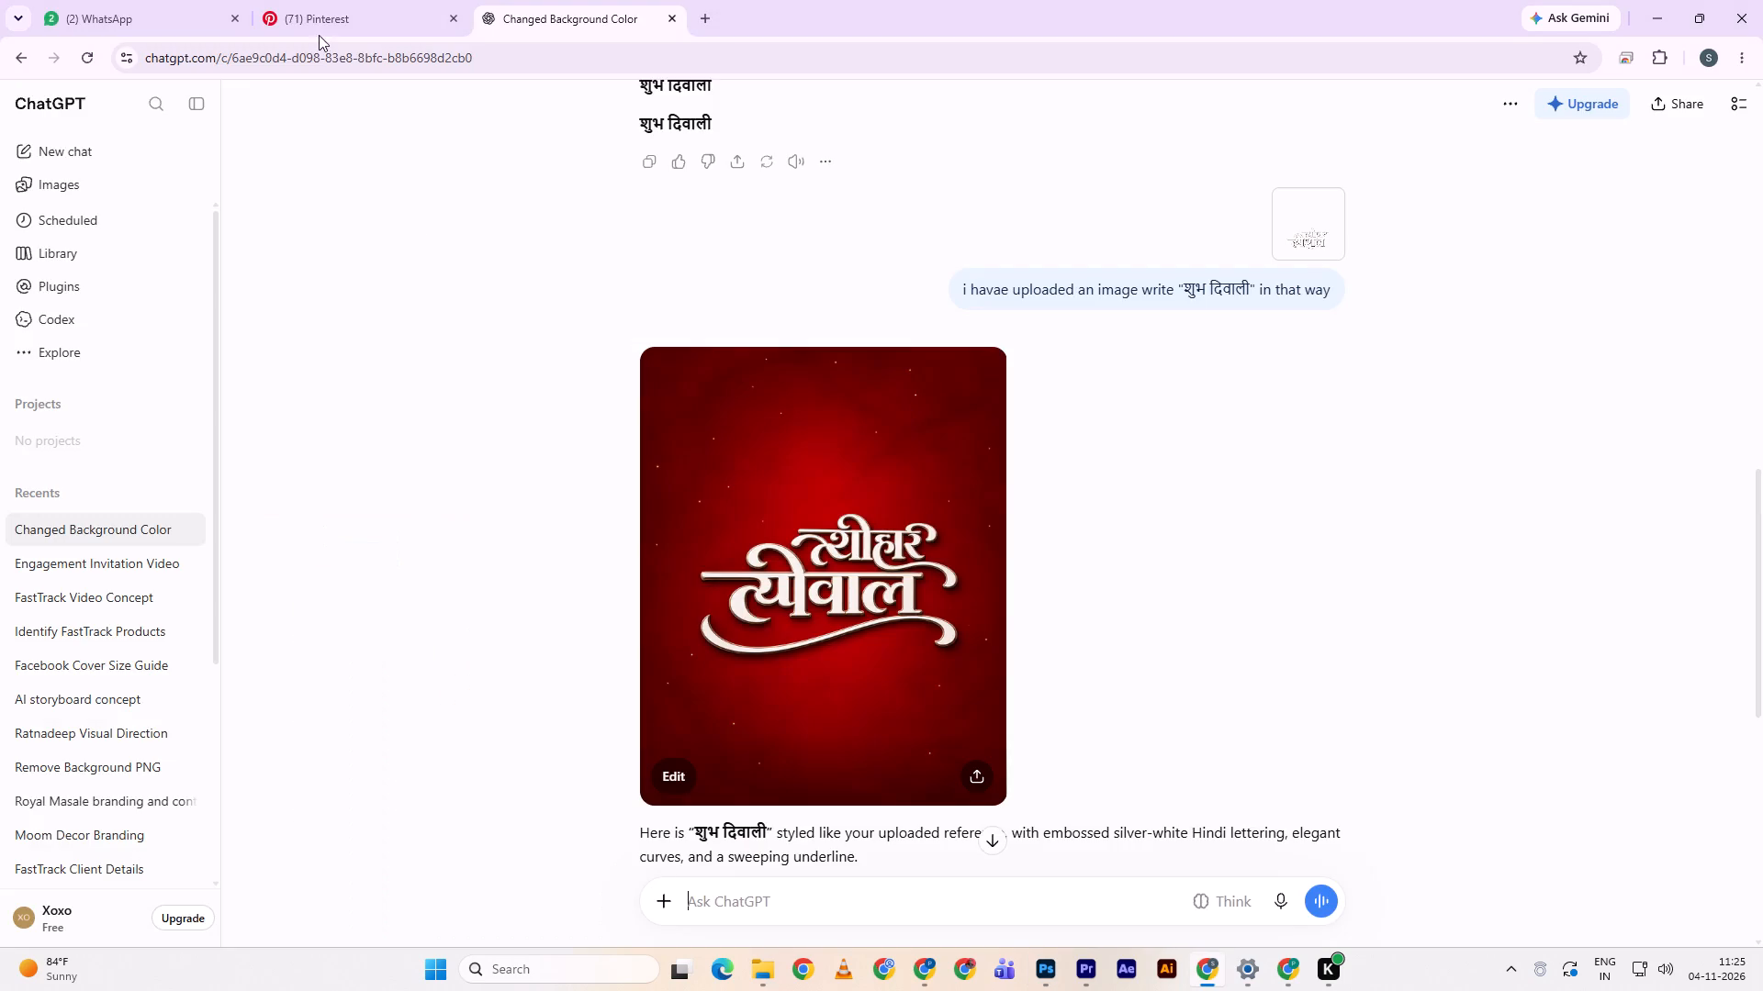
click(314, 14)
drag(514, 123, 0, 165)
click(0, 165)
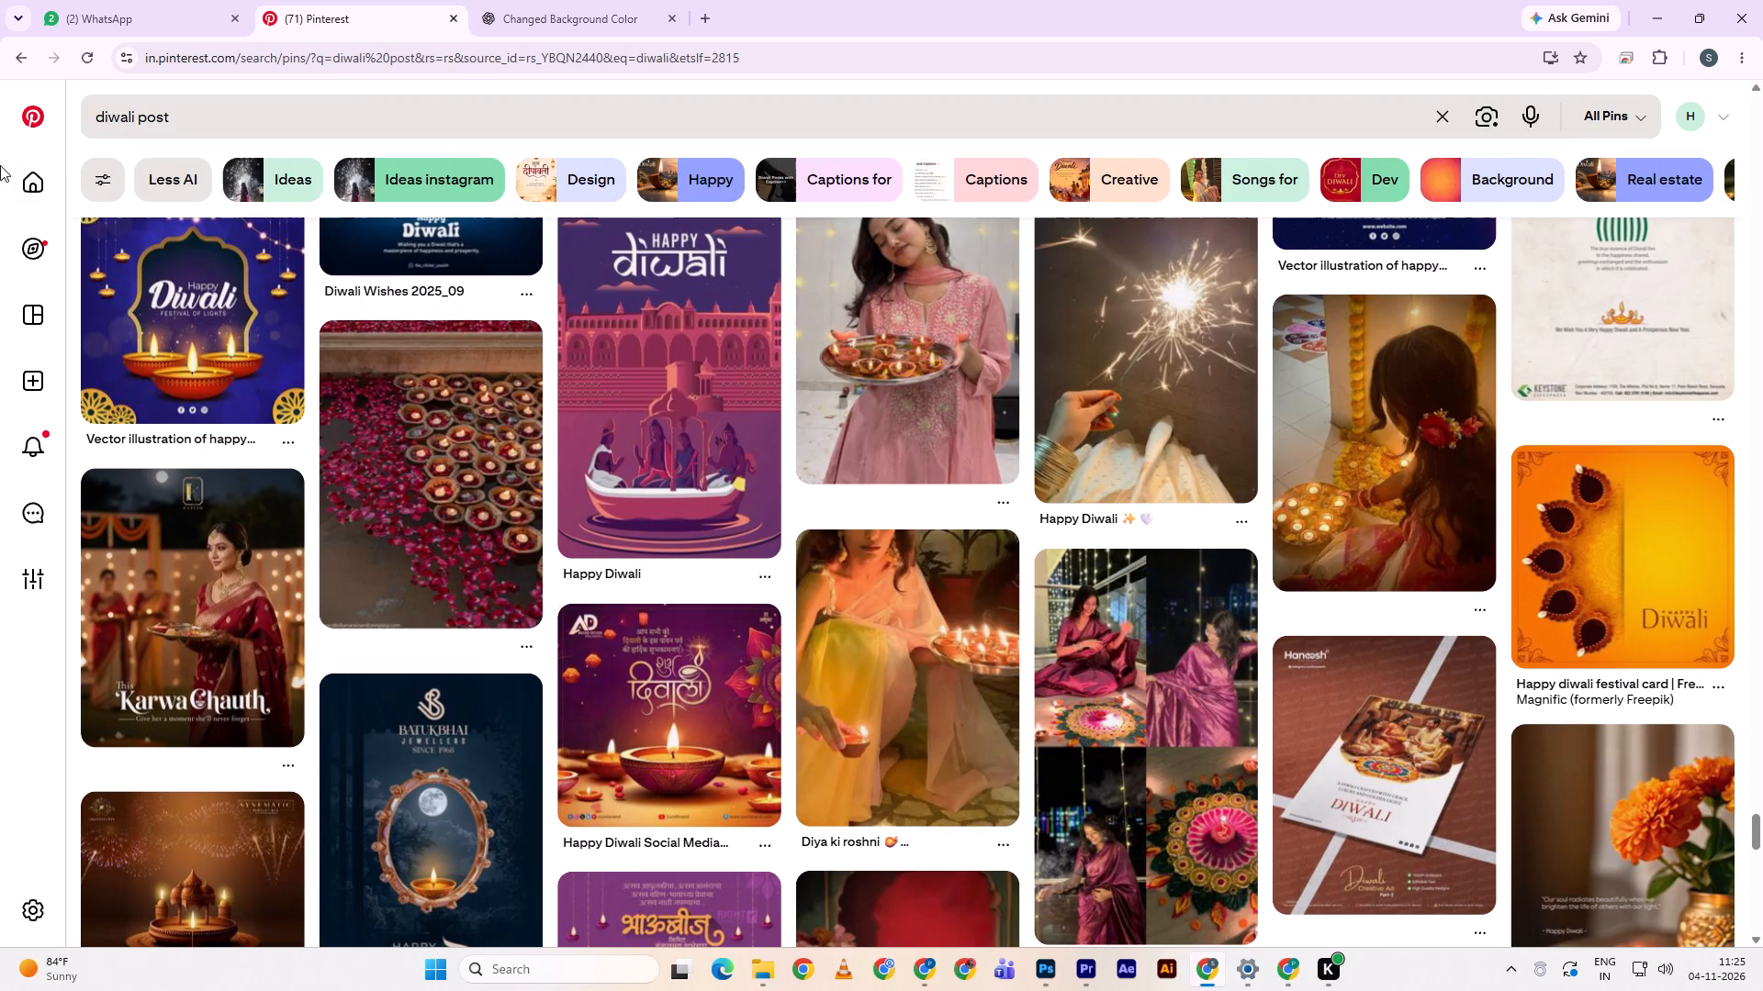
click(32, 176)
click(147, 110)
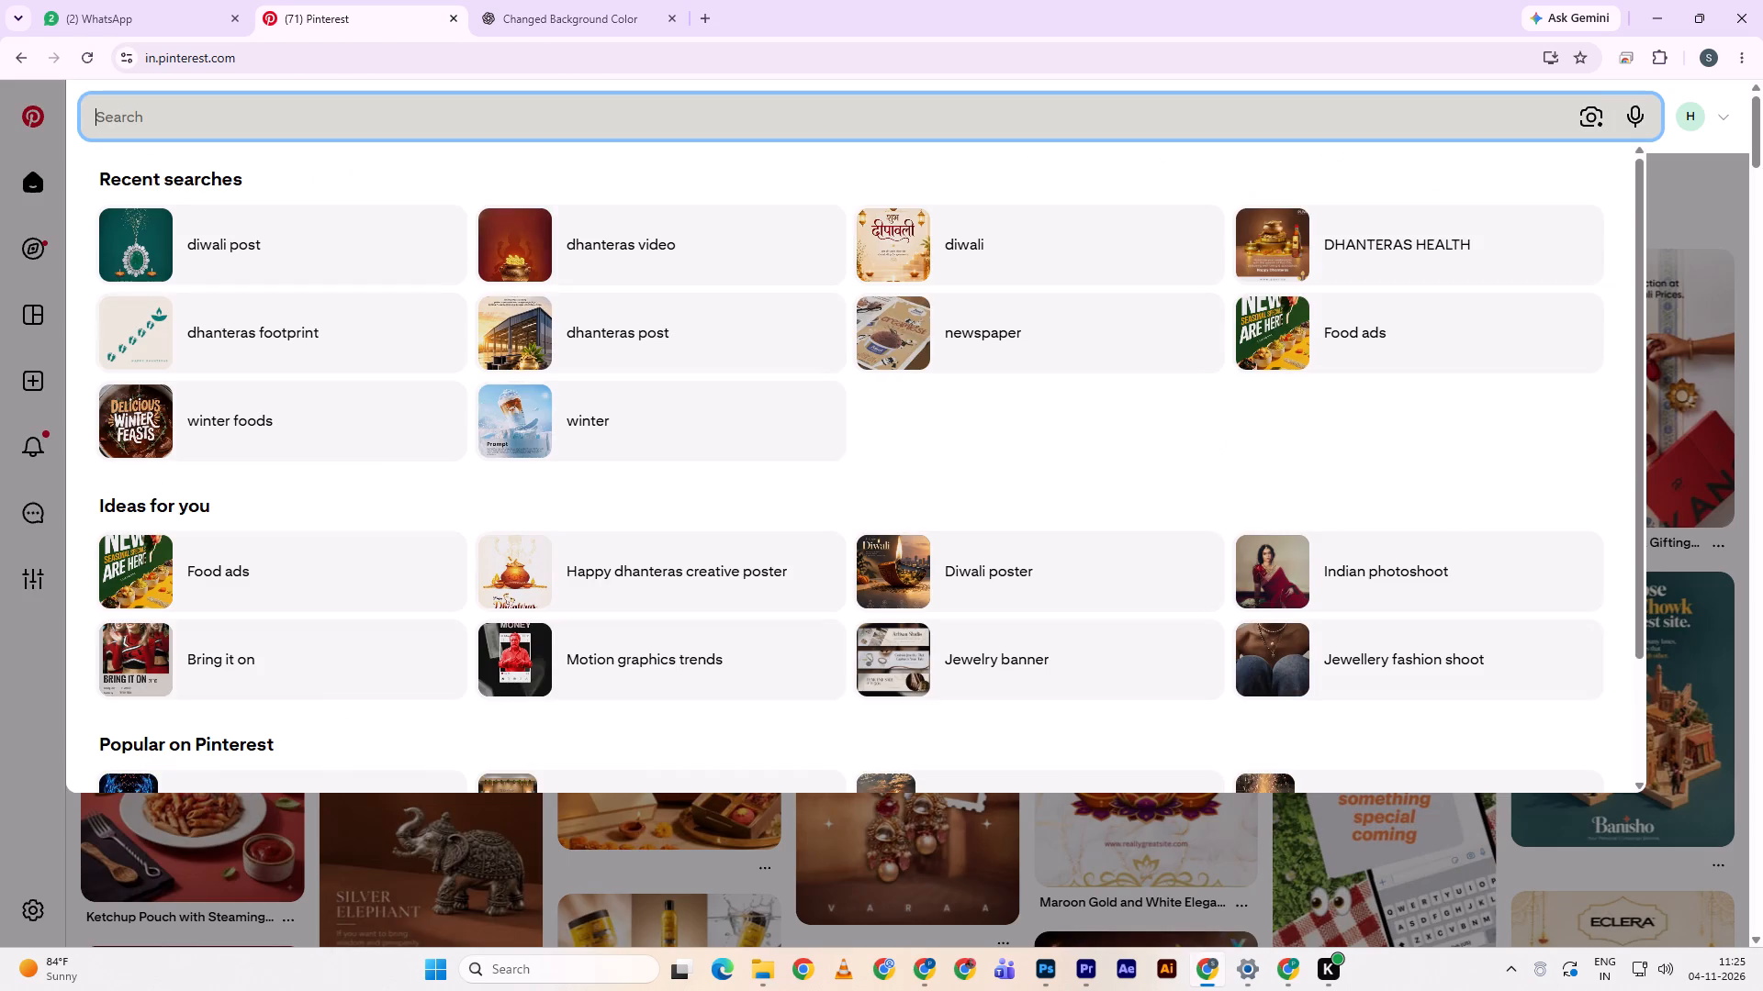
text(te)
key(BackSpace)
key(BackSpace)
text(yellow gradient]')
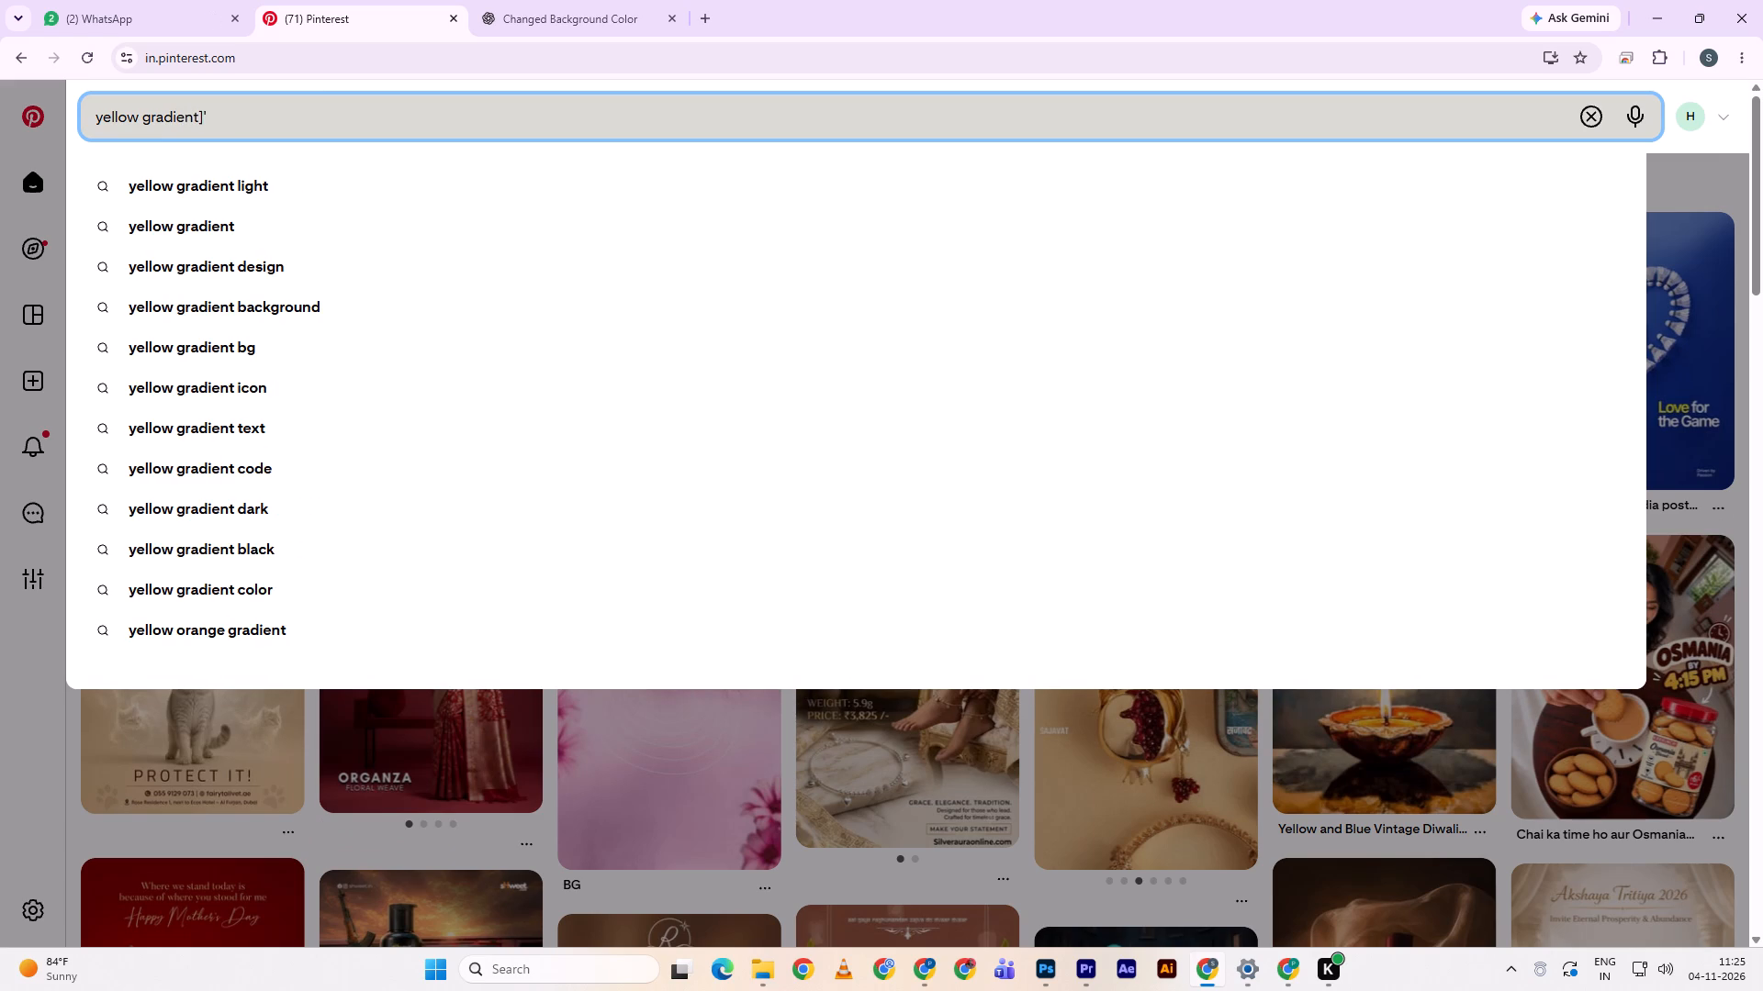
key(BackSpace)
key(Return)
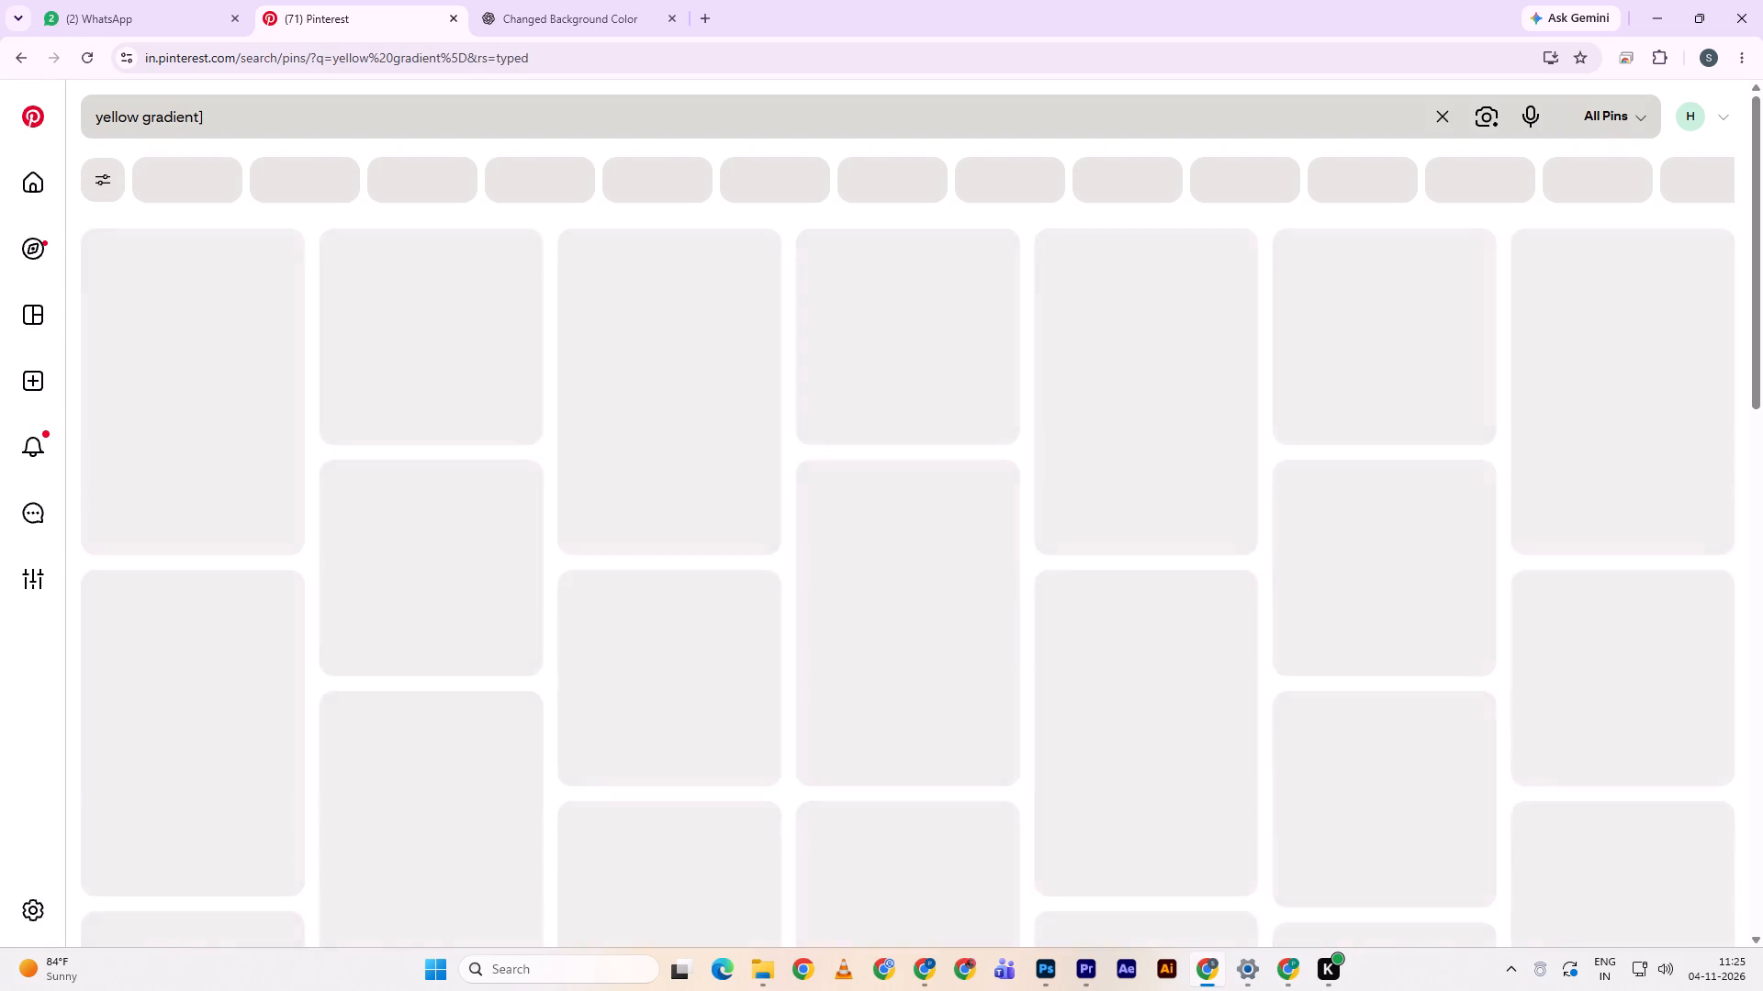
click(237, 114)
key(BackSpace)
key(Return)
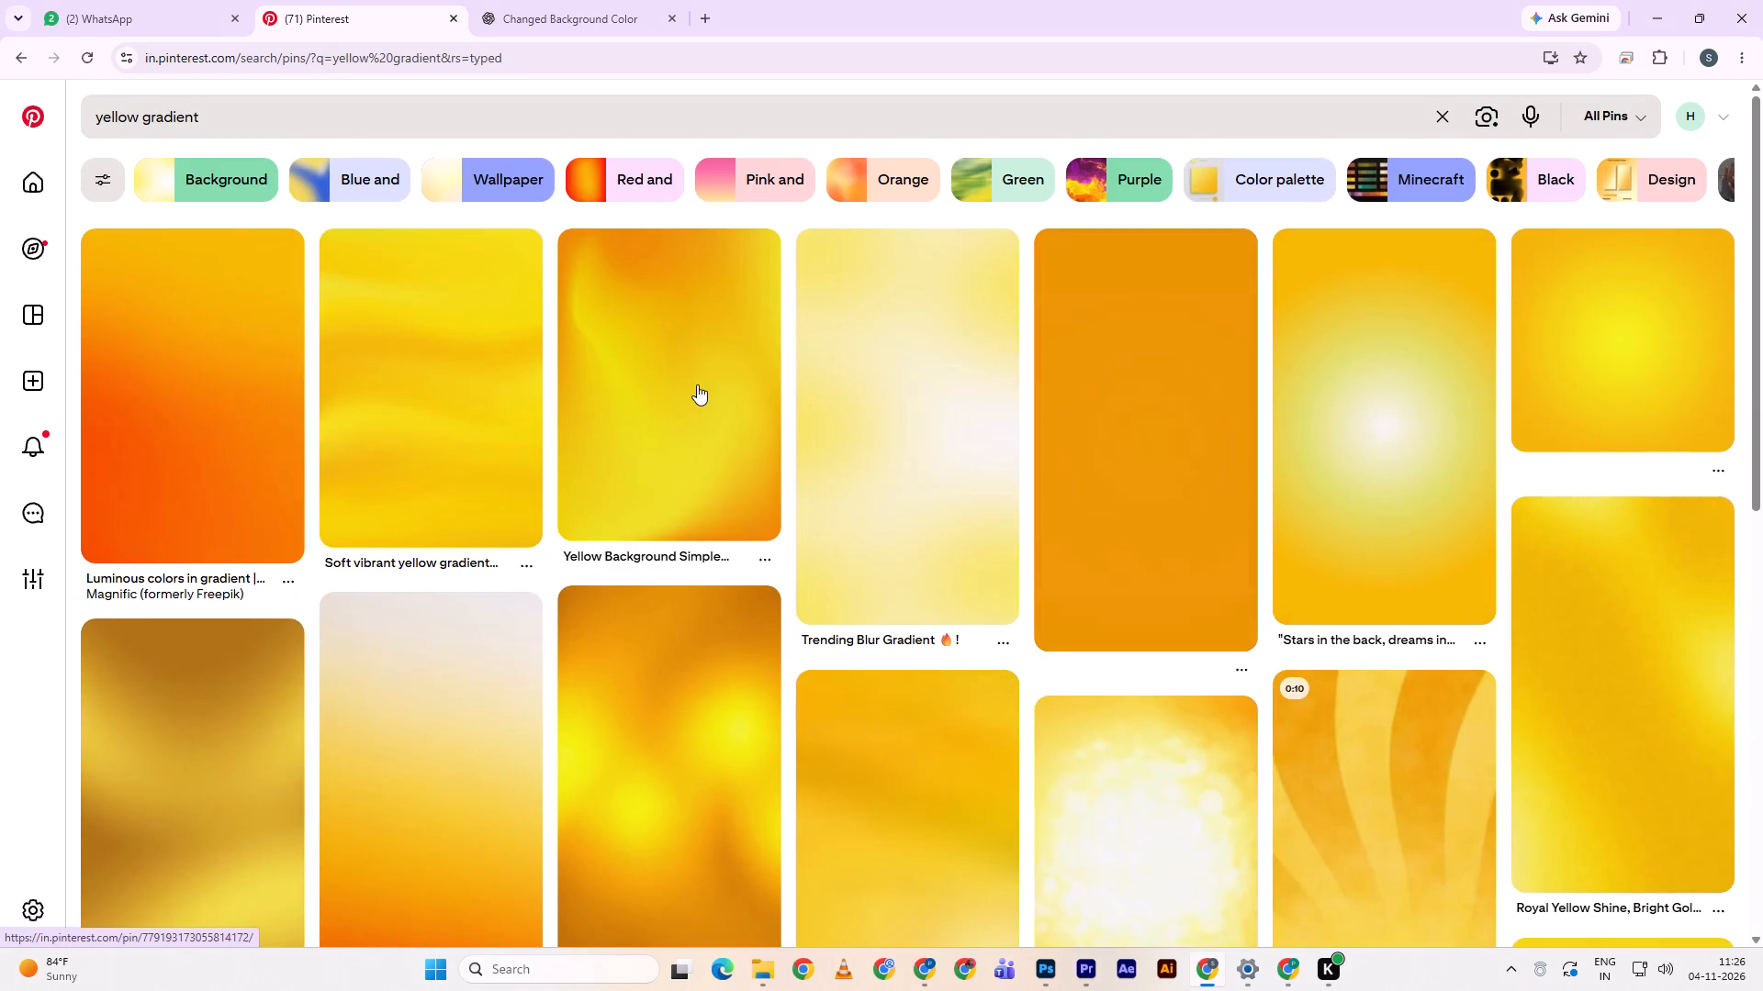
Browse the gradient results, open the abstract gold metallic background pin and copy its image.
scroll(697, 384, down, 8)
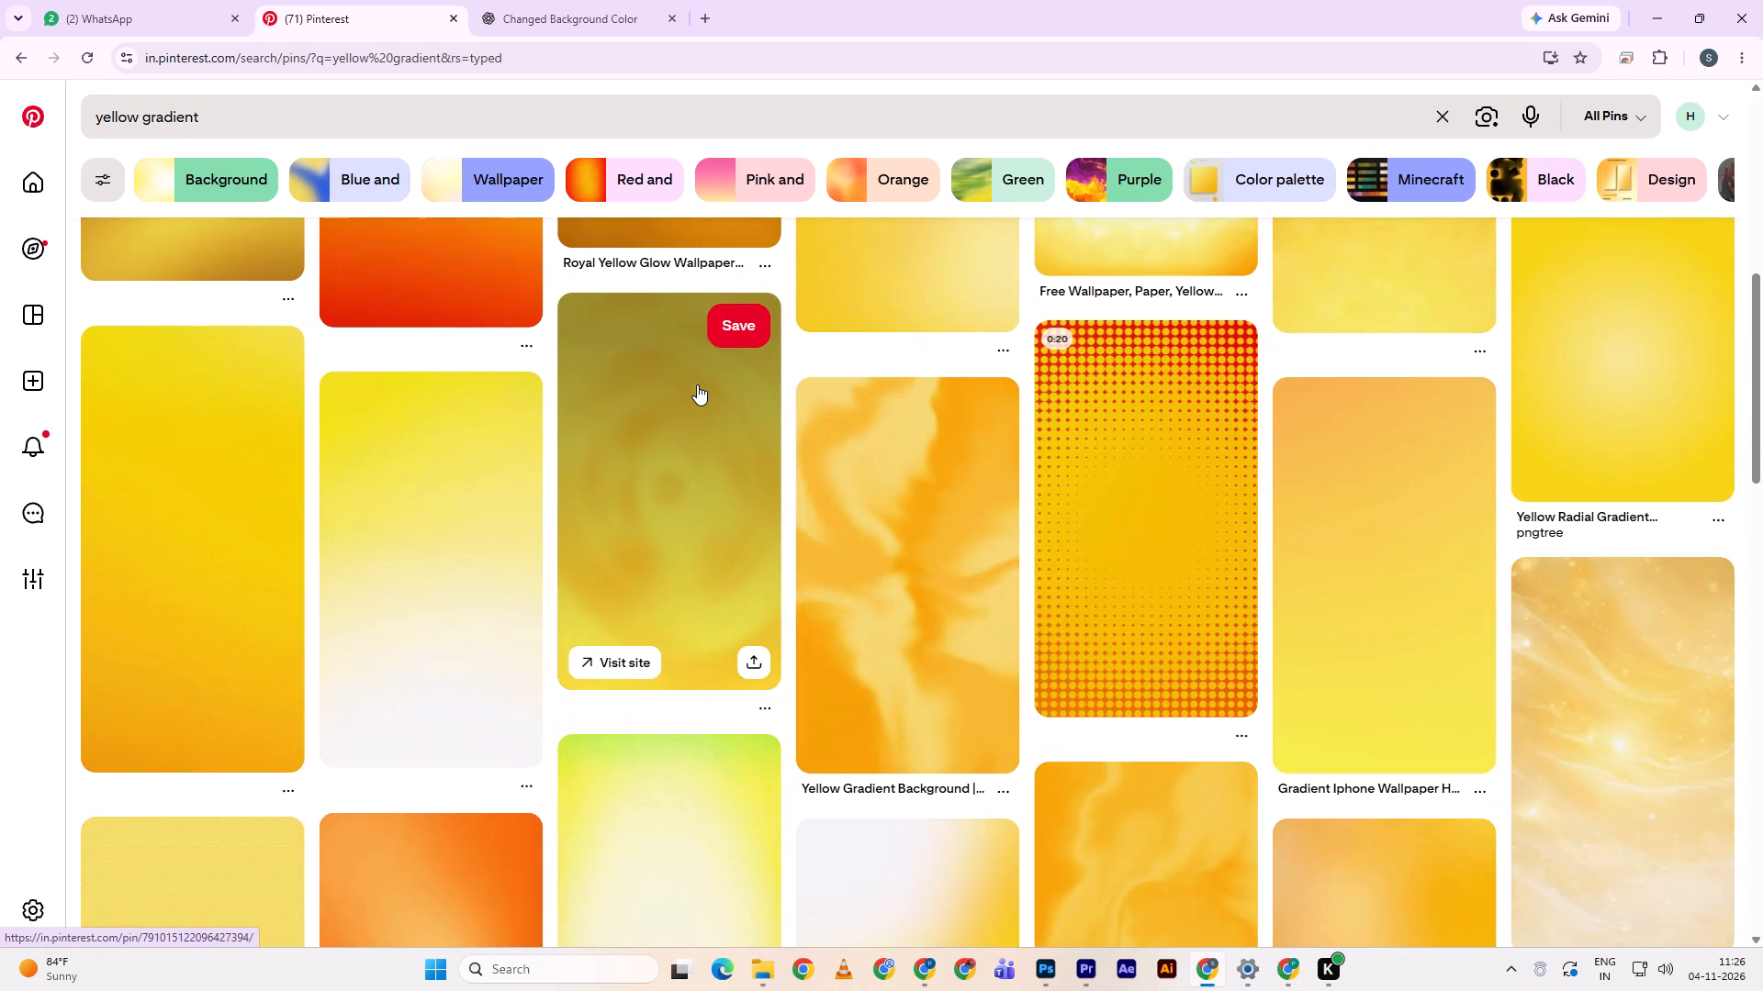
scroll(697, 384, down, 15)
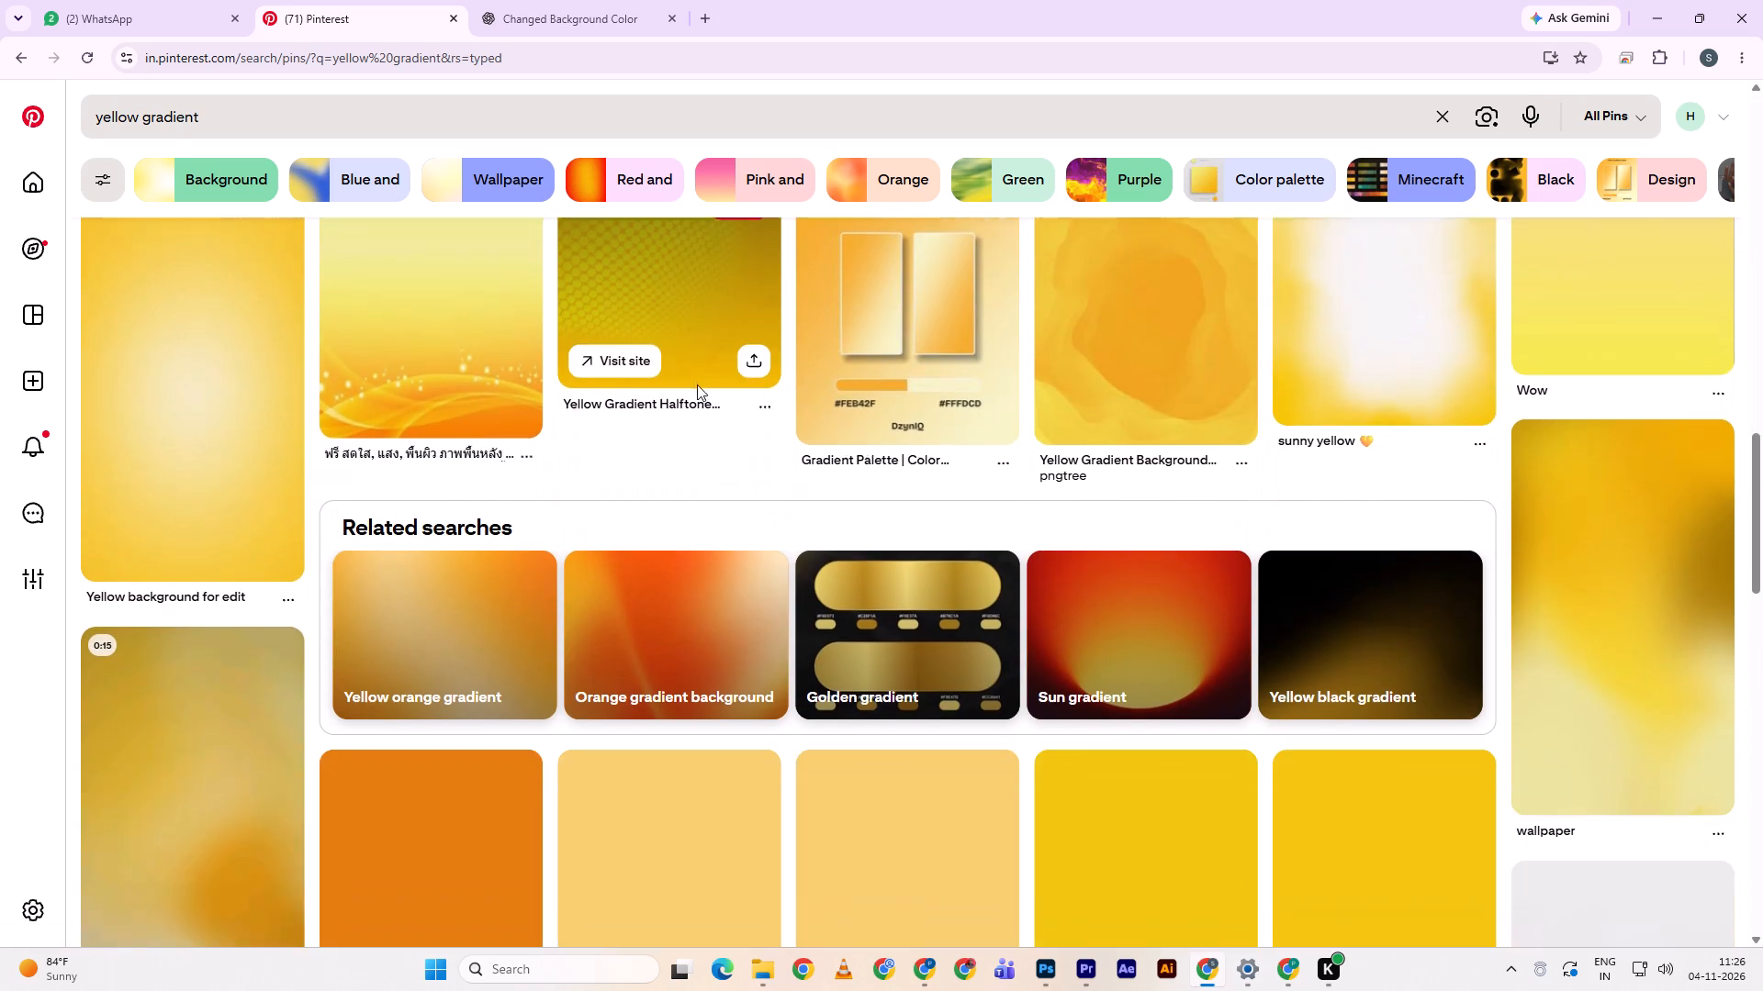
scroll(697, 384, down, 7)
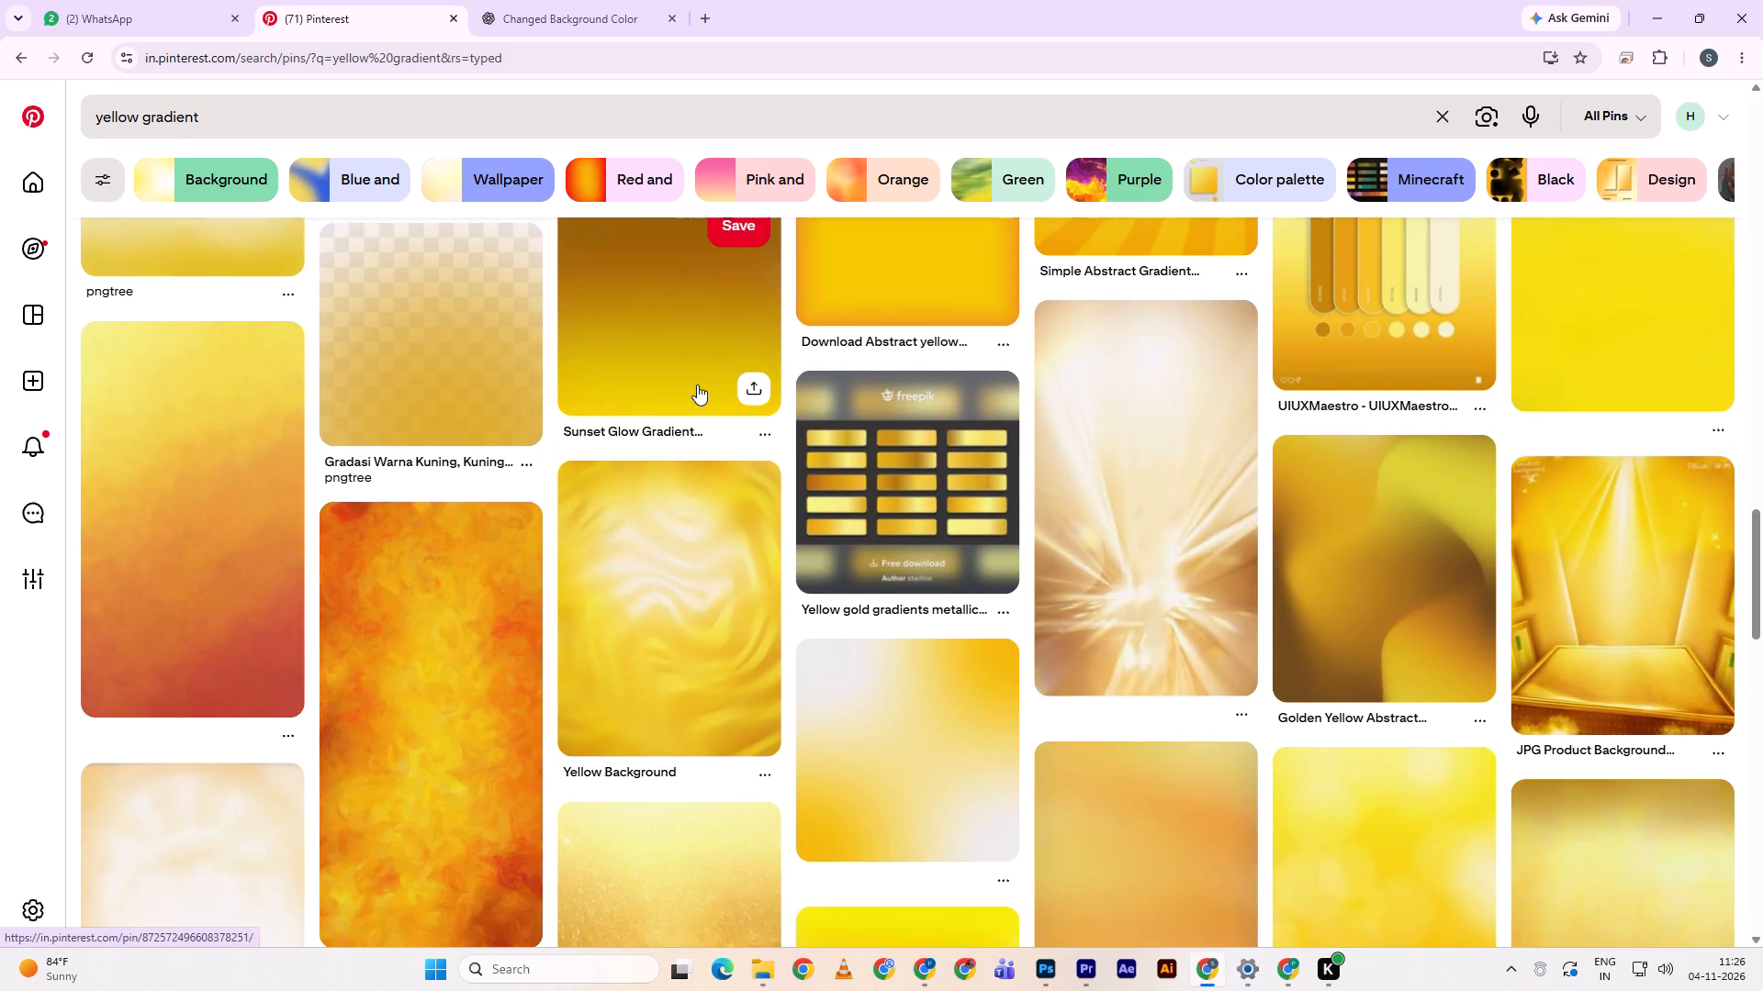
scroll(697, 384, down, 9)
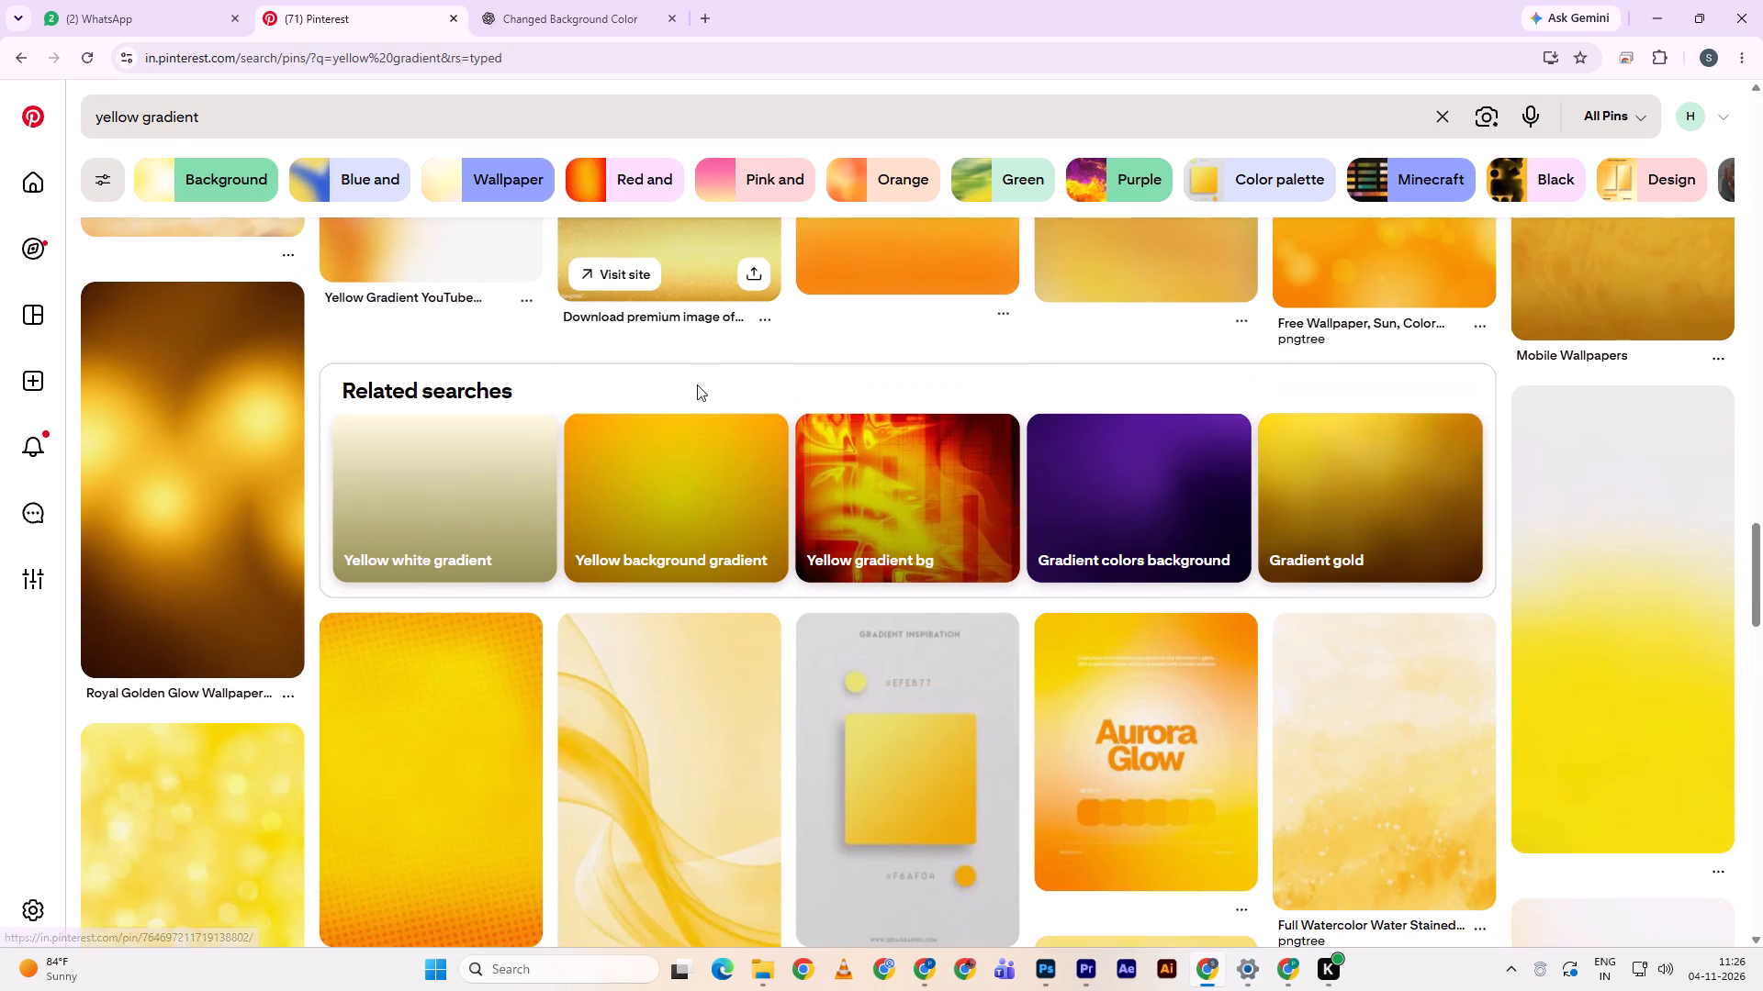
scroll(697, 384, up, 3)
click(697, 384)
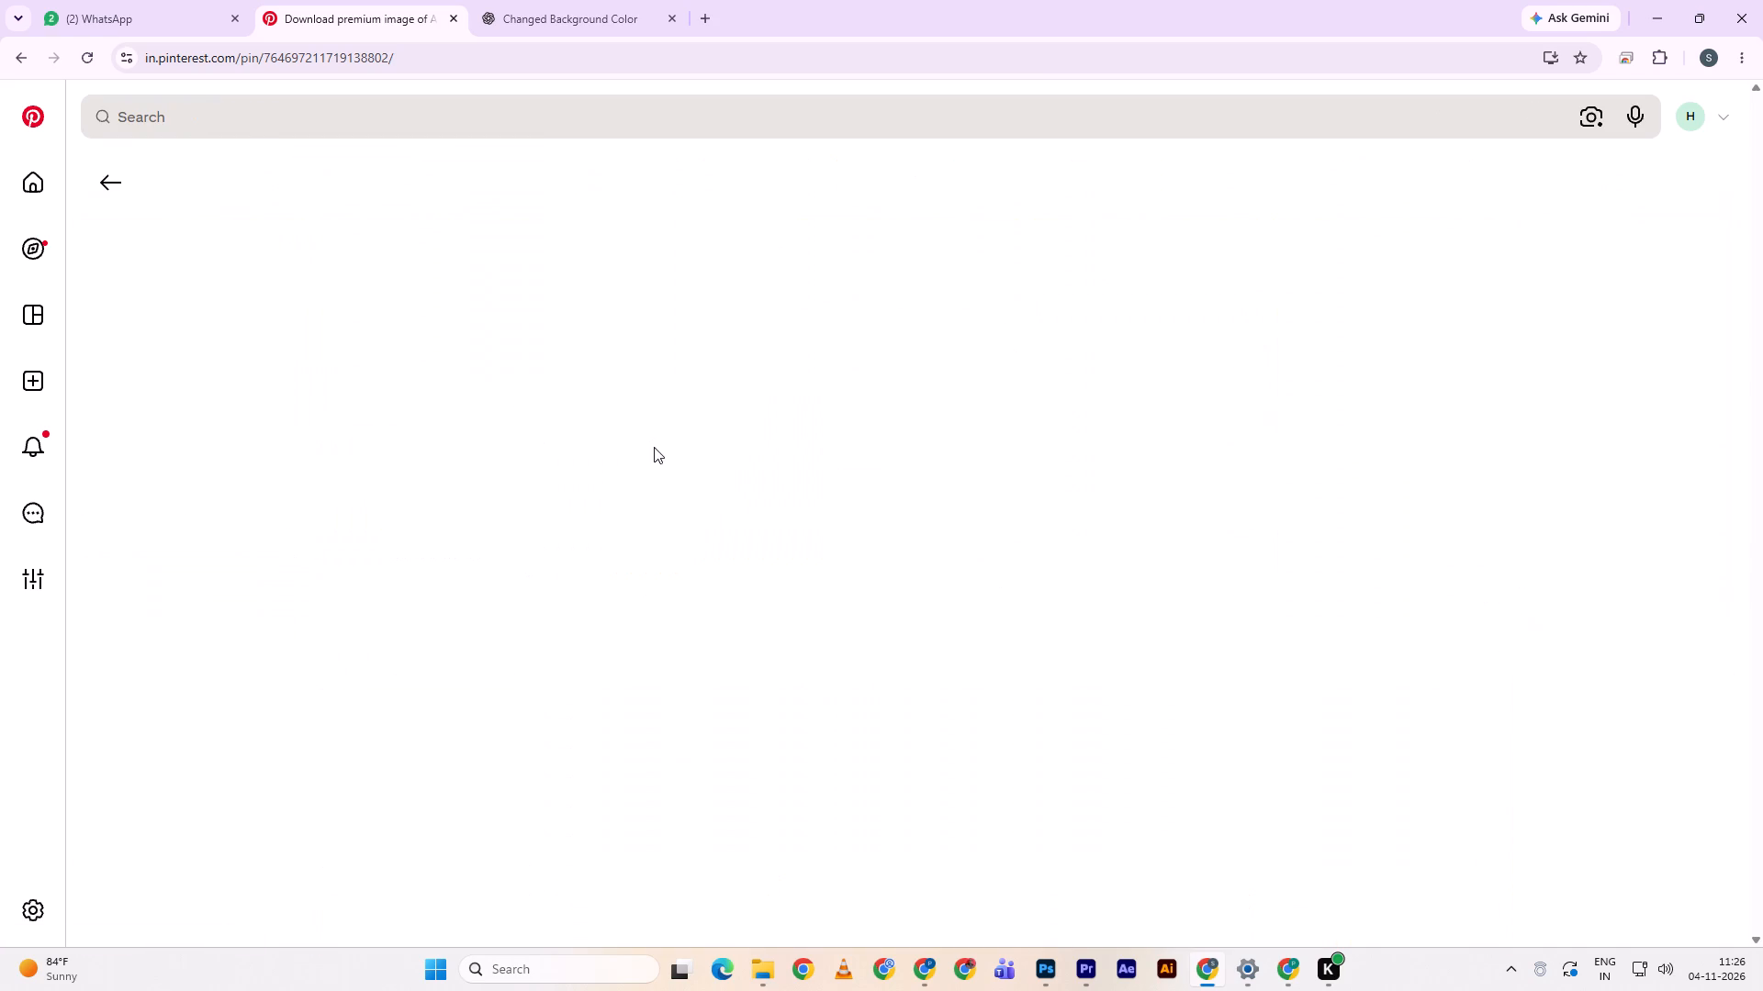
right_click(360, 397)
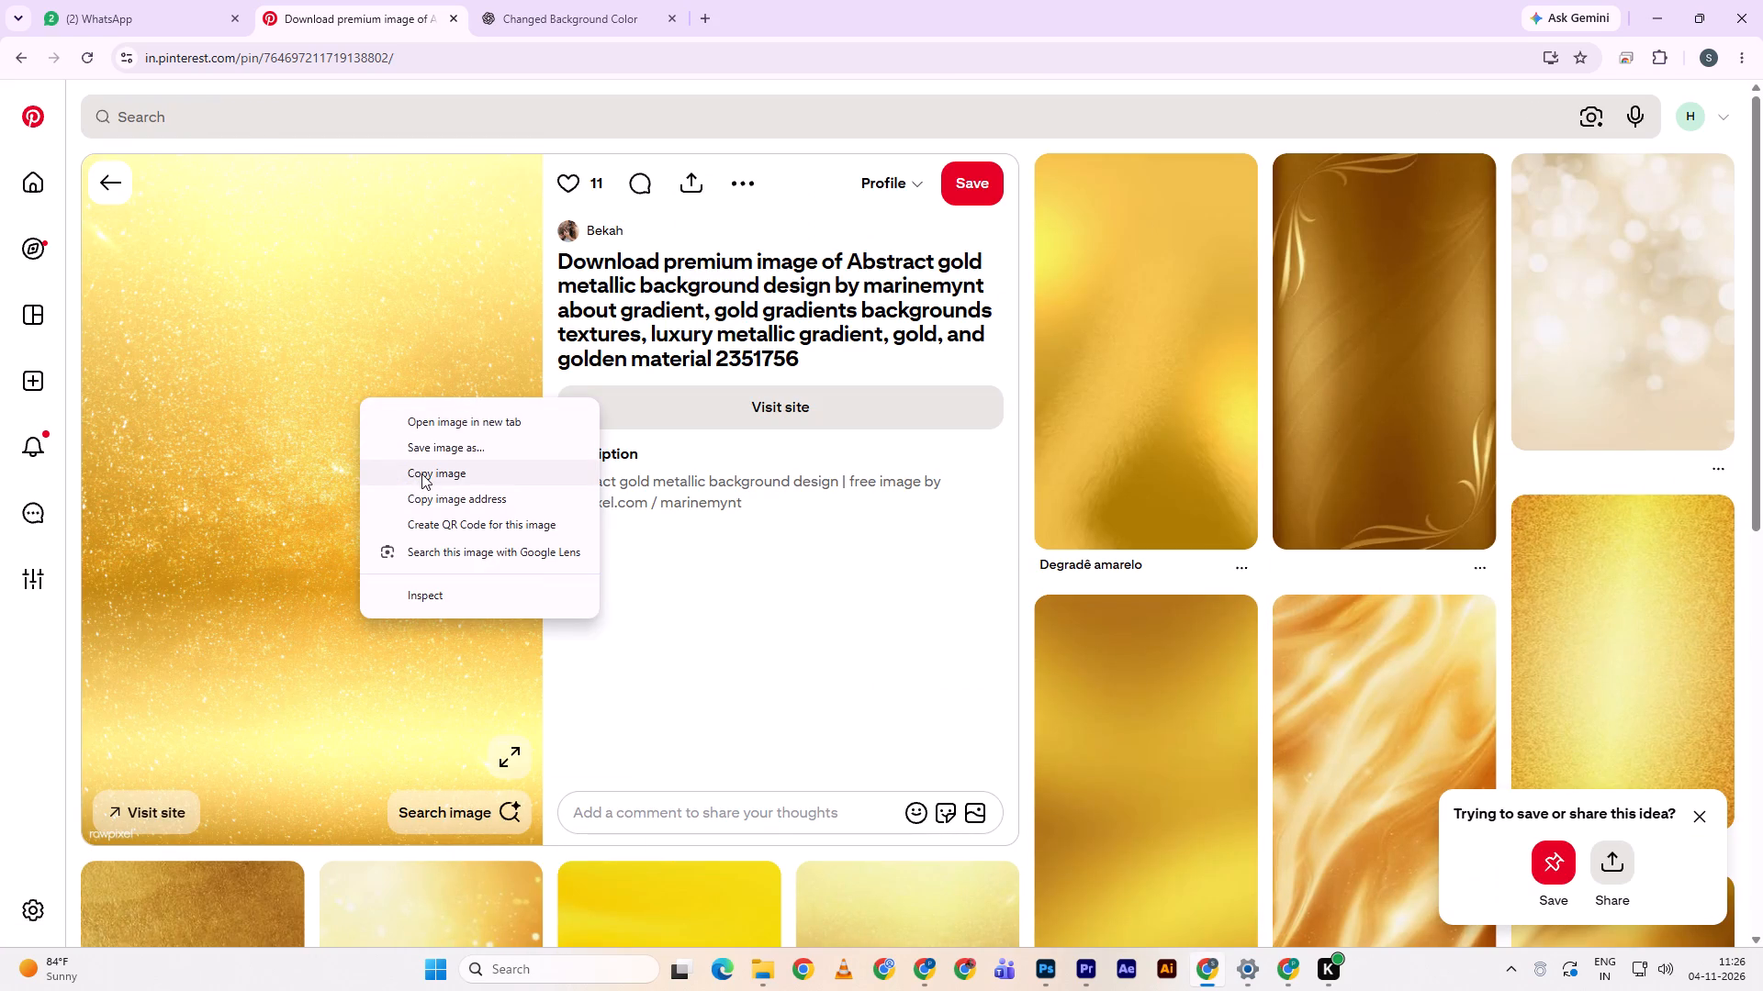
click(421, 473)
Paste the gold image into the Photoshop document above the title layer, scale it to about 80% and position it over the text.
key(alt+Tab)
key(ctrl+v)
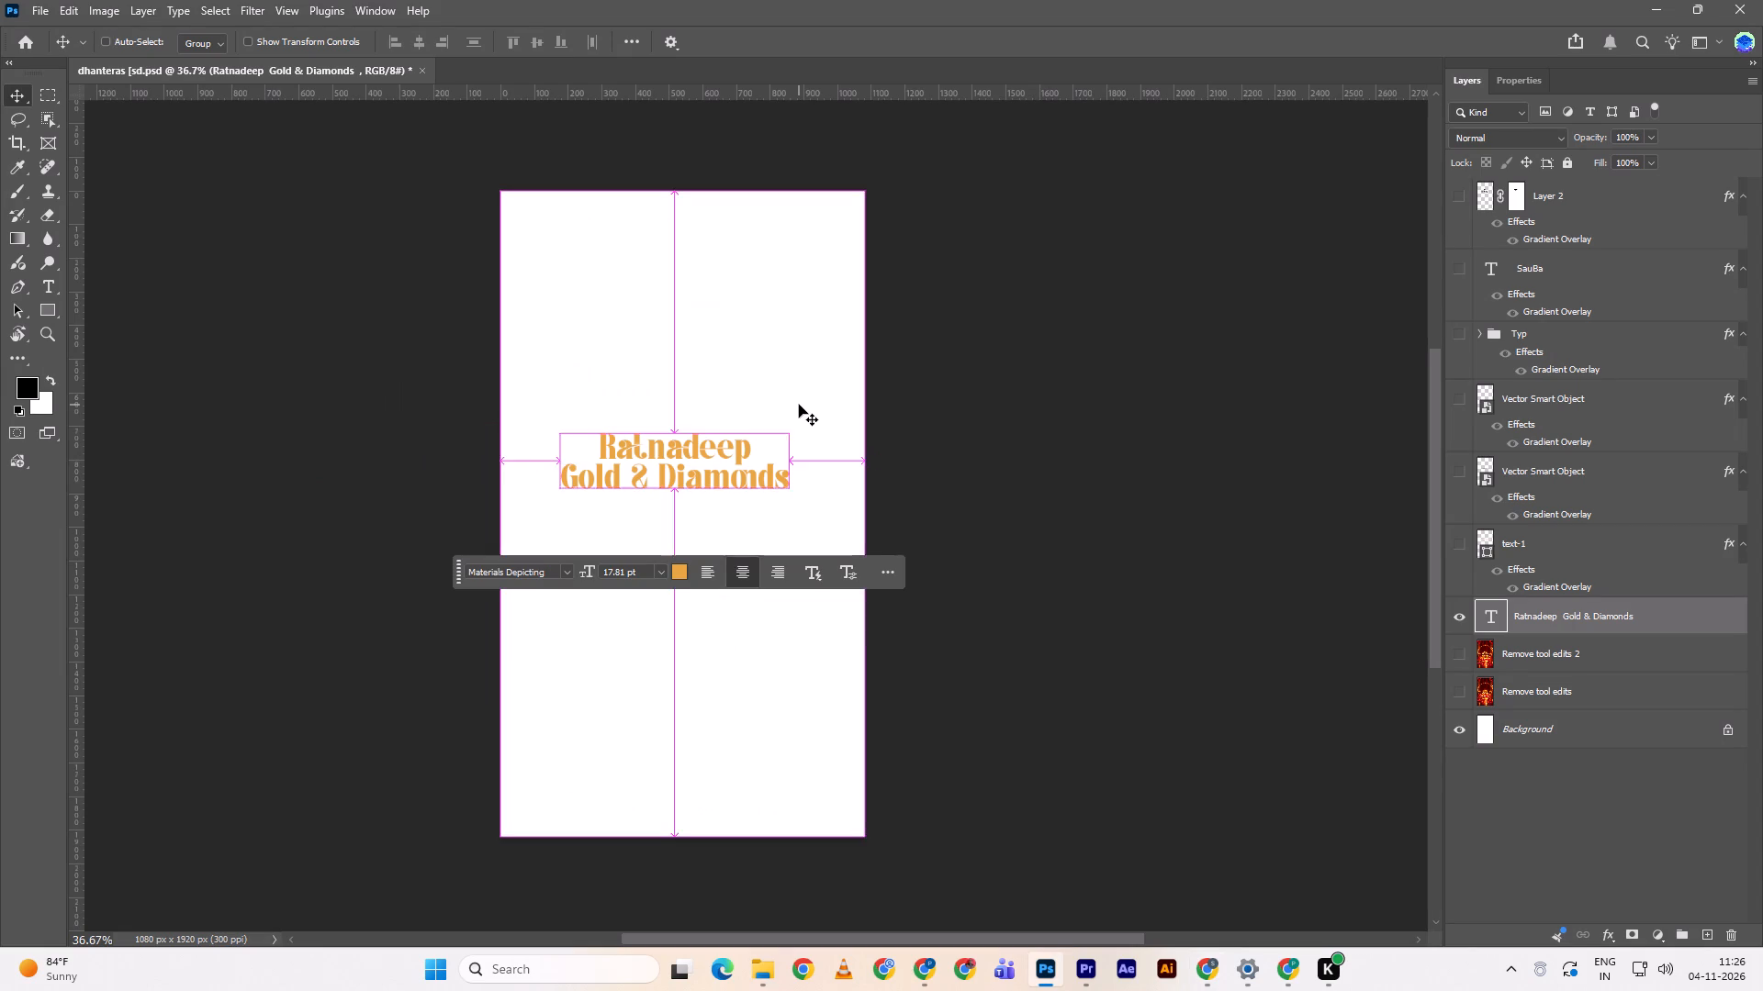
key(ctrl+t)
alt+drag(905, 512, 870, 521)
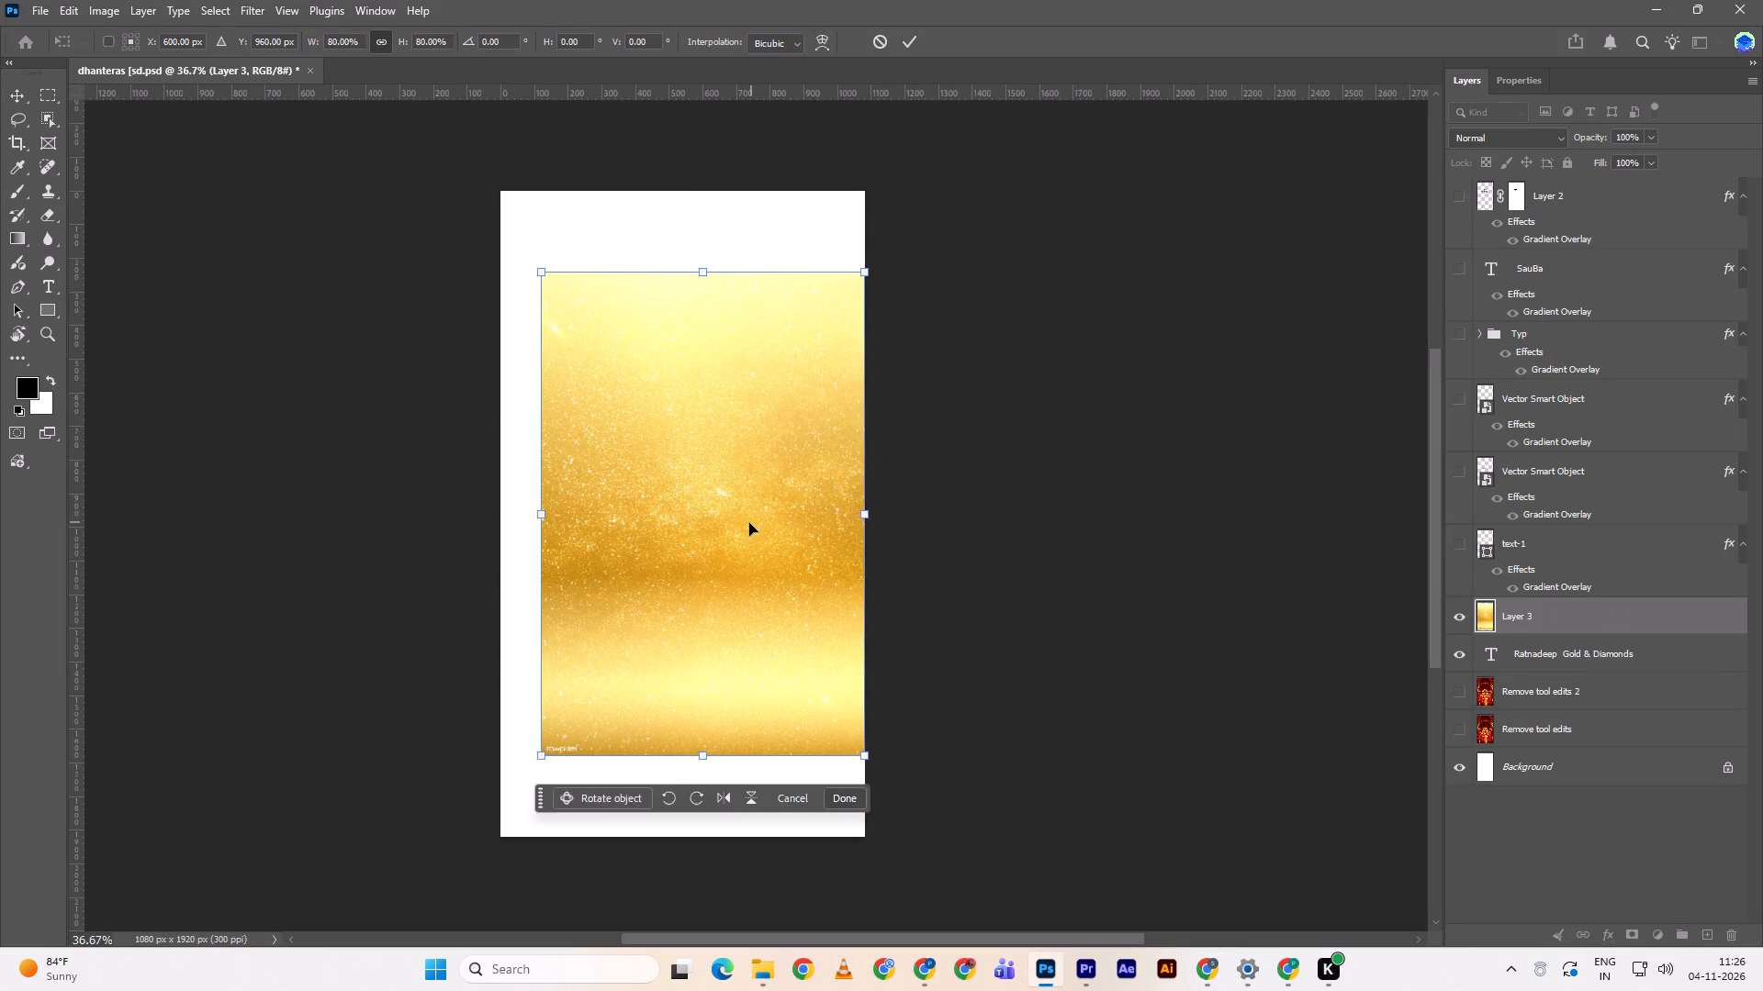
drag(749, 523, 724, 509)
click(724, 509)
click(913, 45)
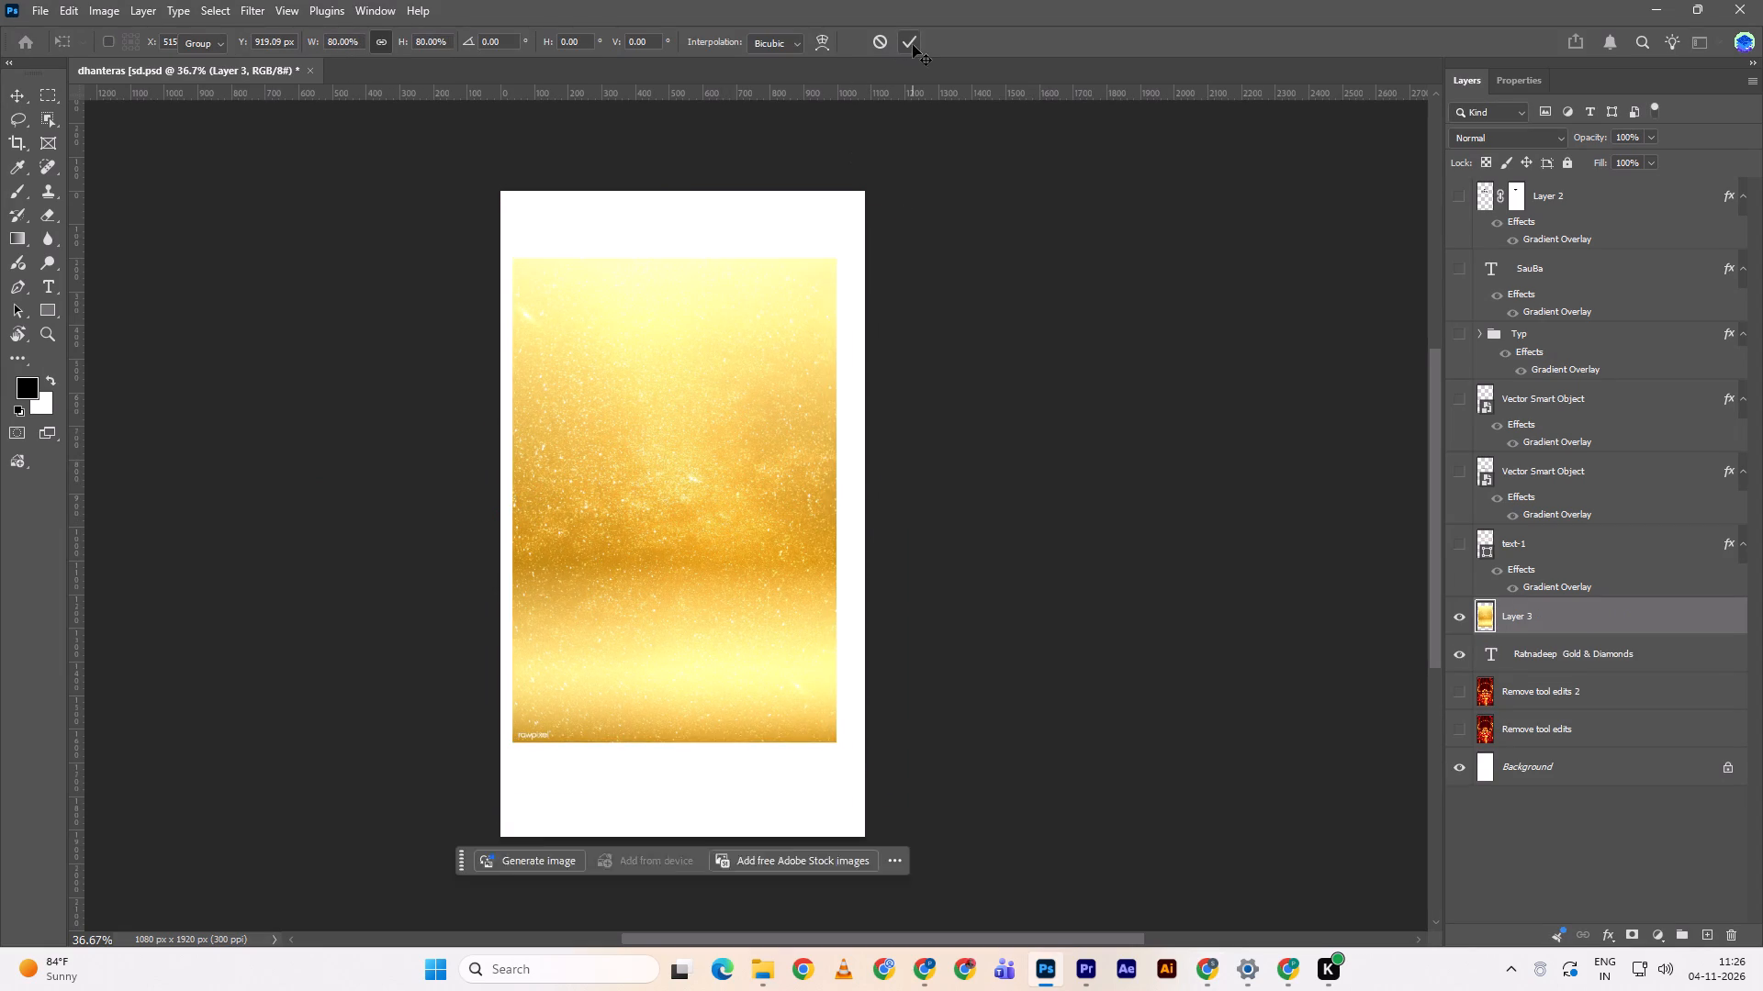
Clip the gold image layer to the Ratnadeep title and set its blend mode to Multiply.
alt+click(1549, 634)
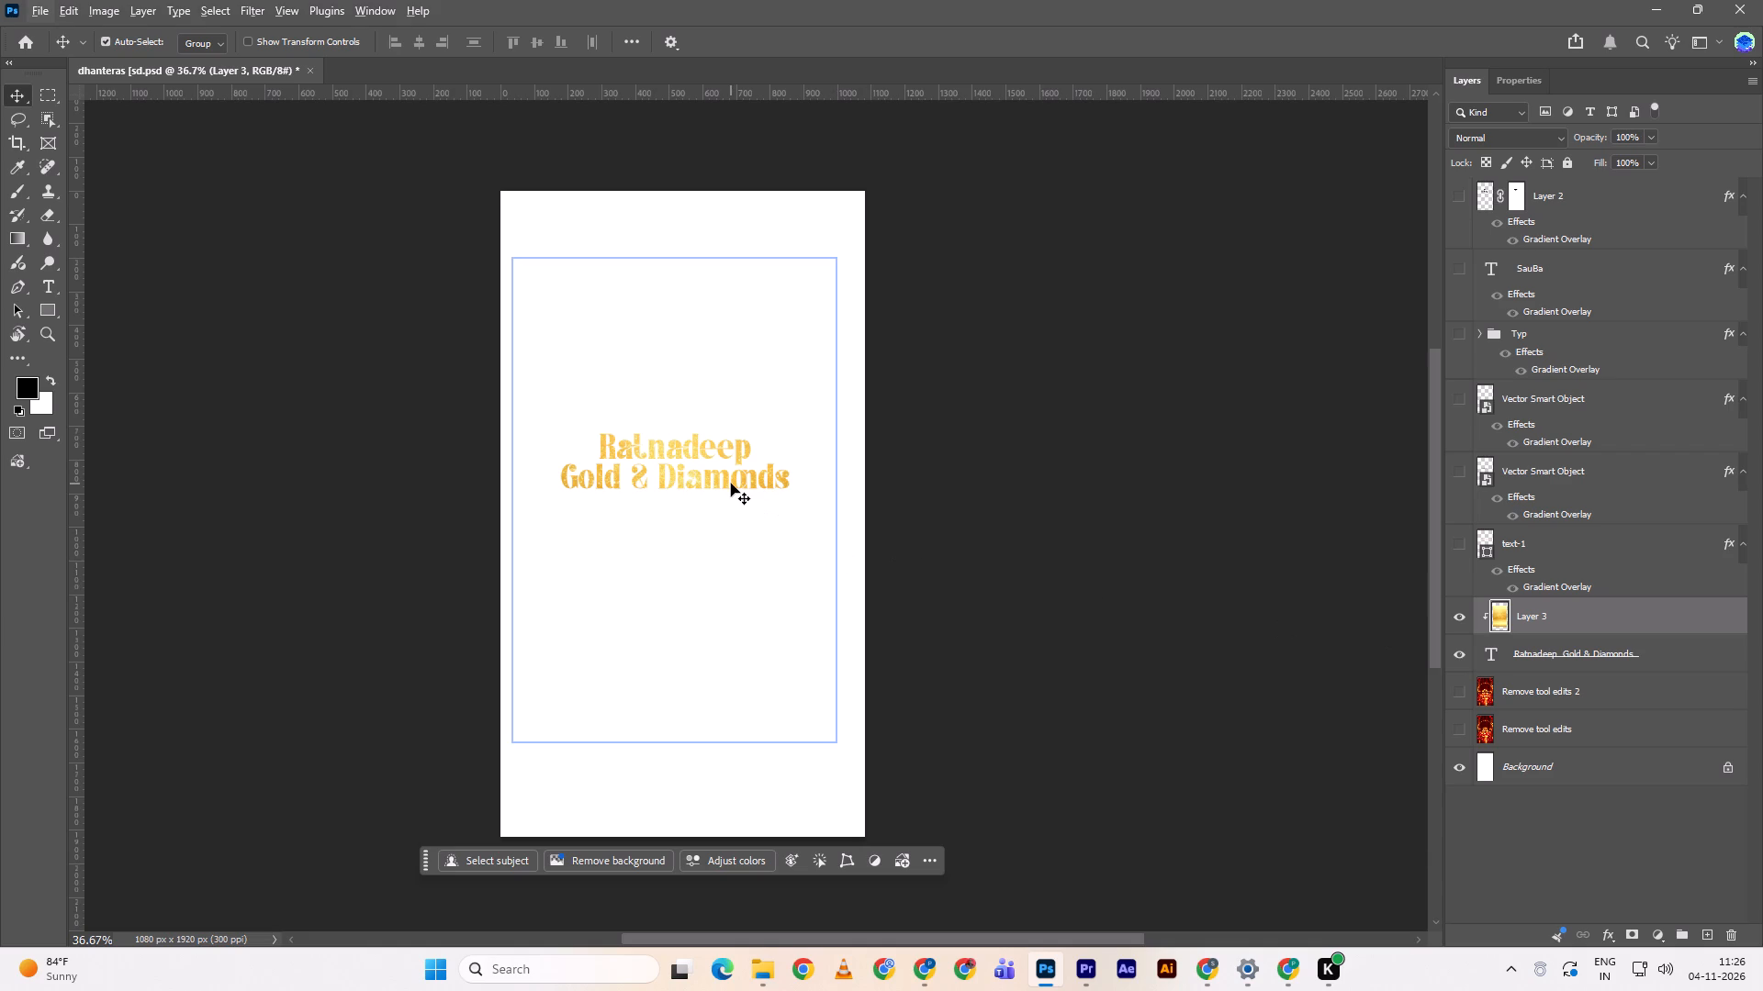
click(1524, 133)
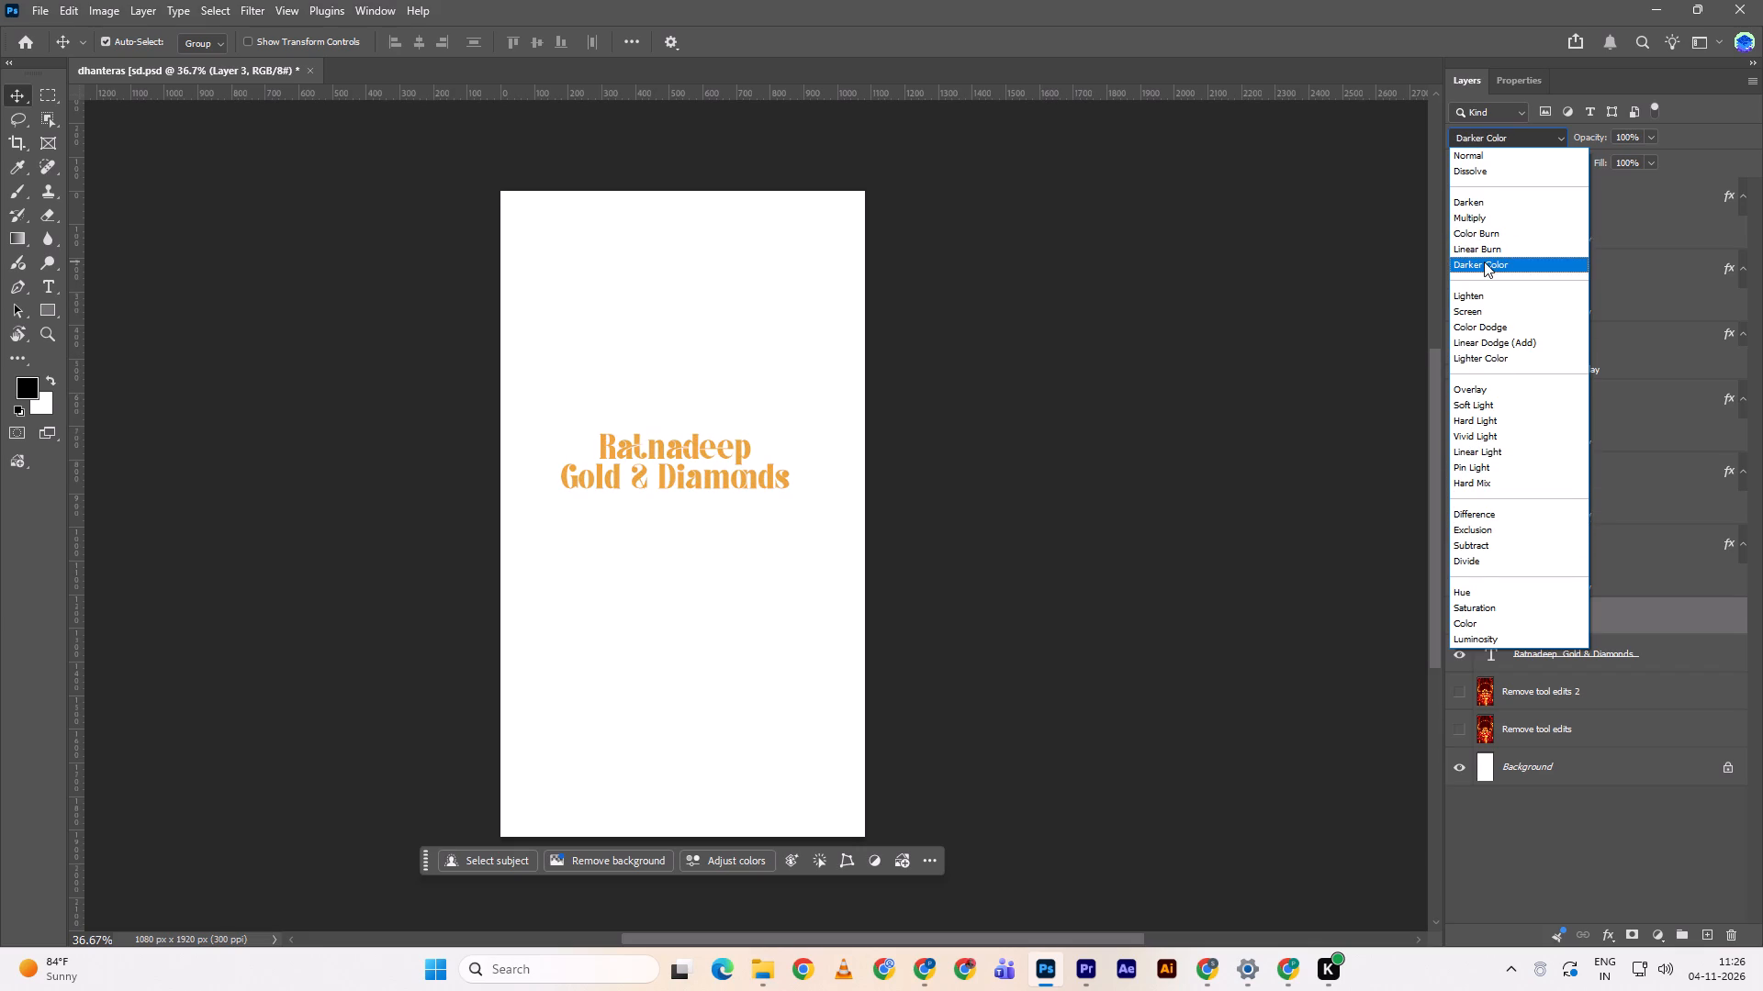
click(1478, 213)
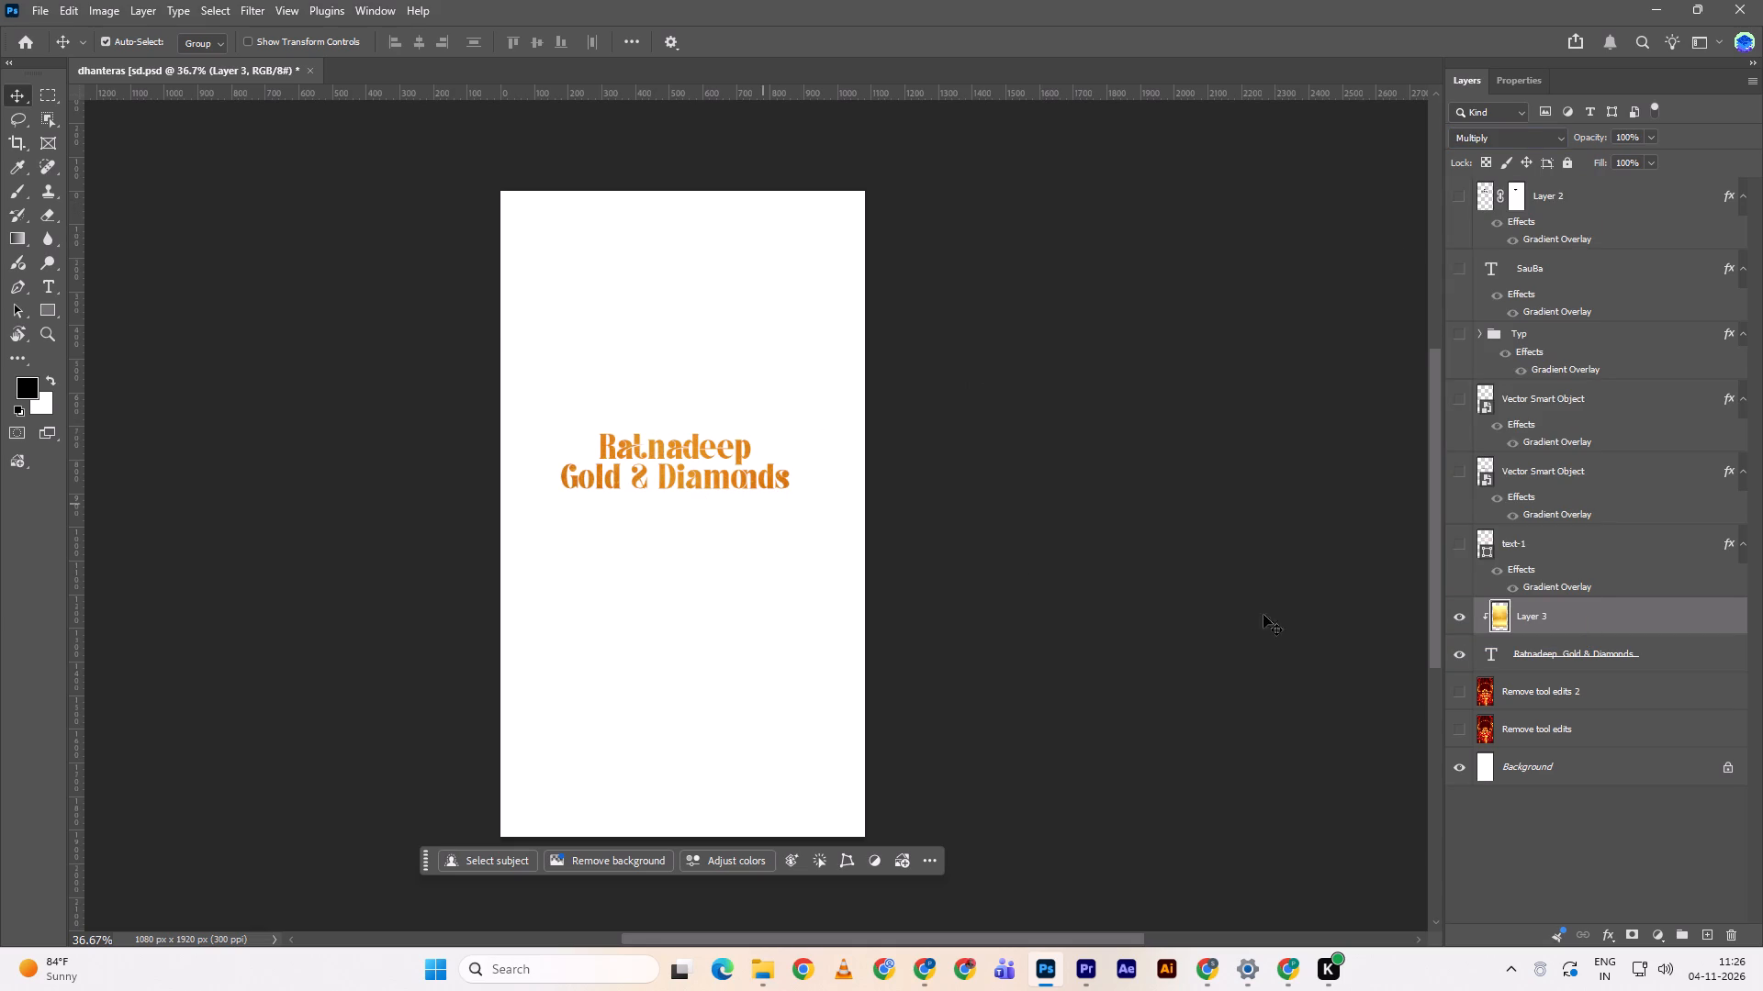
Hide the white Background layer and export the gold title as a PNG named "dhanteras text 1" in Downloads.
double_click(1465, 766)
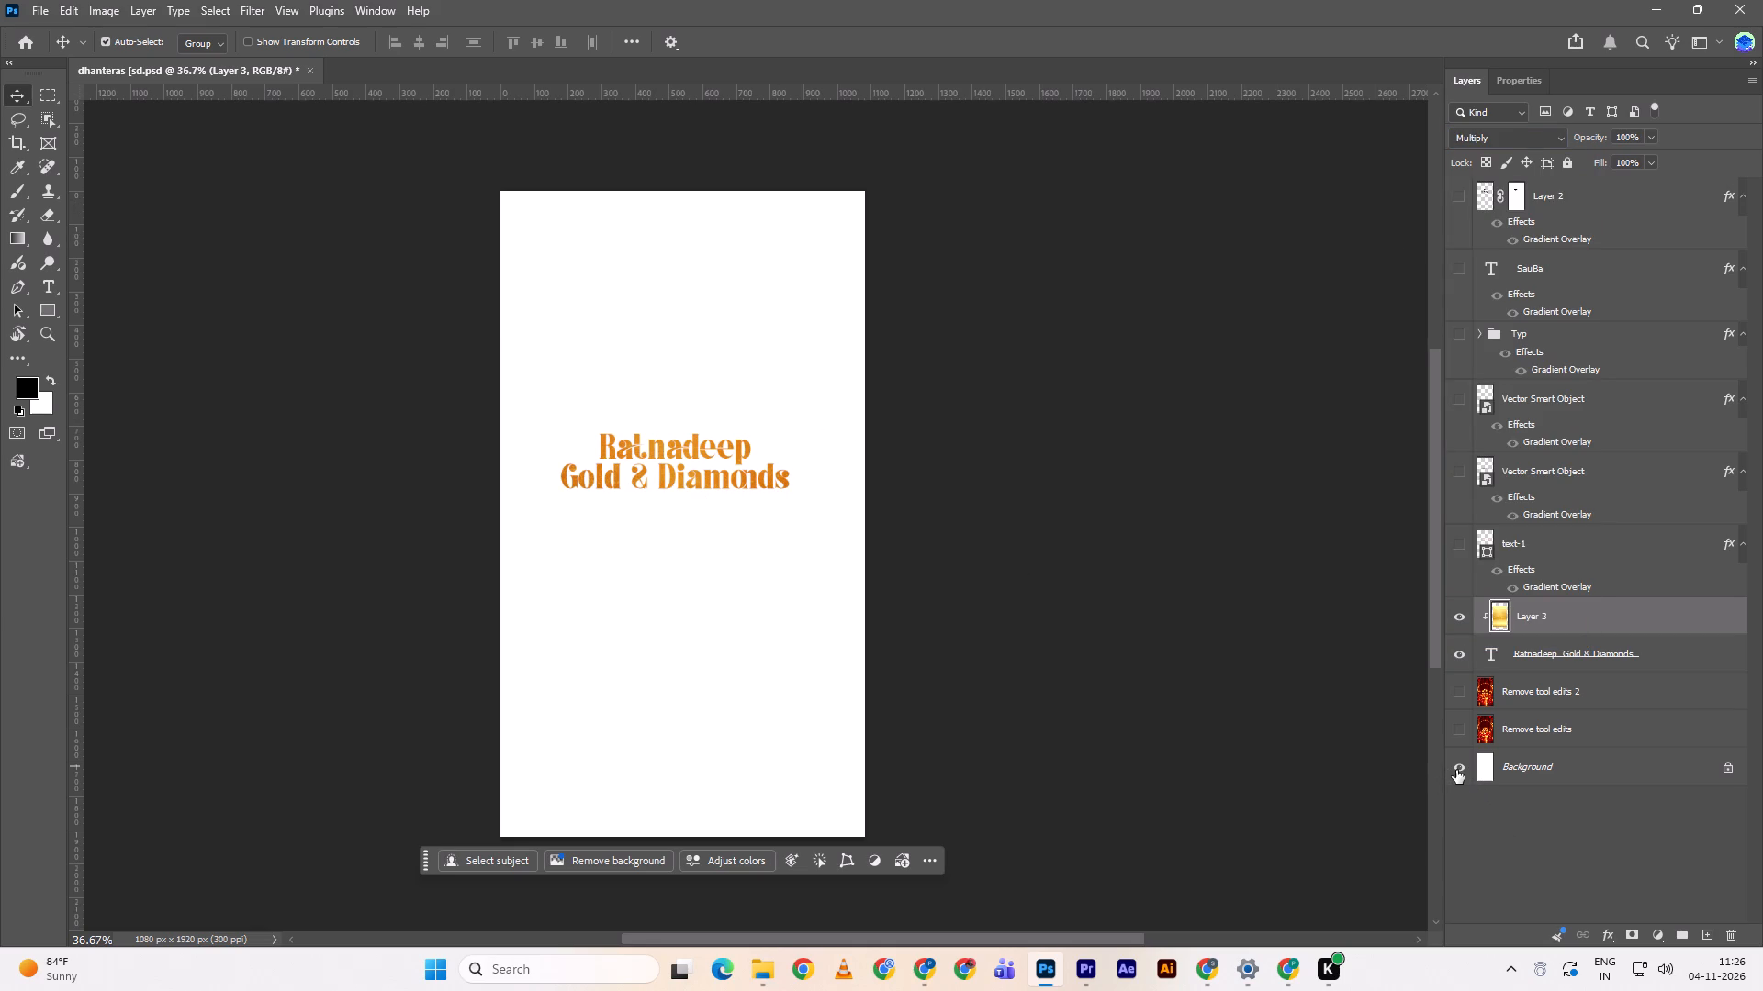
click(1457, 770)
key(ctrl+w)
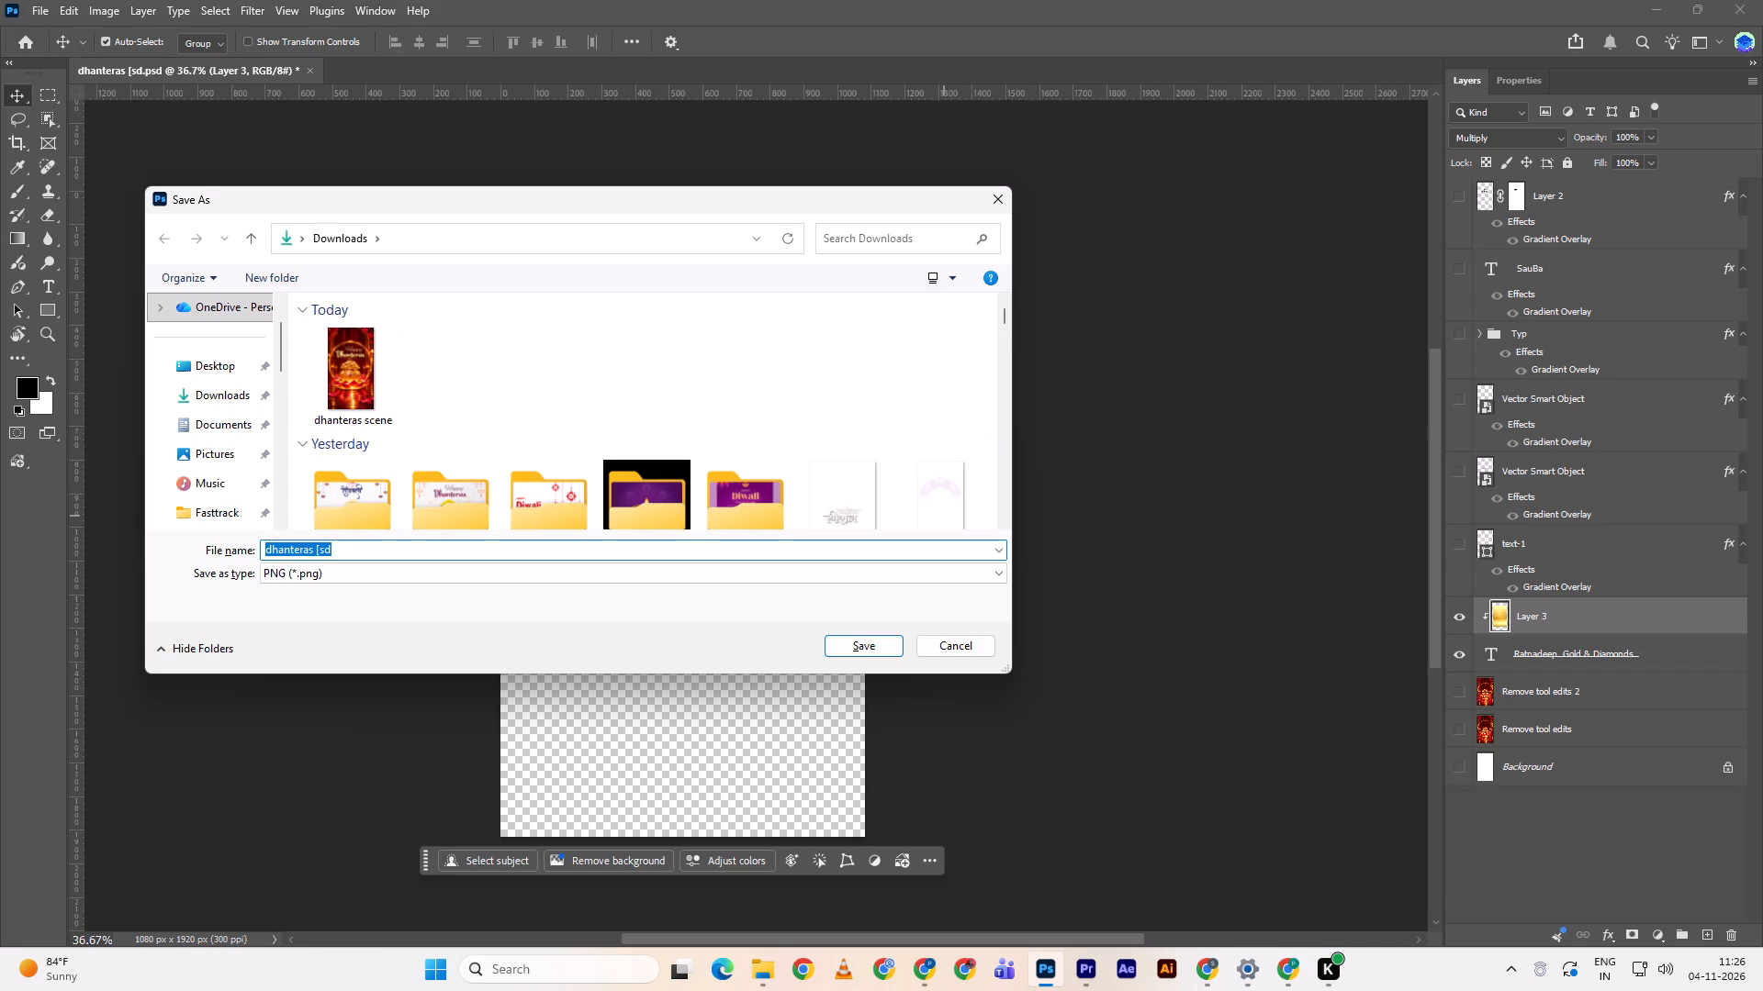
click(368, 552)
key(BackSpace)
key(BackSpace)
key(BackSpace)
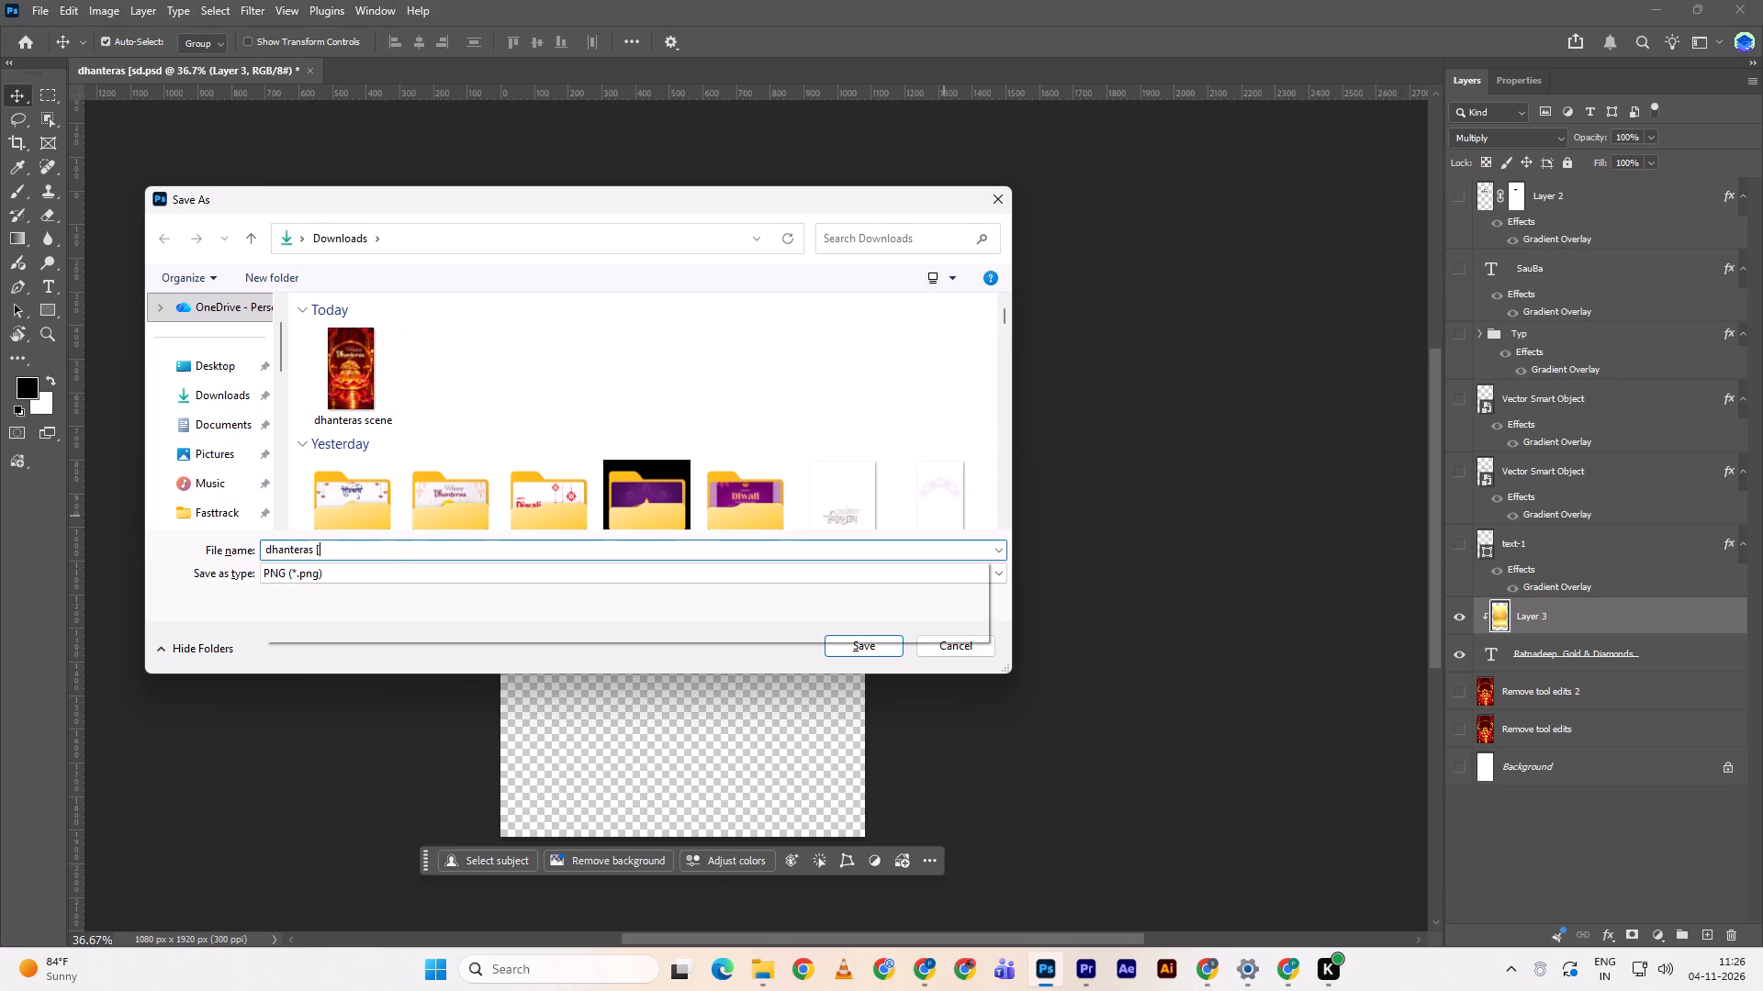
key(BackSpace)
key(space)
text(te)
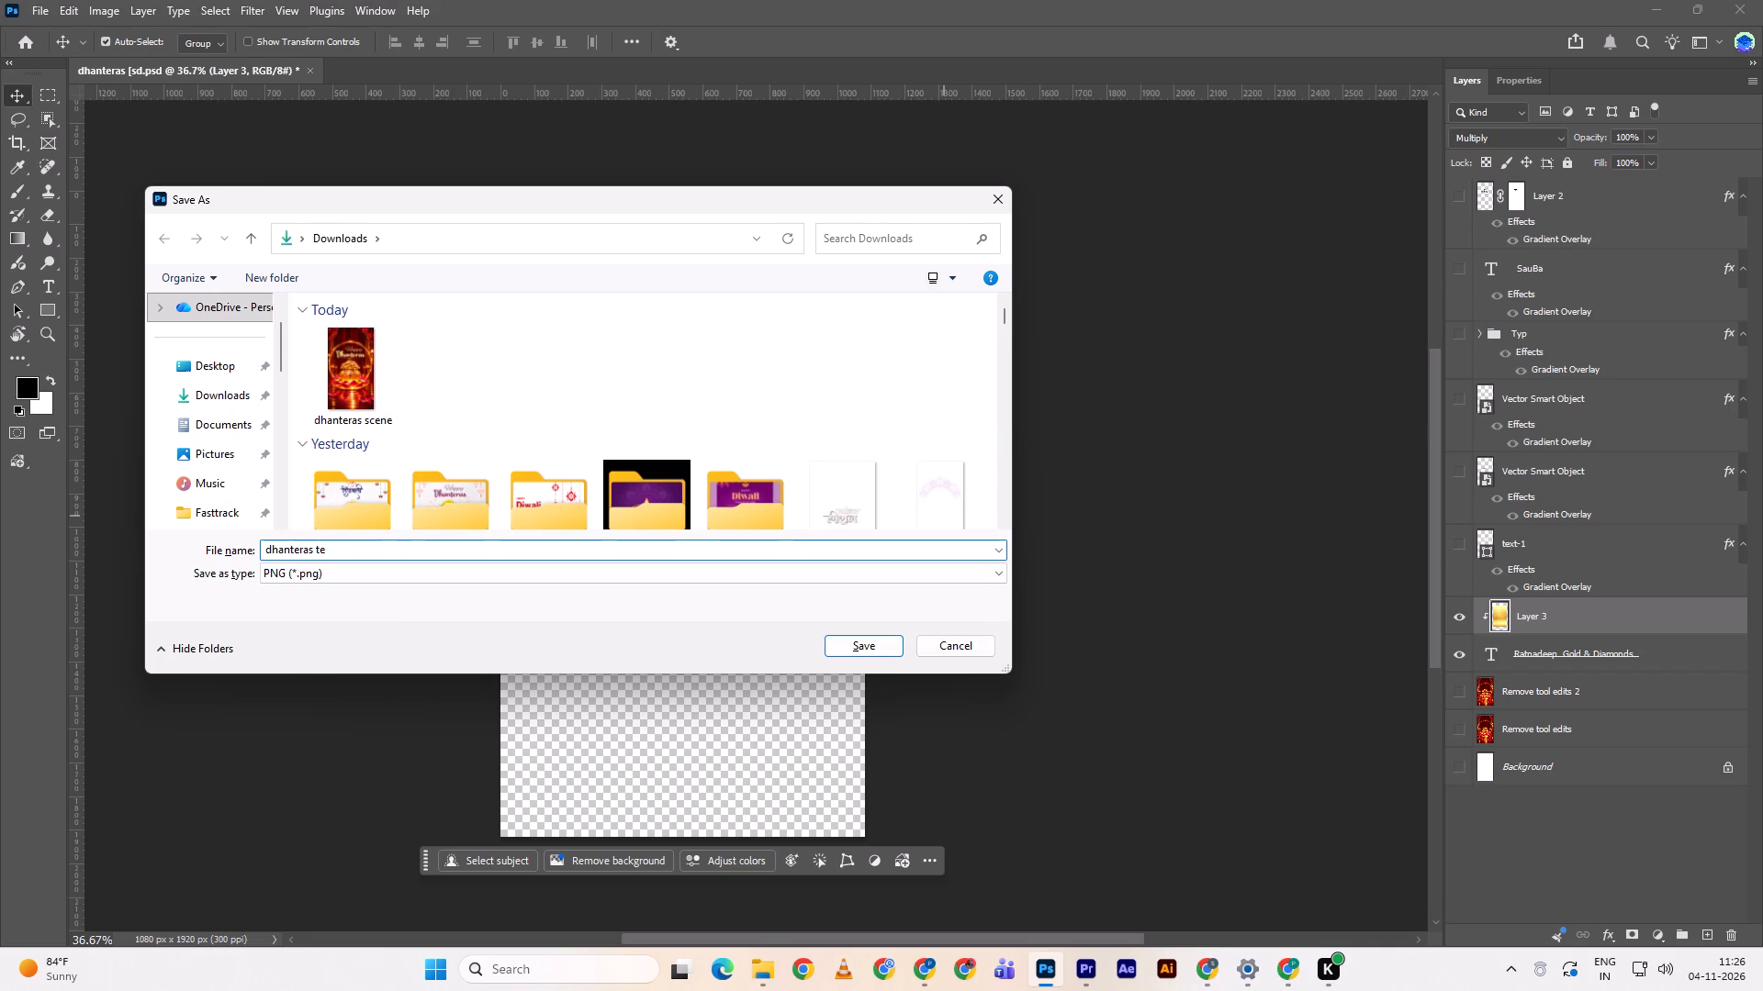
text(xt 1)
key(Return)
Import "dhanteras text 1" from the Downloads folder in File Explorer into the Premiere project.
key(alt+Tab)
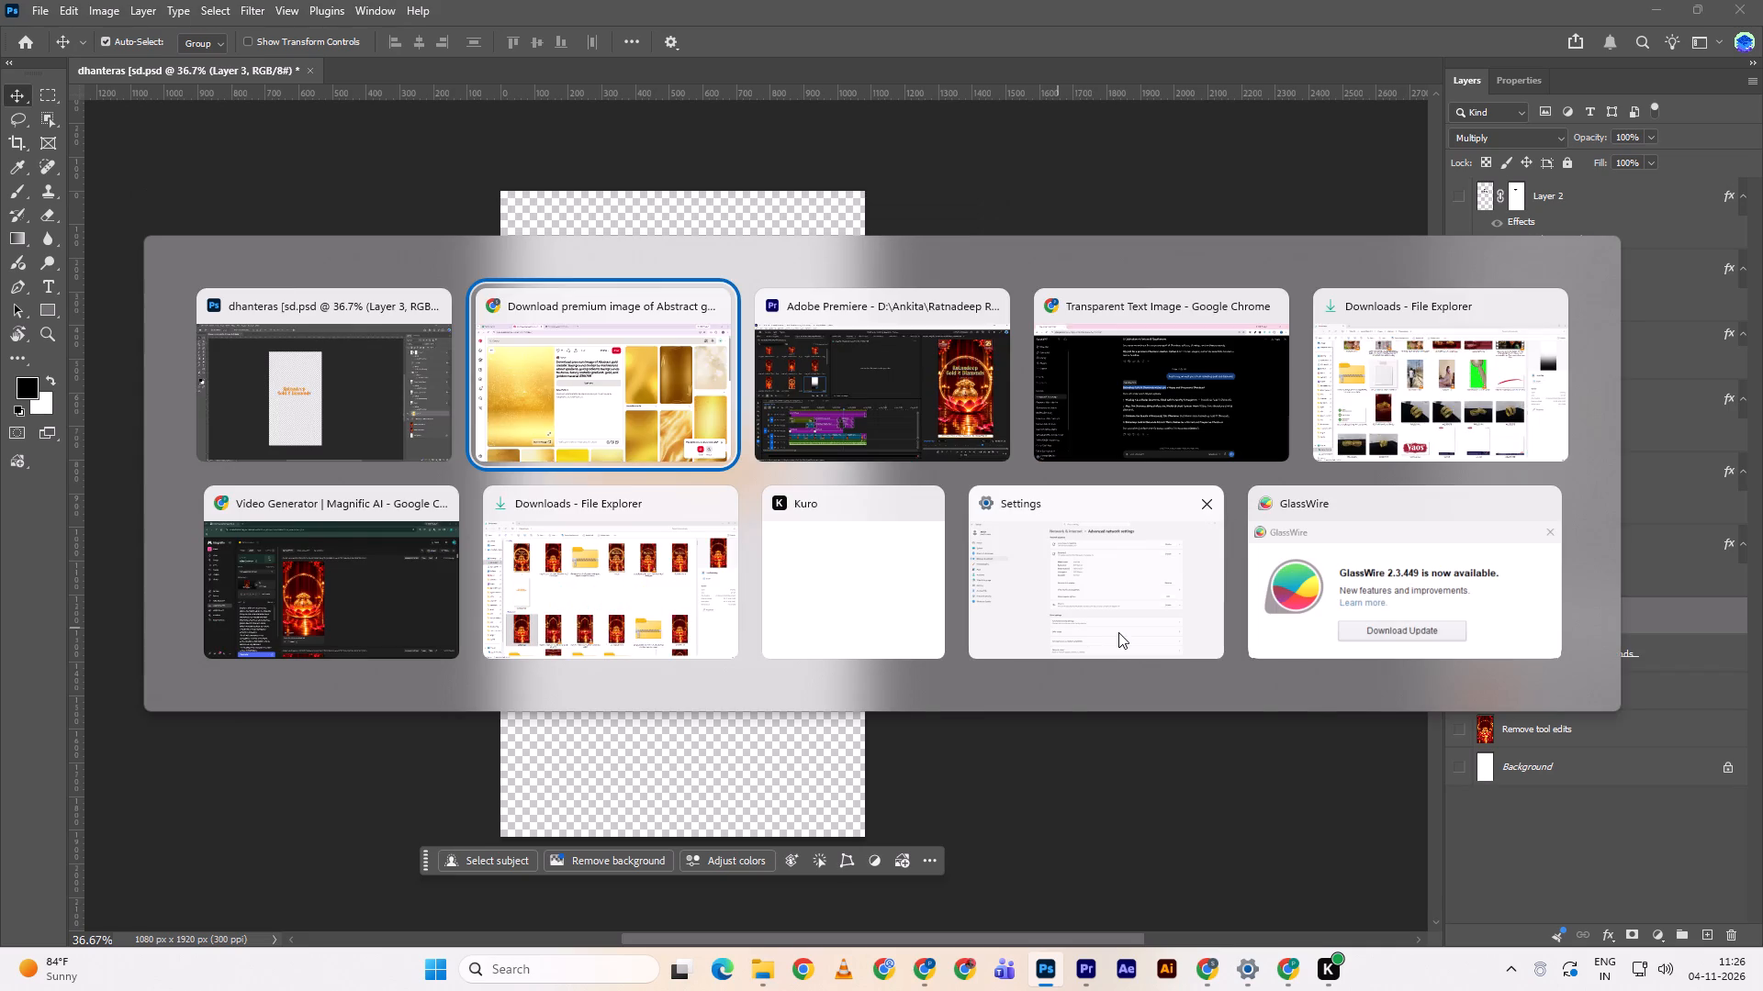
key(alt+Tab)
key(alt+Tab)
key(alt+Tab)
key(alt+Tab)
key(alt+Tab)
key(alt+Tab)
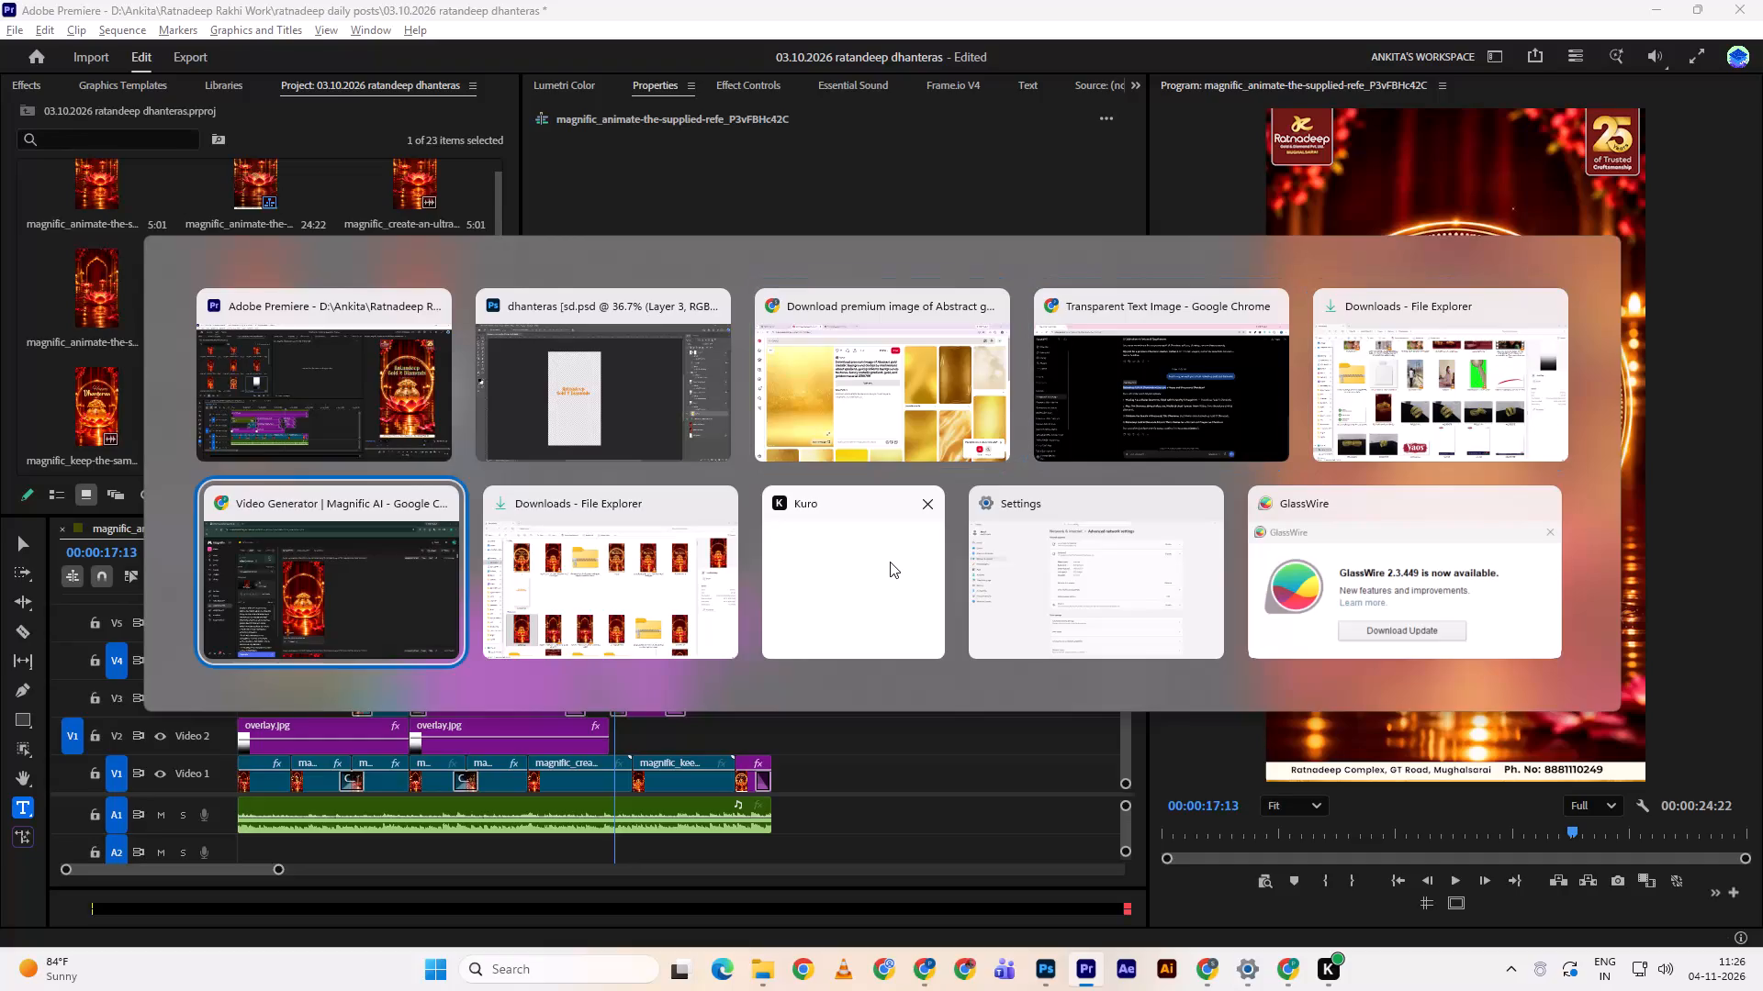
key(alt+Tab)
key(alt+Tab)
key(alt+Tab)
key(alt+Tab)
key(alt+Tab)
key(alt+Tab)
key(alt+Tab)
key(alt+Tab)
key(alt+Tab)
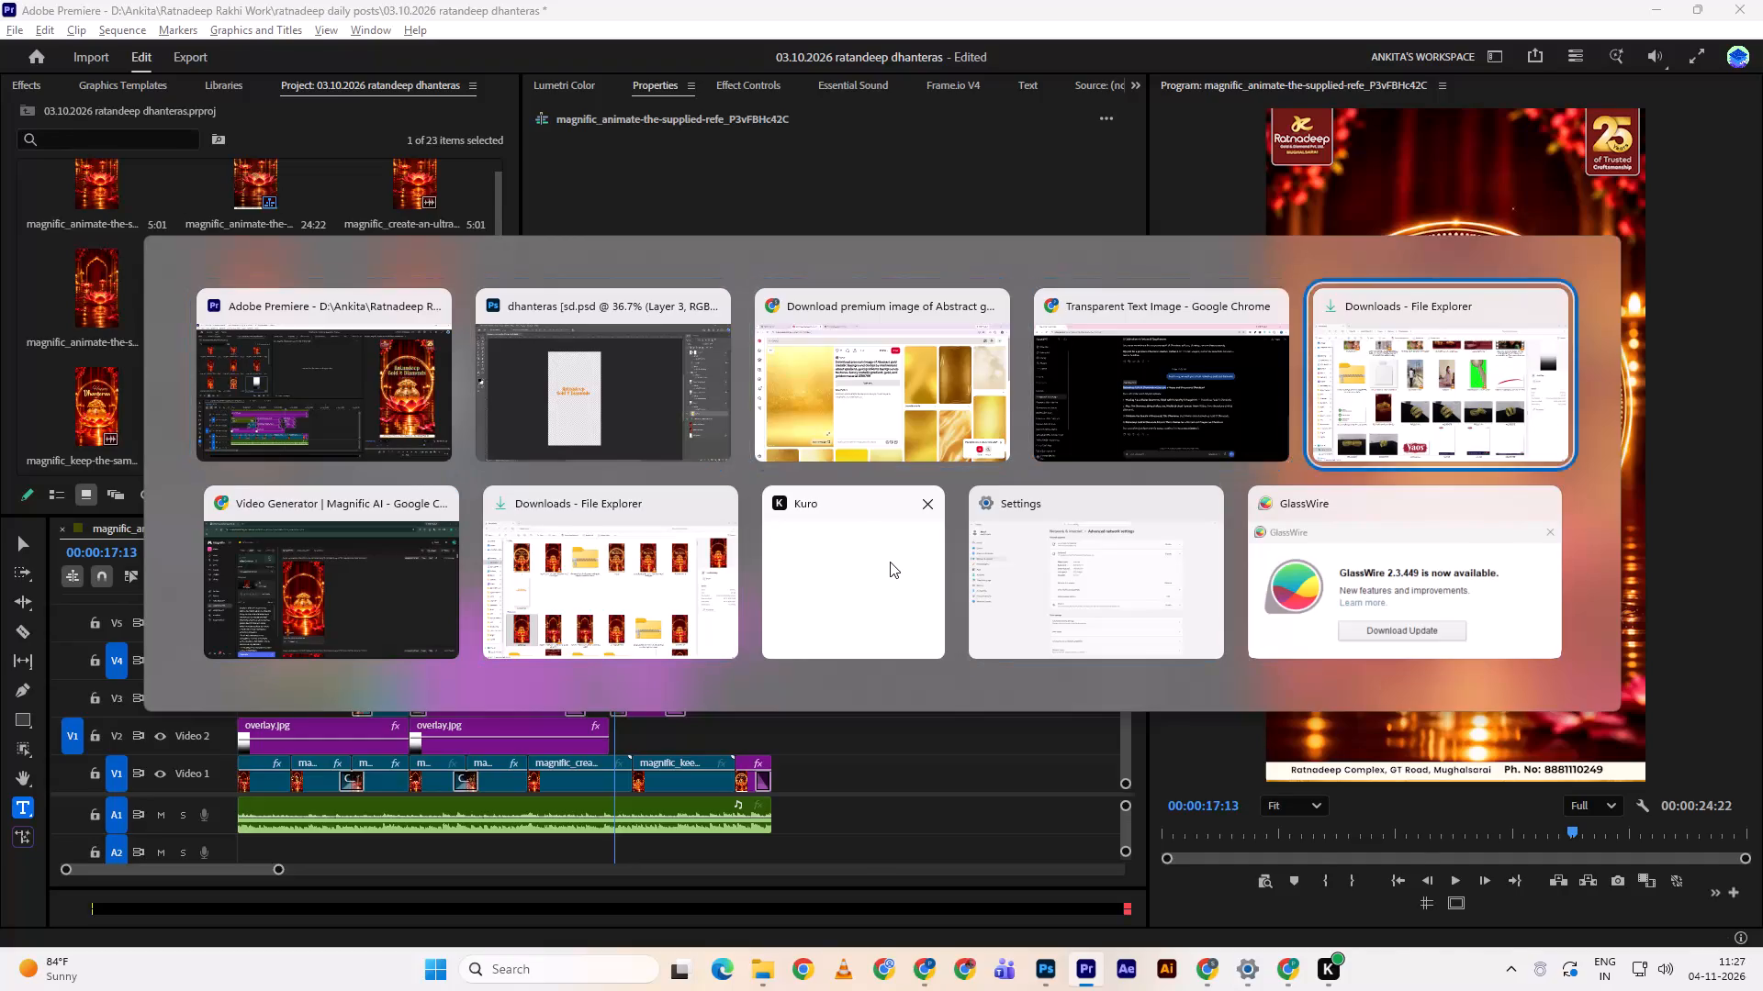
scroll(528, 419, up, 20)
scroll(528, 419, up, 12)
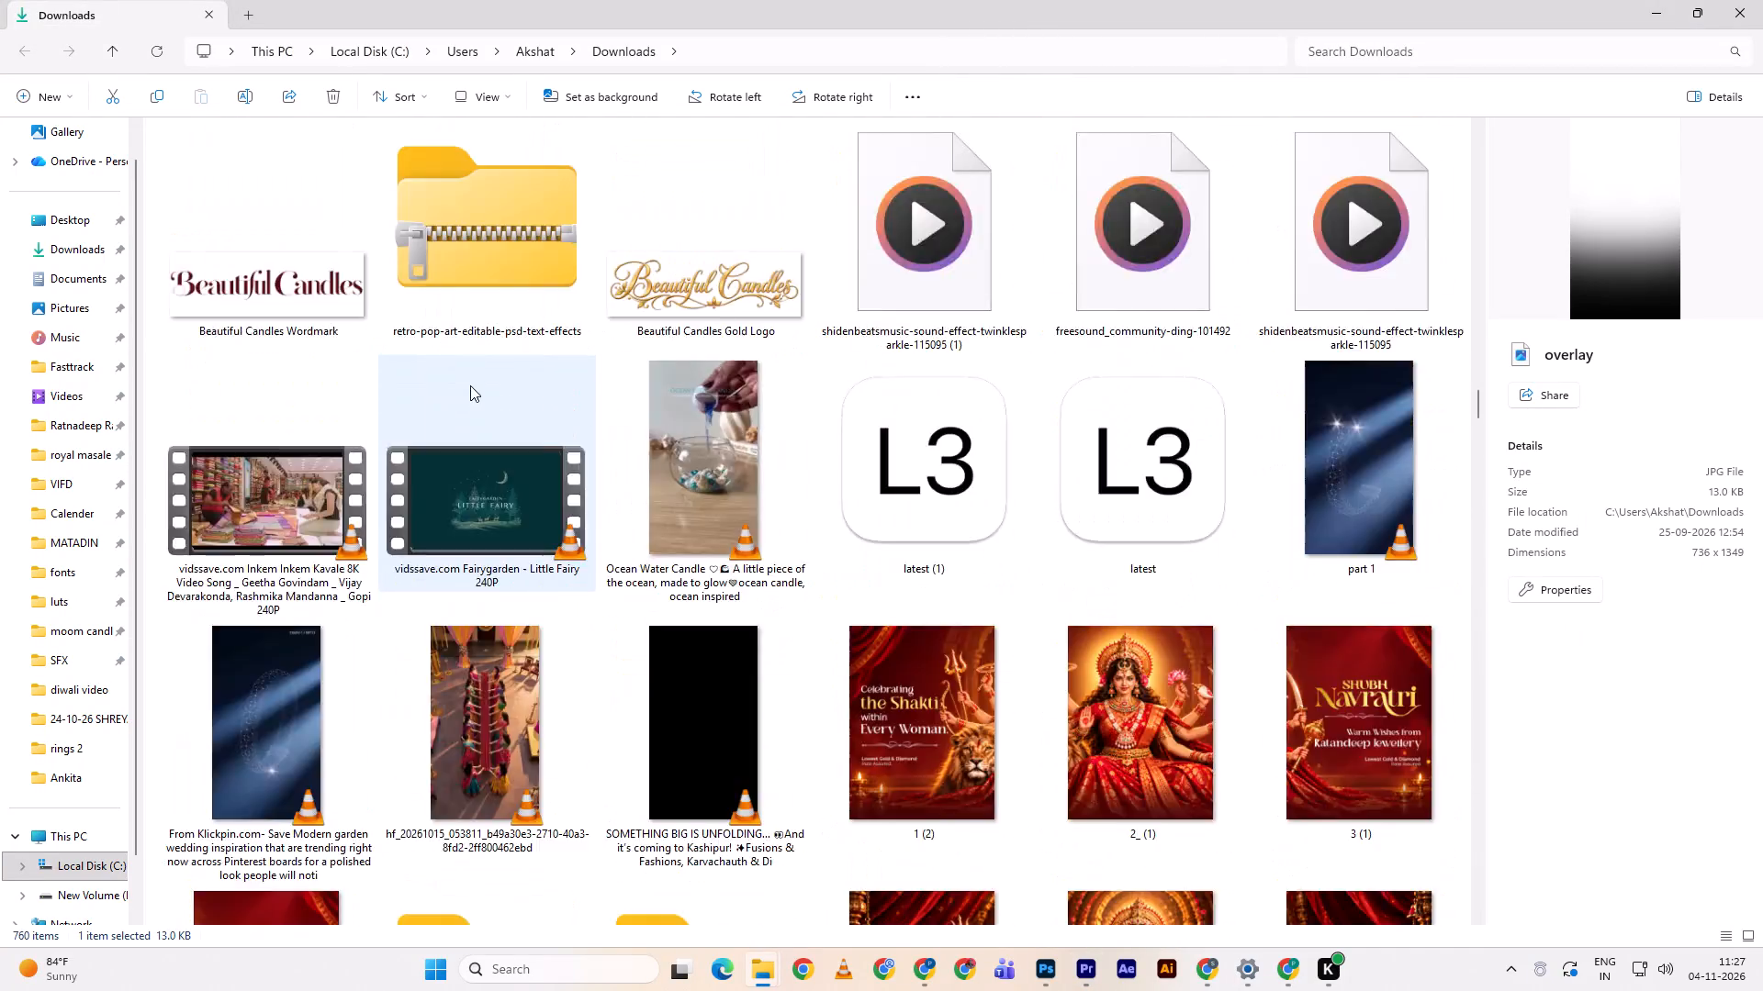
scroll(470, 385, up, 9)
click(51, 255)
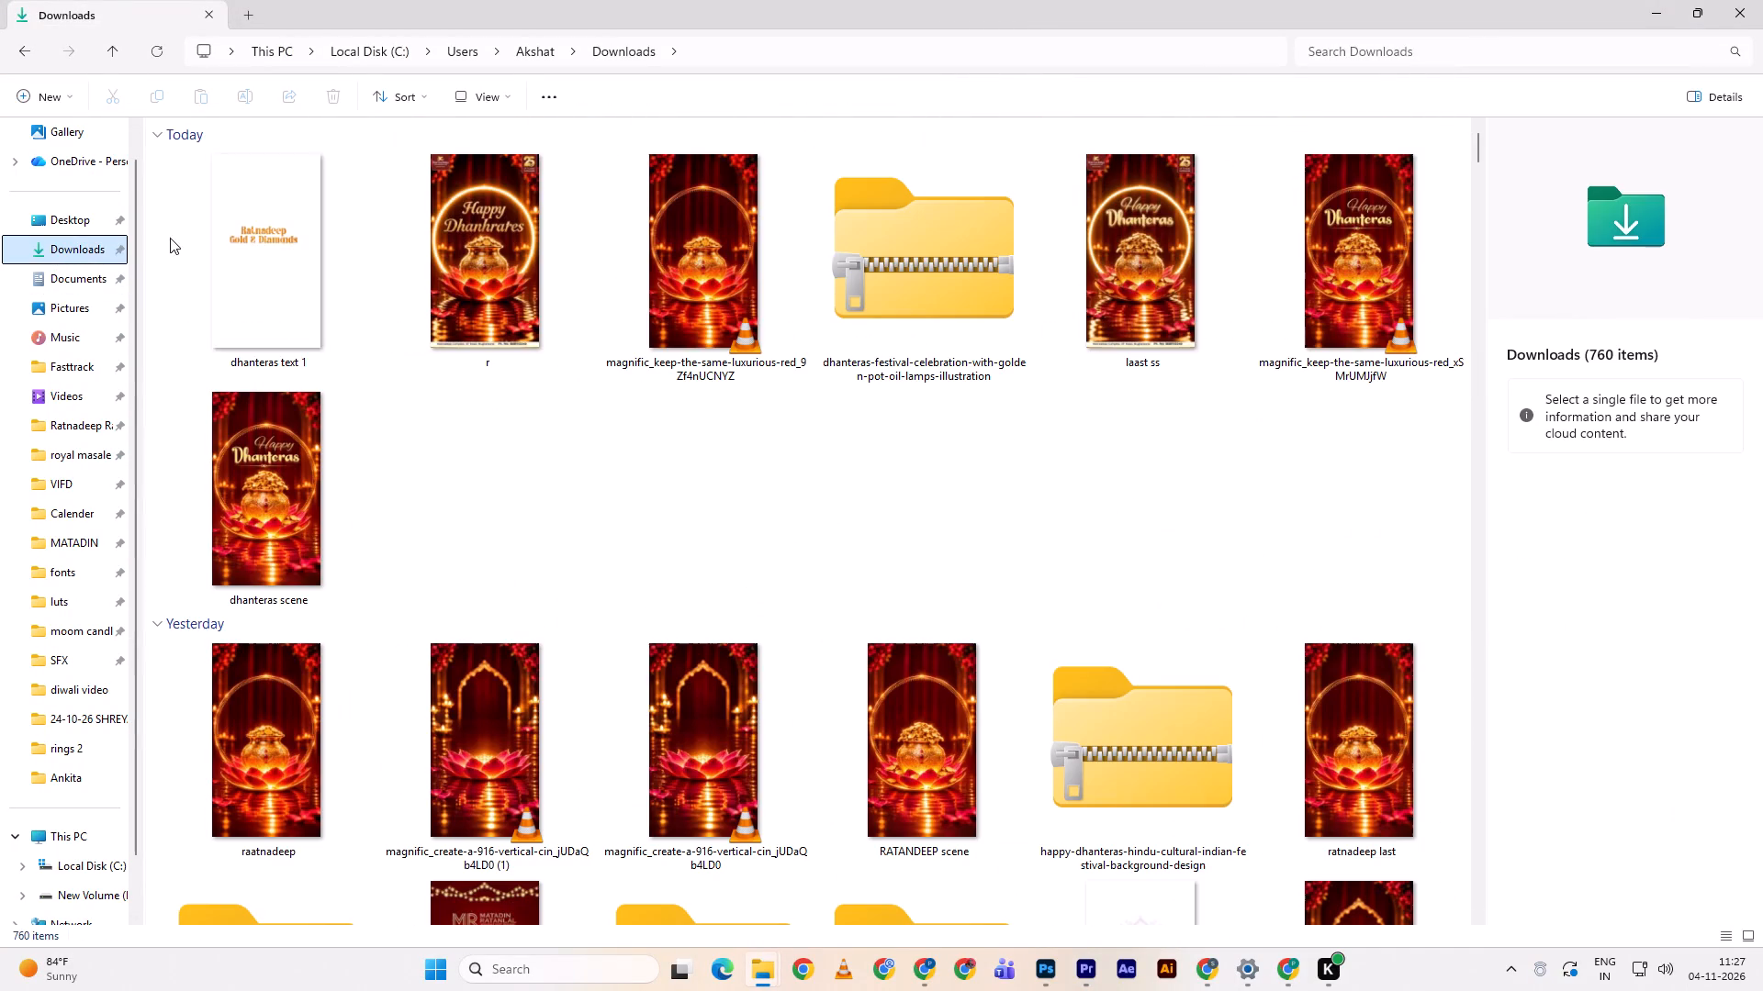
drag(249, 242, 393, 322)
key(alt+Tab)
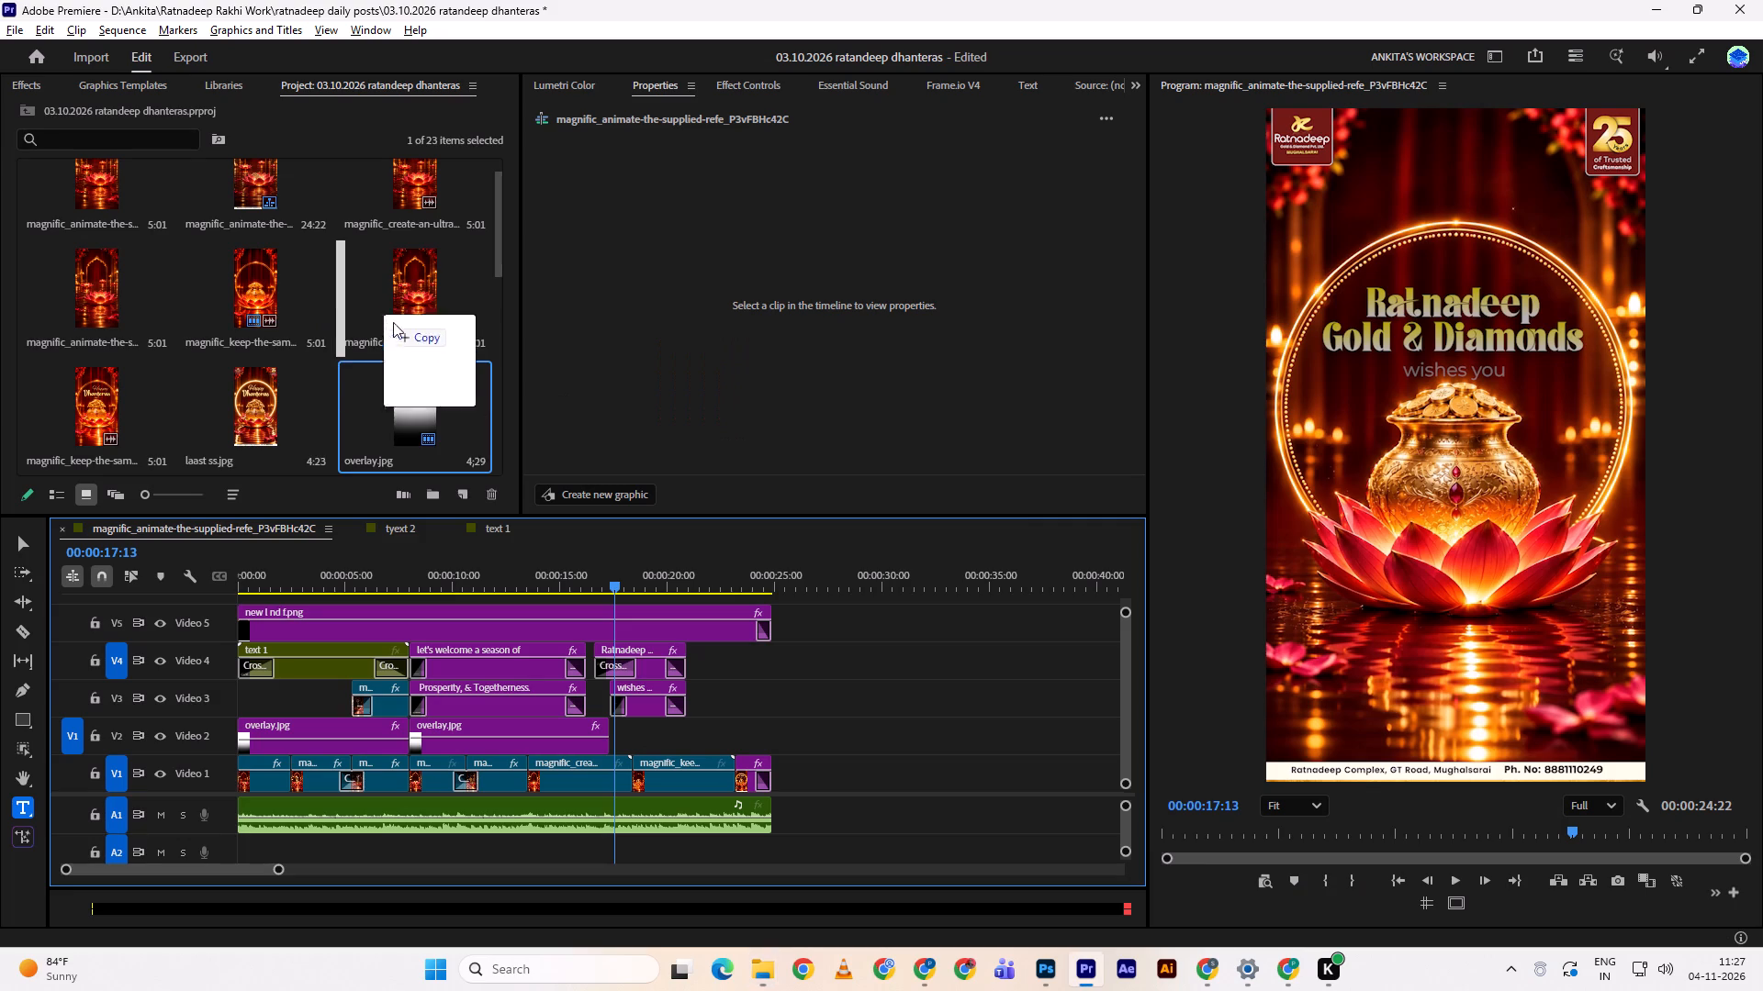
drag(393, 322, 417, 399)
Move the full-length "new l nd f.png" overlay up one track and place dhanteras text 1.png on Video 5, aligned with the Ratnadeep title's start.
drag(113, 391, 609, 661)
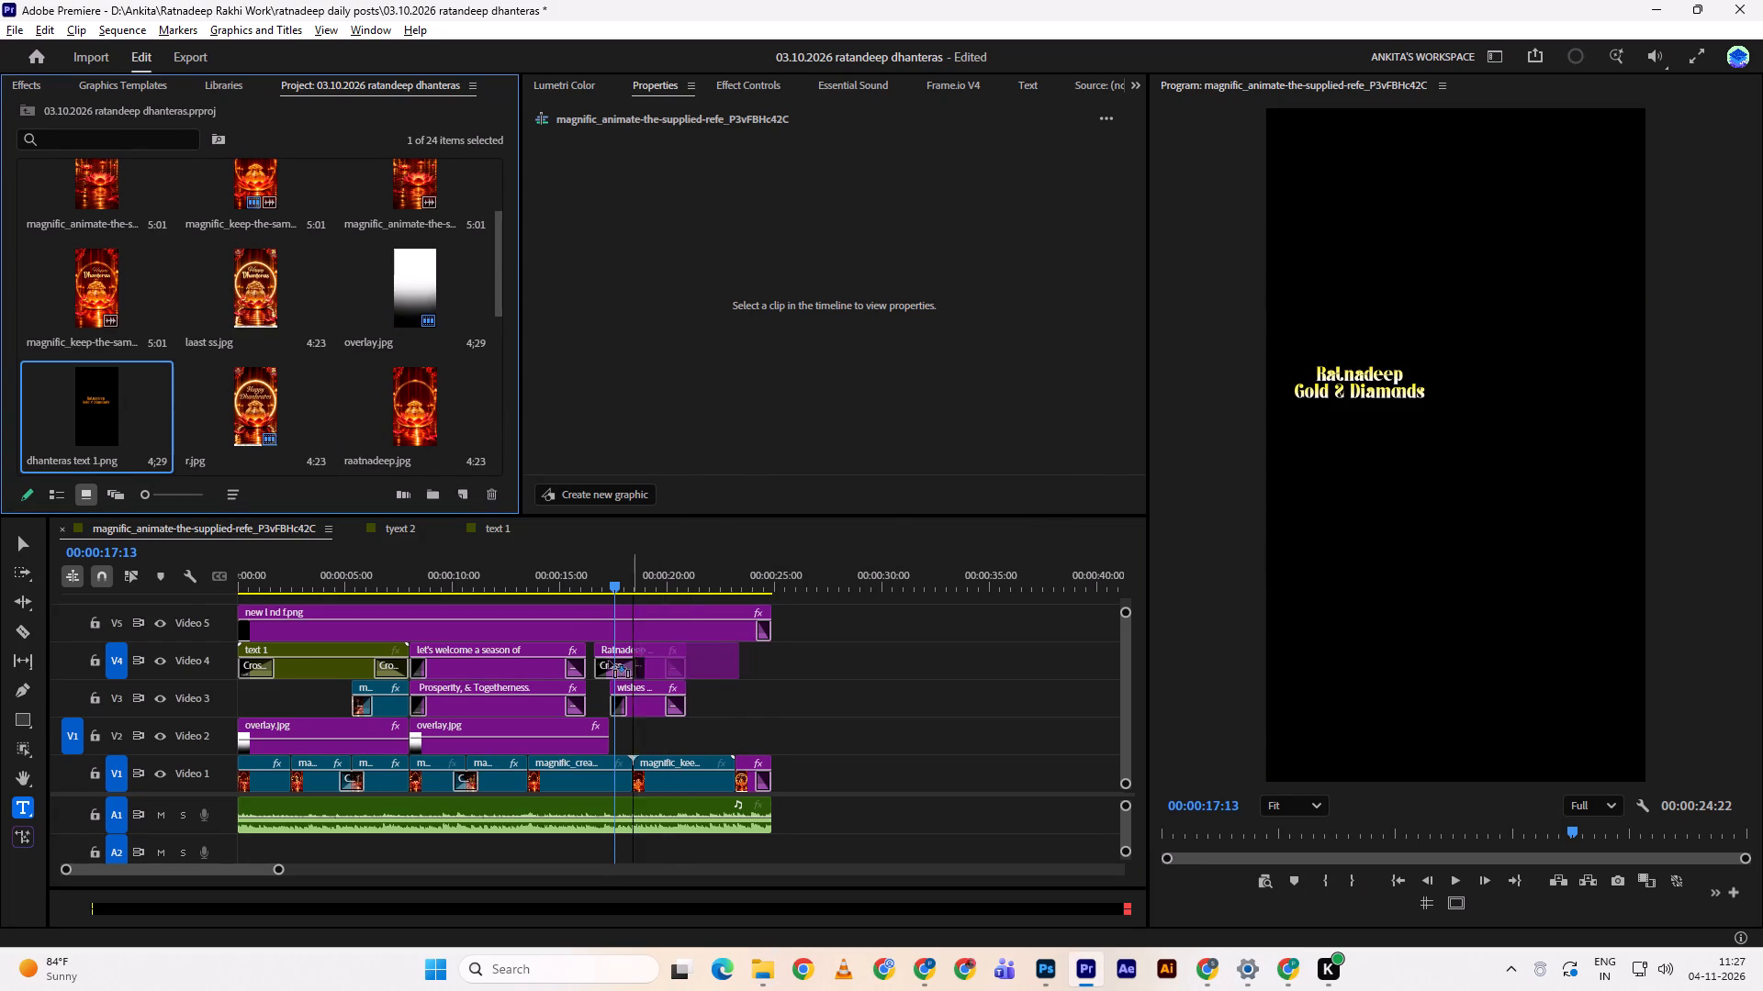
drag(609, 661, 603, 659)
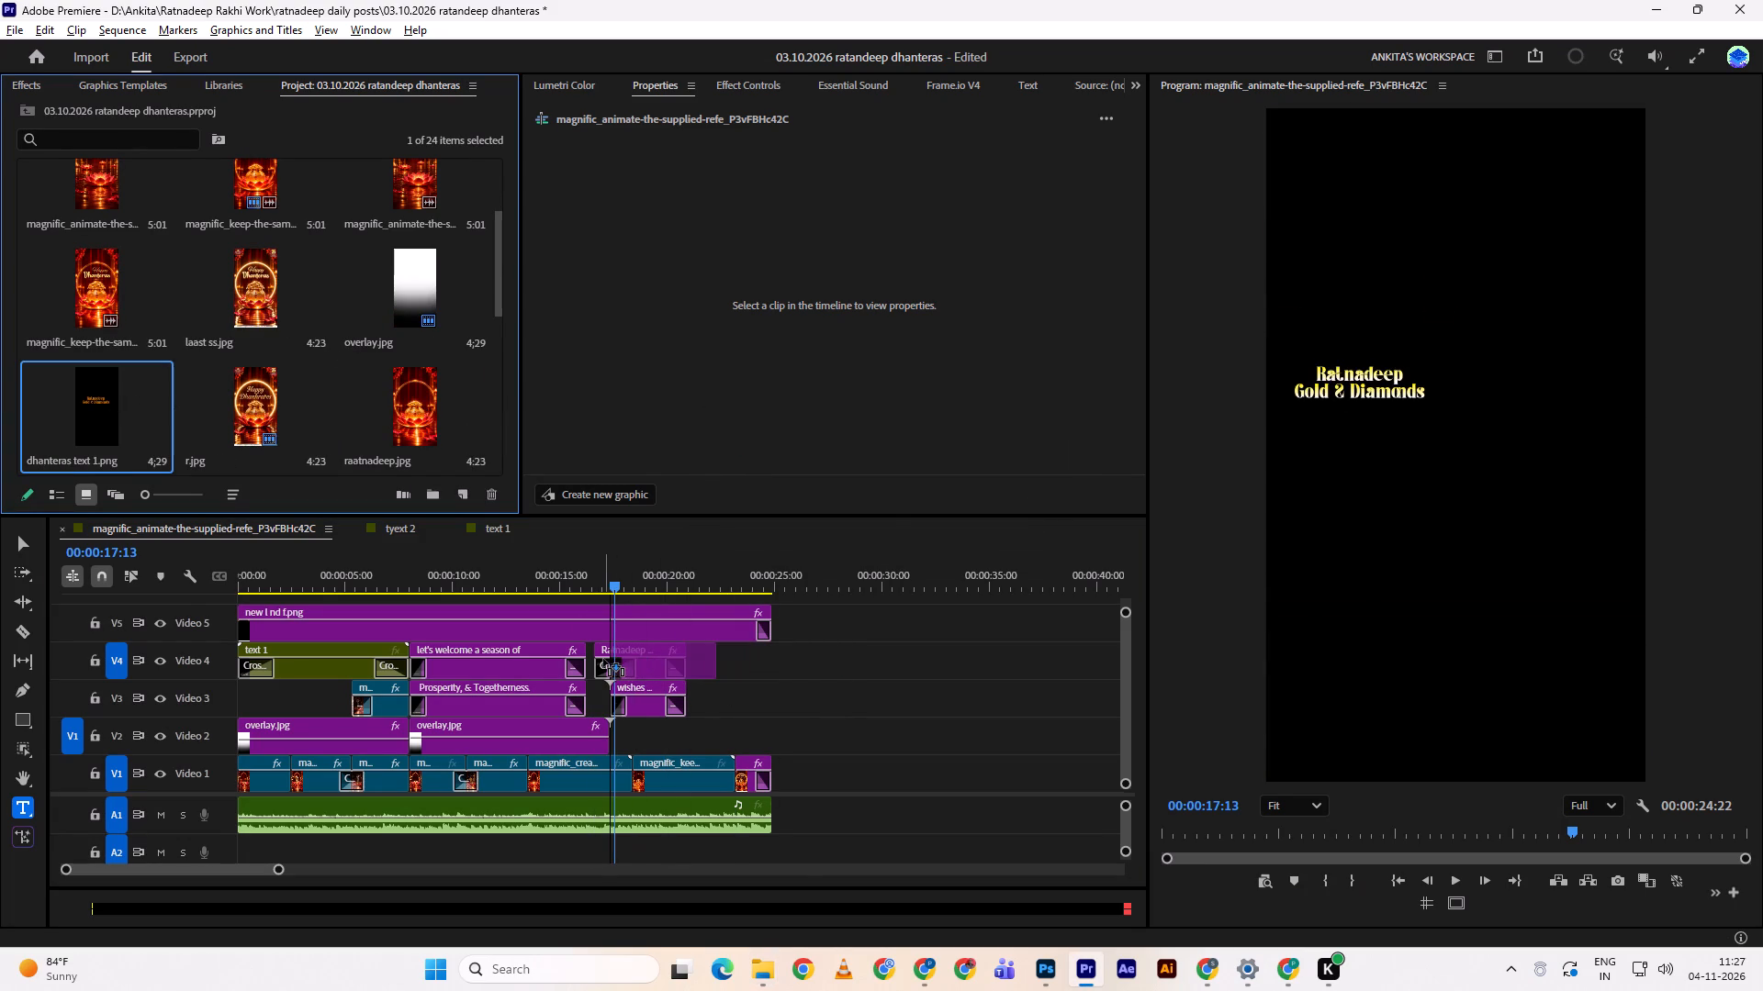
drag(603, 659, 738, 674)
drag(660, 634, 665, 597)
drag(758, 673, 613, 620)
click(613, 620)
Scale the dhanteras text 1.png clip to 78% and position it at 370, 523 over the old Ratnadeep title.
click(605, 571)
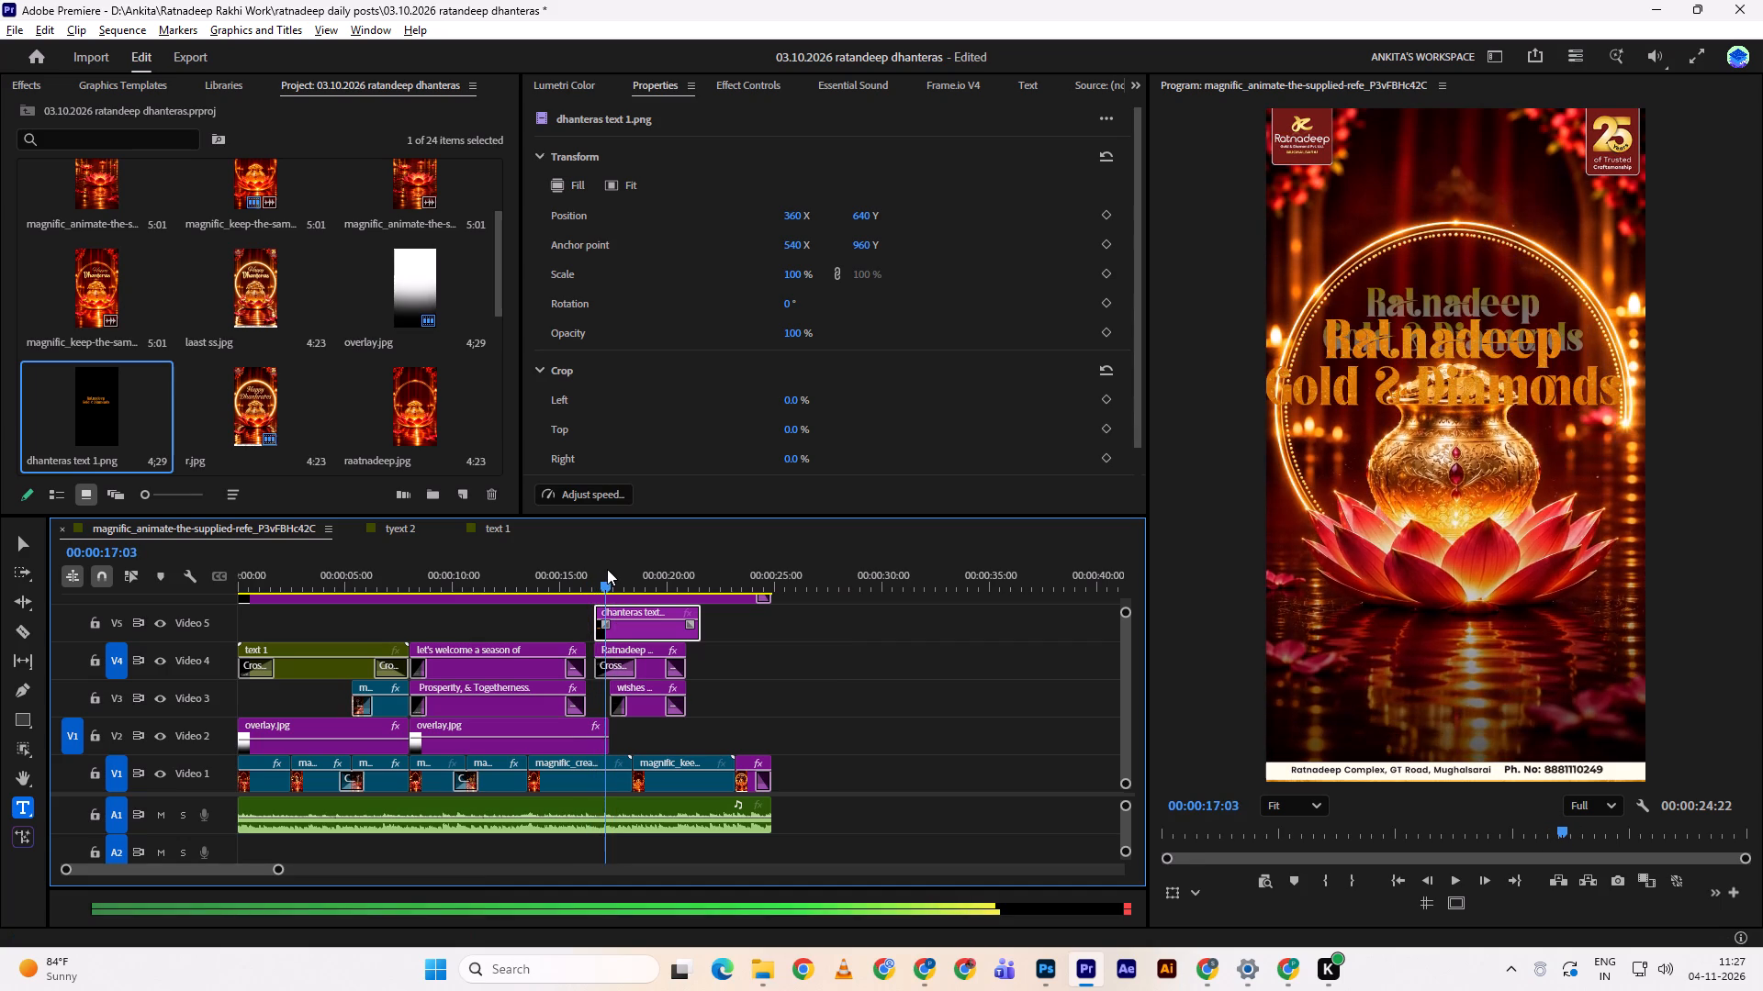
click(641, 624)
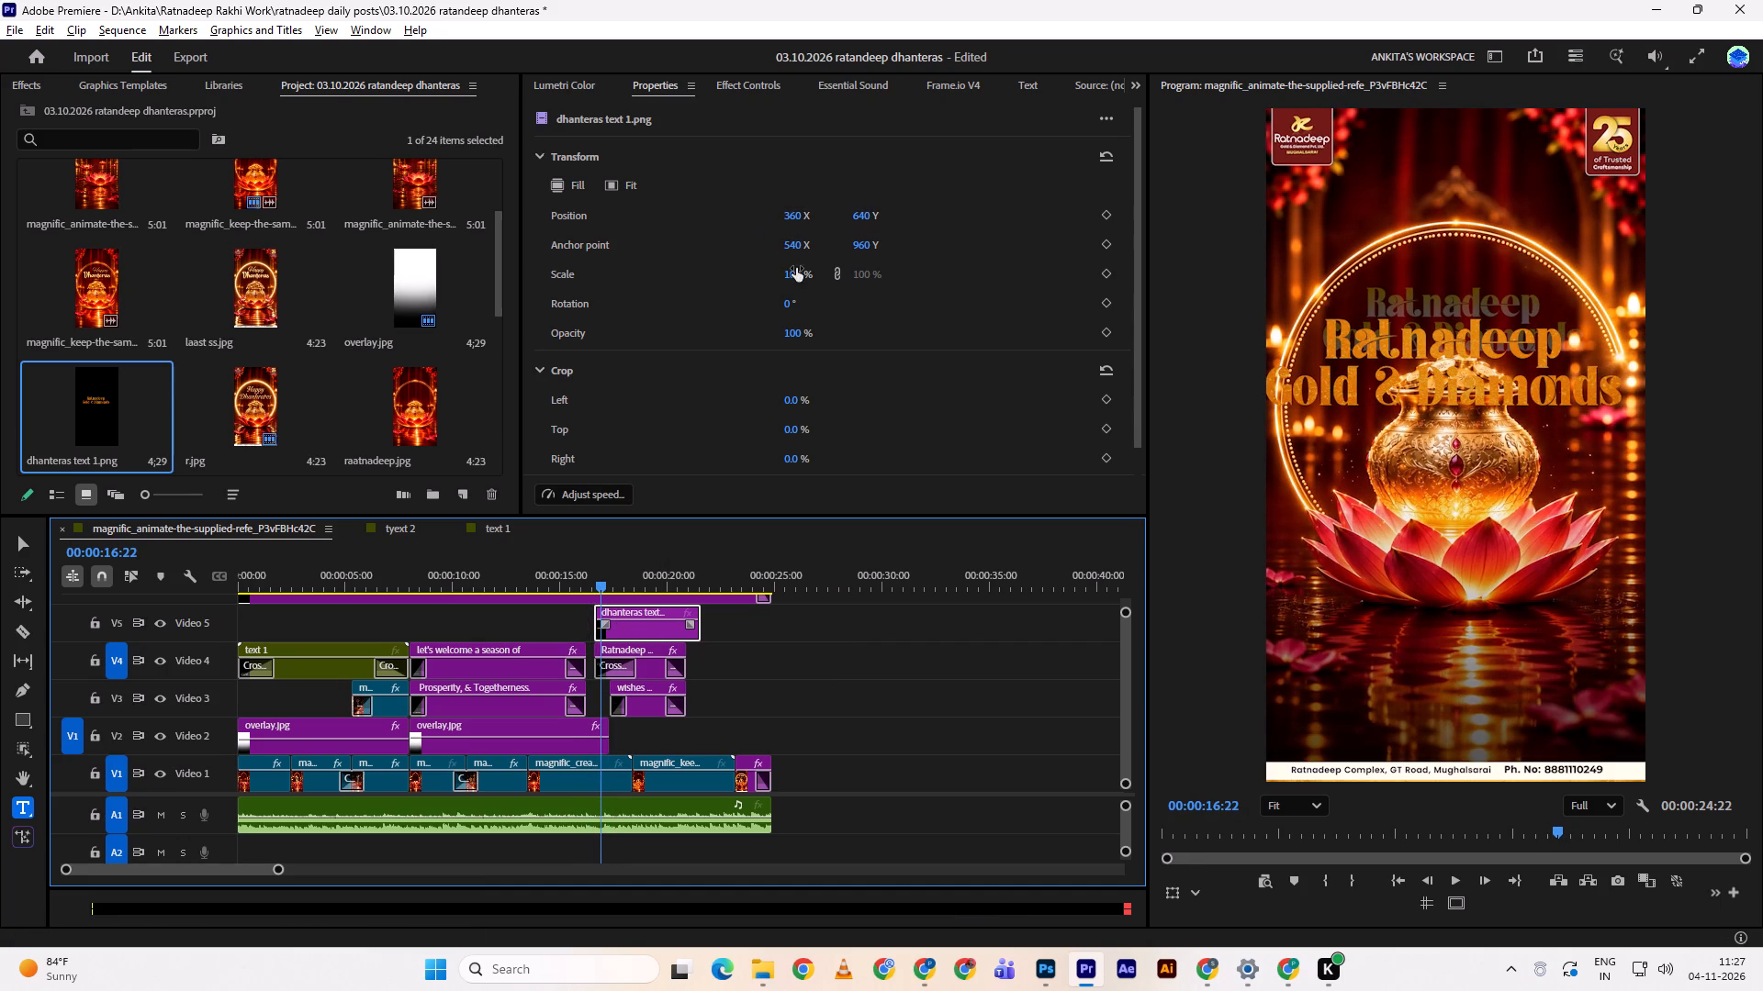
drag(796, 268, 772, 267)
drag(865, 219, 817, 280)
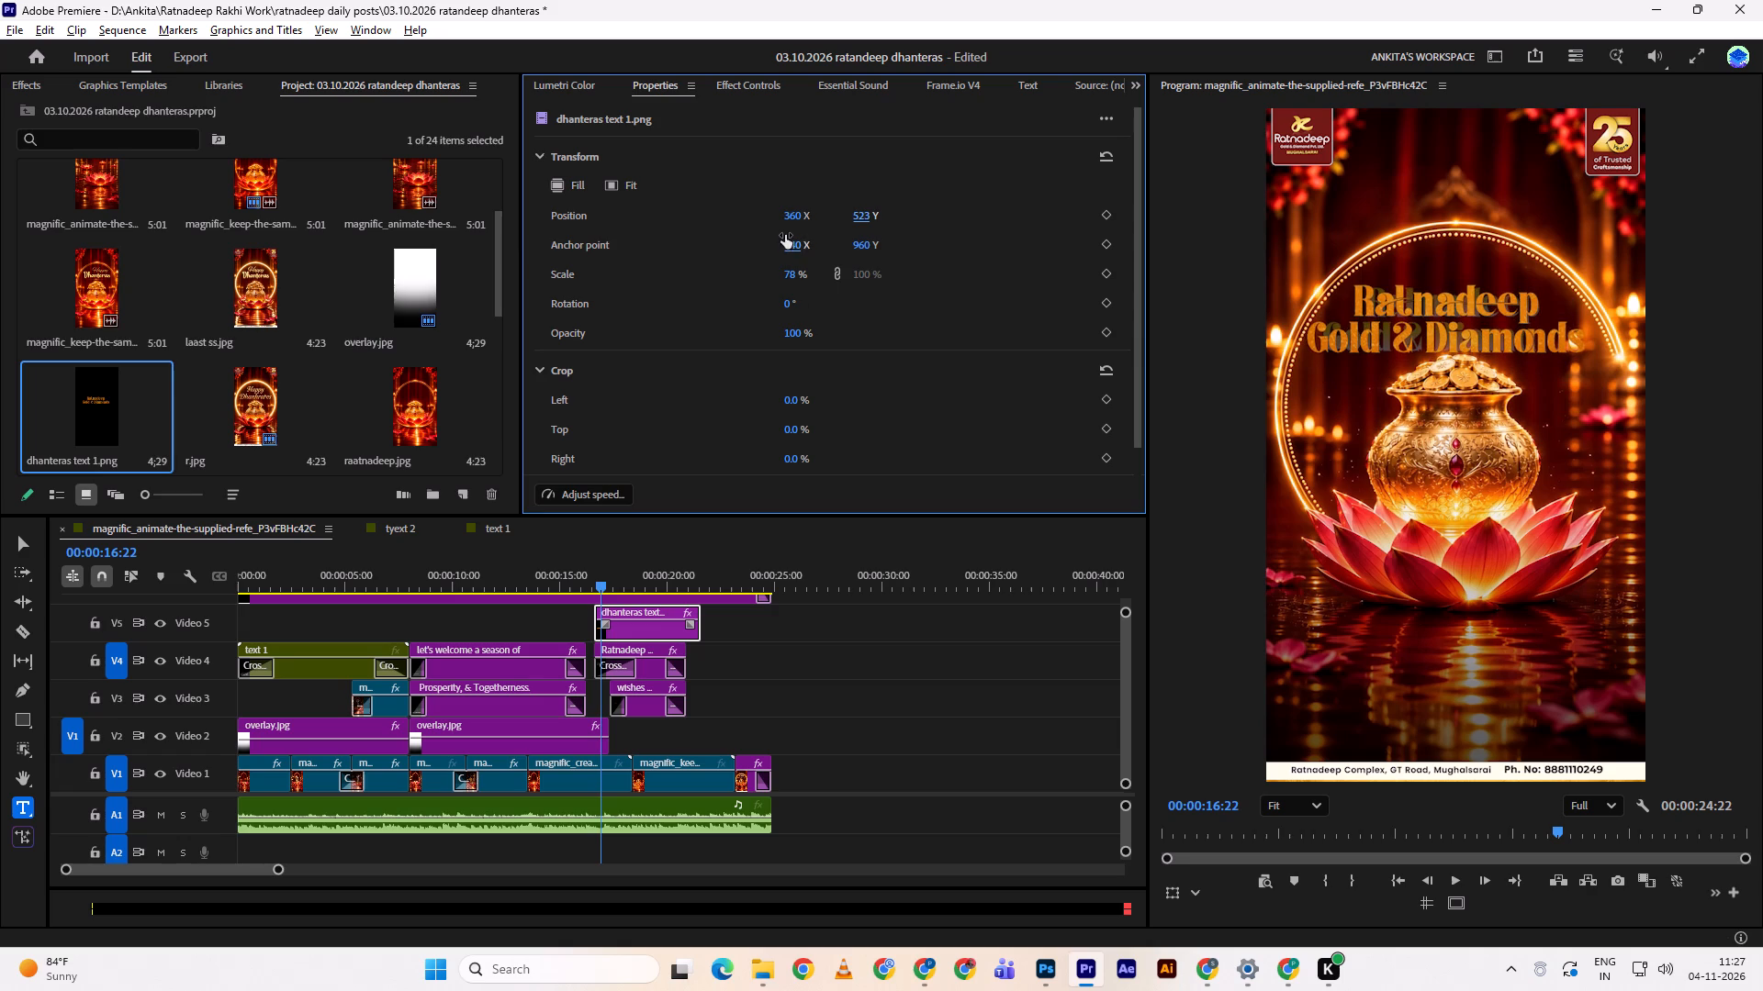
drag(791, 217, 802, 216)
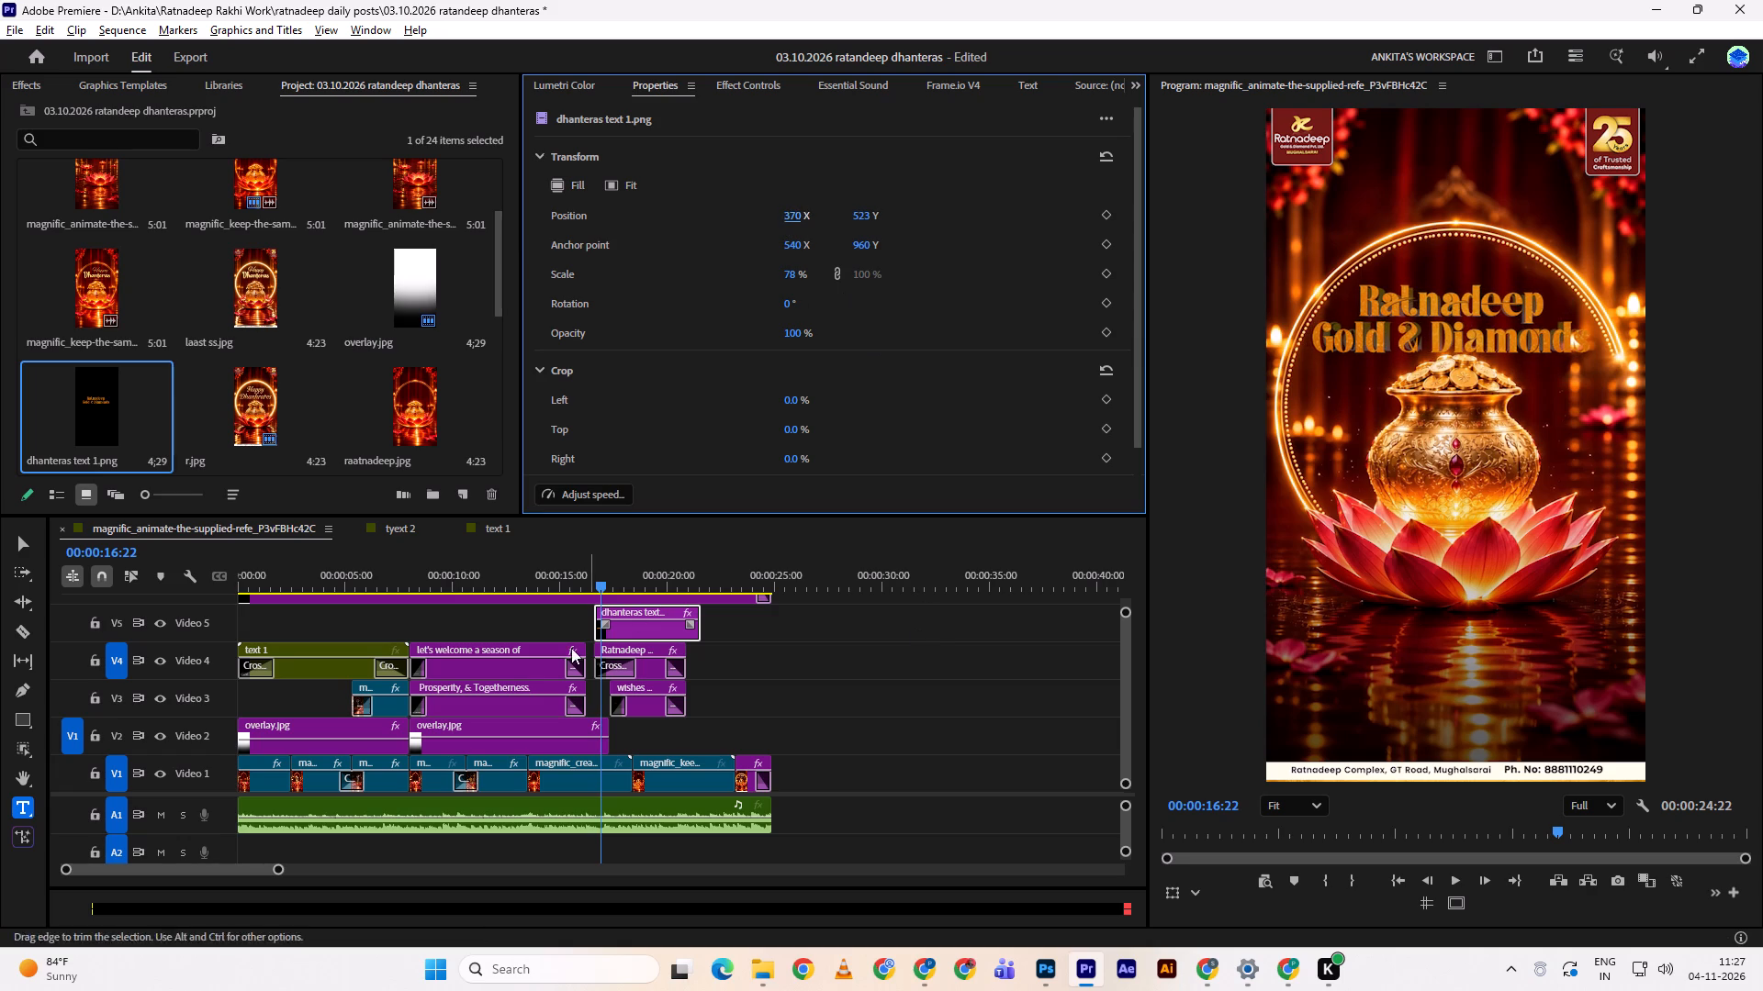
Hide the Video 4 track holding the old title and play back the gold title section.
click(162, 671)
key(space)
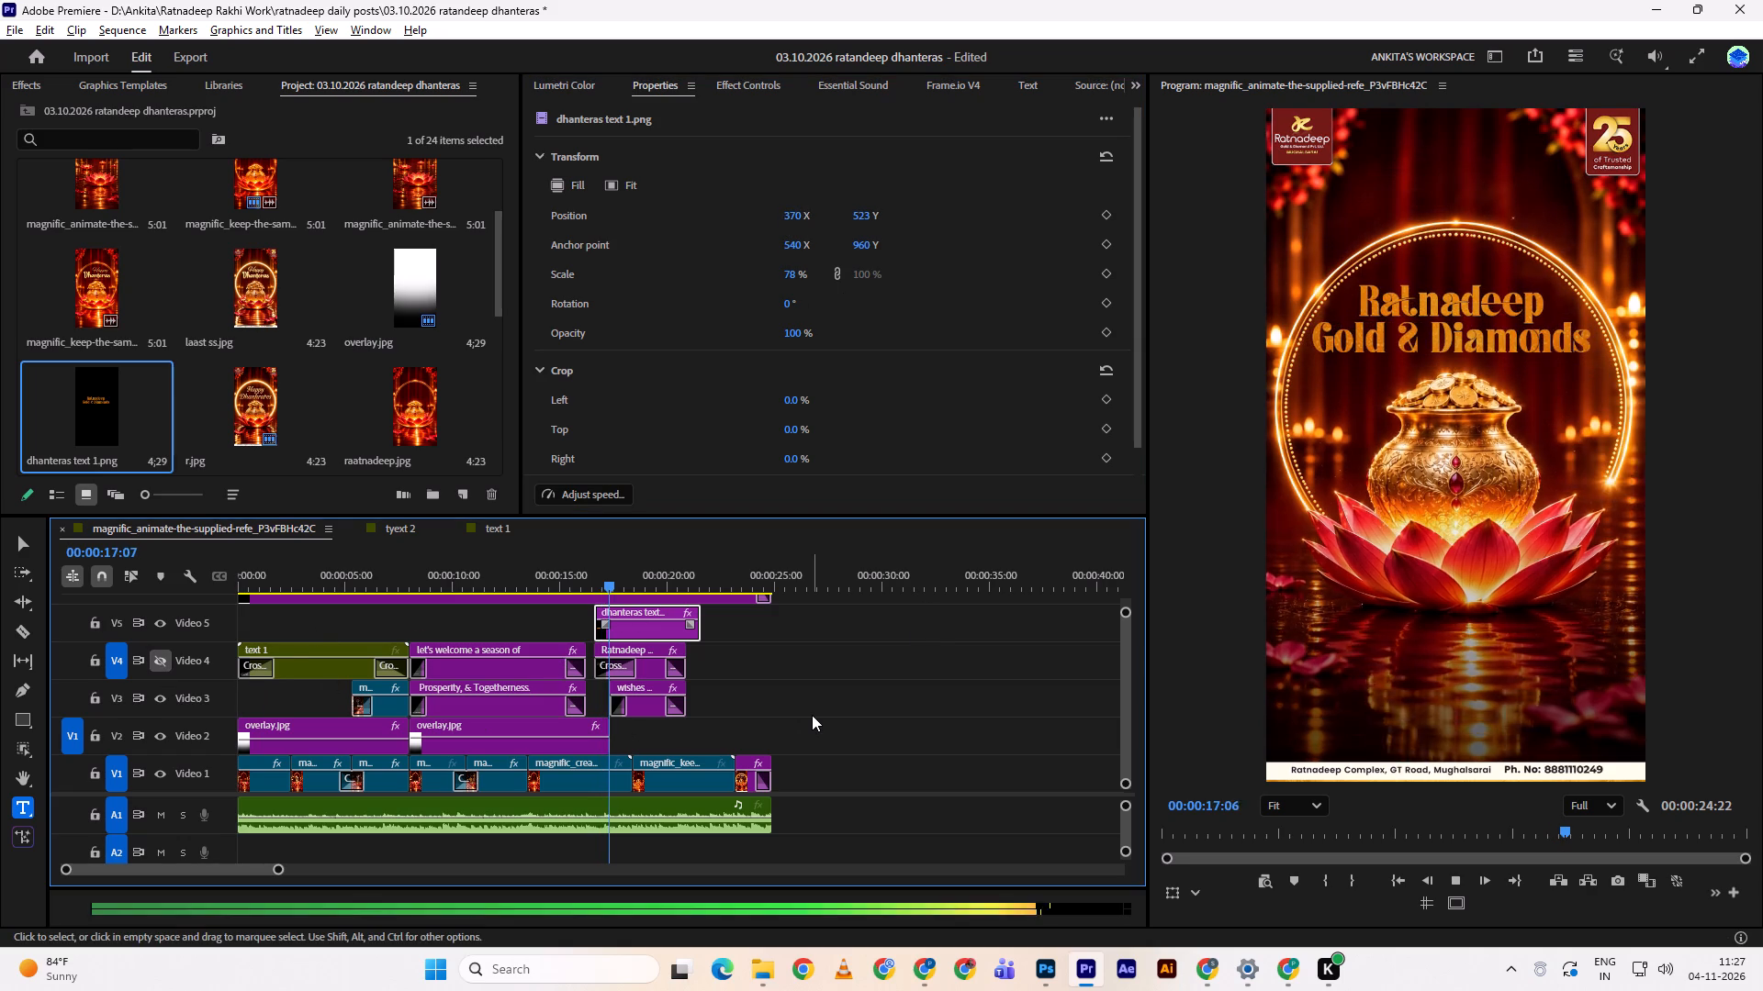
key(space)
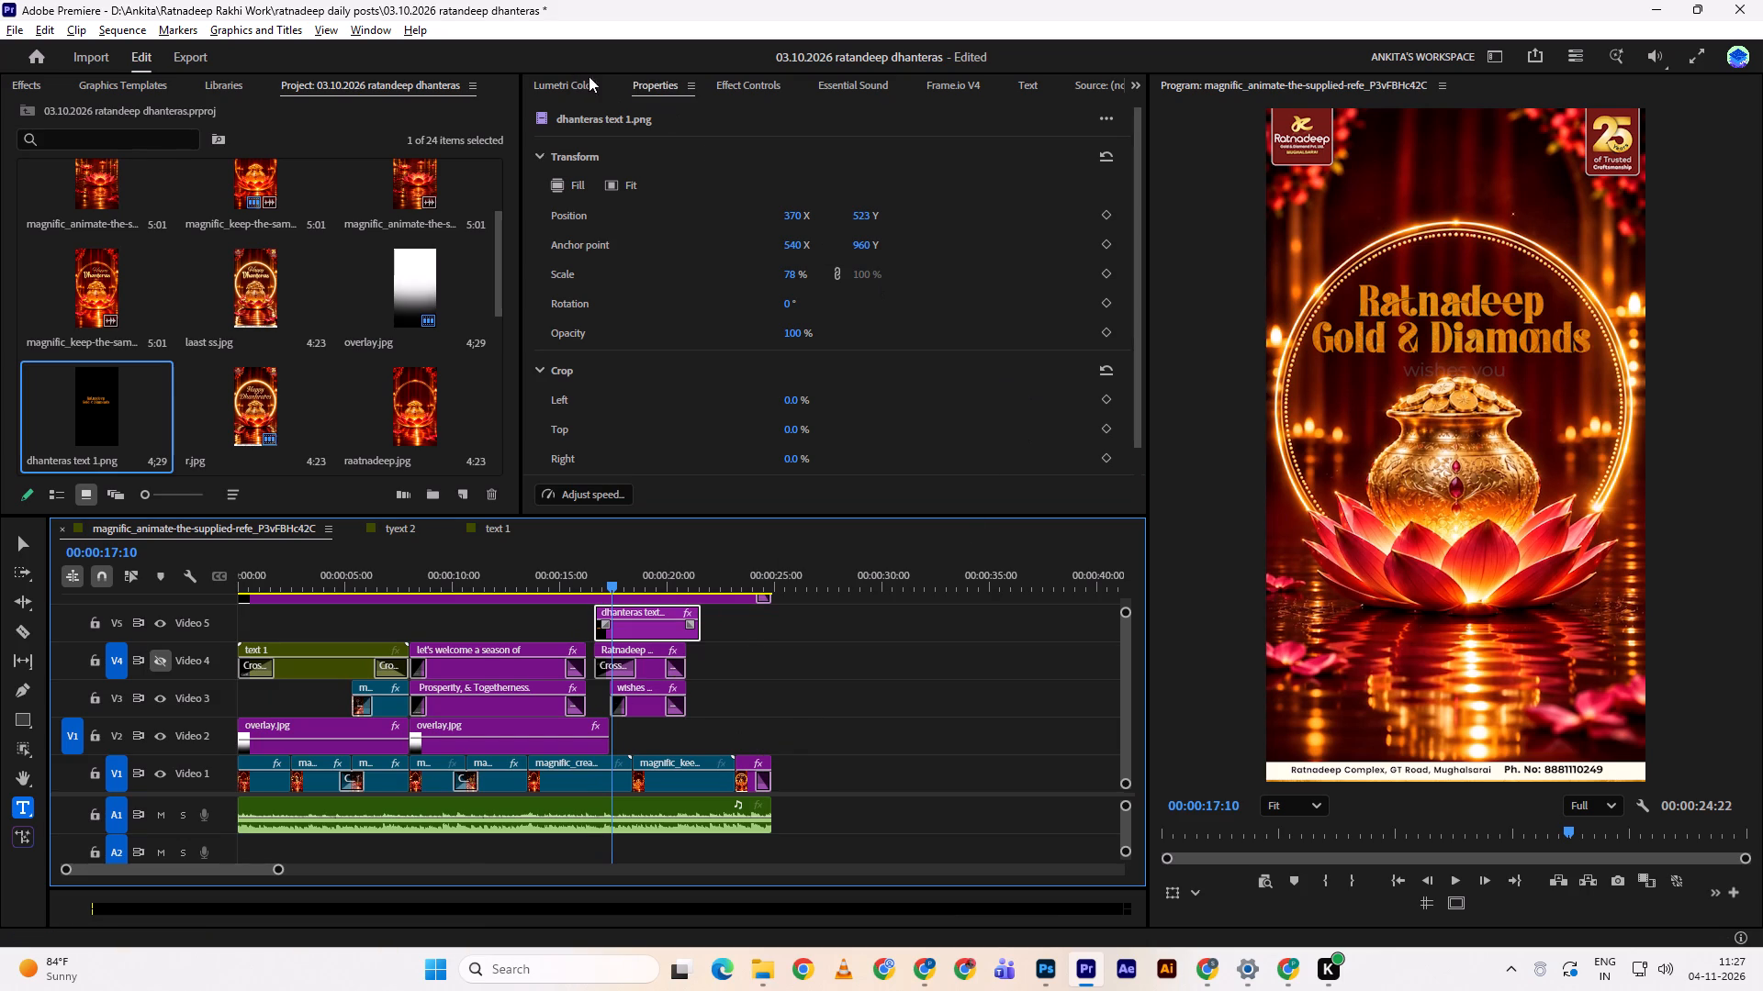
Try Dissolve, Soft Light, Linear Light and Lighten blend modes on the gold title clip and settle on Screen.
click(724, 81)
scroll(783, 369, down, 4)
double_click(792, 370)
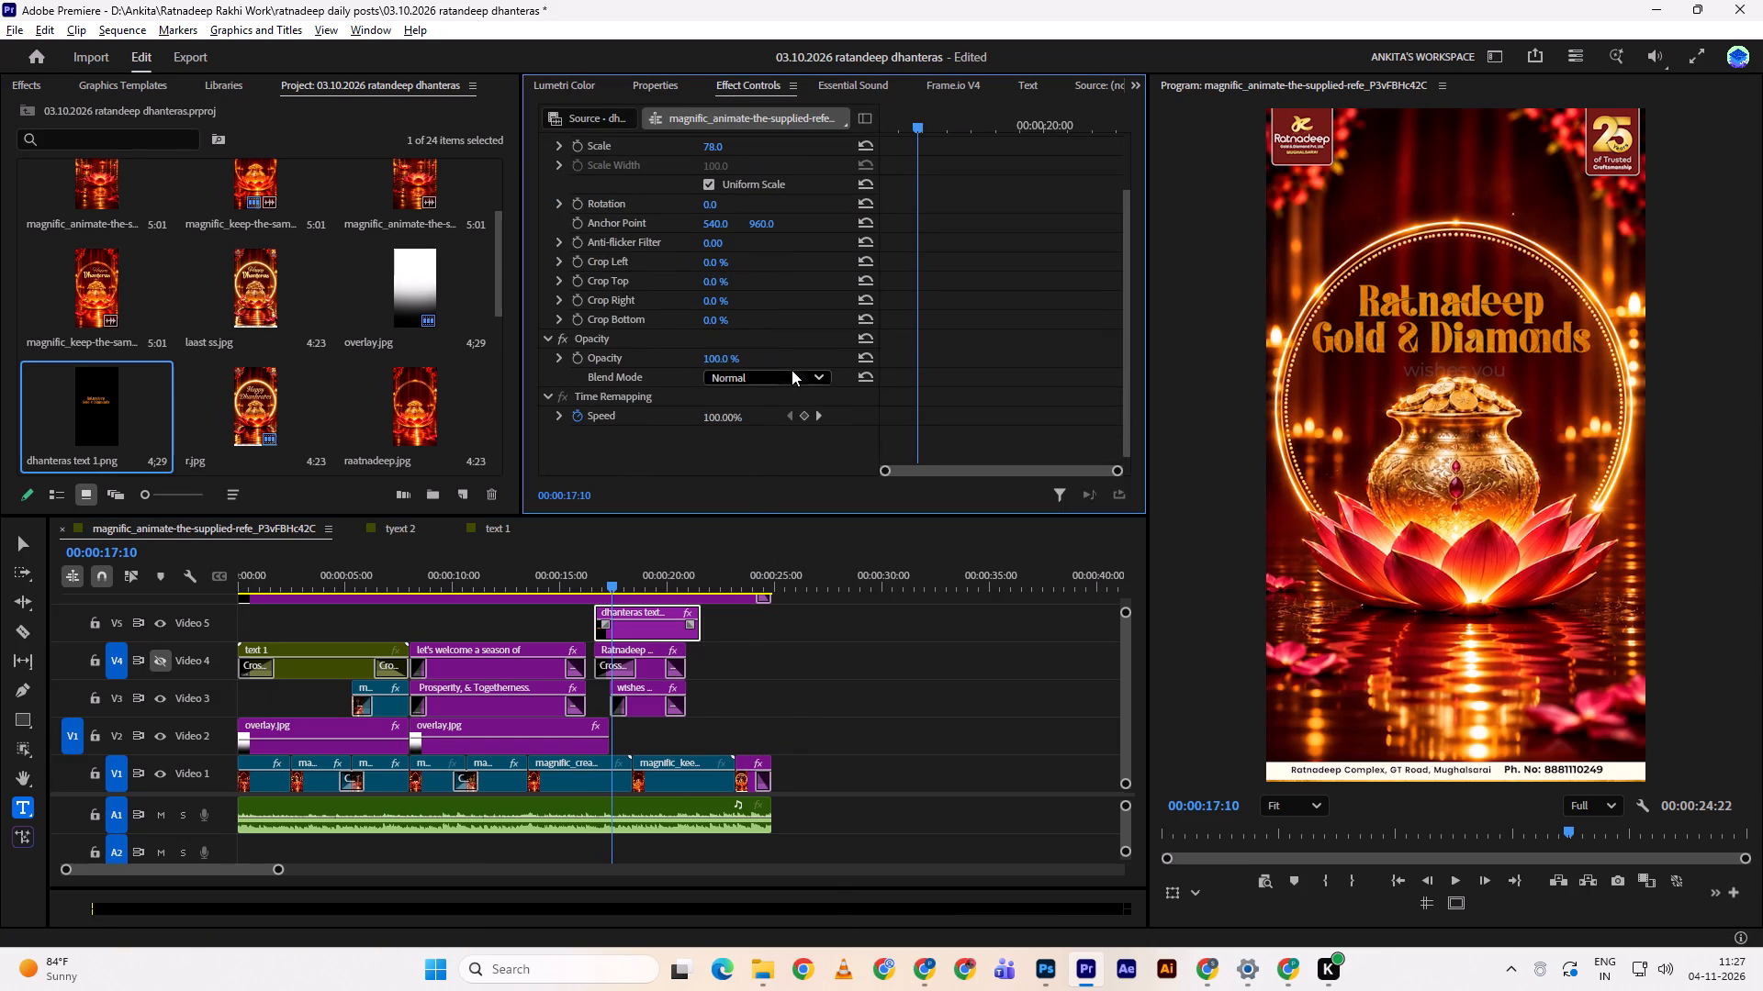
click(779, 428)
click(747, 381)
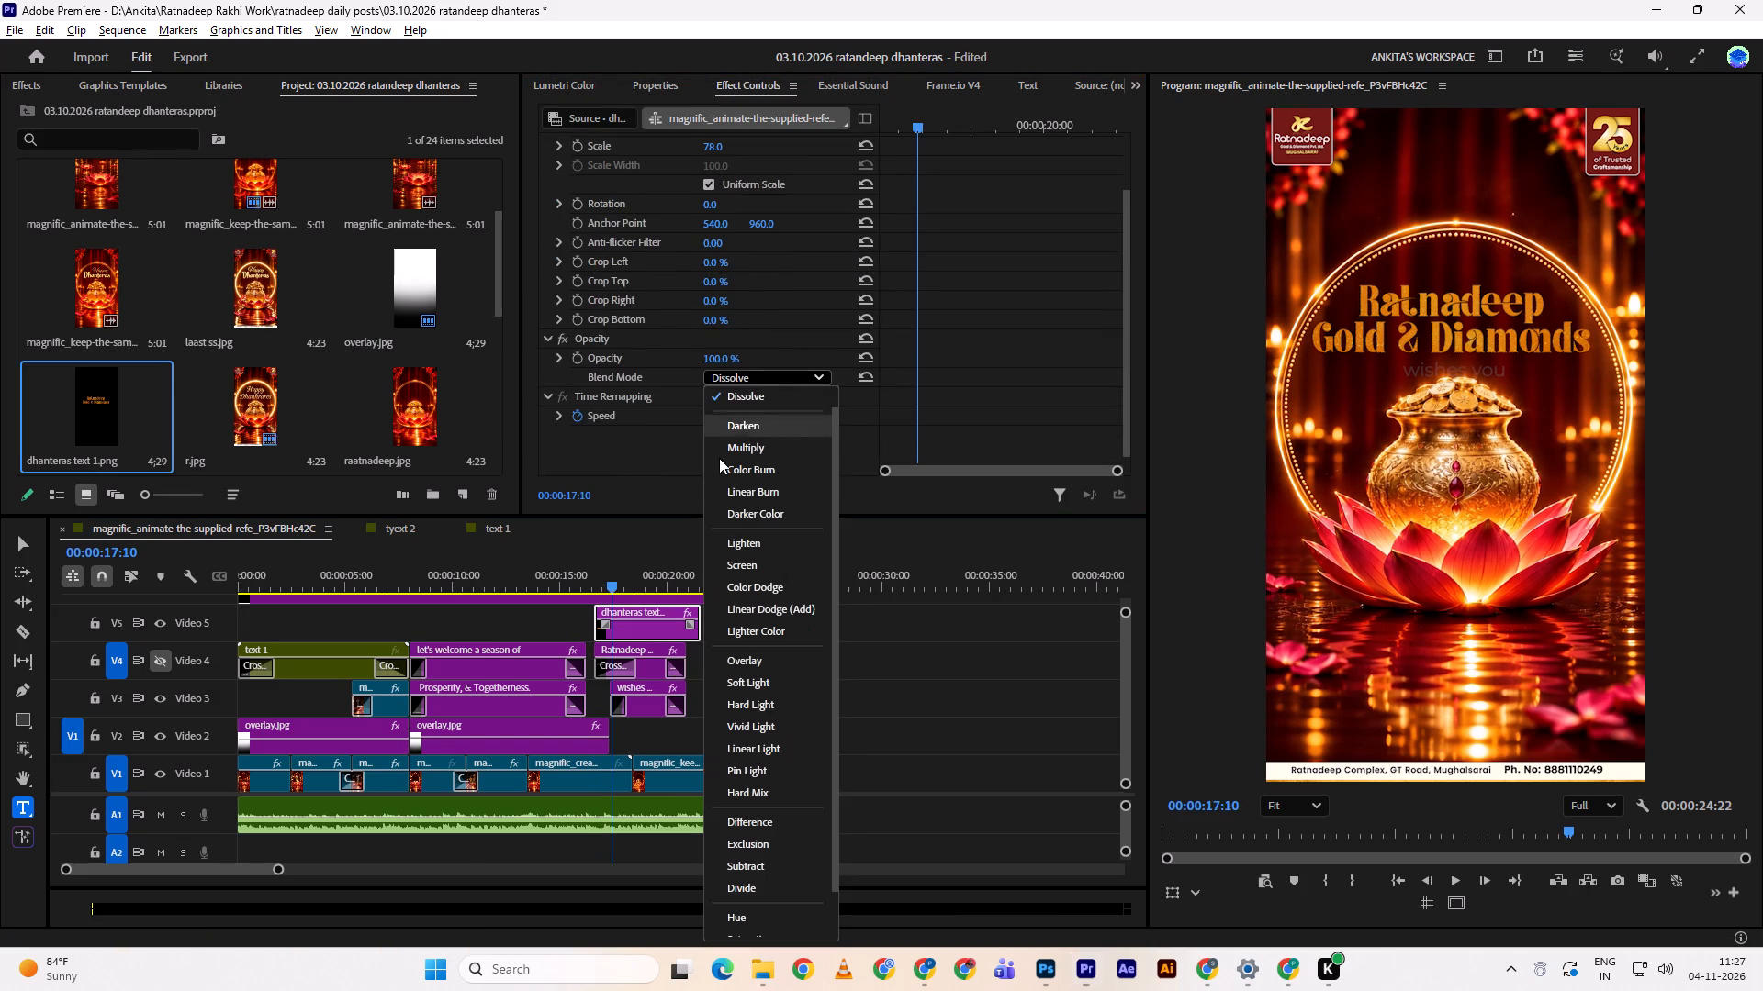
click(746, 567)
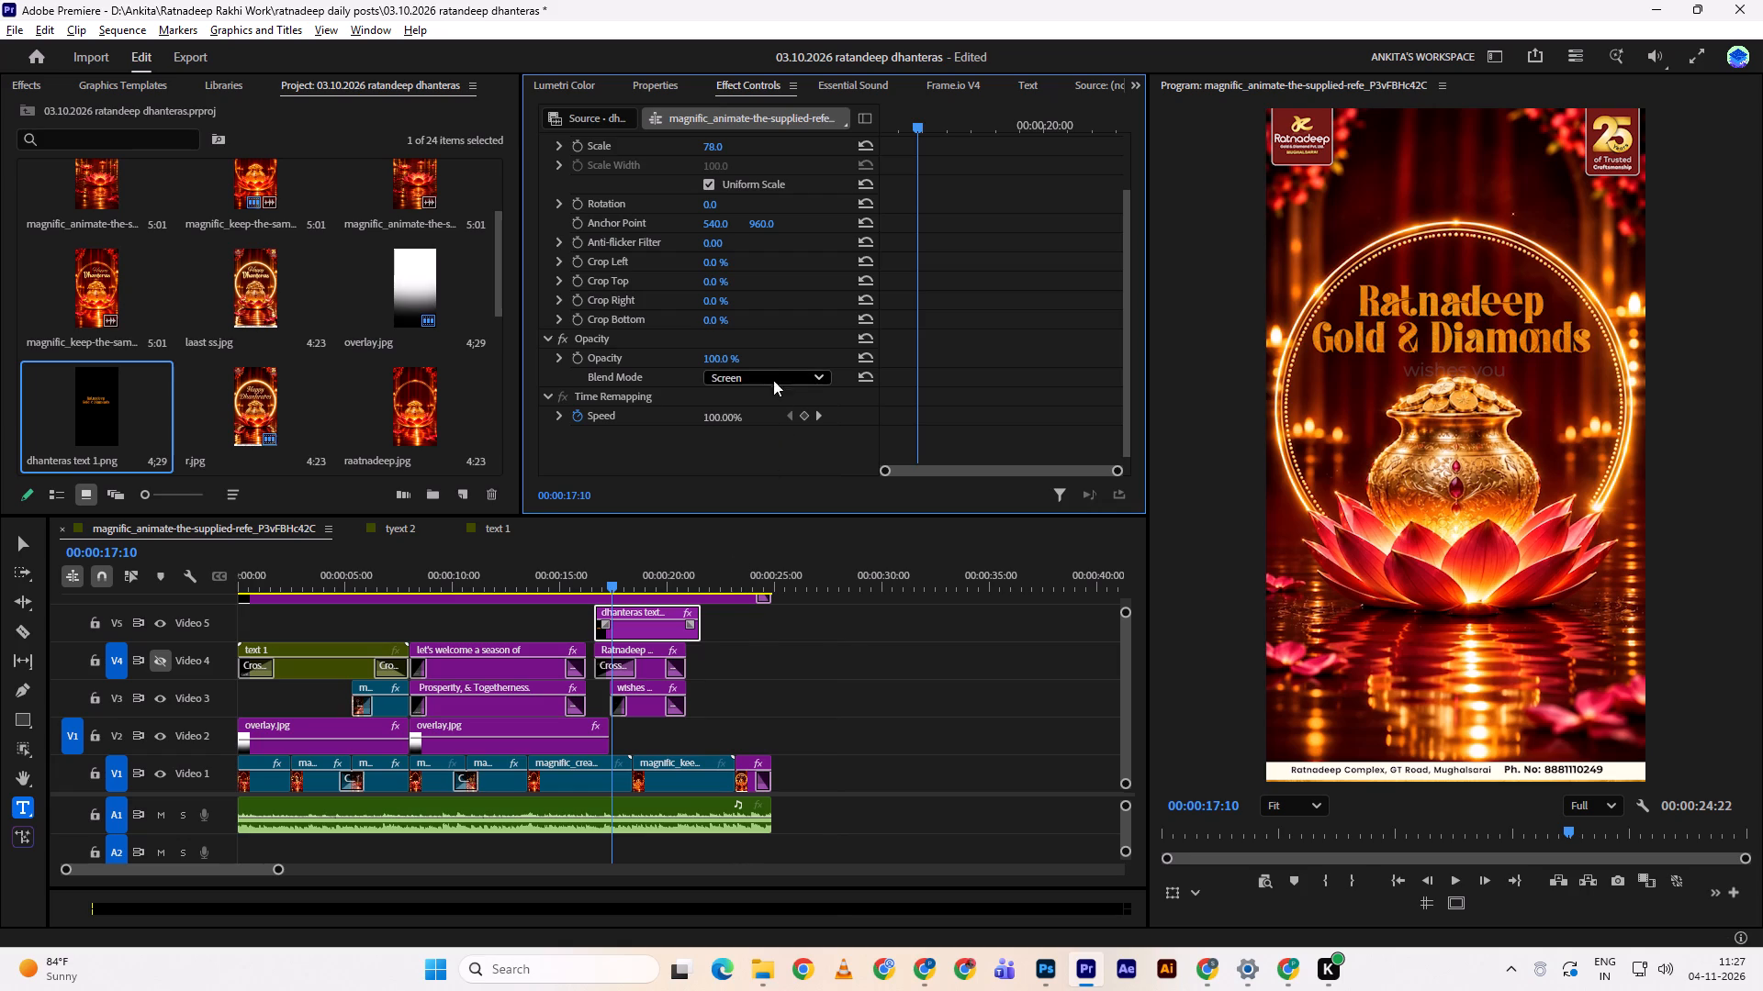
click(773, 373)
click(754, 523)
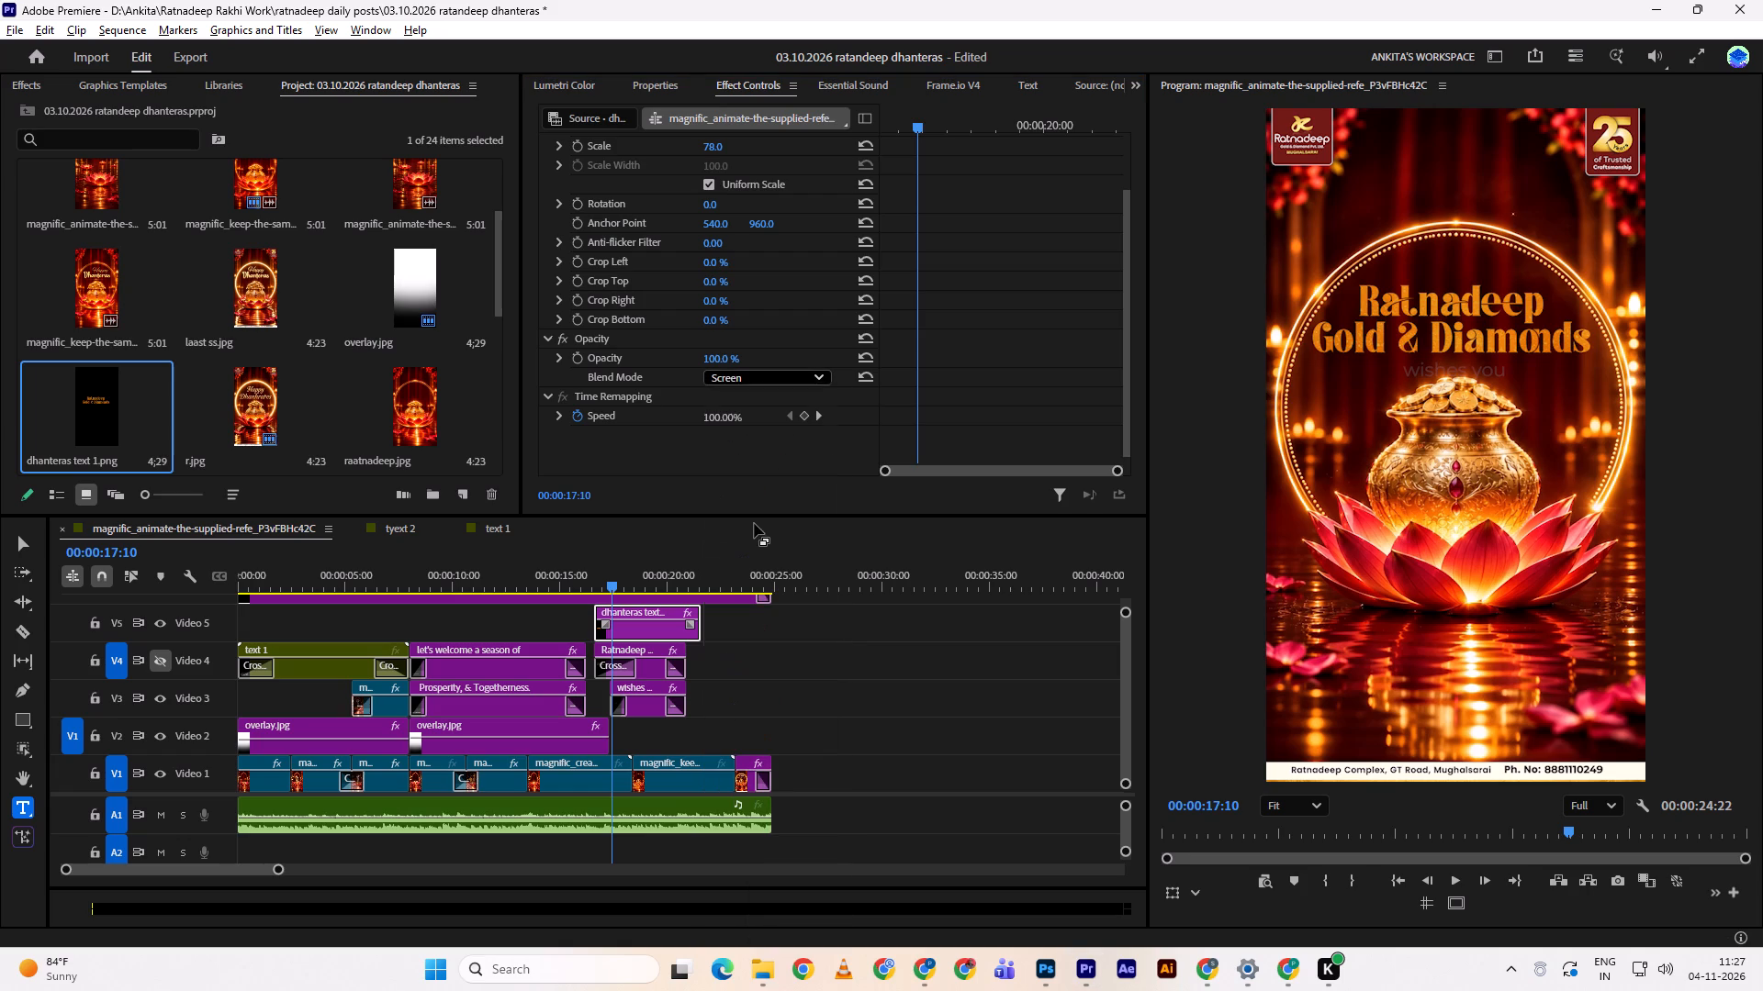
click(752, 380)
click(739, 618)
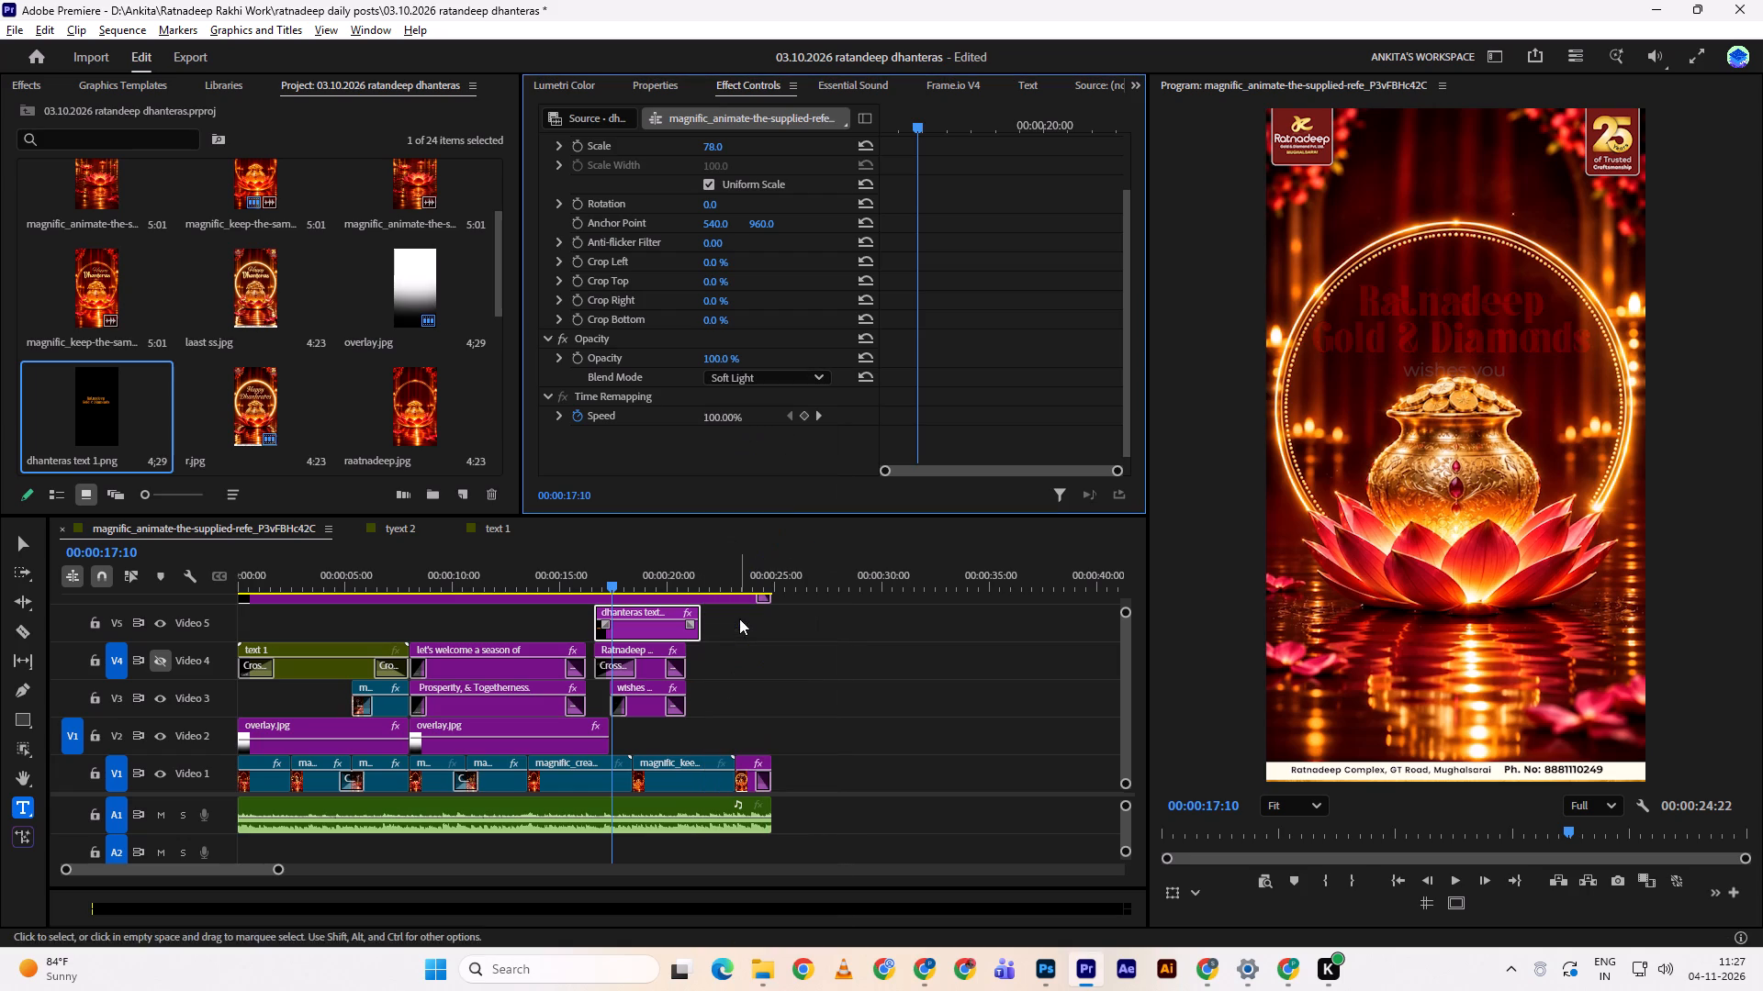
click(786, 379)
click(767, 698)
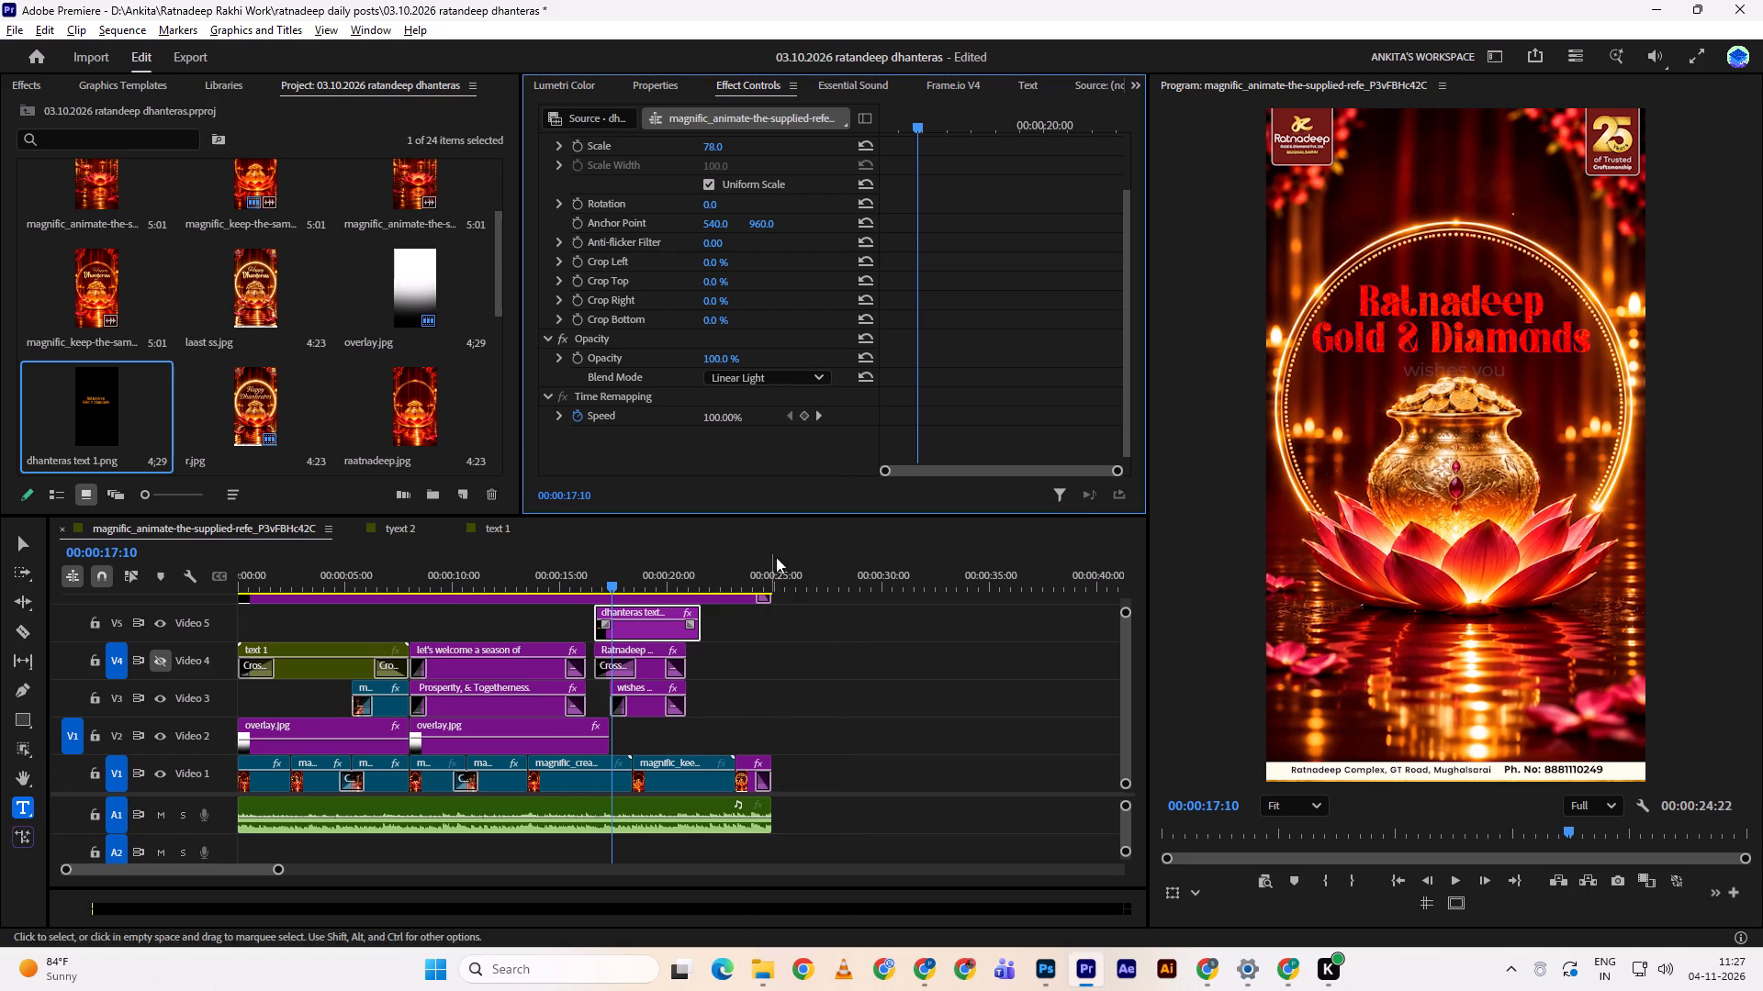
click(782, 379)
click(763, 482)
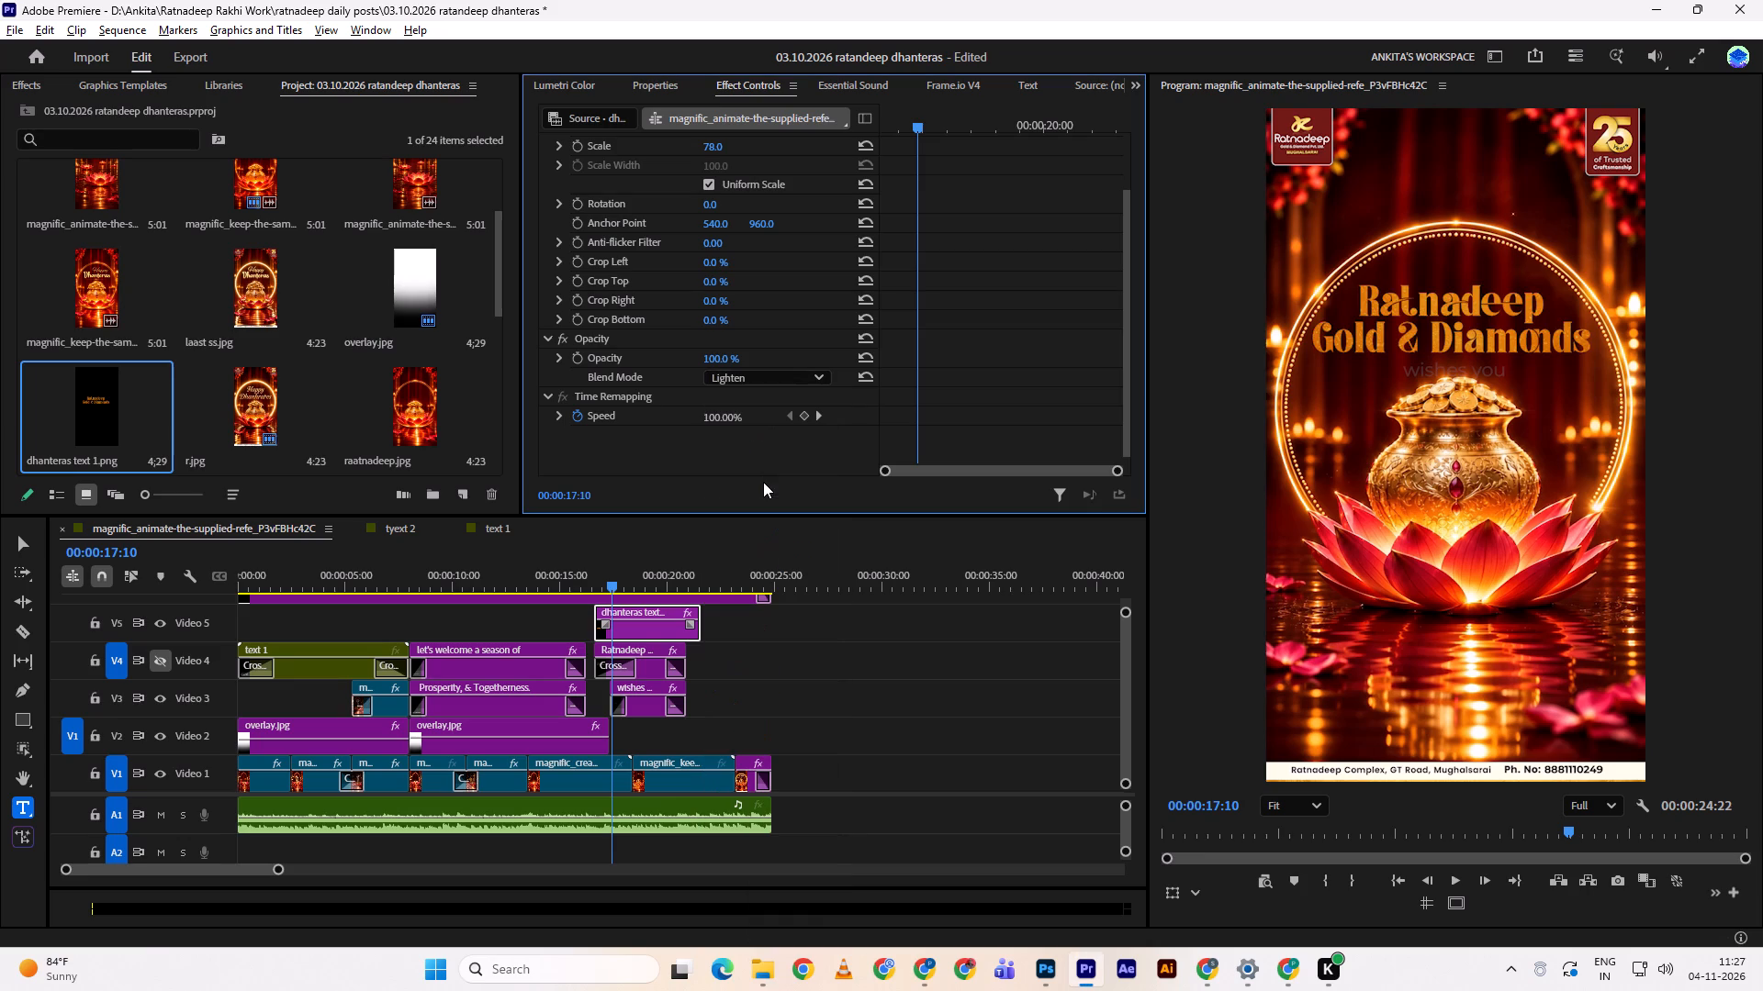
click(758, 371)
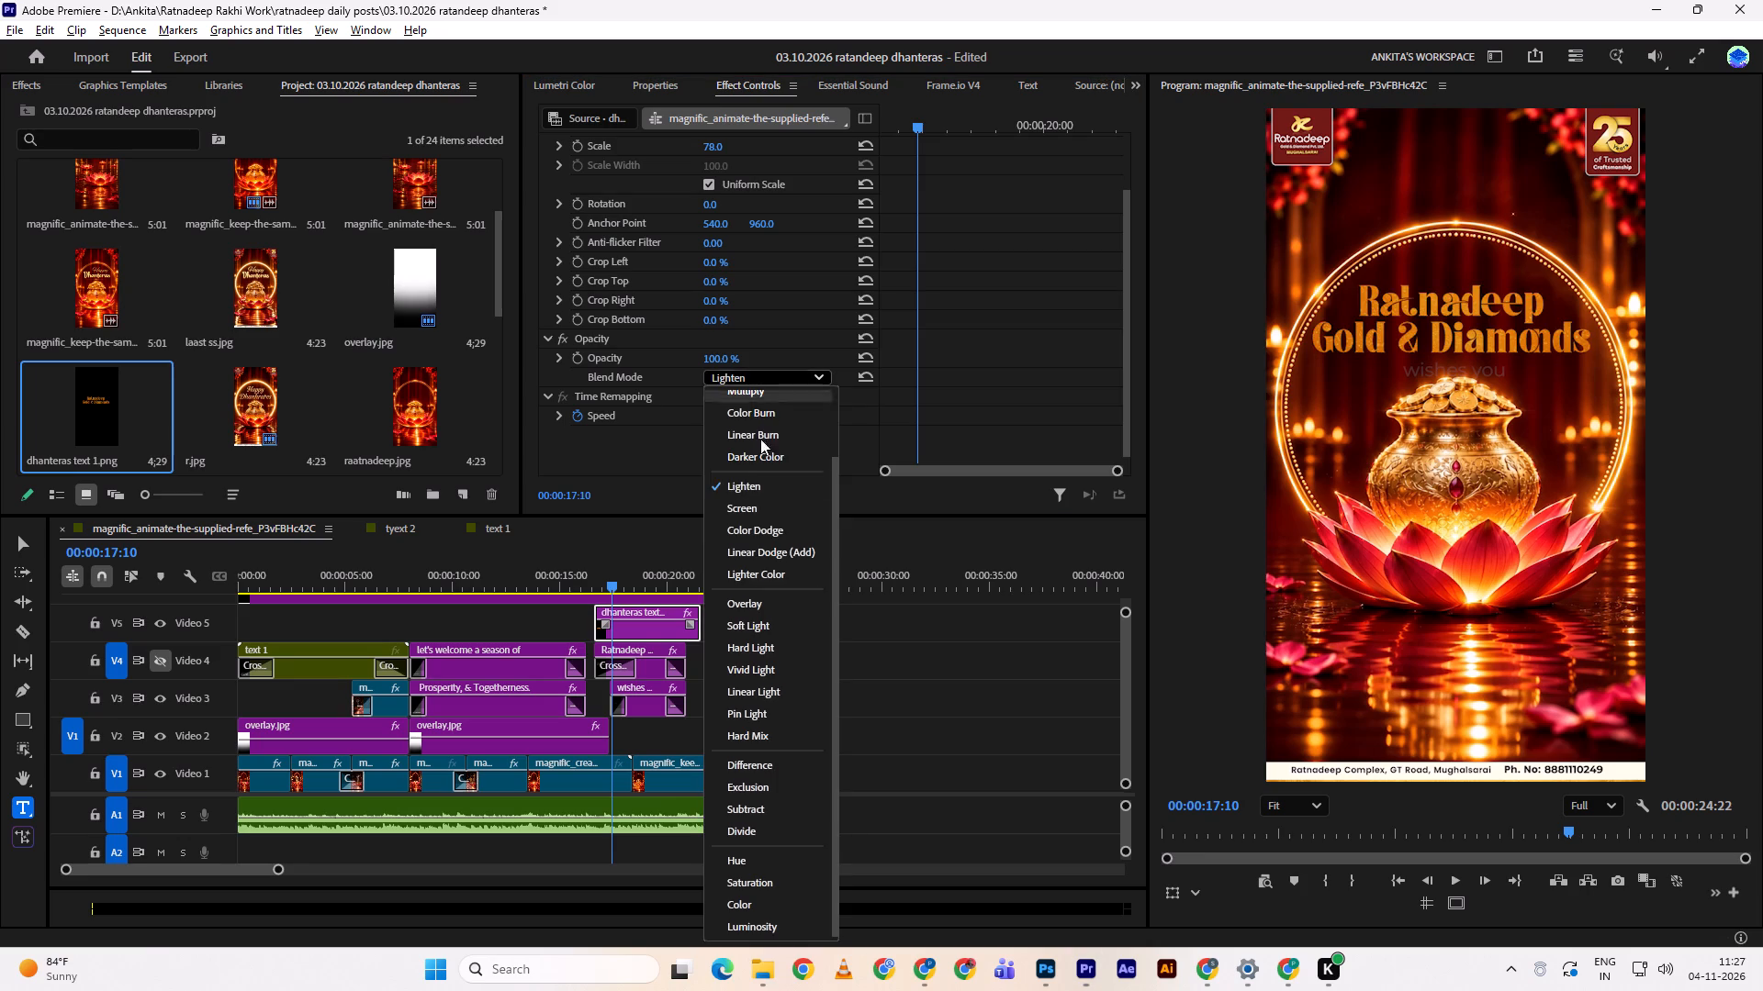
click(746, 507)
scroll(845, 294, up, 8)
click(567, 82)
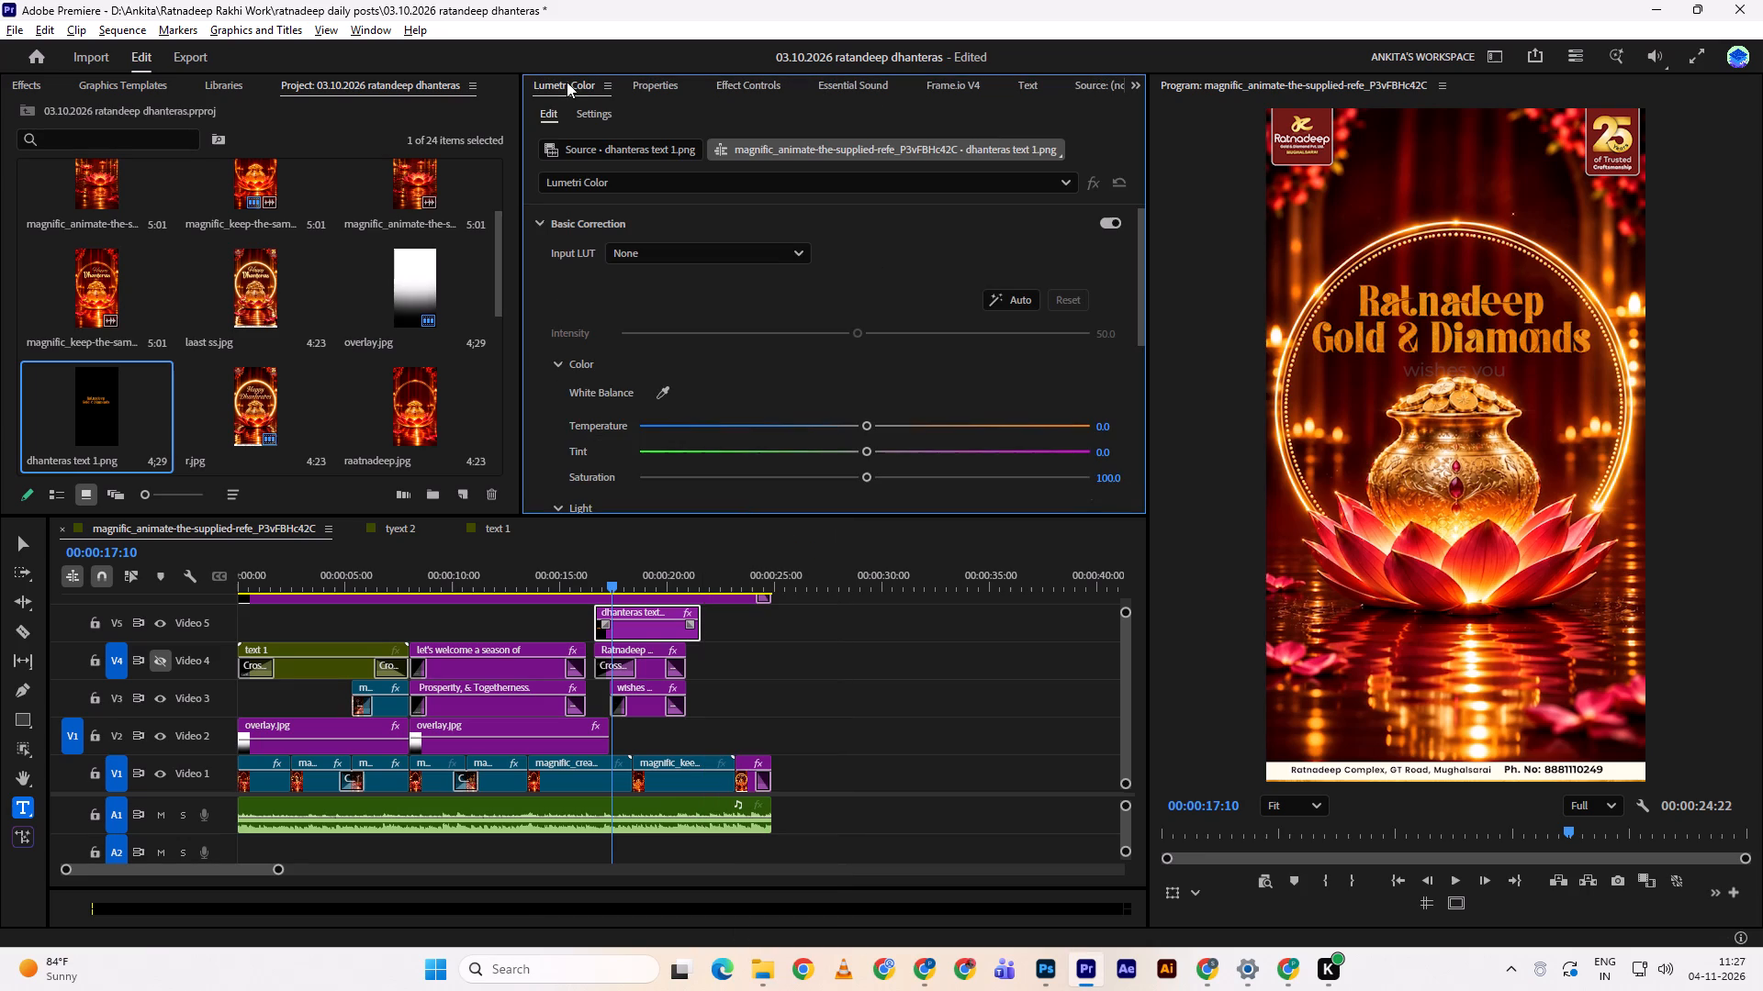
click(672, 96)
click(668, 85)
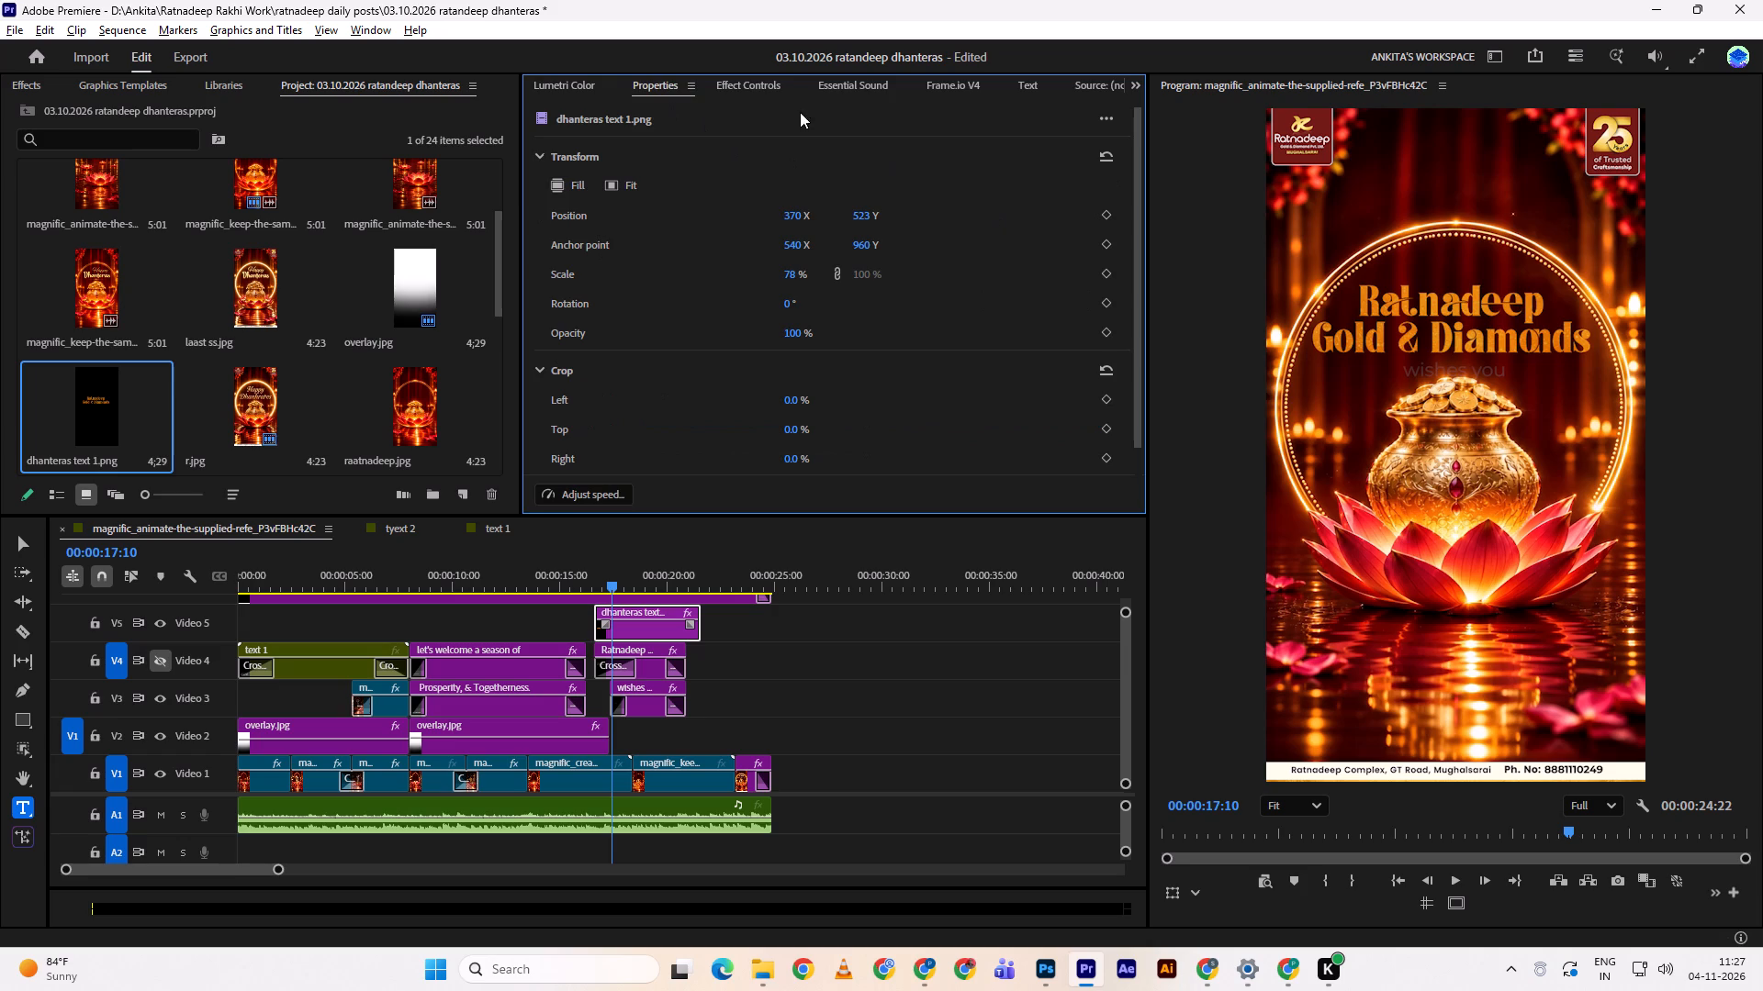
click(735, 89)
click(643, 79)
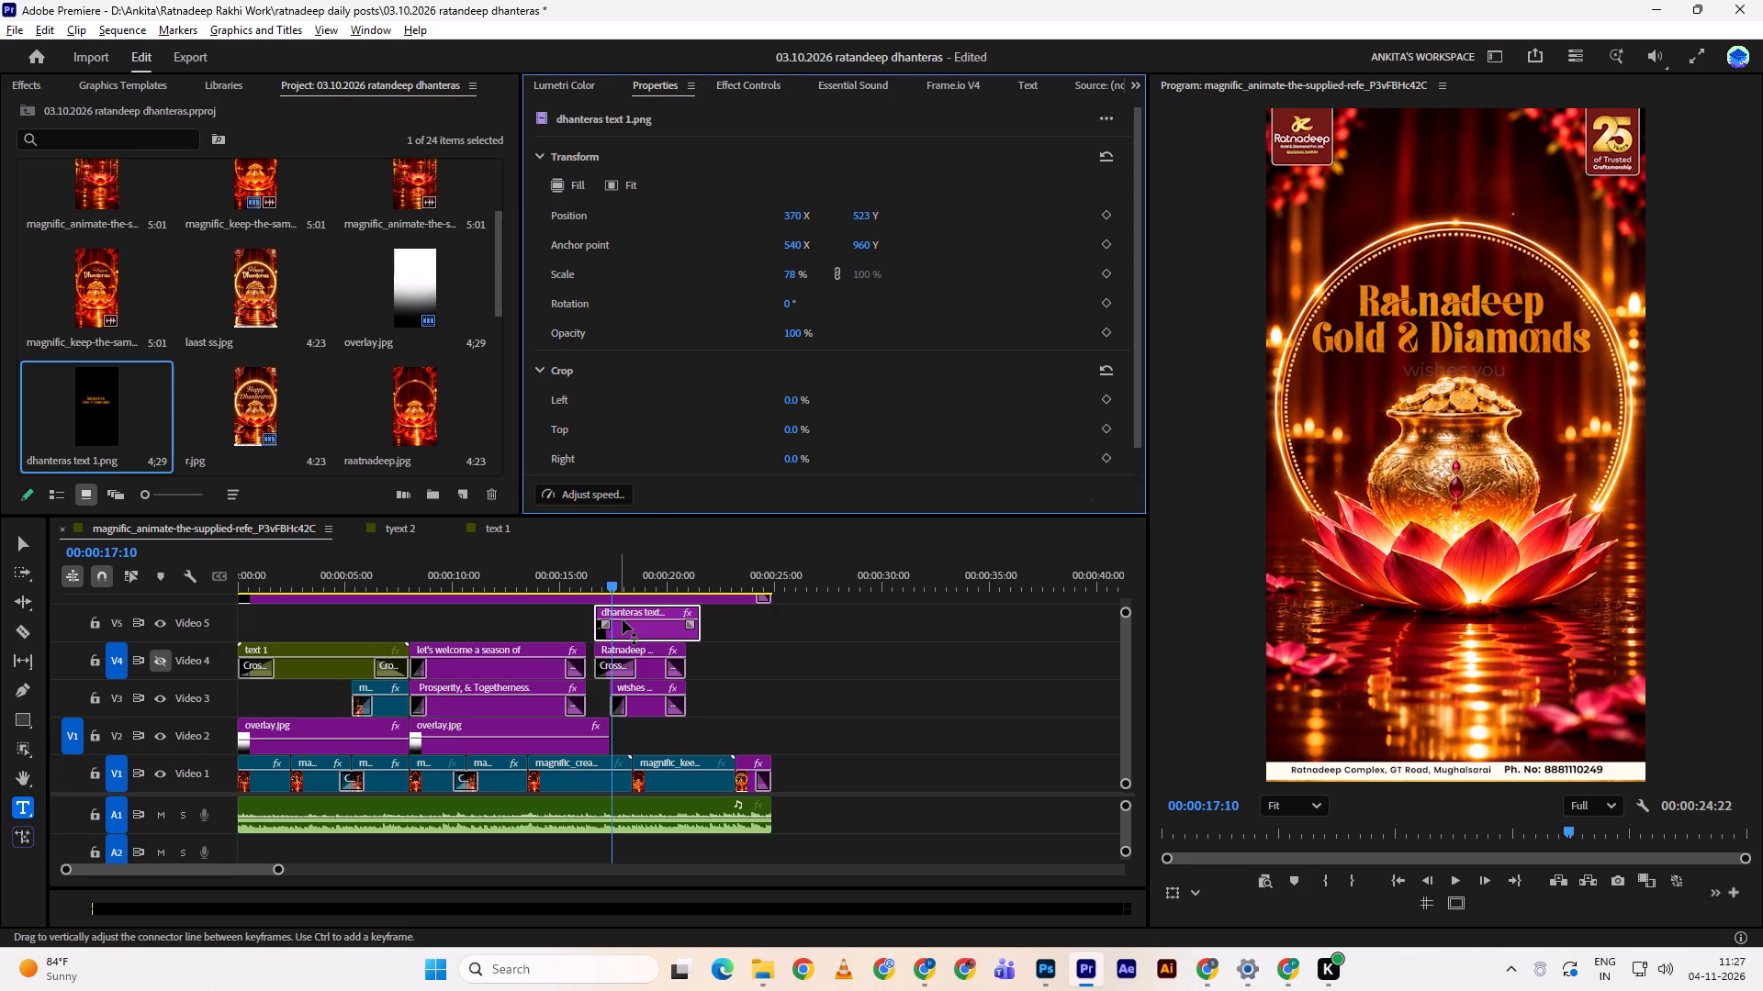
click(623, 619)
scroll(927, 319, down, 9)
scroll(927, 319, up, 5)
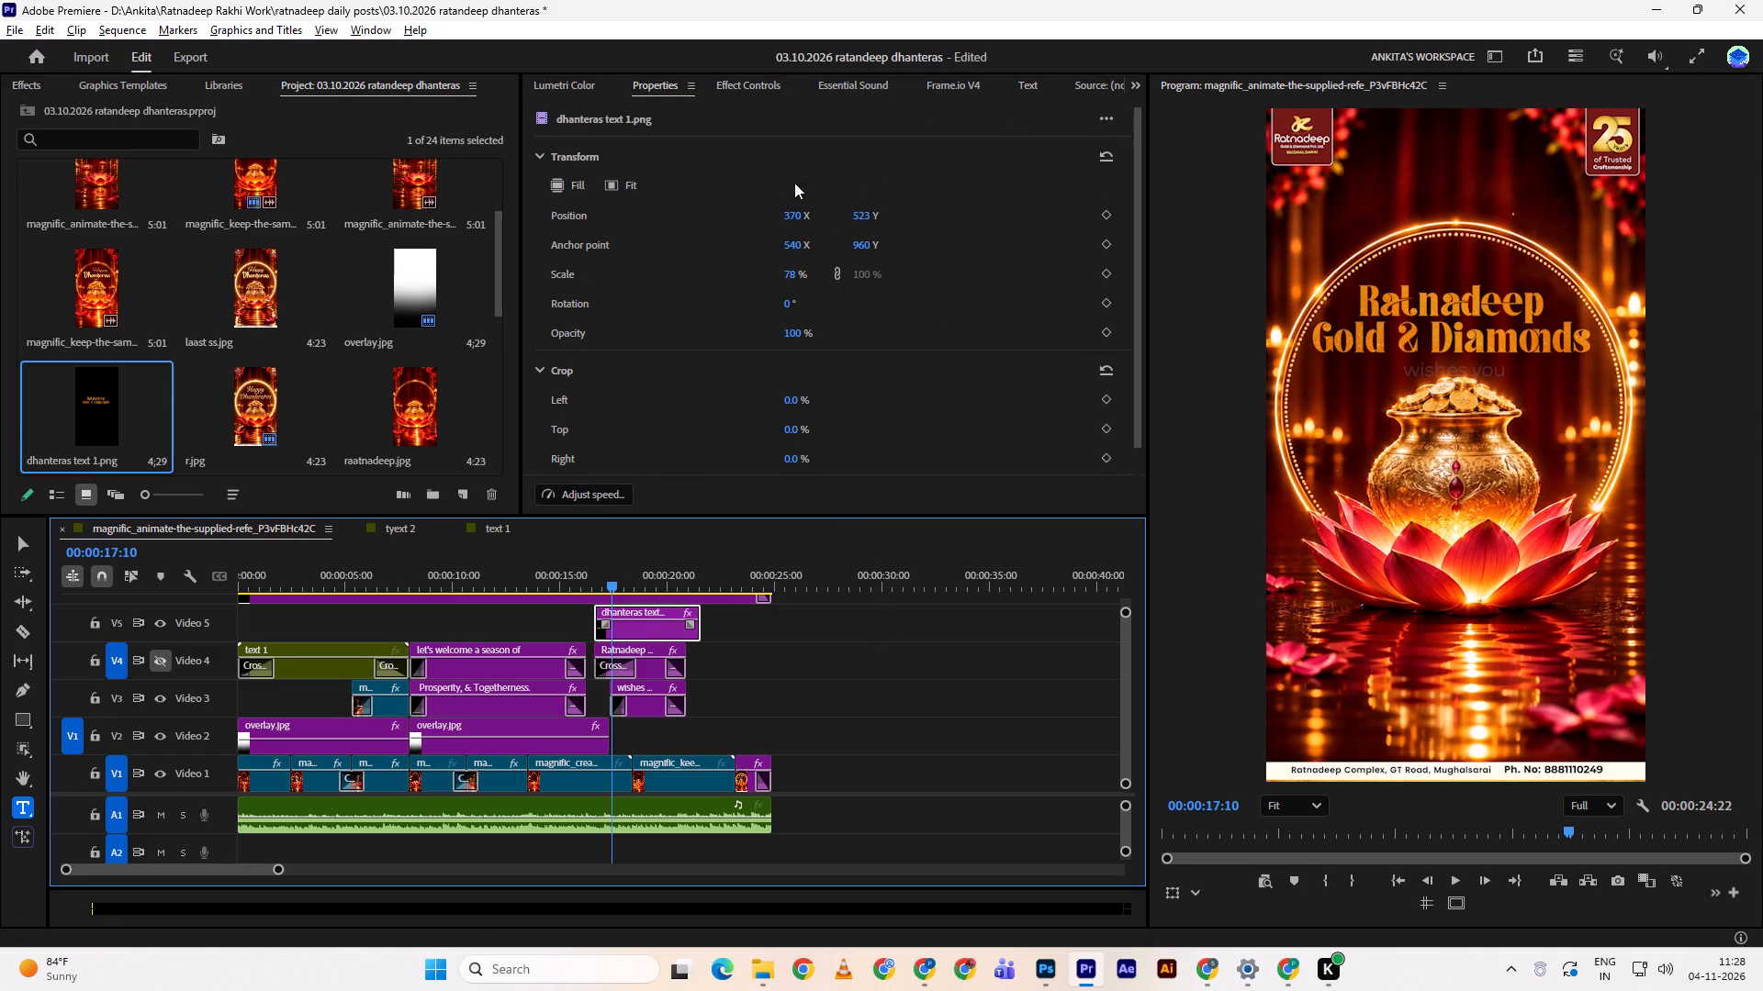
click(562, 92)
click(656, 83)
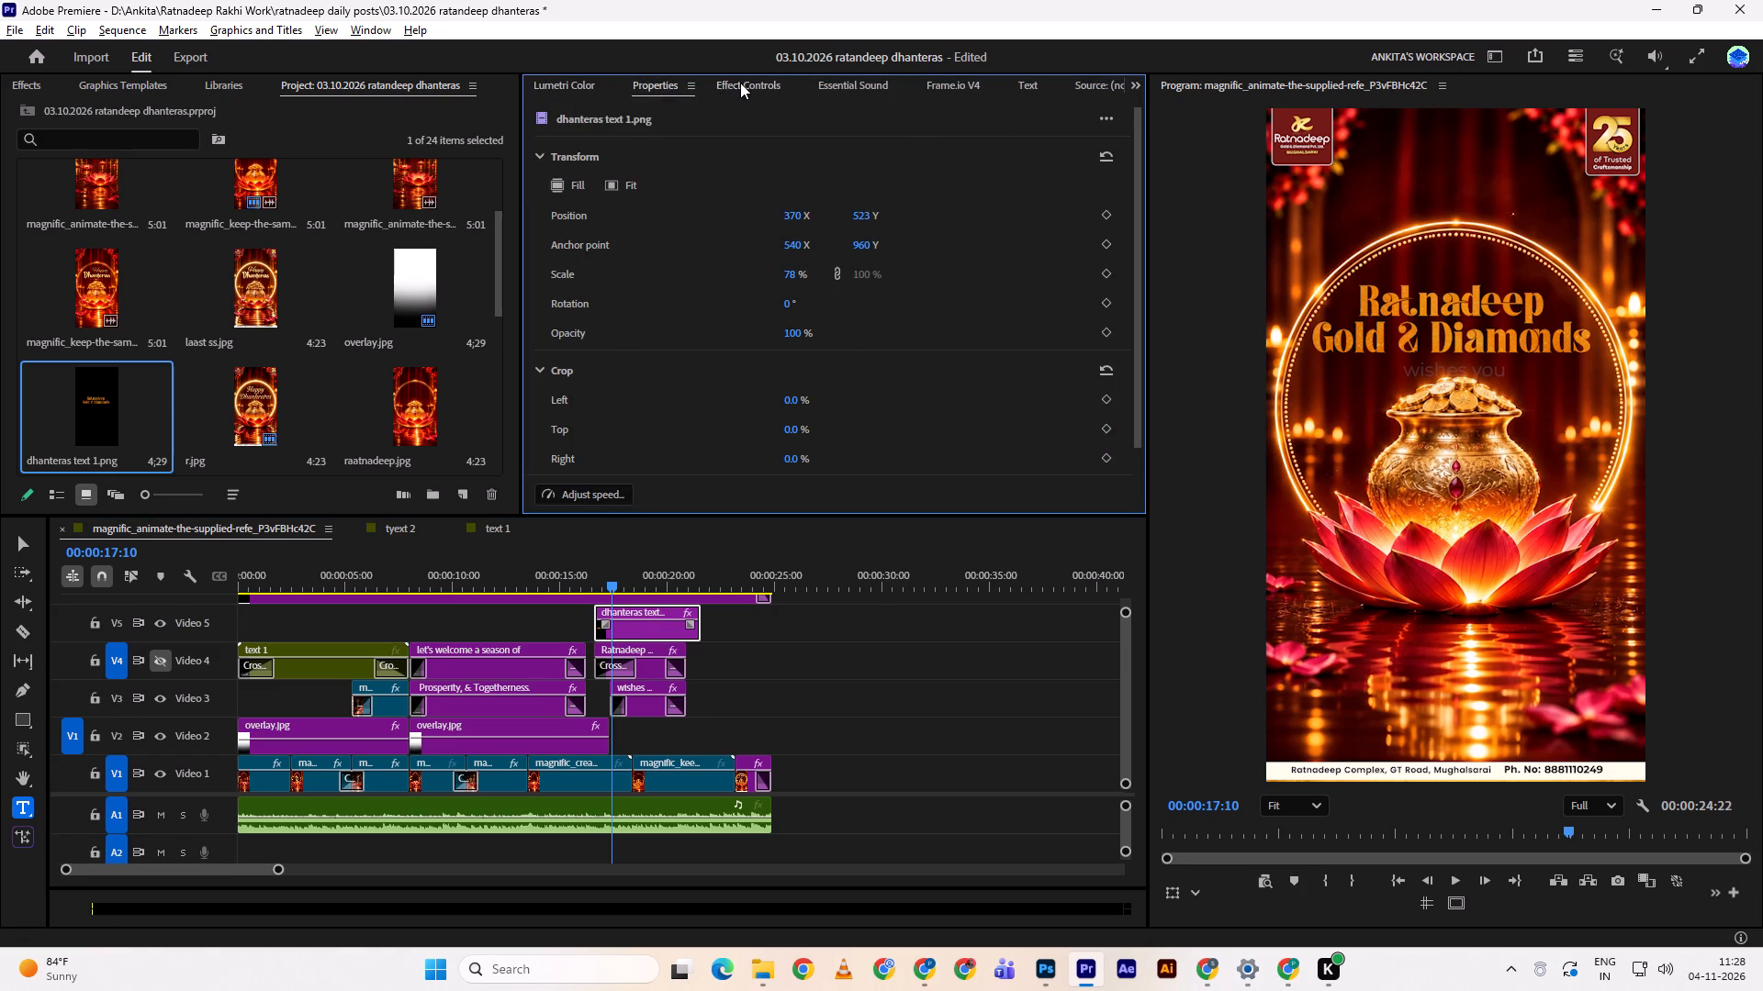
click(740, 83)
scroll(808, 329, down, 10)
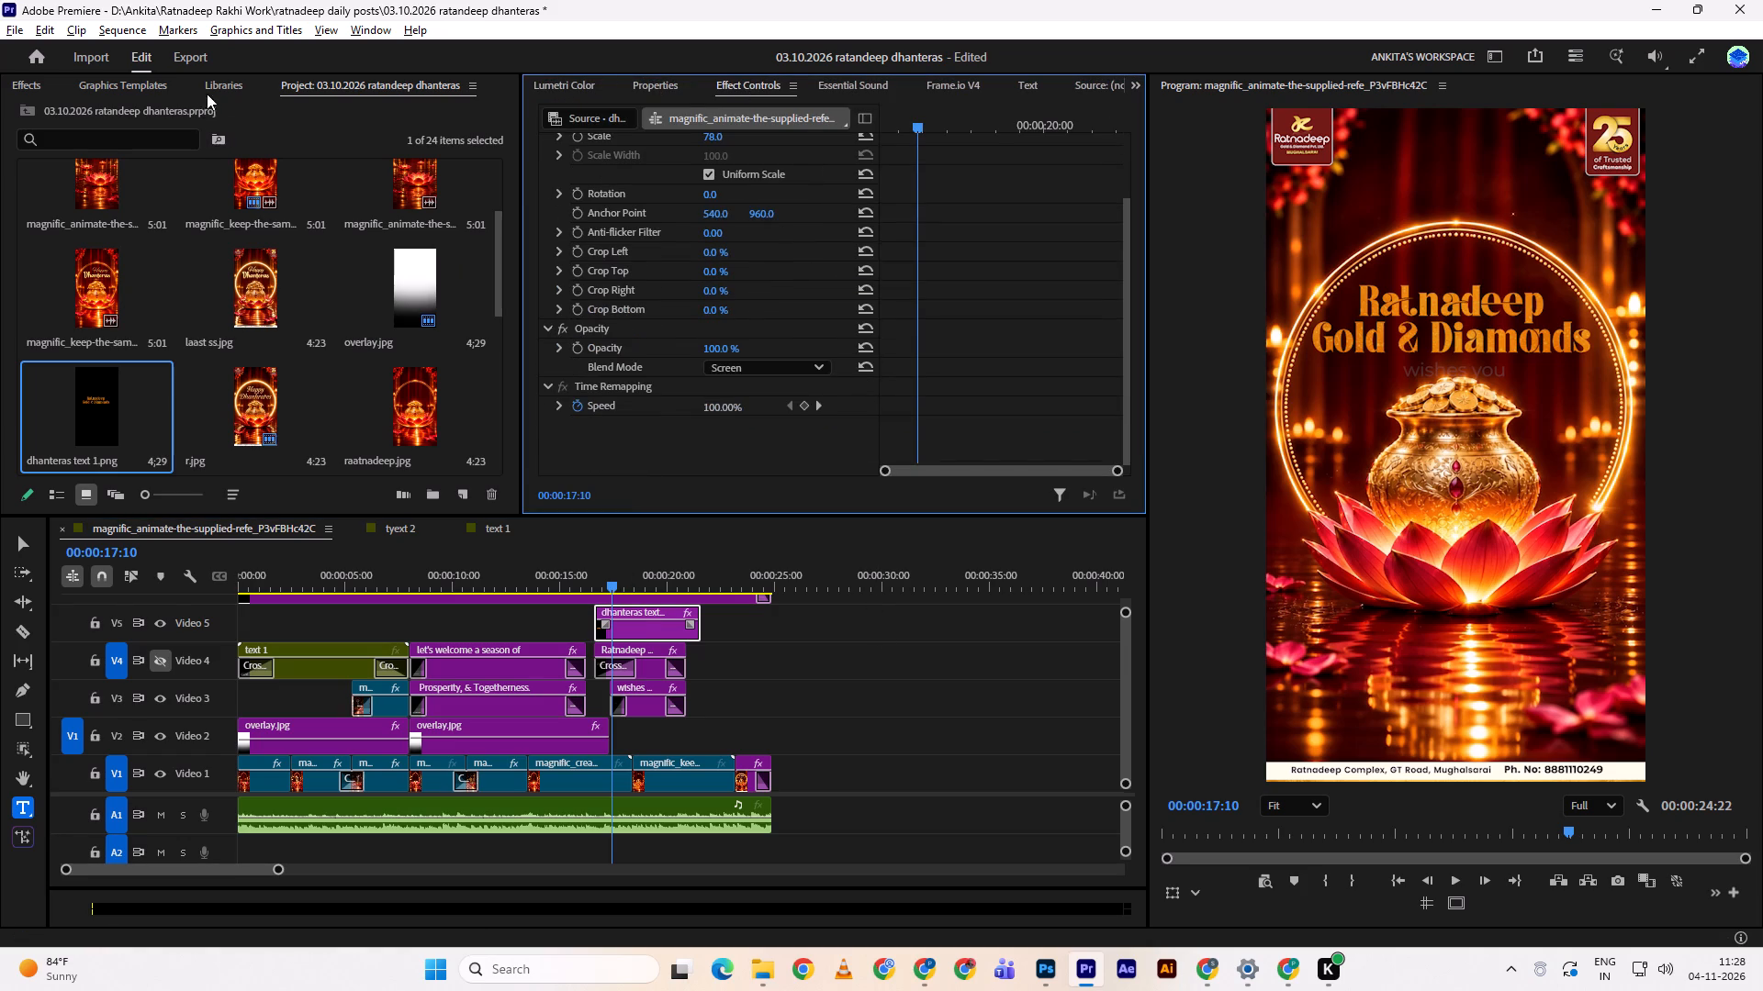
Find the Drop Shadow effect by searching "drop sh" and apply it to the dhanteras text 1.png clip on Video 5.
click(39, 82)
click(103, 118)
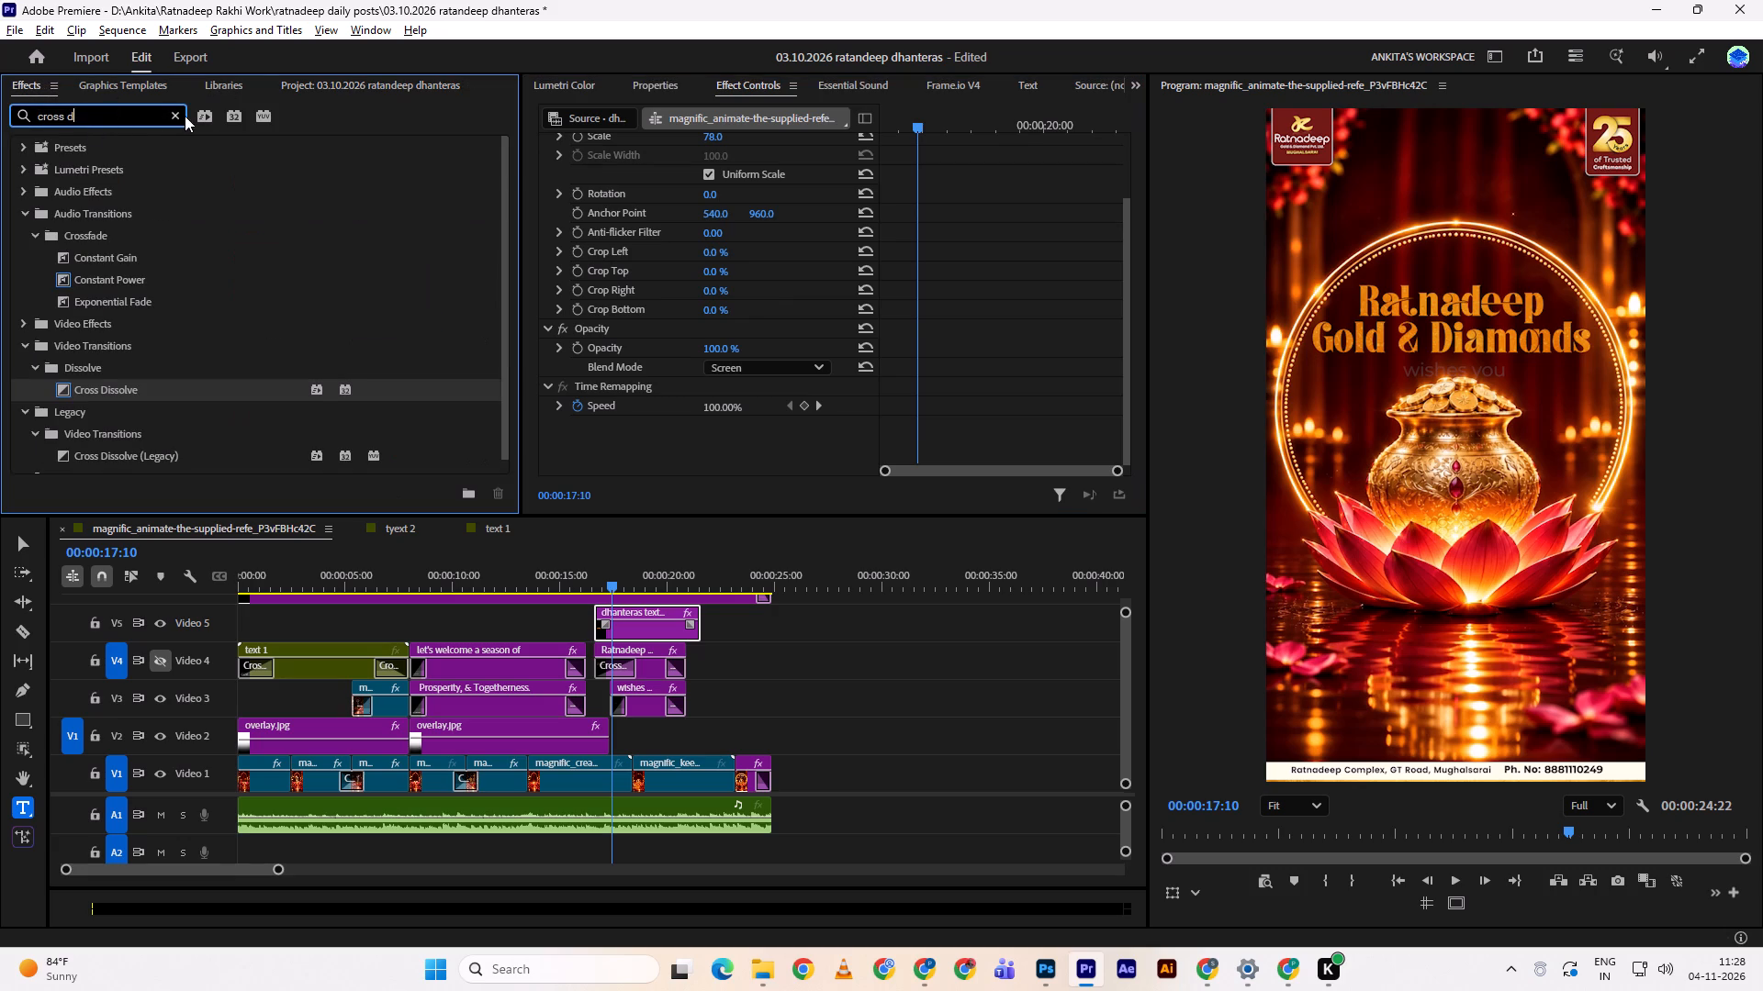
click(168, 116)
click(117, 115)
text(dre)
key(BackSpace)
text(op sh)
drag(110, 276, 500, 578)
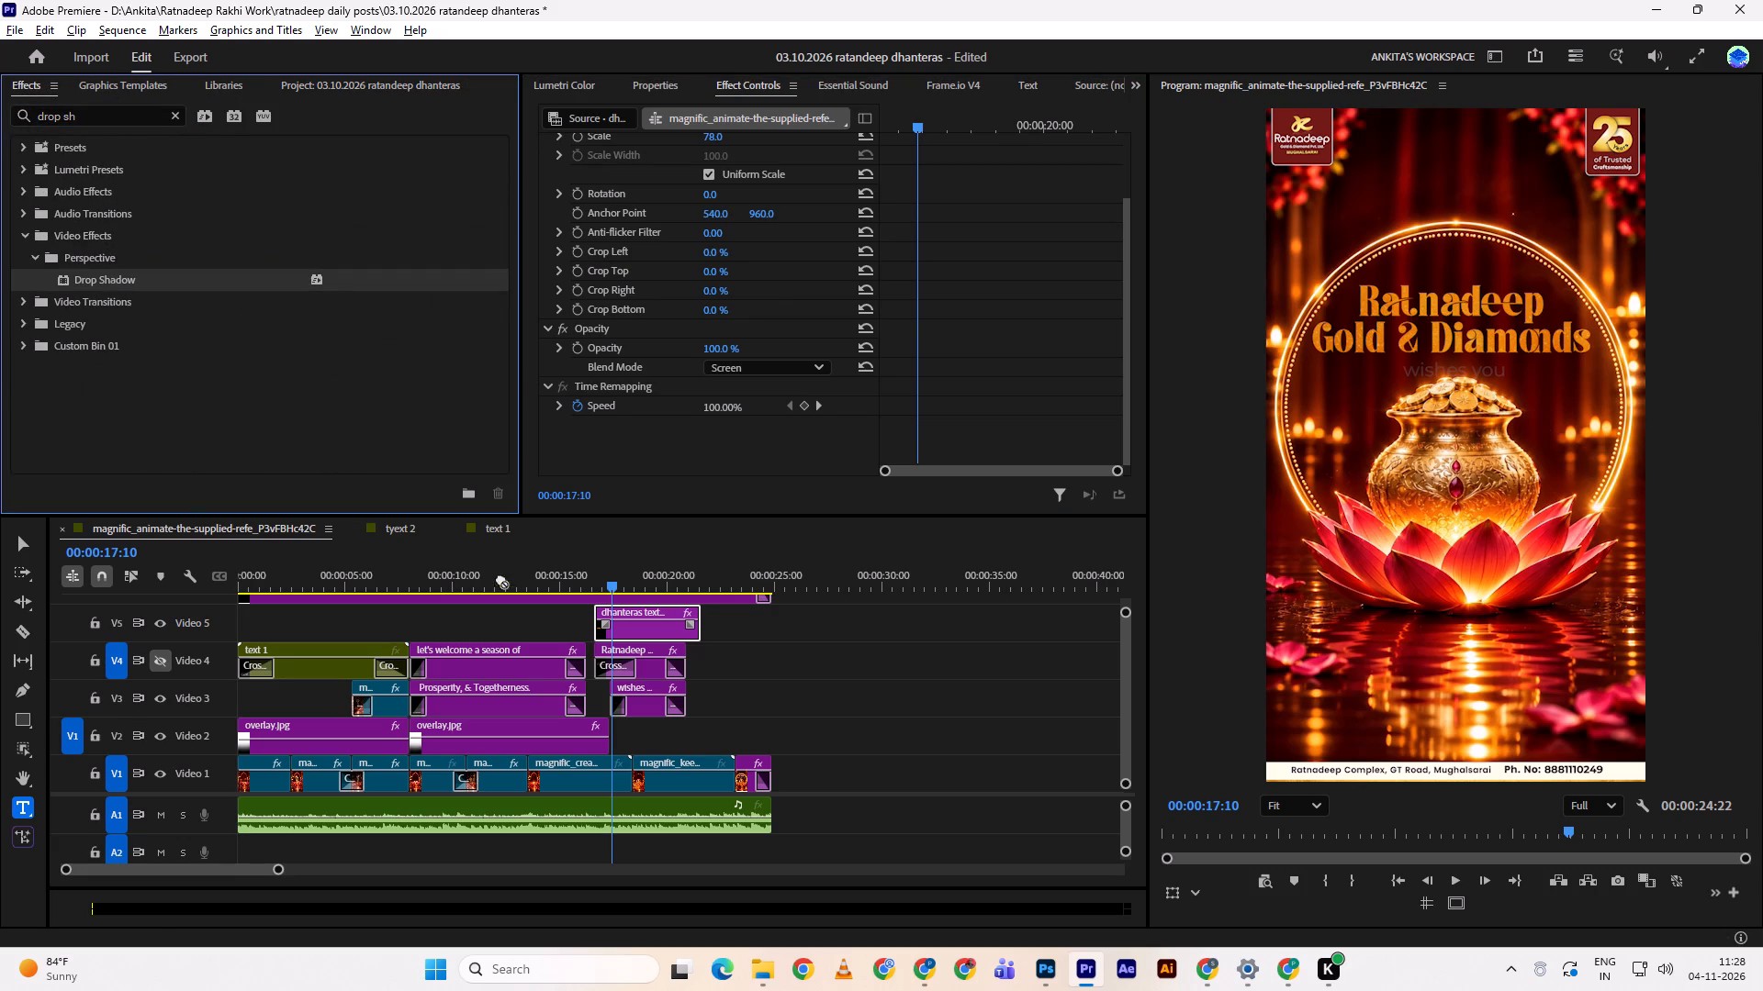
drag(500, 578, 646, 628)
scroll(795, 256, down, 2)
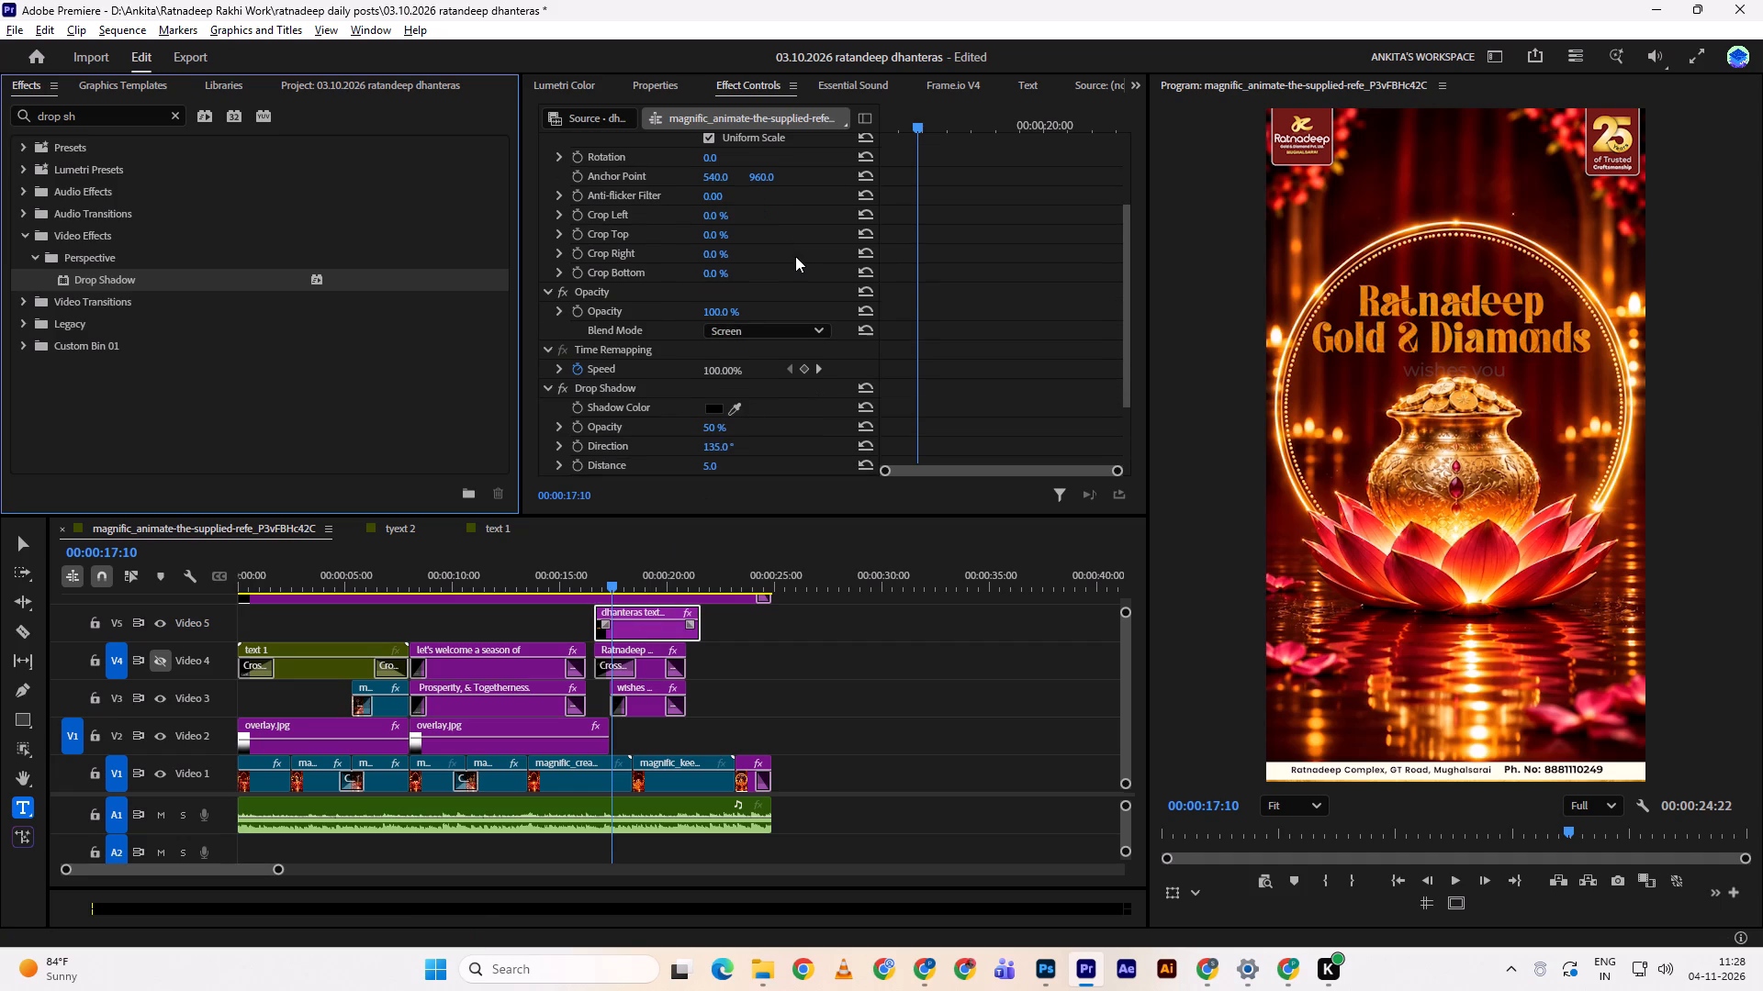
Set the gold title clip's drop shadow to 100% opacity and 331° direction, and adjust its distance and softness.
scroll(757, 411, down, 4)
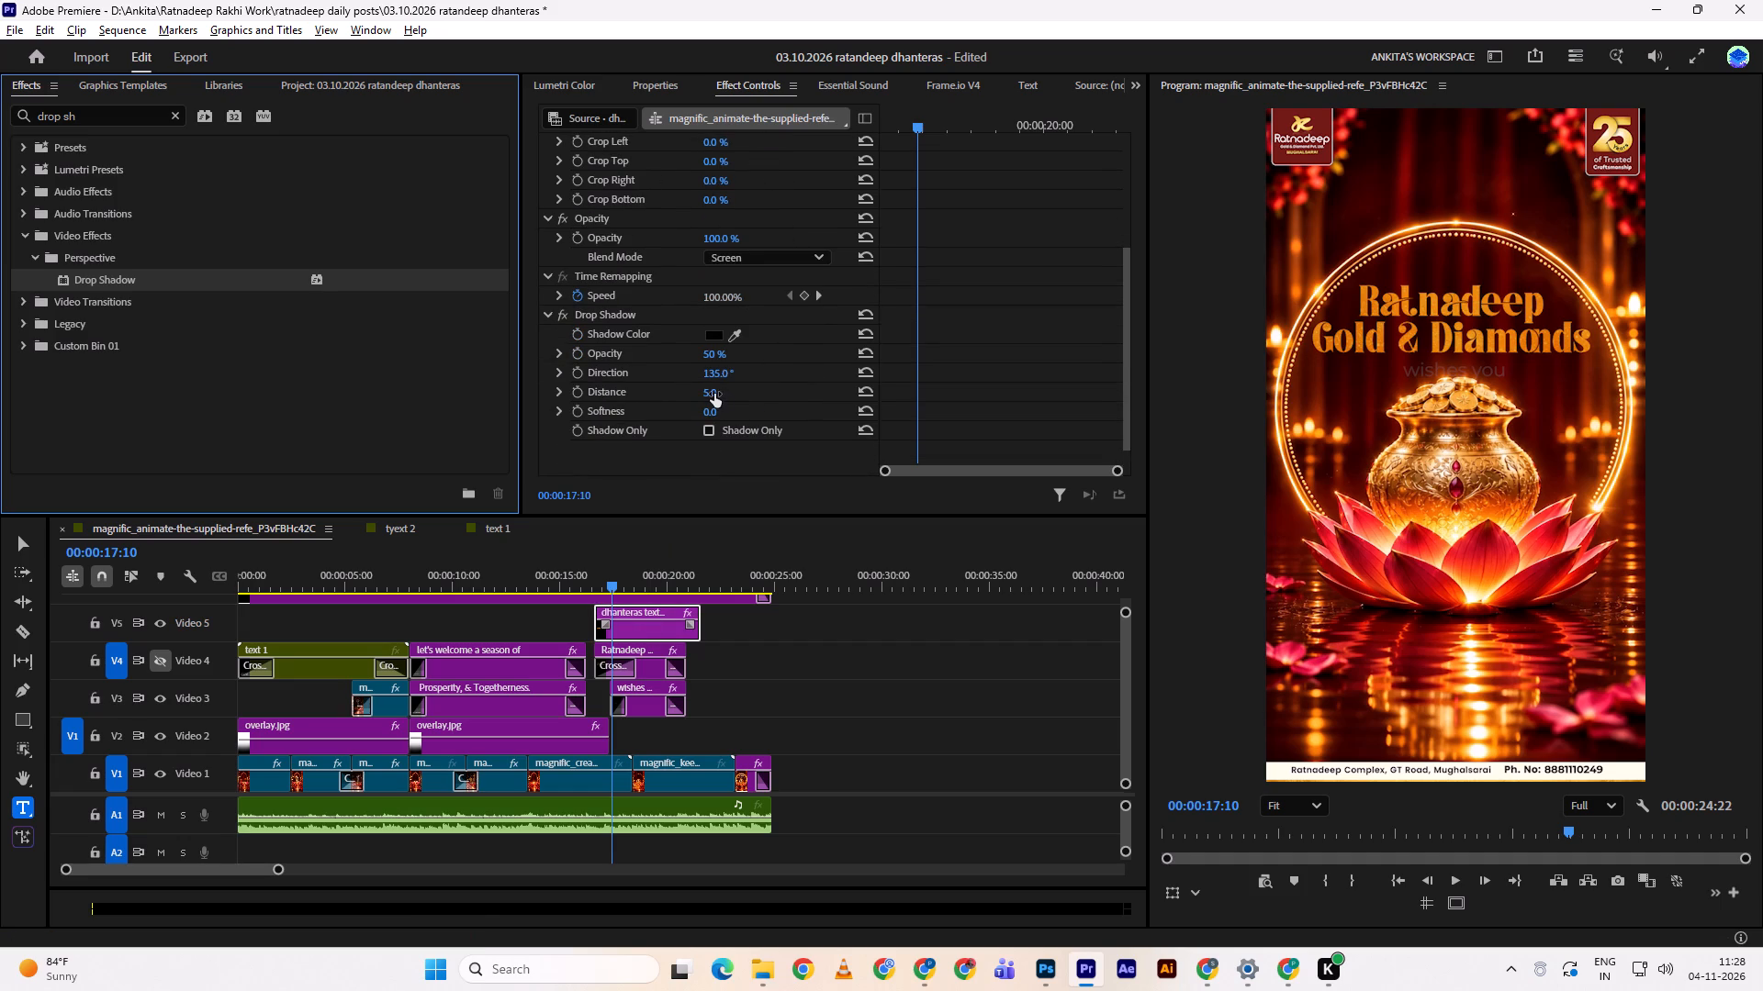
drag(714, 394, 742, 383)
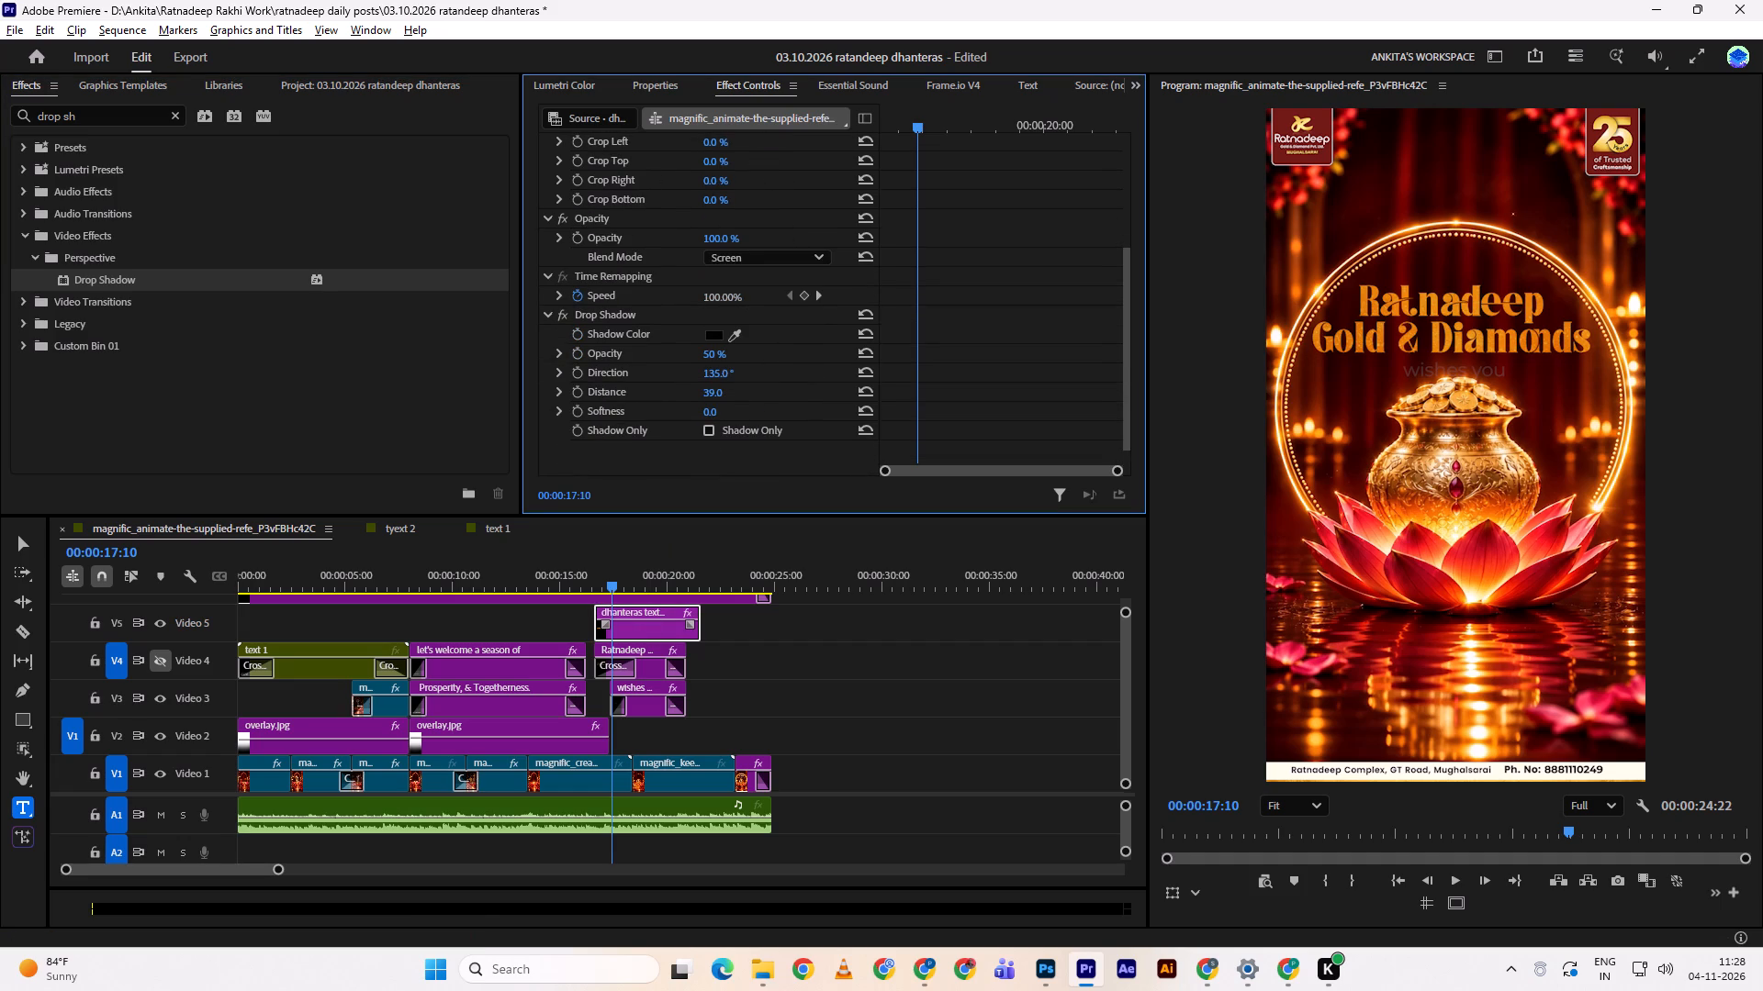
drag(742, 383, 745, 381)
drag(713, 409, 732, 407)
drag(709, 350, 844, 347)
drag(844, 347, 1048, 359)
drag(716, 376, 781, 366)
drag(781, 366, 916, 411)
drag(916, 411, 888, 412)
scroll(769, 384, down, 3)
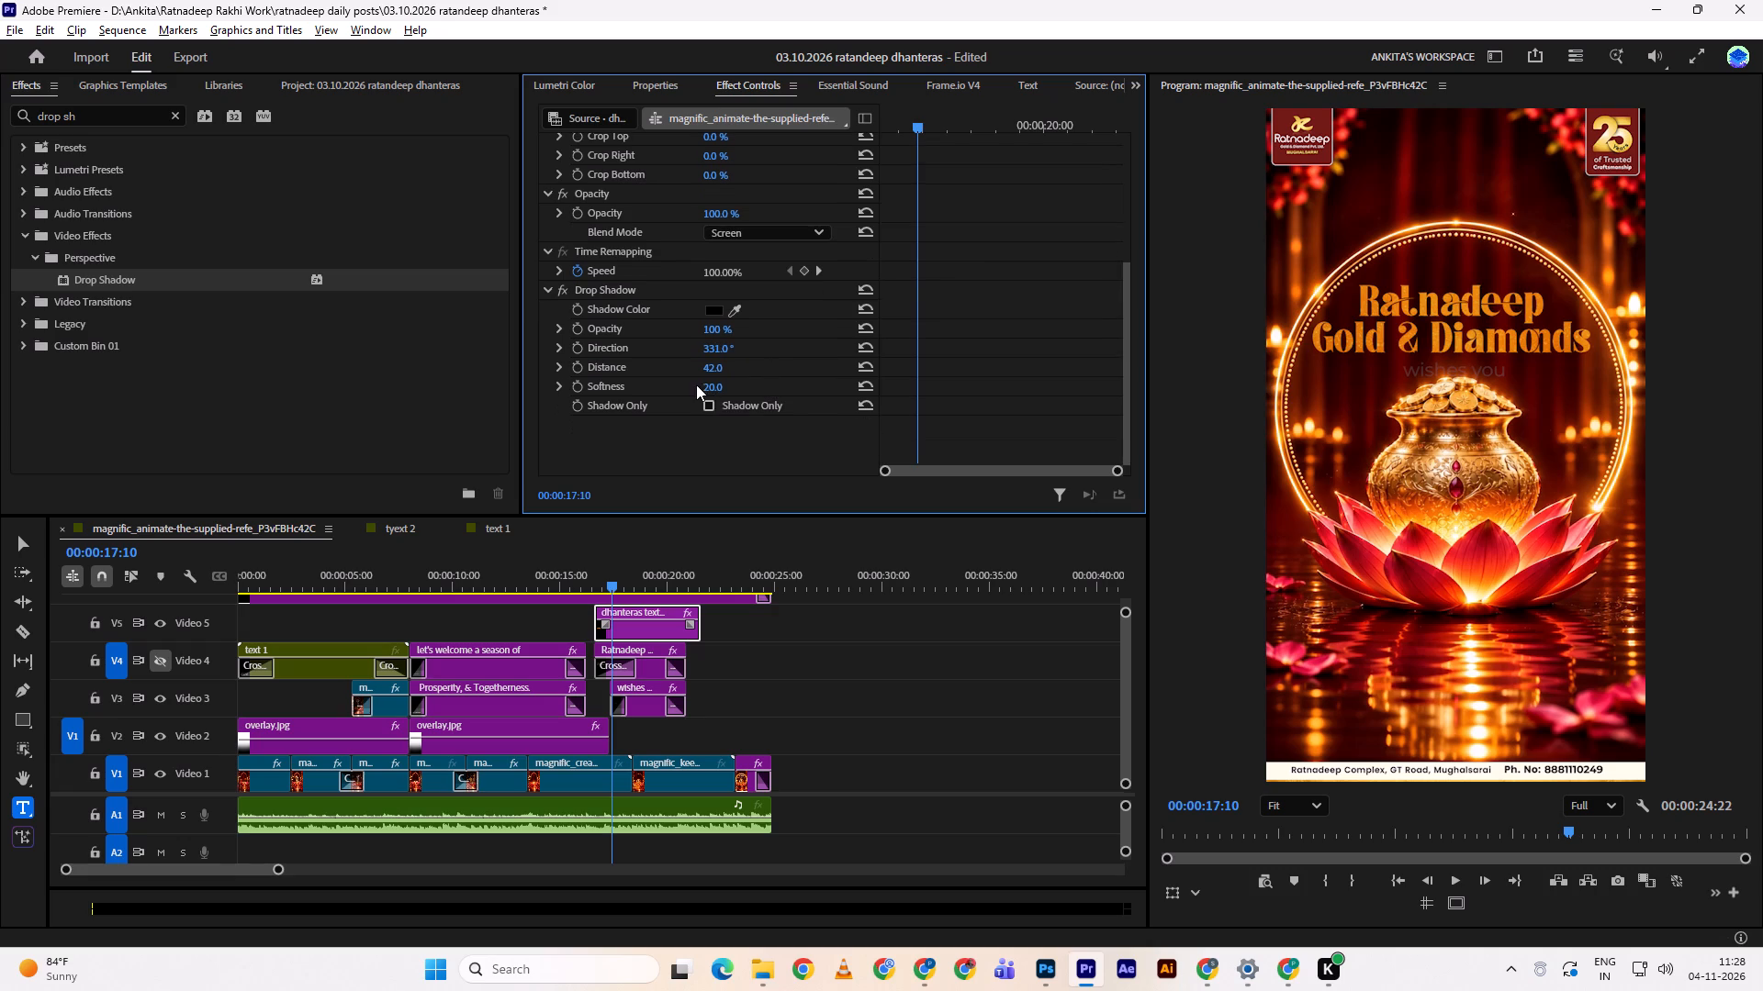
drag(717, 381, 396, 384)
drag(719, 368, 1205, 371)
drag(710, 384, 763, 376)
Lengthen the opening transition of the dhanteras text 1.png clip on Video 5 and play back the section into the closing greeting.
click(804, 709)
drag(608, 583, 578, 564)
key(space)
key(space)
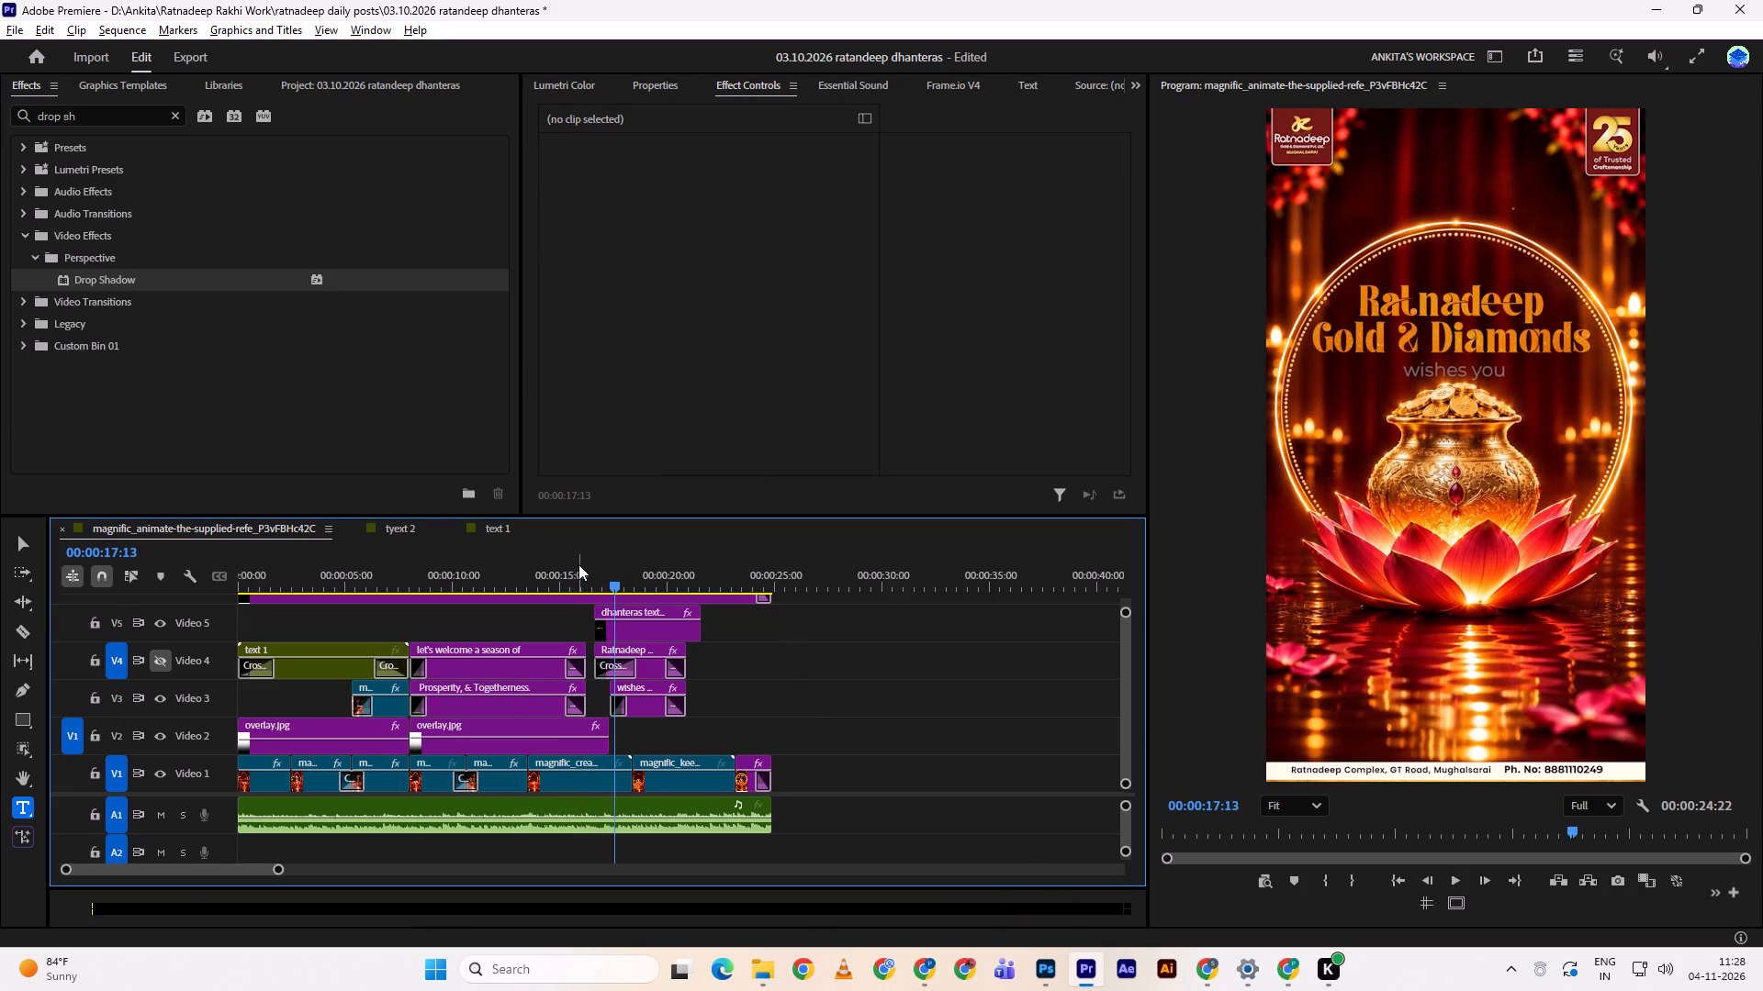
drag(606, 622, 627, 622)
drag(615, 582, 601, 574)
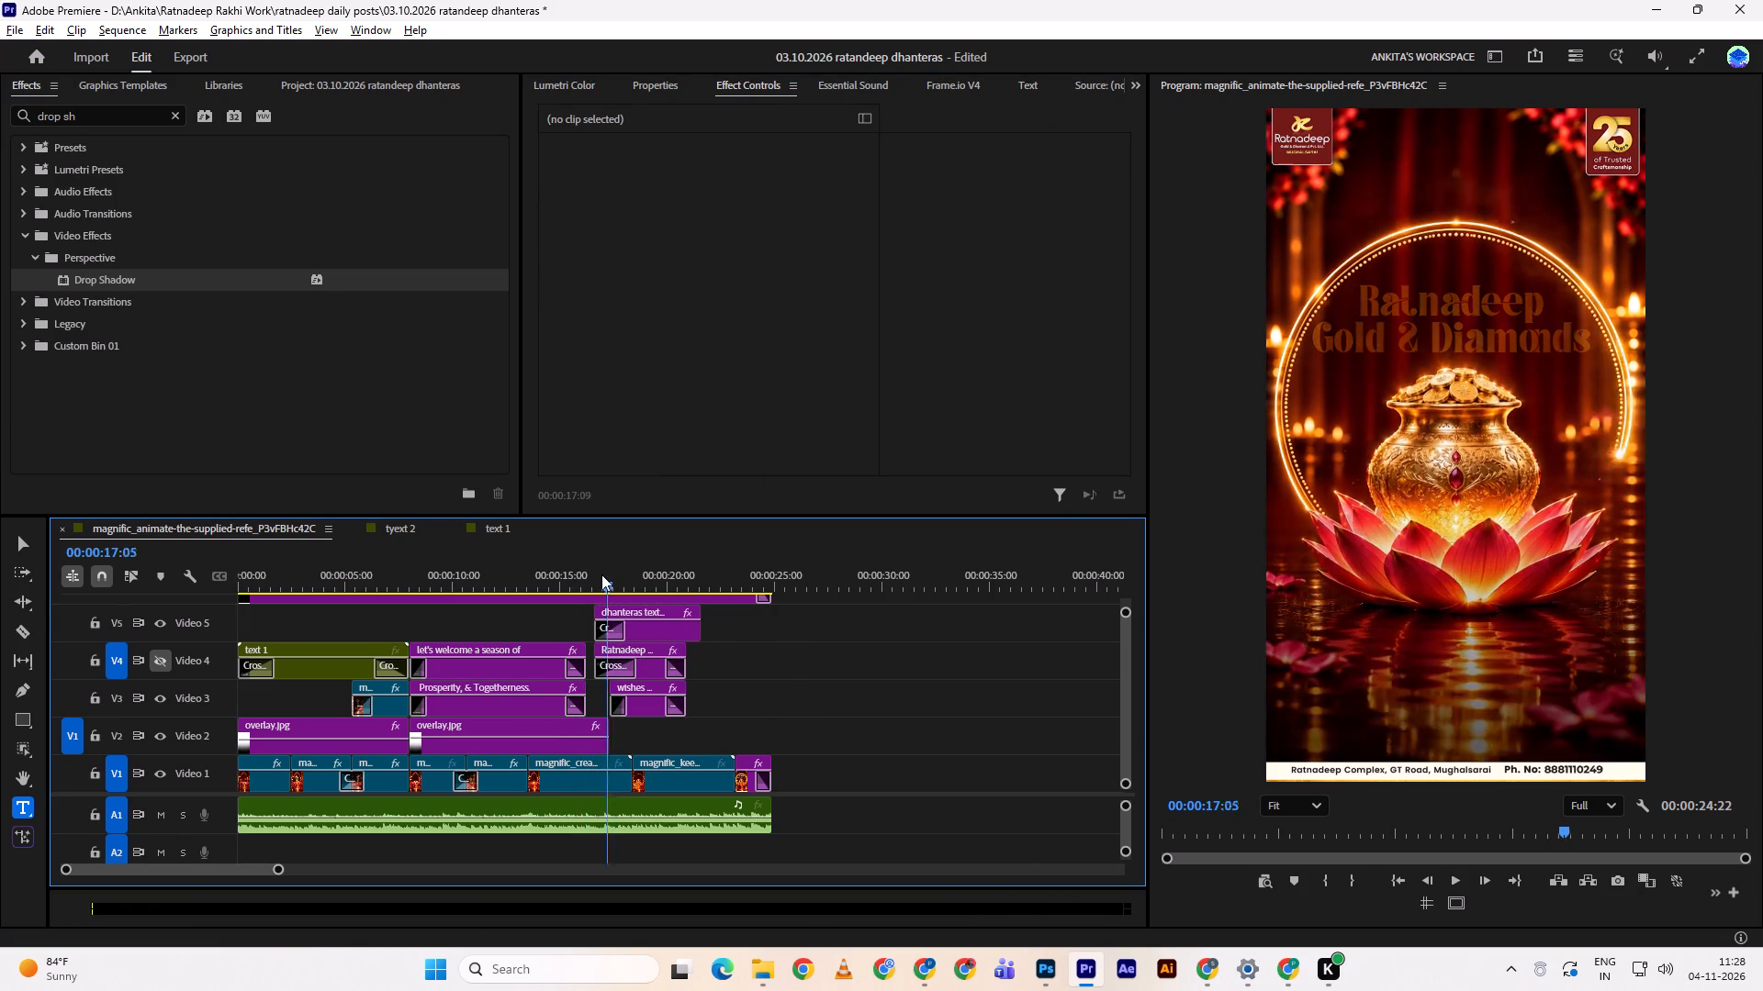
drag(601, 574, 578, 583)
key(space)
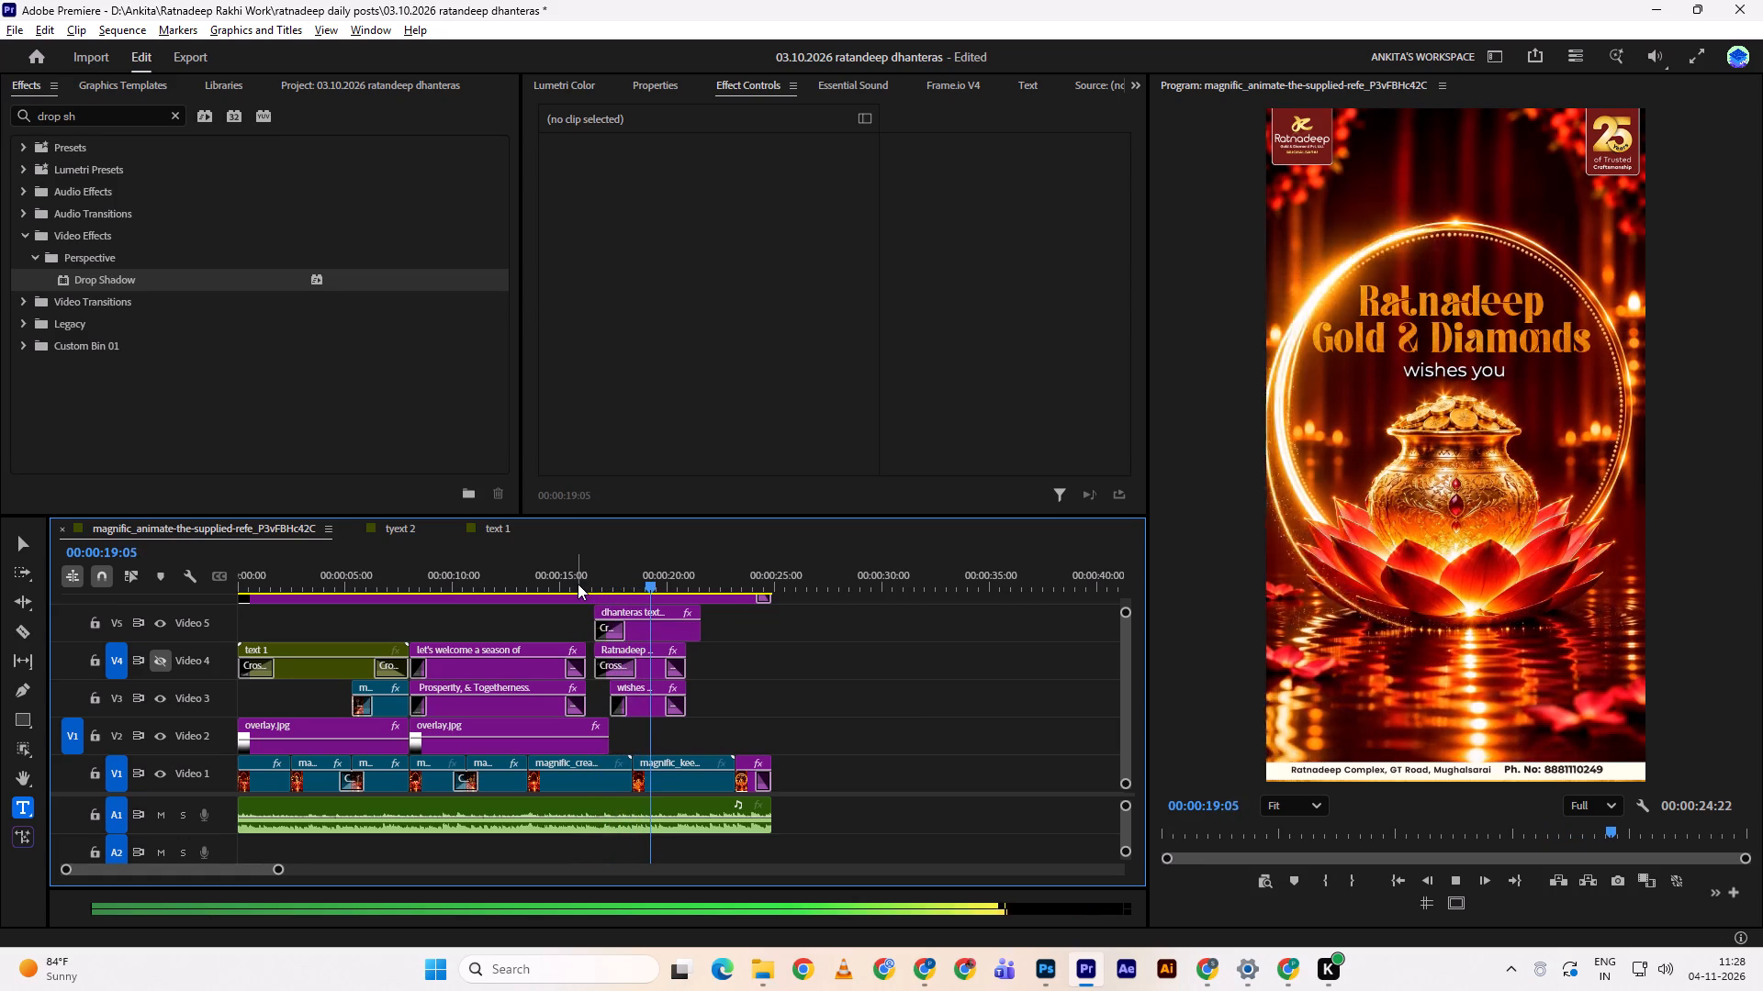
key(space)
key(space)
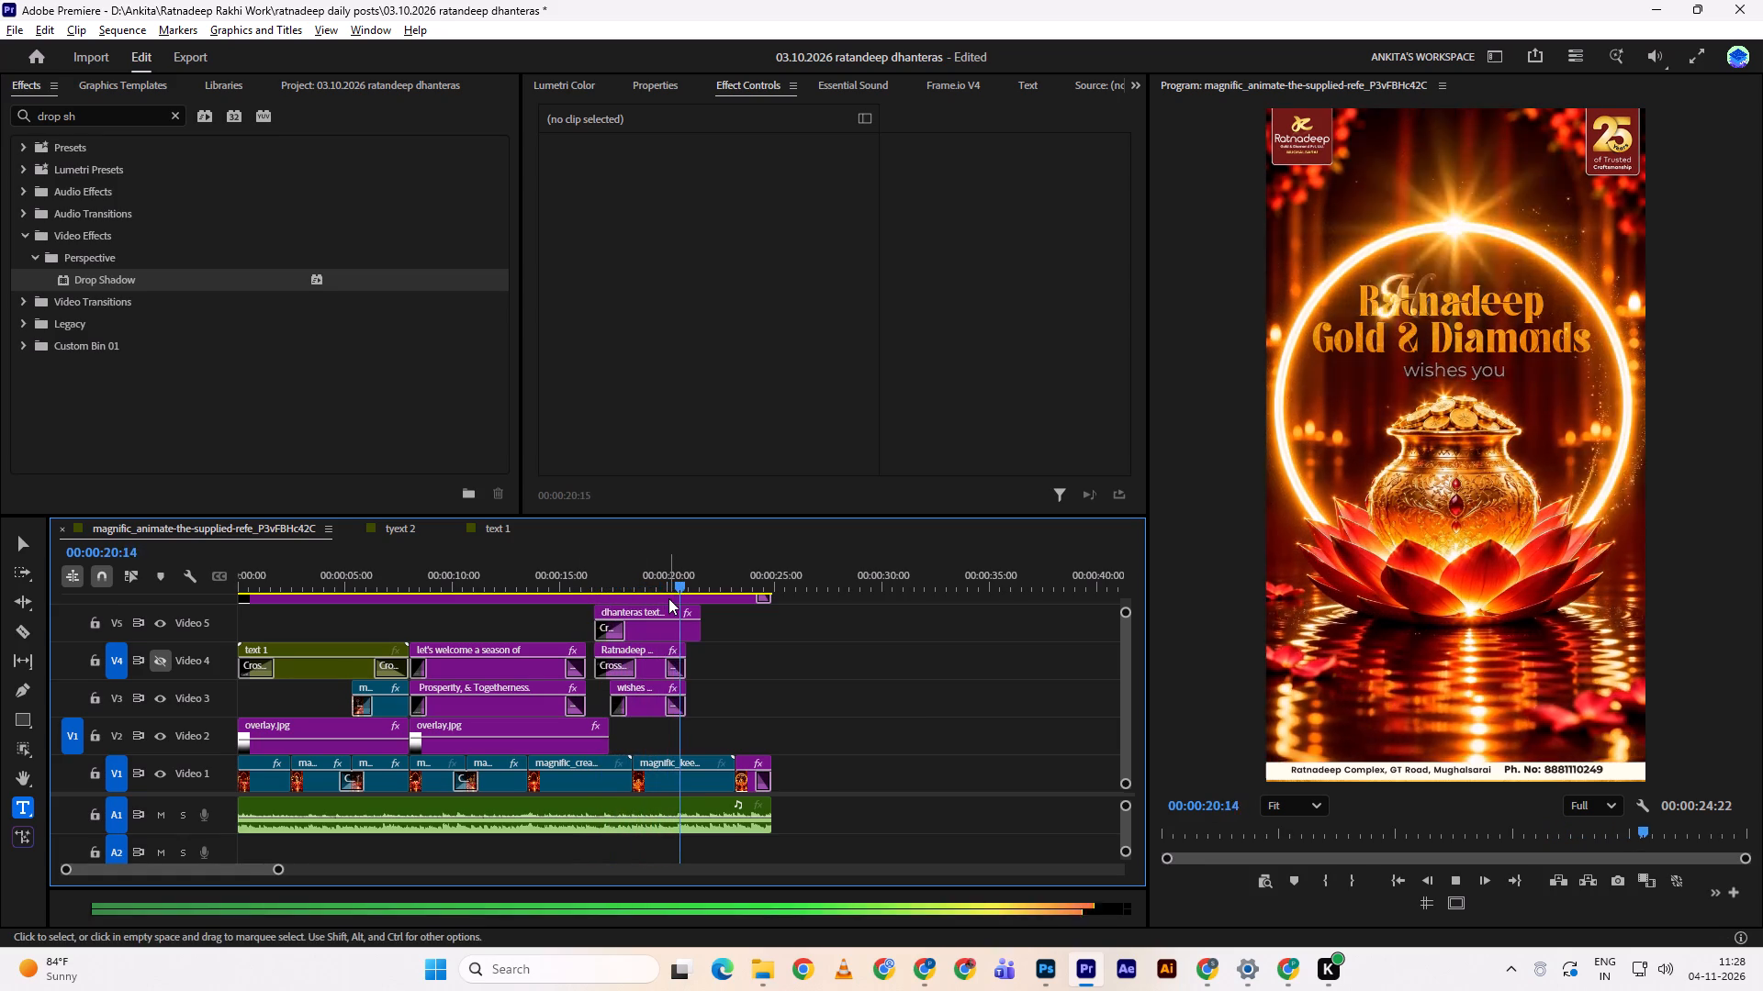
key(space)
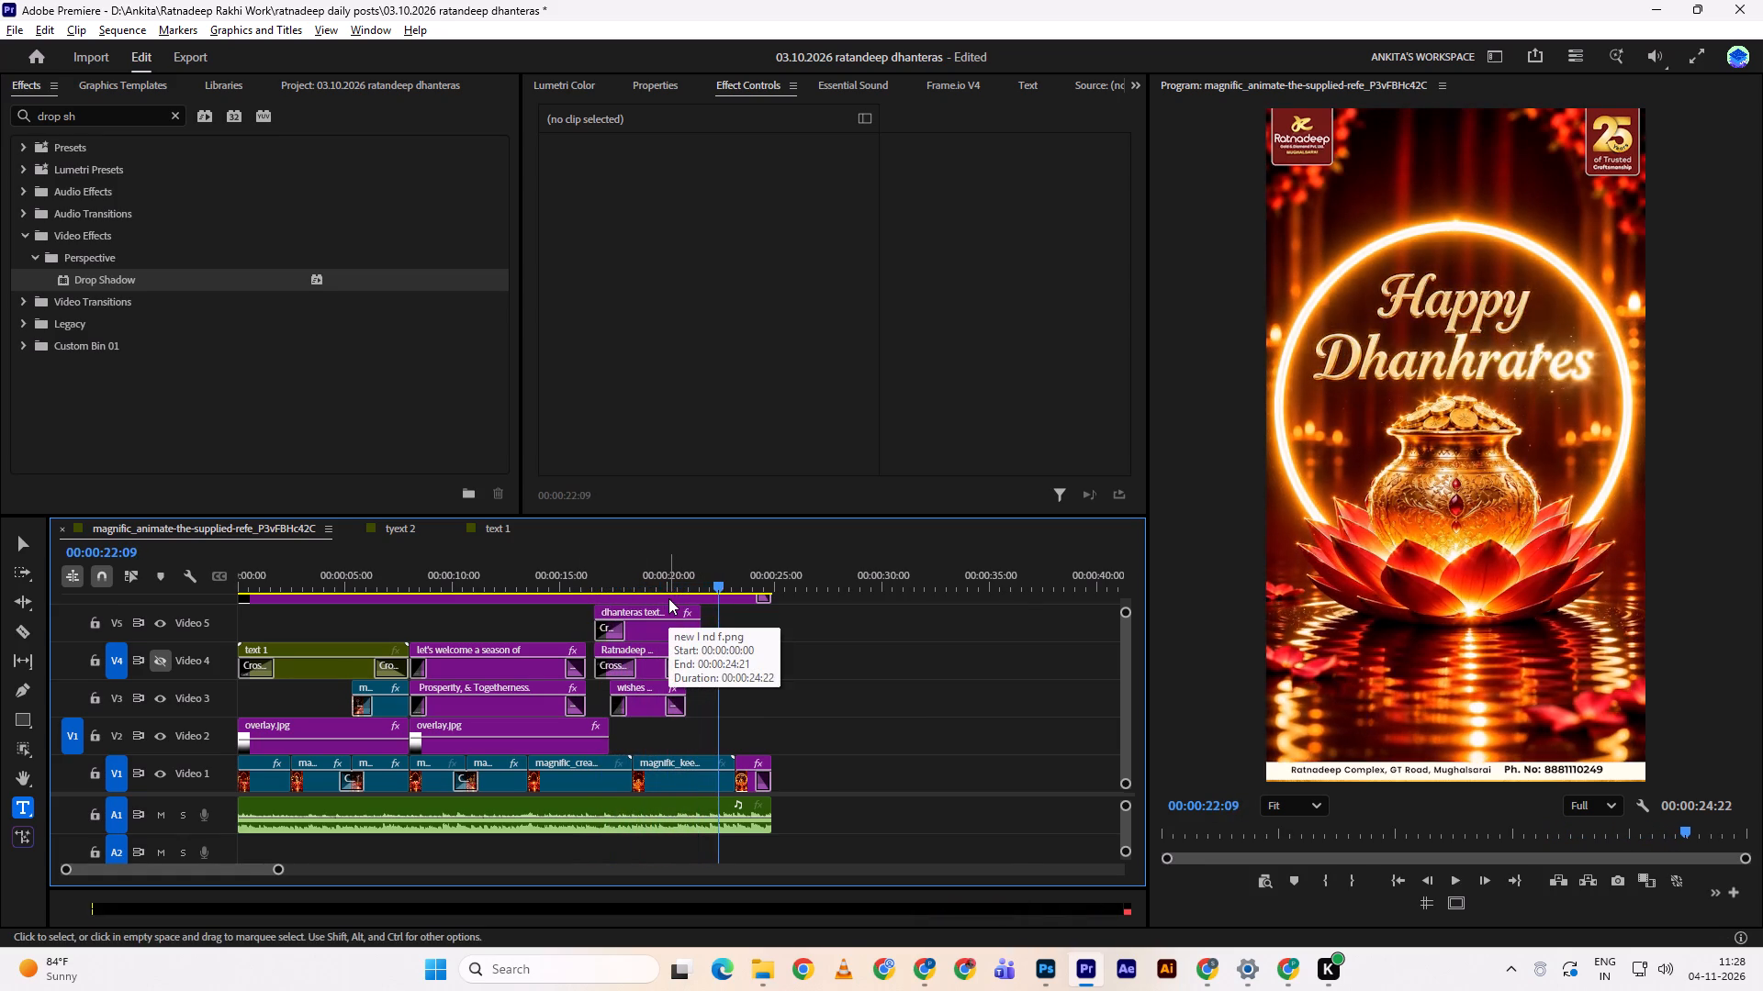
Switch to Photoshop and set the blend mode of the gold texture Layer 3 to Darker Color.
key(alt+Tab)
key(alt+Tab)
key(alt+Tab)
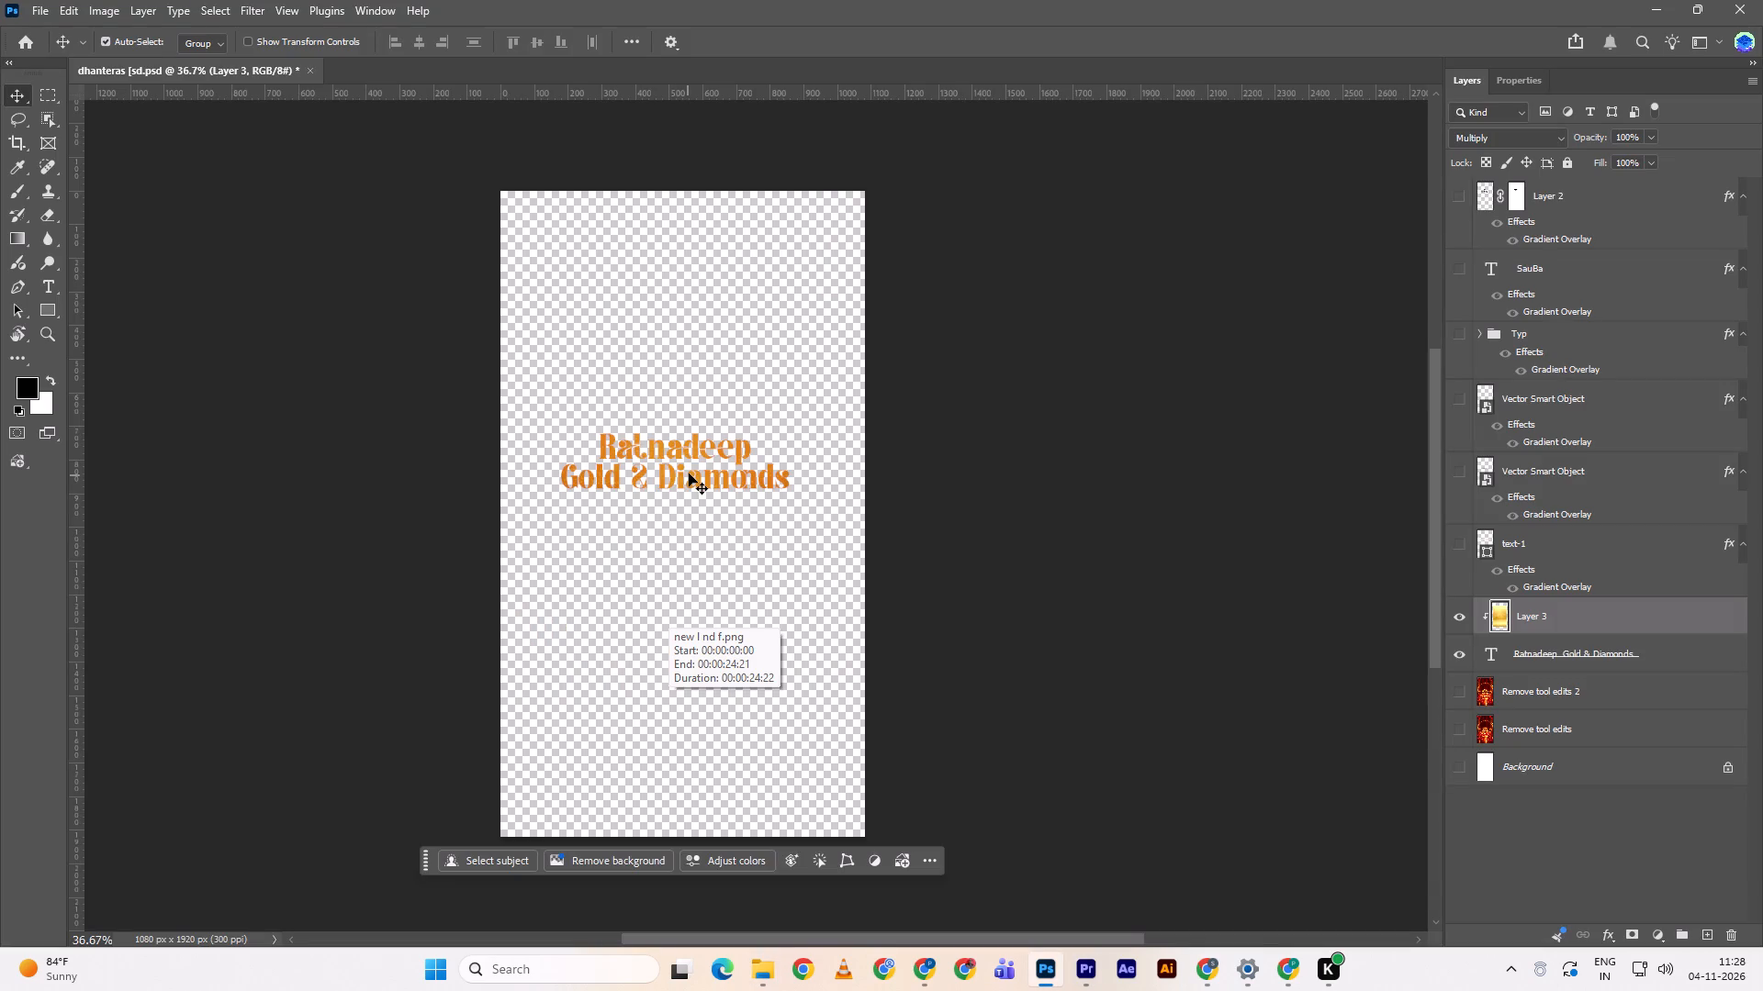
double_click(689, 473)
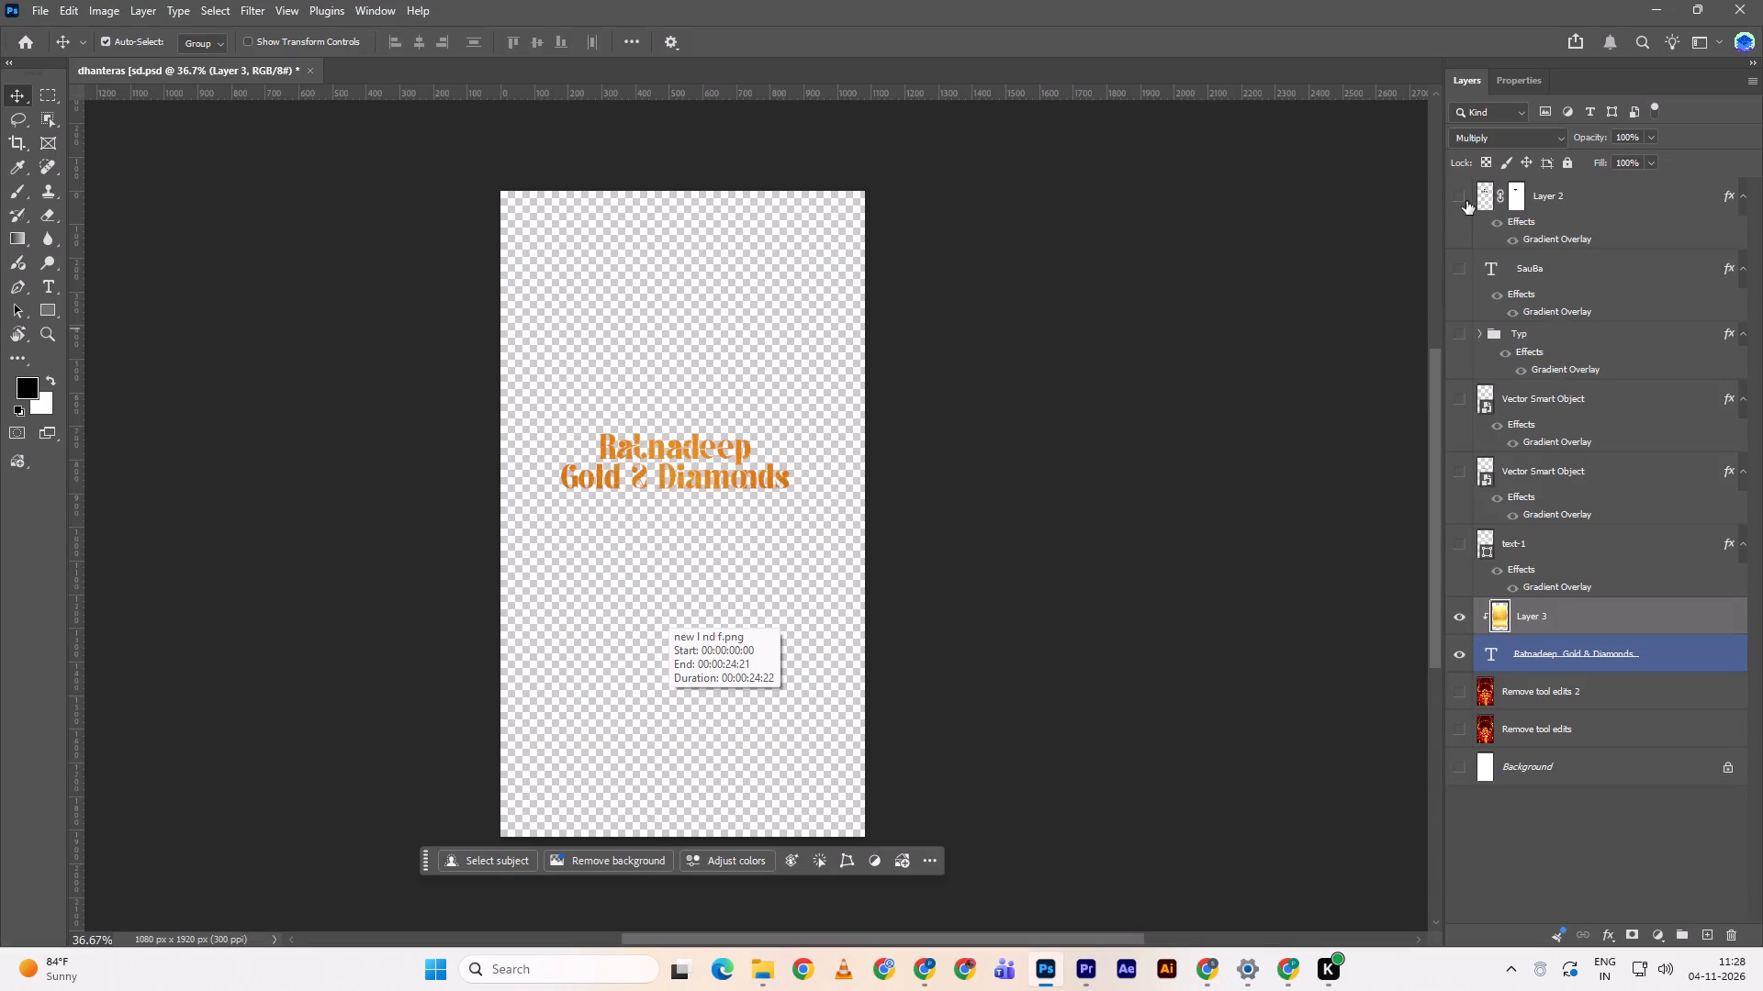
click(1510, 139)
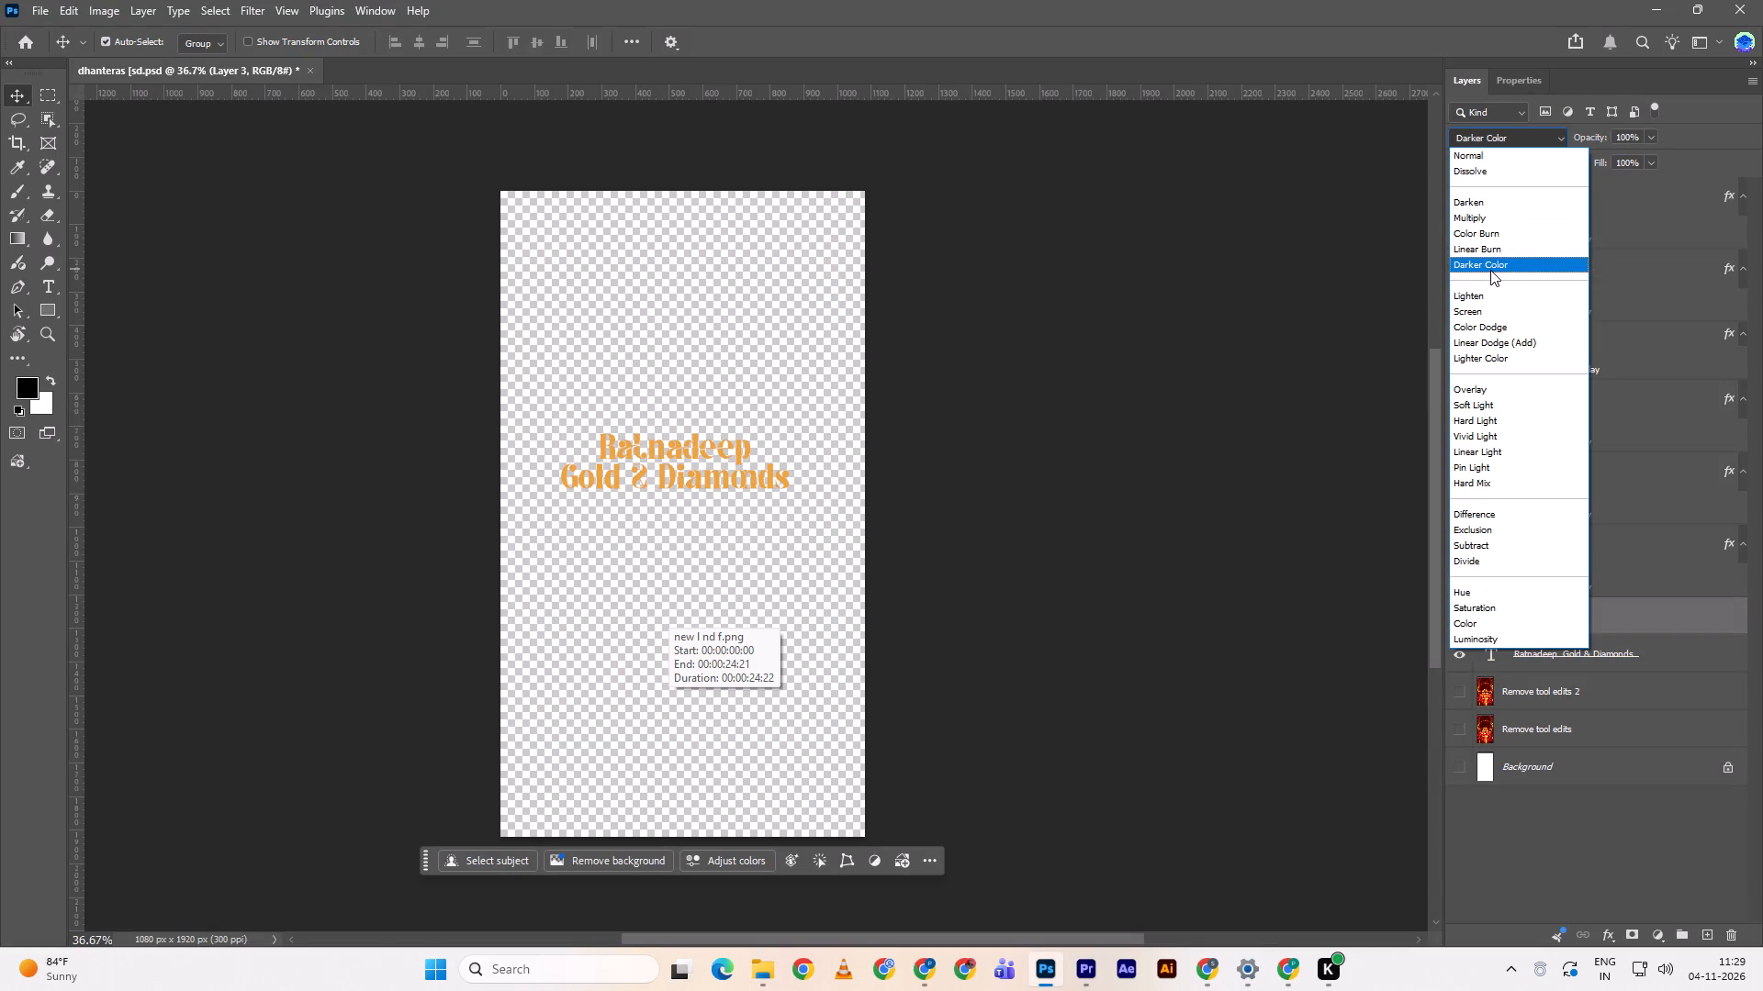
click(1490, 270)
click(719, 482)
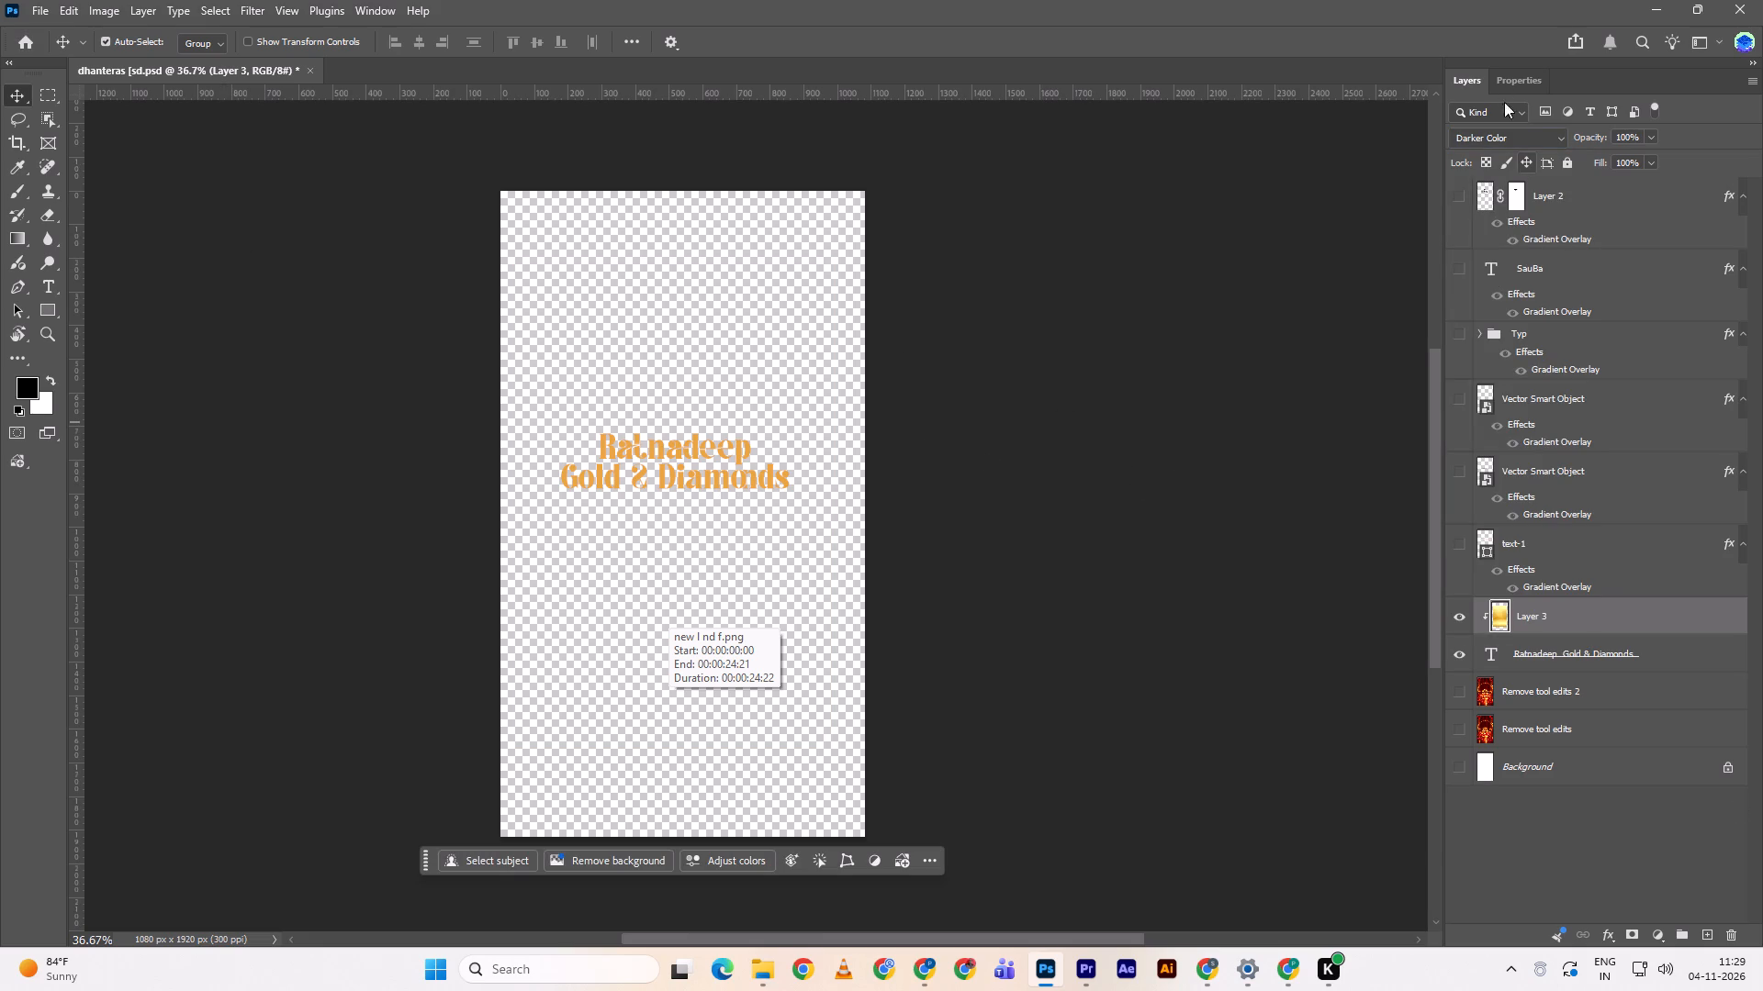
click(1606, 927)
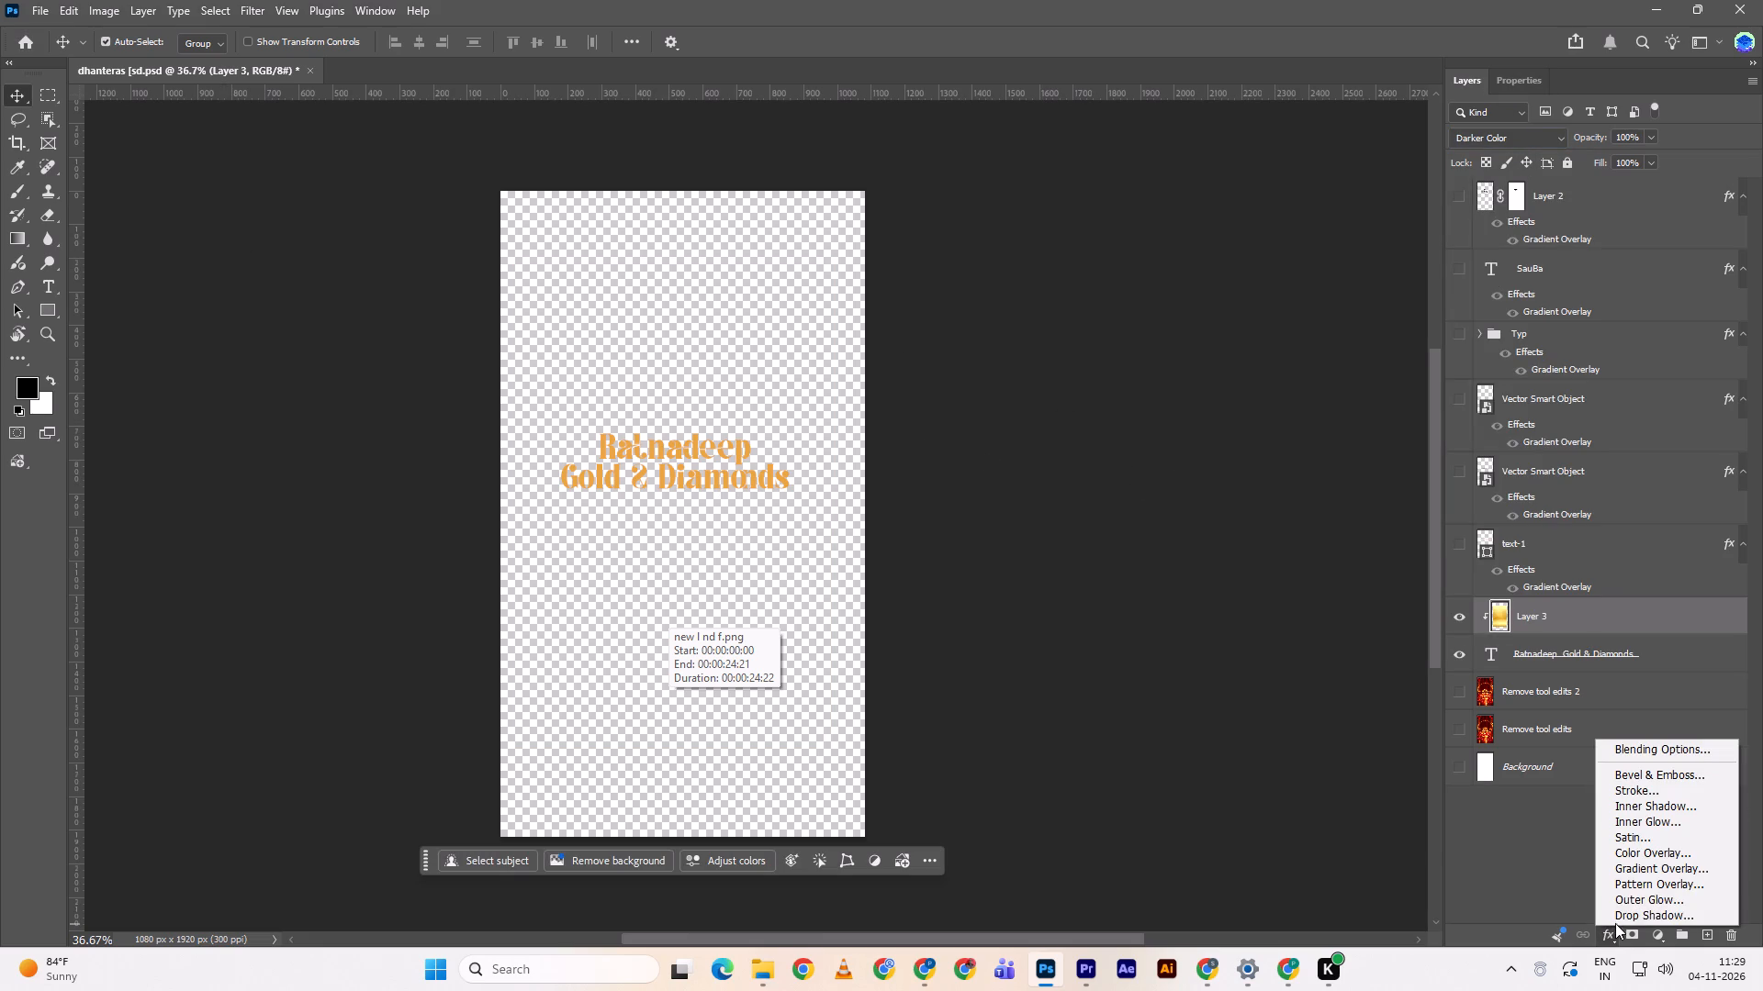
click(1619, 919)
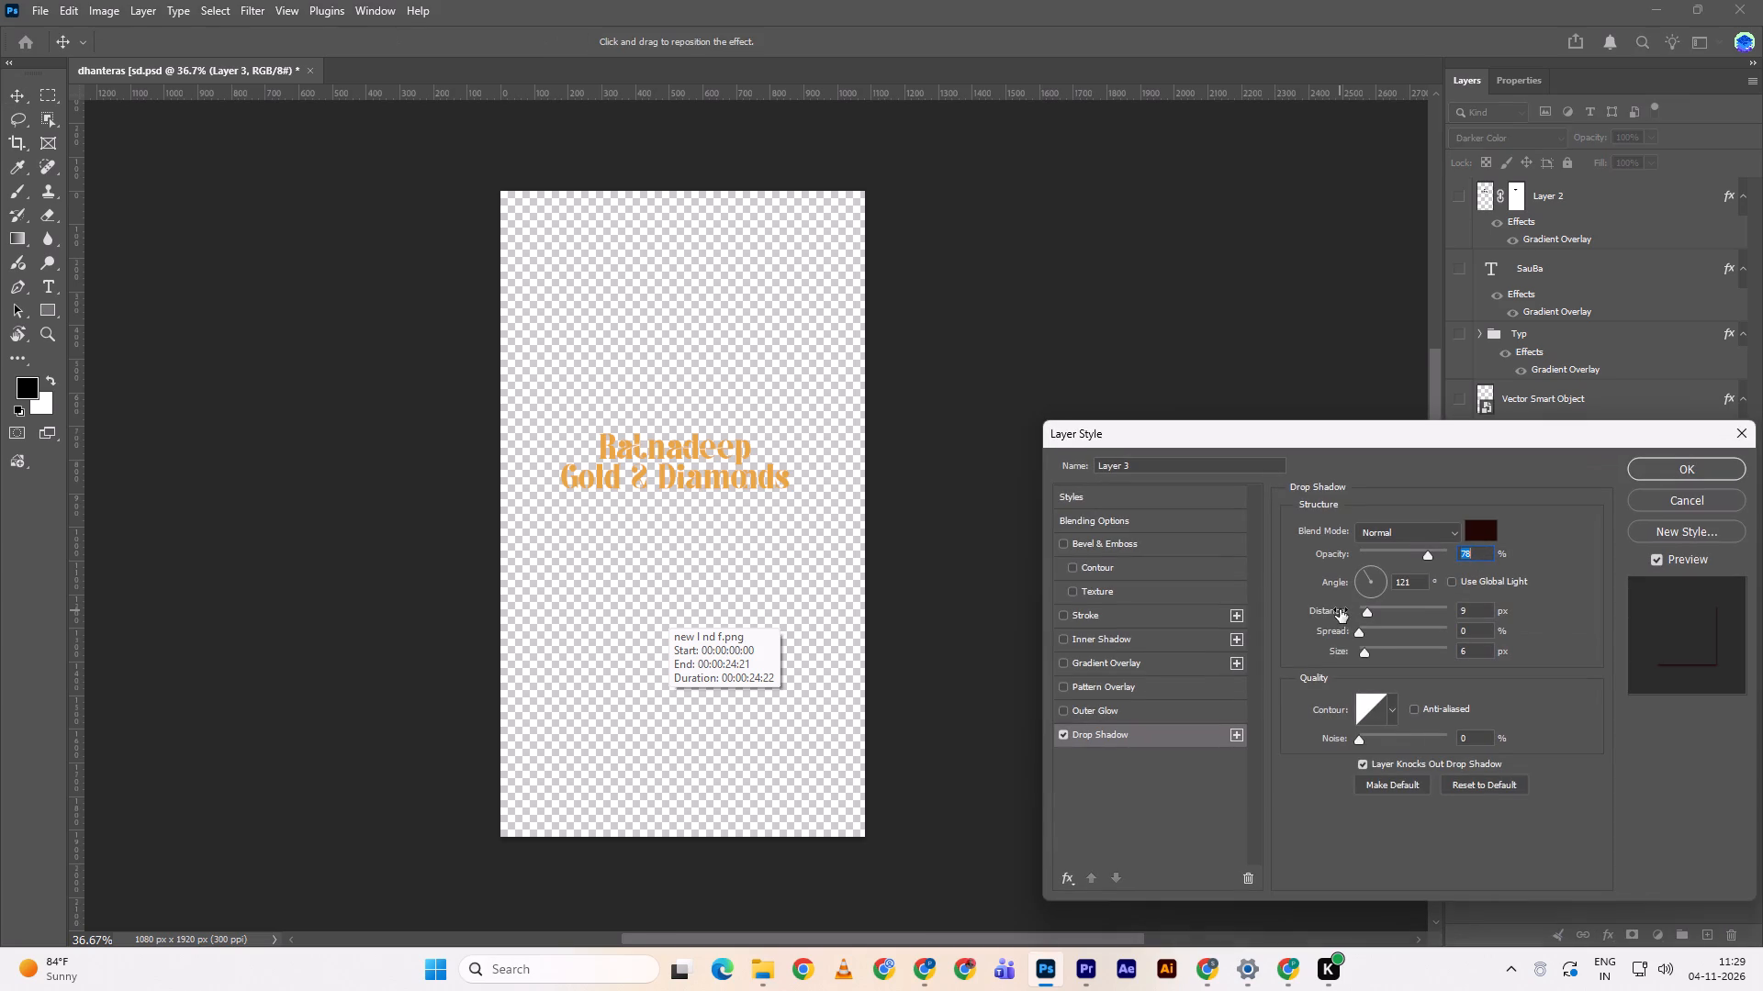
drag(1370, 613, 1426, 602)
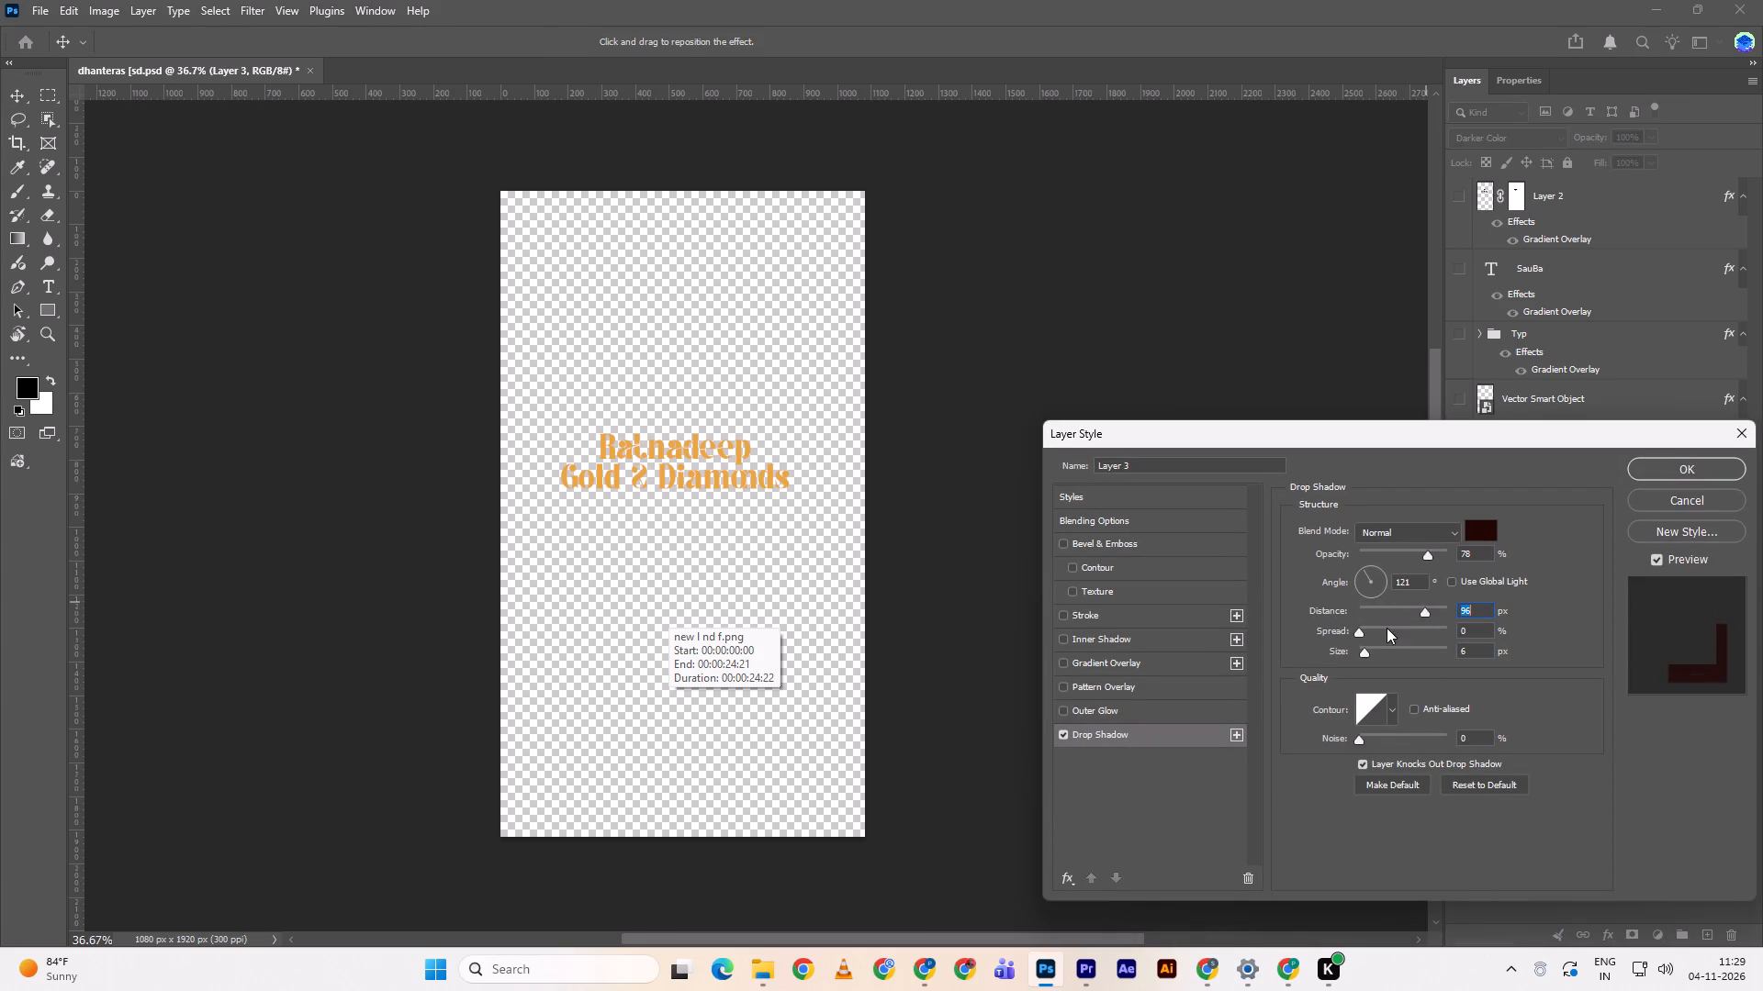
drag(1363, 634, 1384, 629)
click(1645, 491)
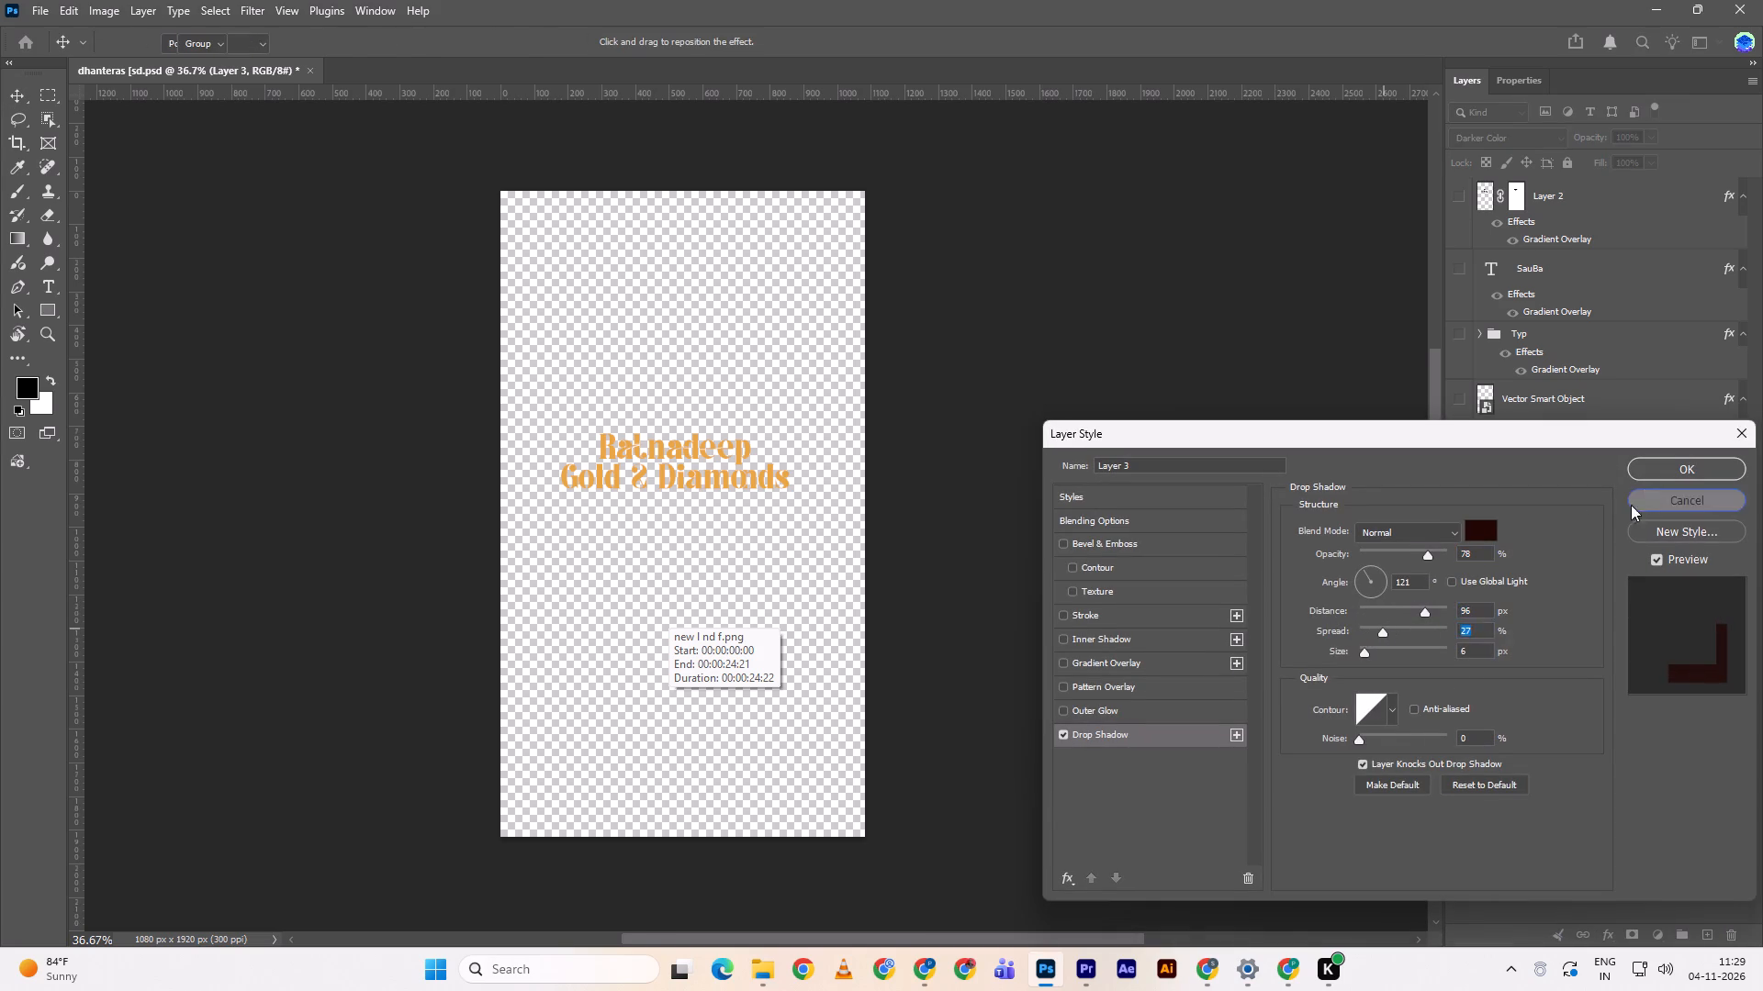
Show the white Background layer behind the Ratnadeep Gold & Diamonds text.
click(1463, 768)
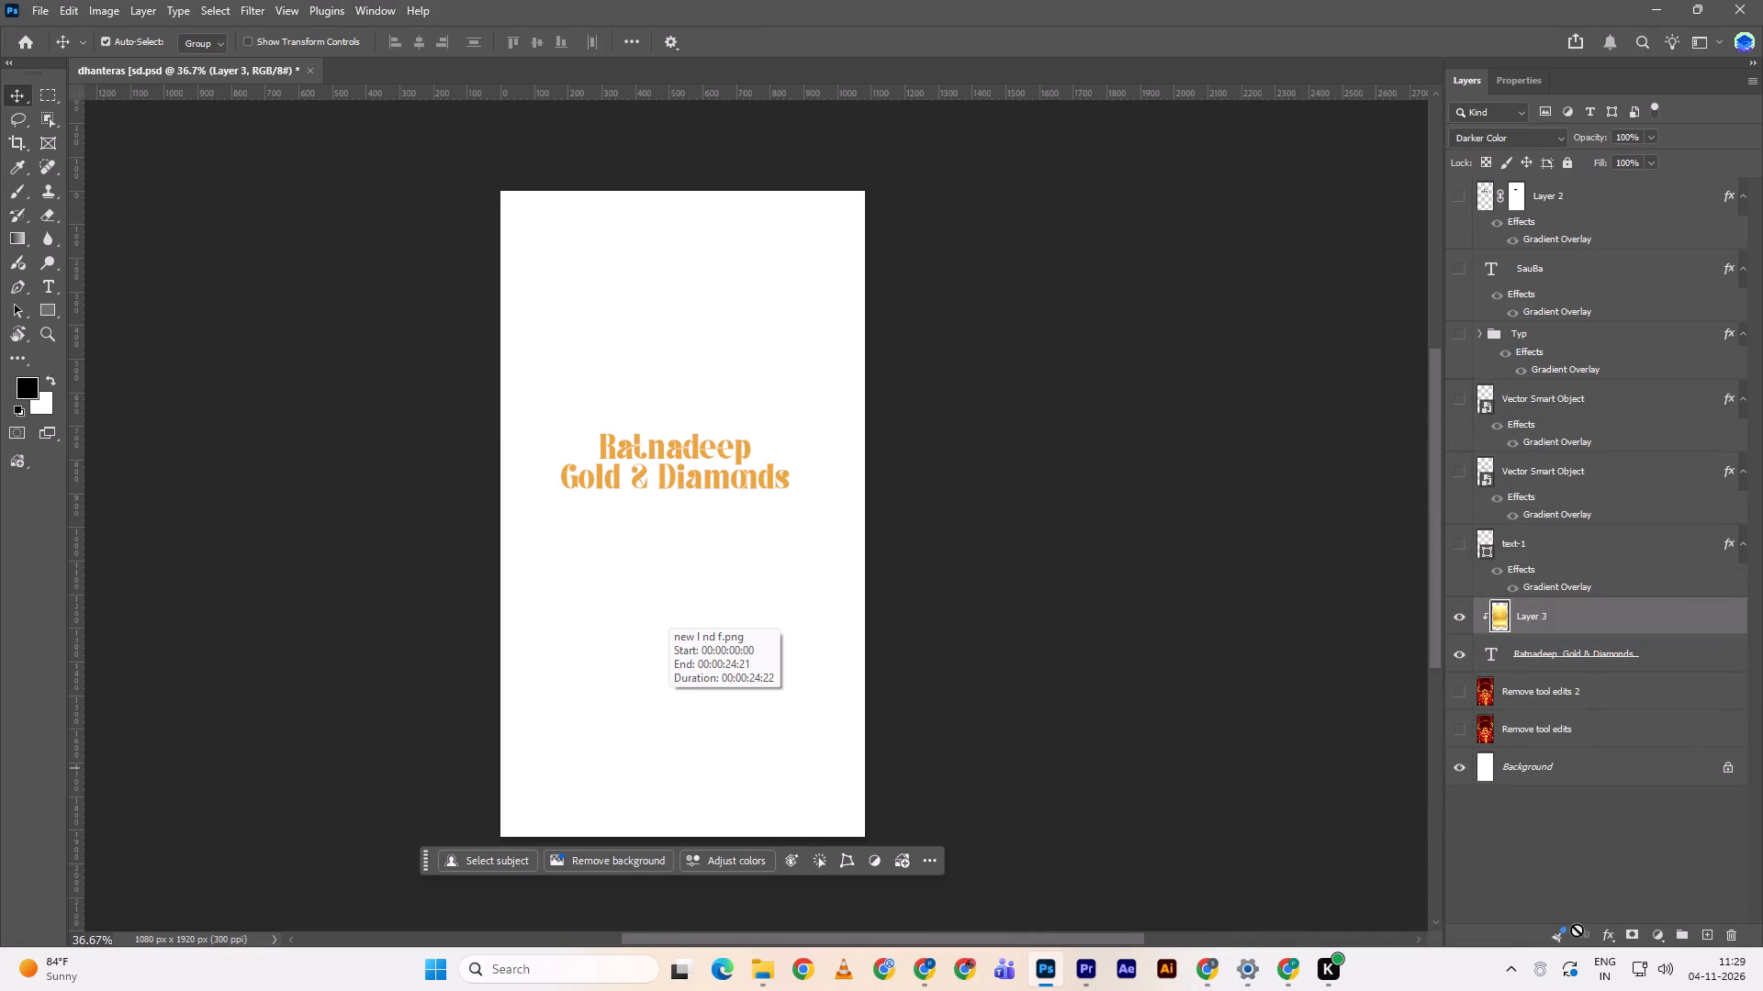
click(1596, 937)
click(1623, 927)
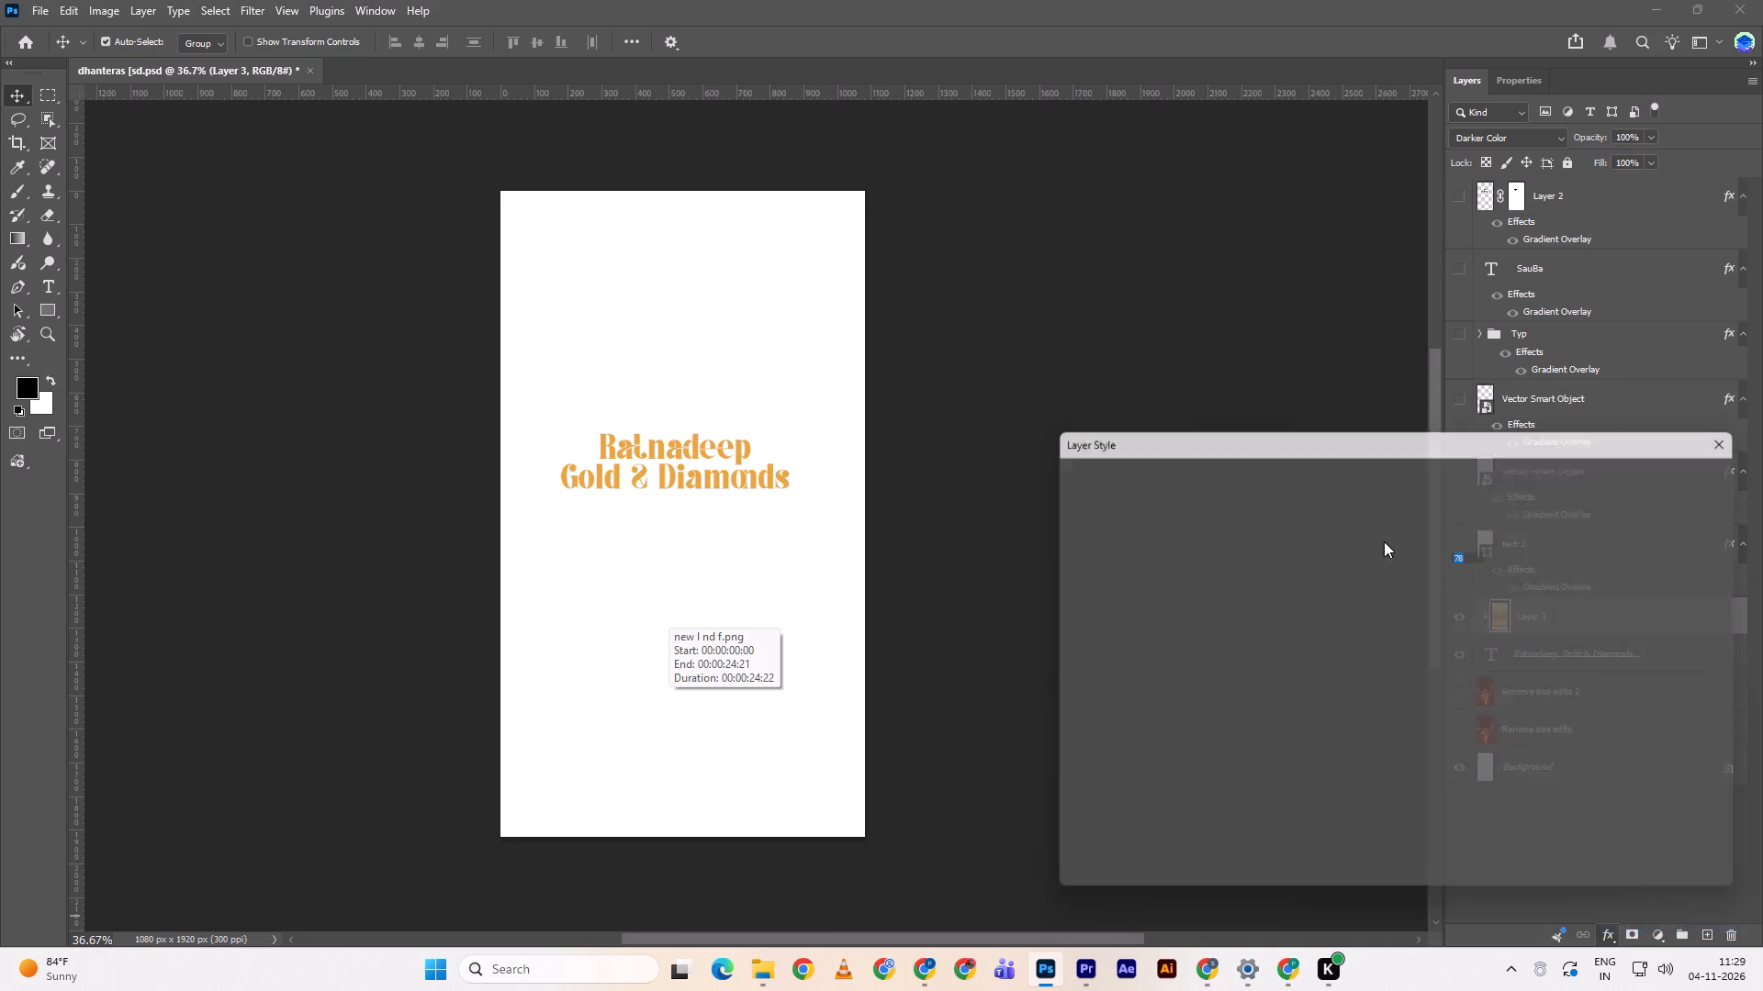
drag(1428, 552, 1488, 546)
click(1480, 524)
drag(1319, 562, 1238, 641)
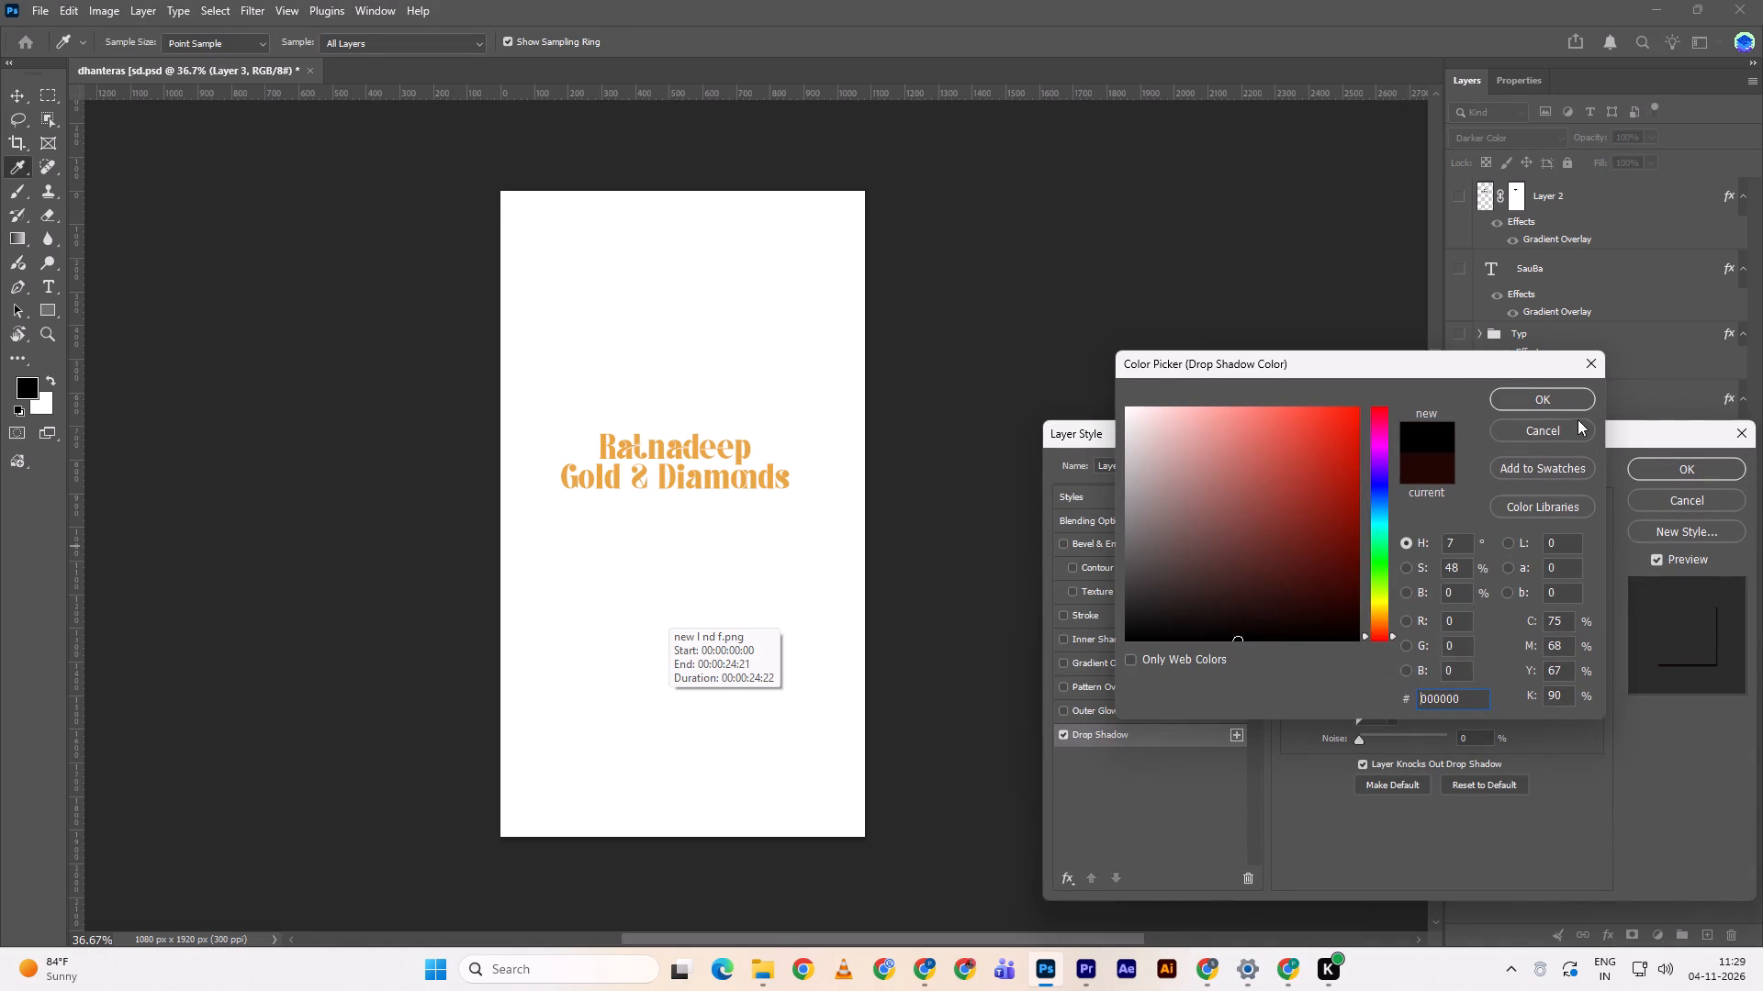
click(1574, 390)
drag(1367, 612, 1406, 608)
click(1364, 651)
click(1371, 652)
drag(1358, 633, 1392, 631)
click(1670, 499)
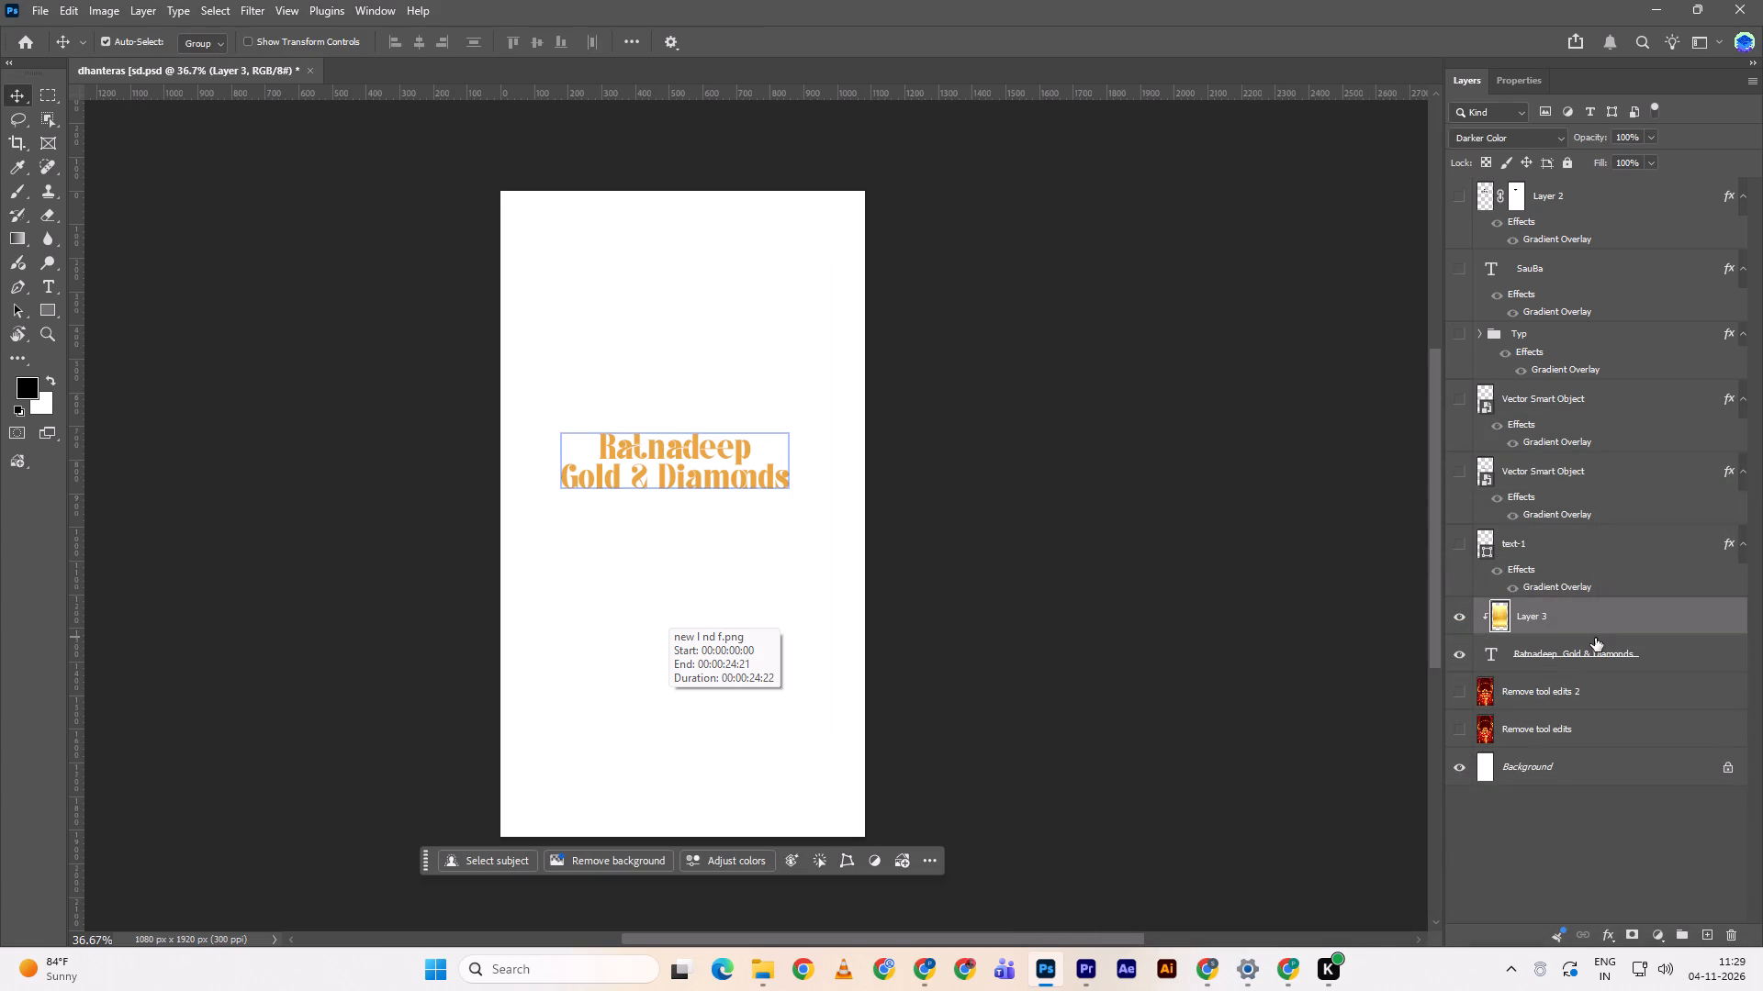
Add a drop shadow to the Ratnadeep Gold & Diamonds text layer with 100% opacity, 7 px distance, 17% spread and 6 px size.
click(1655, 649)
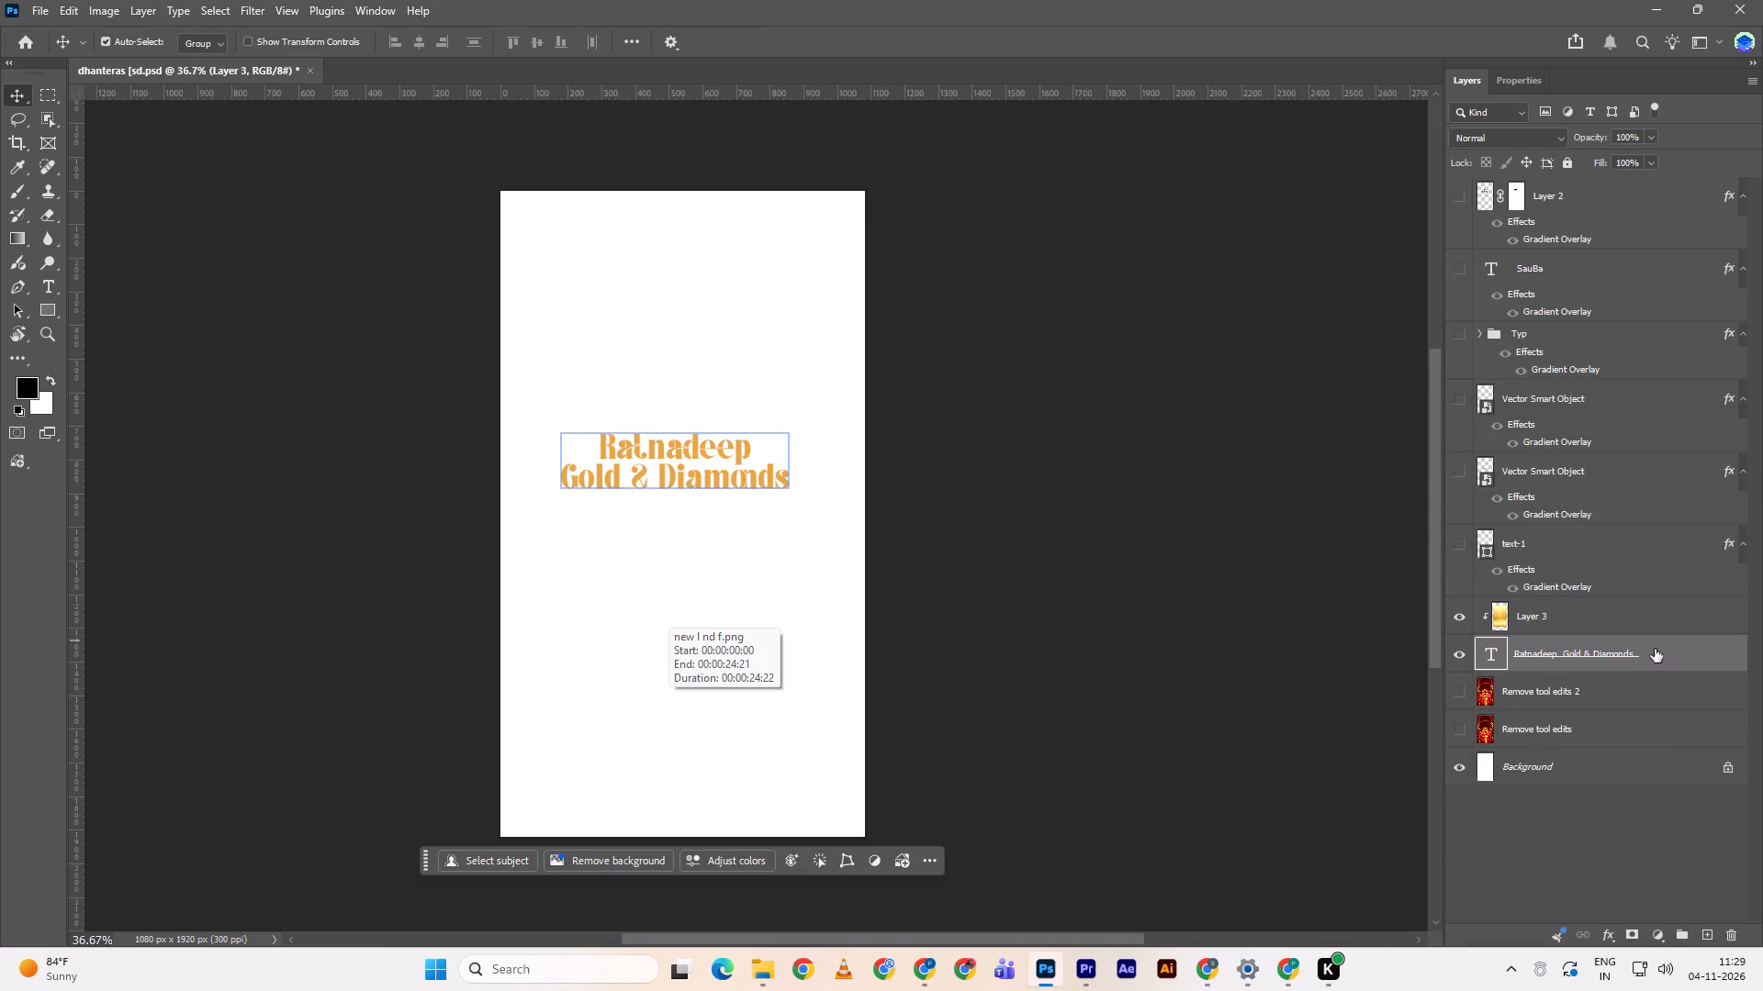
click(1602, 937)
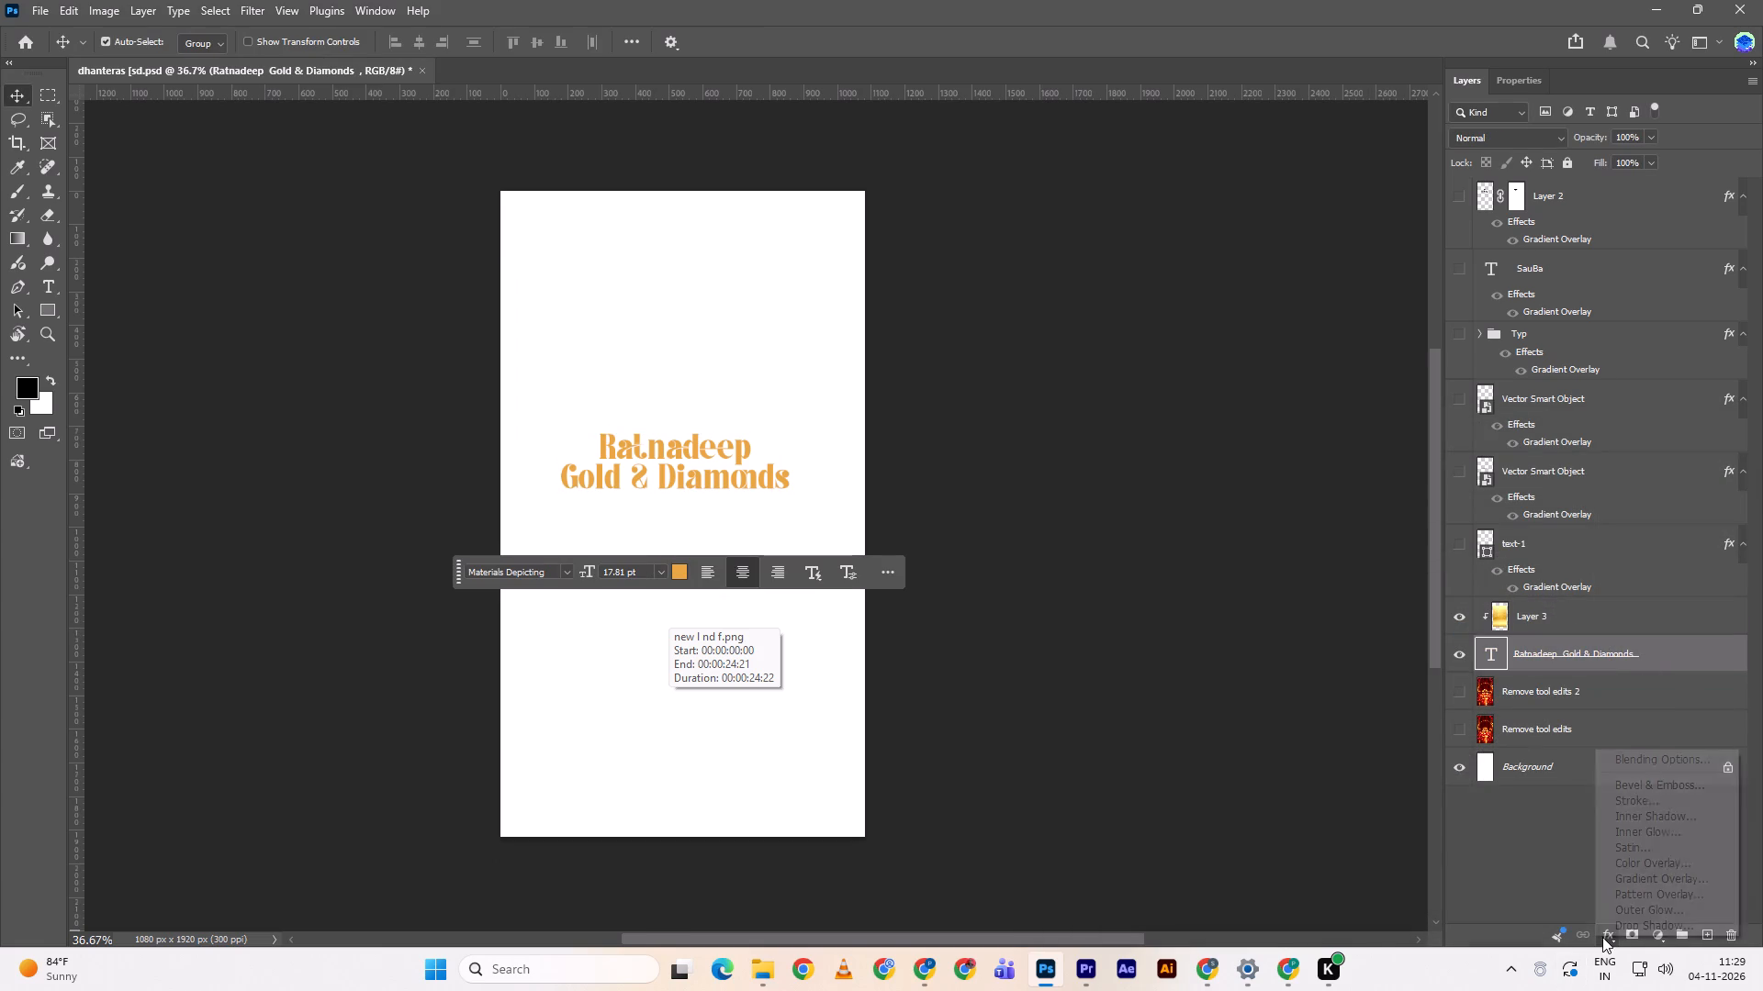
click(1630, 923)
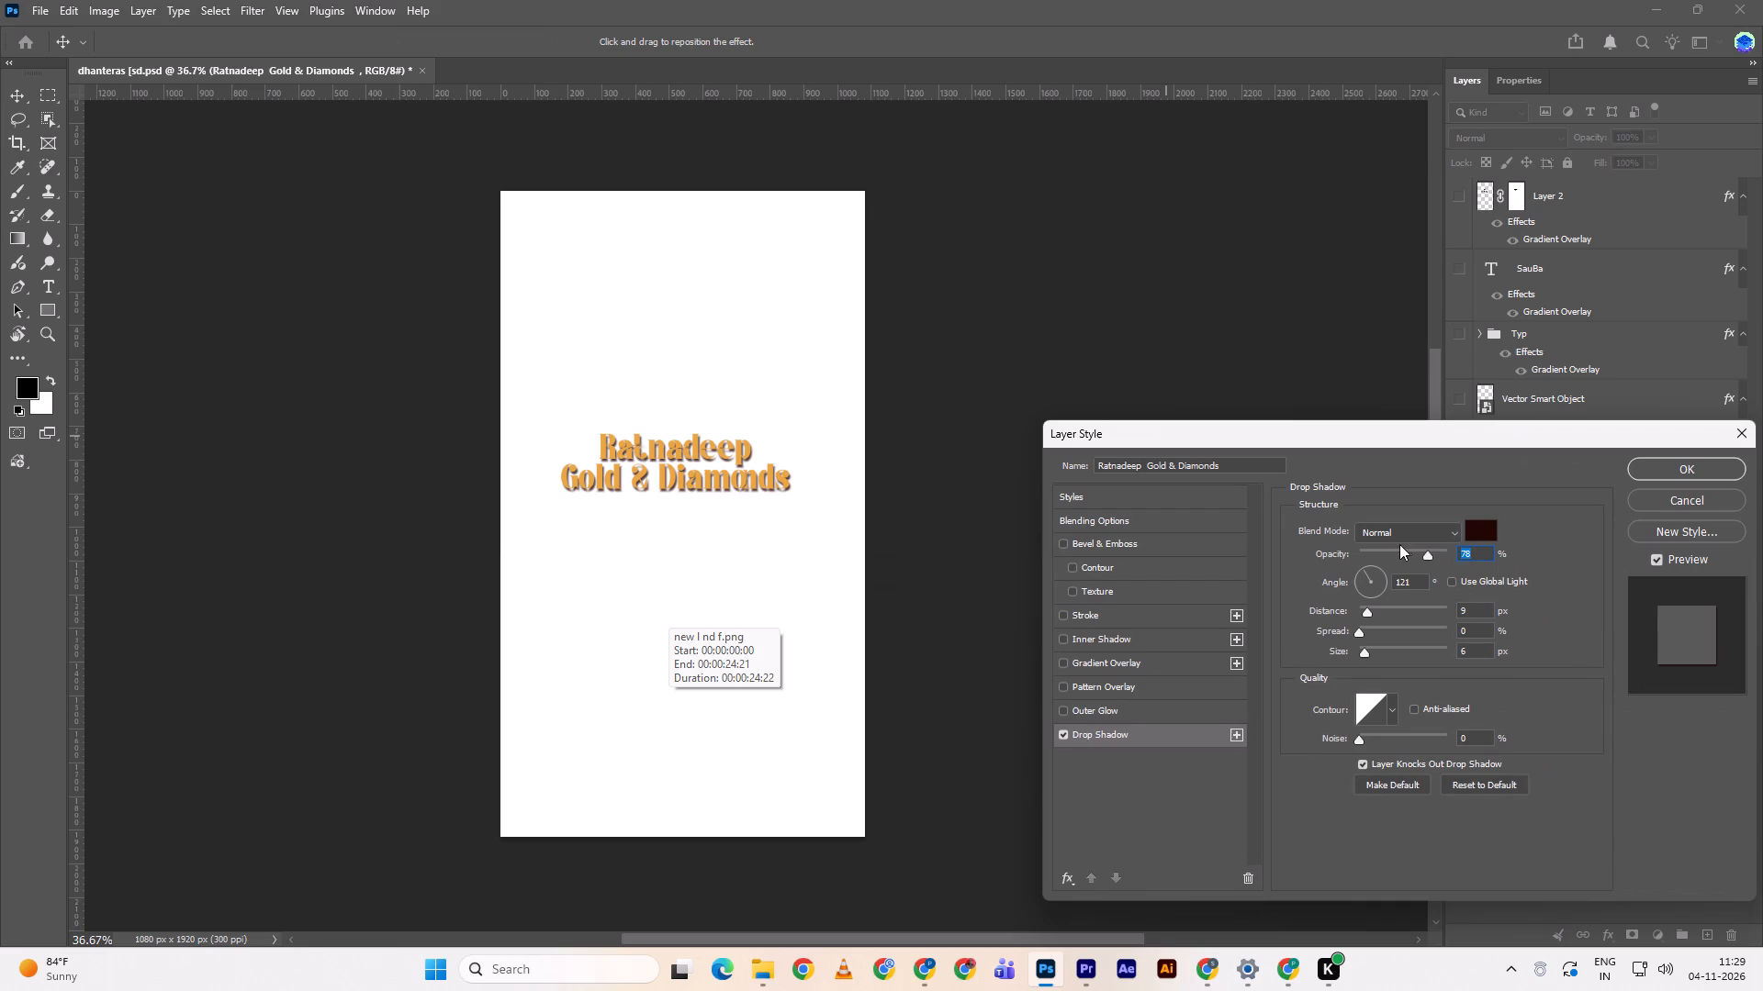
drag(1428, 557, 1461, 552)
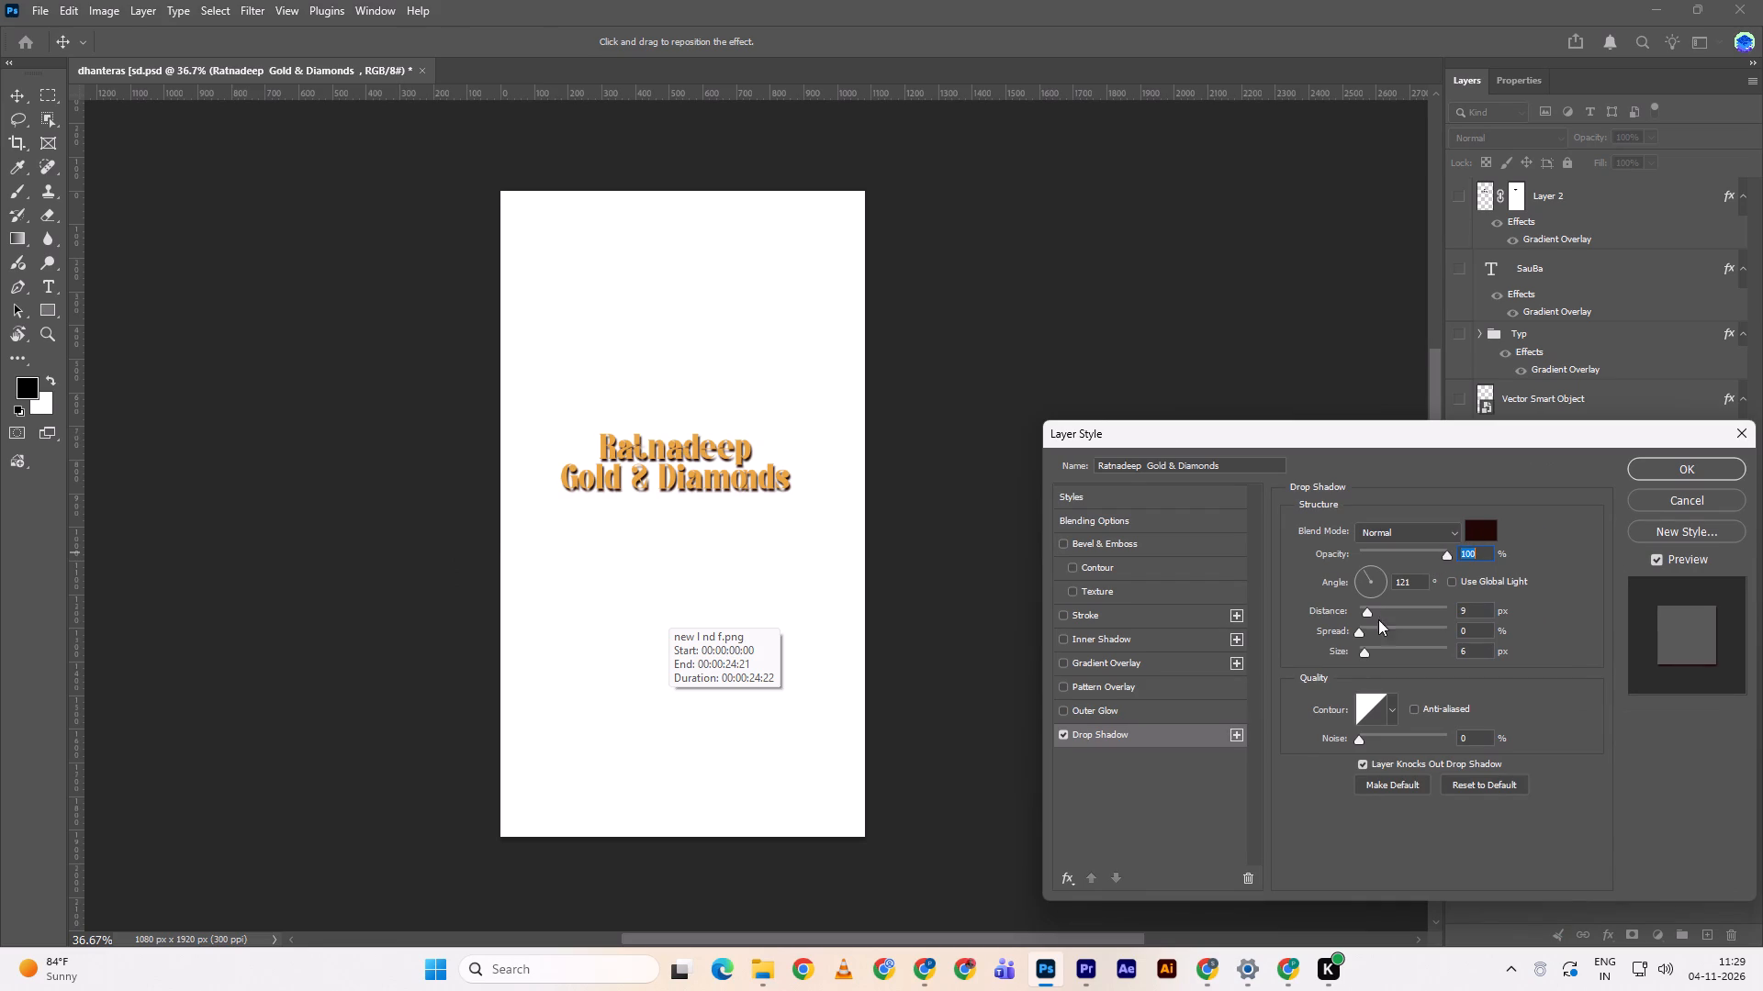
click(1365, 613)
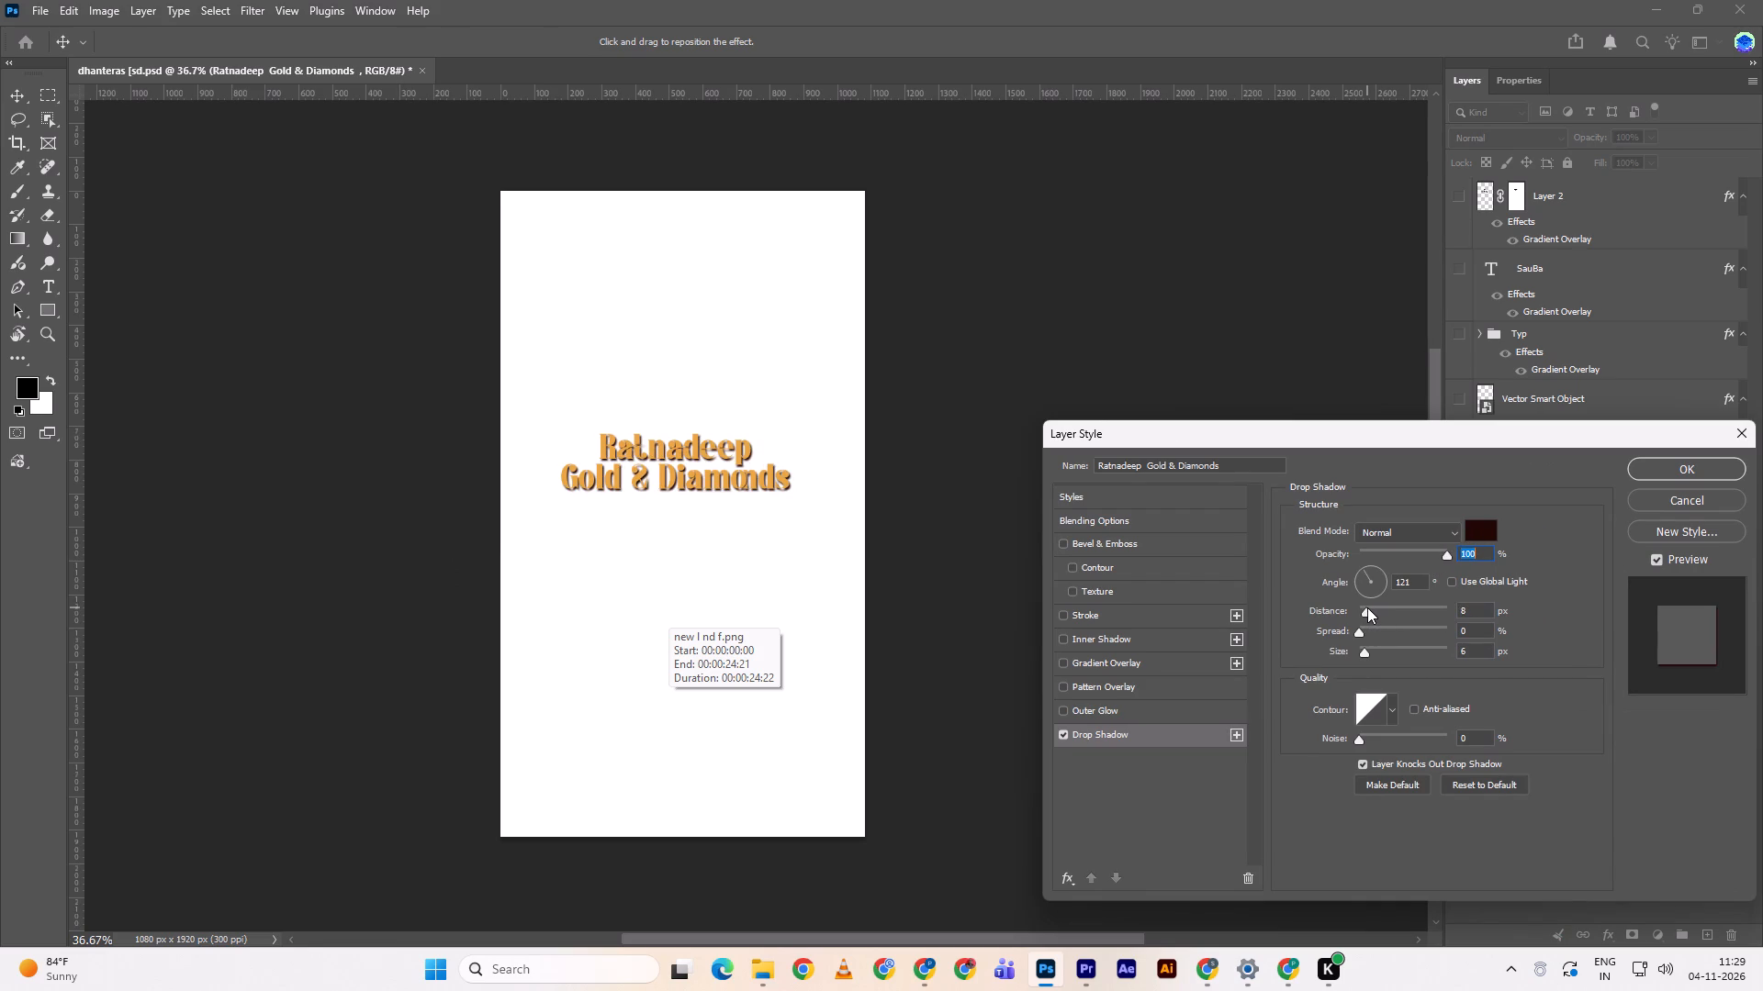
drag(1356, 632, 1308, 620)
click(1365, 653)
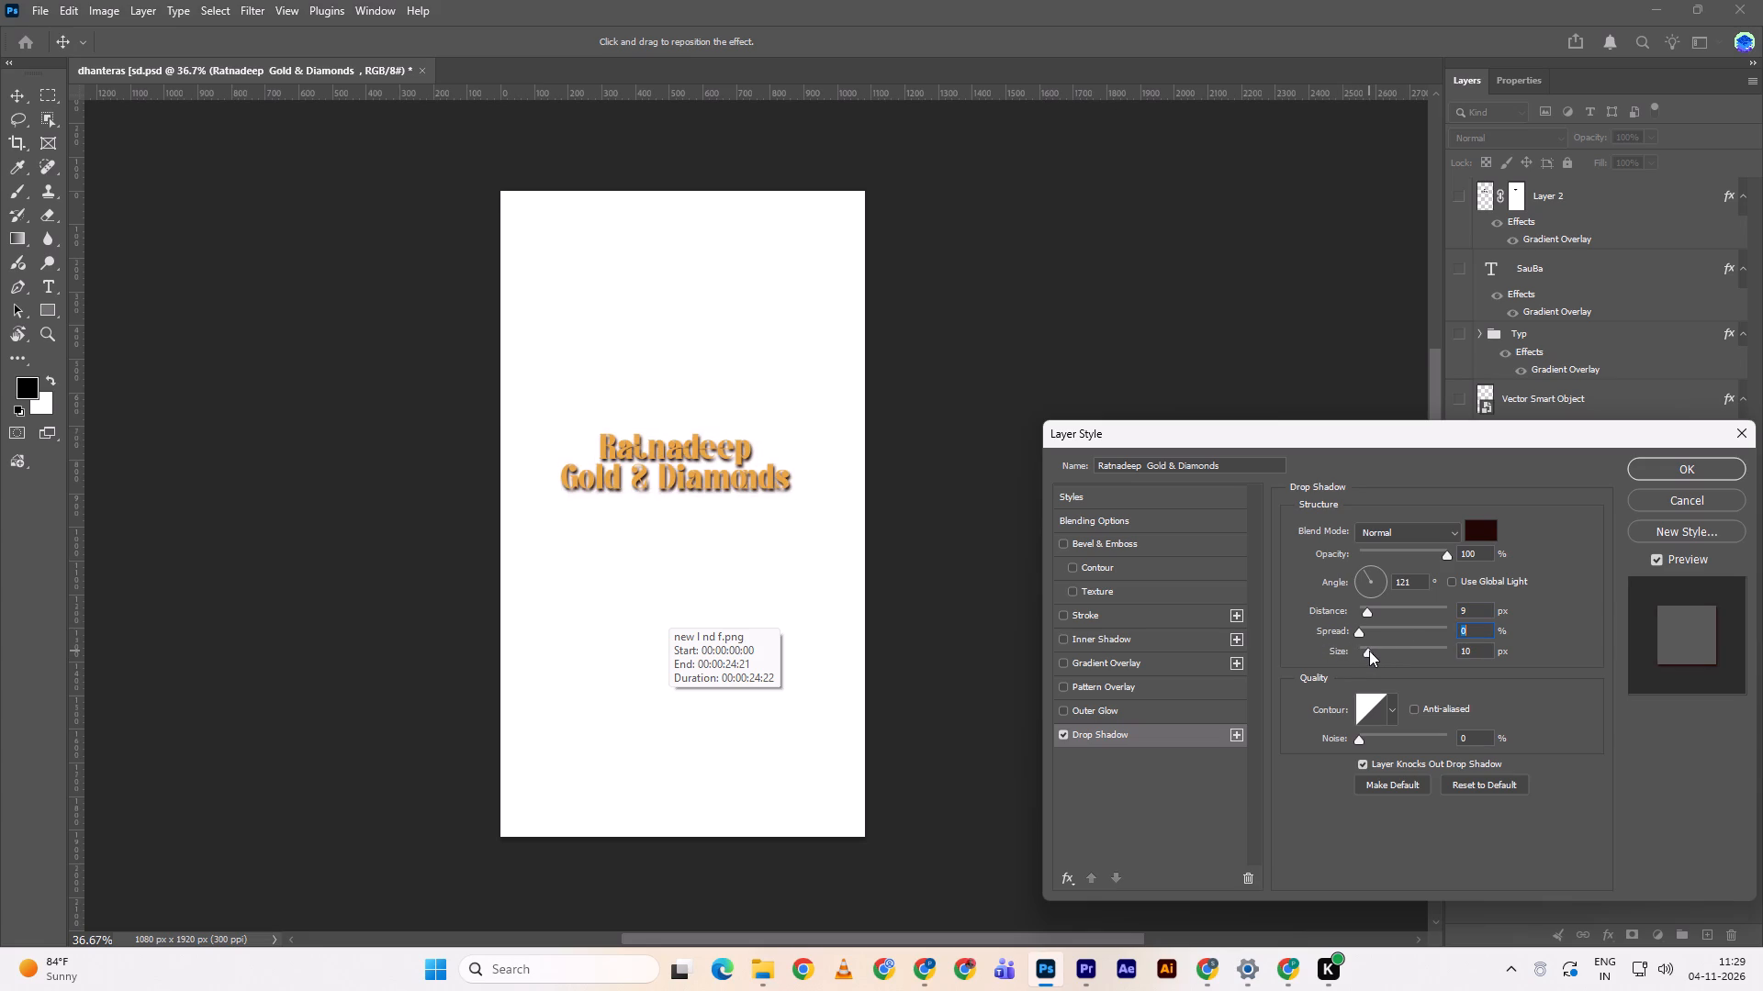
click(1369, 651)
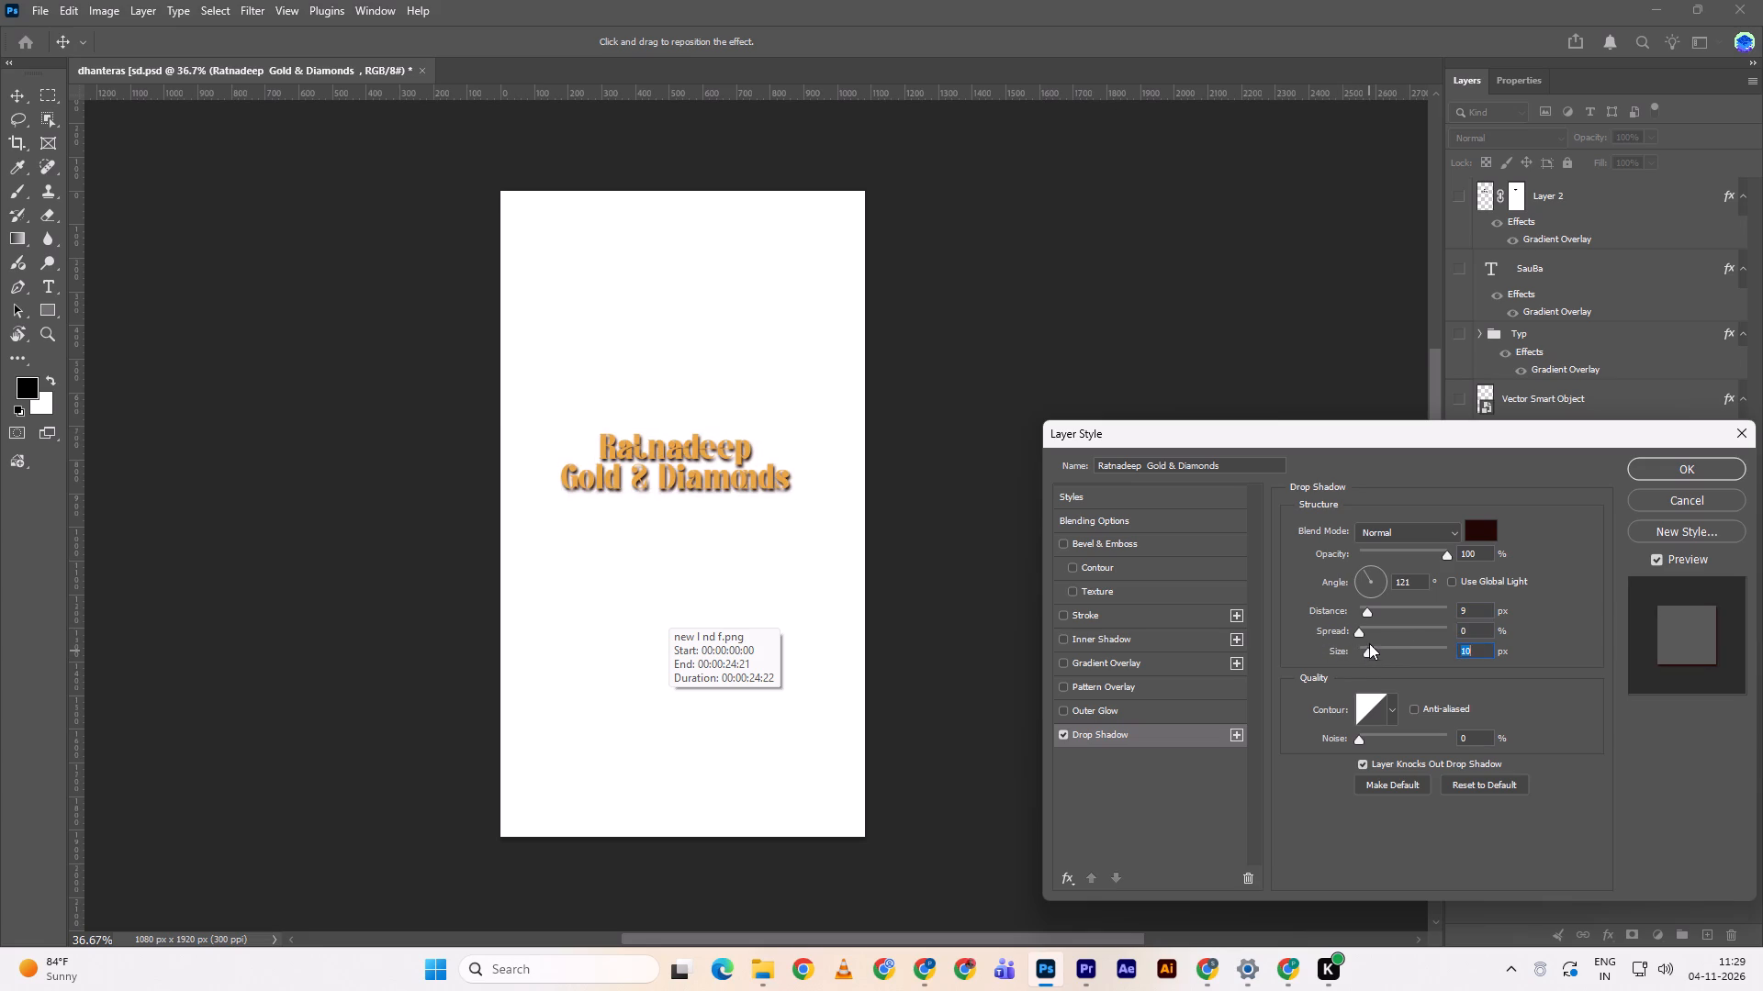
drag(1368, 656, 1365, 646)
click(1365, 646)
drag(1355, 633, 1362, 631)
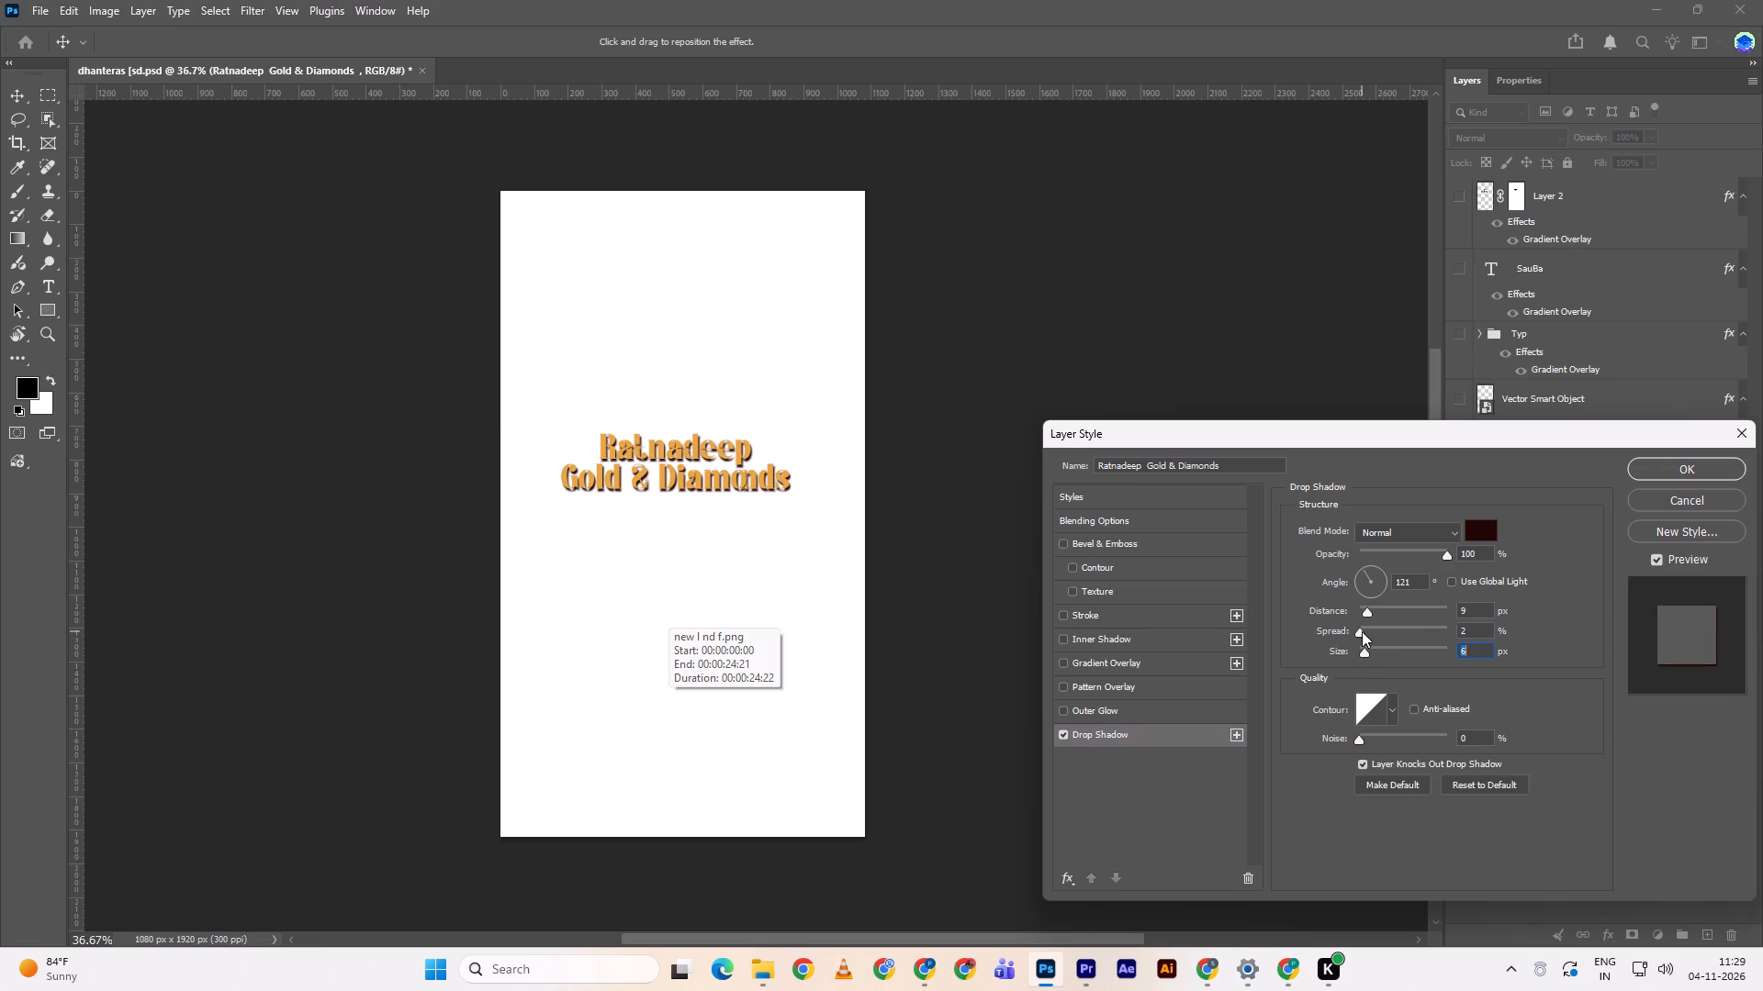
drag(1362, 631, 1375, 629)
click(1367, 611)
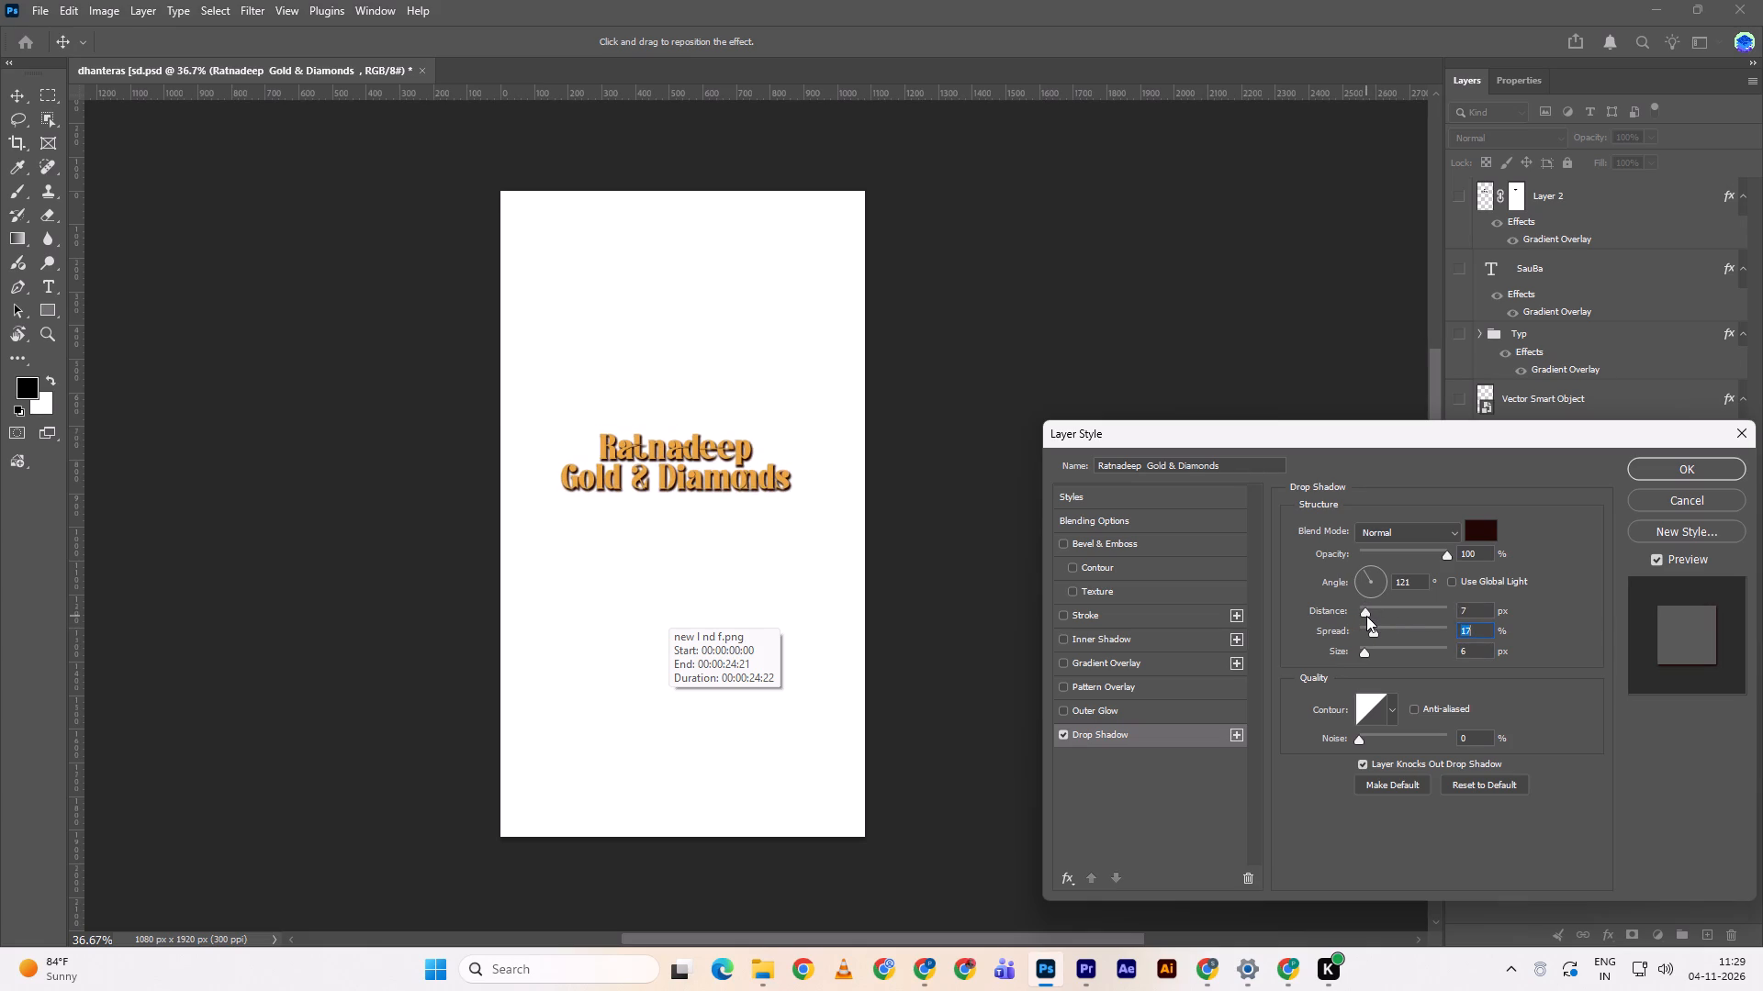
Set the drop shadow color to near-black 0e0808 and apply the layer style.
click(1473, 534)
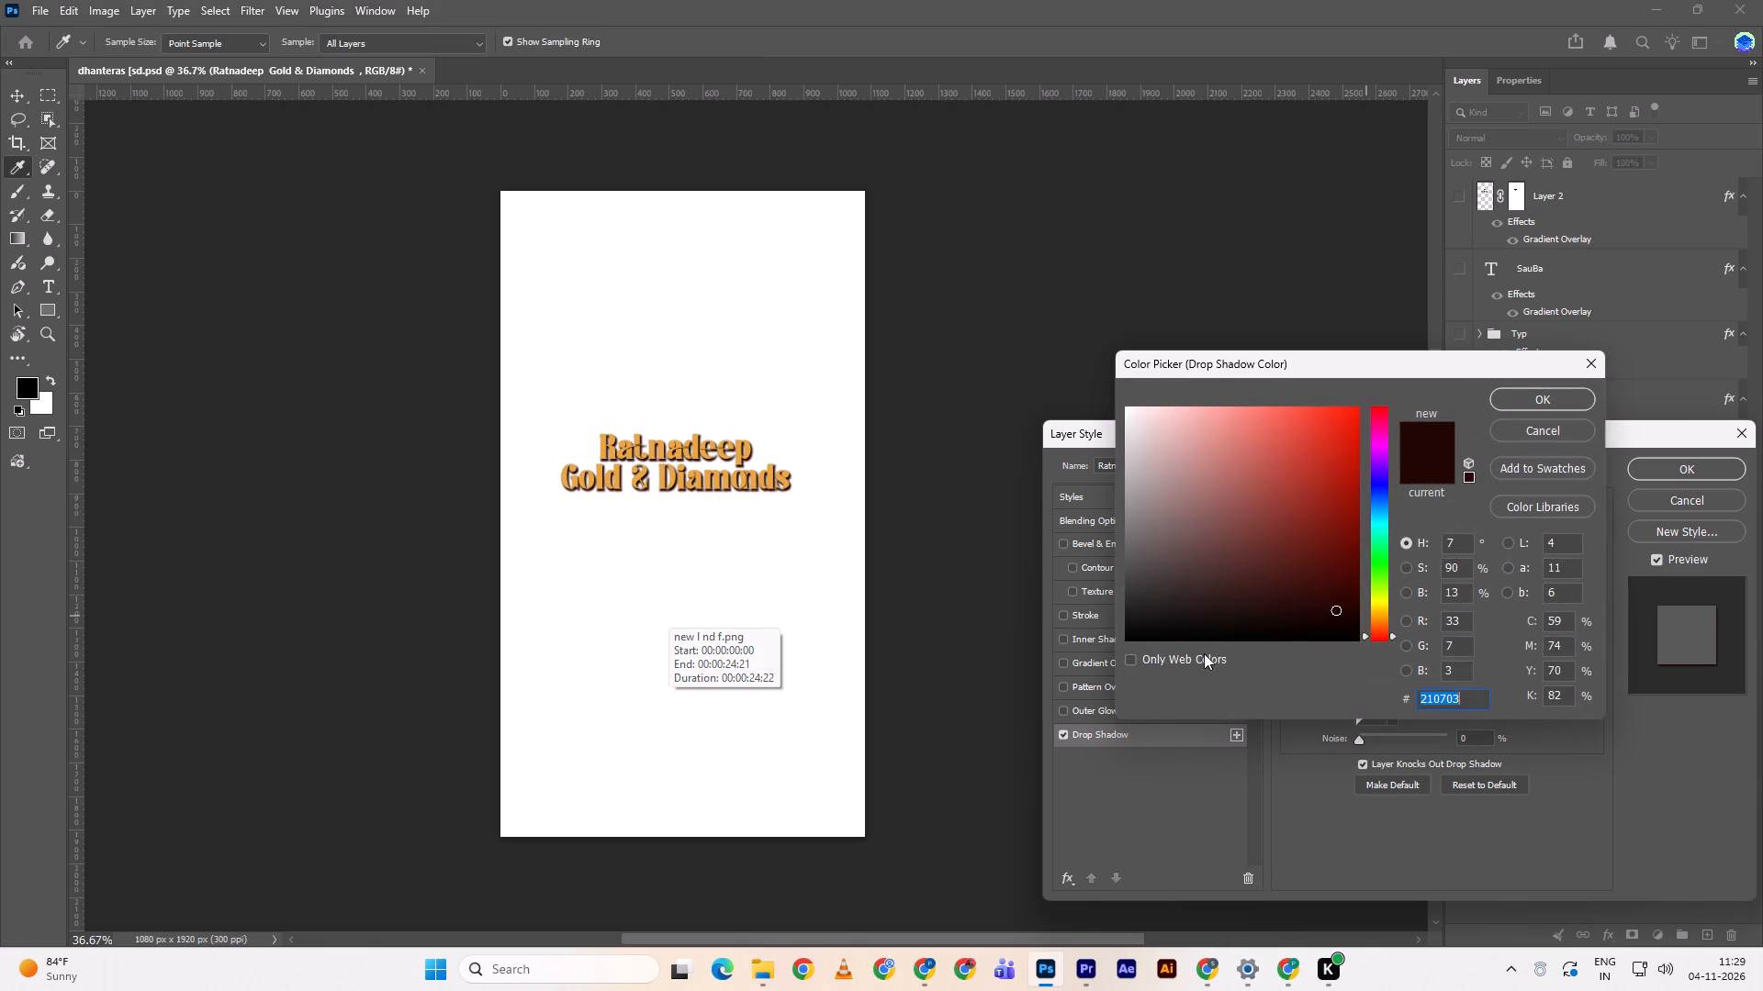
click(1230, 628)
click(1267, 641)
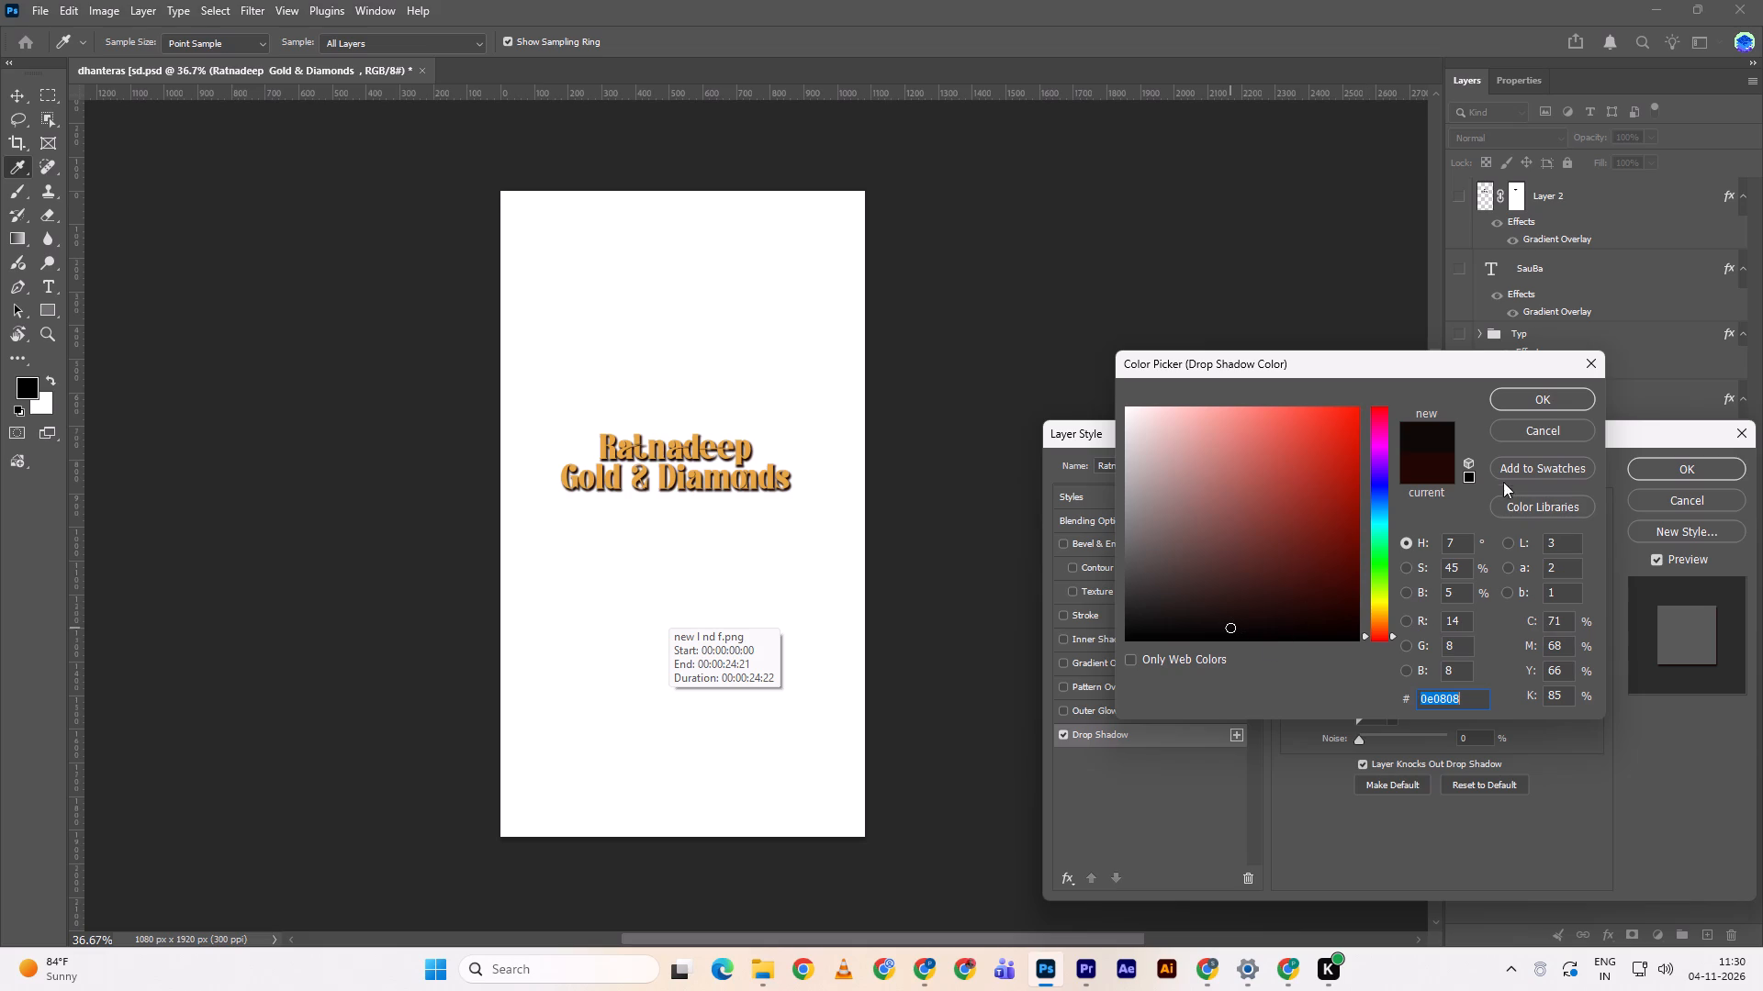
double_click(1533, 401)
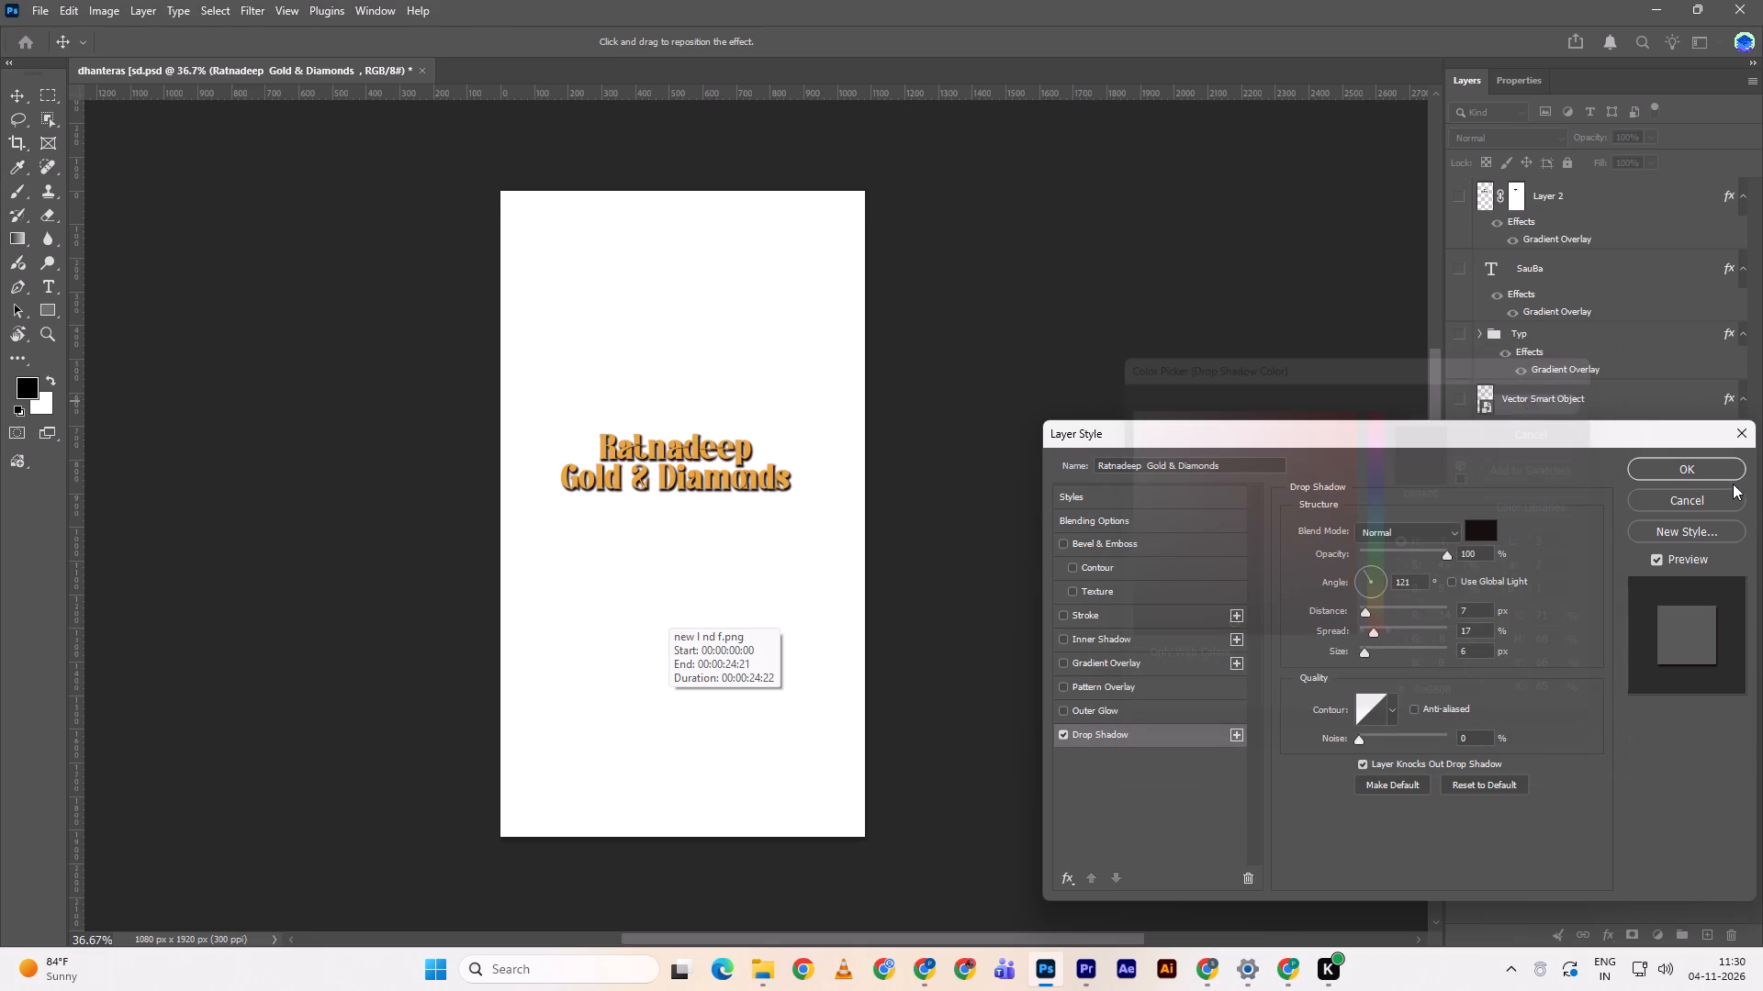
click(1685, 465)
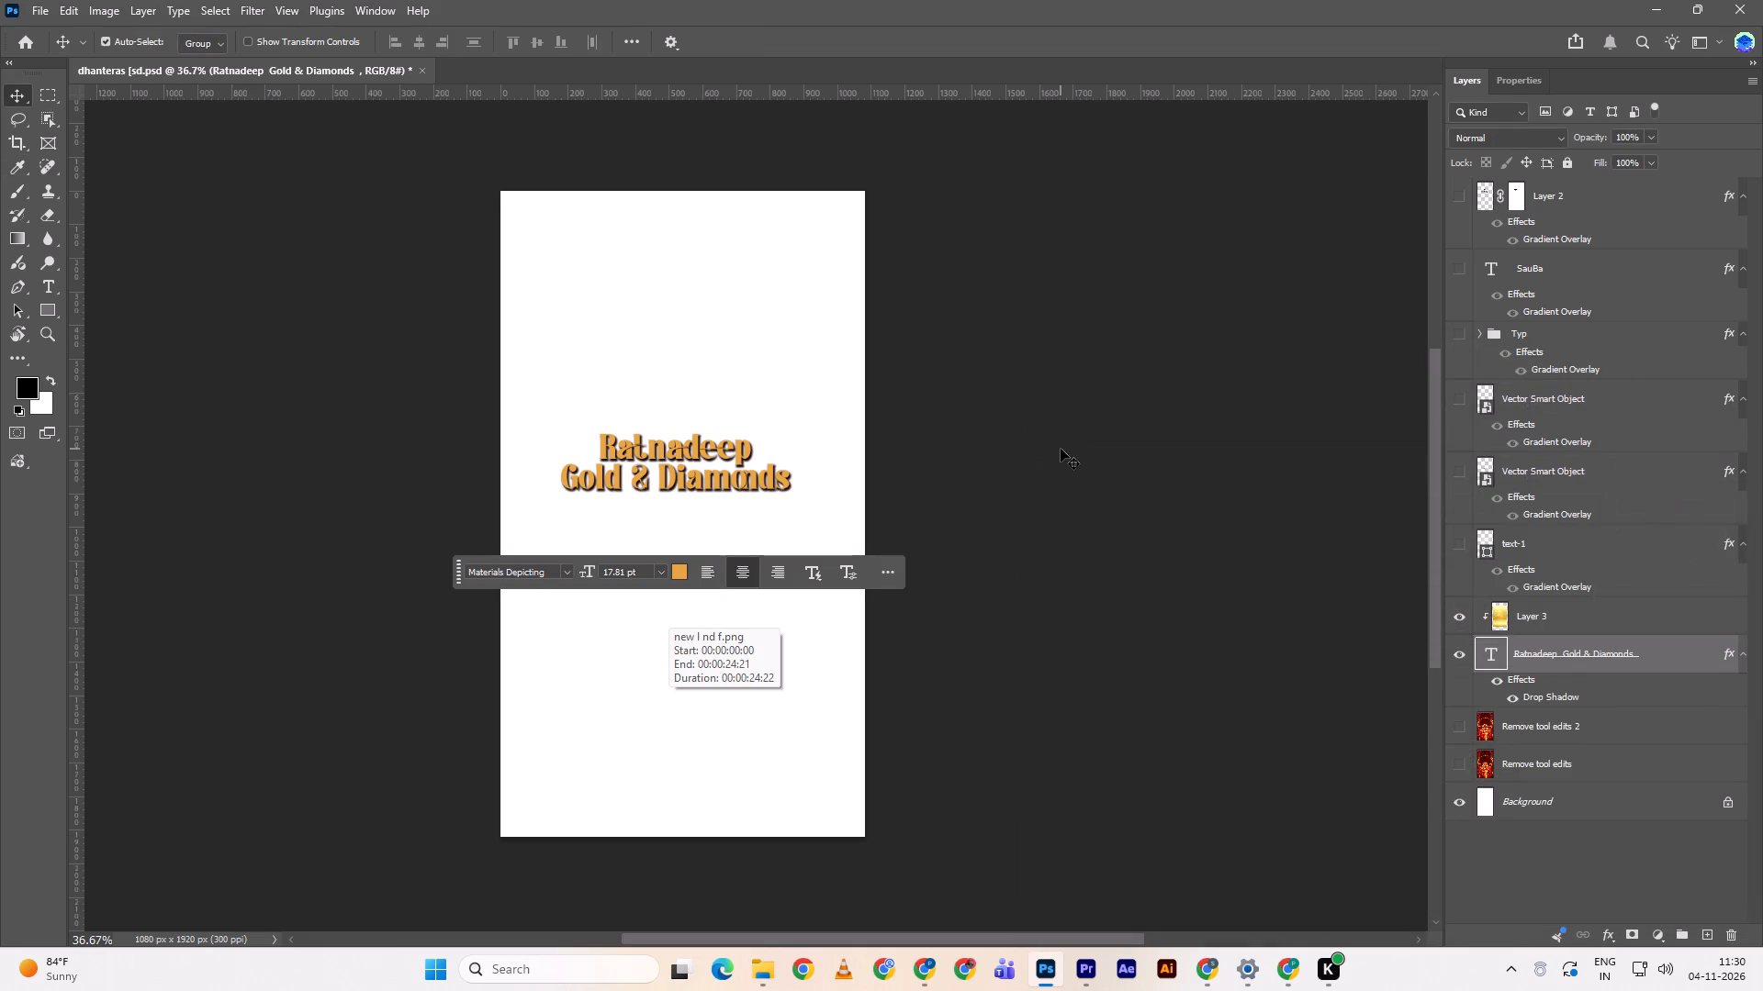
Hide the white Background layer and export the title as a PNG, replacing dhanteras text 1 in Downloads.
ctrl+double_click(1459, 804)
click(1454, 798)
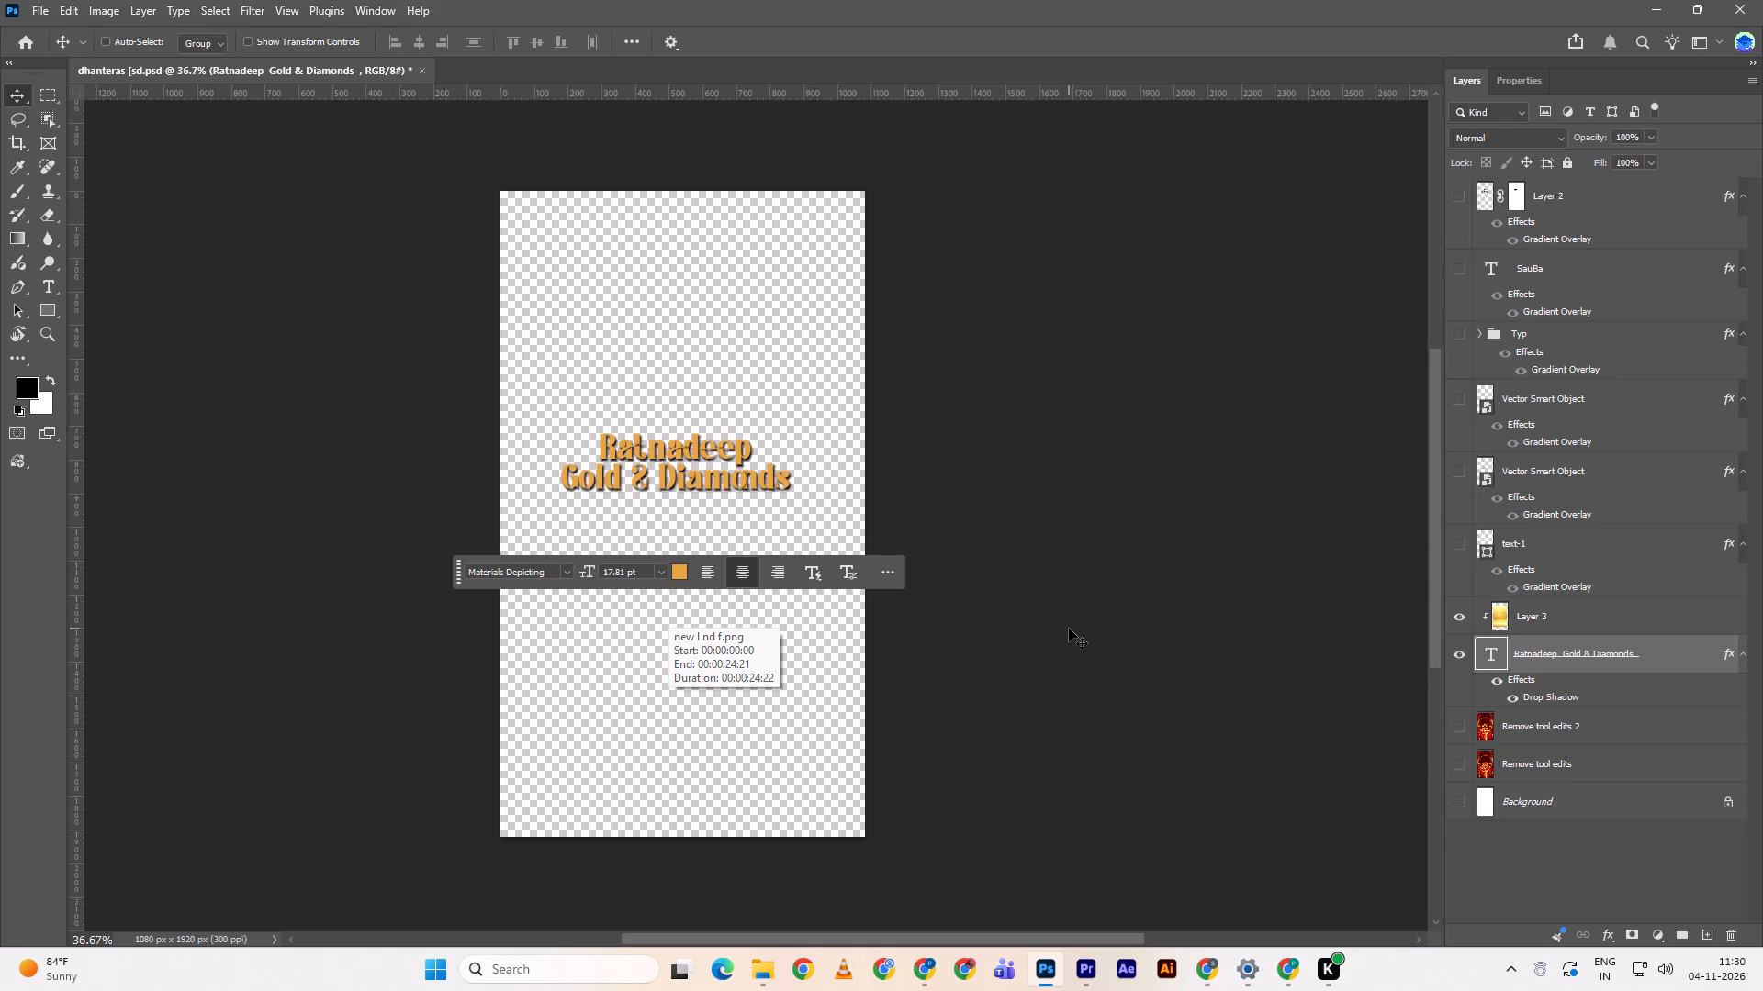
key(ctrl+w)
click(338, 367)
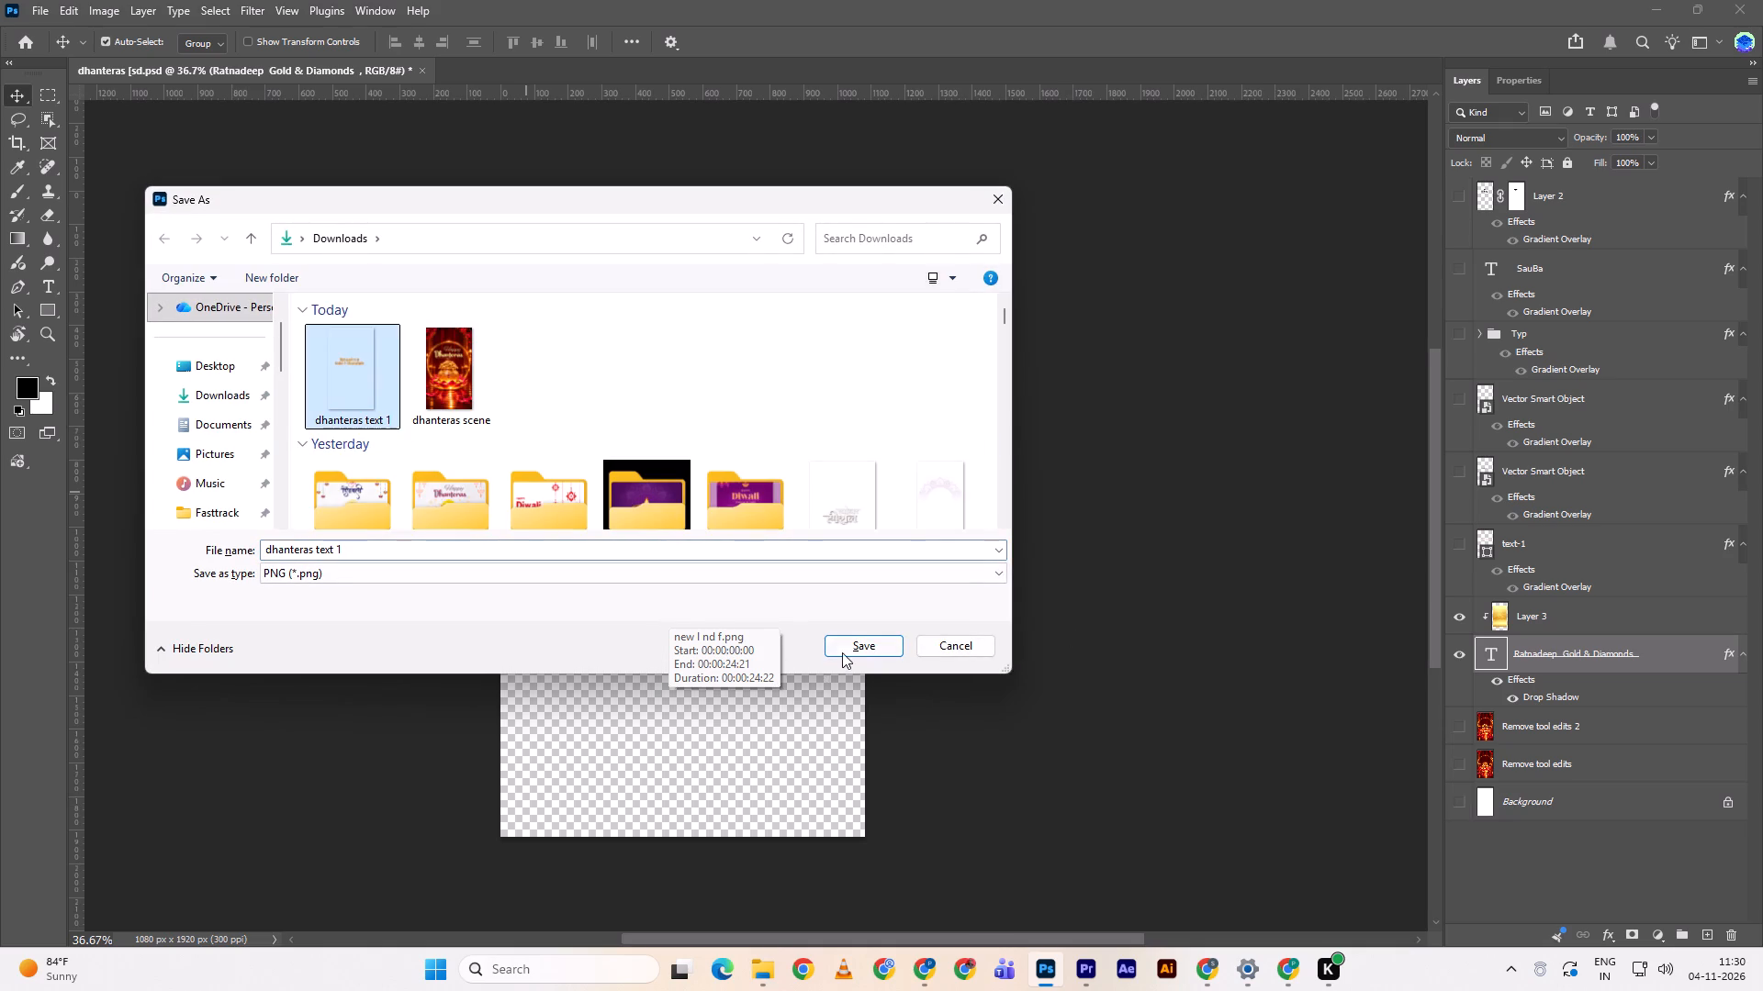
click(842, 652)
click(914, 484)
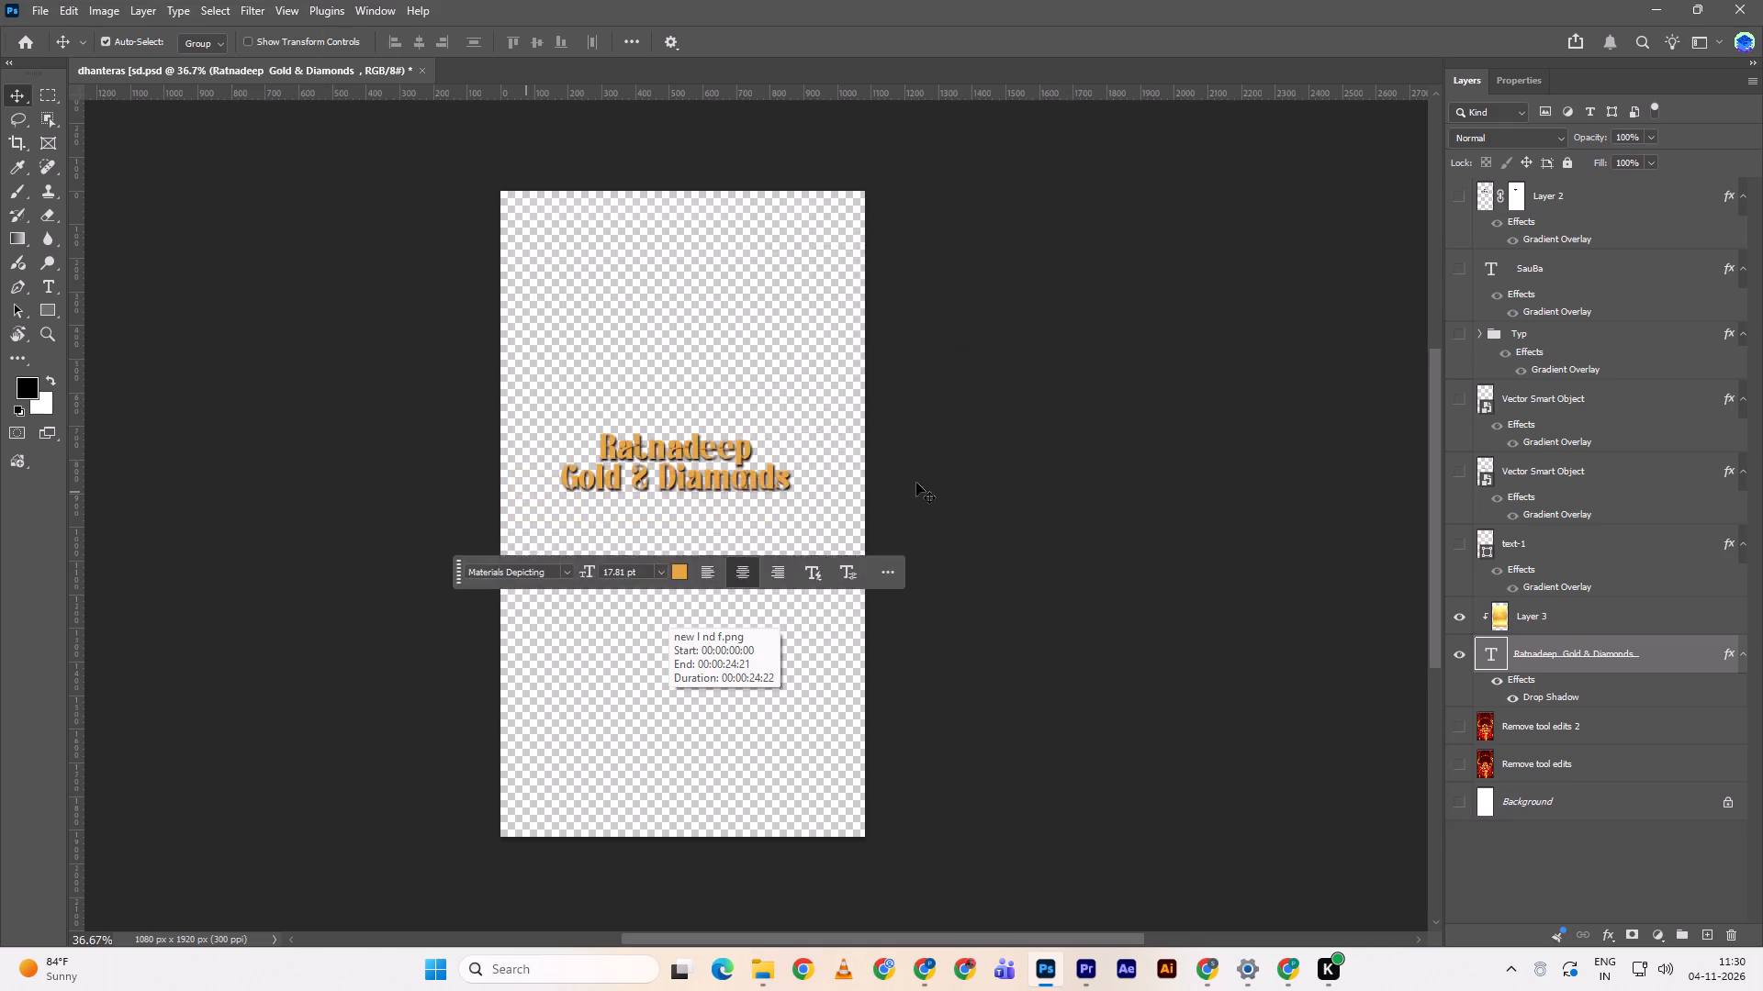
Import the re-exported dhanteras text 1 image from the Downloads folder into the Premiere project.
key(alt+Tab)
drag(271, 473, 408, 546)
key(alt+Tab)
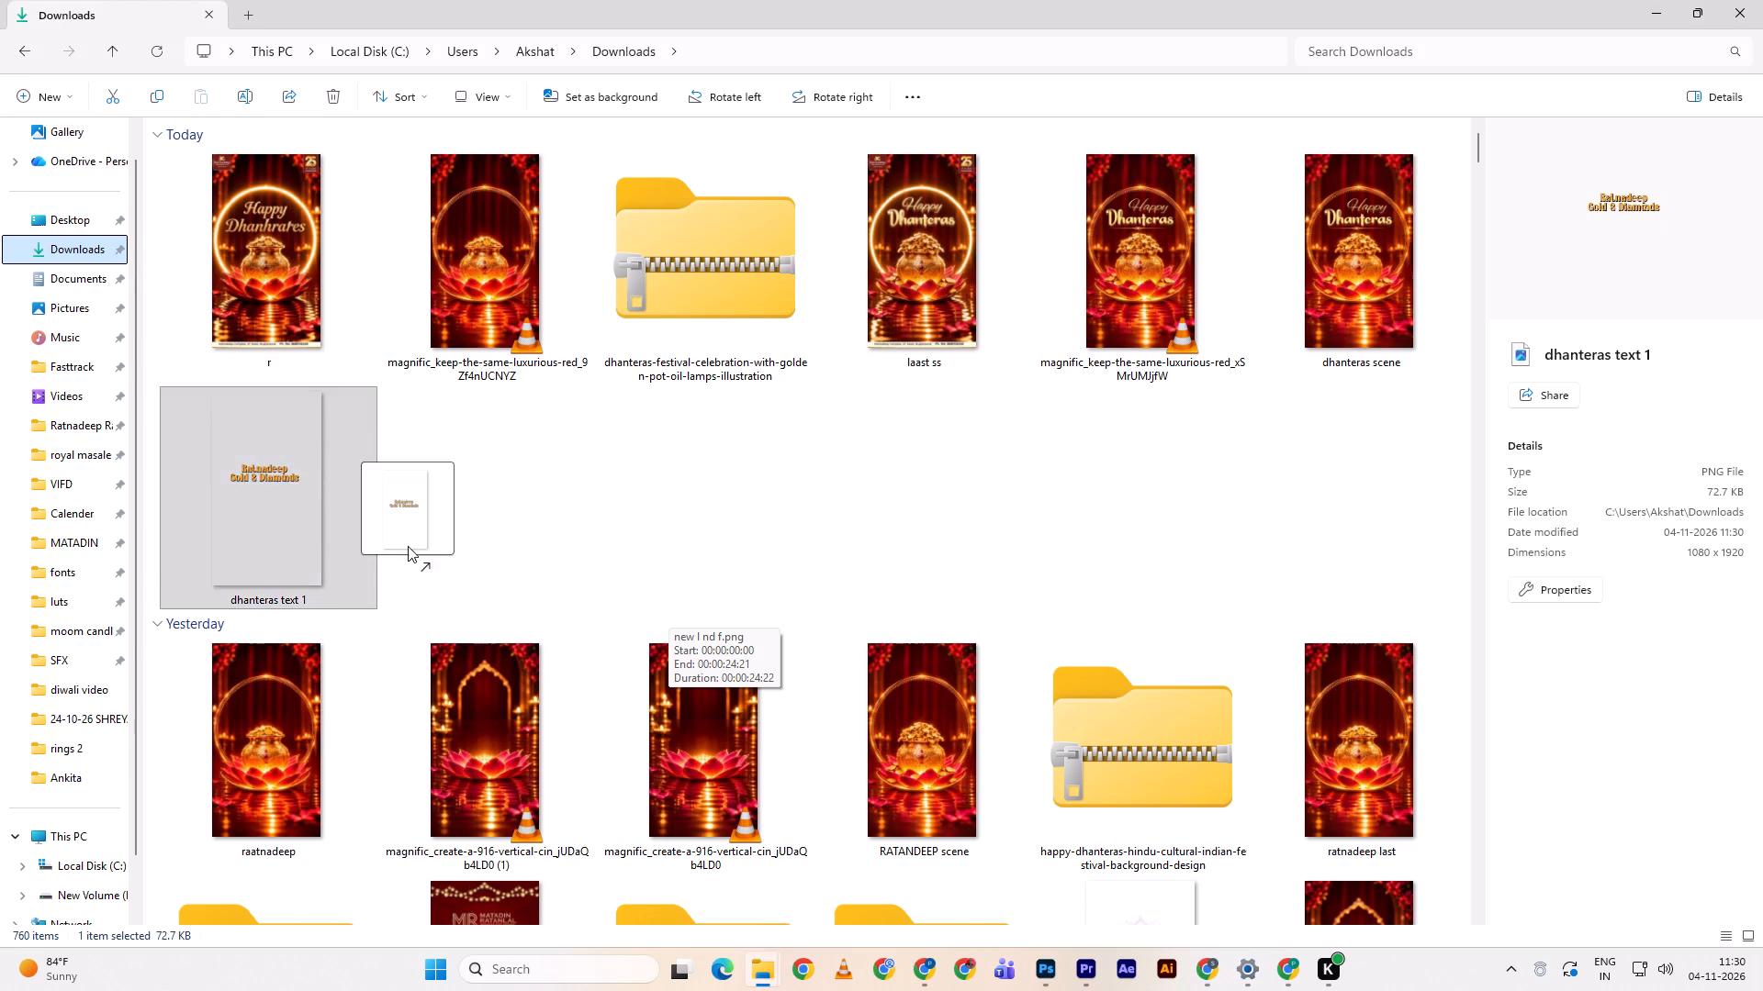
drag(408, 546, 360, 88)
key(alt+Tab)
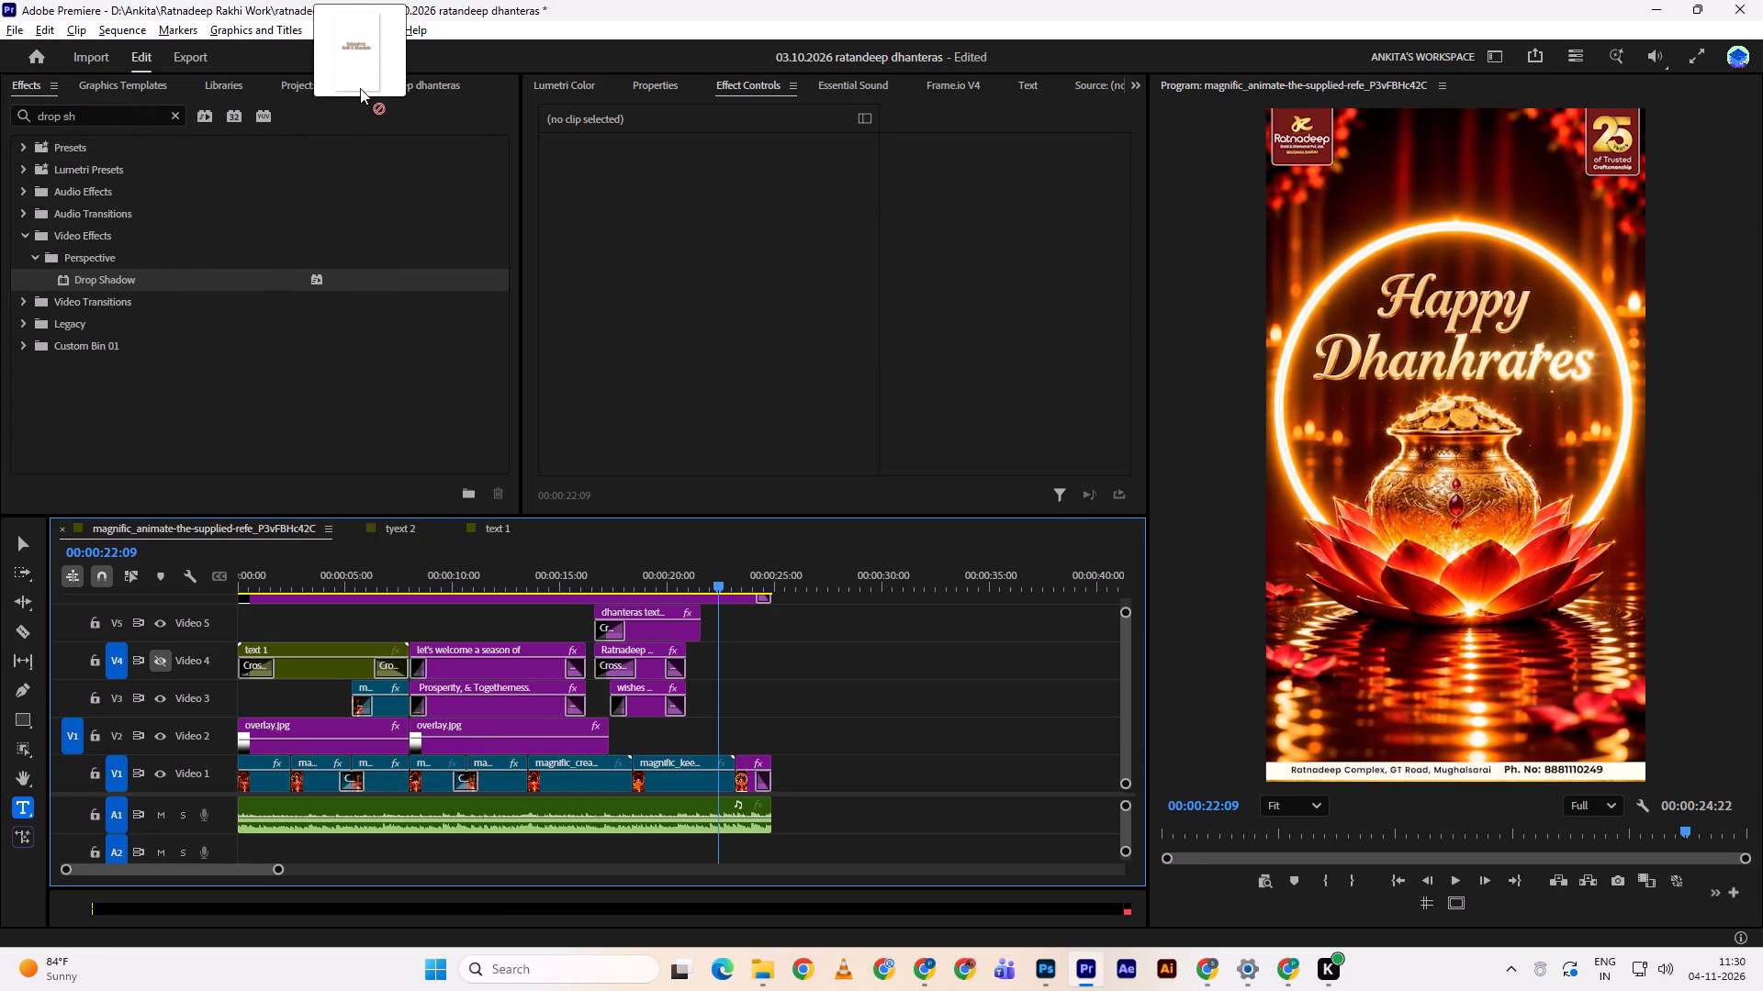
drag(360, 88, 391, 262)
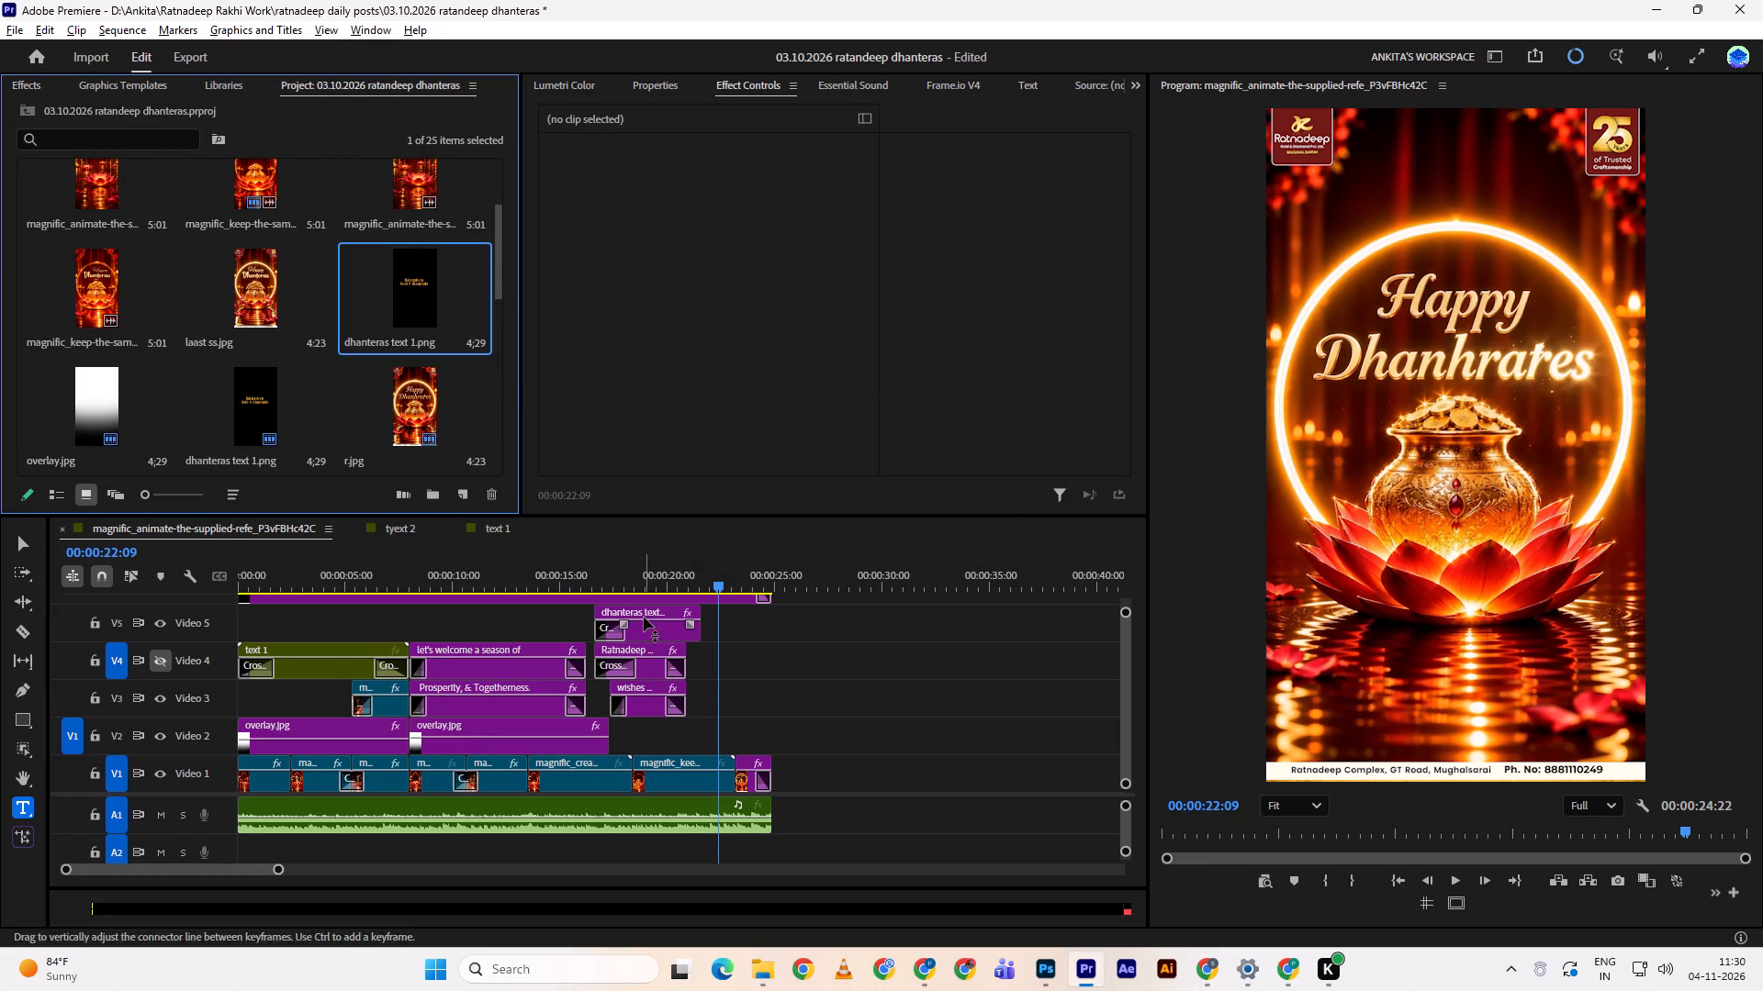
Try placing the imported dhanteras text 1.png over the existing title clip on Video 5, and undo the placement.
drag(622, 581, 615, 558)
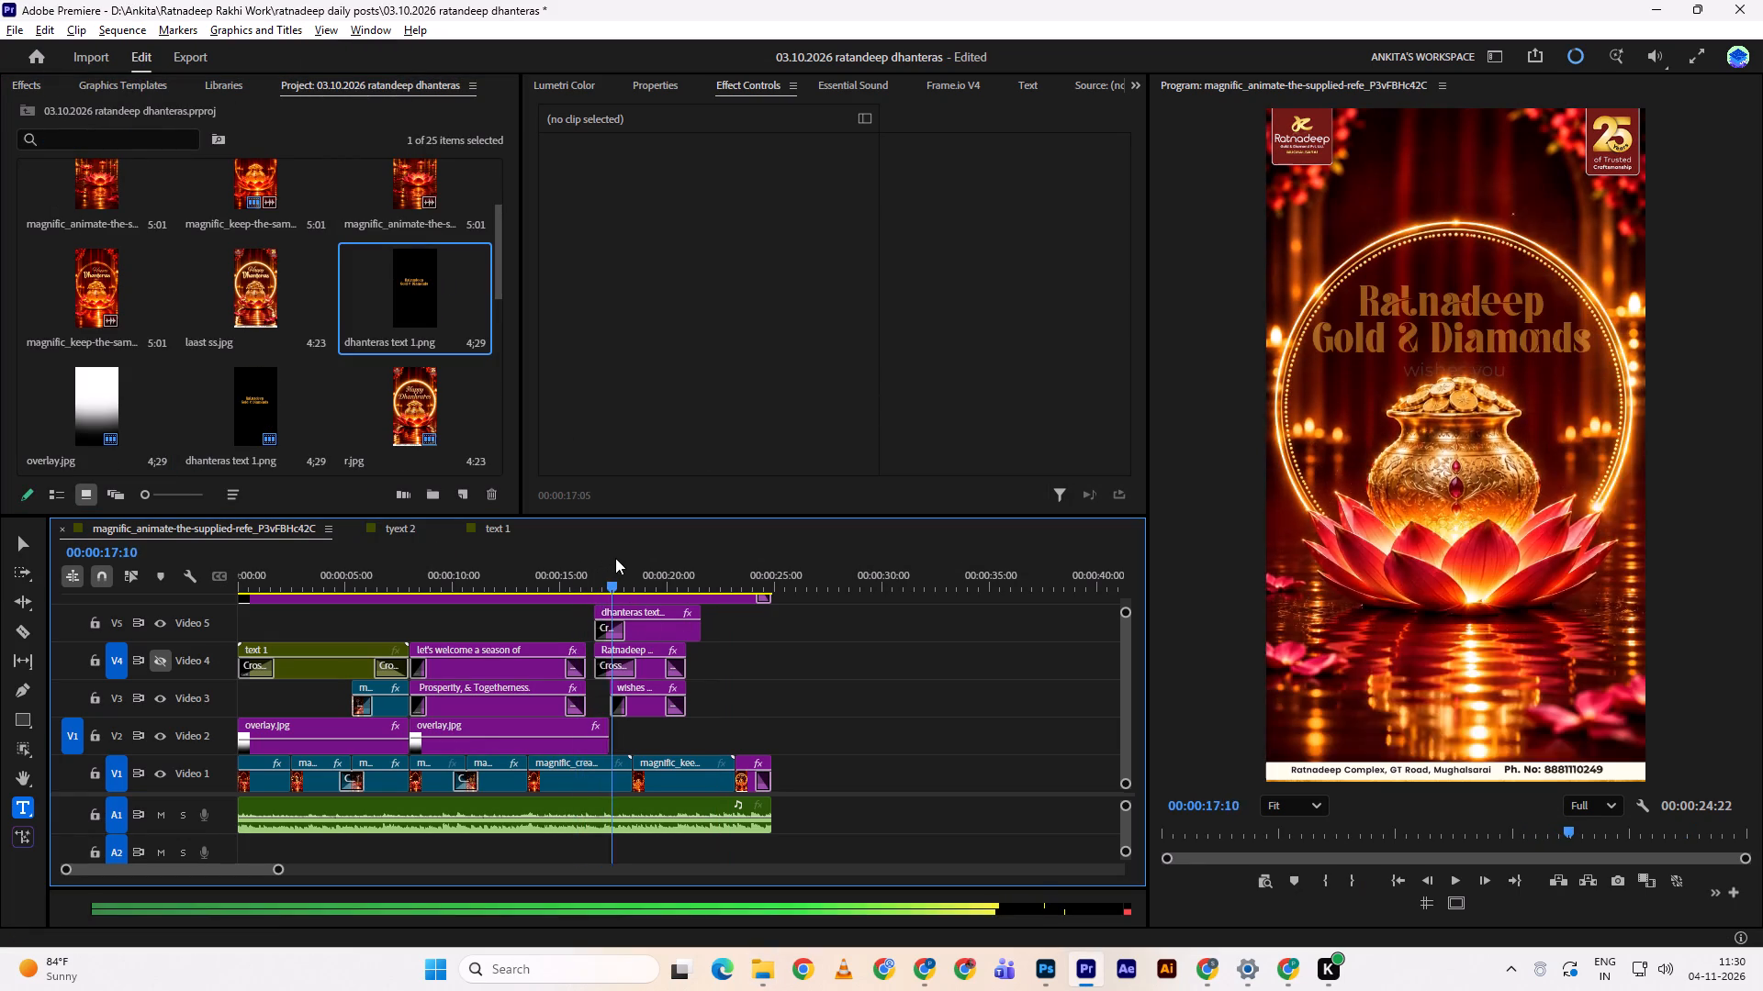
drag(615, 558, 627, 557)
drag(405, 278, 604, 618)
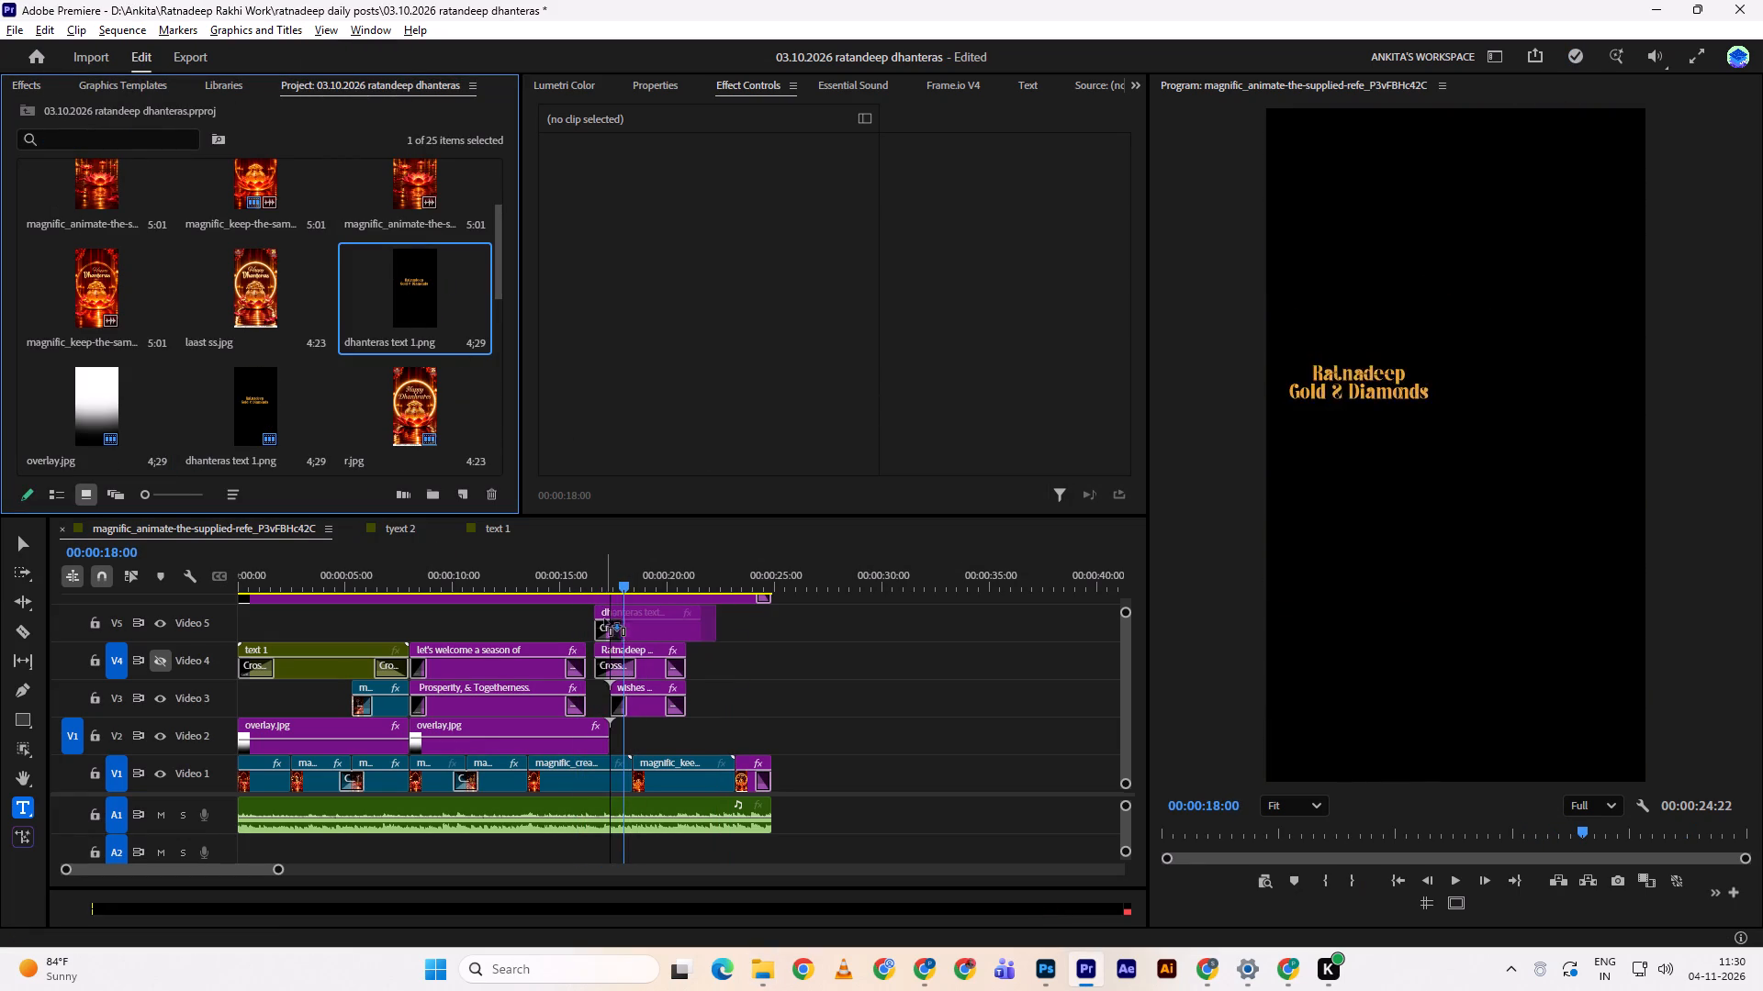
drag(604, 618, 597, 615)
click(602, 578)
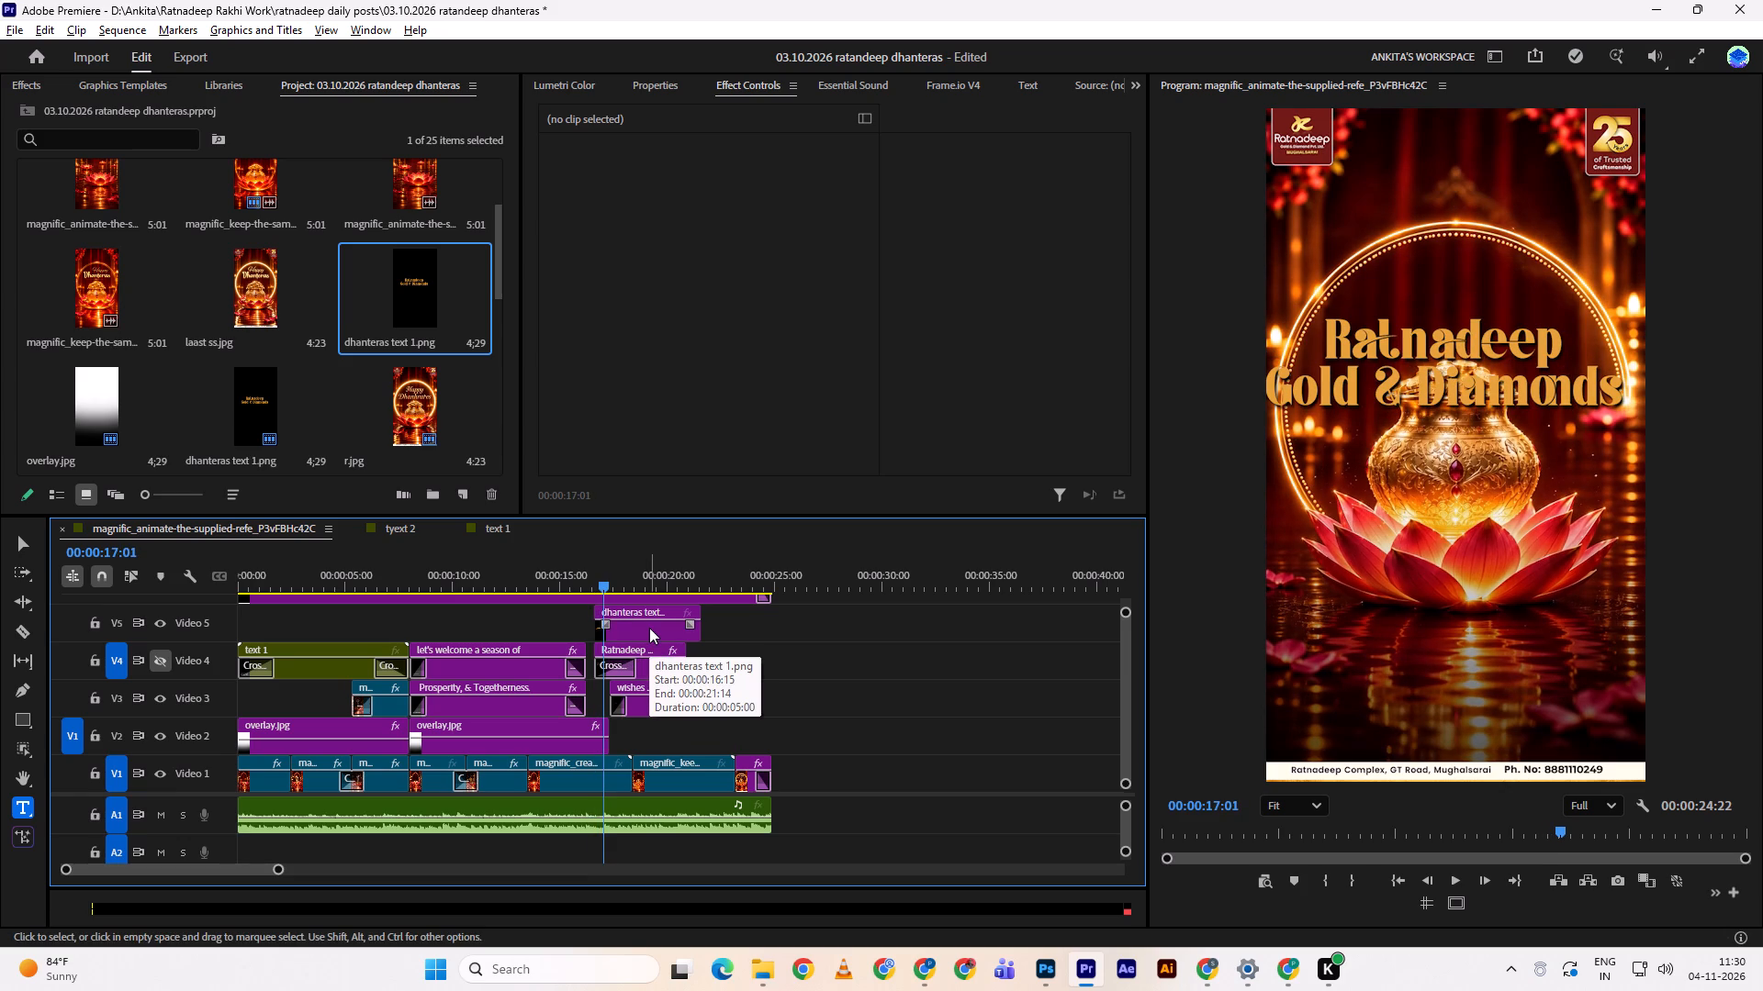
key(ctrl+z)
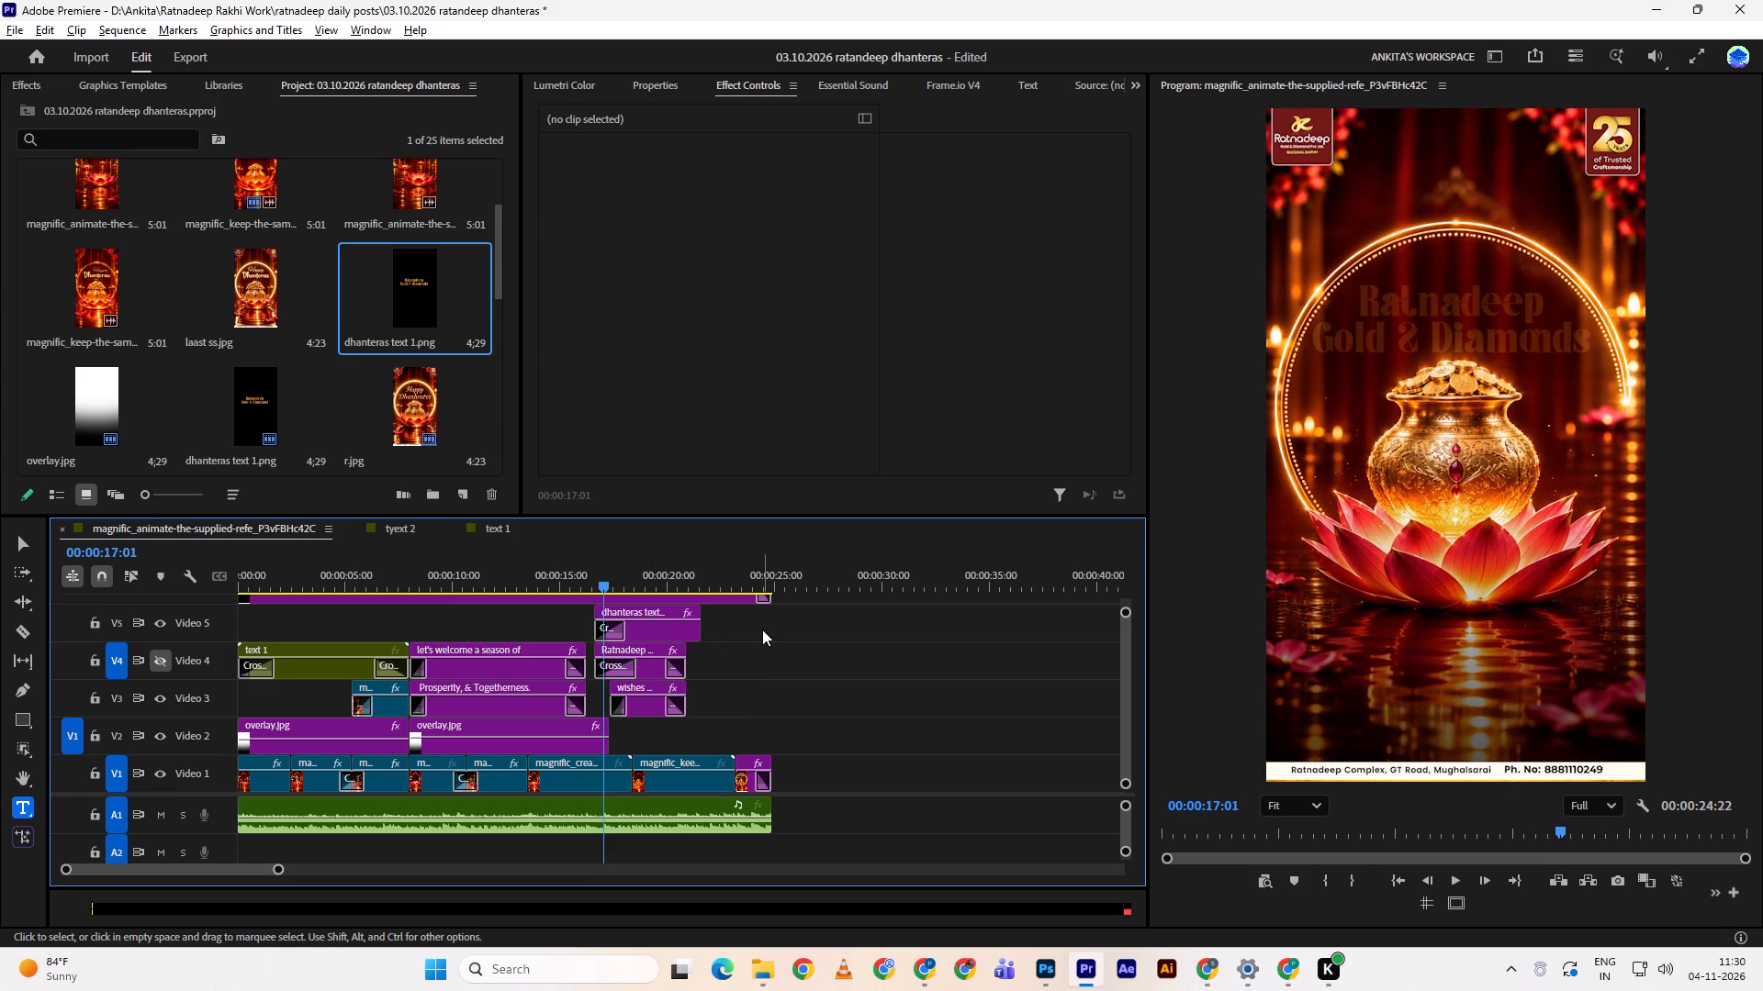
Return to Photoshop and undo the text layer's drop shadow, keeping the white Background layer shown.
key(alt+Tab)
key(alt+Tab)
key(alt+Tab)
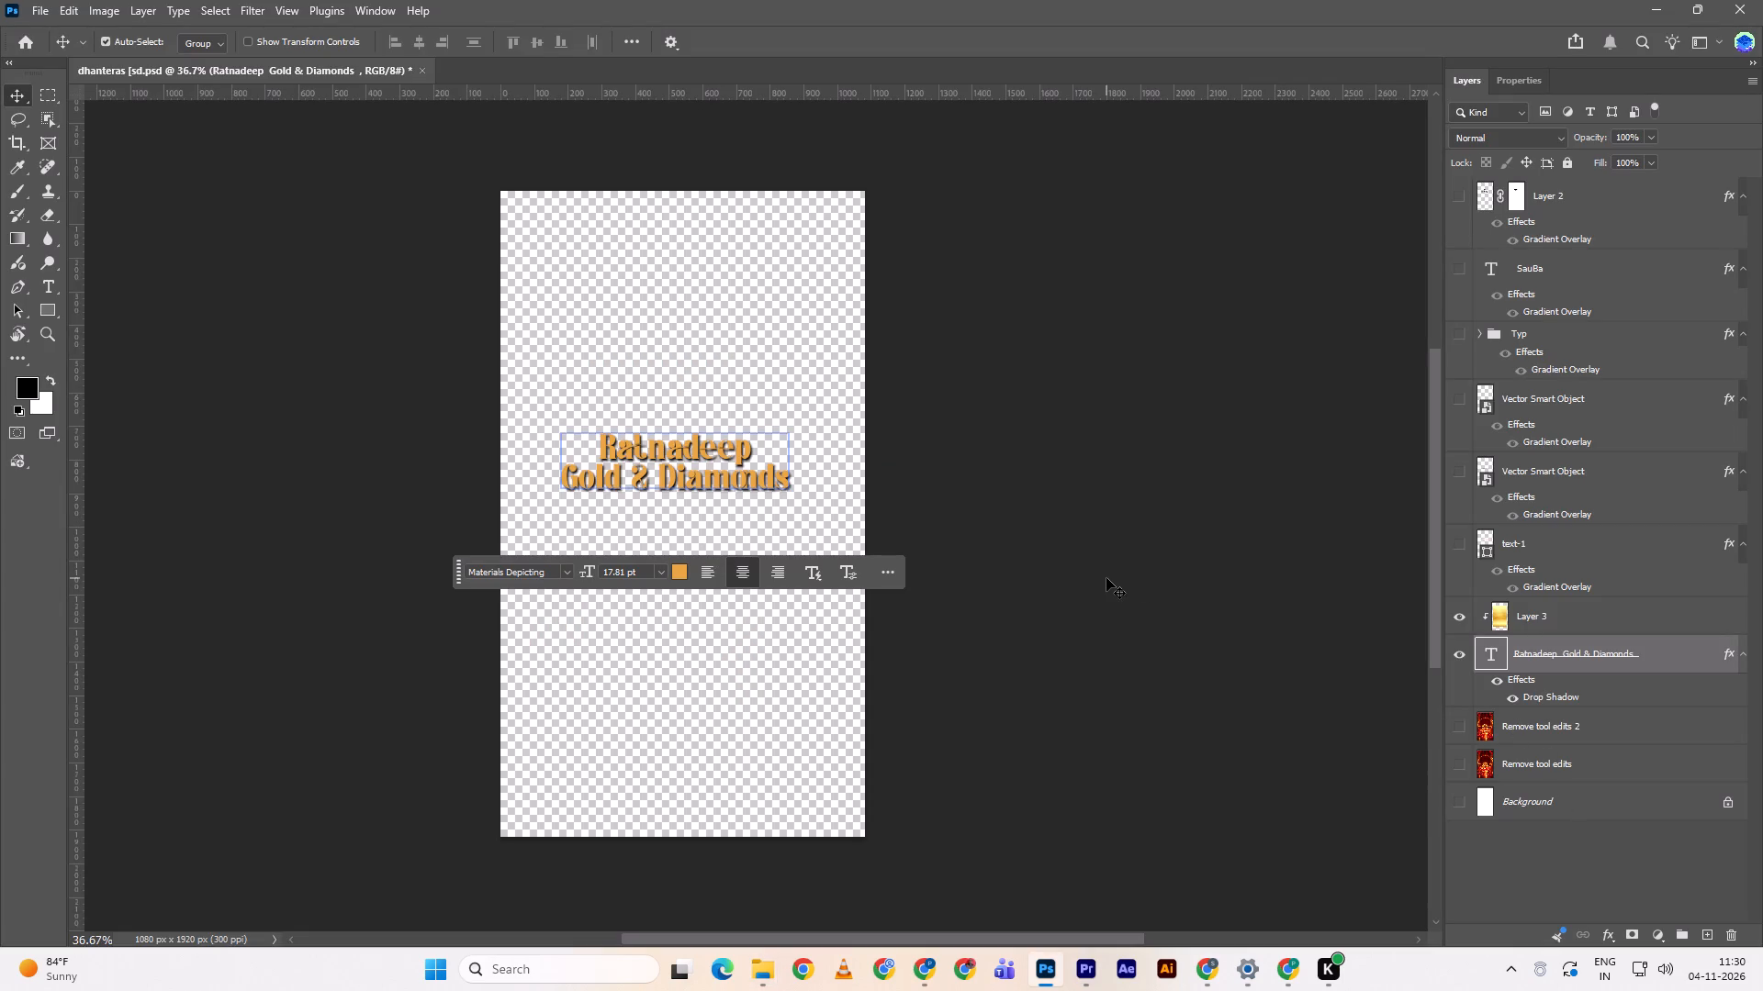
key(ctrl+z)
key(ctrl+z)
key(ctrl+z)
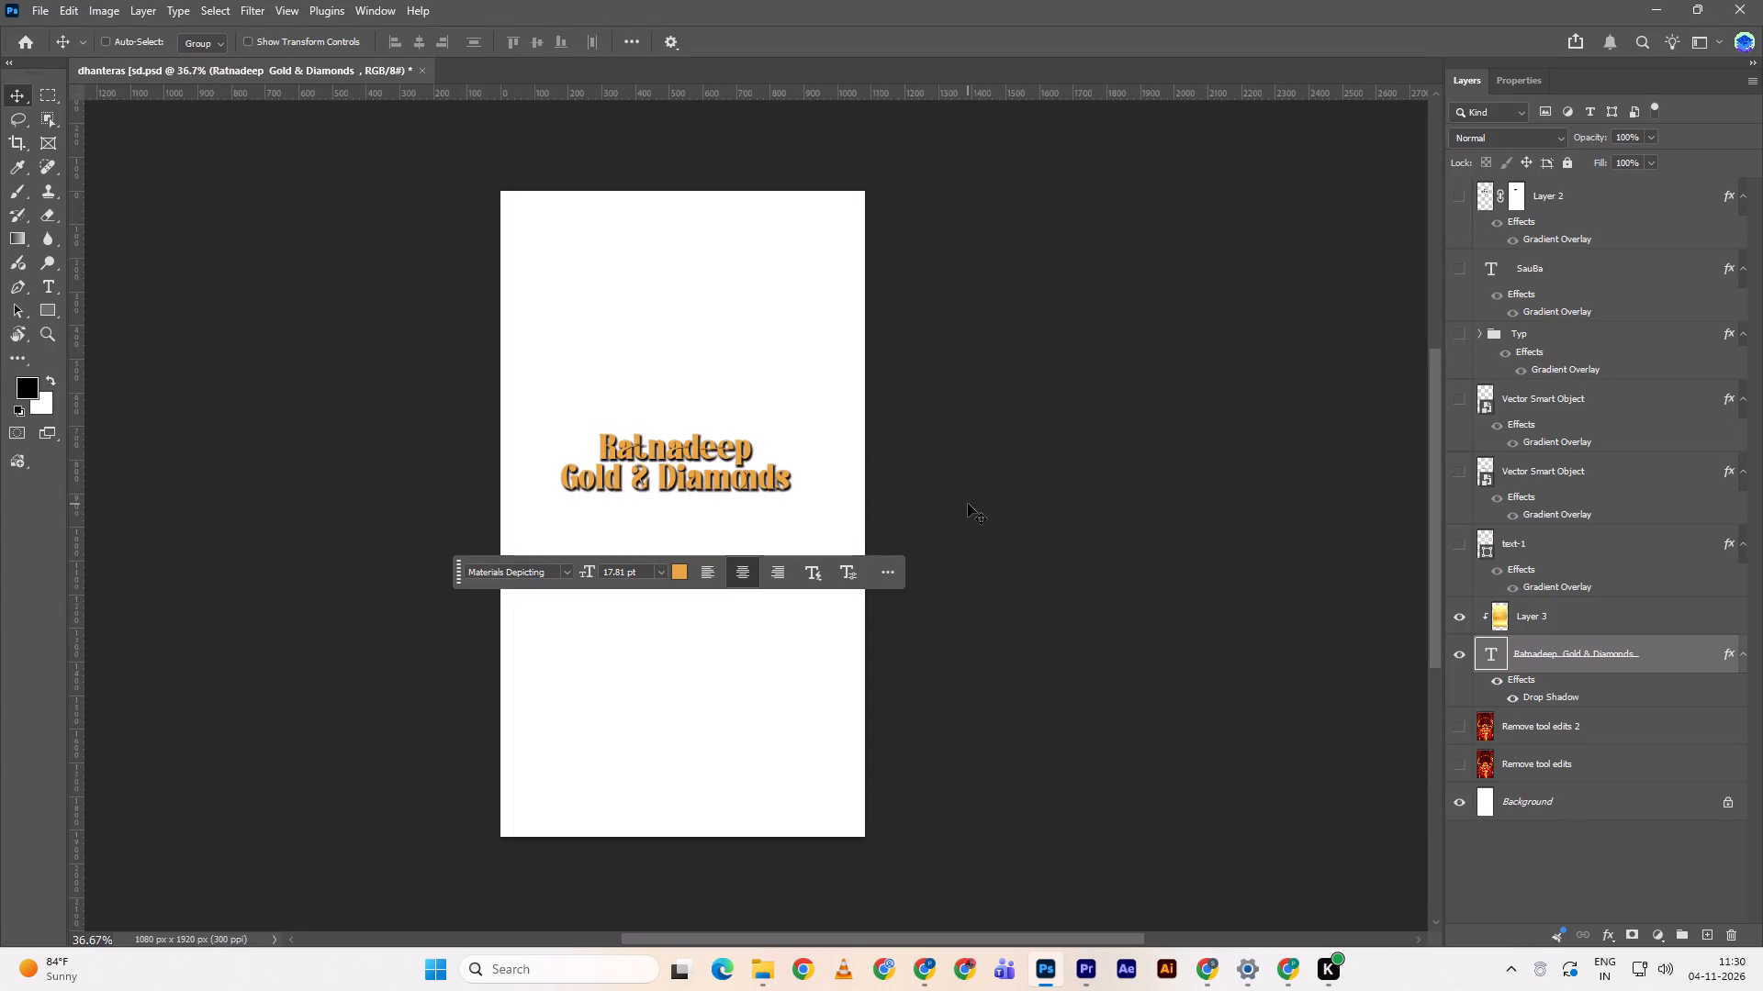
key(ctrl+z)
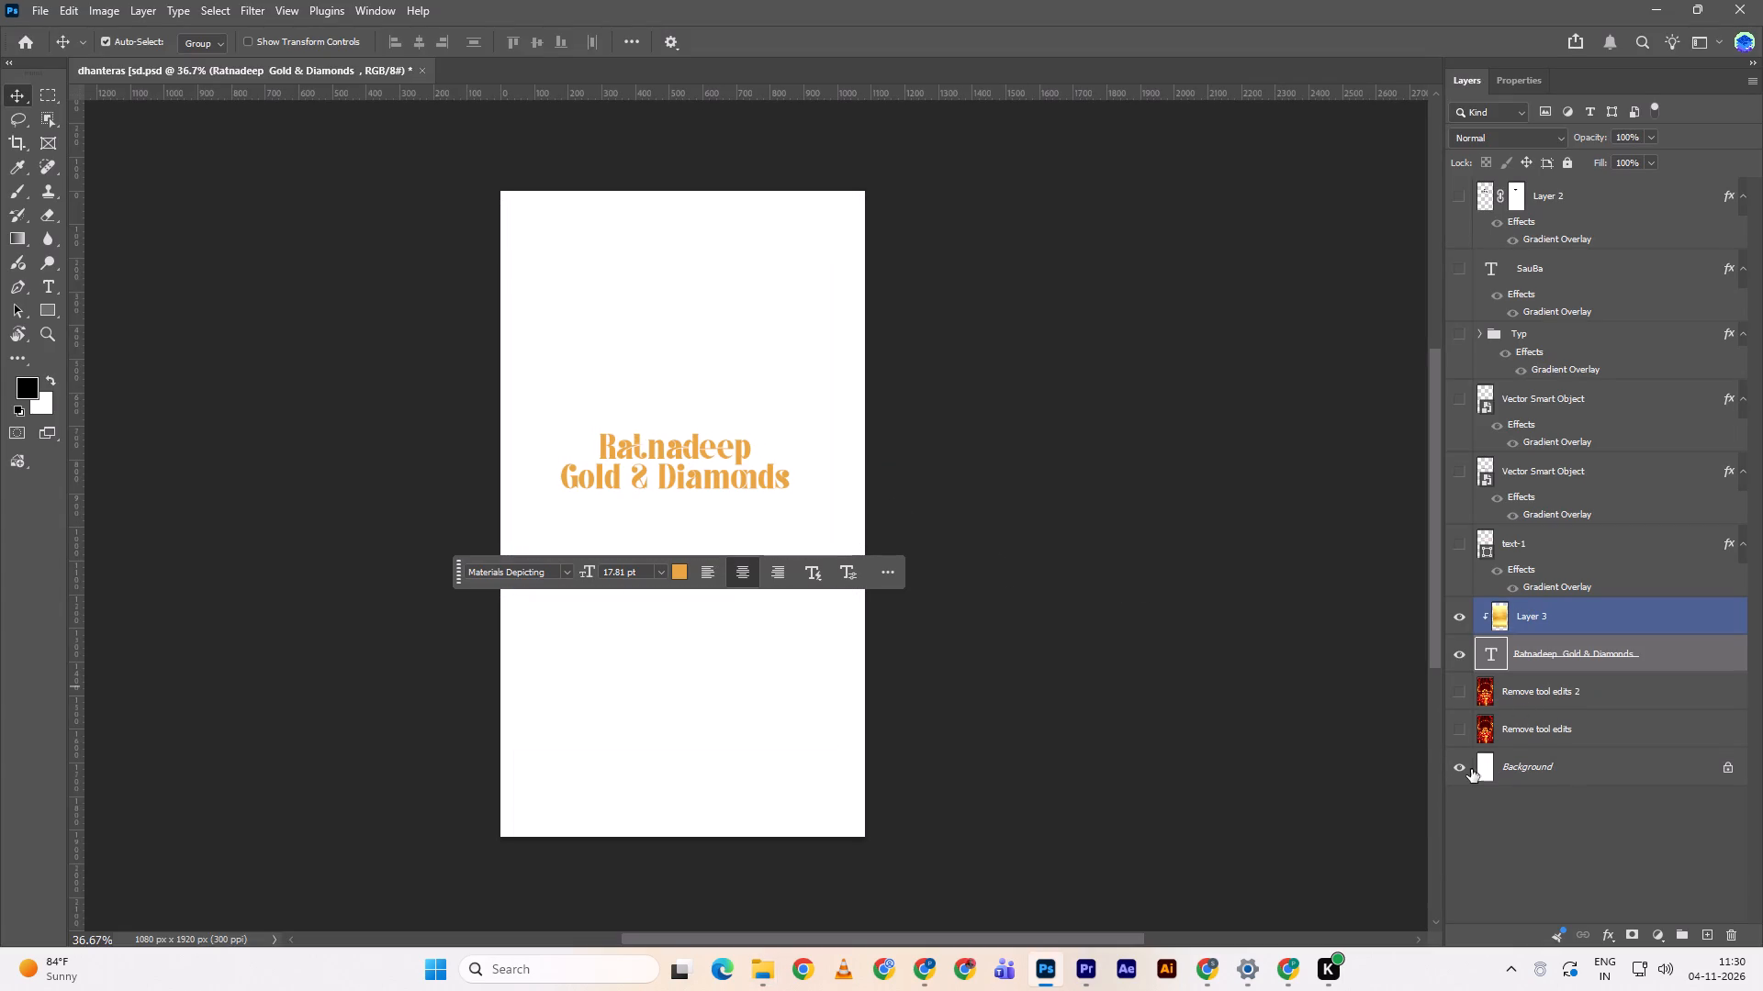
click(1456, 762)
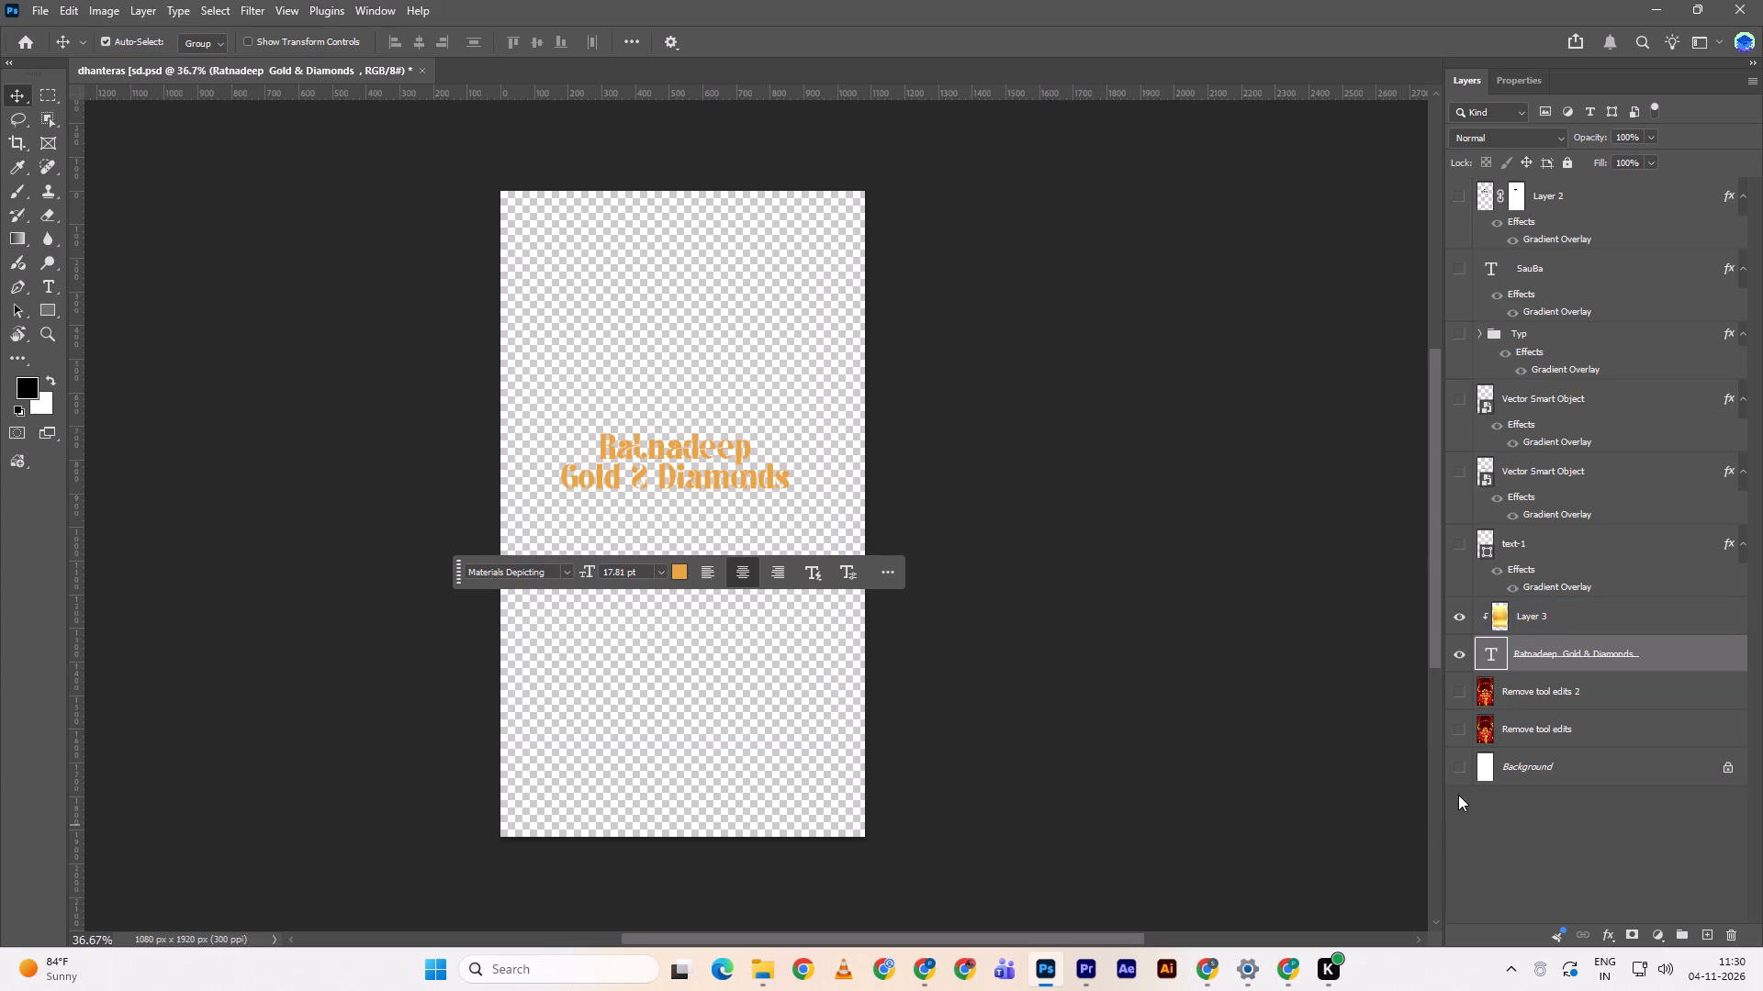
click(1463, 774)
Scale the gold texture Layer 3 to about 76.76% and reposition it horizontally centered over the title text.
click(1499, 618)
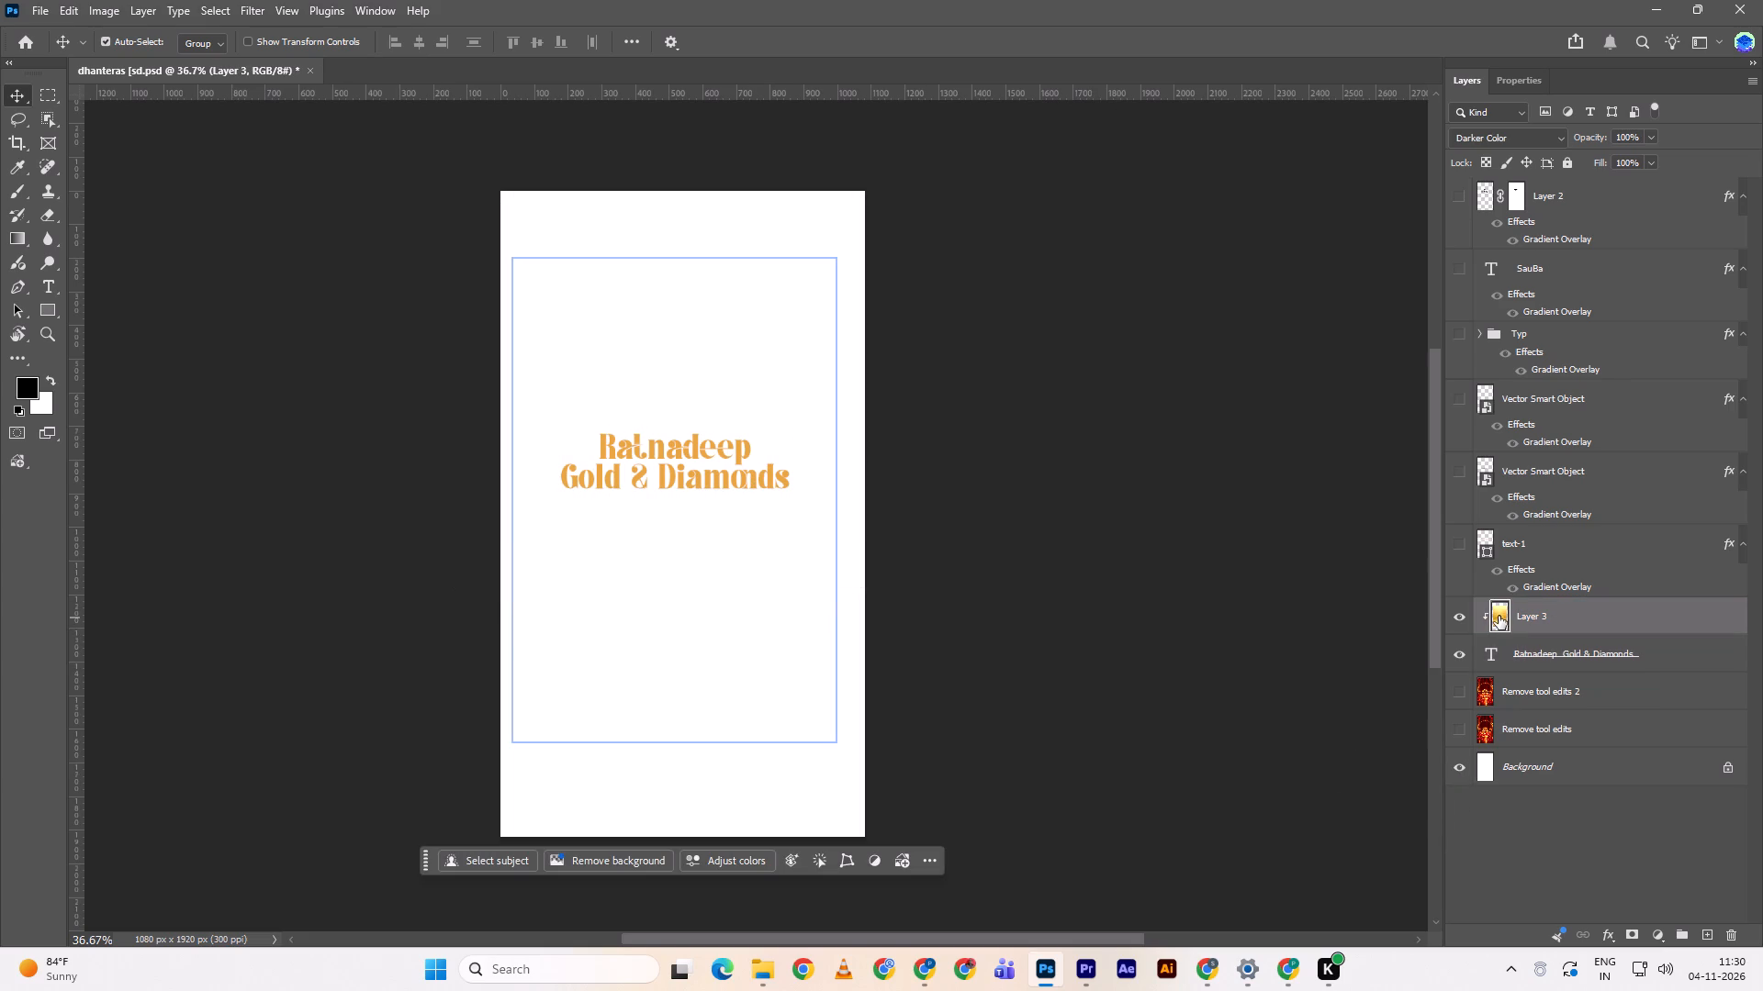
click(1488, 132)
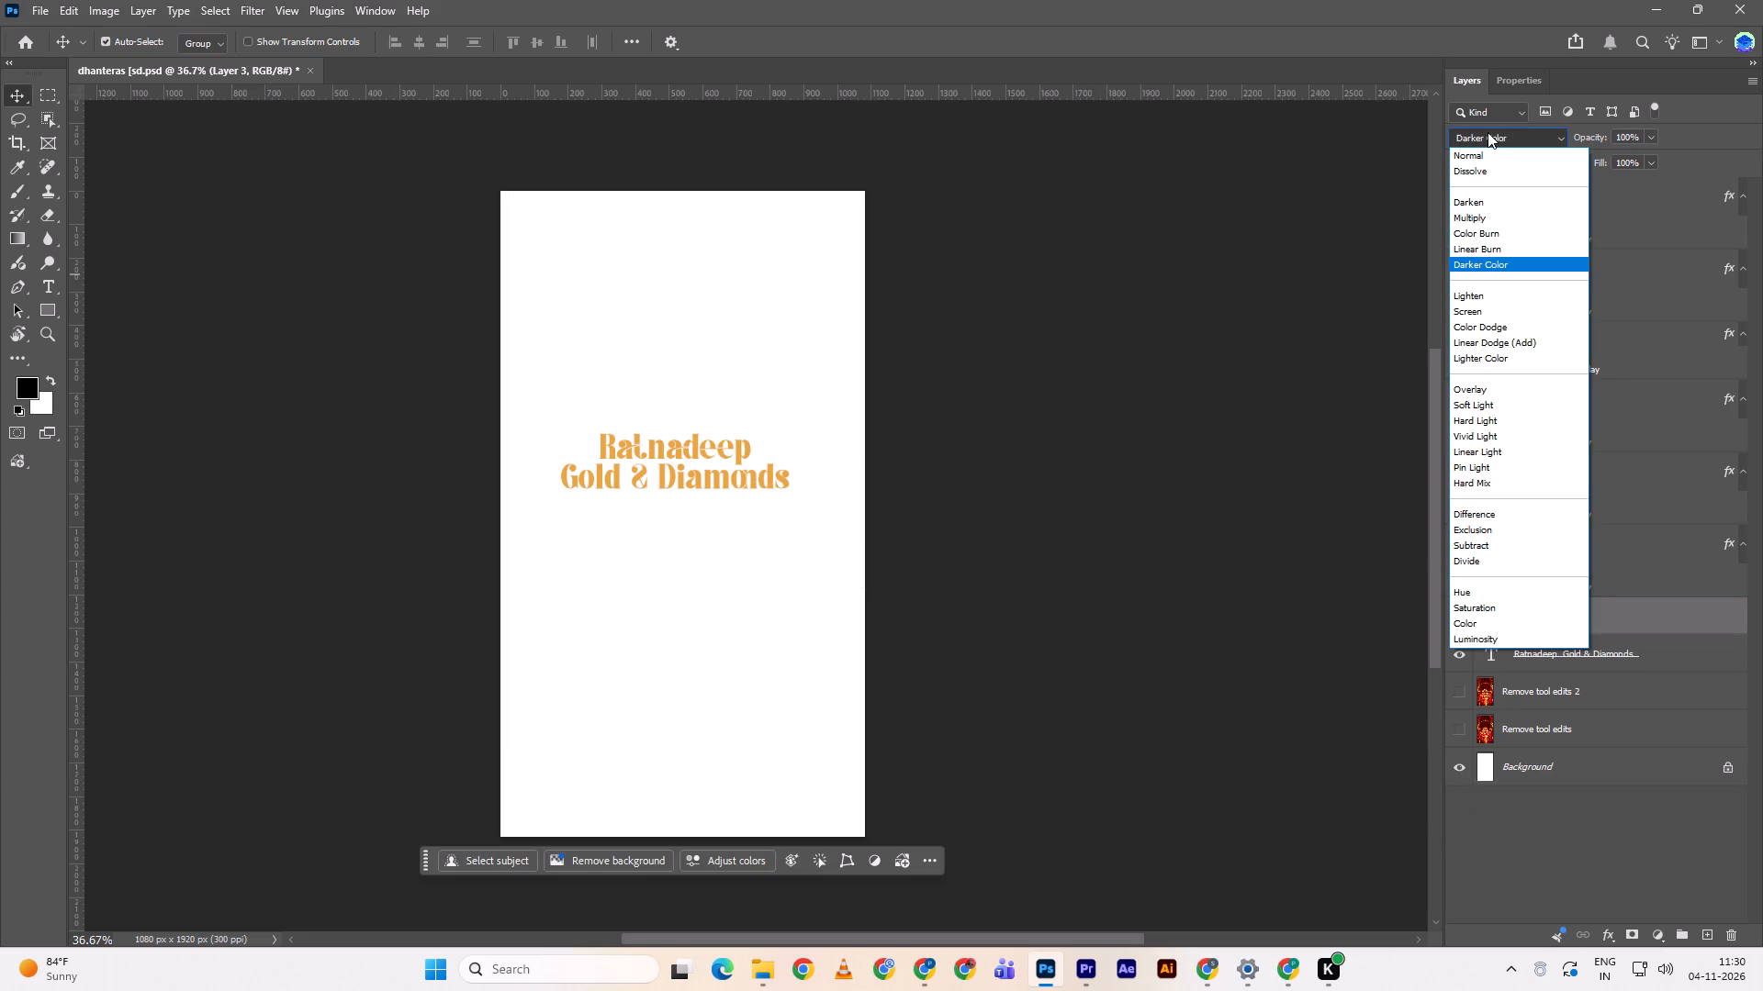
click(1185, 316)
key(ctrl+t)
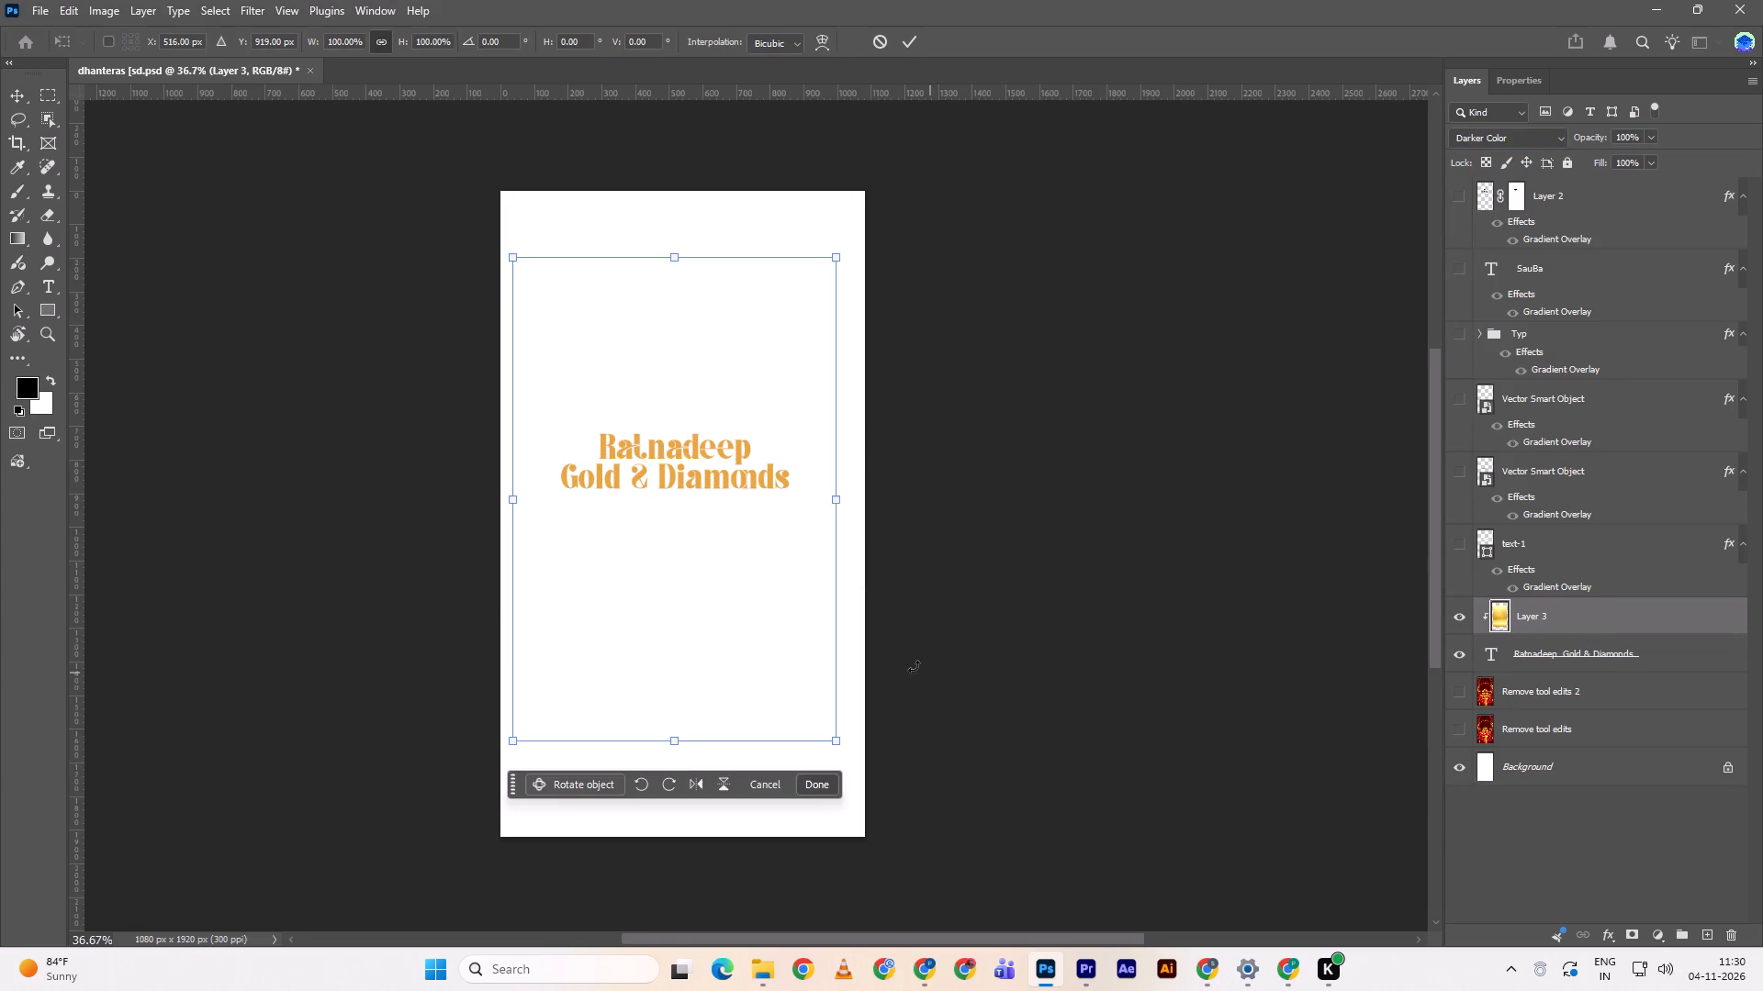
alt+drag(836, 499, 798, 492)
drag(713, 577, 714, 531)
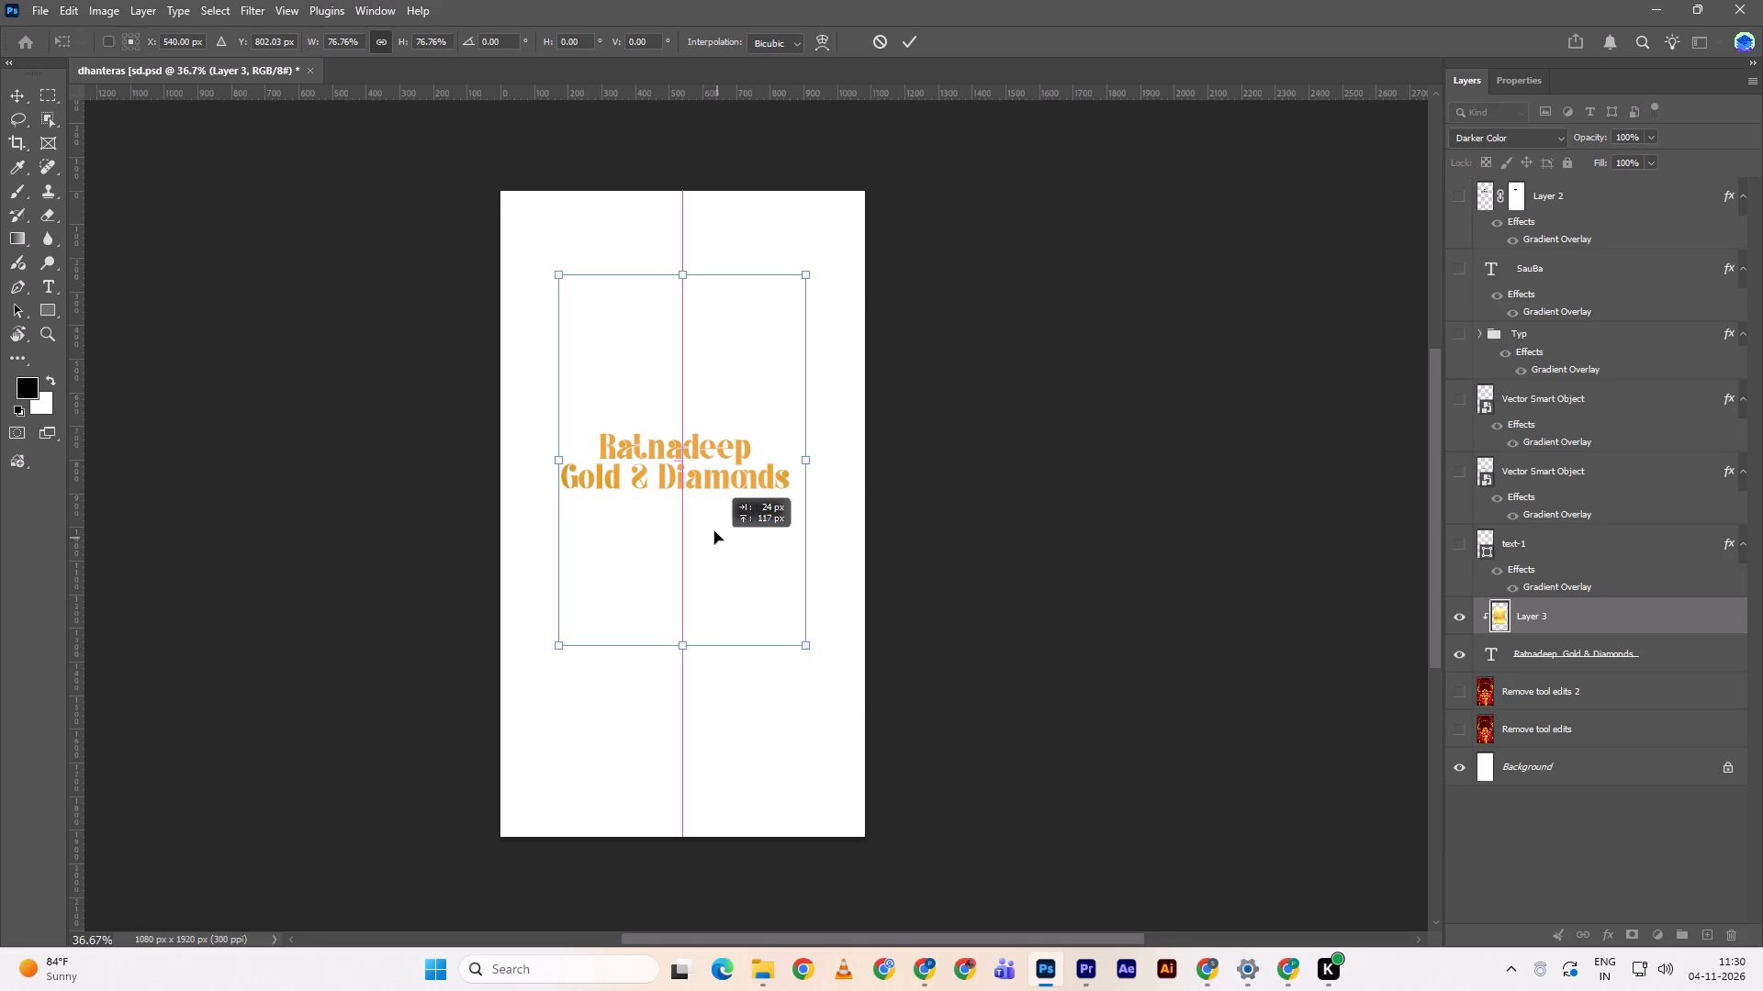
drag(714, 531, 709, 529)
click(908, 42)
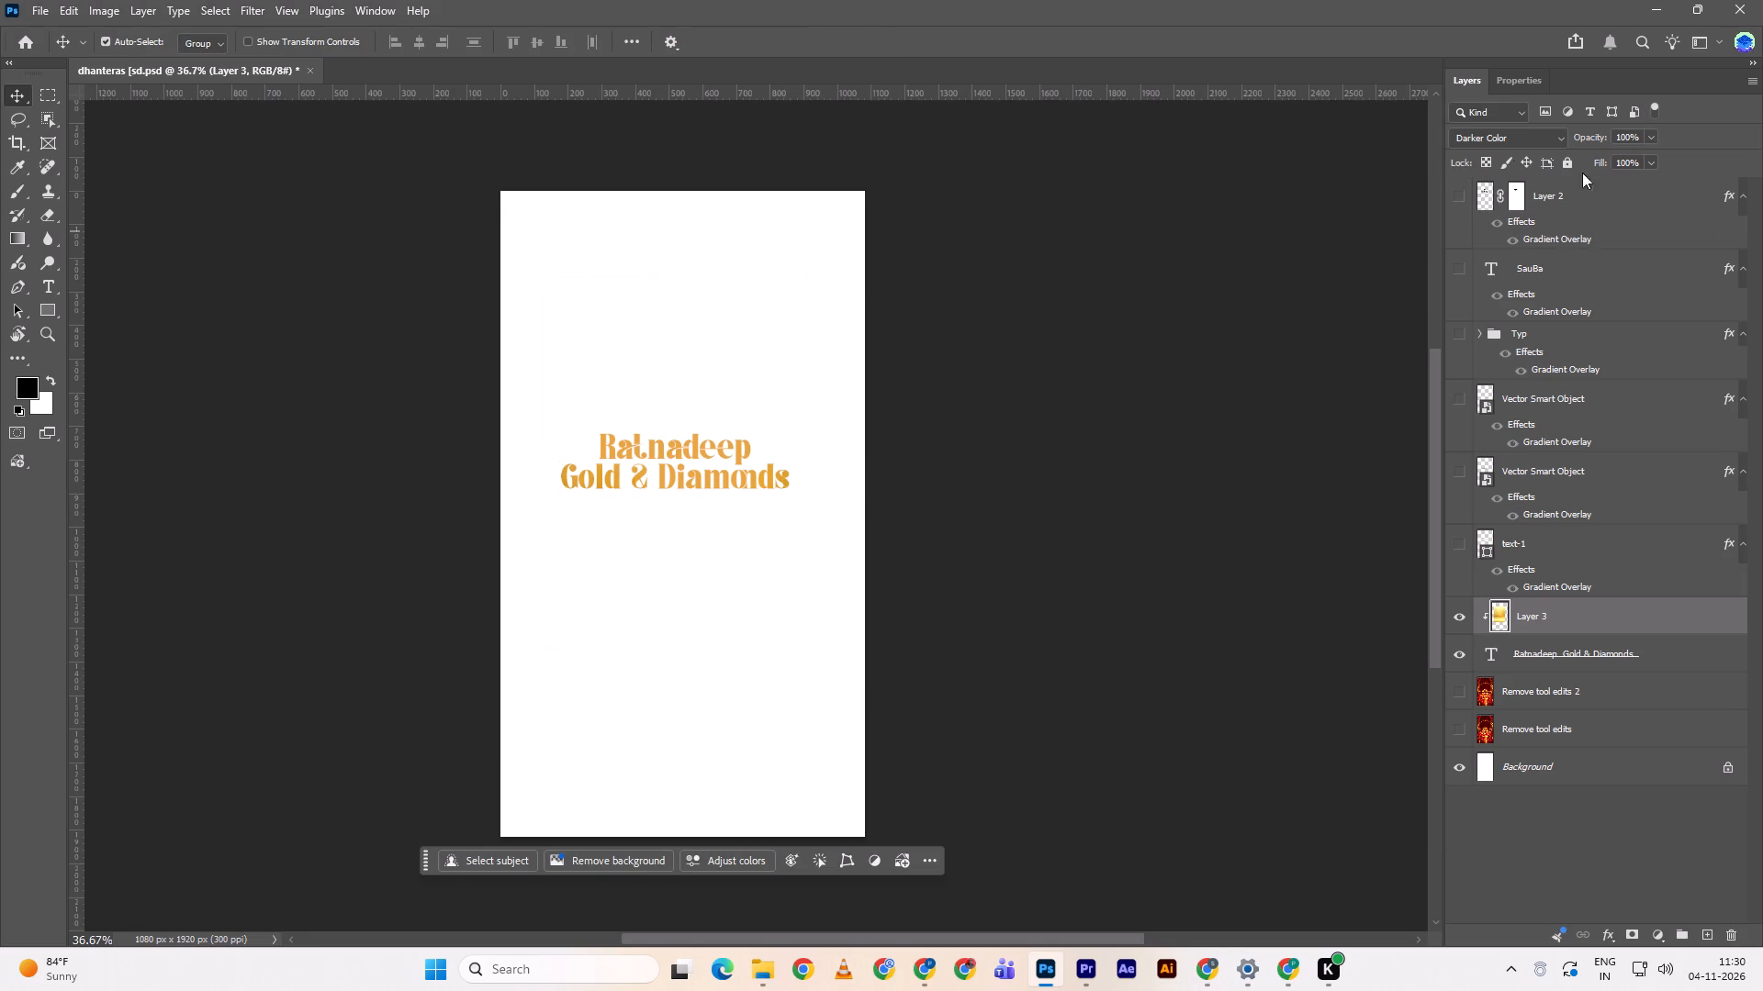
Set the blend mode of the gold texture Layer 3 to Lighten.
click(1466, 139)
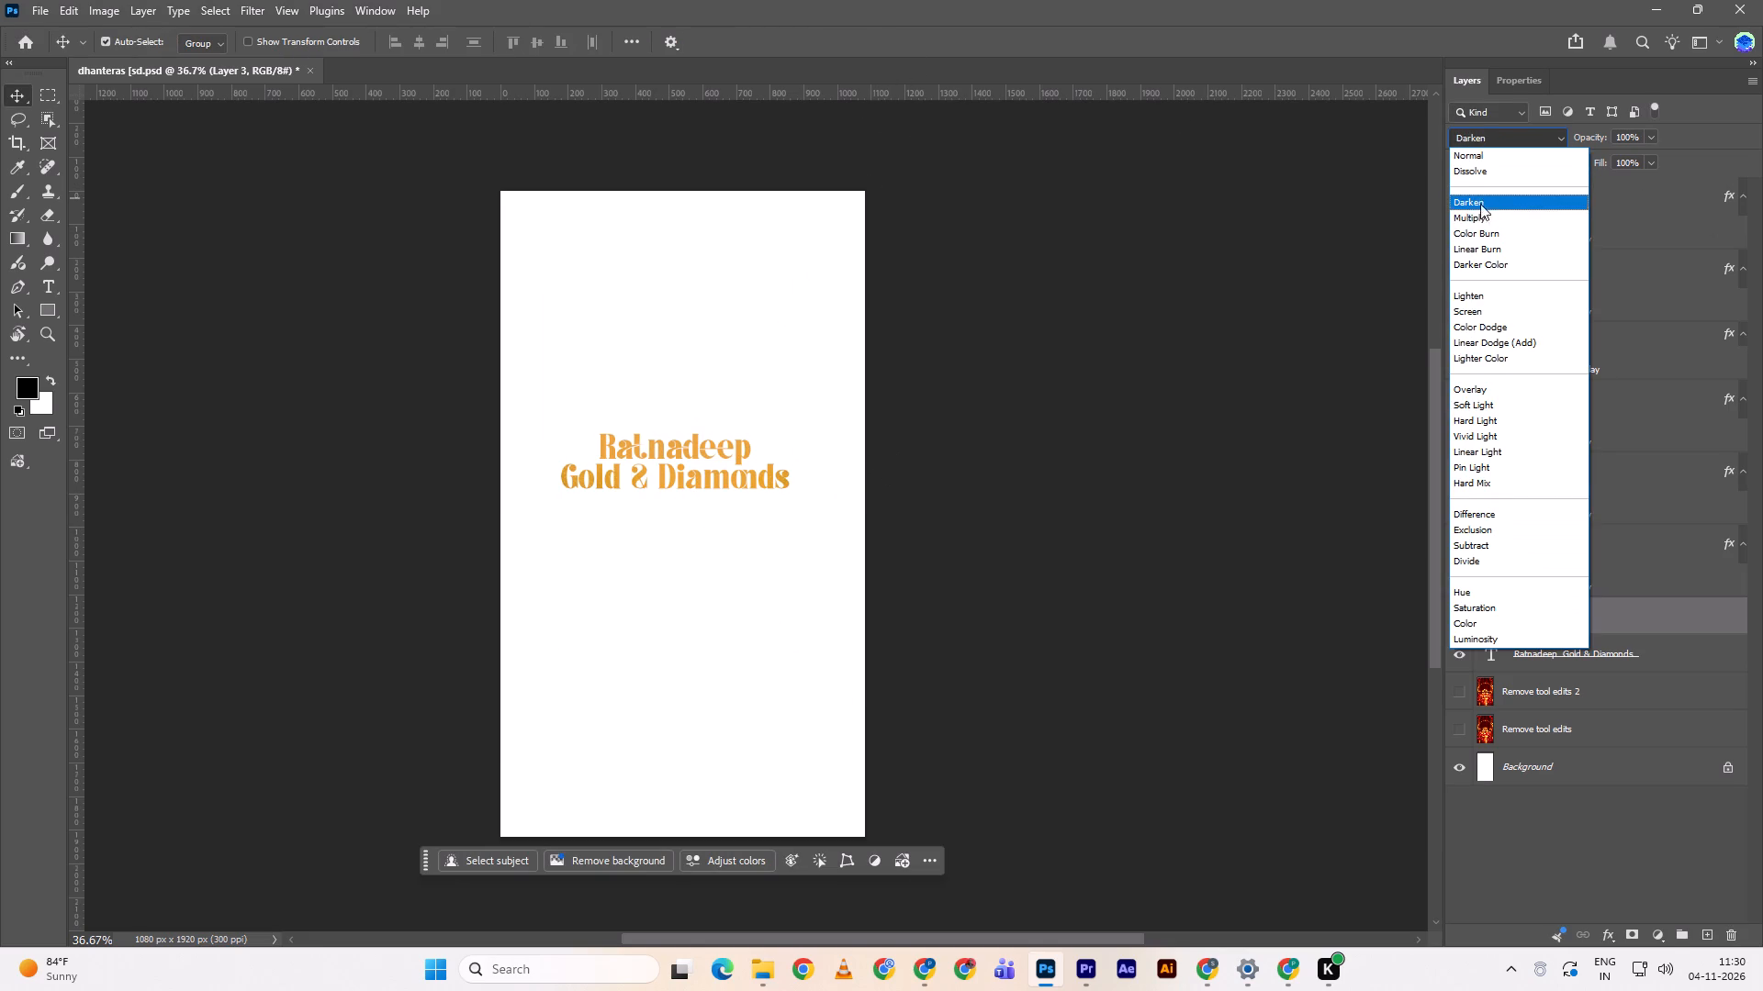
double_click(1499, 295)
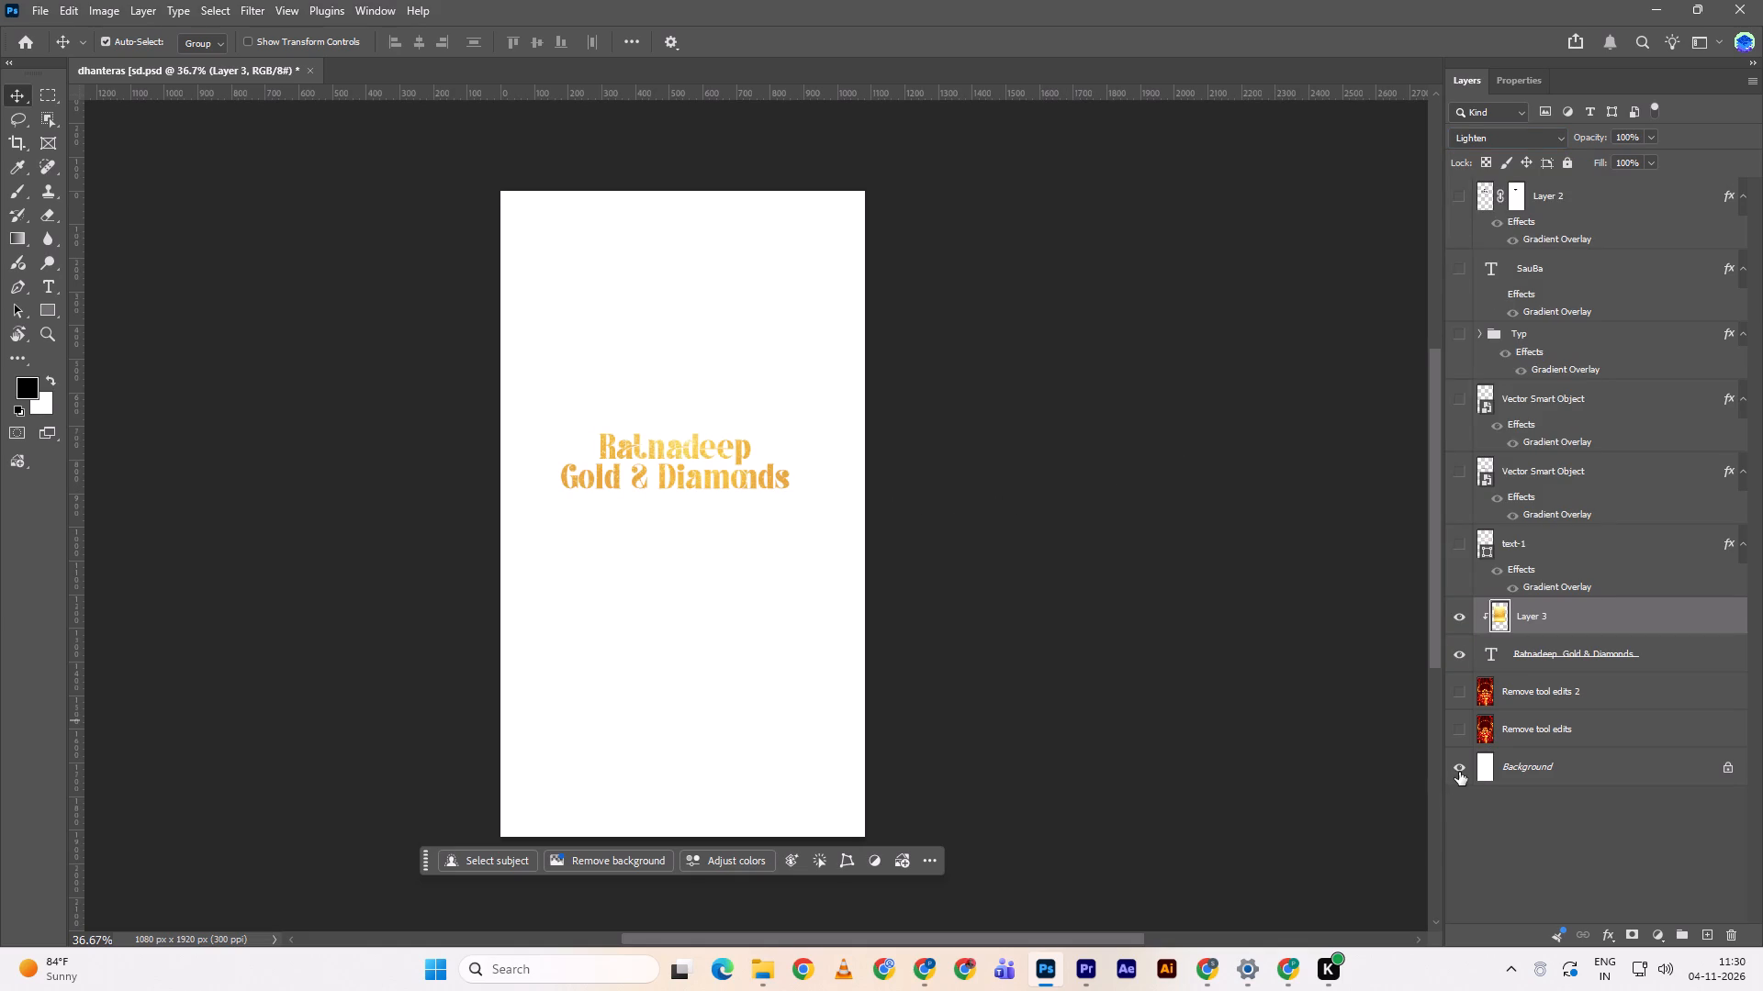
Hide the white Background layer and save the title as PNG in Downloads, replacing dhanteras text 1.png.
click(1459, 772)
key(ctrl+w)
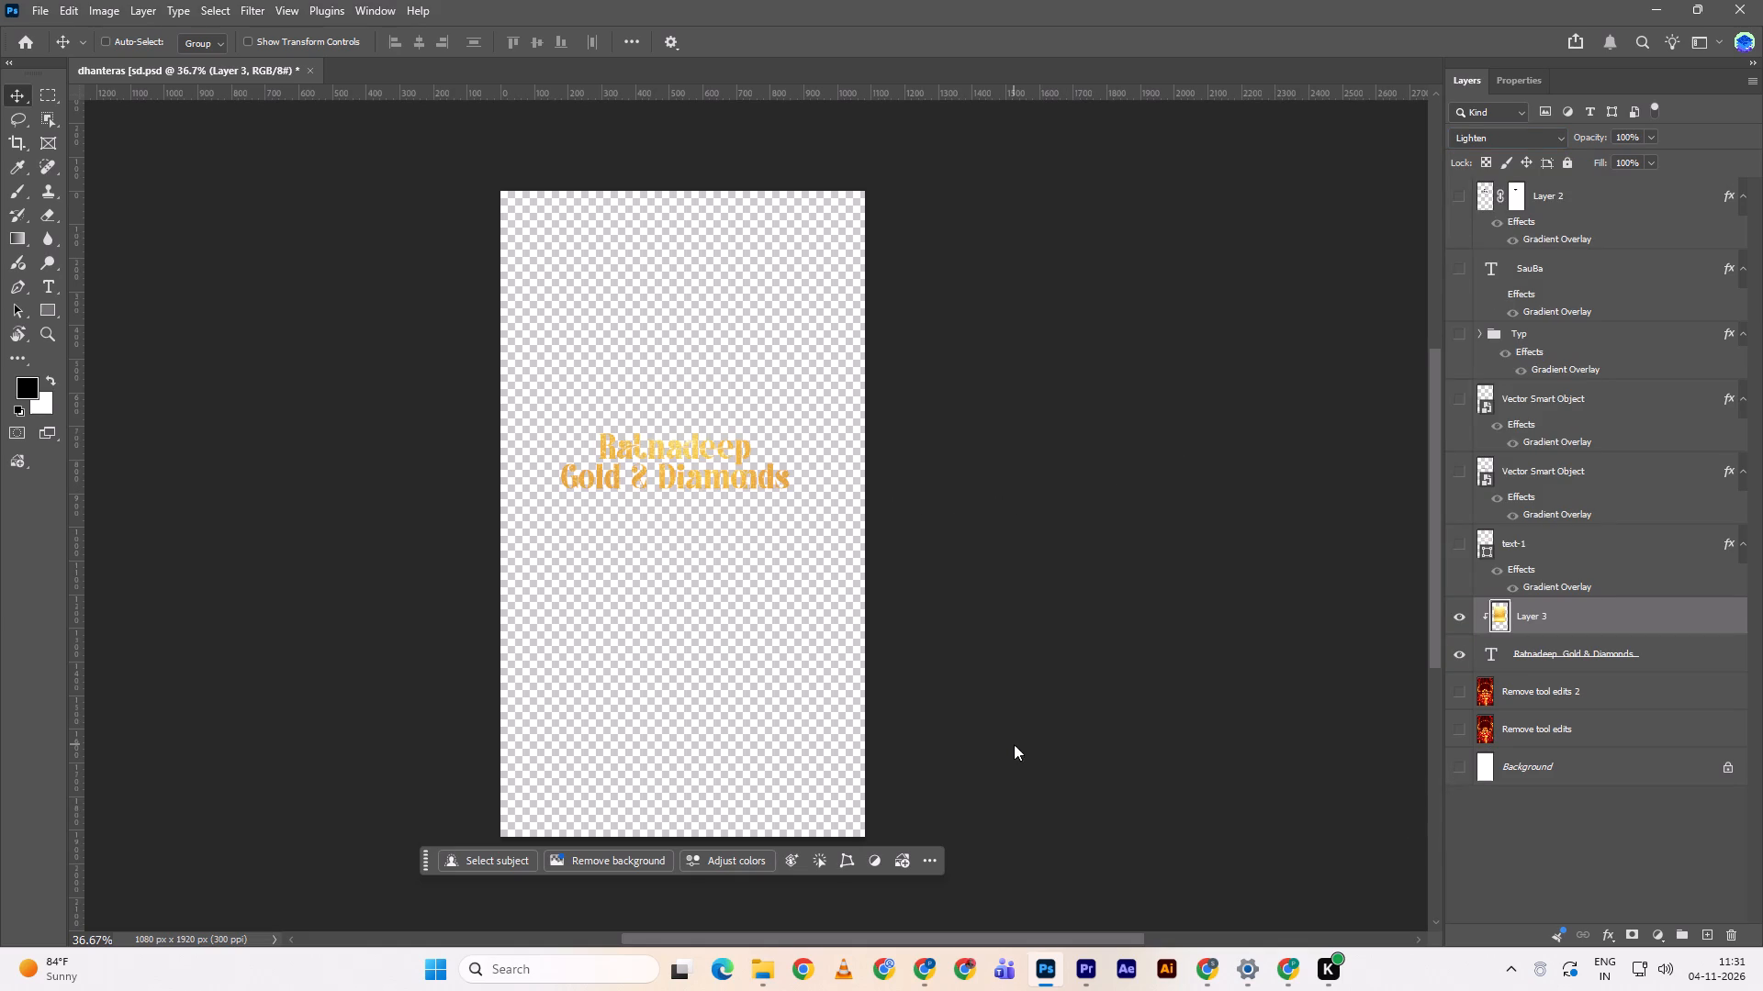
click(351, 366)
click(875, 644)
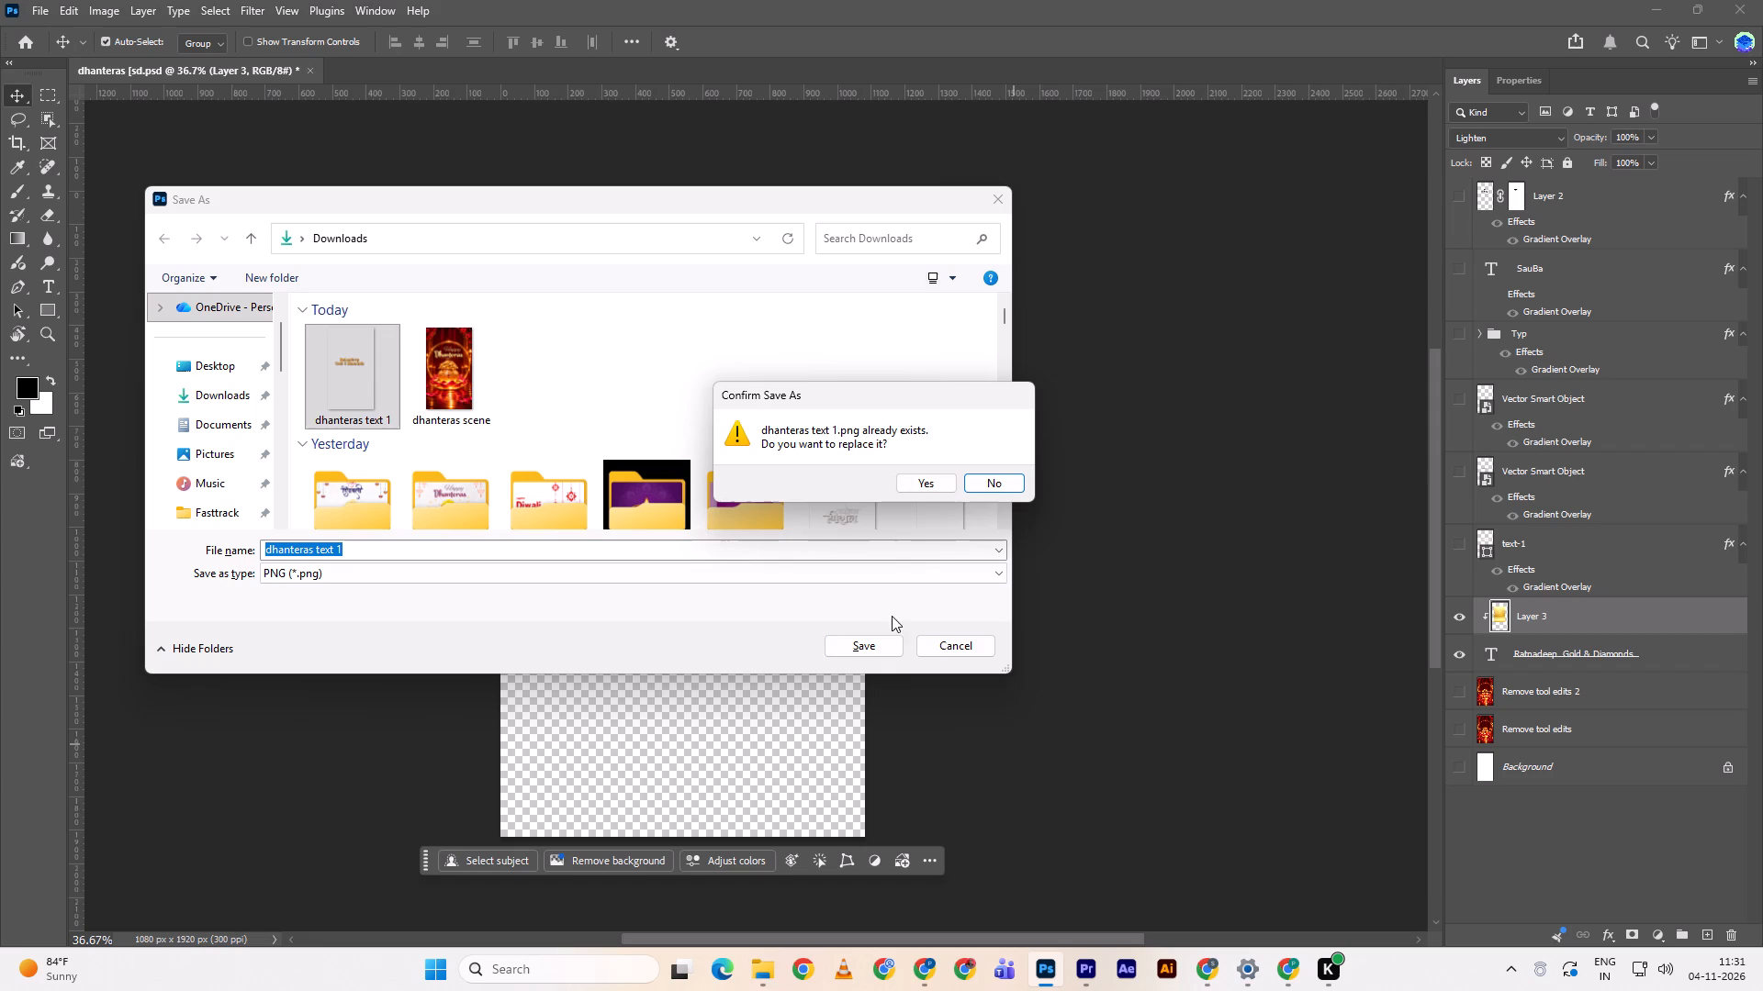
click(931, 491)
Import dhanteras text 1.png from Downloads into the Premiere project and compare it with the earlier imported copies.
key(alt+Tab)
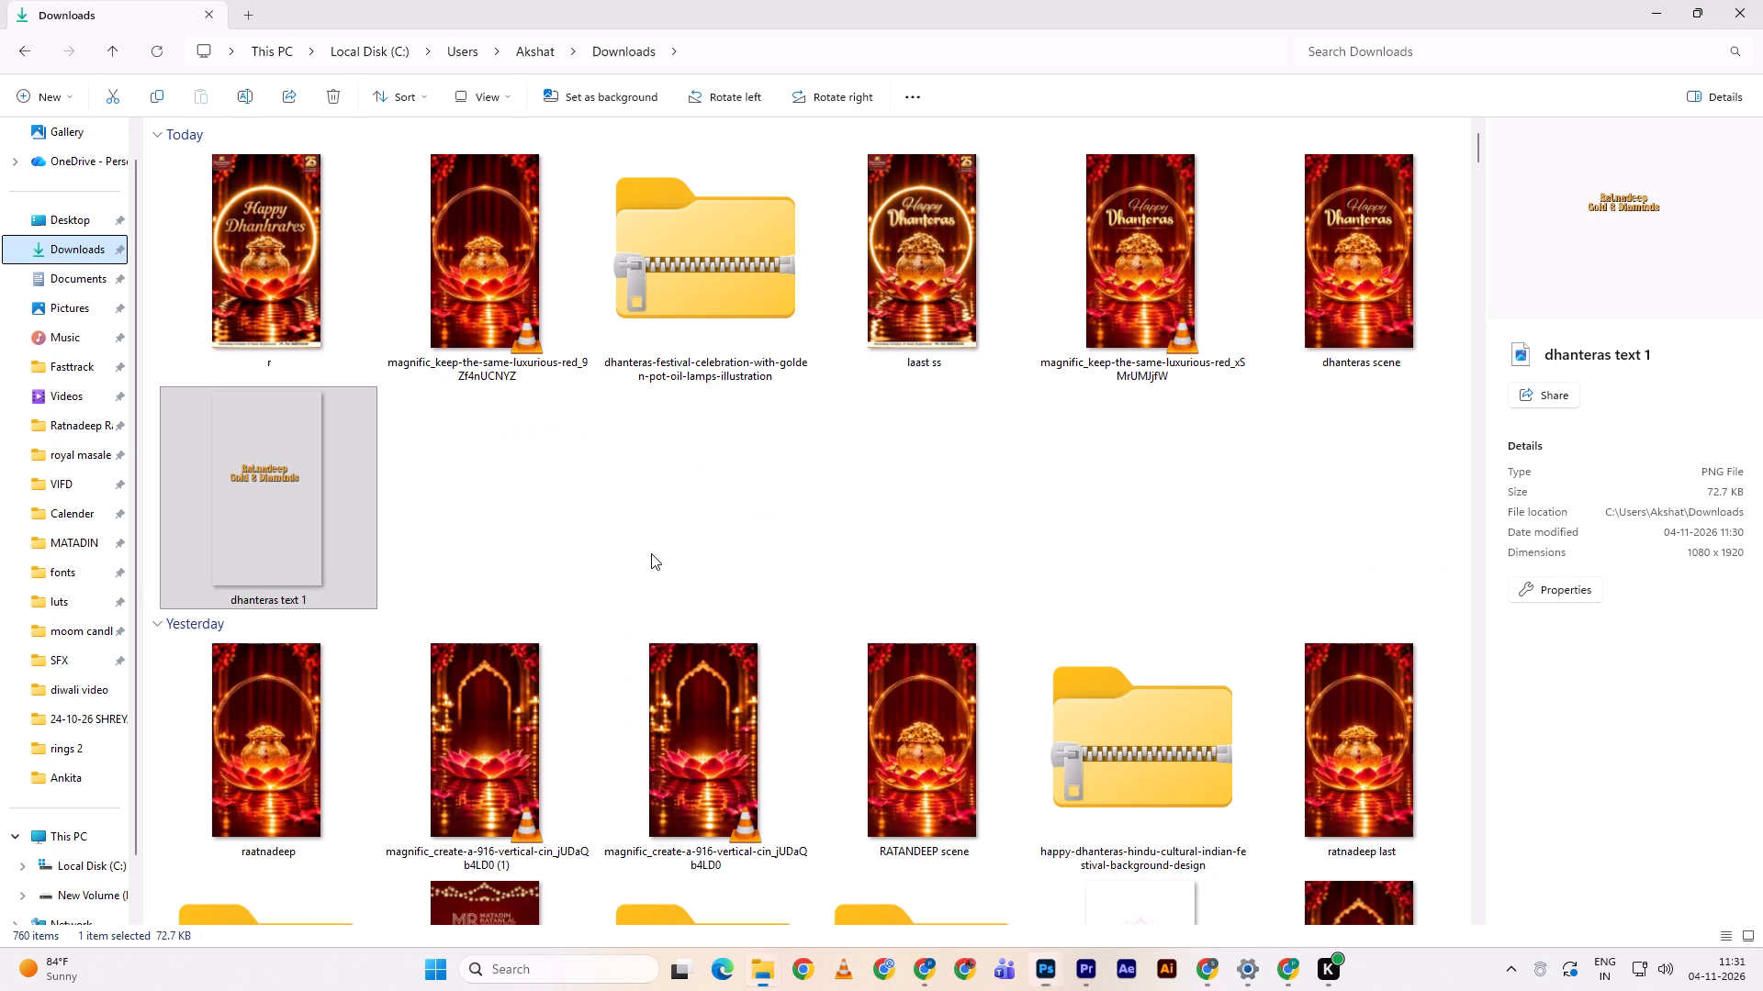
drag(269, 479, 365, 540)
key(alt+Tab)
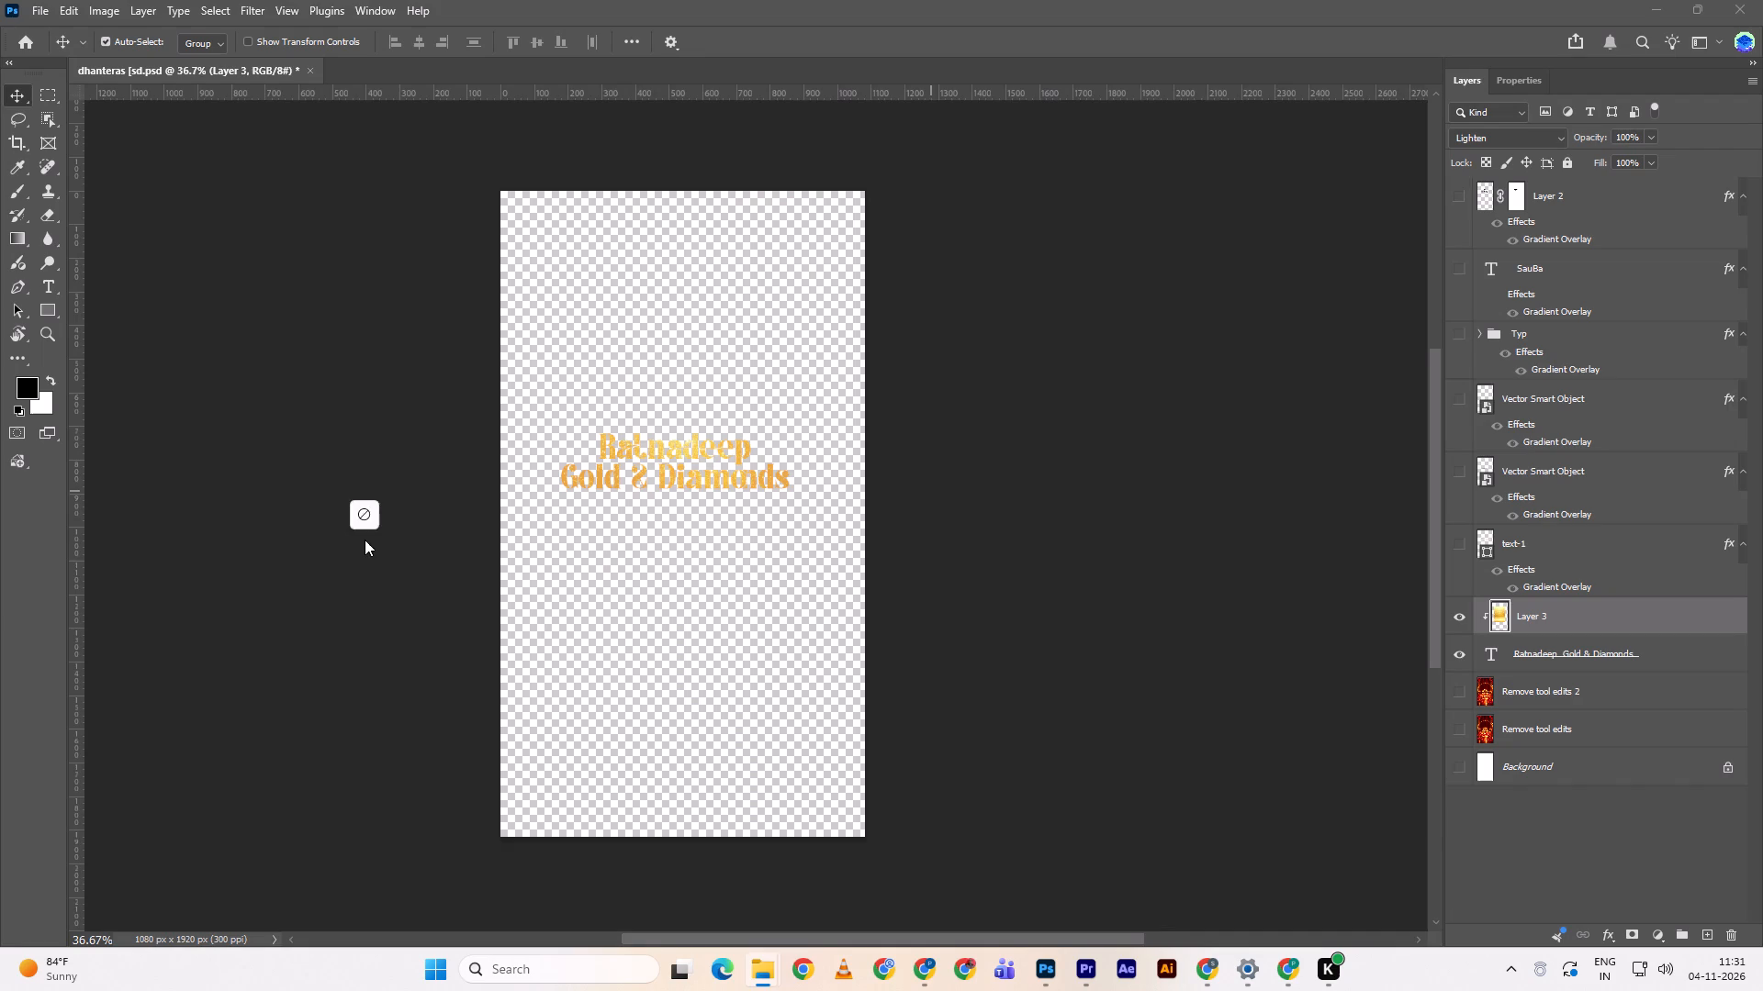
drag(365, 540, 439, 415)
key(alt+Tab)
key(alt+Tab)
click(439, 415)
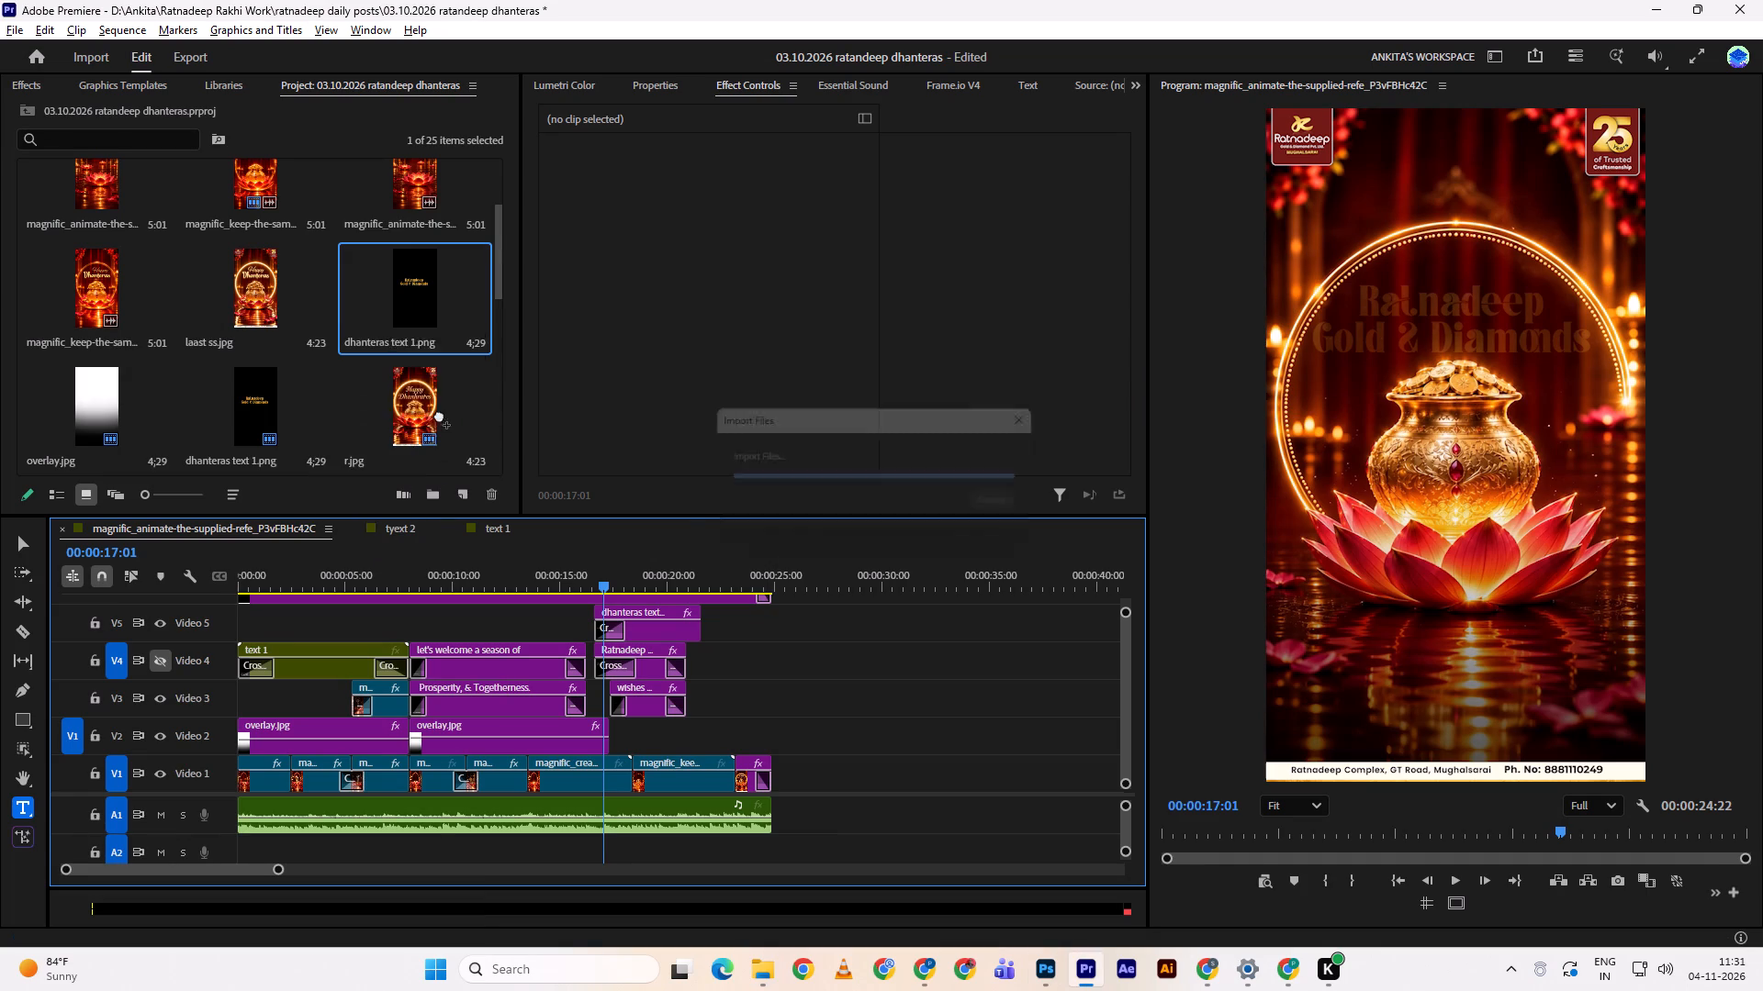
double_click(90, 410)
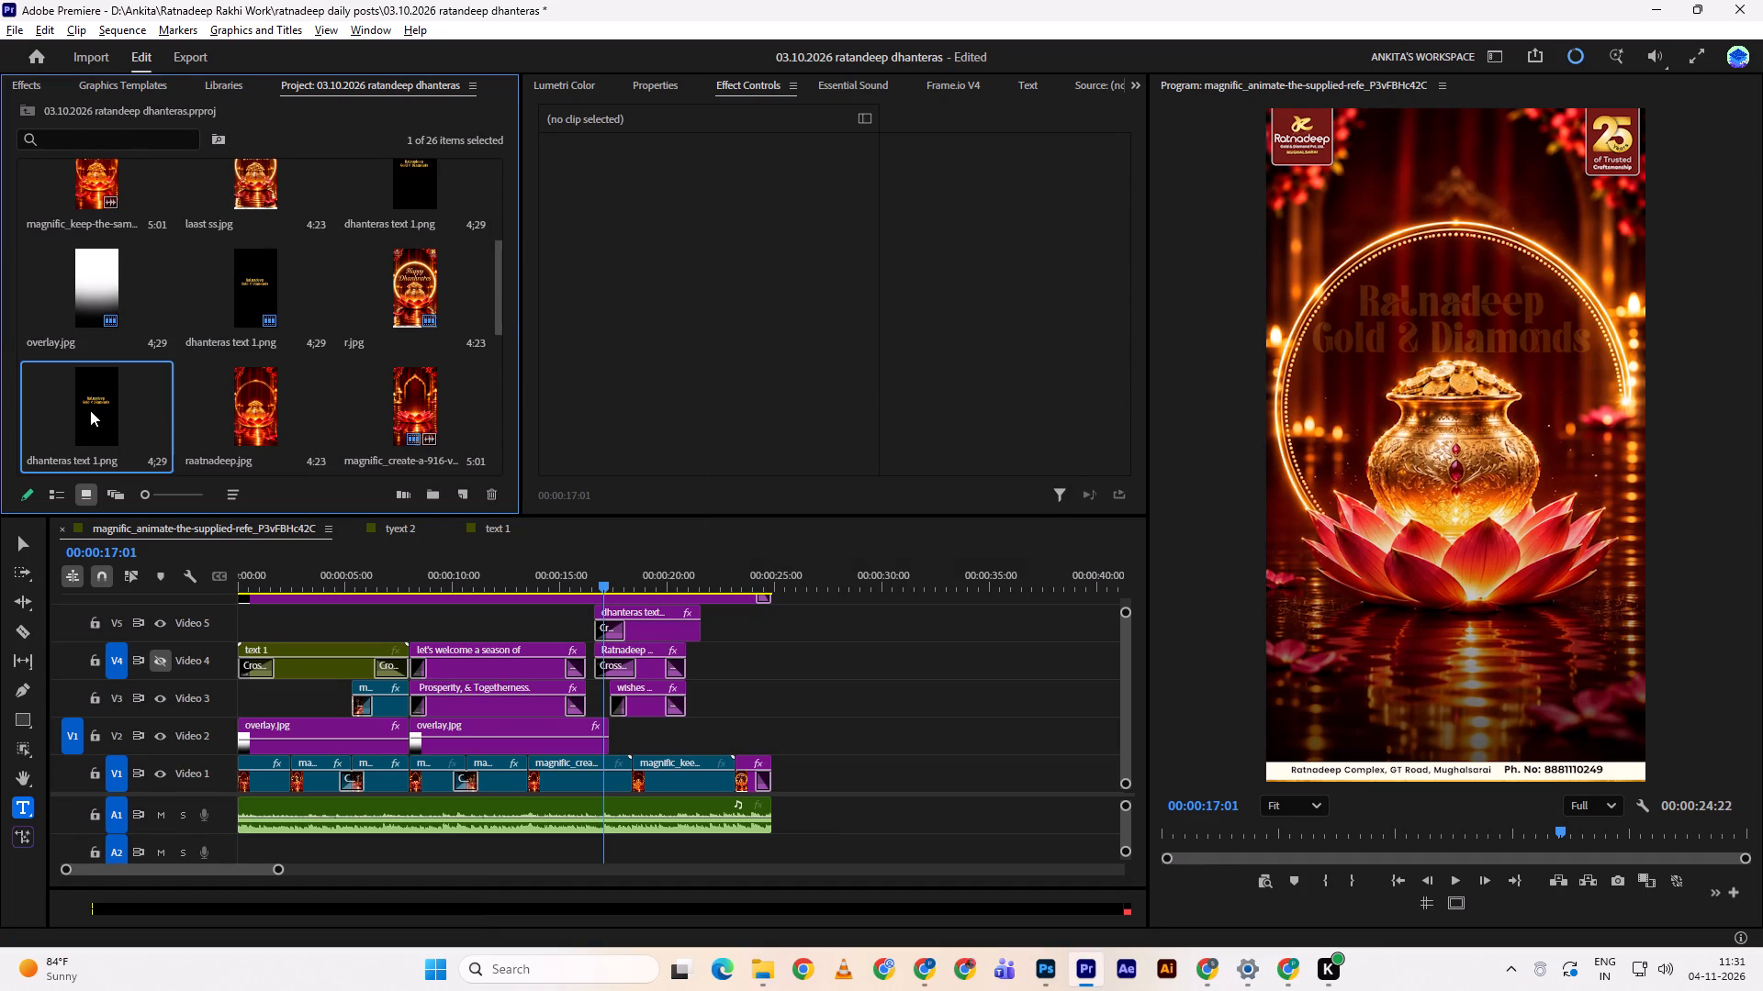
triple_click(258, 286)
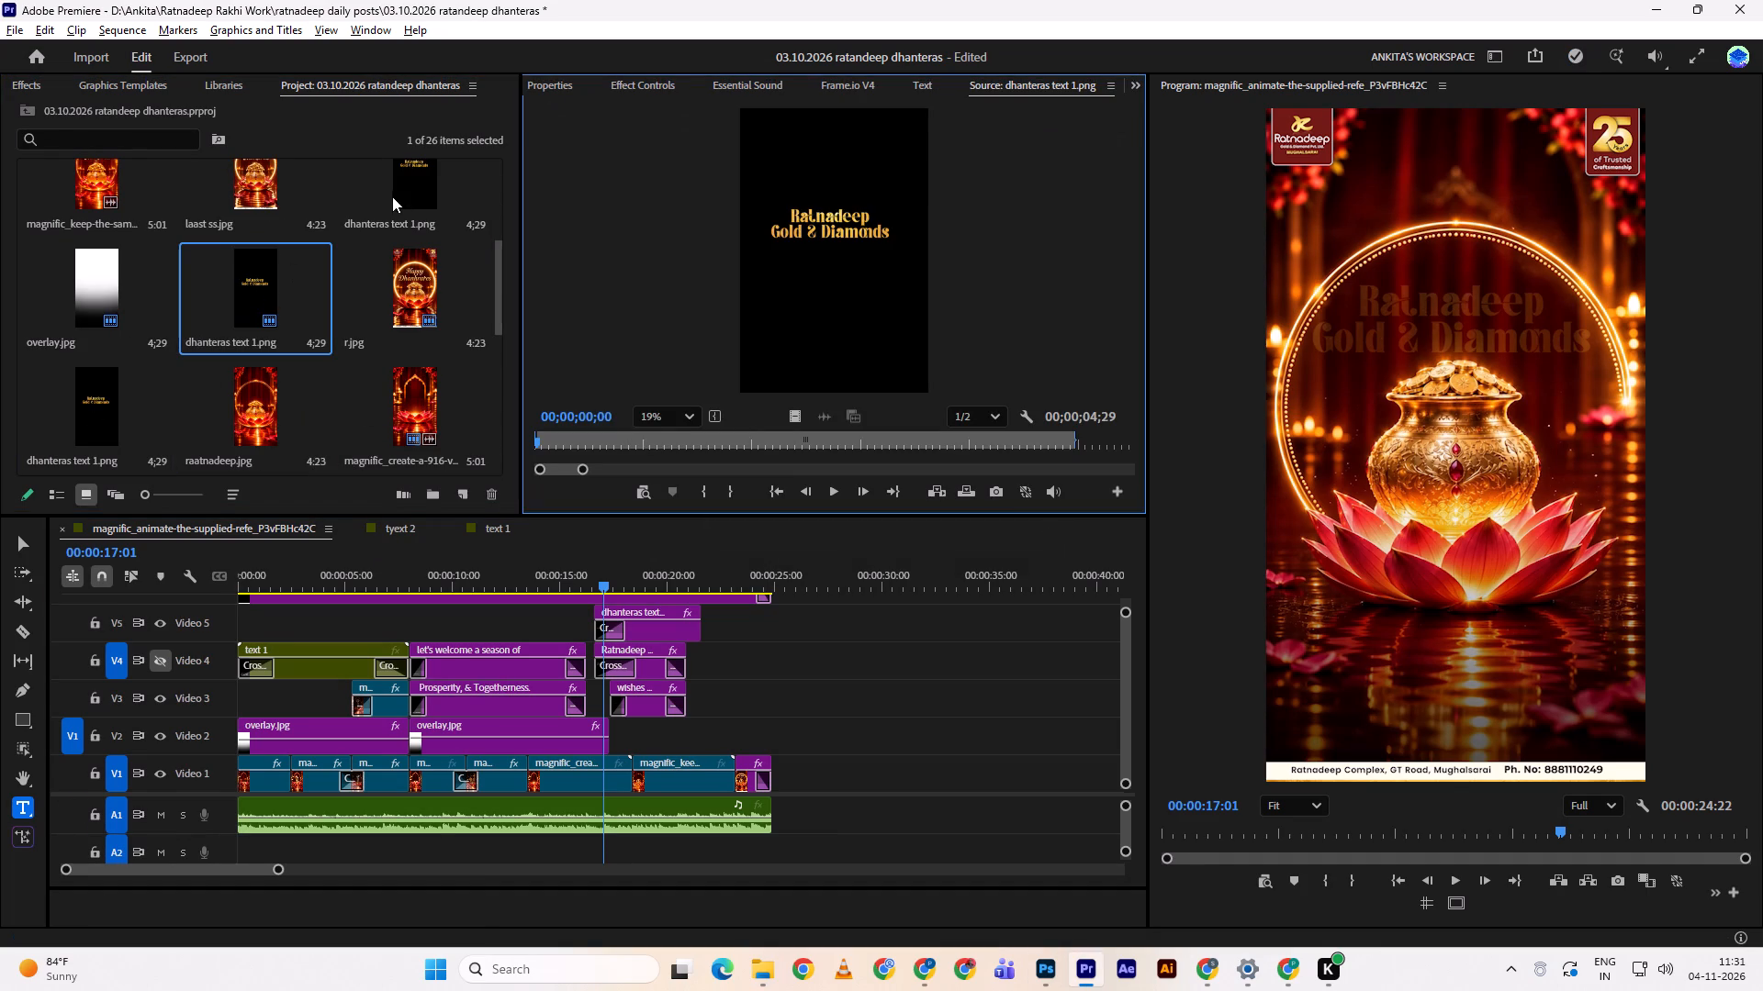
double_click(409, 172)
Import dhanteras text 1.png from the Downloads folder into the Premiere project once more.
key(alt+Tab)
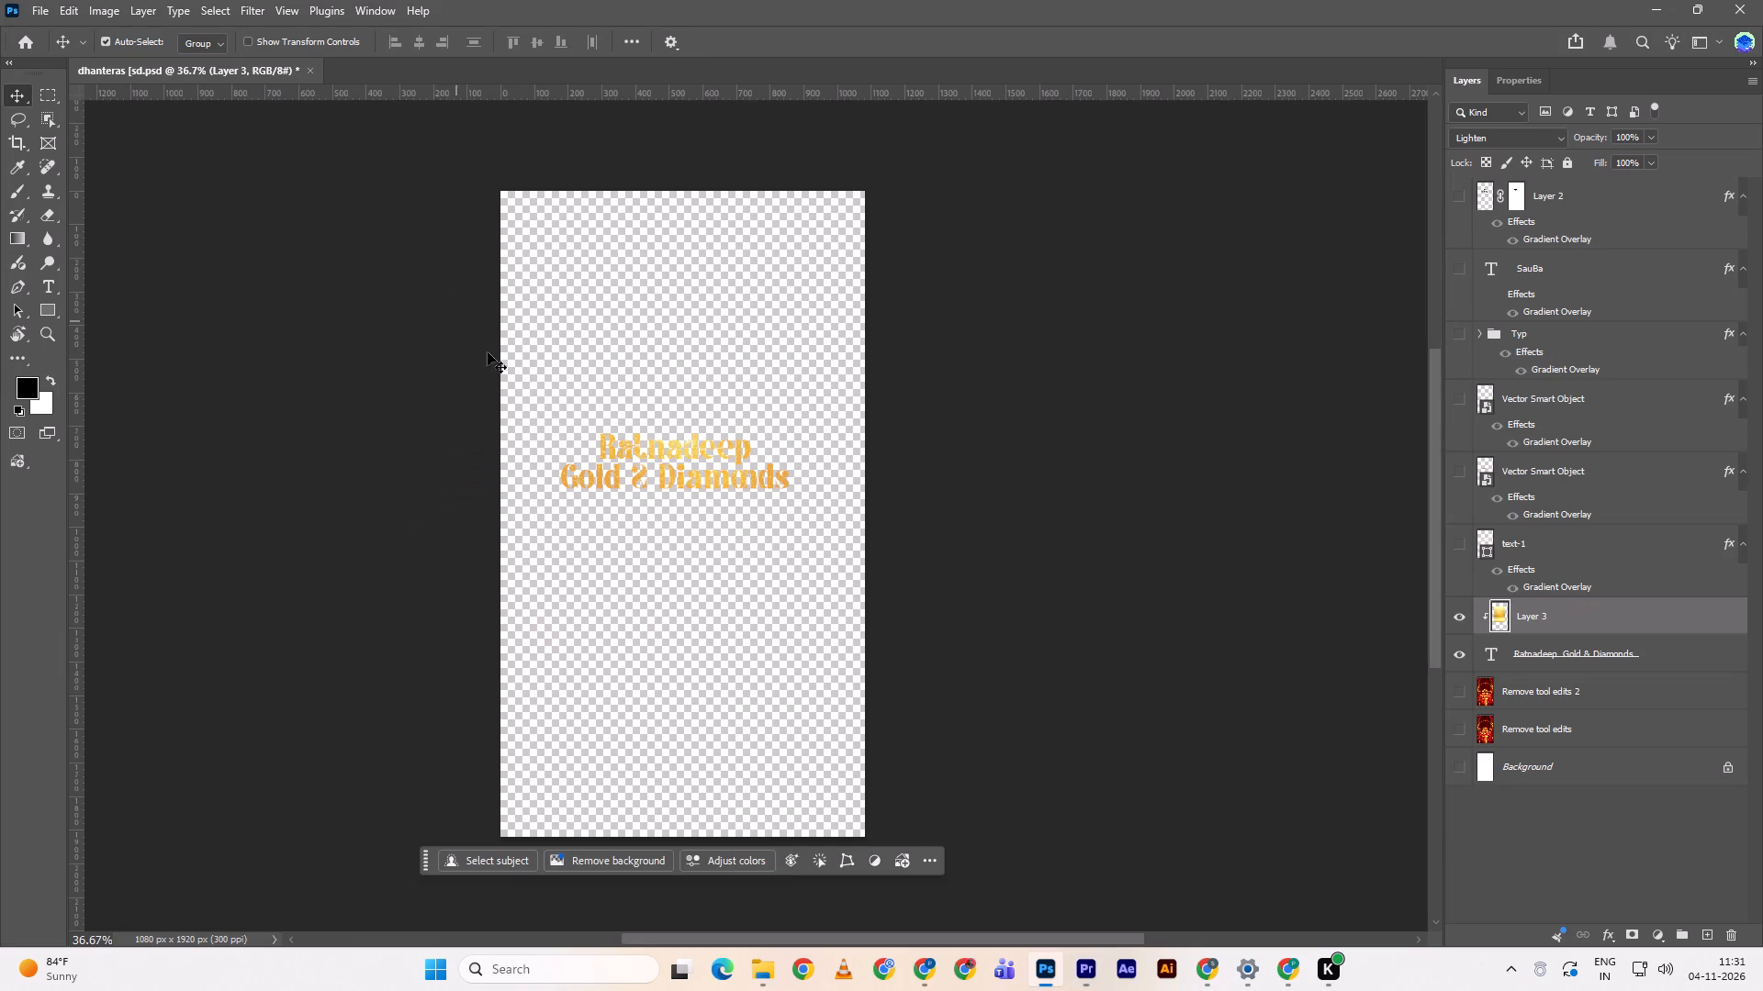
key(alt+Tab)
key(alt+Tab)
drag(280, 455, 297, 418)
key(alt+Tab)
key(alt+Tab)
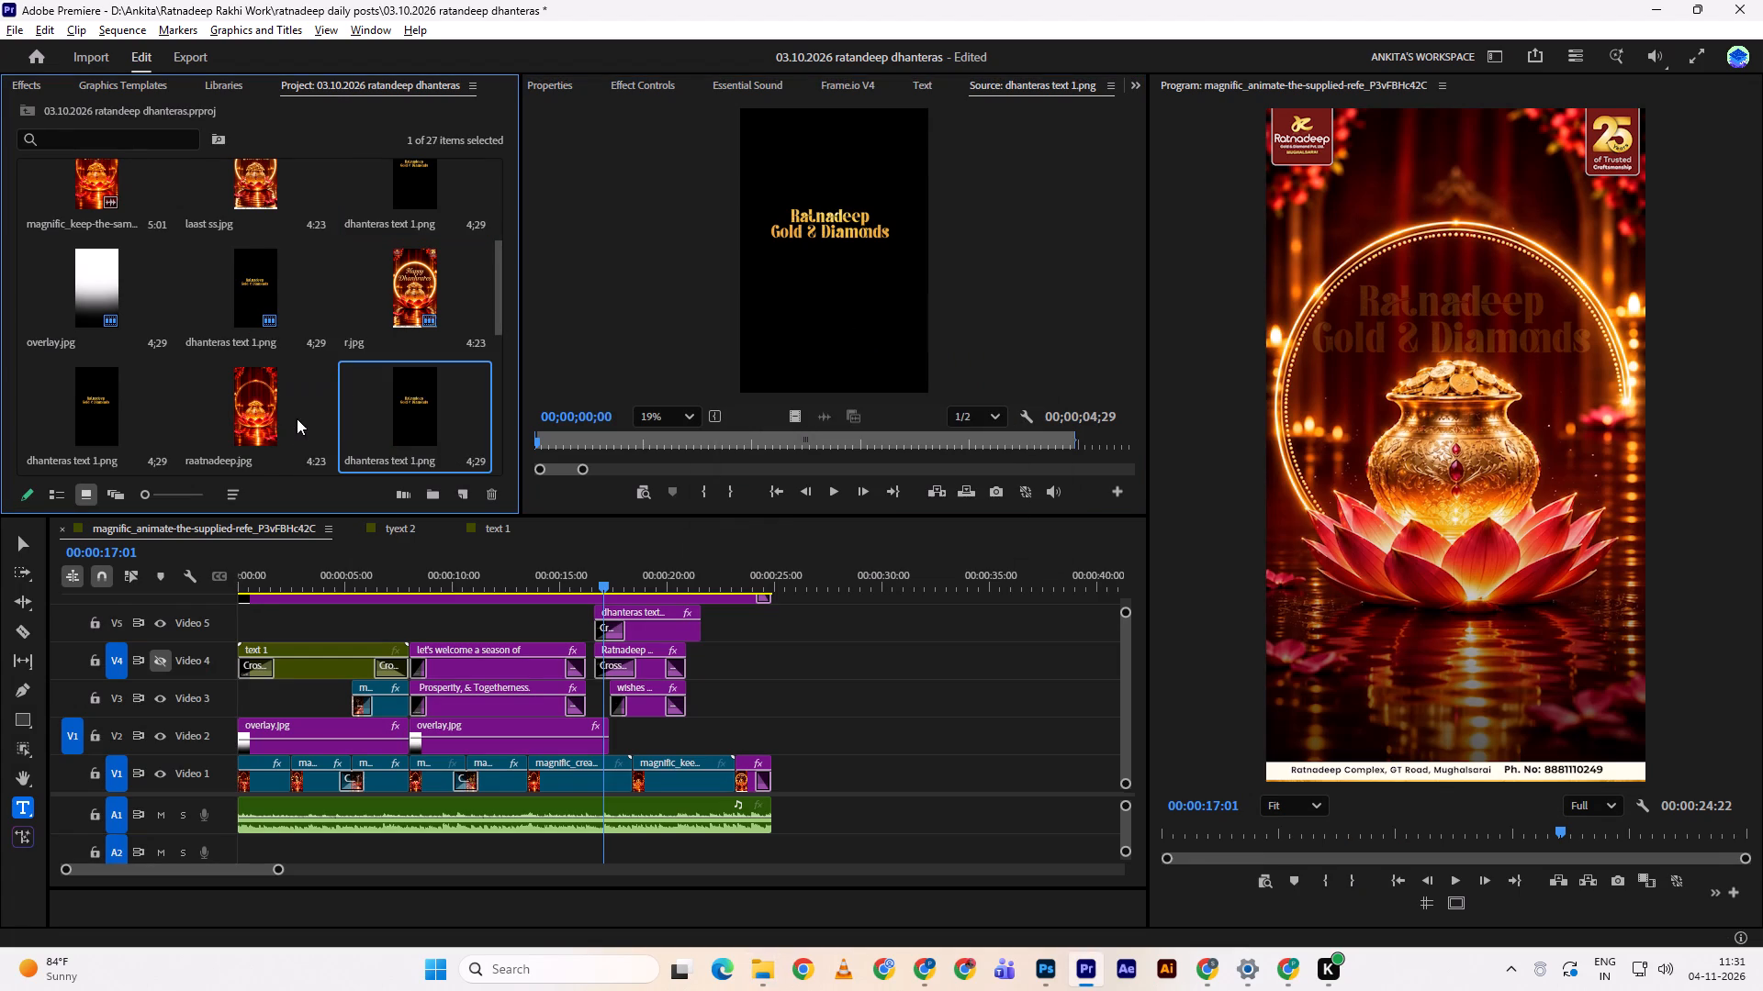
Place the newly imported dhanteras text 1.png over the existing title clip on Video 5 and play that section.
drag(415, 395, 590, 614)
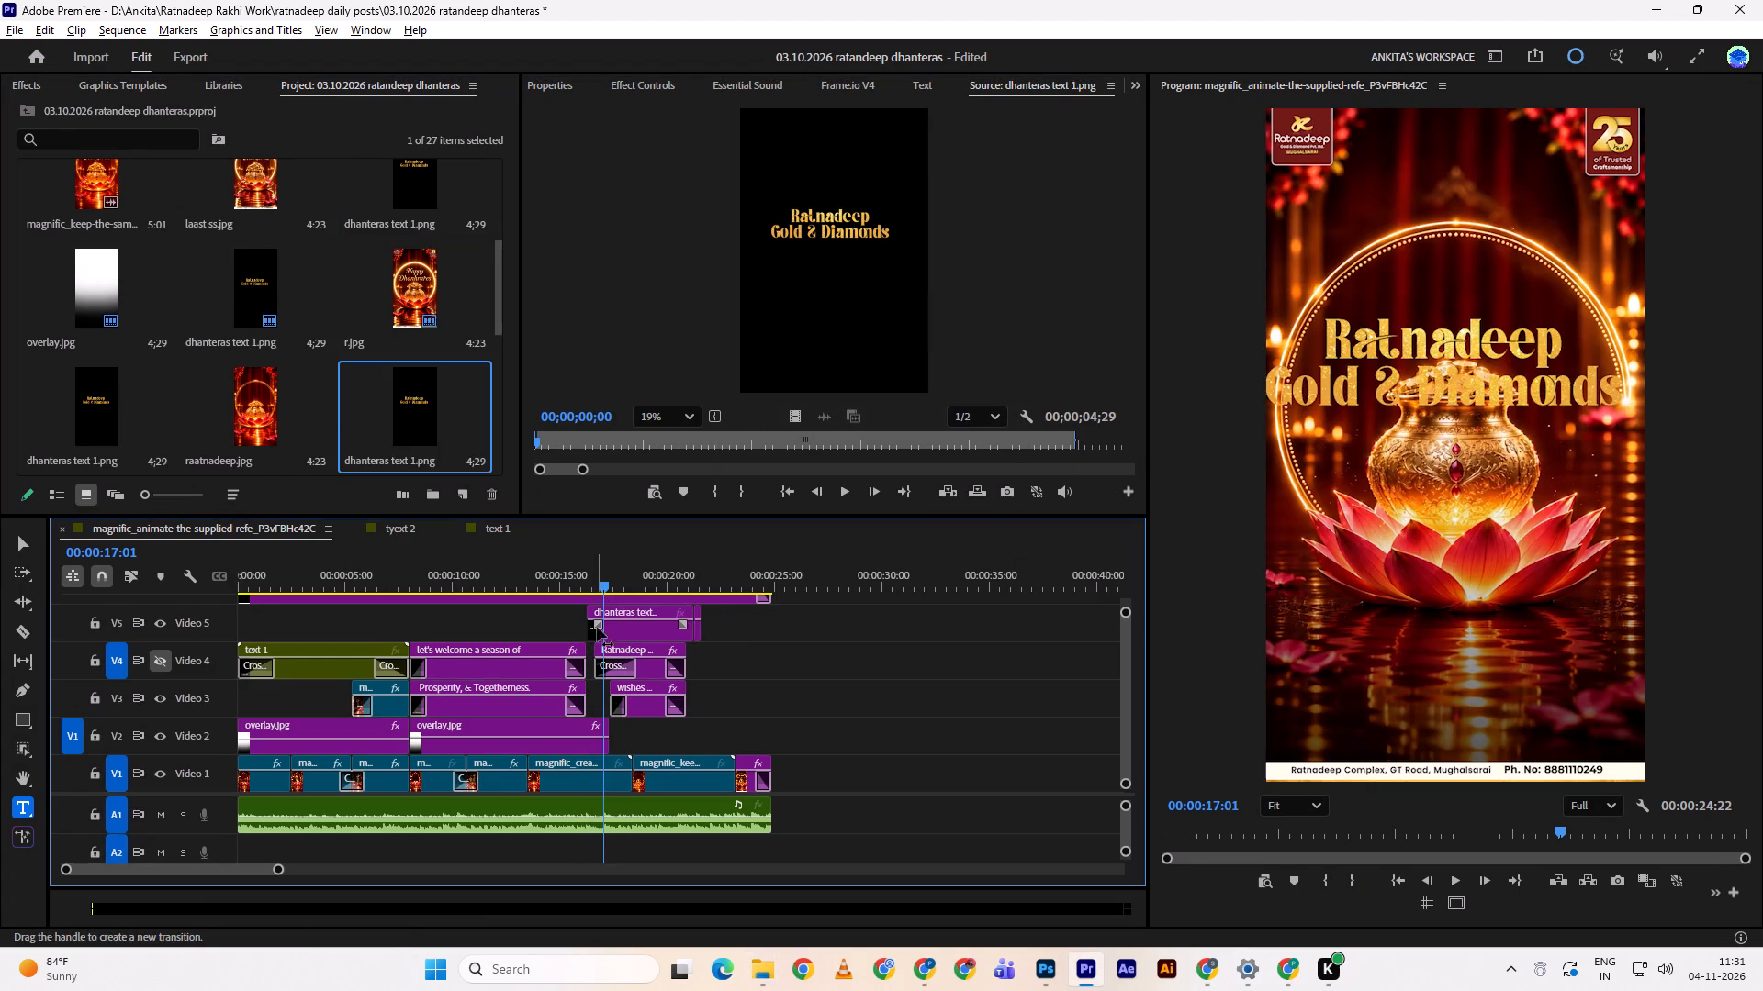
click(633, 633)
drag(607, 567, 593, 566)
key(space)
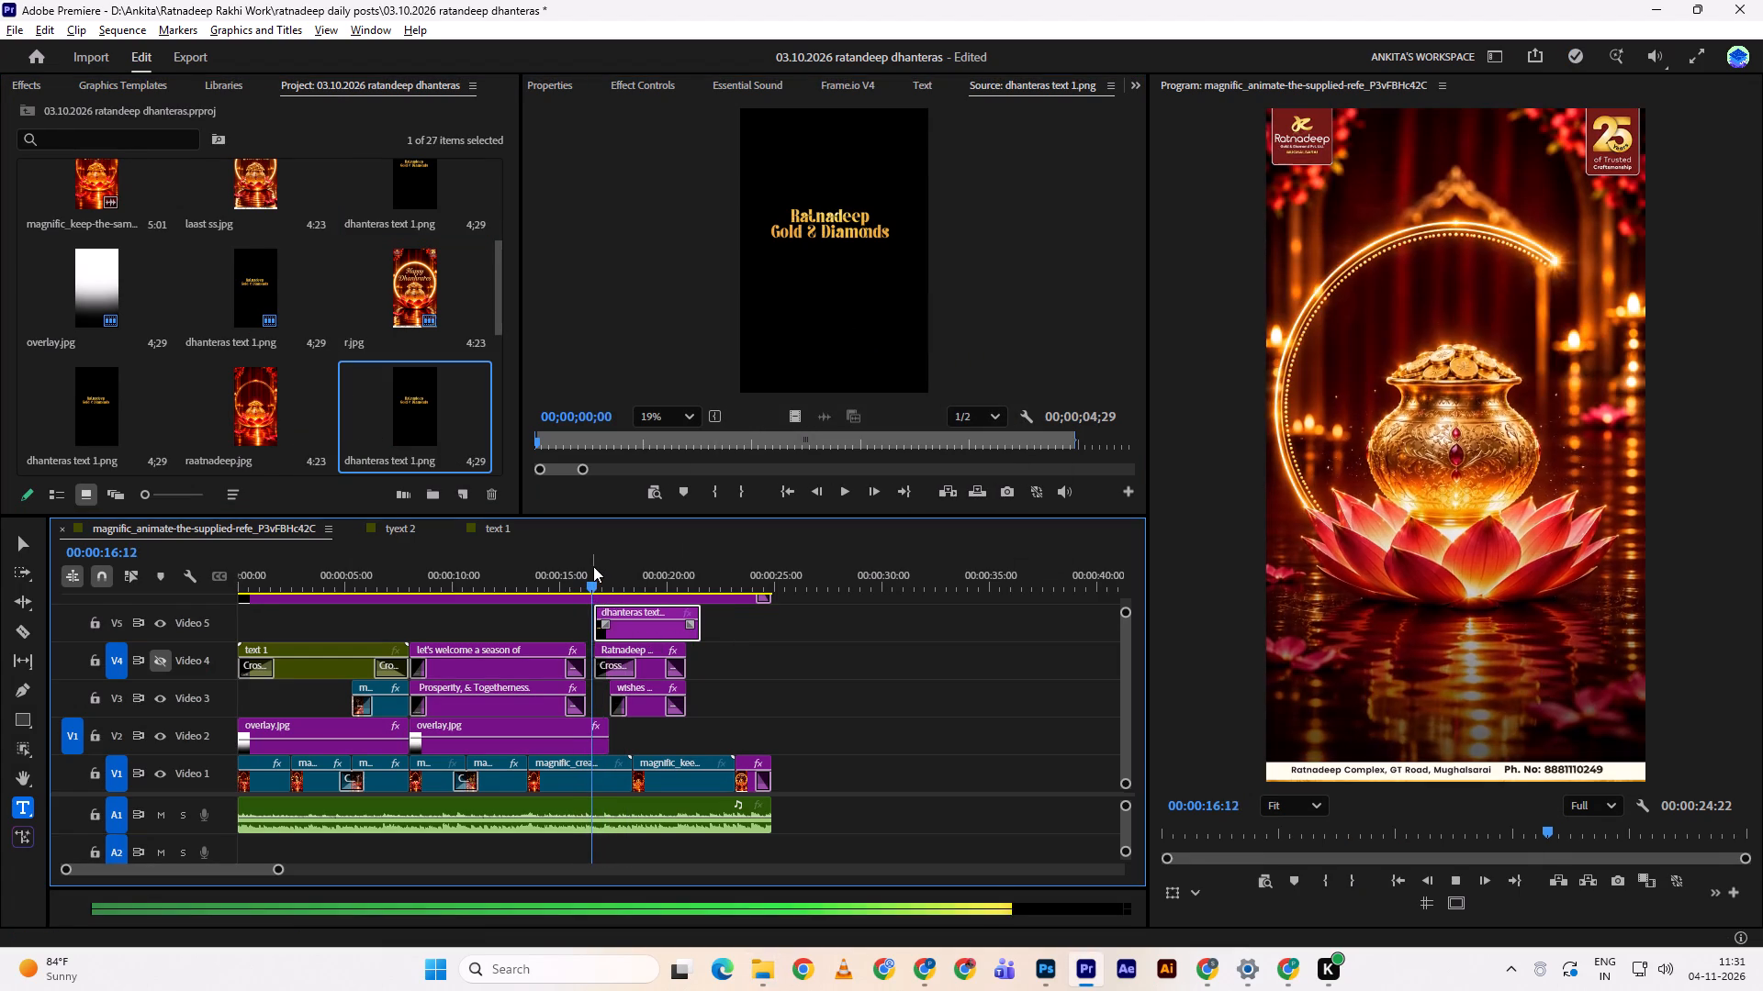
key(space)
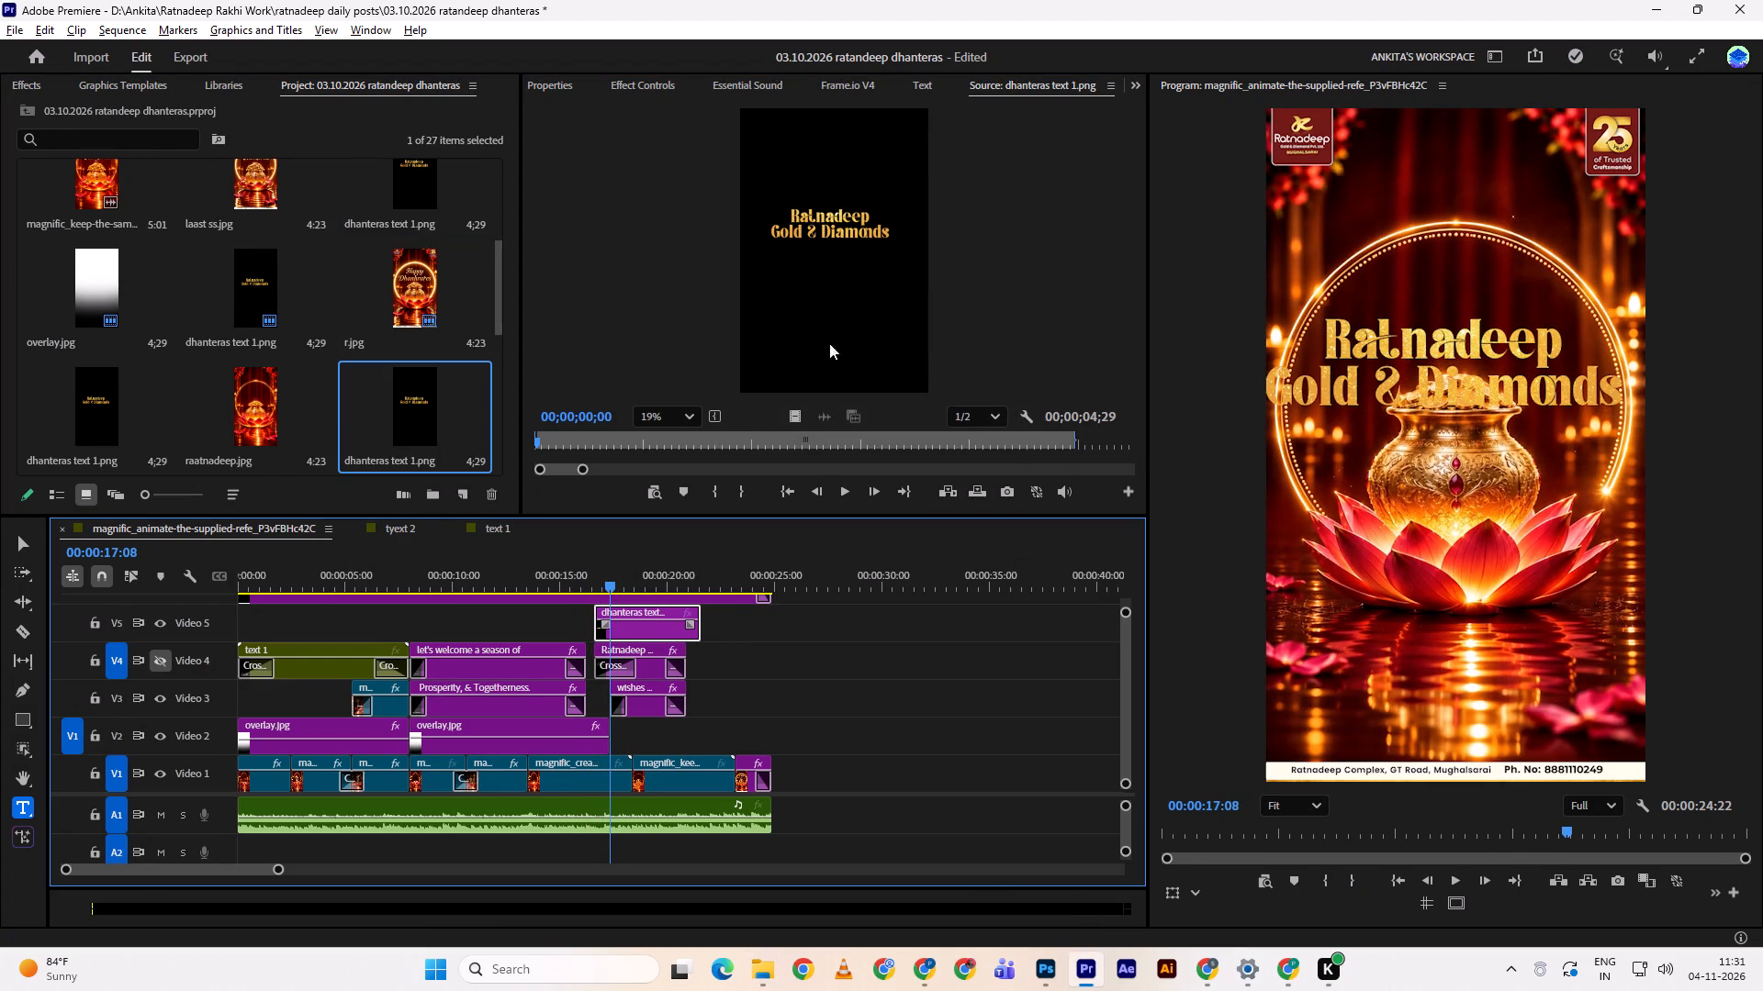
Scale the dhanteras text 1.png clip on Video 5 to 71%, position it at 373, 491, and play it back.
click(562, 93)
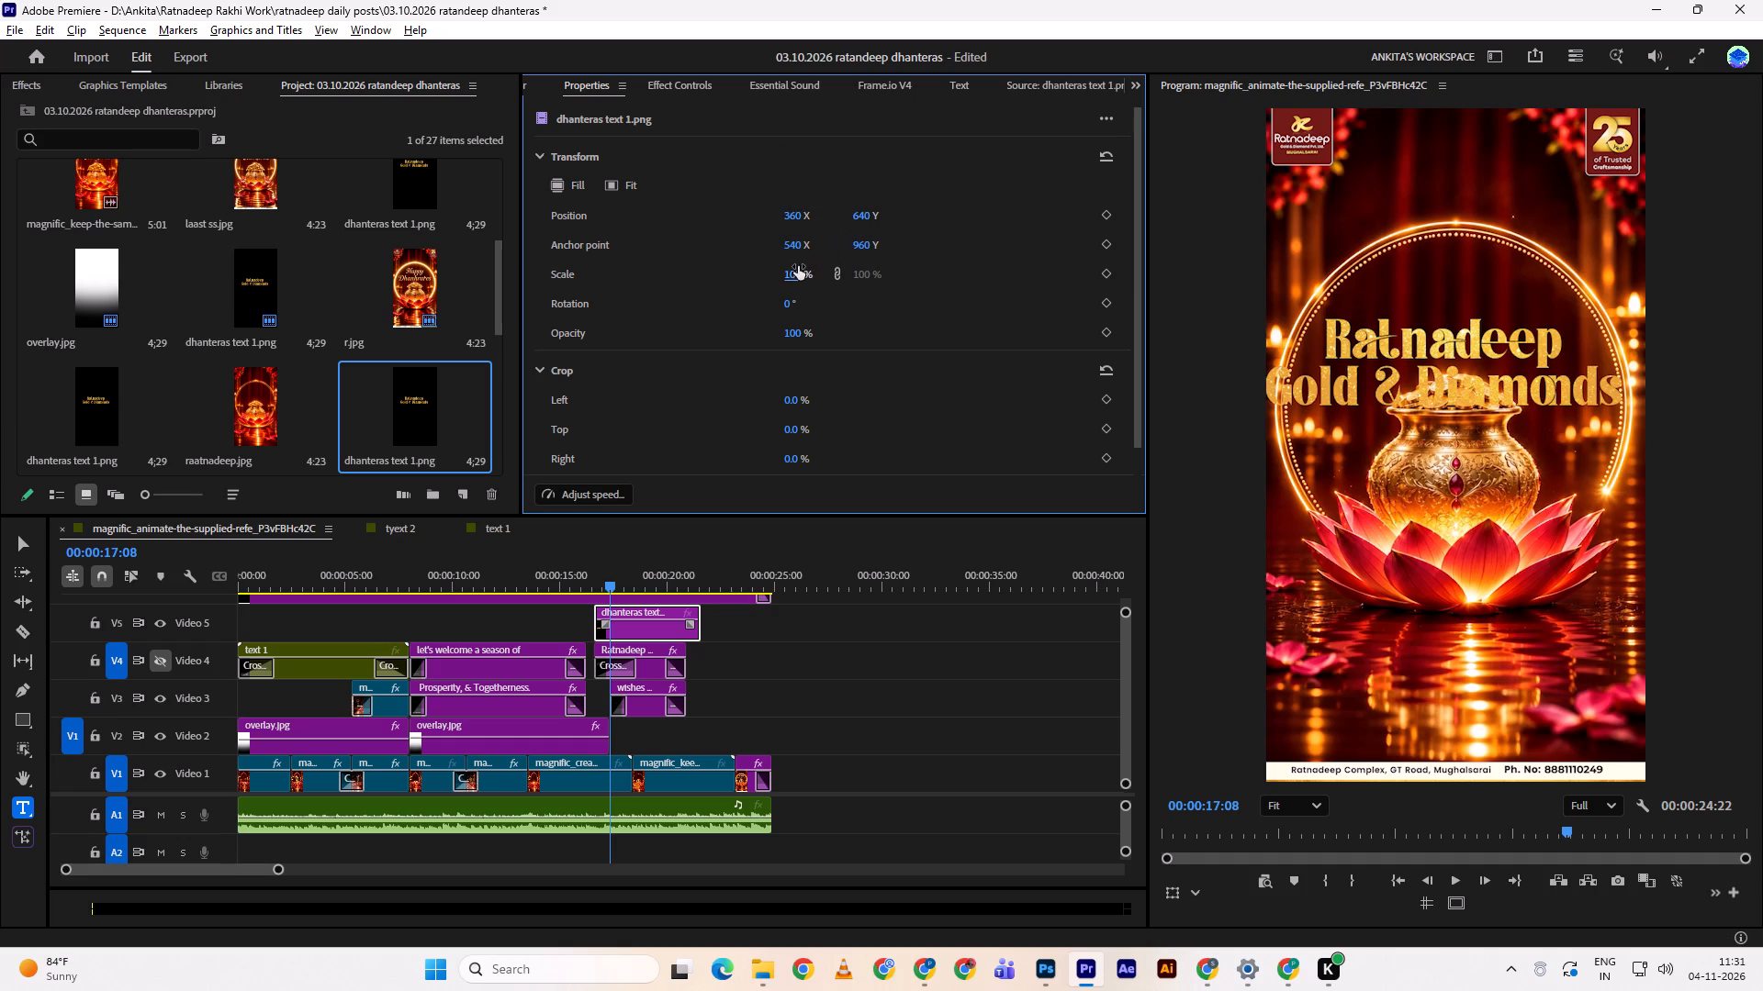
drag(798, 266, 781, 270)
drag(870, 217, 825, 277)
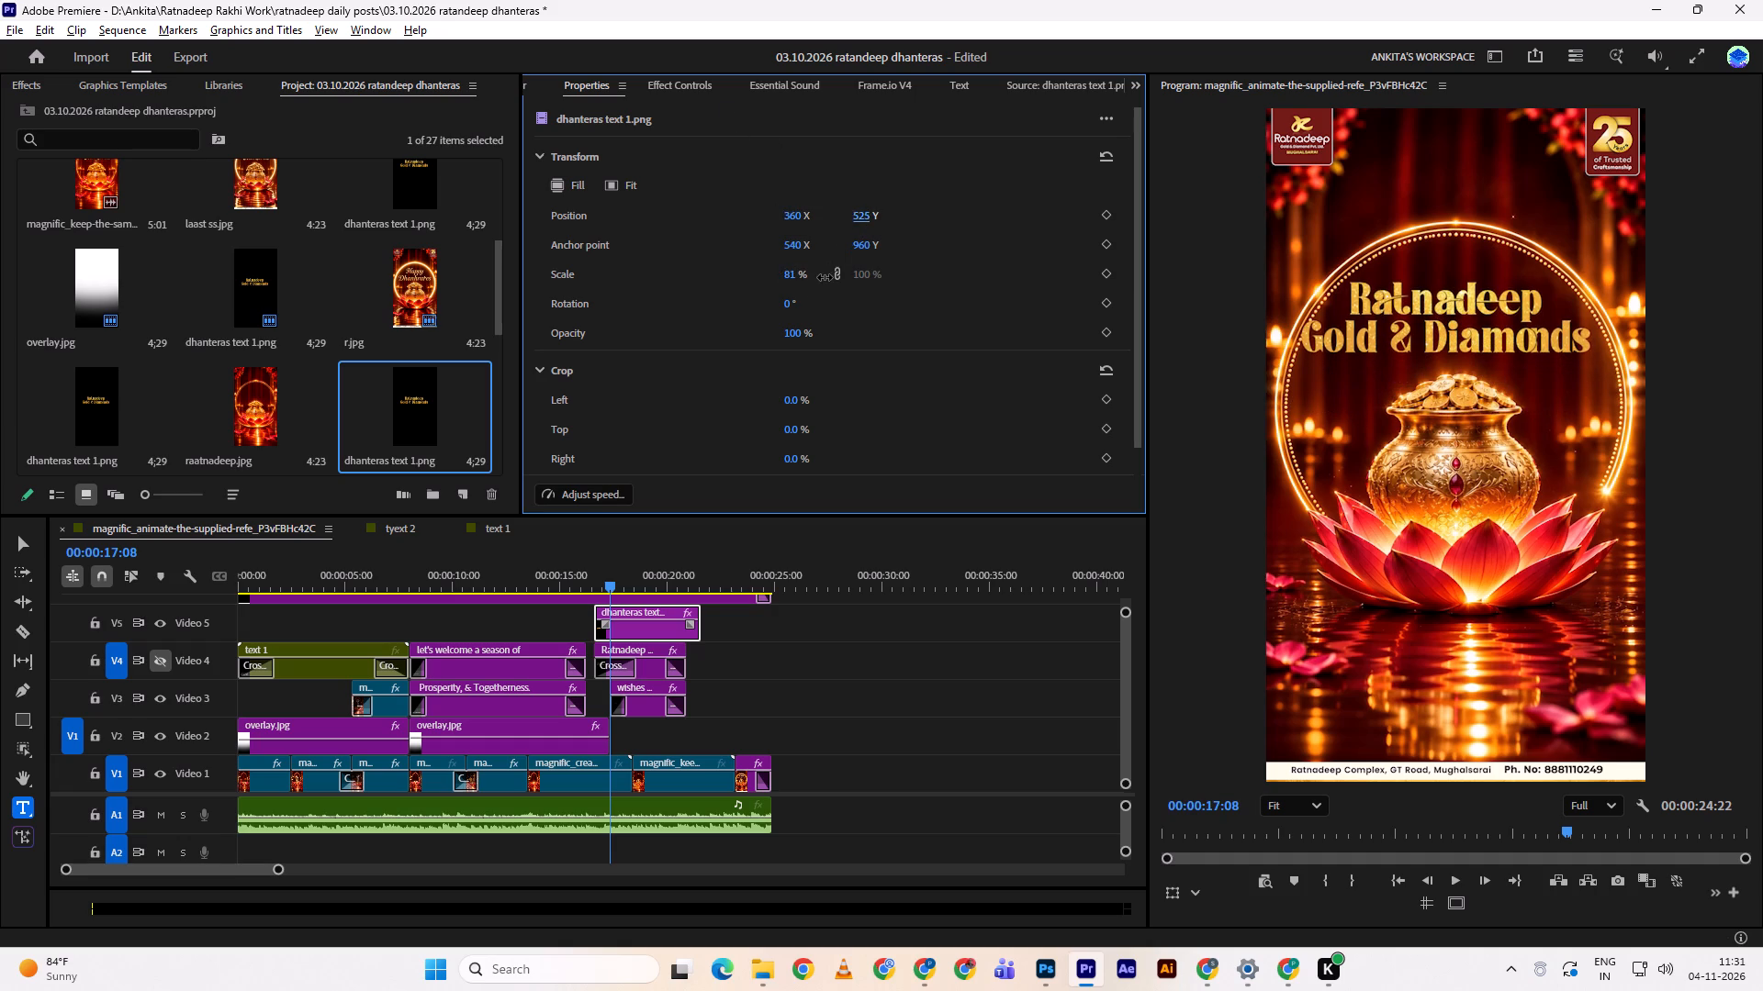
drag(825, 277, 836, 263)
click(803, 275)
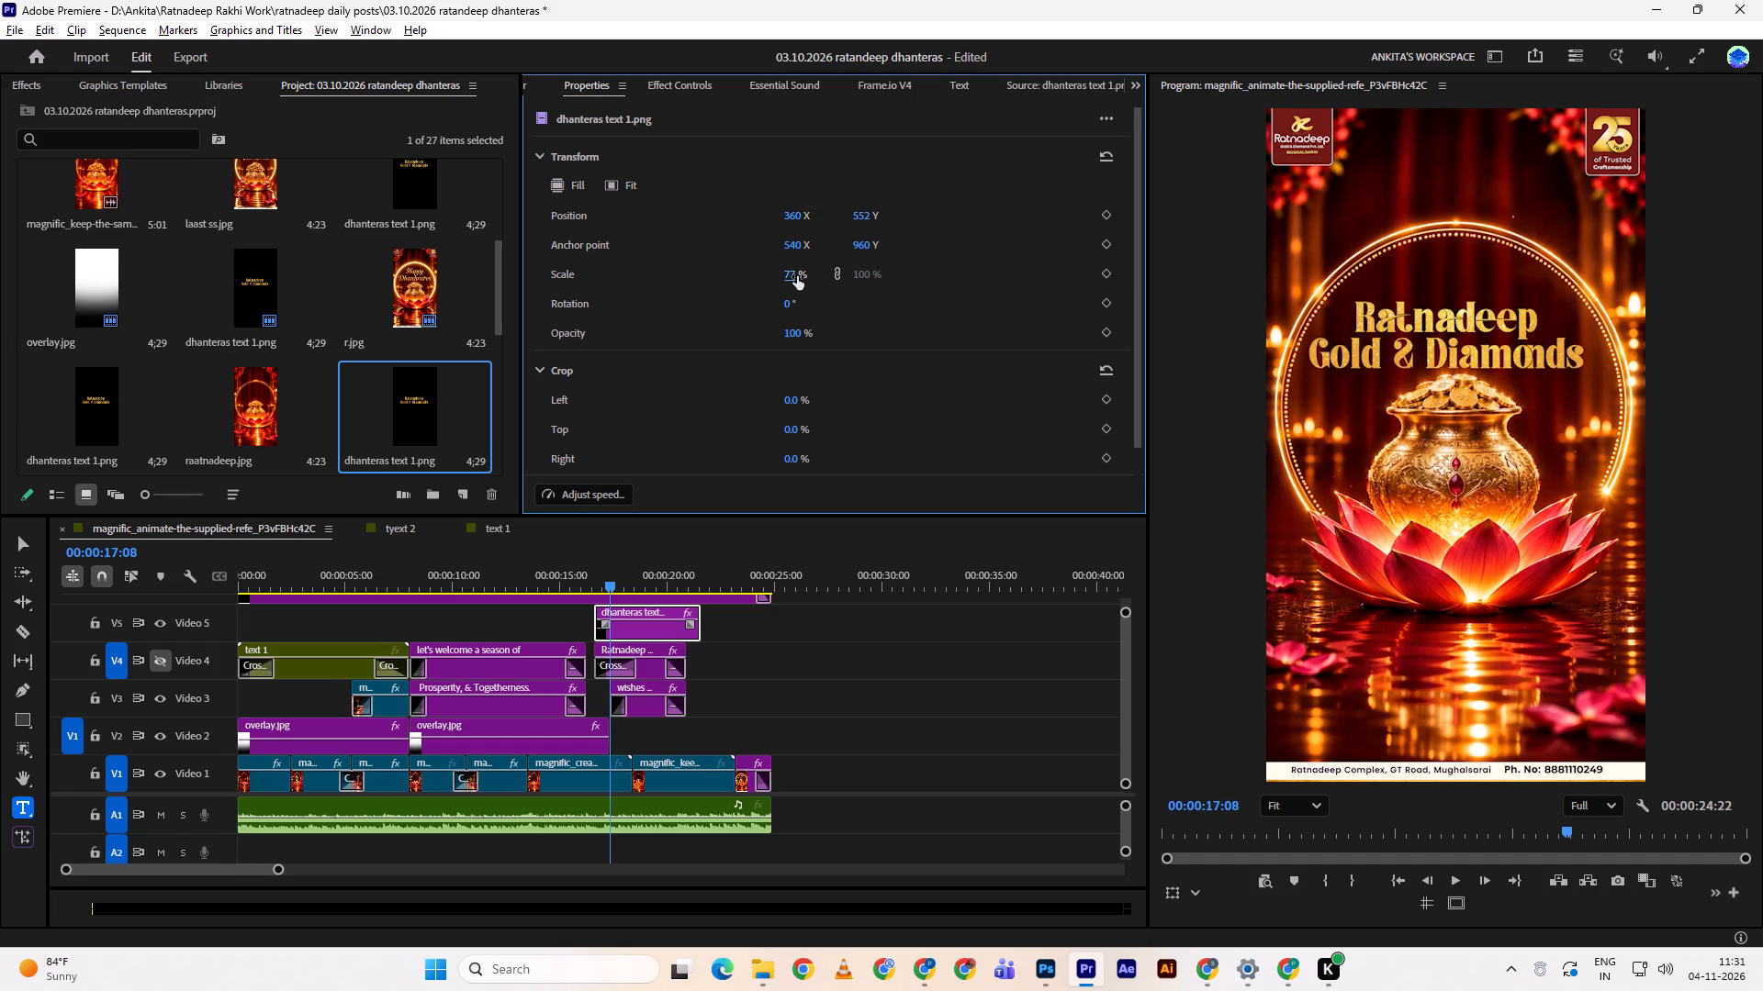
drag(804, 215, 816, 215)
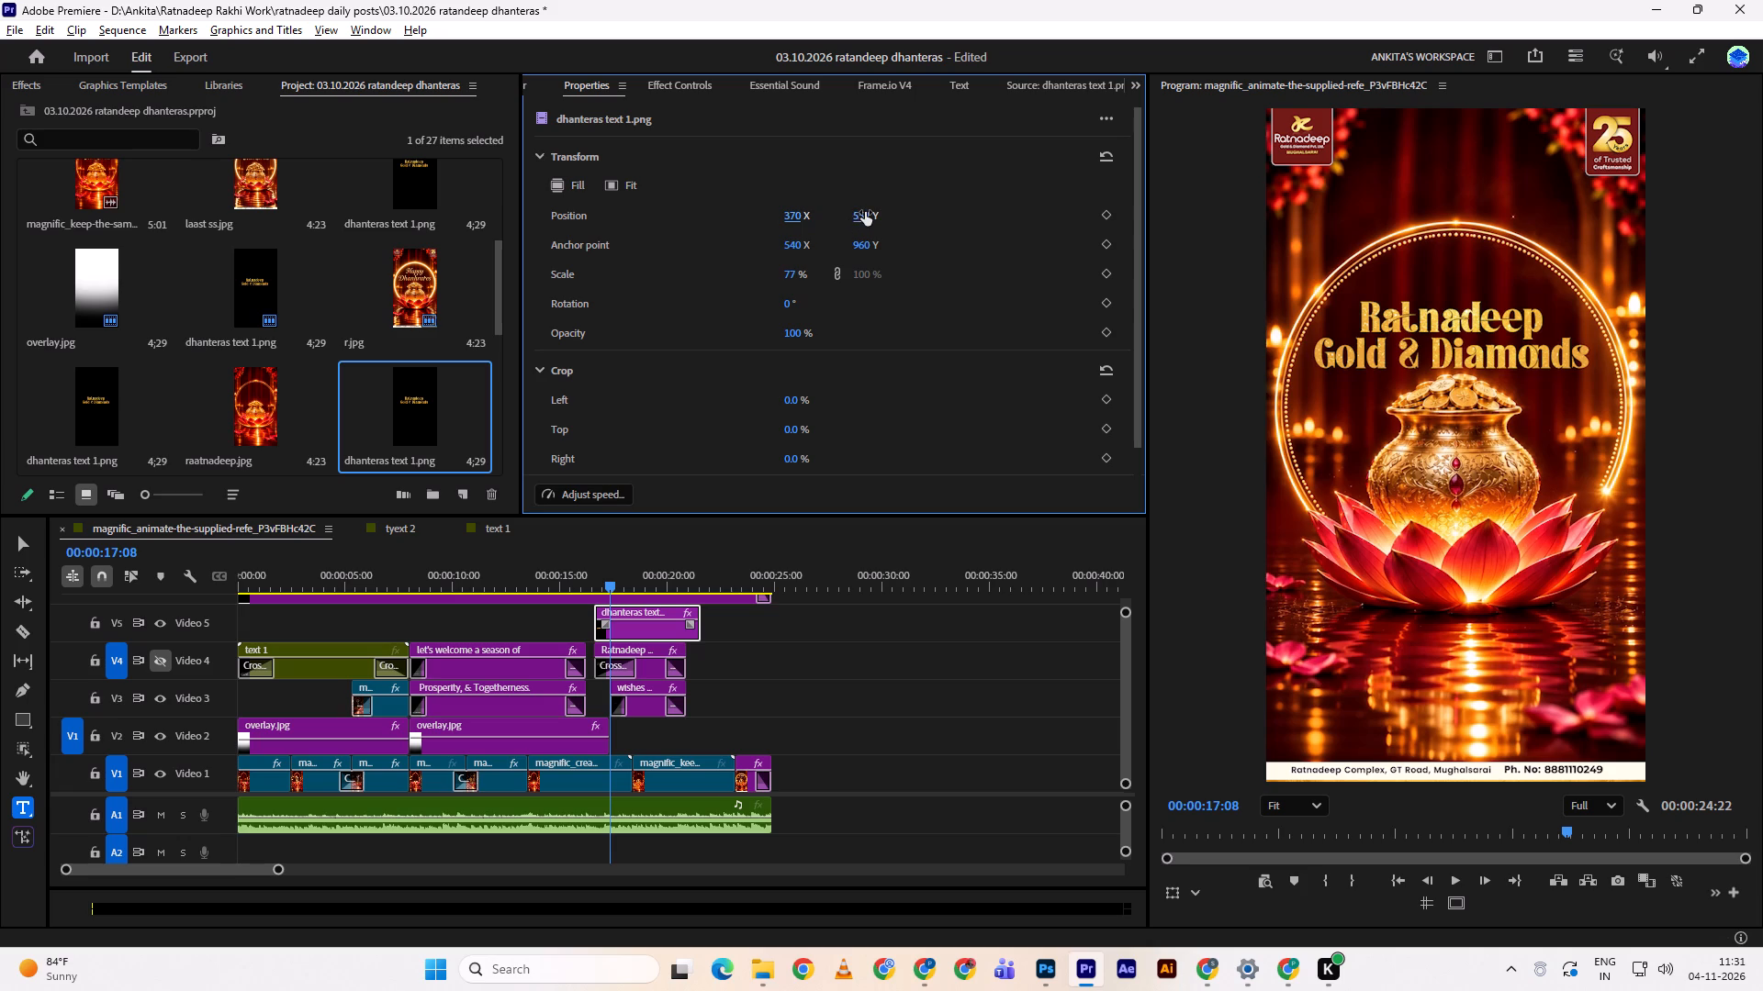
drag(865, 212, 850, 217)
drag(800, 219, 808, 218)
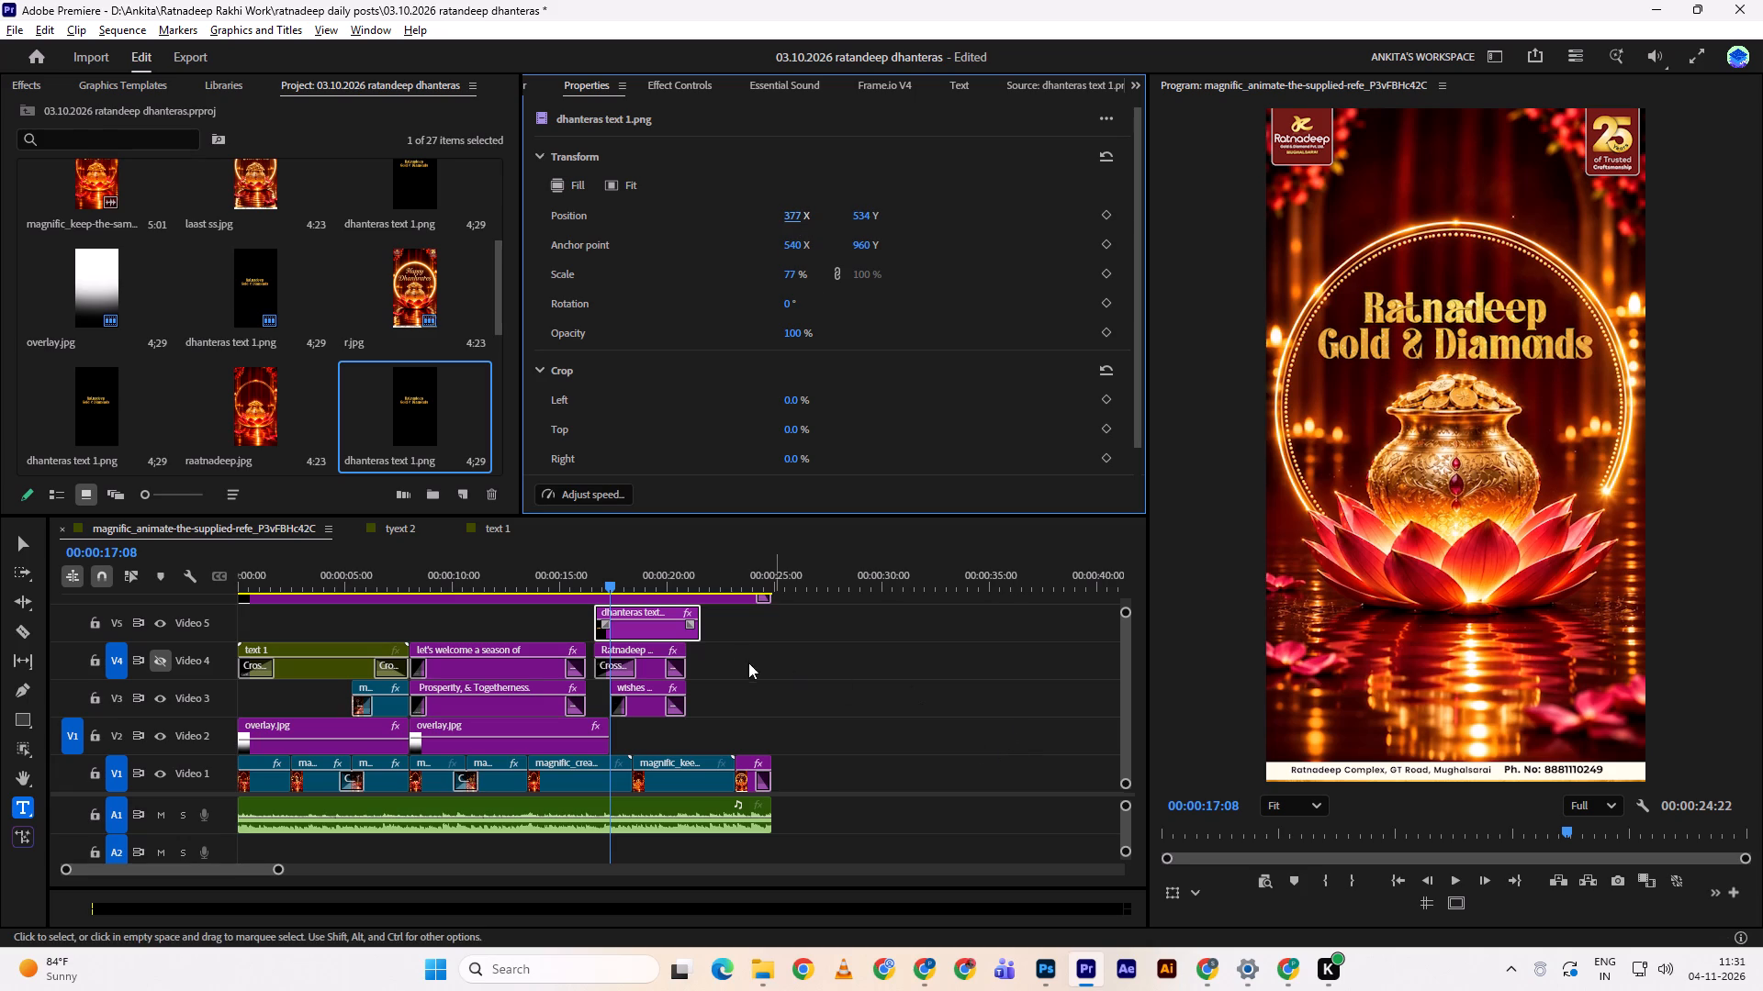
drag(867, 217, 848, 224)
drag(792, 275, 791, 273)
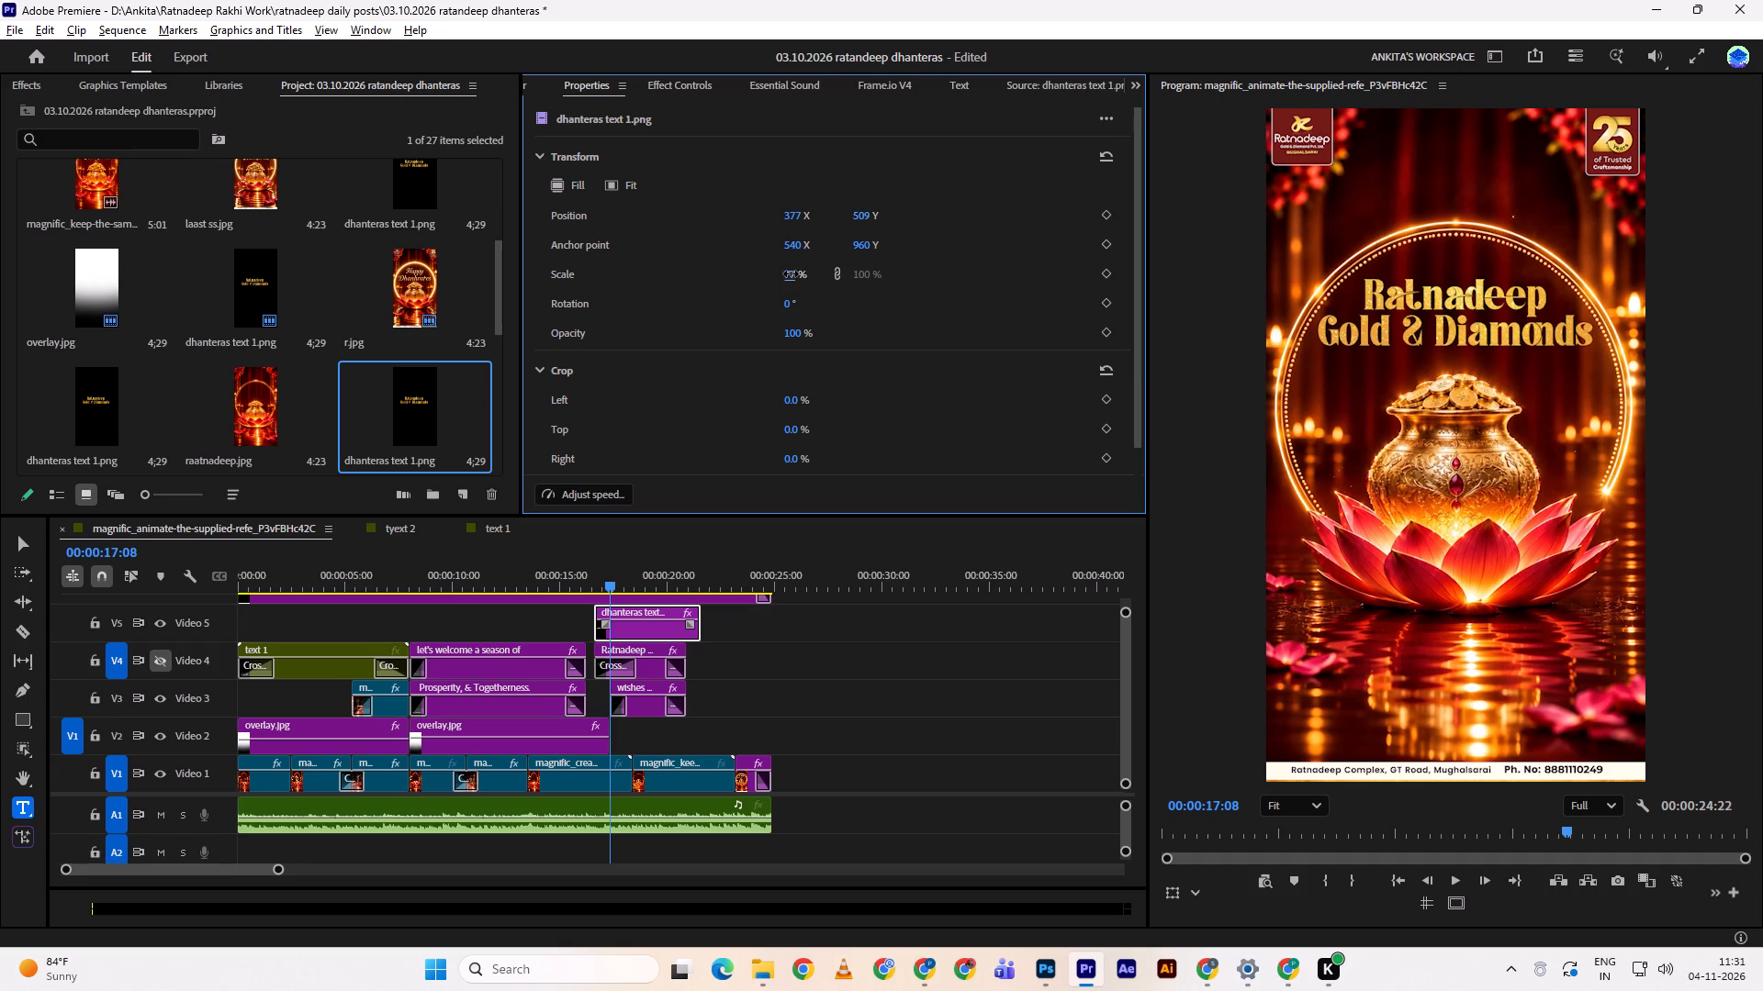
drag(791, 273, 780, 272)
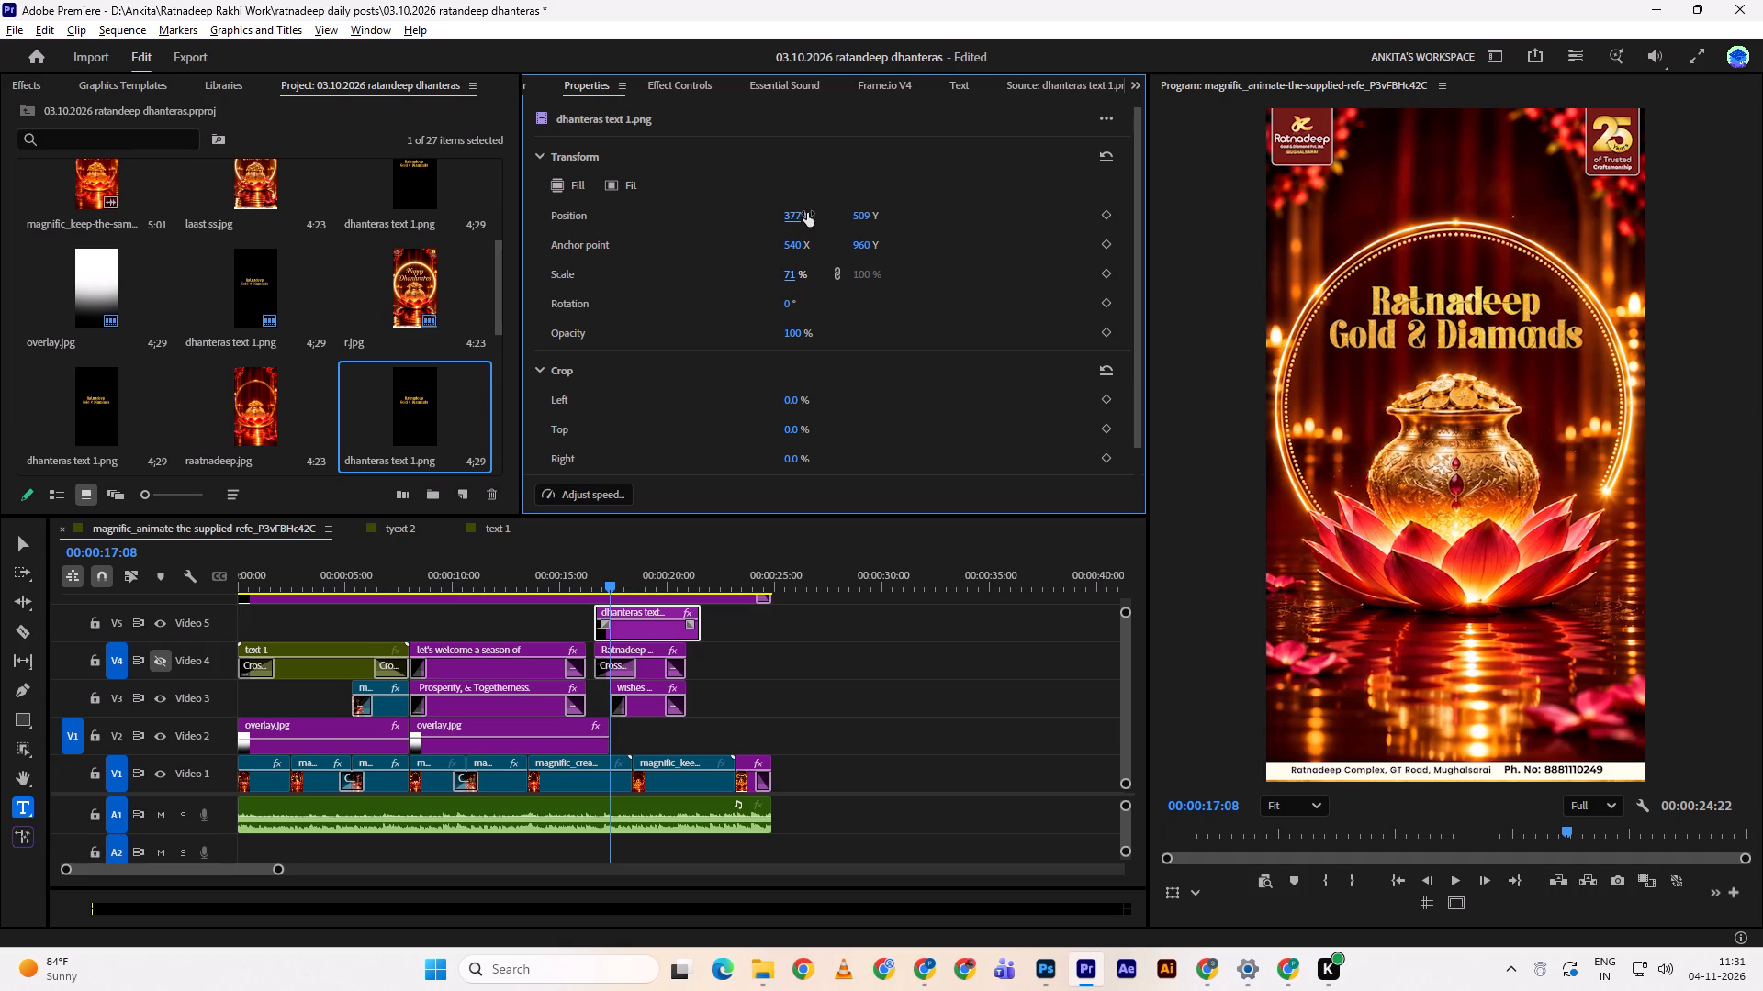
click(807, 213)
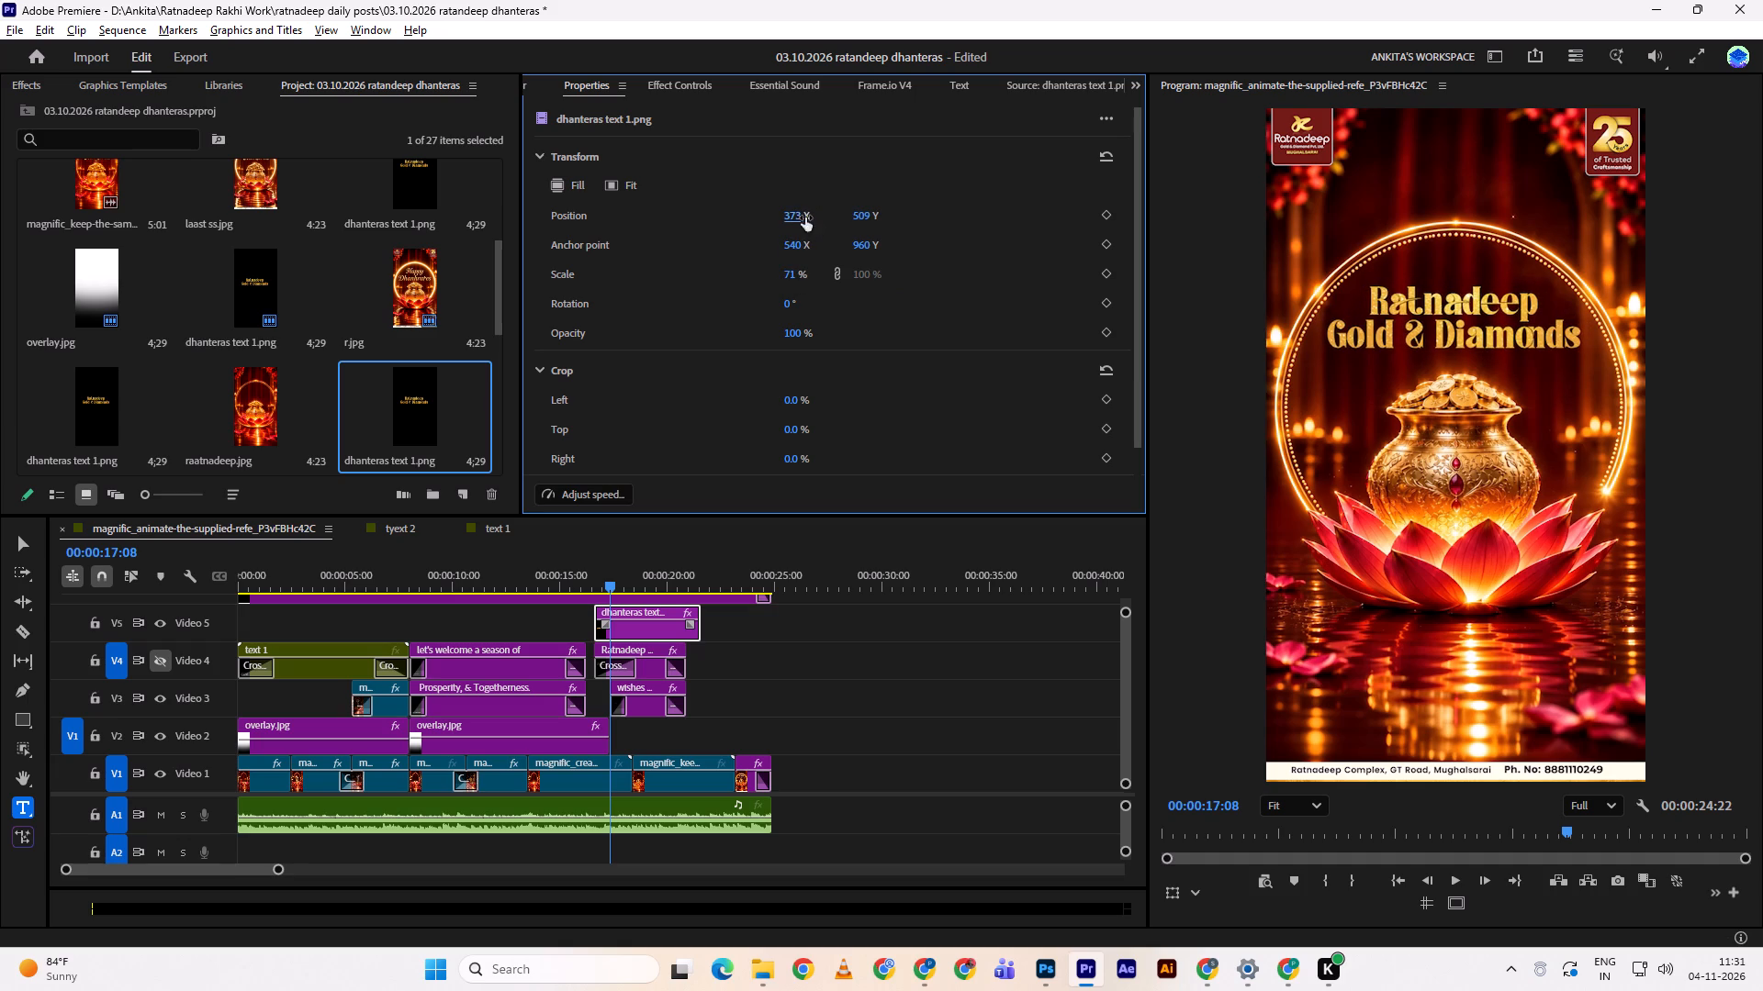
drag(879, 213, 848, 230)
drag(857, 216, 849, 217)
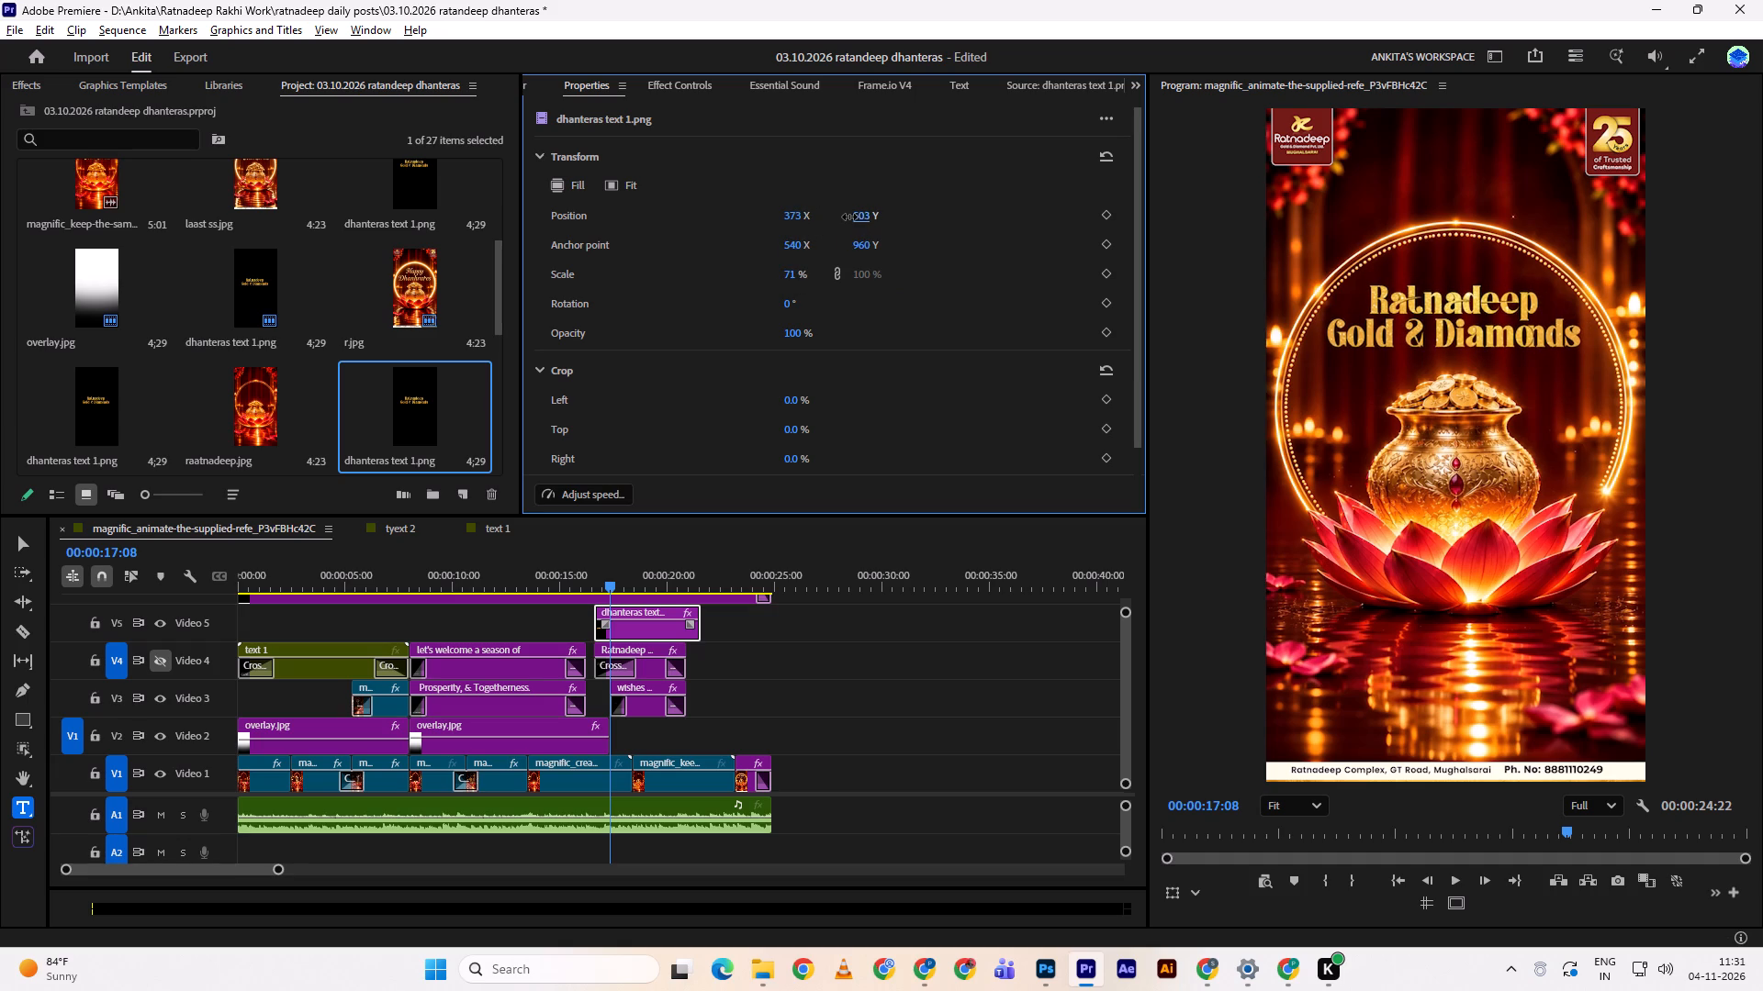
drag(849, 217, 843, 219)
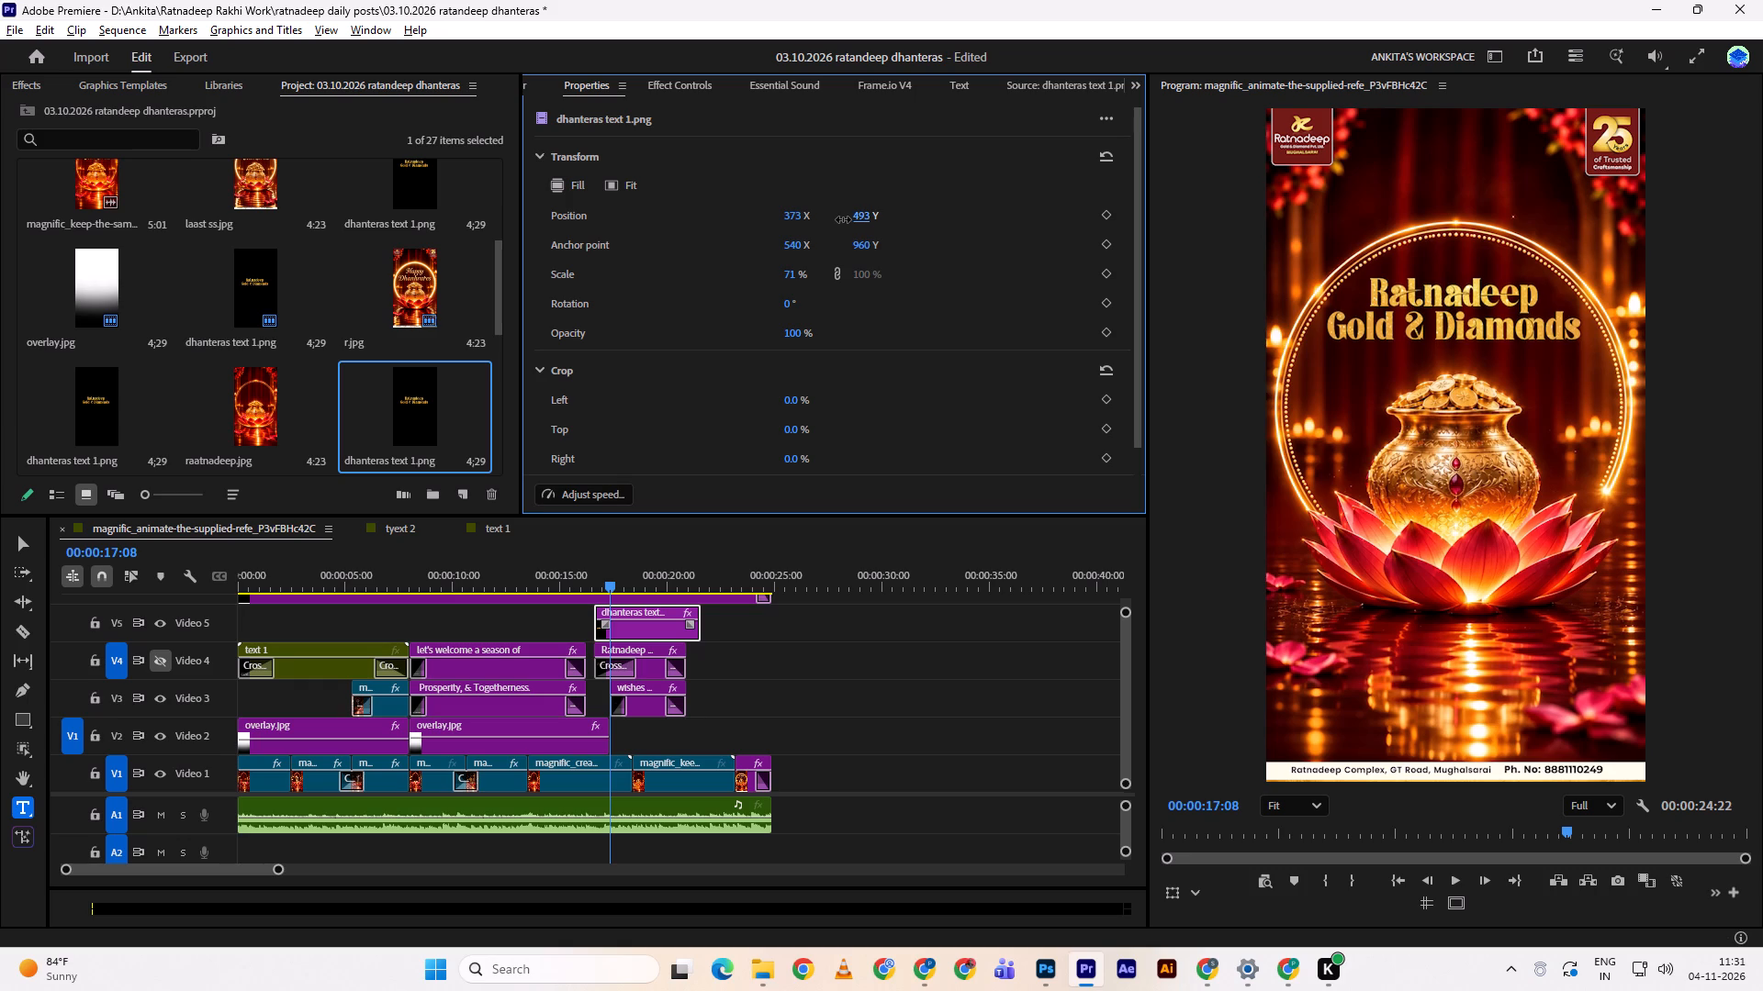
drag(843, 219, 842, 220)
key(space)
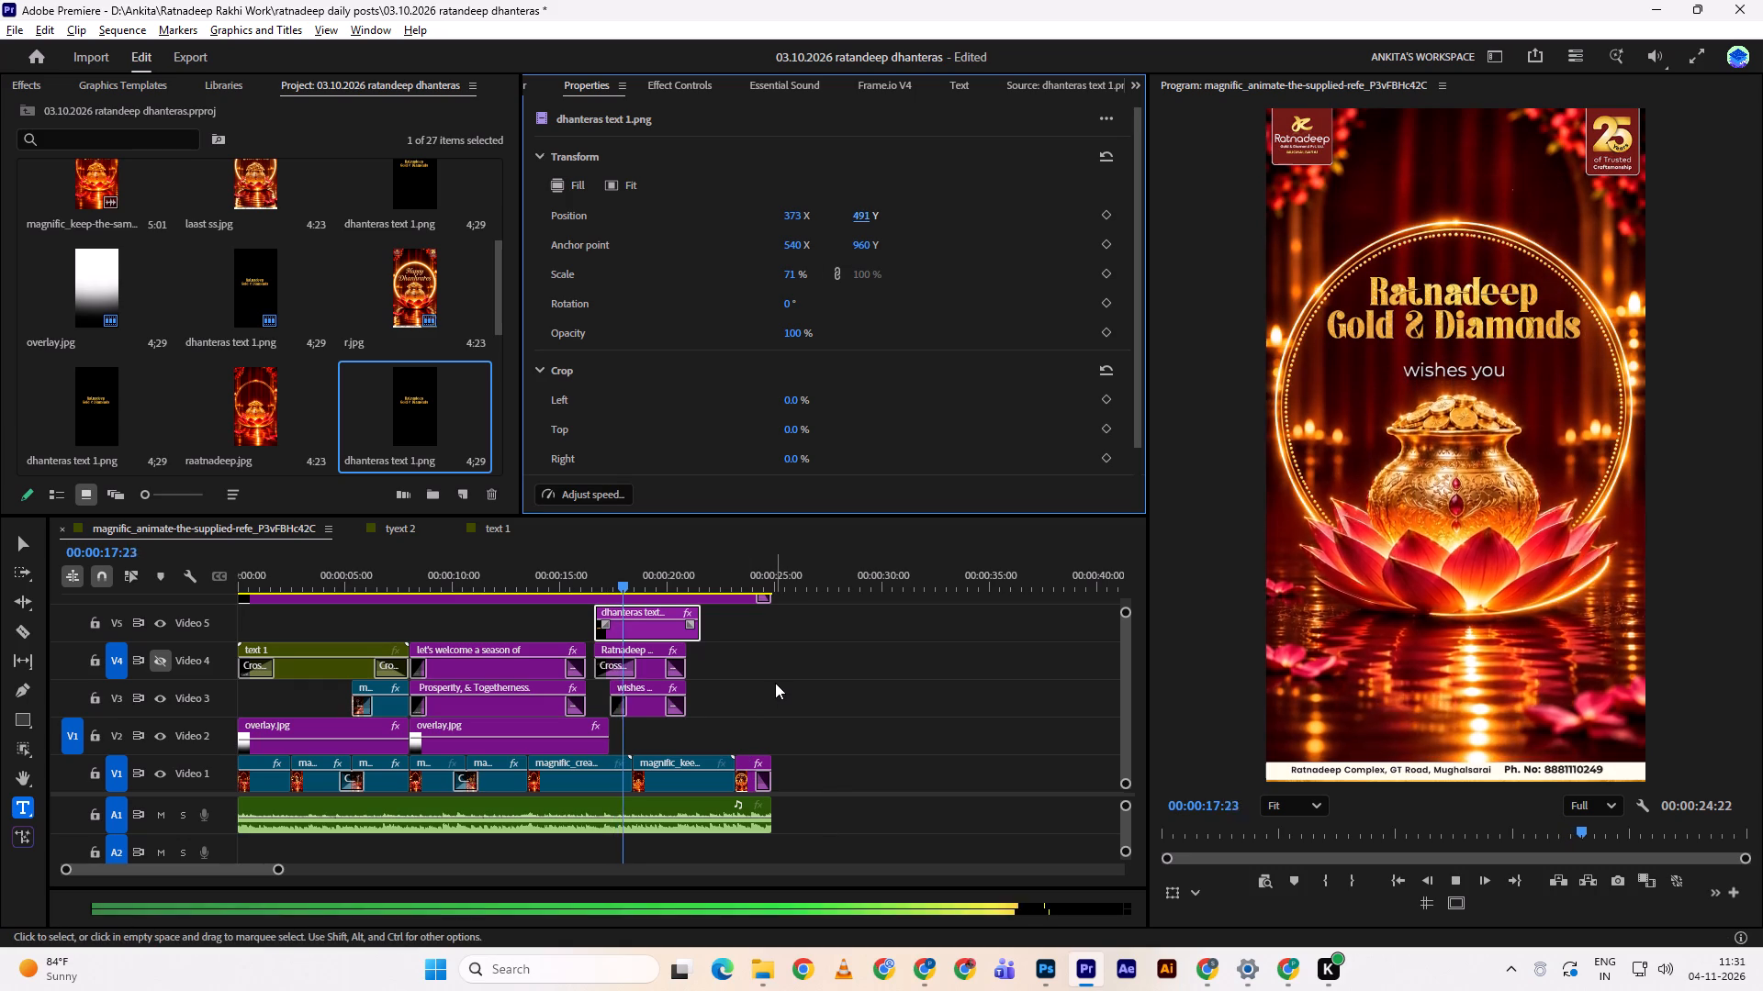
key(space)
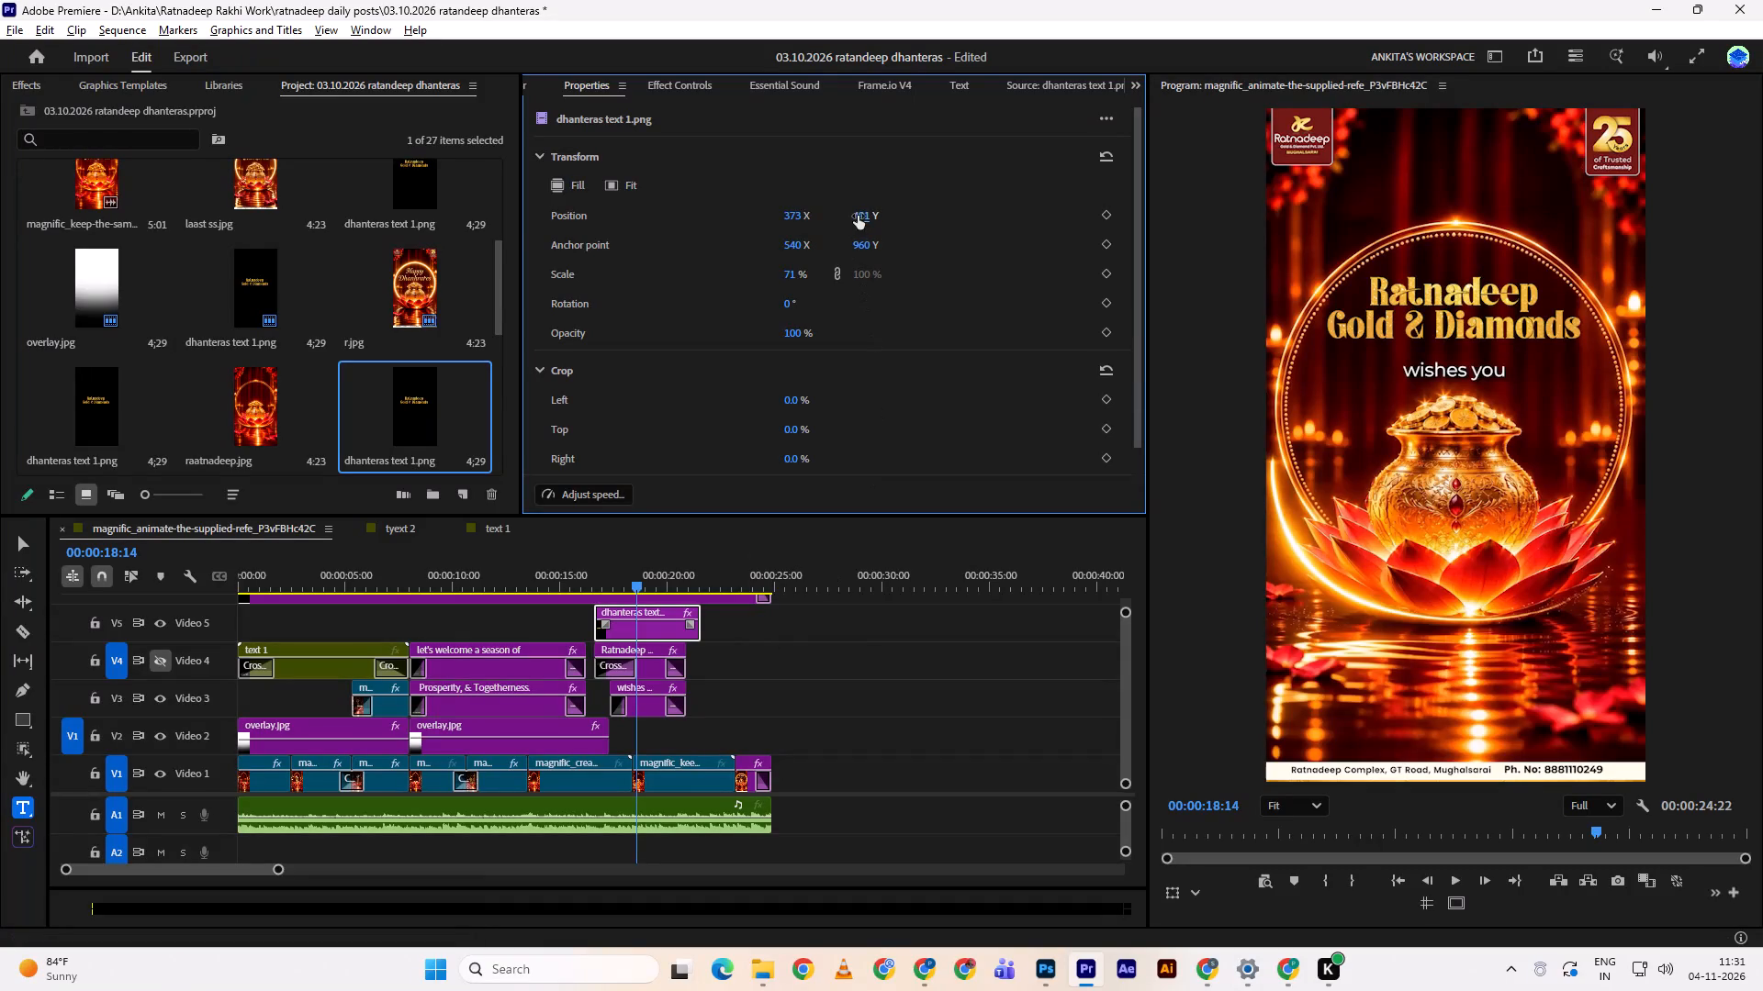
Set the title clip's scale to 75% and its Y position to 517, and review the title section in playback.
click(799, 267)
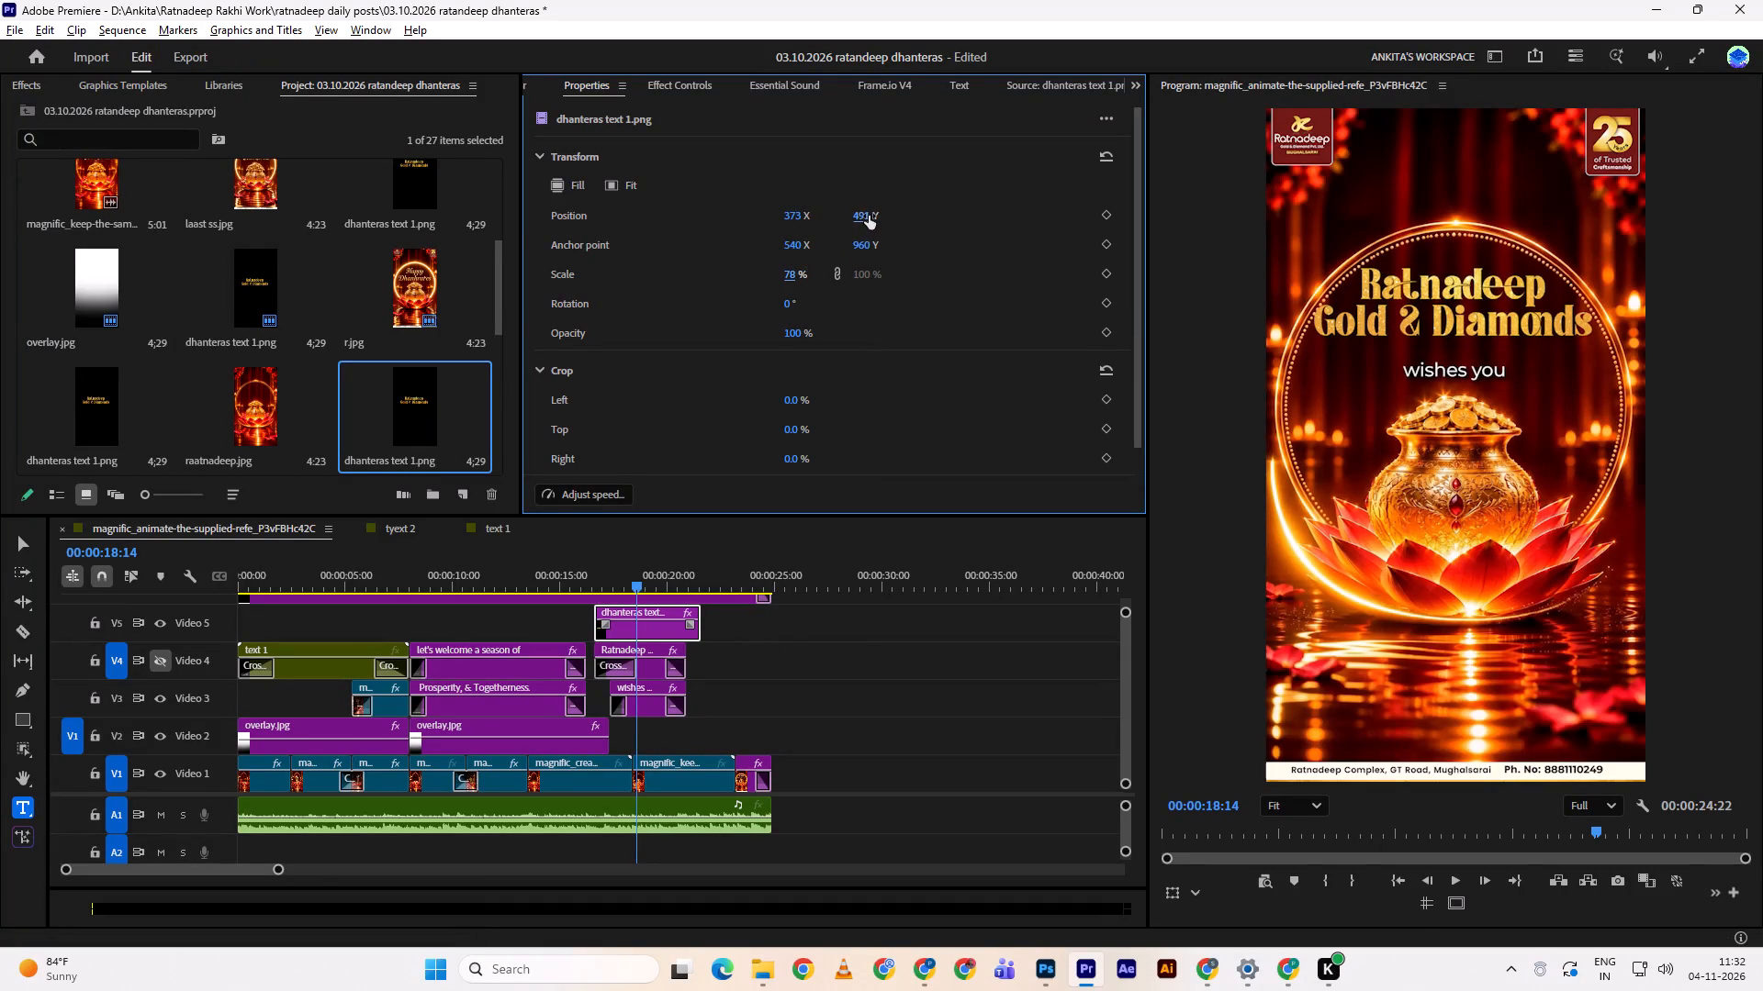
drag(869, 216, 890, 210)
click(798, 275)
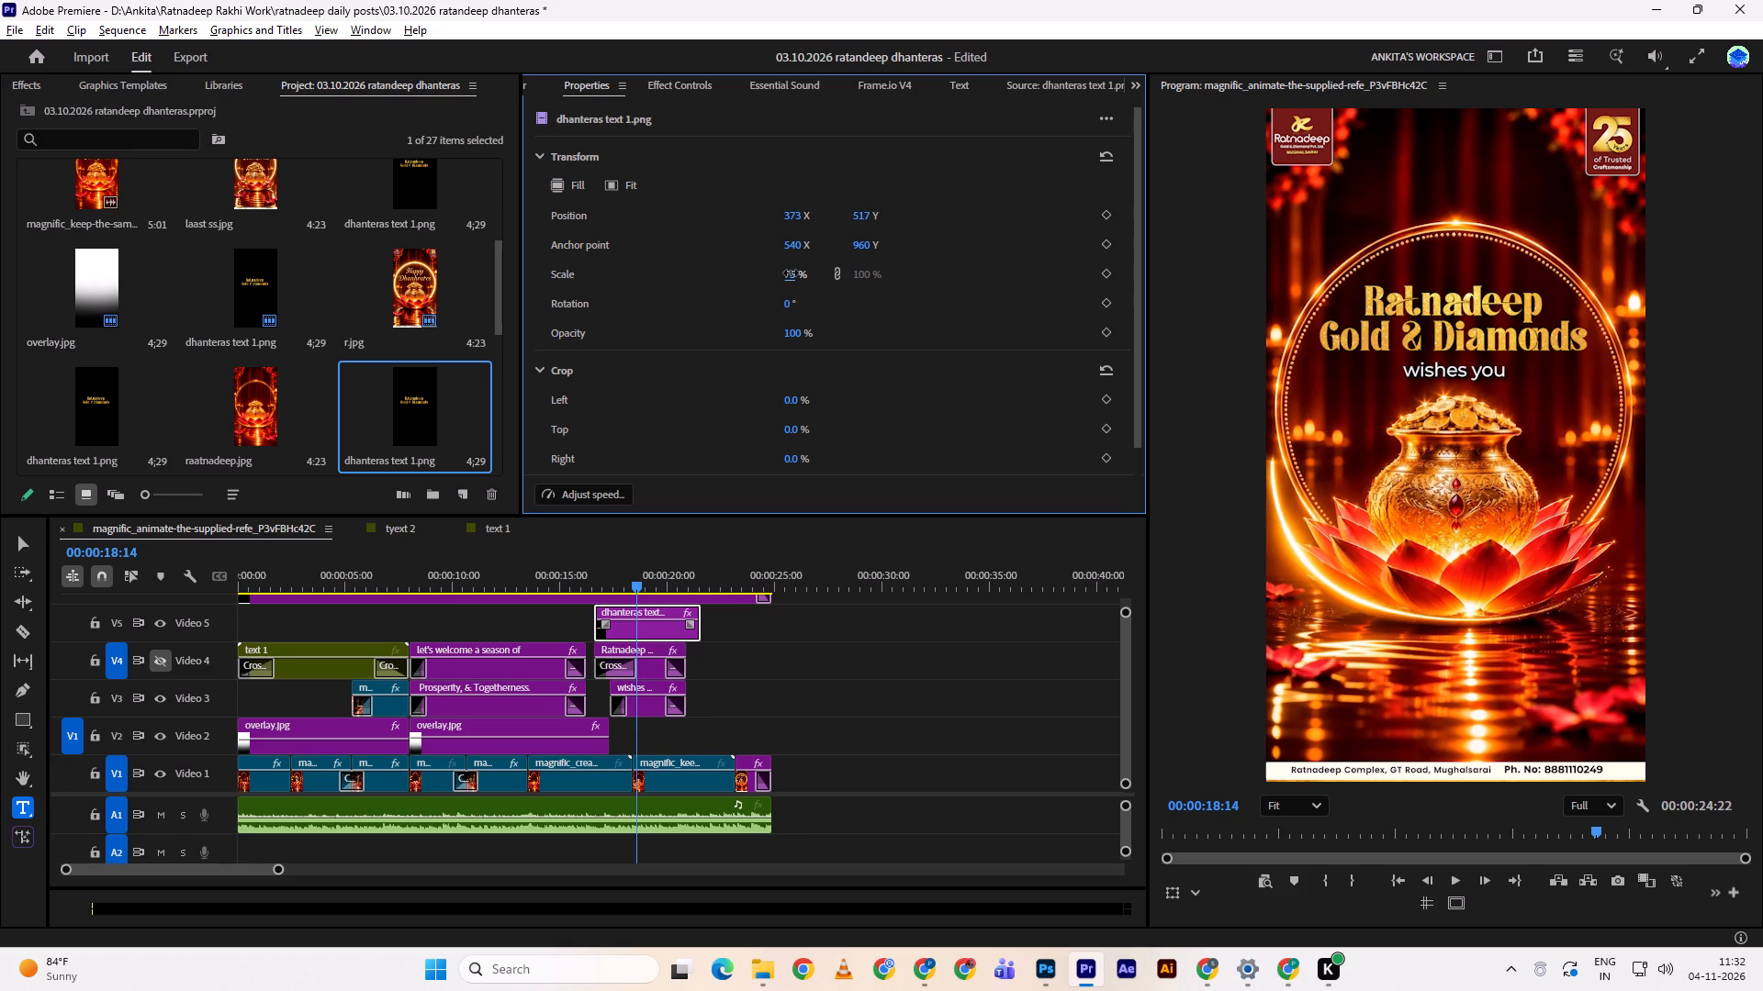
key(space)
key(space)
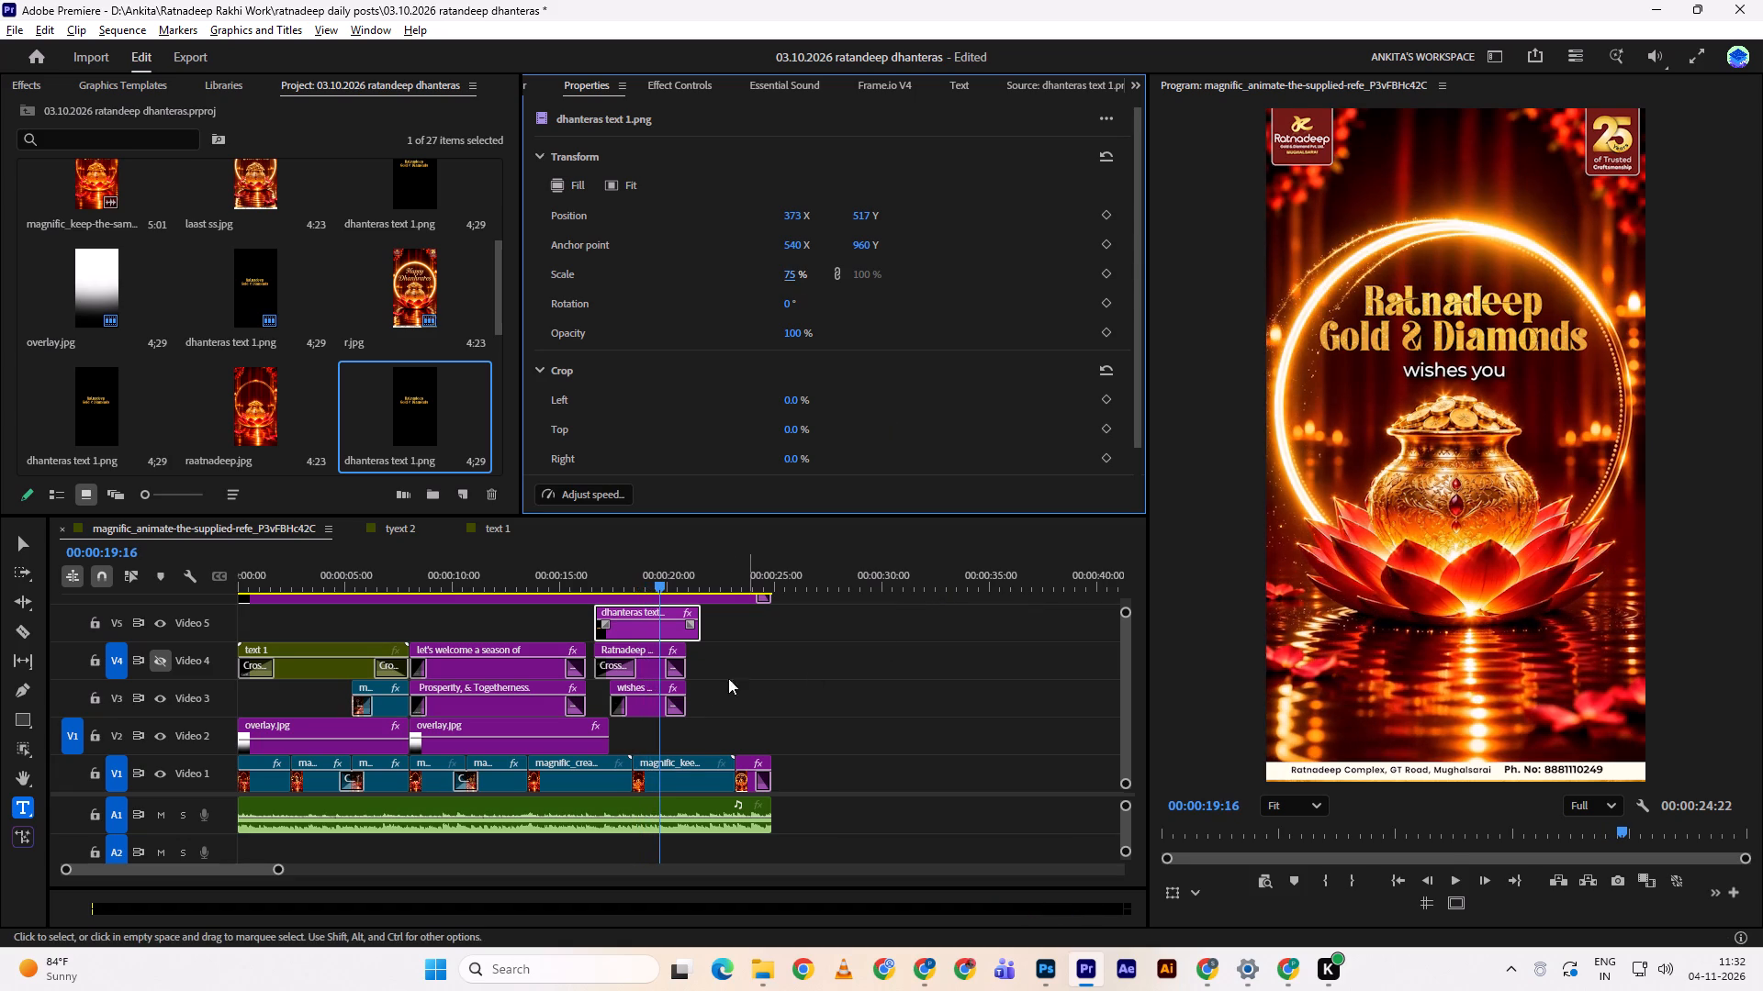
key(space)
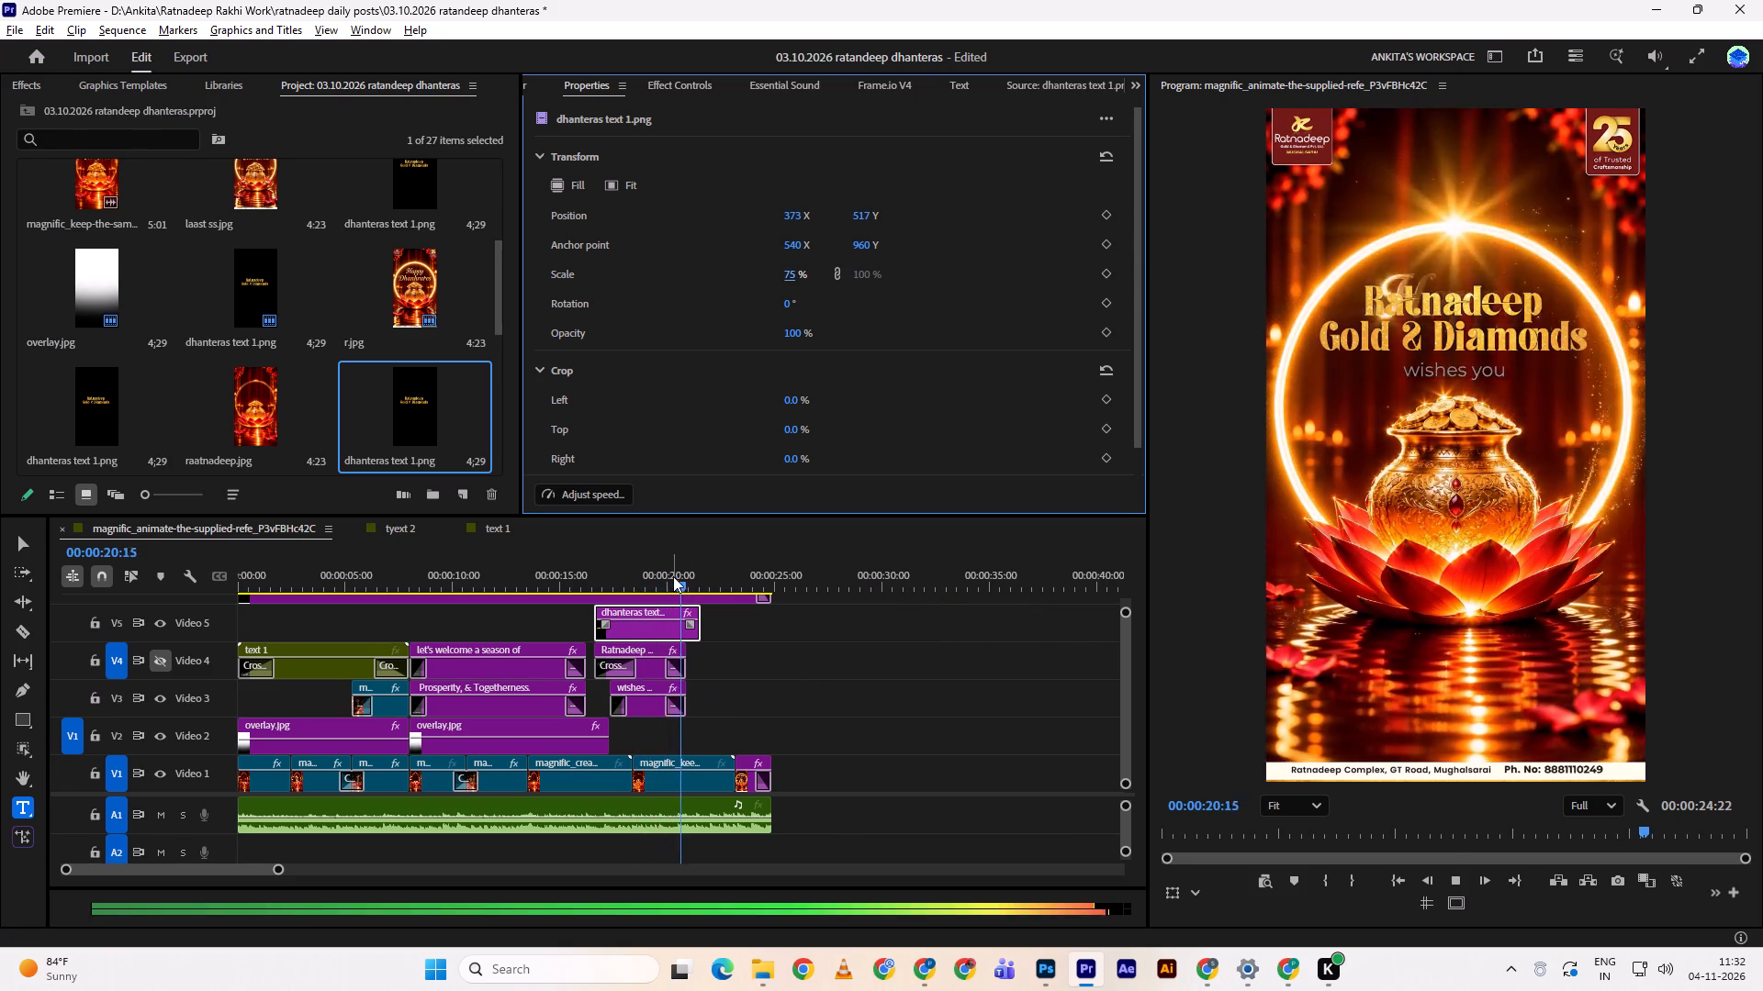
drag(672, 570, 619, 530)
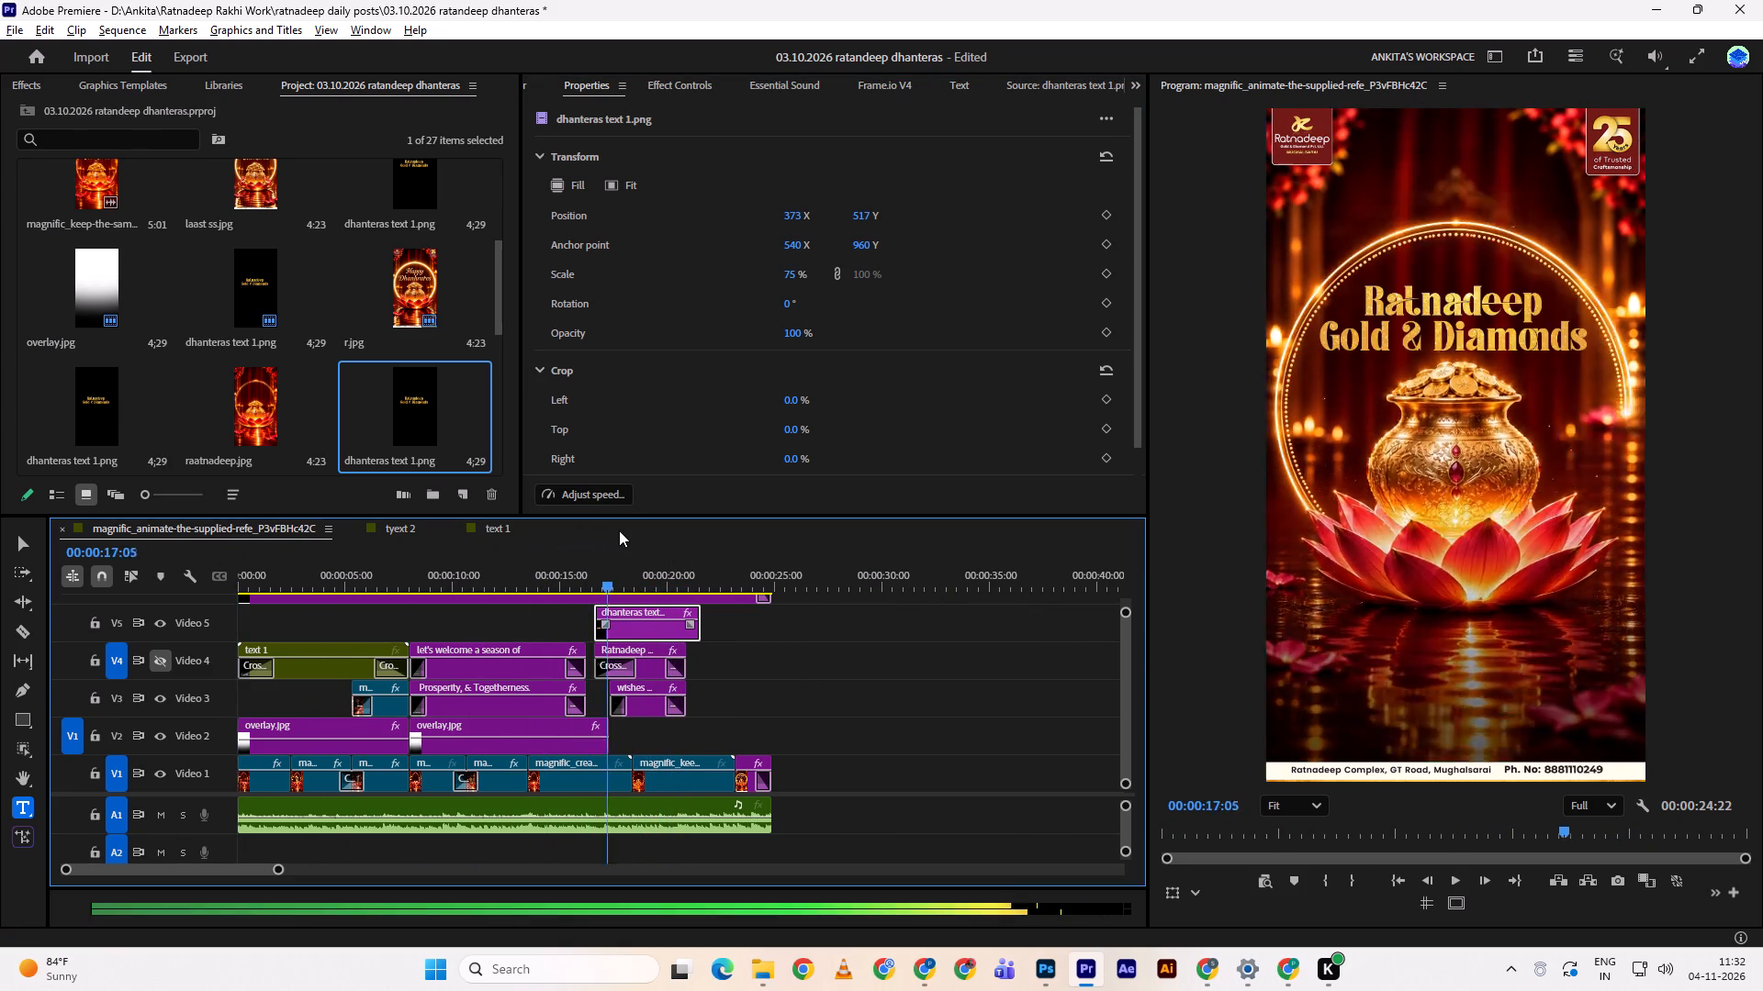
drag(619, 530, 656, 543)
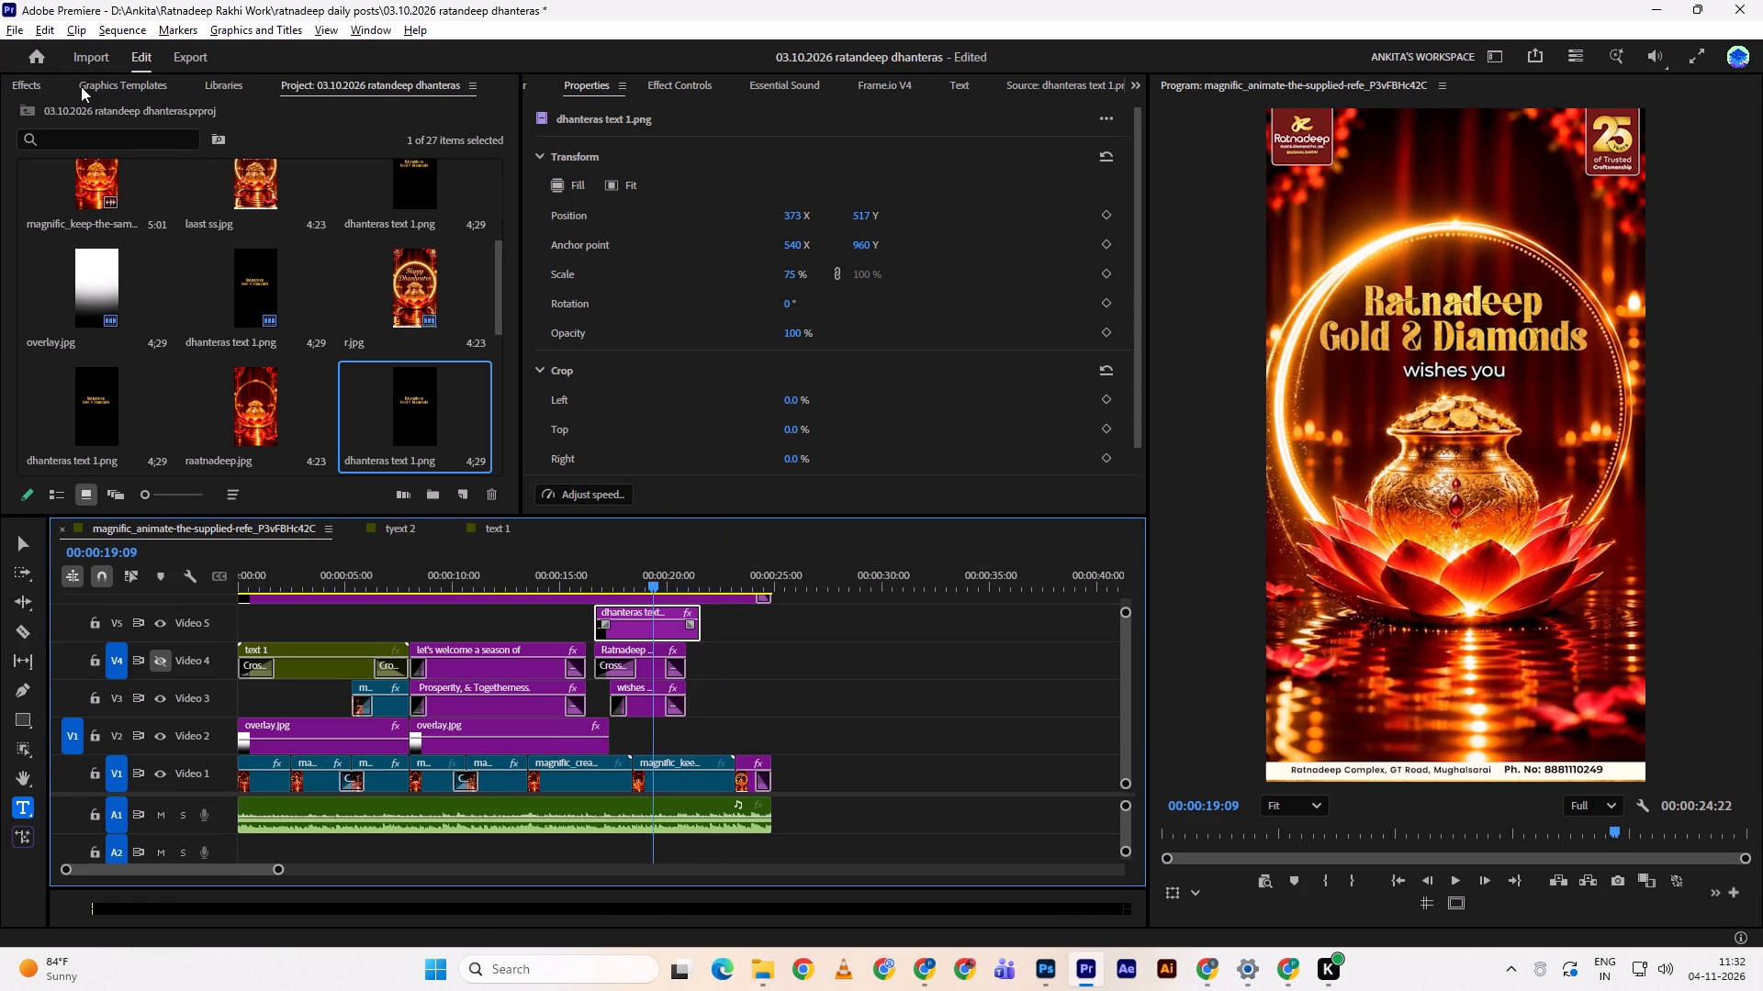
Apply the Drop Shadow effect to the title clip on Video 5 with softness 25 and distance 28, and preview it.
click(27, 80)
drag(159, 284, 661, 630)
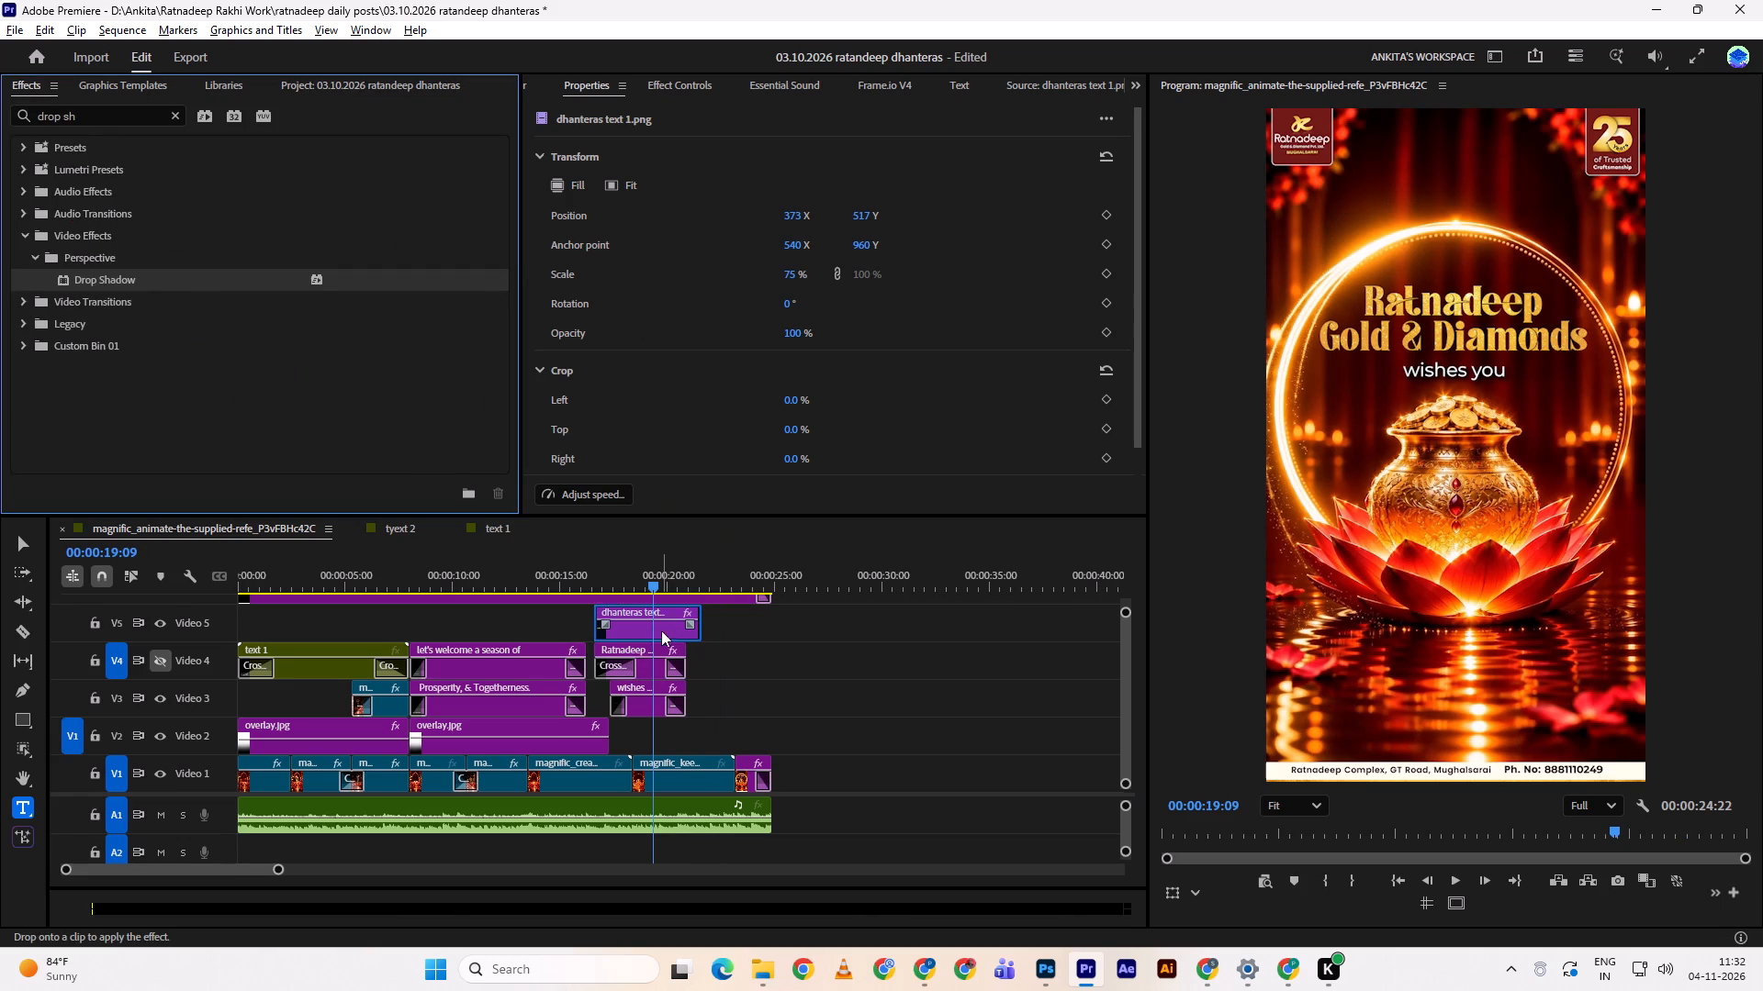
click(659, 88)
scroll(840, 375, down, 10)
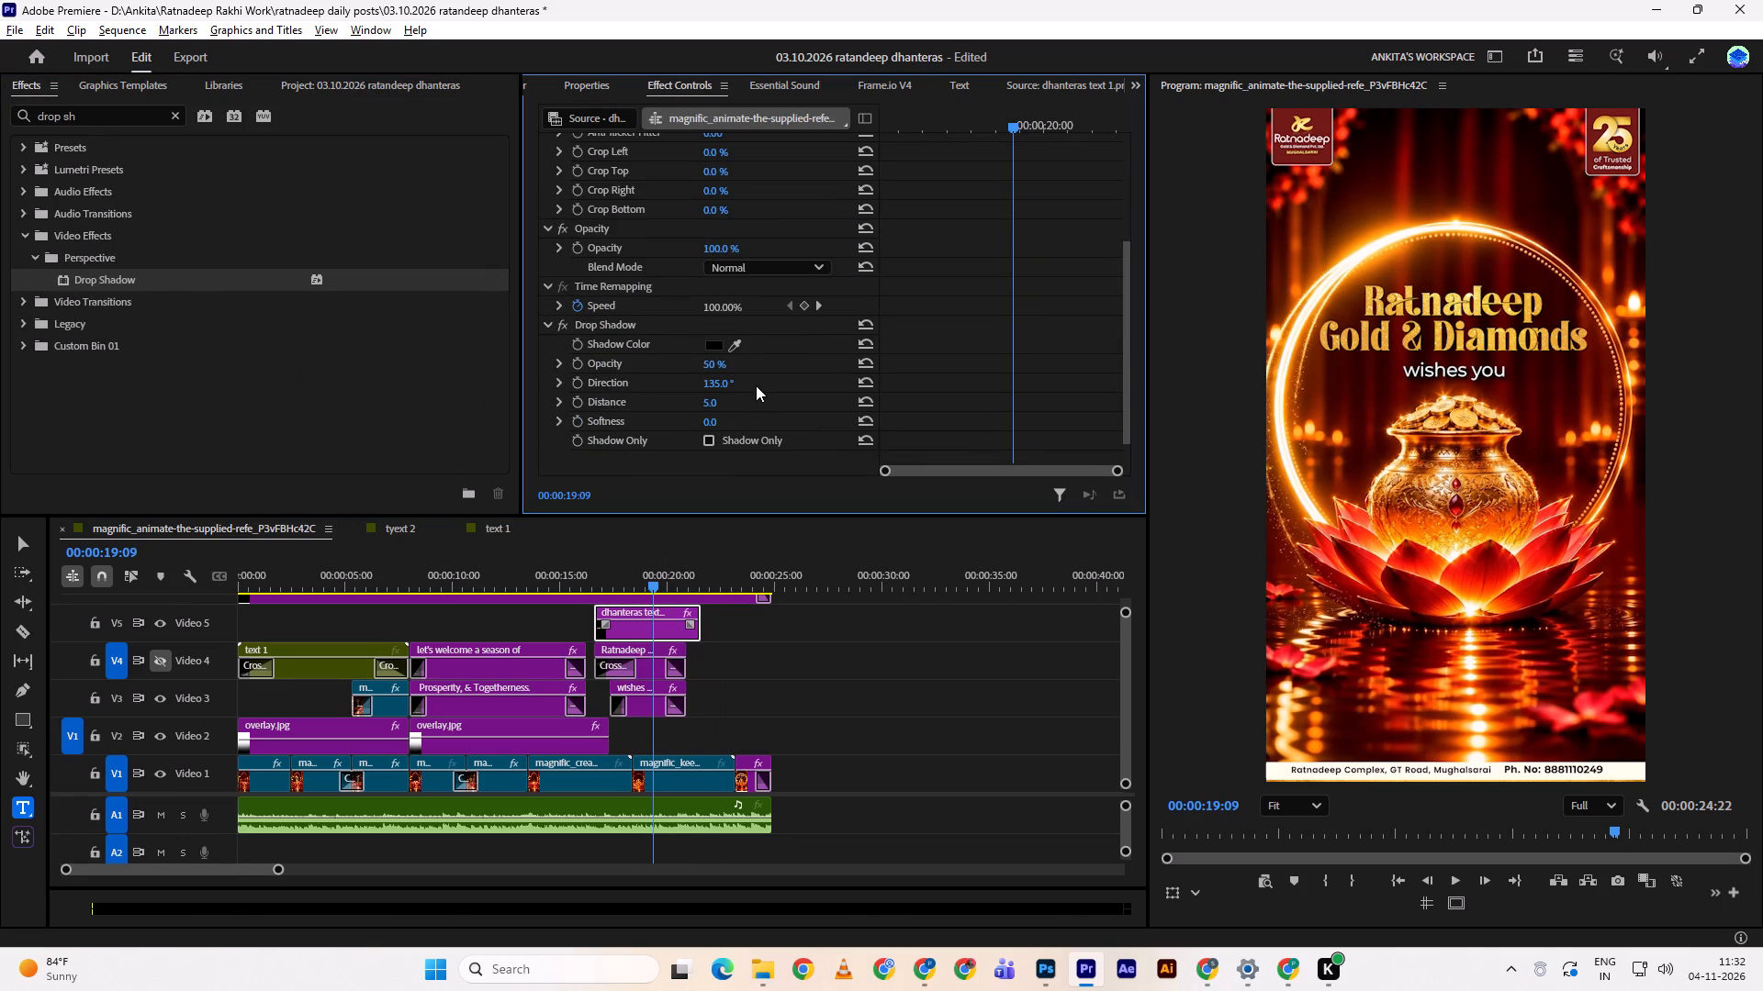
scroll(788, 393, down, 4)
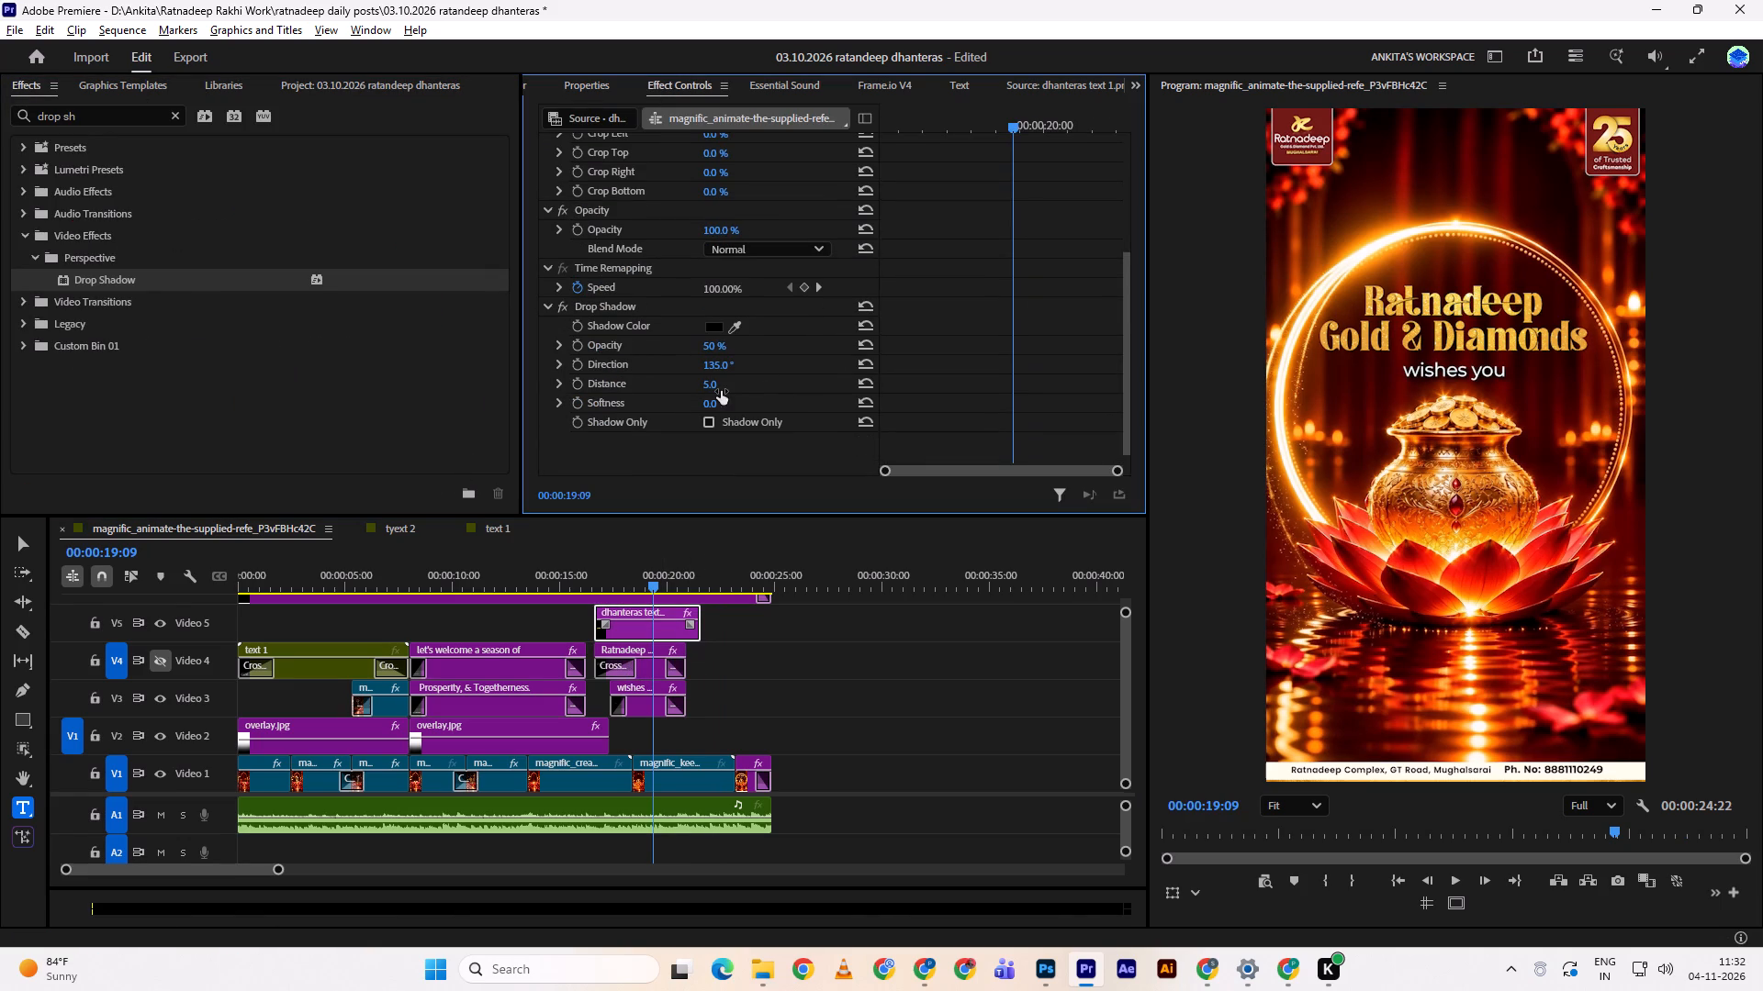
drag(713, 384, 735, 376)
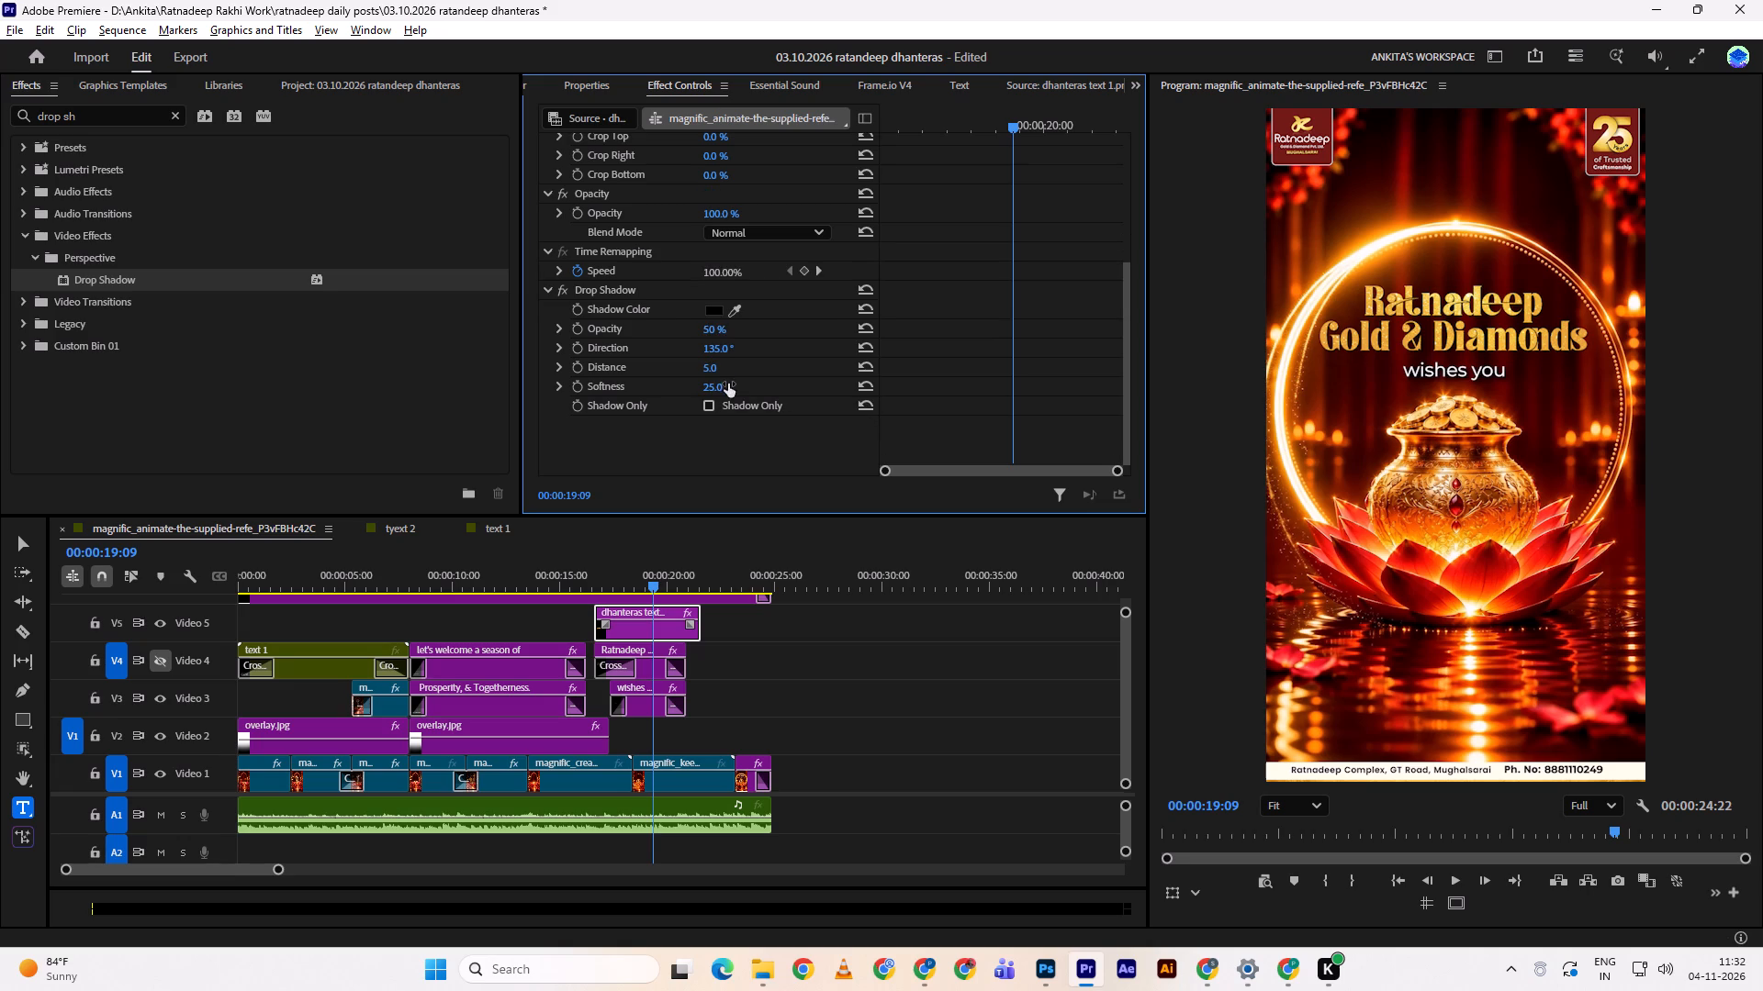
drag(714, 362, 736, 359)
key(space)
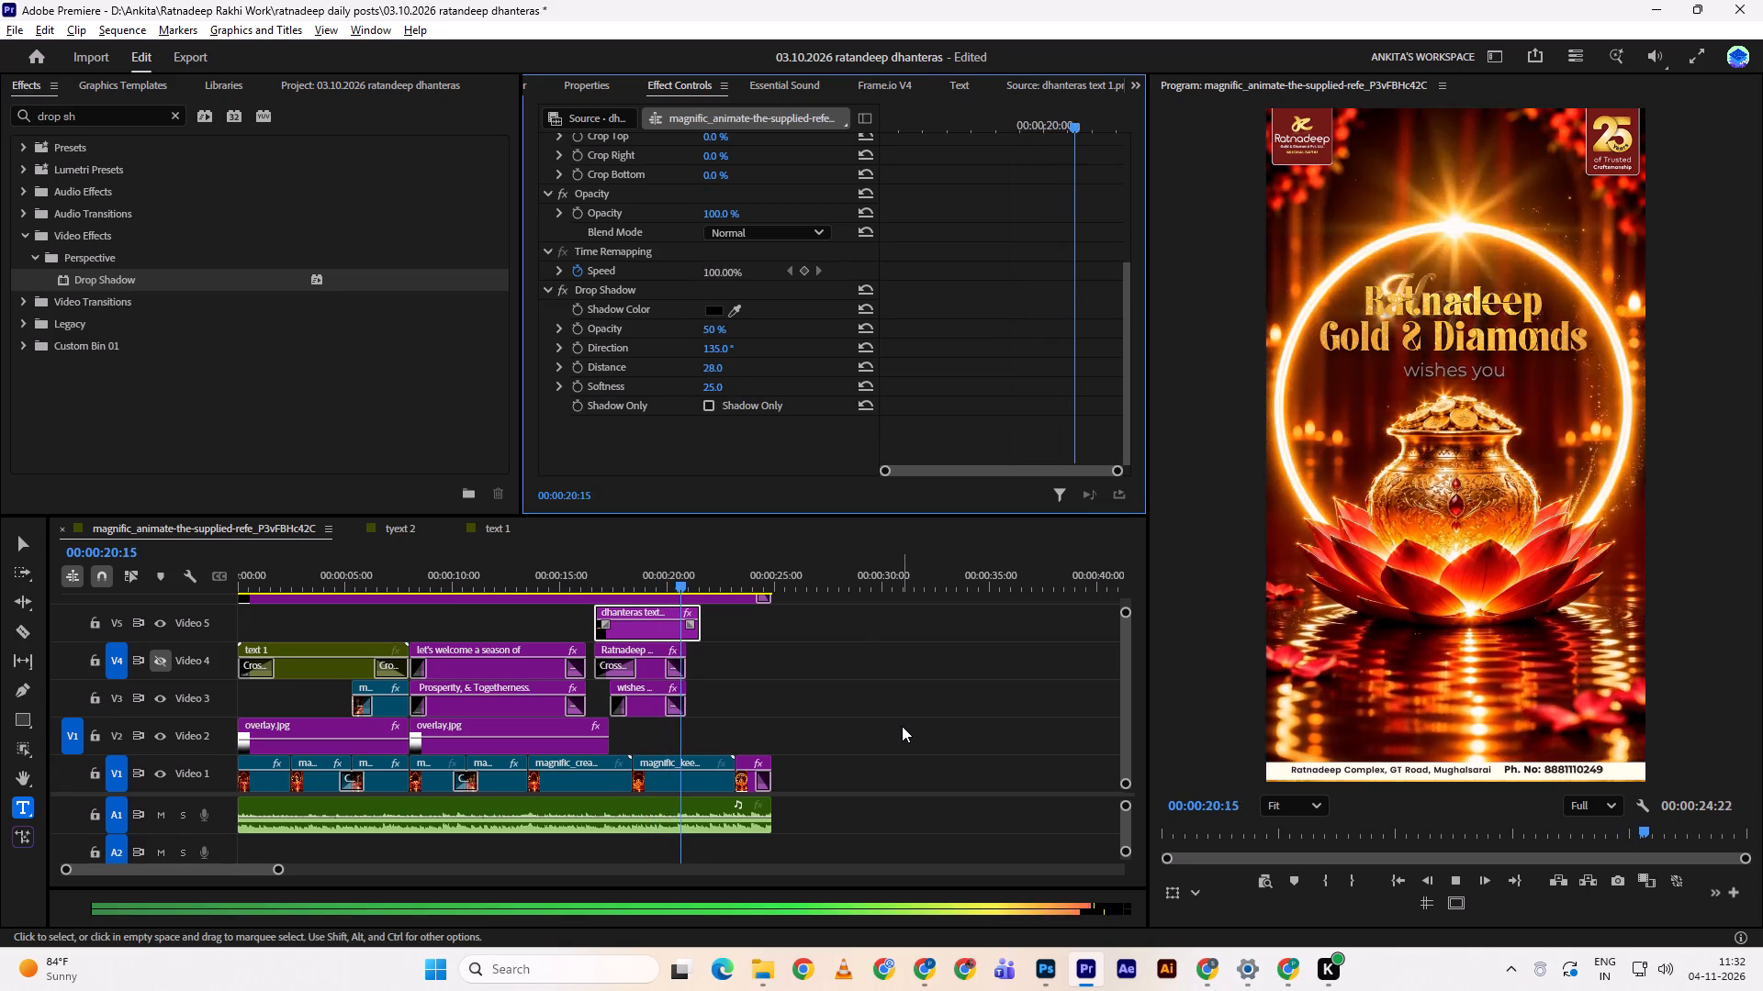
Delete the old Ratnadeep title clip from Video 4 and move the dhanteras text 1.png clip down from Video 5 into its place.
drag(681, 588, 579, 576)
key(space)
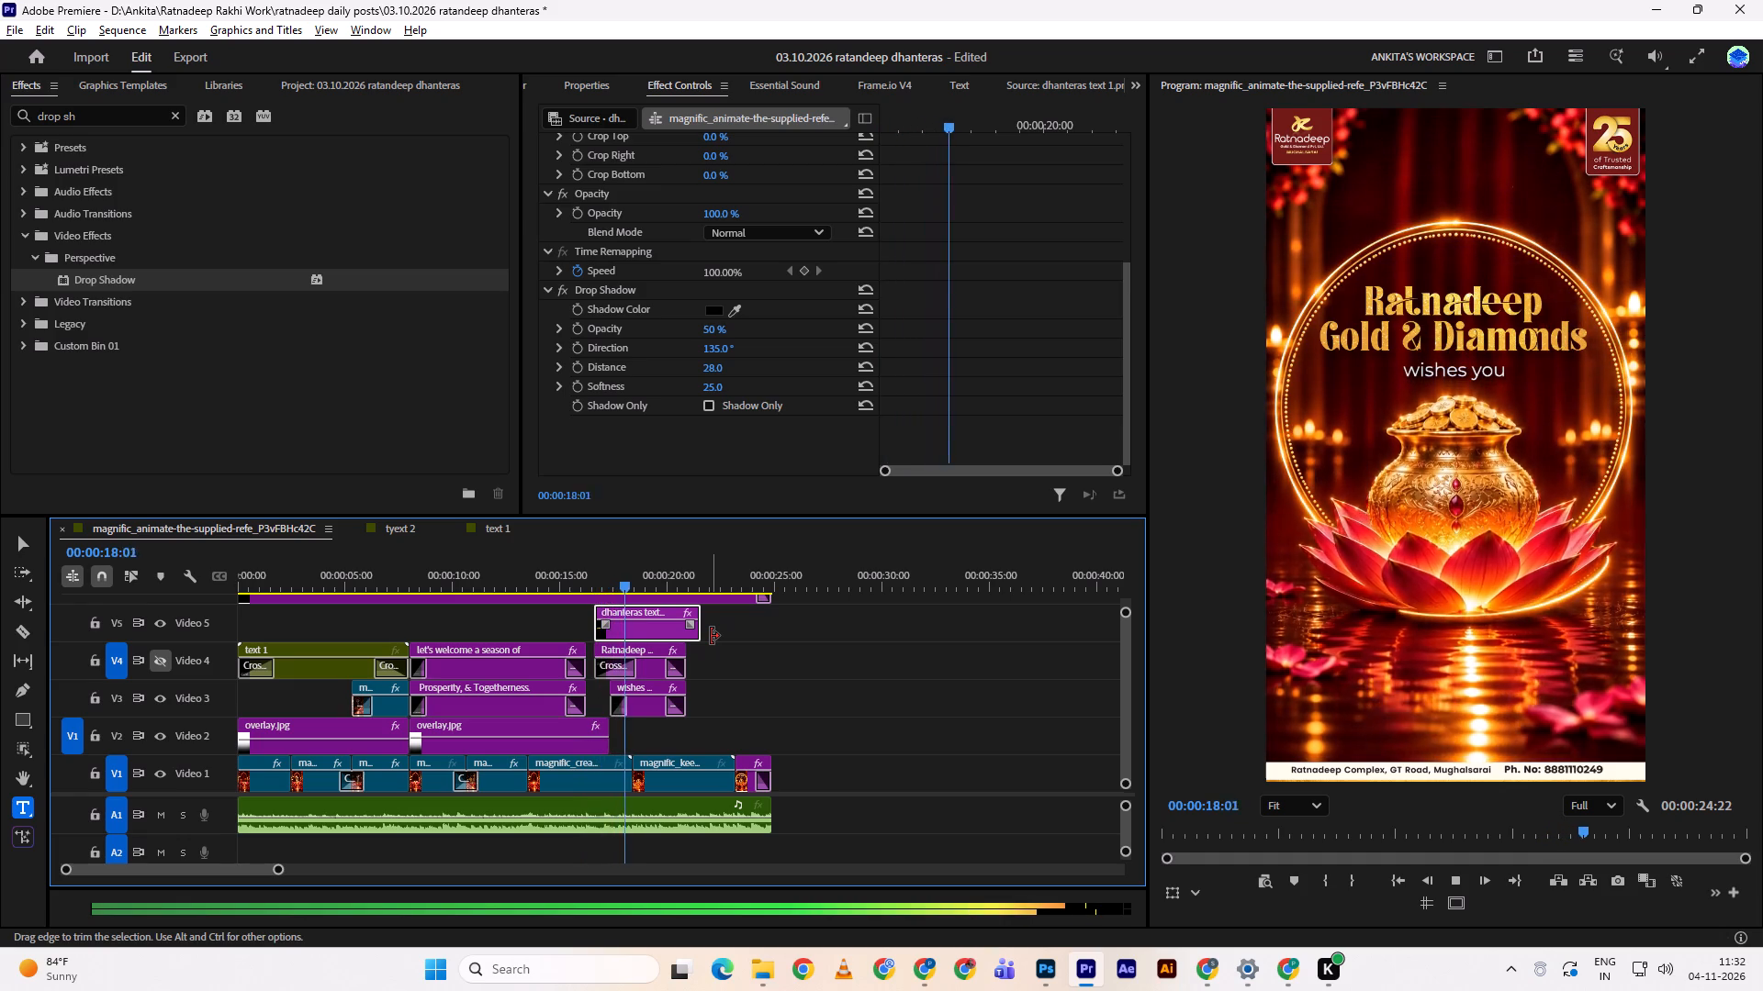
key(space)
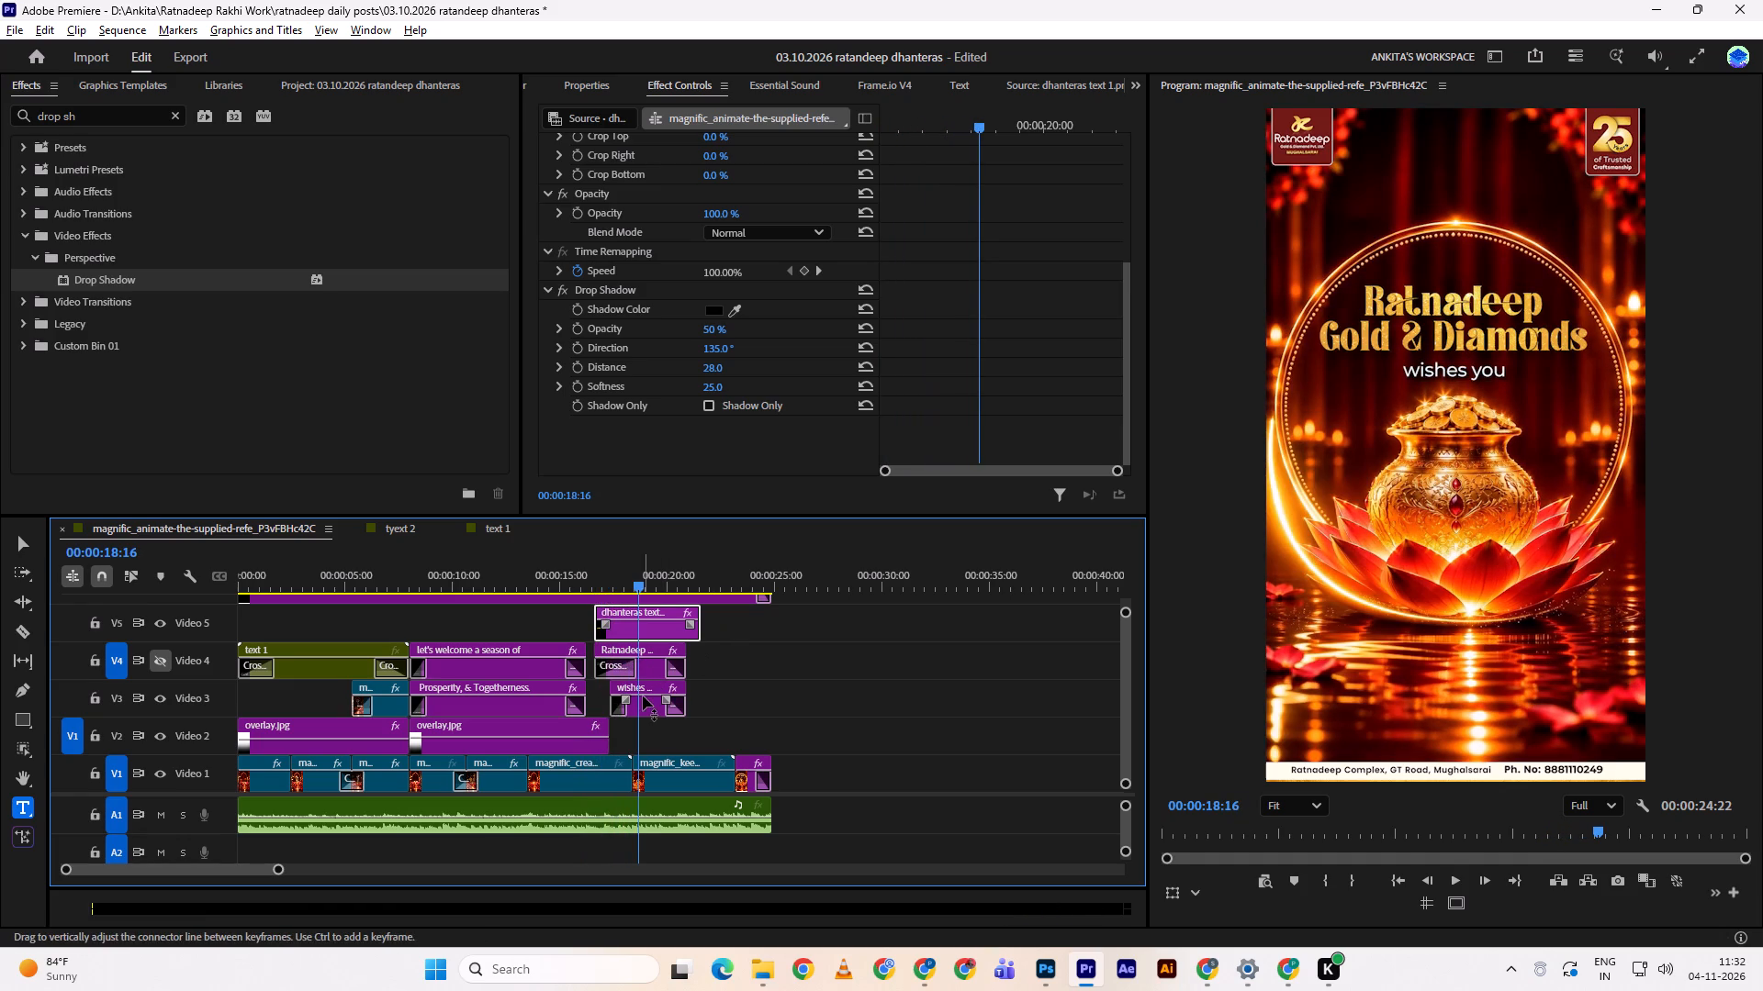
click(646, 663)
key(d)
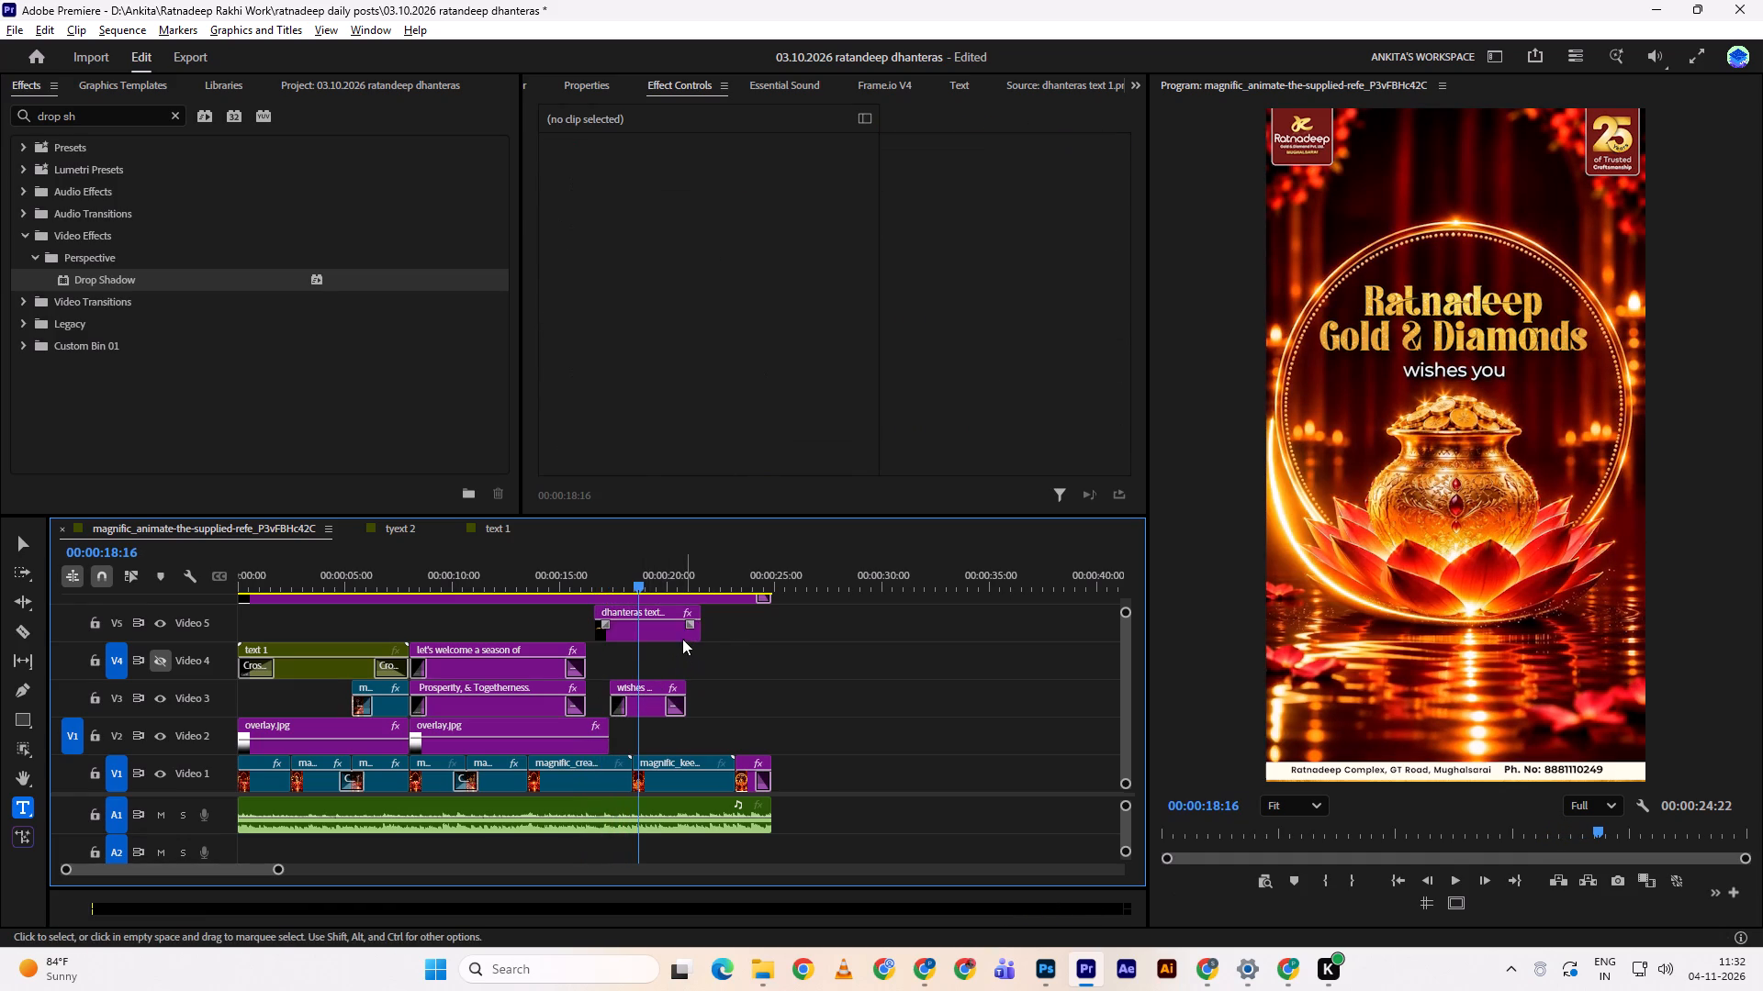
drag(639, 633, 639, 653)
click(639, 653)
Play the title section and turn the Video 4 track output back on.
drag(622, 562, 608, 562)
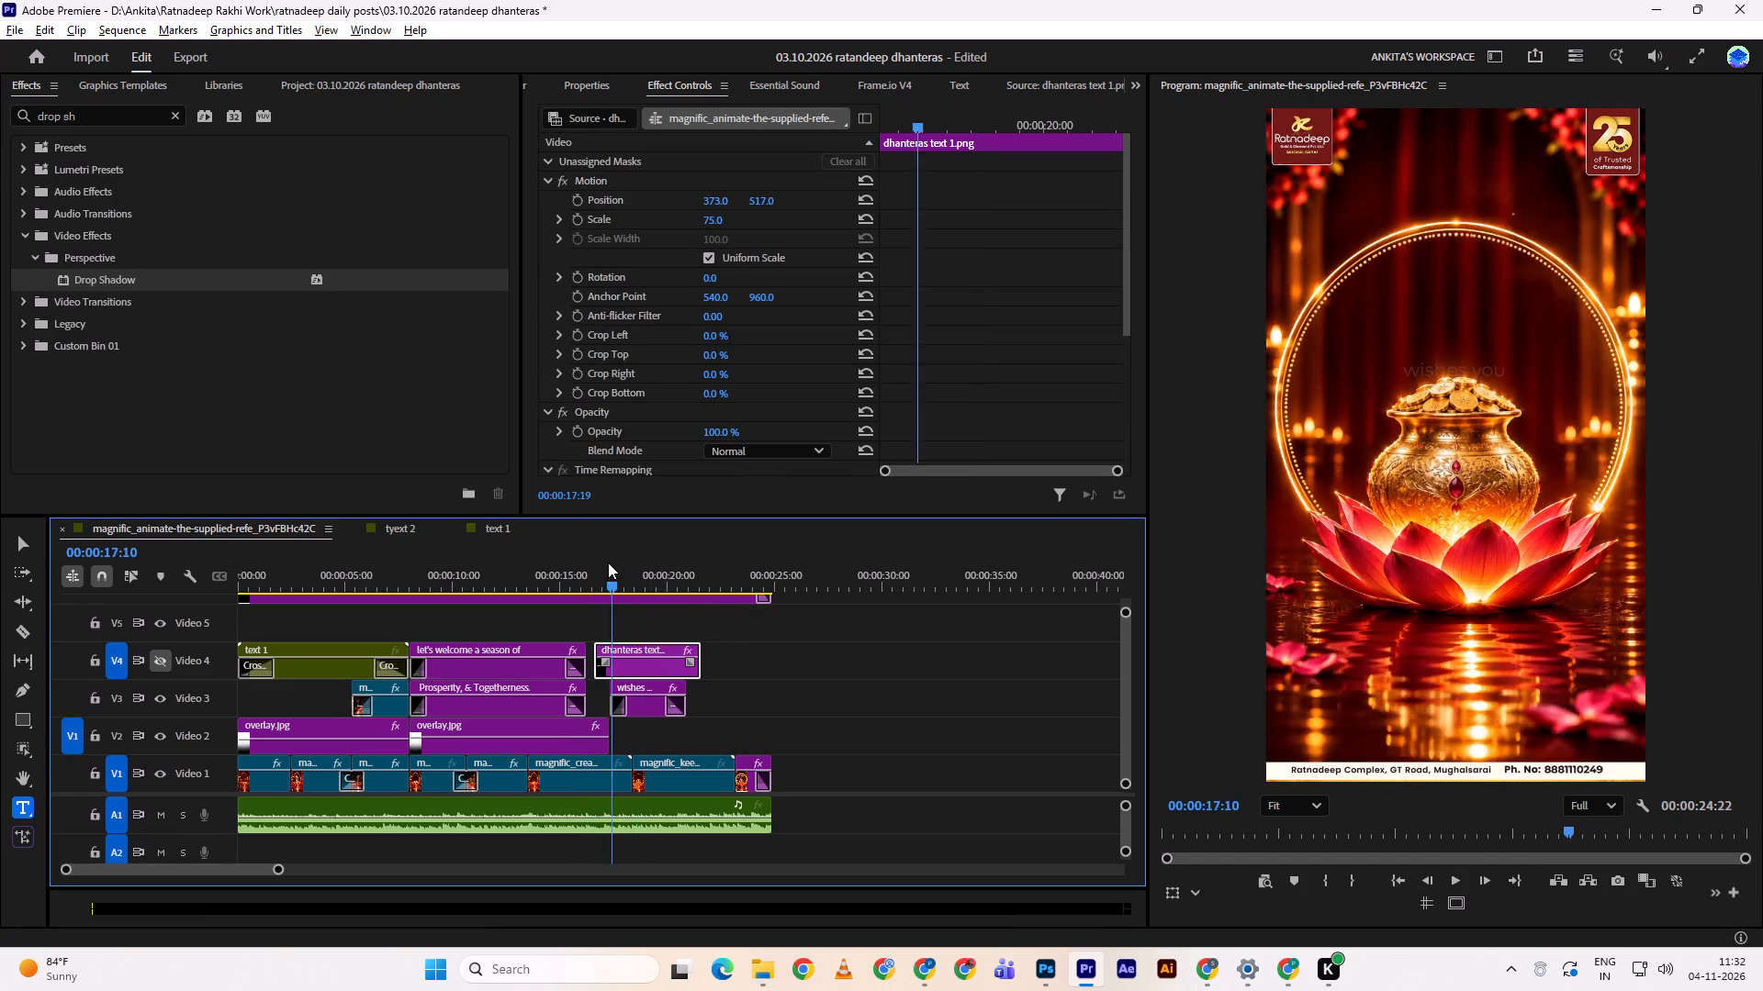
drag(608, 562, 577, 564)
key(space)
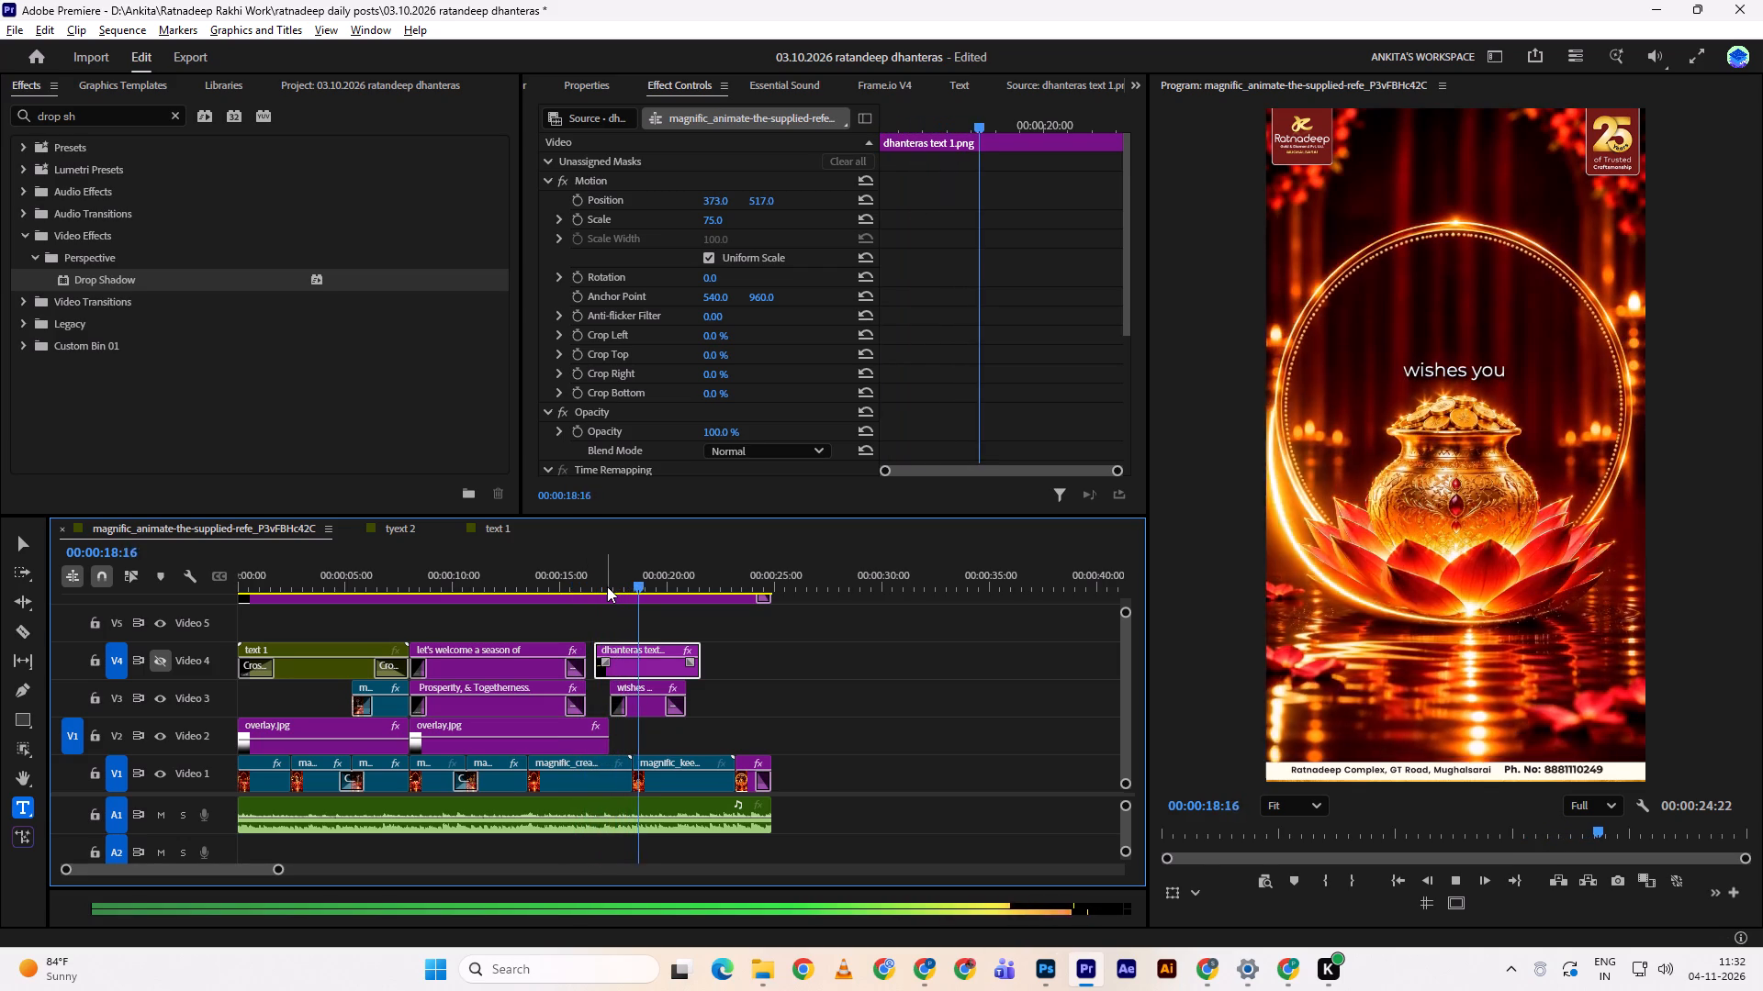
key(space)
click(164, 665)
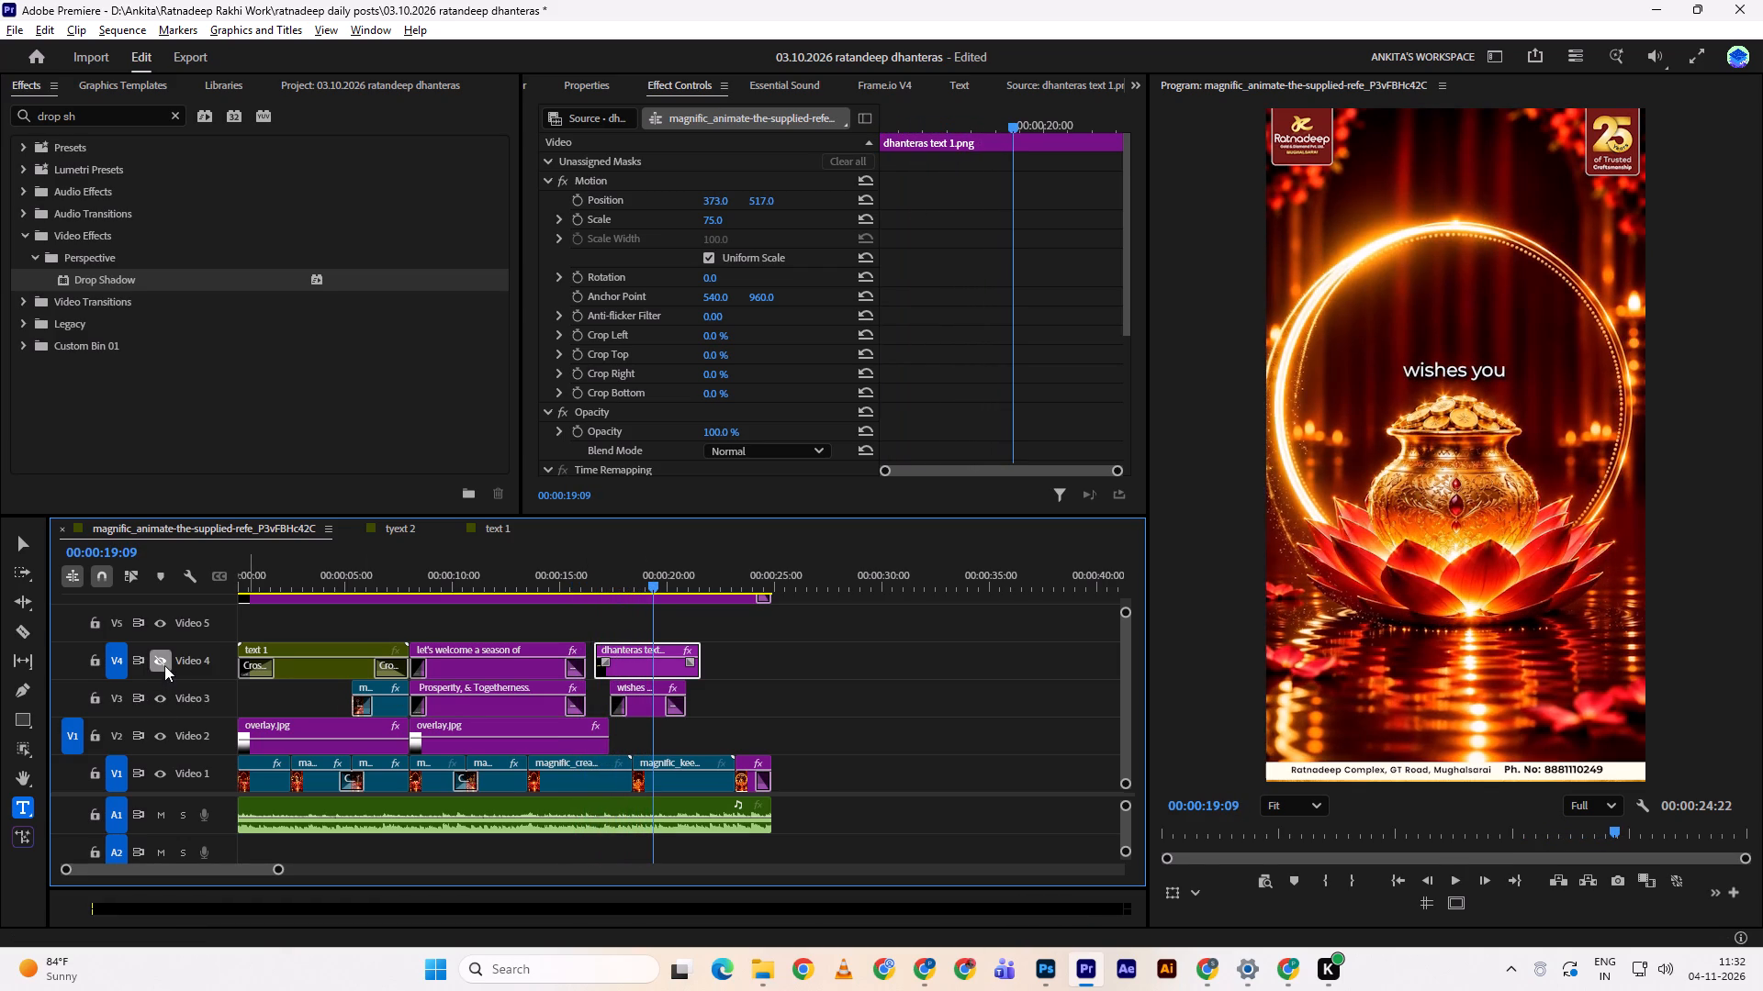
Add a fade-in transition to the start of the dhanteras text 1.png clip on Video 4 and preview it.
drag(586, 577, 596, 577)
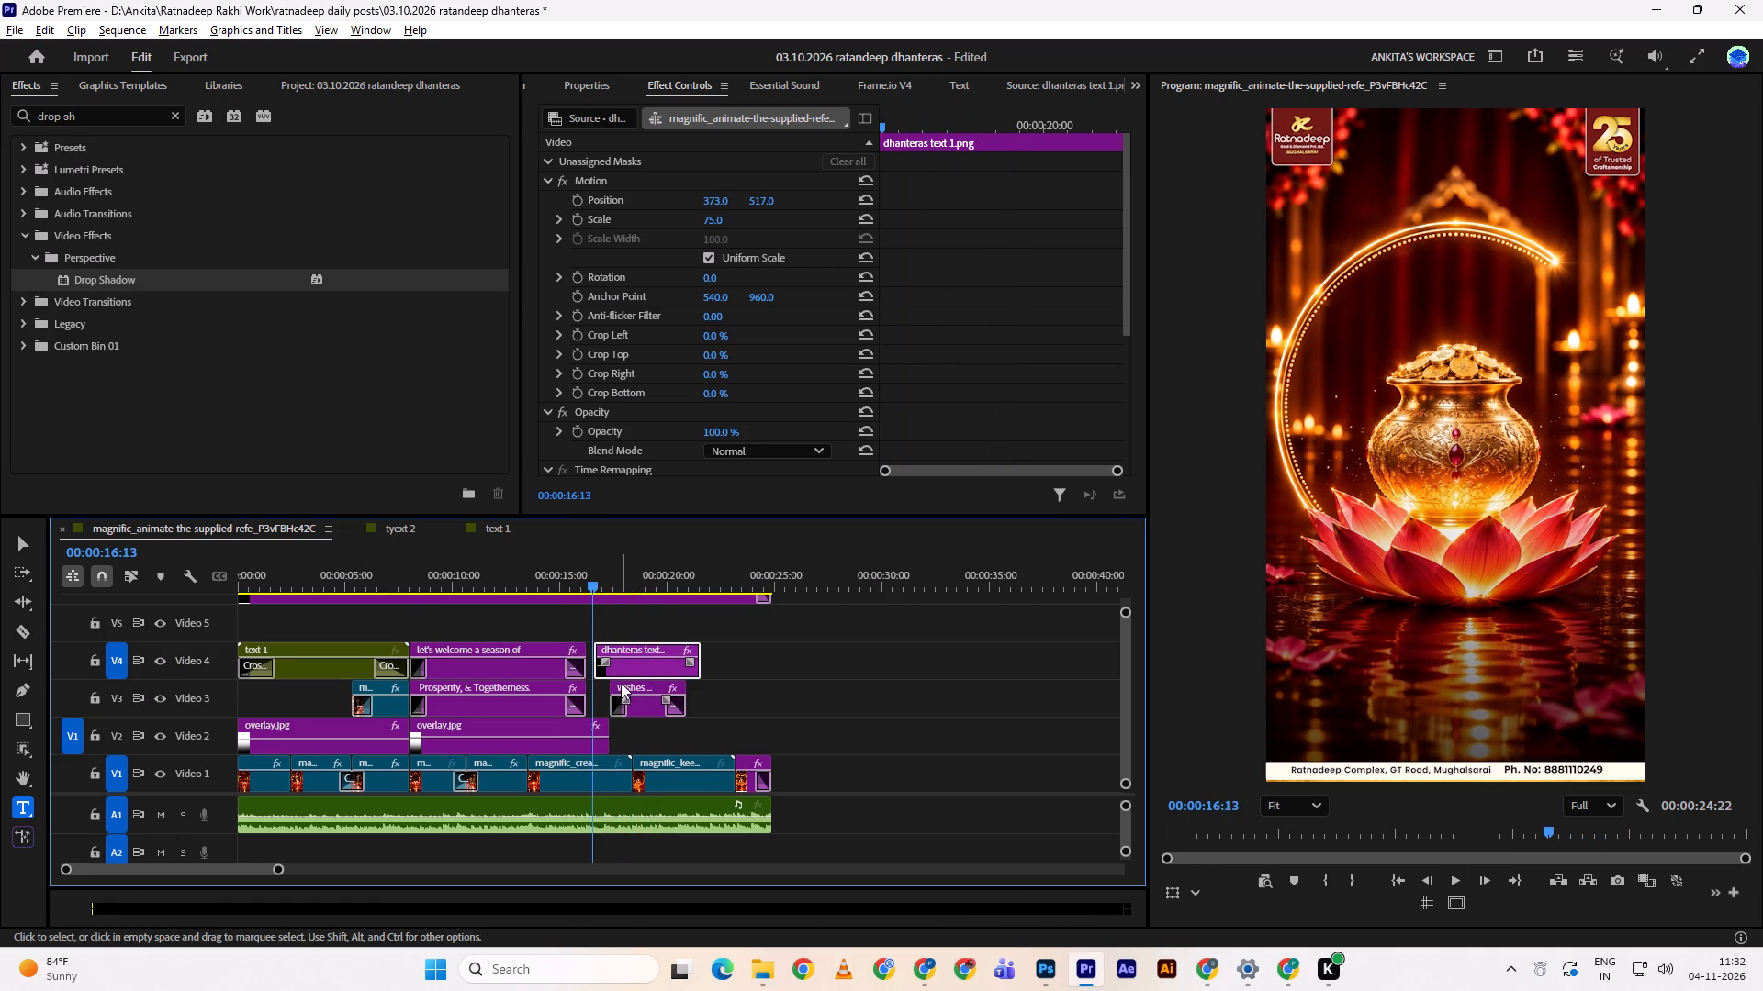
drag(609, 661, 619, 657)
key(space)
key(space)
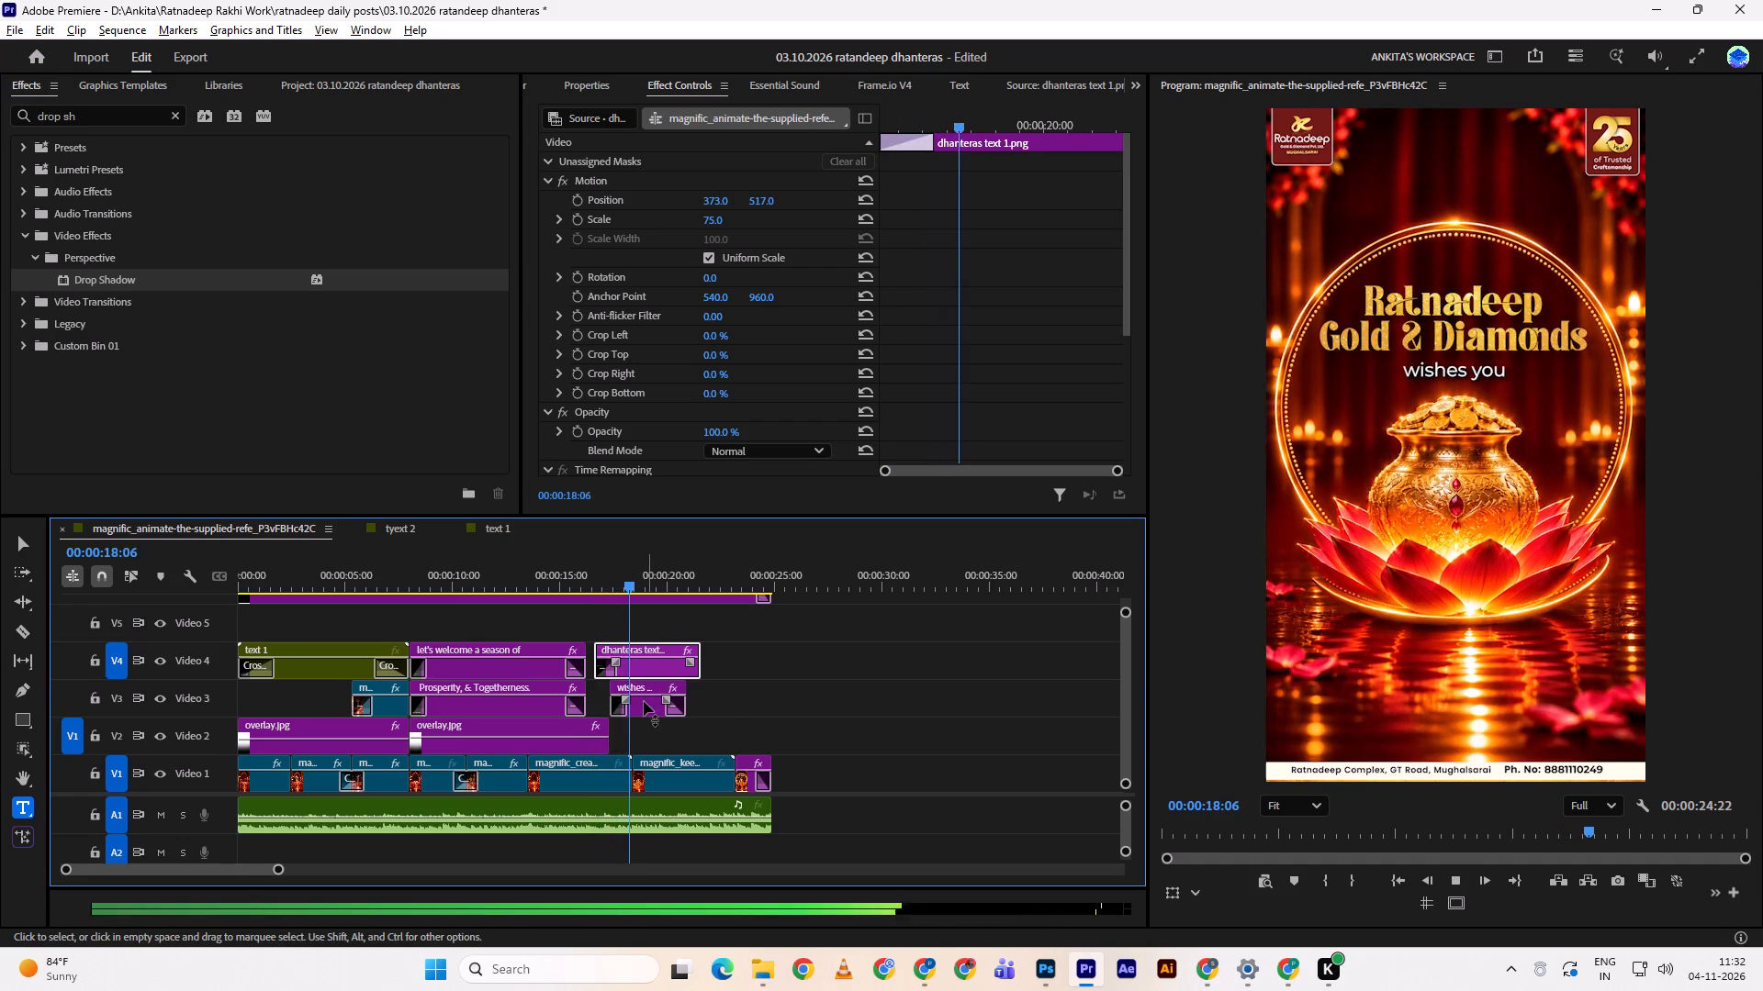
Set the "wishes you" graphic's Vector Motion scale to 120 and Y position to 129, and play the section.
click(637, 705)
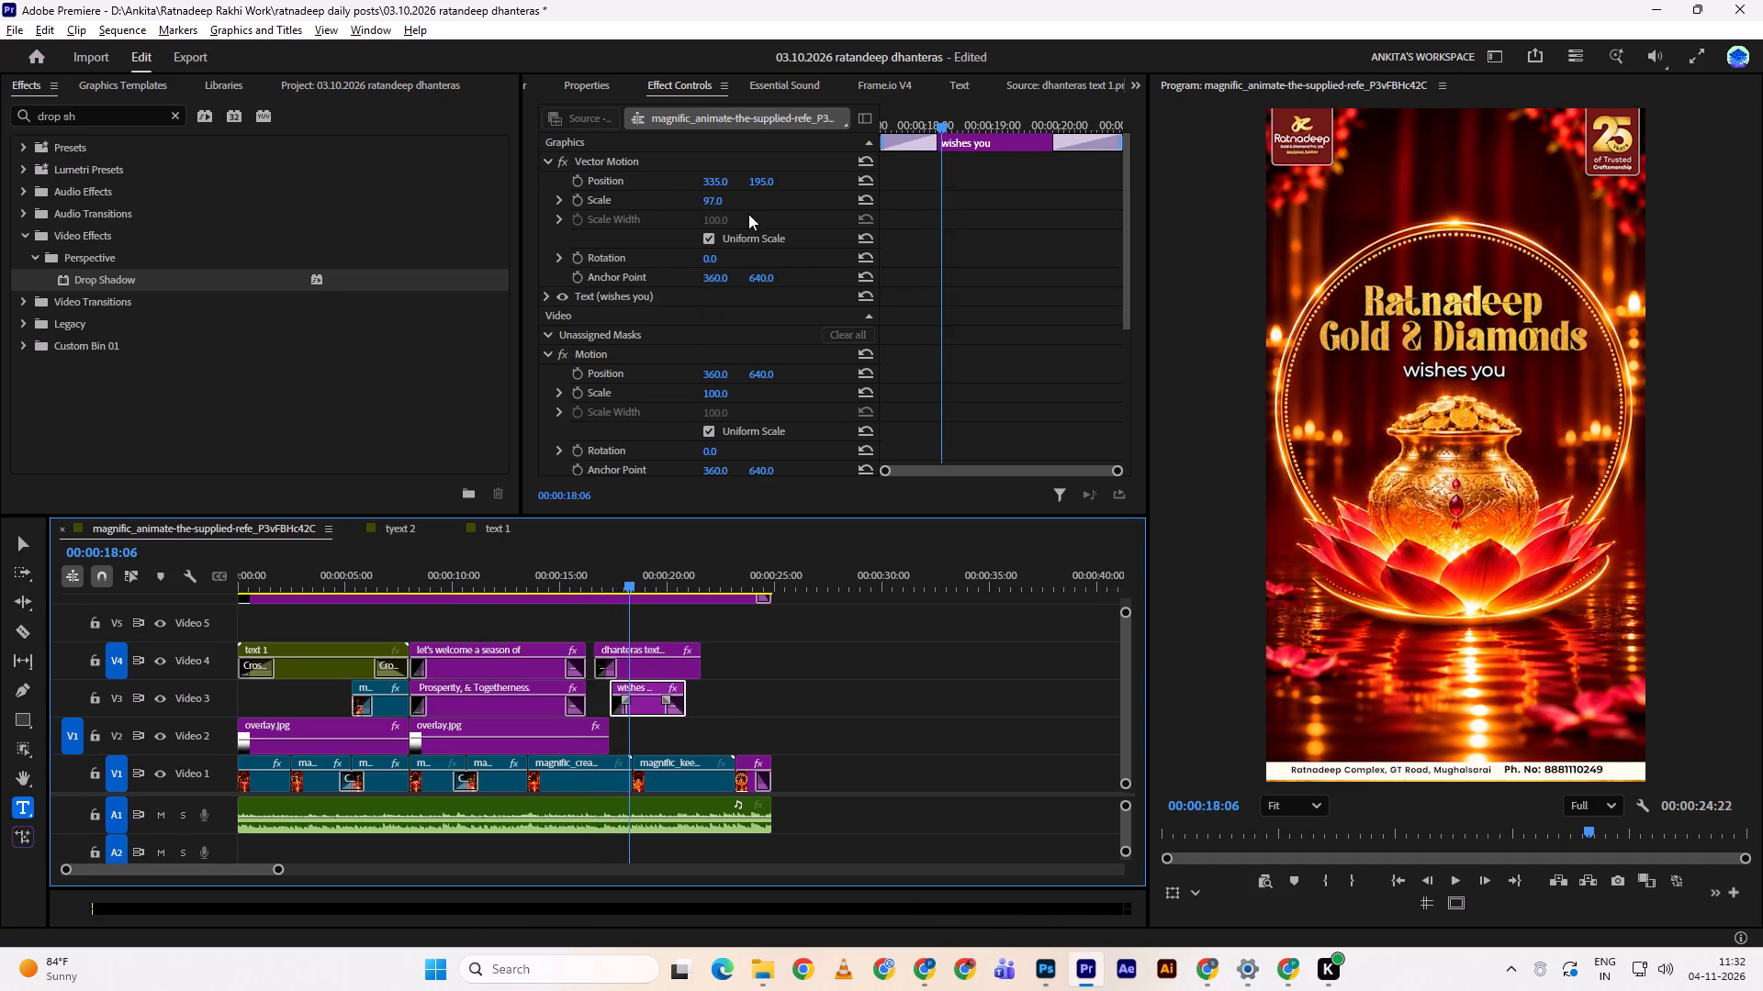
drag(724, 198, 737, 195)
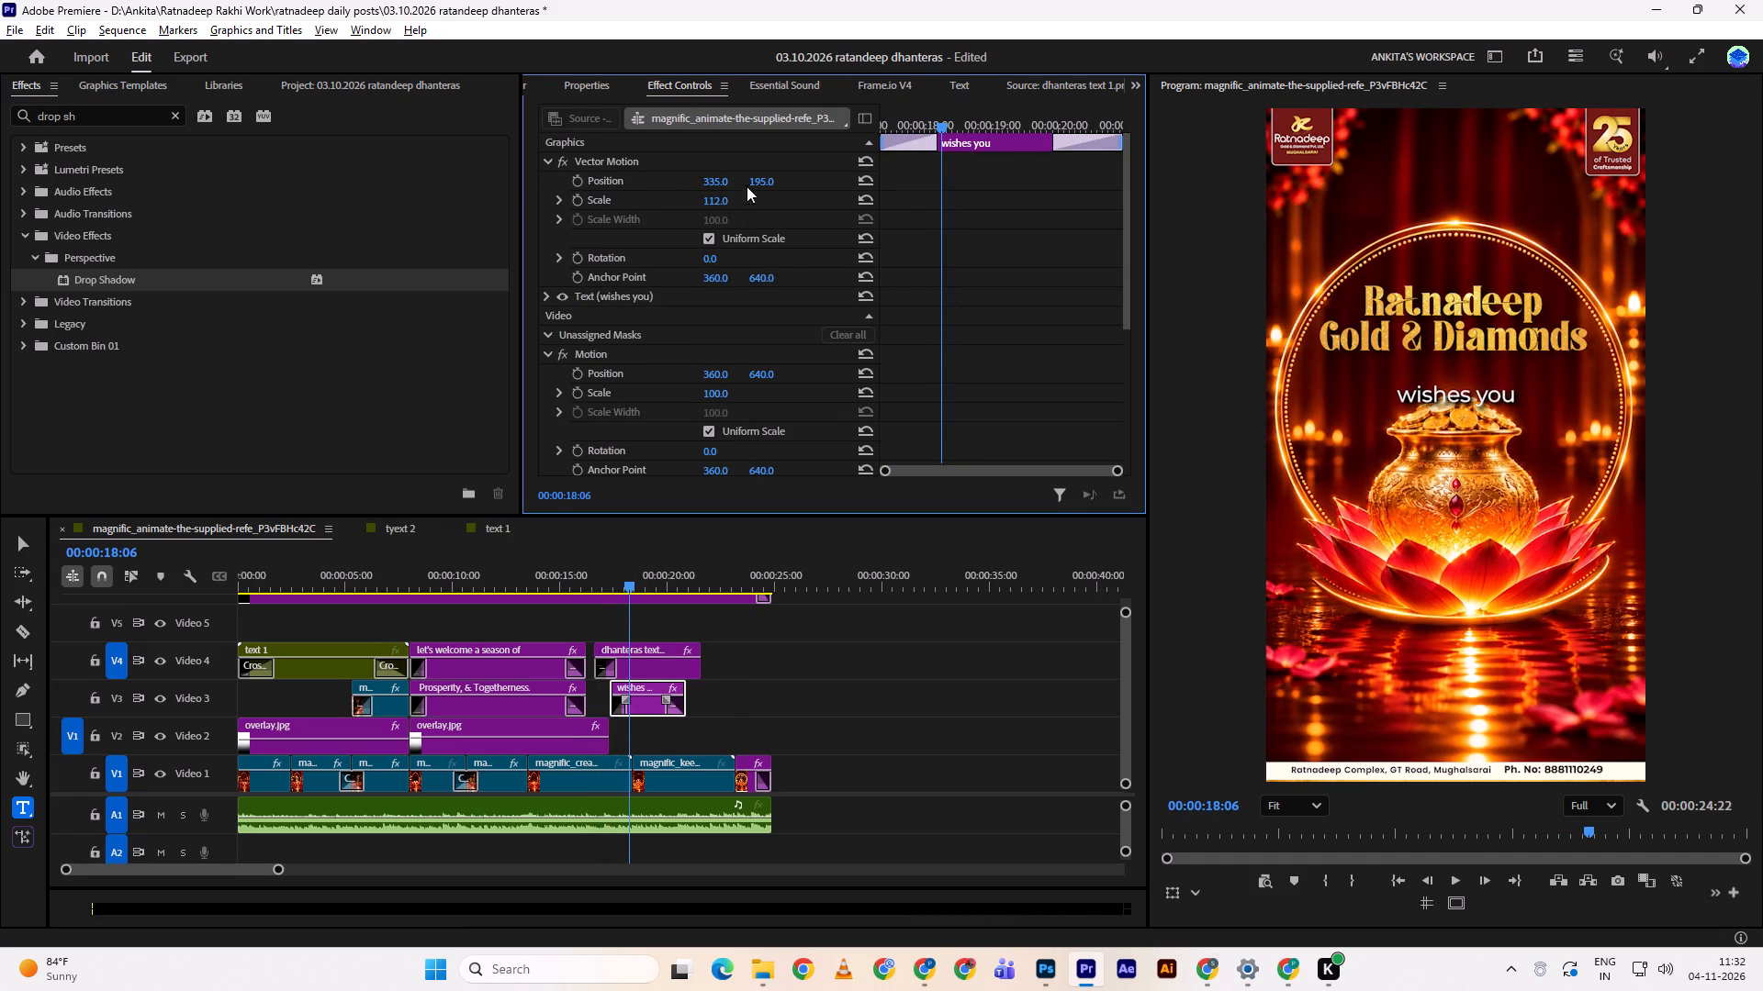
drag(767, 178, 730, 197)
click(722, 200)
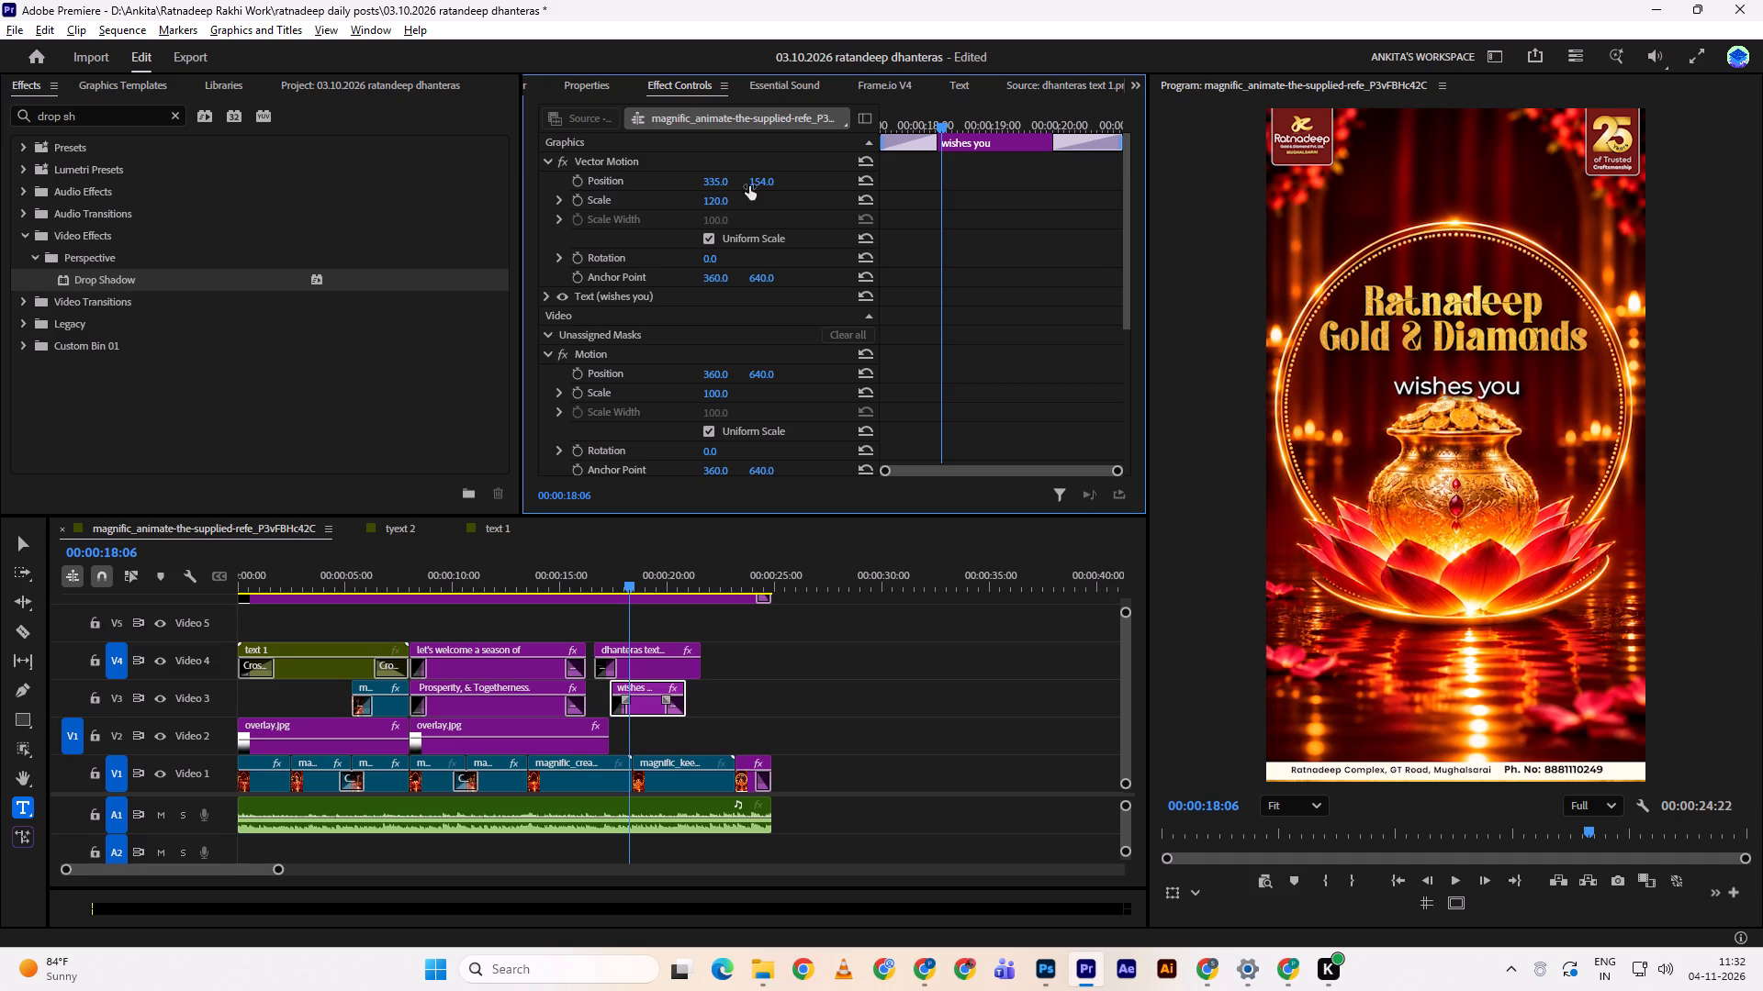
drag(769, 180, 747, 187)
key(space)
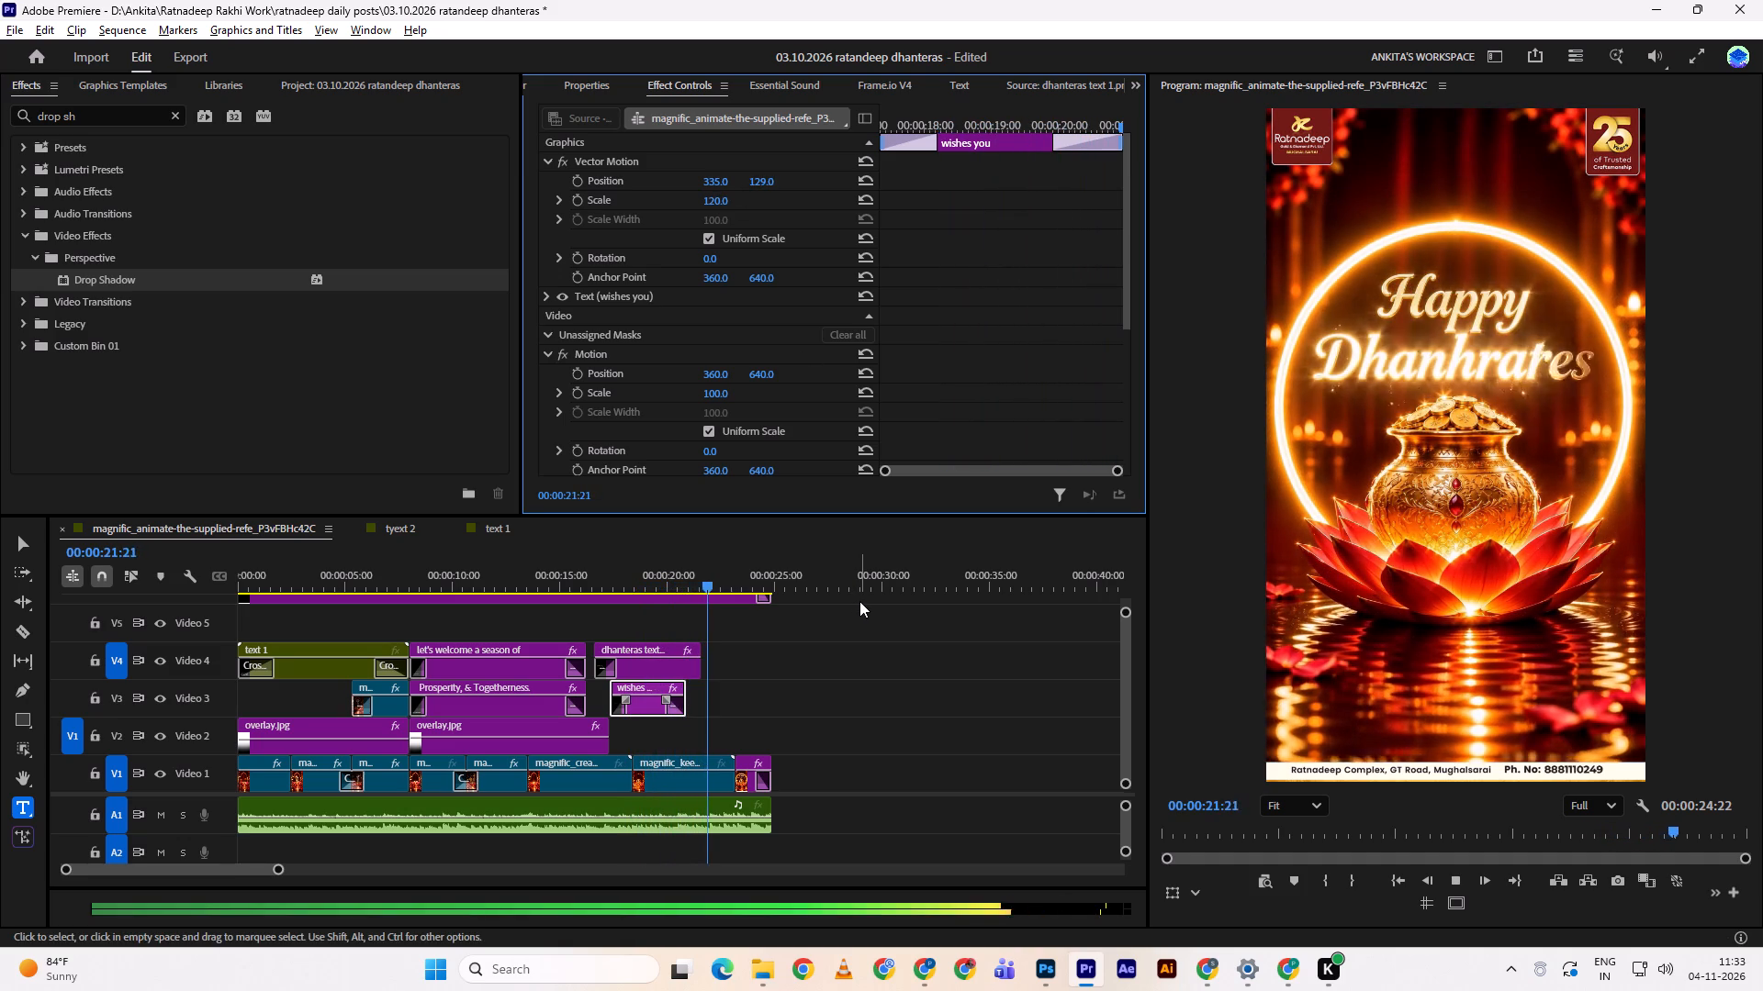
key(space)
Trim the dhanteras text 1.png clip to end with the "wishes you" clip, add a fade-out transition at its end, and review playback.
drag(702, 574, 685, 567)
drag(709, 651, 690, 651)
click(672, 661)
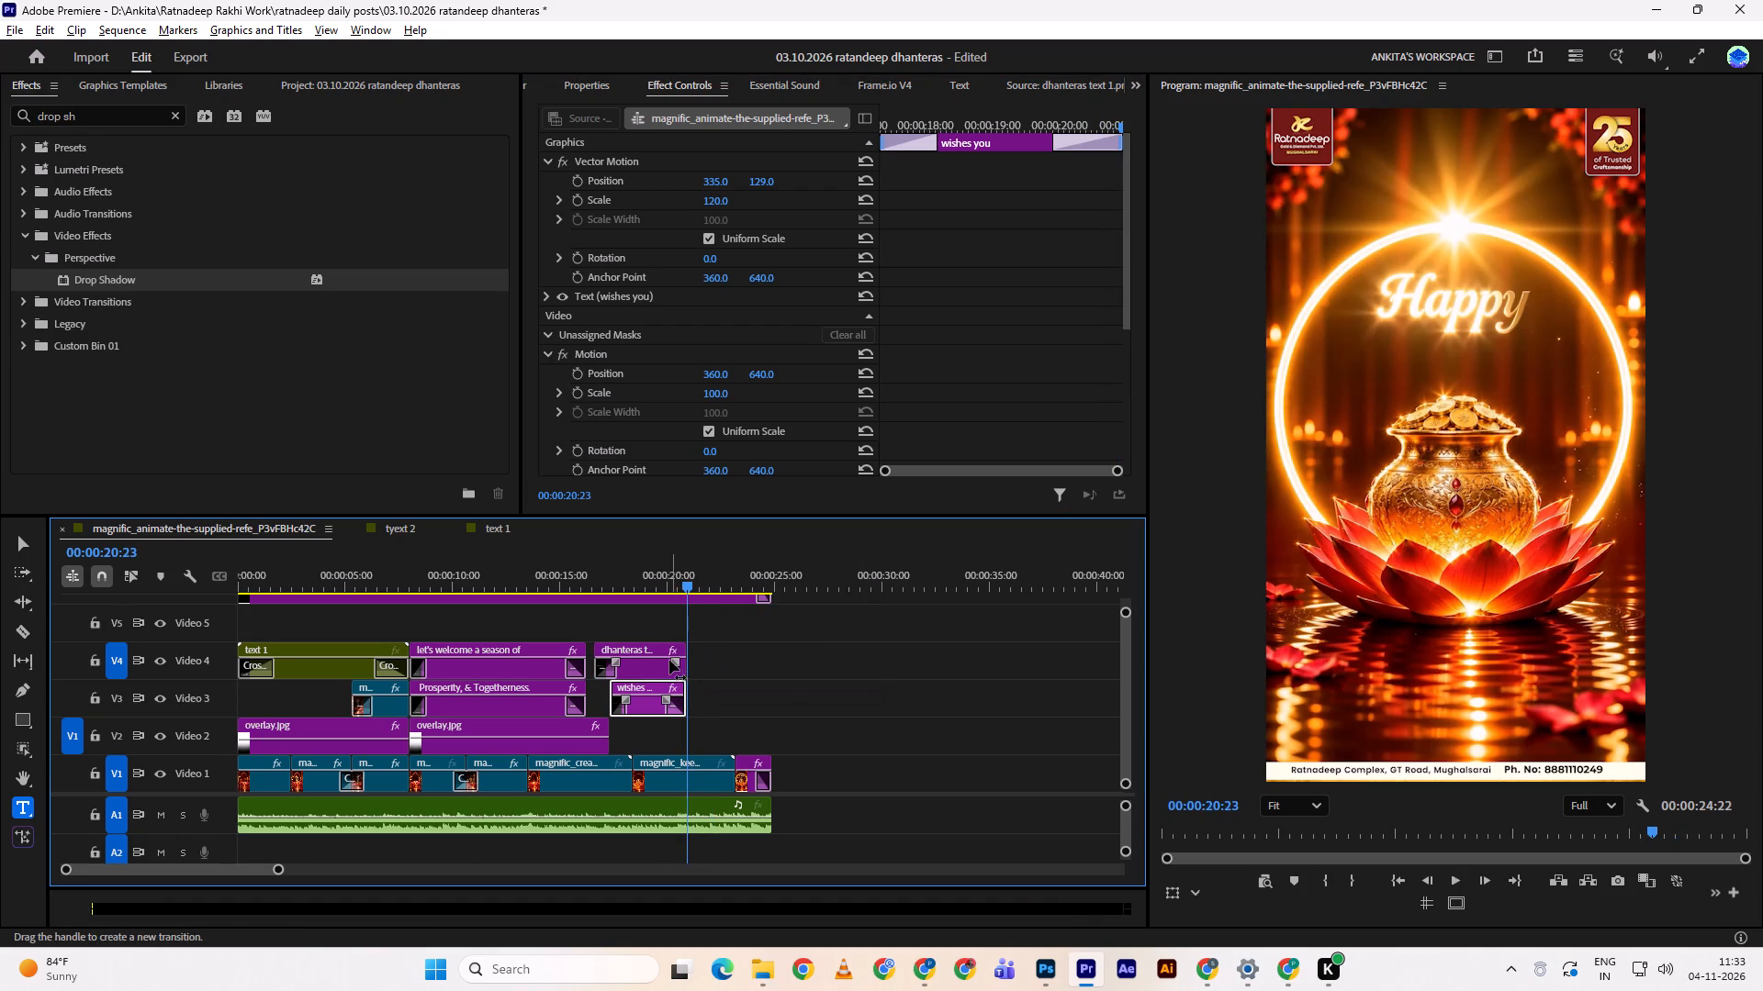
drag(672, 568, 661, 566)
key(space)
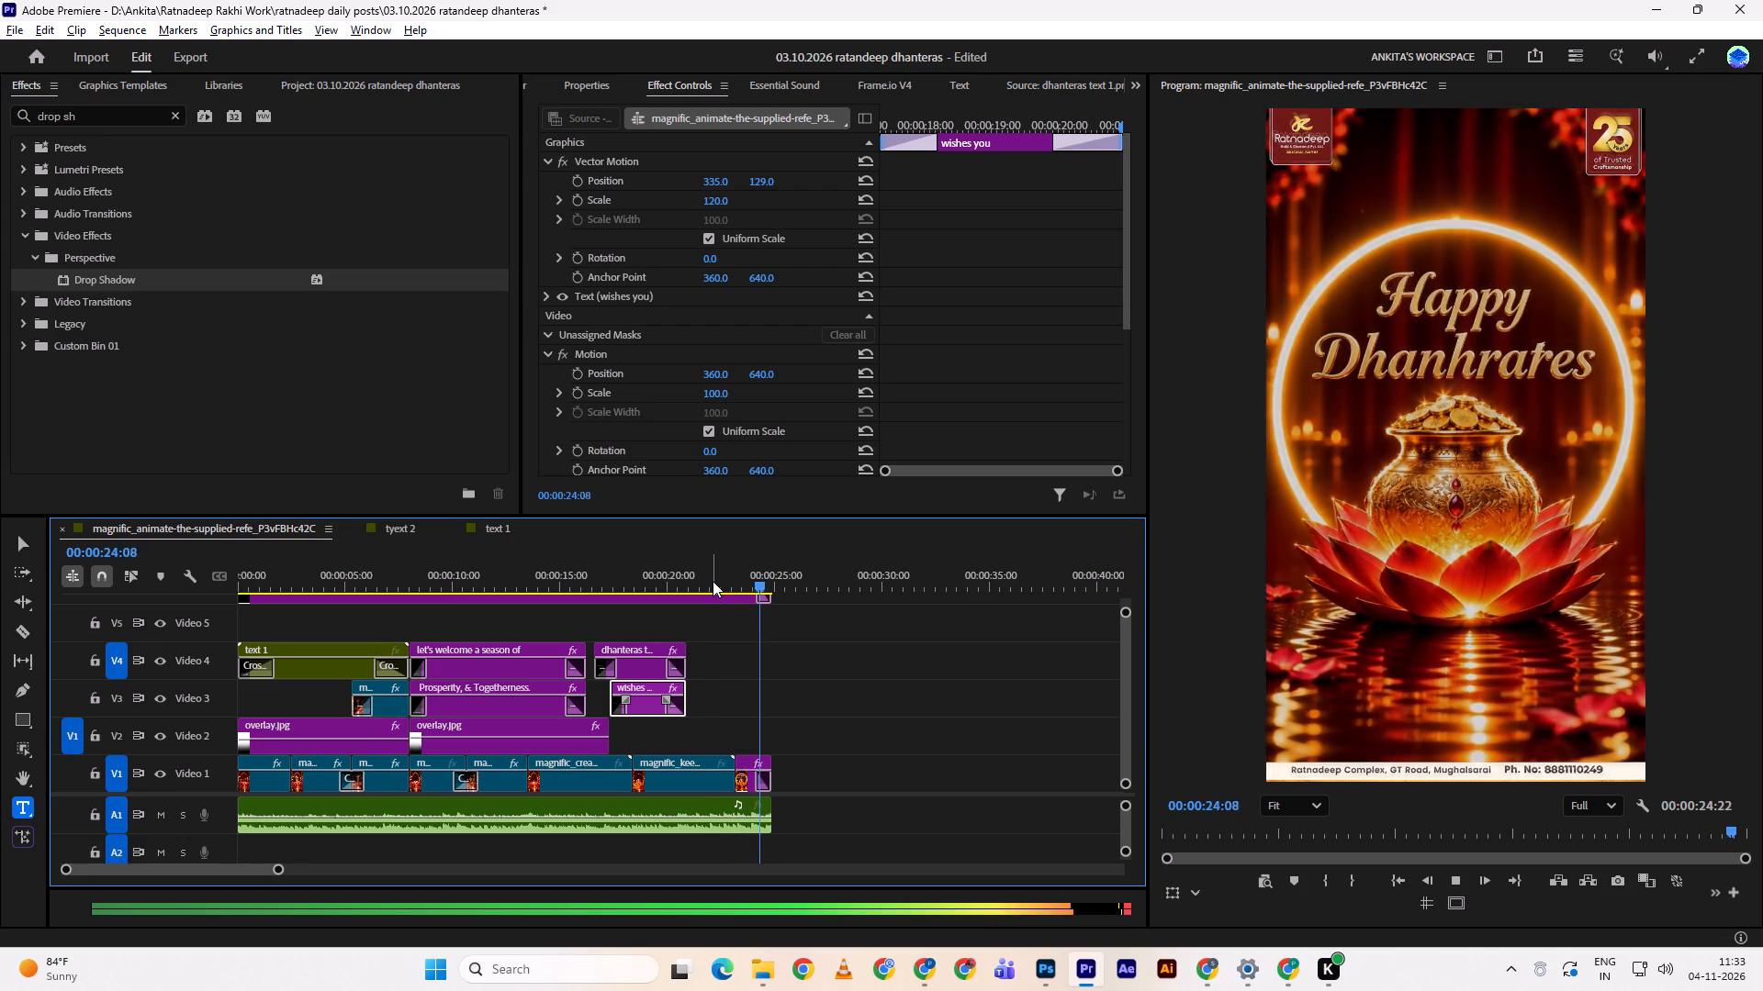
drag(727, 576, 519, 596)
key(space)
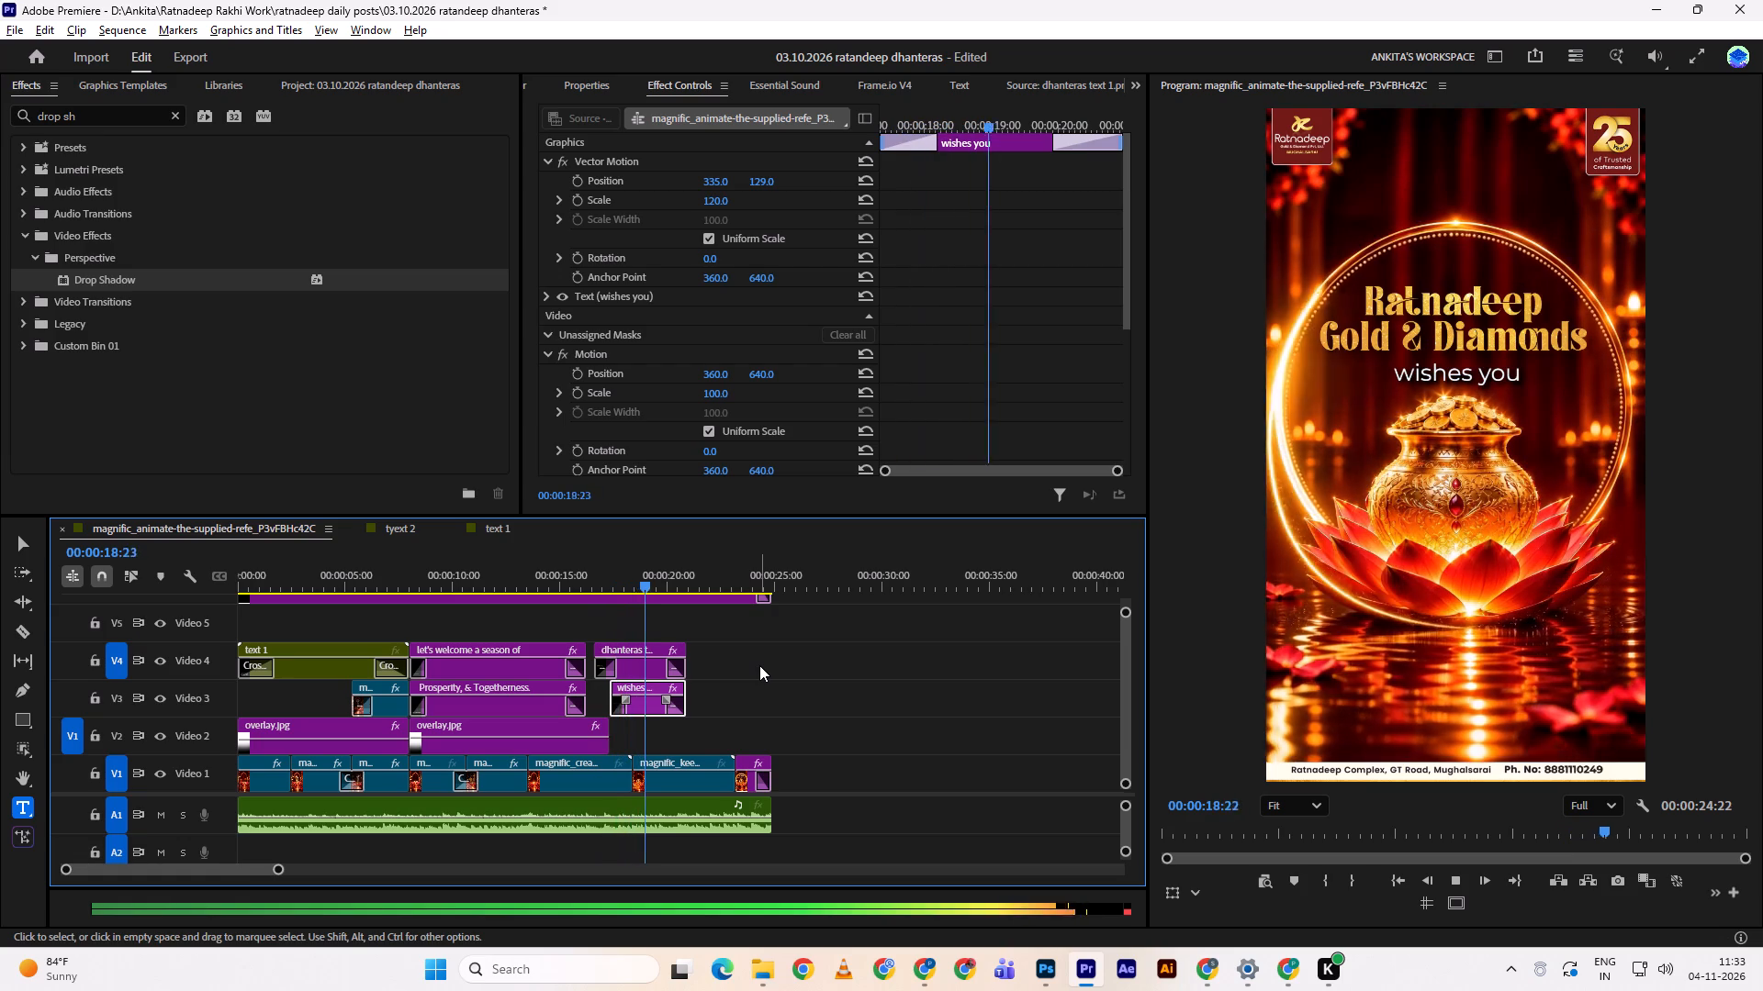
key(space)
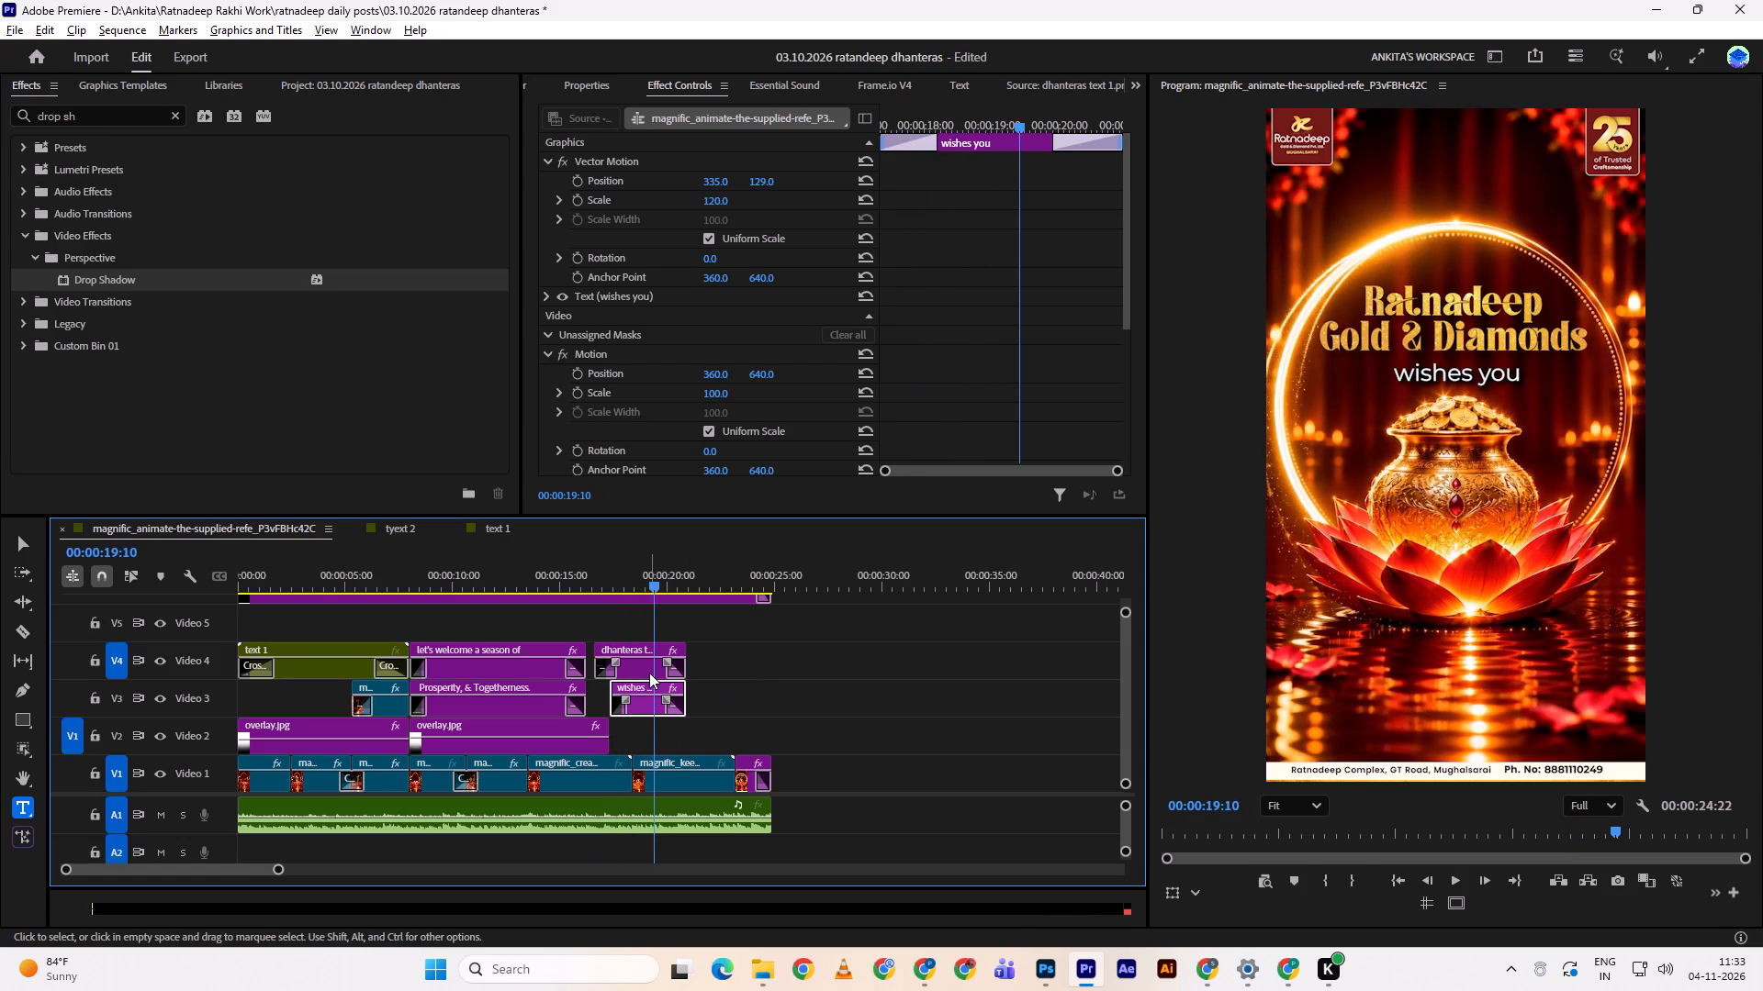
Set the dhanteras text 1.png clip's Y position to 526 and play the title section through to the closing greeting.
click(649, 673)
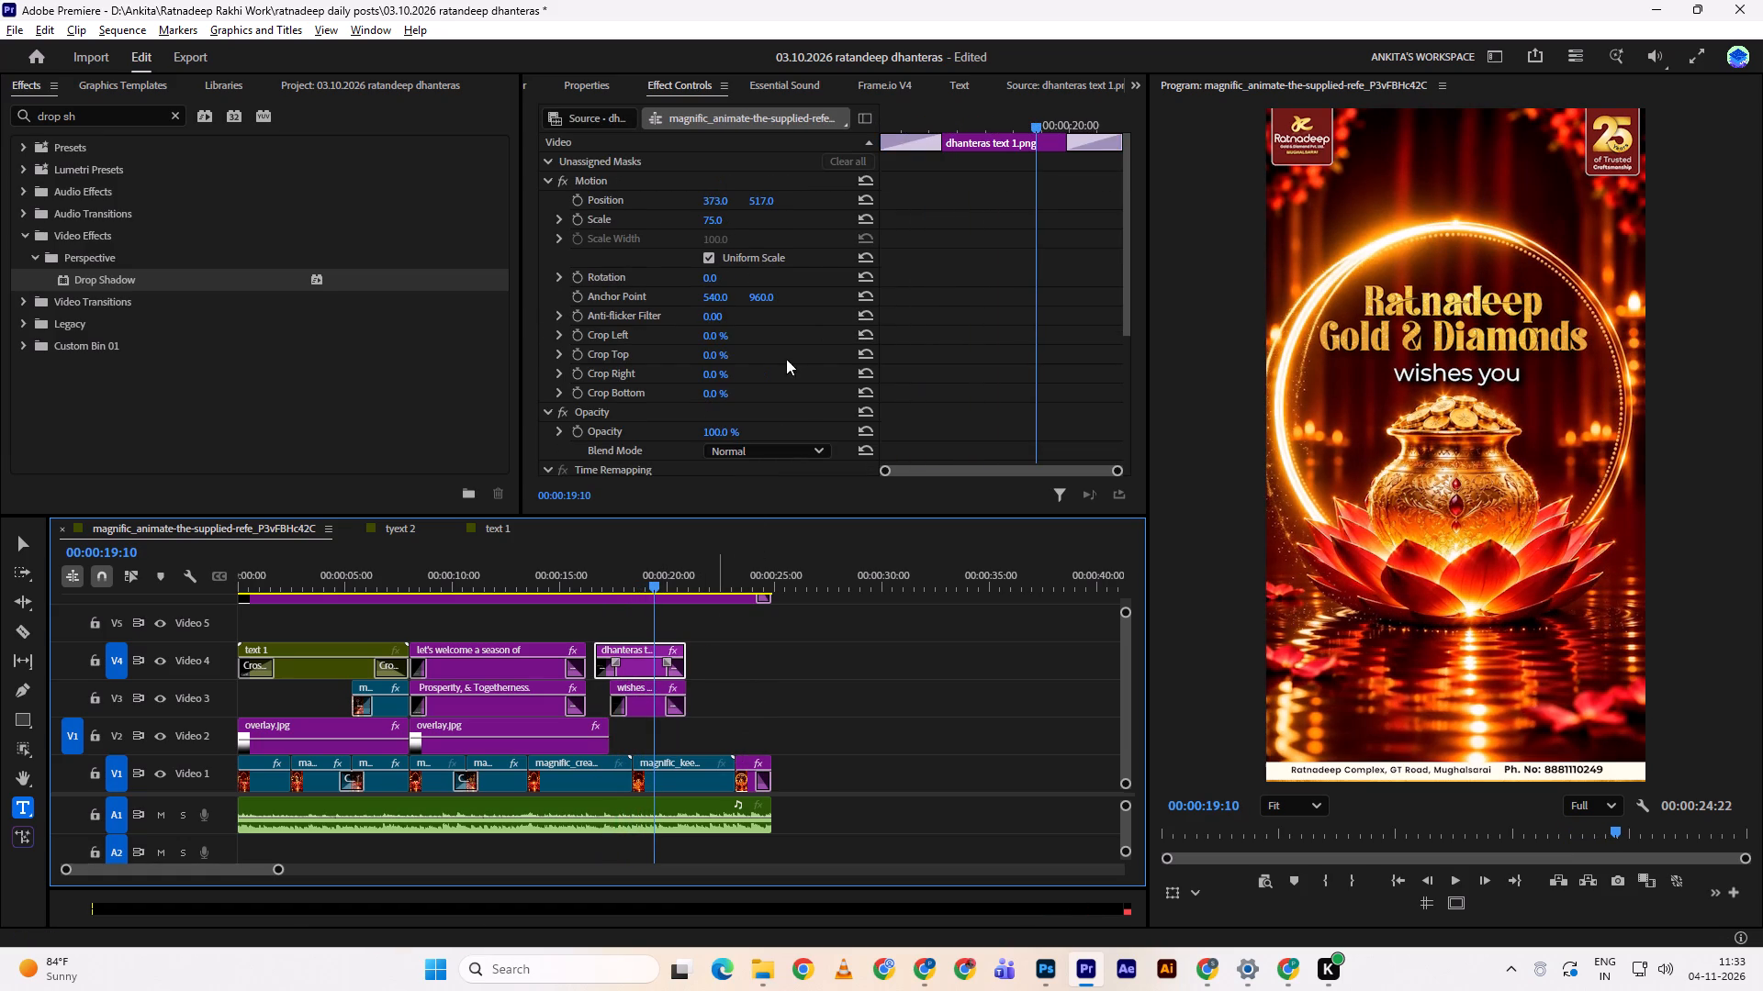
drag(764, 202, 775, 195)
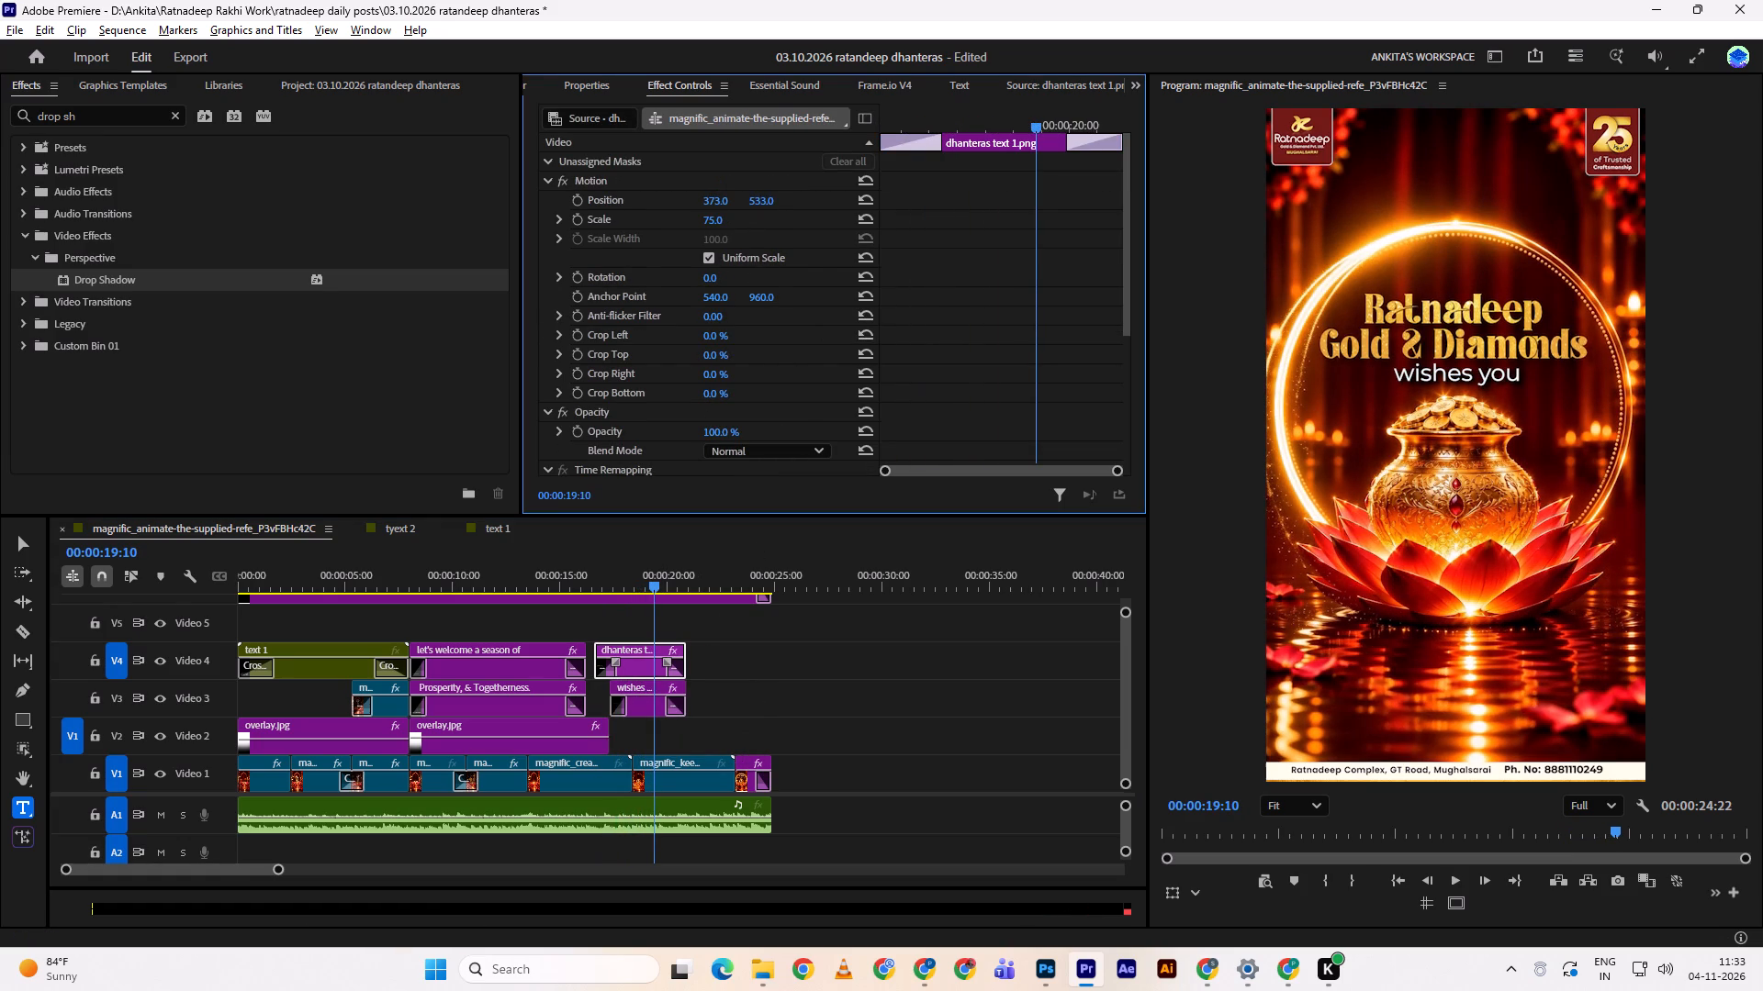
drag(775, 195, 769, 193)
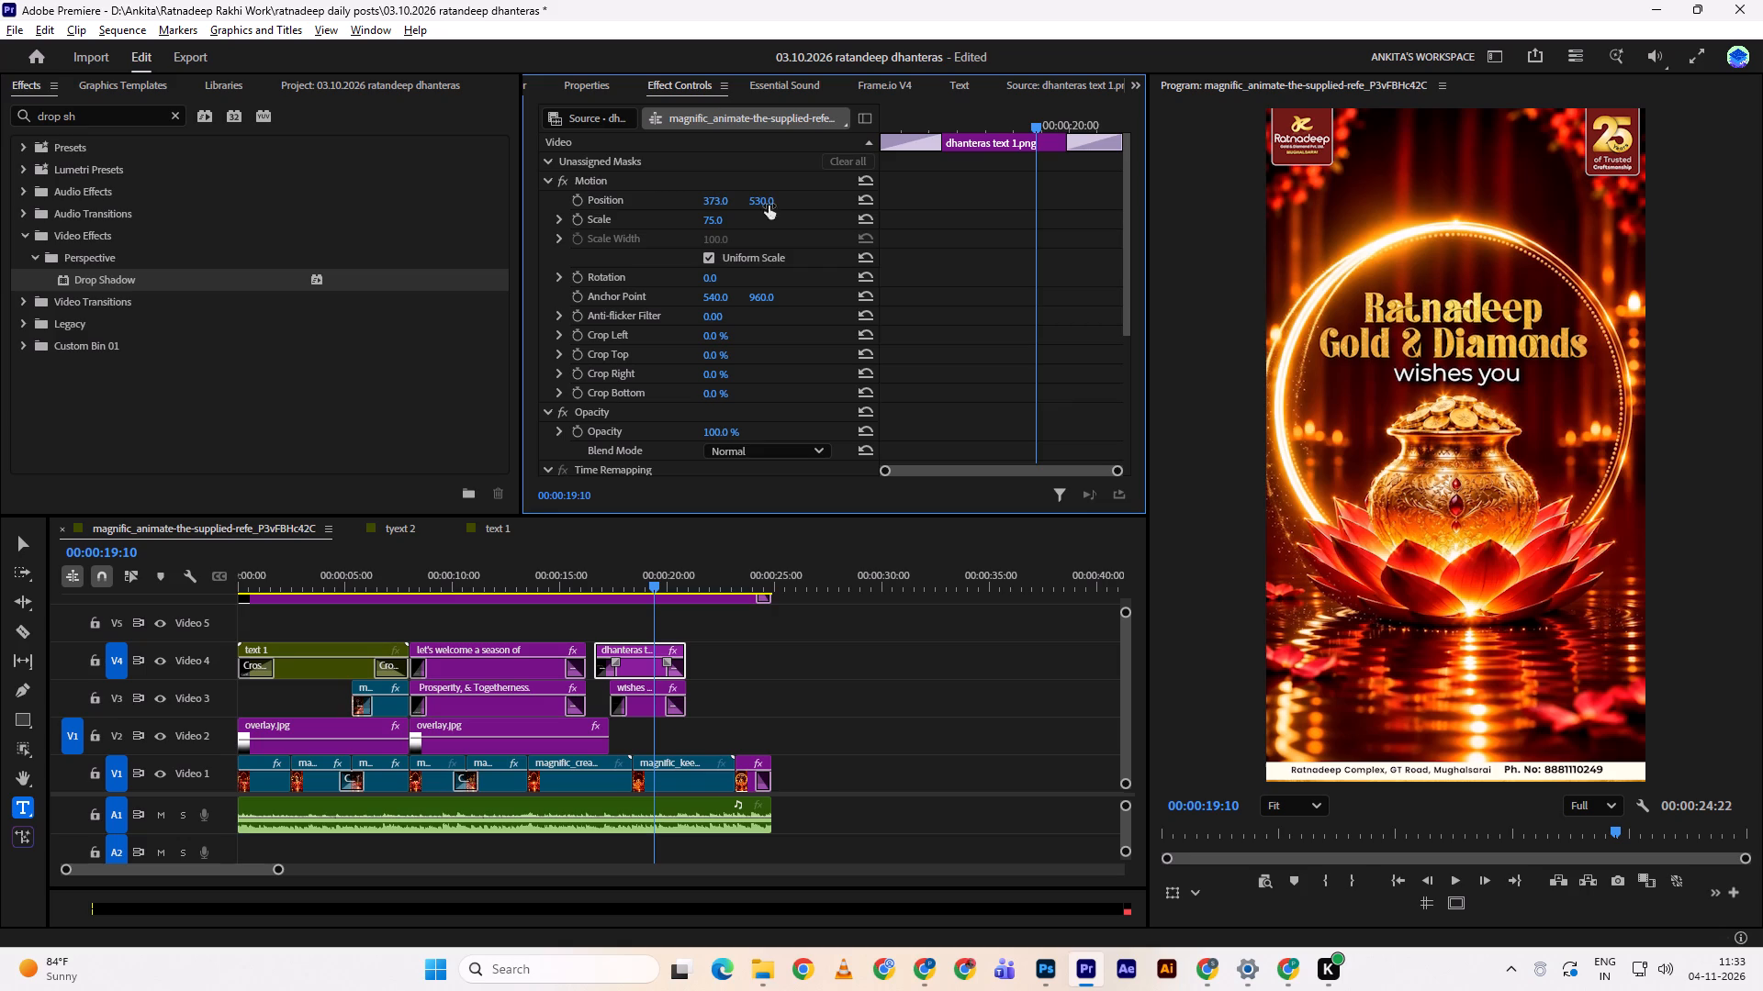
drag(619, 581, 590, 563)
click(590, 563)
key(space)
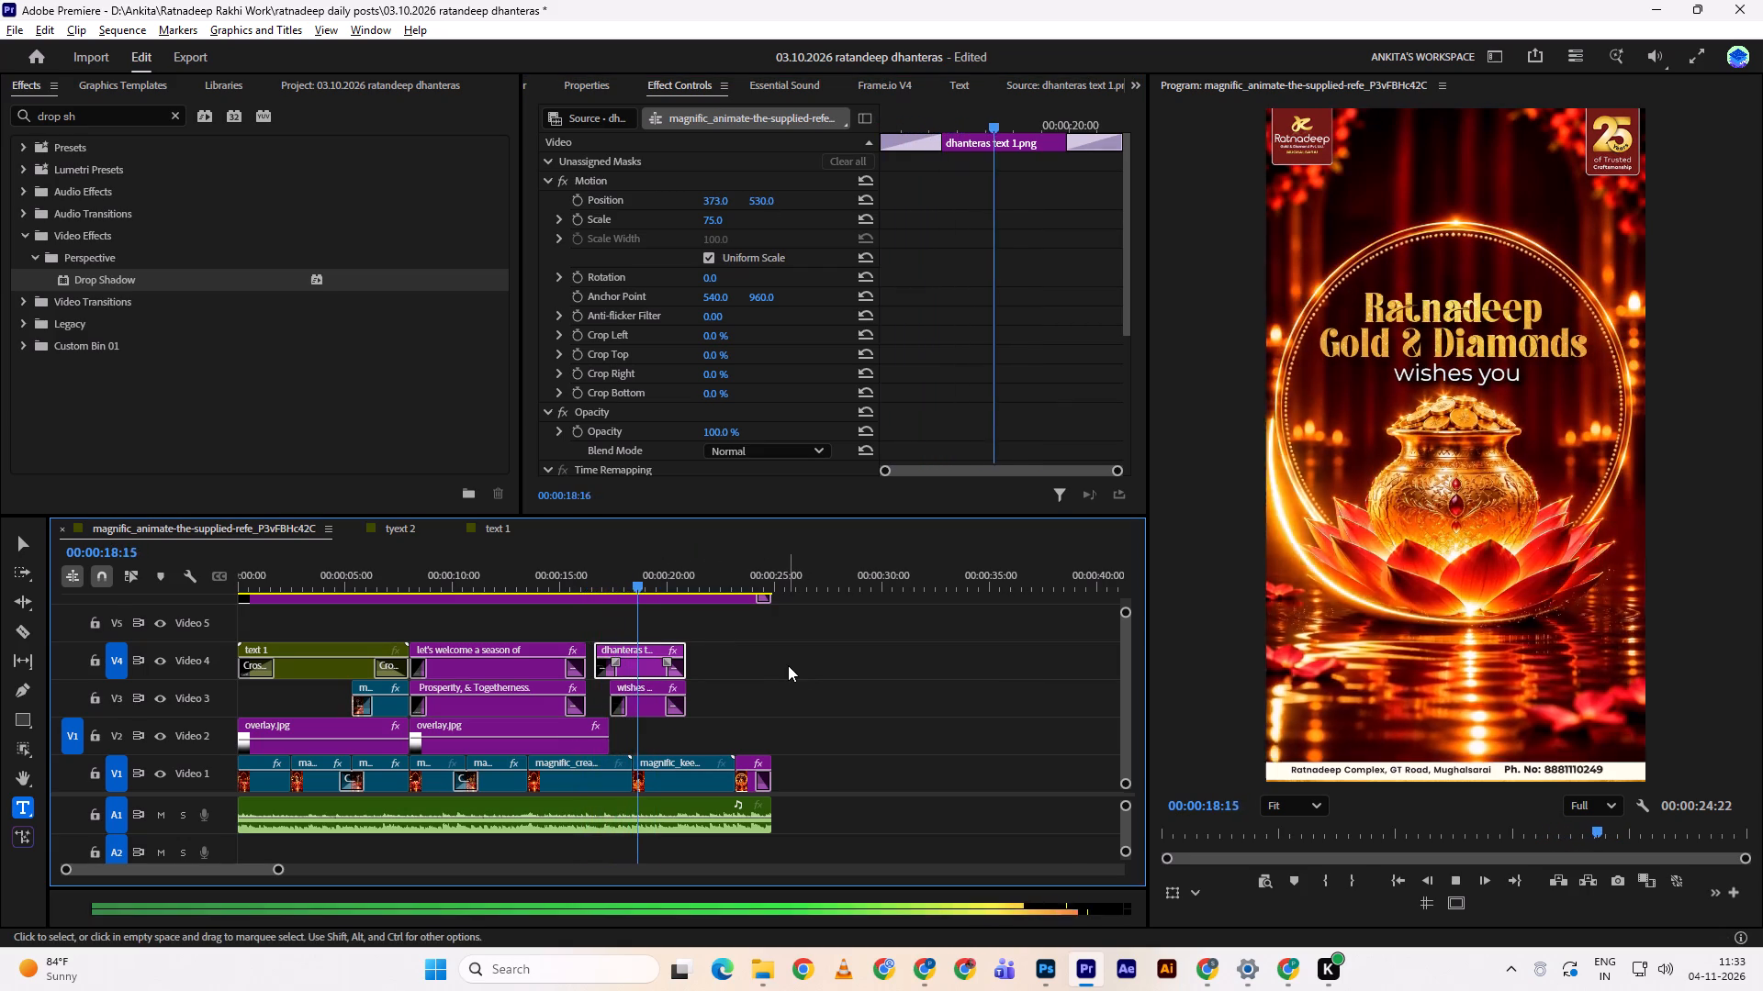
key(space)
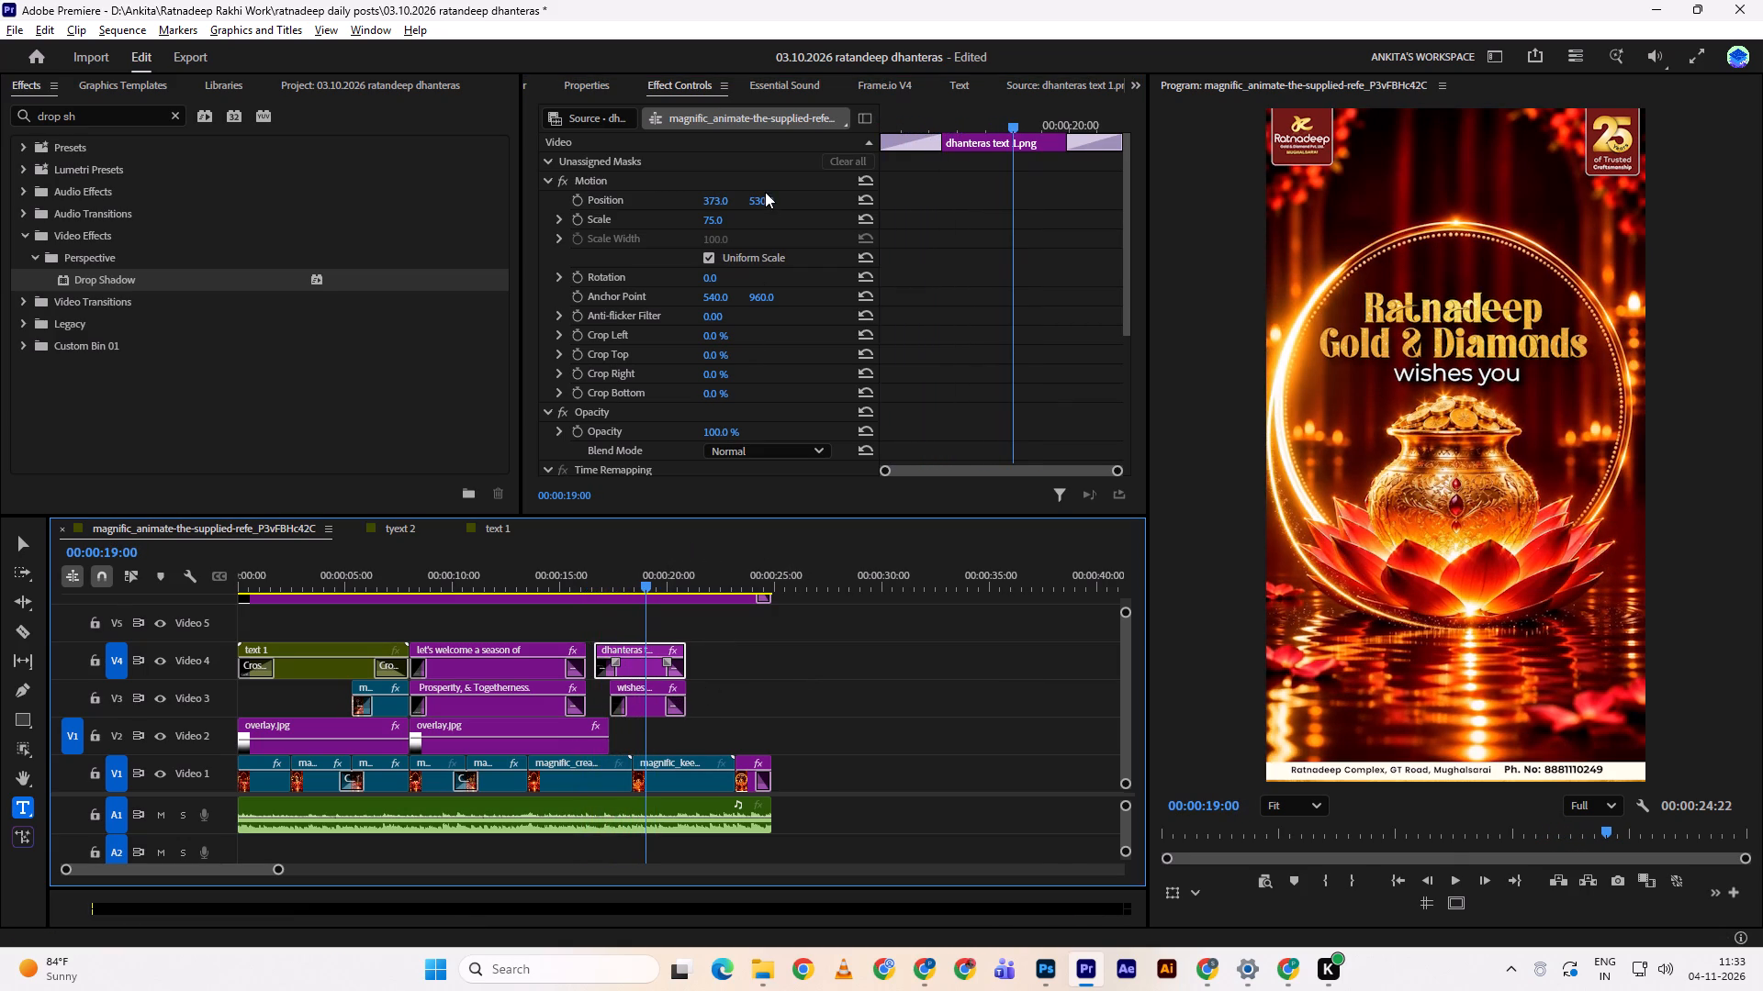
click(765, 197)
drag(616, 573, 590, 573)
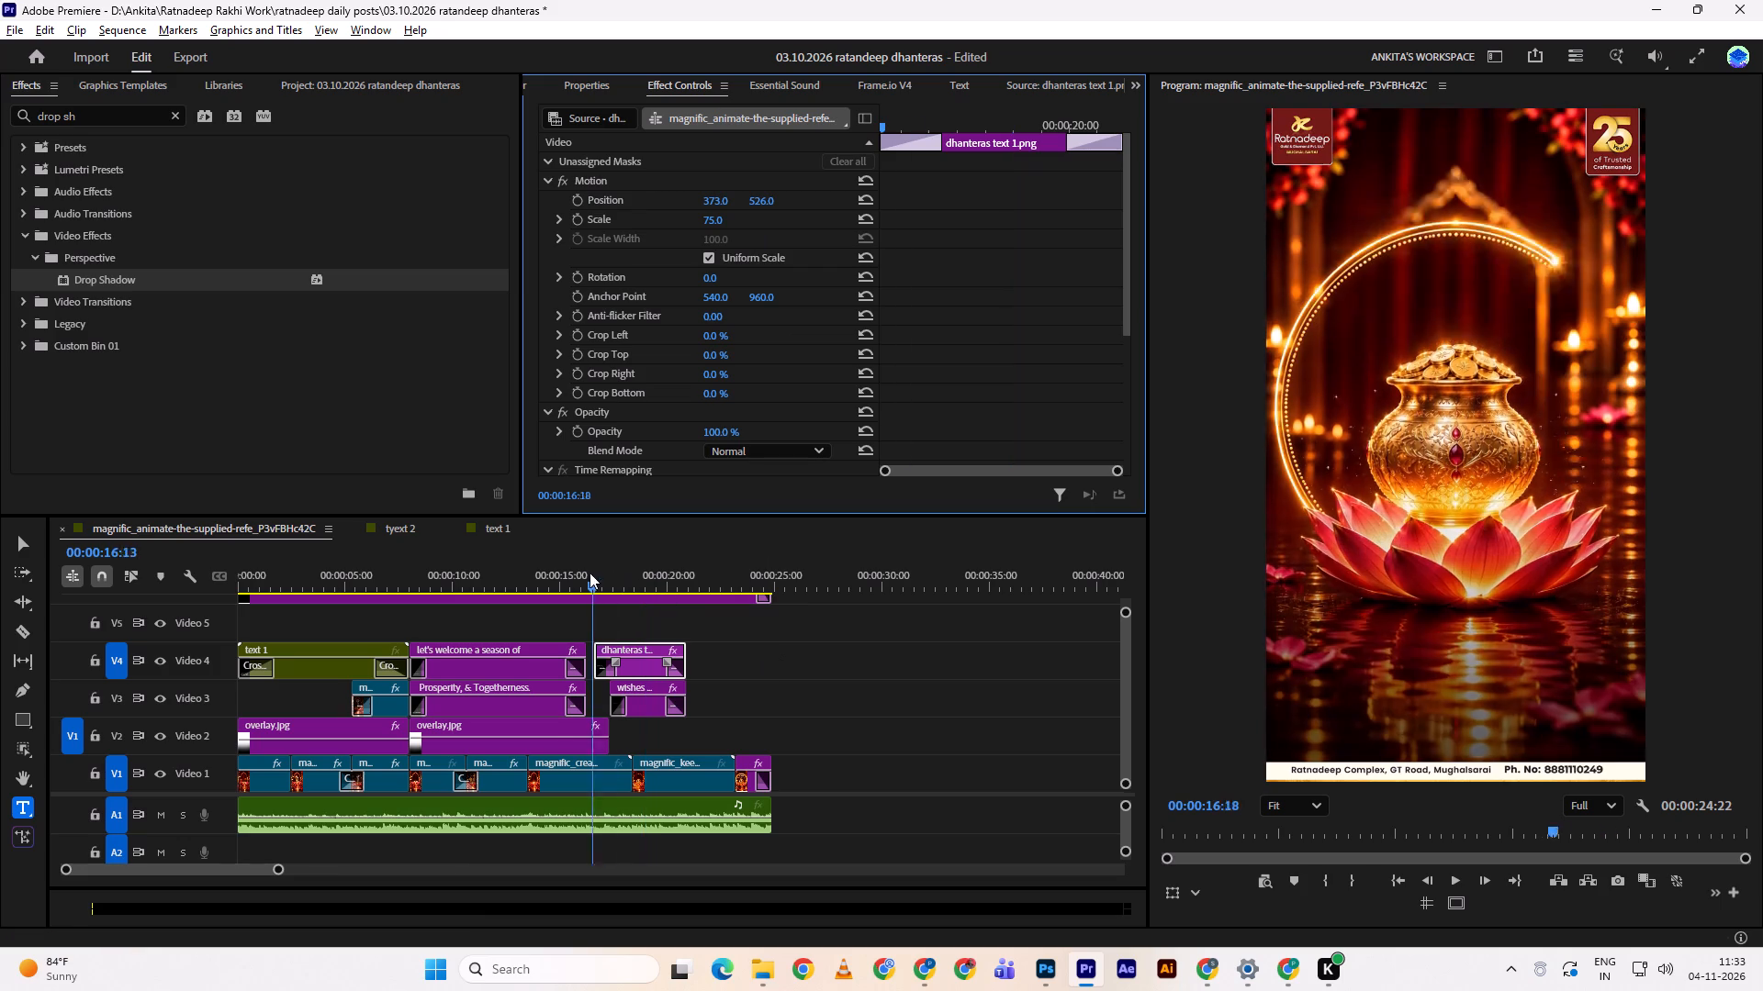
drag(590, 573, 584, 573)
key(space)
double_click(768, 655)
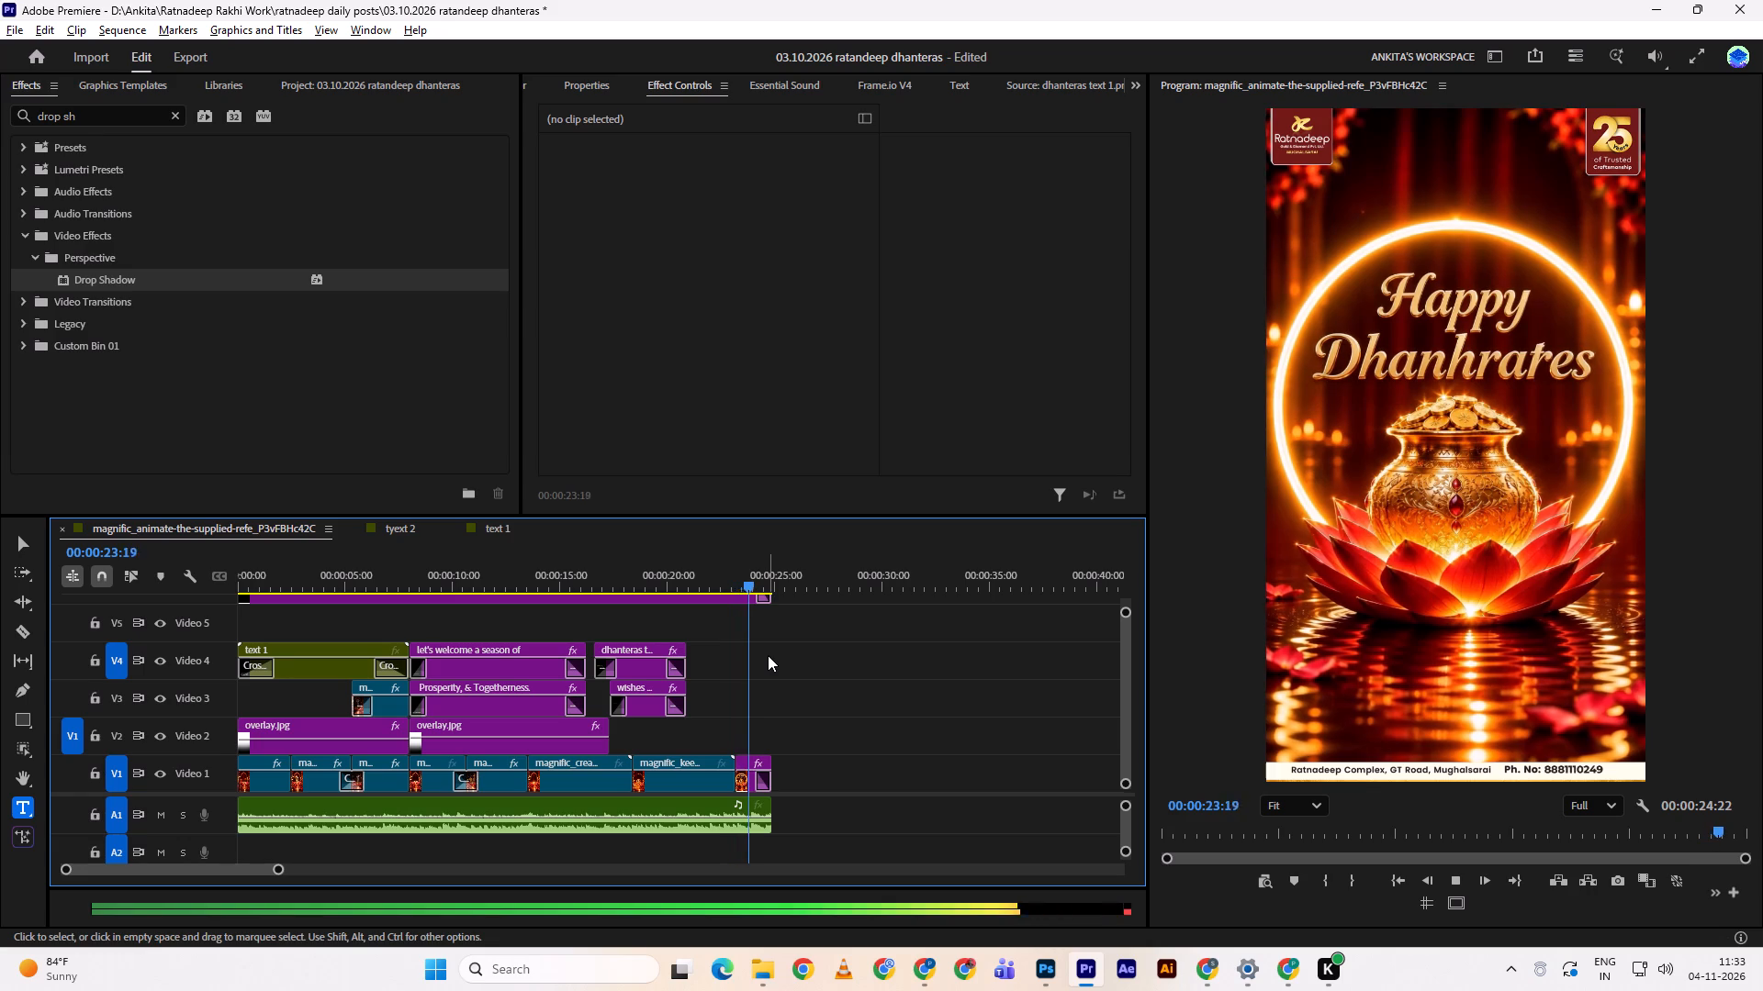
Copy the text "Prosperity, & Togetherness." from its graphic clip on Video 3.
drag(748, 568, 523, 551)
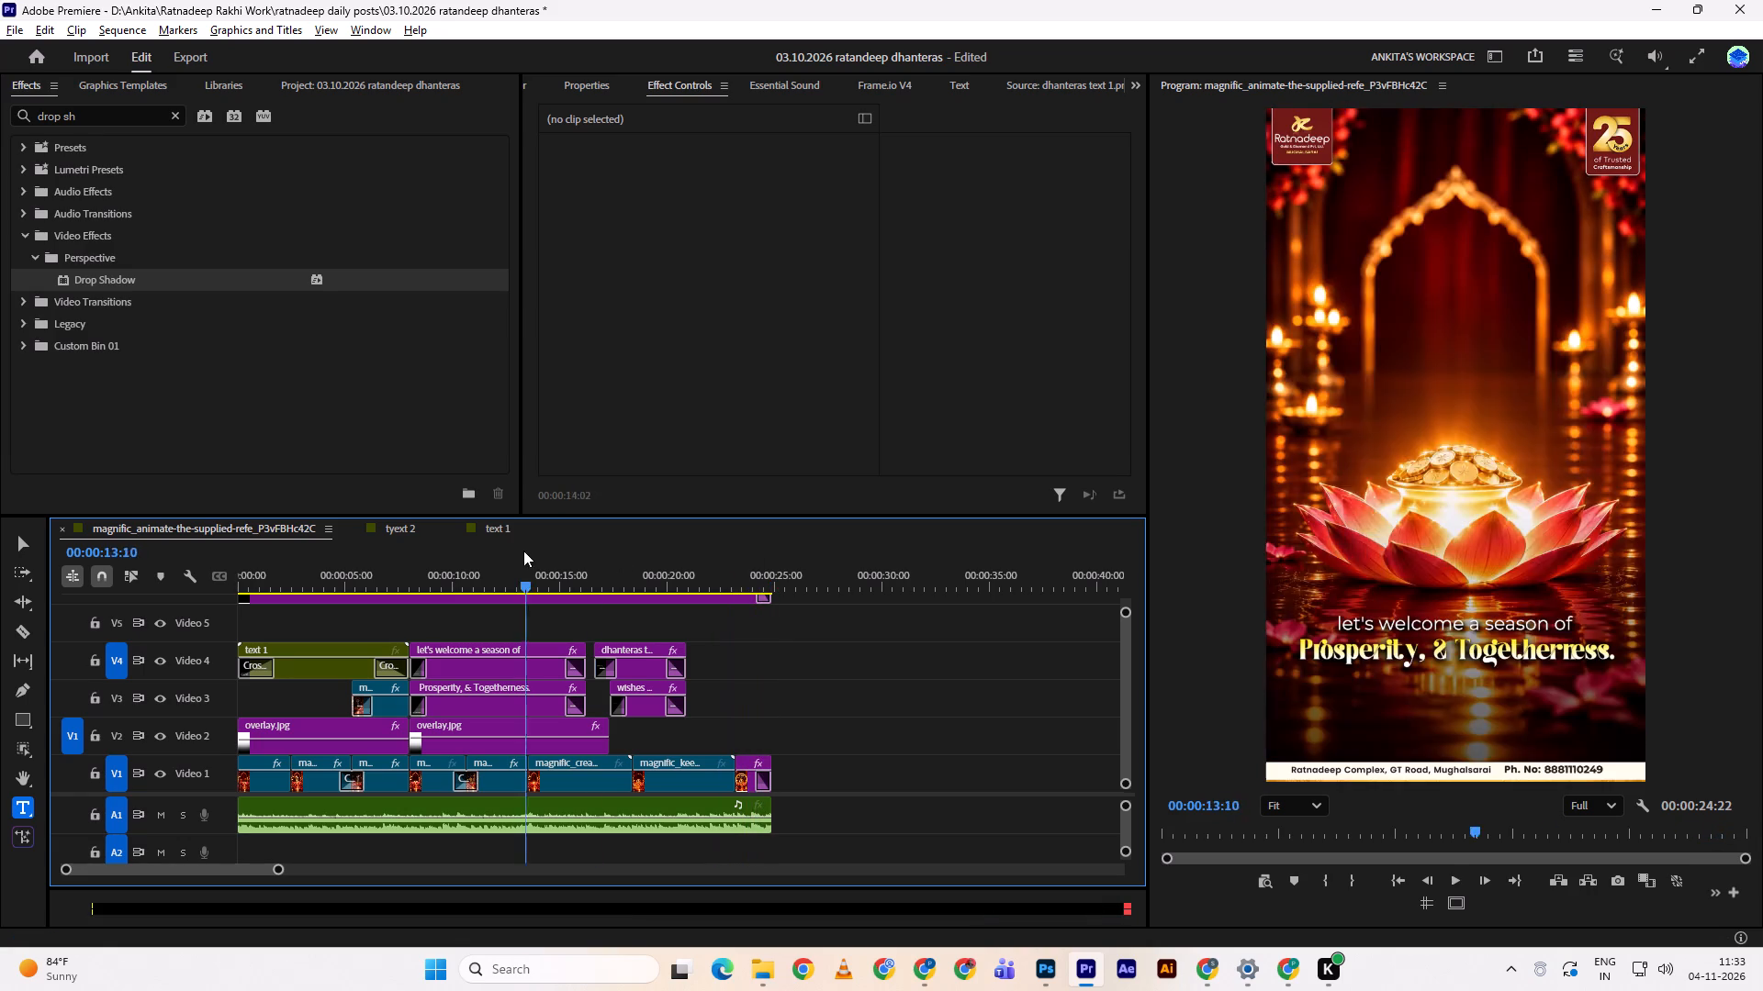
drag(523, 551, 570, 556)
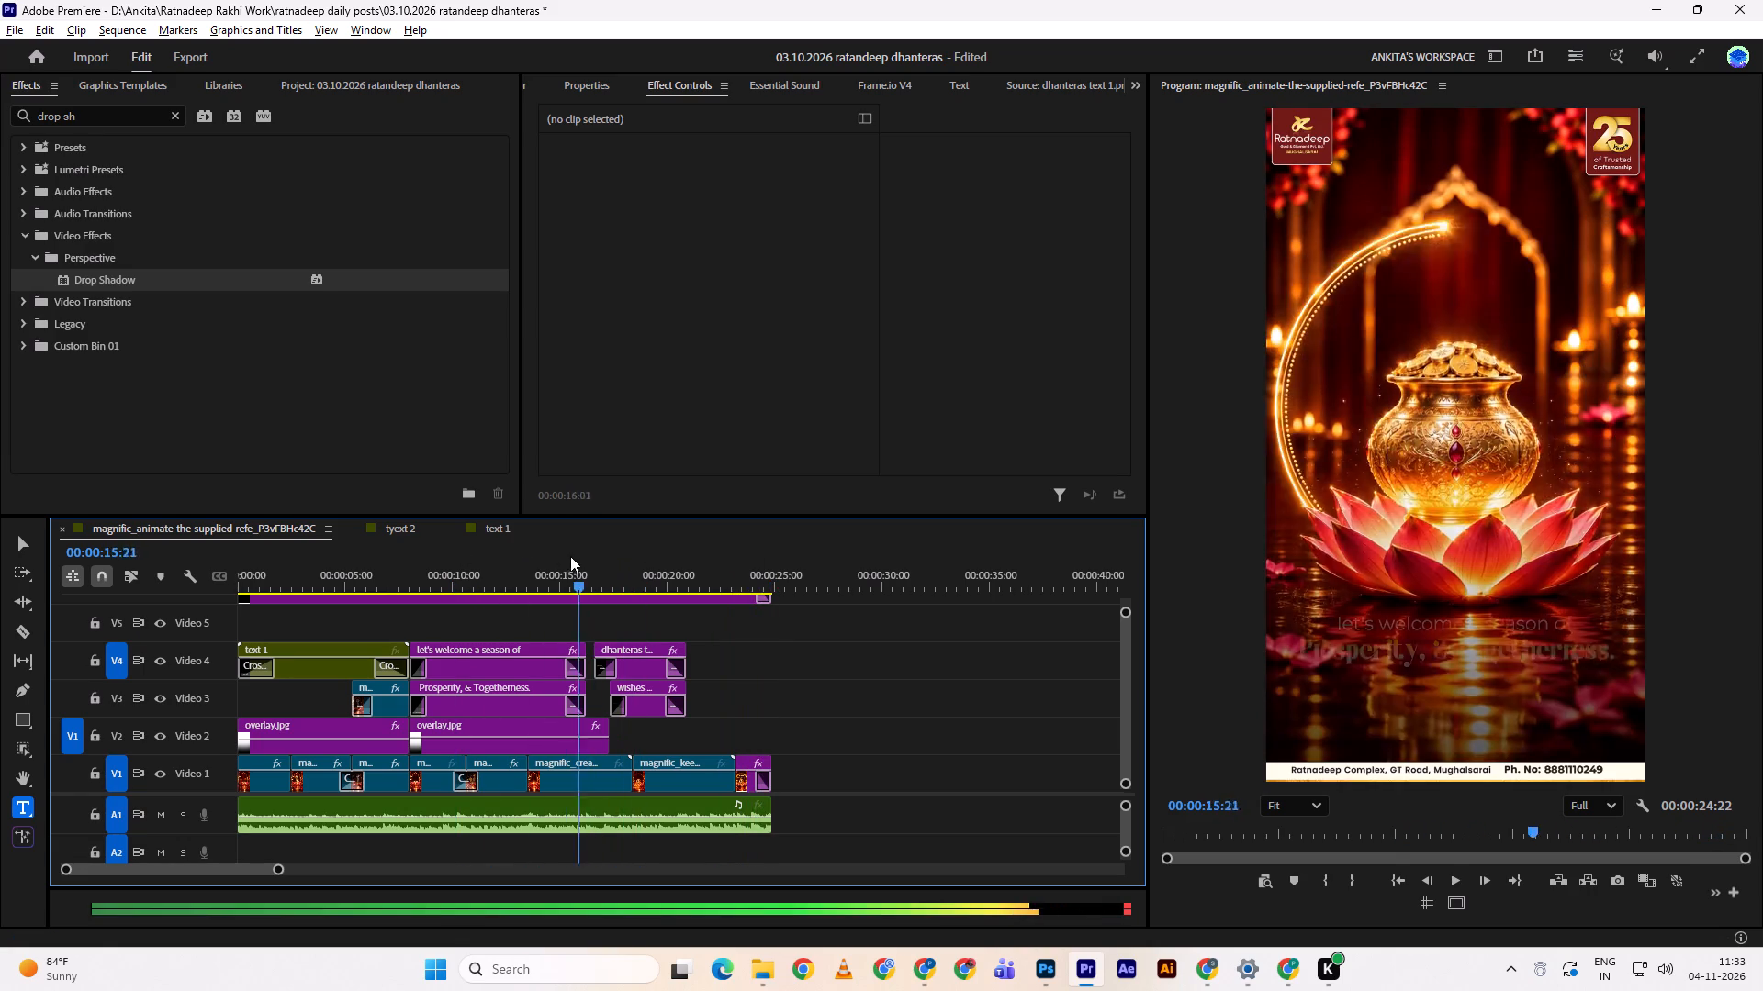
drag(570, 556, 388, 540)
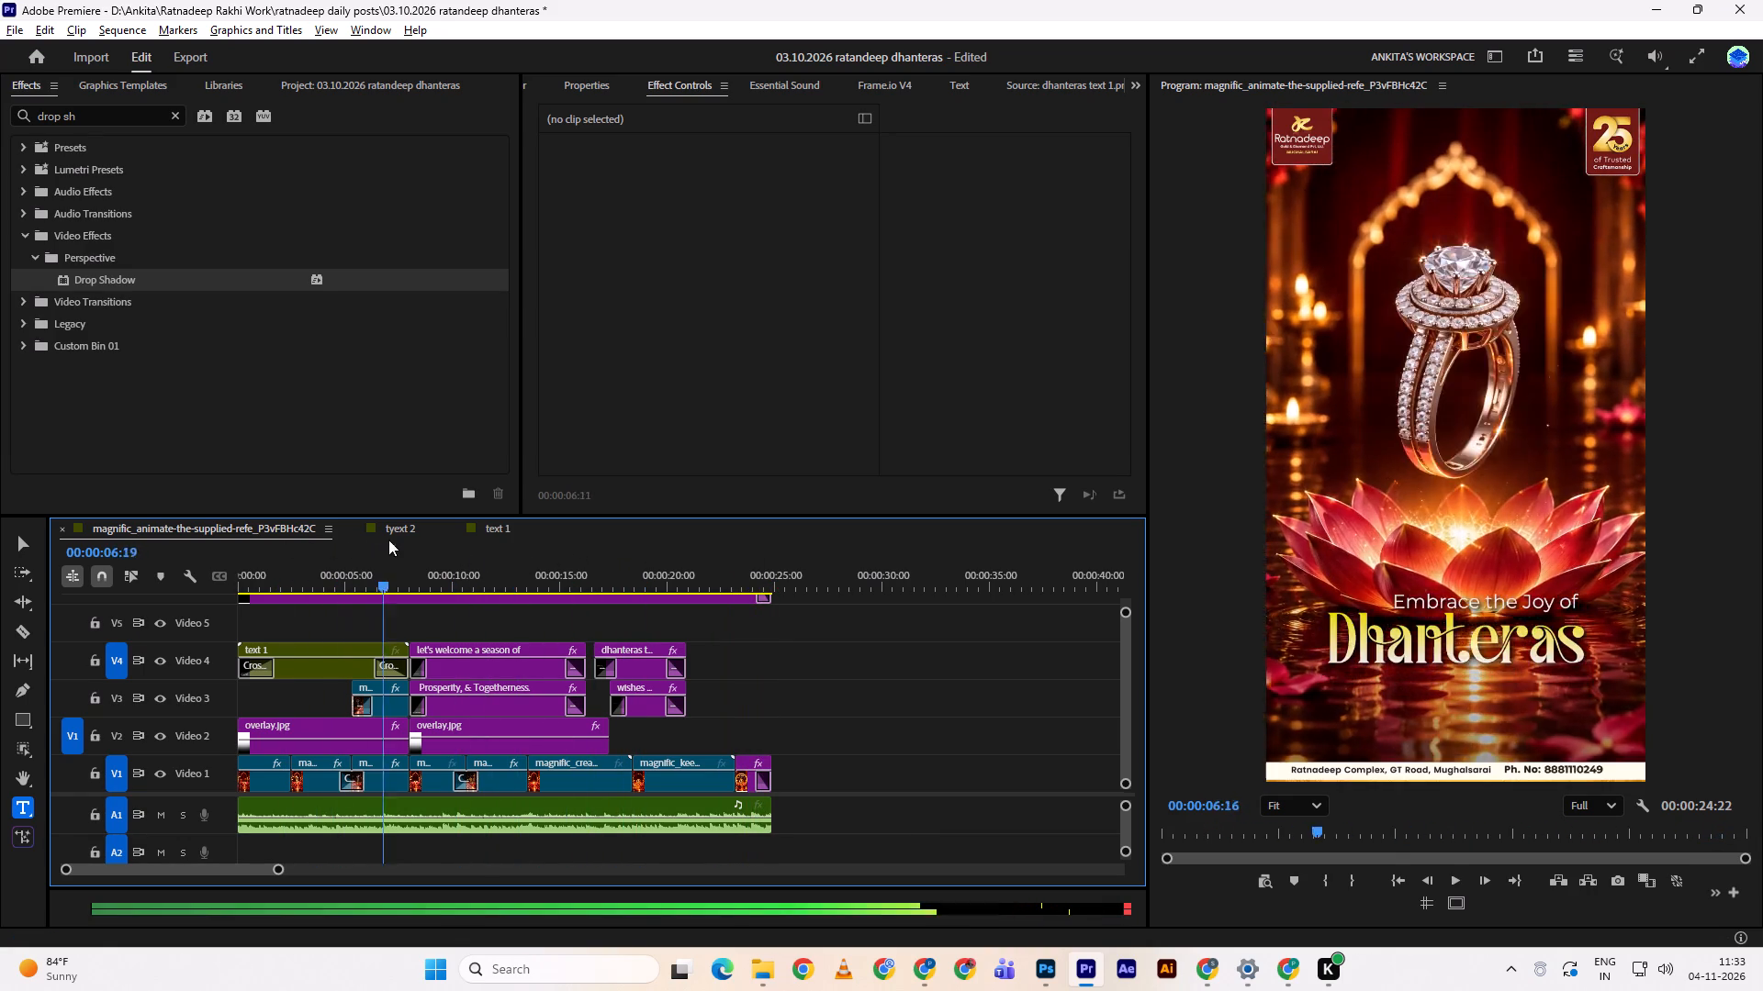
drag(388, 540, 455, 540)
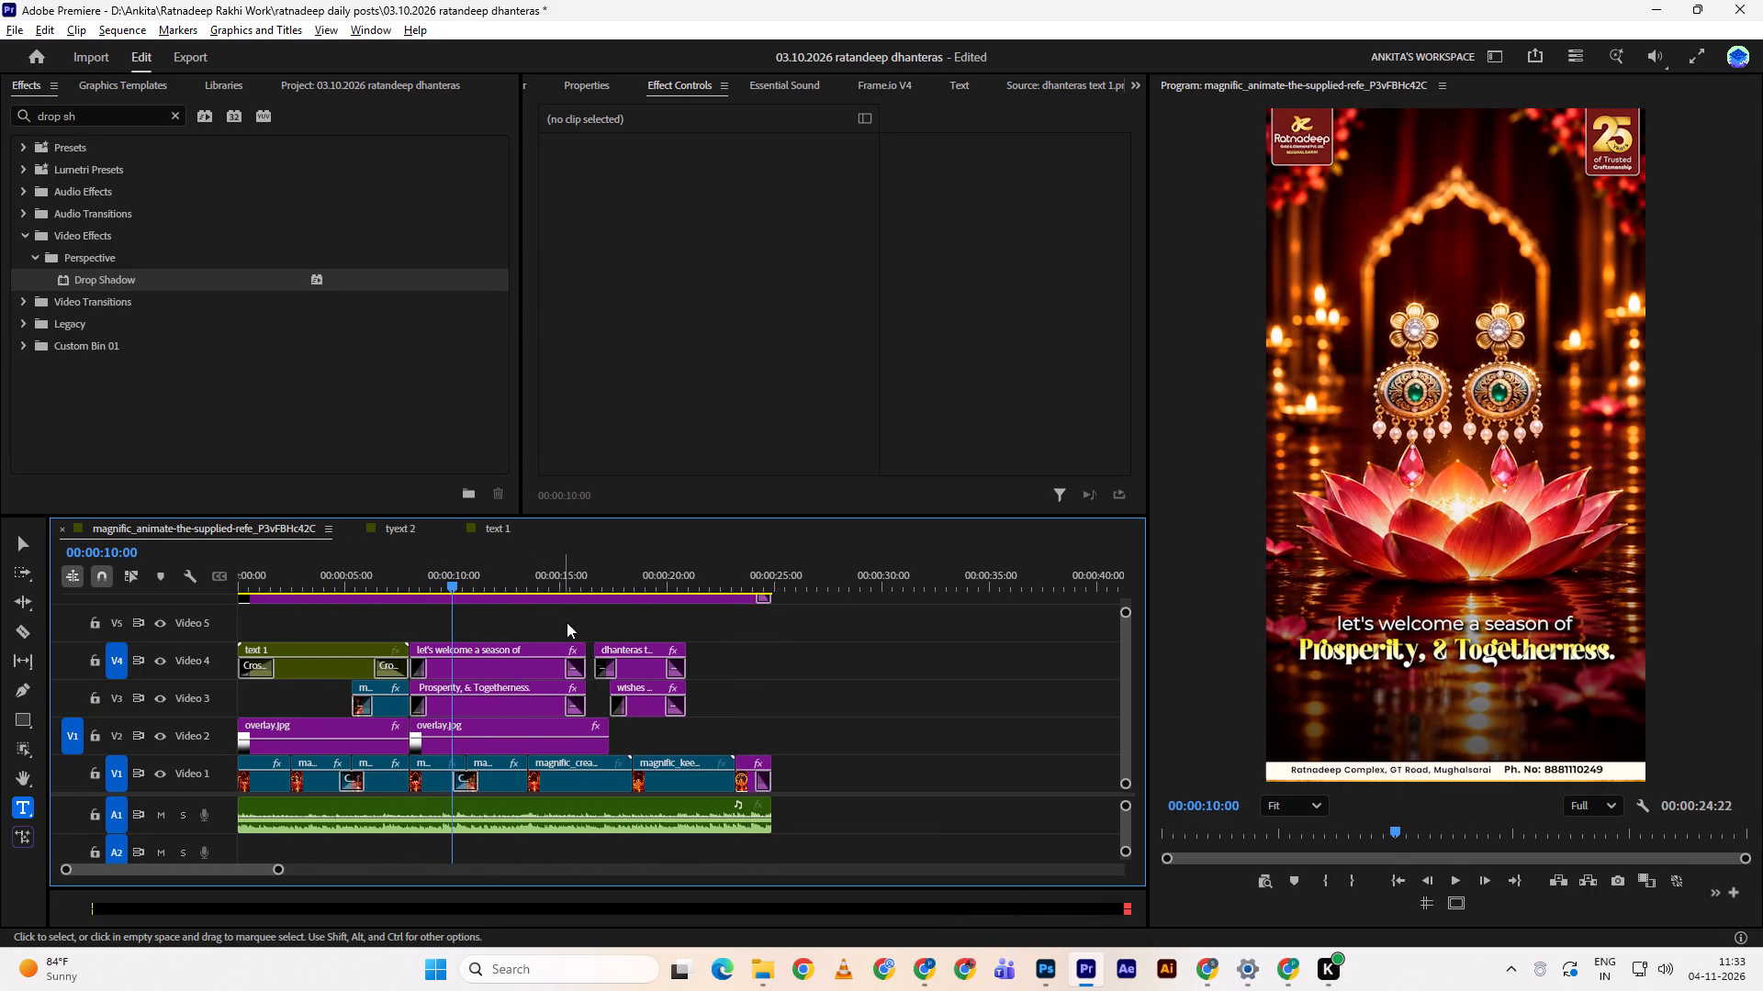
click(454, 684)
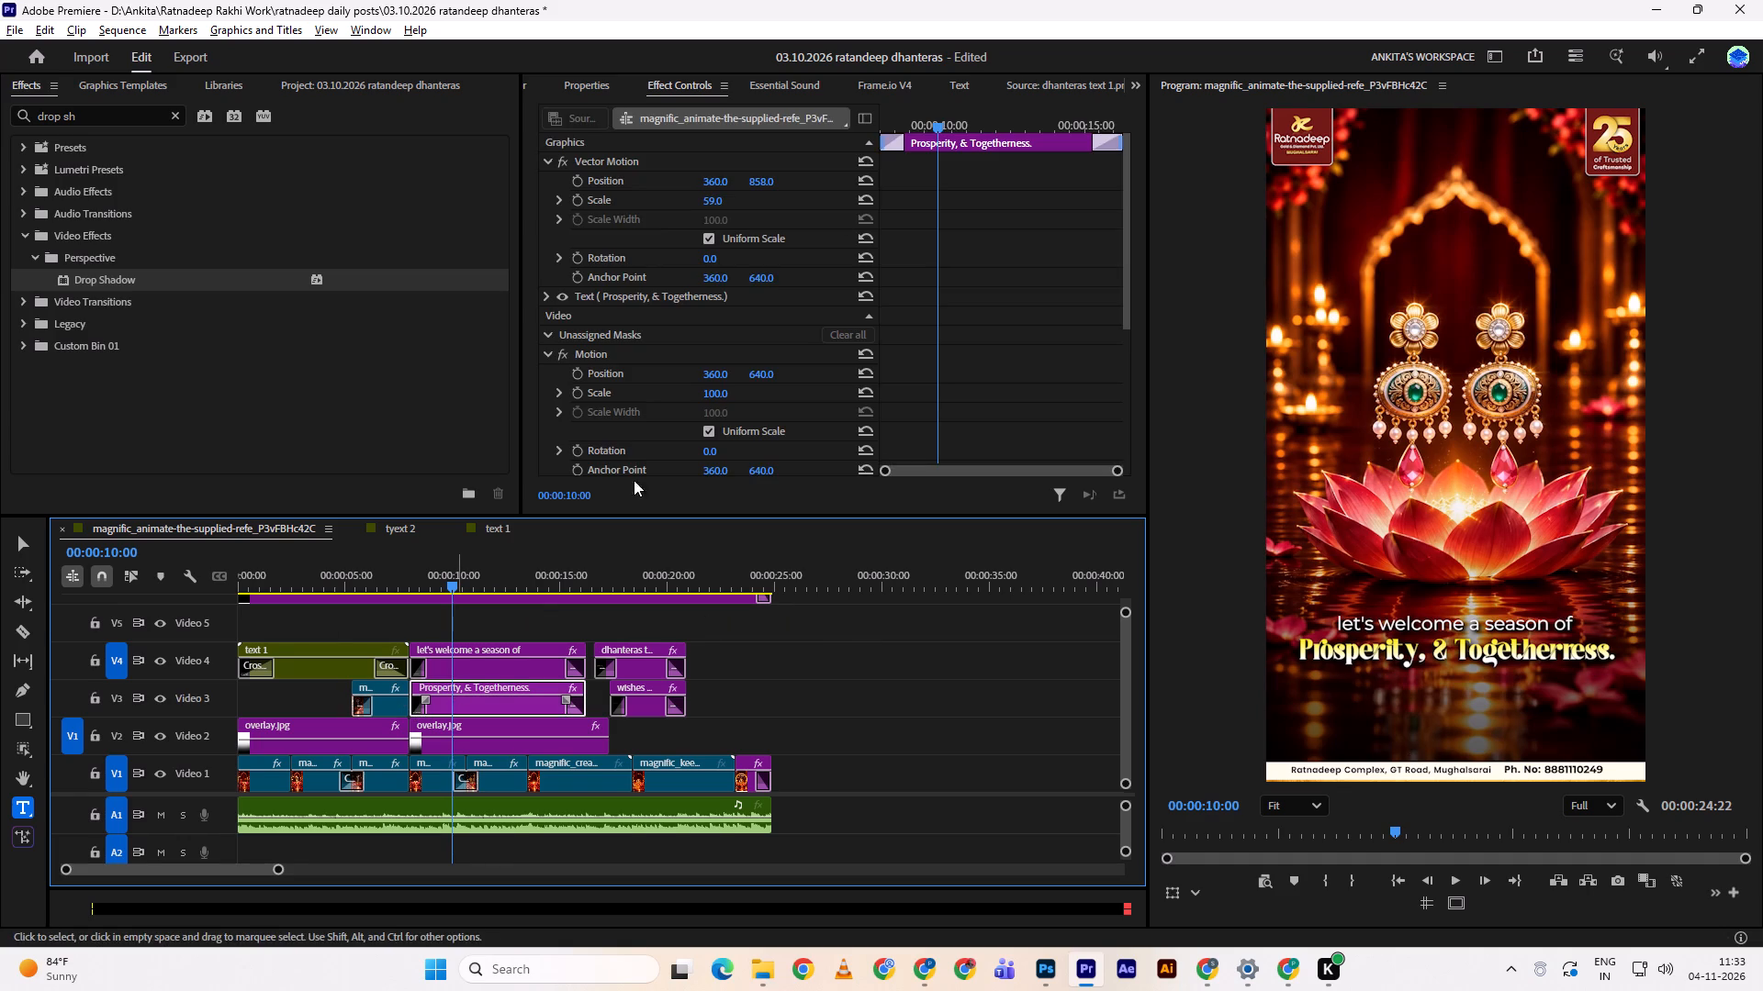
click(597, 77)
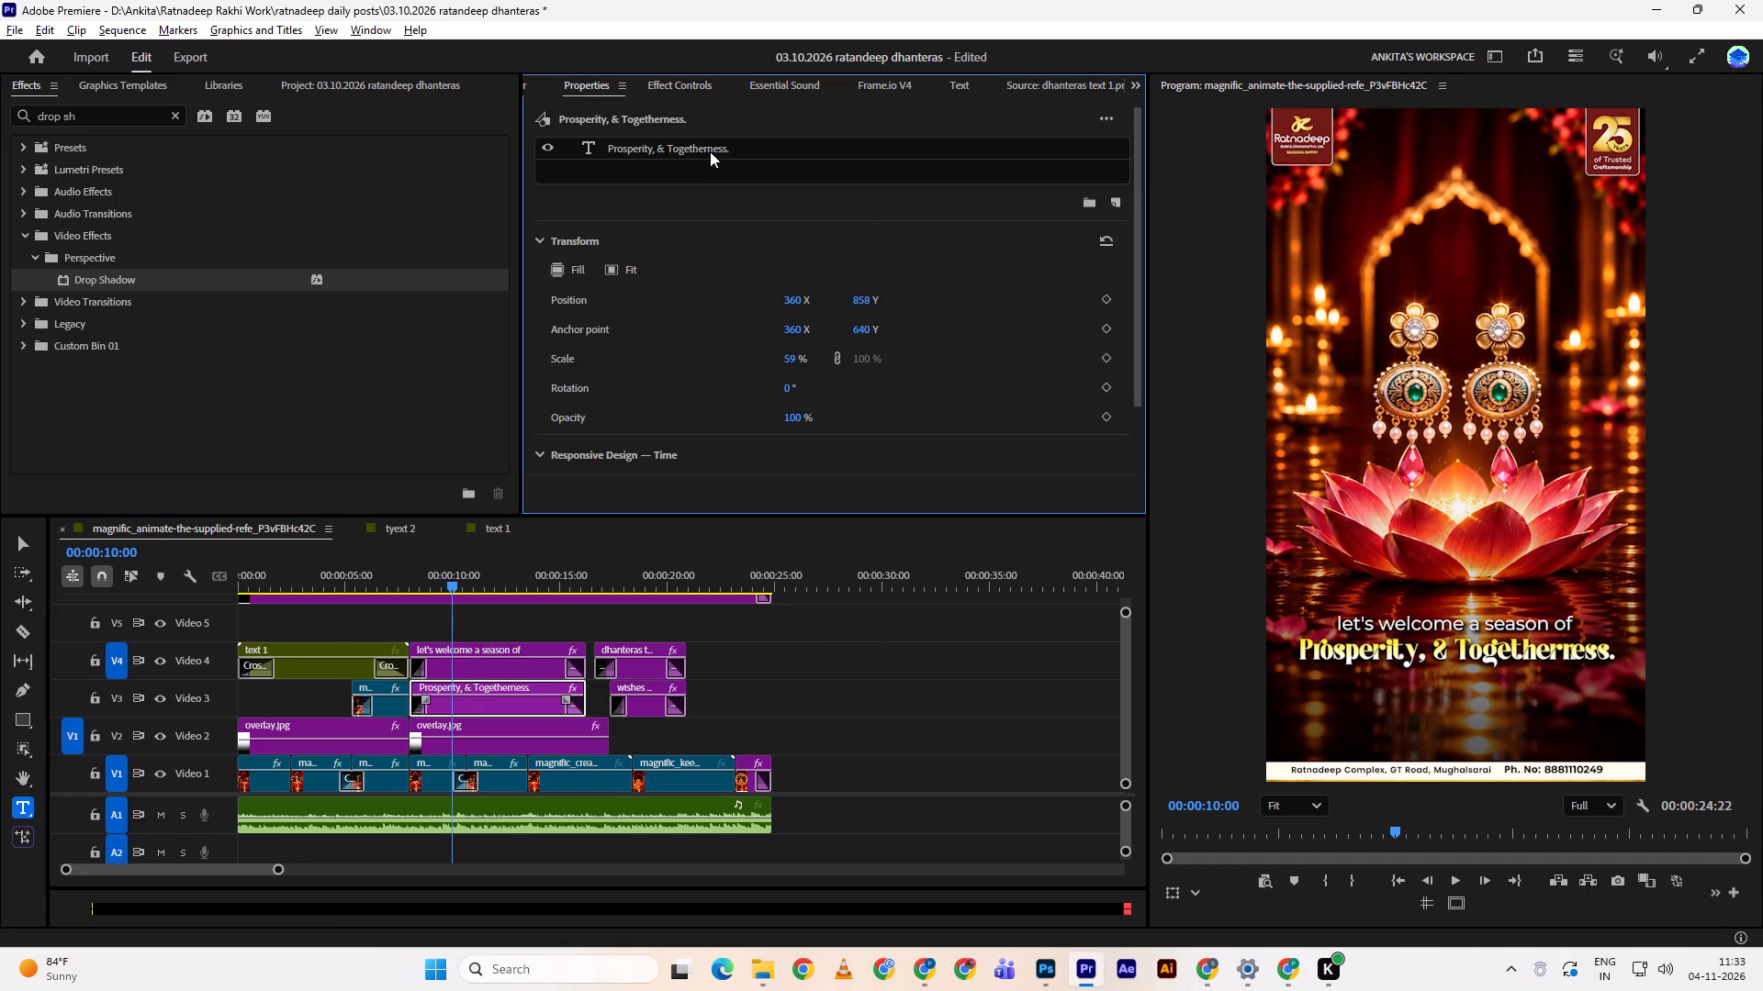
double_click(710, 151)
key(ctrl+c)
click(906, 672)
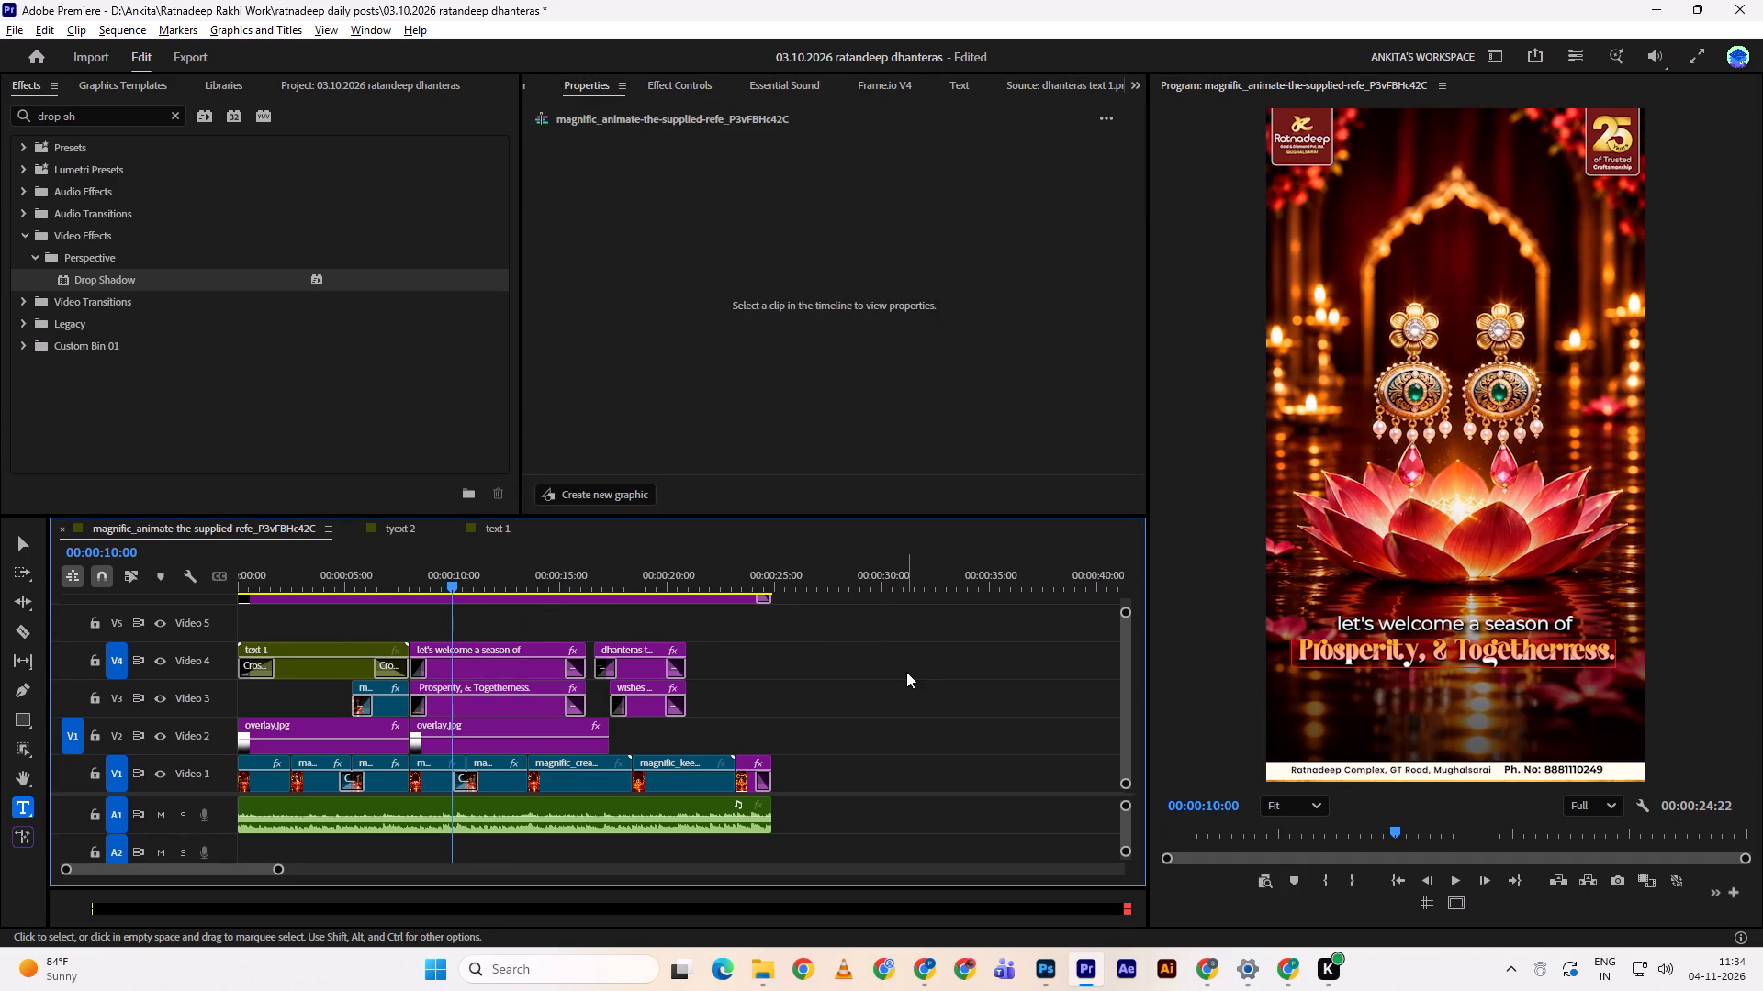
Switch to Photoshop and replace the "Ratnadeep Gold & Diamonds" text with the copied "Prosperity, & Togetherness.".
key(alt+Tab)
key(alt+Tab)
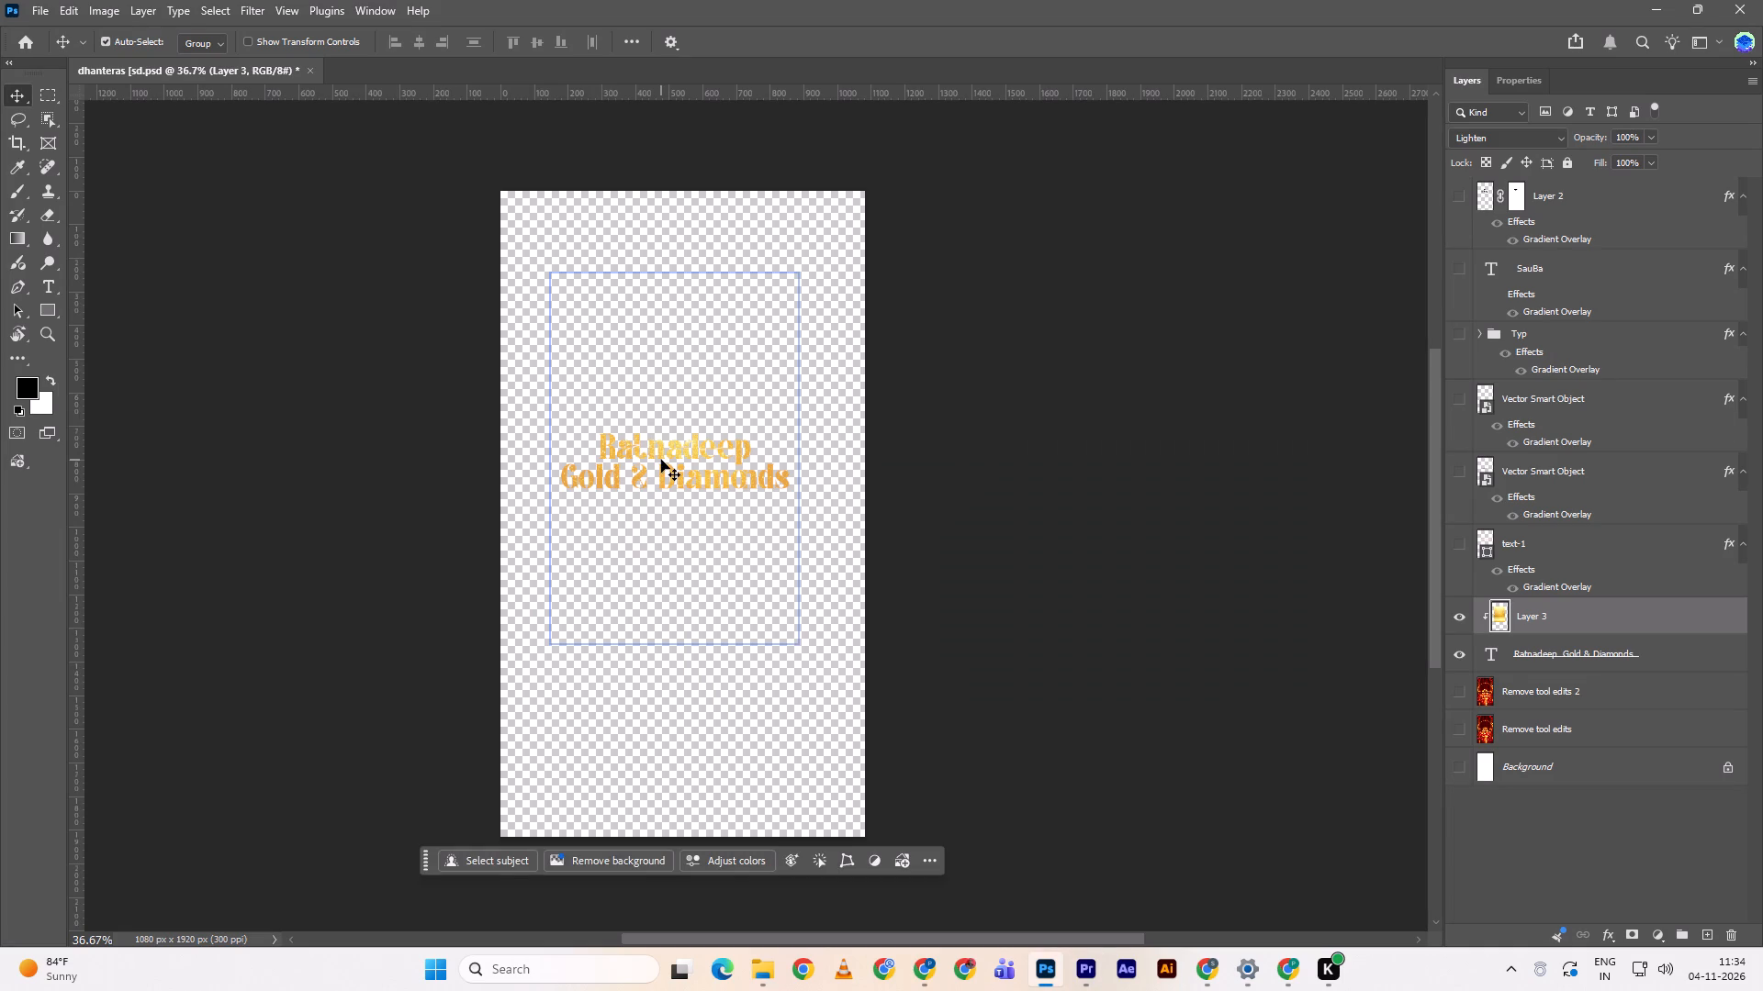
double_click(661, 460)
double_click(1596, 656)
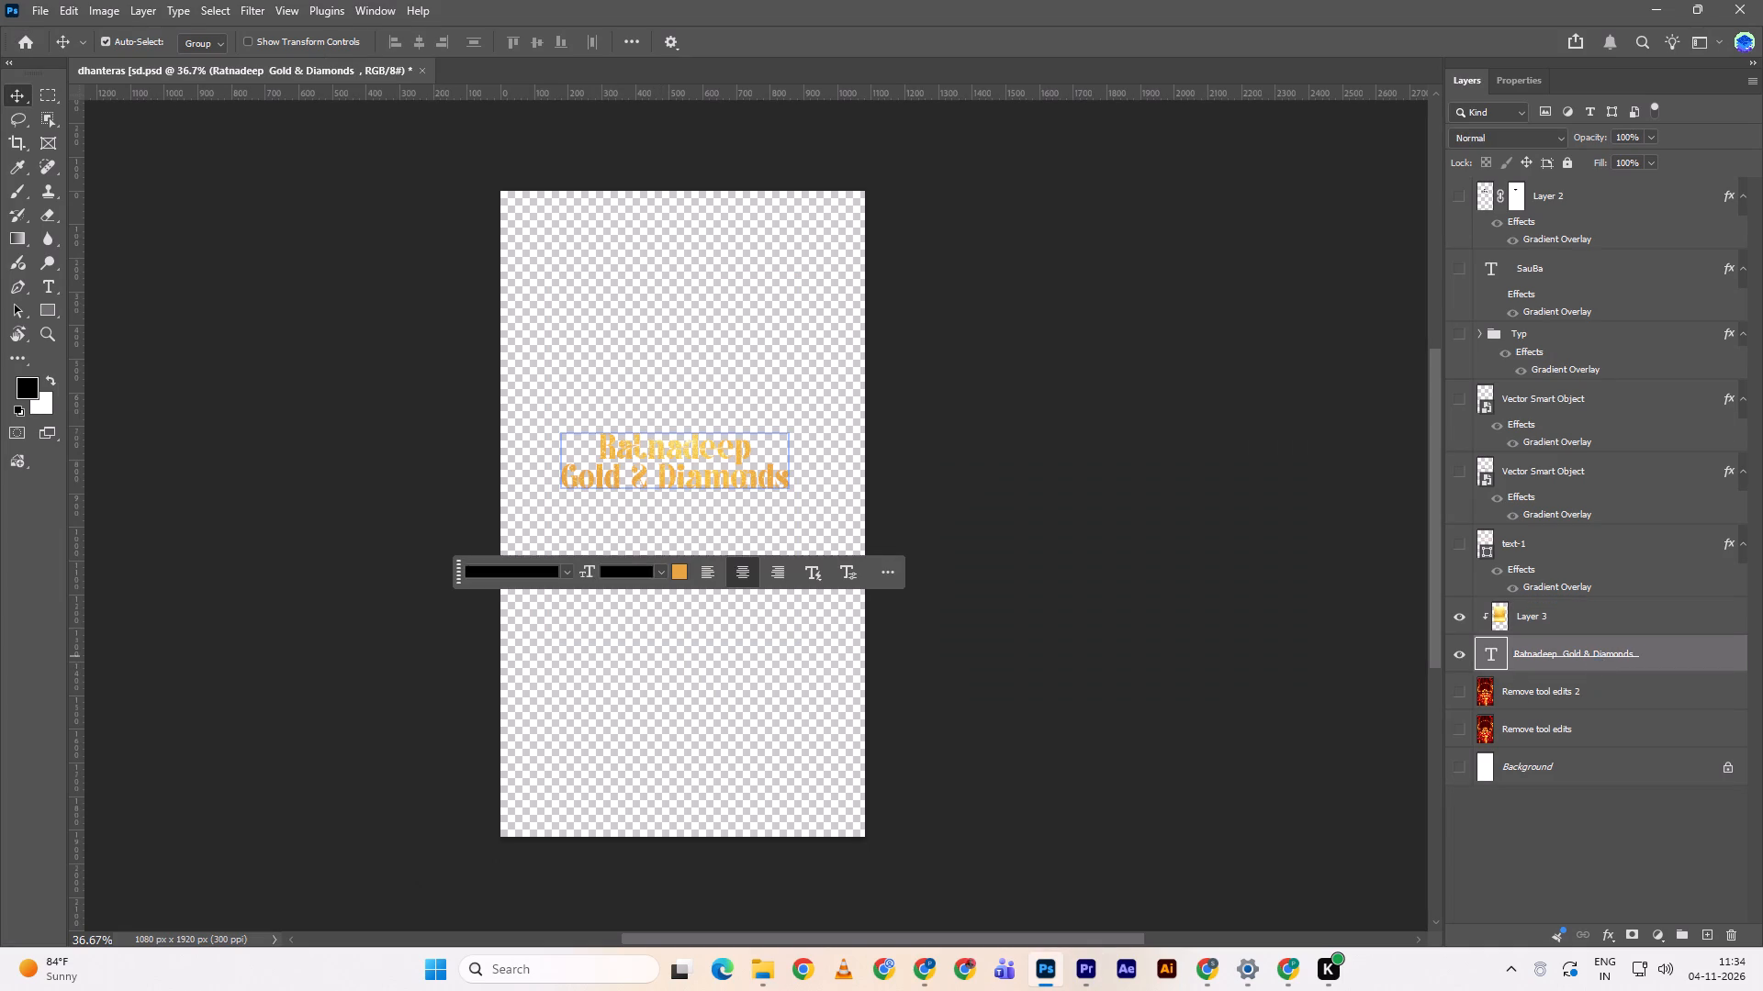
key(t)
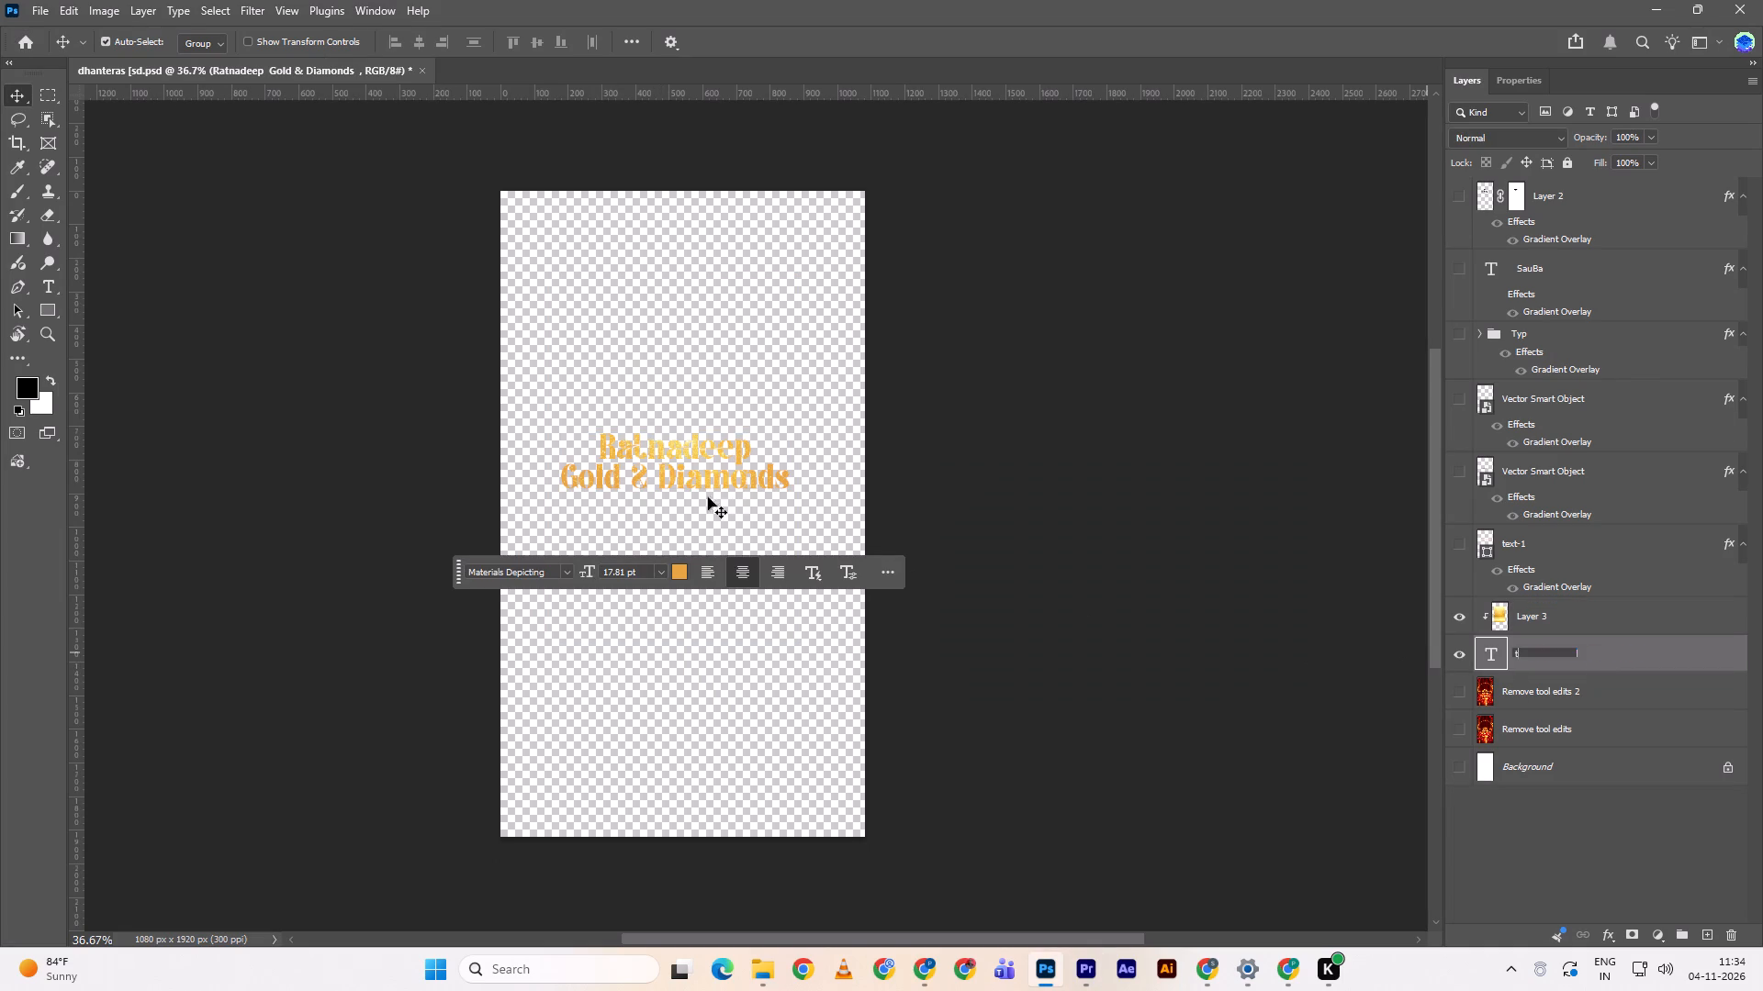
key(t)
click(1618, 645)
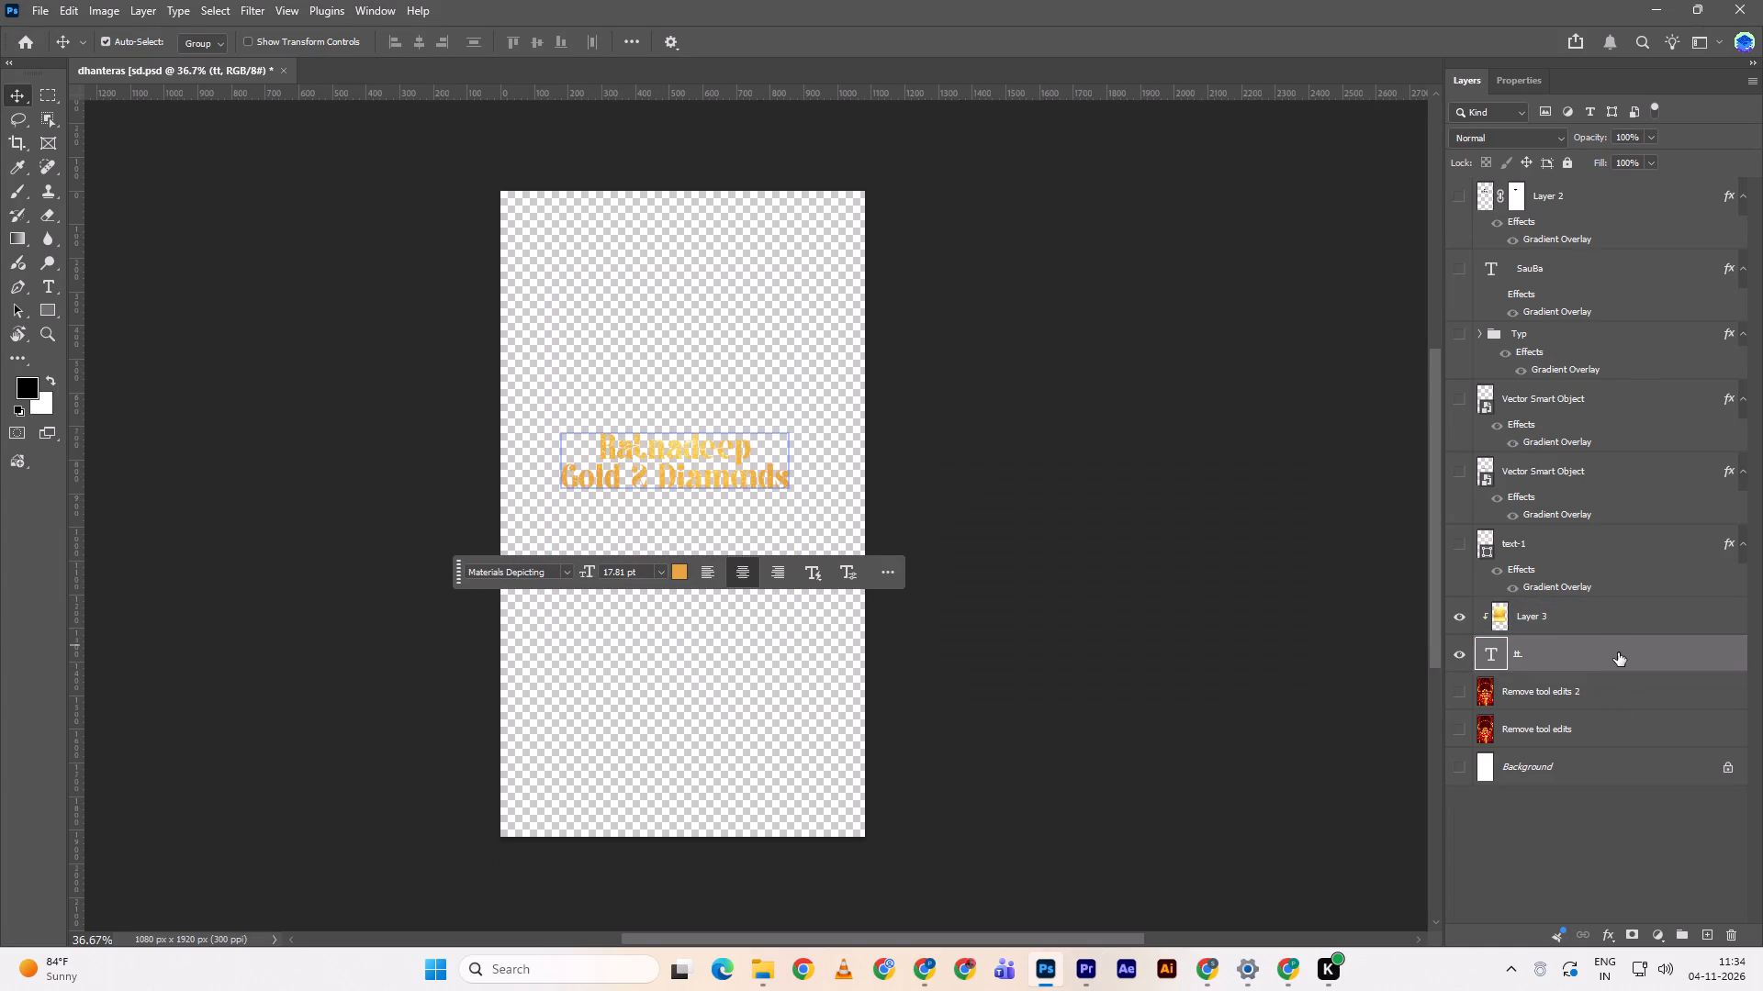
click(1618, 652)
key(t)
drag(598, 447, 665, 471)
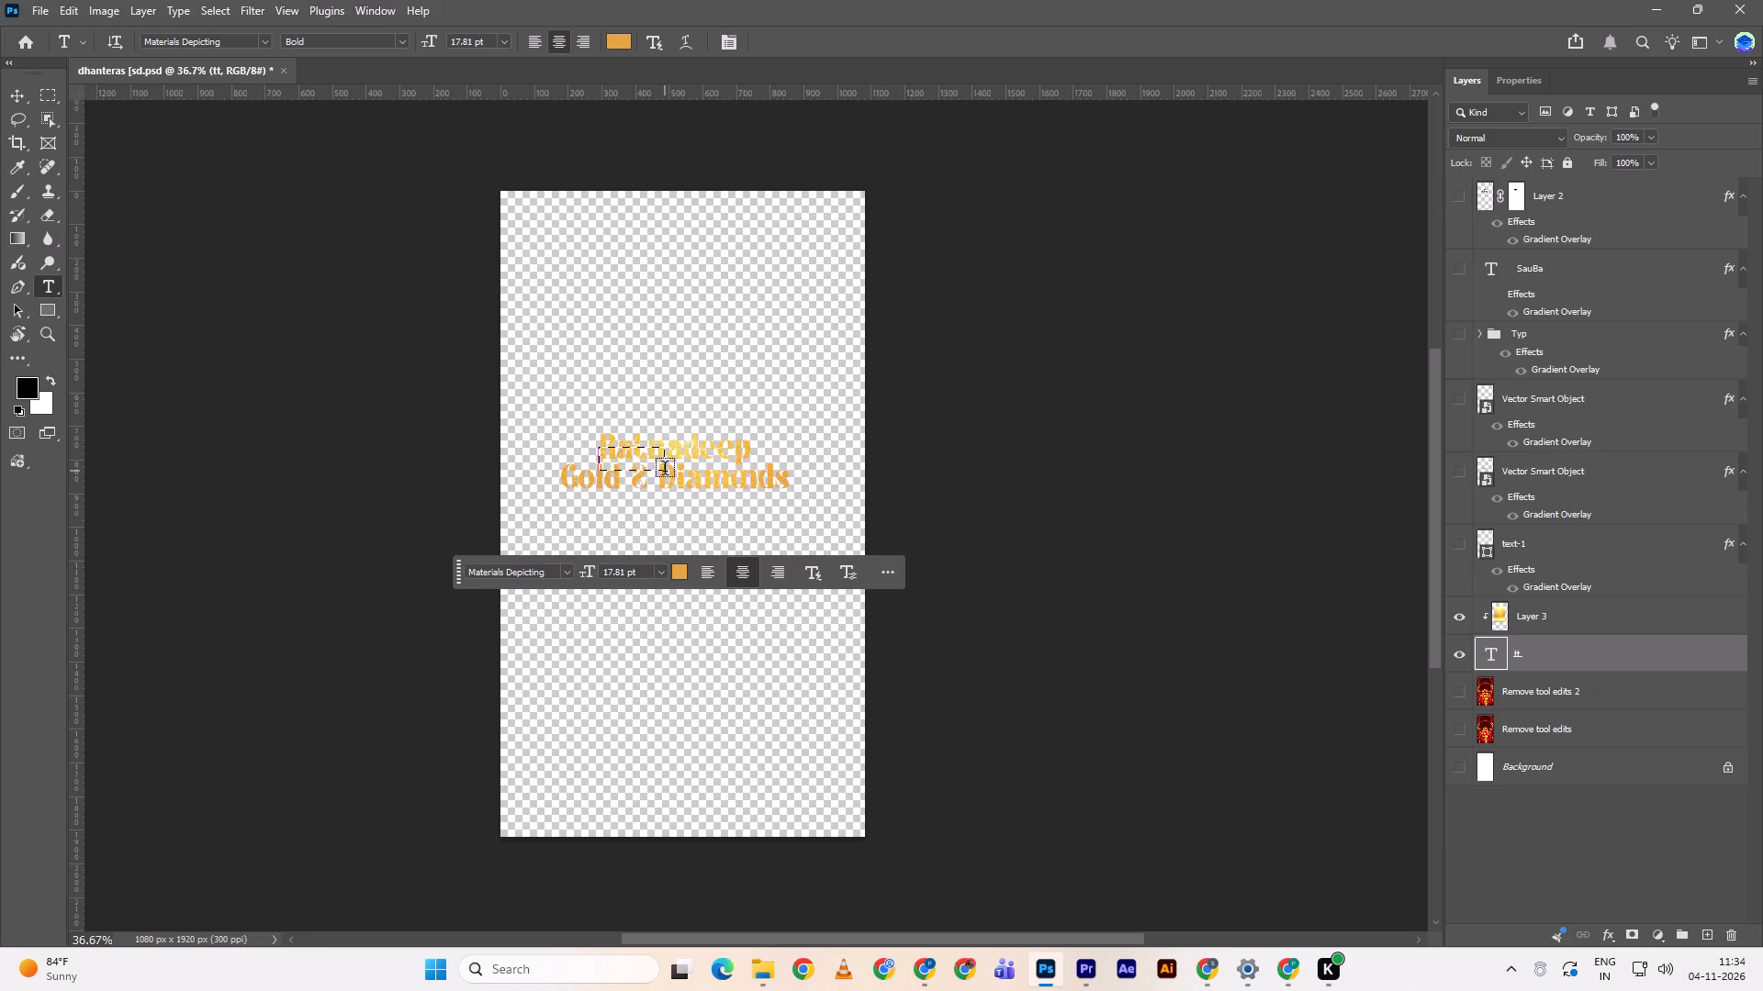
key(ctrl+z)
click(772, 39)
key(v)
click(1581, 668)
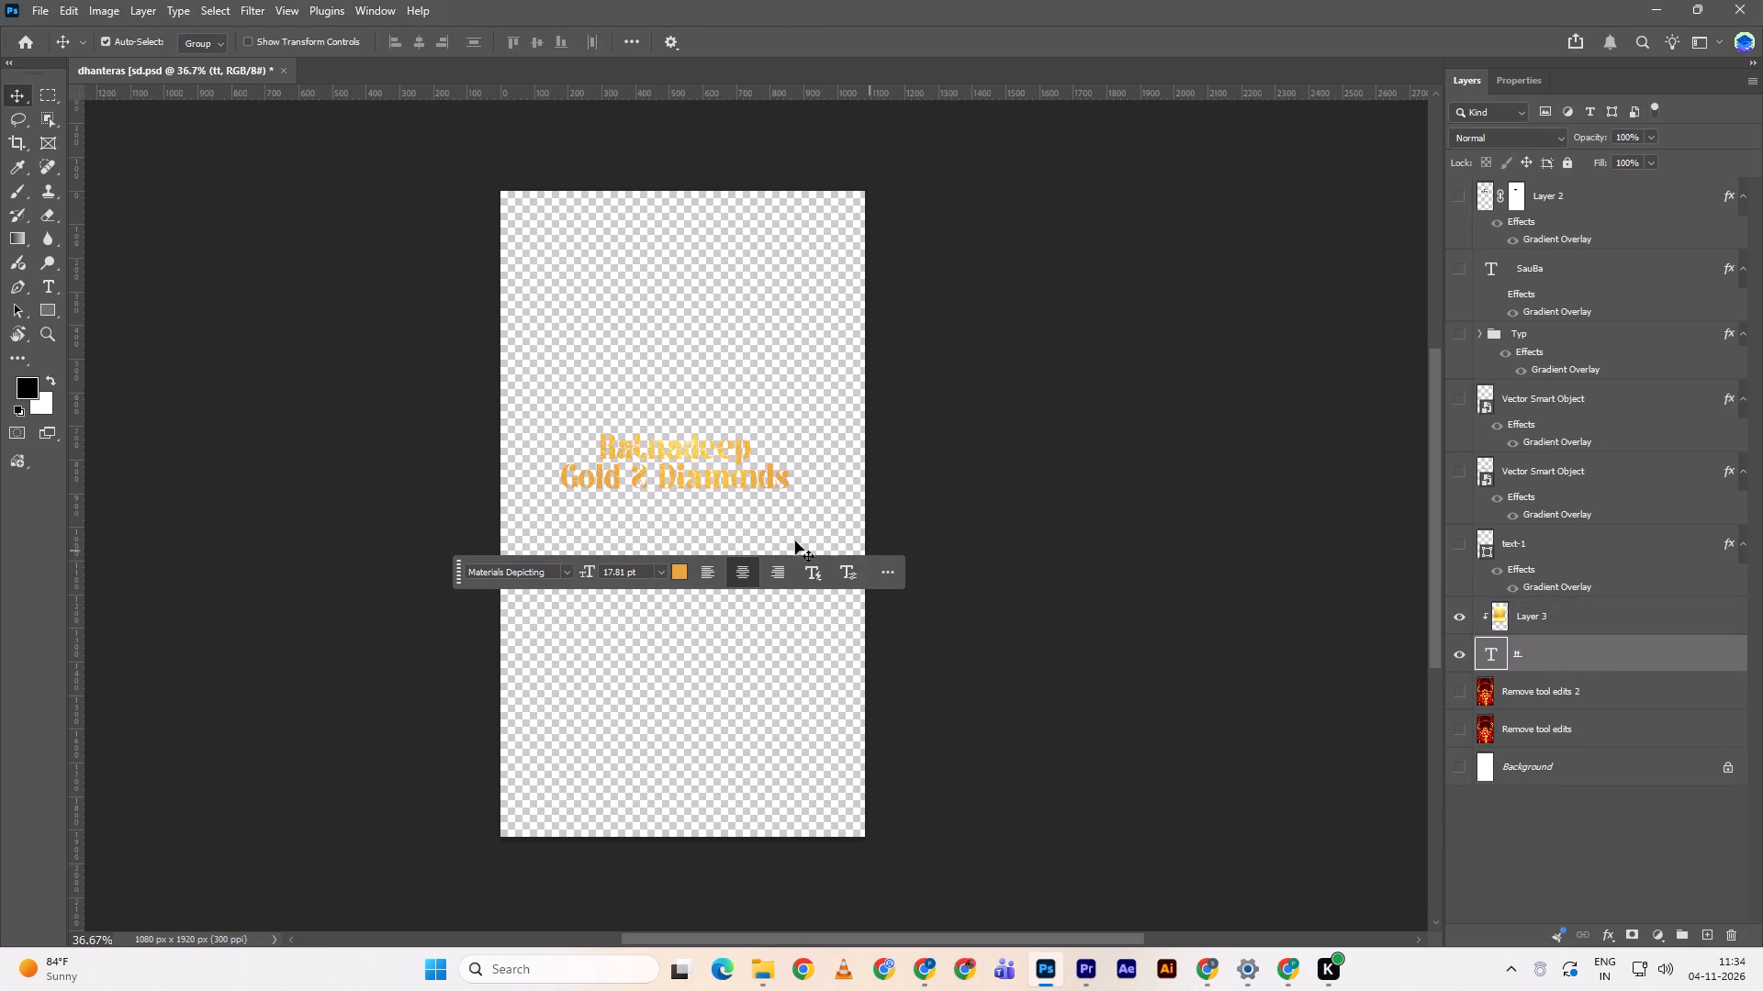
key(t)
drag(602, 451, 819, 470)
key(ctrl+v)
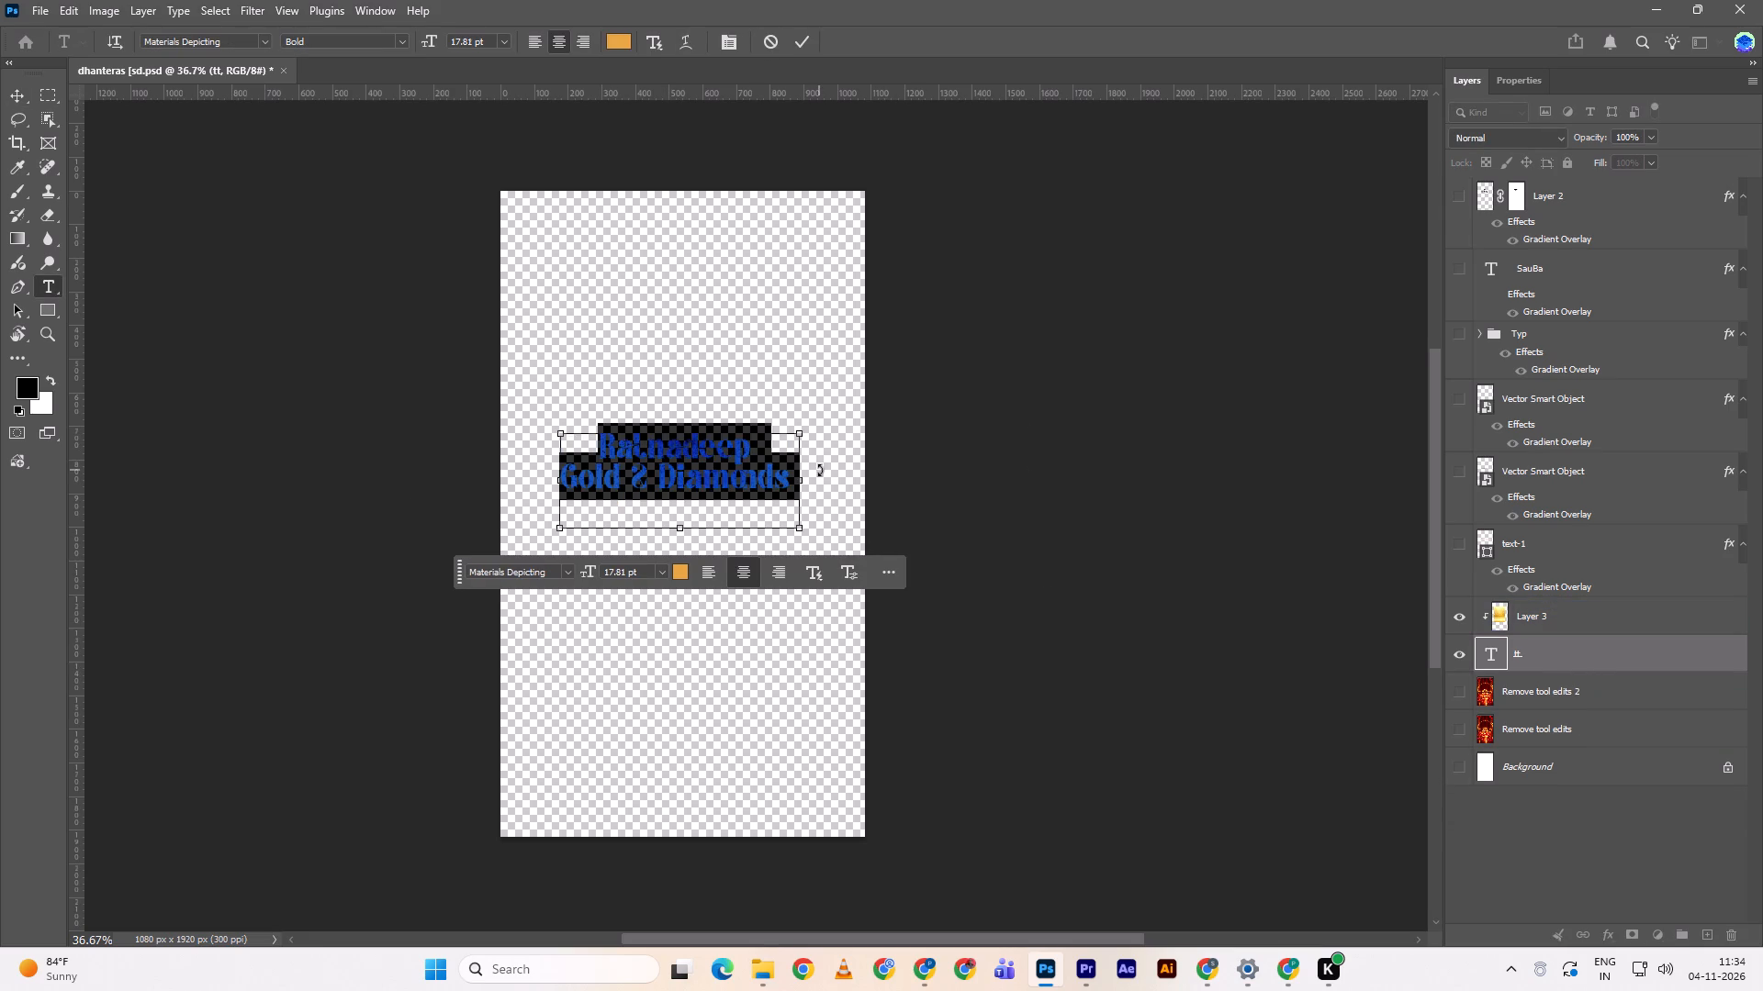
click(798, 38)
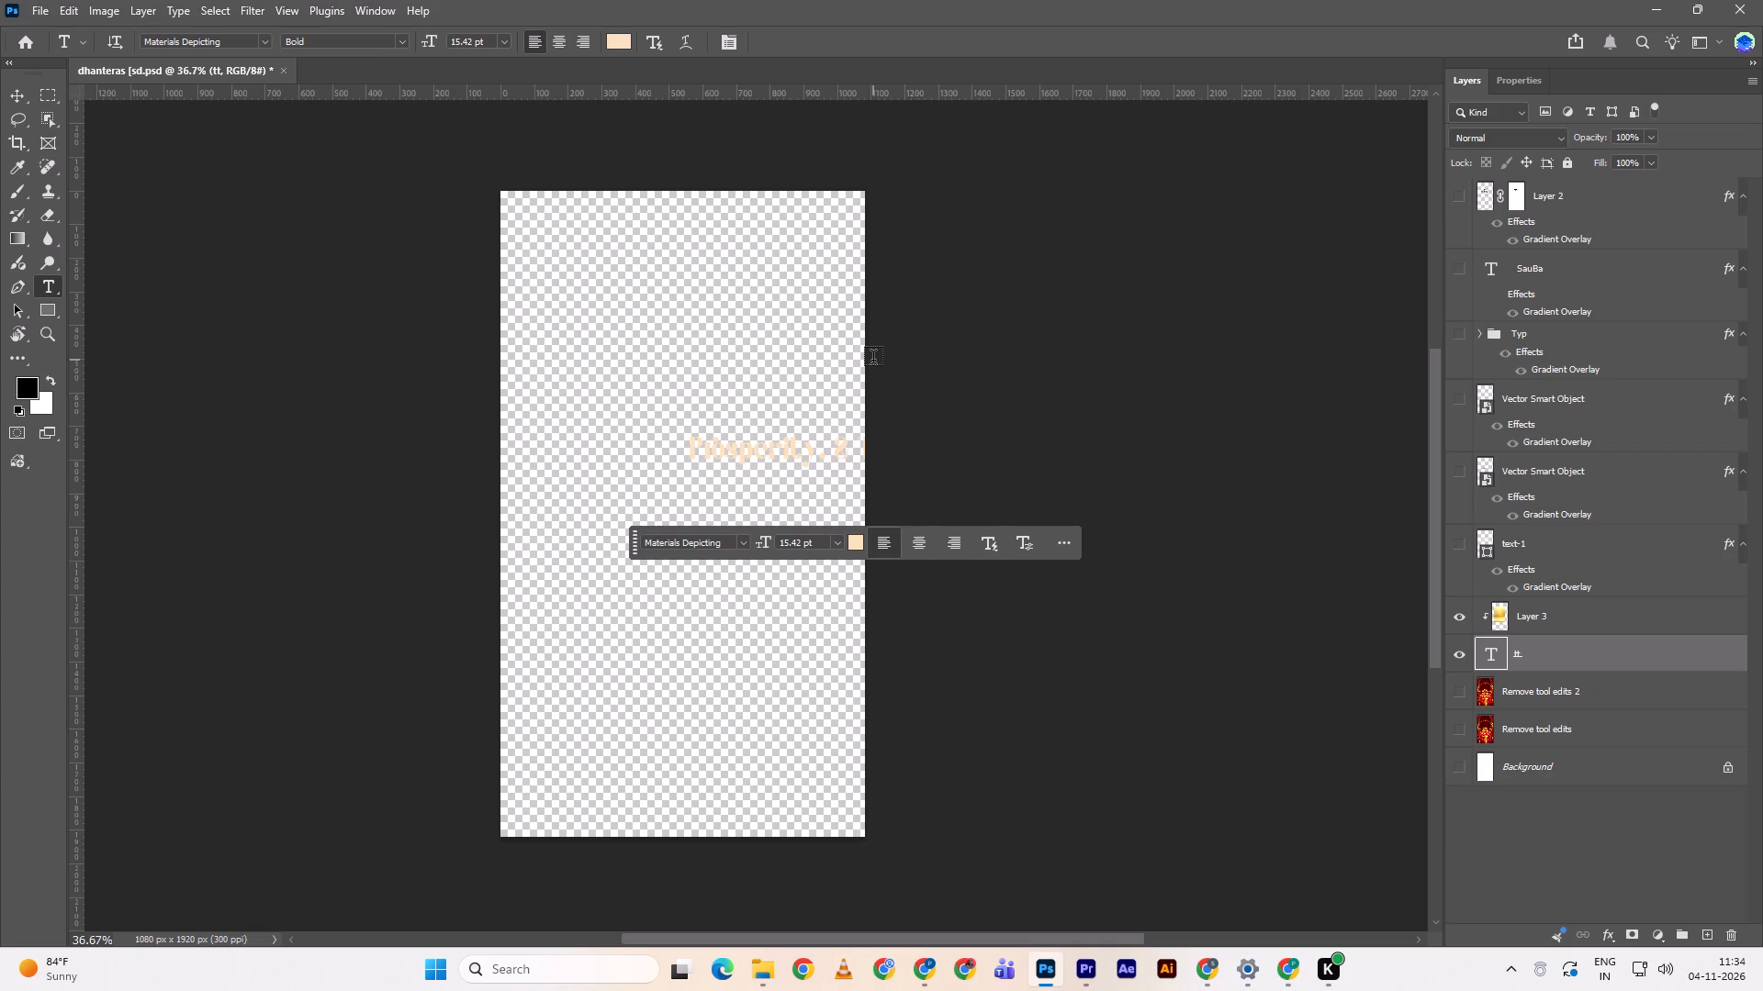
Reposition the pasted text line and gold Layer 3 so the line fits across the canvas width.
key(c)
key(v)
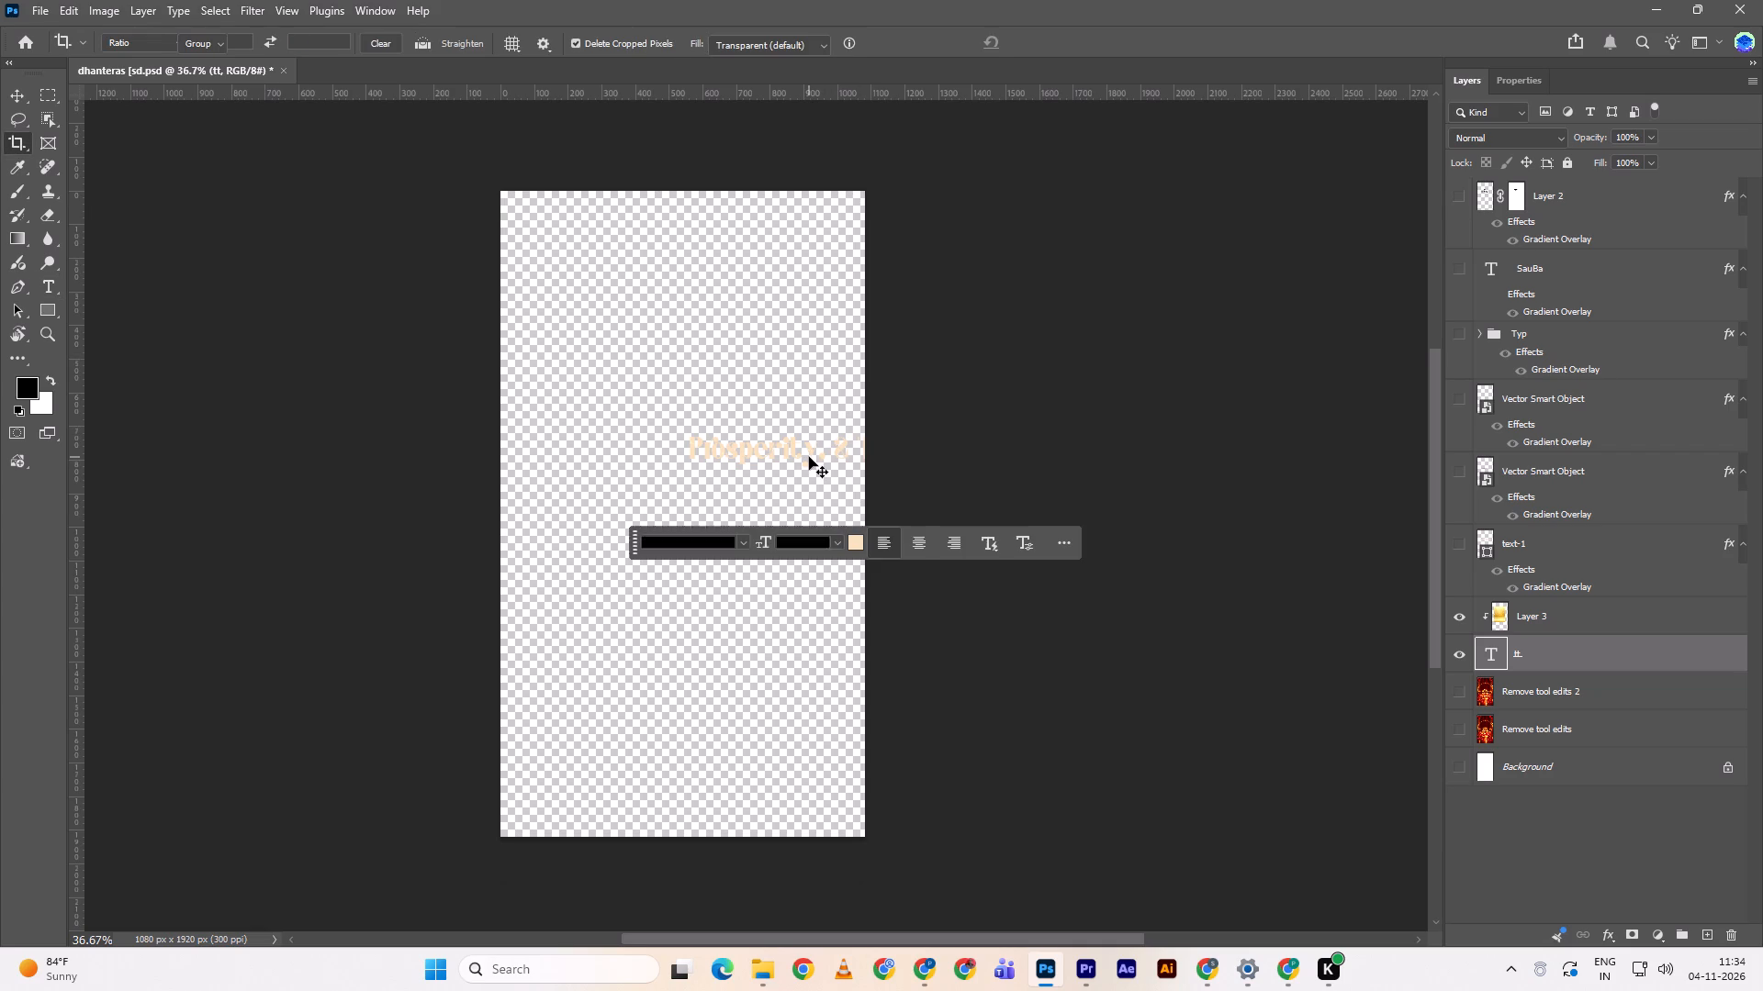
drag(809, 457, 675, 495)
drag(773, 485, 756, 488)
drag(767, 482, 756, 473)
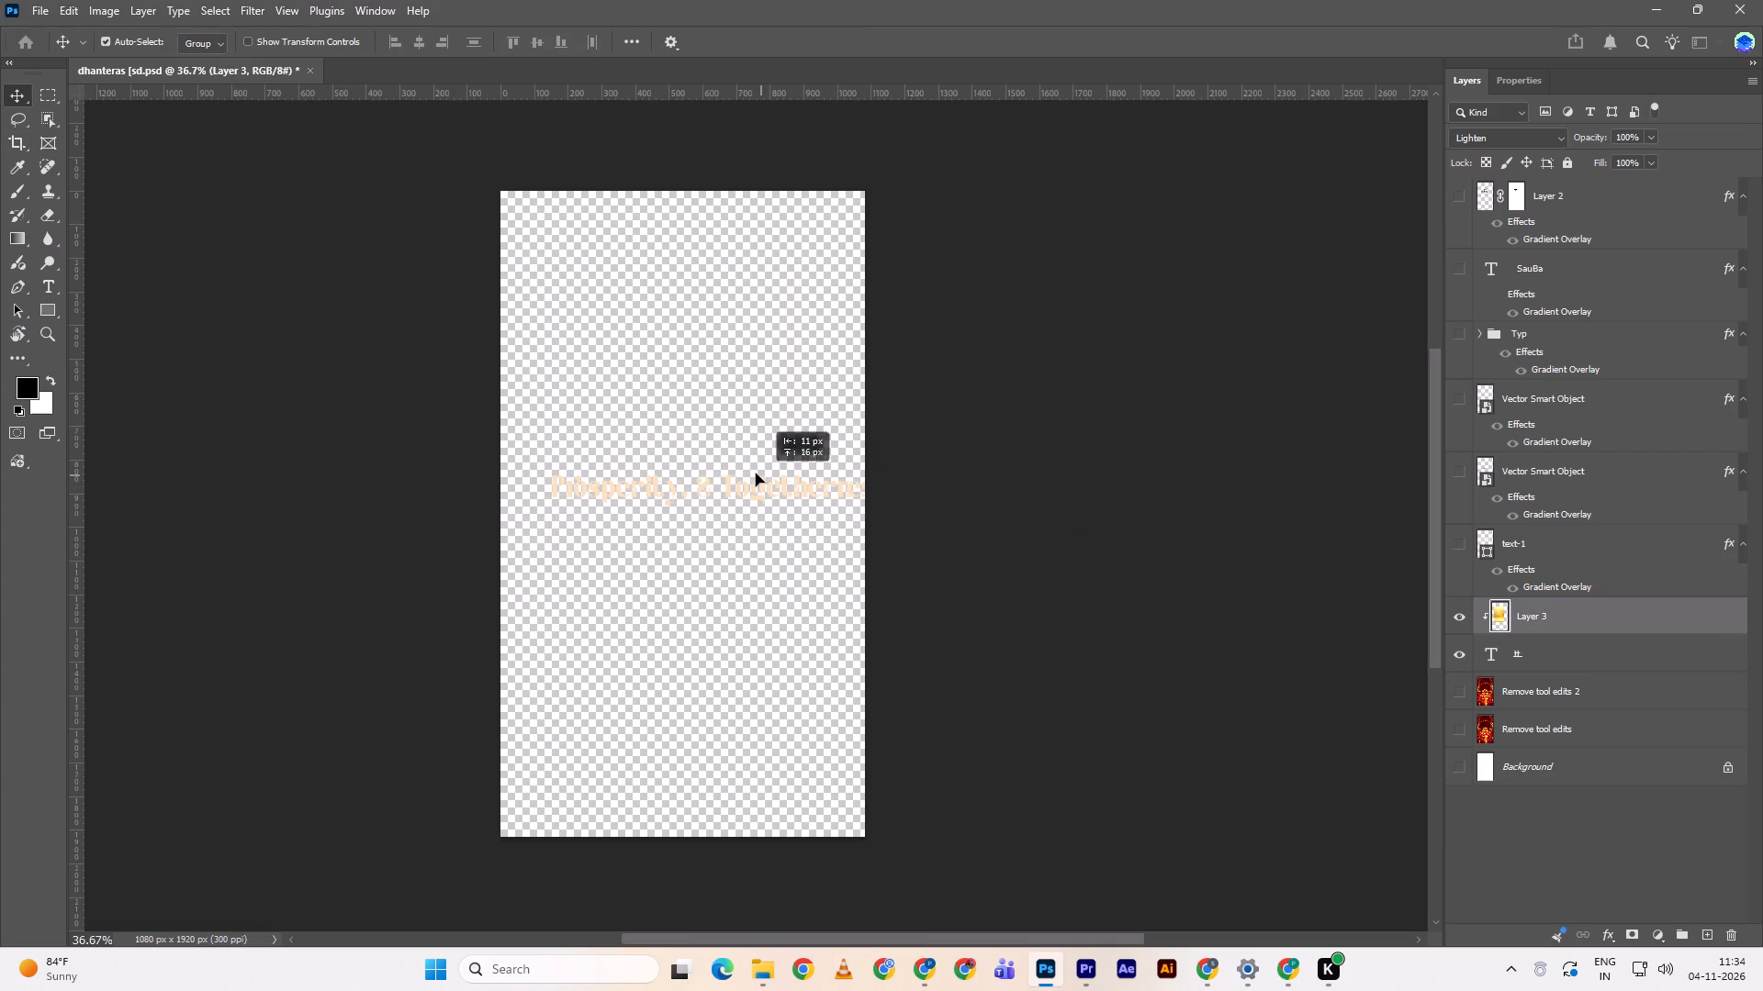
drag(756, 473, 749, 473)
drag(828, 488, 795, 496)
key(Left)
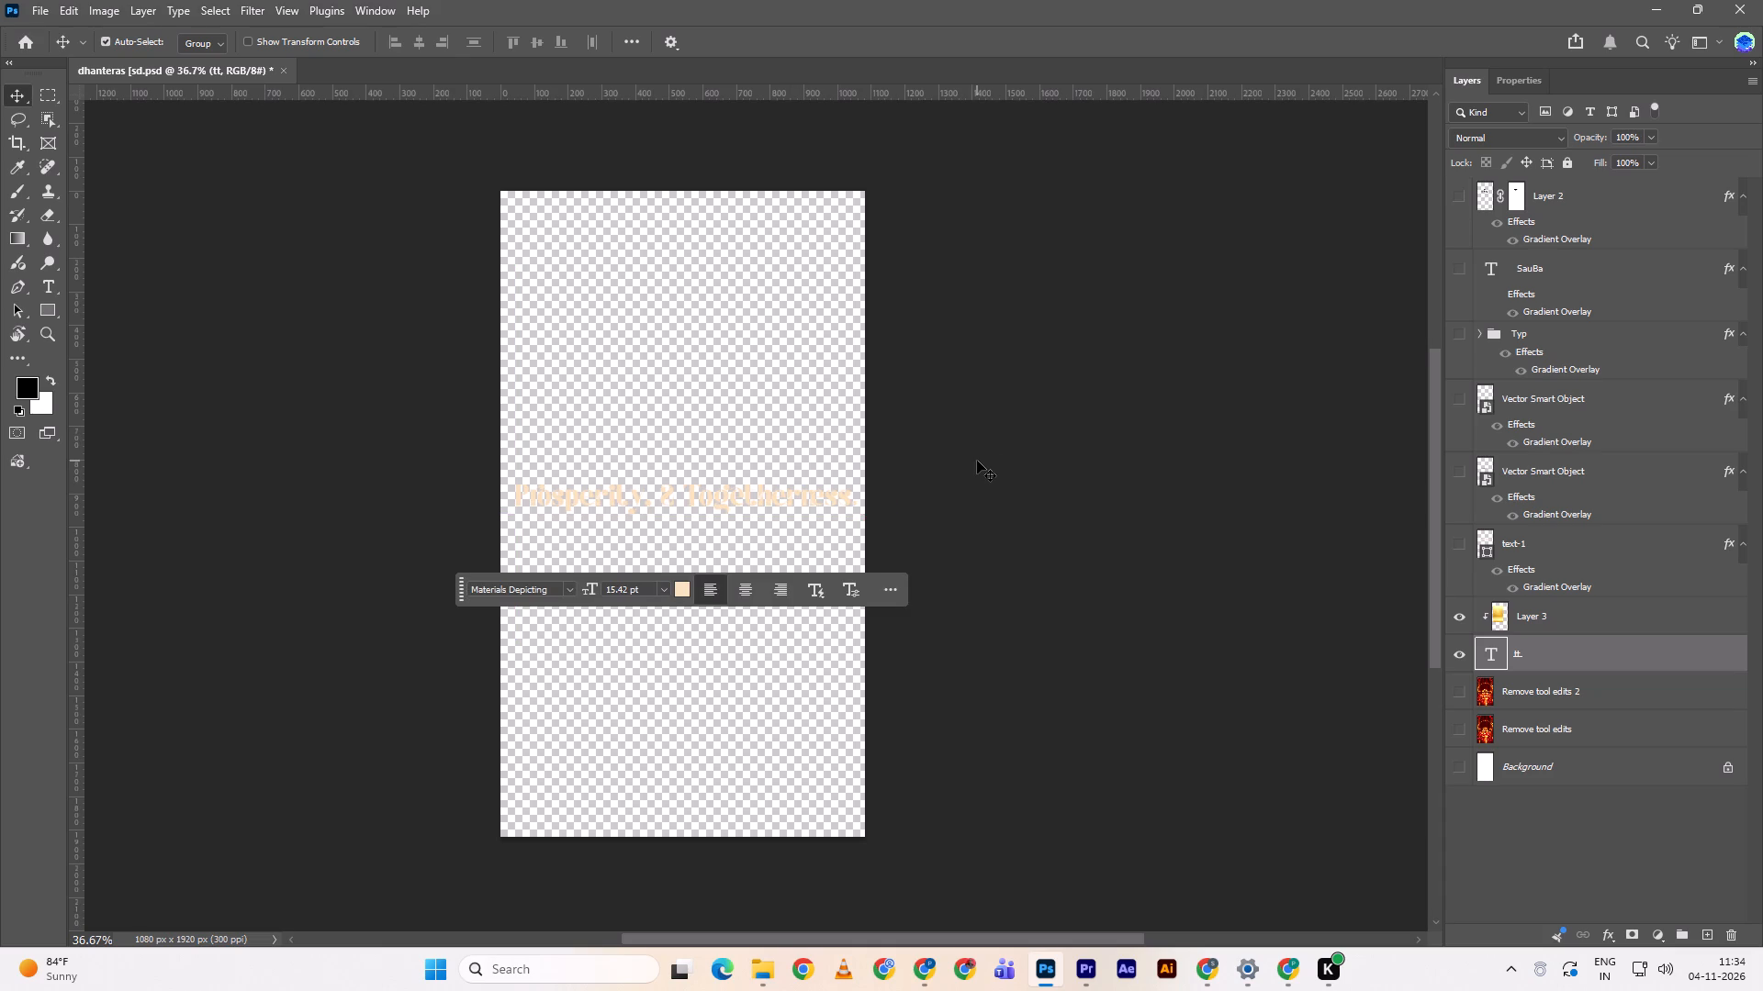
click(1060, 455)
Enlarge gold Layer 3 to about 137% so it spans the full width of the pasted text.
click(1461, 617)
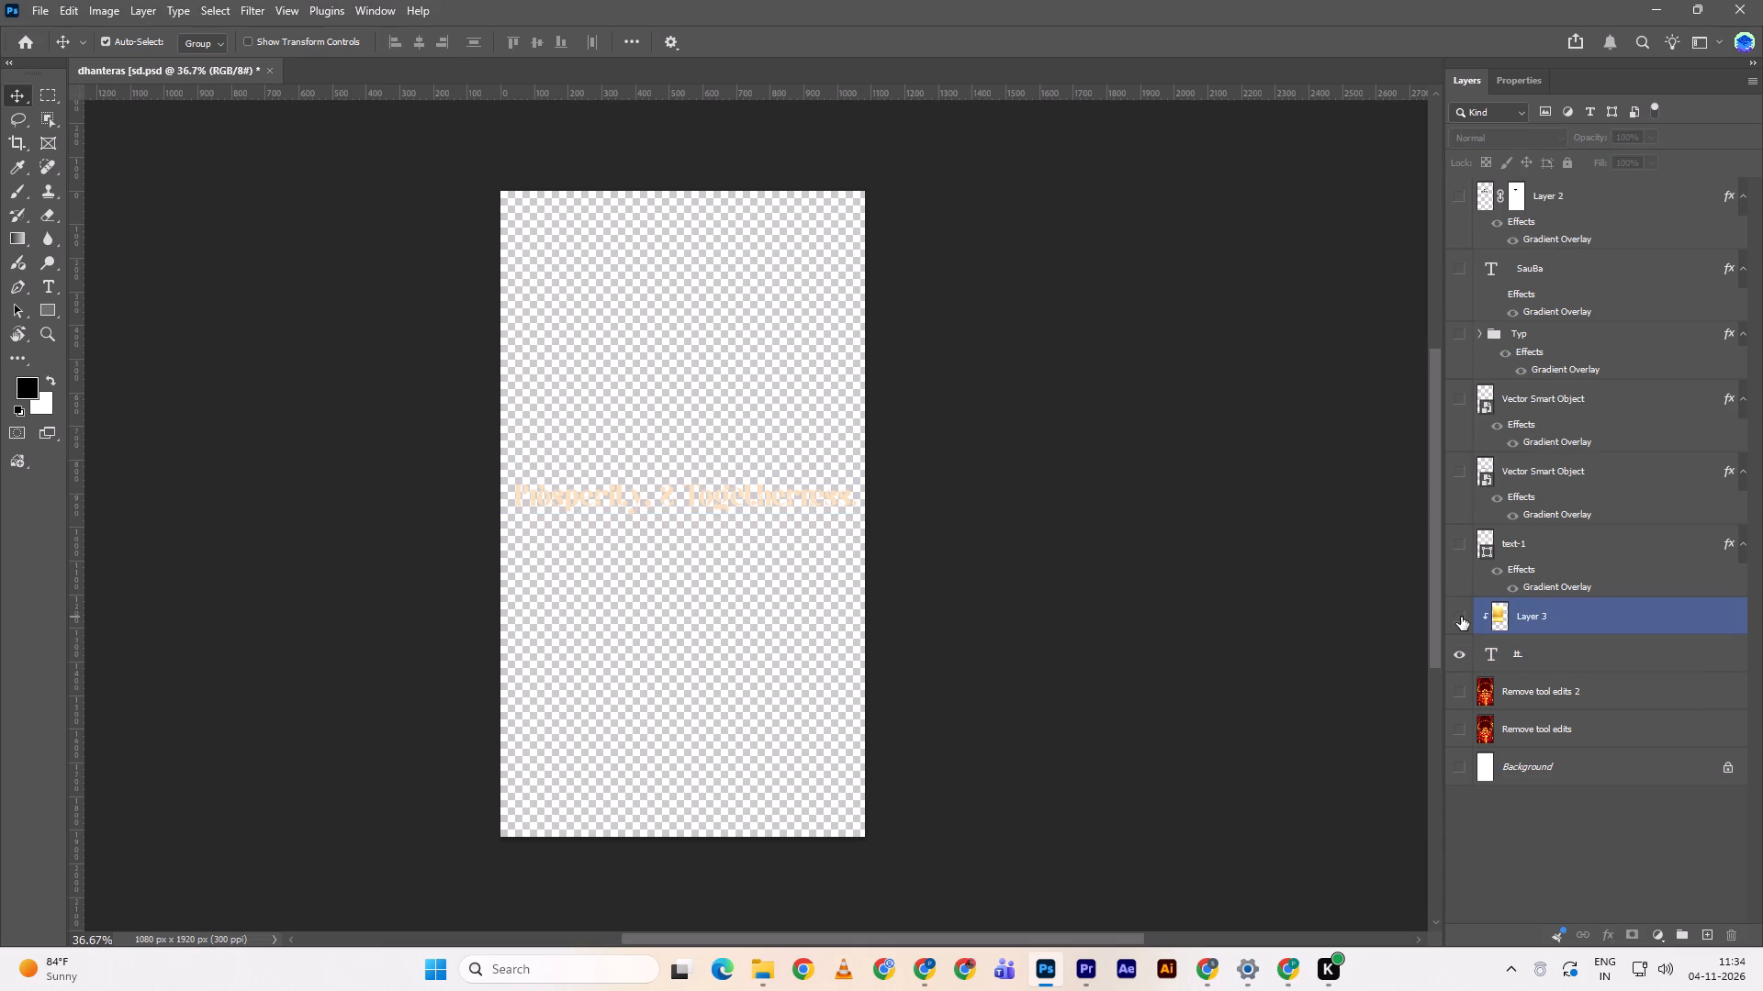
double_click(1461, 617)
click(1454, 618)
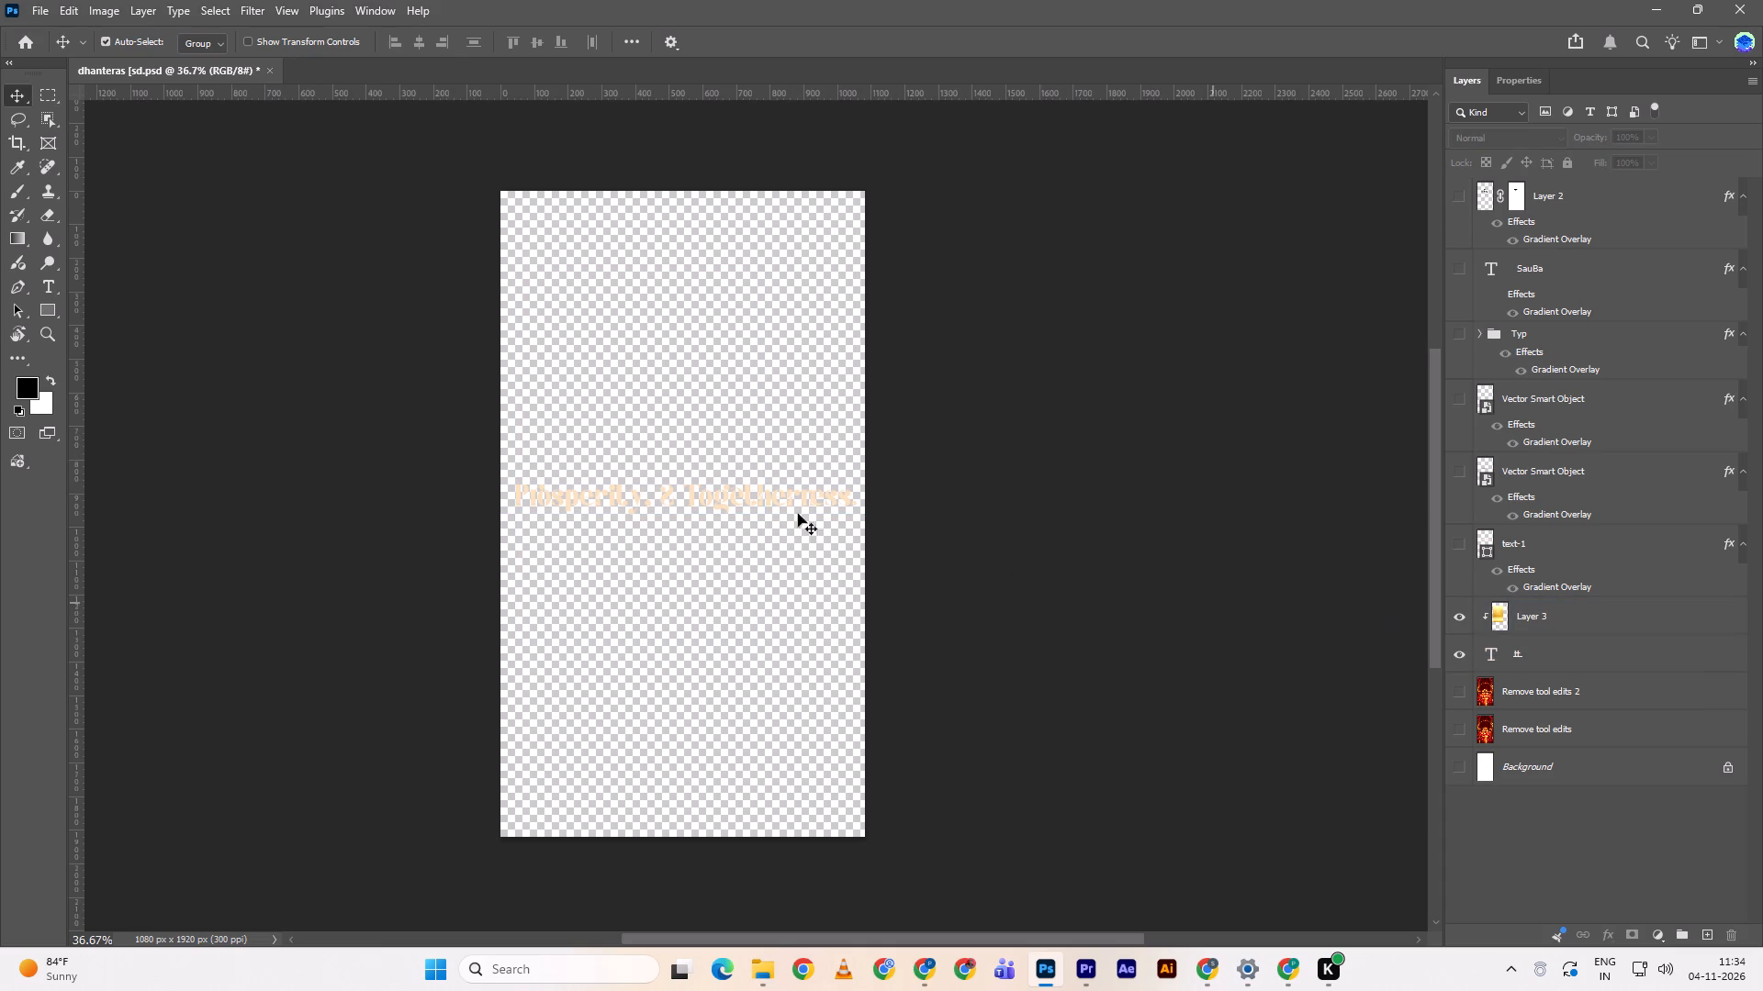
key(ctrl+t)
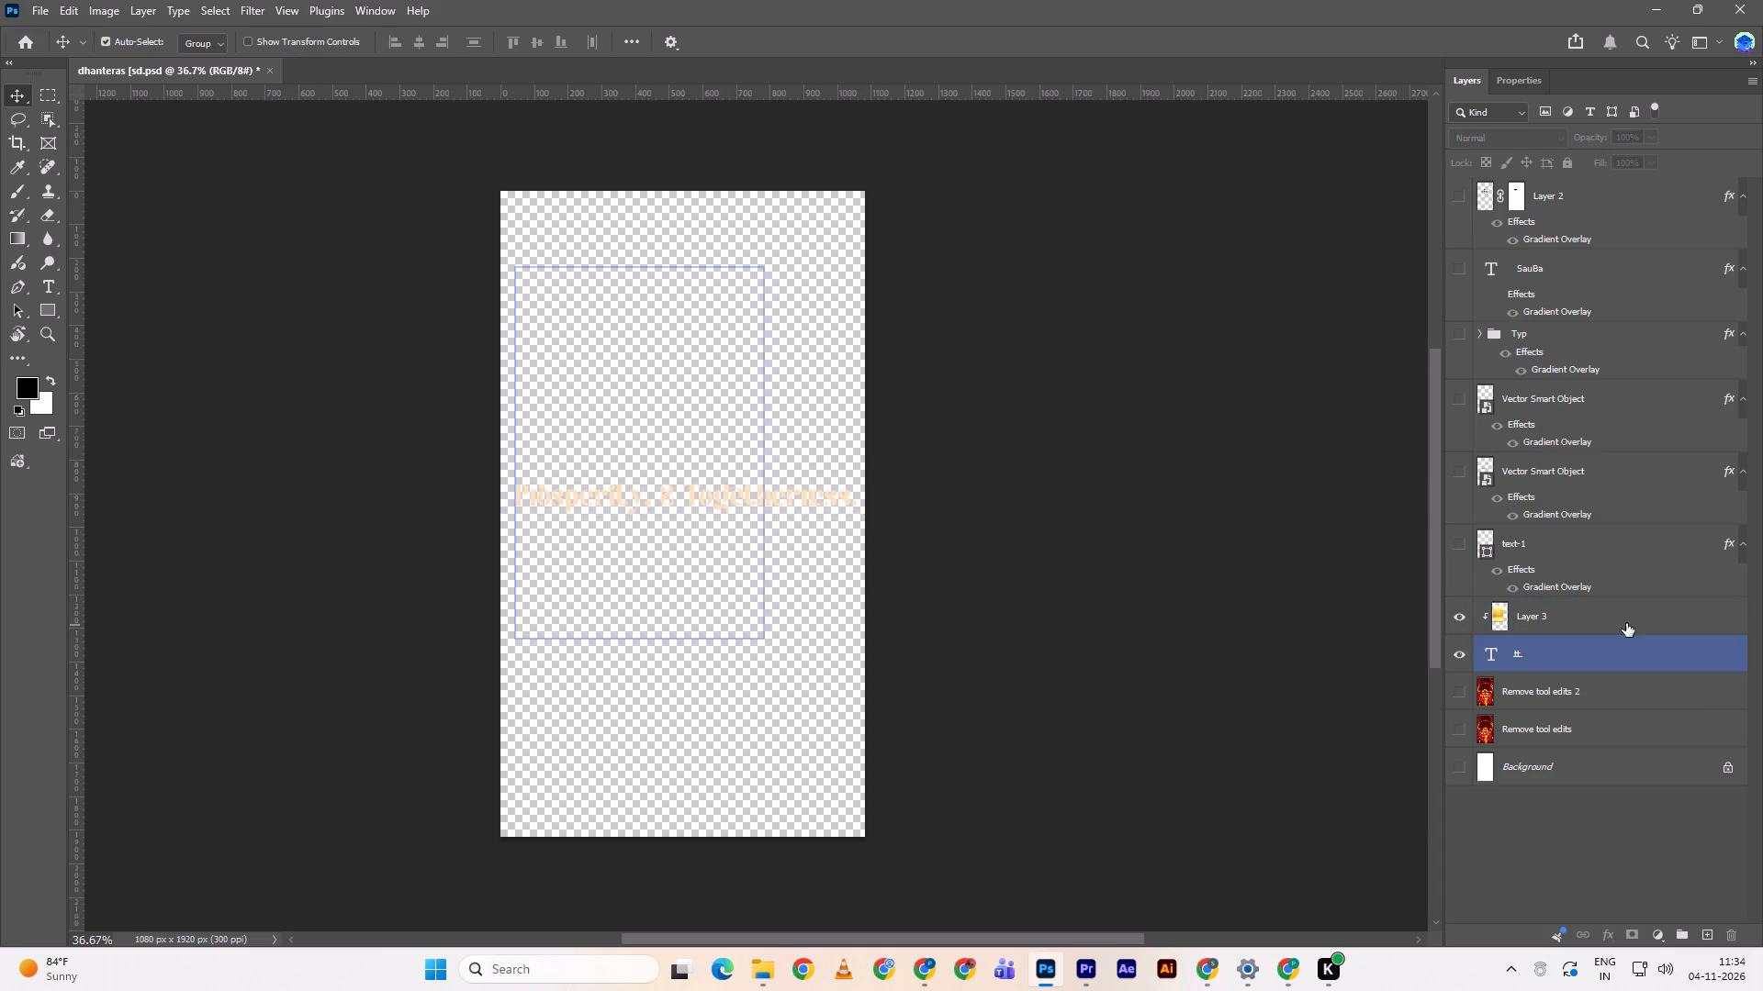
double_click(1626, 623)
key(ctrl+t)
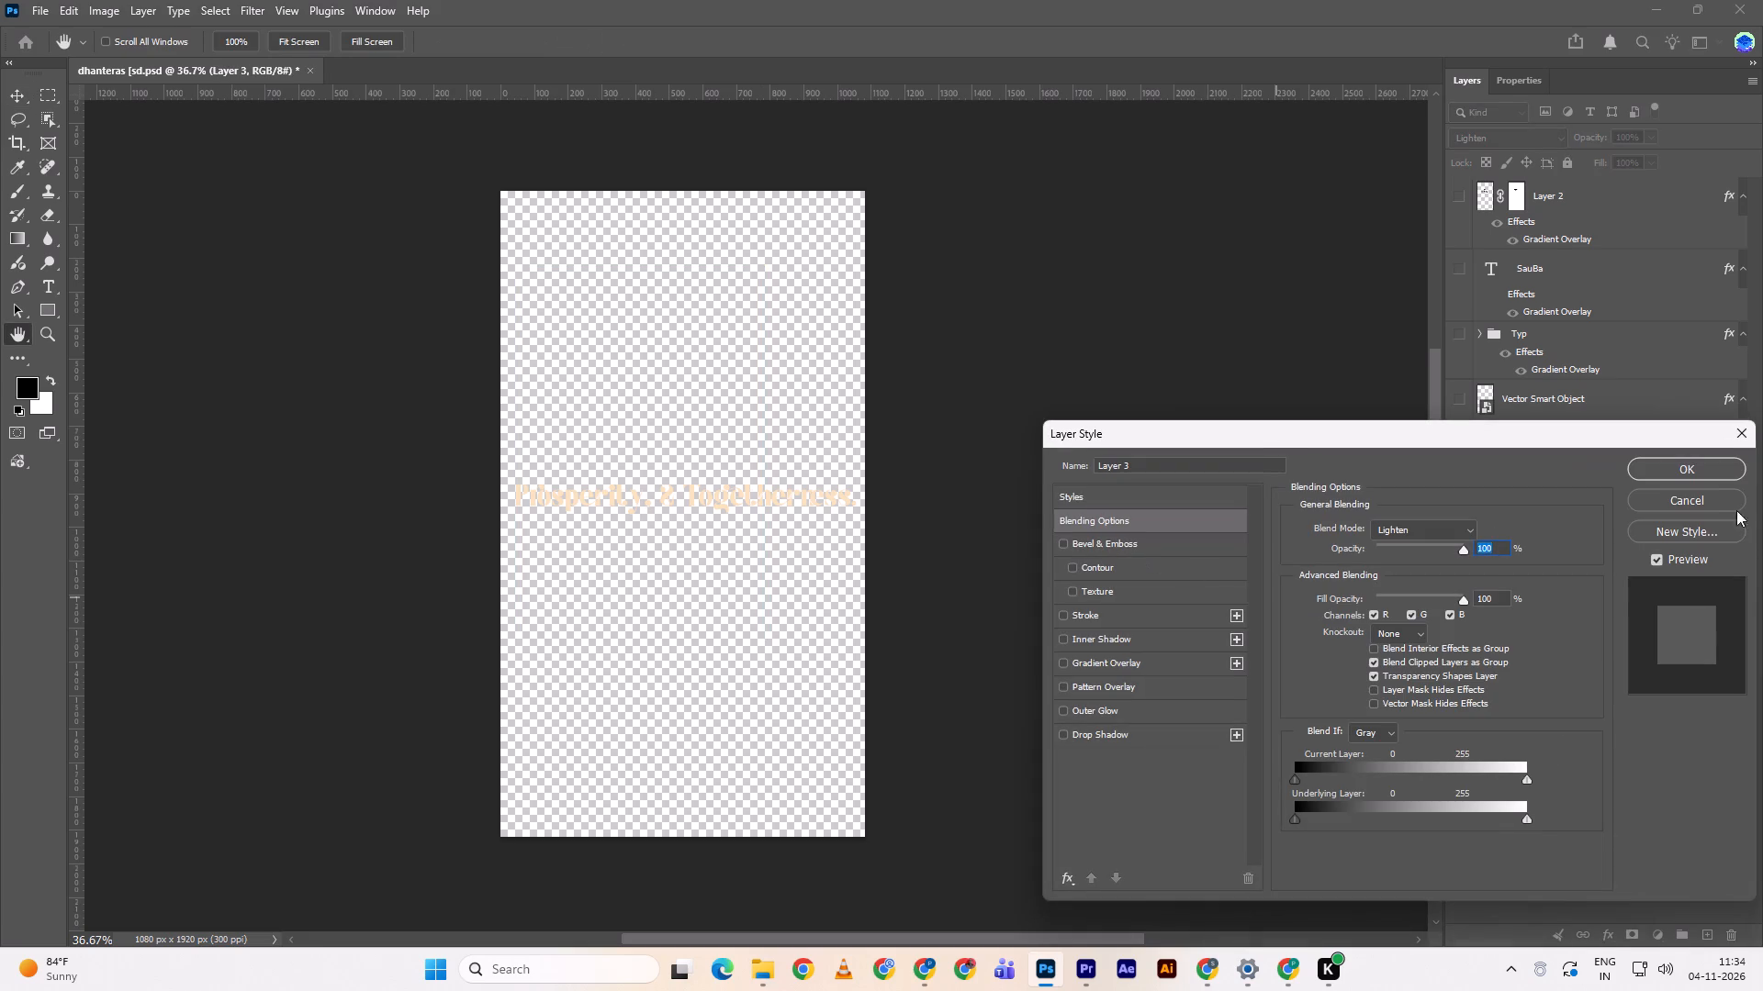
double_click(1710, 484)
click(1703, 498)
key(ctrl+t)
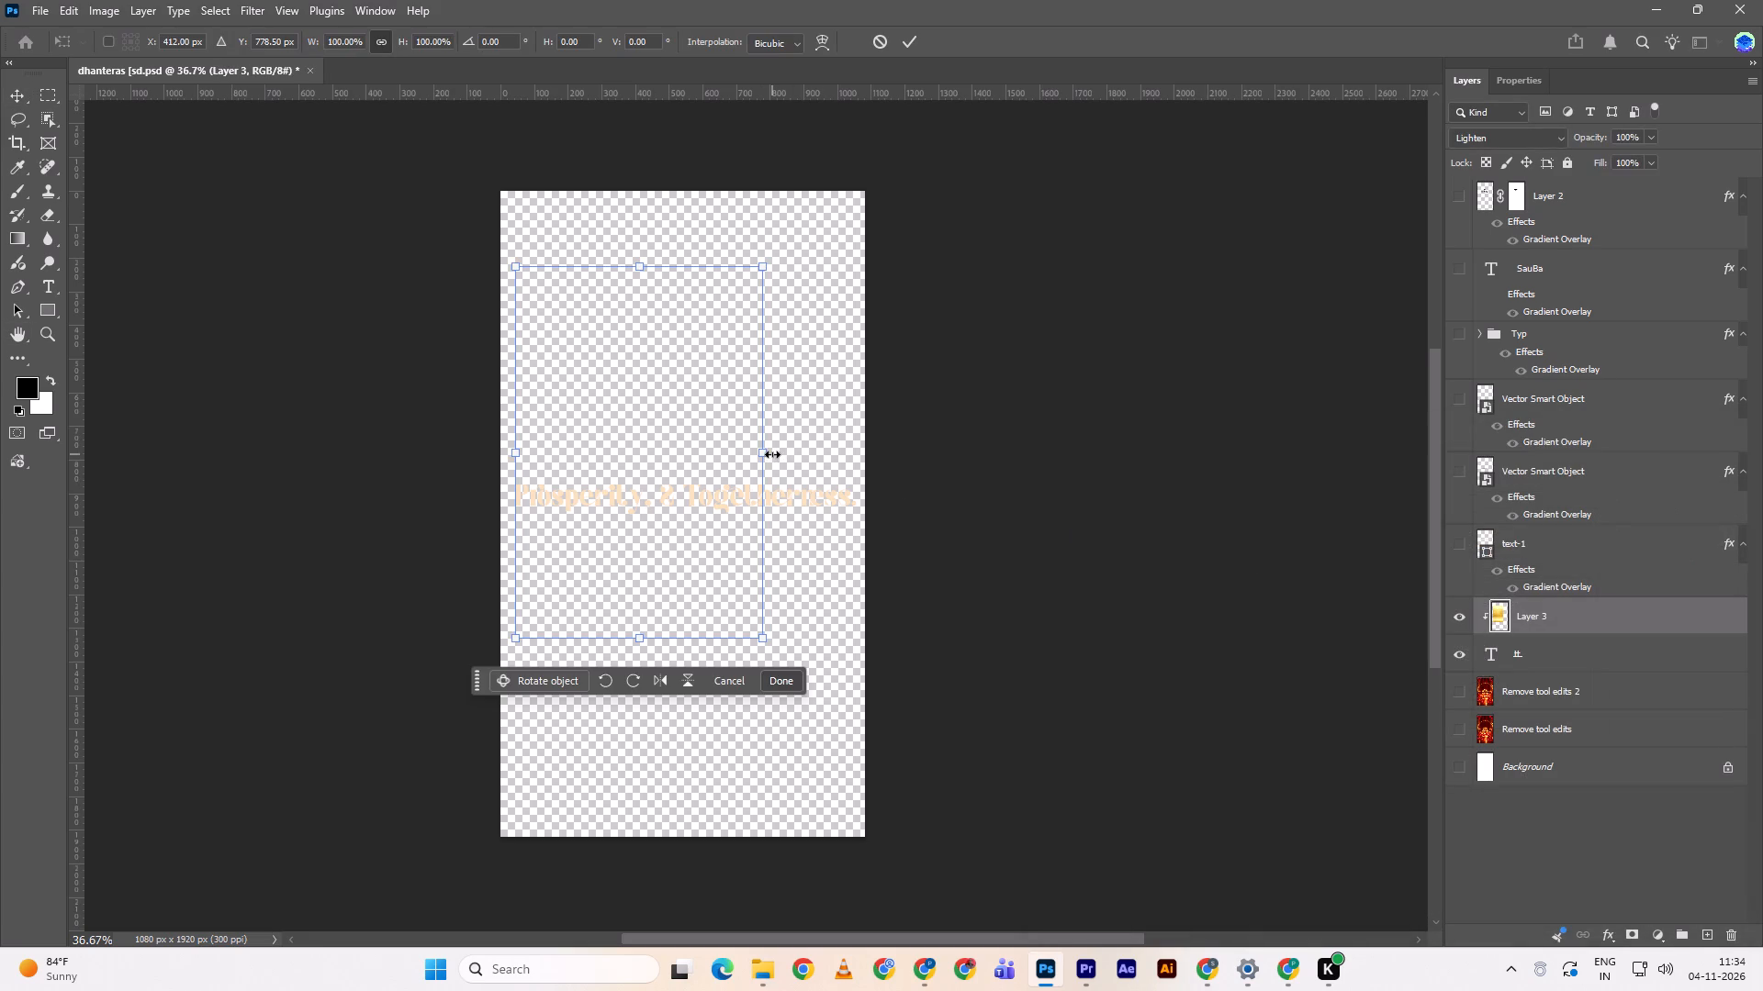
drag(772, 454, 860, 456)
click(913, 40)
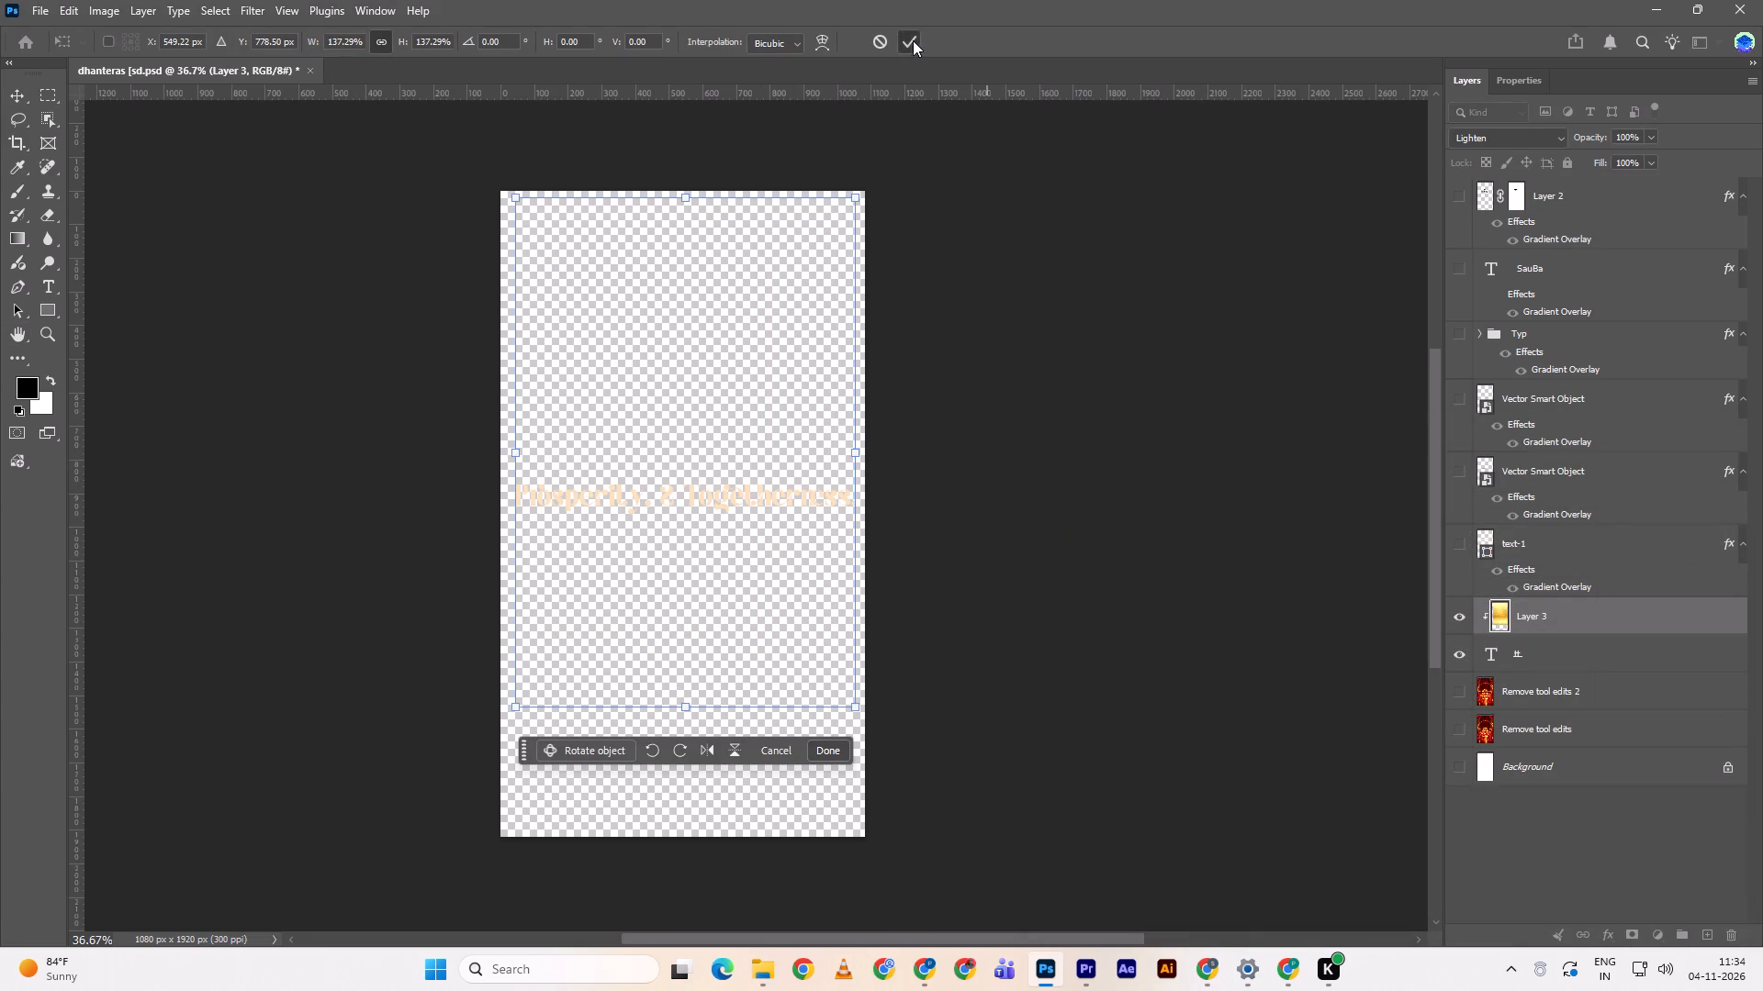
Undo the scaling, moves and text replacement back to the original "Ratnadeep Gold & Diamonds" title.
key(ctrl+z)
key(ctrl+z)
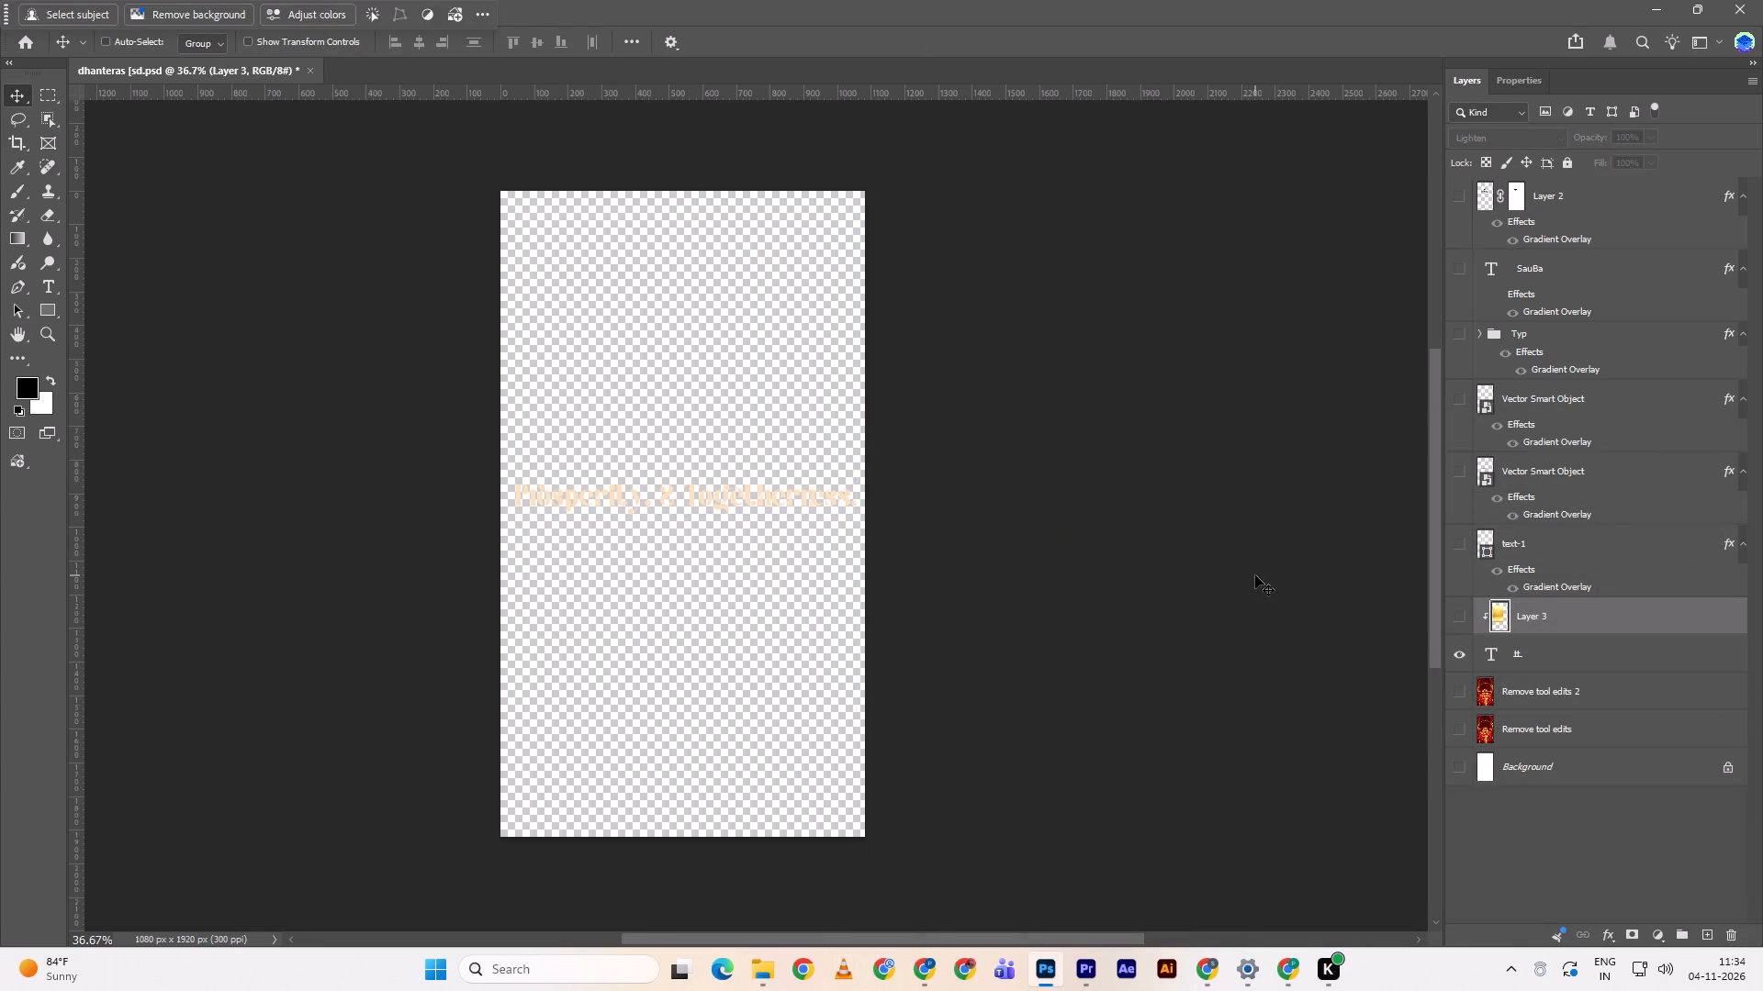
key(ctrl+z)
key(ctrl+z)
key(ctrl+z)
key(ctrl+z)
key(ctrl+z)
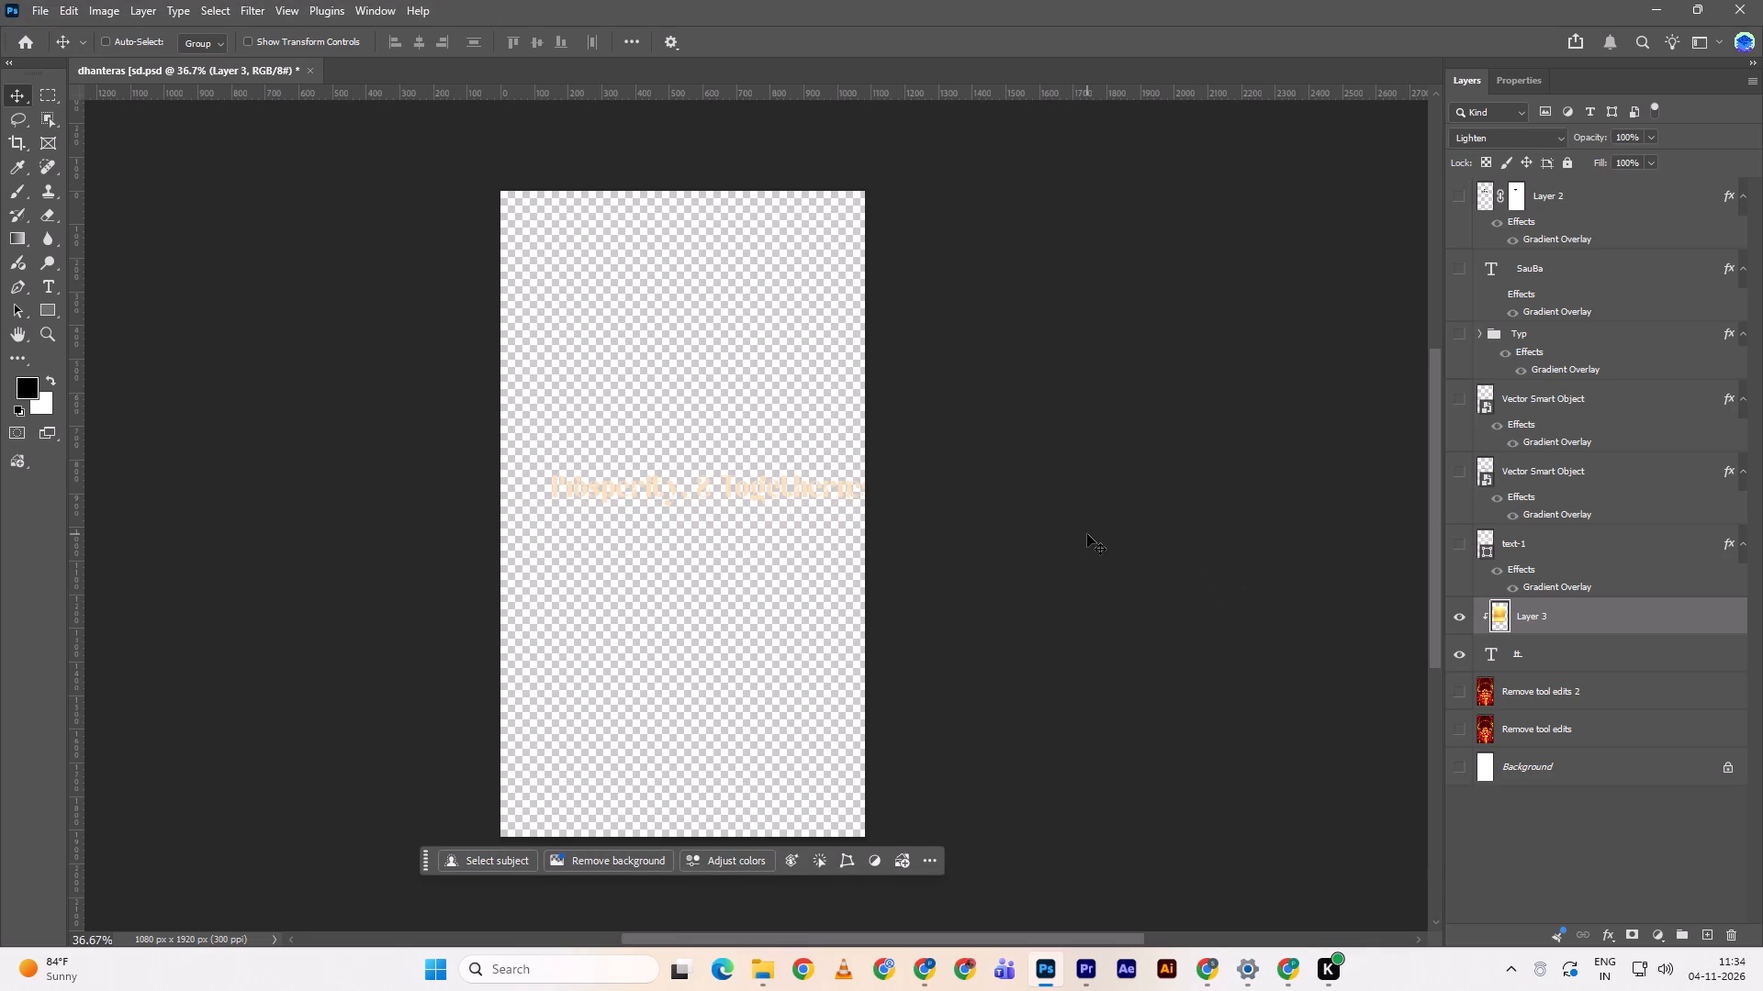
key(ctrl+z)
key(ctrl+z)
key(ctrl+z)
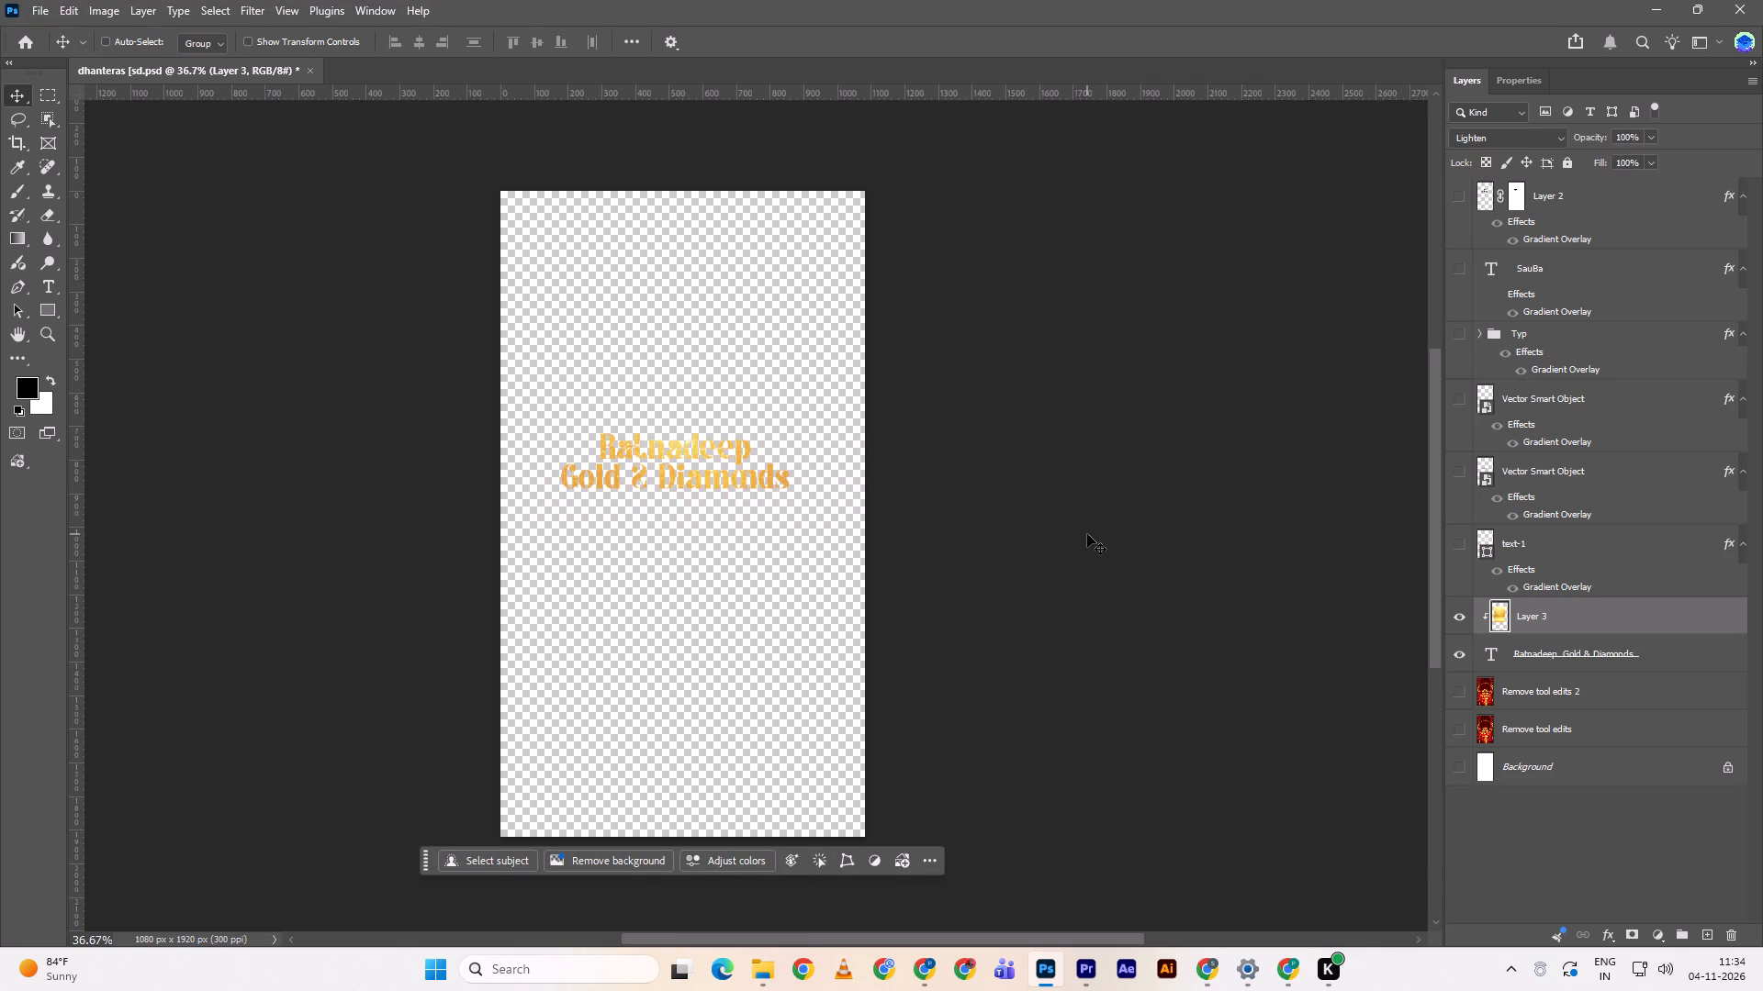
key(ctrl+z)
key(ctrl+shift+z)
Show the white Background layer behind the gold "Ratnadeep Gold & Diamonds" title.
key(alt+Tab)
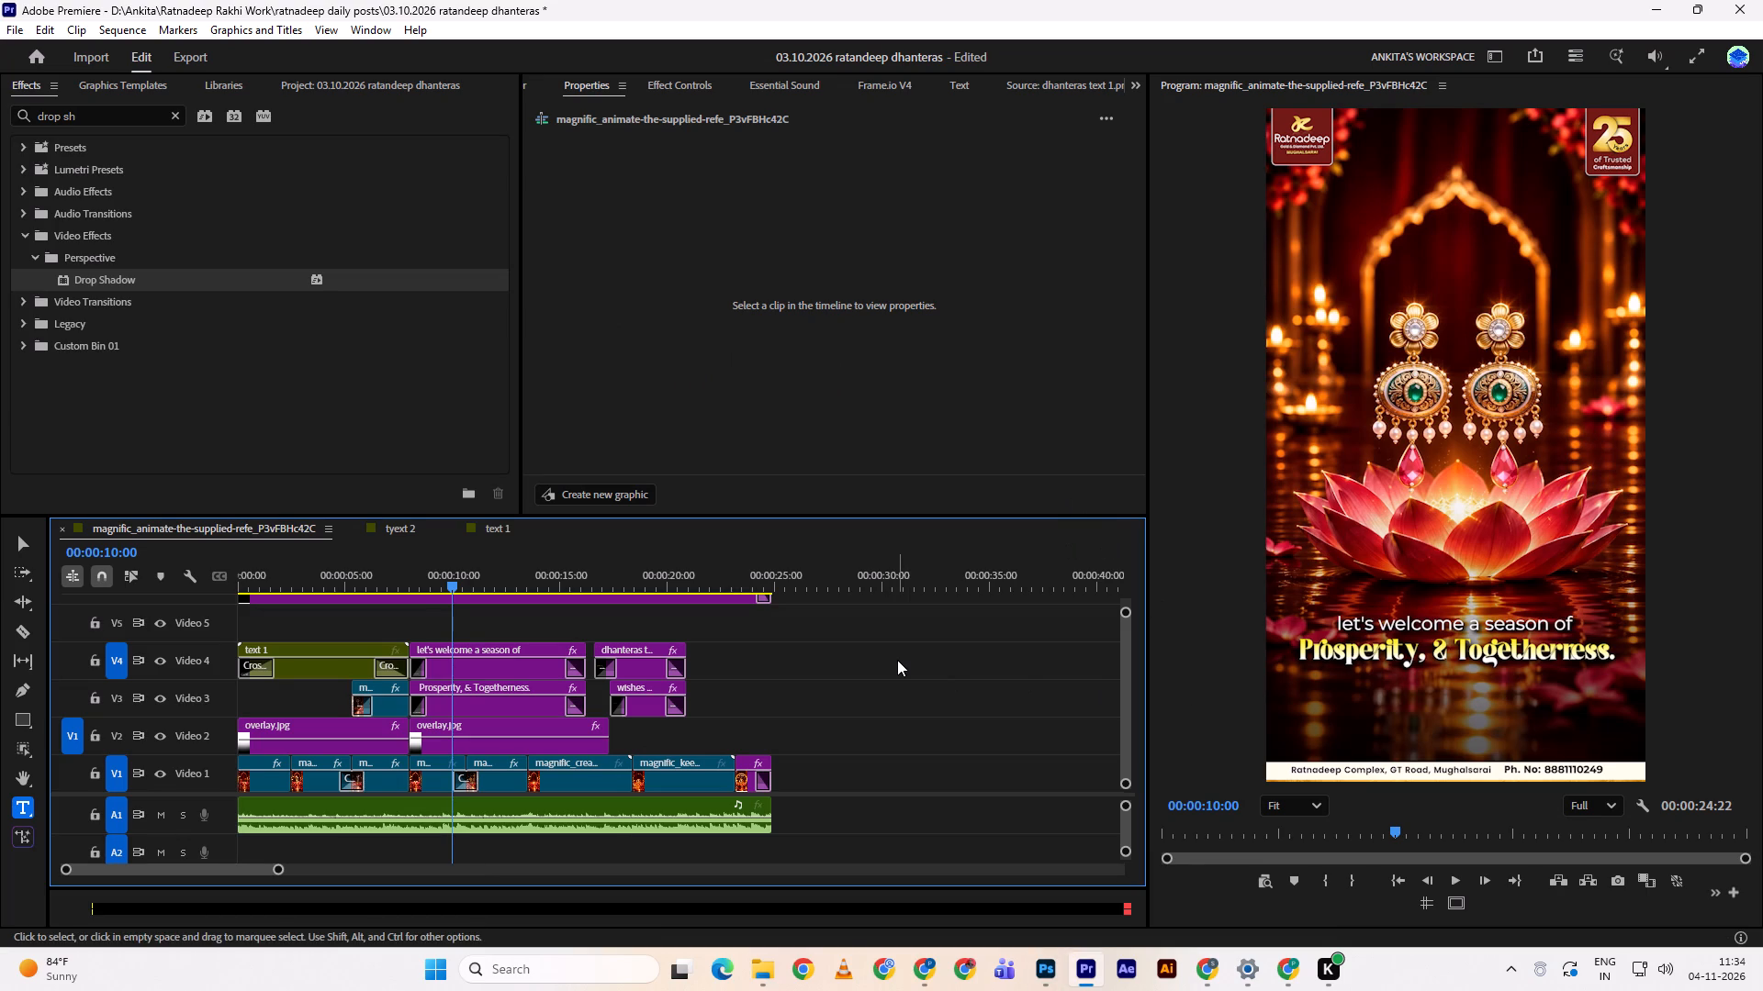
key(alt+Tab)
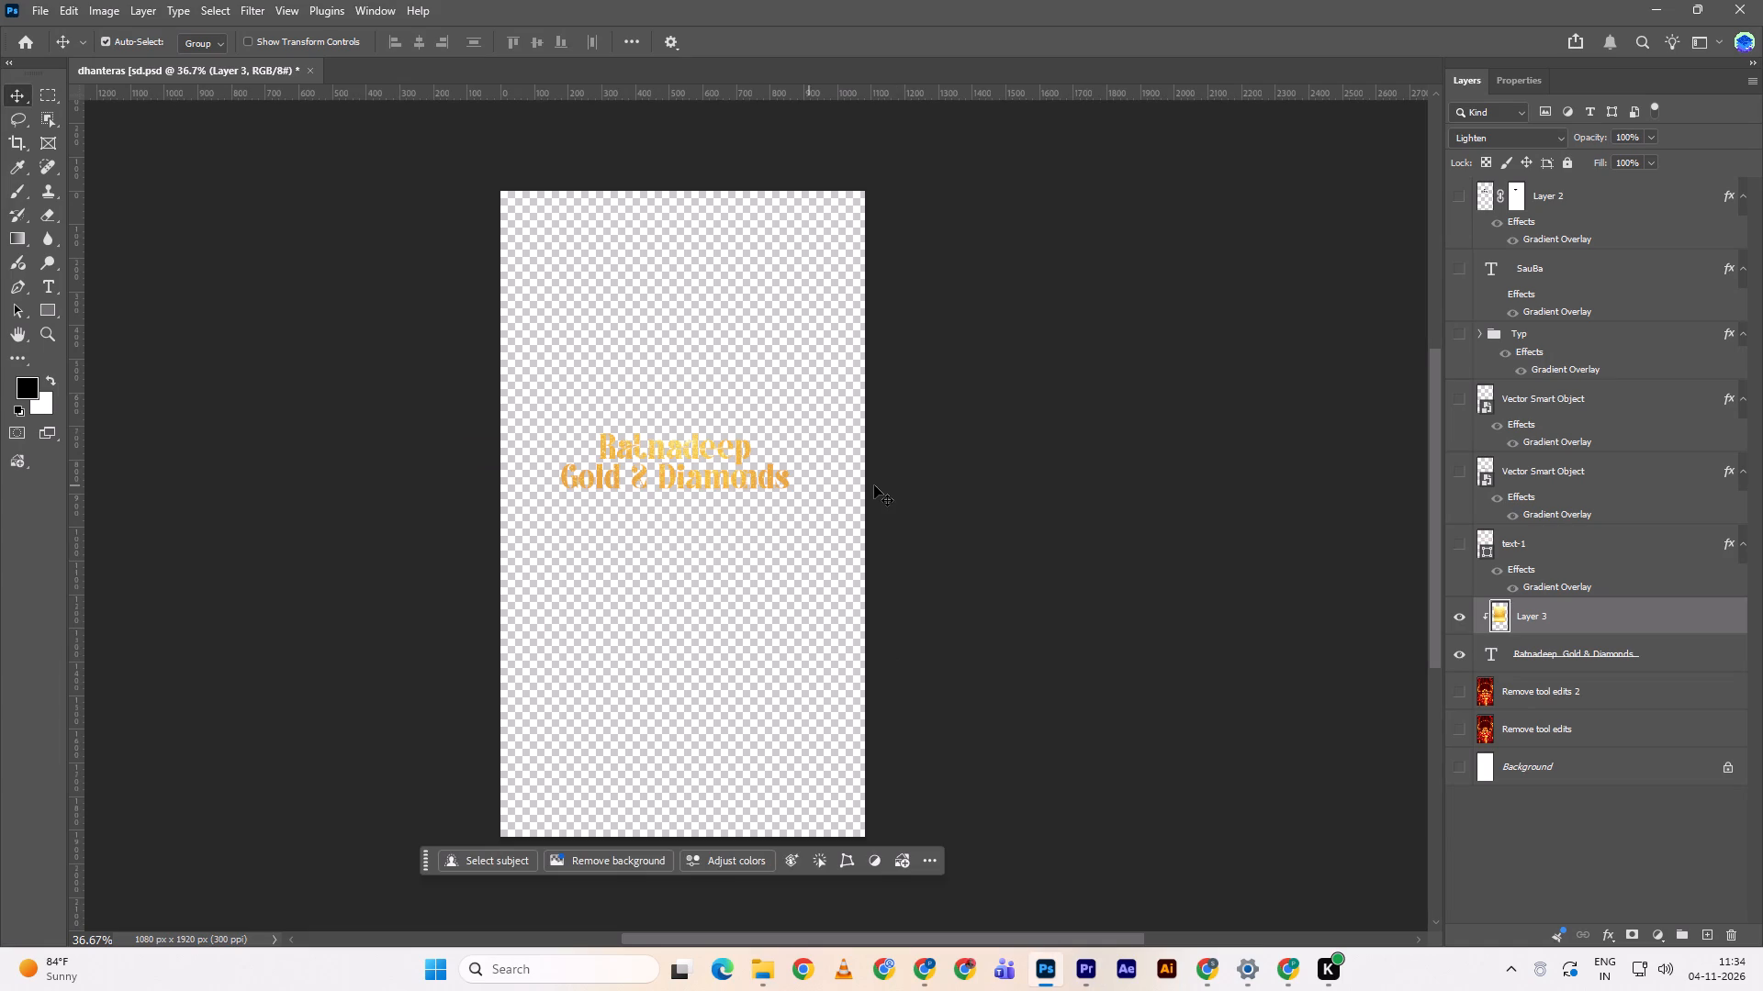
click(1462, 766)
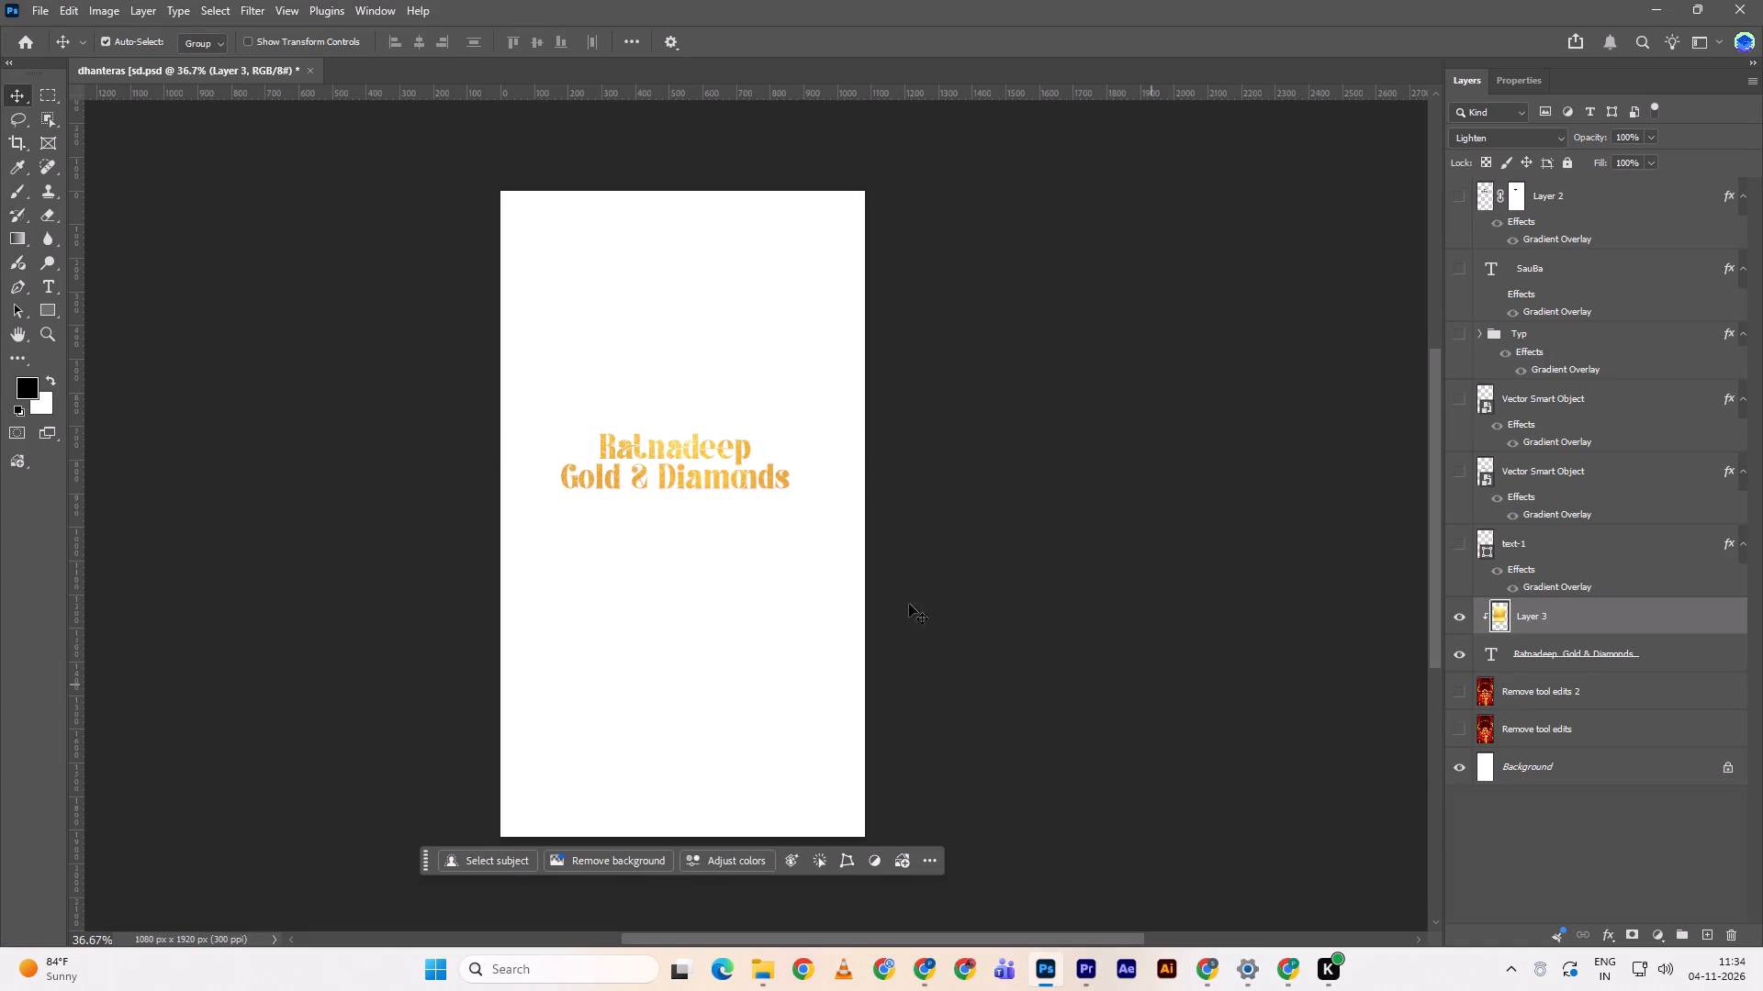
Compare the title with and without gold Layer 3, and release Layer 3's clipping mask from the text layer.
click(715, 481)
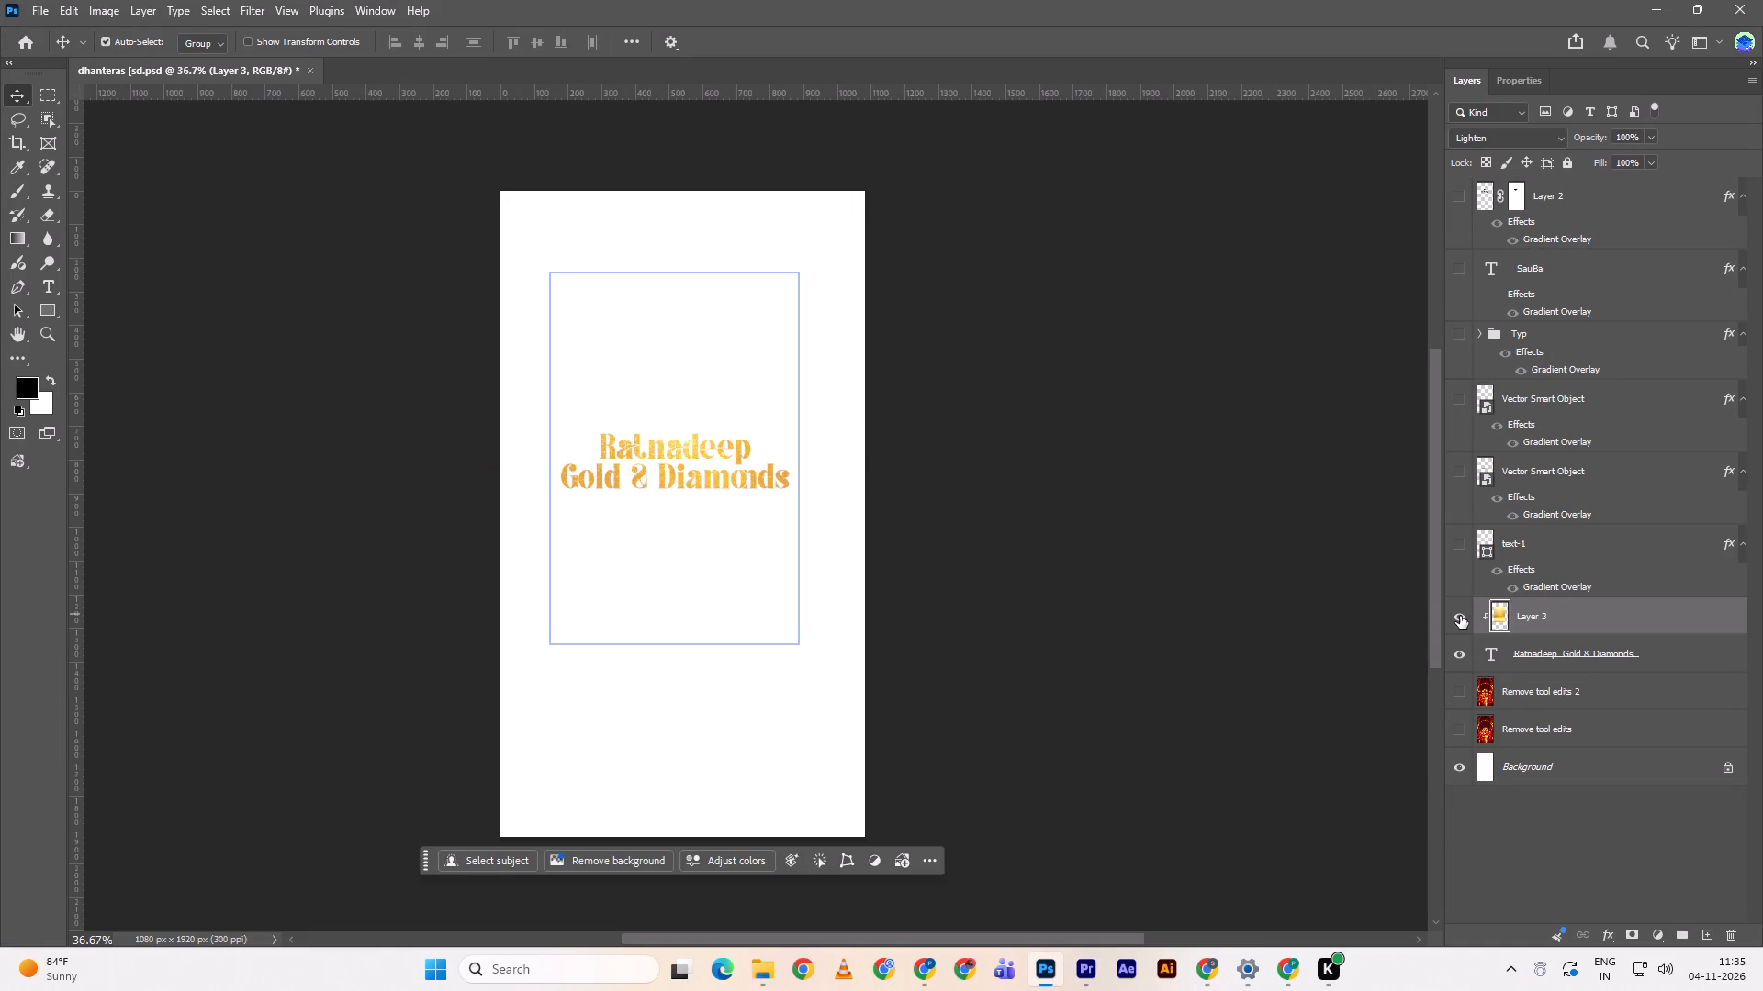
click(1460, 616)
ctrl+click(1500, 633)
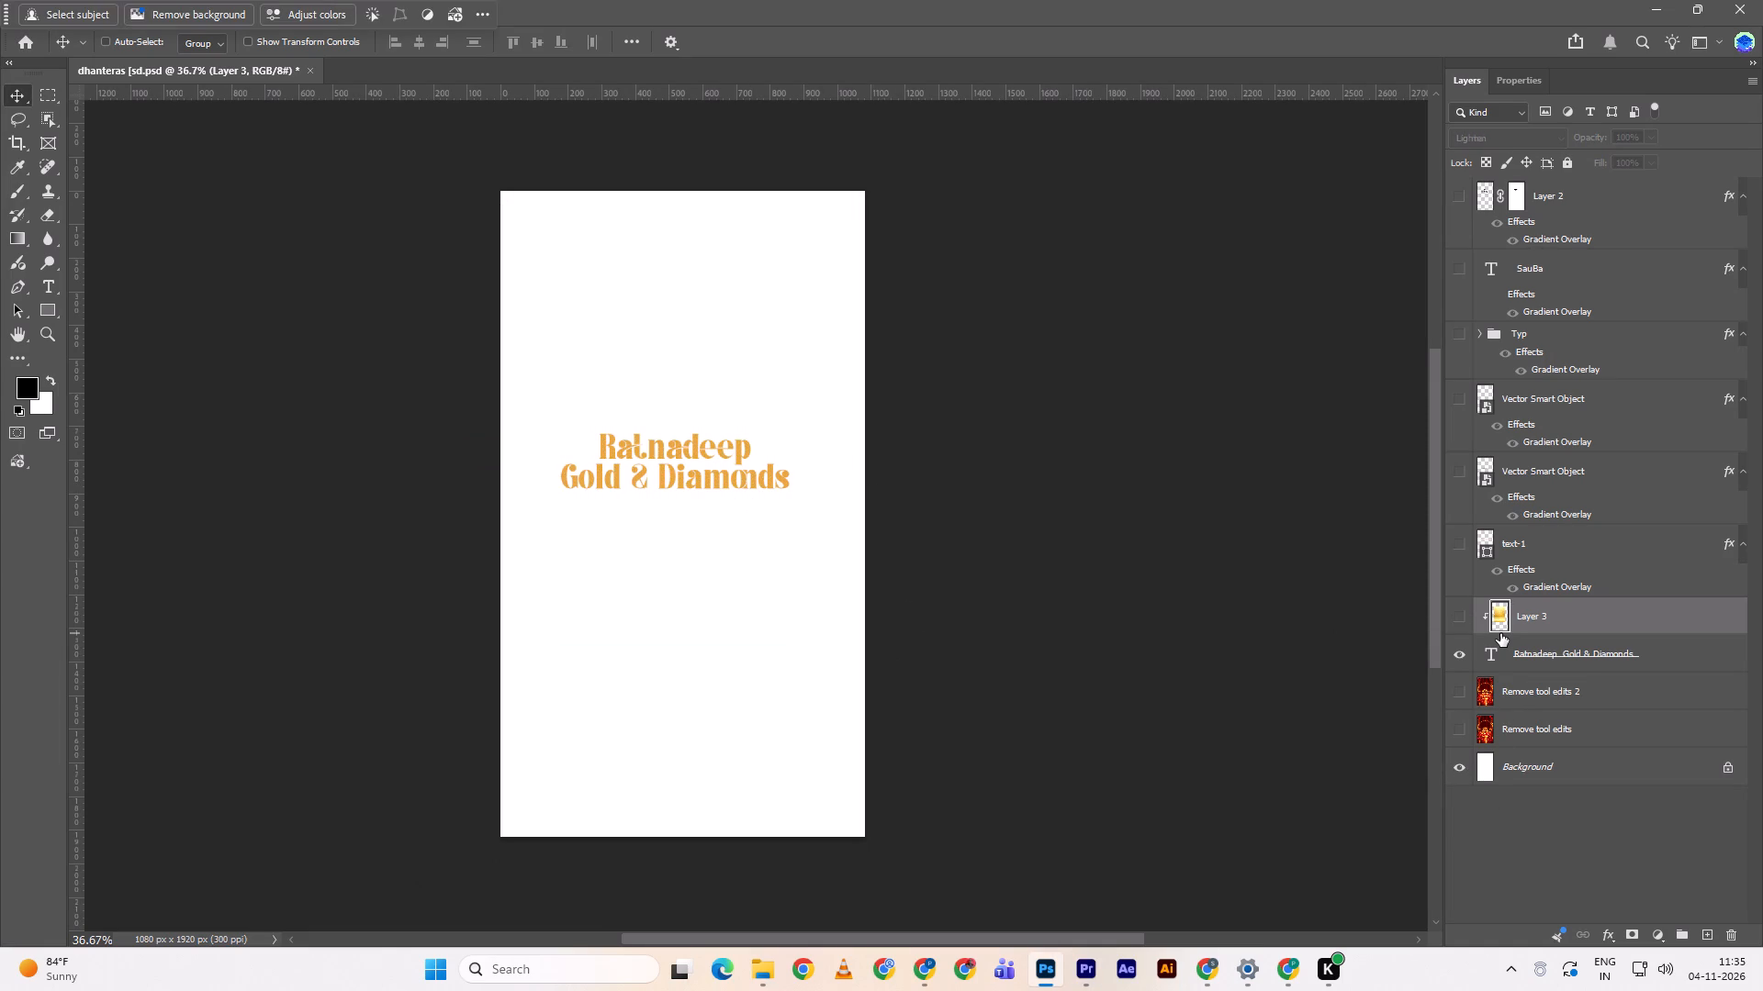
click(1456, 611)
ctrl+click(1492, 637)
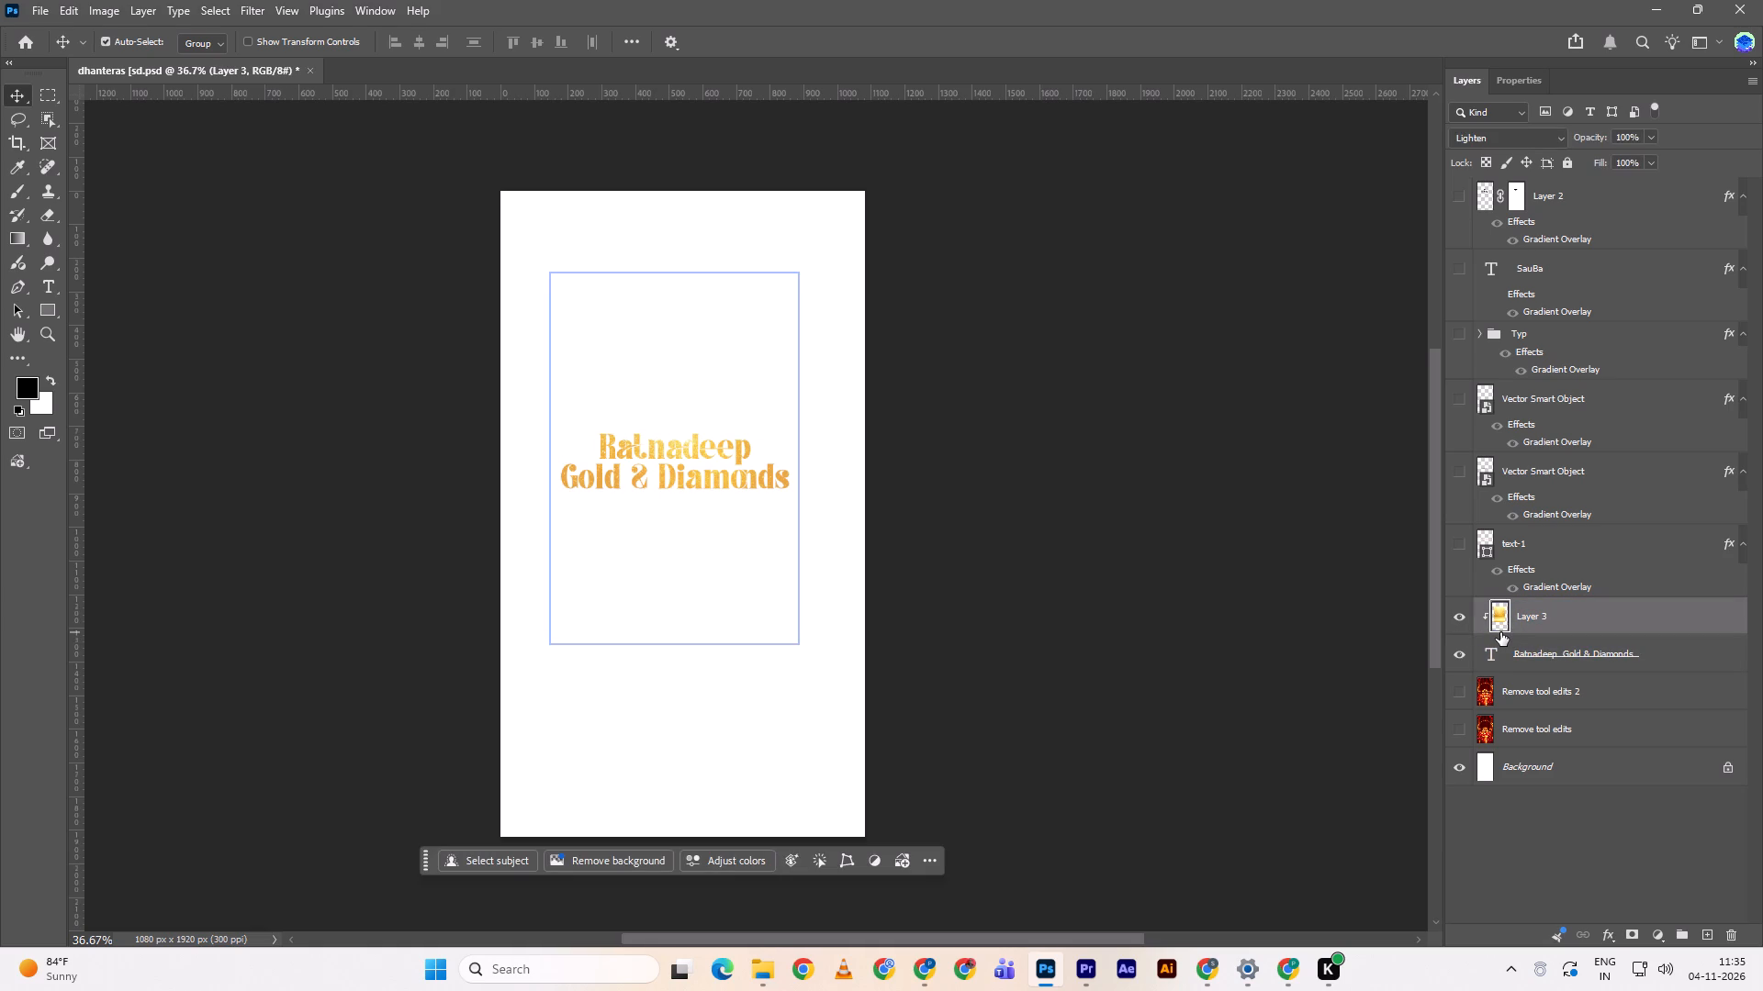
alt+click(1476, 633)
Examine the title text with the unclipped gold Layer 3 hidden and shown.
click(1522, 662)
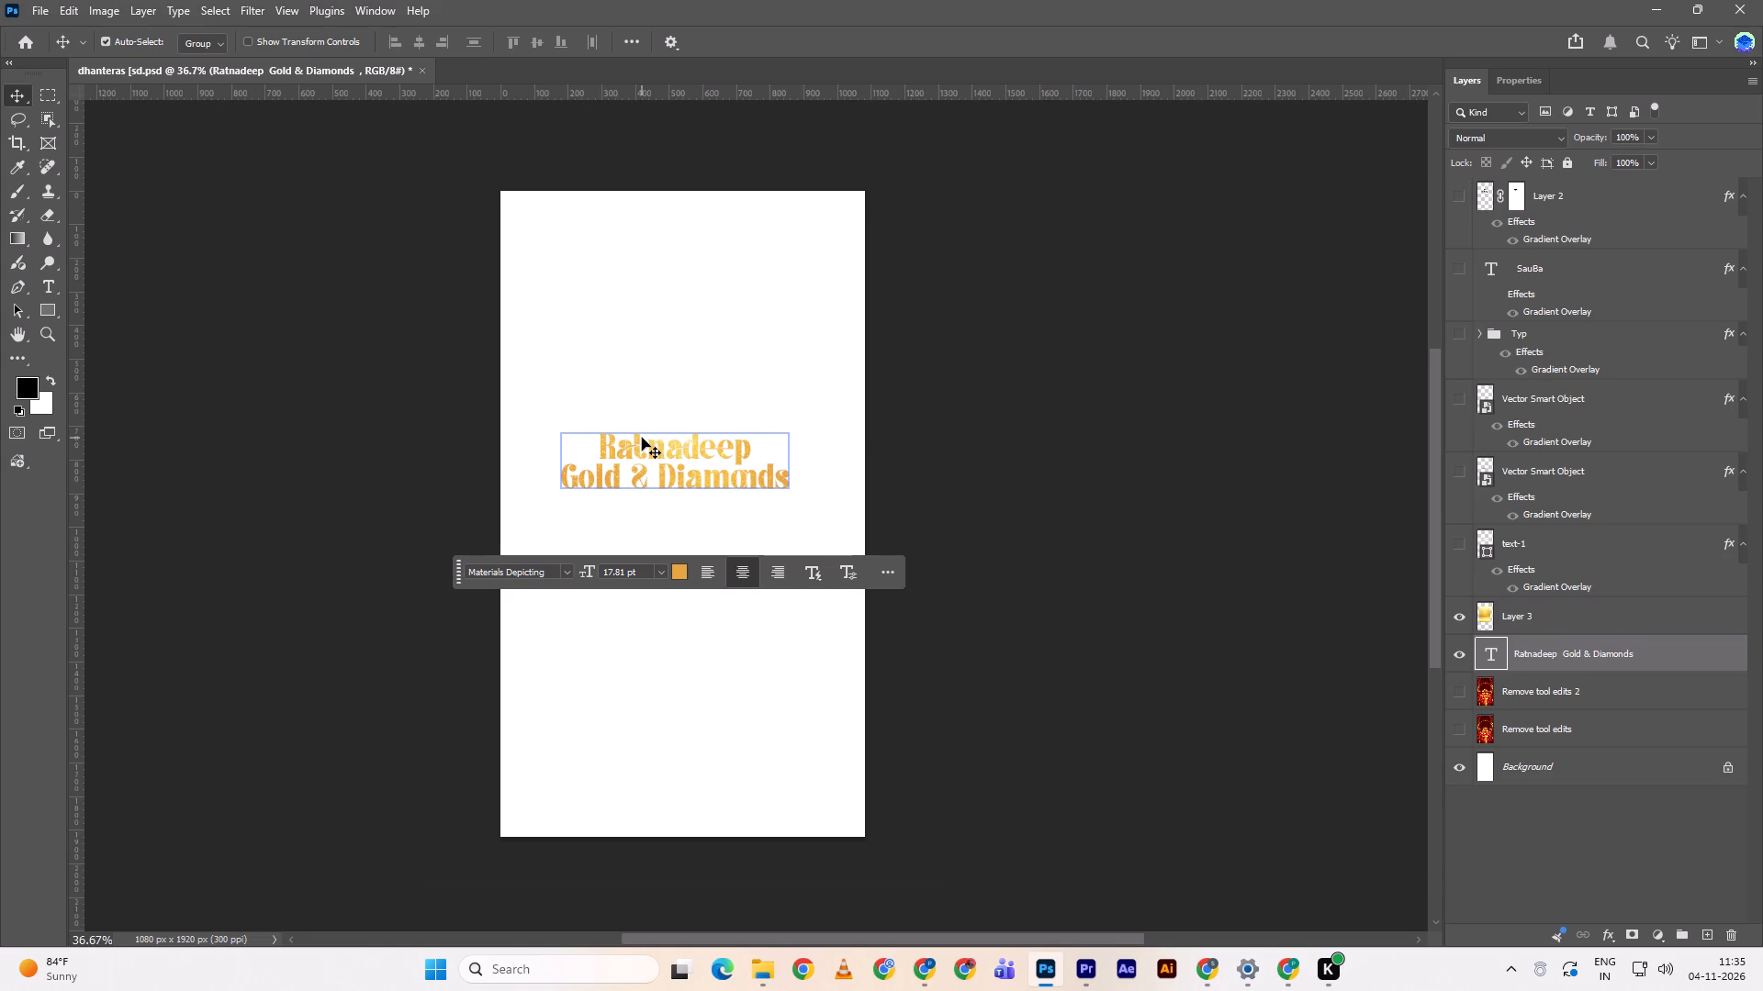
key(t)
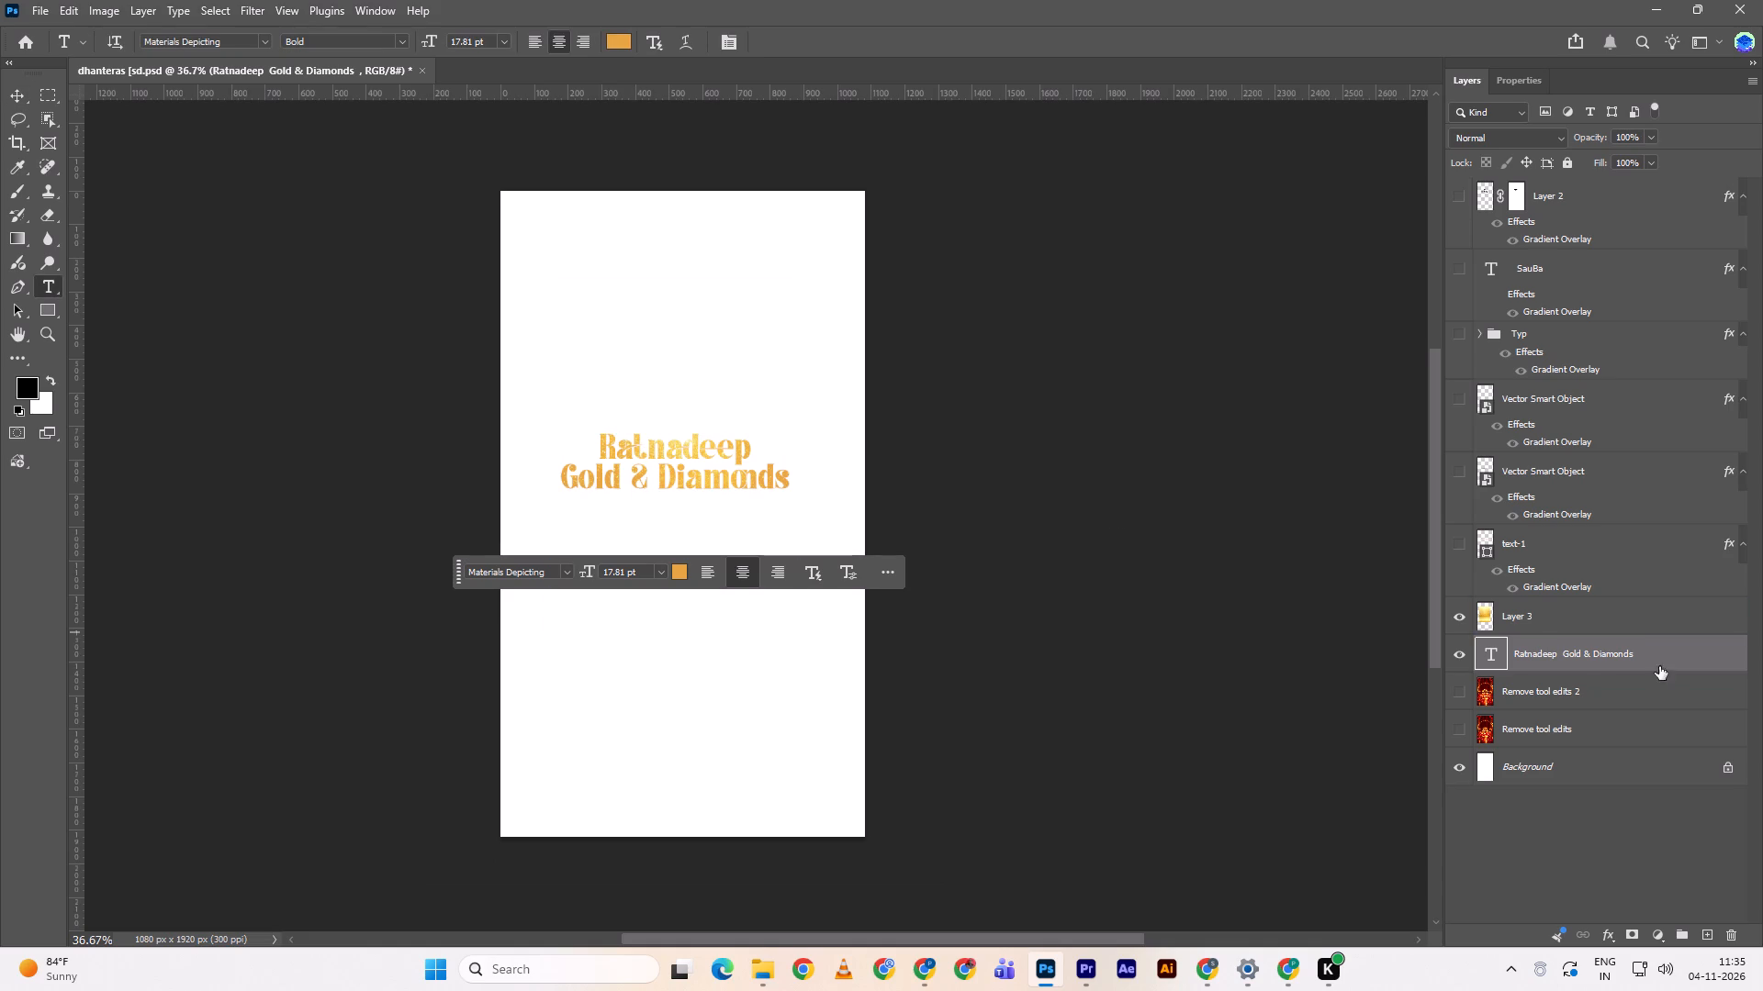
click(1490, 619)
click(1464, 621)
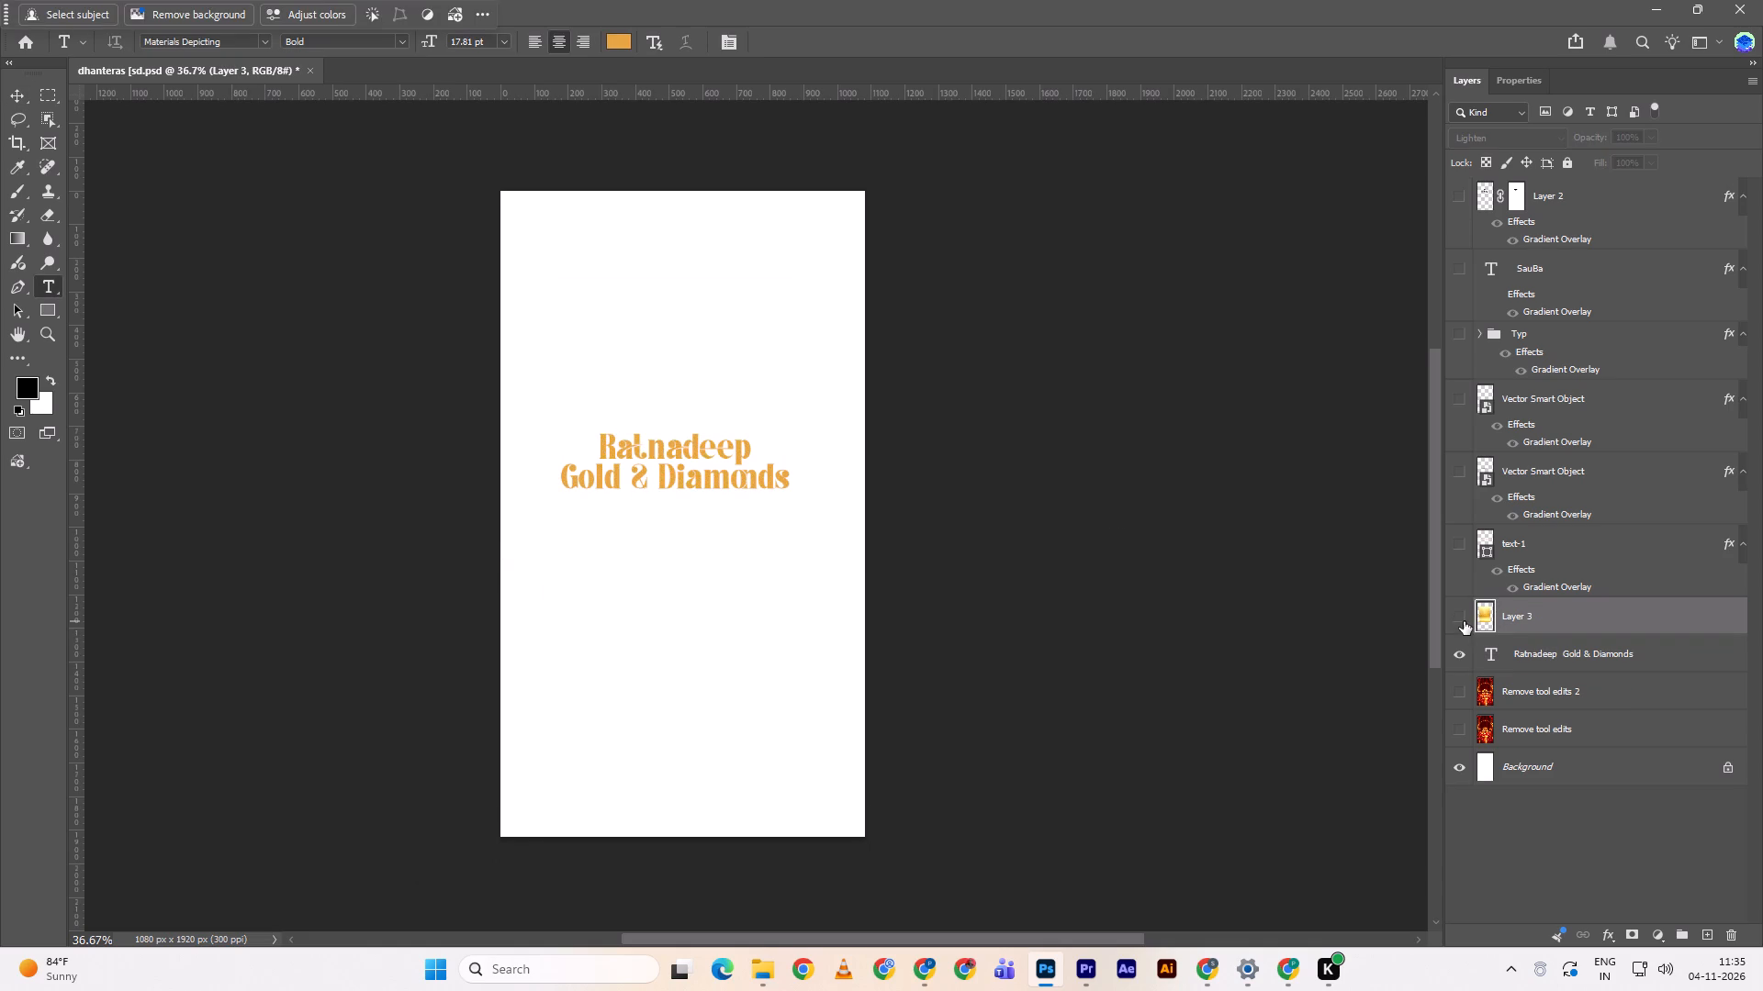
click(1464, 621)
click(1464, 621)
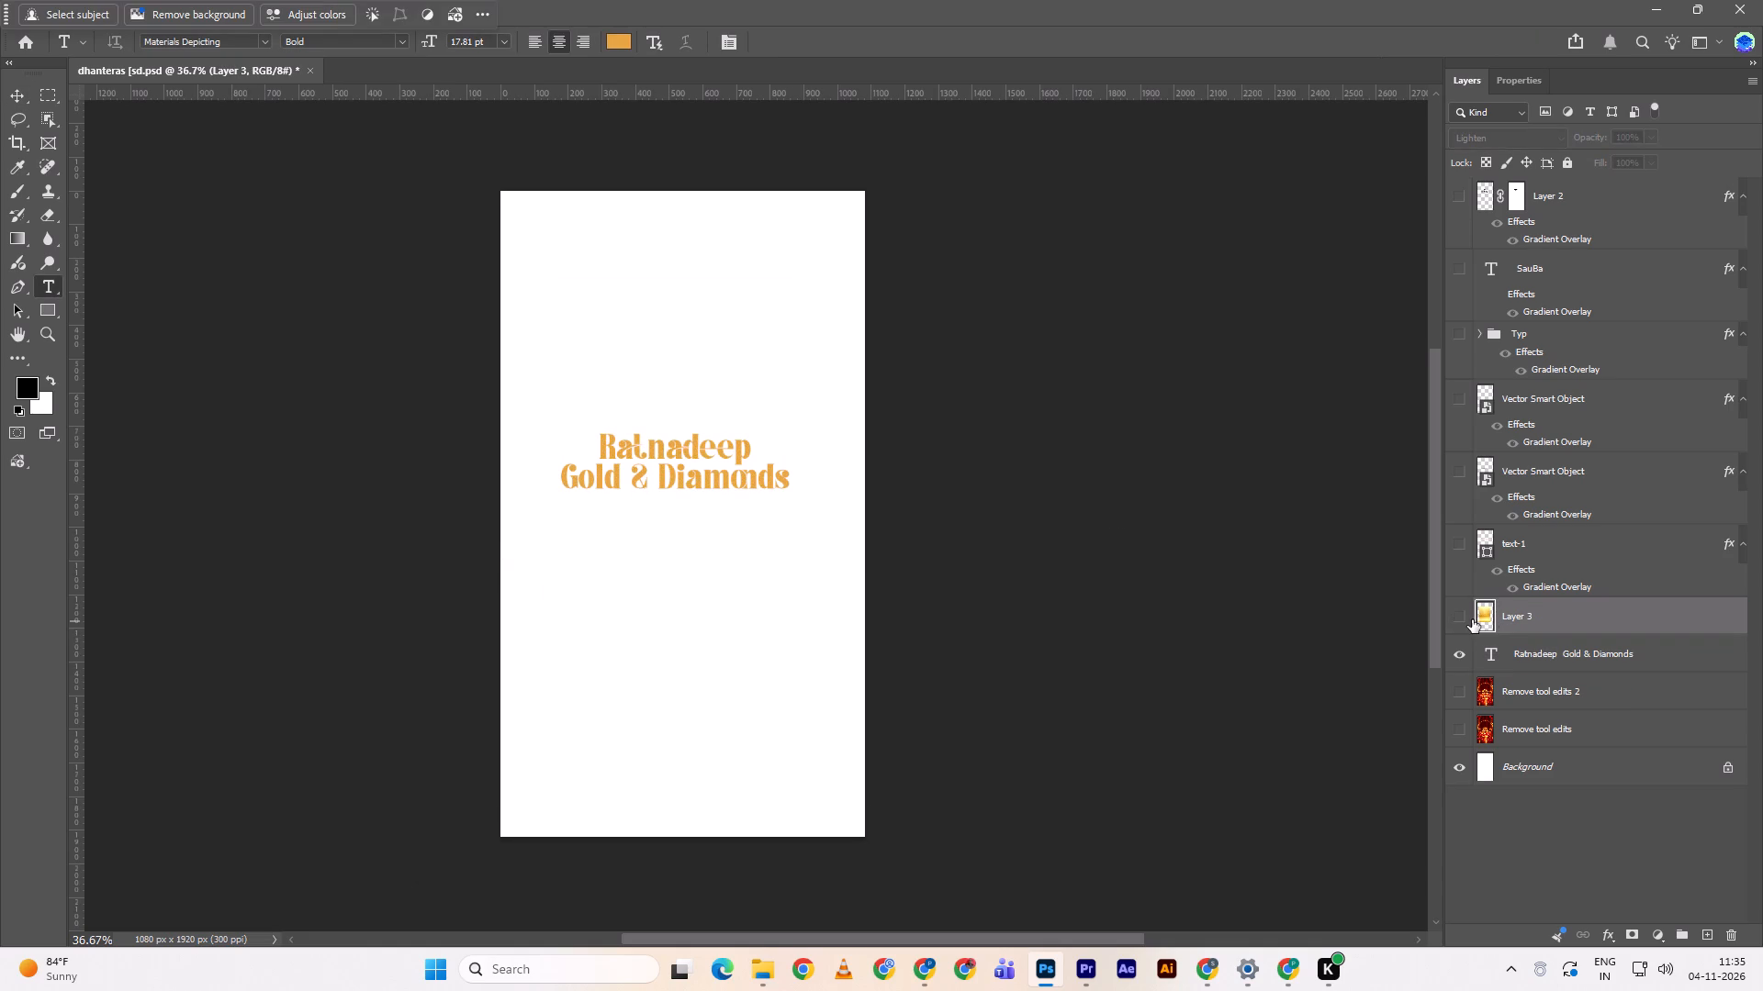
click(1472, 619)
Reposition the gold Layer 3 texture slightly higher over the "Ratnadeep Gold & Diamonds" title, at about X 547 px, Y 694 px.
key(v)
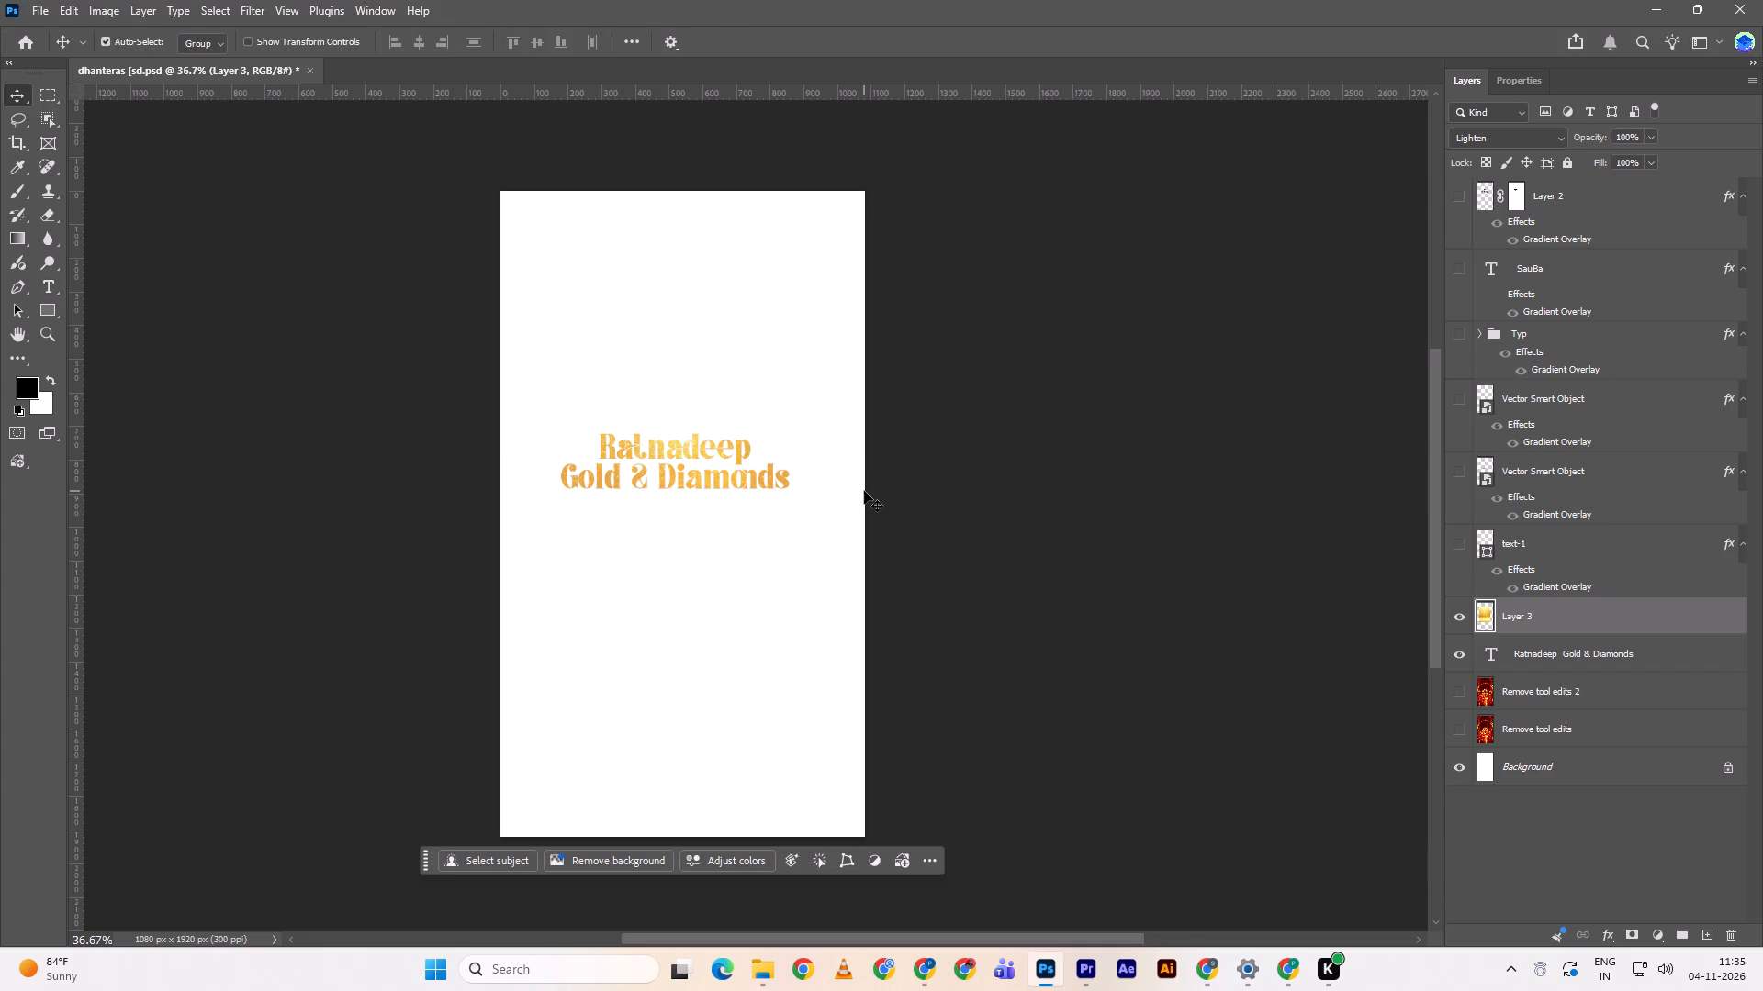
key(ctrl+t)
drag(725, 497, 742, 469)
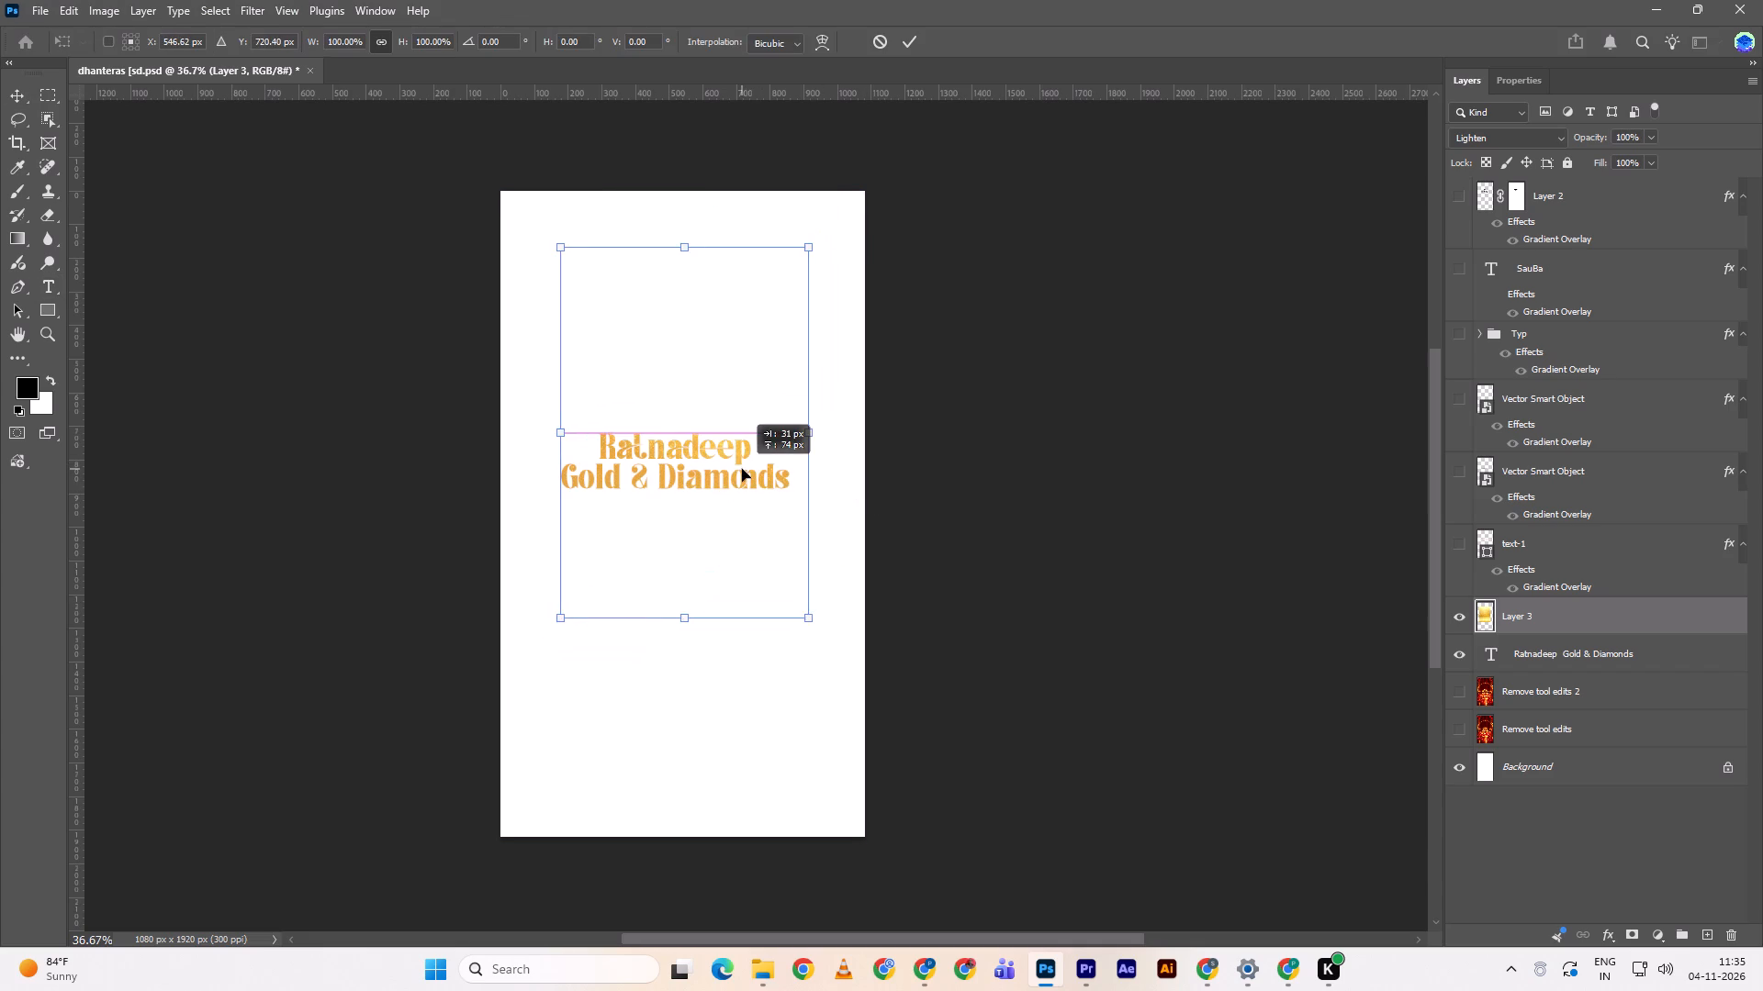
drag(742, 469, 740, 463)
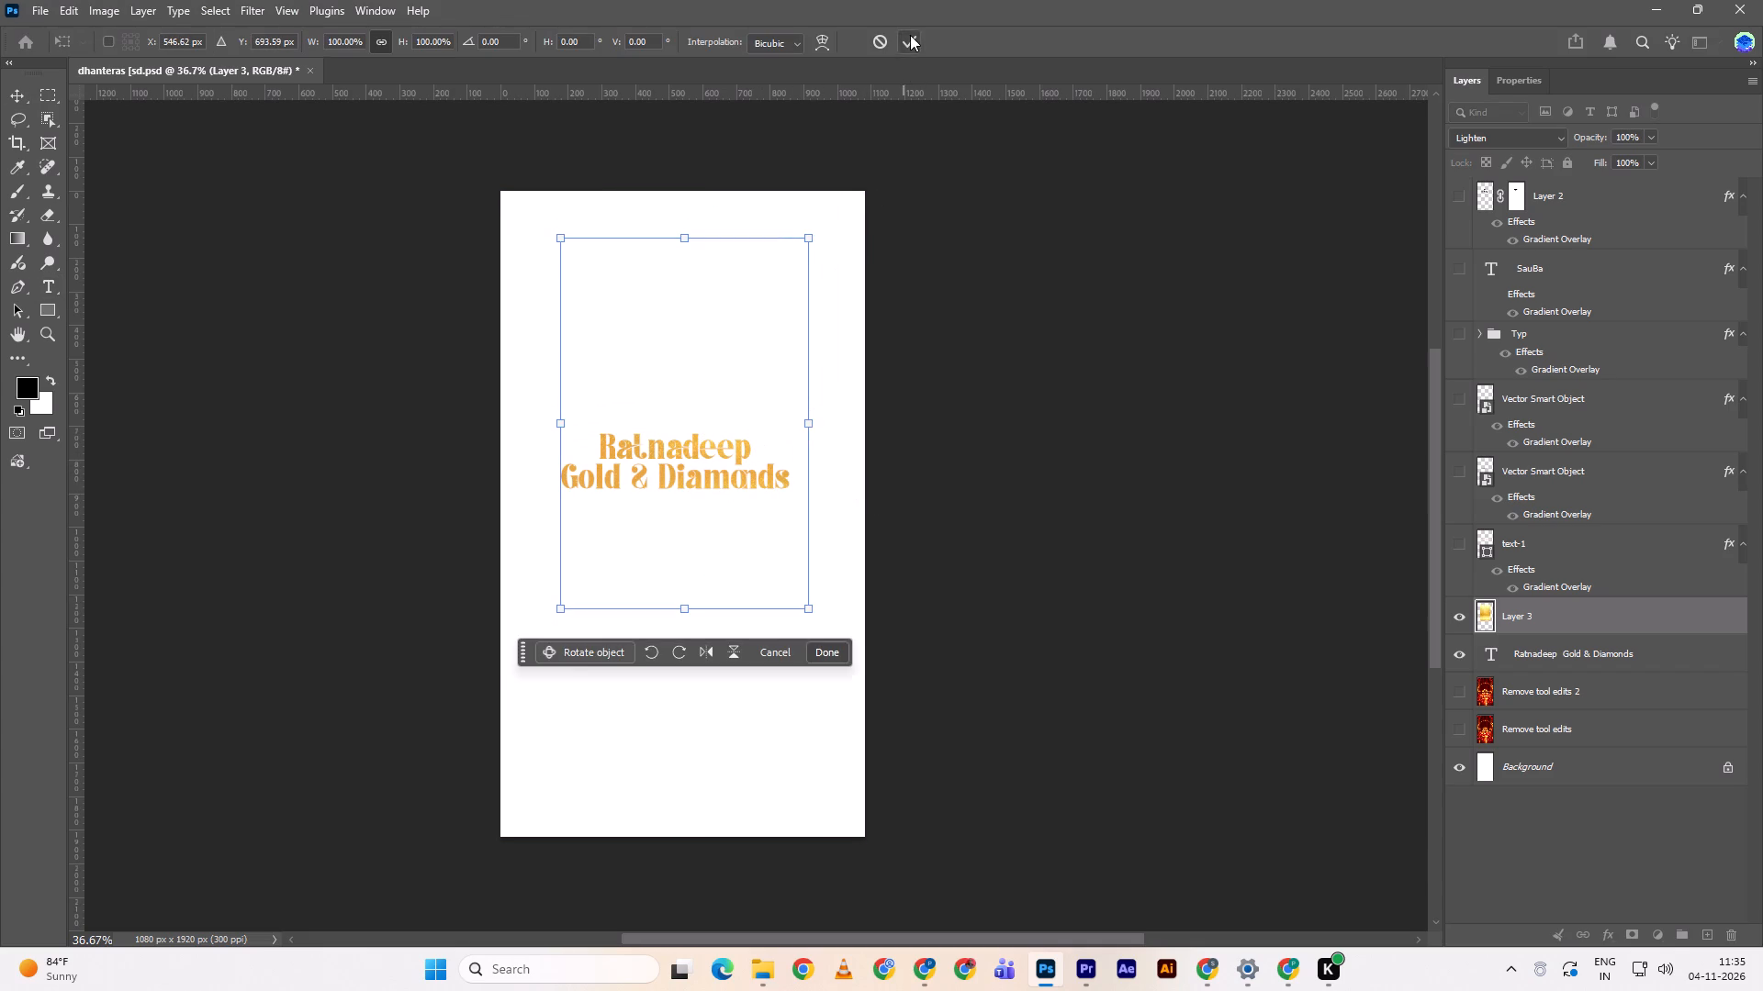
click(910, 35)
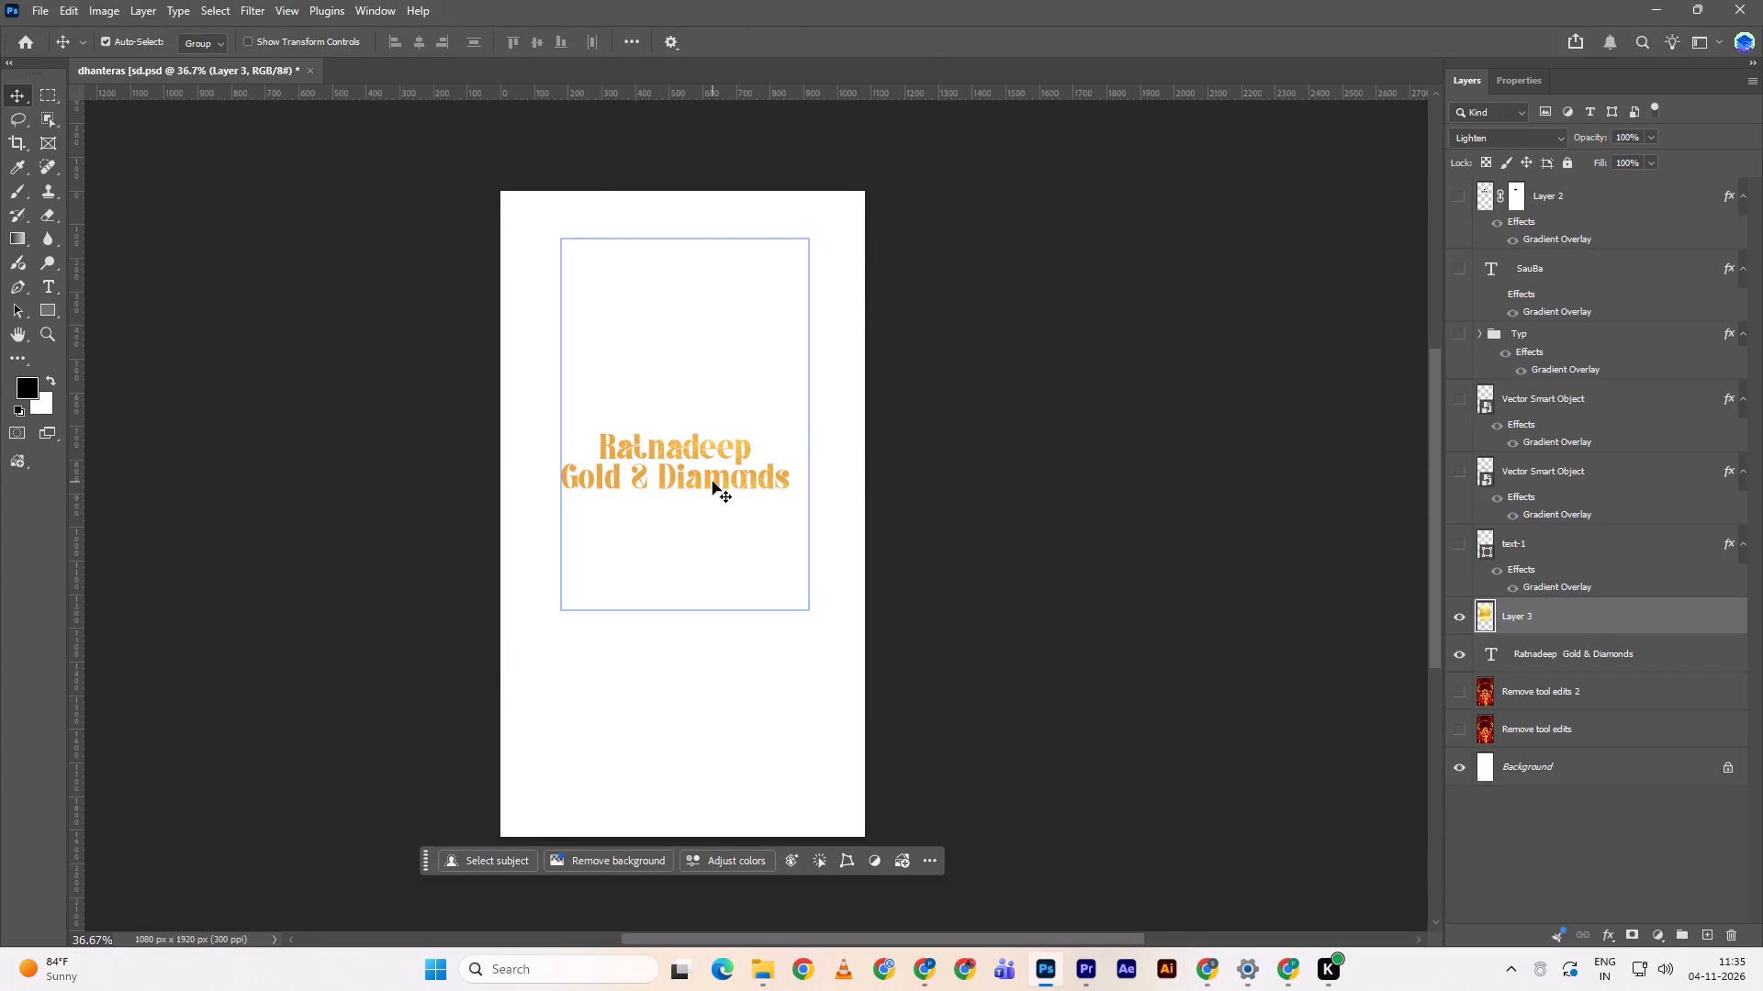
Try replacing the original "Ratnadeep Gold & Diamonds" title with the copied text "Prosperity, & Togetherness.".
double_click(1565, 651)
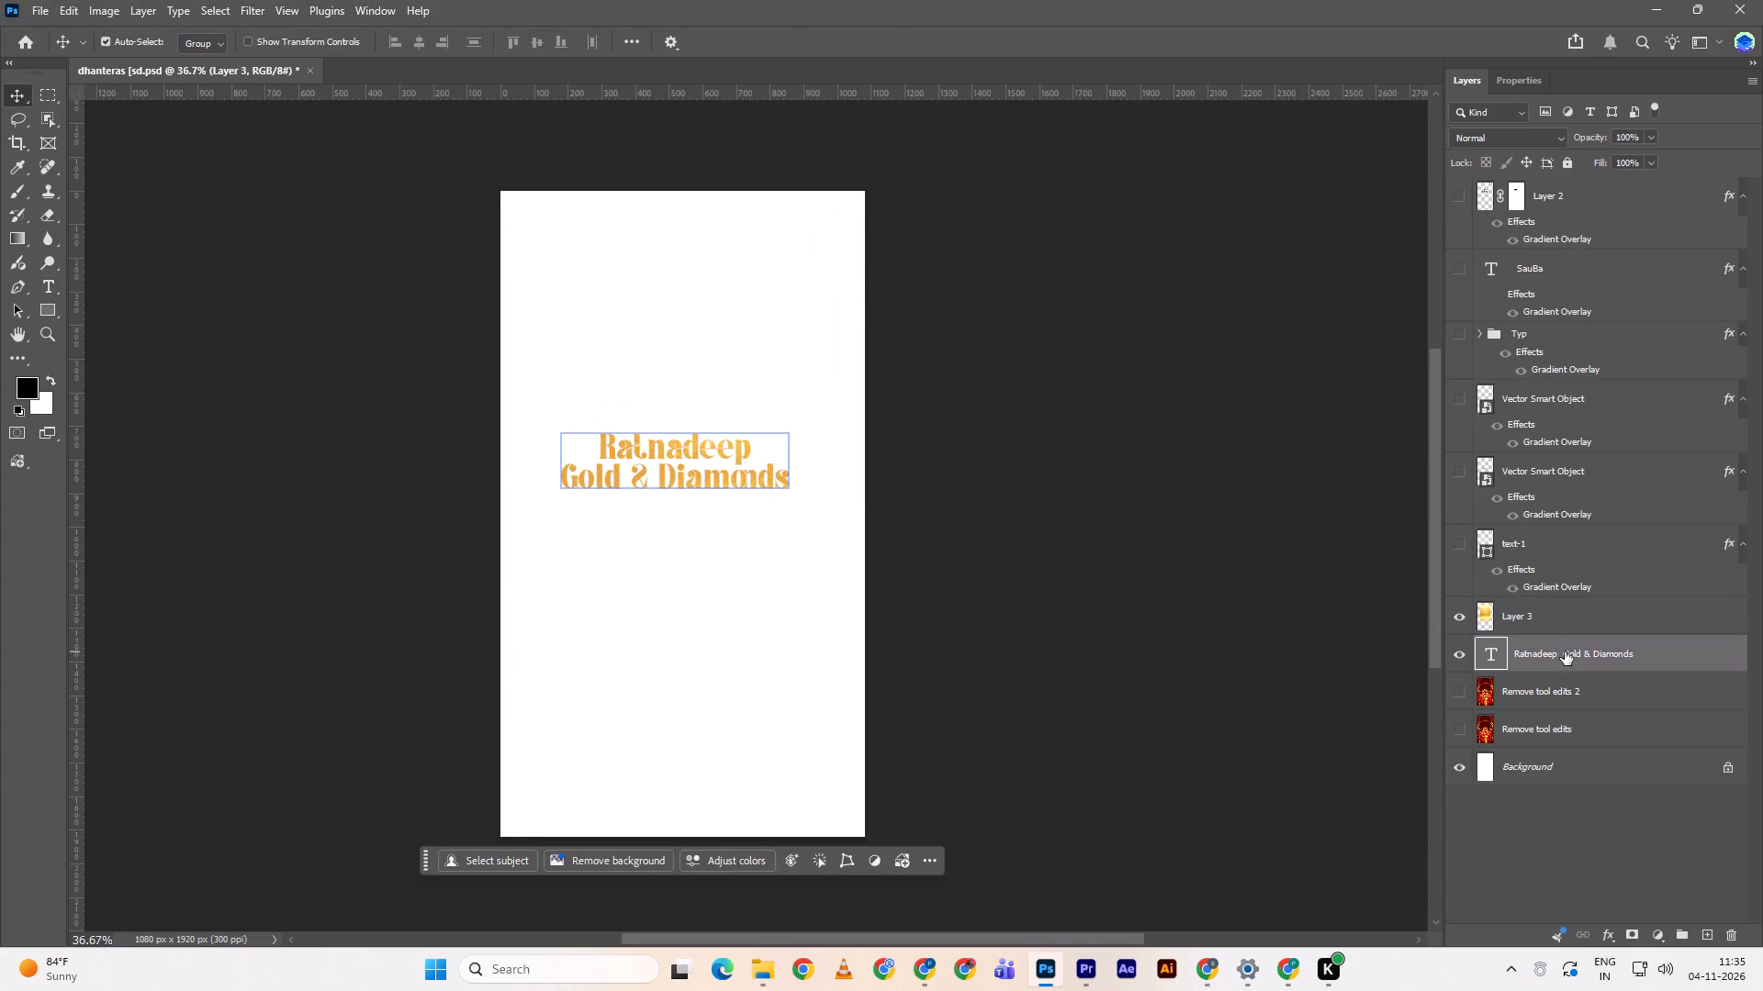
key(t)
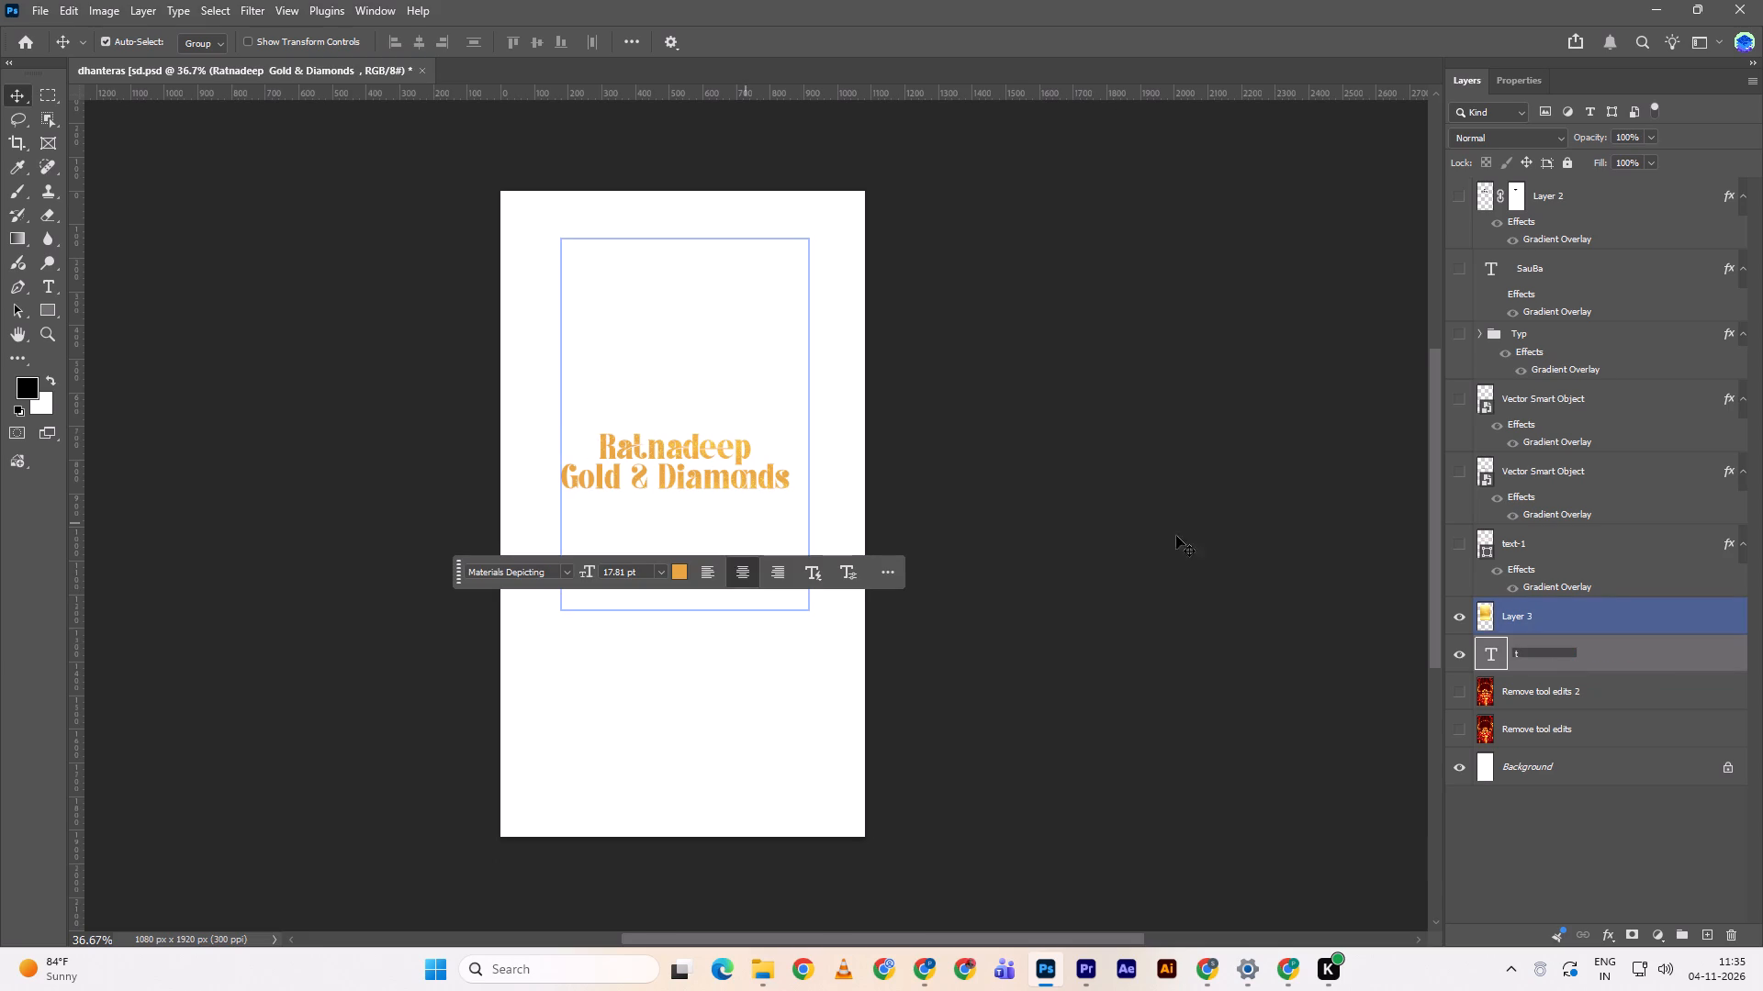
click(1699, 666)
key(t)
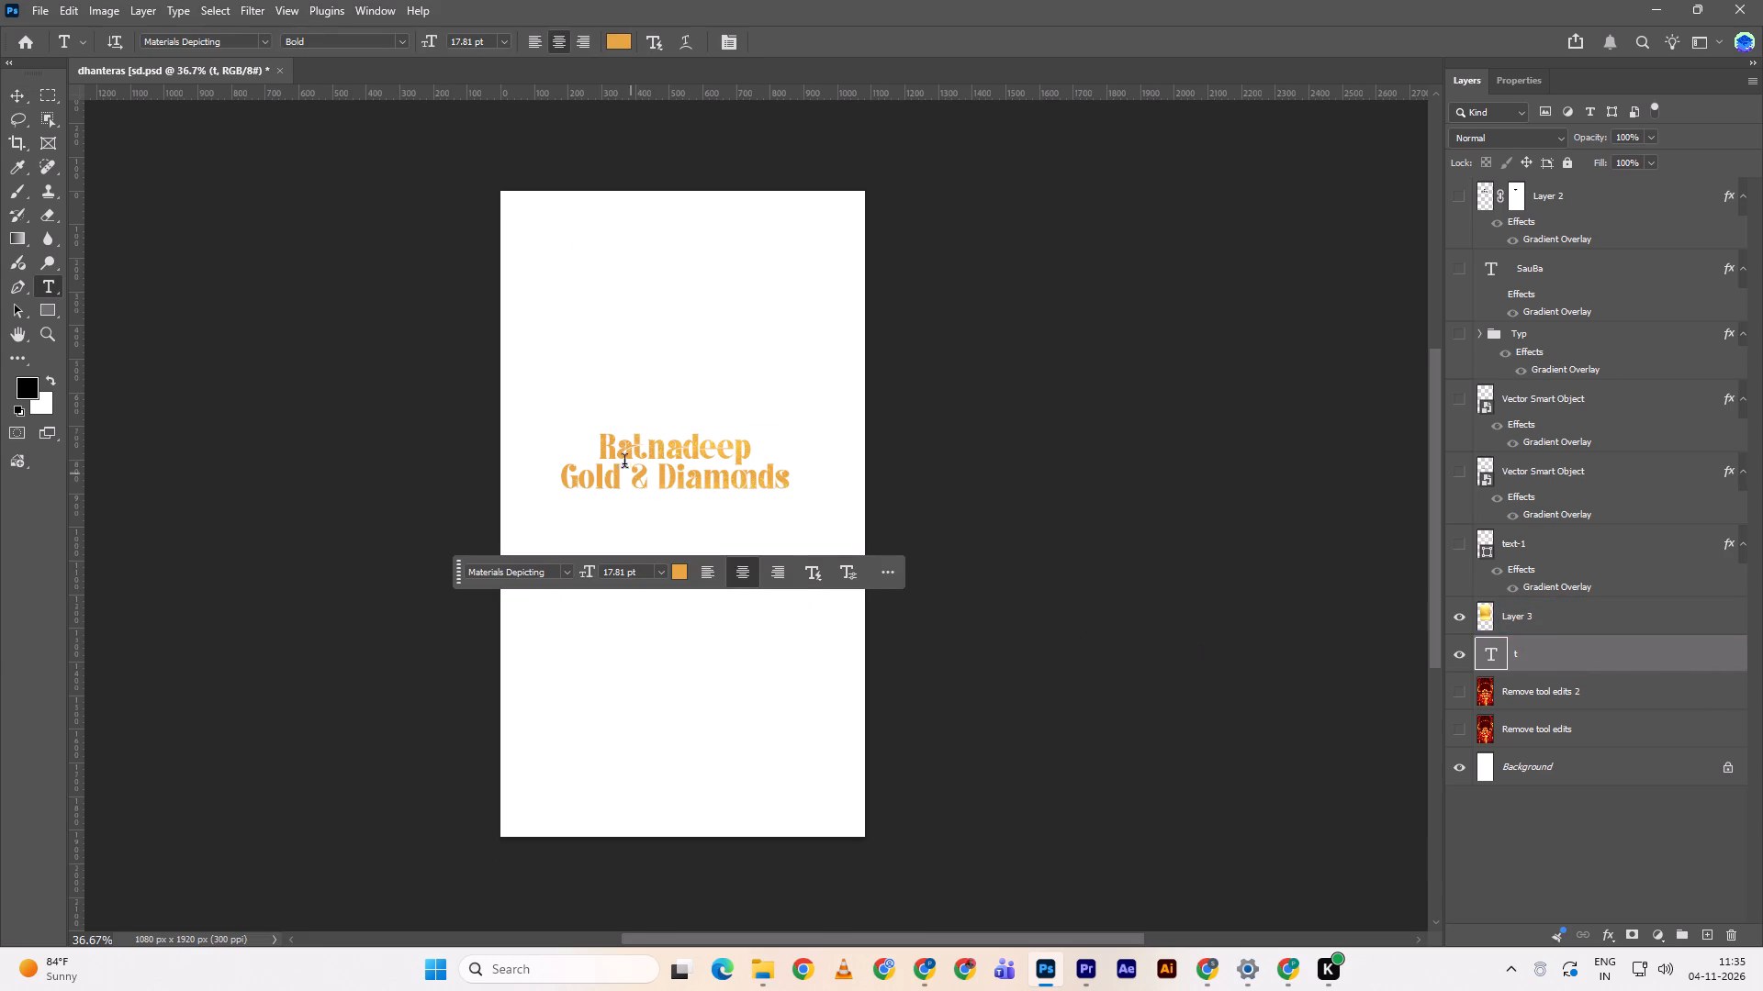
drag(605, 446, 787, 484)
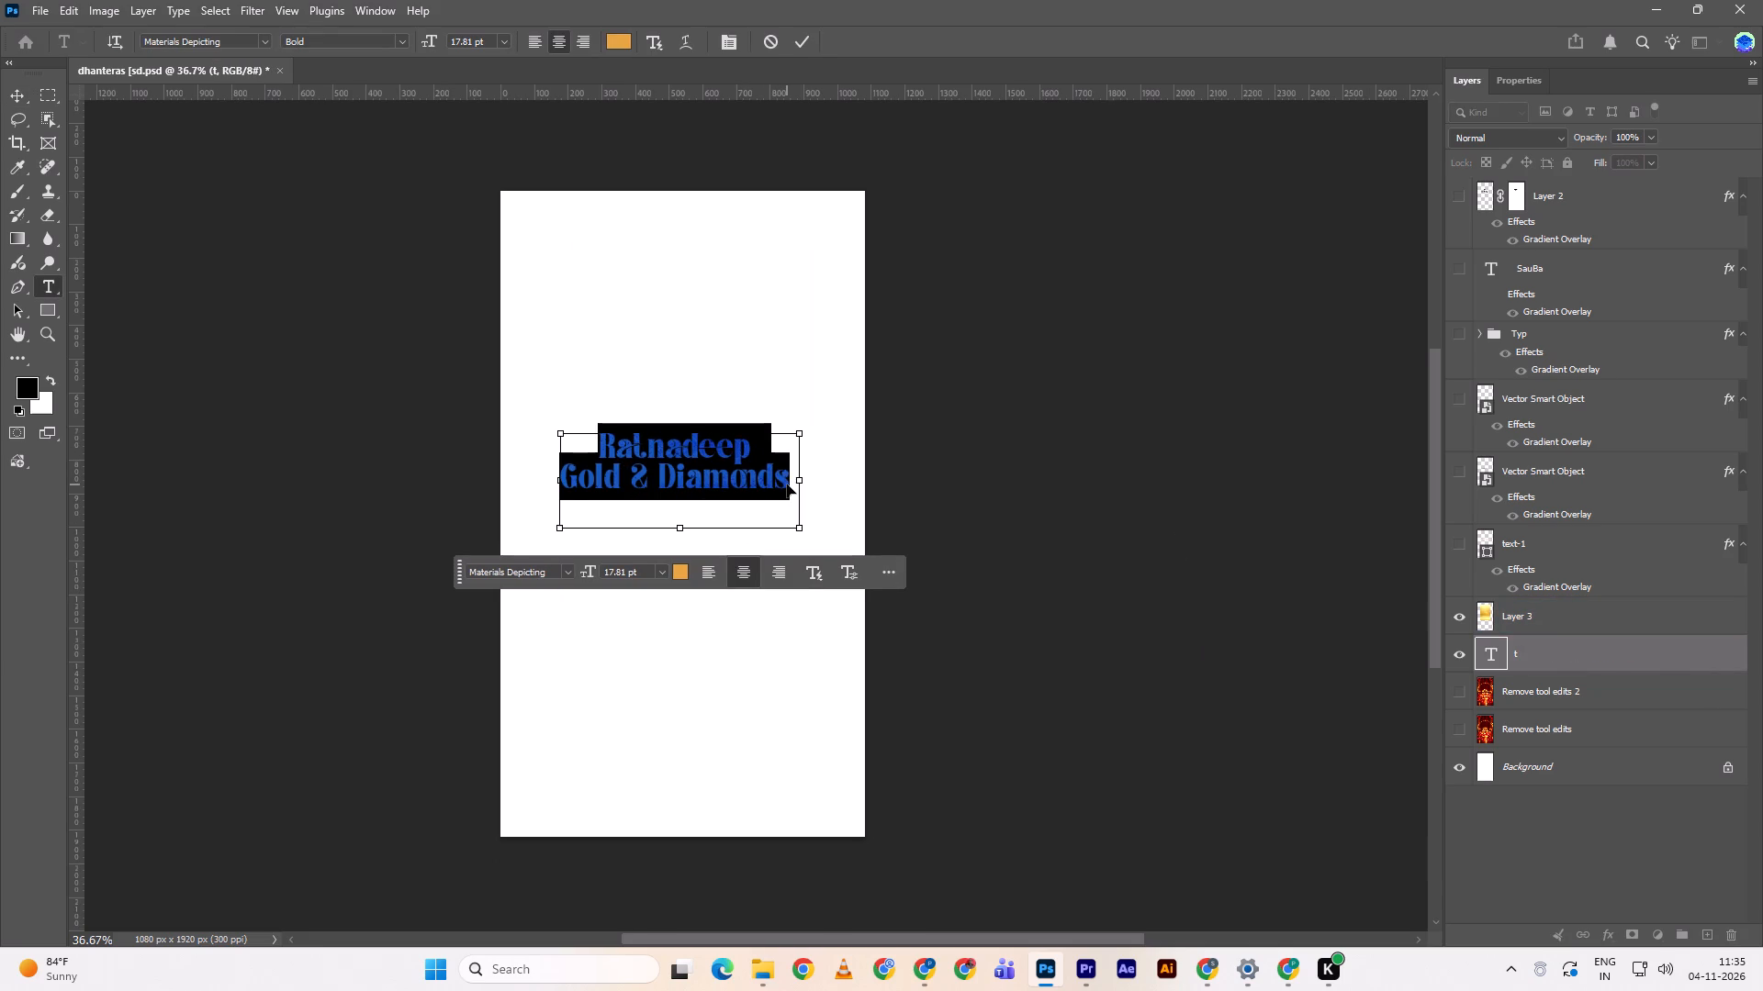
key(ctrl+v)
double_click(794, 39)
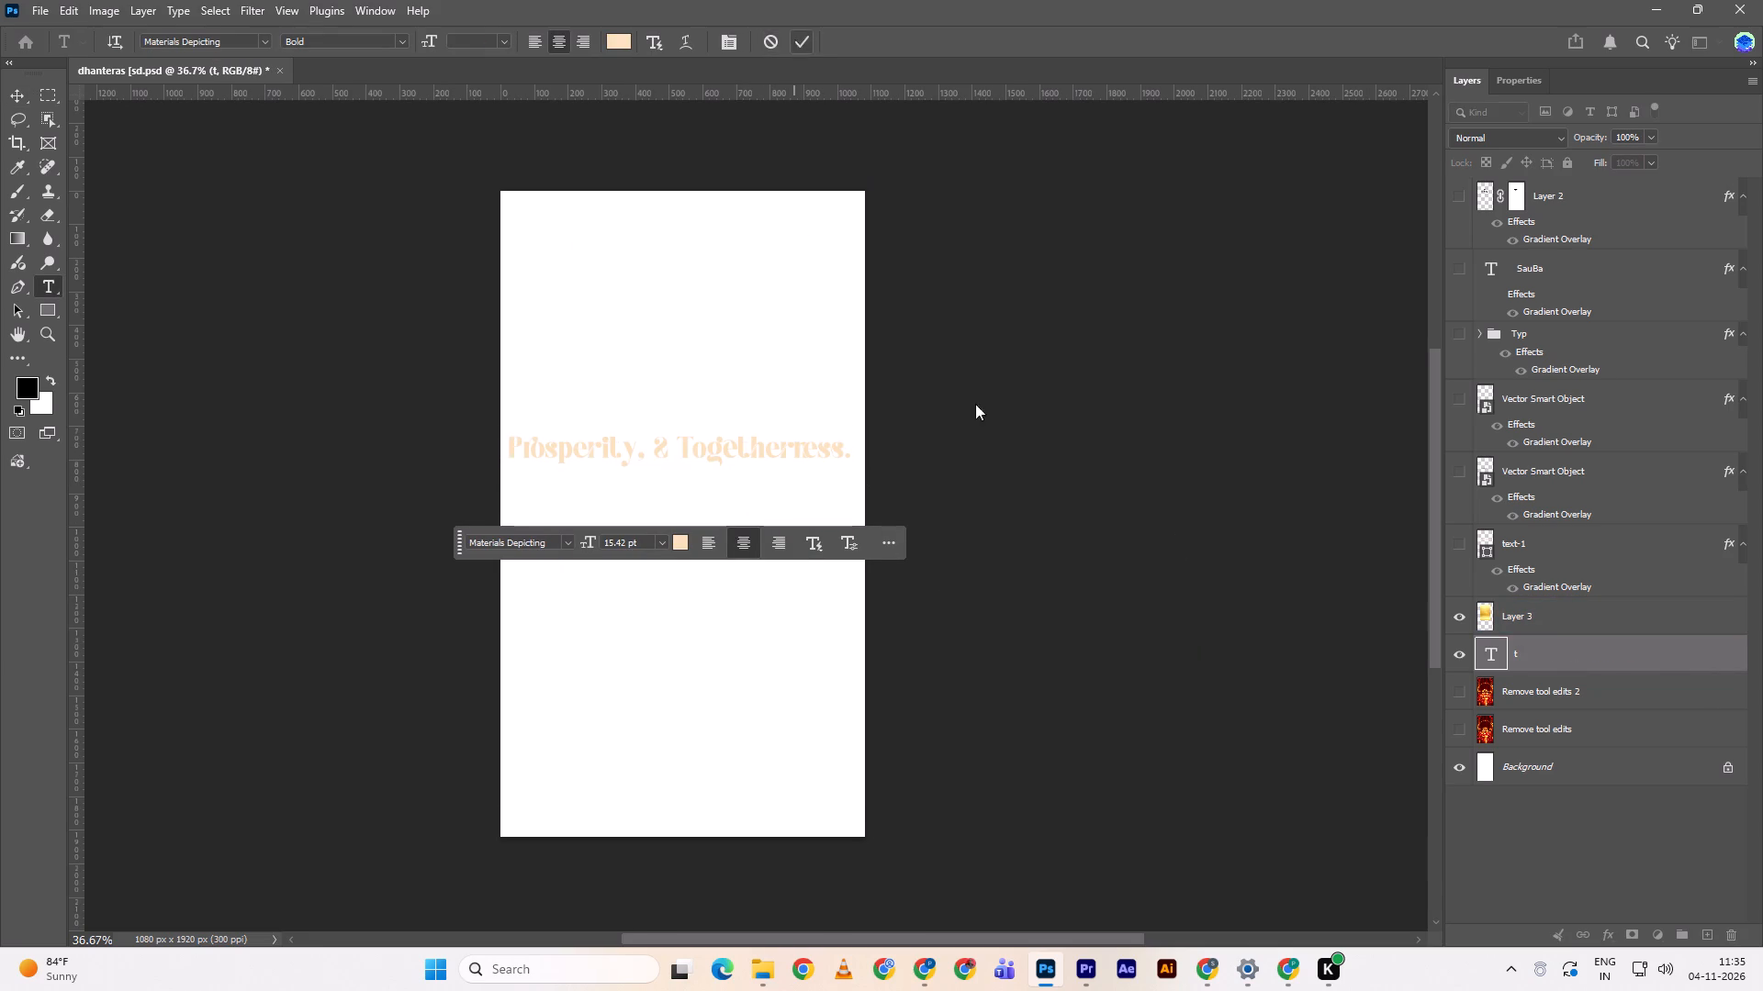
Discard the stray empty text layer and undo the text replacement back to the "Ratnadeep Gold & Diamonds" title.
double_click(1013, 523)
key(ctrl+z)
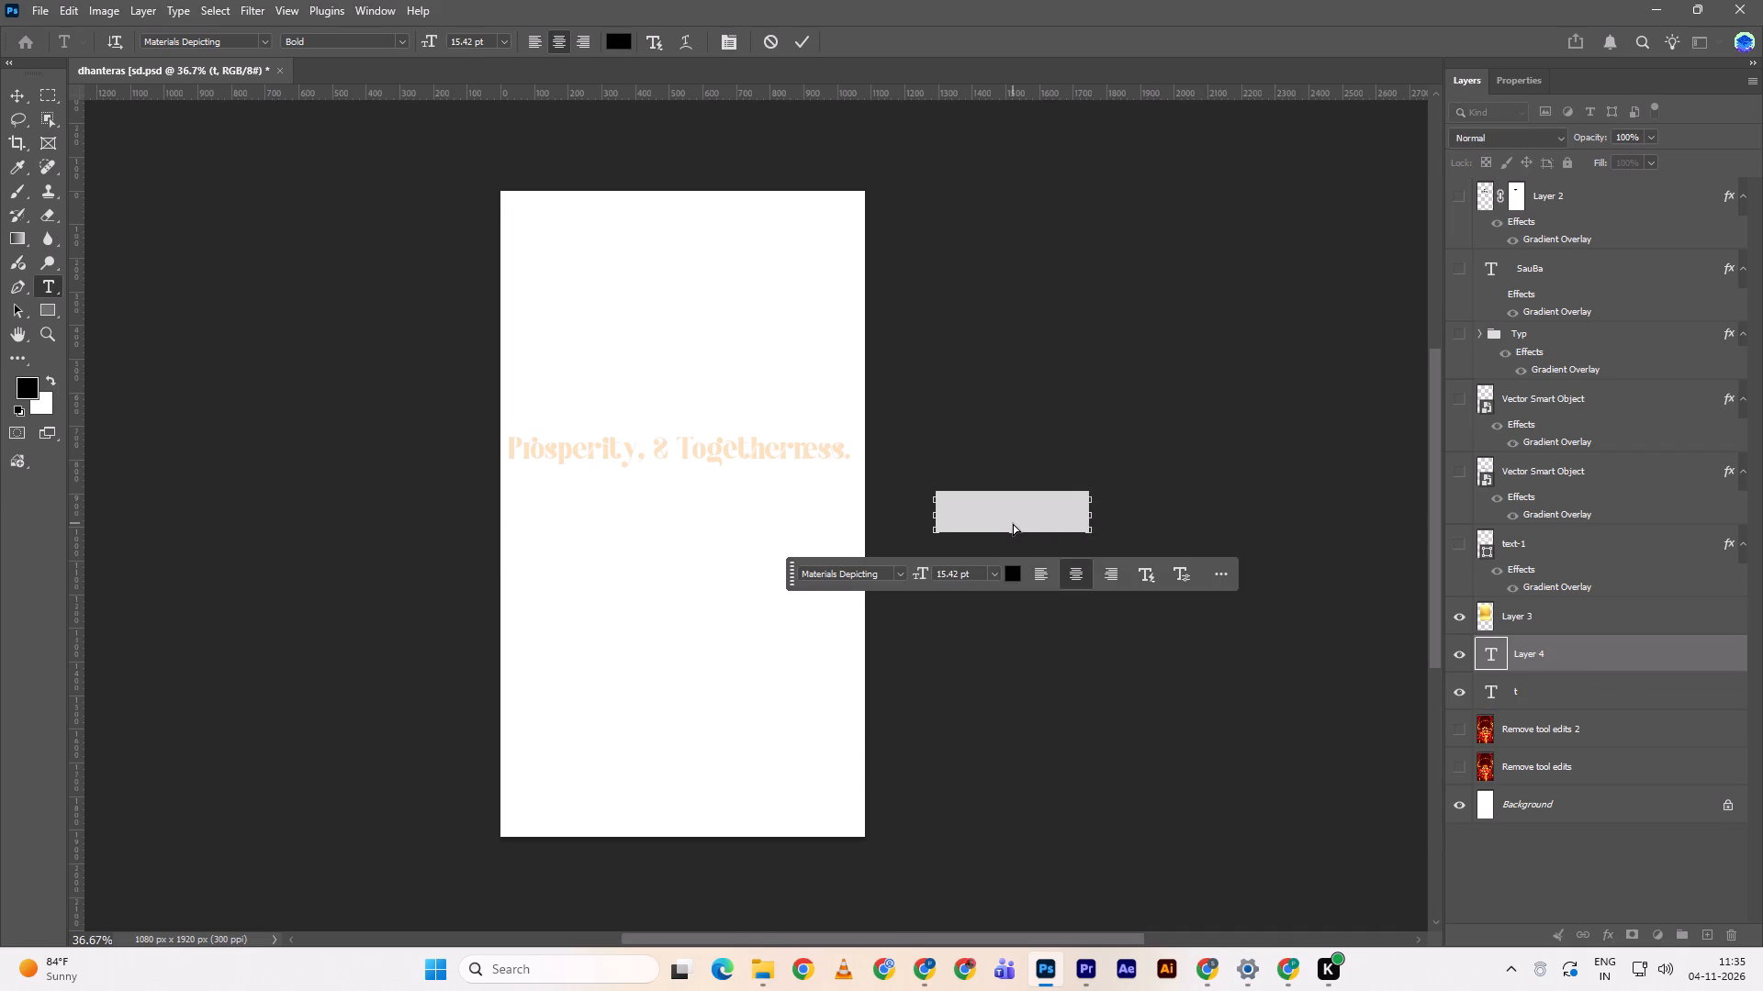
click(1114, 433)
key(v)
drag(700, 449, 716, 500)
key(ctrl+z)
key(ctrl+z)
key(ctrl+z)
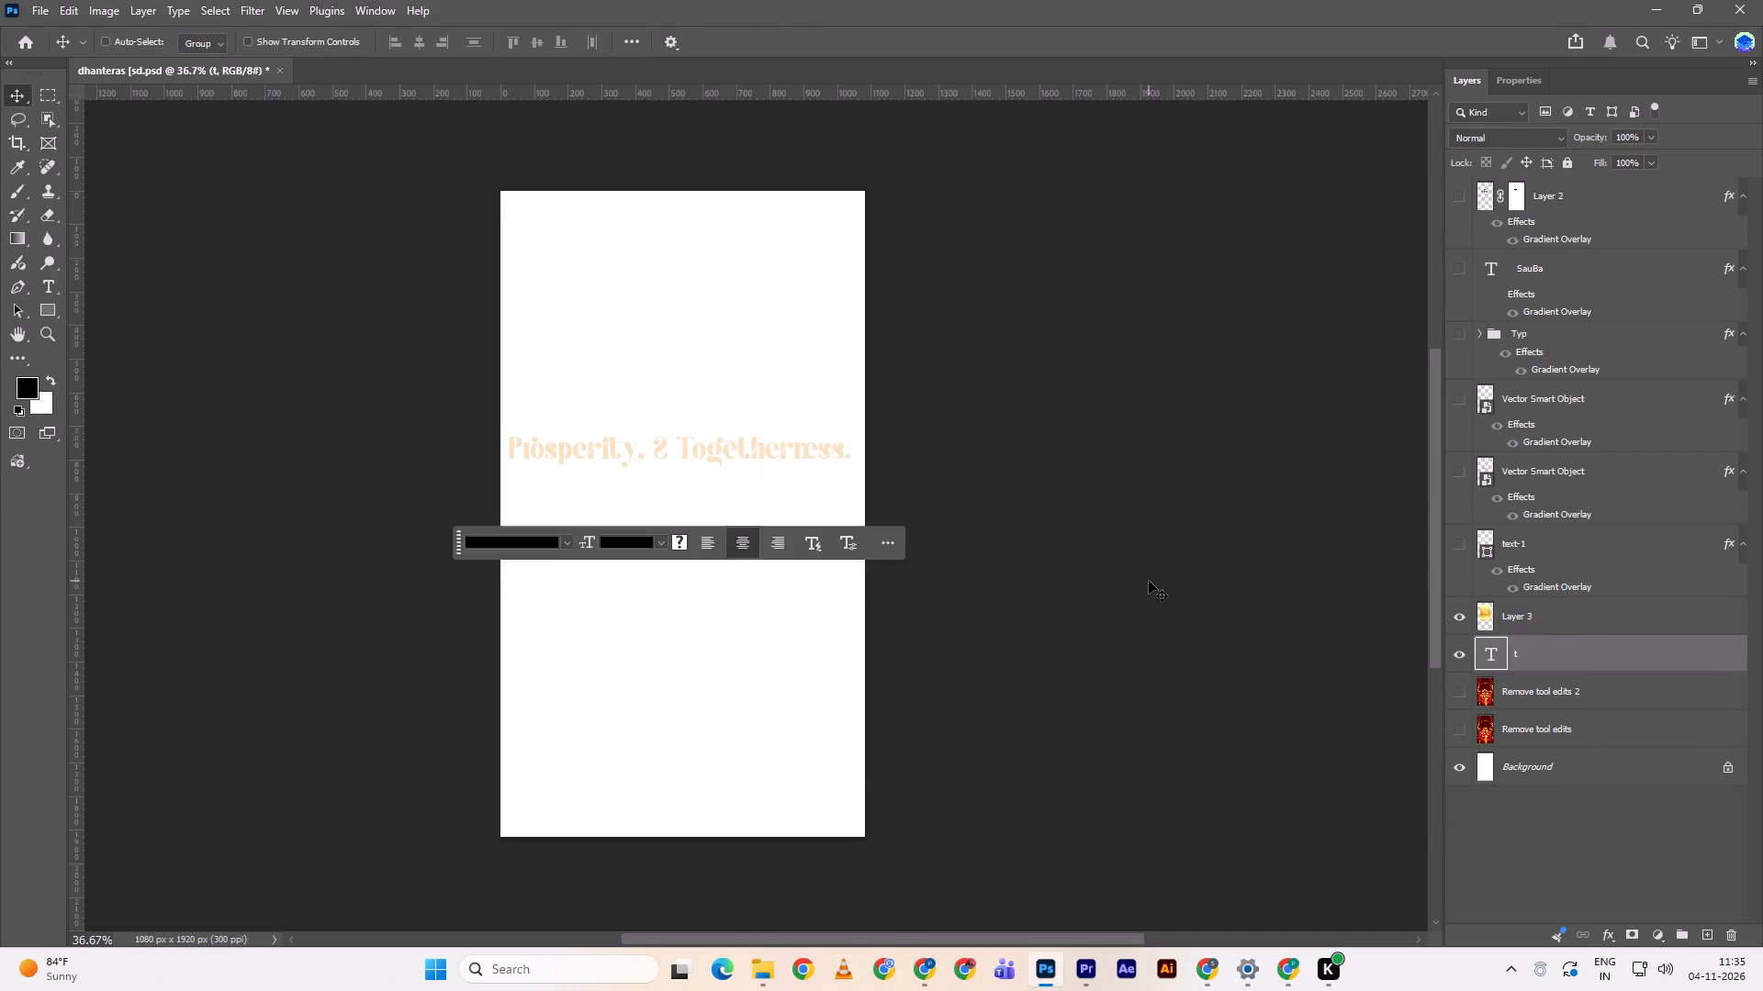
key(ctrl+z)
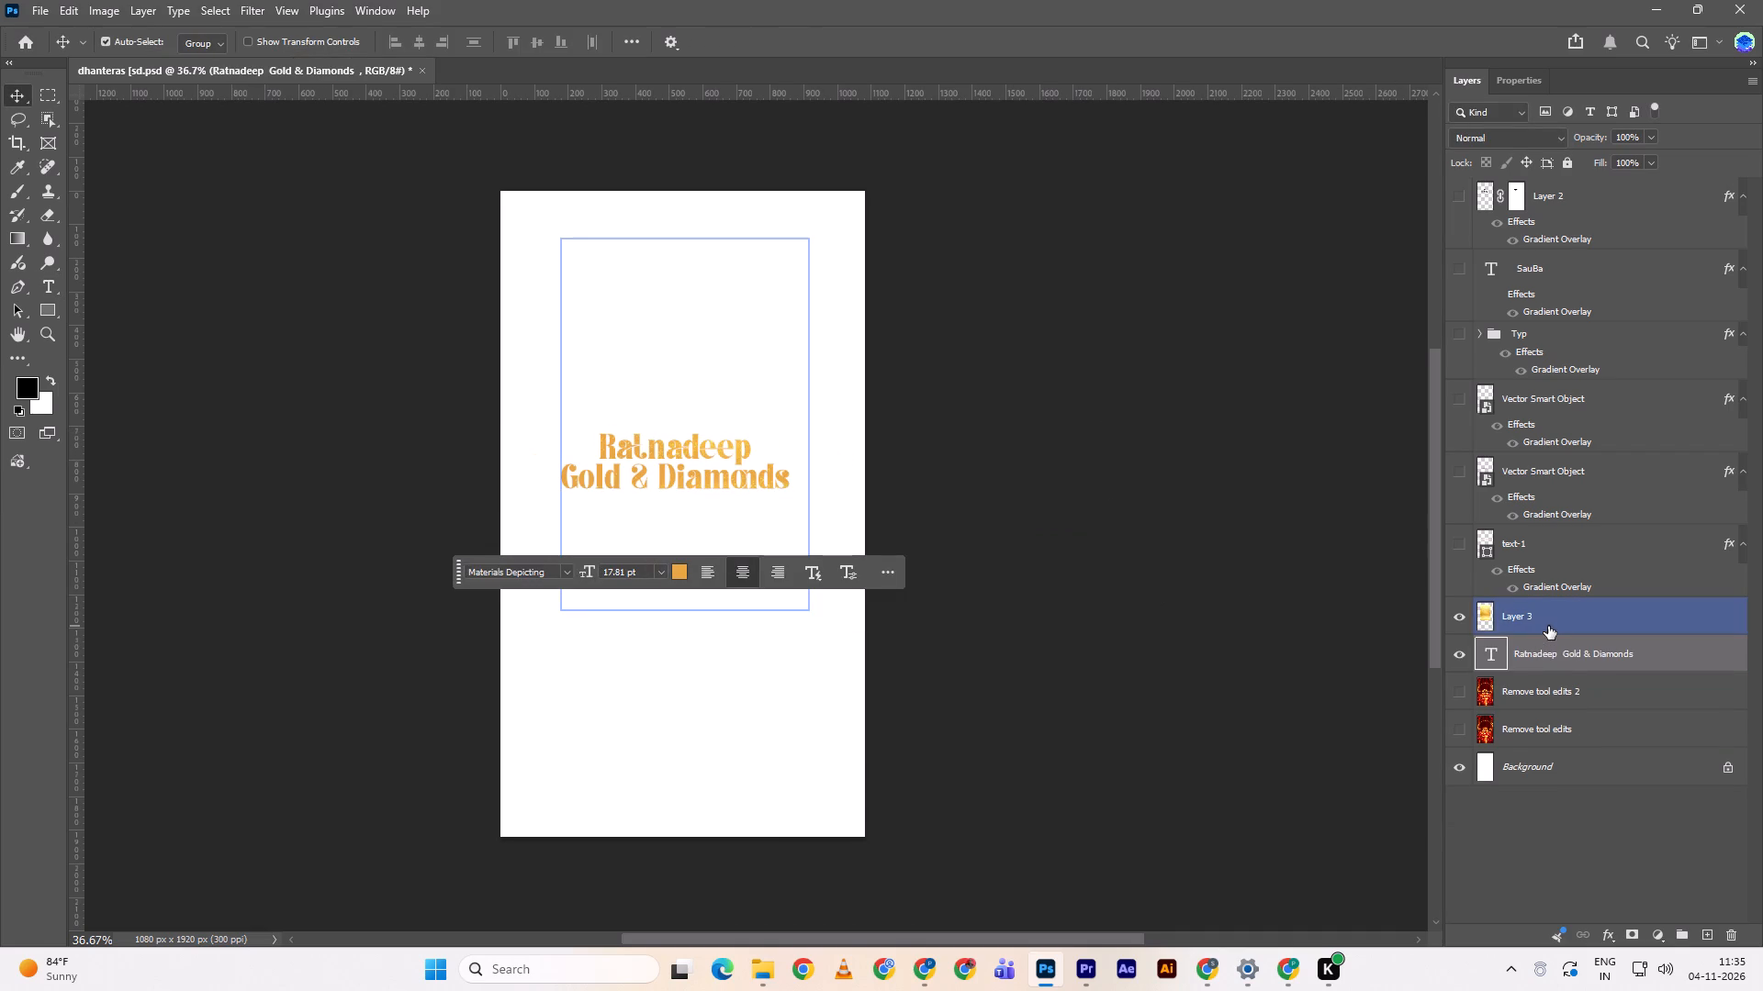
Duplicate the "Ratnadeep Gold & Diamonds" text layer and place the copy directly above Layer 3.
click(1548, 626)
click(1557, 650)
drag(1579, 653, 1587, 594)
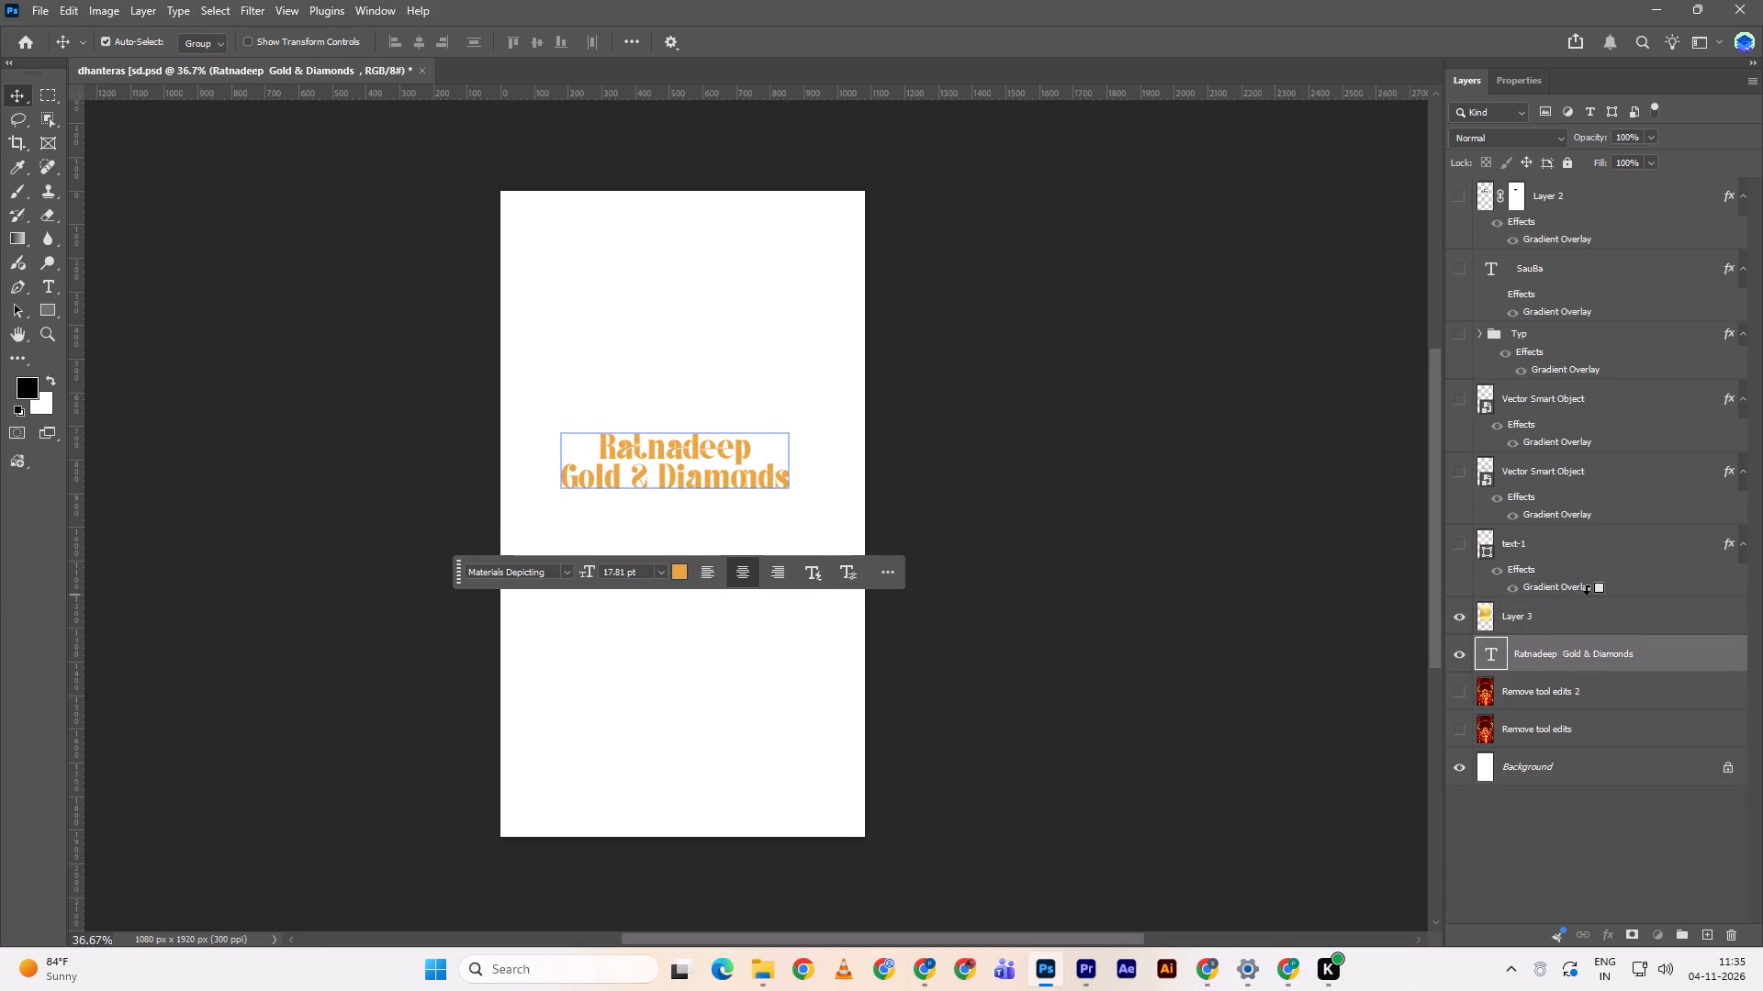
key(ctrl+z)
alt+drag(1567, 658, 1577, 616)
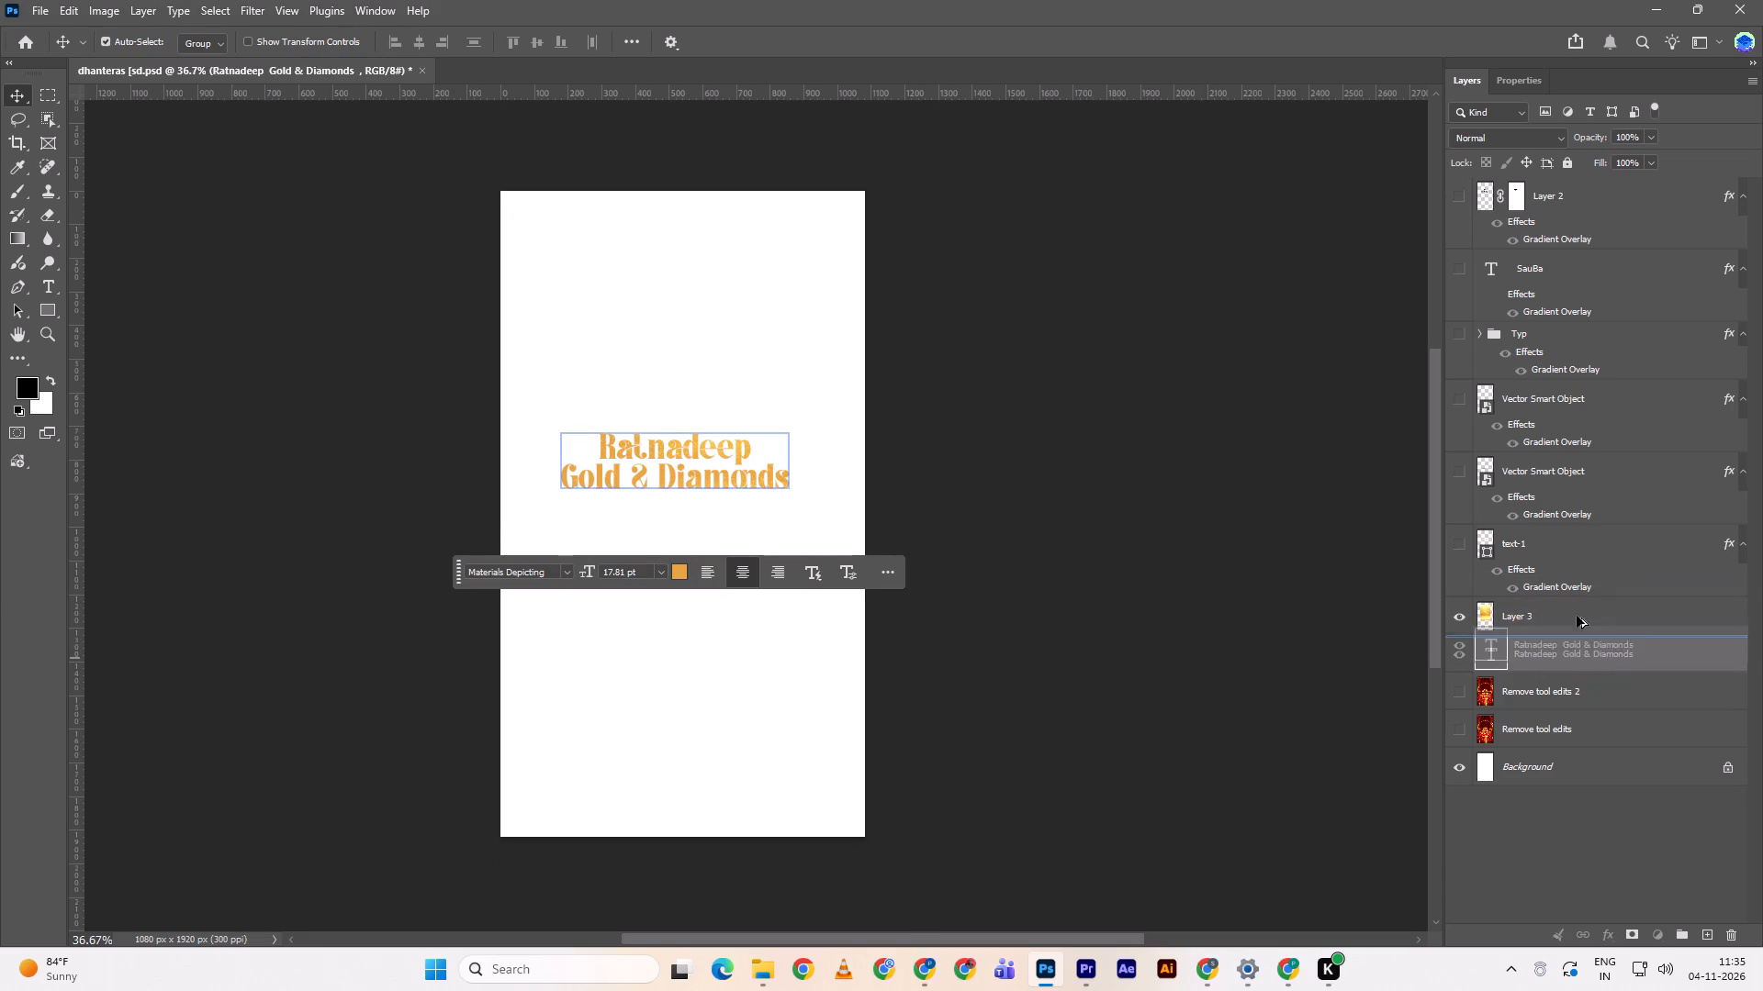
alt+drag(1577, 616, 1578, 597)
Hide Layer 3 and the original "Ratnadeep Gold & Diamonds" text layer, keeping the copy shown.
double_click(1464, 689)
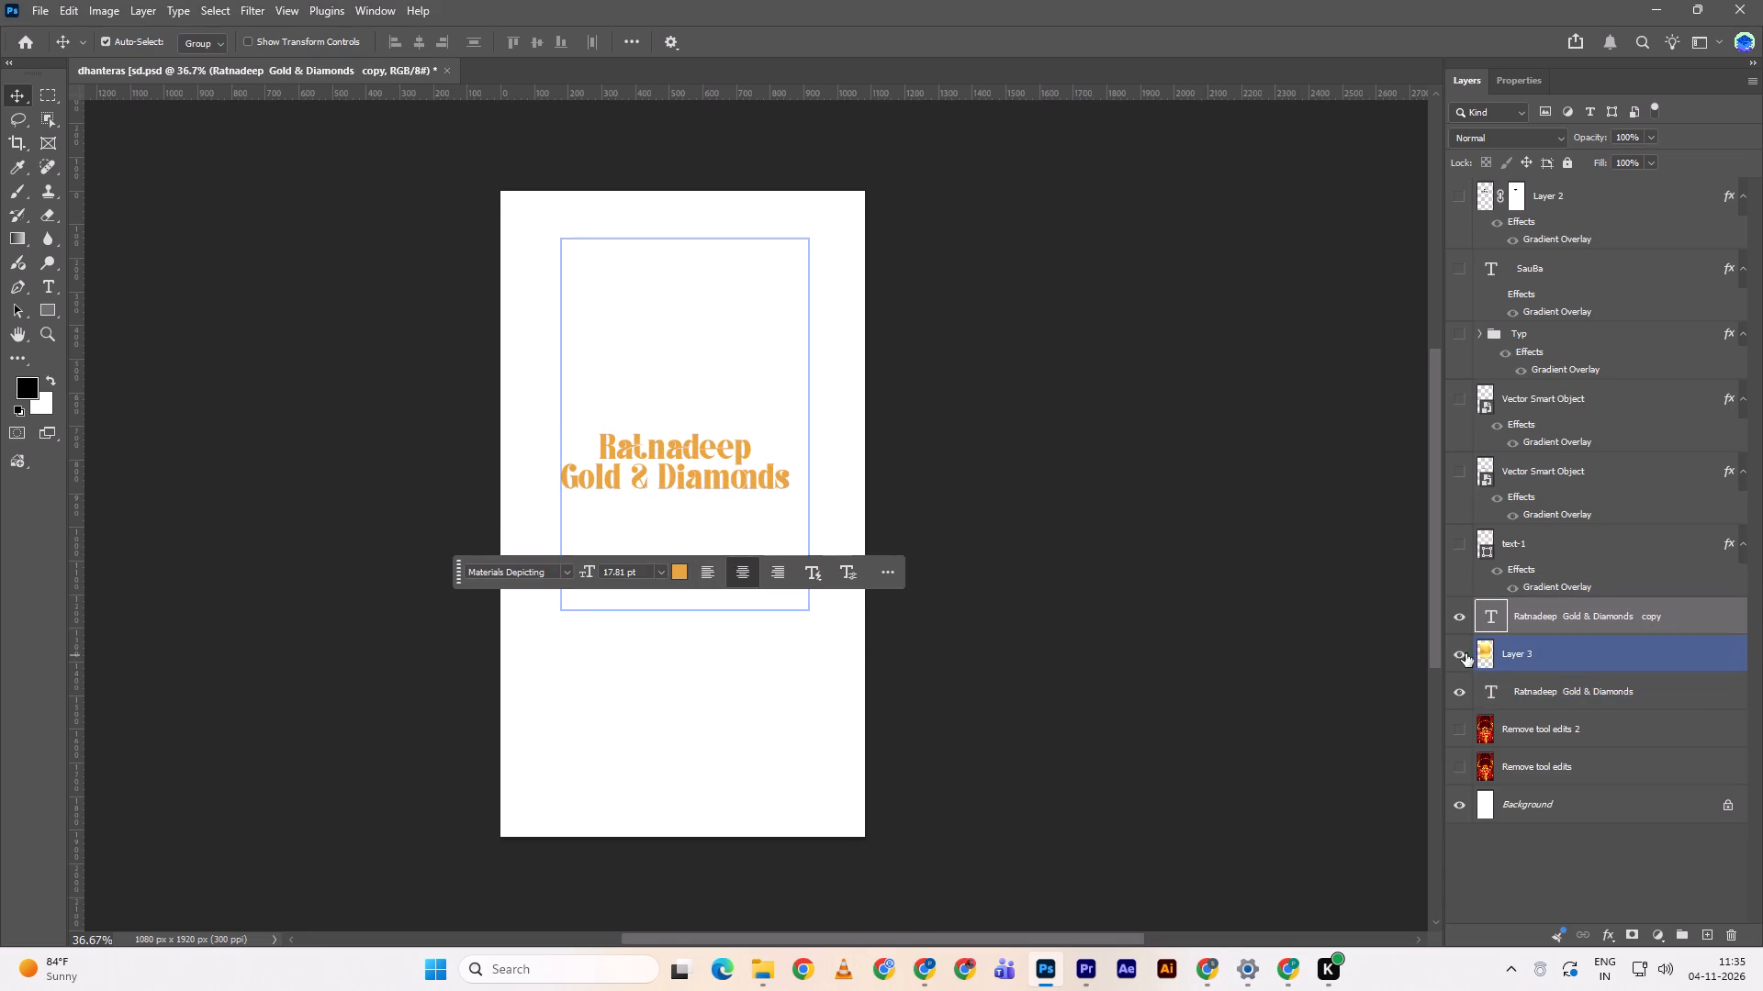
click(1465, 653)
click(1461, 685)
Replace the duplicated title's text with the copied "Prosperity, & Togetherness.".
double_click(1570, 617)
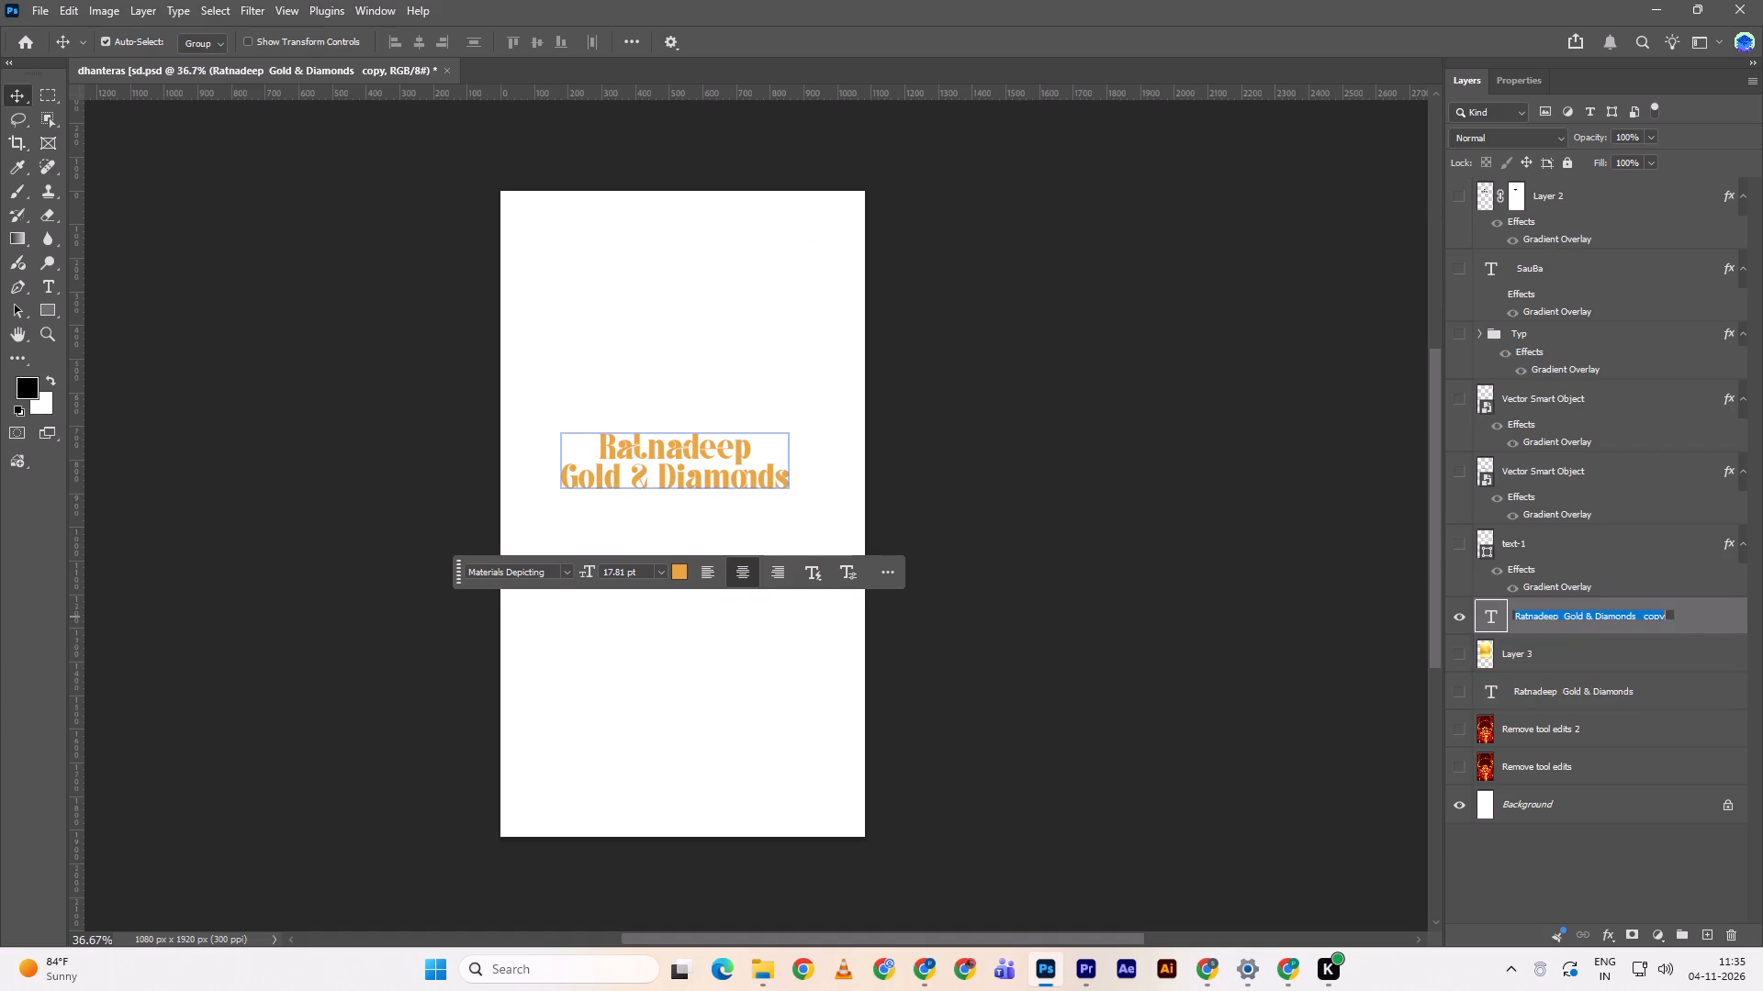
click(1683, 625)
key(t)
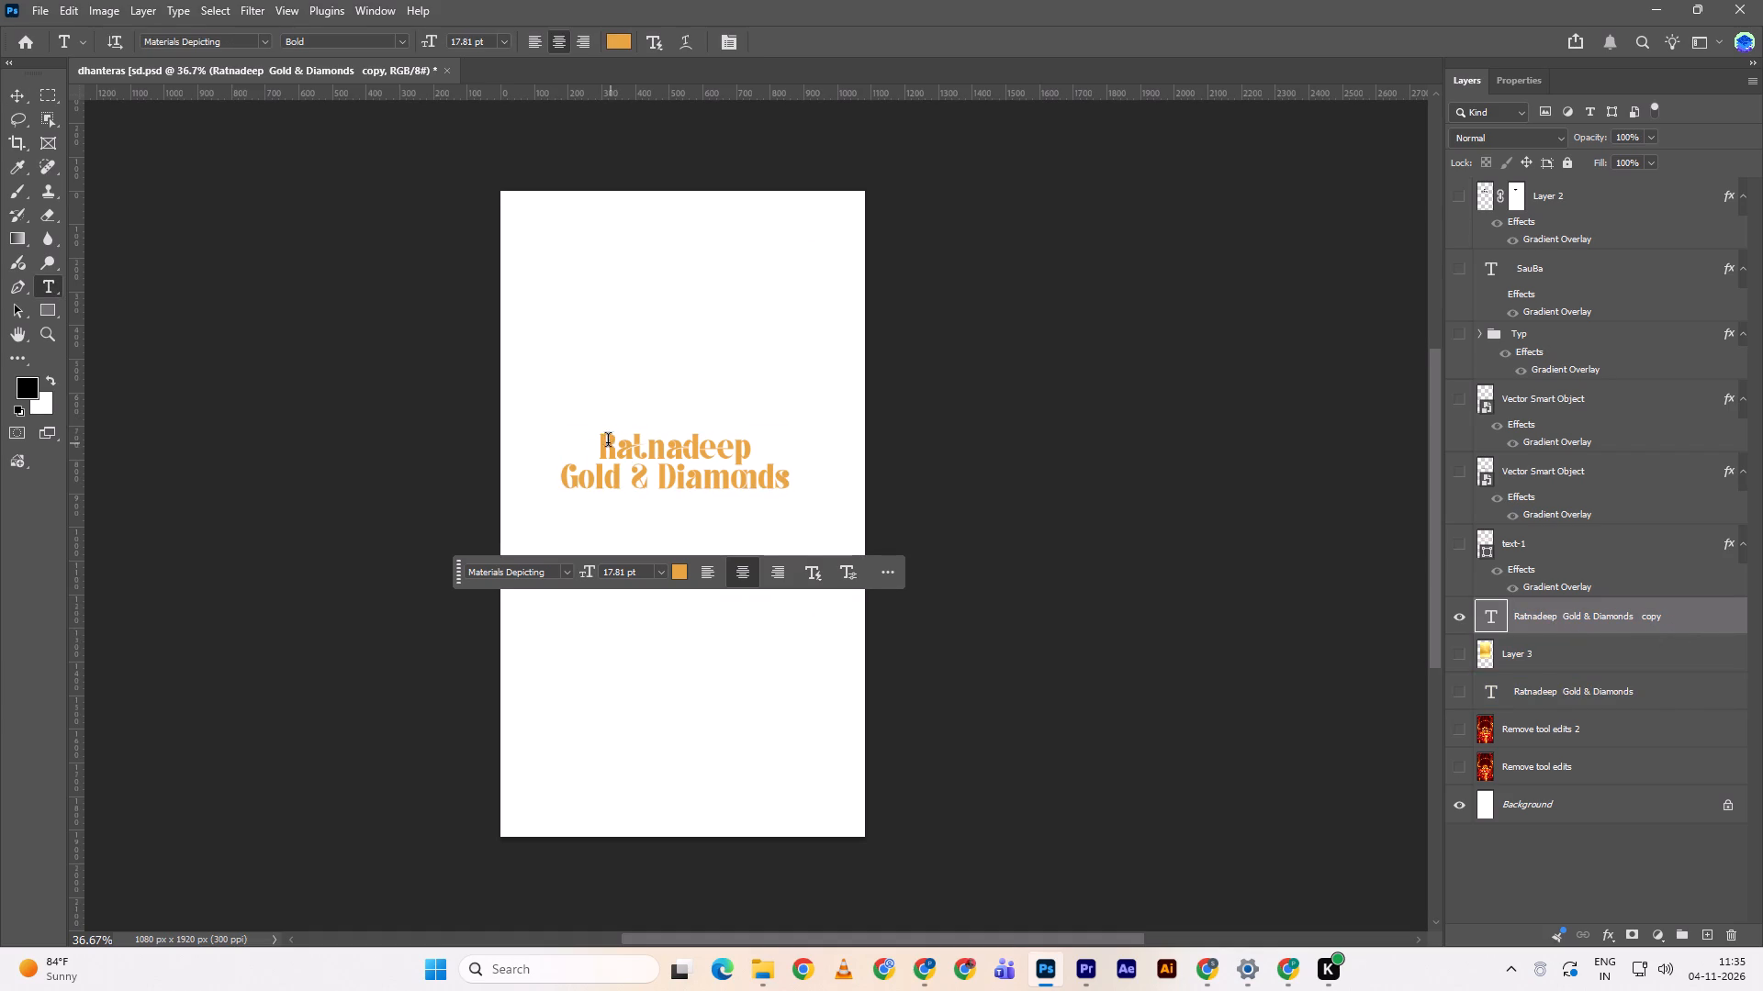
drag(601, 439, 800, 491)
key(ctrl+v)
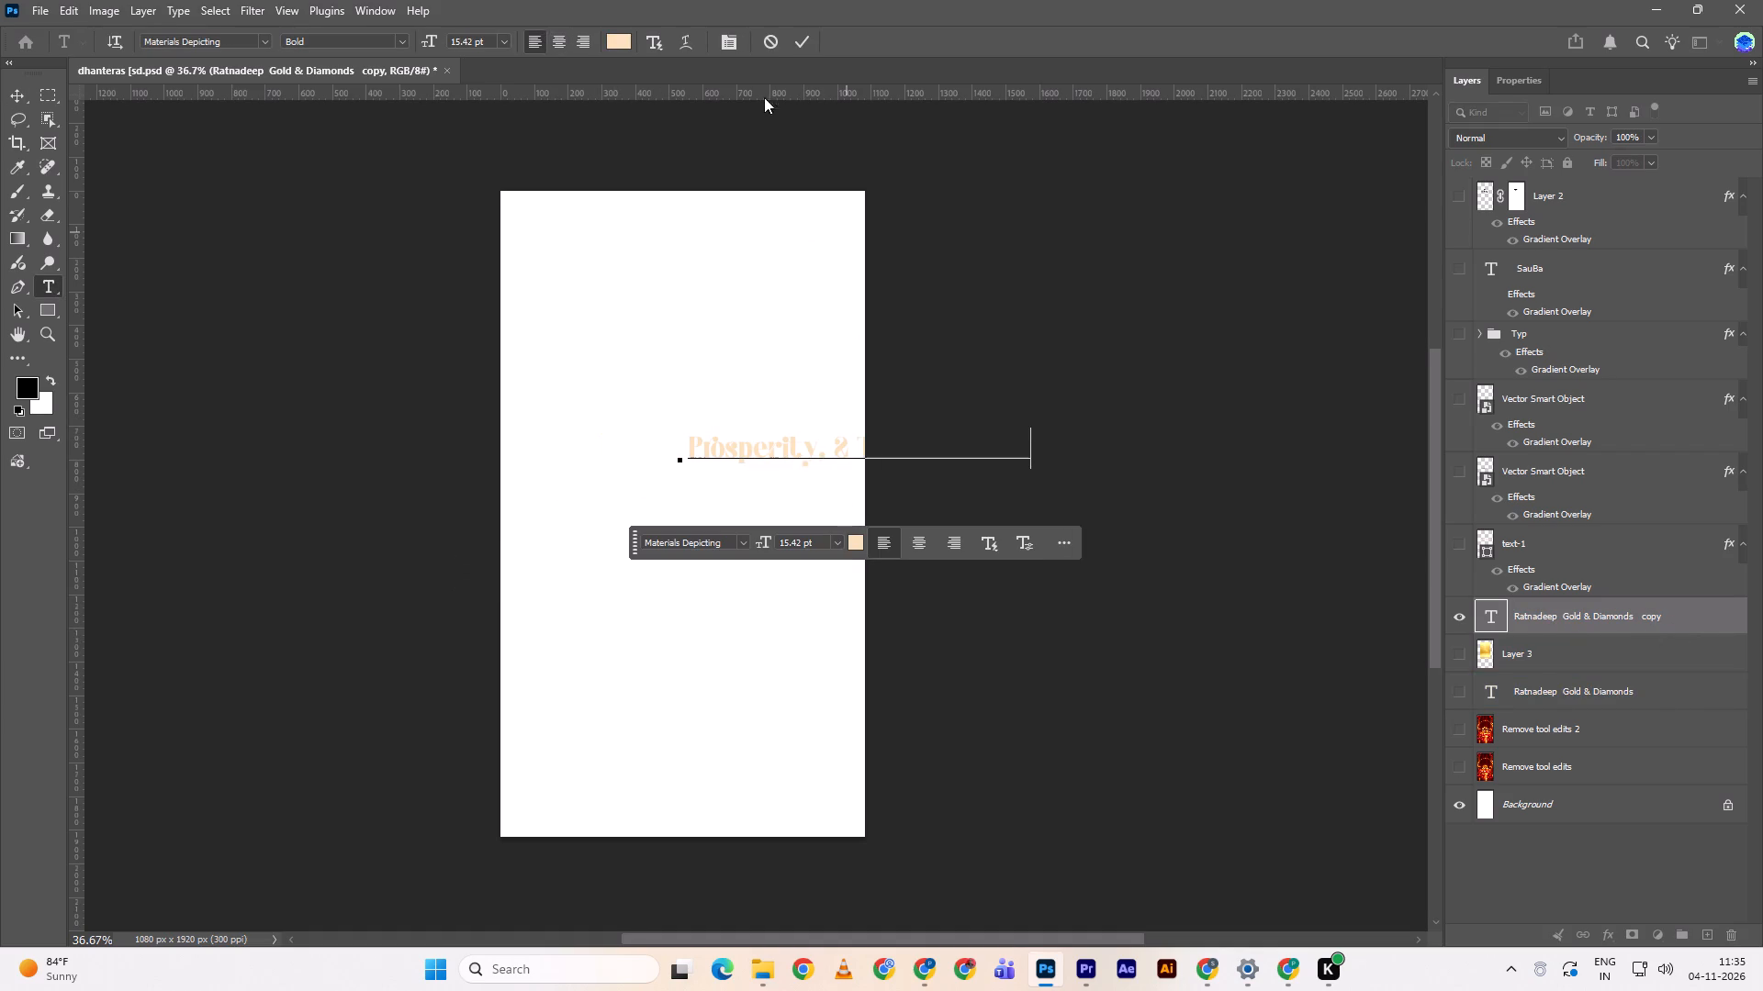
click(806, 35)
Move the "Prosperity, & Togetherness." line fully onto the canvas, about 518 px back and 184 px down.
key(v)
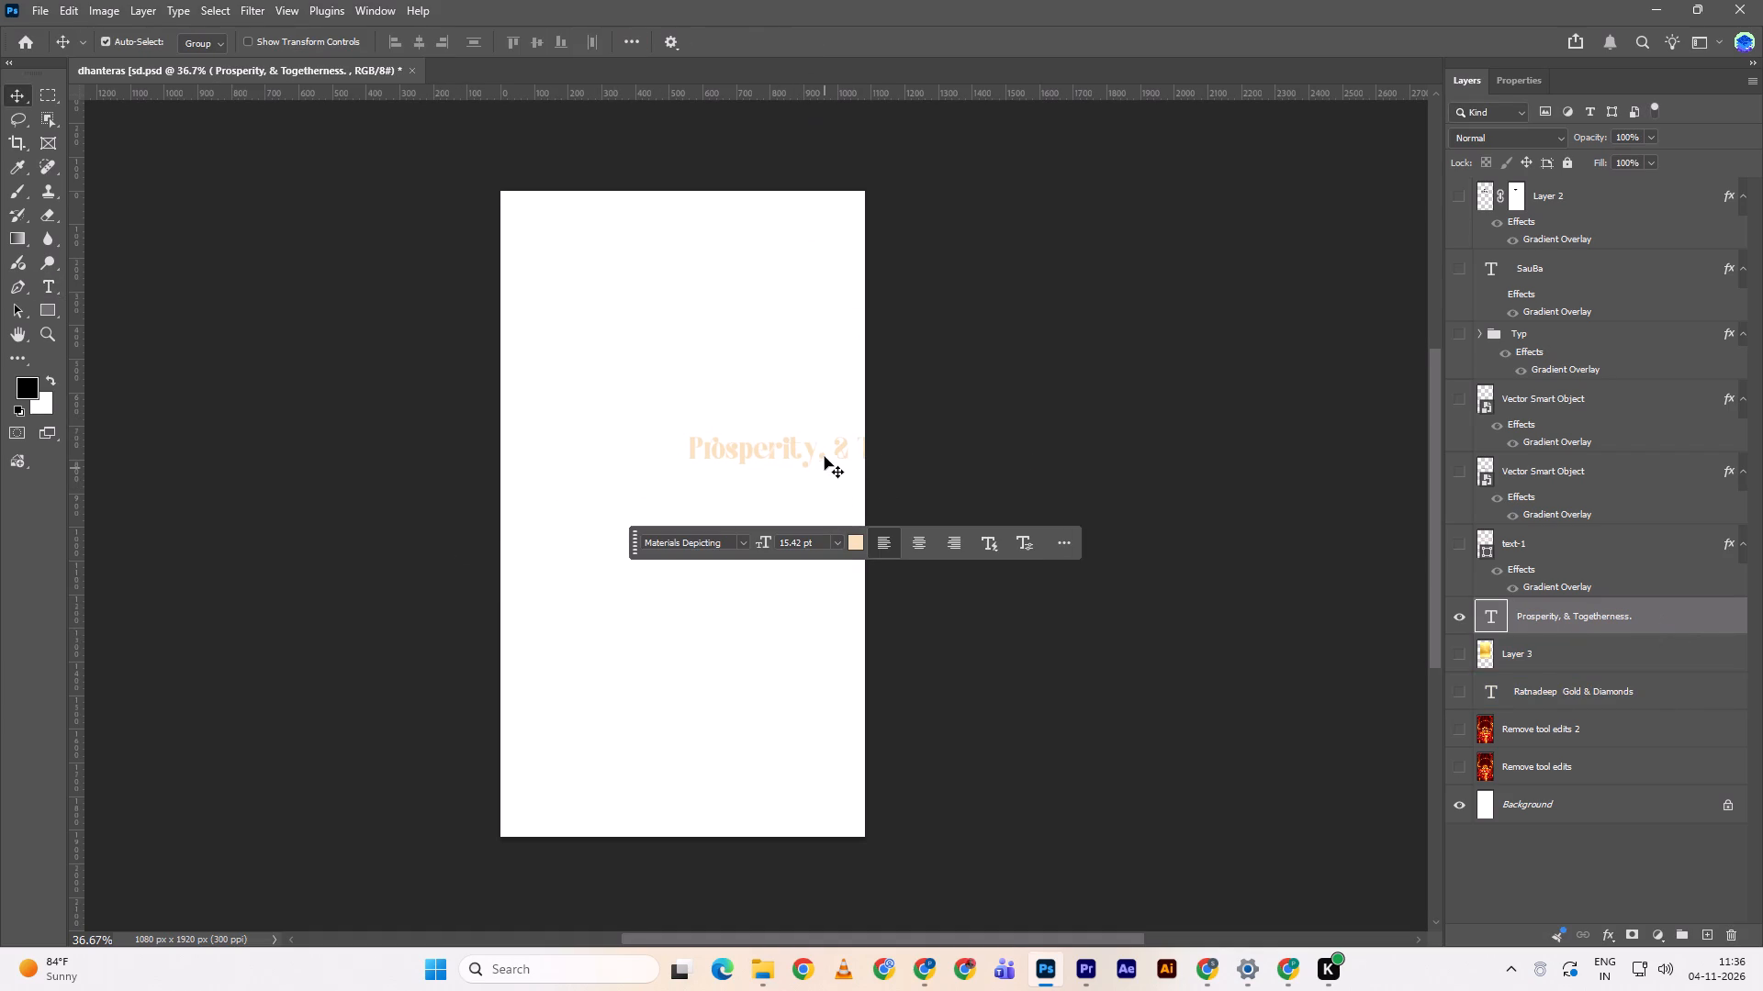
drag(825, 457, 668, 507)
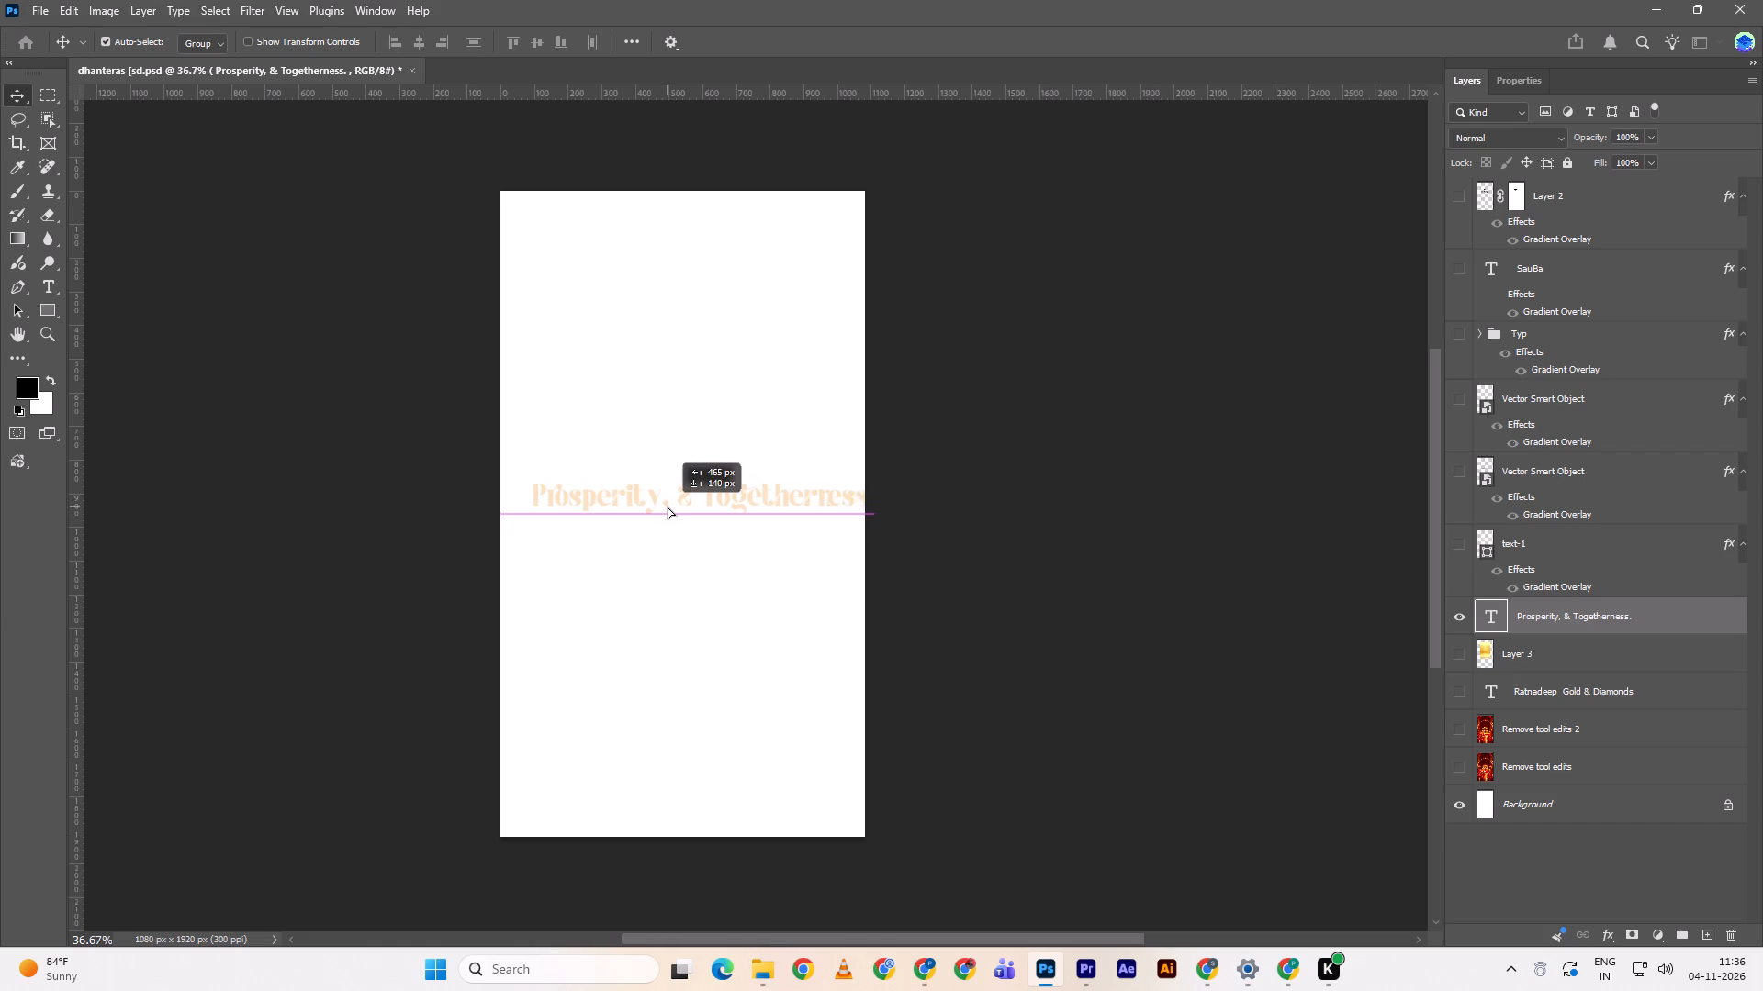
drag(668, 507, 649, 518)
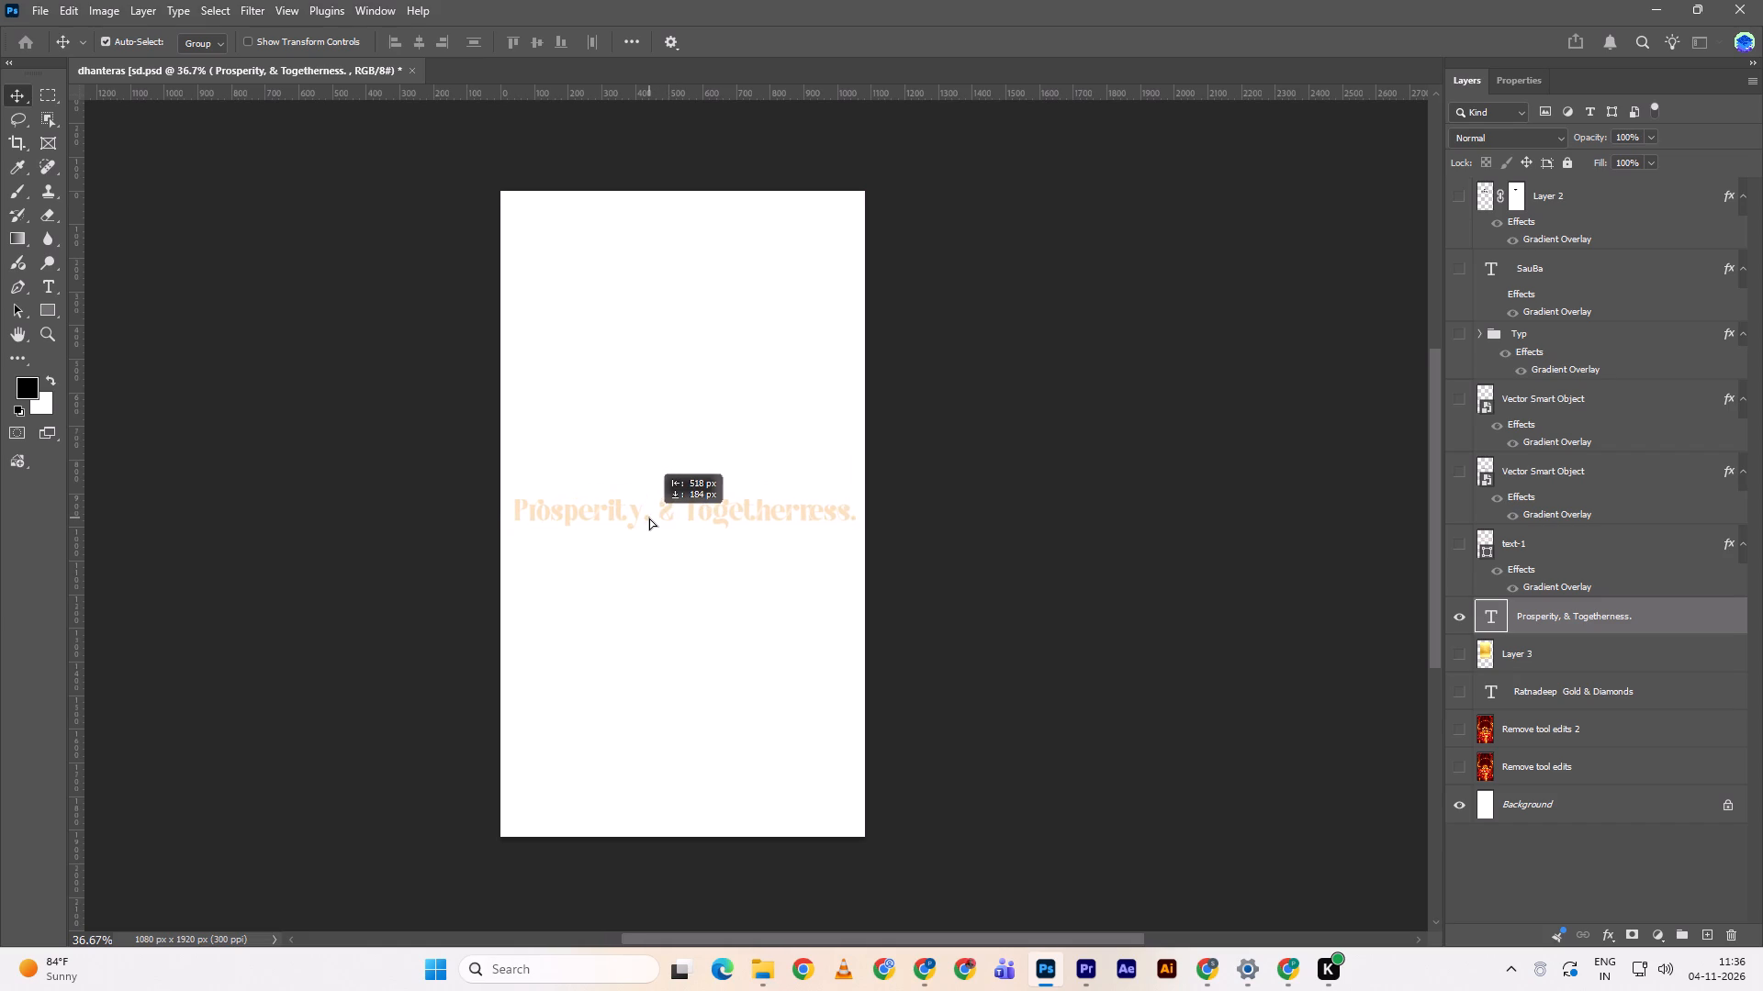
drag(649, 518, 649, 518)
Switch to Premiere and compare the "Prosperity, & Togetherness." title with the gold "Dhanteras" title near 00:00:02:20, and return to Photoshop.
key(alt+Tab)
key(alt+Tab)
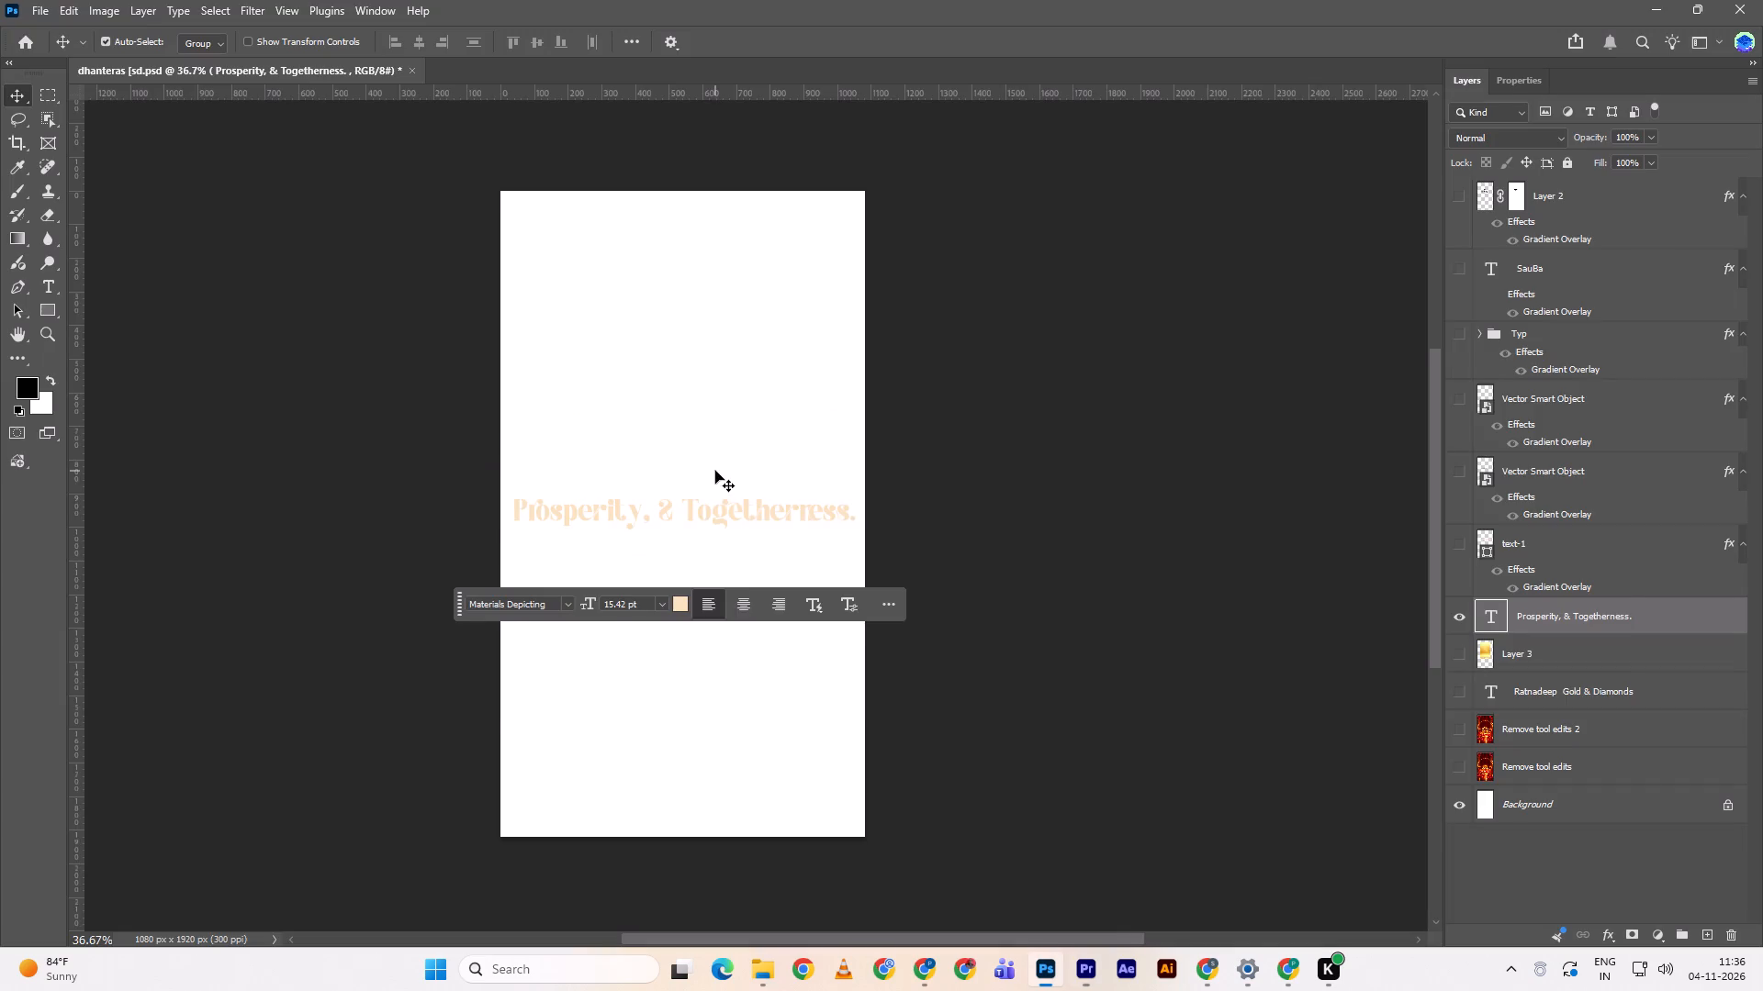
key(alt+Tab)
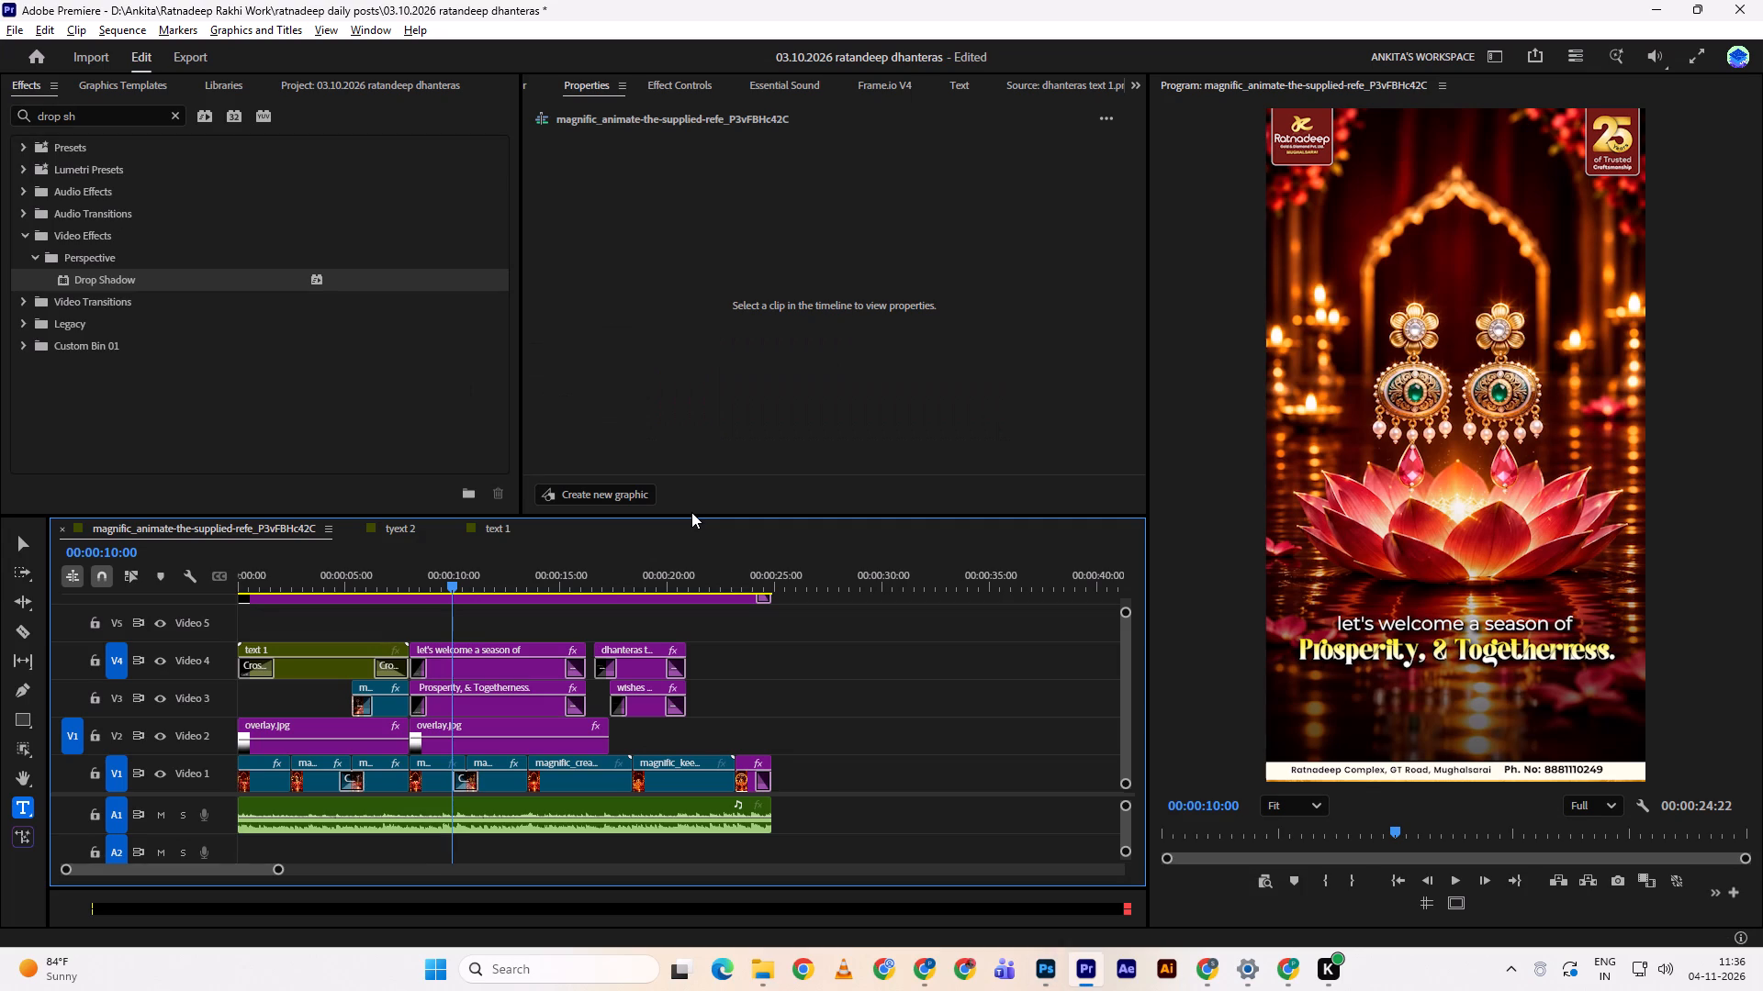
key(alt+Tab)
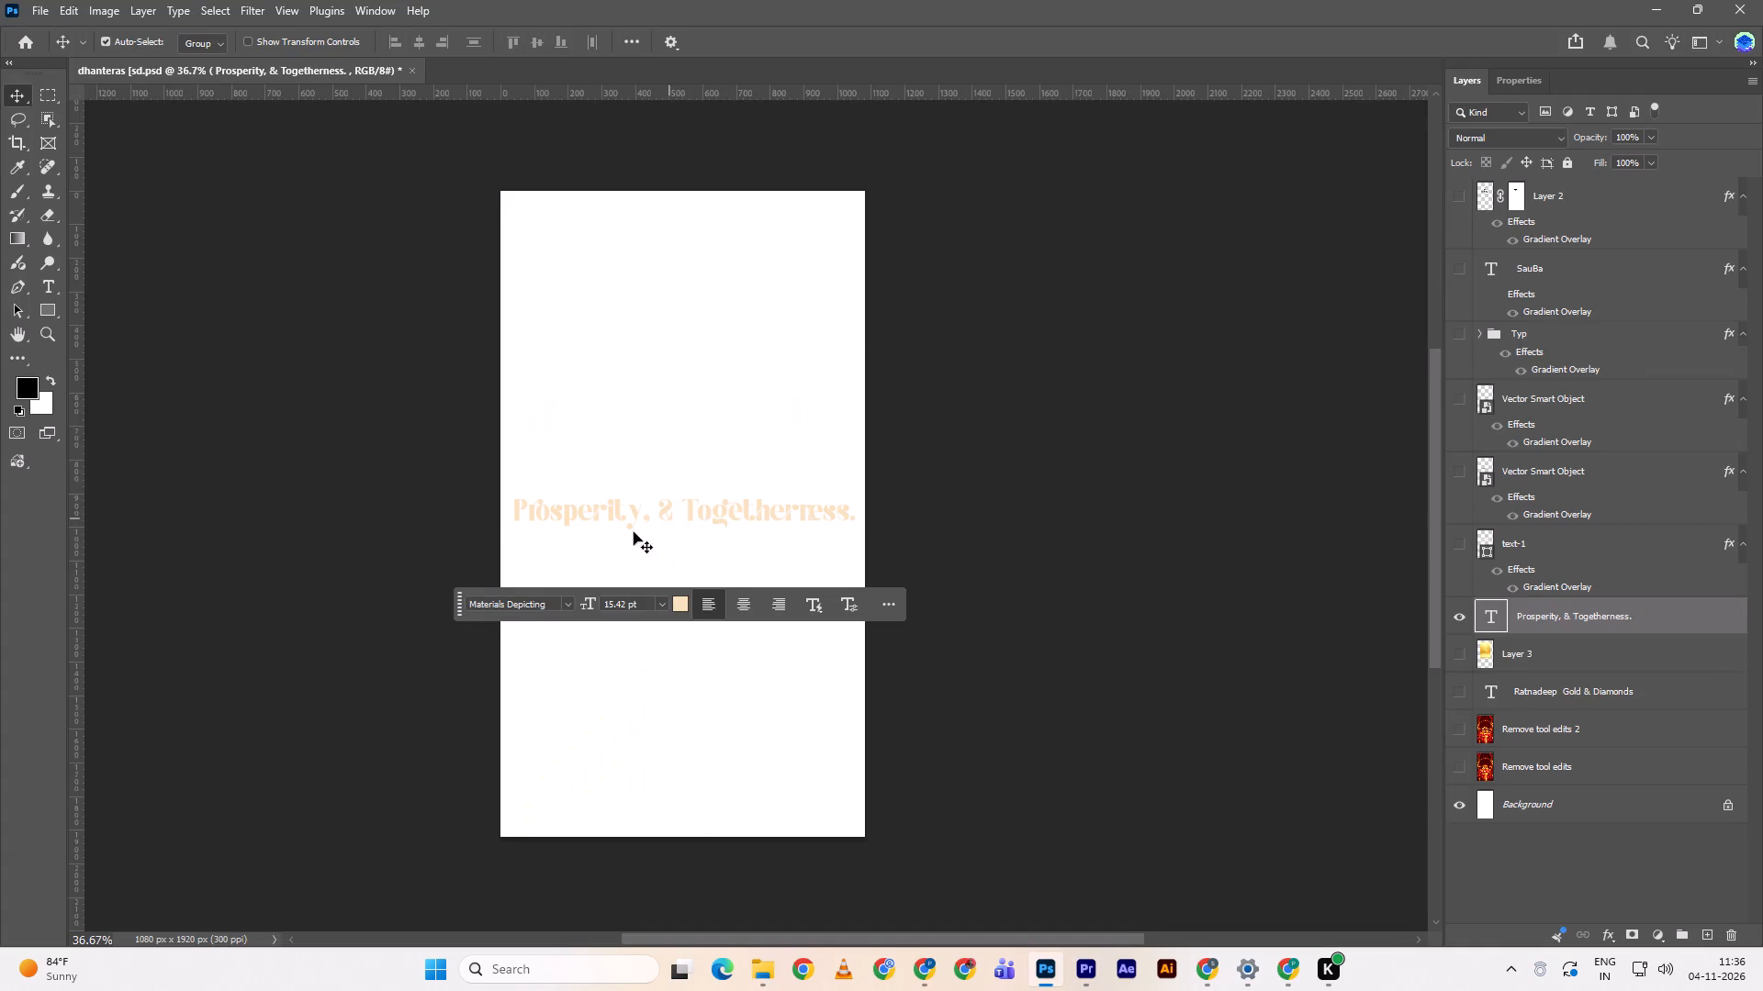
key(alt+Tab)
drag(402, 583, 368, 585)
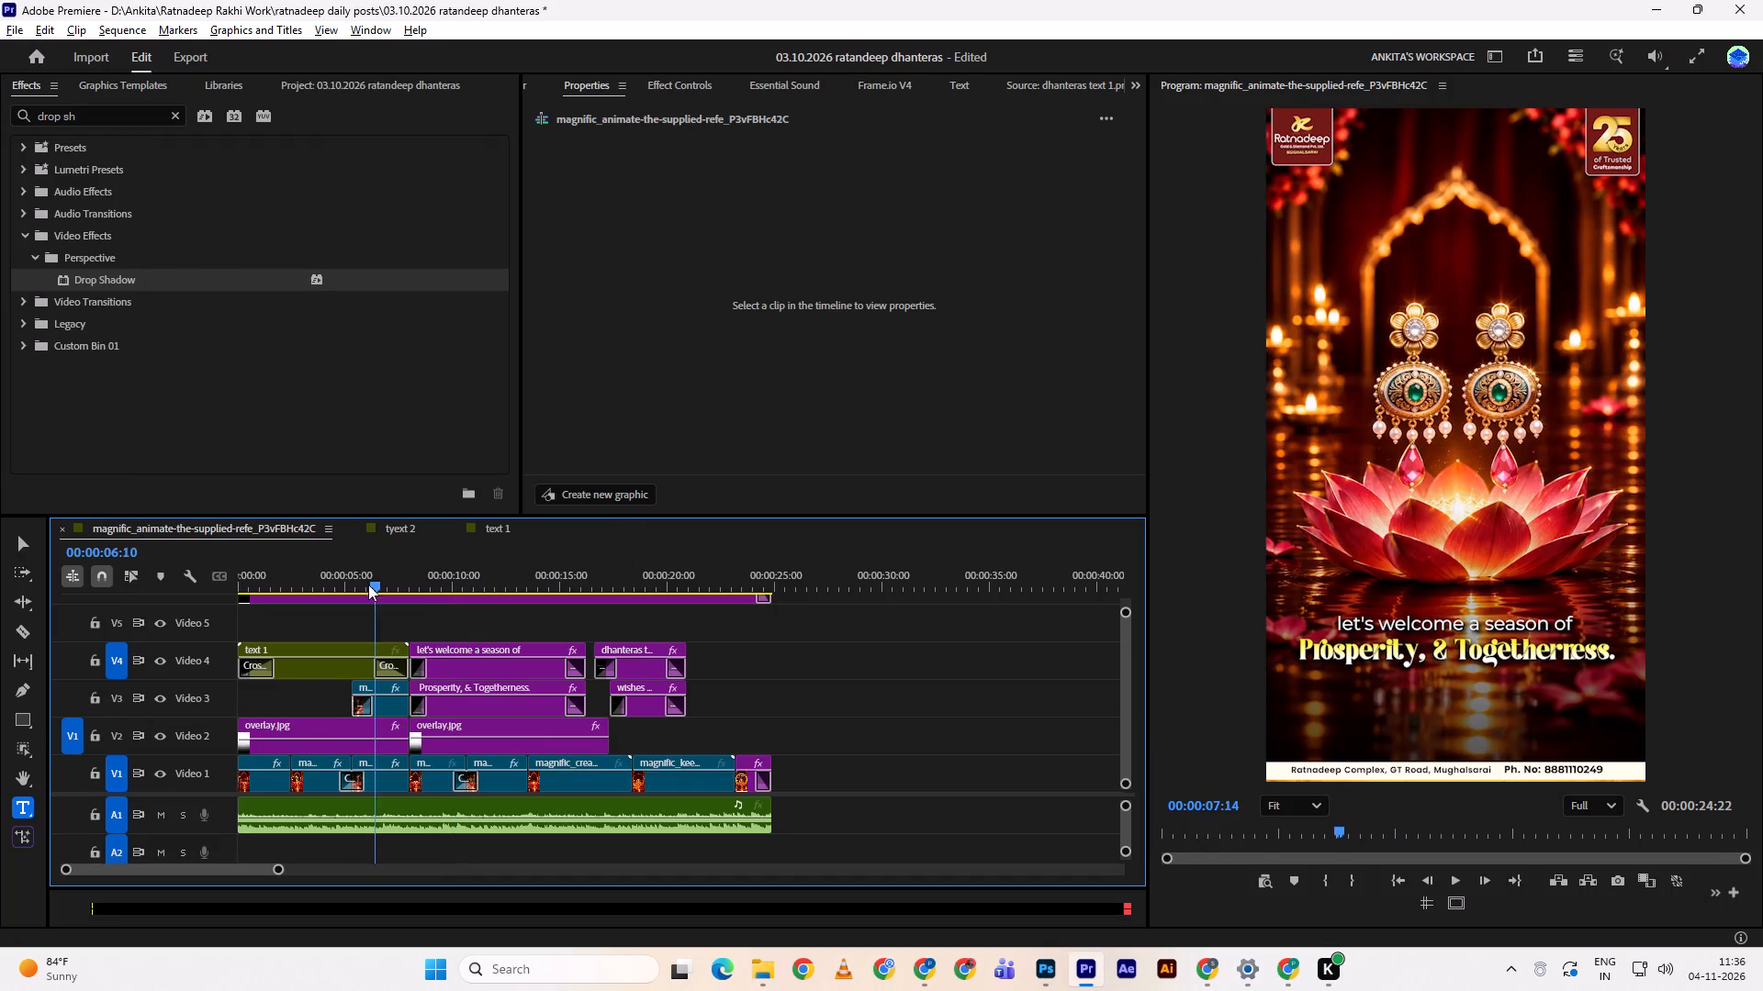
drag(368, 585, 300, 575)
key(alt+Tab)
Remove the comma and the final period so the text reads "Prosperity & Togetherness", and nudge it into place.
click(716, 531)
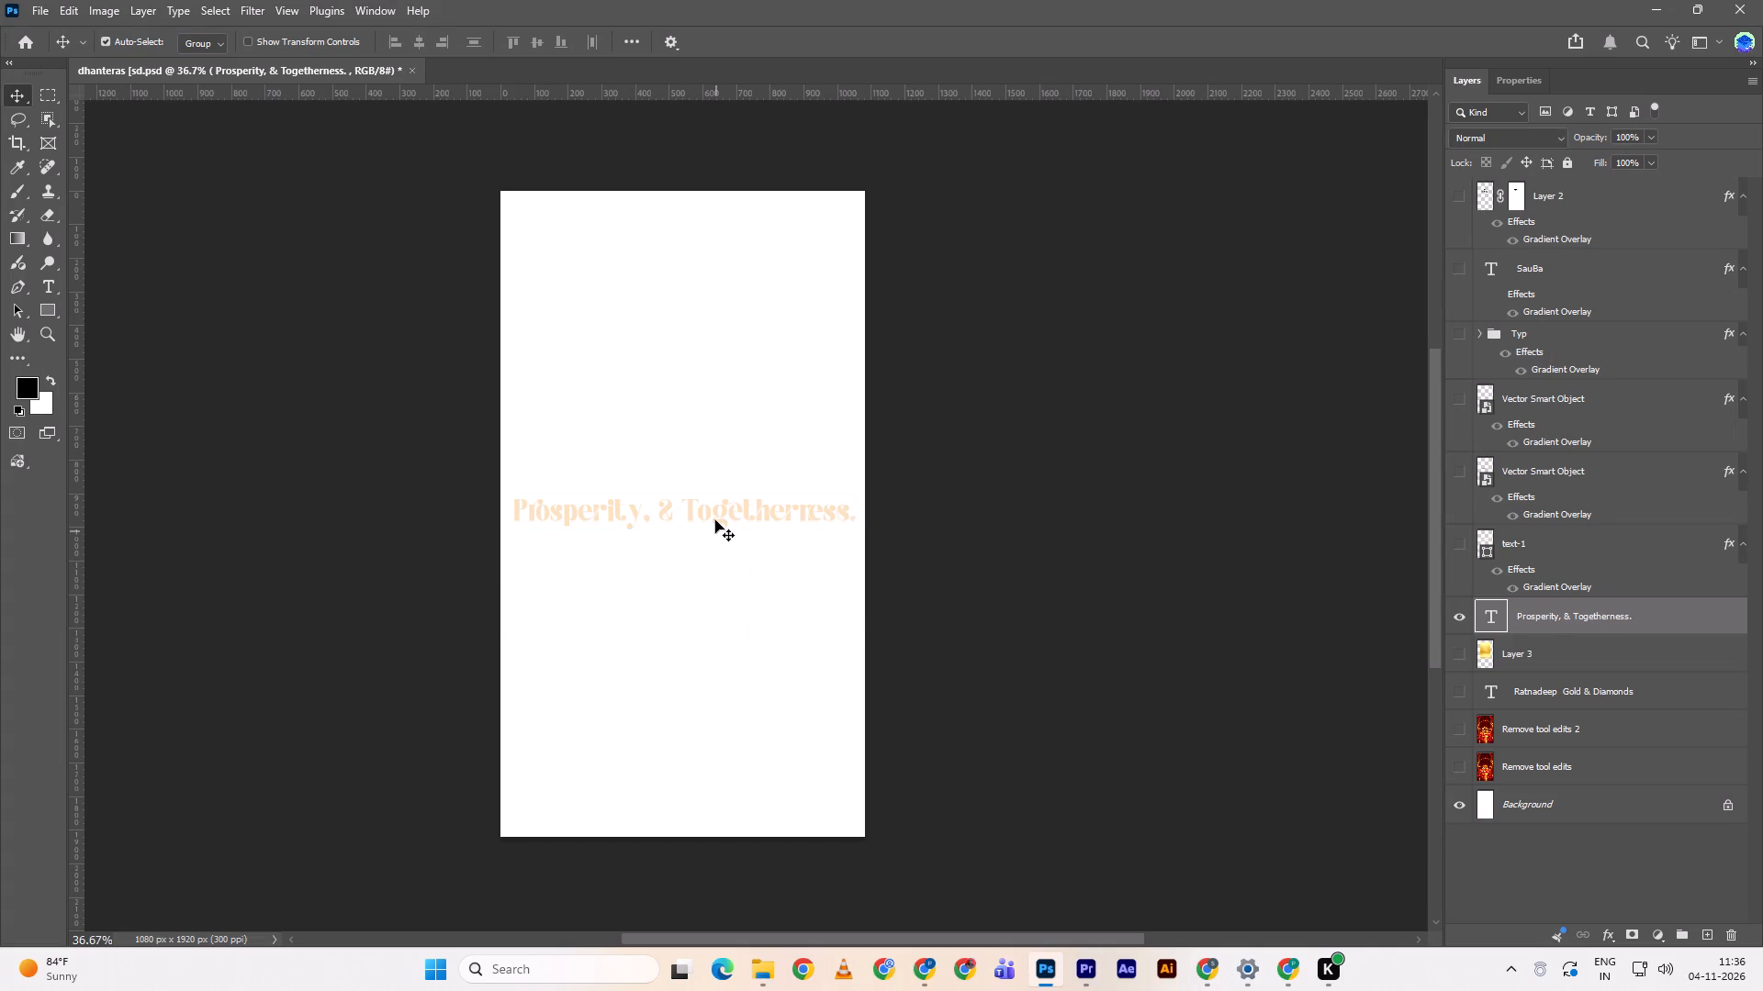
double_click(713, 515)
drag(640, 518, 651, 518)
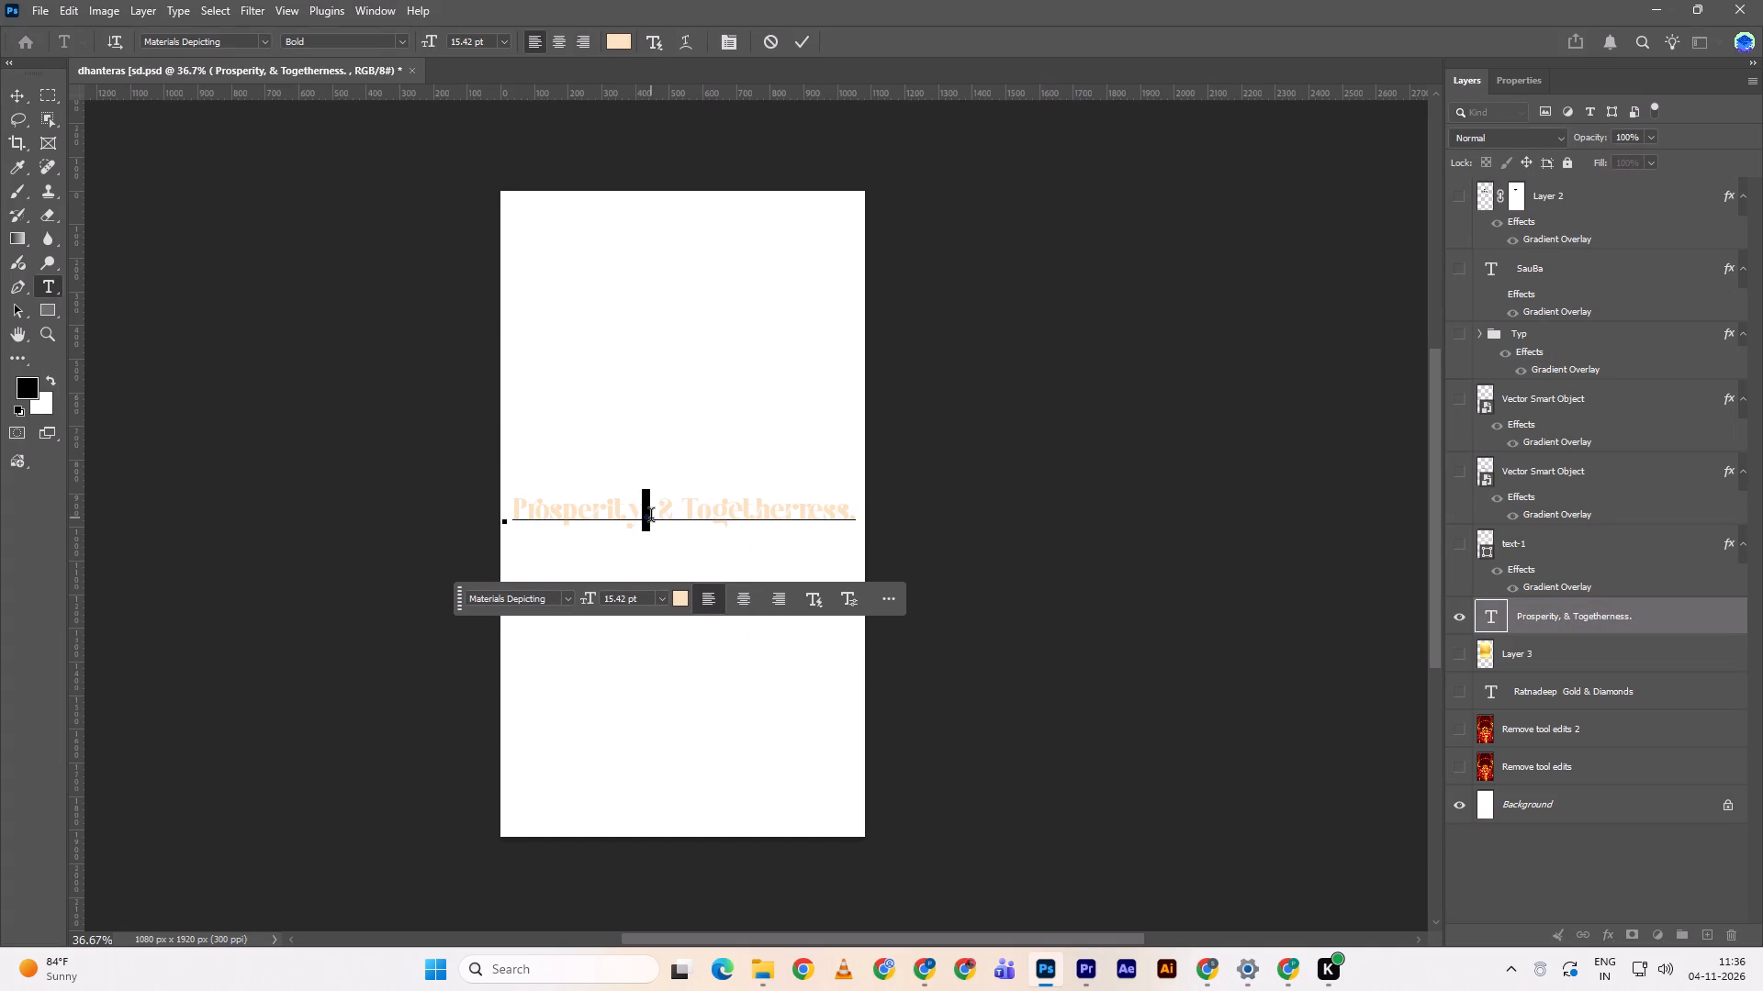
key(BackSpace)
drag(844, 515, 854, 514)
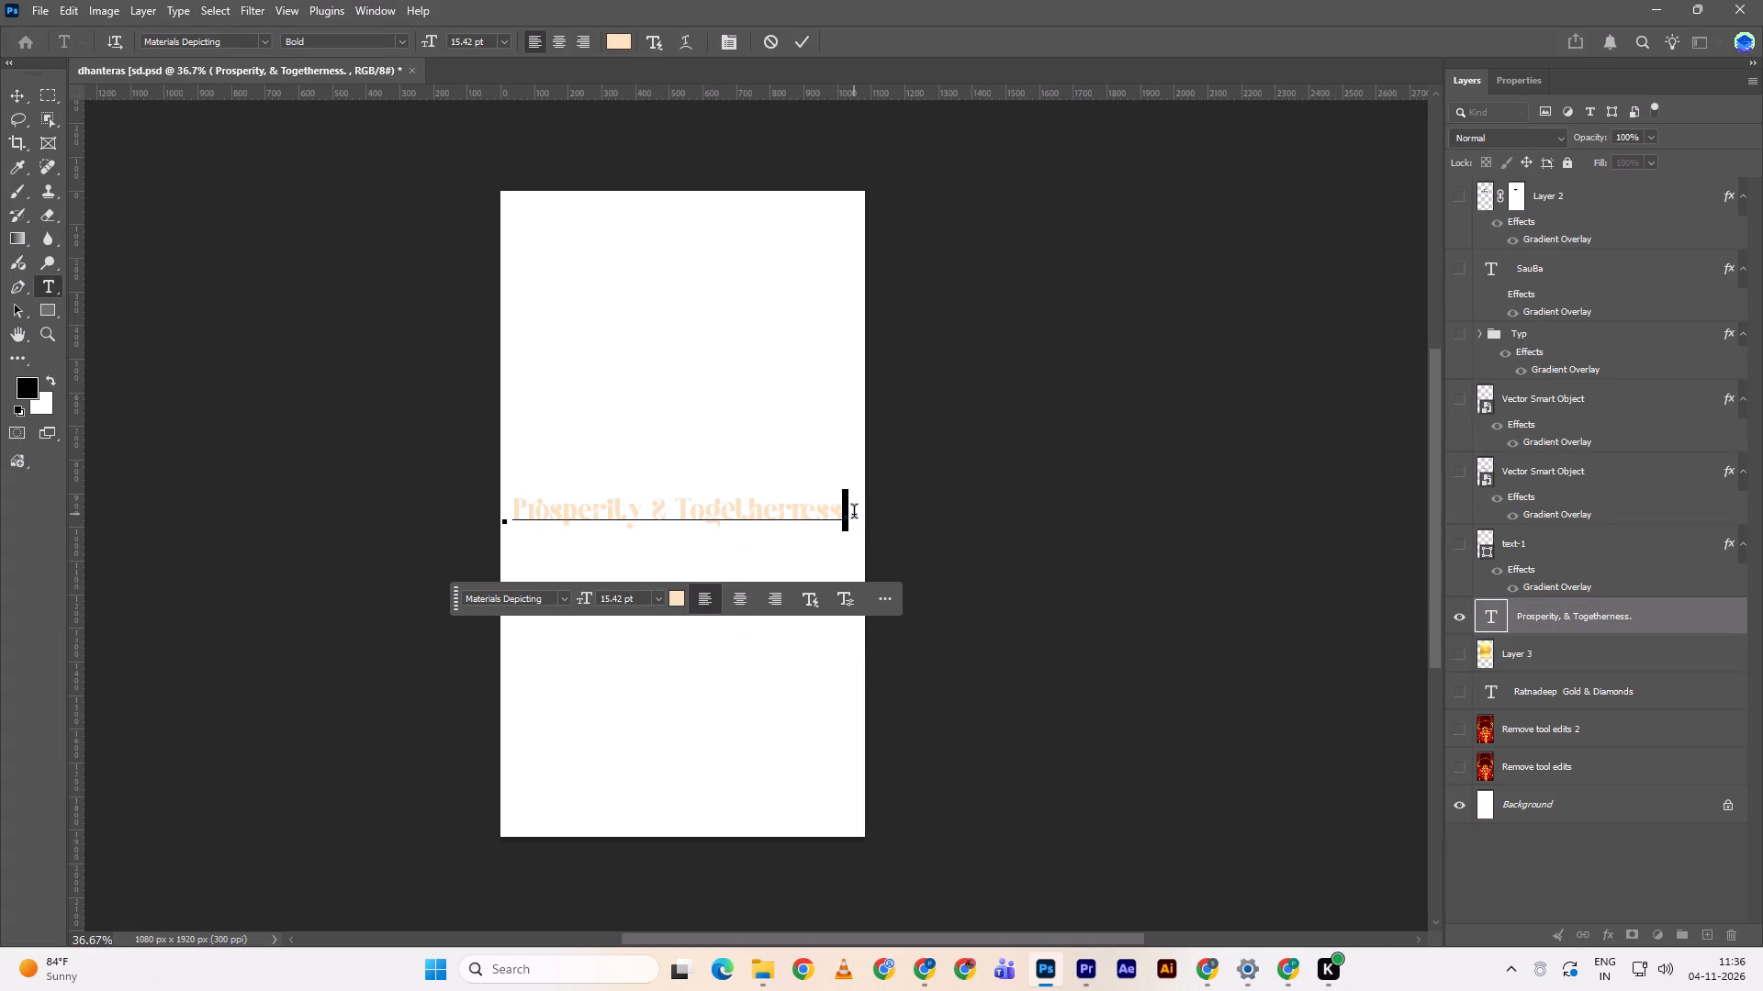
key(BackSpace)
click(1034, 536)
drag(732, 508, 741, 508)
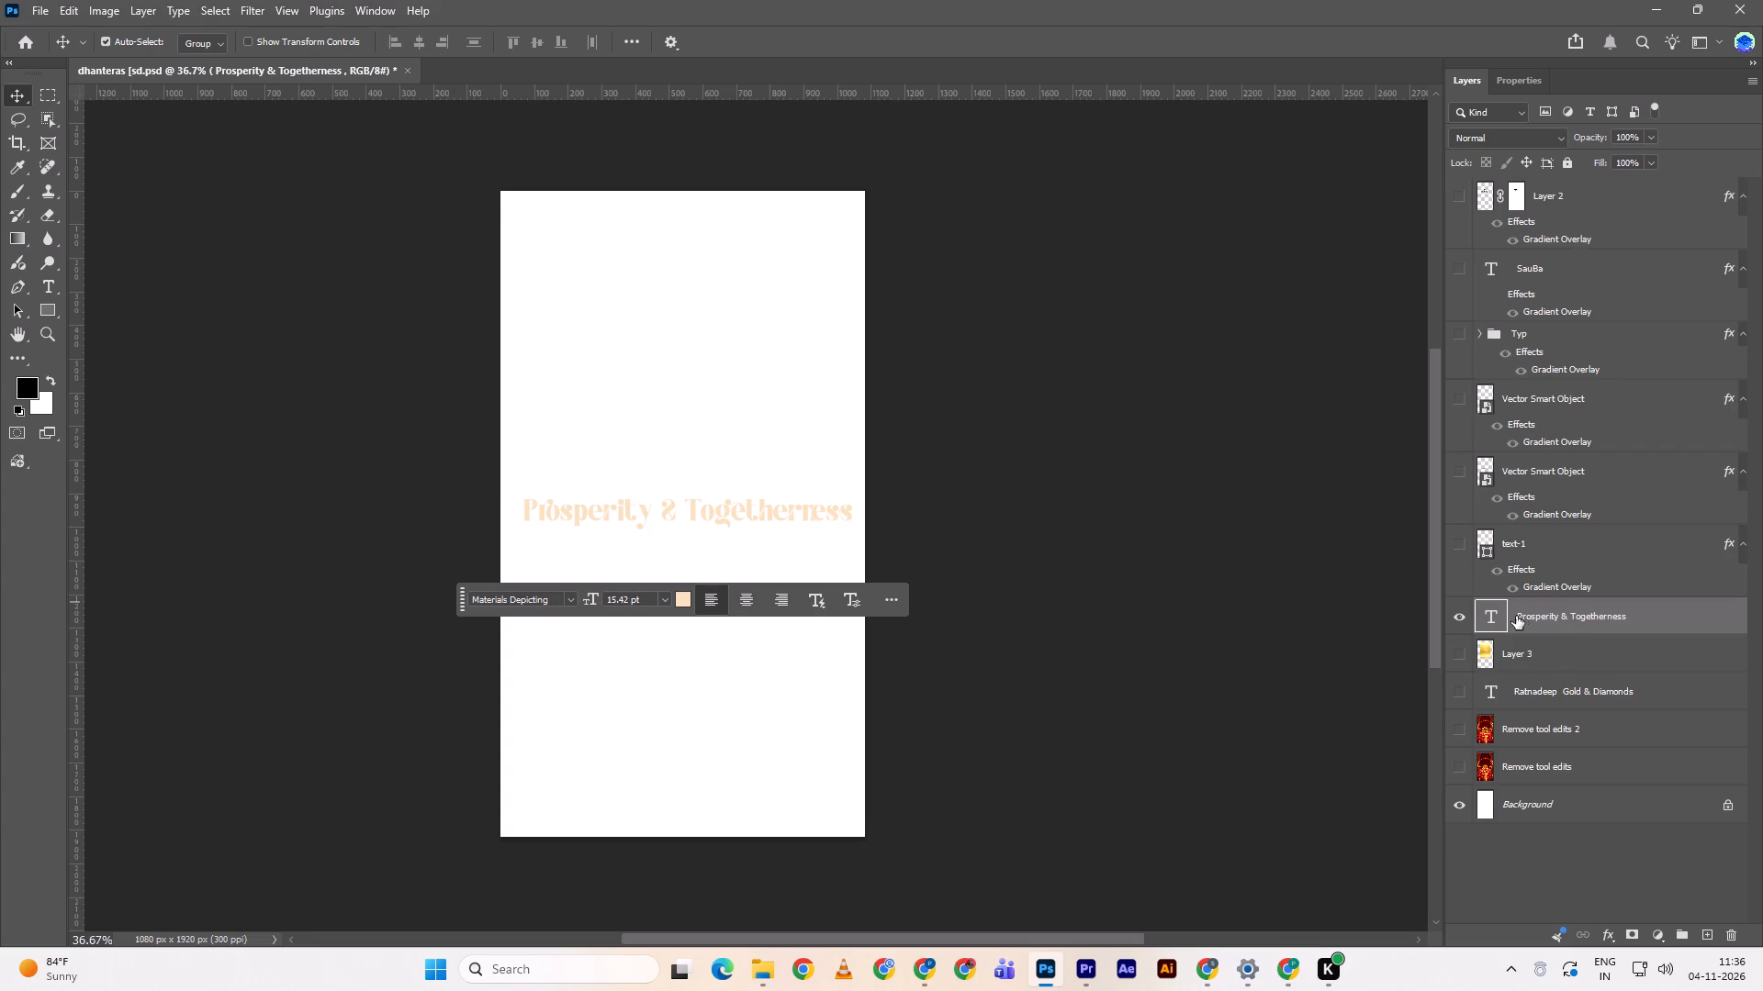
Copy the abstract gold metallic background image from the Pinterest page in Chrome and return to Photoshop.
key(alt+Tab)
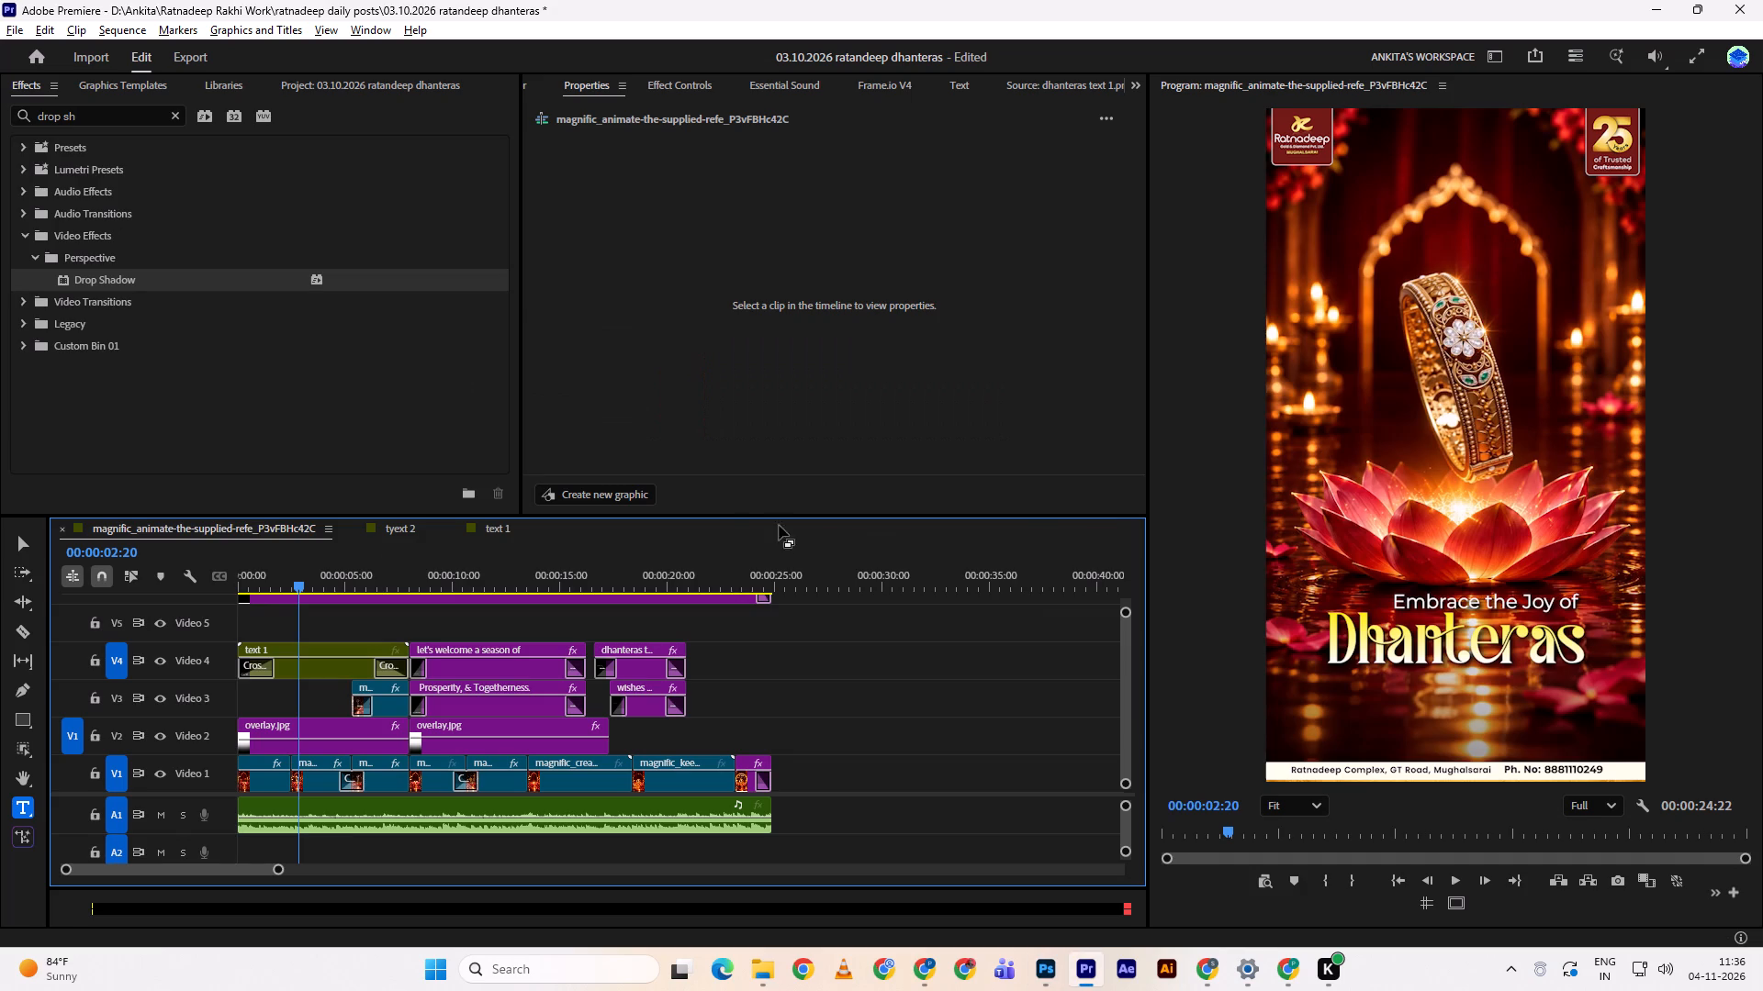
key(alt+Tab)
key(alt+Tab)
key(alt+Tab)
right_click(329, 449)
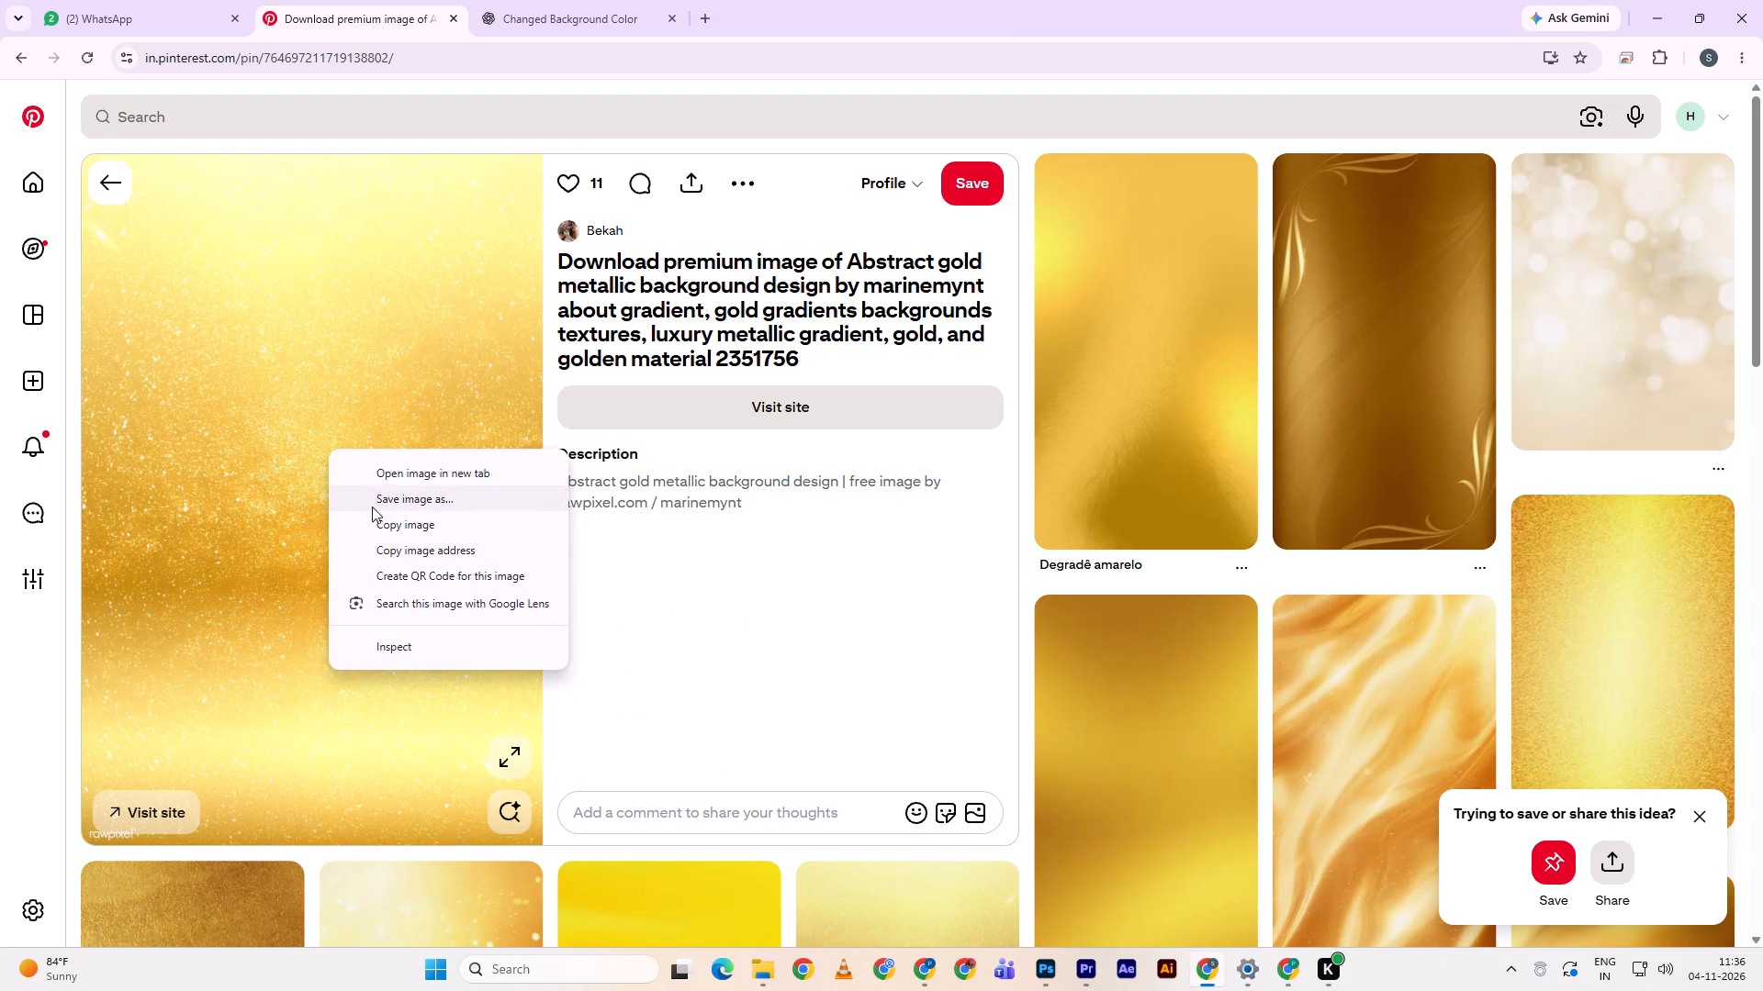
click(379, 525)
key(alt+Tab)
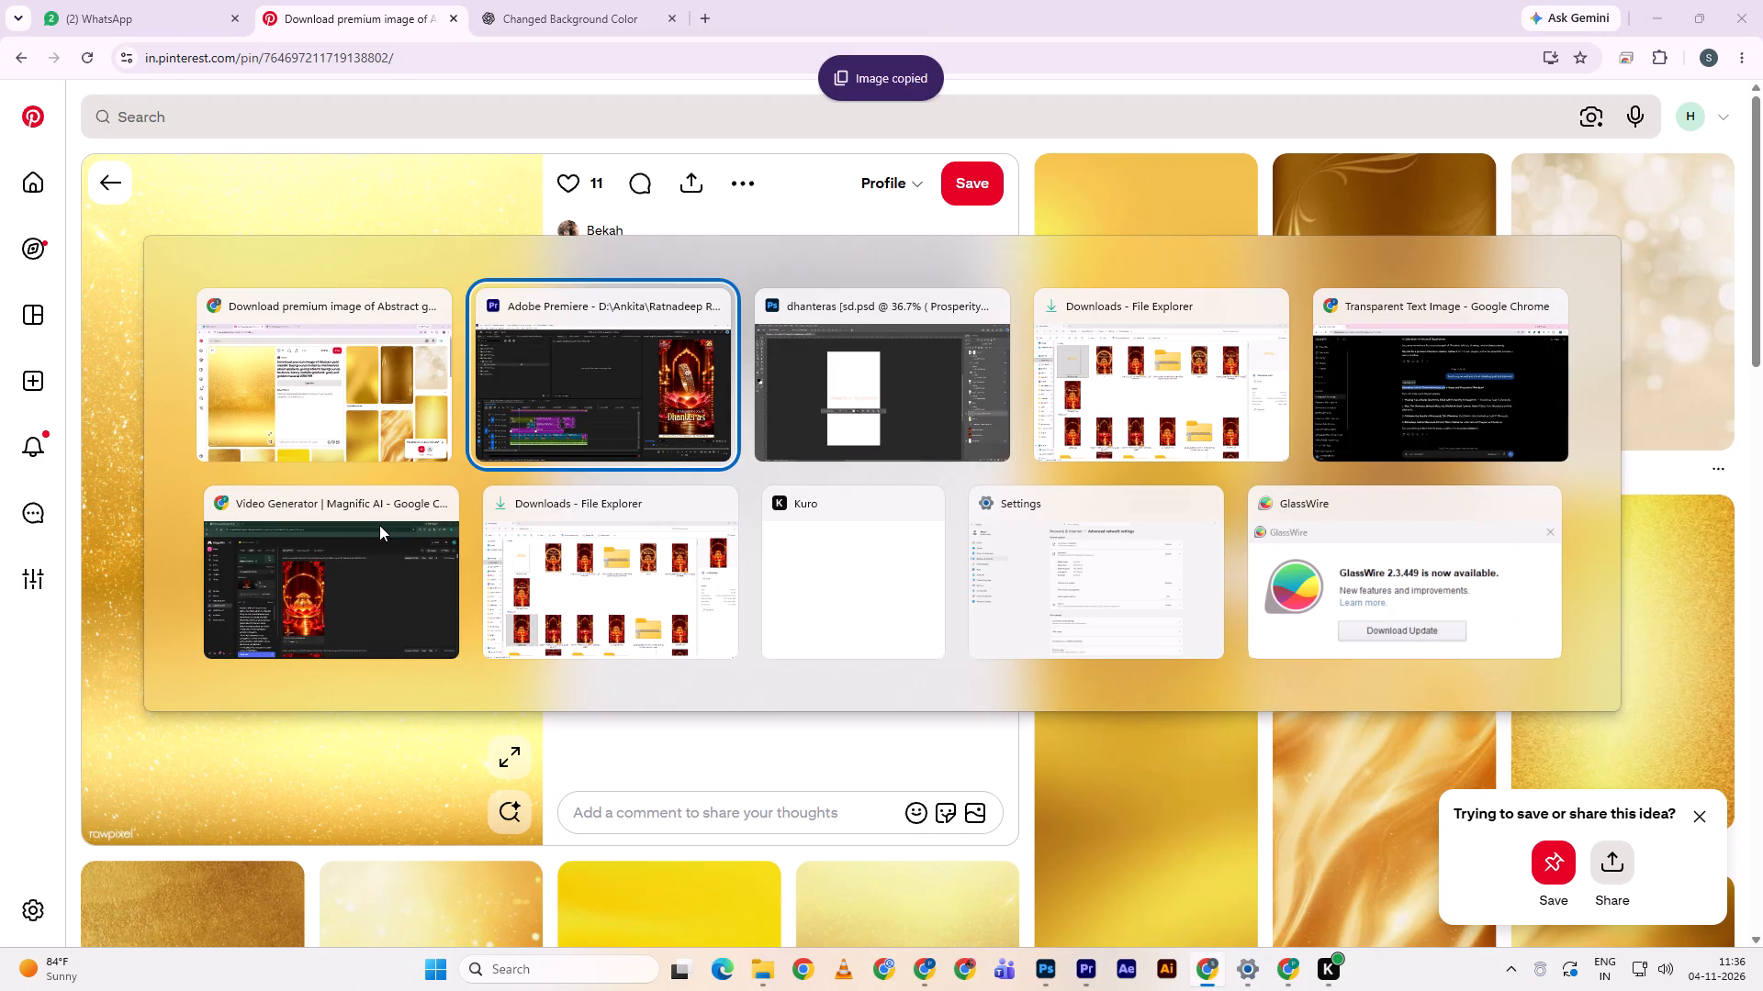
key(alt+Tab)
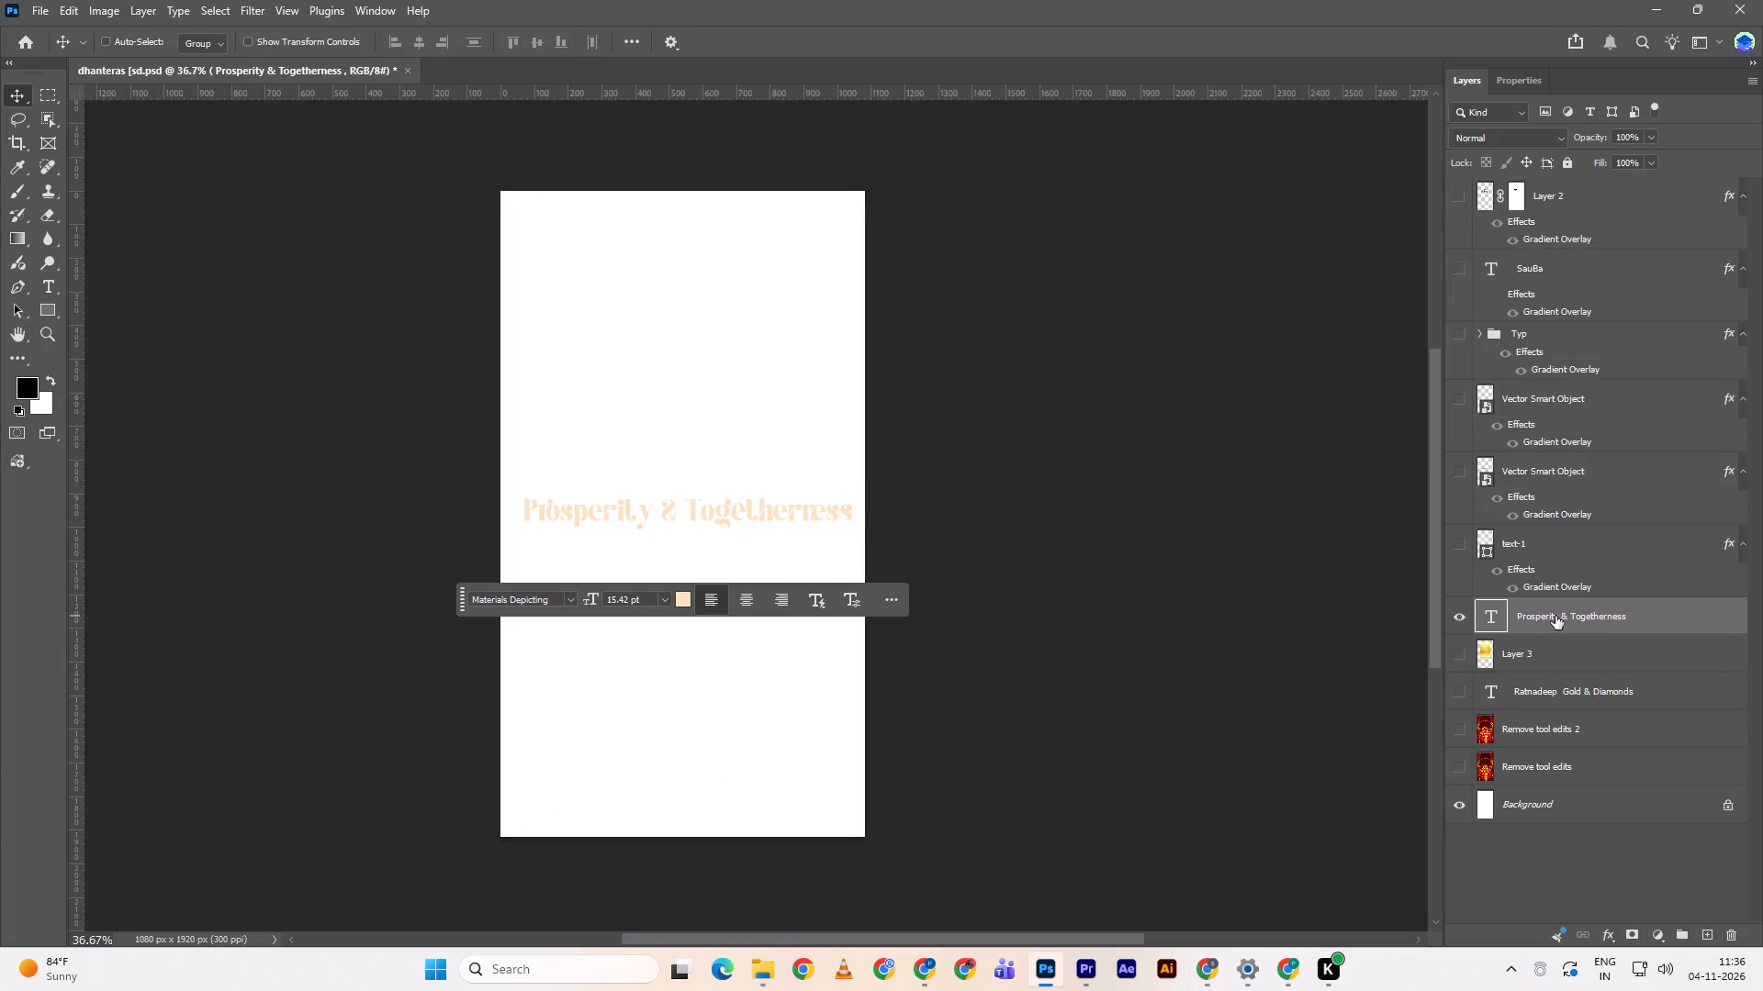
Paste the gold background image above the text, scale it to about 83%, centre it horizontally over the line, and clip it to "Prosperity & Togetherness".
key(ctrl+v)
key(ctrl+t)
alt+drag(904, 512, 861, 498)
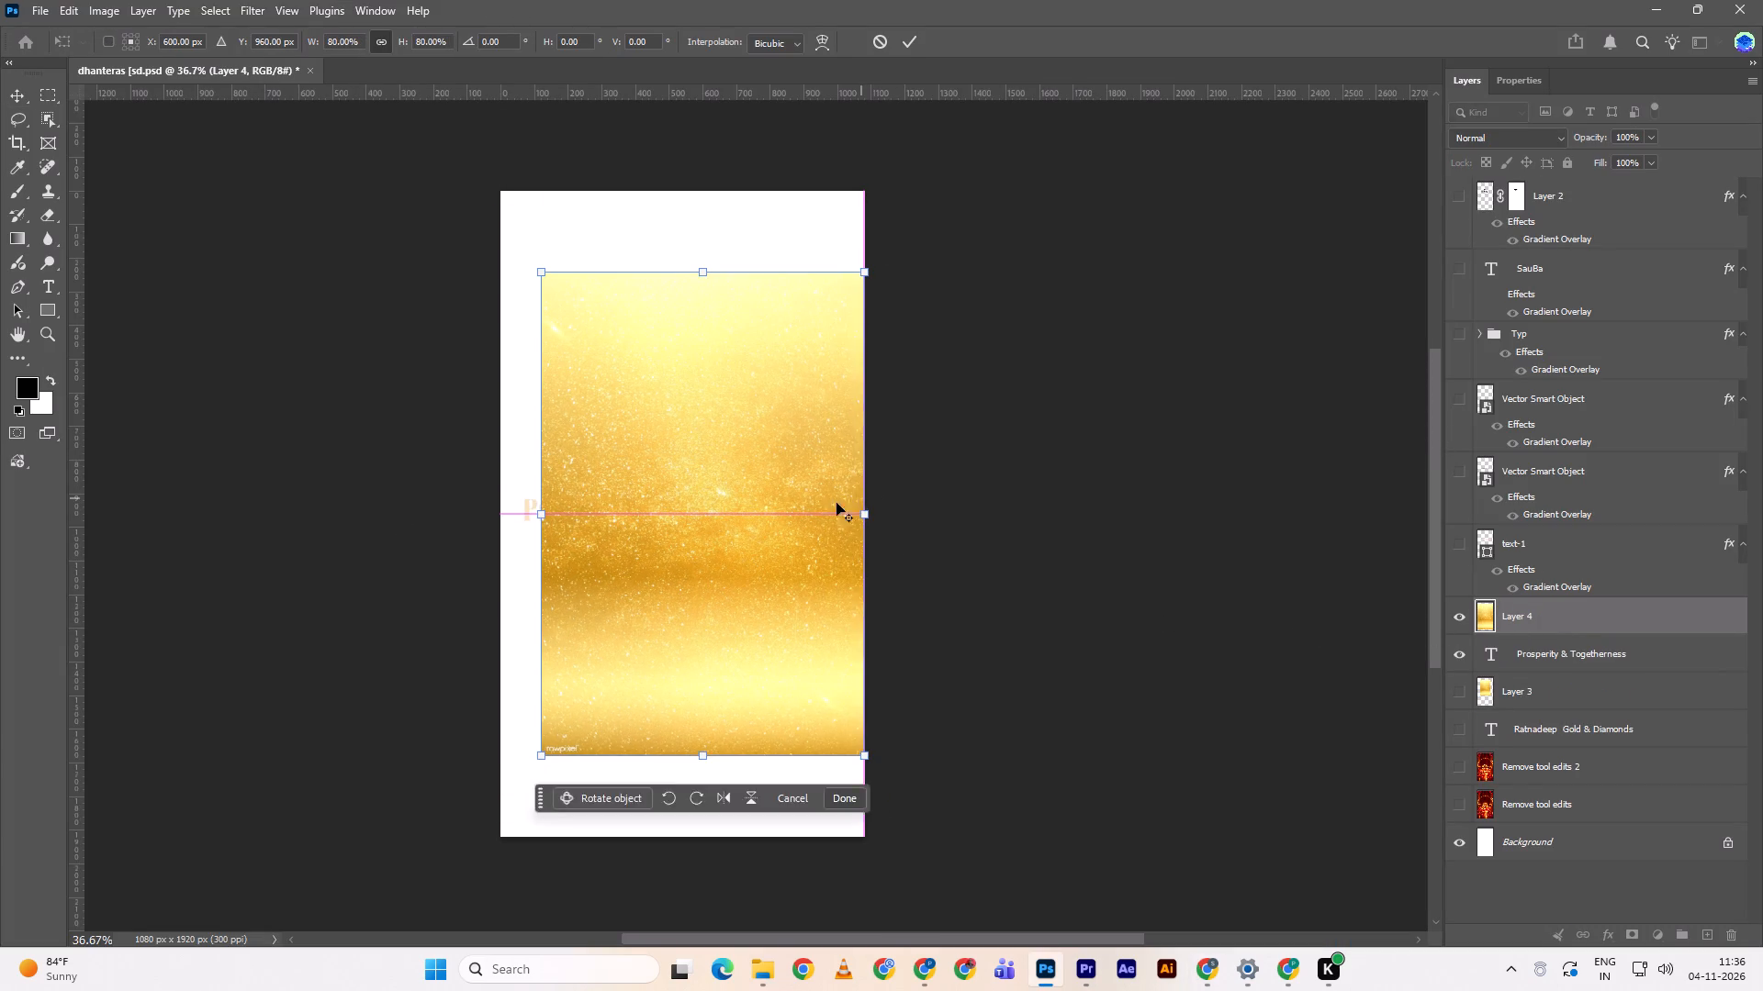
drag(799, 523, 779, 512)
alt+click(846, 498)
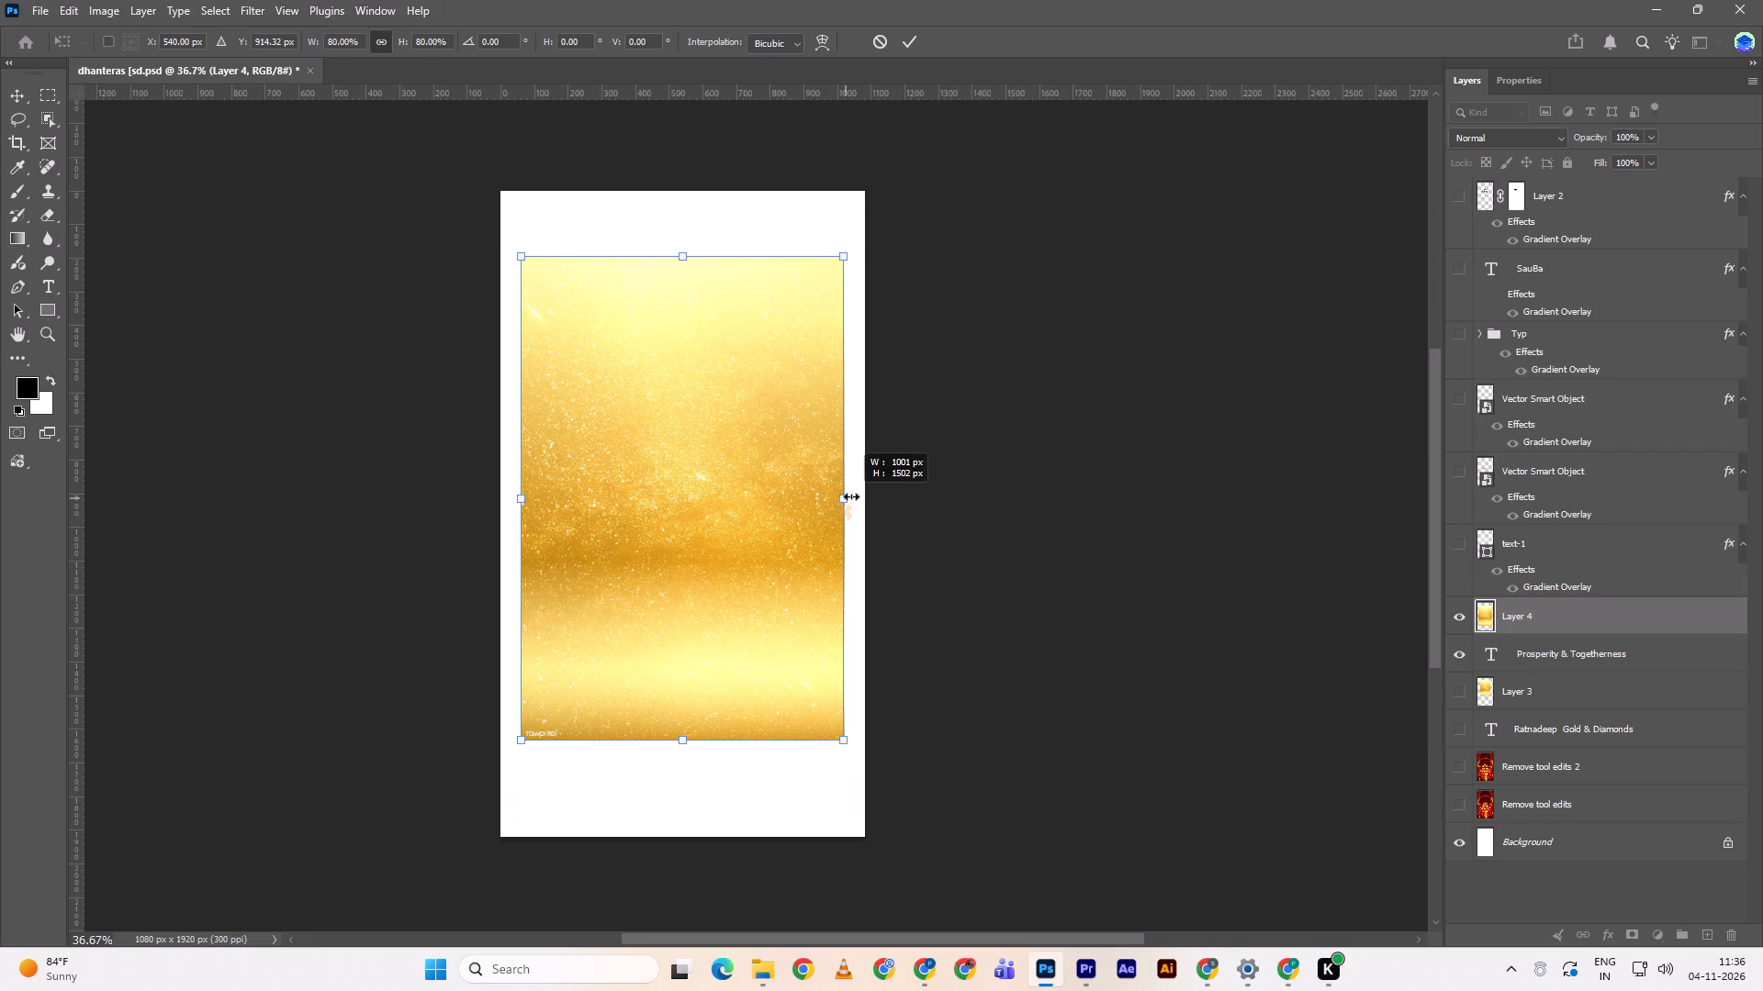
drag(769, 538, 769, 515)
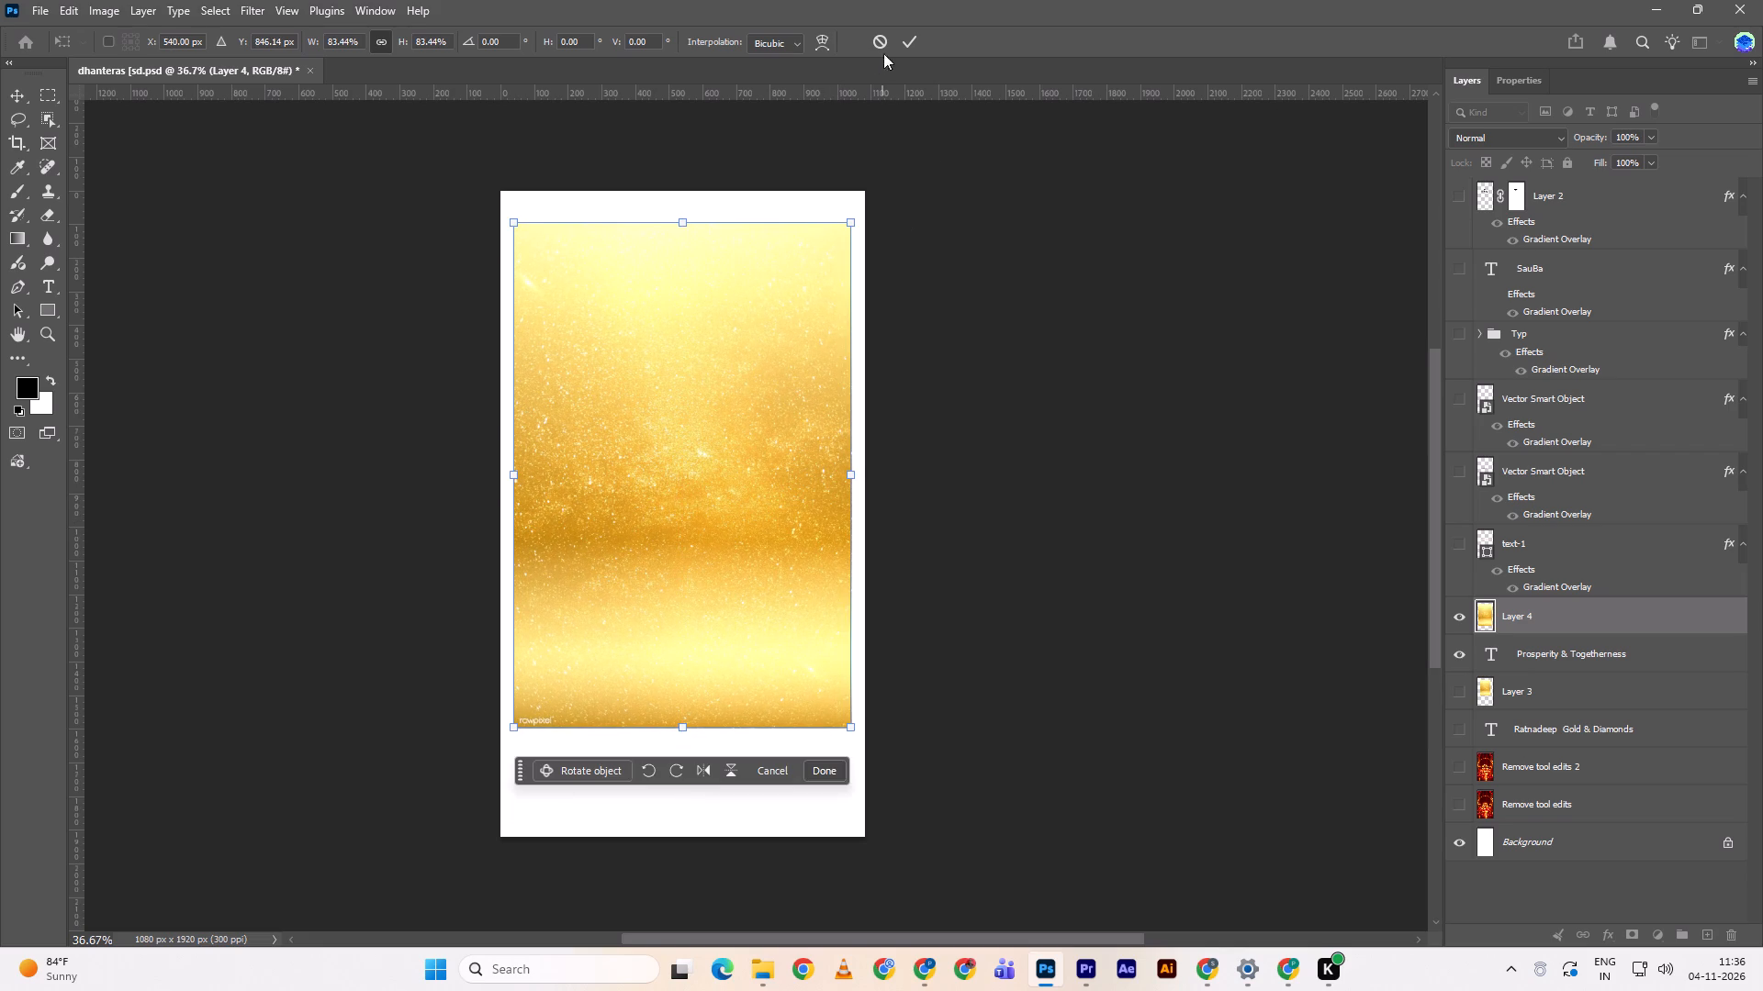
click(907, 32)
alt+click(1562, 636)
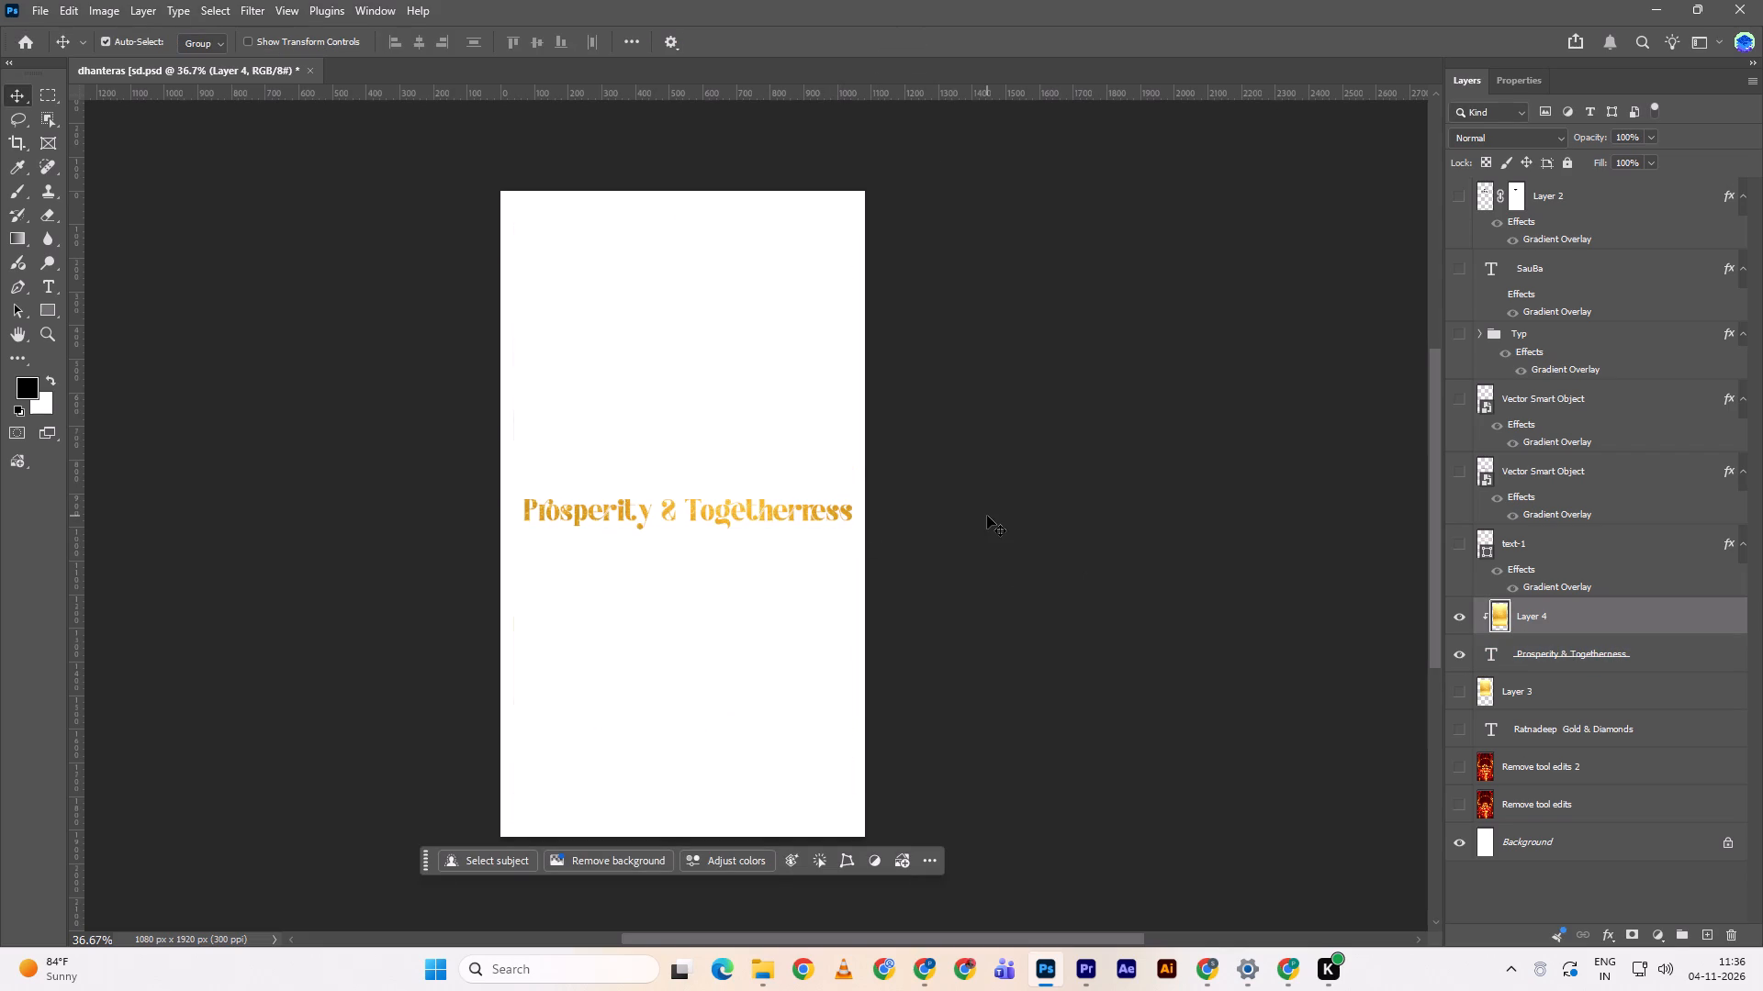
Nudge the clipped gold texture, Layer 4, slightly to the right within the "Prosperity & Togetherness" lettering.
key(Left)
key(Left)
key(Left)
key(Left)
key(Left)
key(Right)
key(Right)
key(Right)
key(Right)
key(Right)
key(Right)
key(Right)
key(Right)
key(Right)
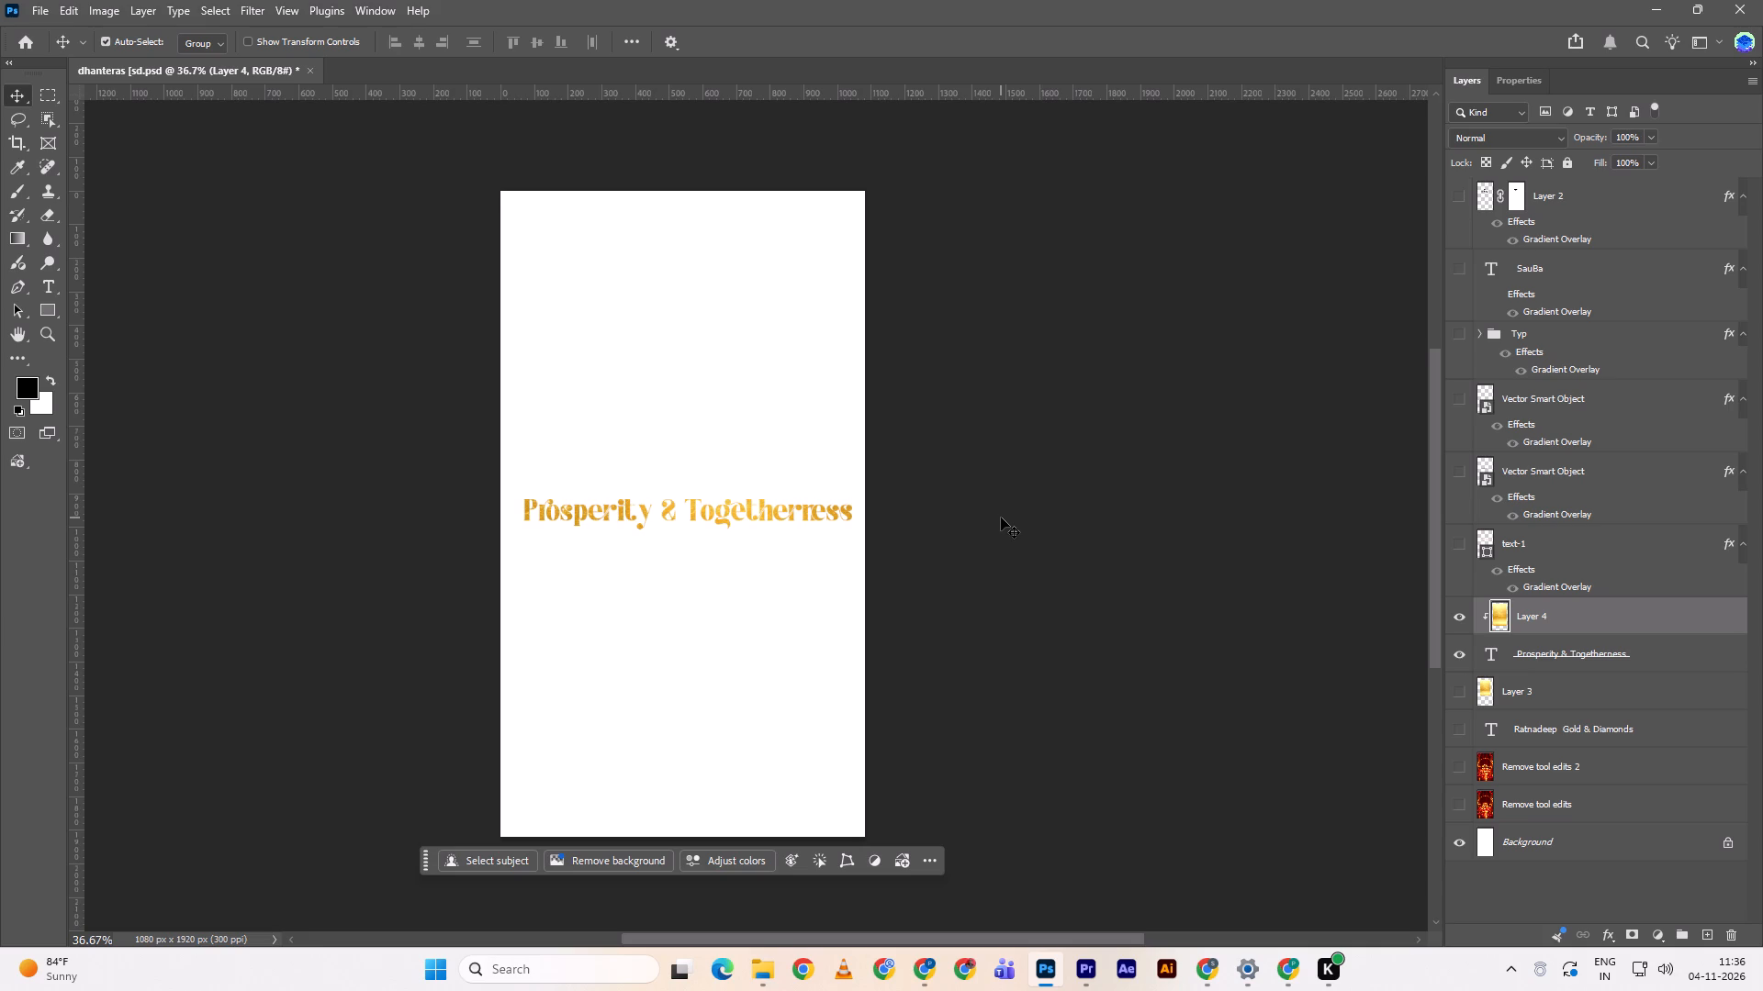
key(Right)
click(1001, 518)
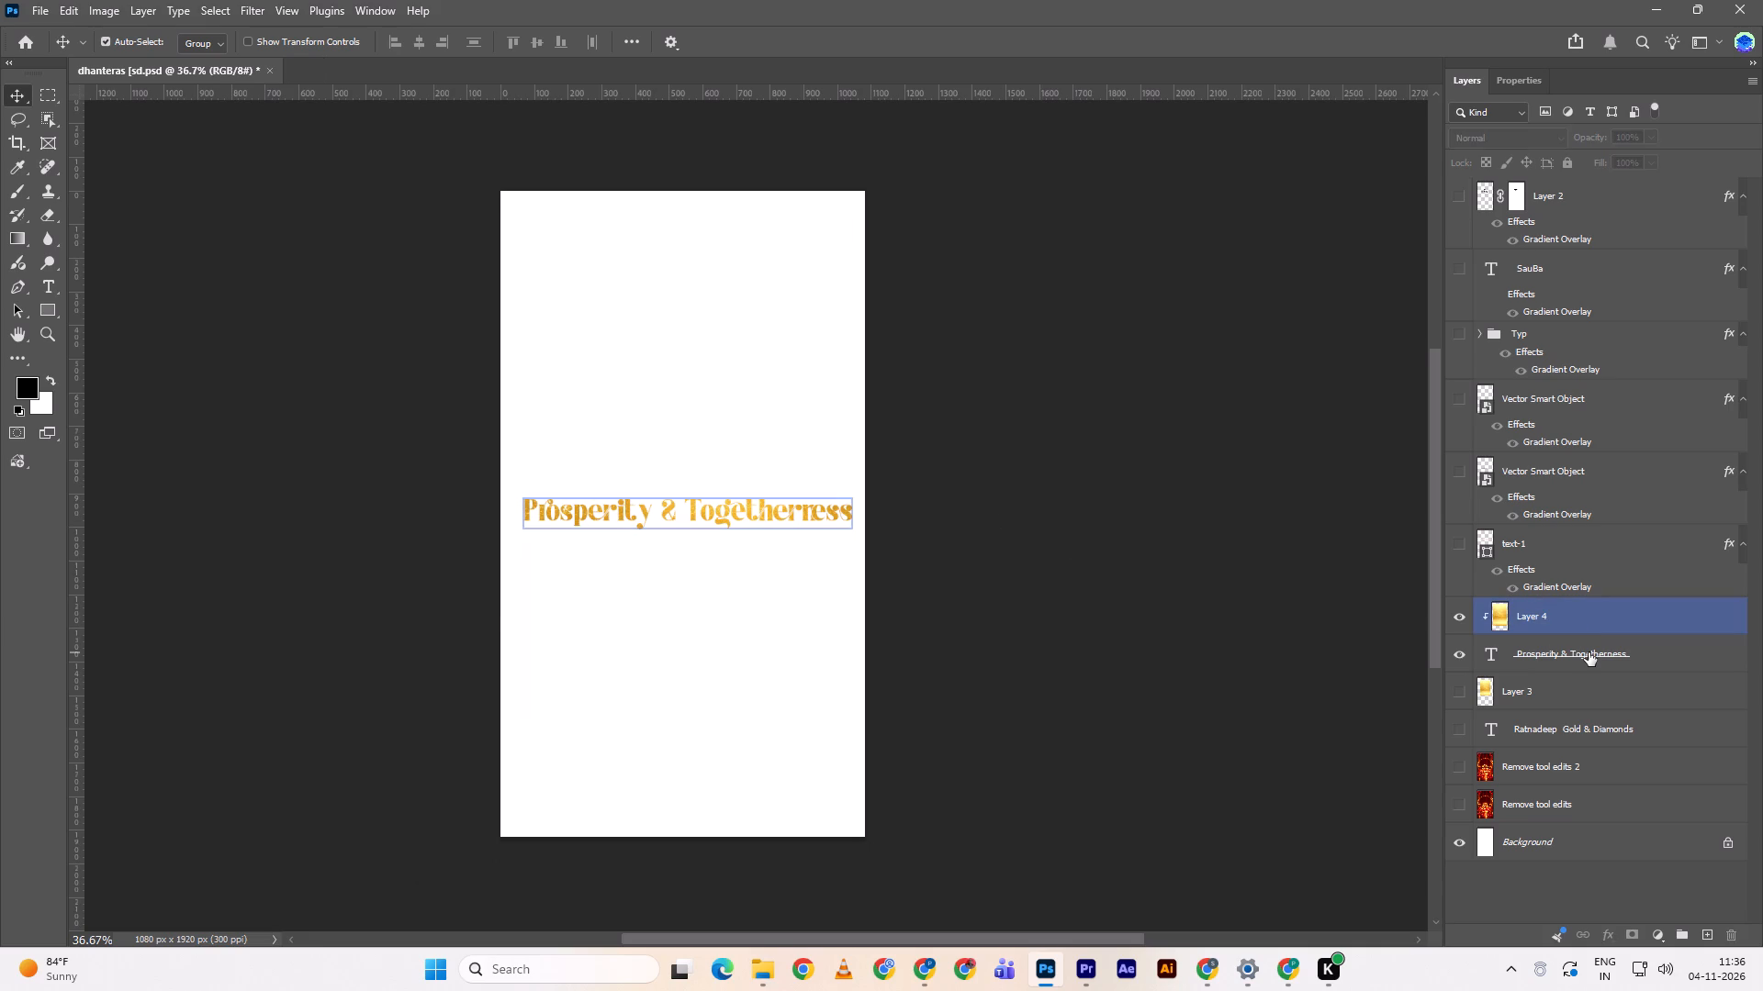
Nudge the "Prosperity & Togetherness" text layer slightly to the left on the canvas.
click(1589, 652)
key(Left)
key(Left)
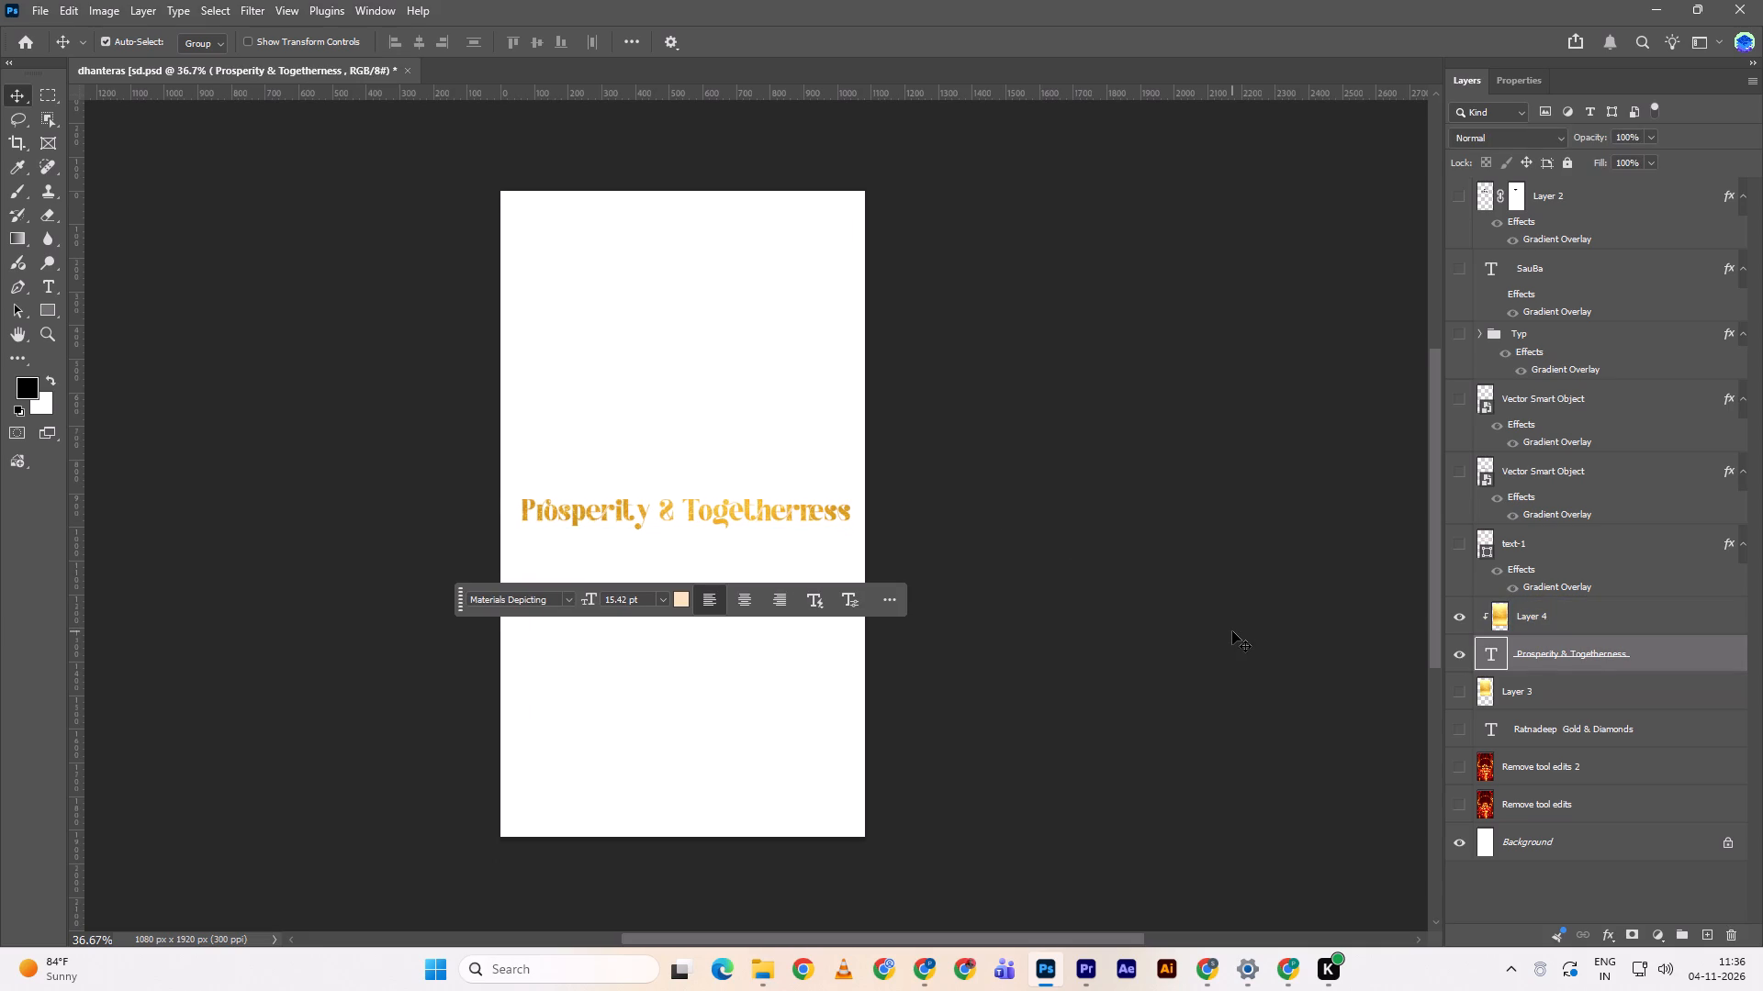
click(1232, 631)
Hide the white Background and export the gold text as a PNG named "dhanteras text 2" in Downloads.
click(1456, 833)
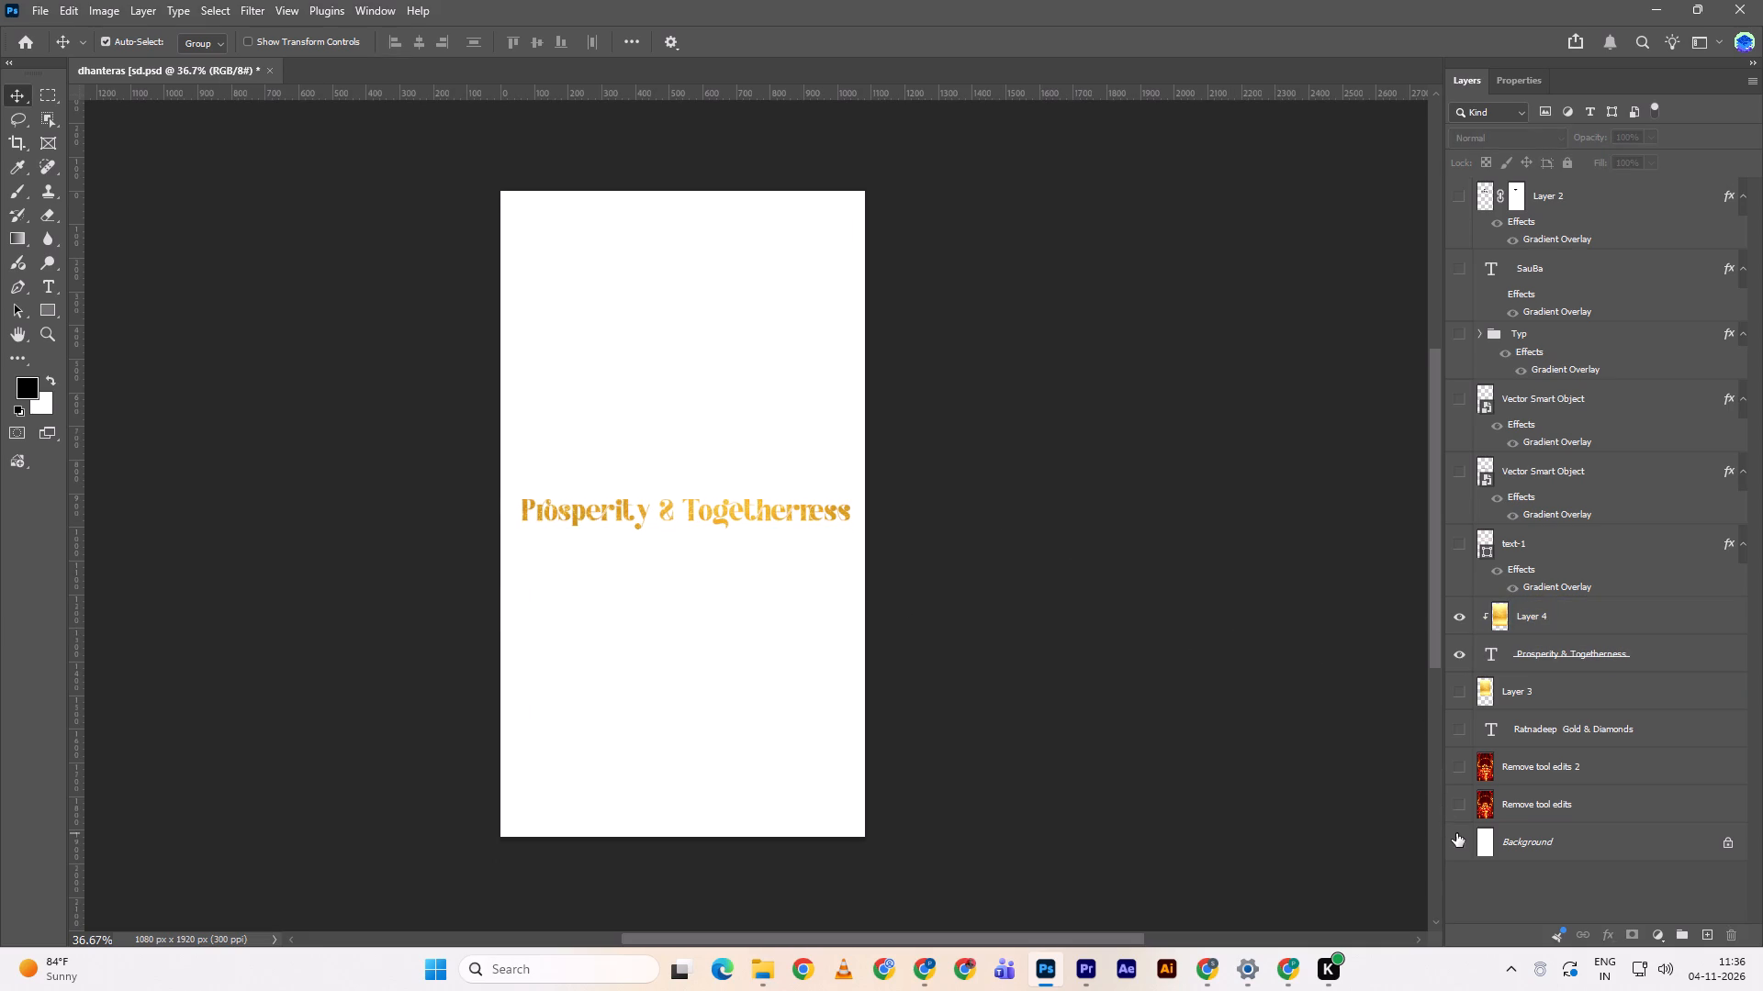
key(ctrl+w)
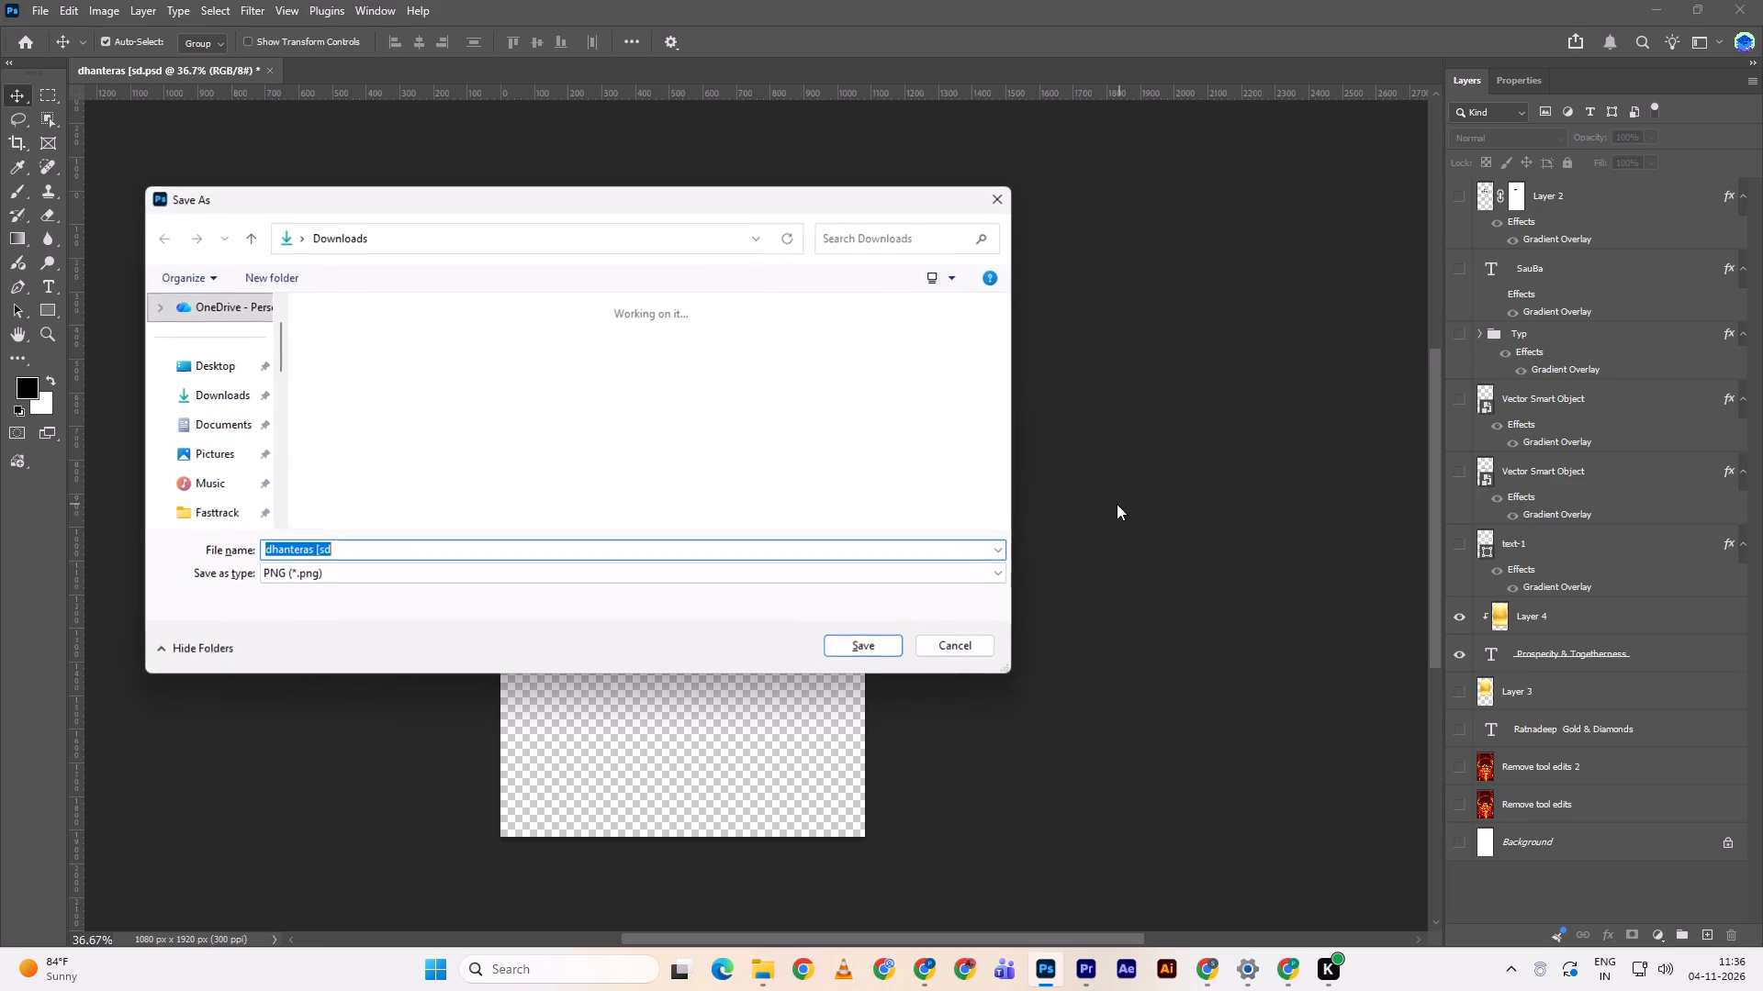
click(369, 411)
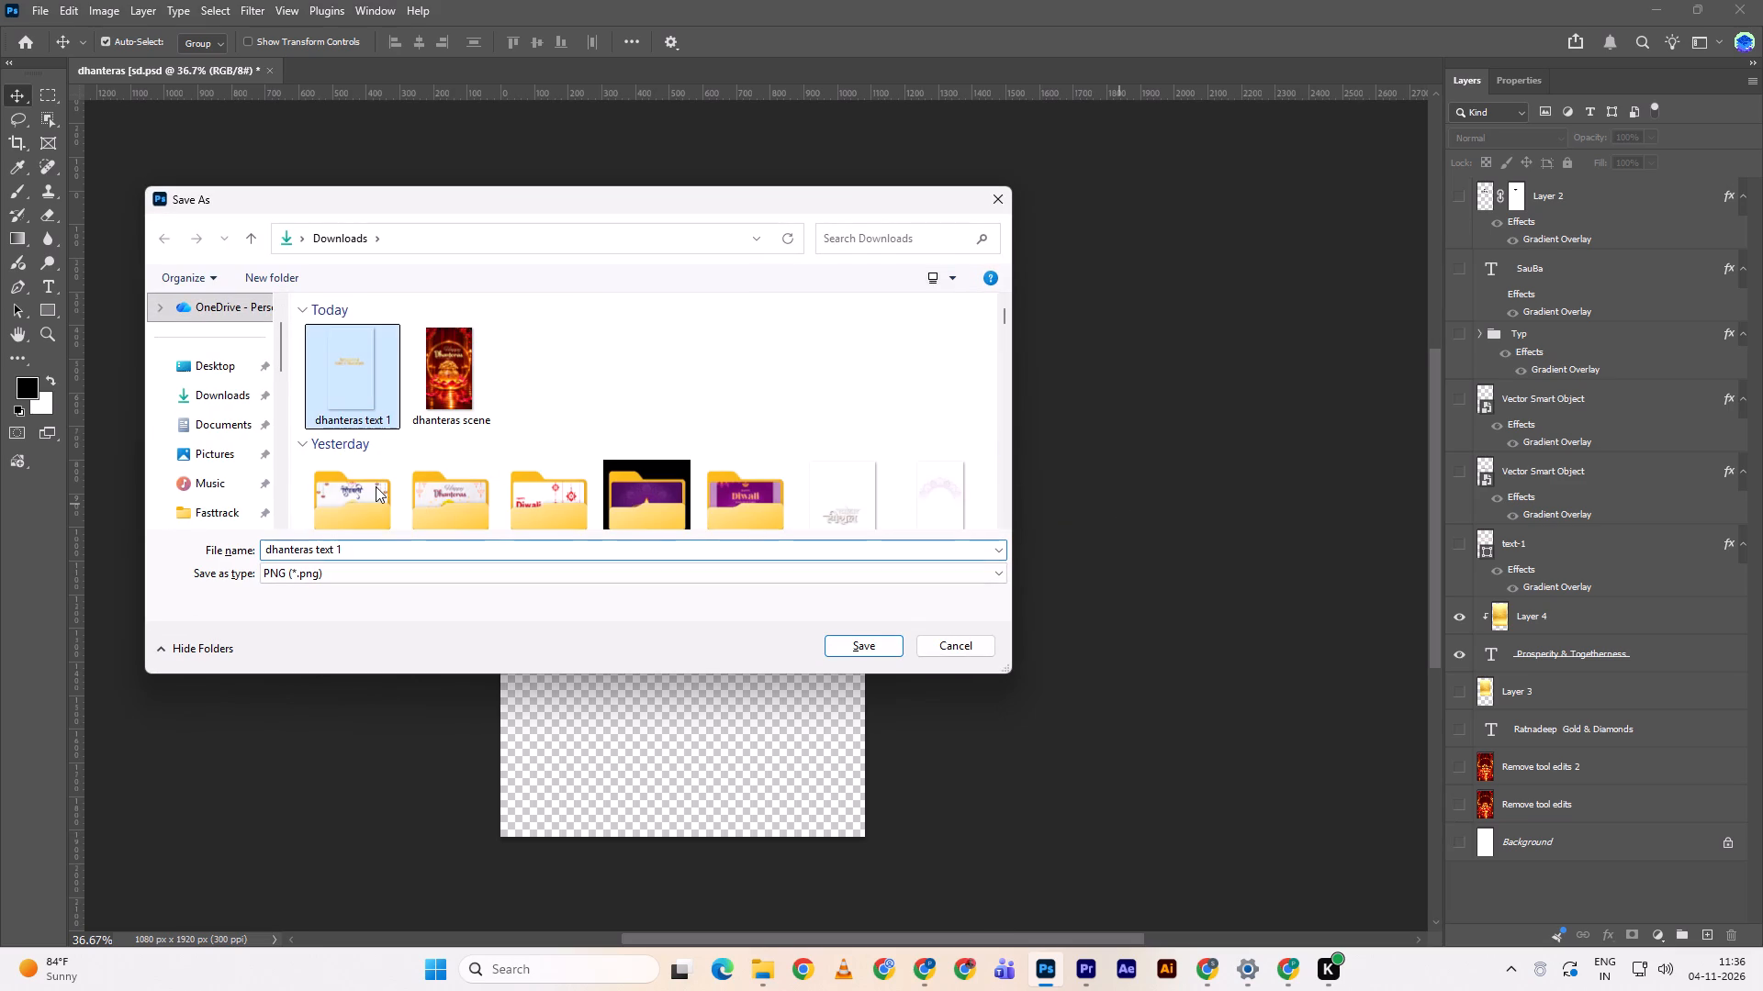
double_click(388, 555)
key(2)
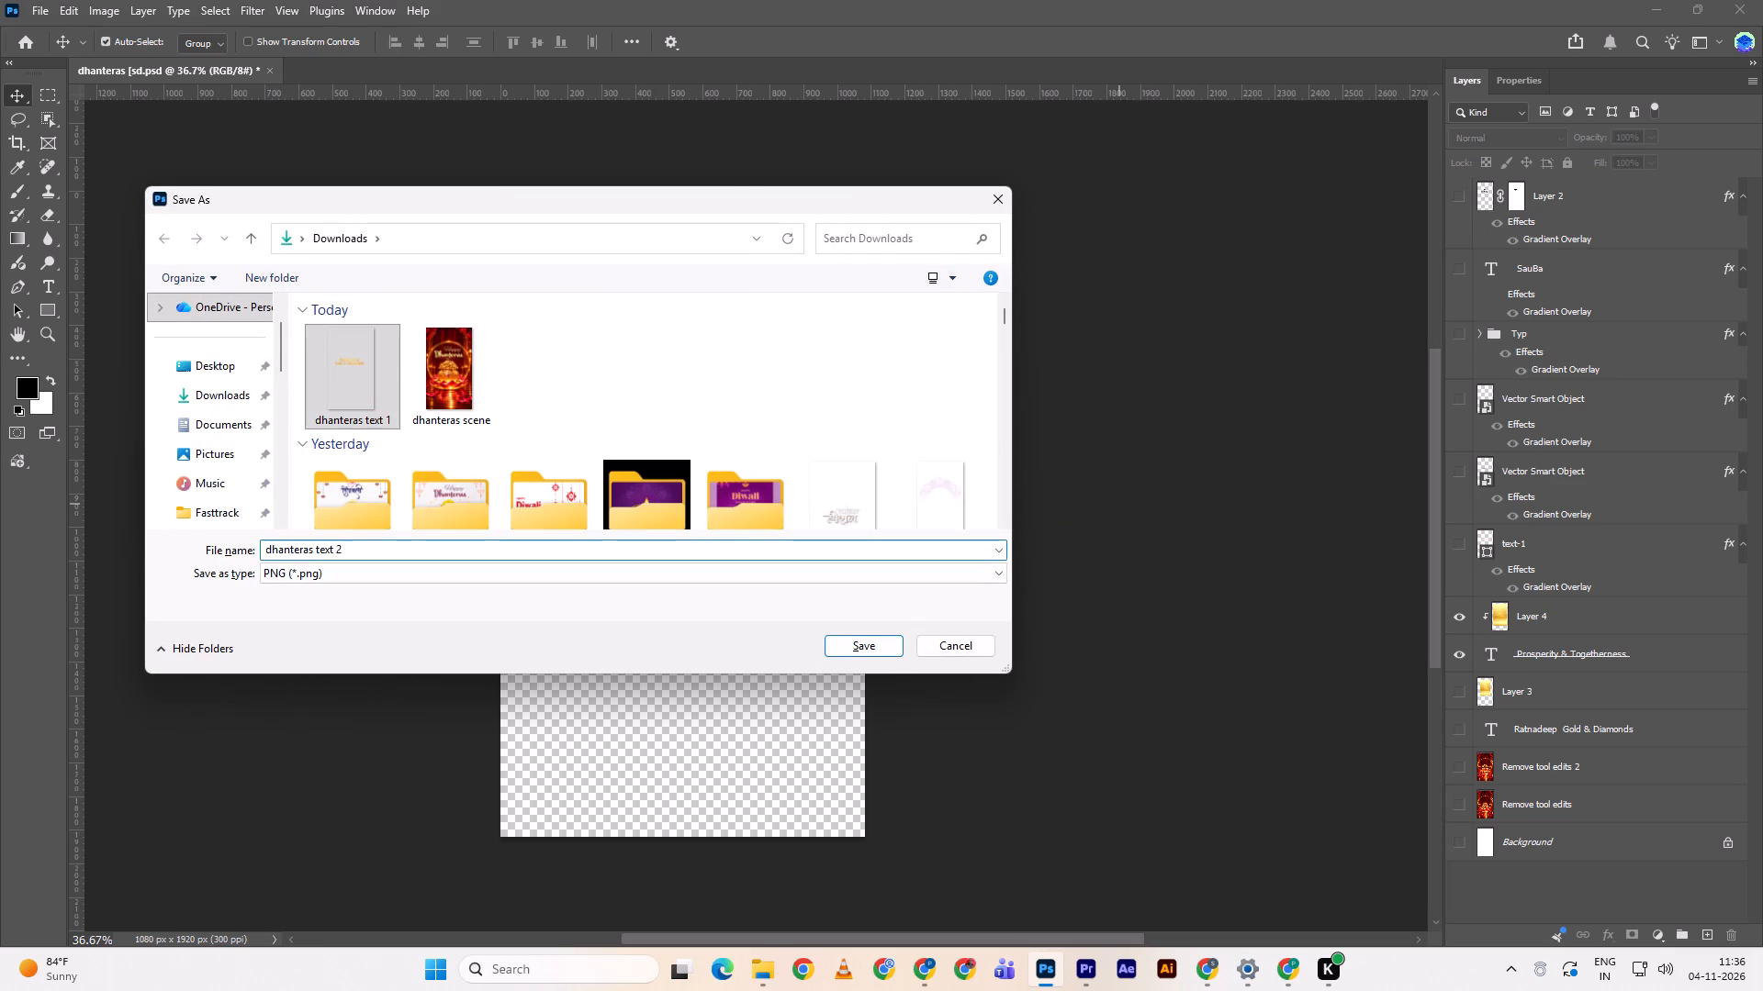
double_click(889, 652)
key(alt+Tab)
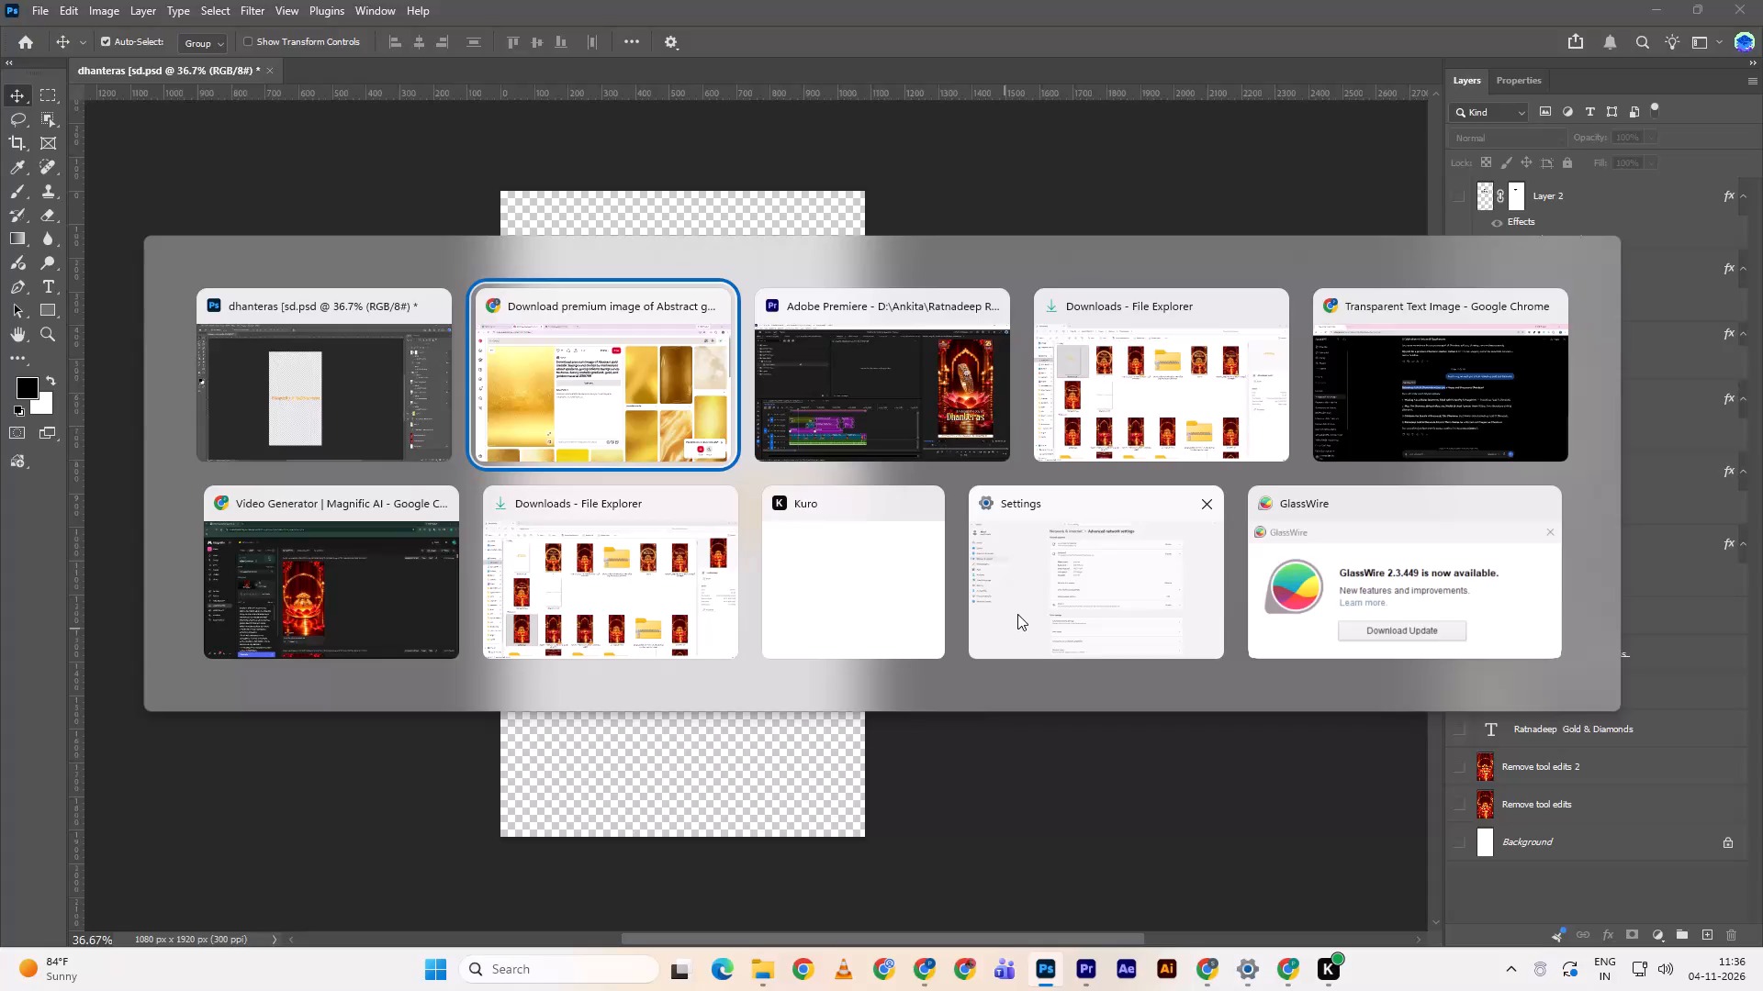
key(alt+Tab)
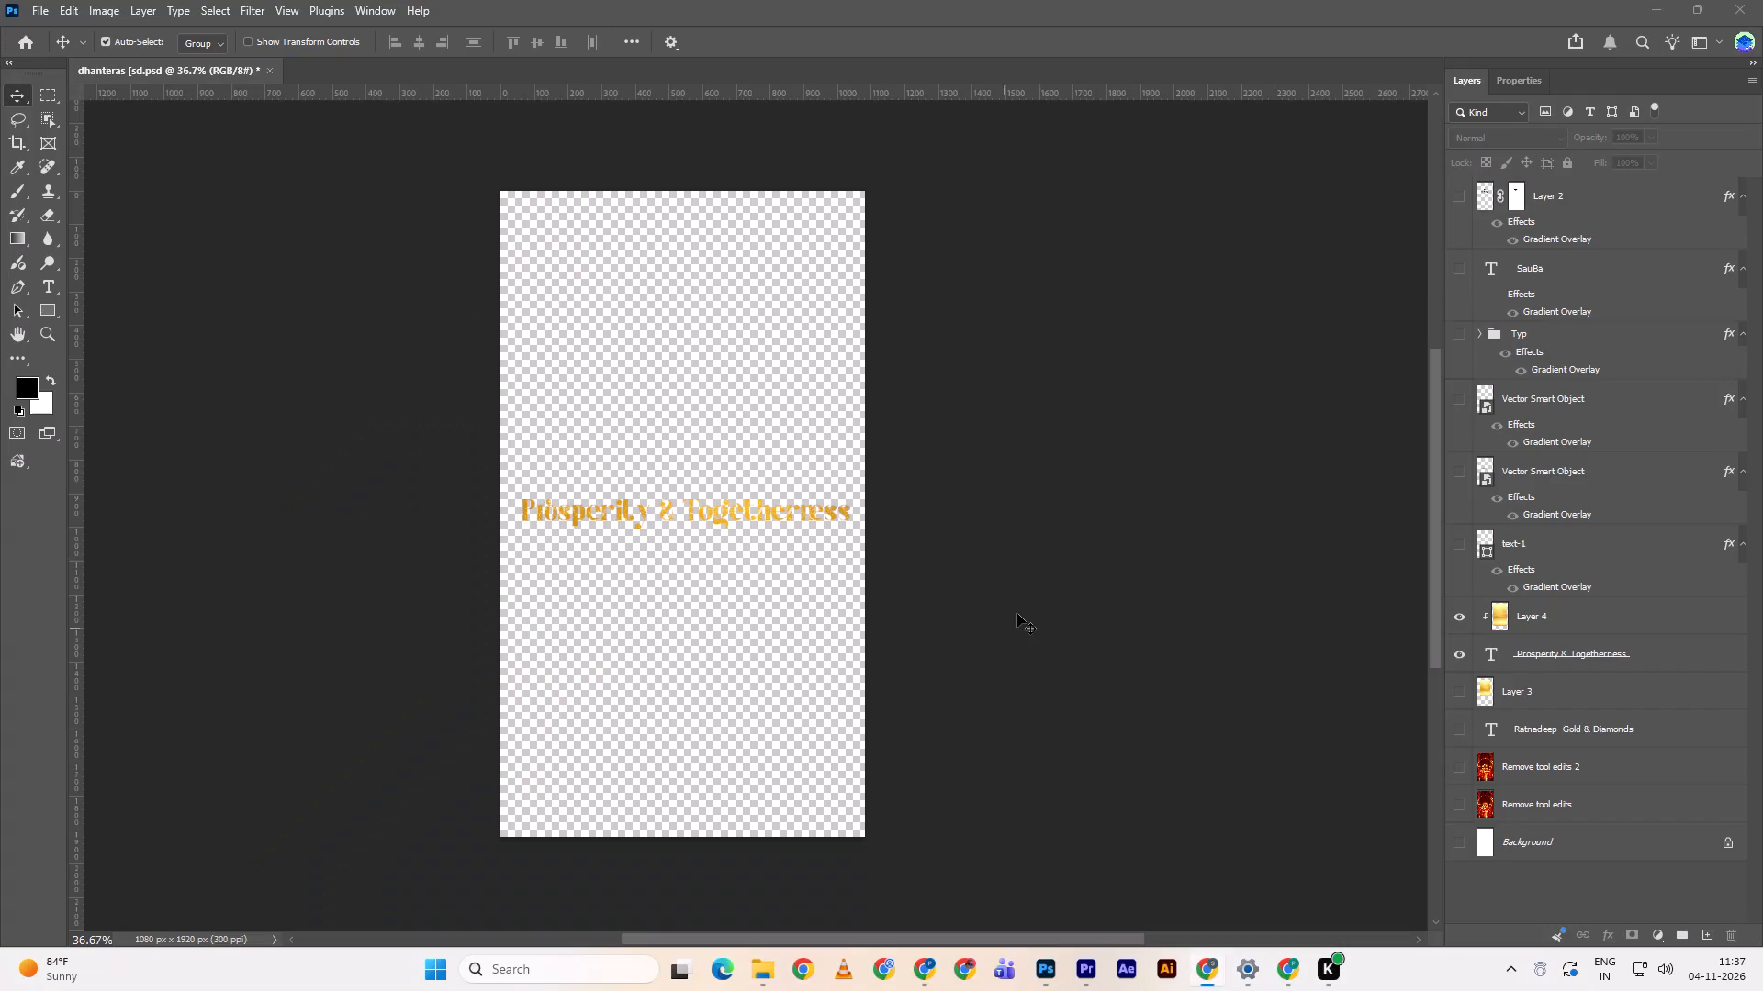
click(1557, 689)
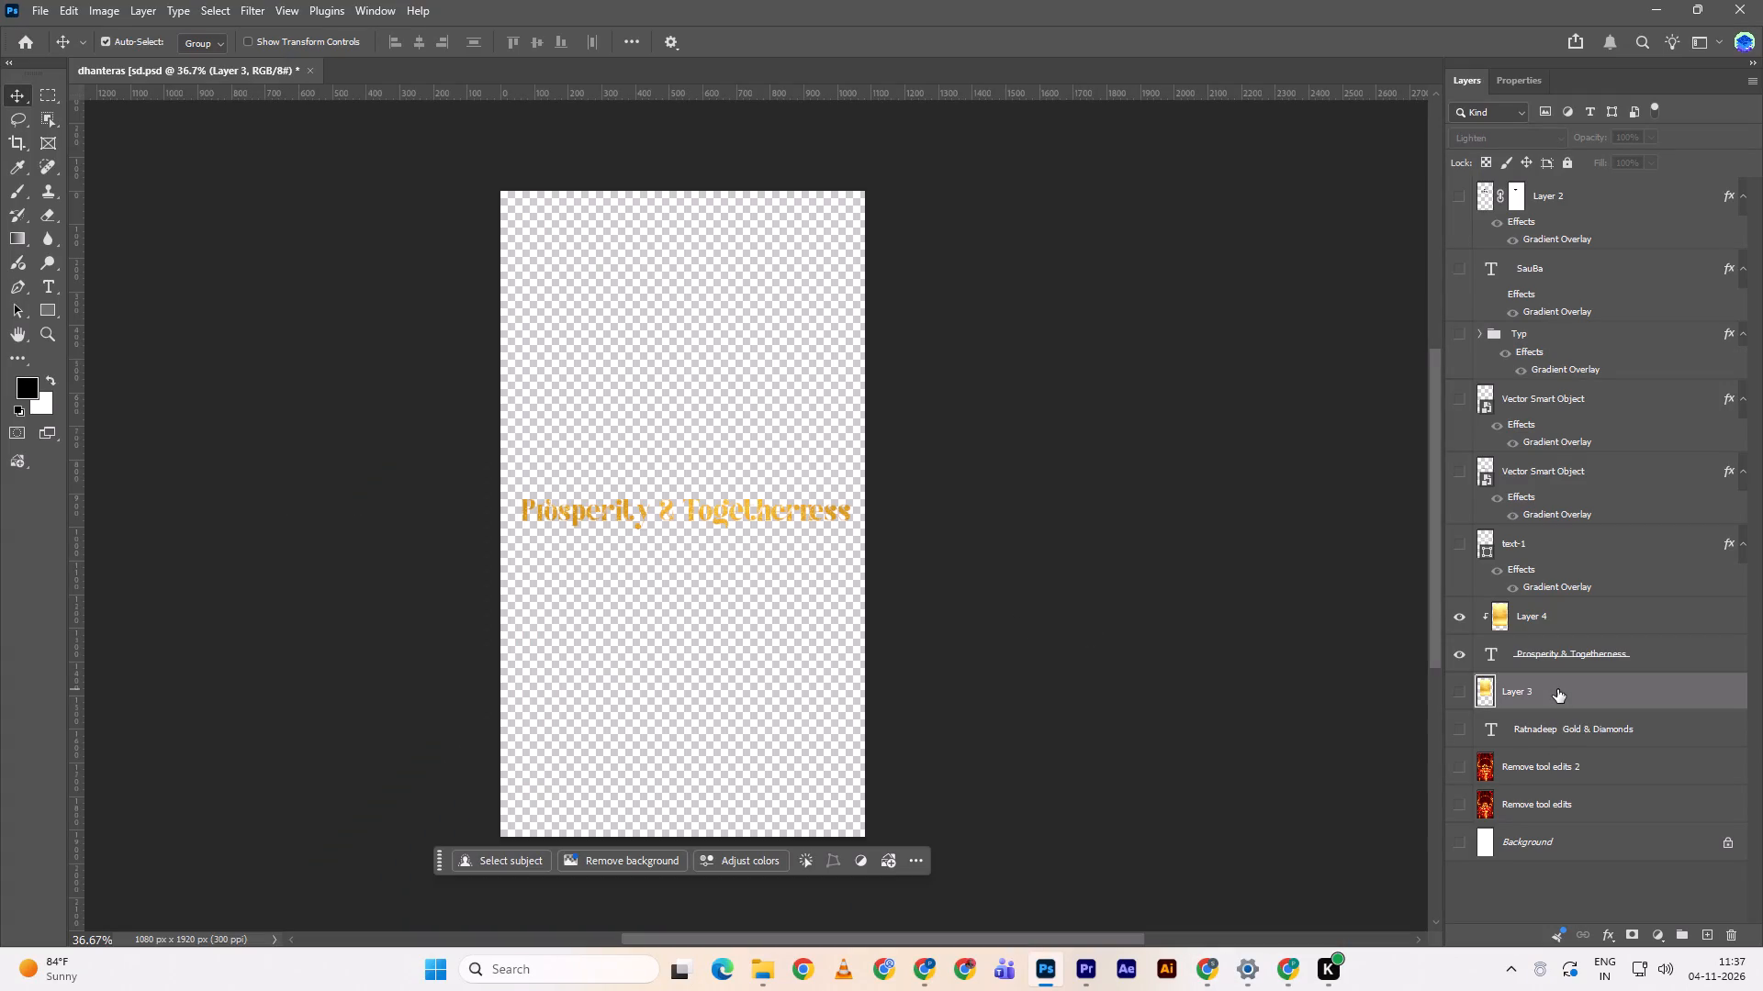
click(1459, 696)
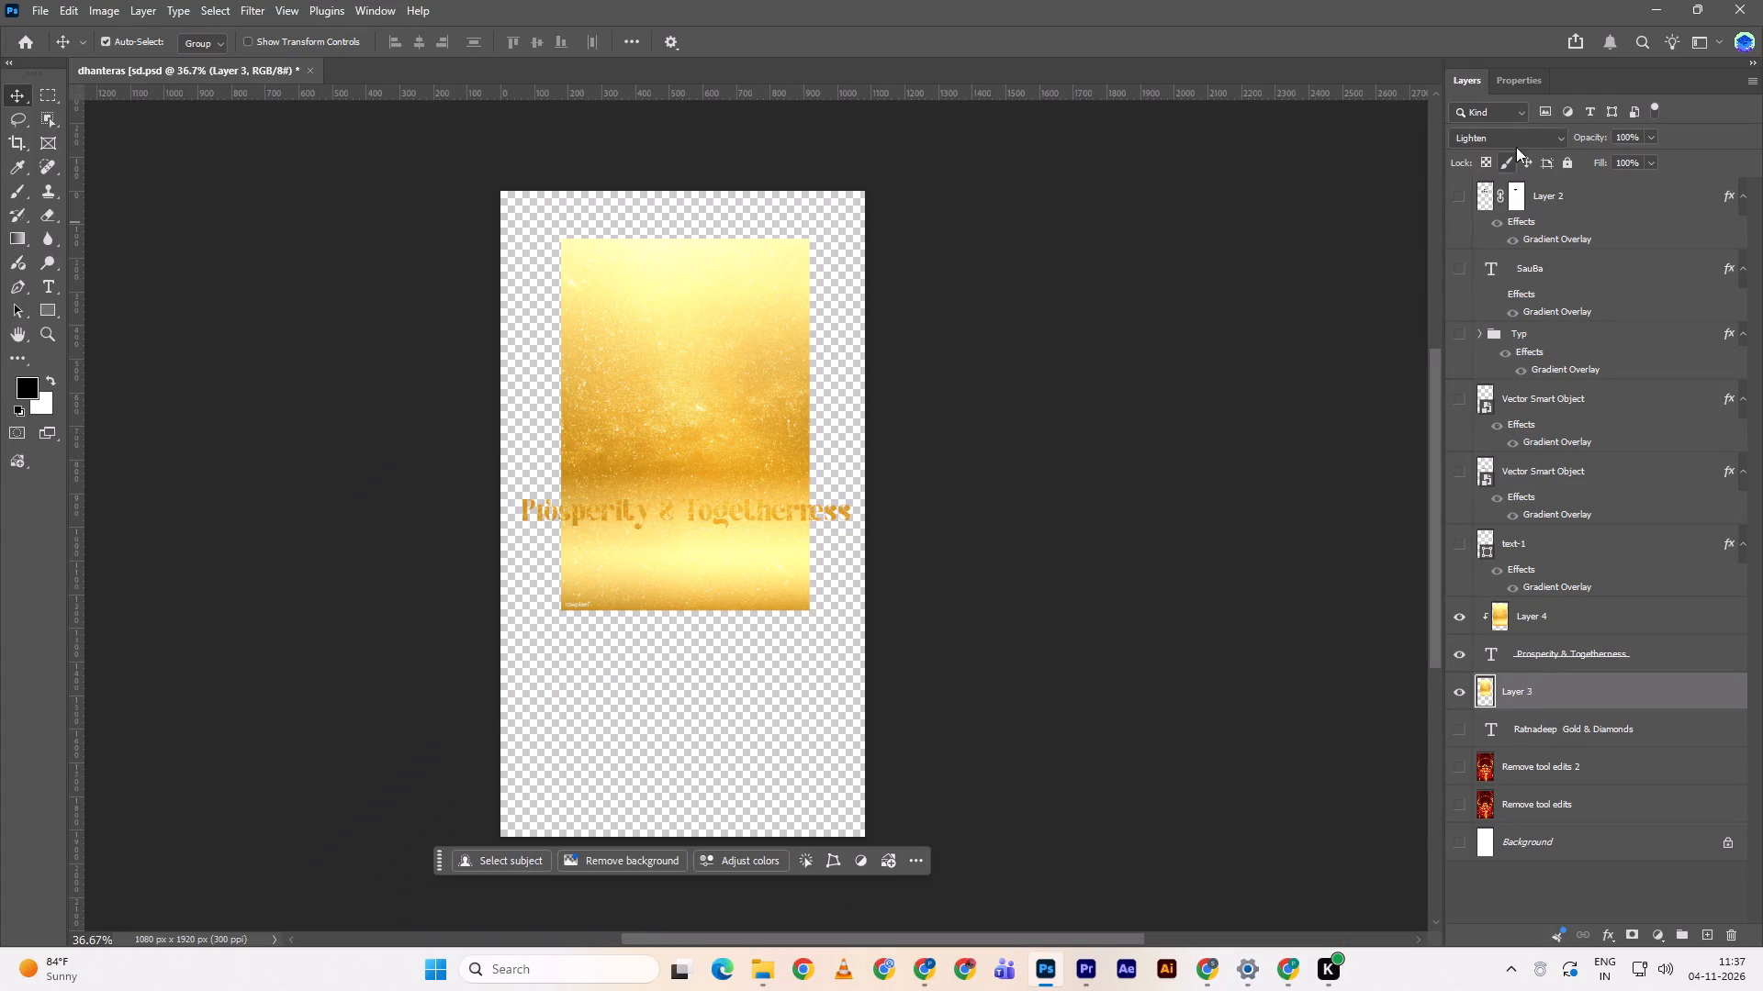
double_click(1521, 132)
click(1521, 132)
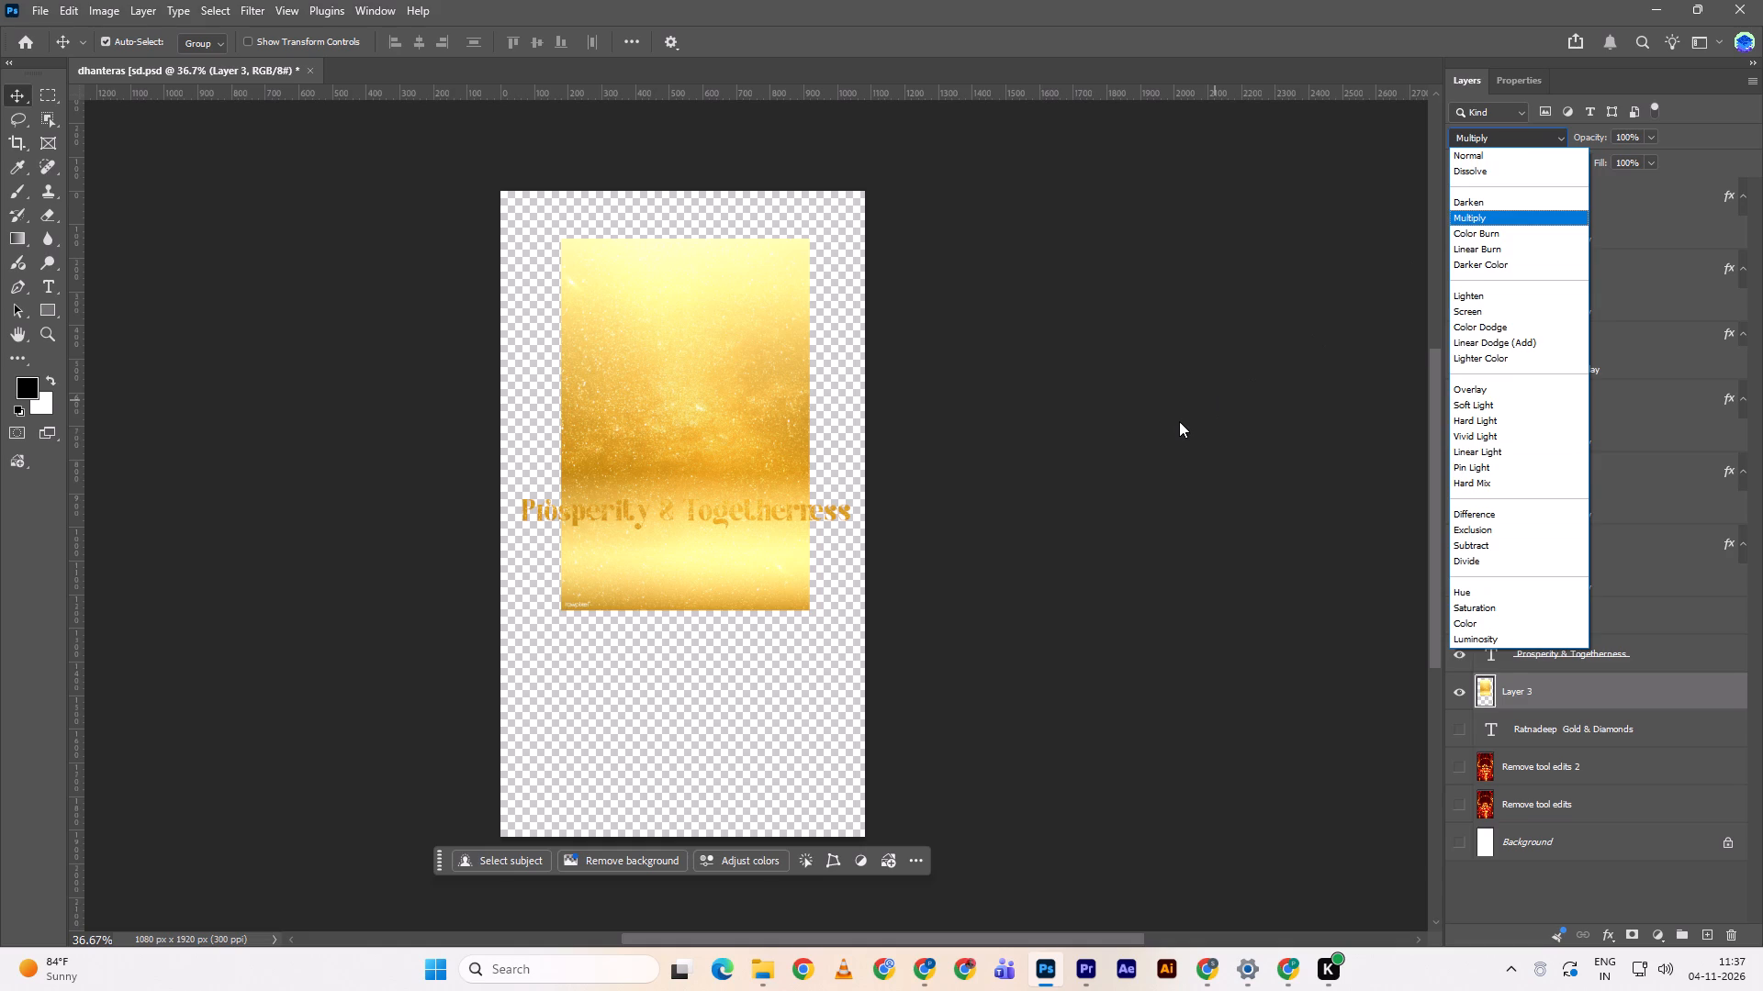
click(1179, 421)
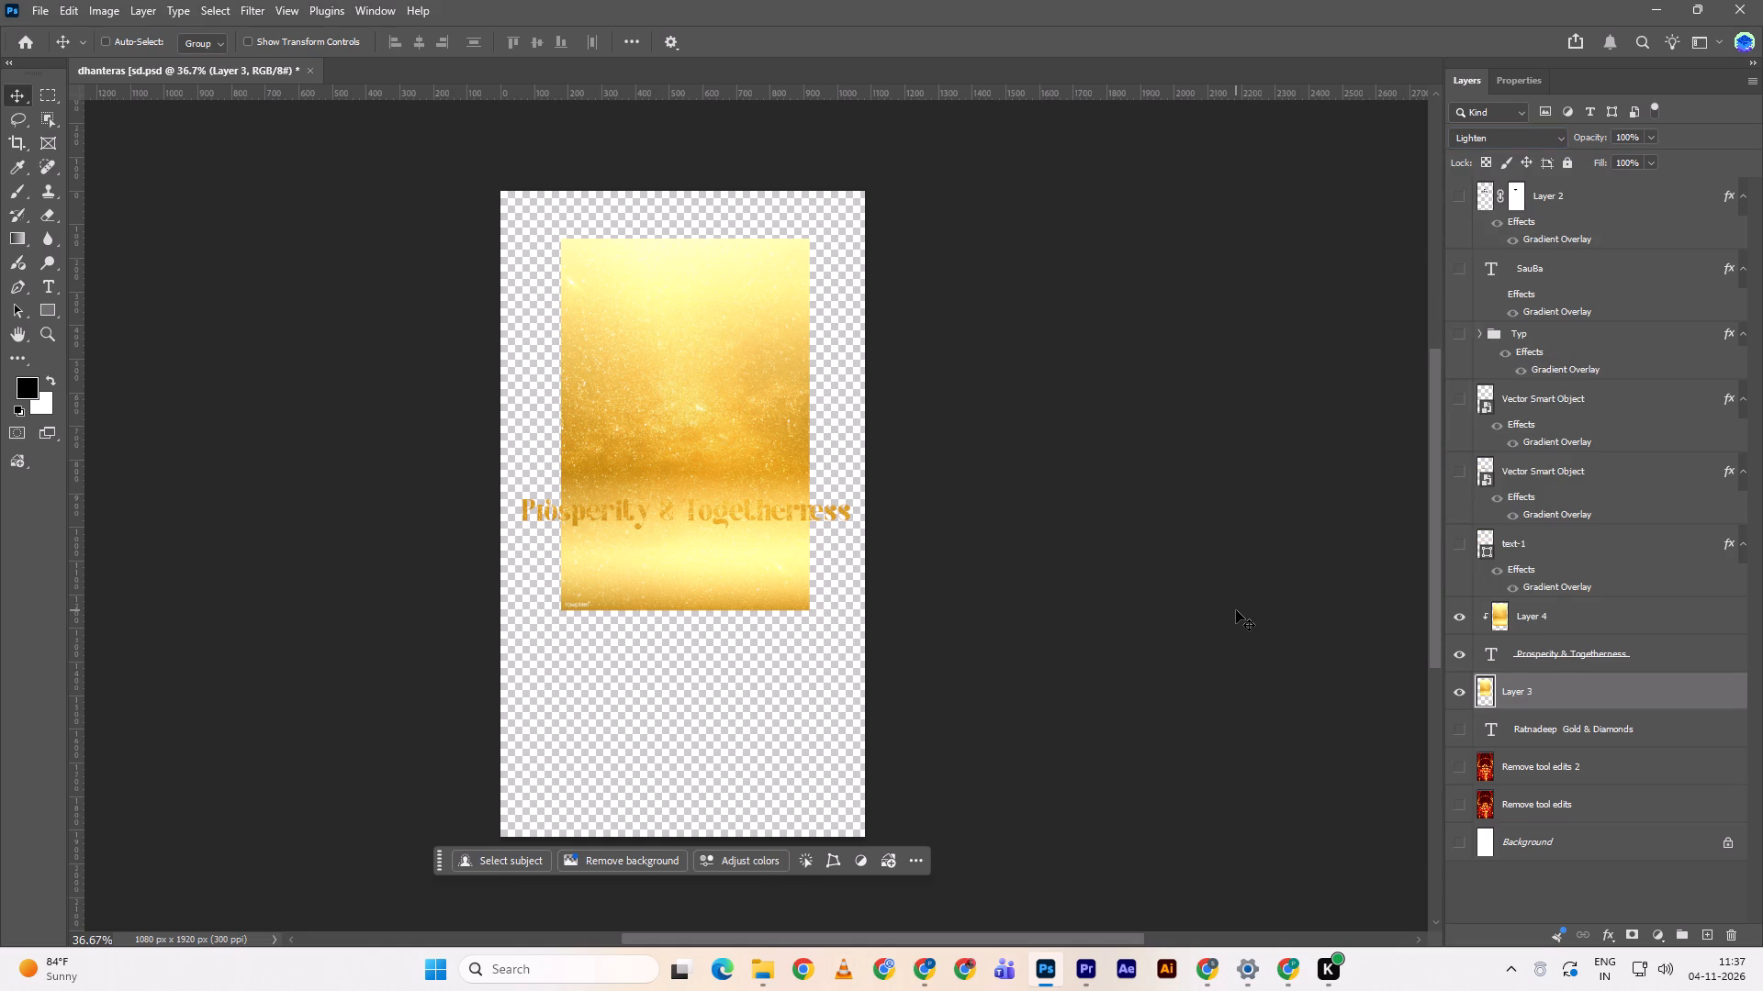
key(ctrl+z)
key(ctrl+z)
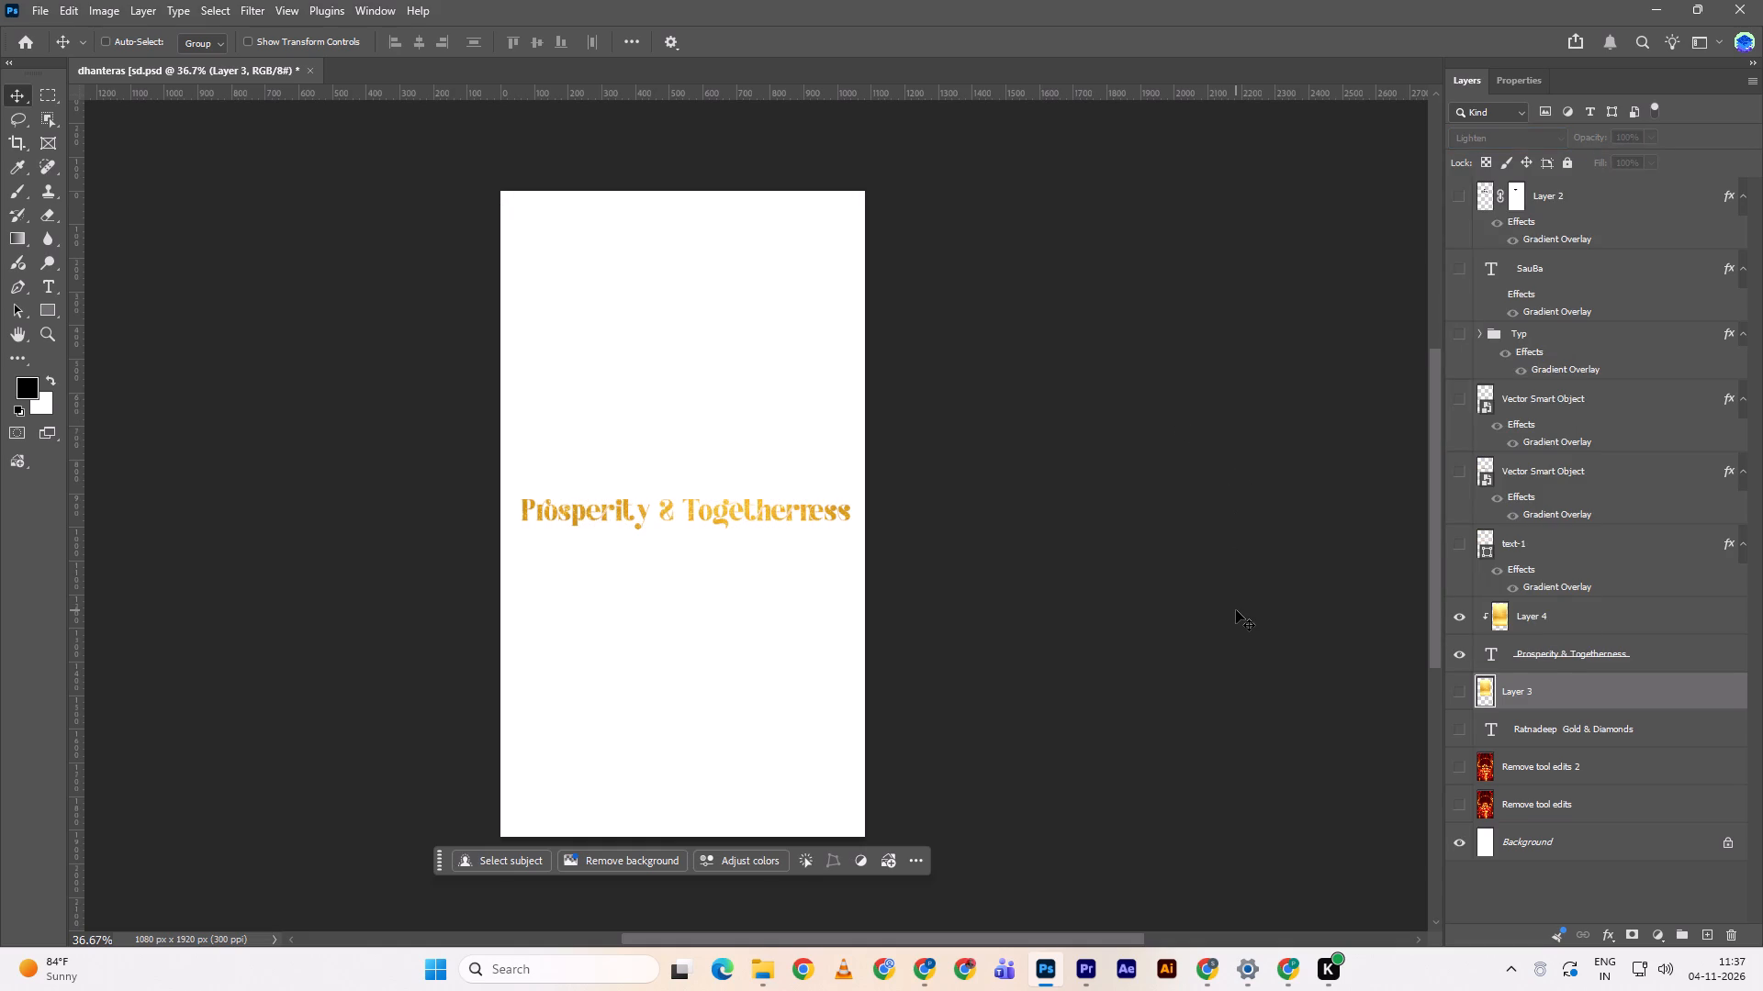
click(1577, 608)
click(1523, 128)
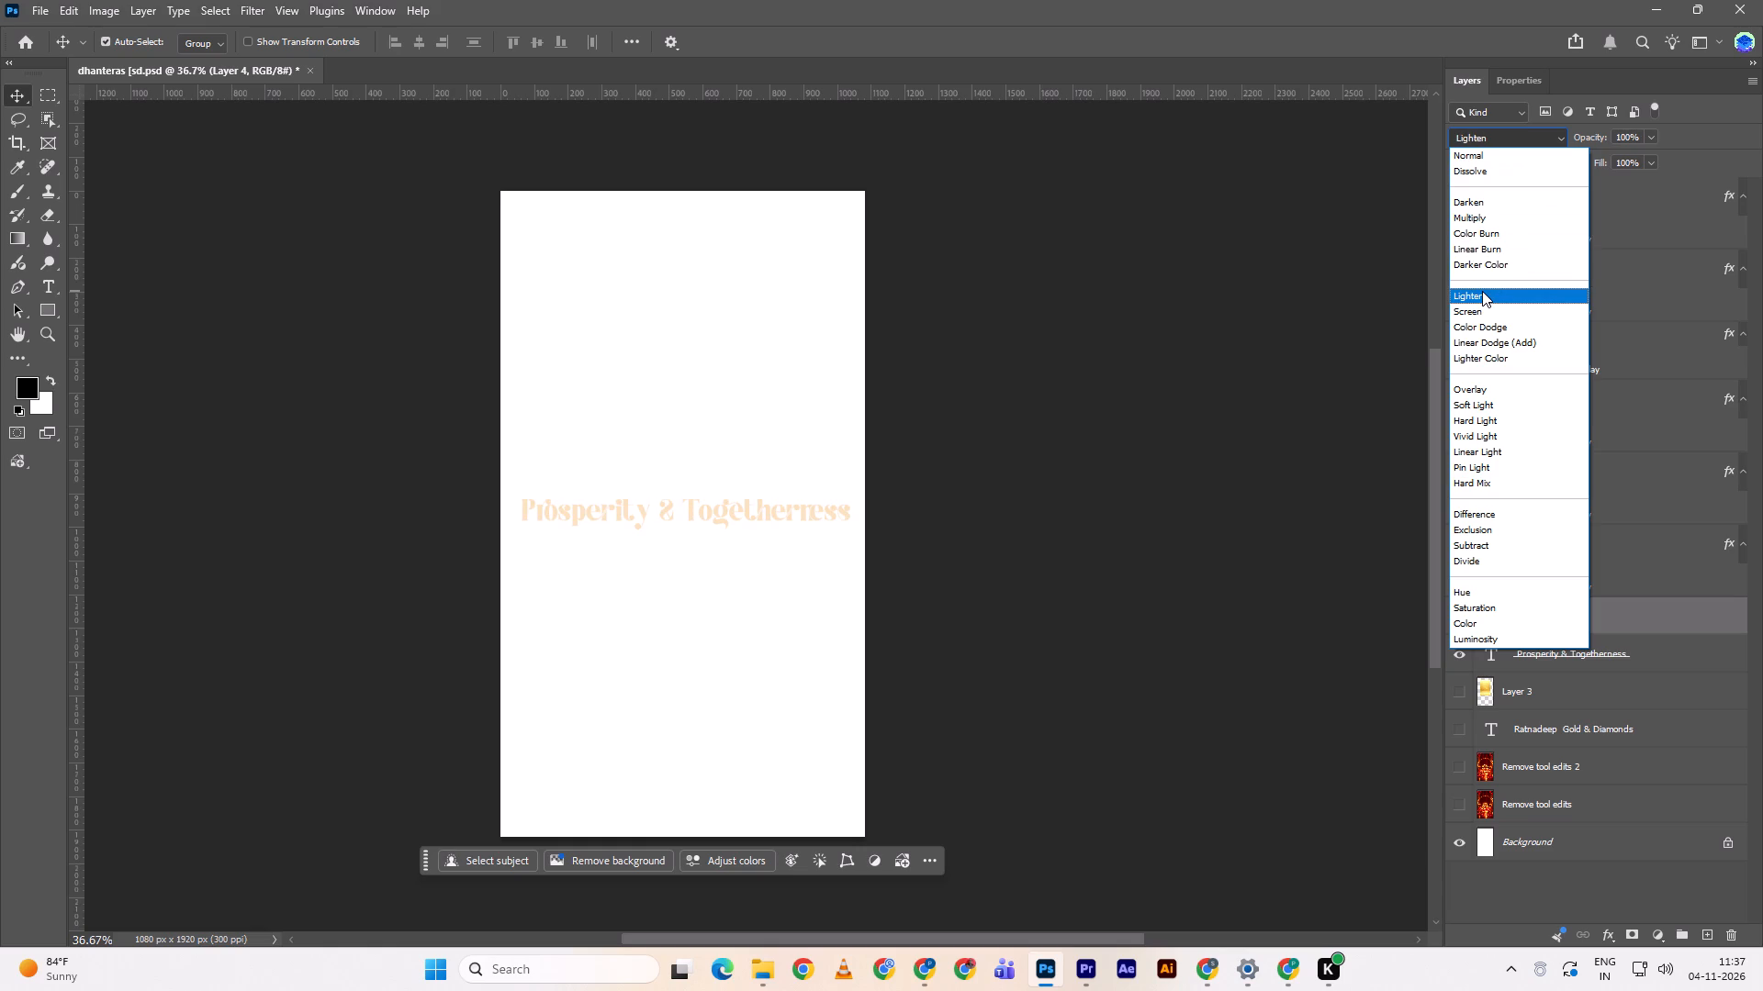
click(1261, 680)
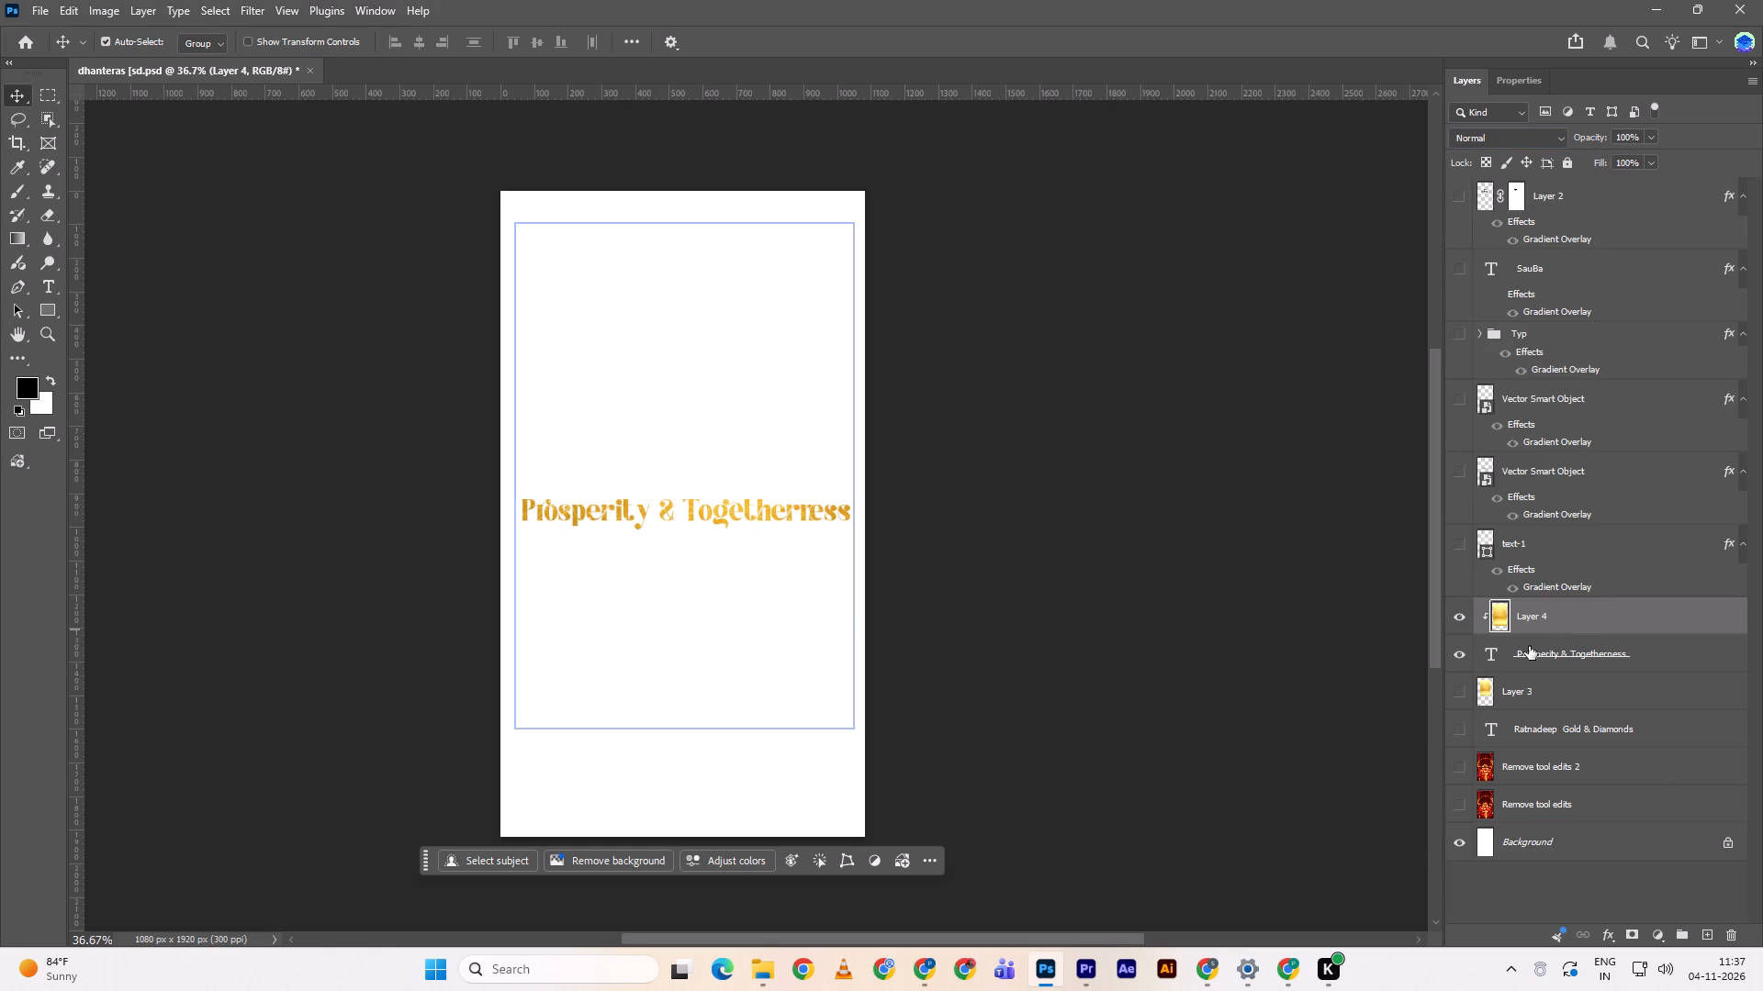
Show the "Ratnadeep Gold & Diamonds" text with its Layer 3 texture and compare its gold look and blend mode with "Prosperity & Togetherness".
click(1512, 691)
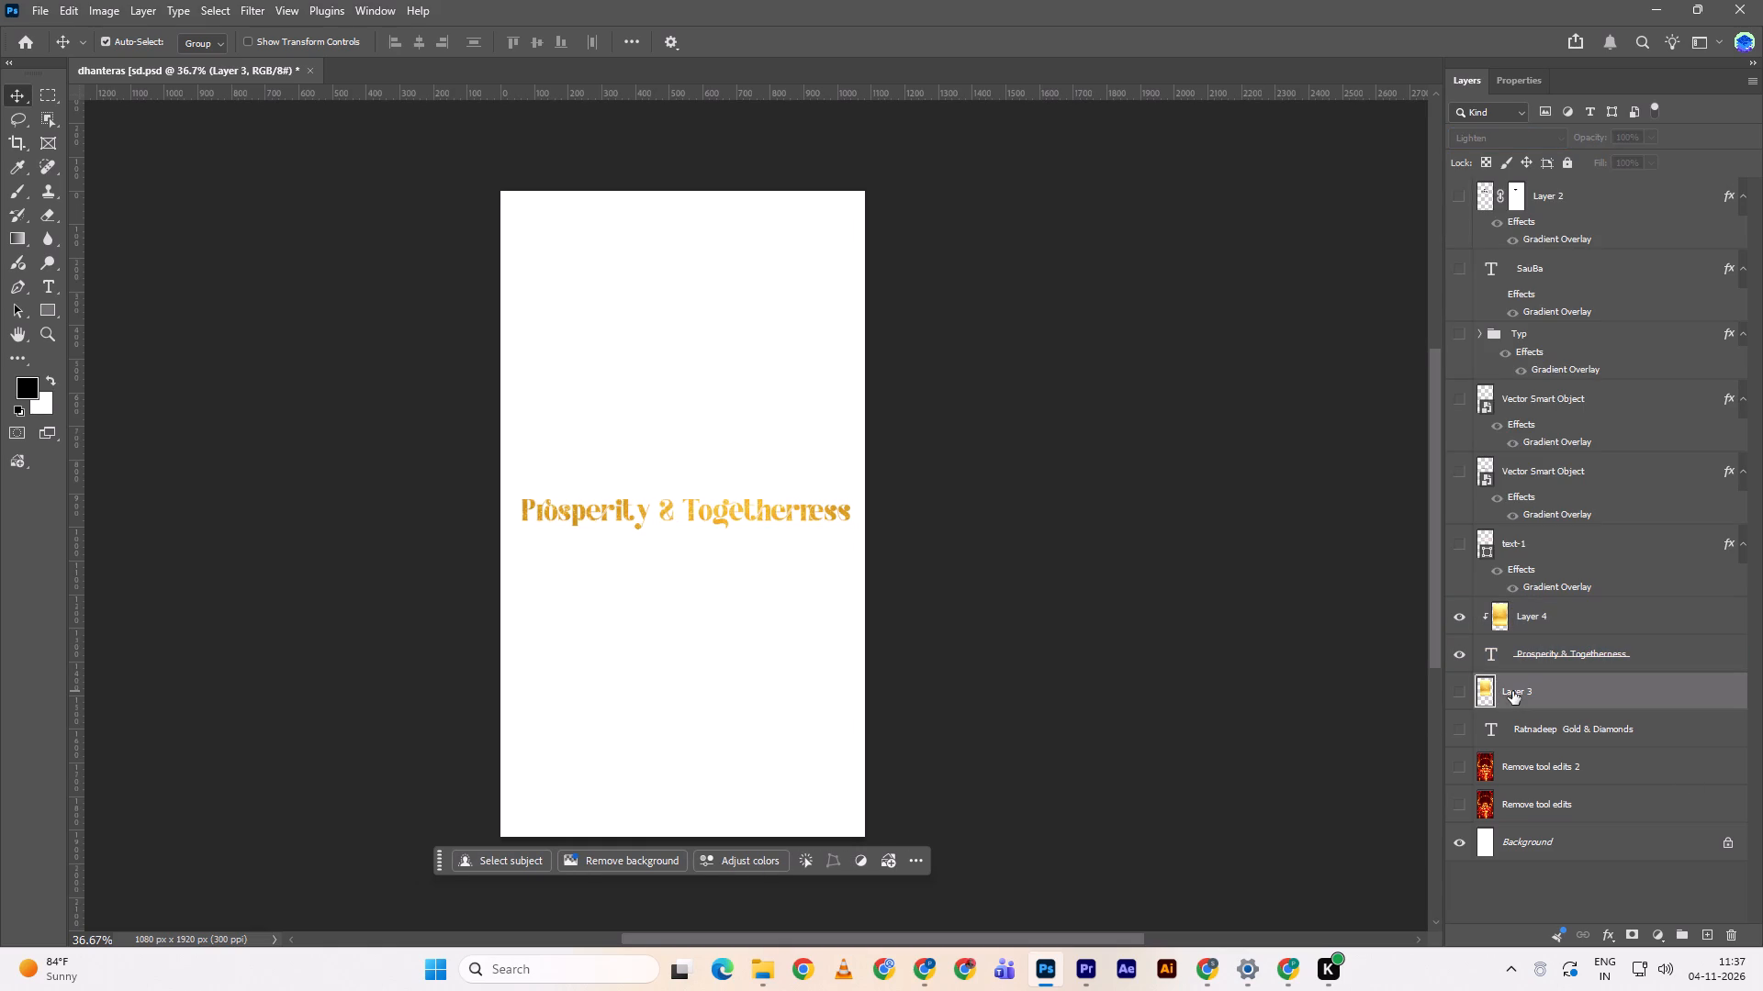
click(1461, 692)
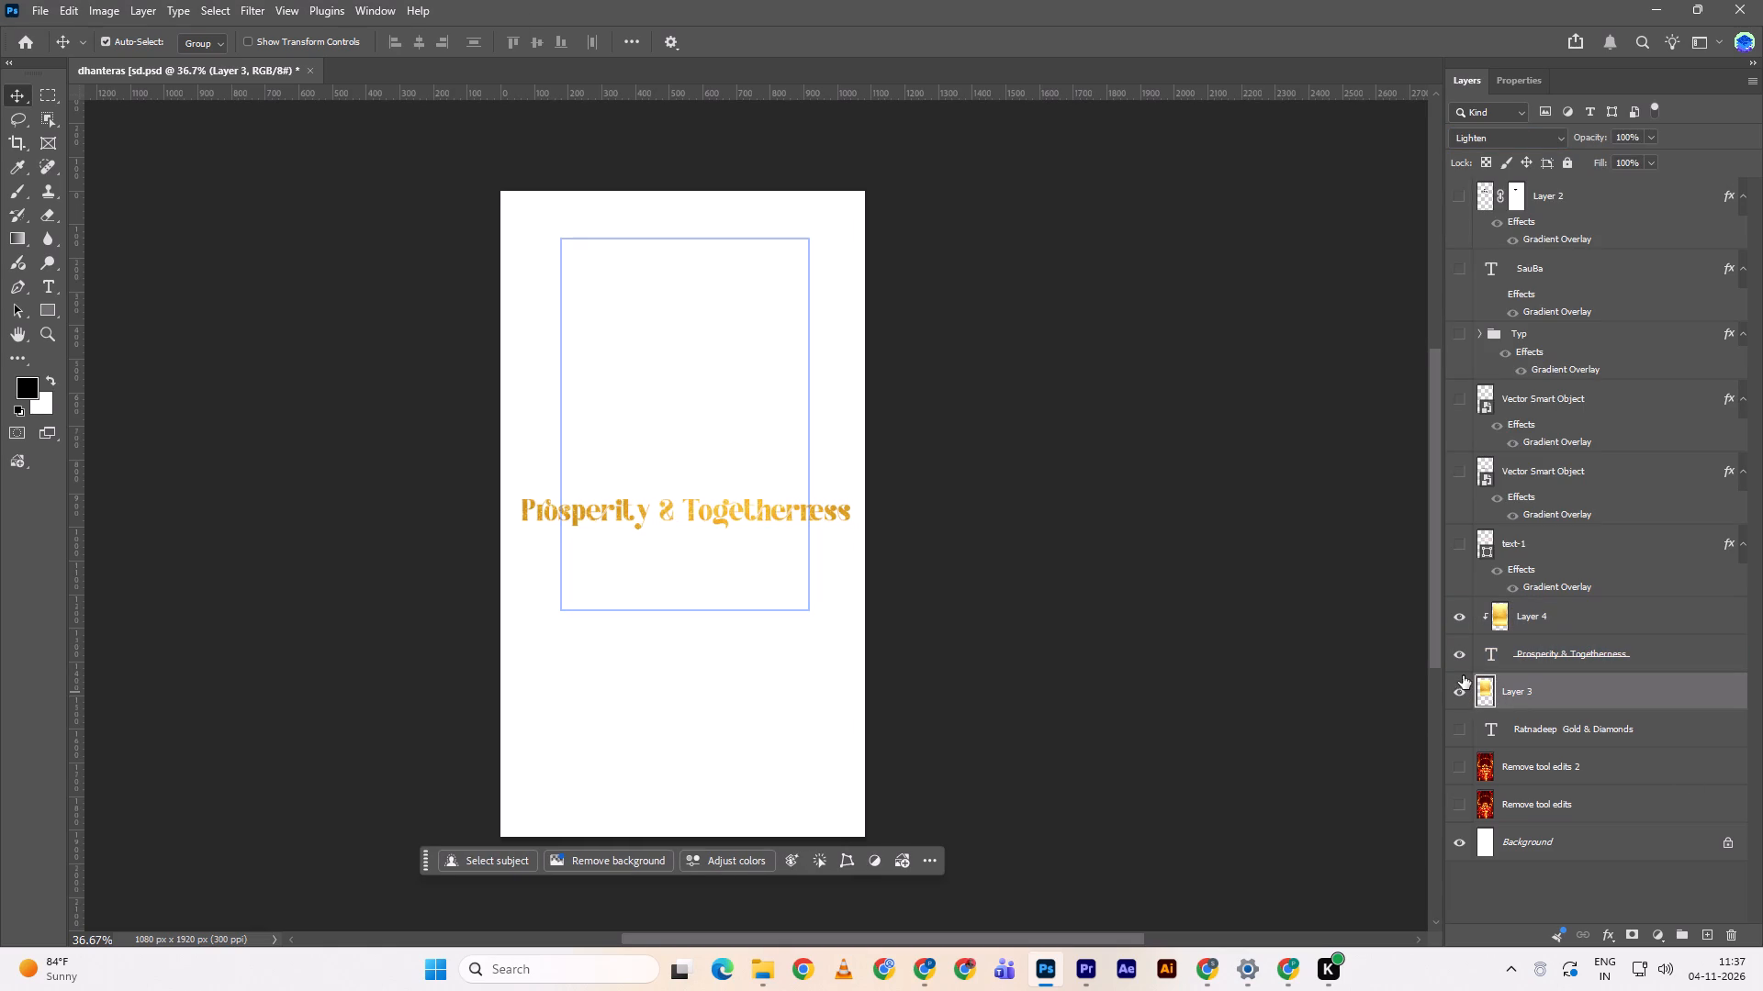
click(1465, 607)
click(1457, 651)
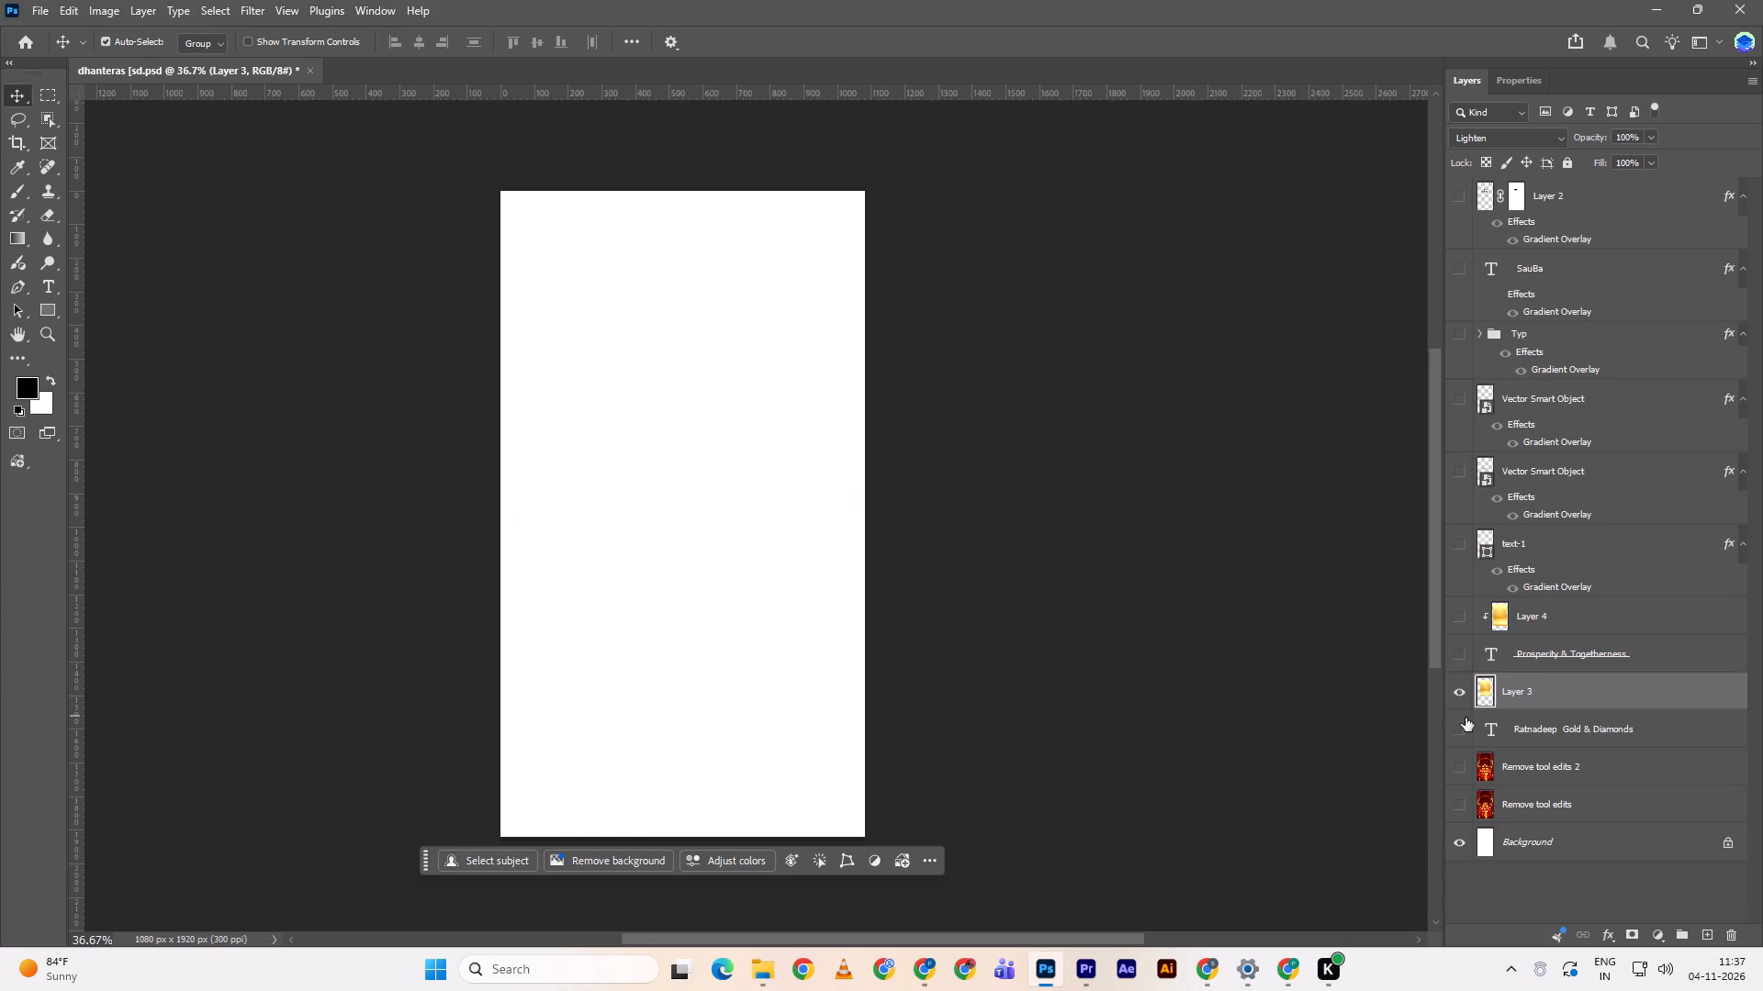
click(1465, 725)
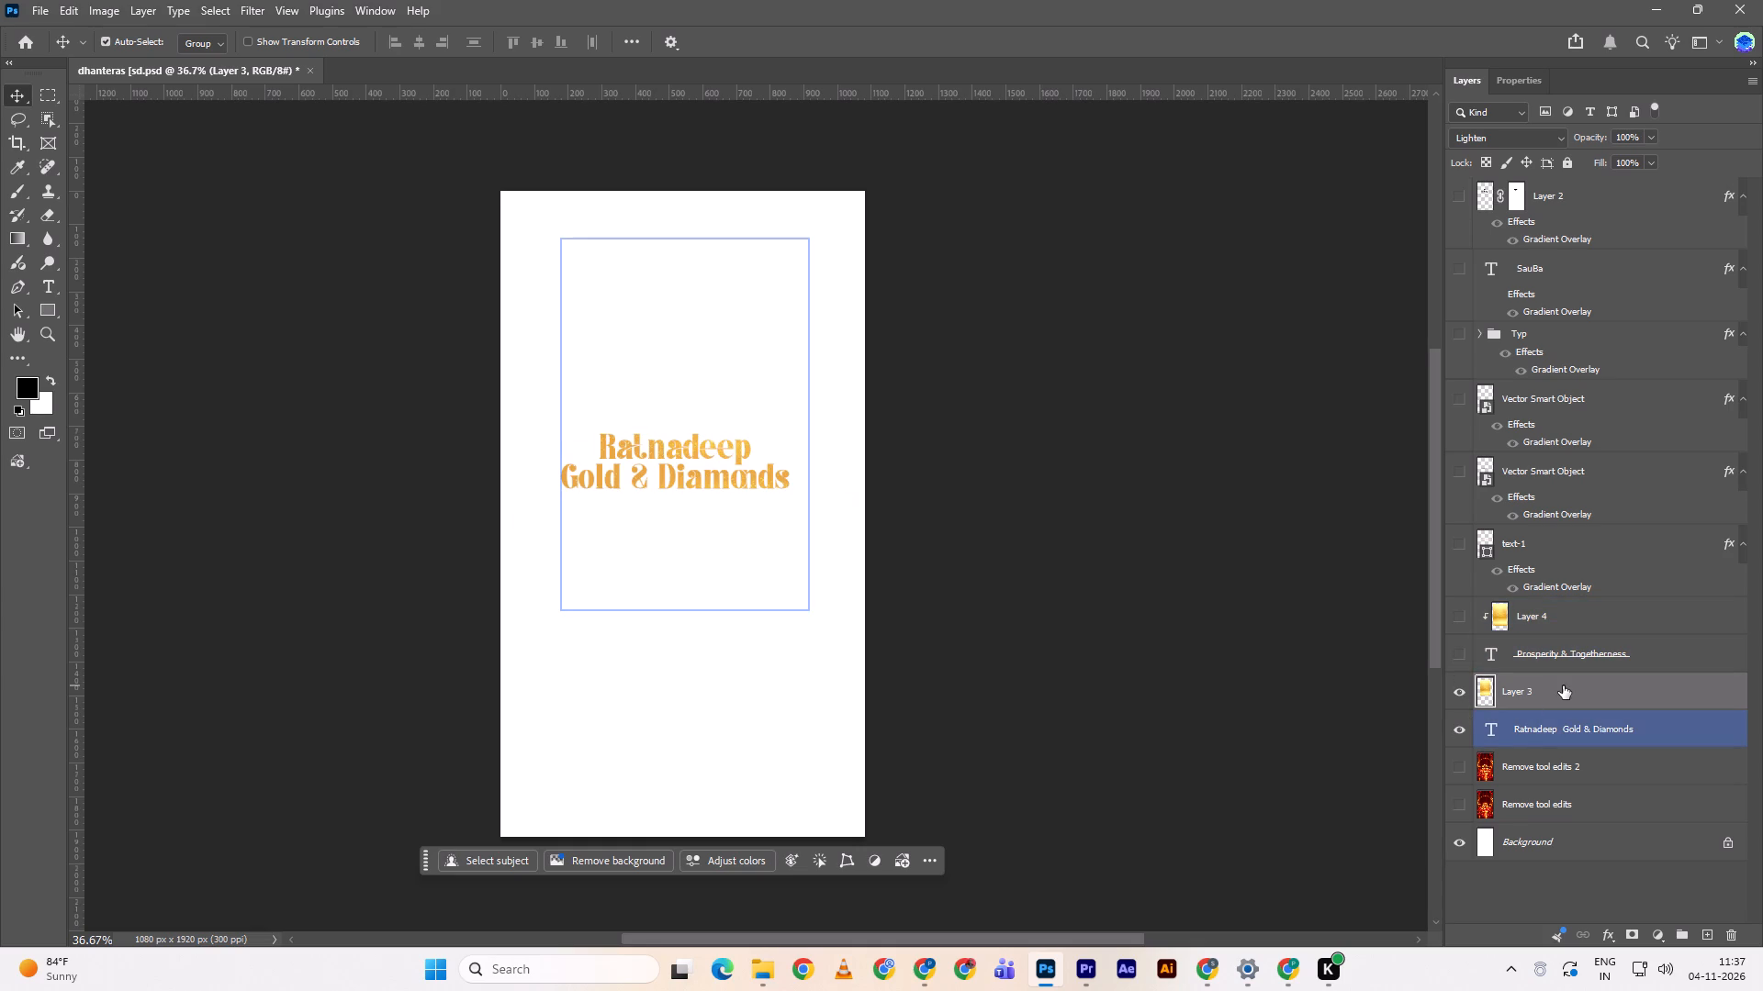
click(1505, 137)
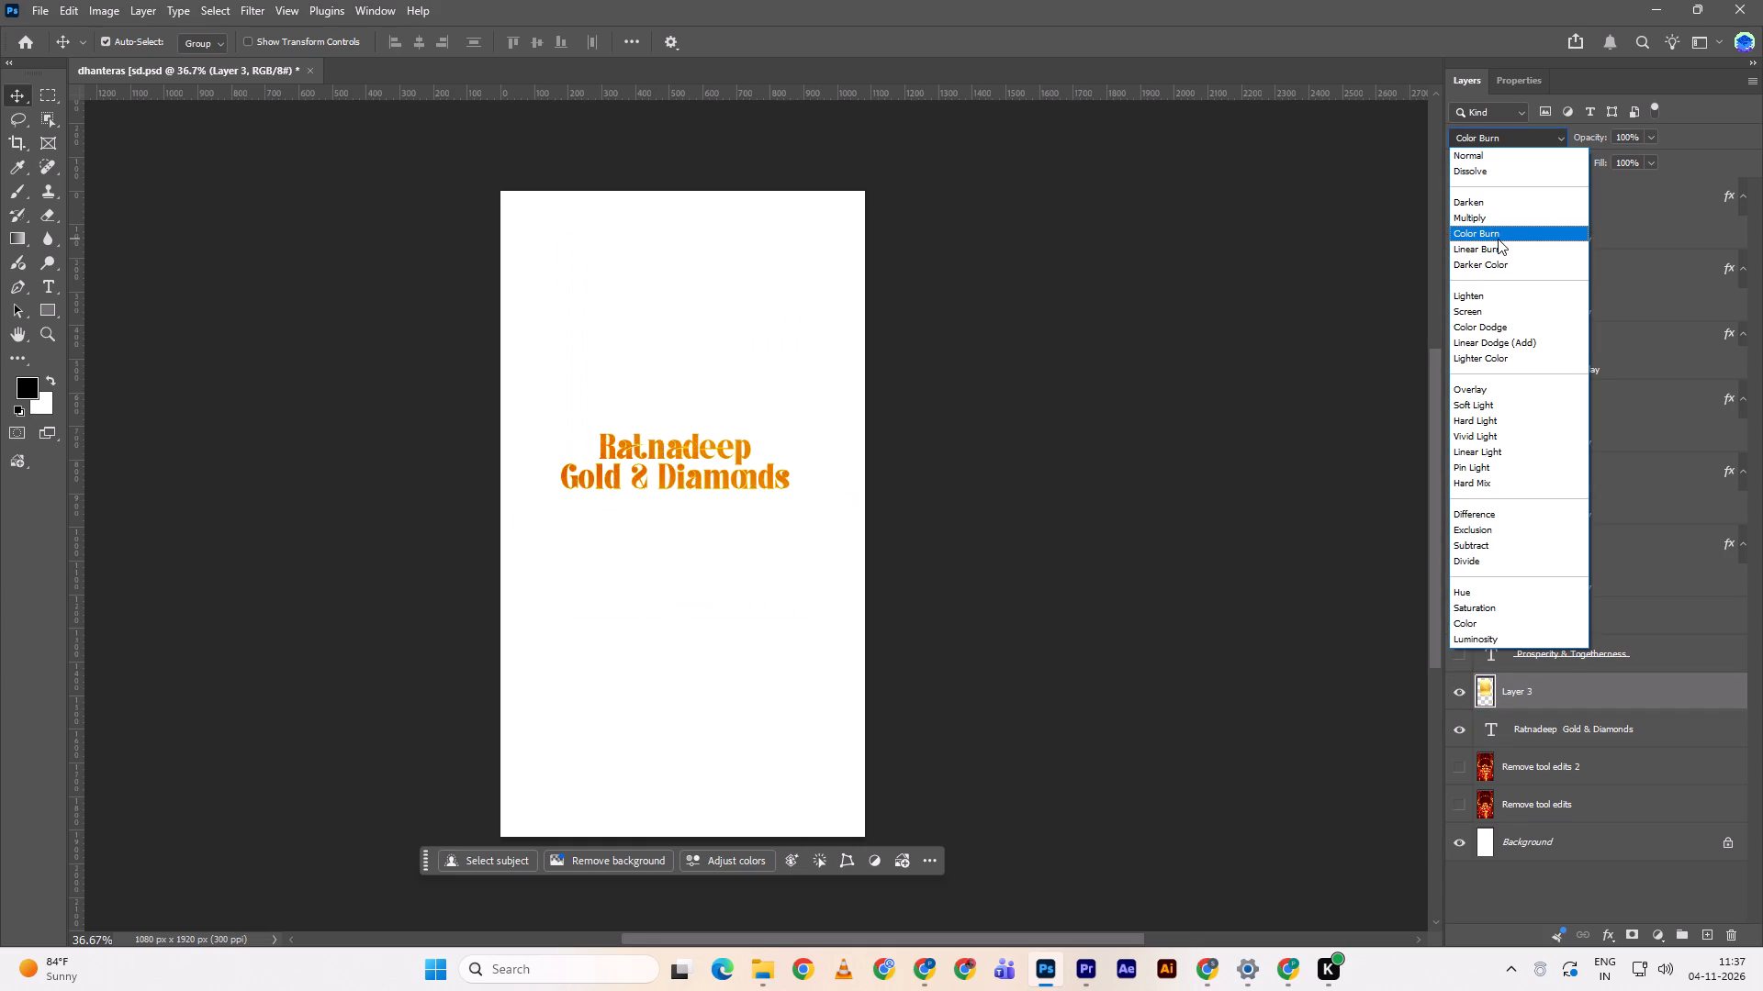
click(1200, 300)
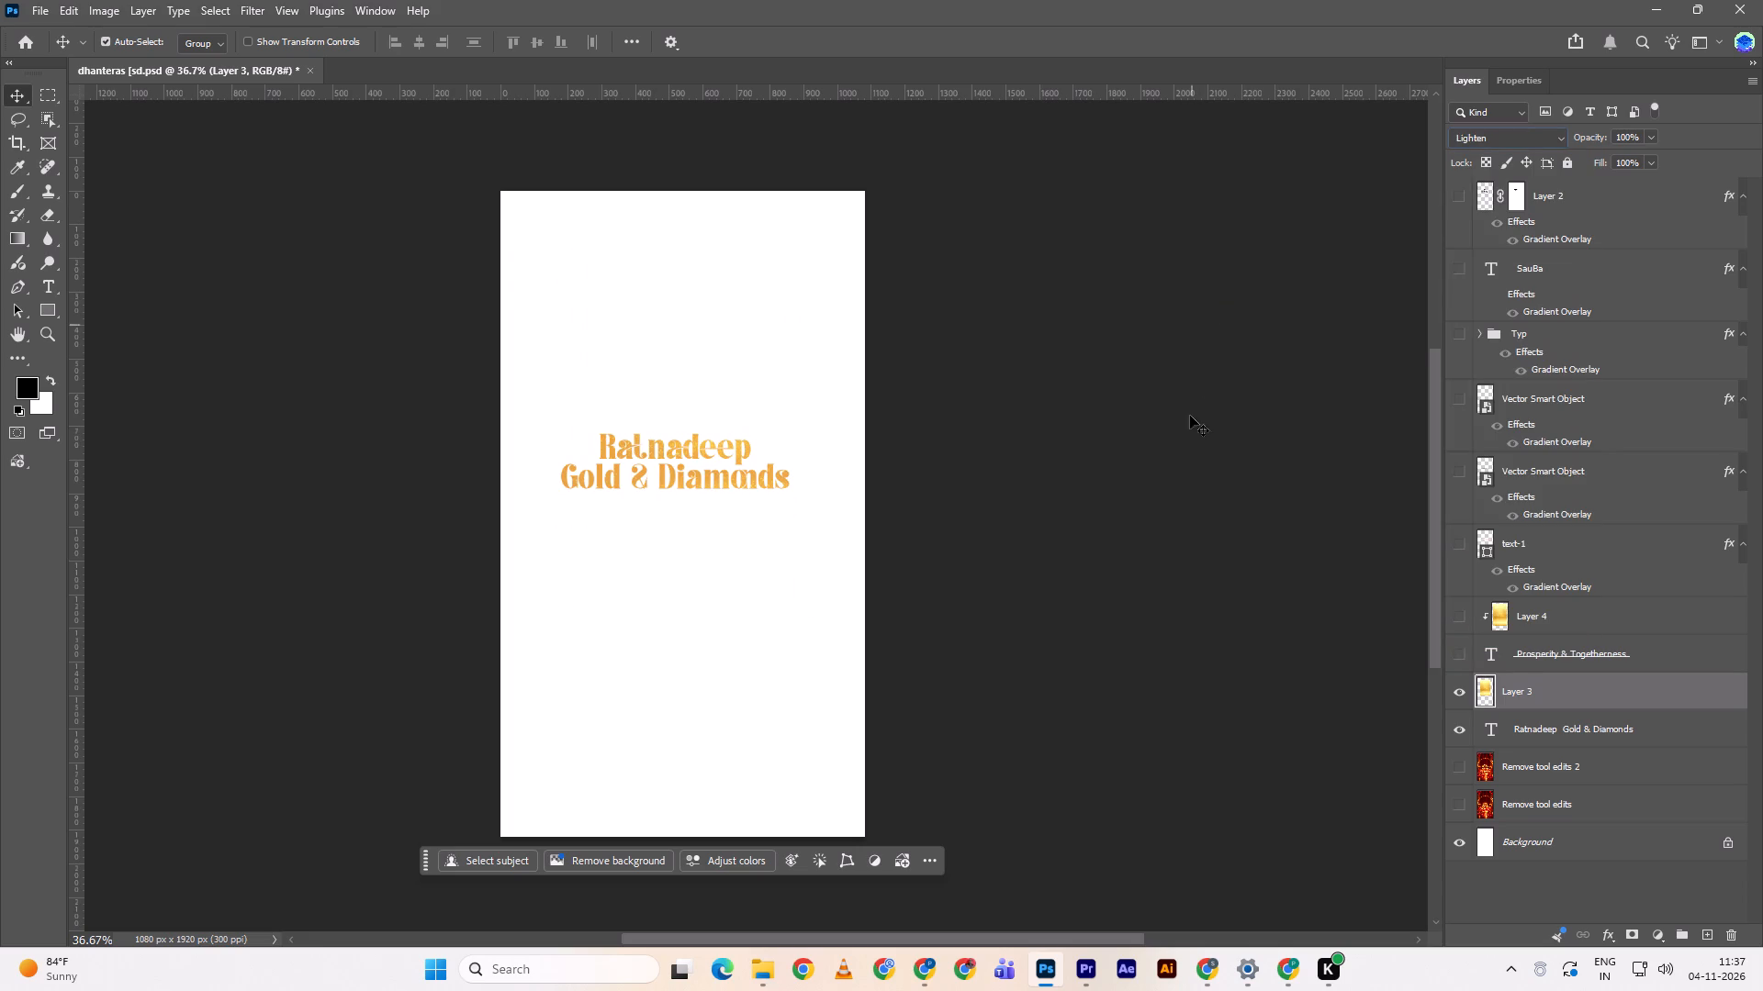
click(1466, 616)
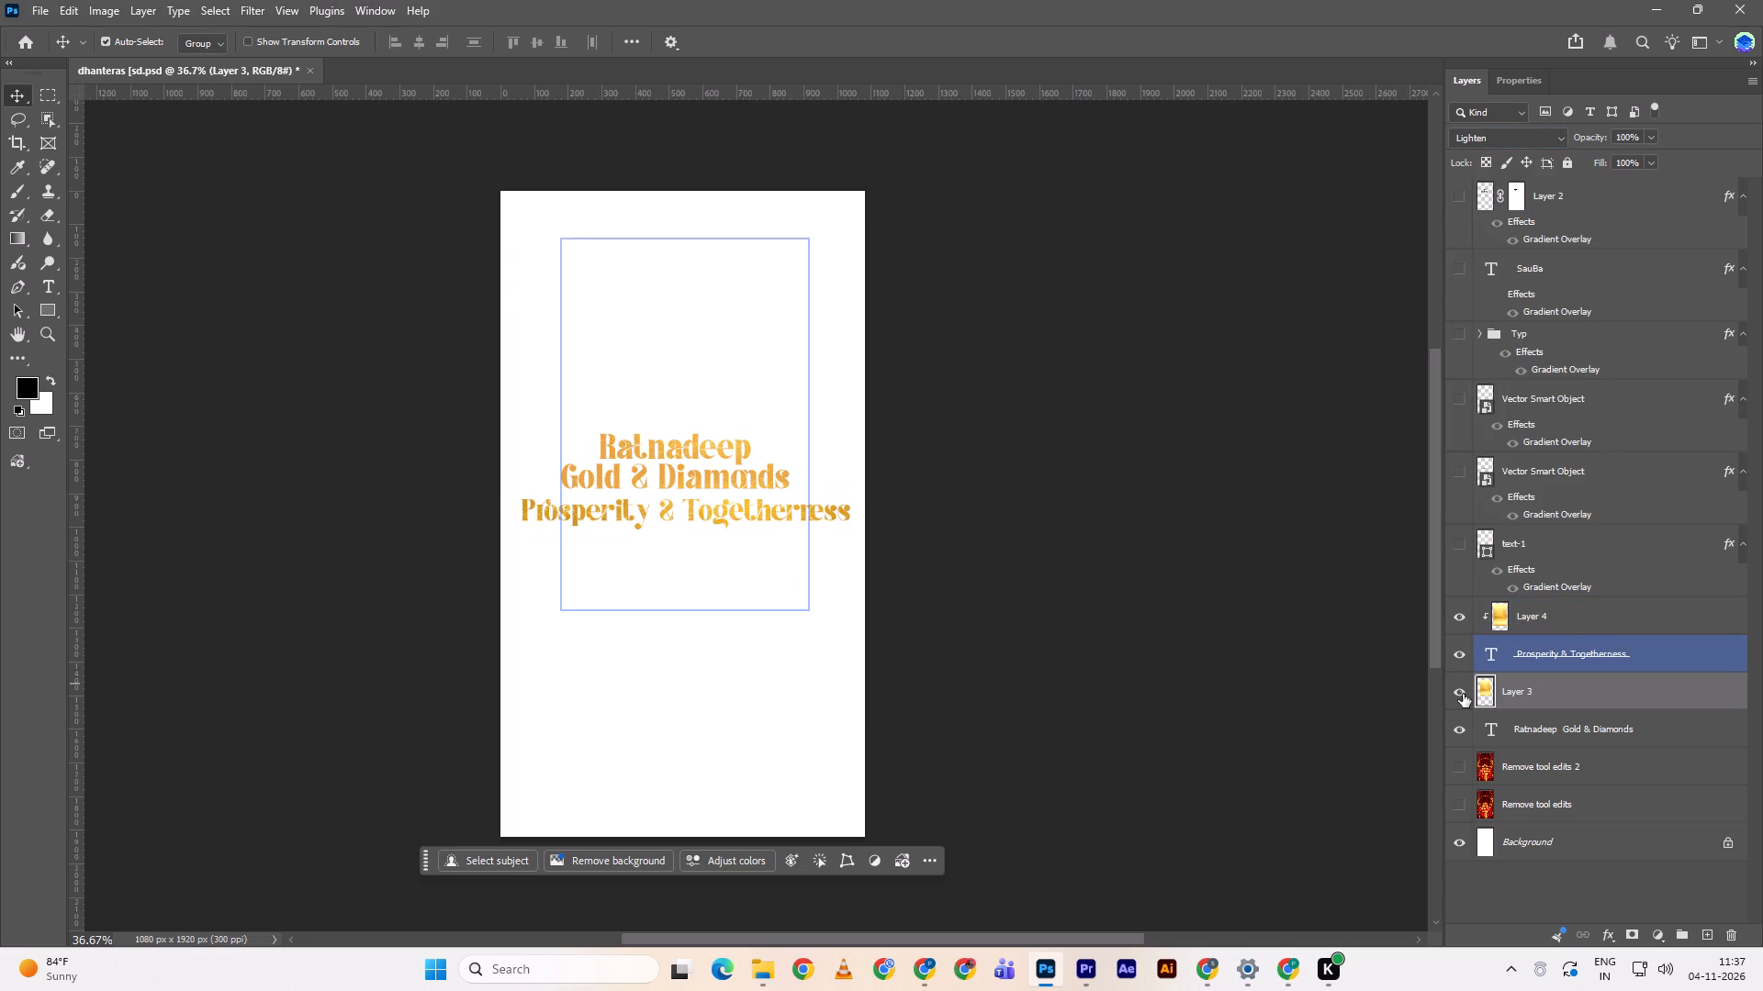
click(1582, 666)
double_click(1516, 133)
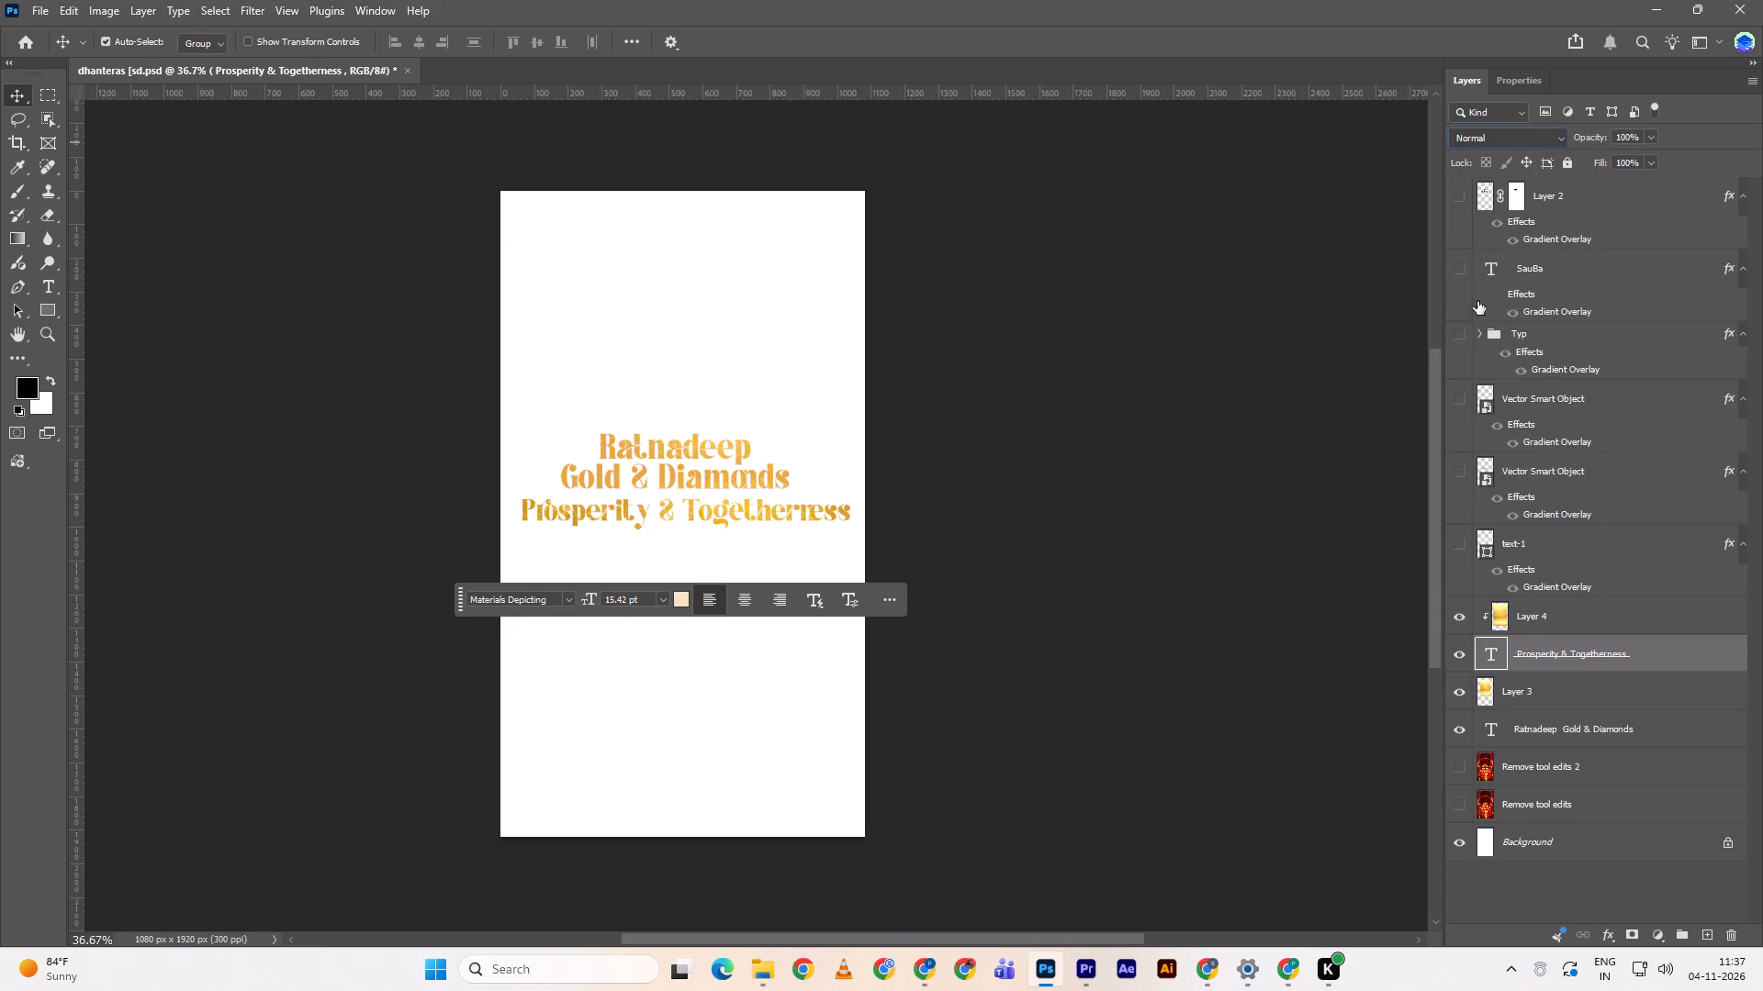
click(1544, 134)
click(1286, 296)
Set the blend mode of the gold texture clipped to "Prosperity & Togetherness", Layer 4, to Multiply.
click(1570, 607)
click(1510, 143)
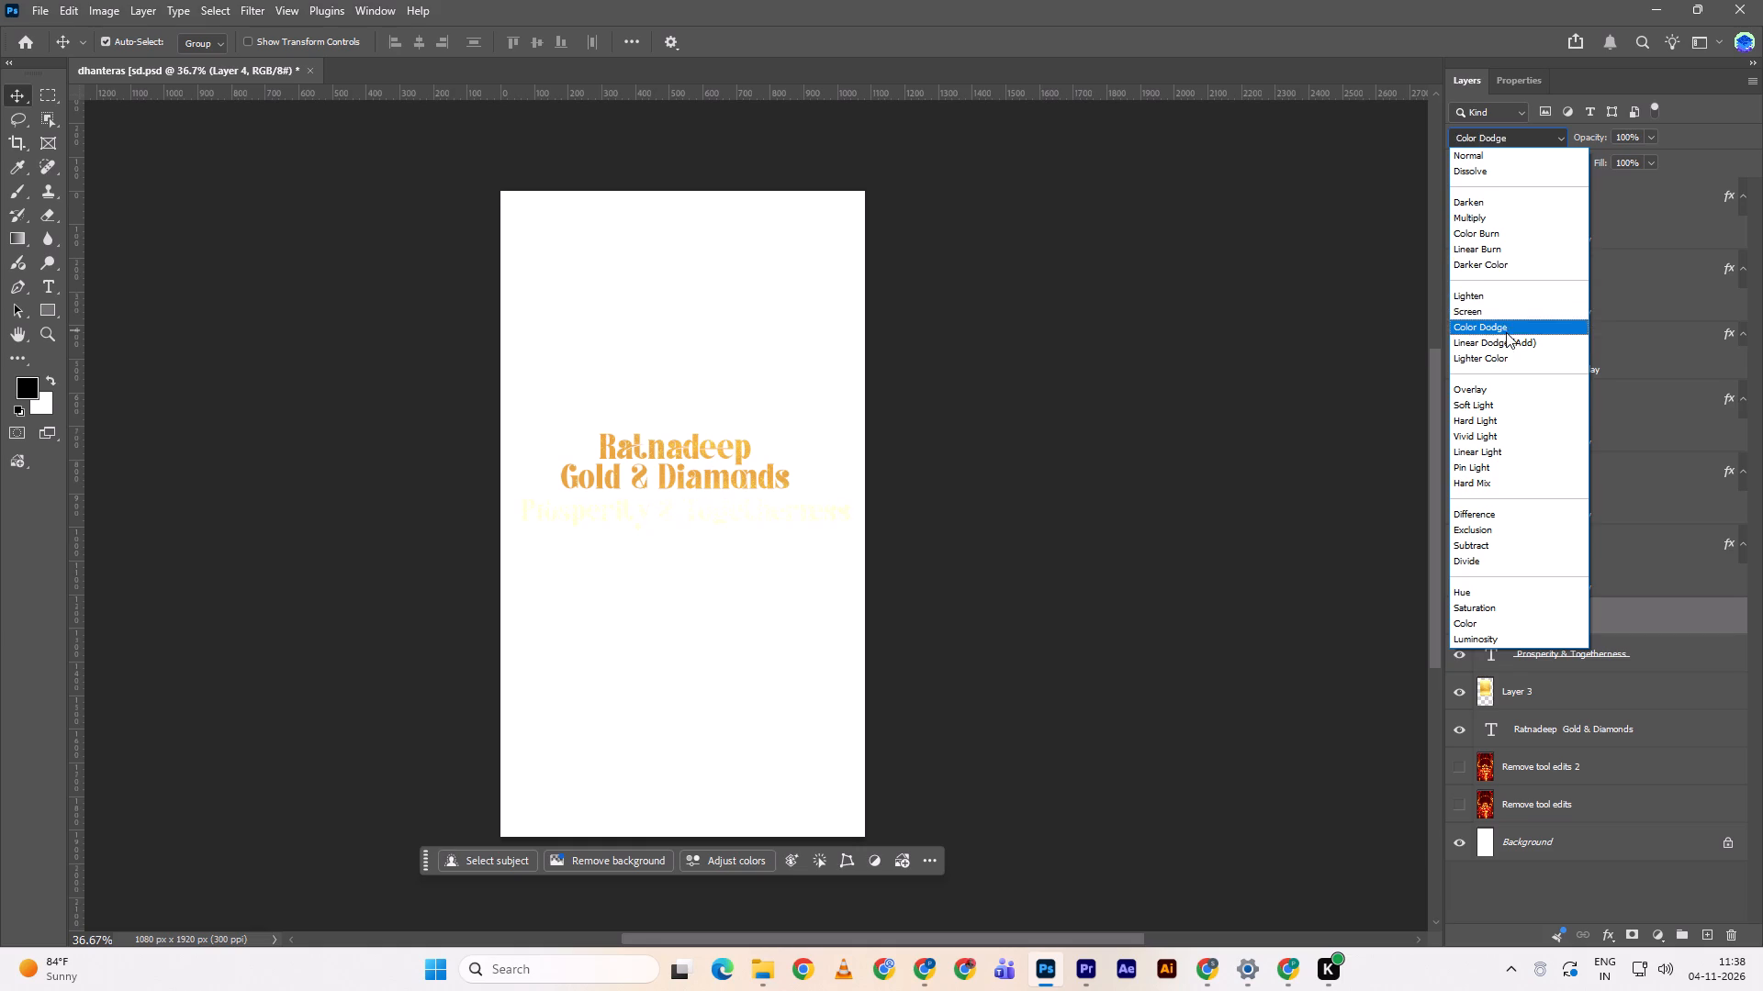
click(1503, 216)
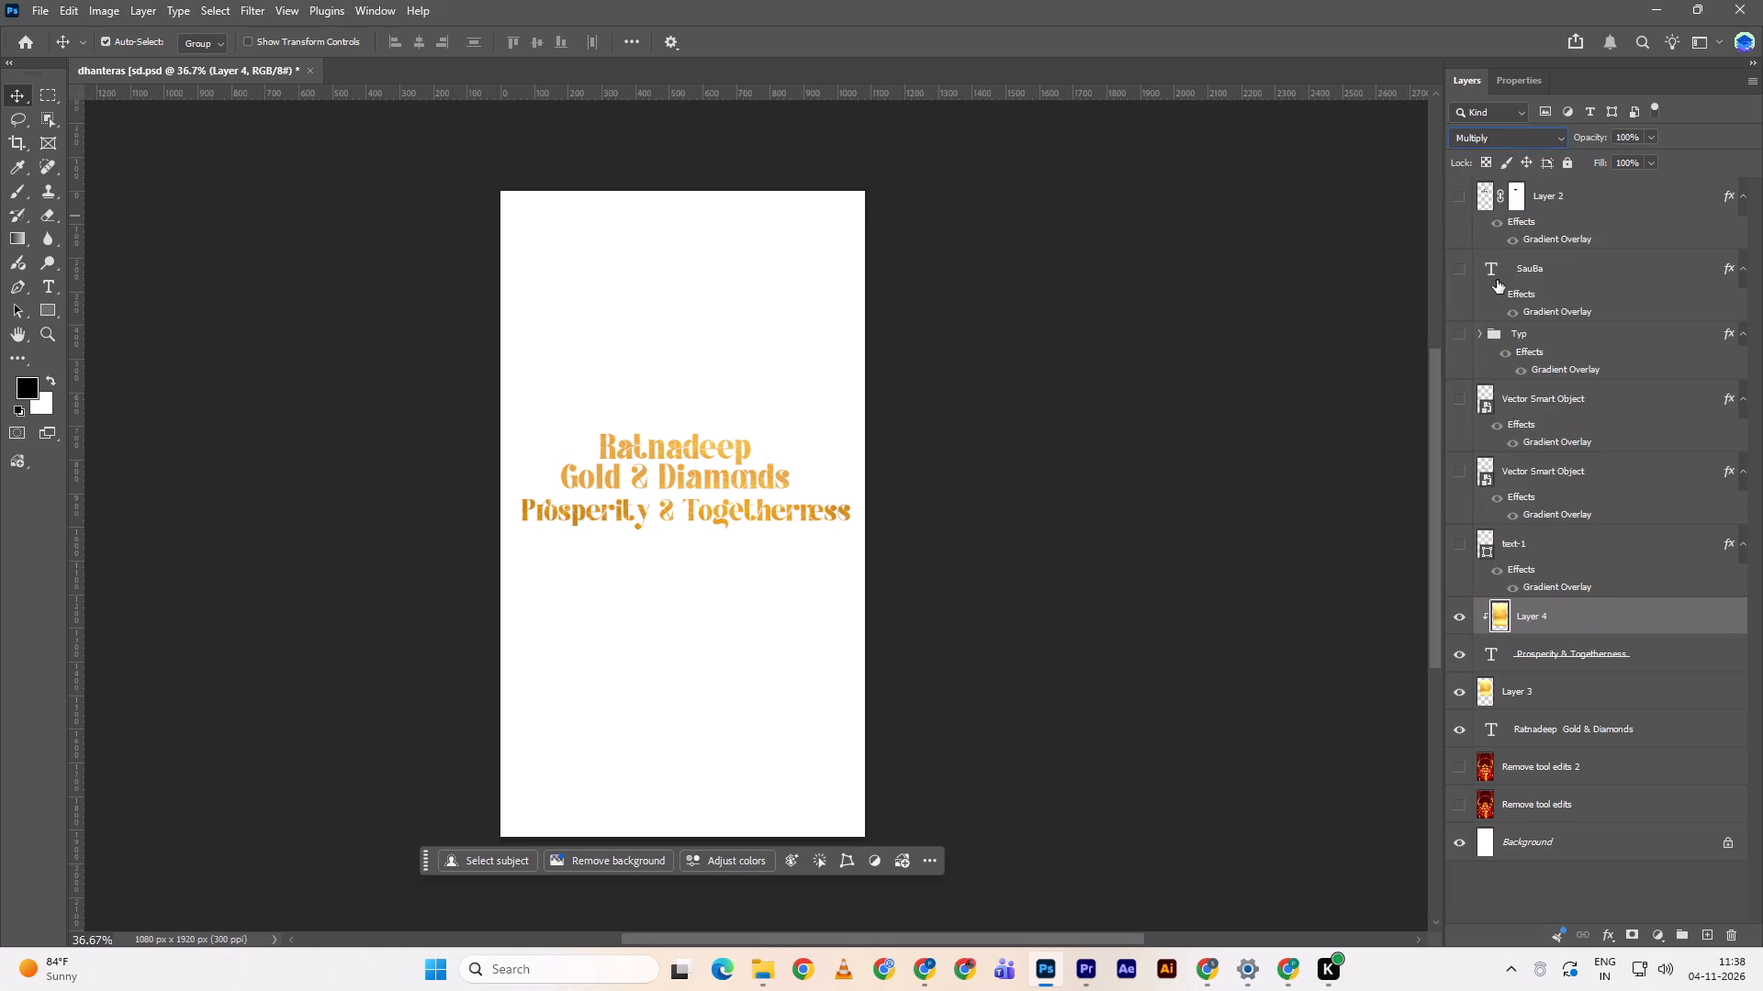
Hide the "Ratnadeep Gold & Diamonds" text, Layer 3 and Background, and export the remaining text as a PNG, replacing "dhanteras text 2" in Downloads.
click(1456, 700)
click(1454, 735)
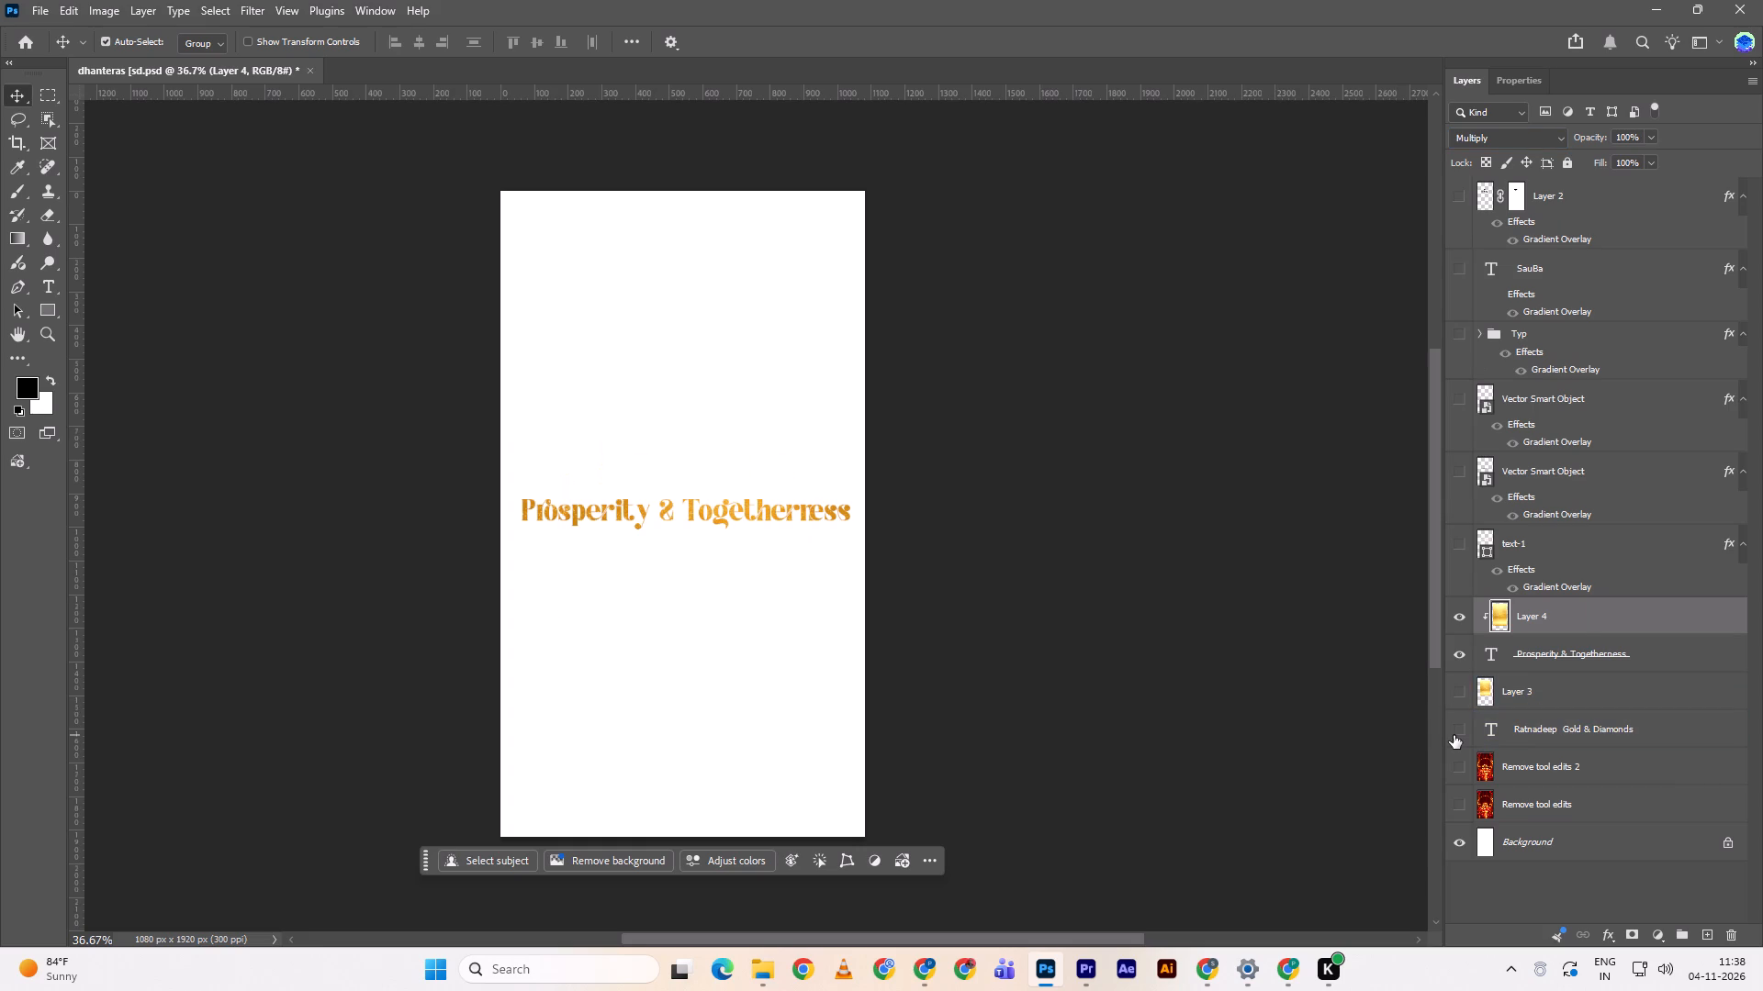
double_click(1465, 847)
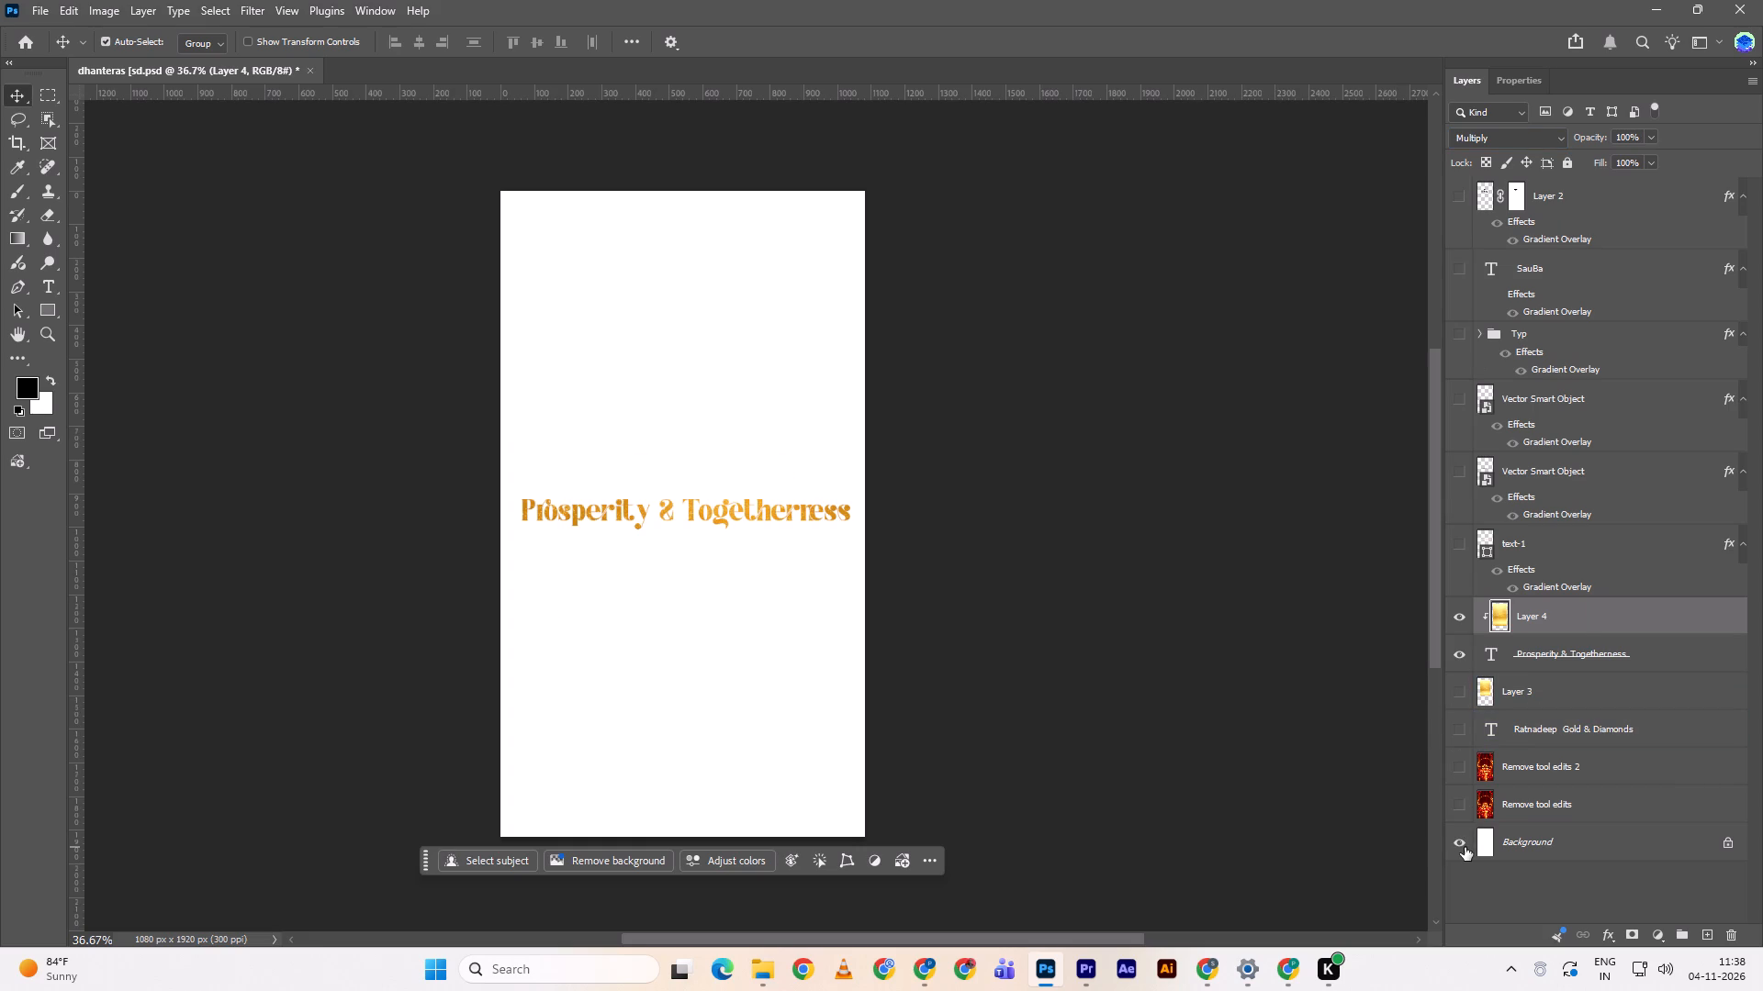
click(1465, 847)
key(ctrl+w)
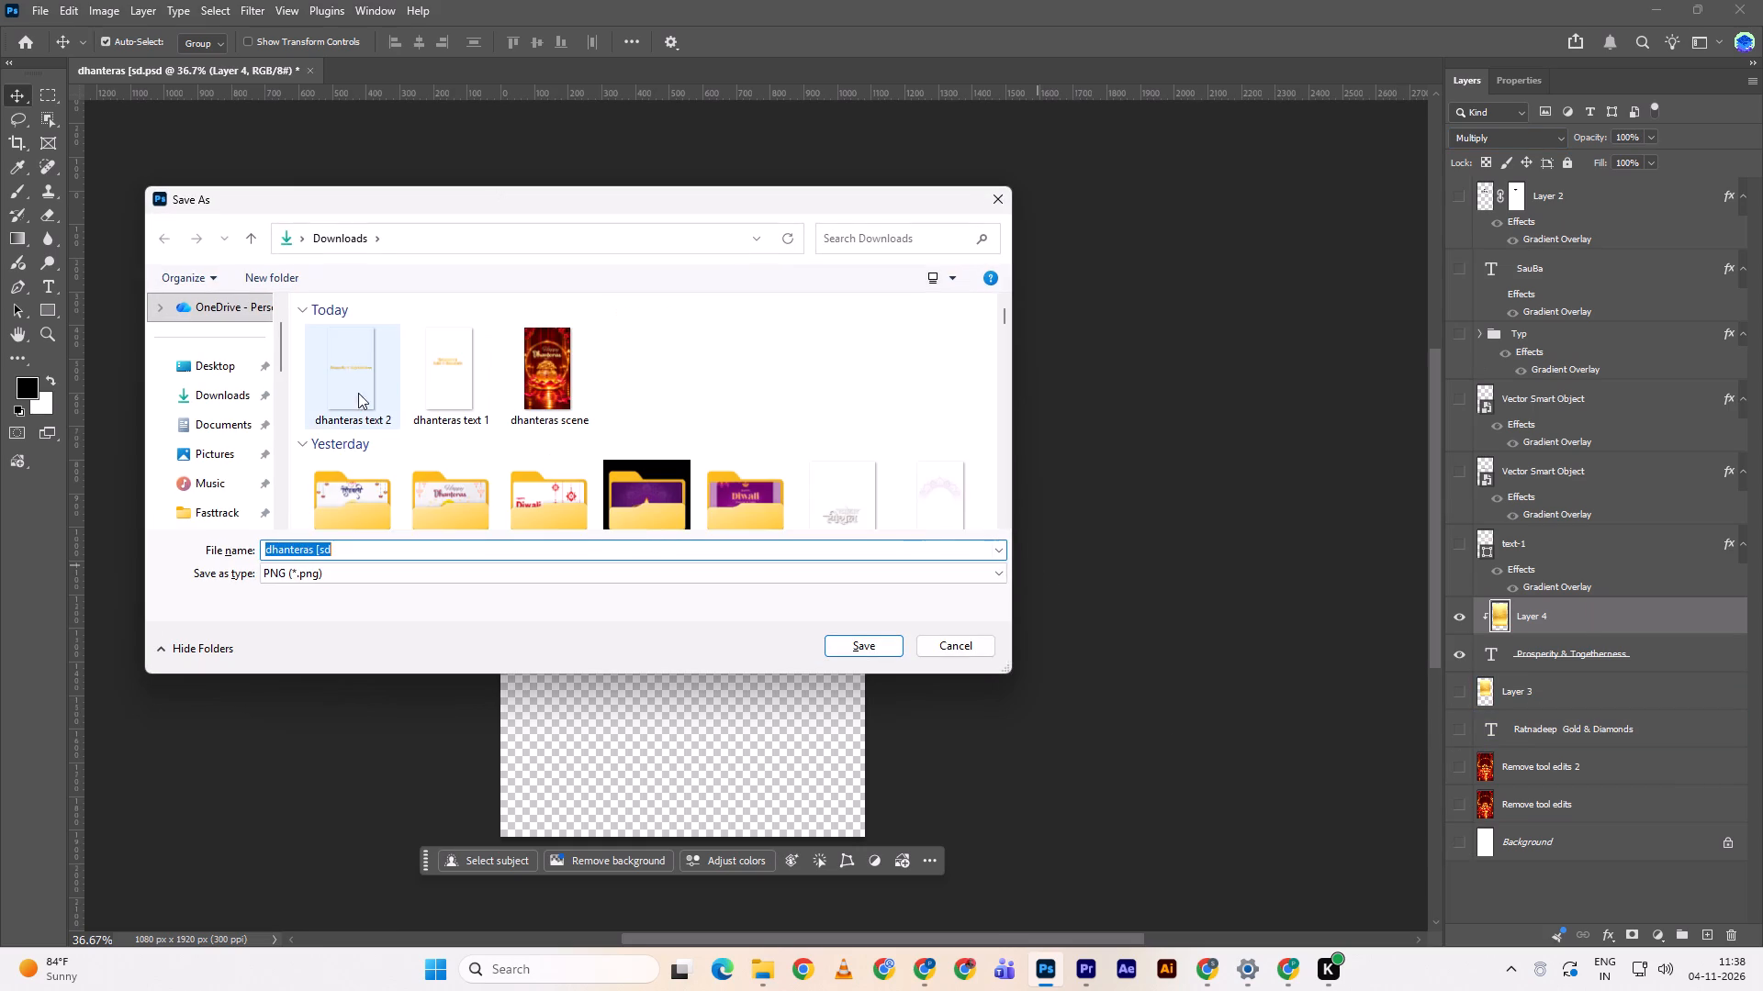
click(358, 386)
click(878, 639)
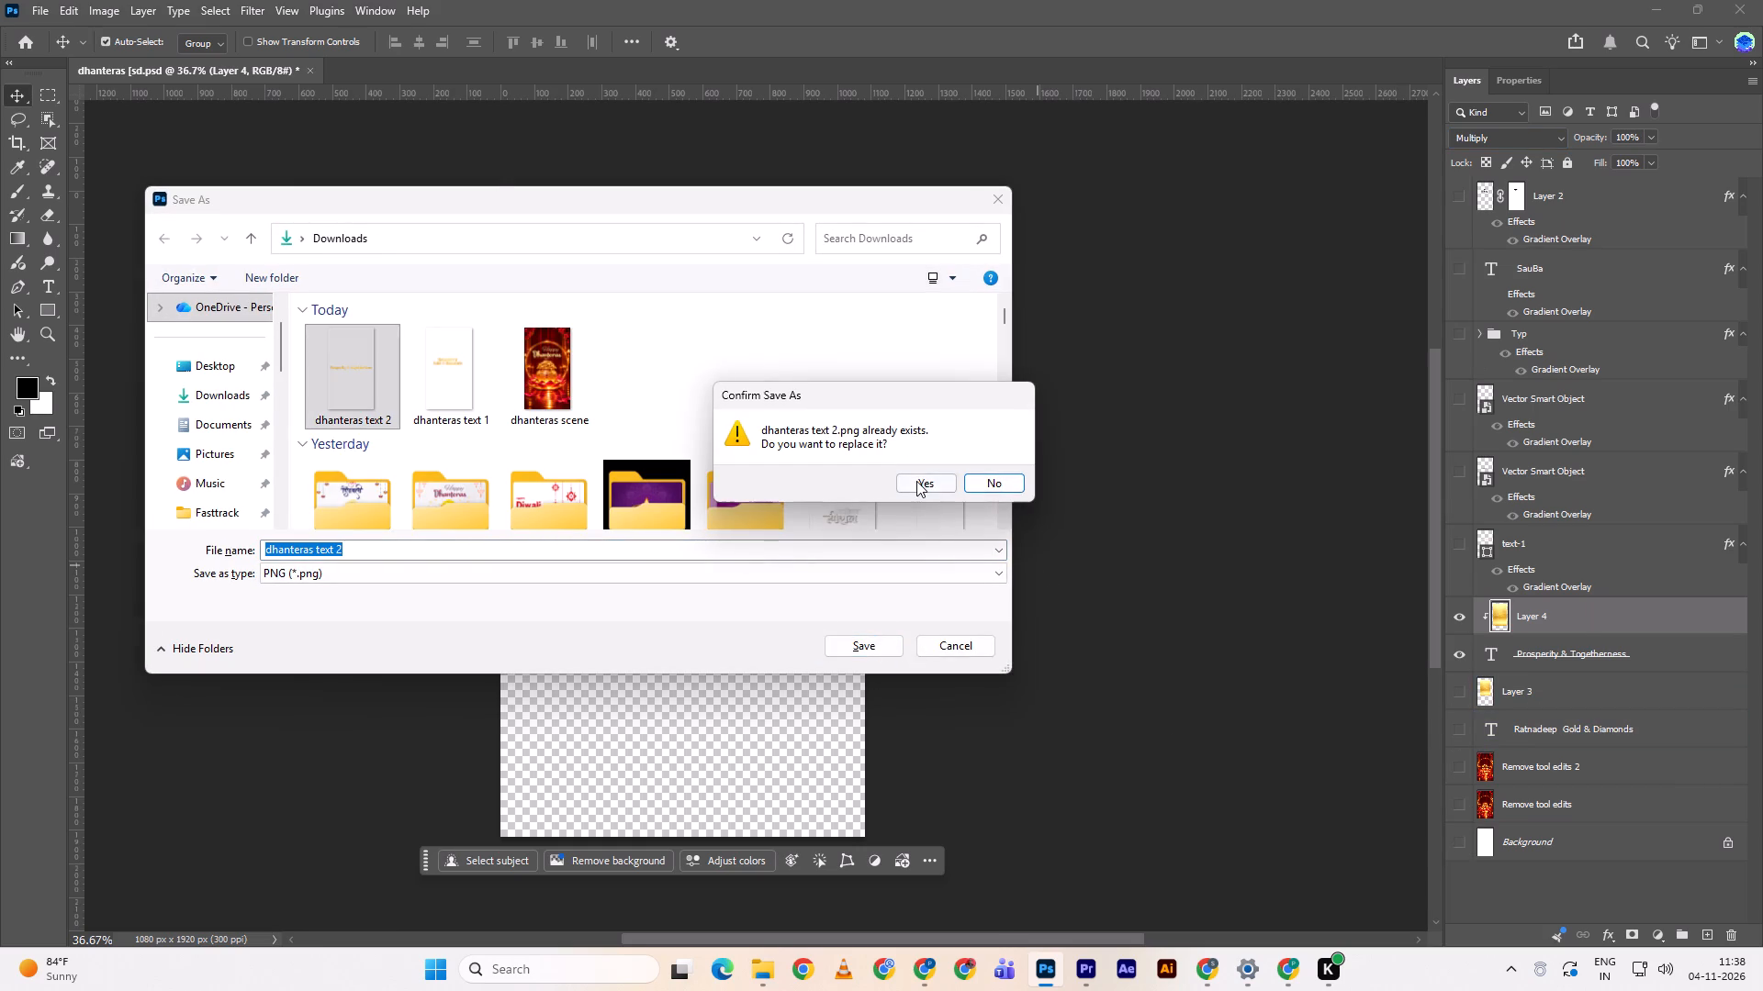
click(918, 482)
Bring "dhanteras text 2" from the Downloads folder into the Premiere project's media.
key(alt+Tab)
key(alt+Tab)
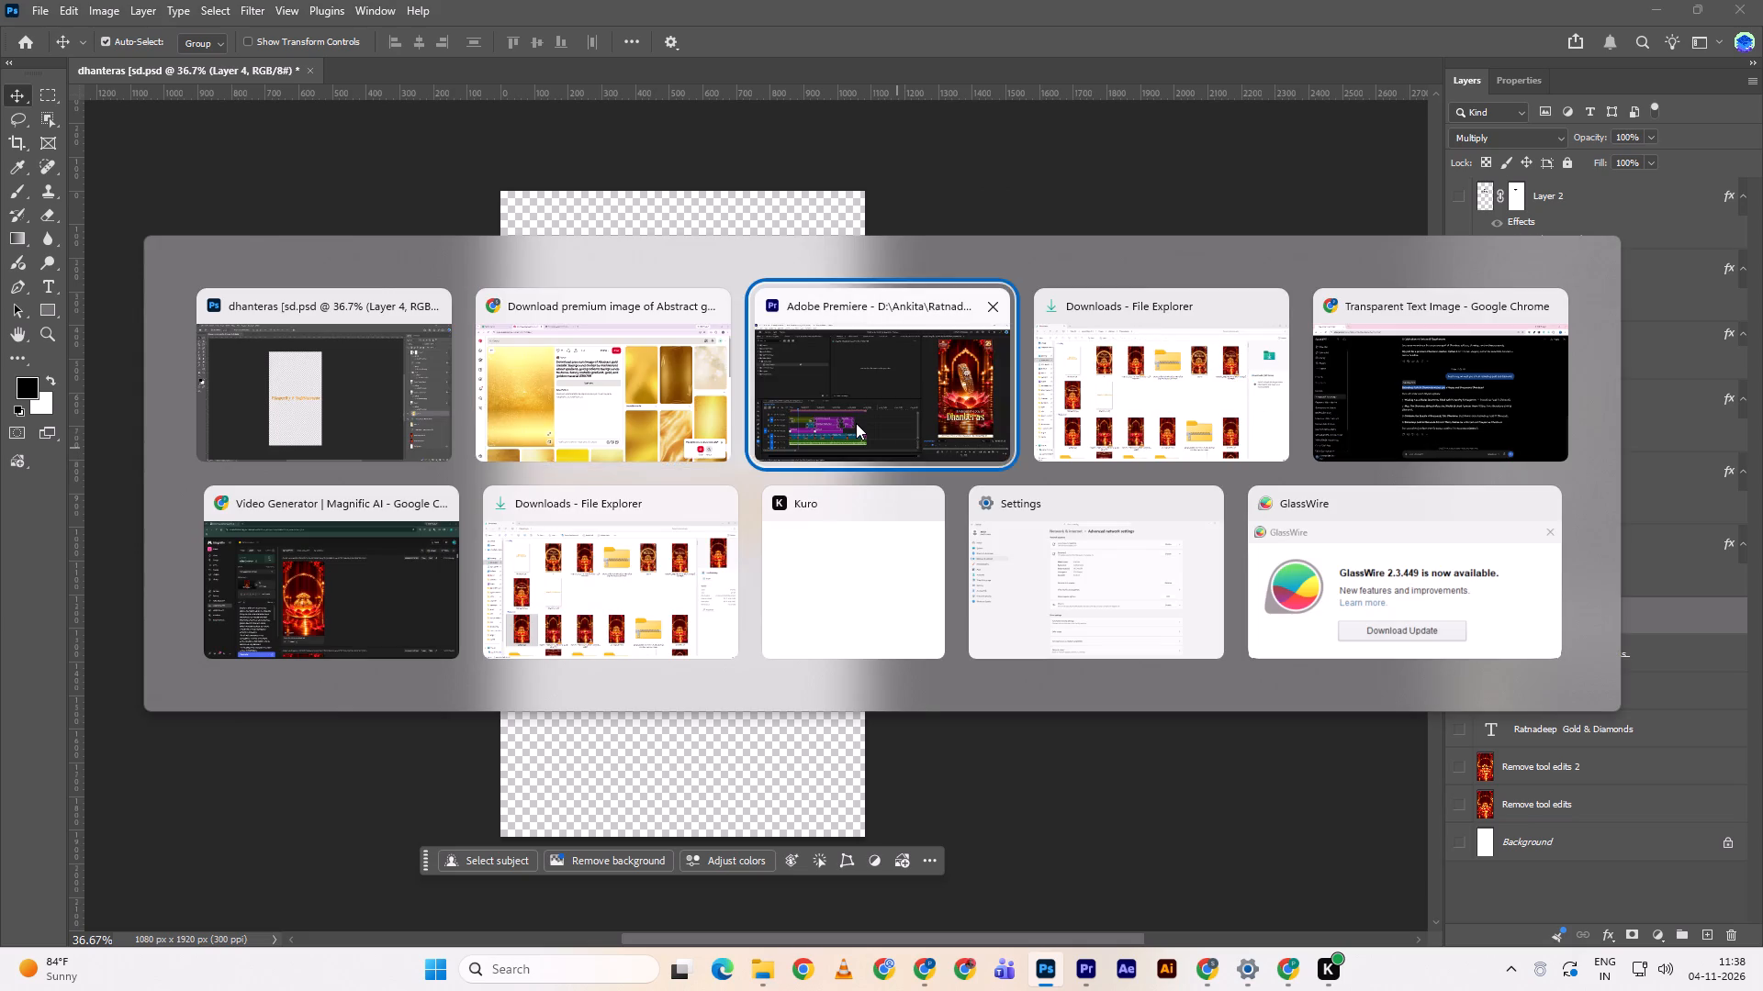
key(alt+Tab)
drag(468, 463, 535, 540)
key(alt+Tab)
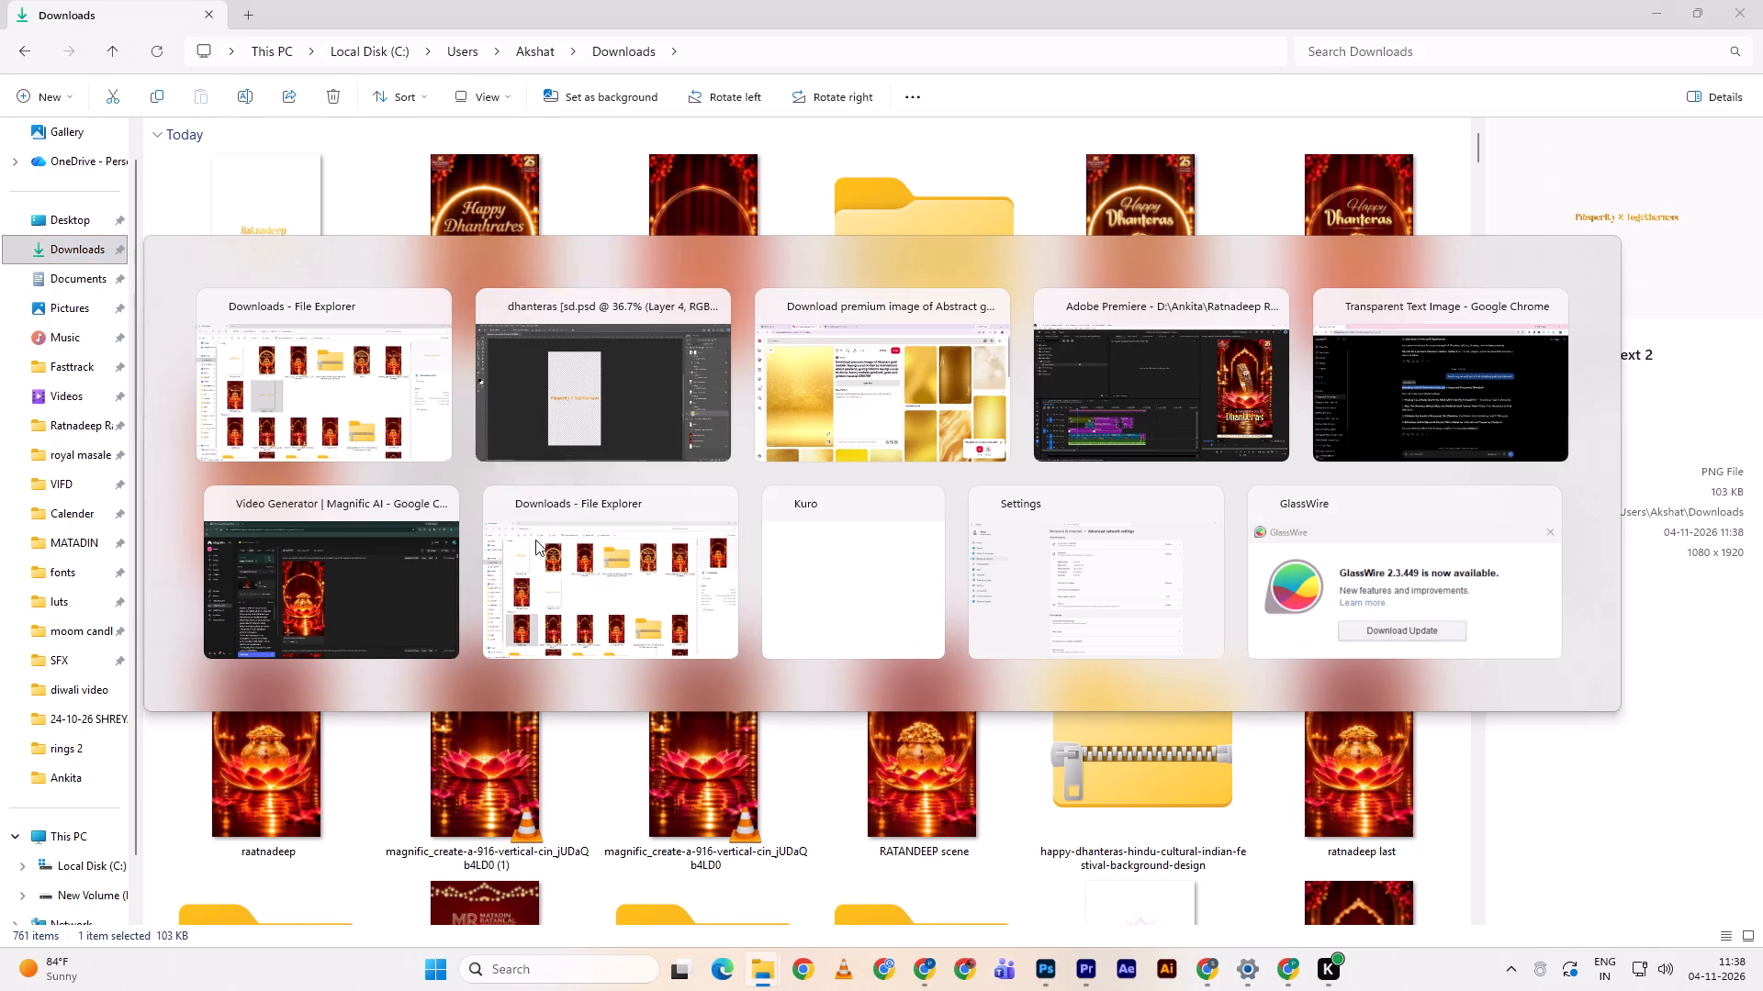
drag(535, 540, 133, 160)
key(alt+Tab)
key(alt+Tab)
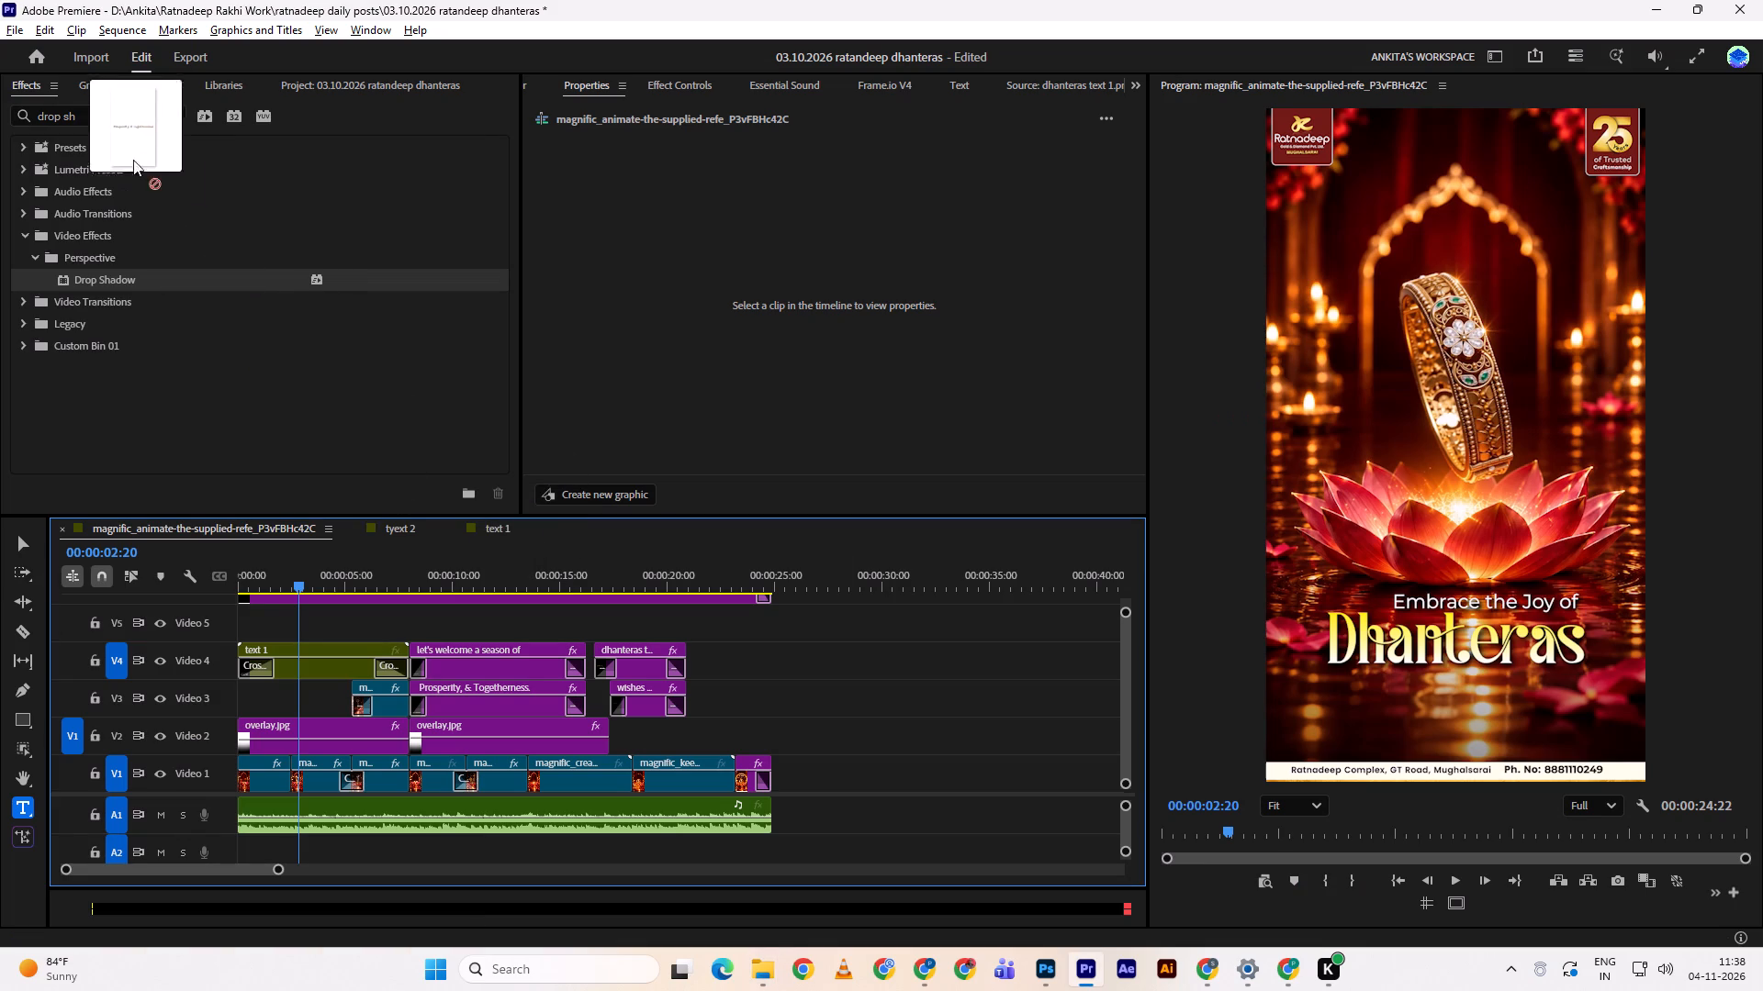
drag(133, 160, 318, 286)
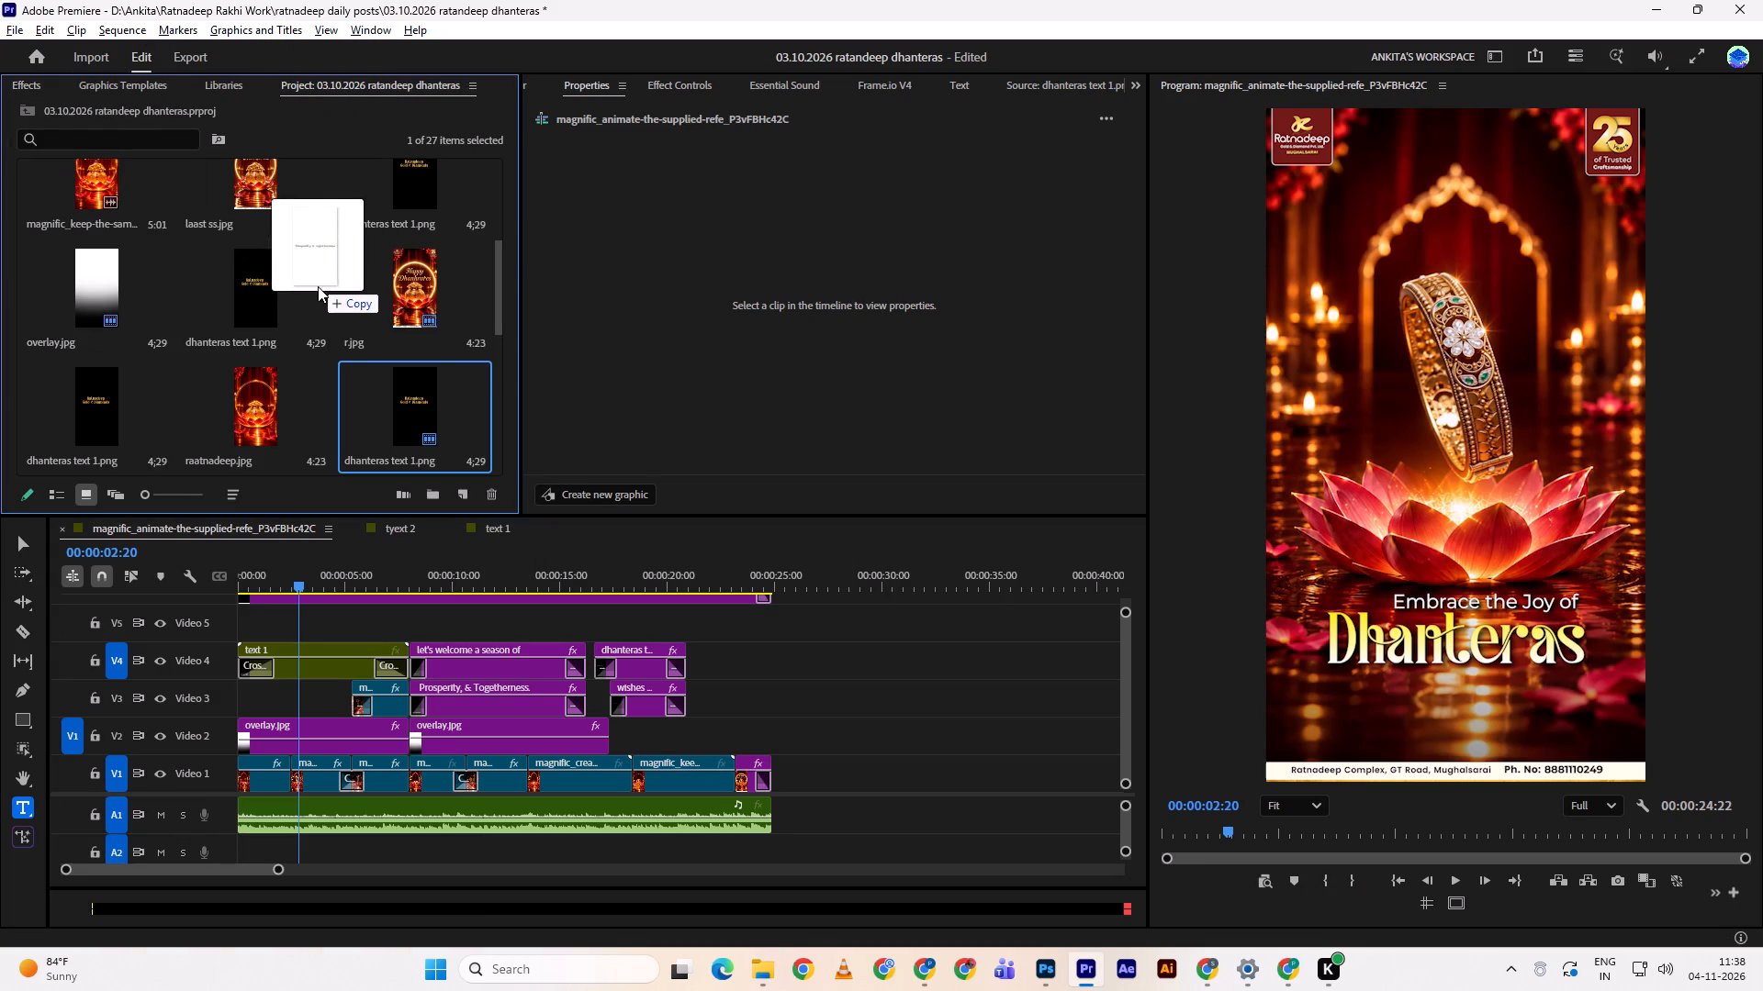
drag(318, 286, 318, 291)
click(318, 291)
Place dhanteras text 2.png on Video 3 over the start of the "Prosperity, & Togetherness" clip and play that section.
drag(414, 295, 422, 663)
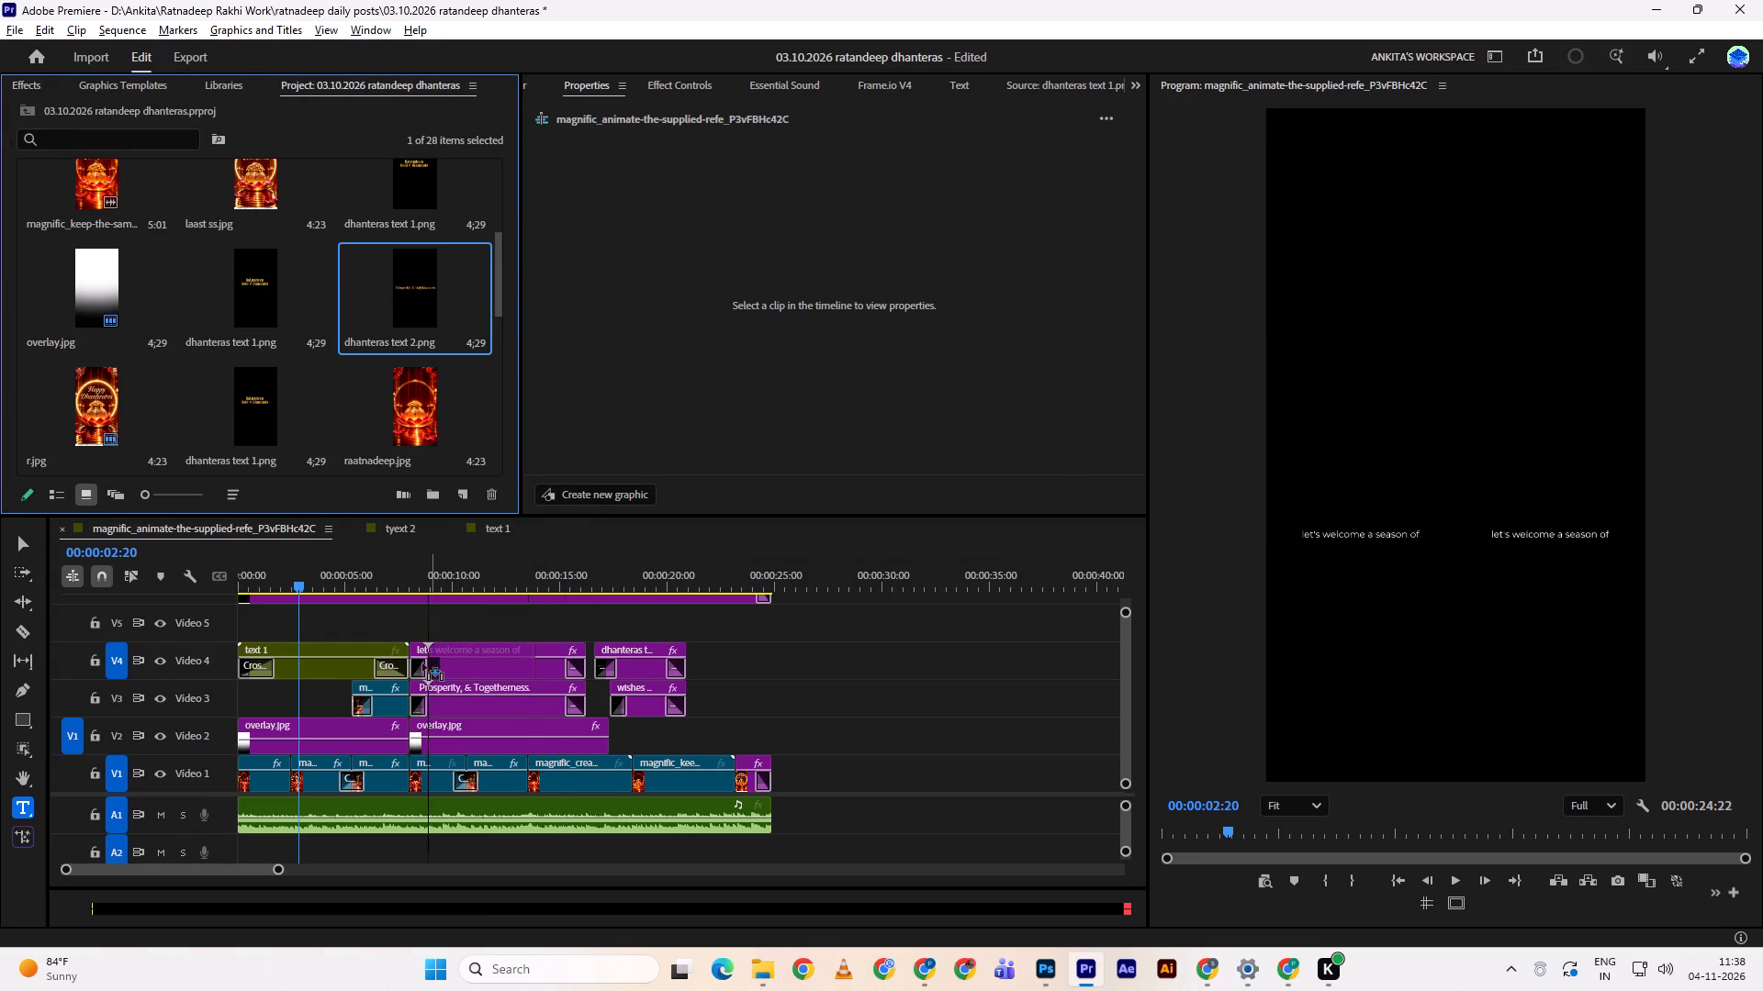
drag(422, 663, 412, 696)
click(410, 563)
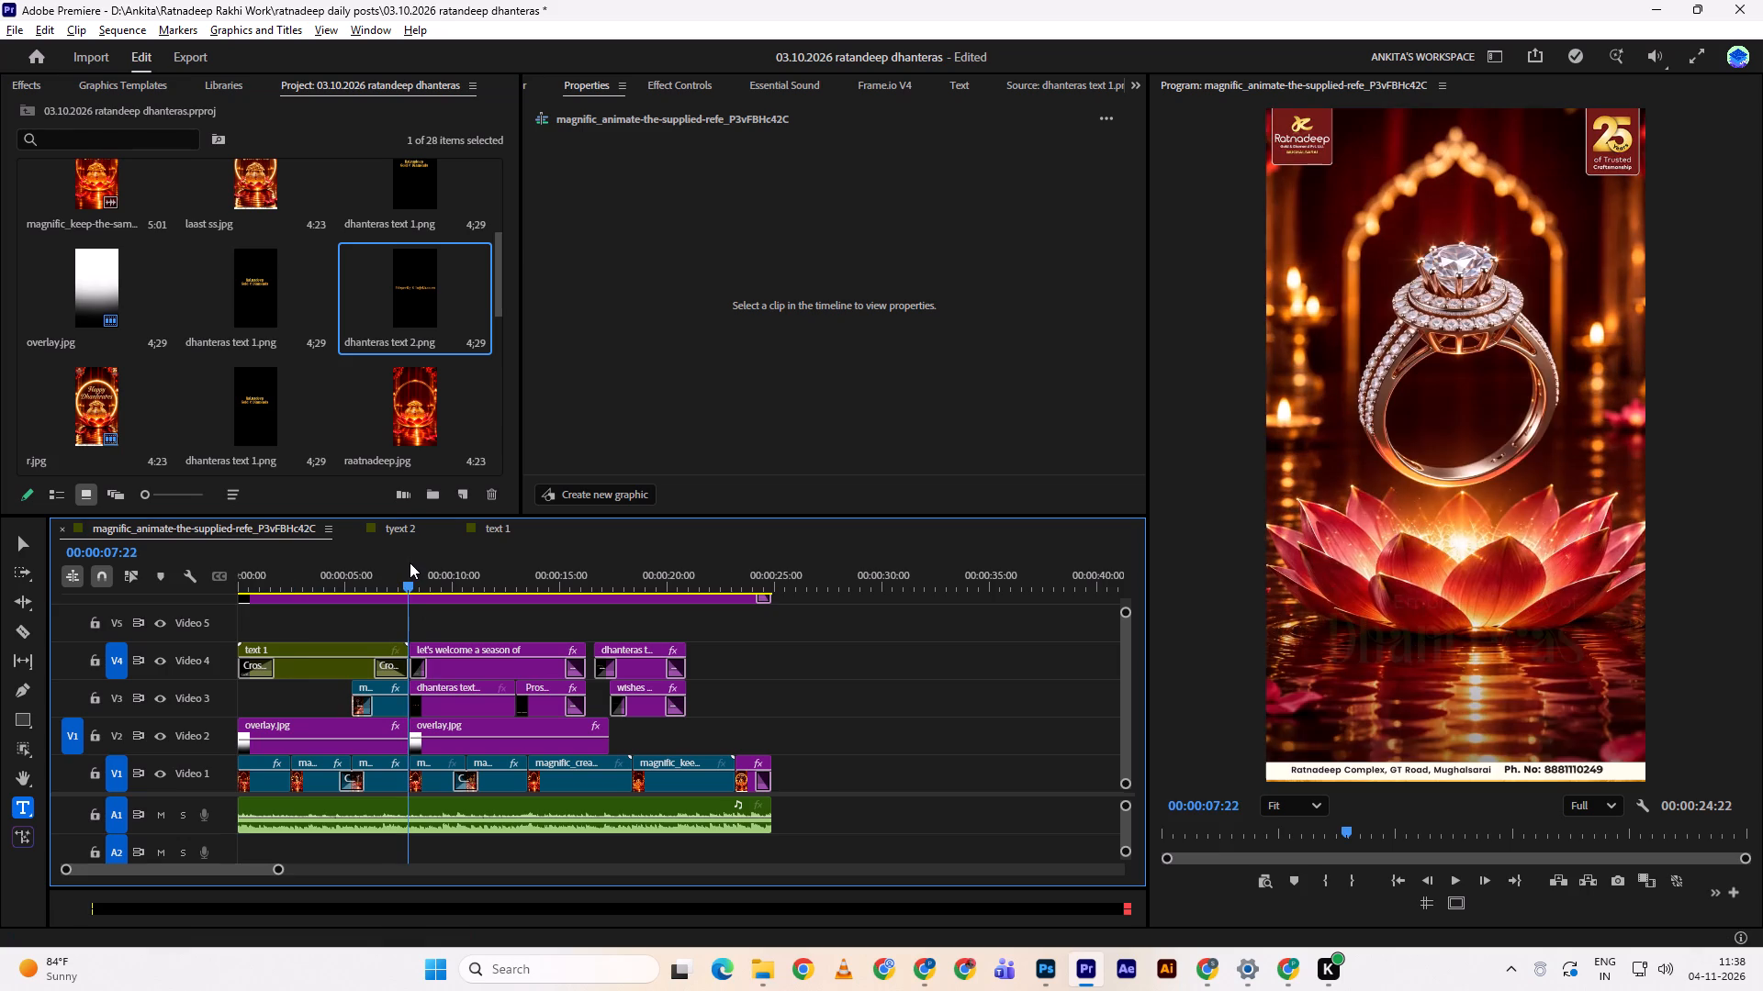
key(space)
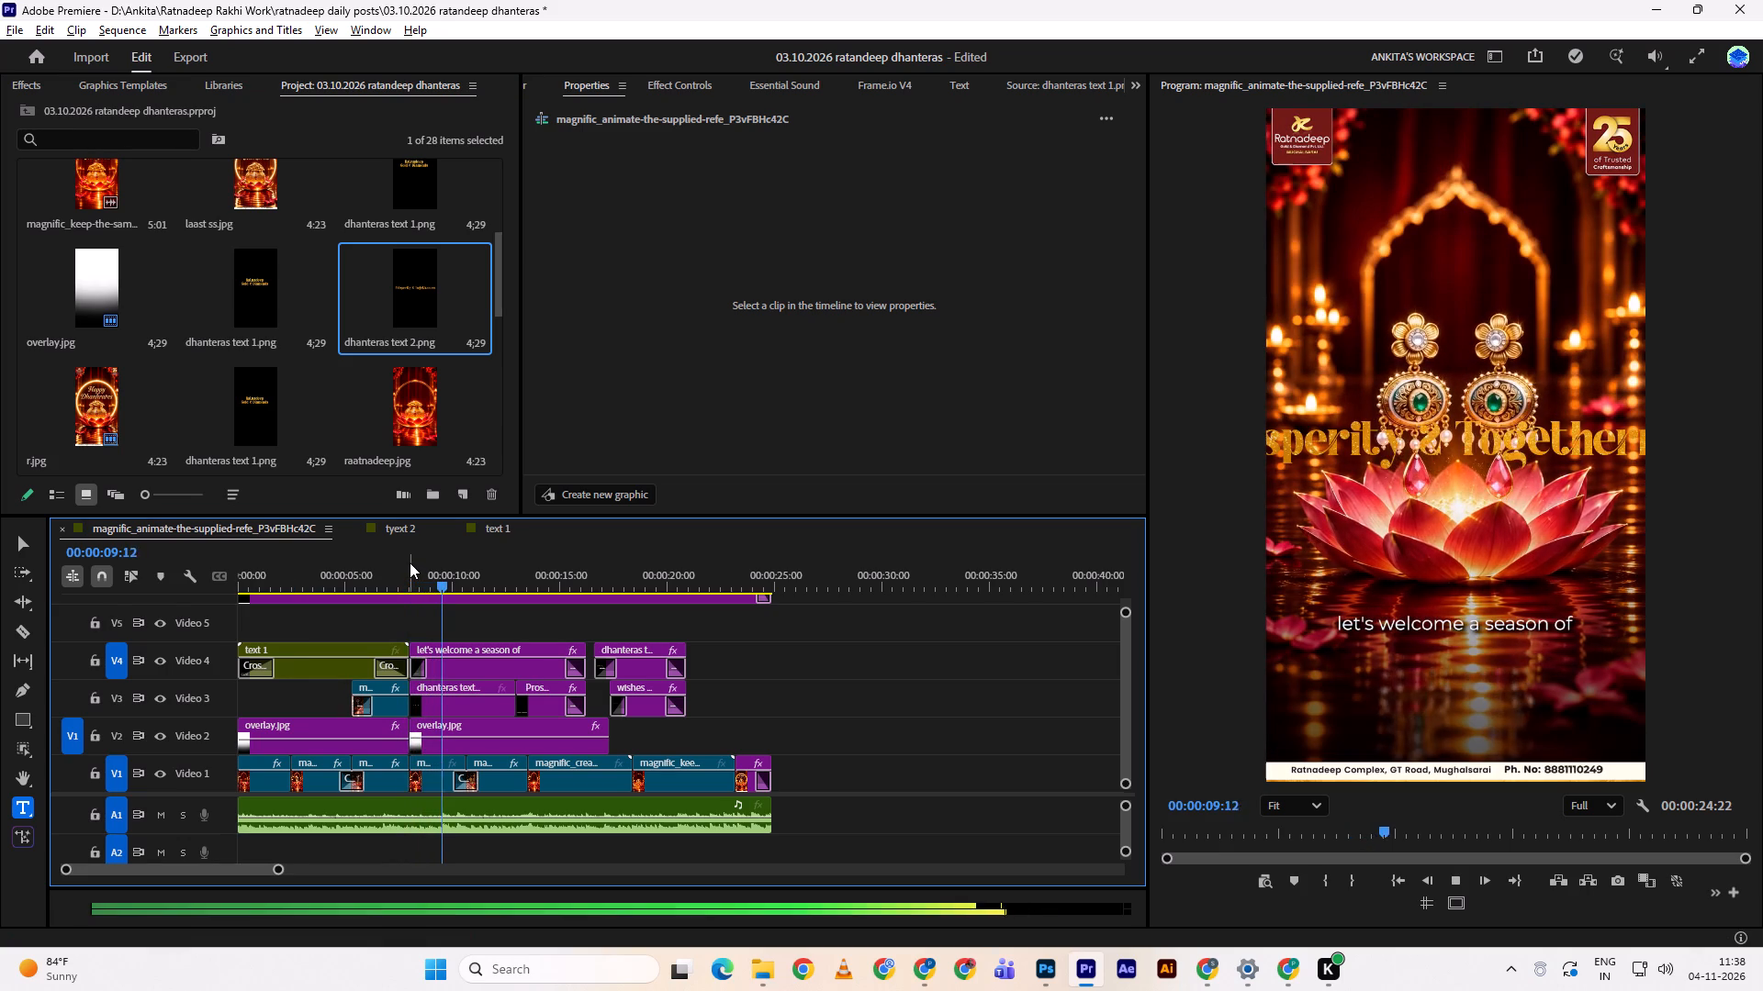
key(space)
key(space)
key(space)
Scale the dhanteras text 2.png clip to 63 and set its vertical position to 1031, beneath "let's welcome a season of".
click(449, 709)
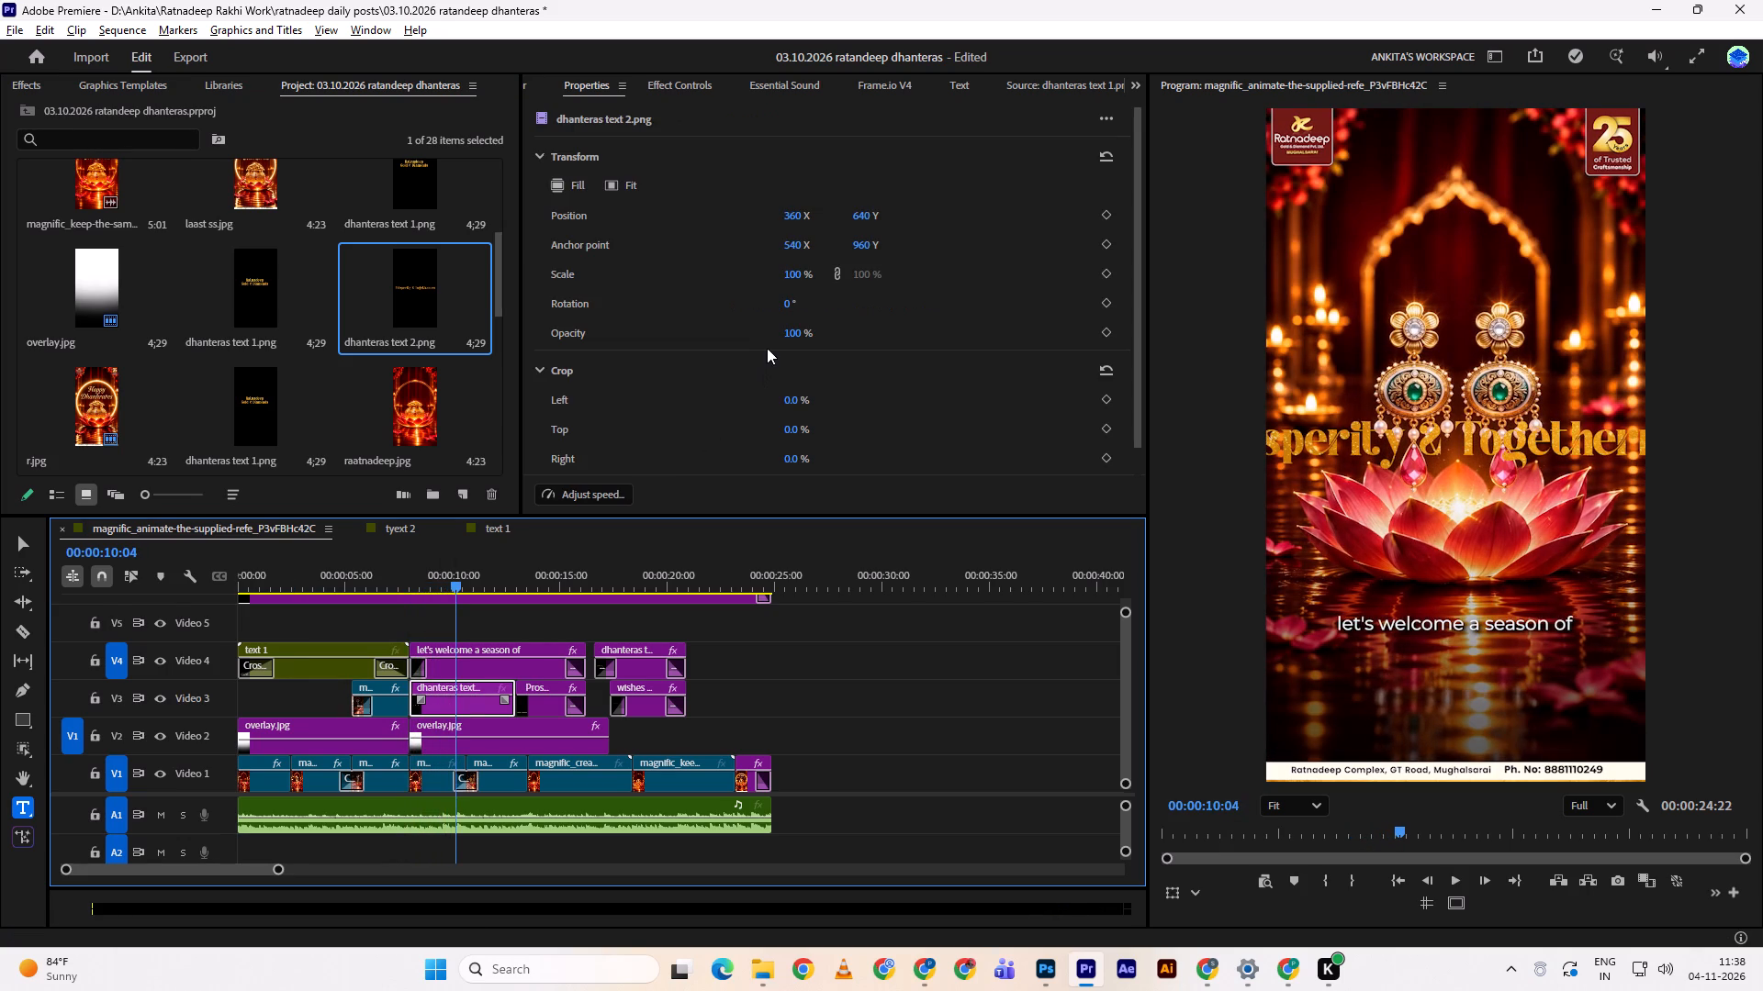
click(697, 86)
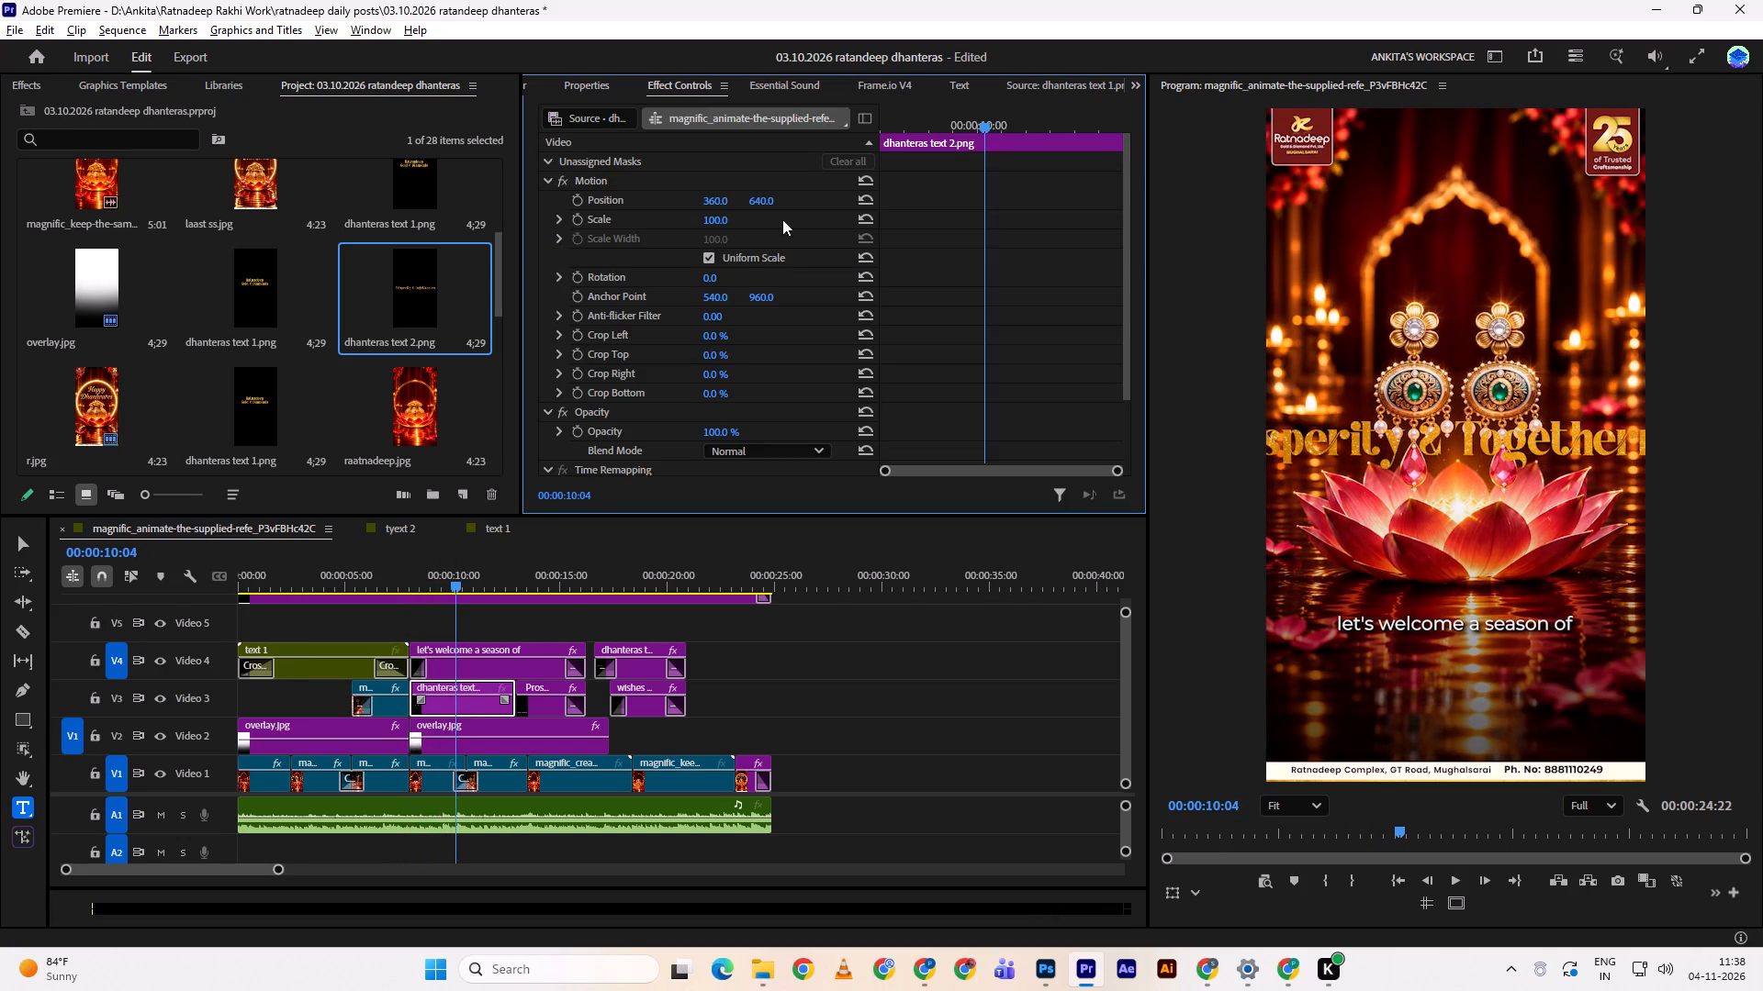
drag(722, 218, 695, 210)
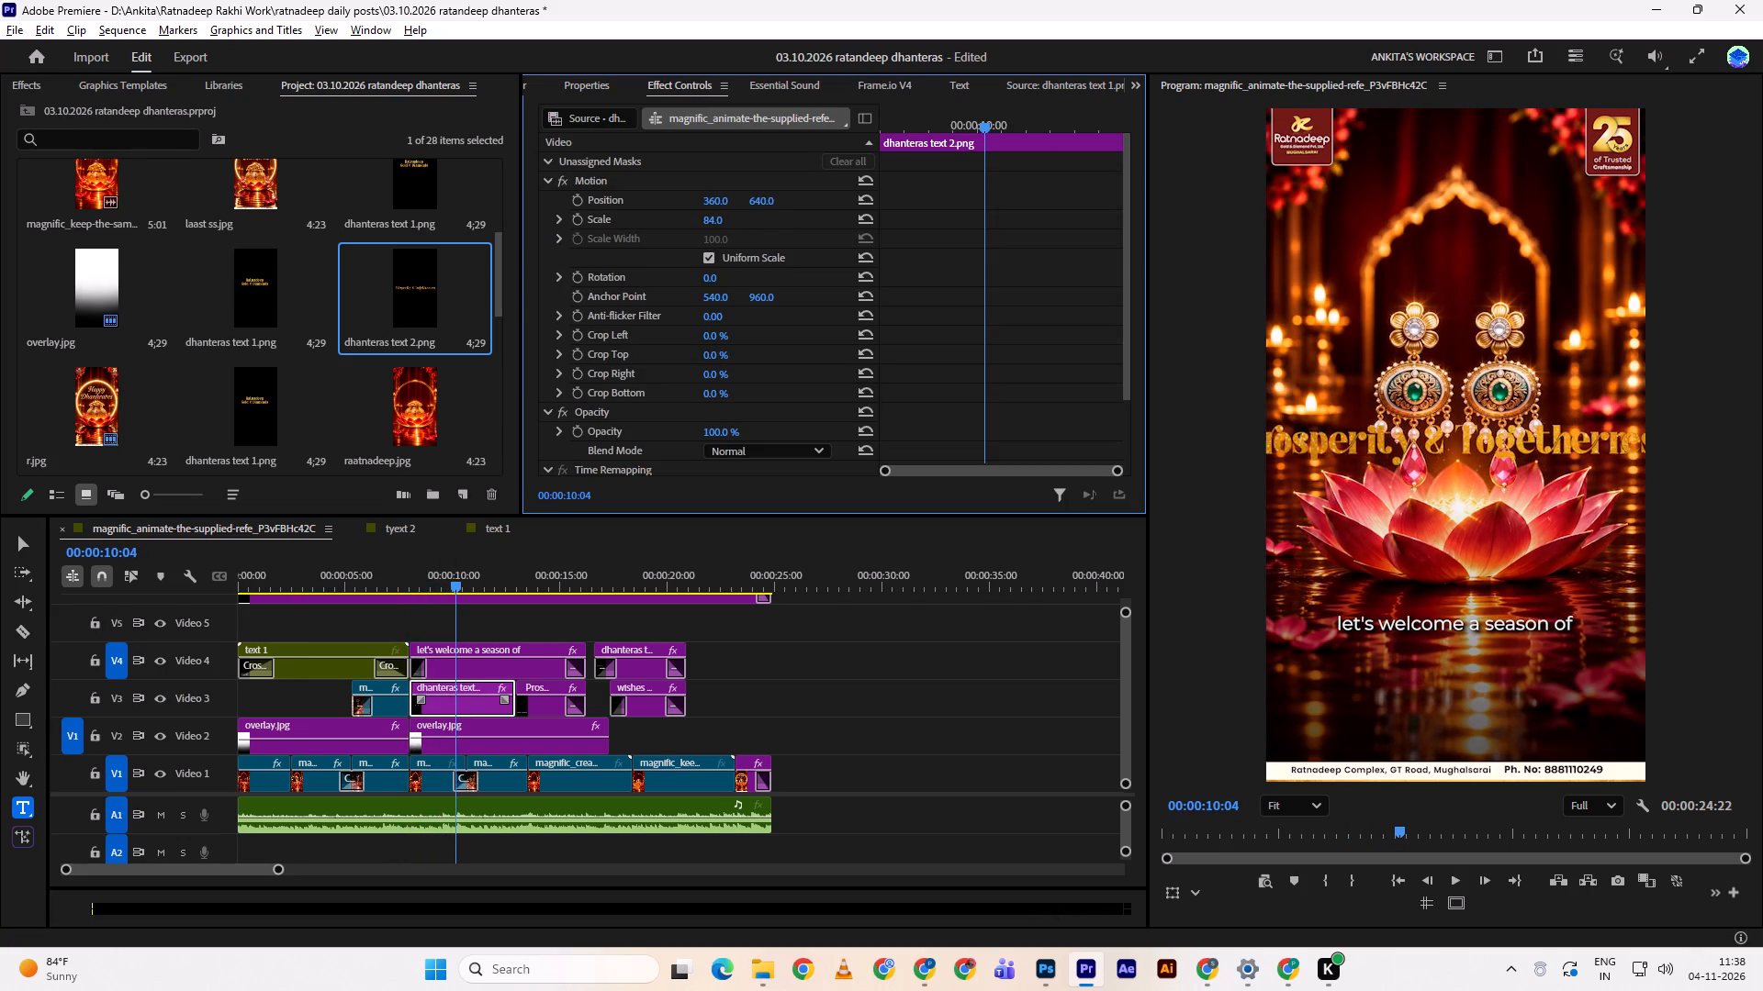
drag(695, 210, 681, 207)
drag(711, 219, 705, 215)
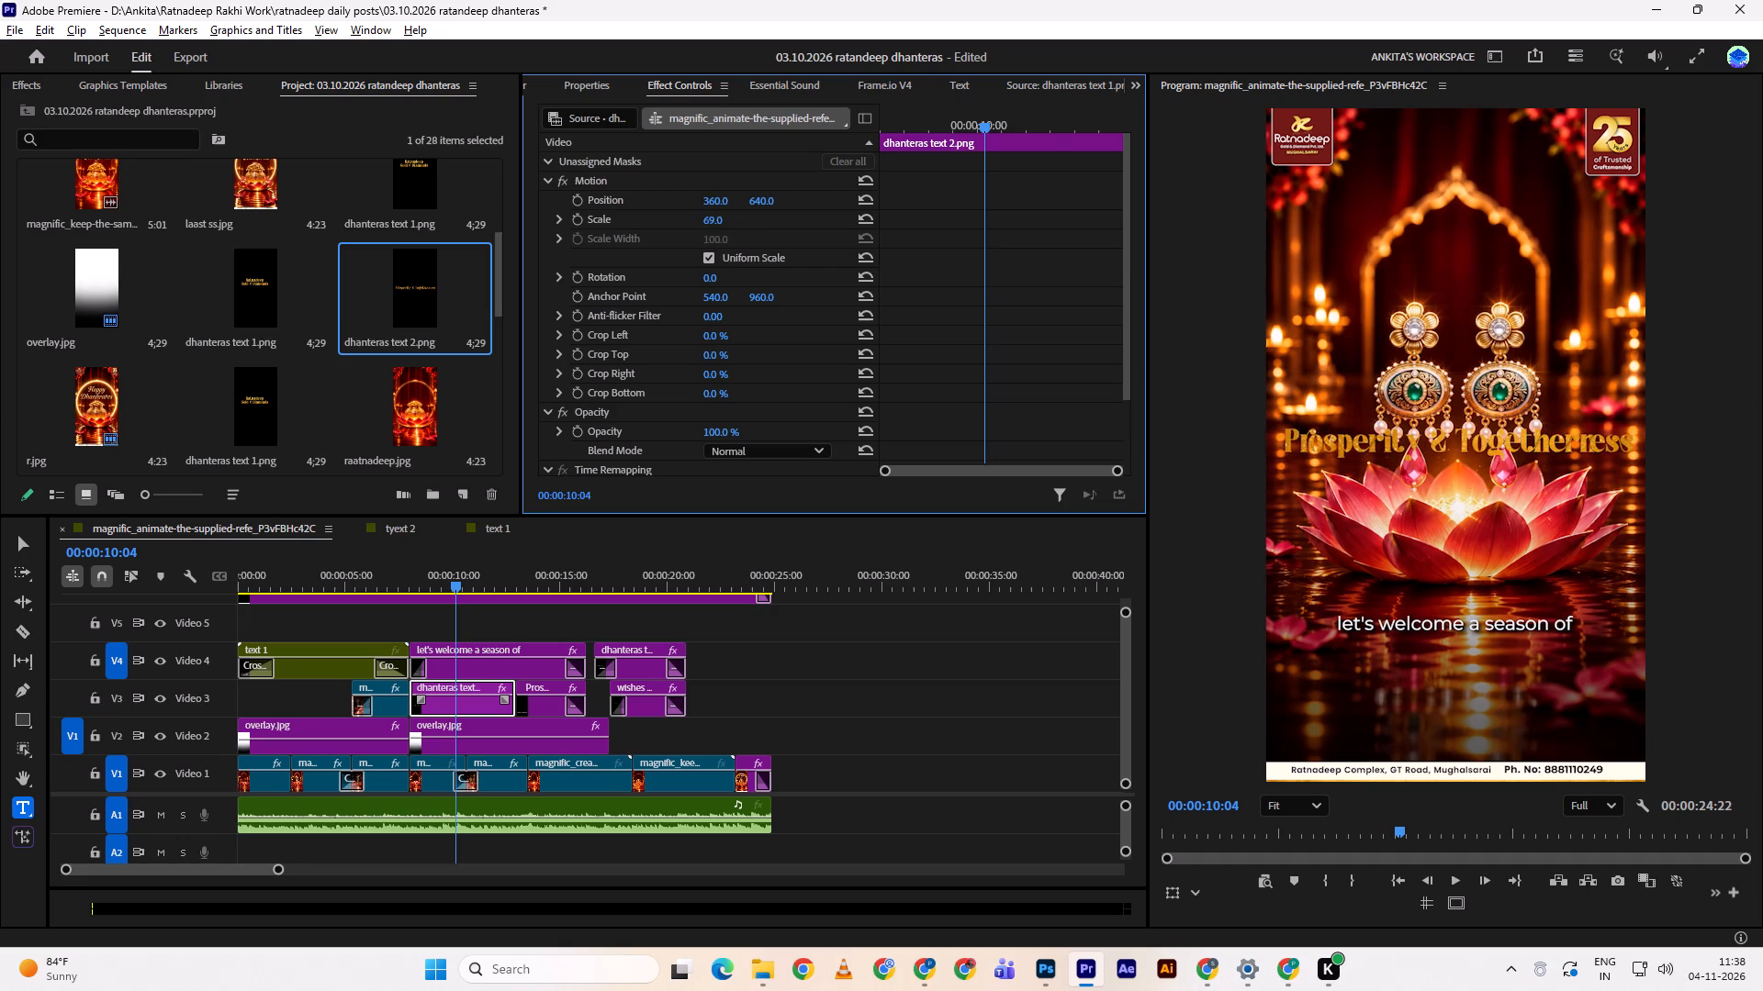
drag(705, 215, 702, 214)
drag(769, 203, 1117, 160)
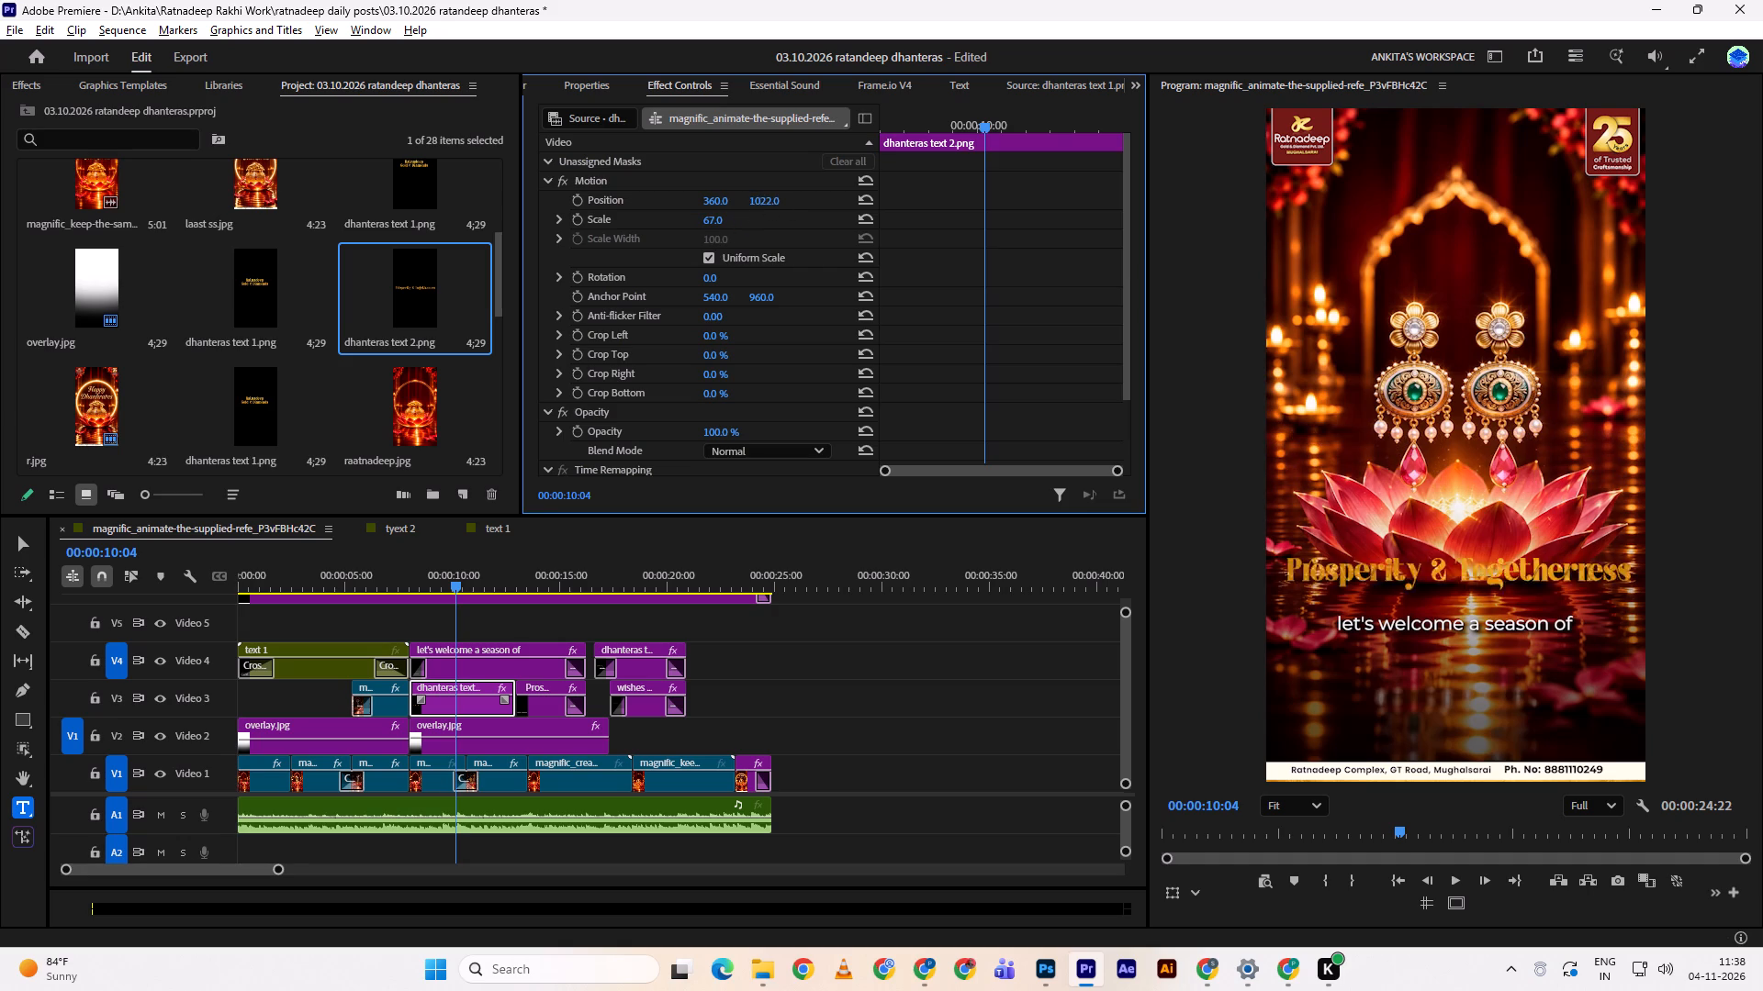
drag(1117, 160, 1132, 166)
key(space)
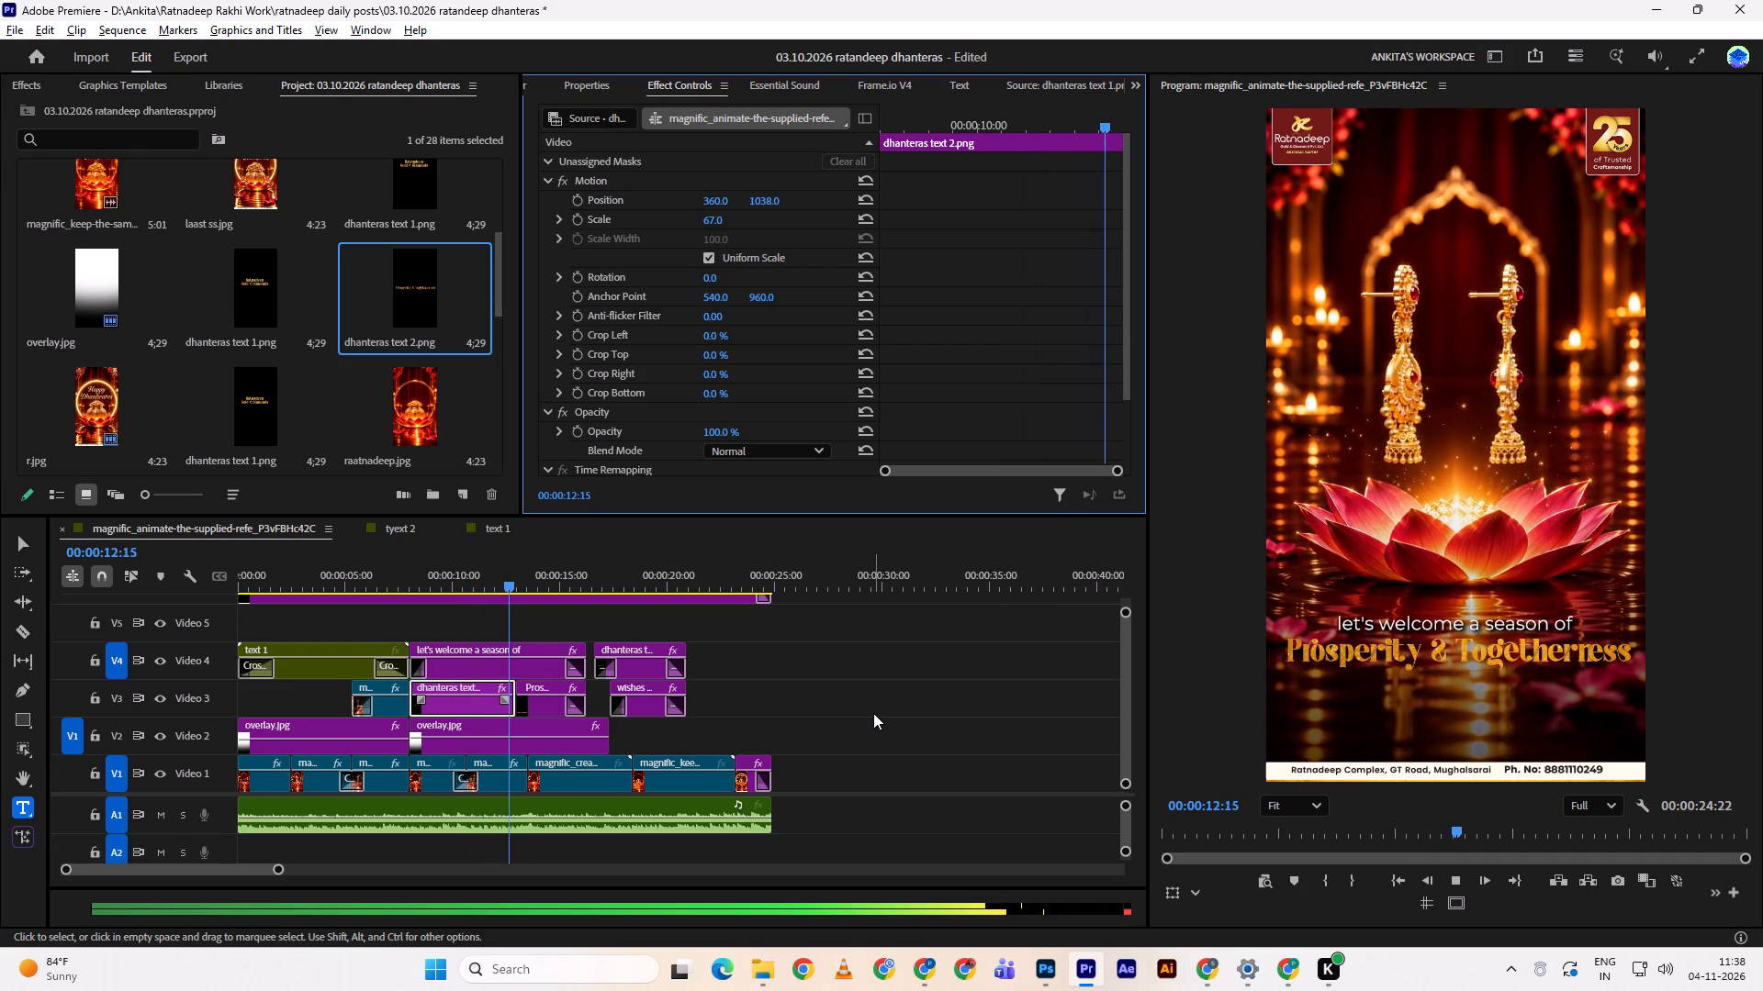
drag(511, 577, 452, 584)
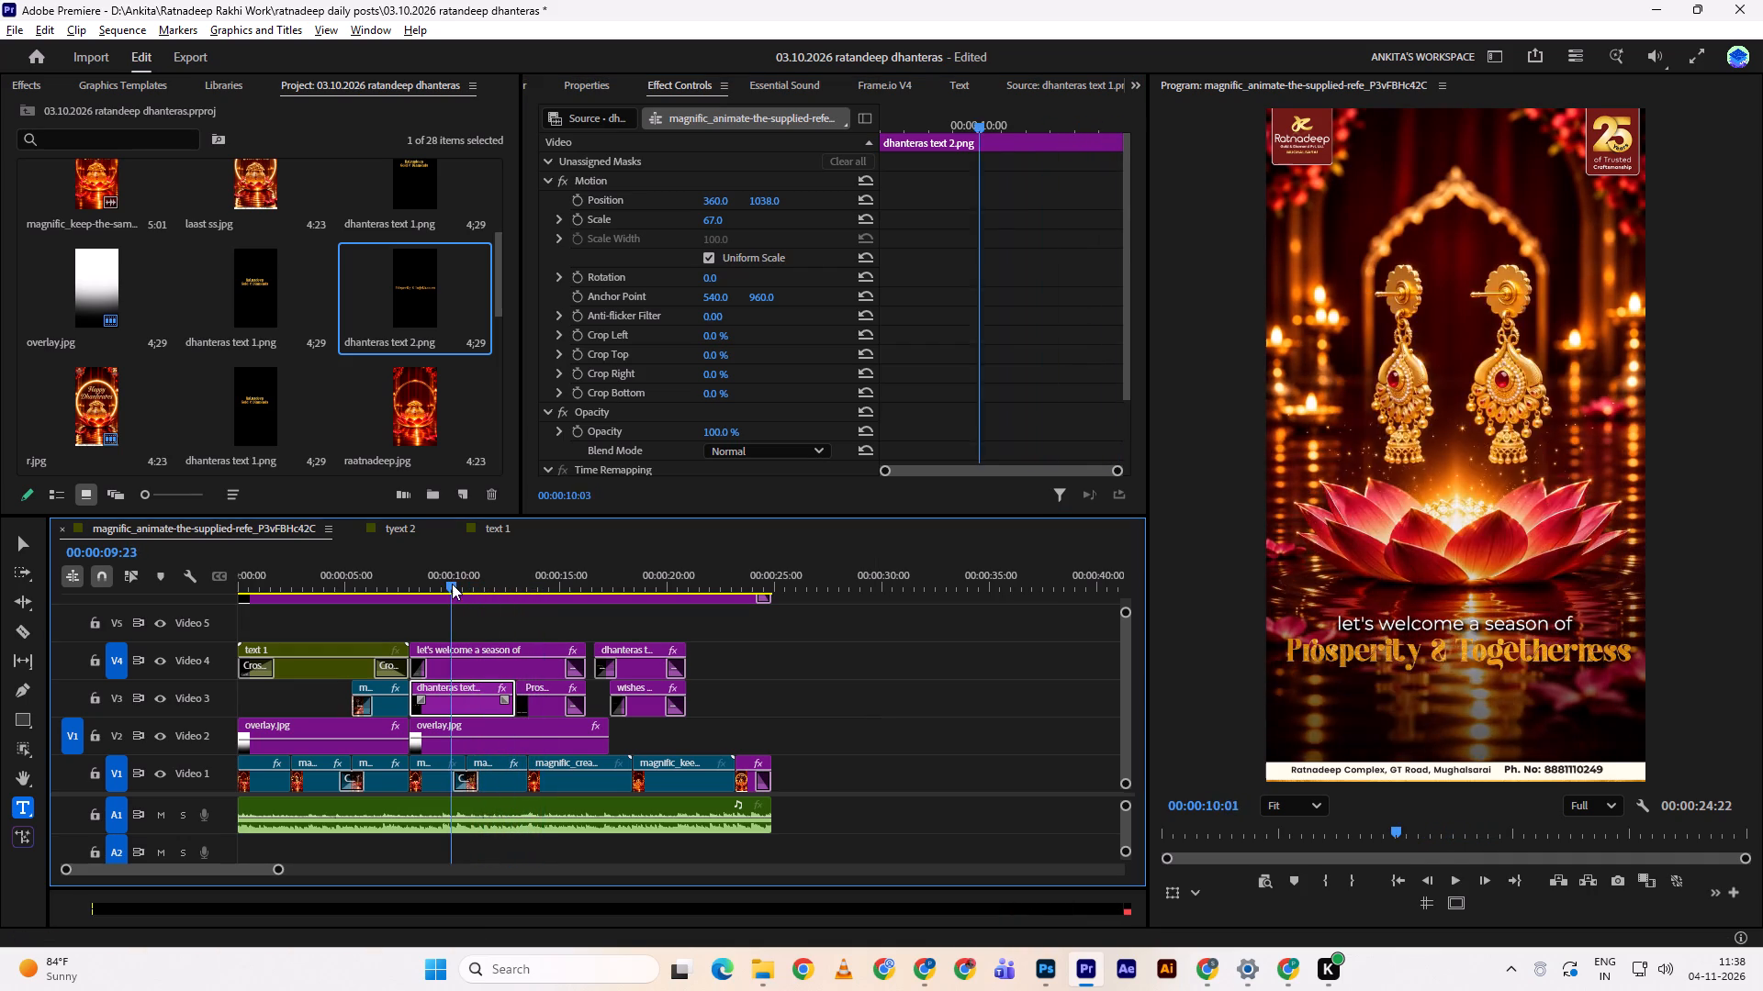
drag(452, 584, 454, 583)
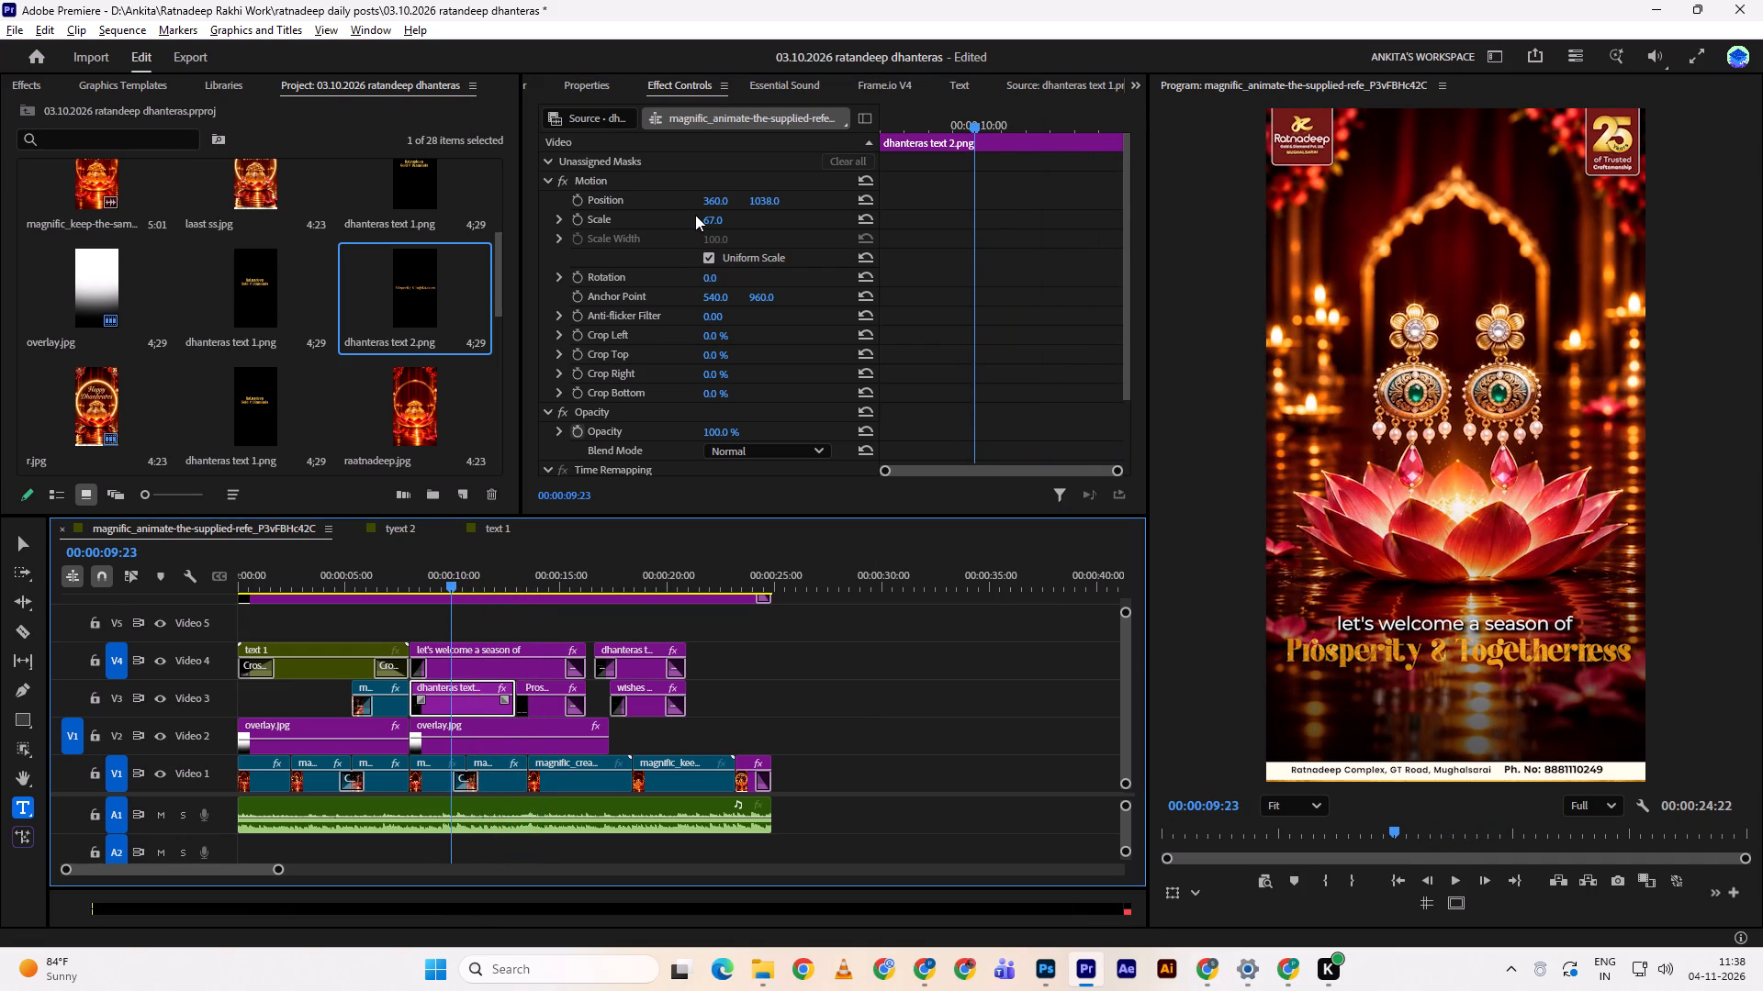
drag(713, 216, 699, 206)
drag(764, 203, 758, 201)
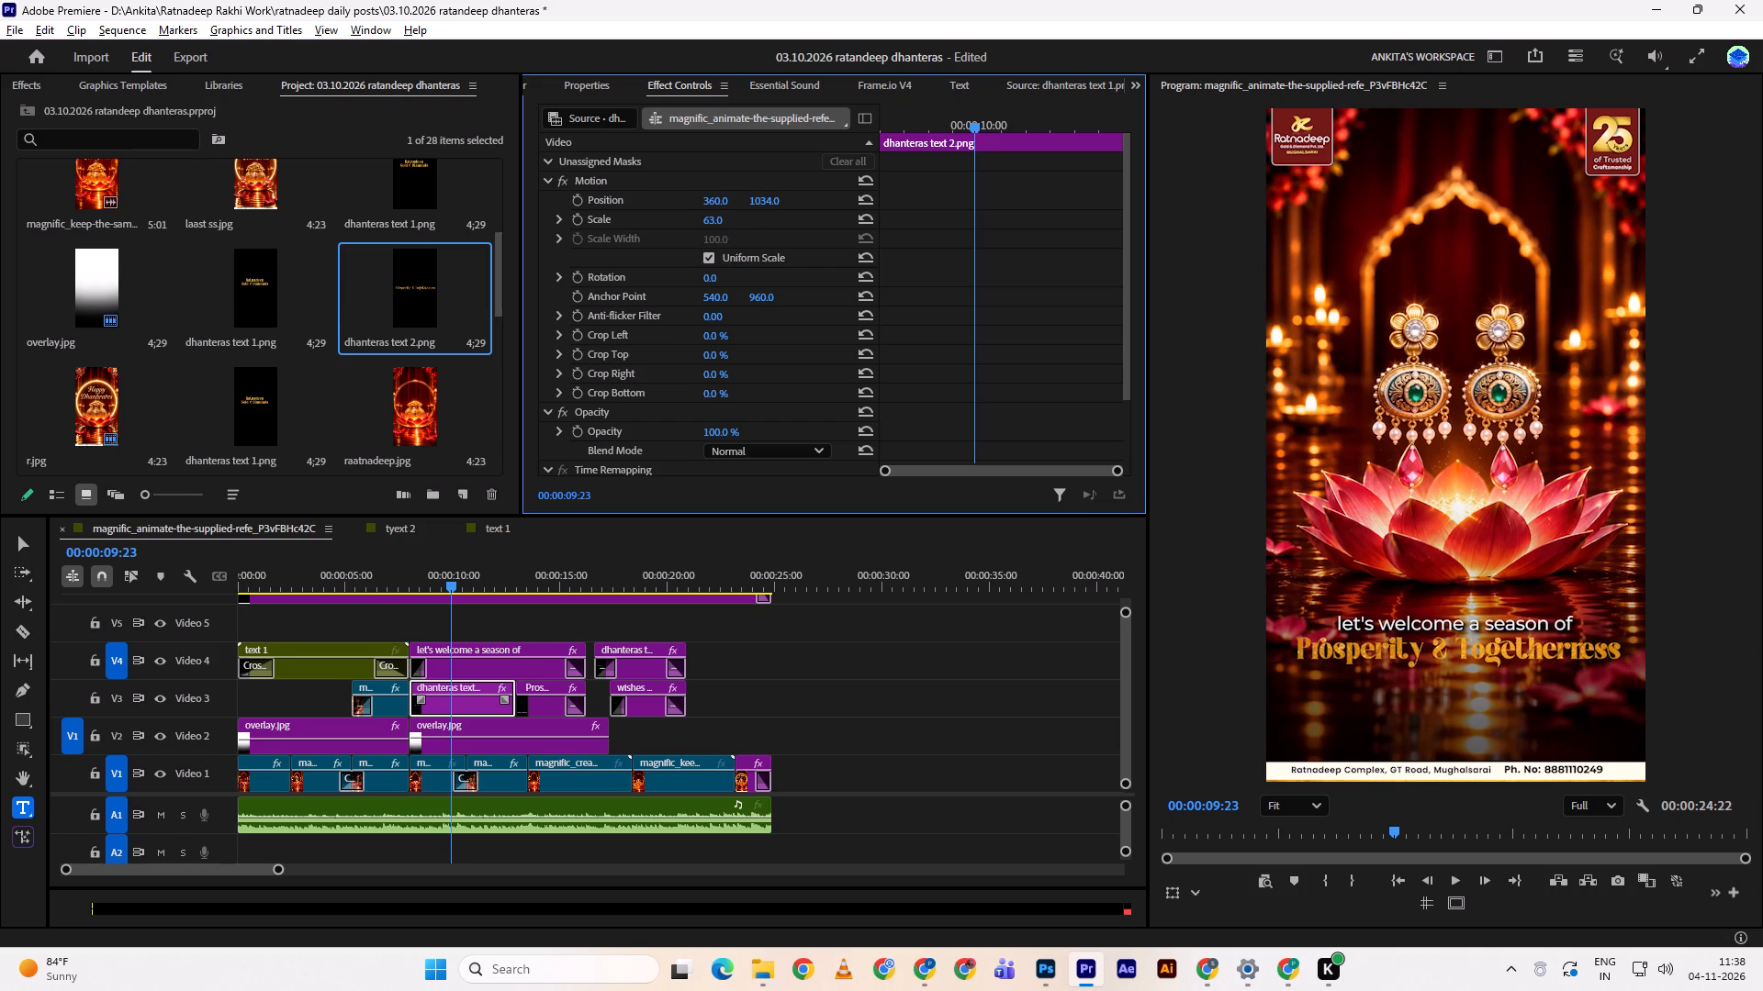
drag(758, 201, 755, 202)
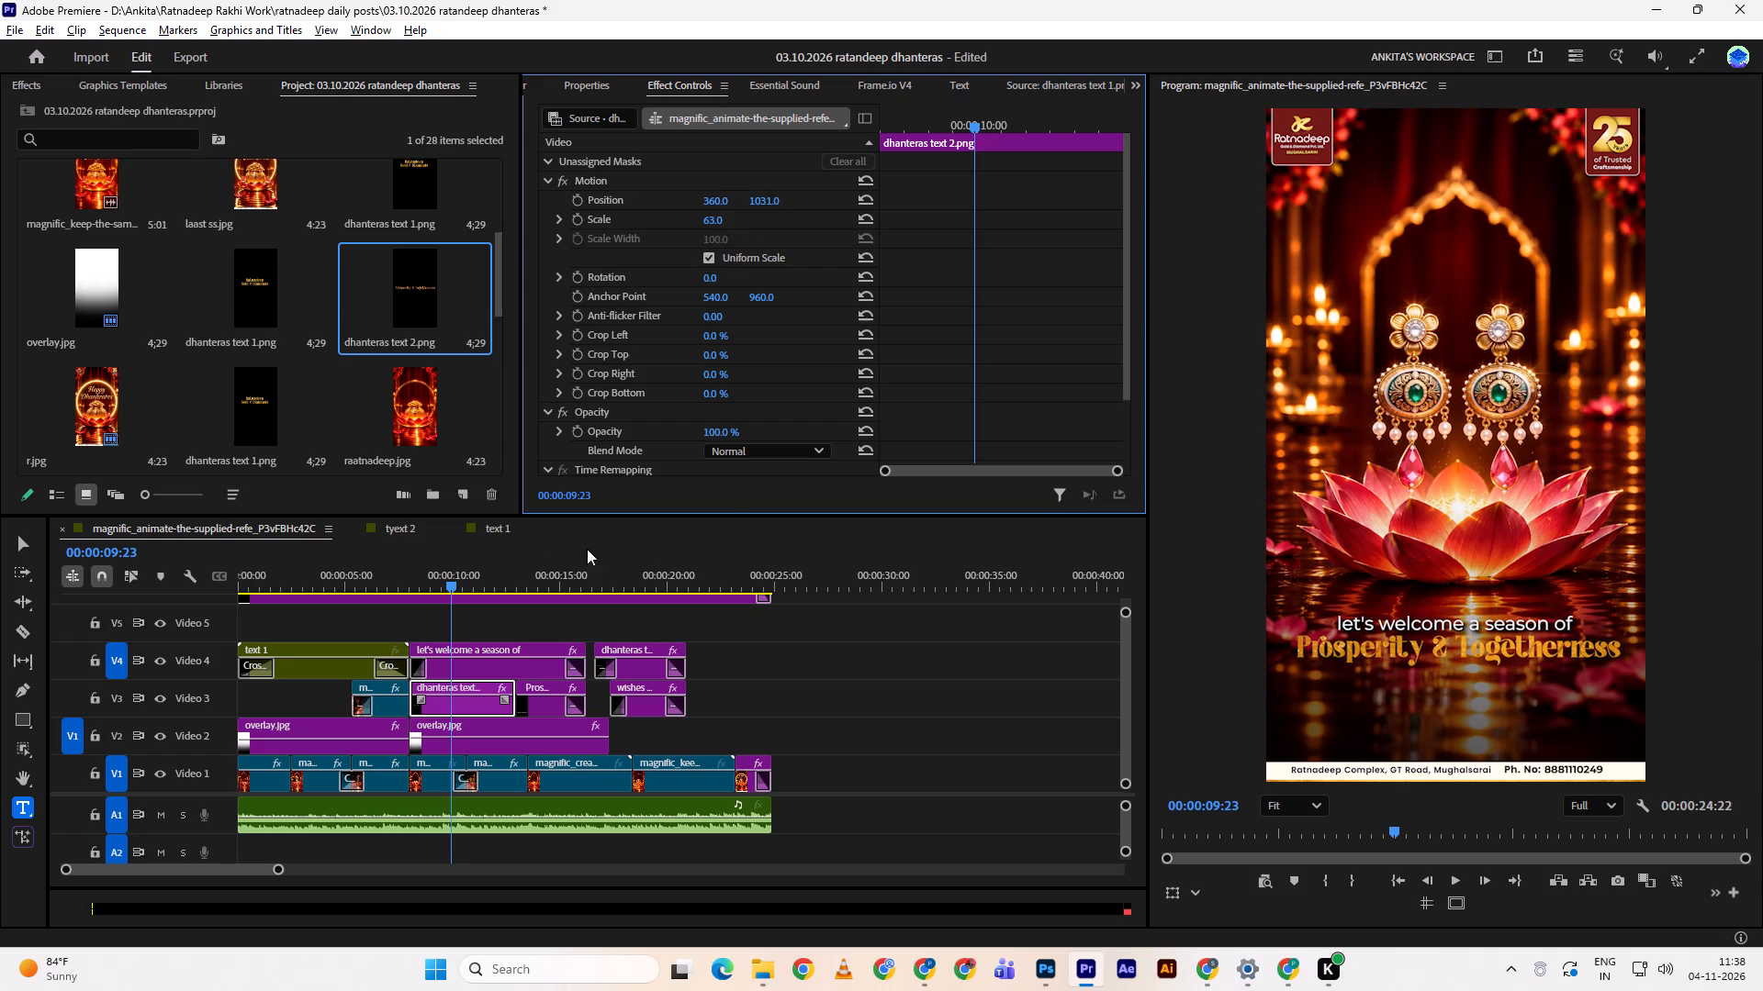
Add a Drop Shadow to the dhanteras text 2.png clip with 100% opacity, distance 10 and softness 8.
click(38, 92)
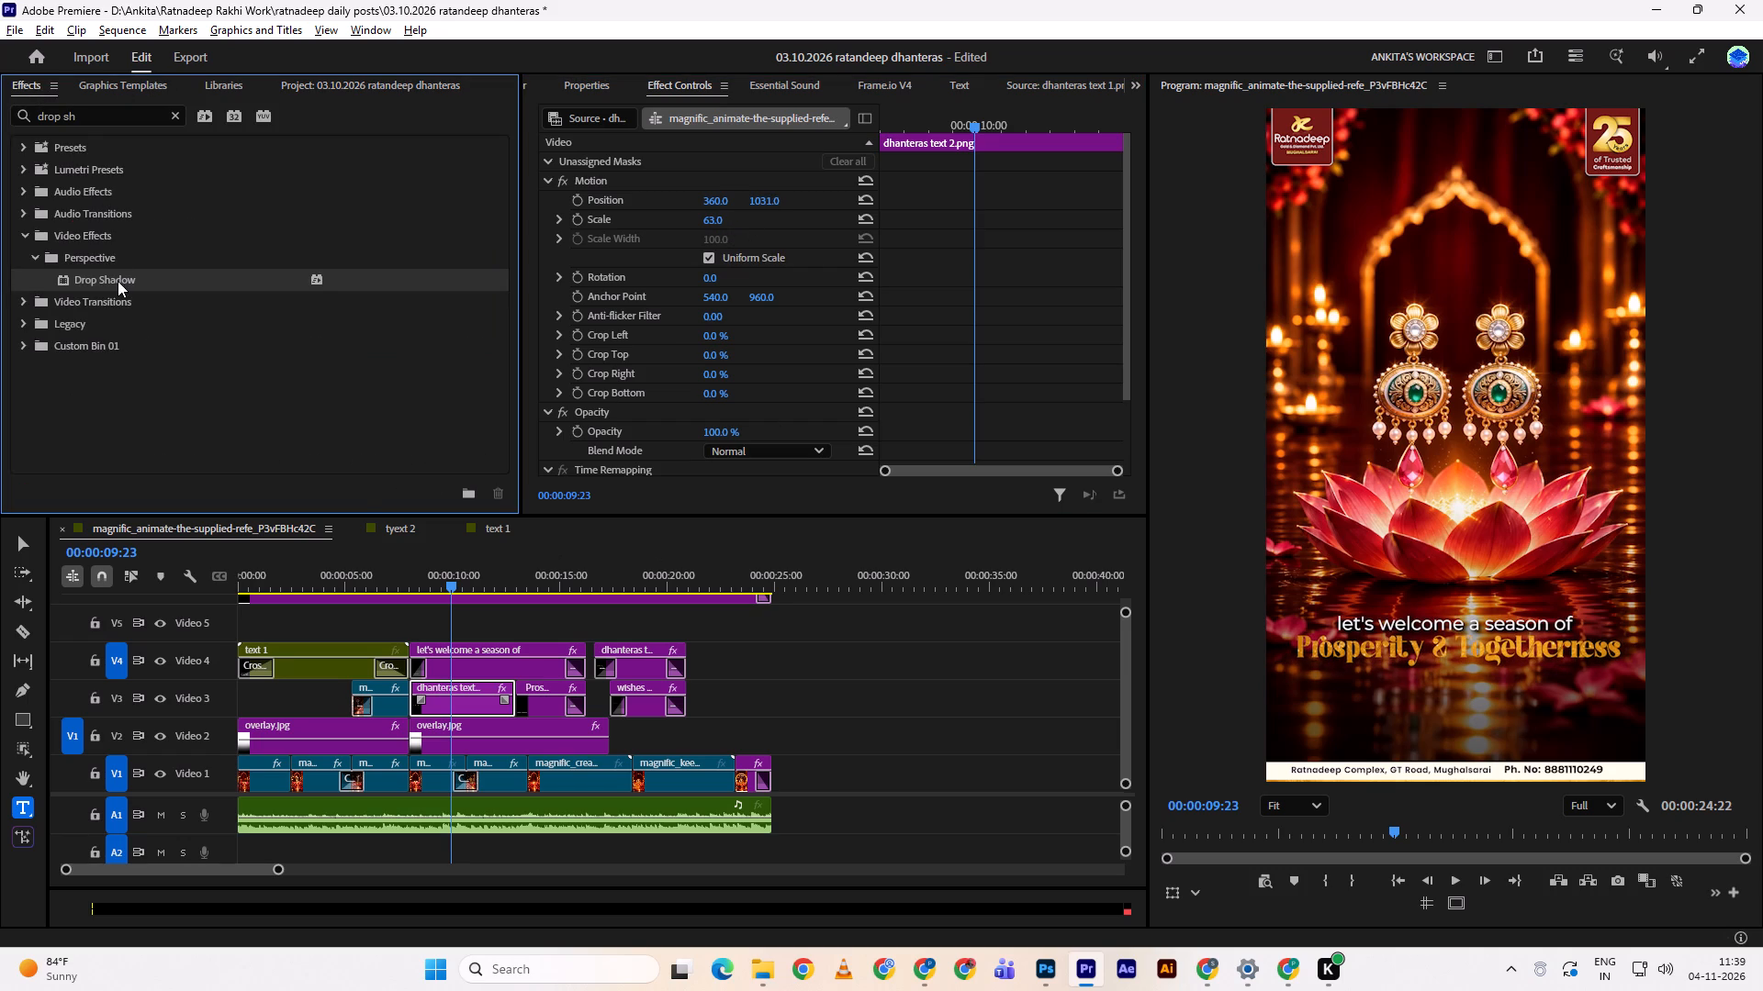
drag(118, 281, 440, 689)
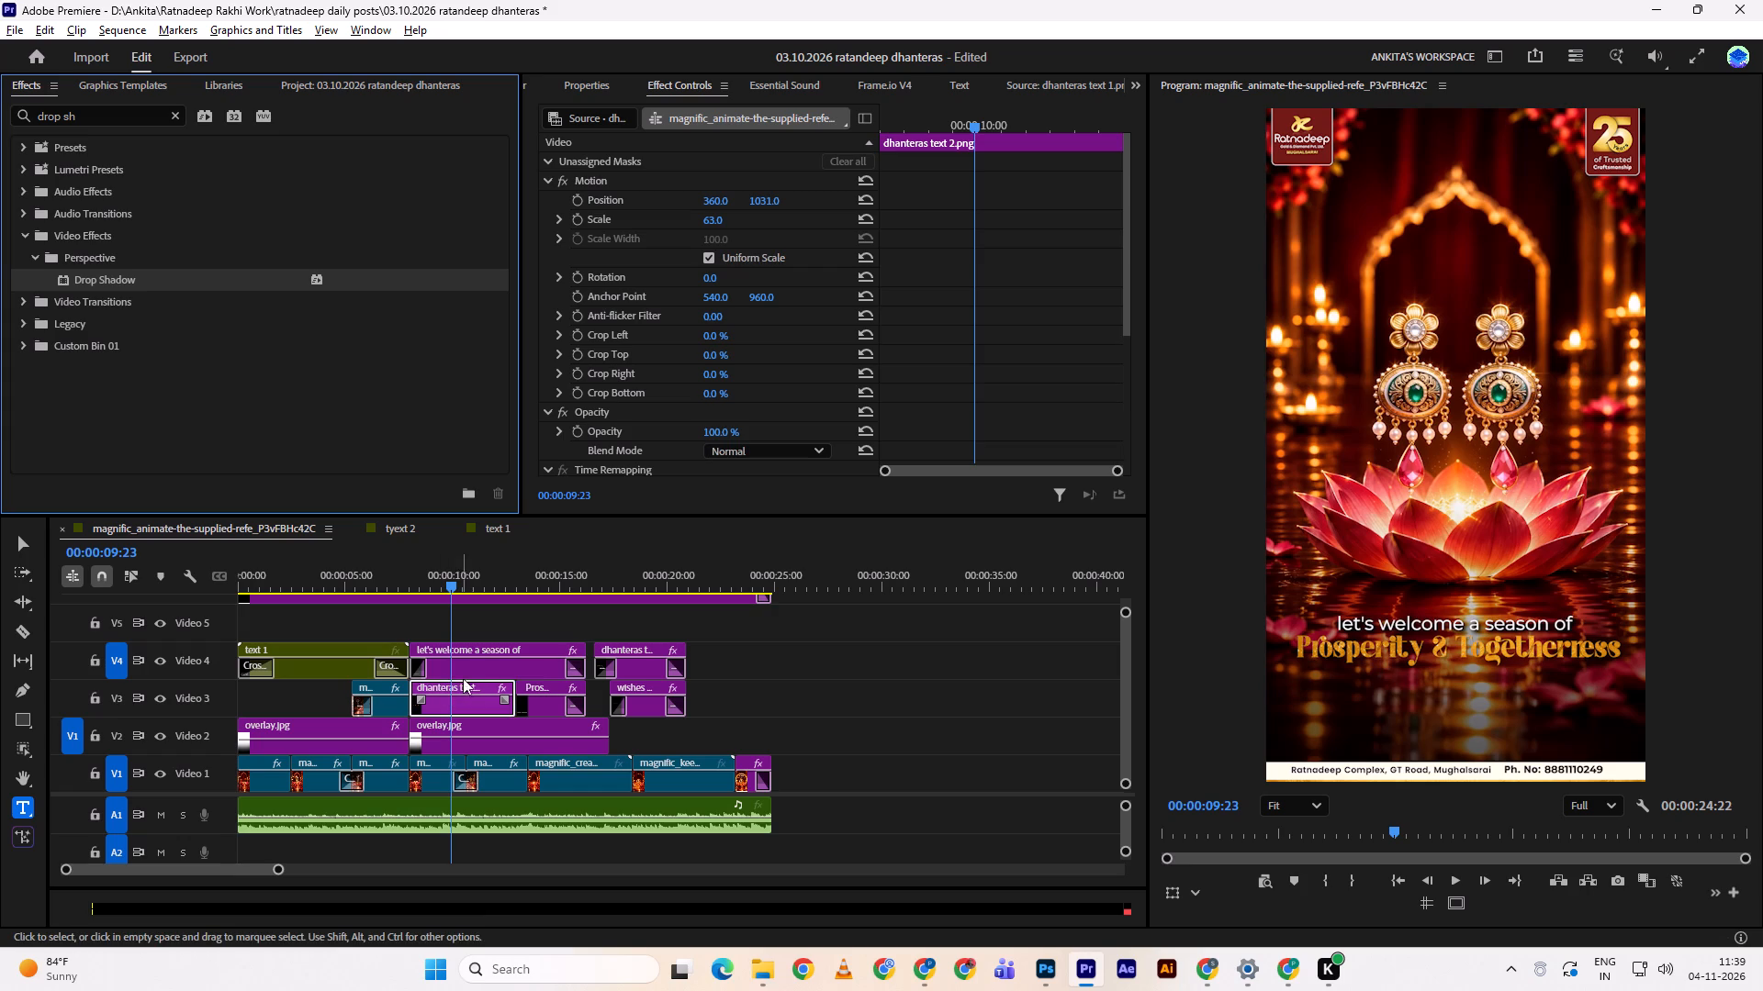
scroll(798, 358, down, 3)
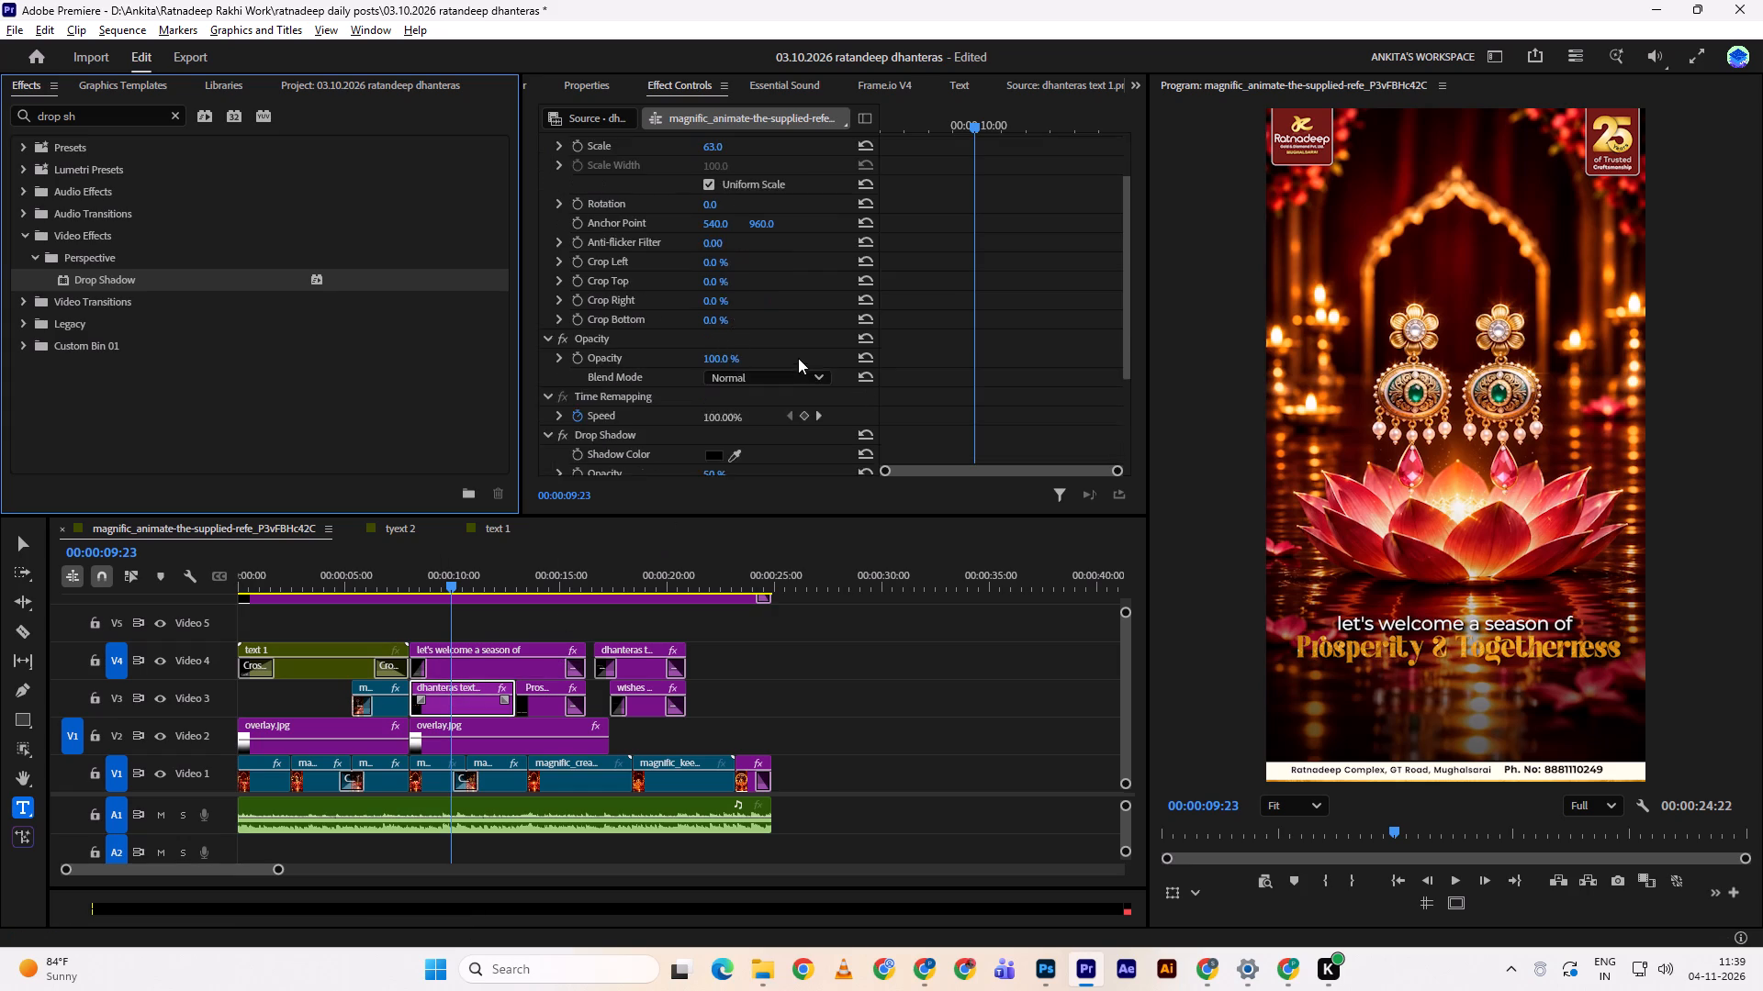
scroll(798, 358, down, 11)
drag(715, 366, 727, 363)
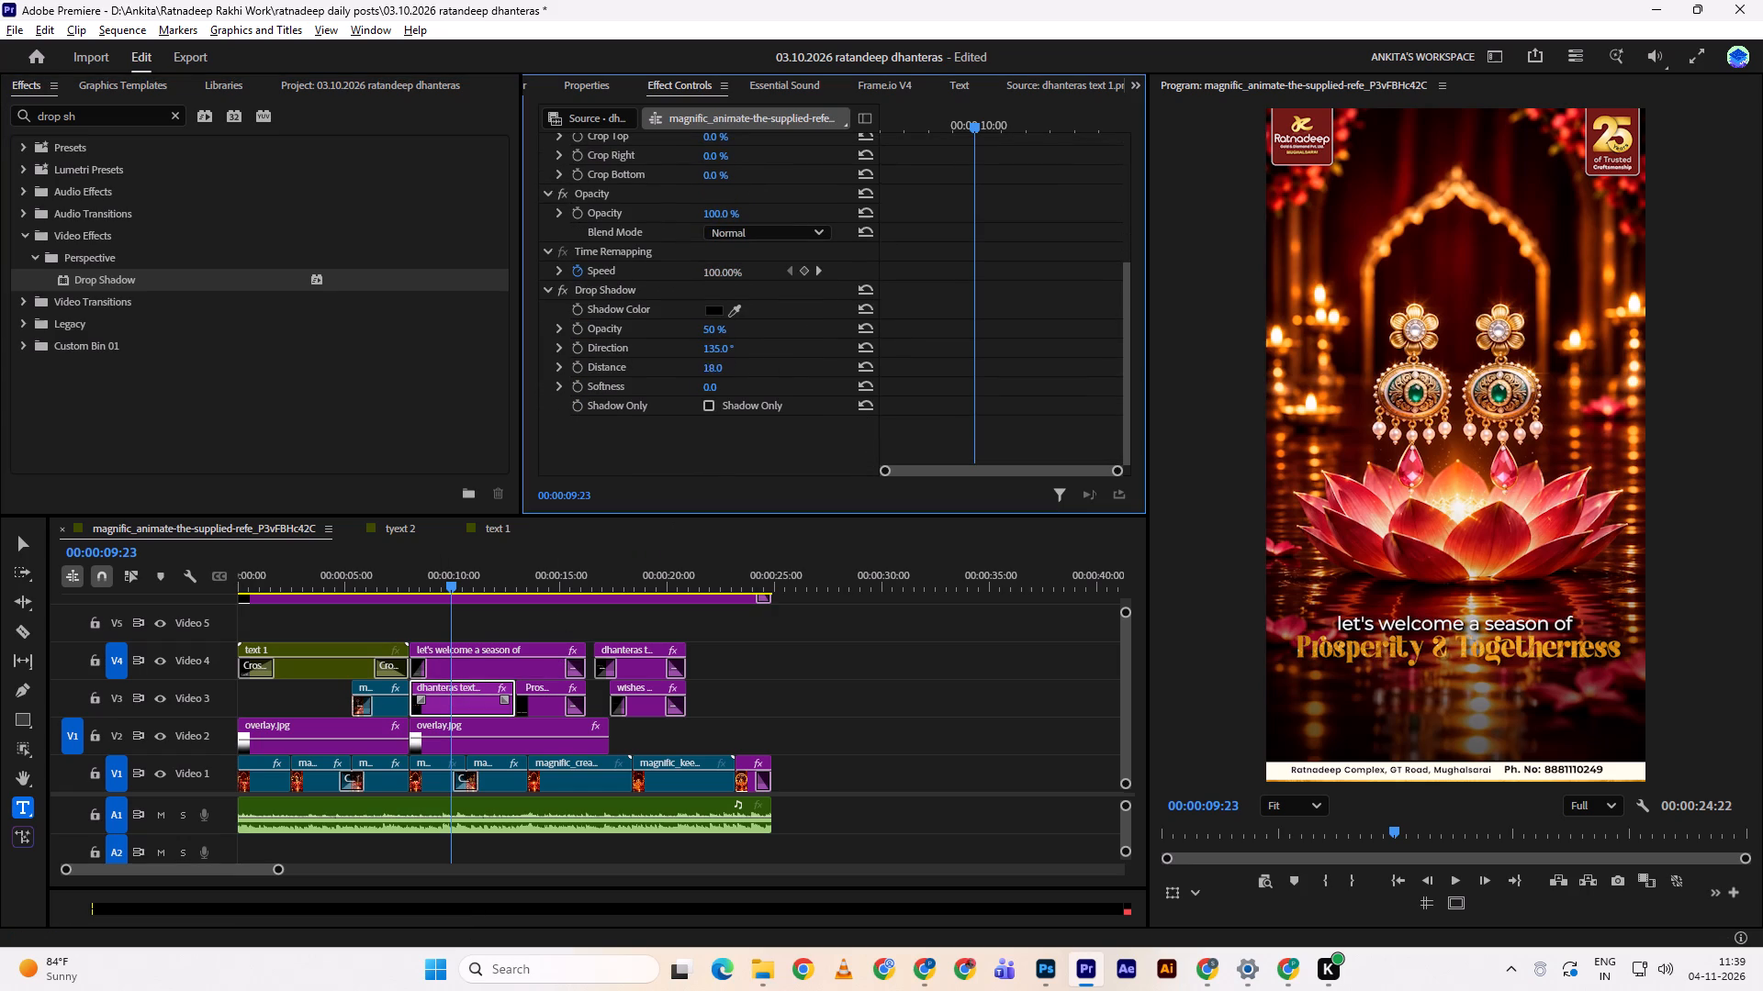
drag(727, 363, 696, 343)
drag(696, 343, 698, 340)
click(720, 390)
drag(712, 328, 780, 328)
drag(780, 328, 915, 321)
Play and scrub the sequence to compare the "Prosperity & Togetherness" text with the "Ratnadeep Gold & Diamonds" text.
key(space)
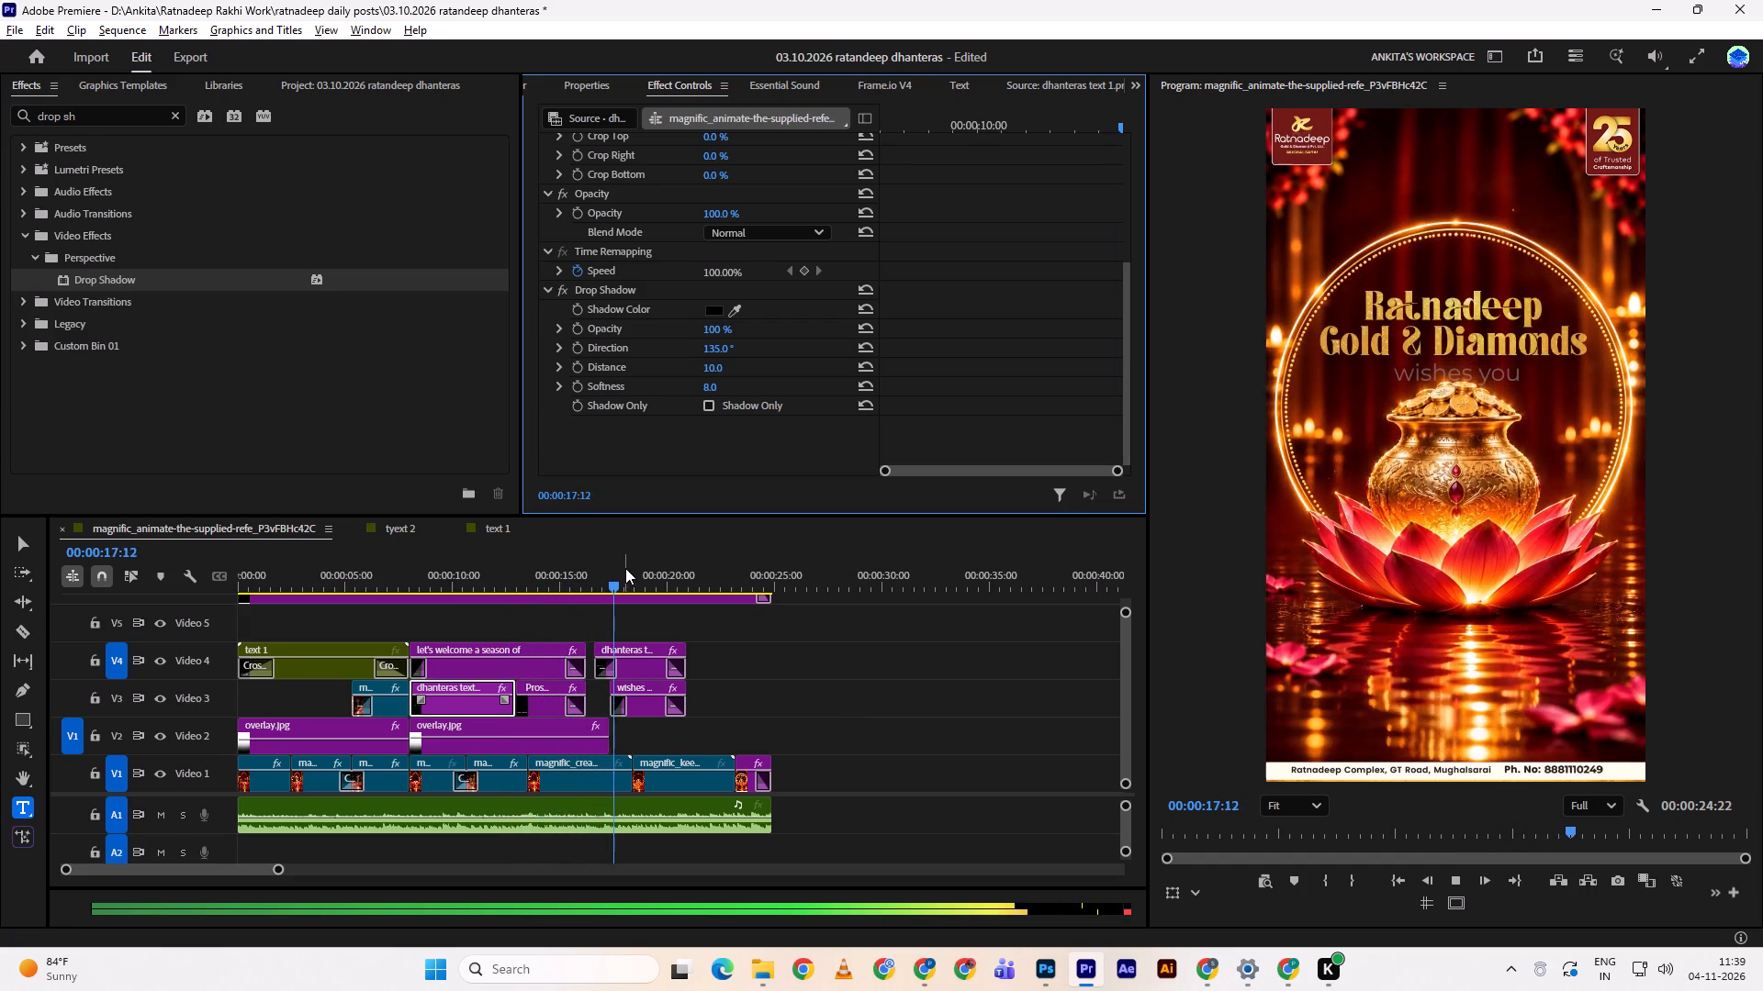
drag(624, 567, 441, 561)
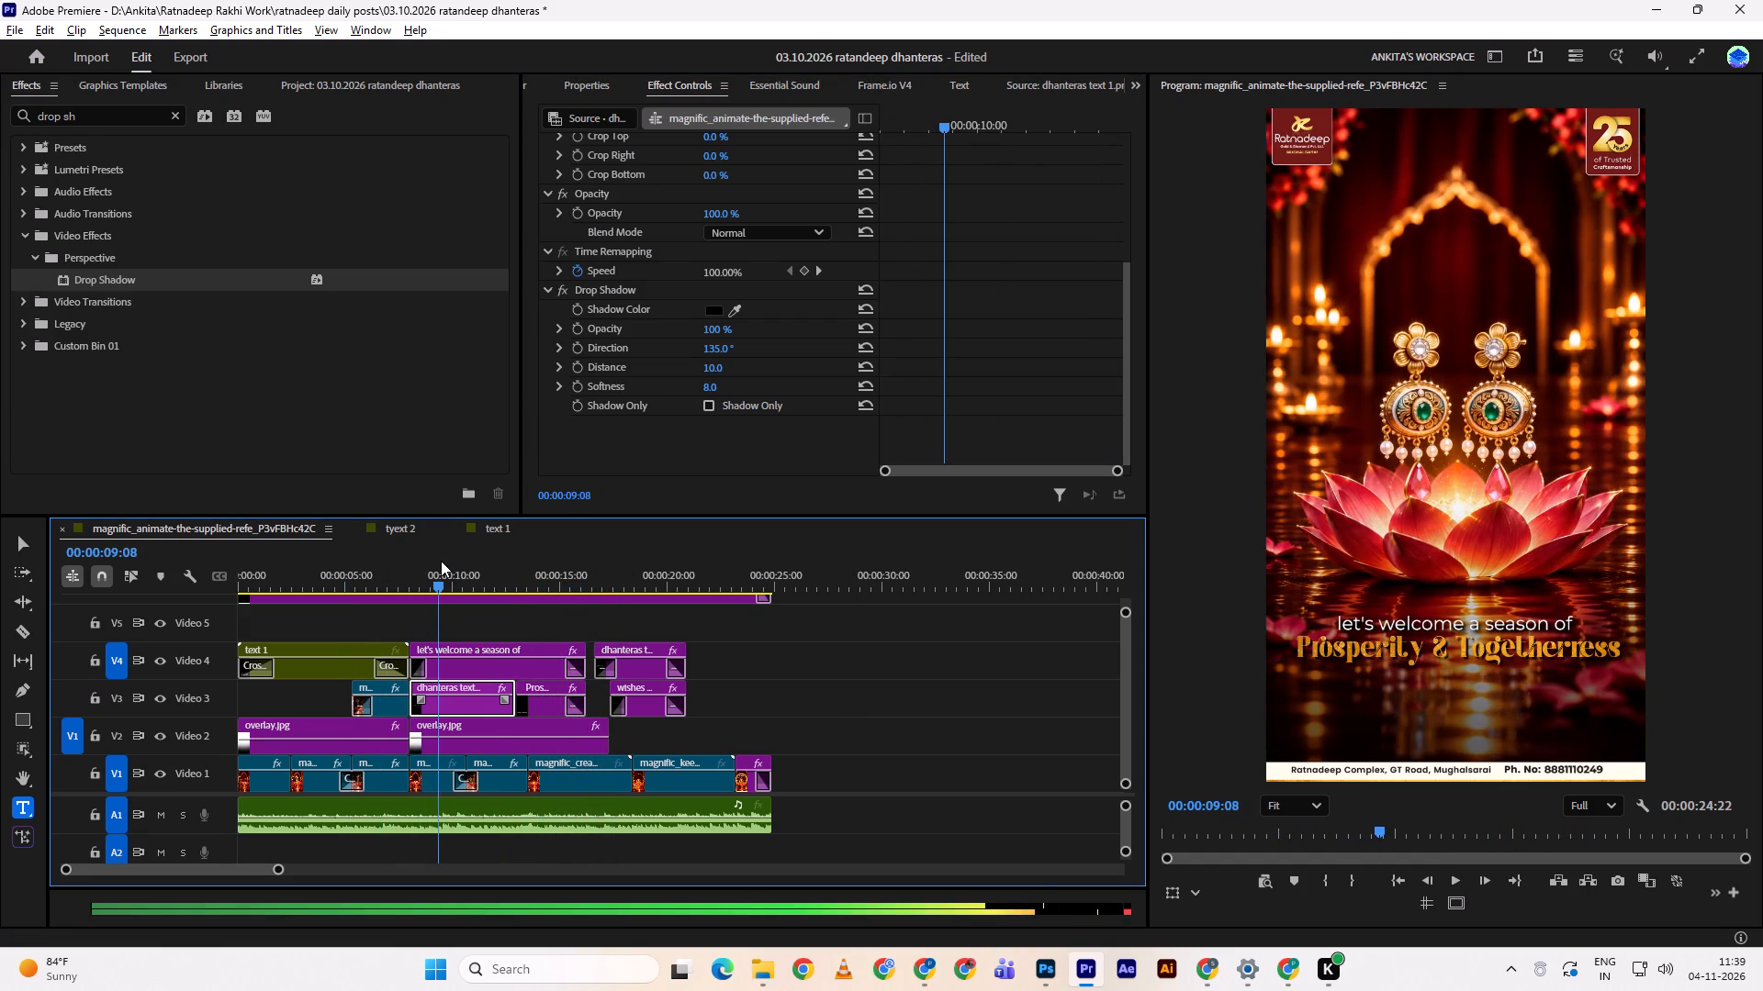
drag(441, 561, 500, 580)
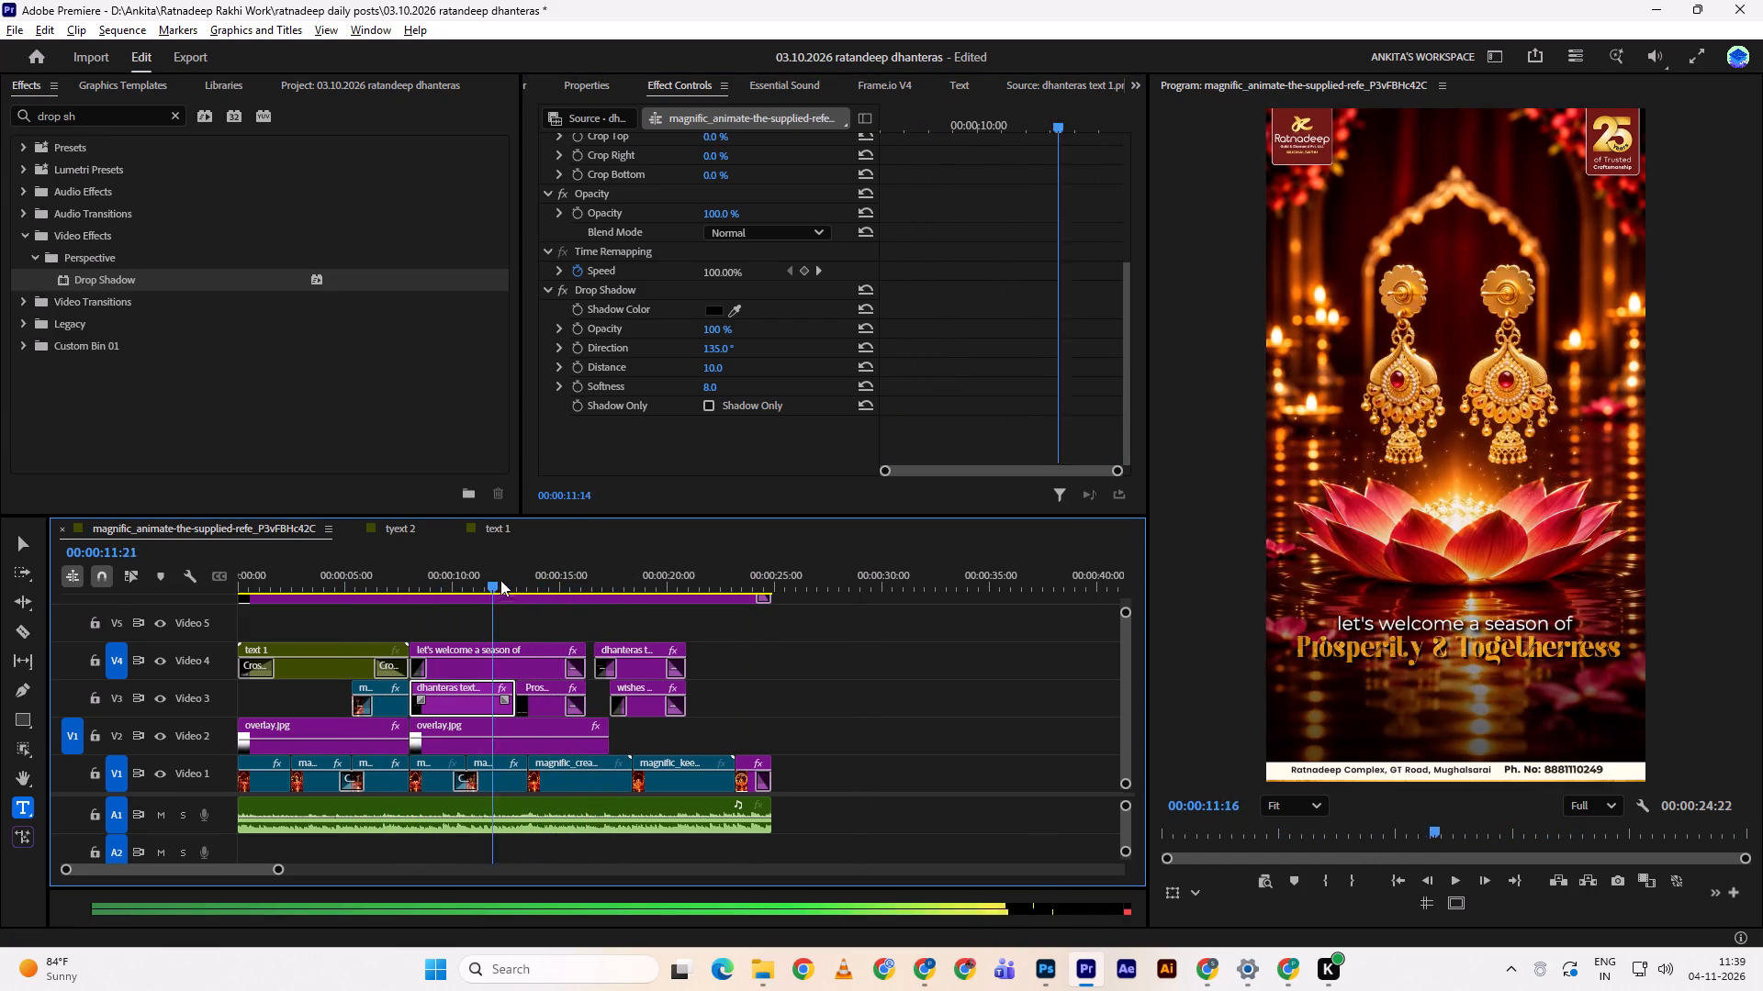
drag(500, 580, 626, 554)
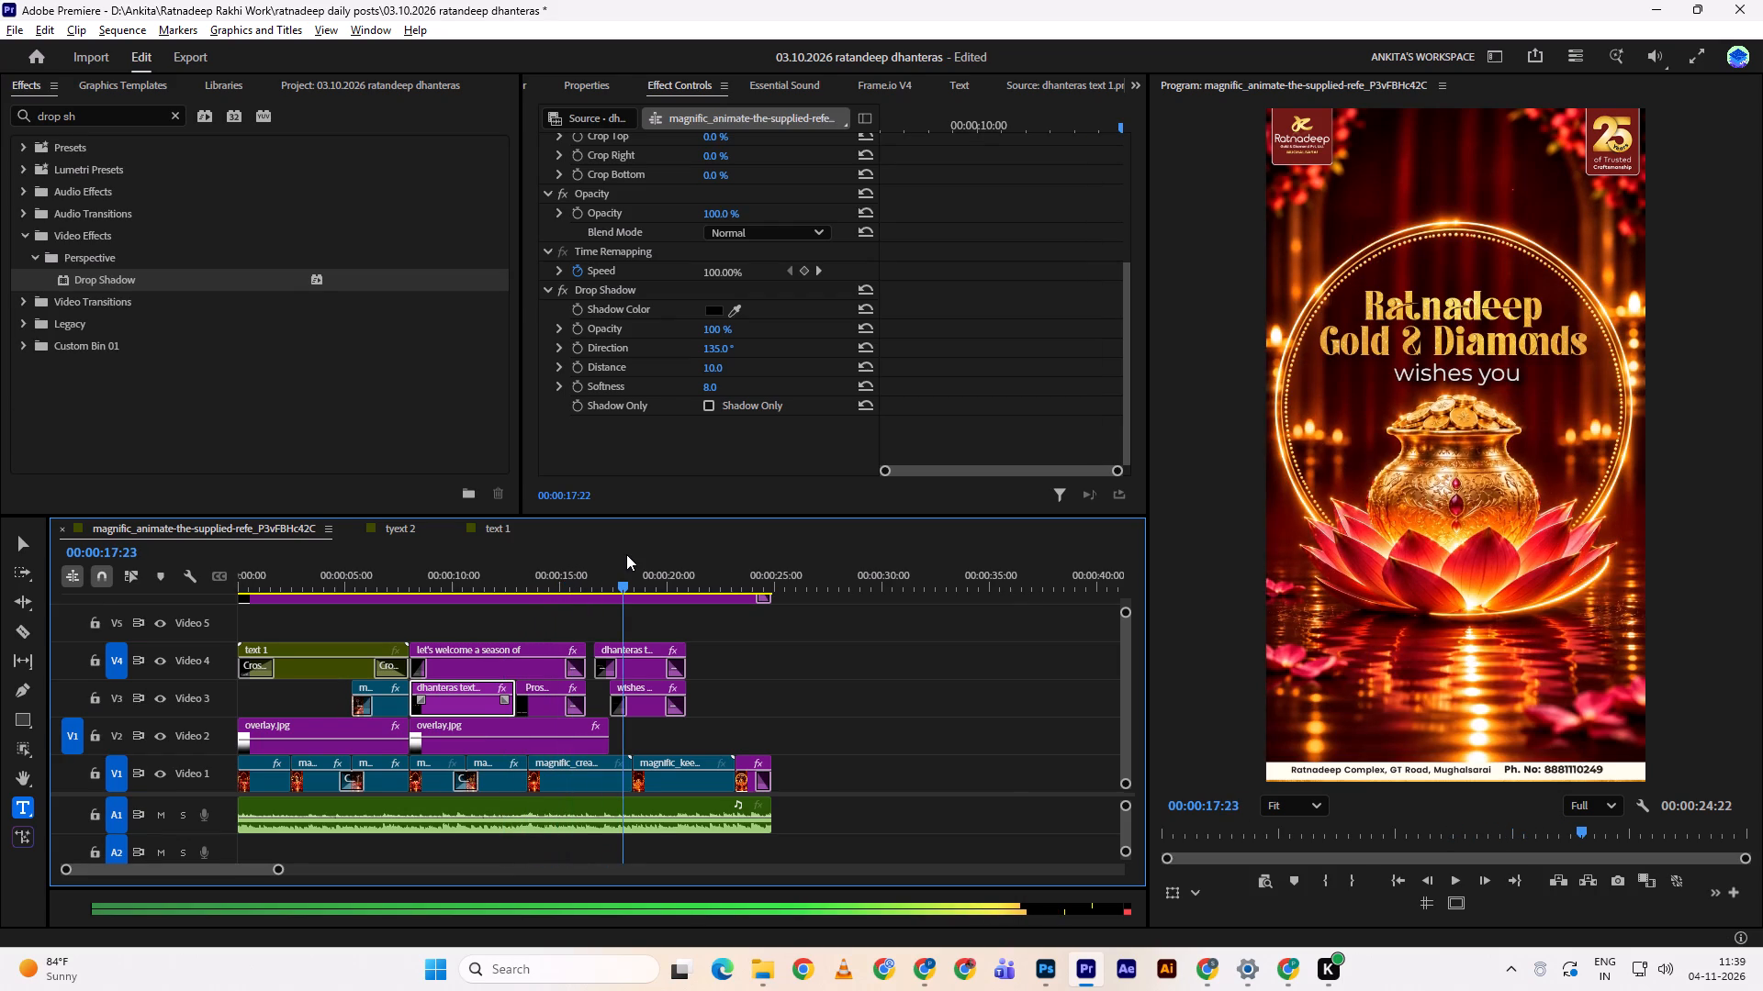
drag(626, 554, 546, 556)
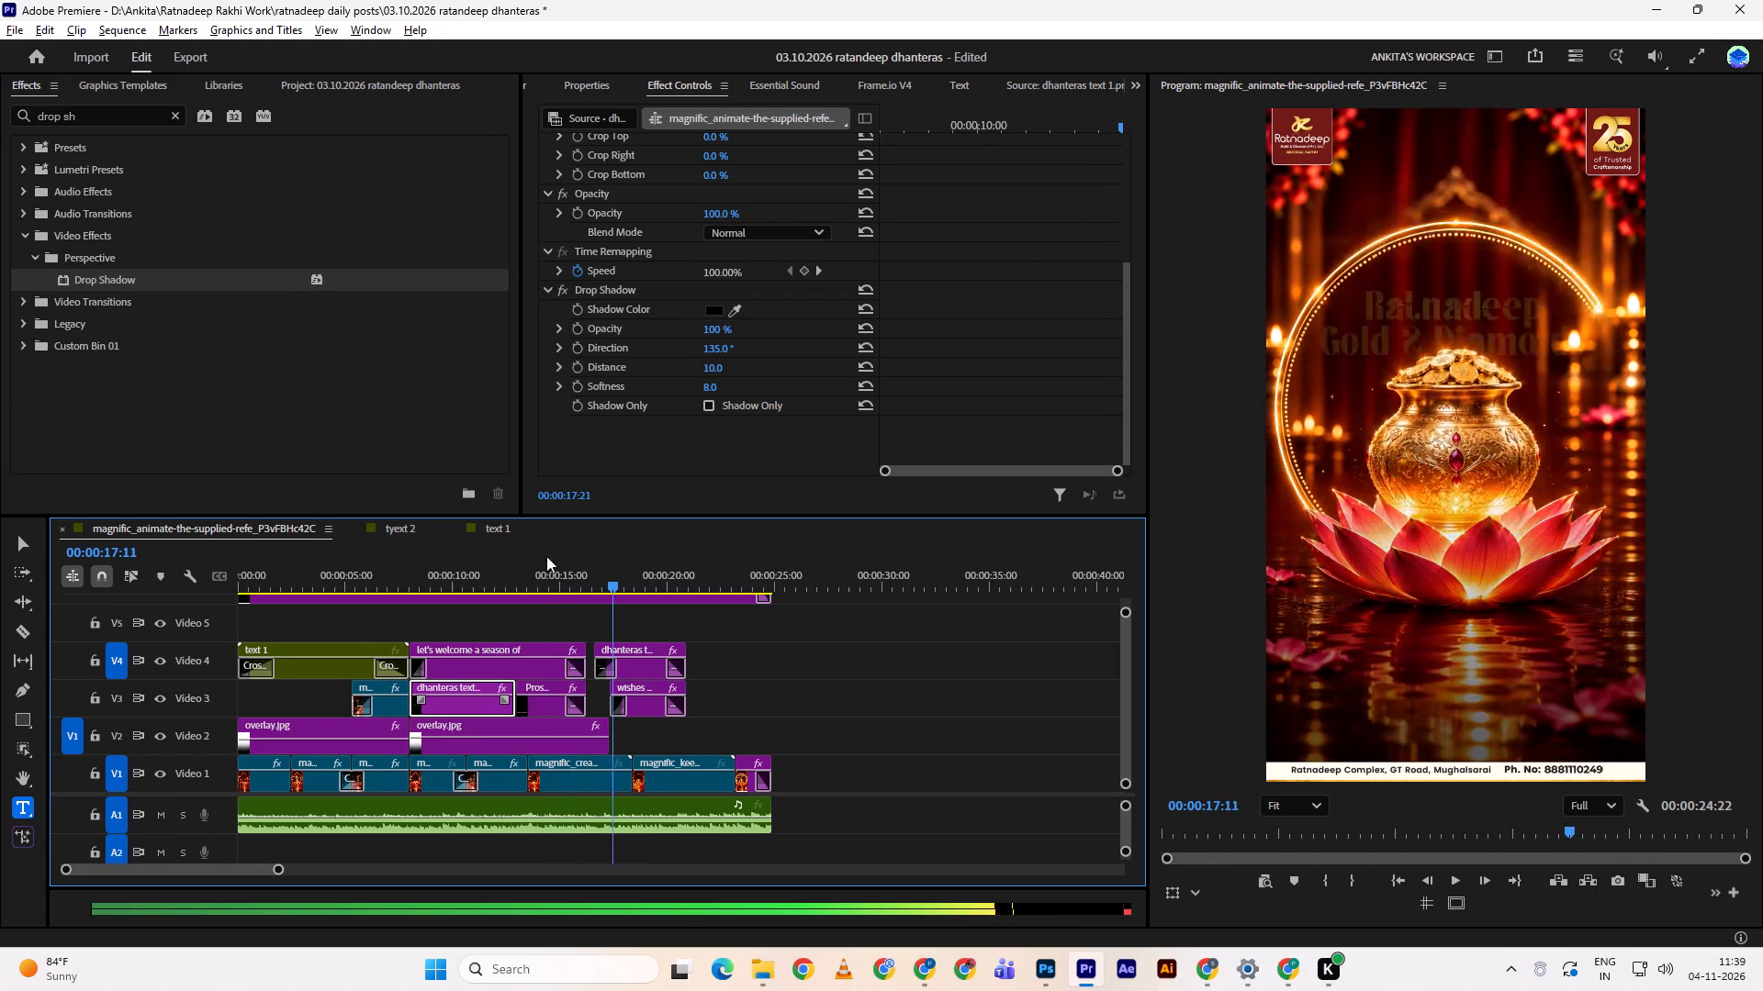
drag(546, 556, 477, 565)
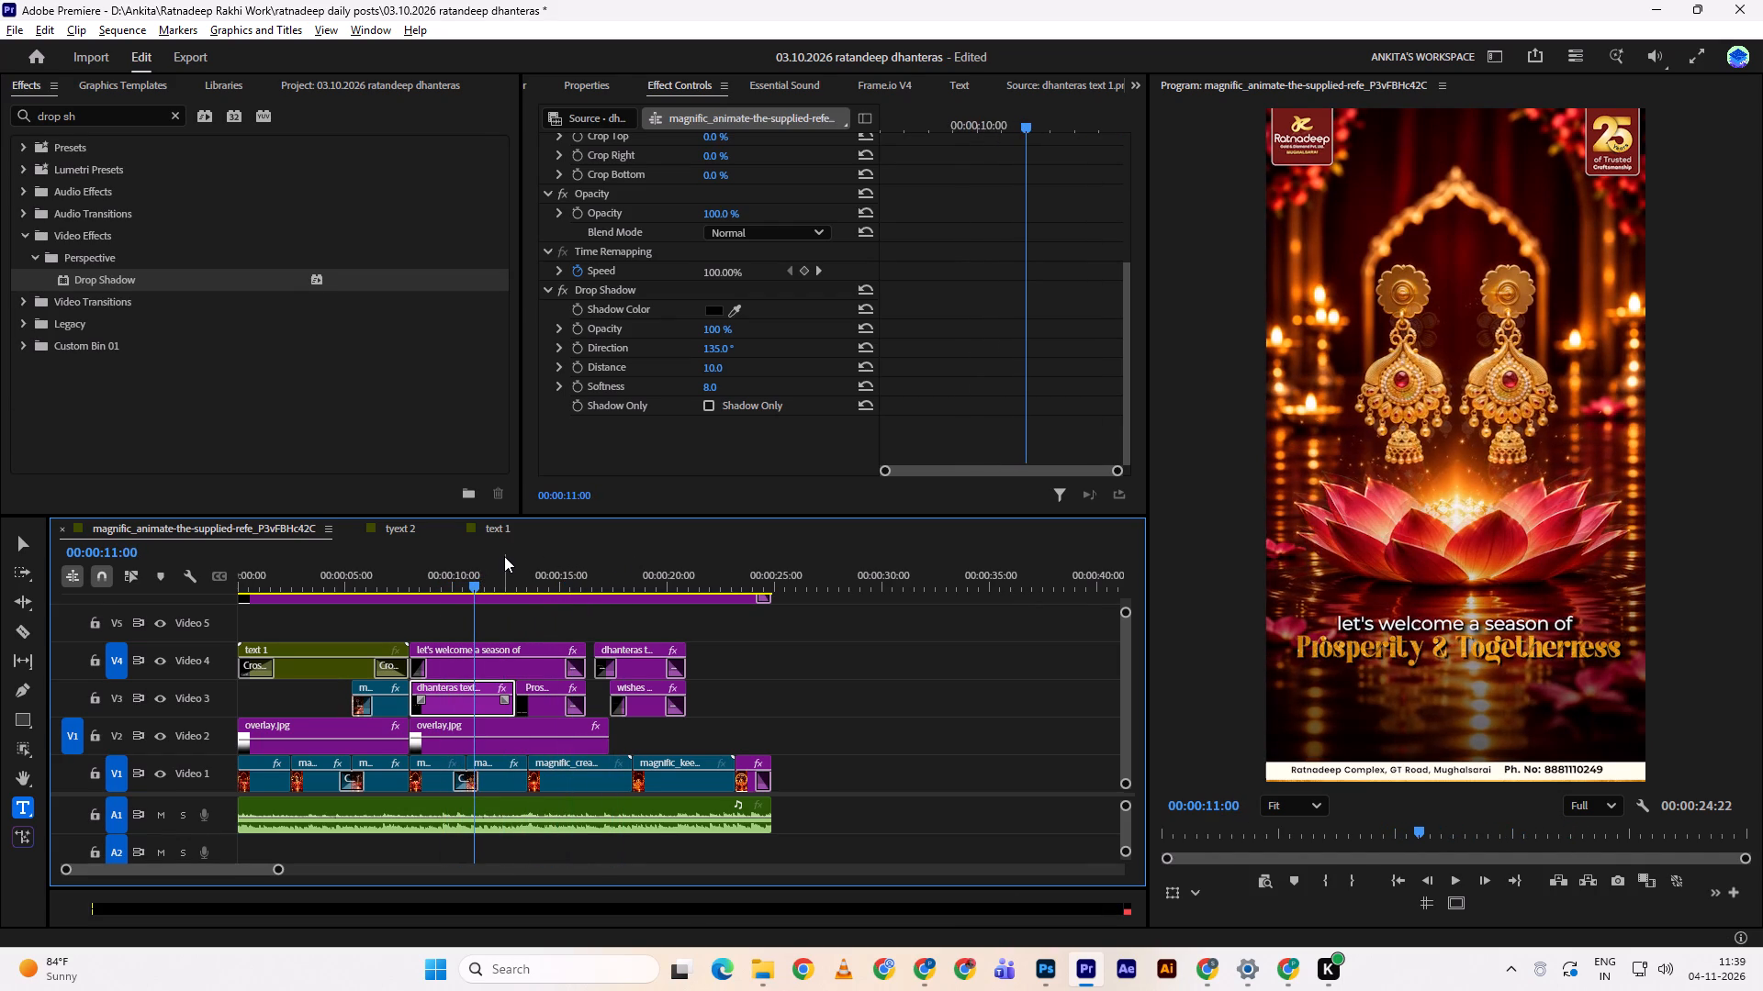
Switch to Photoshop, undo the last layer visibility changes and set Layer 4's blend mode to Darker Color.
key(alt+Tab)
key(alt+Tab)
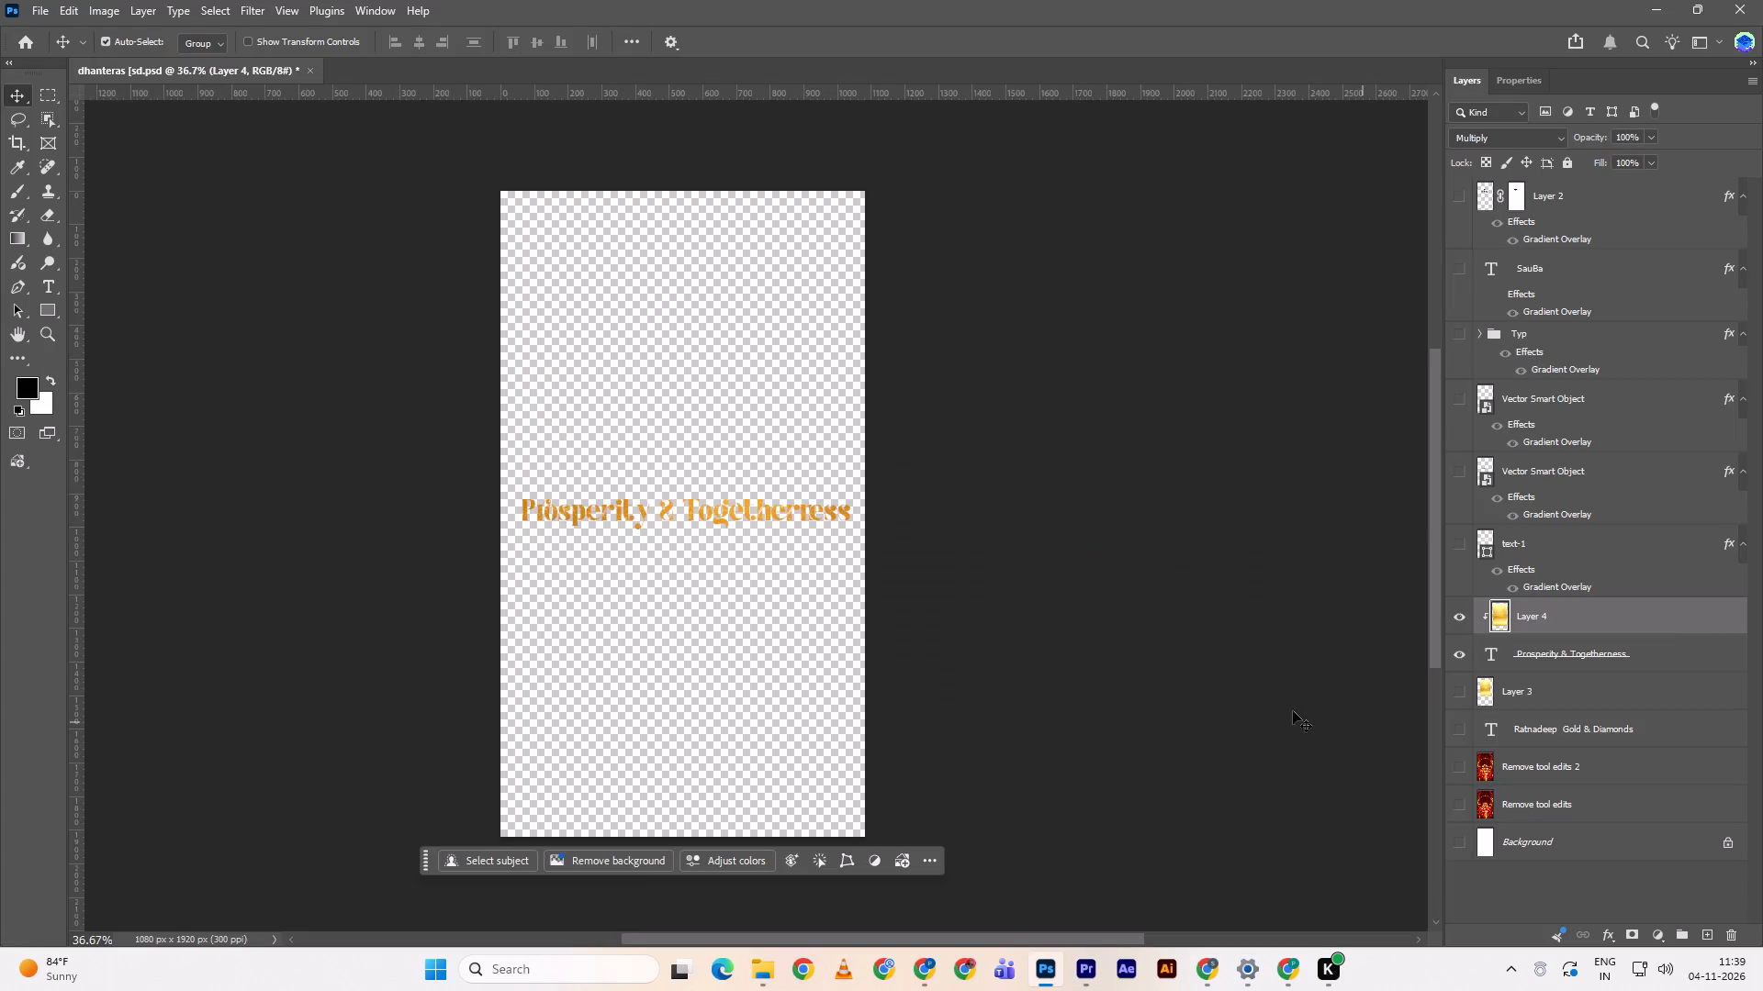
key(ctrl+z)
key(ctrl+z)
key(ctrl+z)
key(ctrl+z)
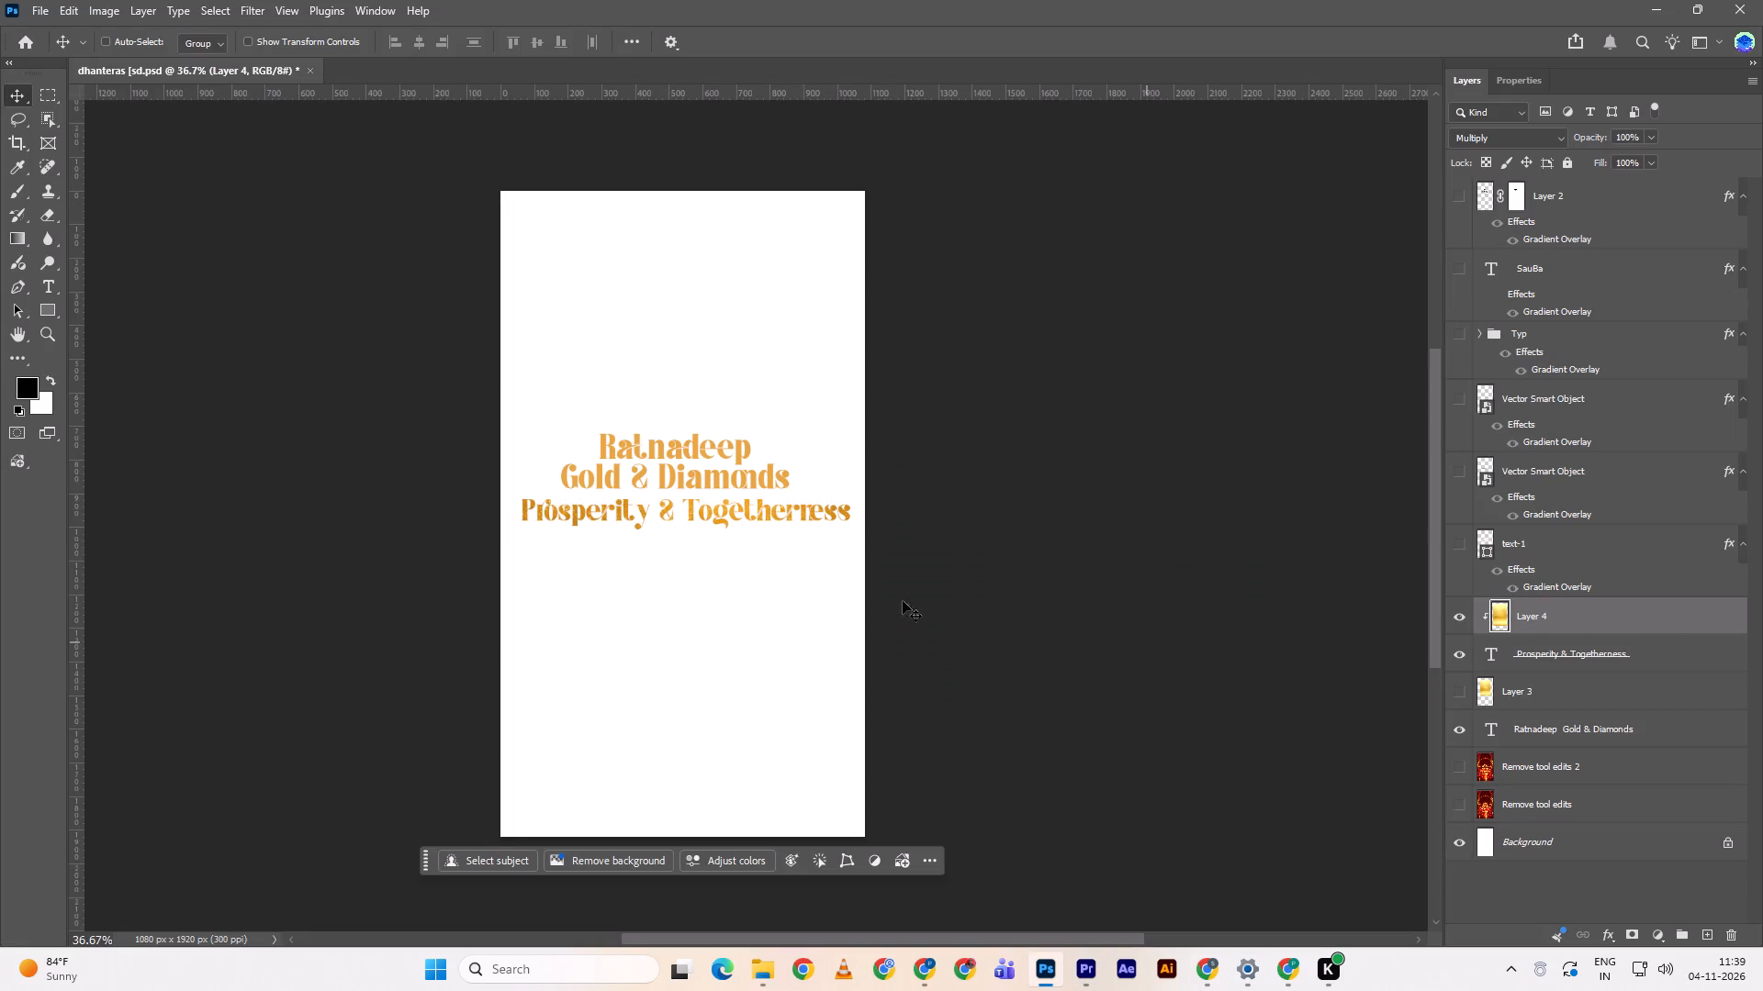
click(1511, 143)
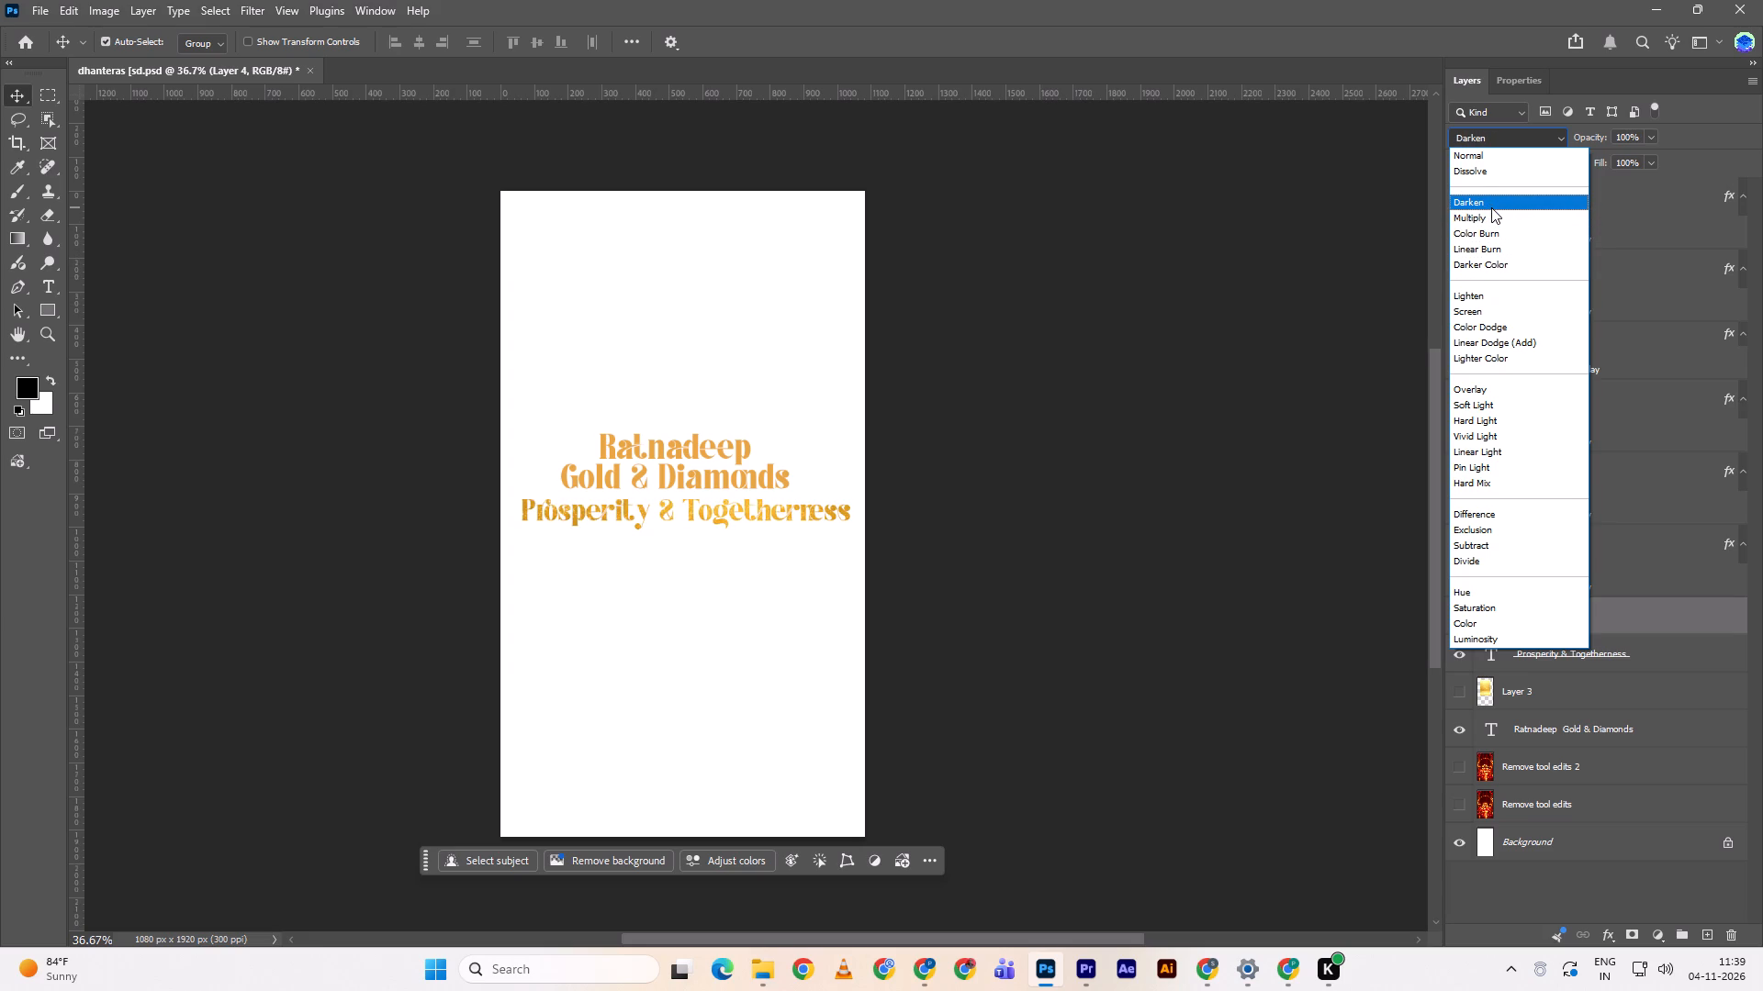
click(1492, 269)
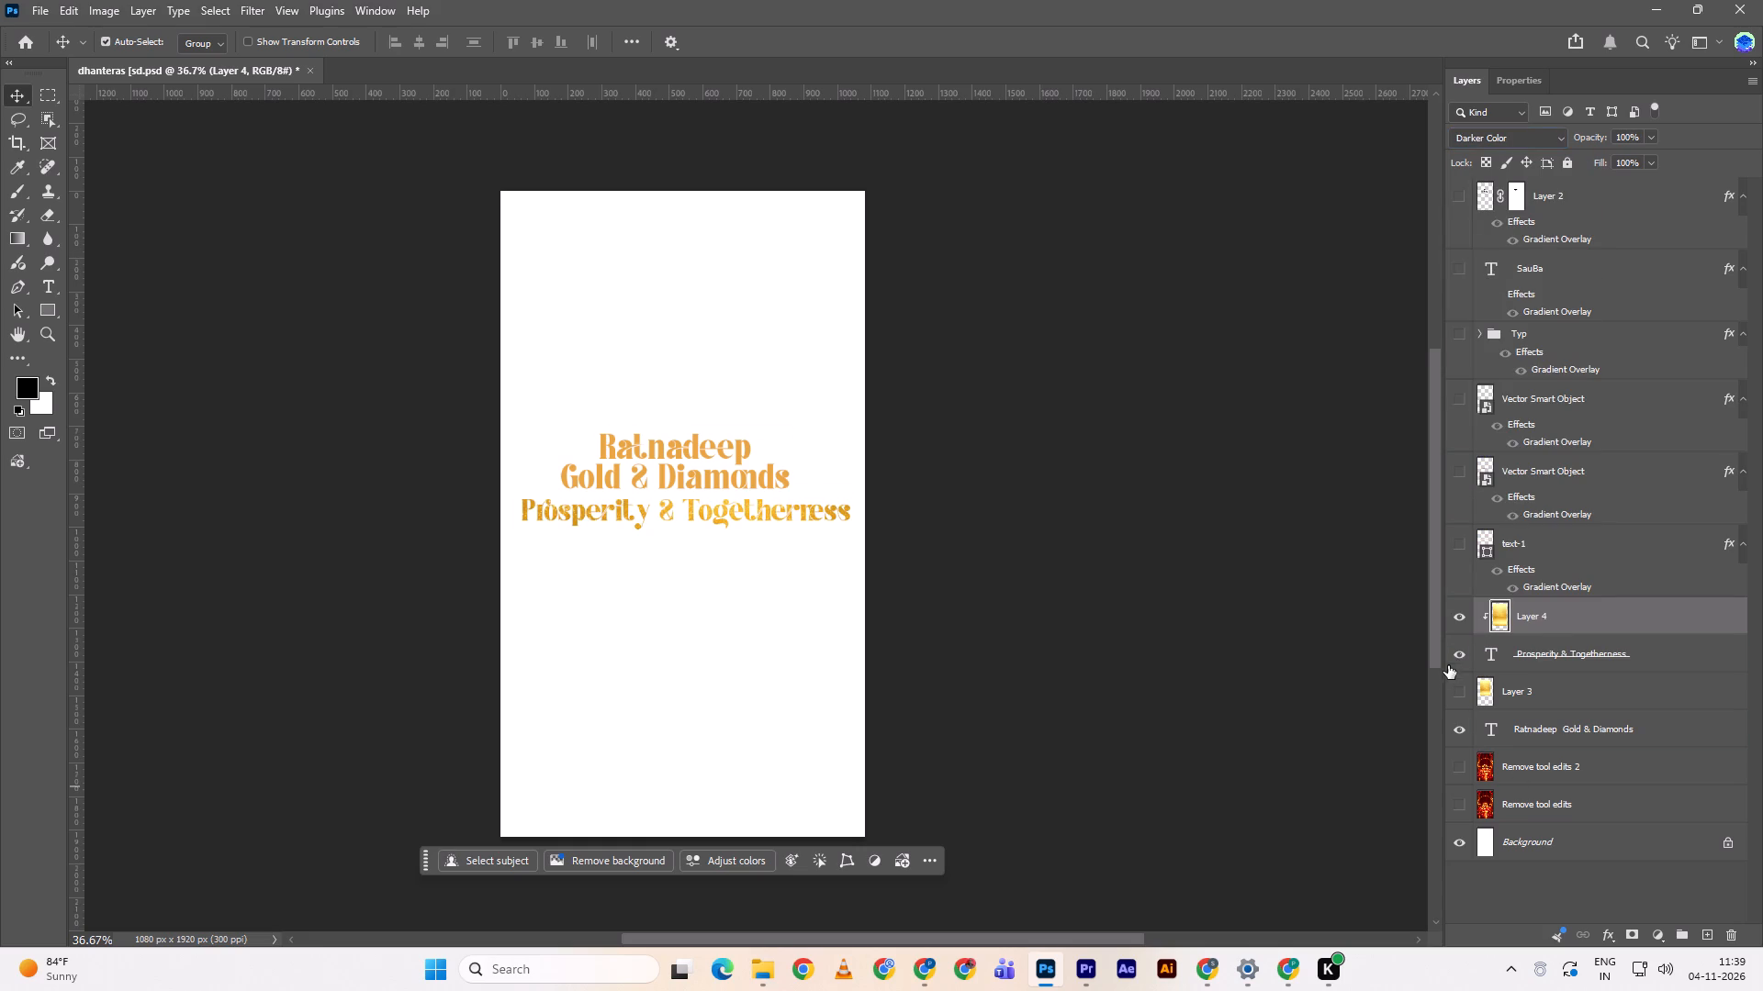
Hide the Ratnadeep Gold & Diamonds and Background layers, then export the text as PNG, overwriting dhanteras text 2 in Downloads.
drag(1465, 730, 1459, 838)
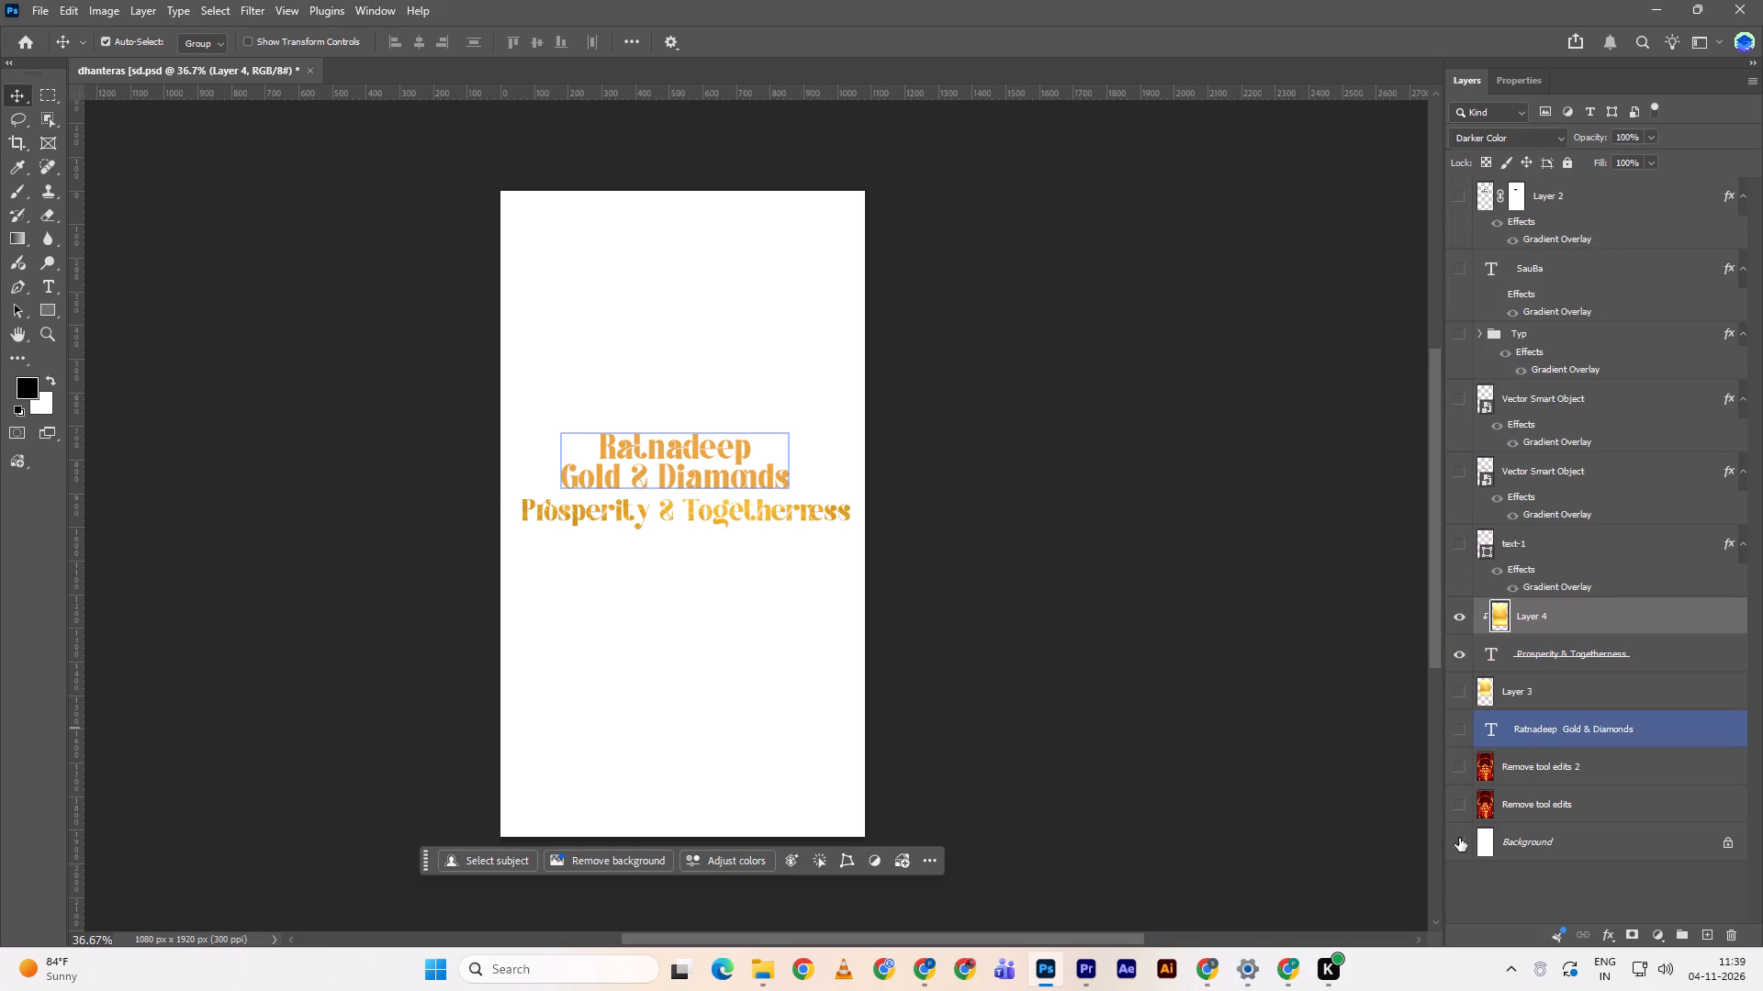
drag(1459, 838, 1458, 846)
key(ctrl+w)
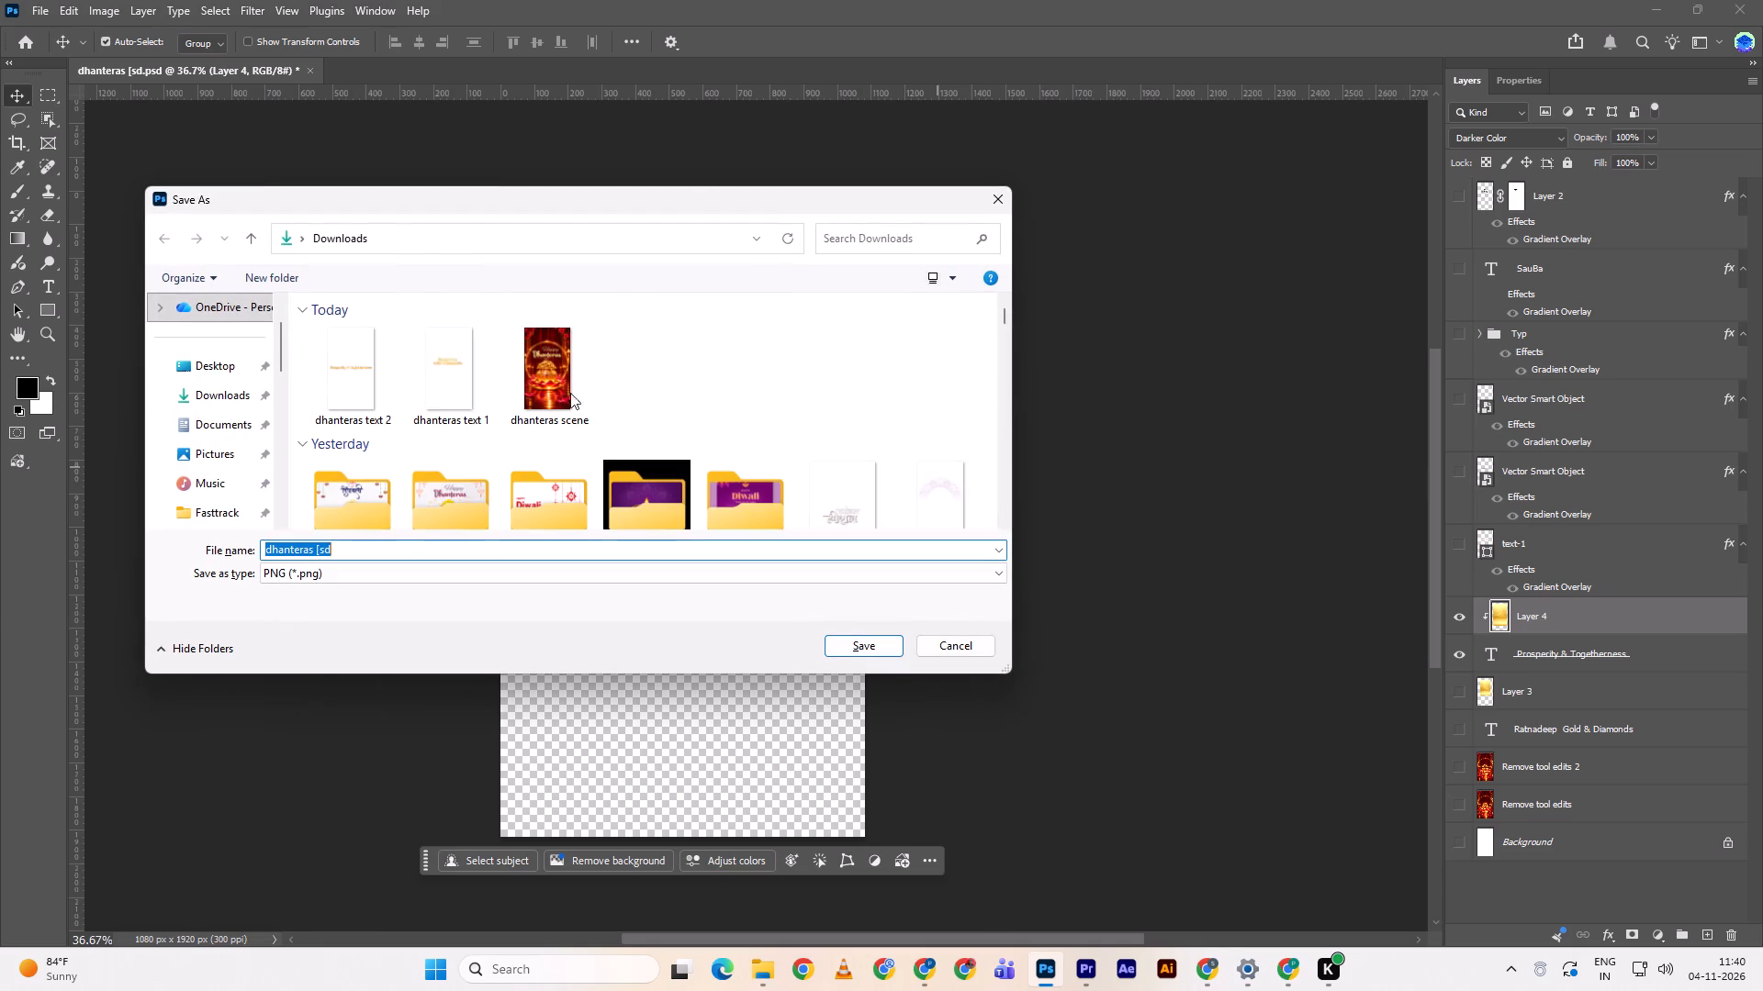
click(342, 348)
click(883, 648)
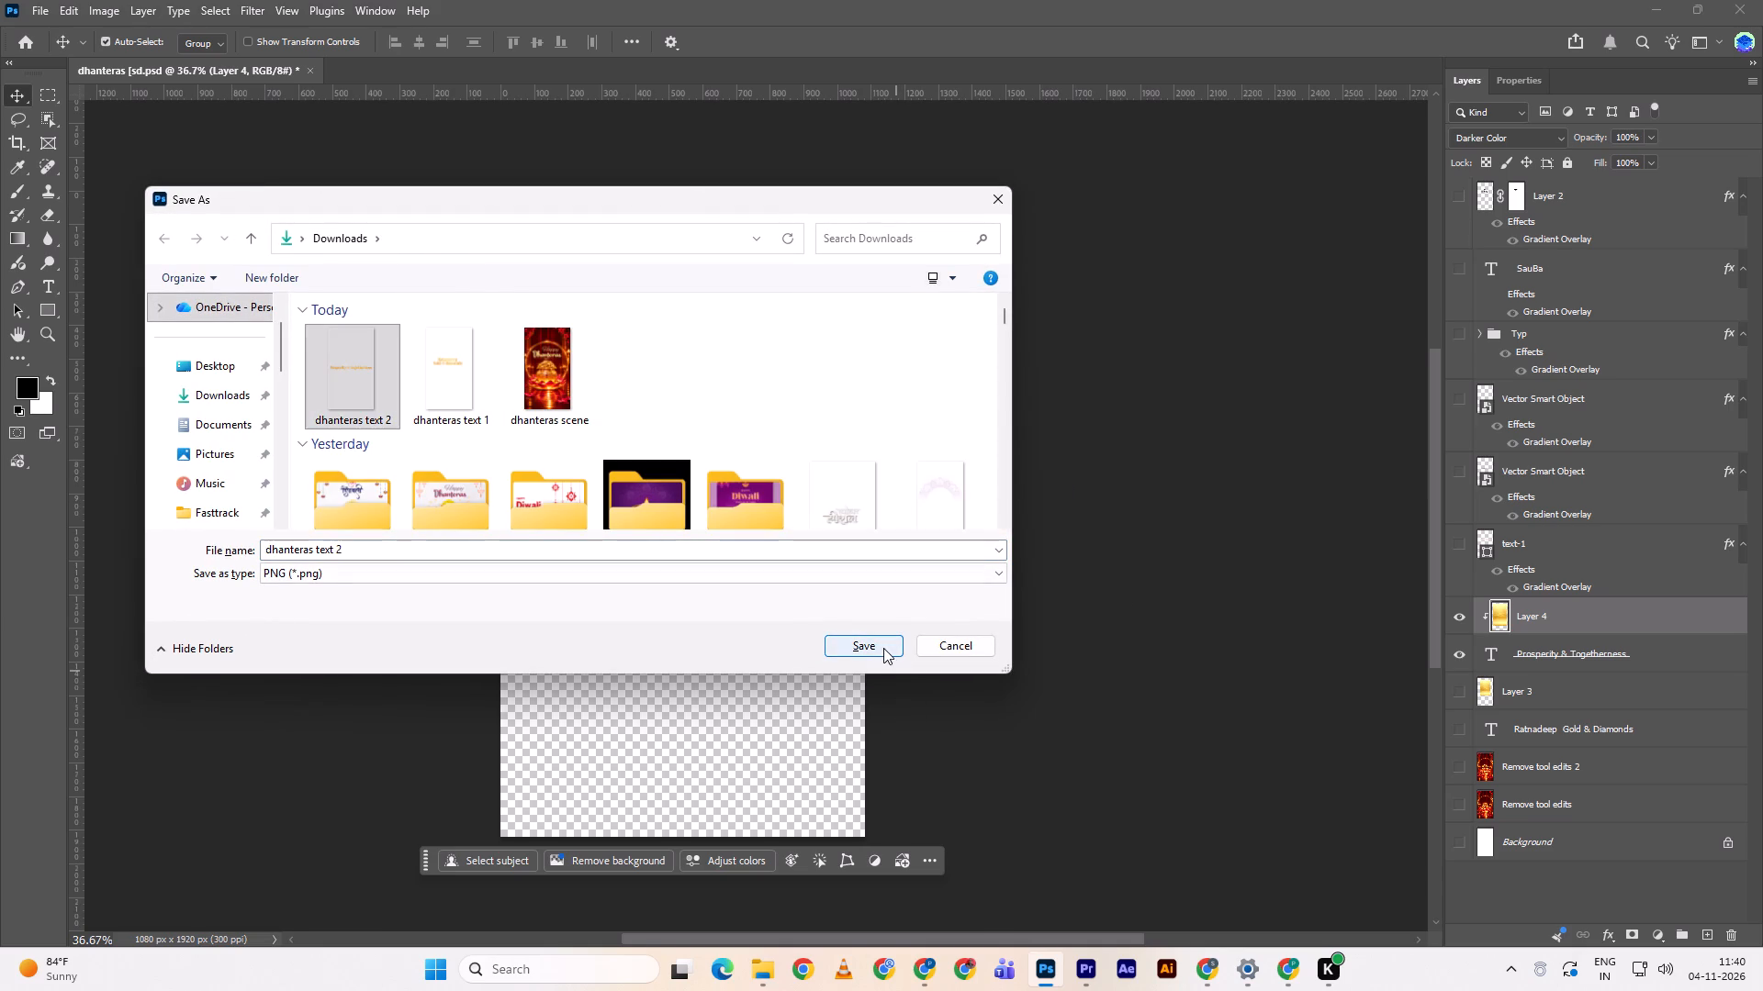
click(925, 476)
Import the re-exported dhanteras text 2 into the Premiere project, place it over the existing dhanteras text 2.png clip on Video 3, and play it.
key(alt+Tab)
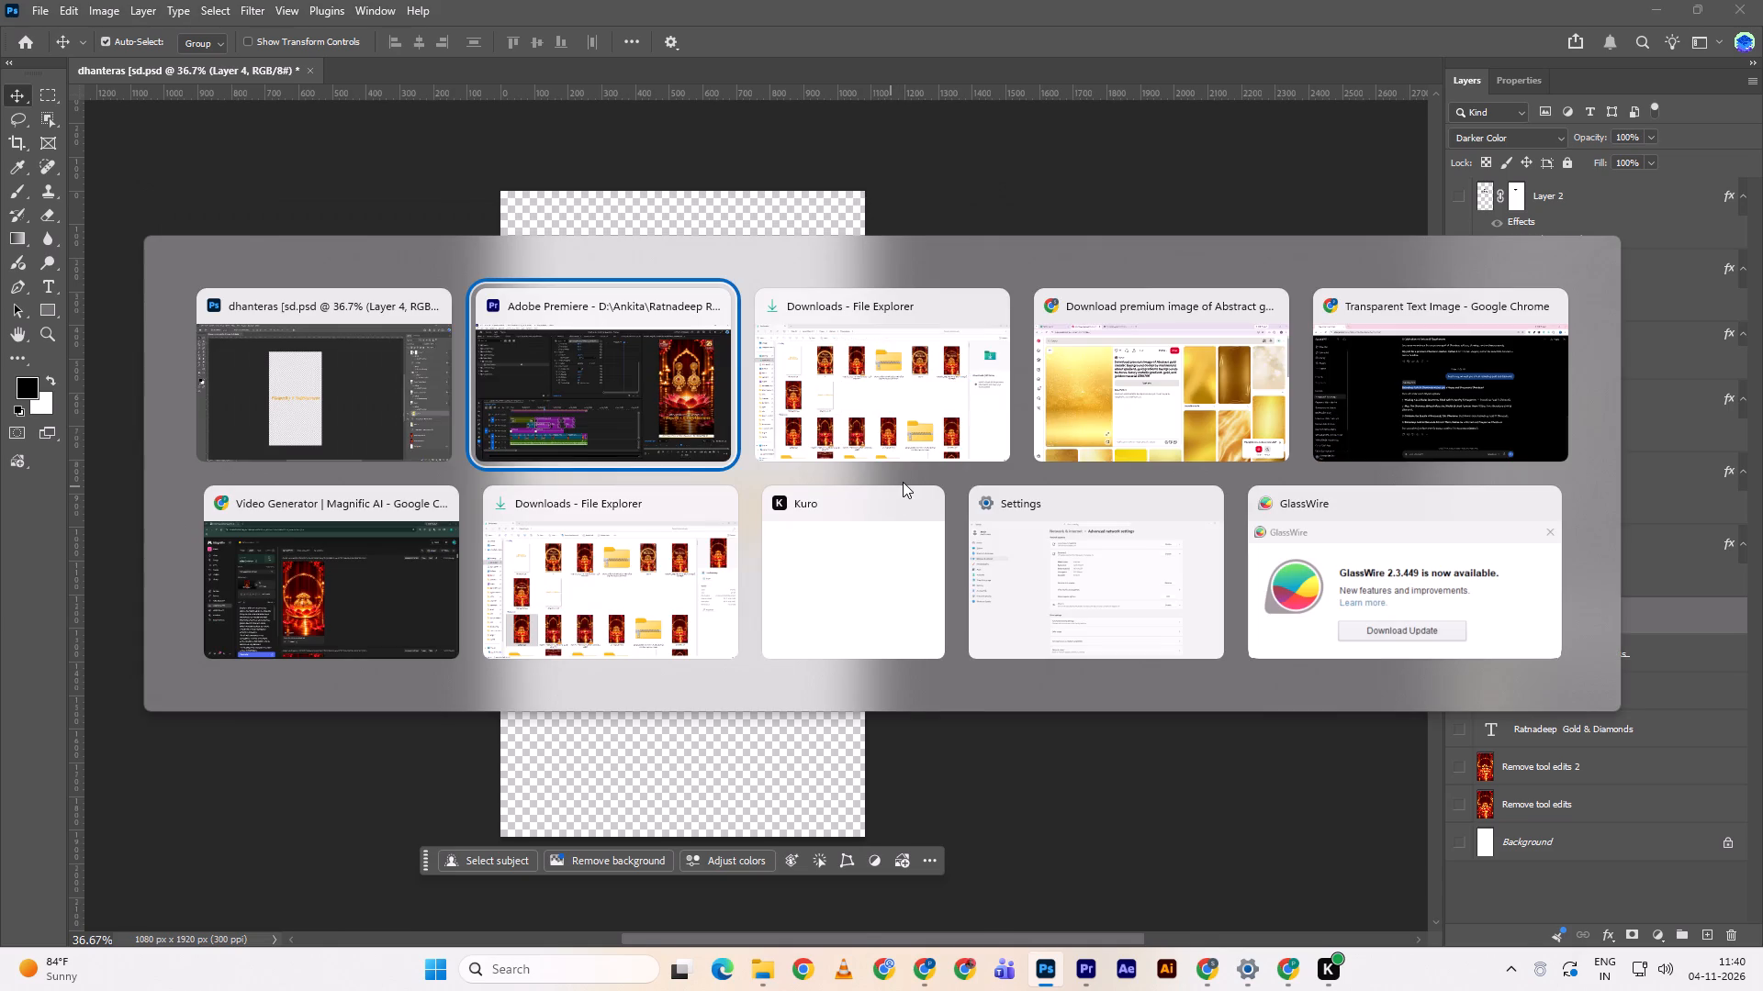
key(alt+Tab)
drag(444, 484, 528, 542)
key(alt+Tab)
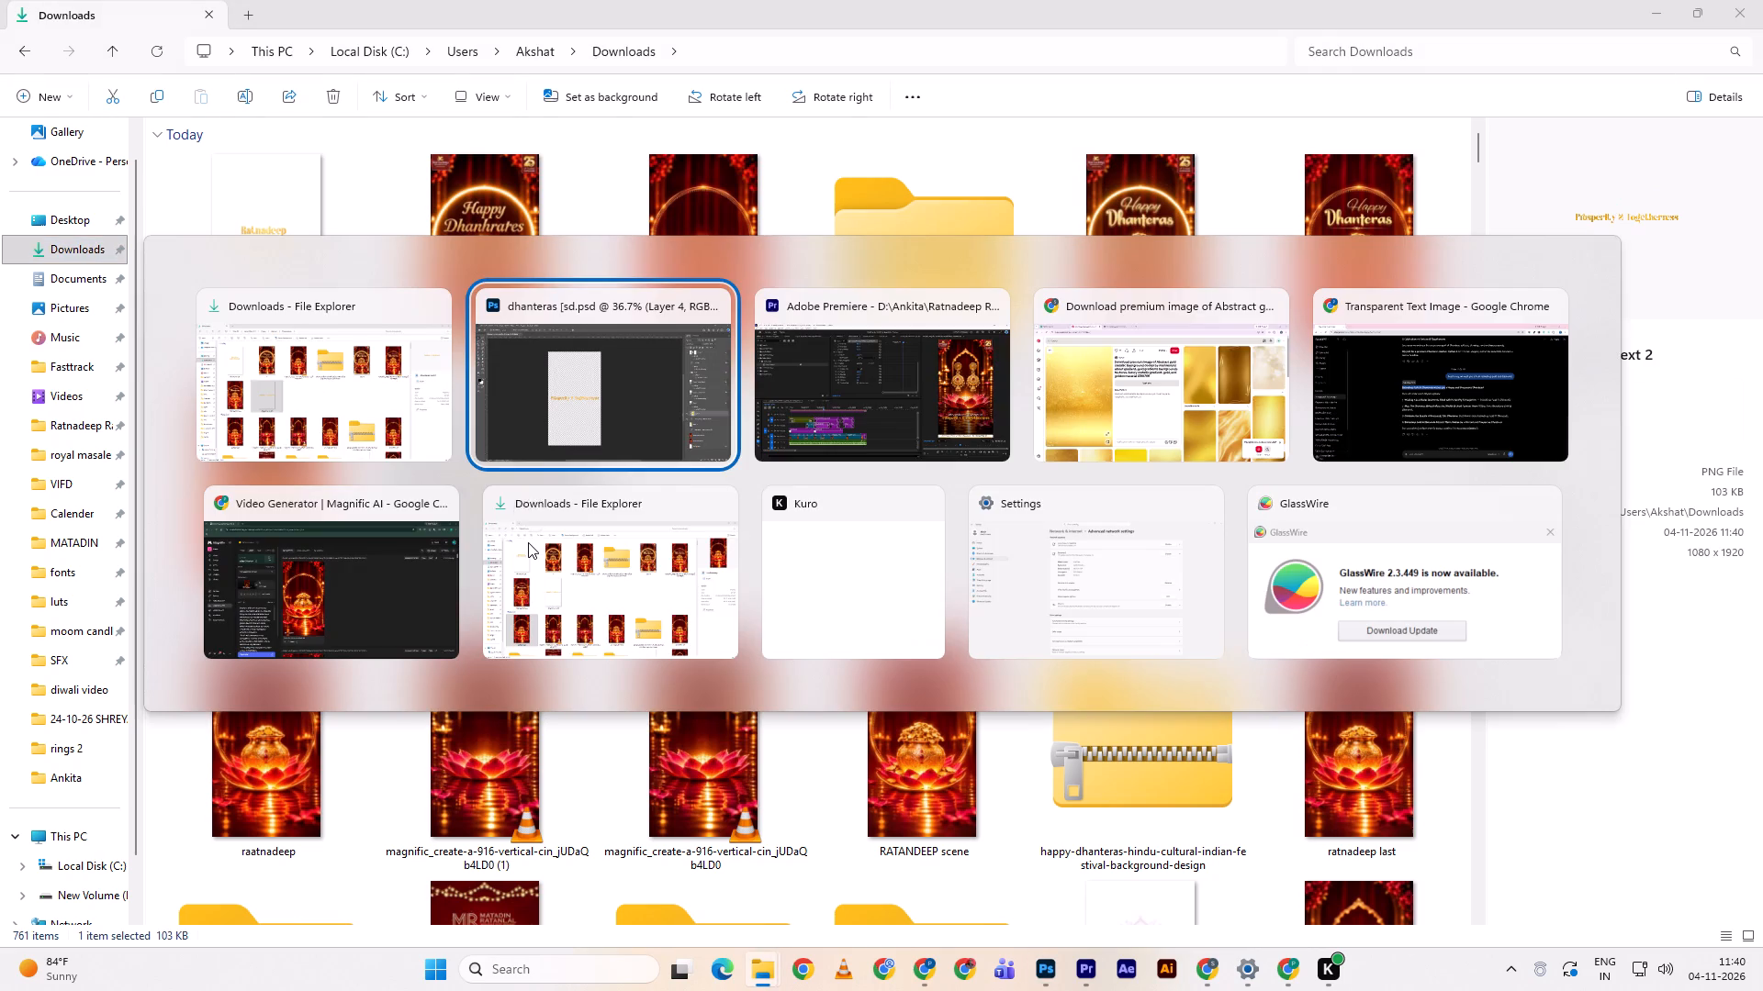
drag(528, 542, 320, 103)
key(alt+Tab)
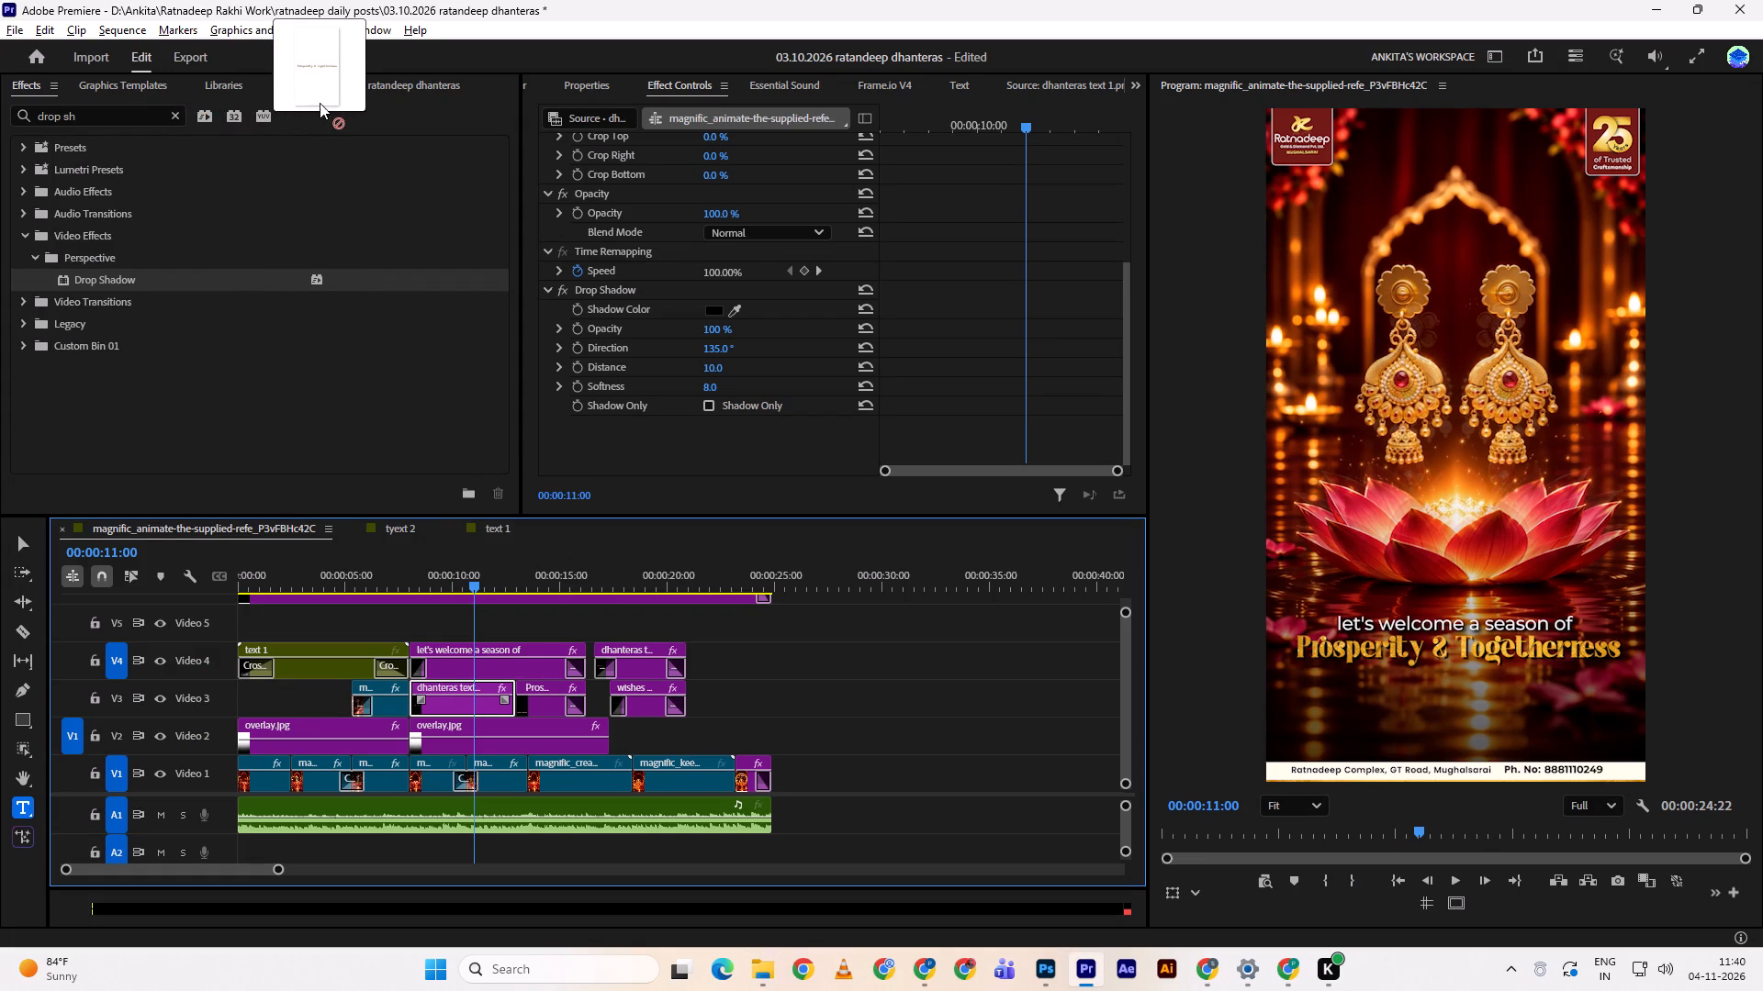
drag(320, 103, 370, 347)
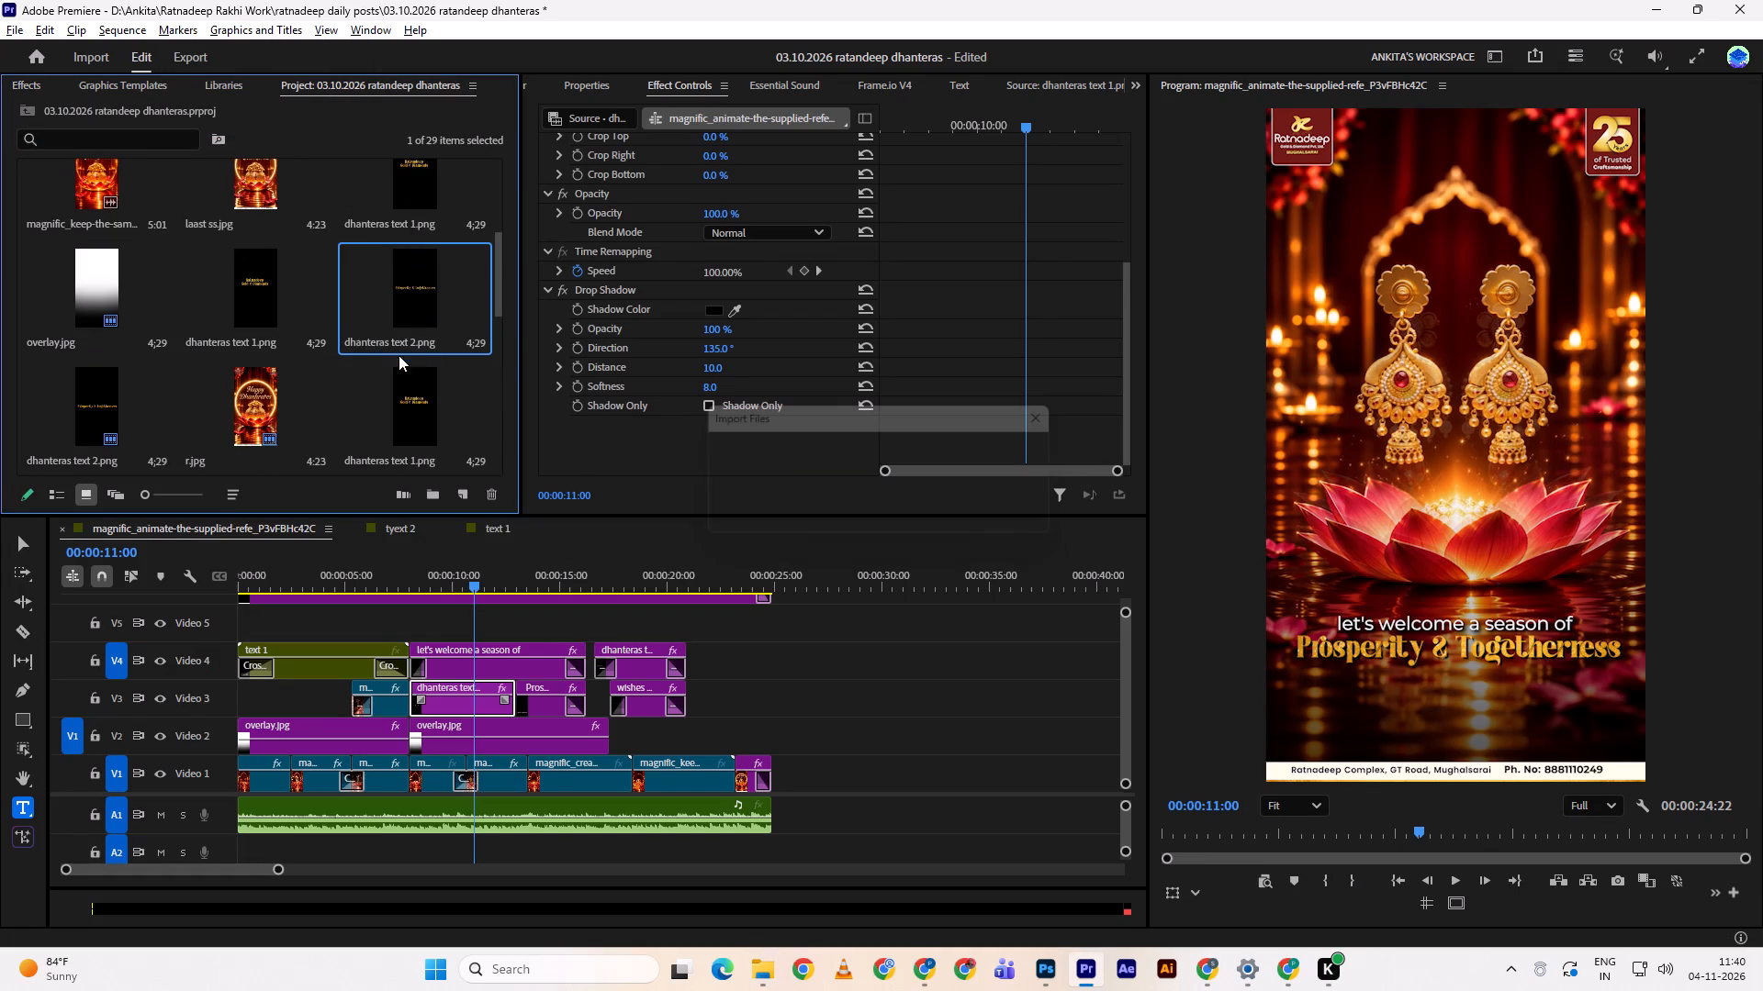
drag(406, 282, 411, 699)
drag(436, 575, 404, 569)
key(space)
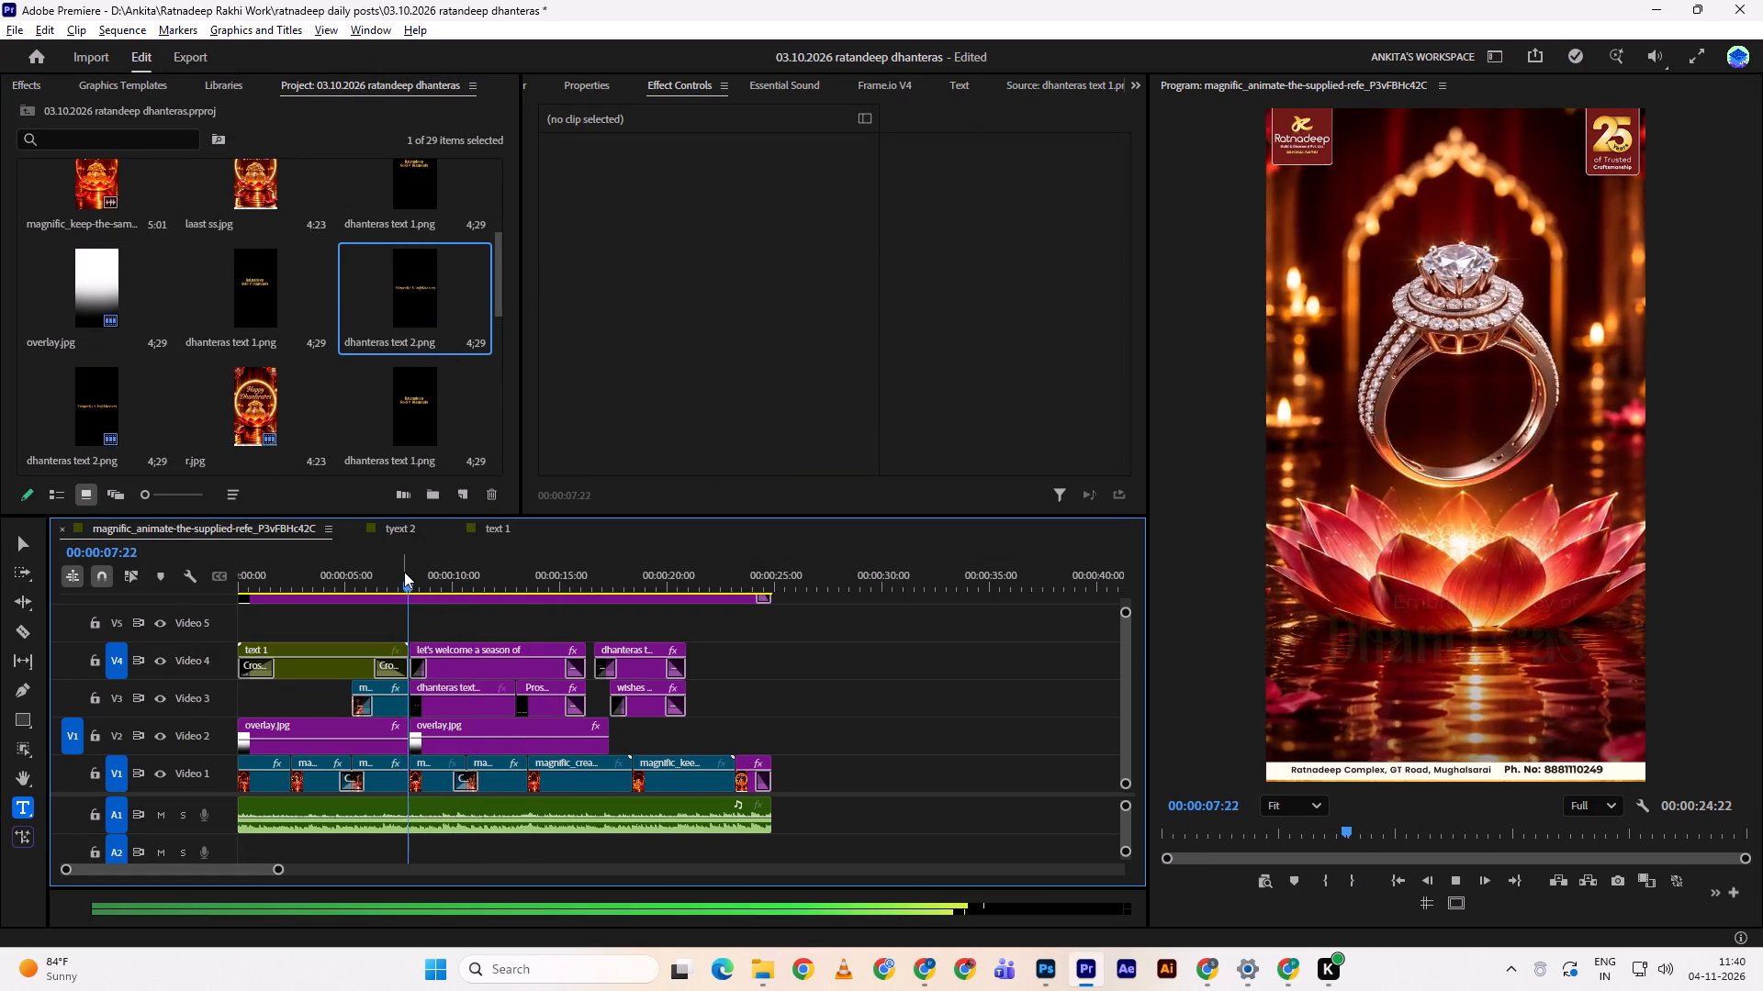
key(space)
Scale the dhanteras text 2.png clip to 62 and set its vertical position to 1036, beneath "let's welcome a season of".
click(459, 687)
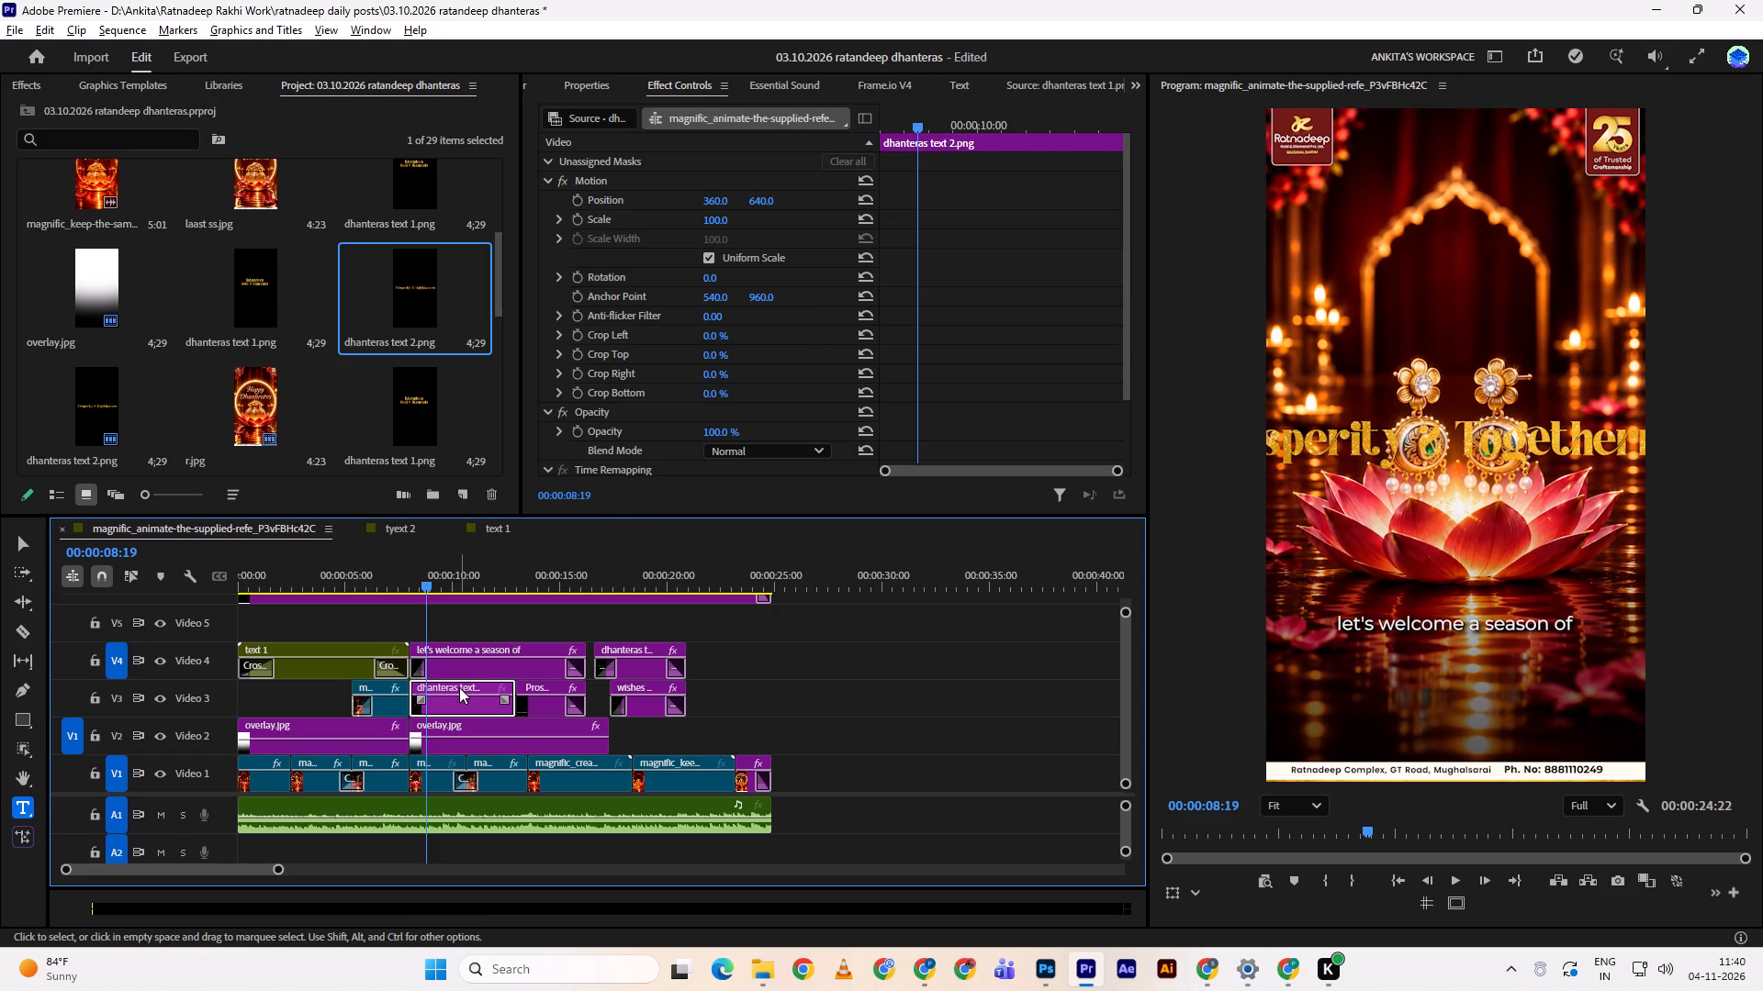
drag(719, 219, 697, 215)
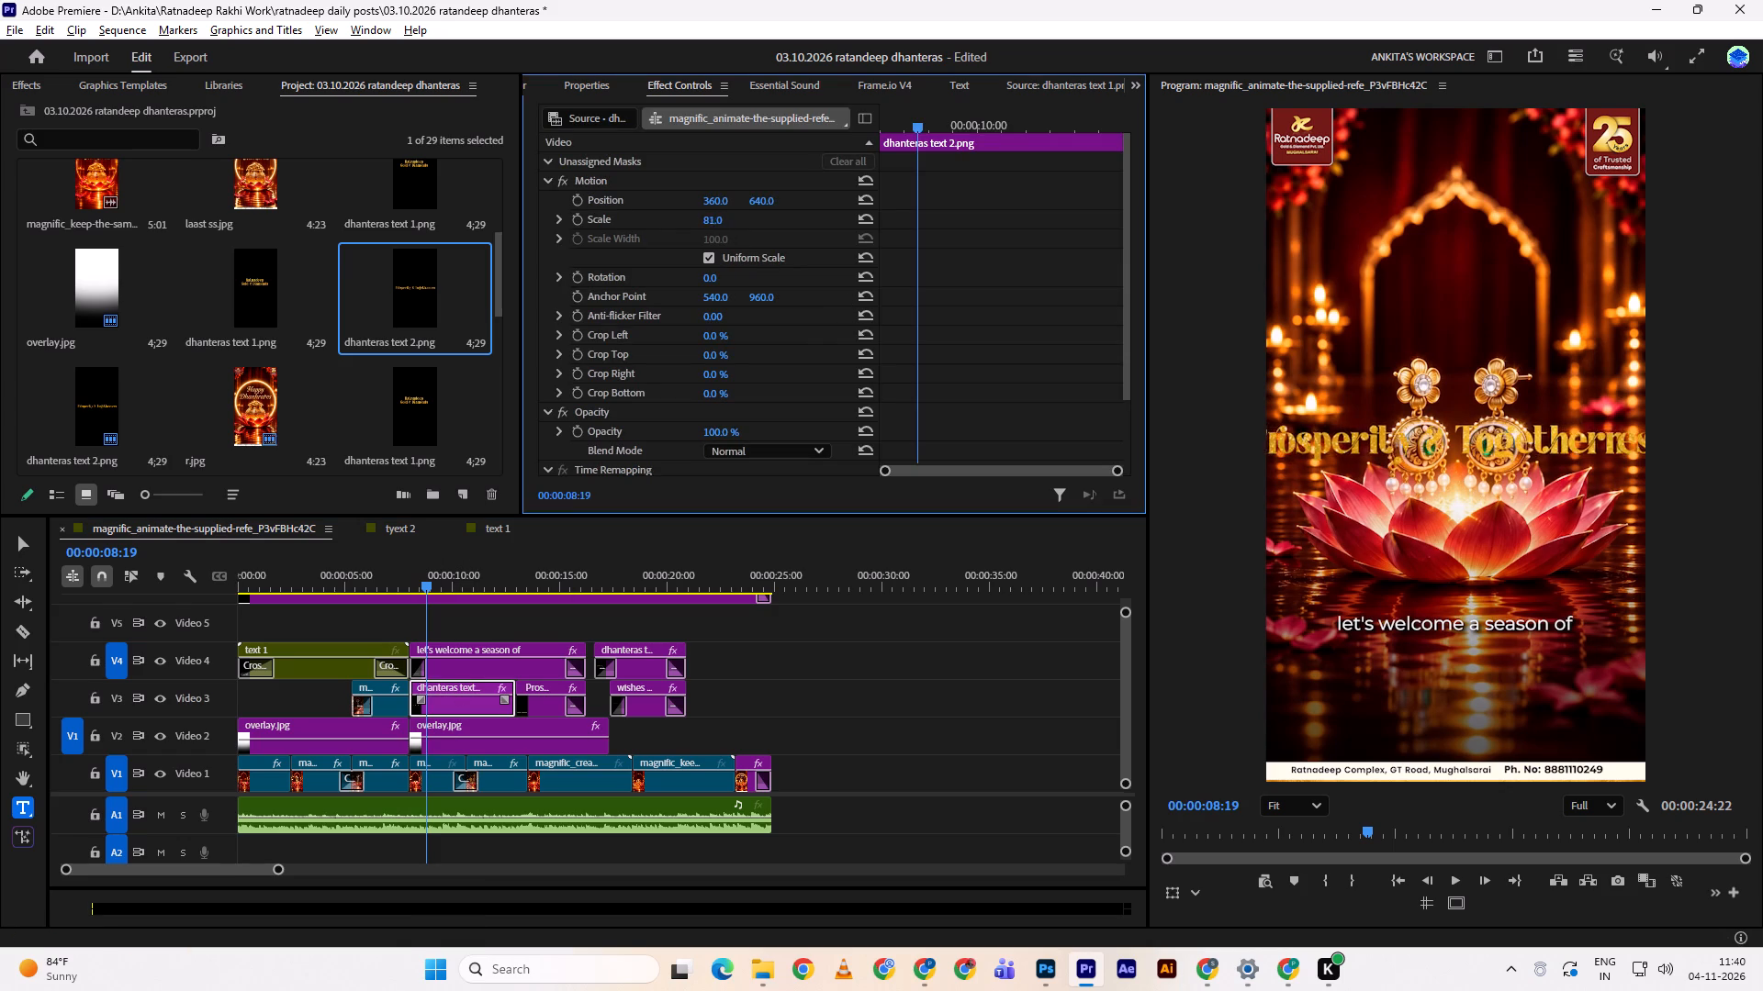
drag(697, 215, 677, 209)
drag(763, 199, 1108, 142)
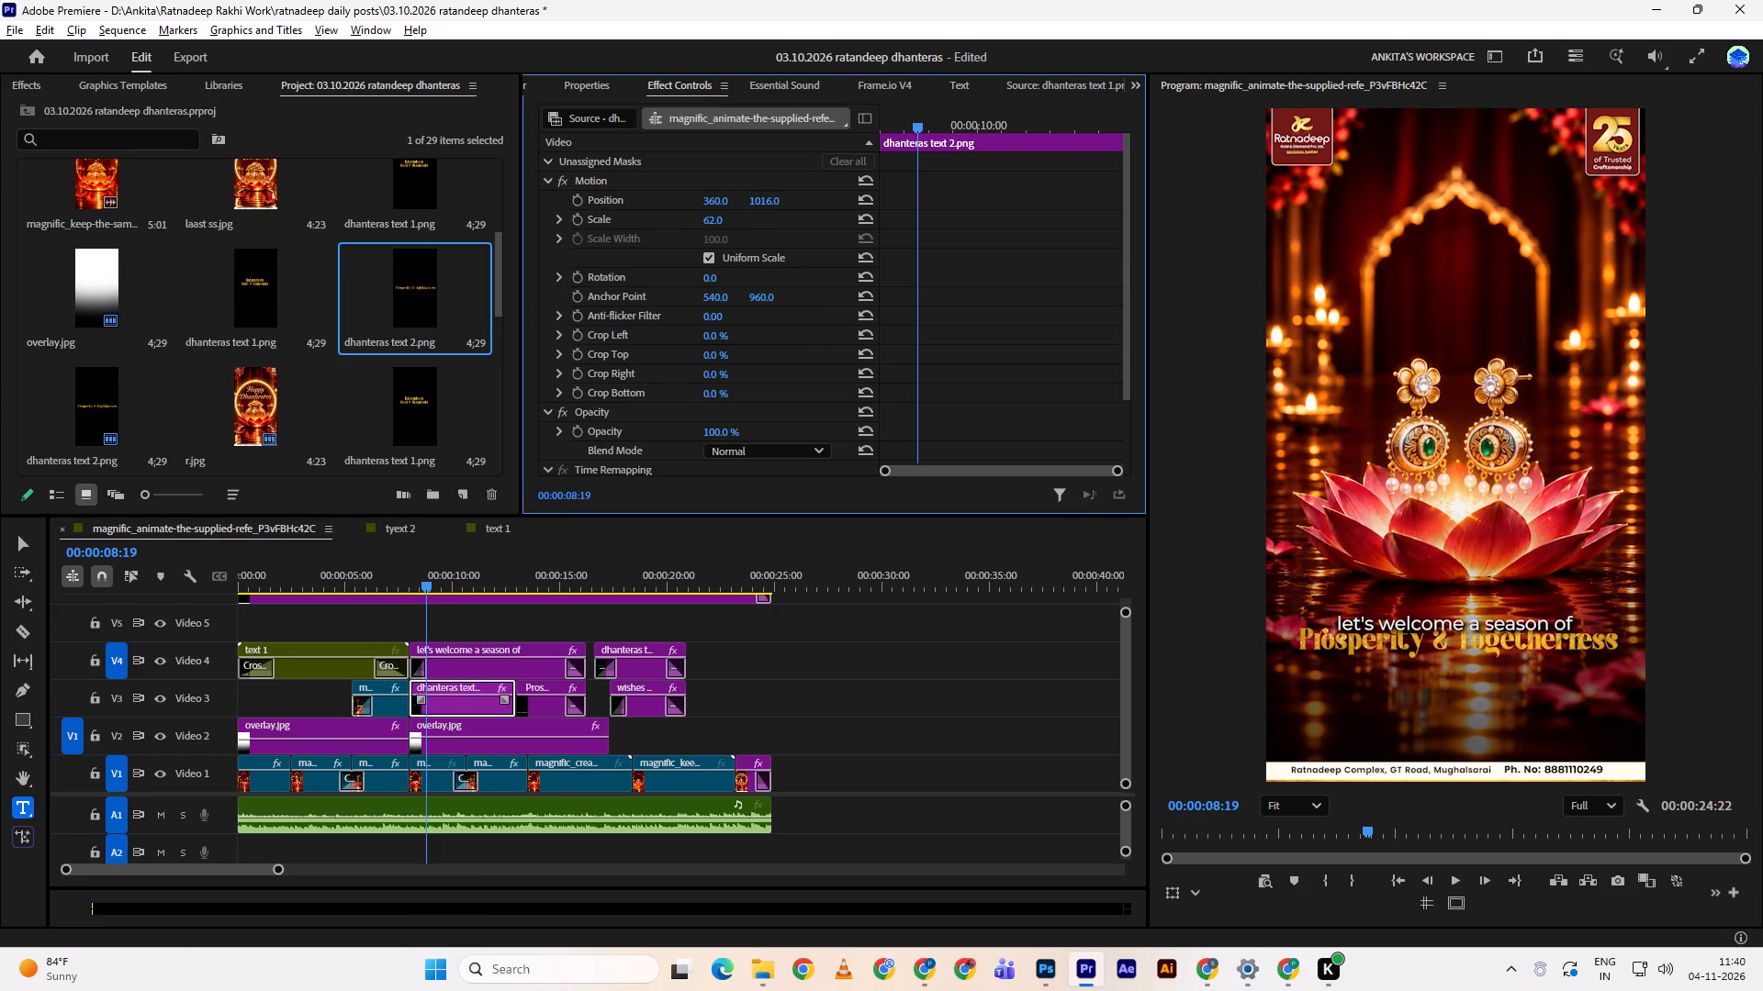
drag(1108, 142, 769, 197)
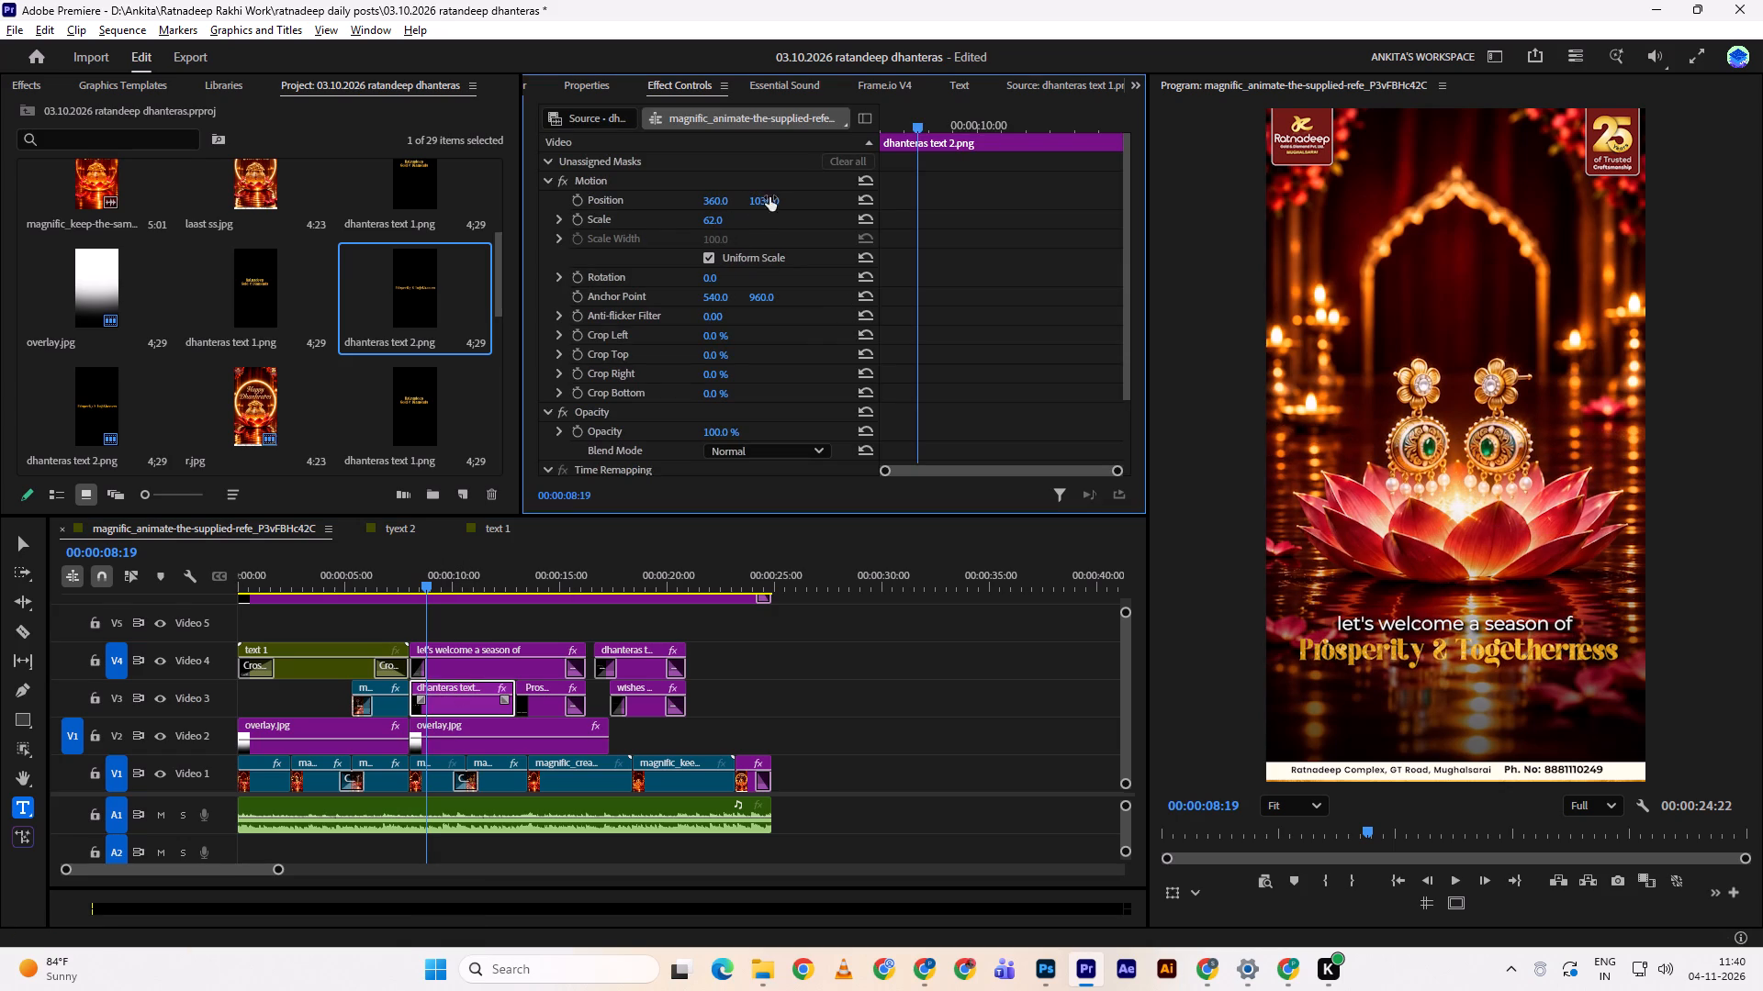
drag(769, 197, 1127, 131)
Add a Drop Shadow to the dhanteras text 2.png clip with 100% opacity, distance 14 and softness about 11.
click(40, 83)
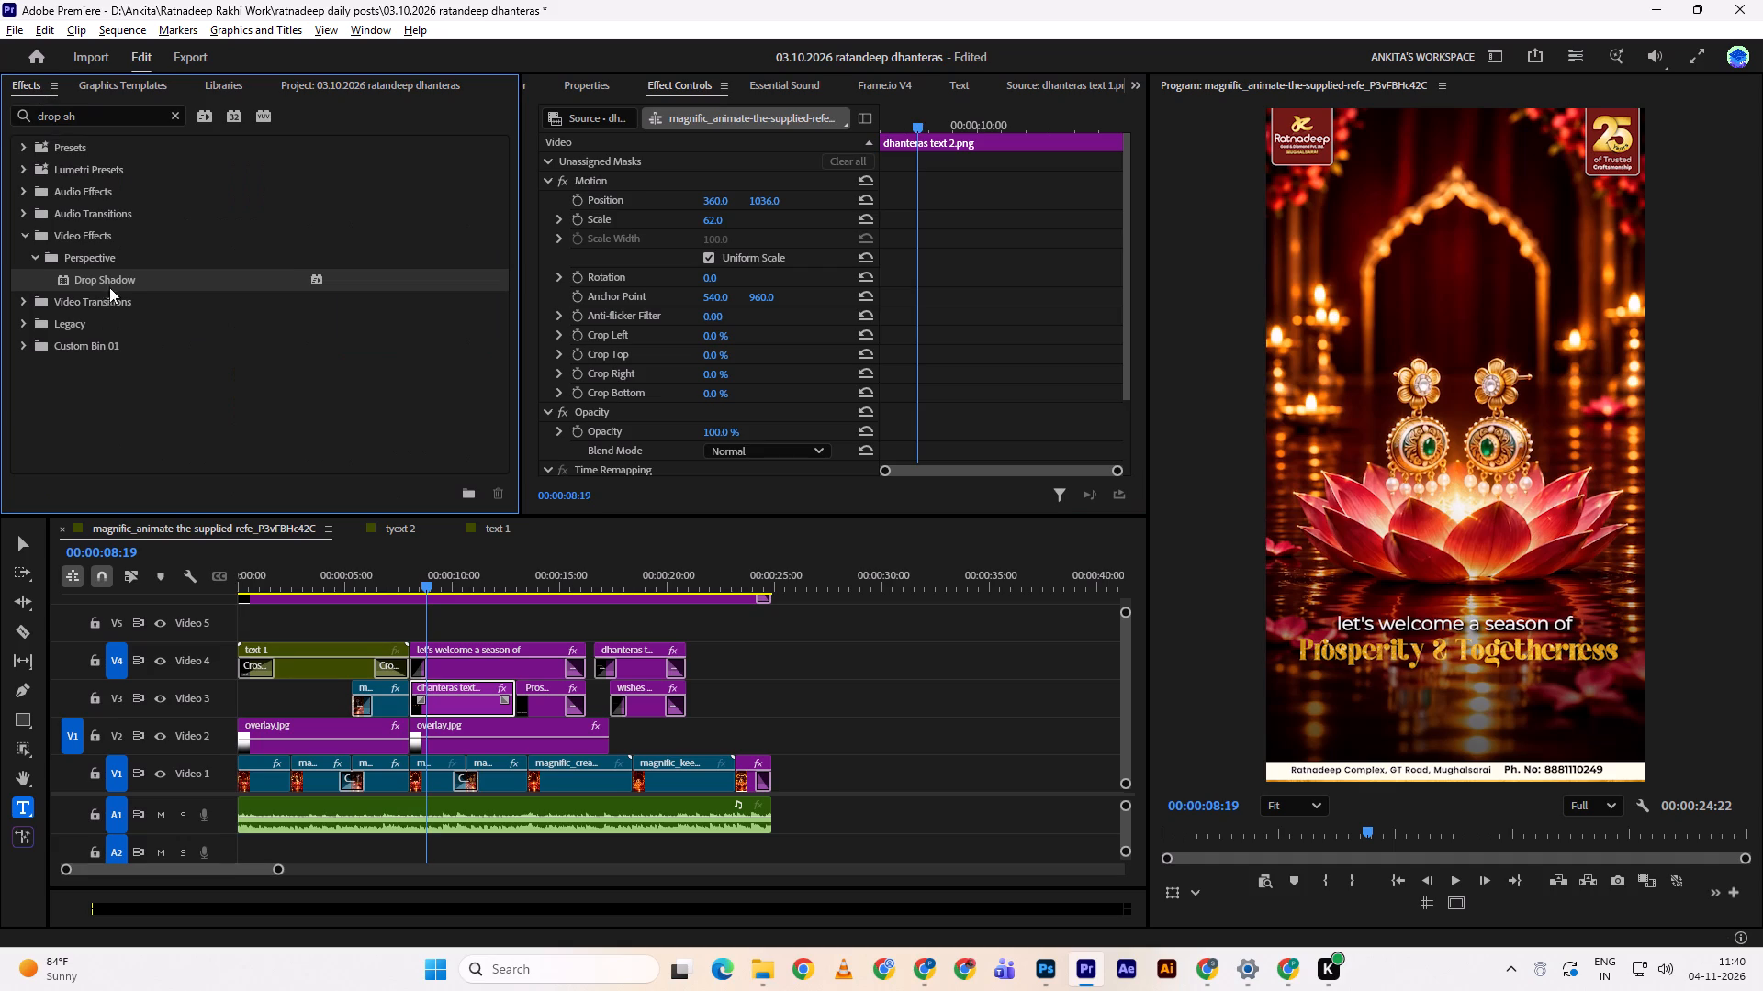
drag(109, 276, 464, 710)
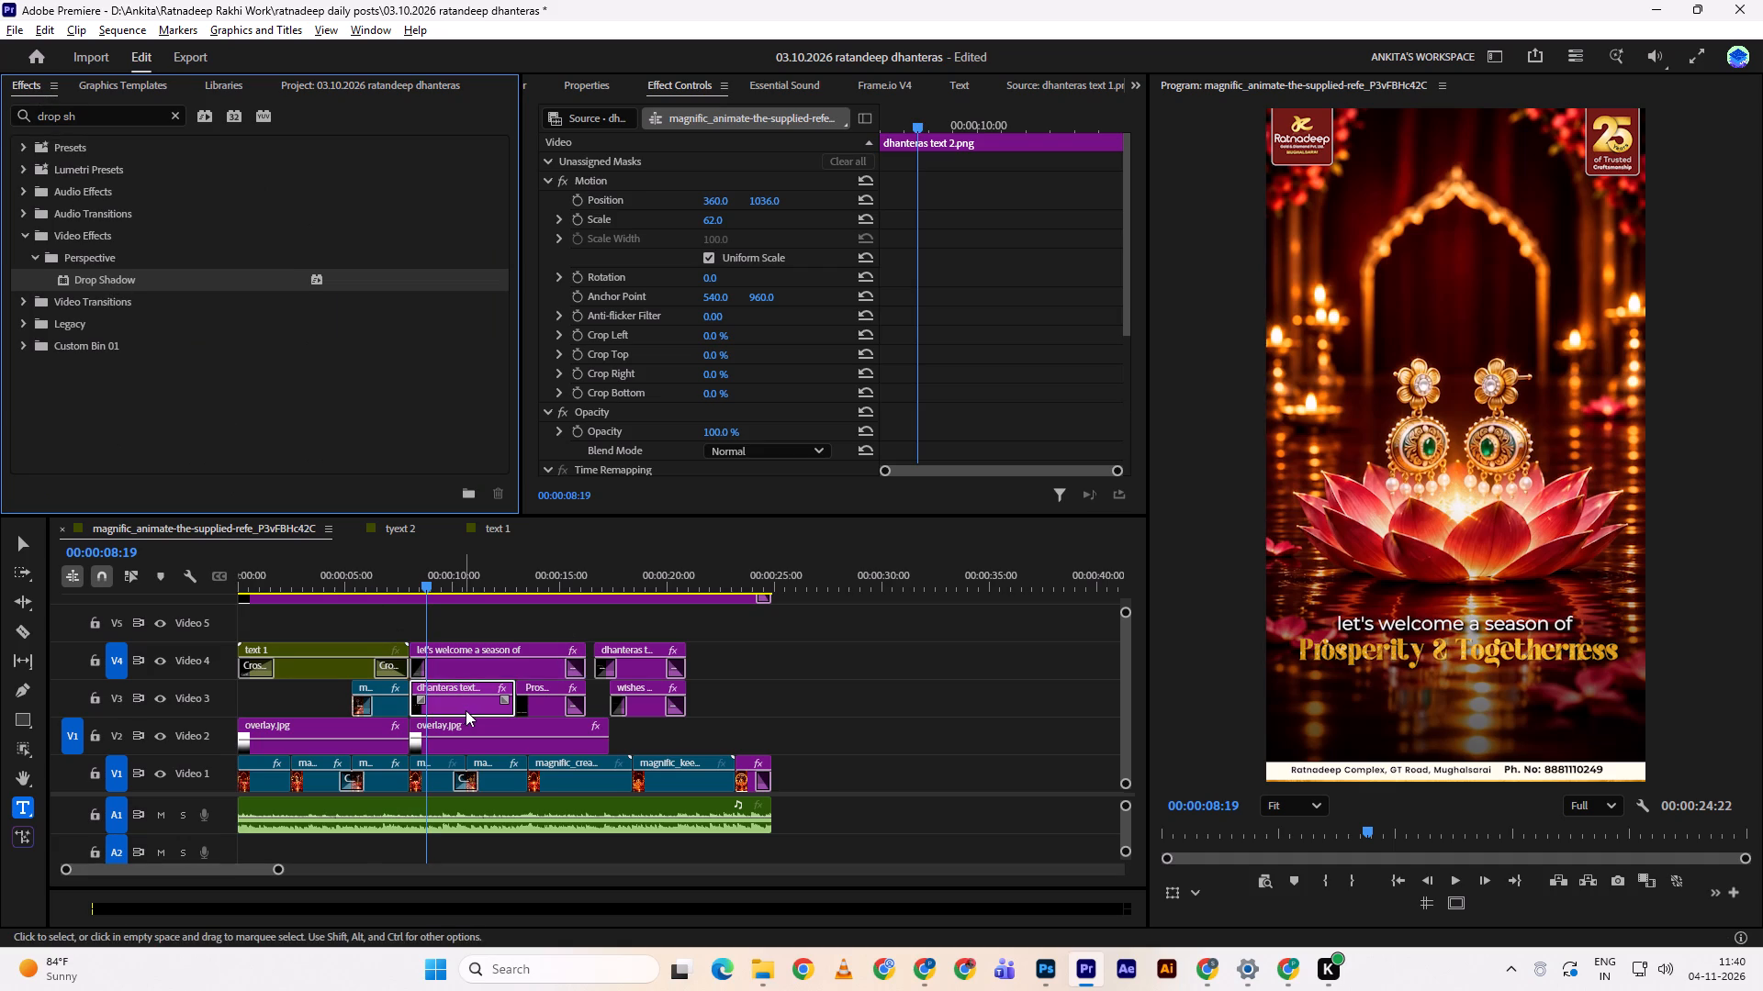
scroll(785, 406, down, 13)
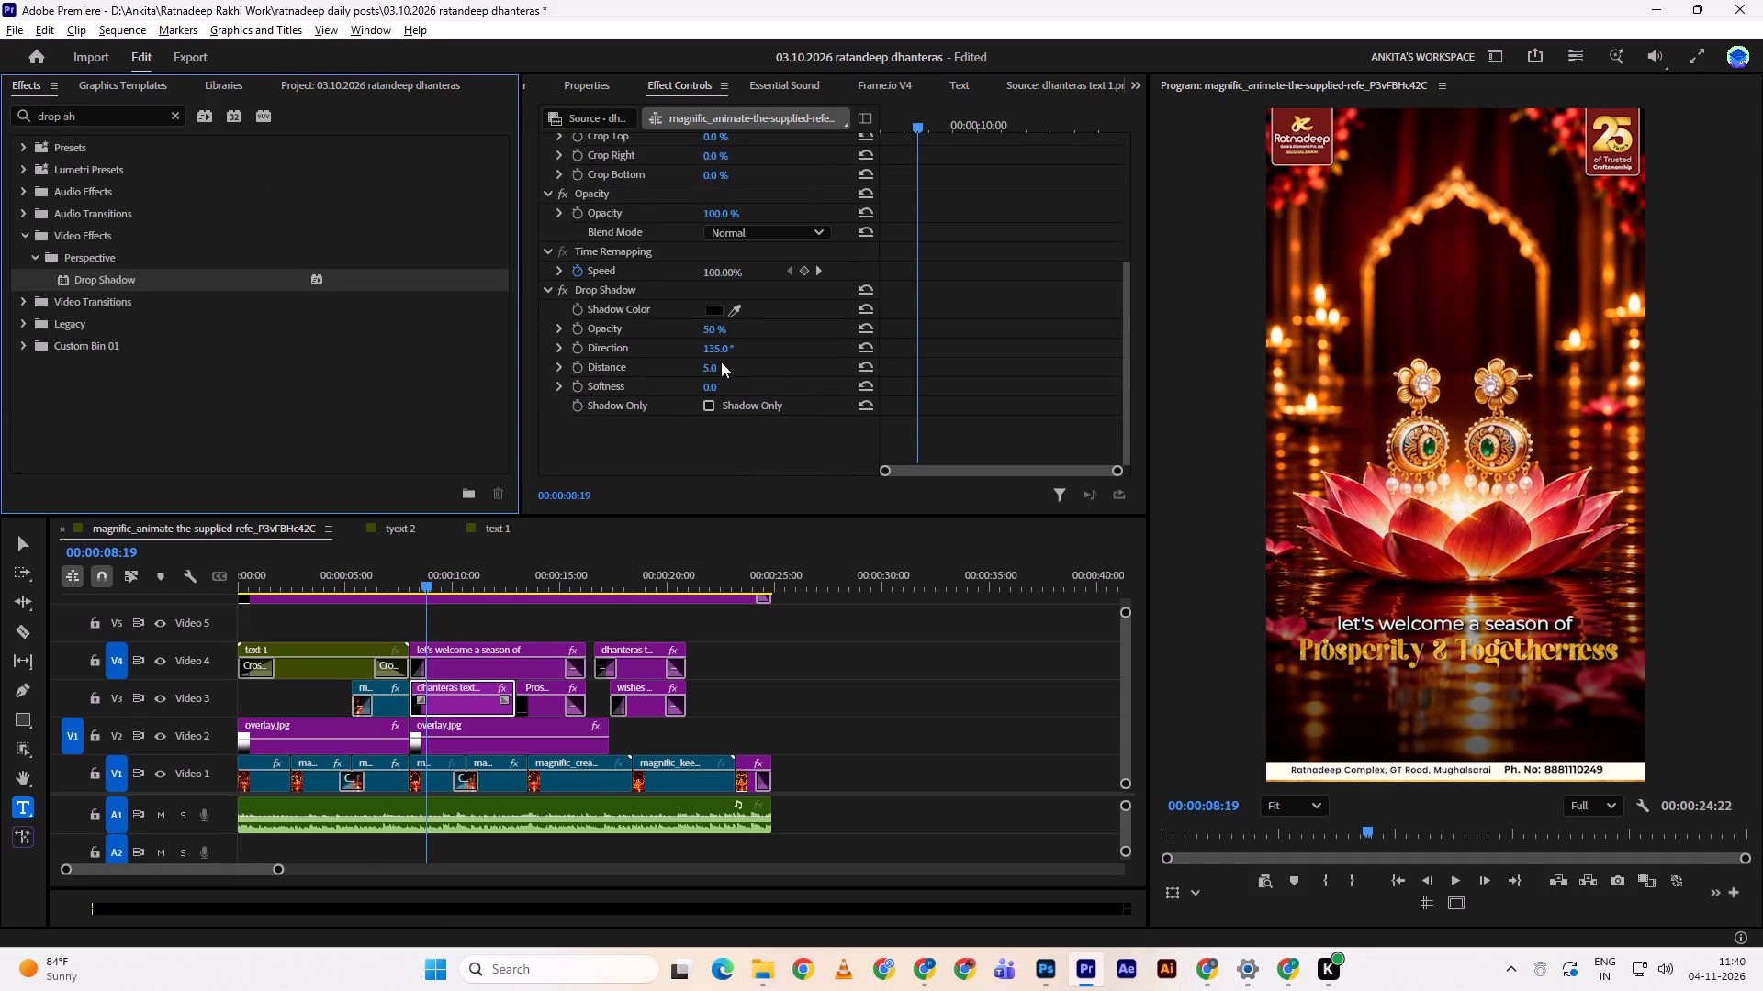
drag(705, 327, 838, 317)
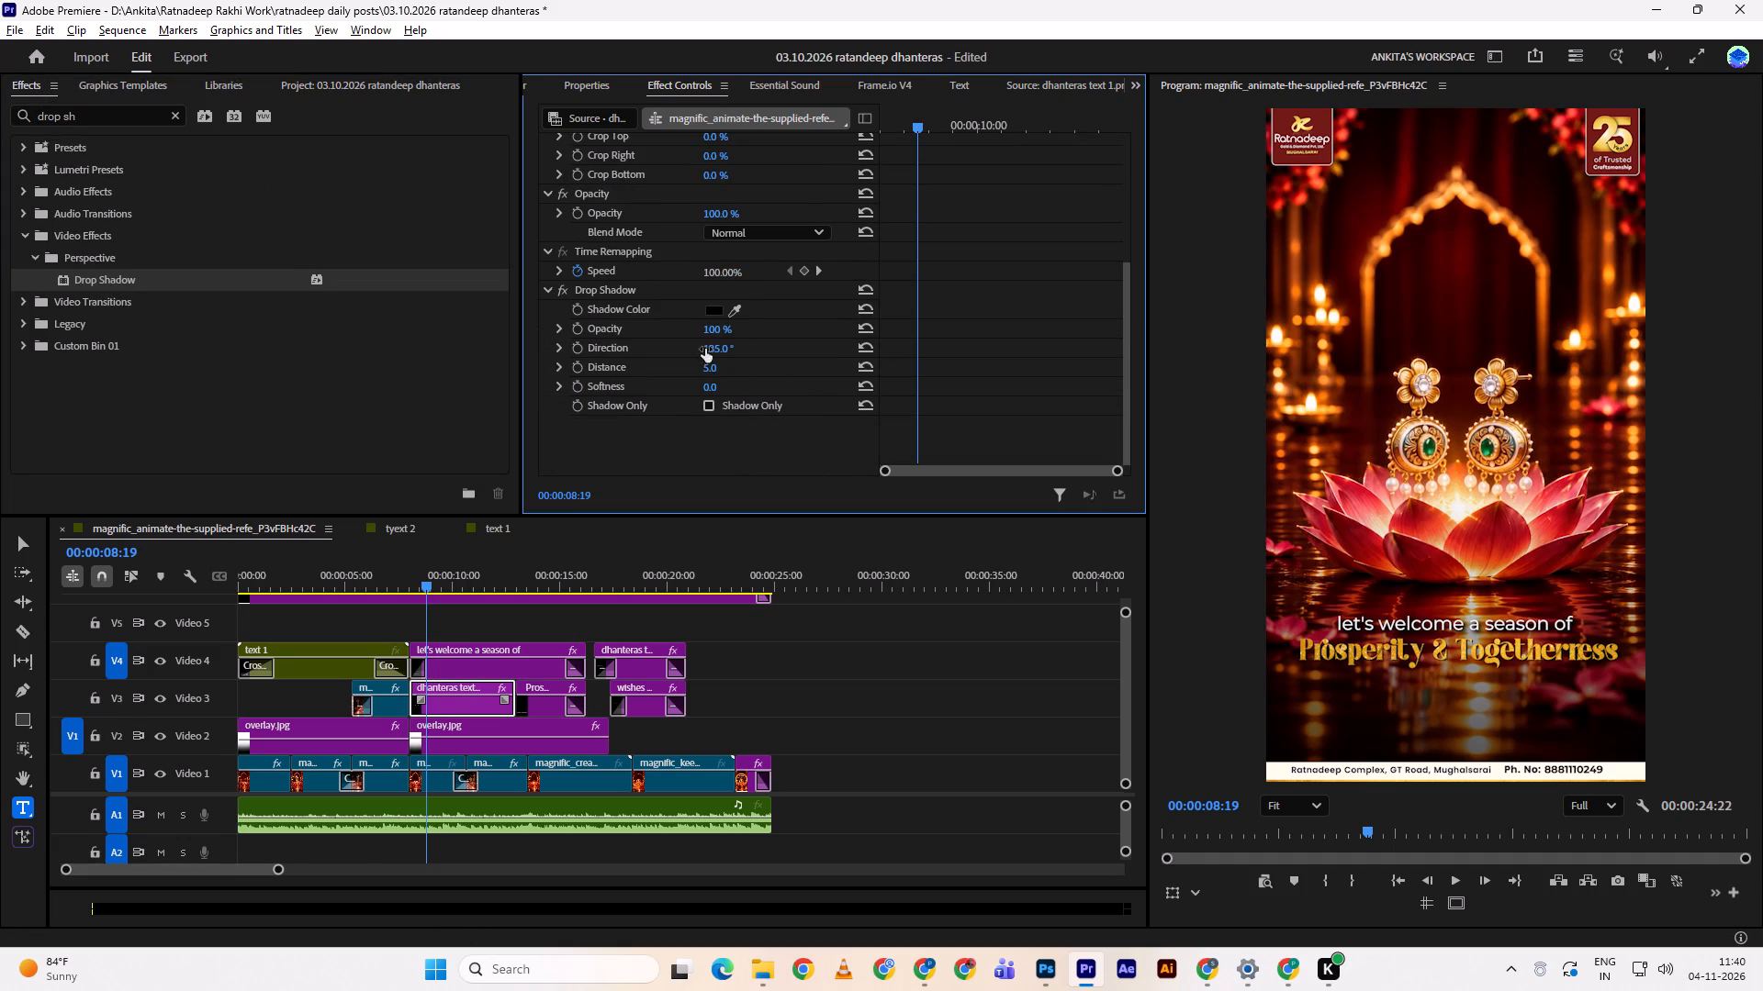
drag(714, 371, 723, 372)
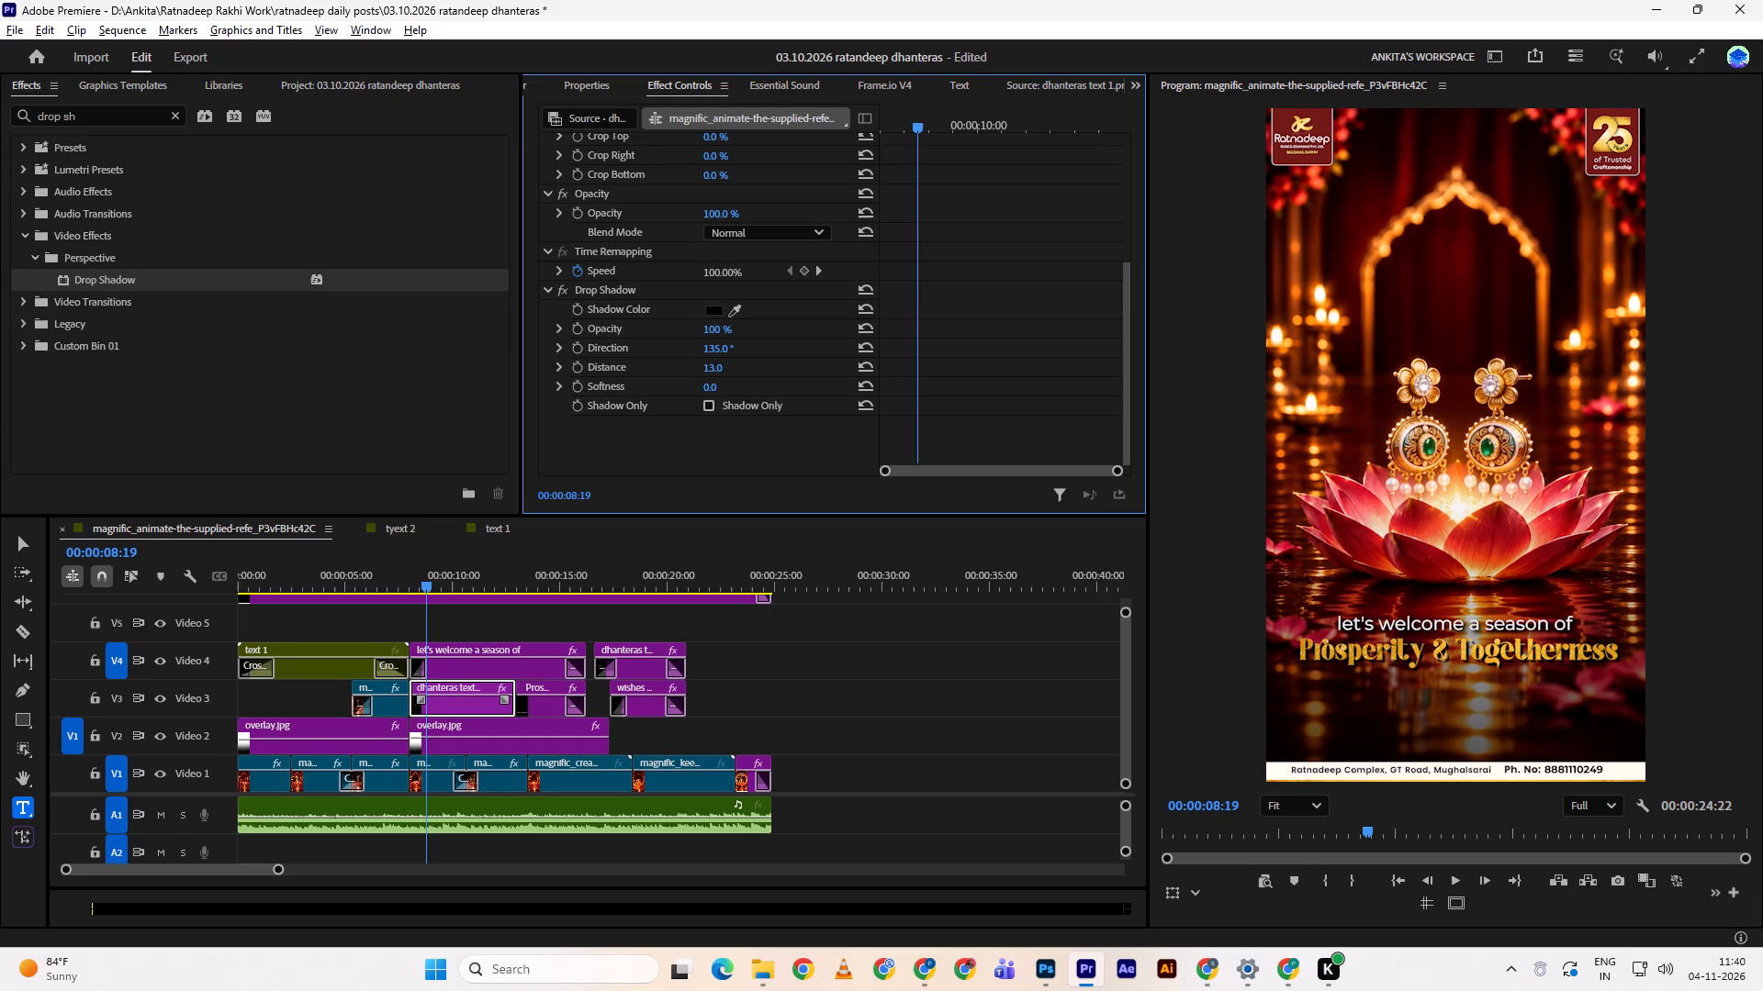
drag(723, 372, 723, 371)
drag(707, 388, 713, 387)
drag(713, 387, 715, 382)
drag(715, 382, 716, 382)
Play and scrub the sequence to compare the "Prosperity & Togetherness" text with the Dhanteras and Ratnadeep titles.
click(826, 715)
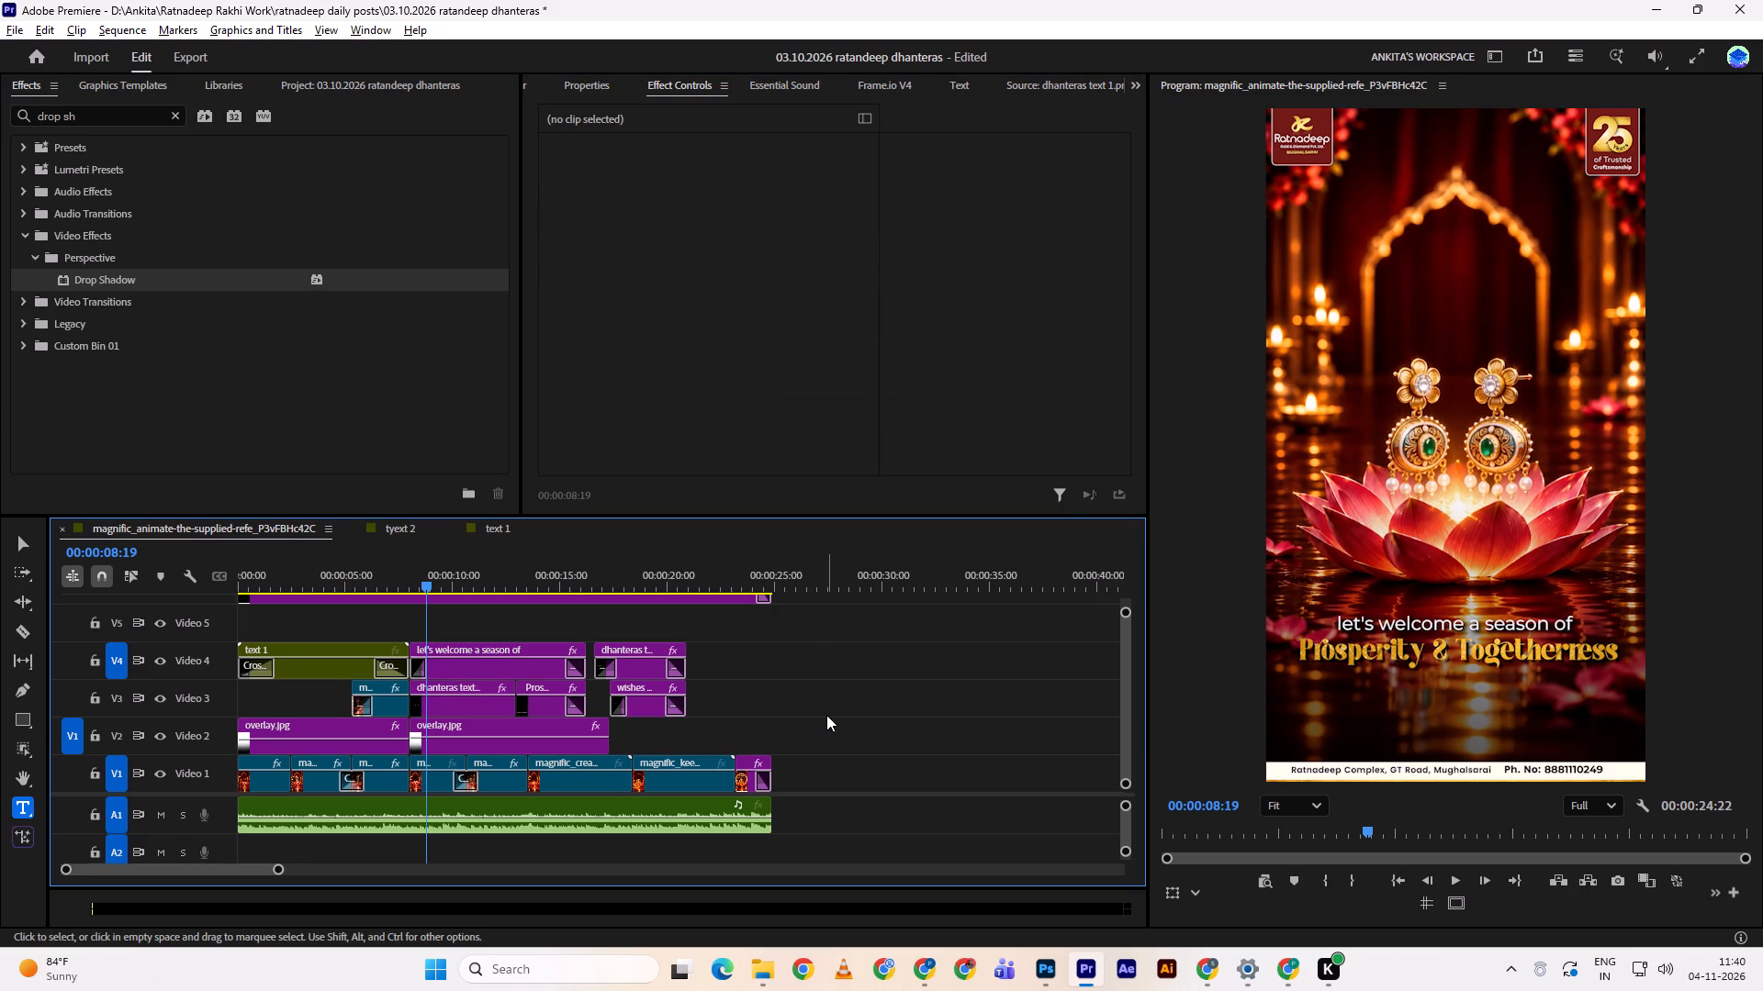
key(space)
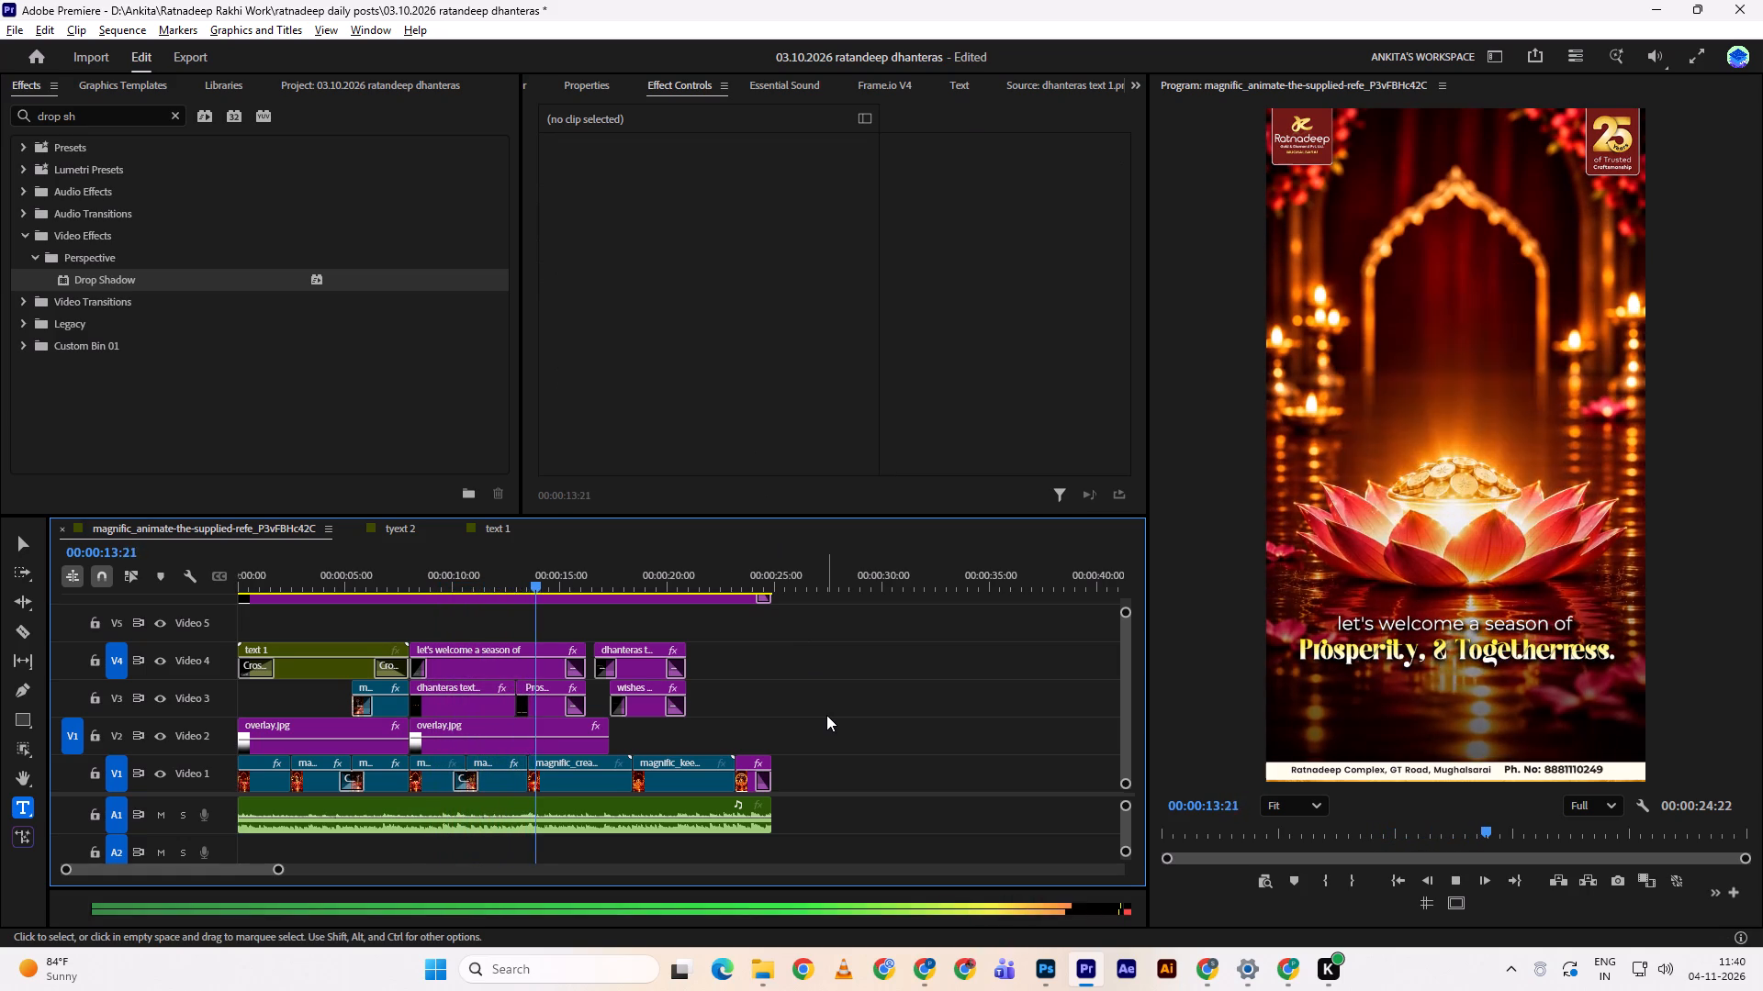
drag(603, 577, 632, 572)
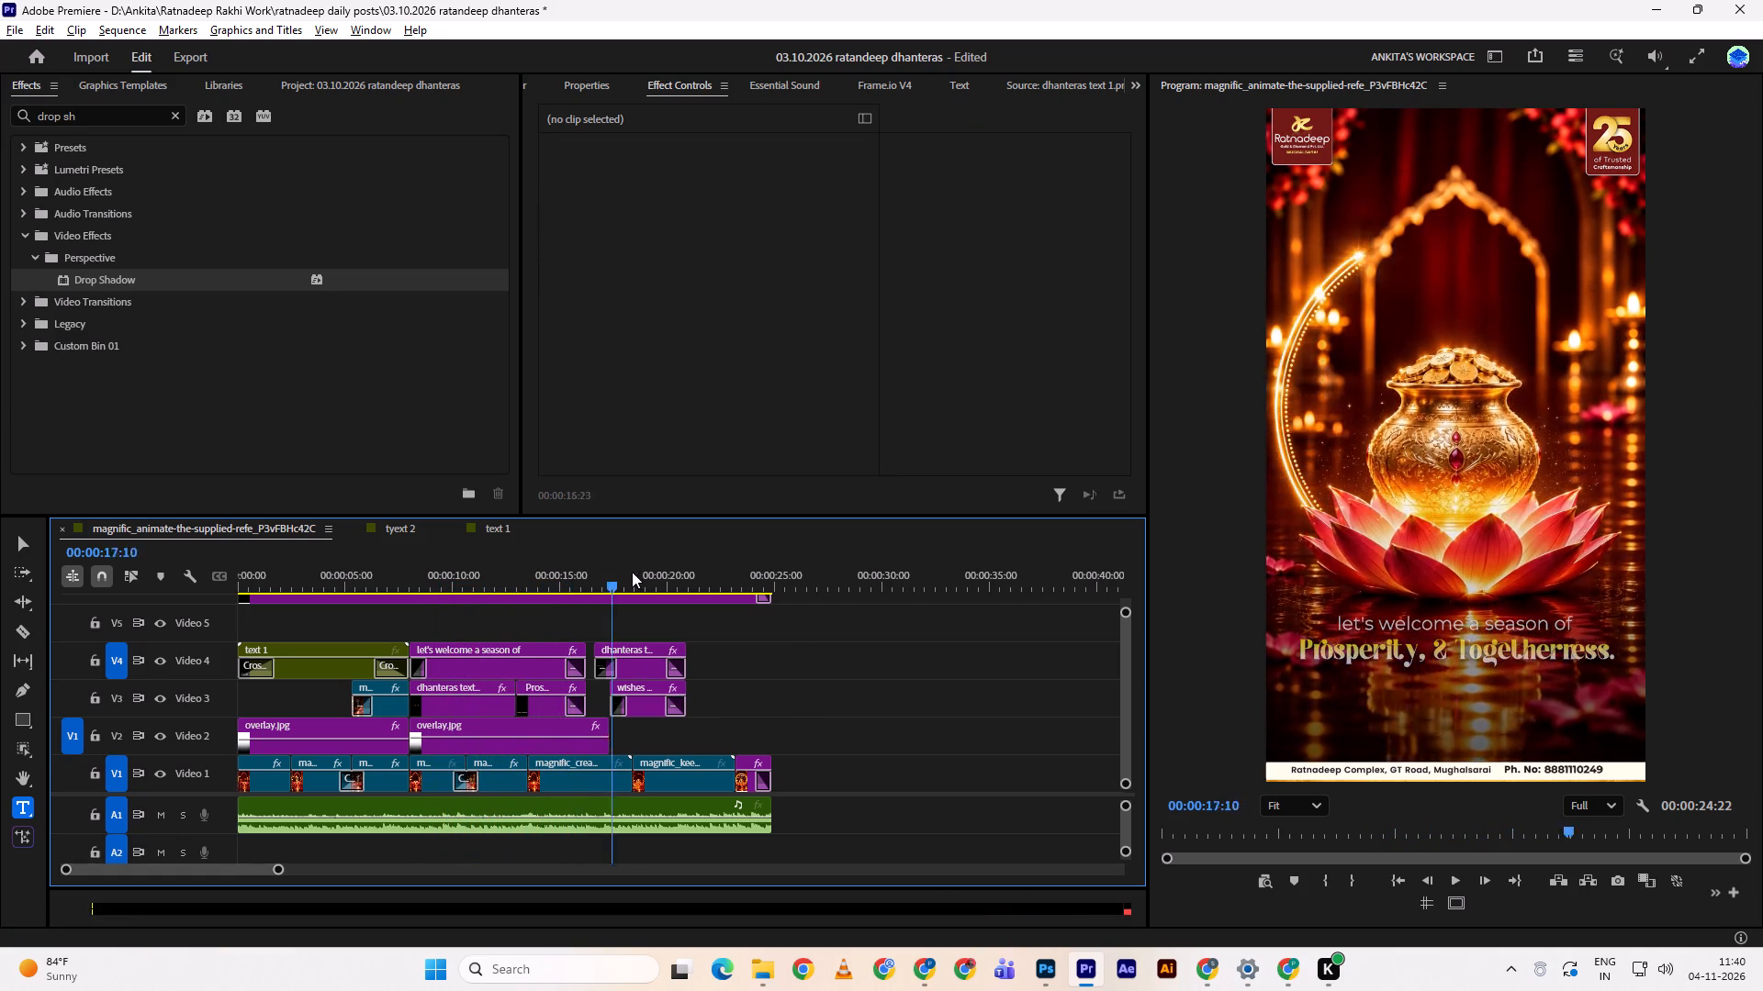
drag(632, 572, 206, 582)
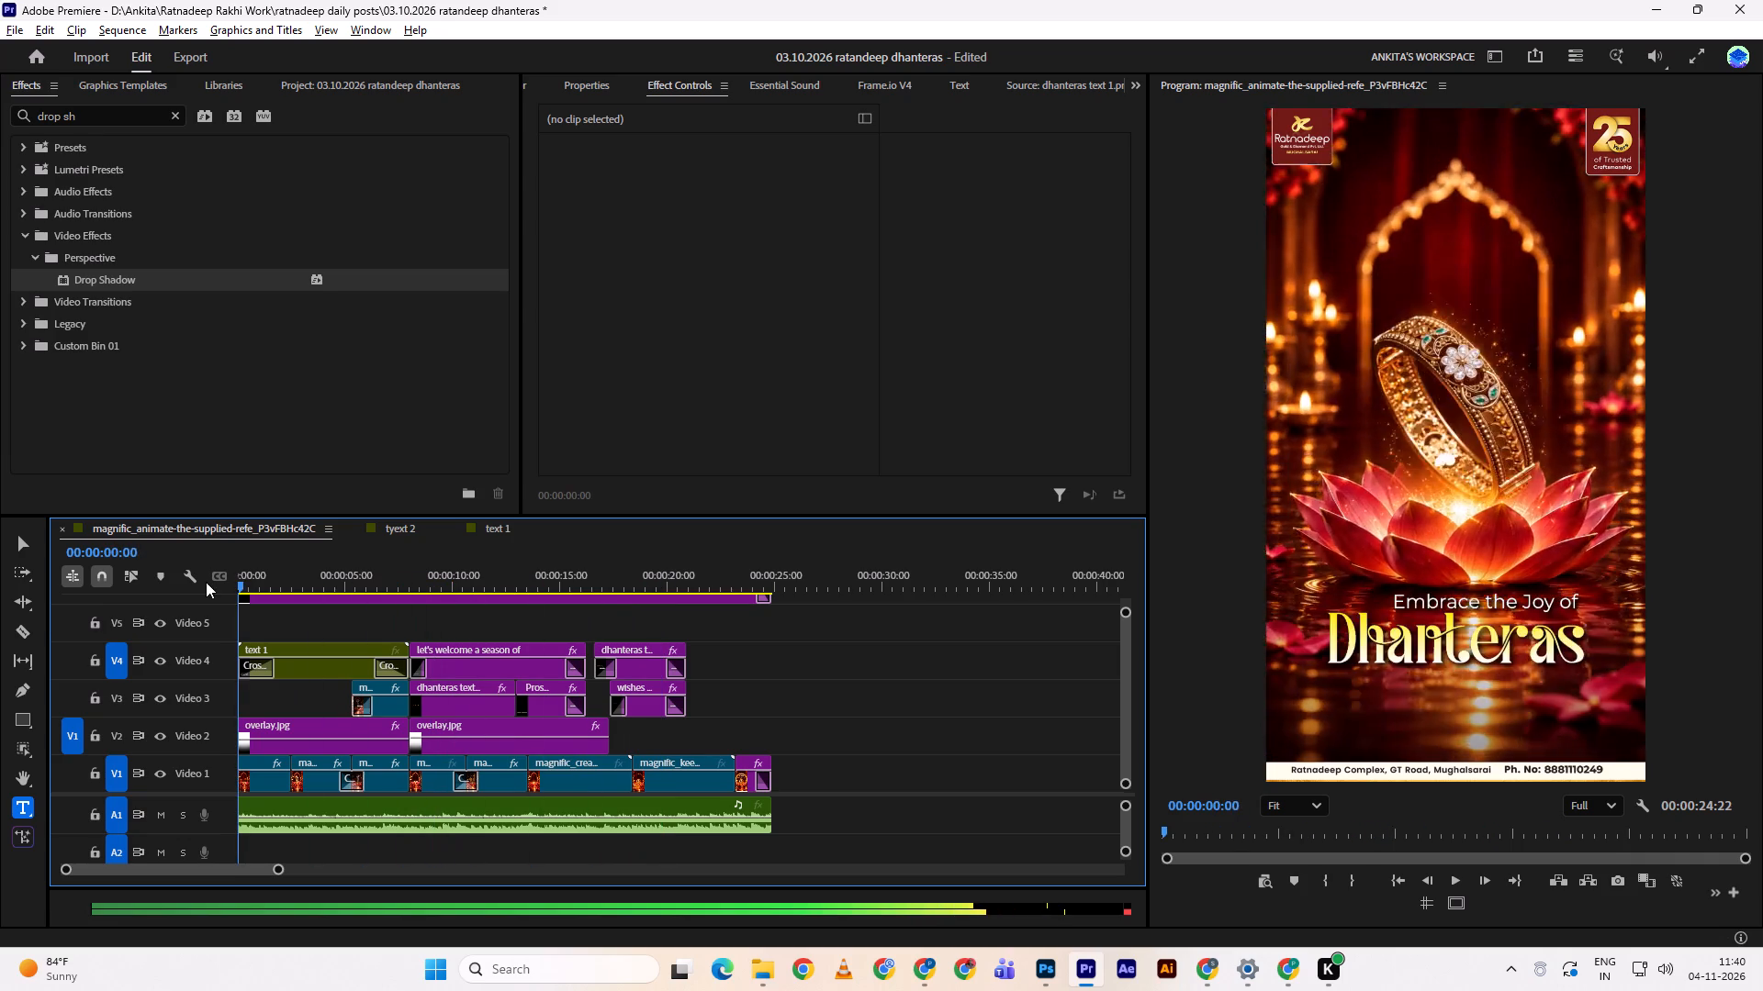
drag(206, 582, 539, 573)
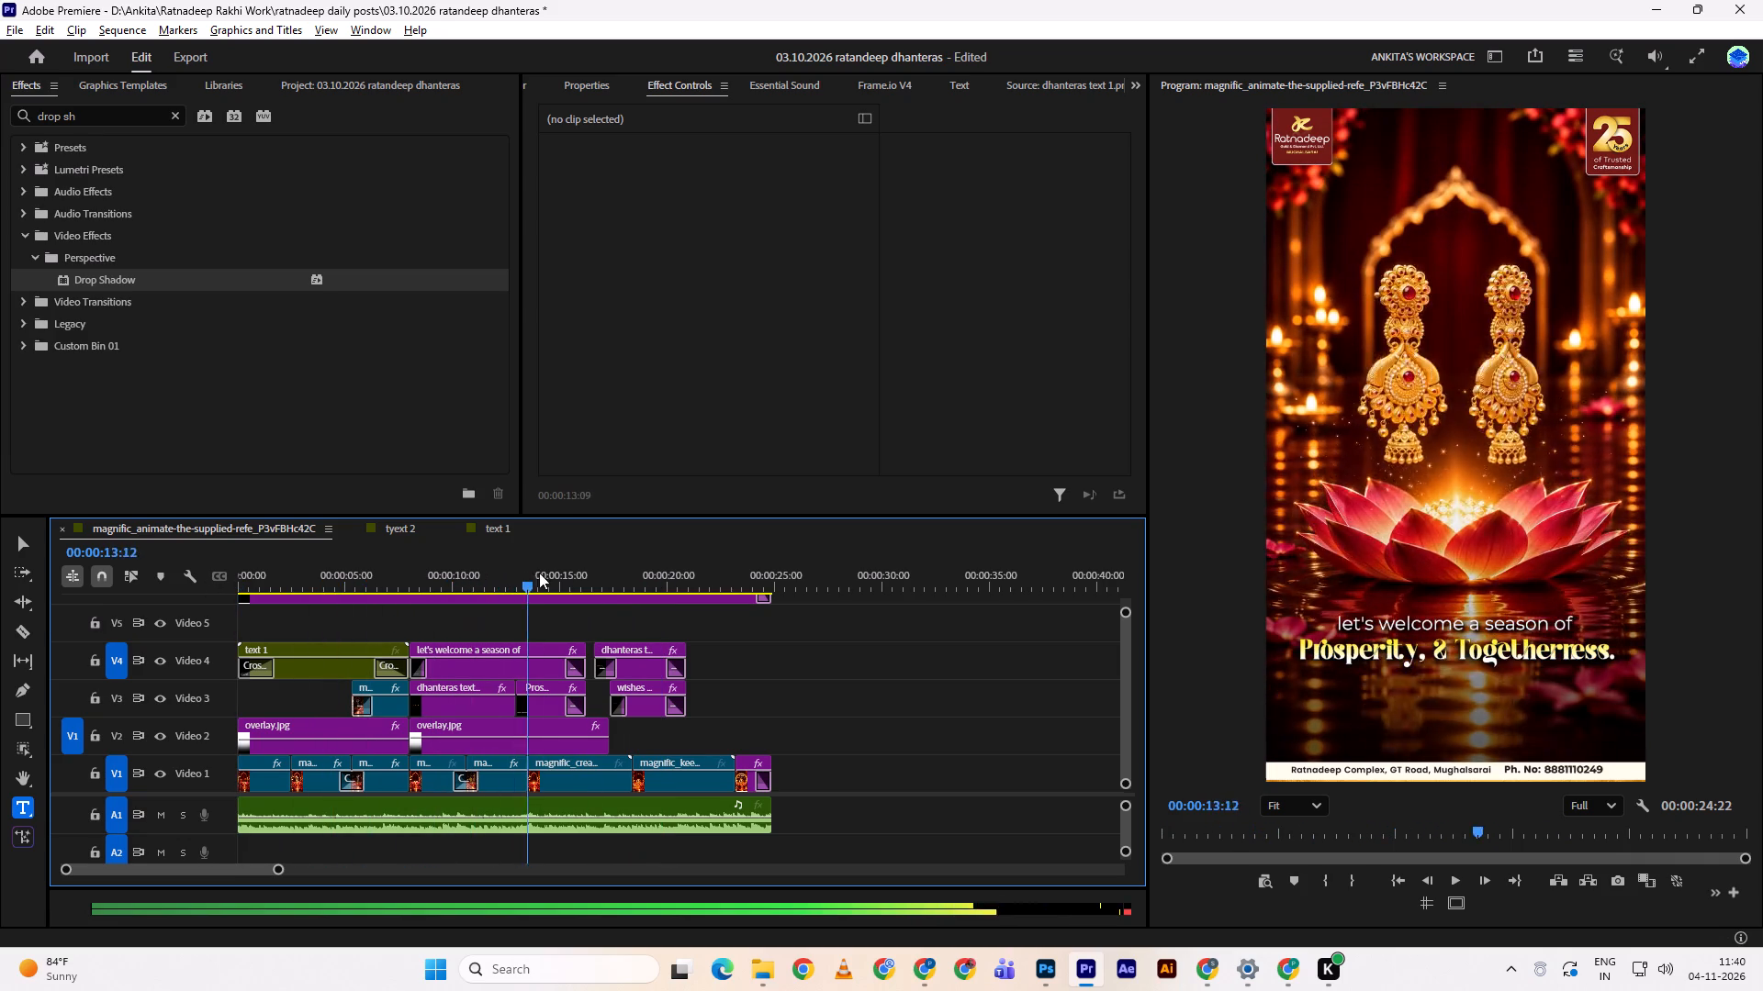
drag(539, 573, 303, 589)
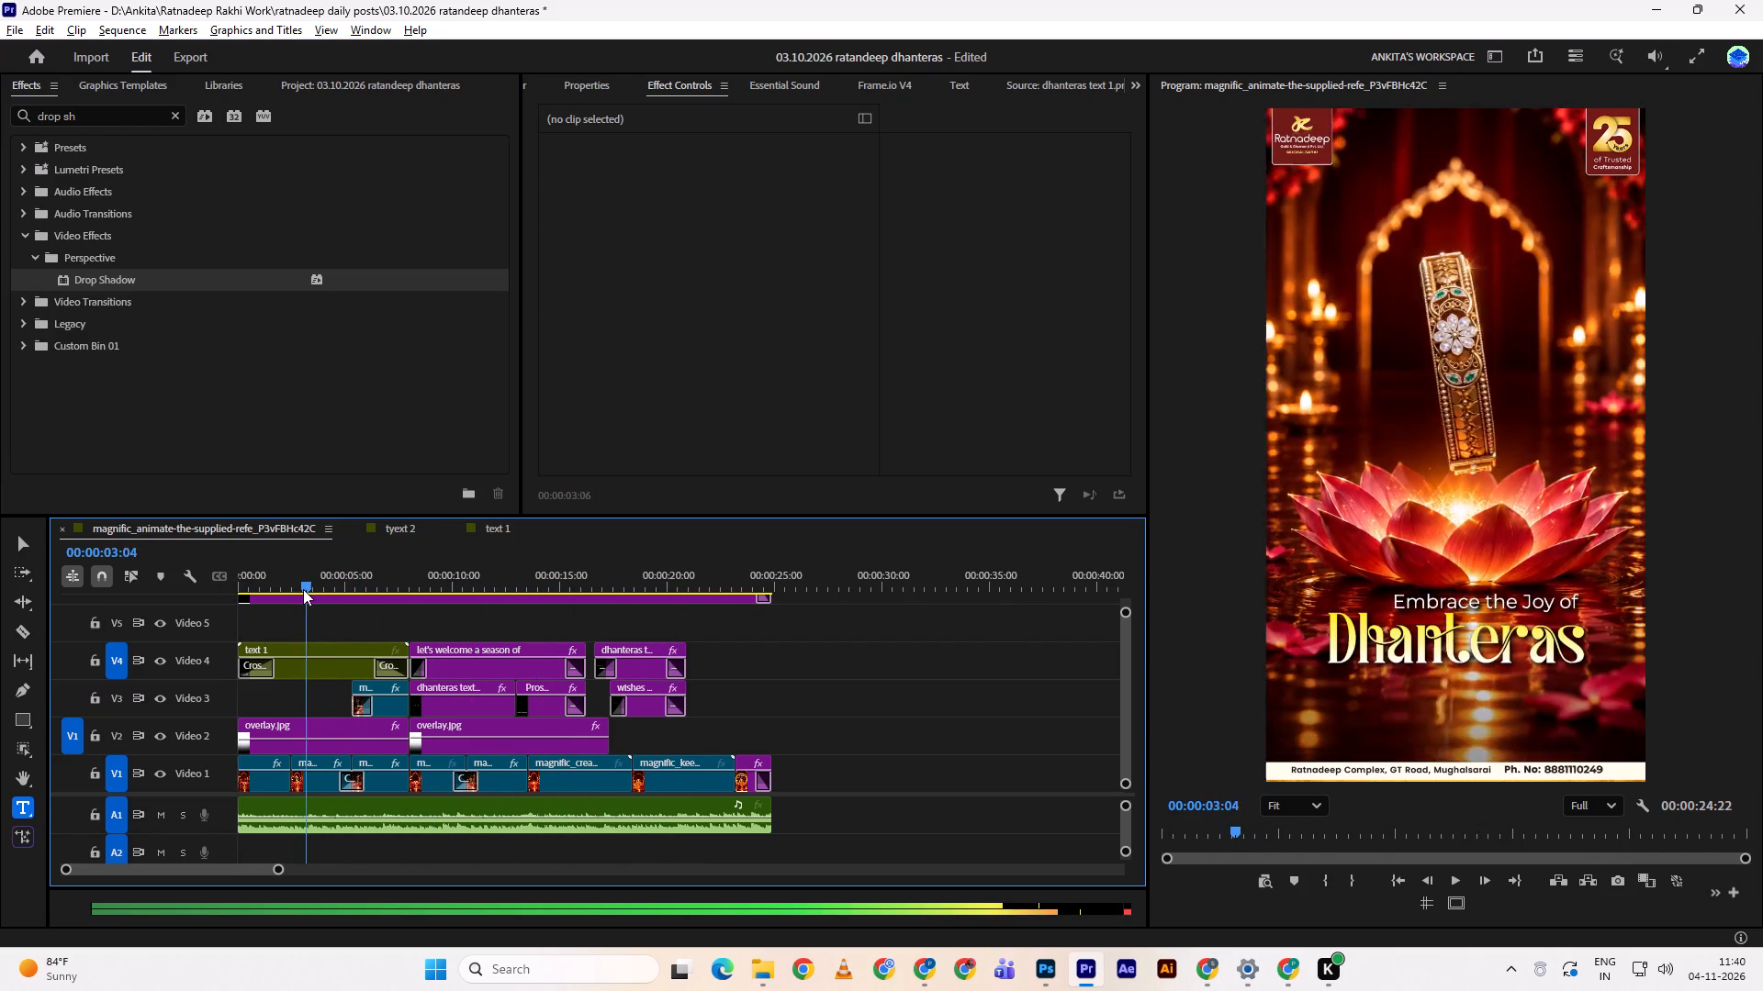
drag(303, 589, 624, 579)
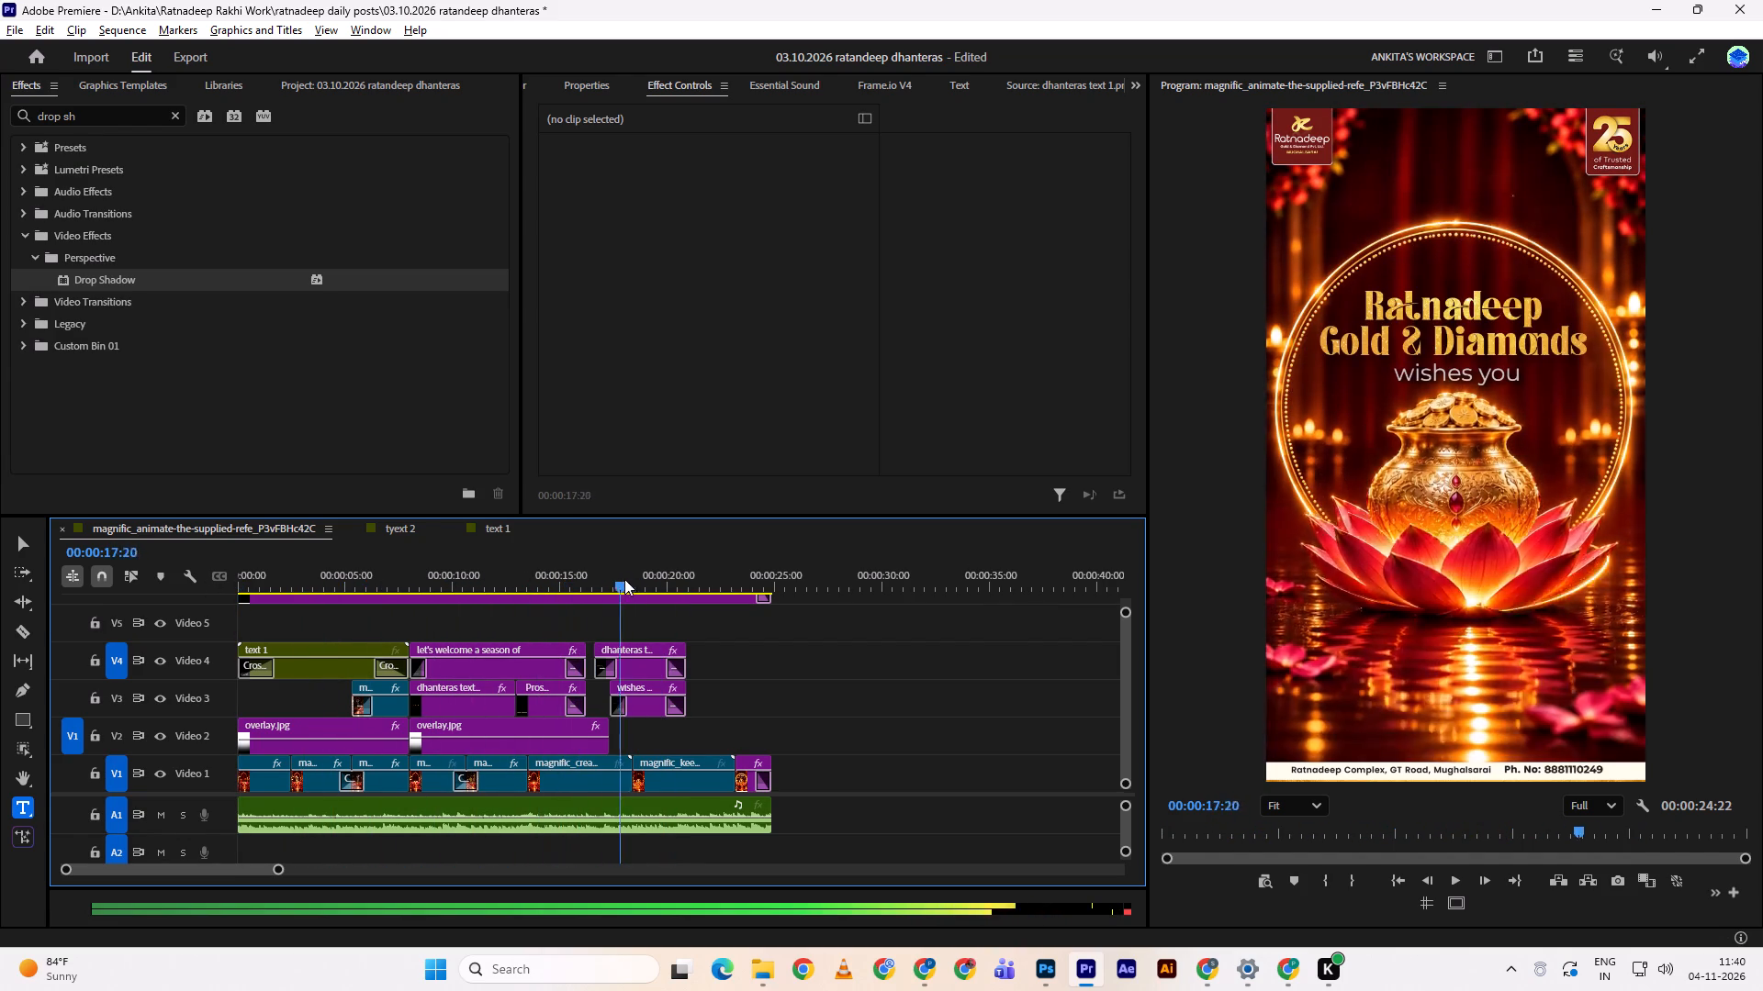
drag(624, 579, 636, 578)
Undo the dhanteras text 2.png edits back to the full-length "Prosperity, & Togetherness" title on Video 3, and scrub through the sequence.
key(ctrl+z)
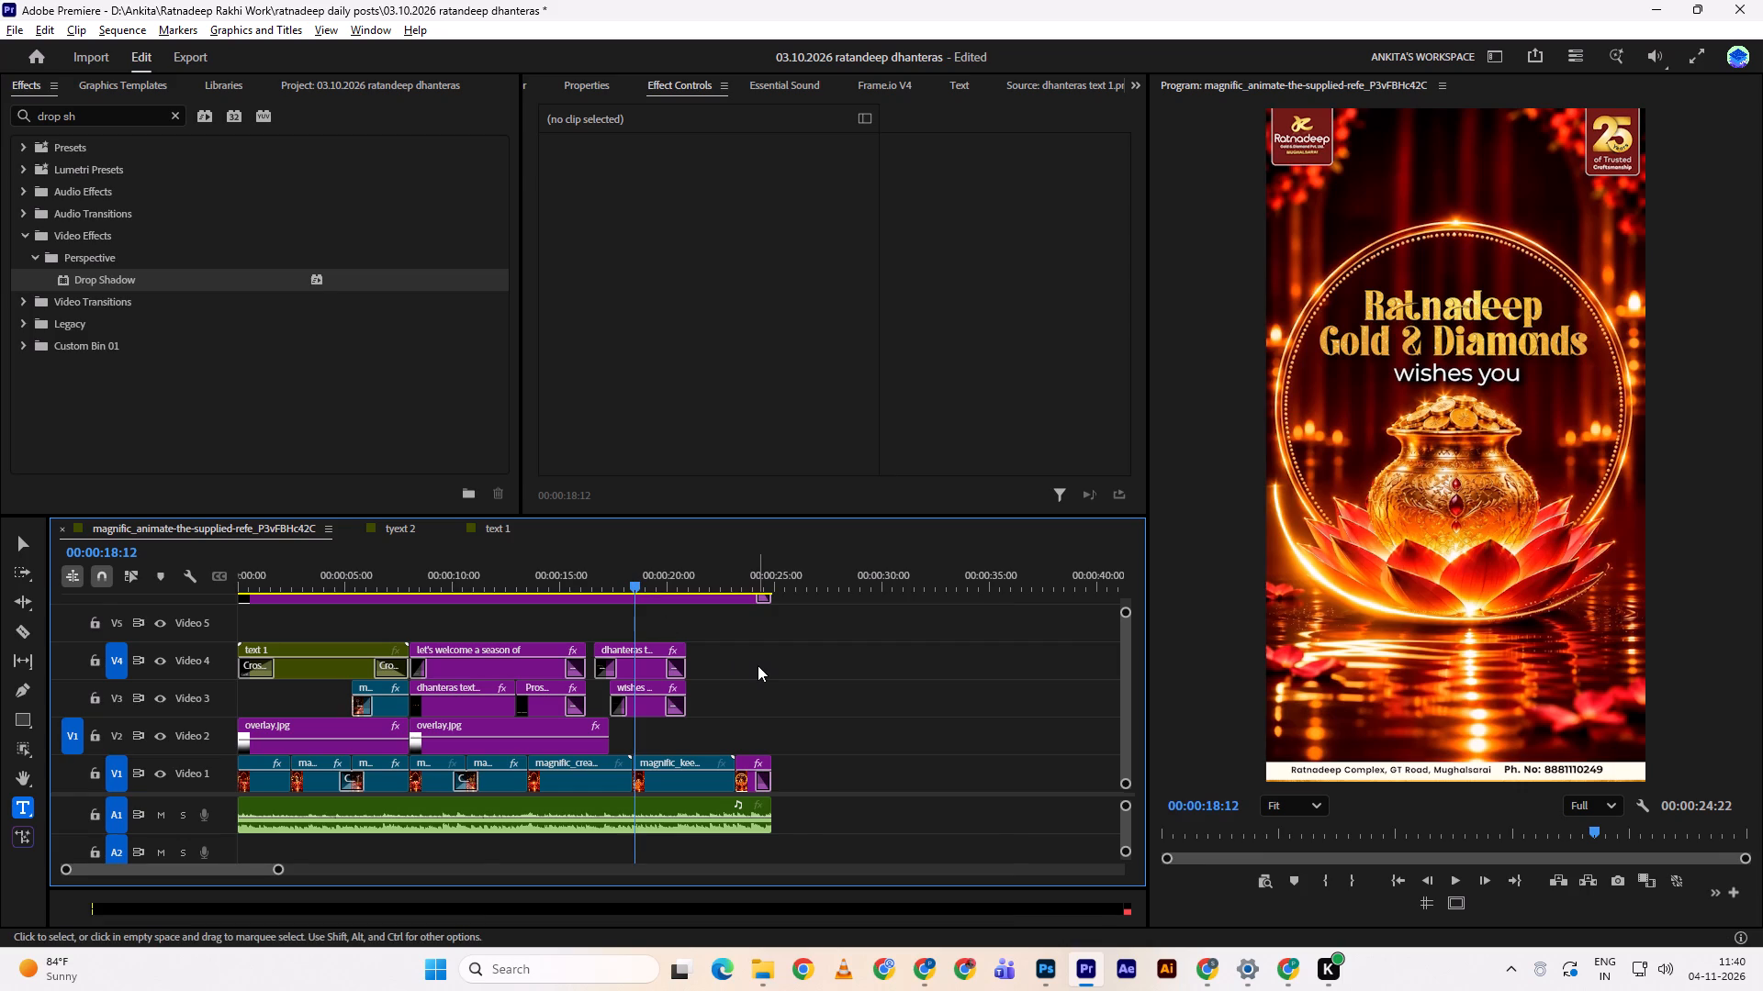
key(ctrl+z)
key(ctrl+z)
ctrl+click(832, 717)
key(ctrl+z)
key(ctrl+z)
key(ctrl+z)
key(ctrl+z)
key(ctrl+z)
key(ctrl+z)
key(ctrl+z)
key(ctrl+z)
key(ctrl+z)
key(ctrl+z)
key(ctrl+z)
key(ctrl+z)
key(ctrl+z)
key(ctrl+z)
key(ctrl+z)
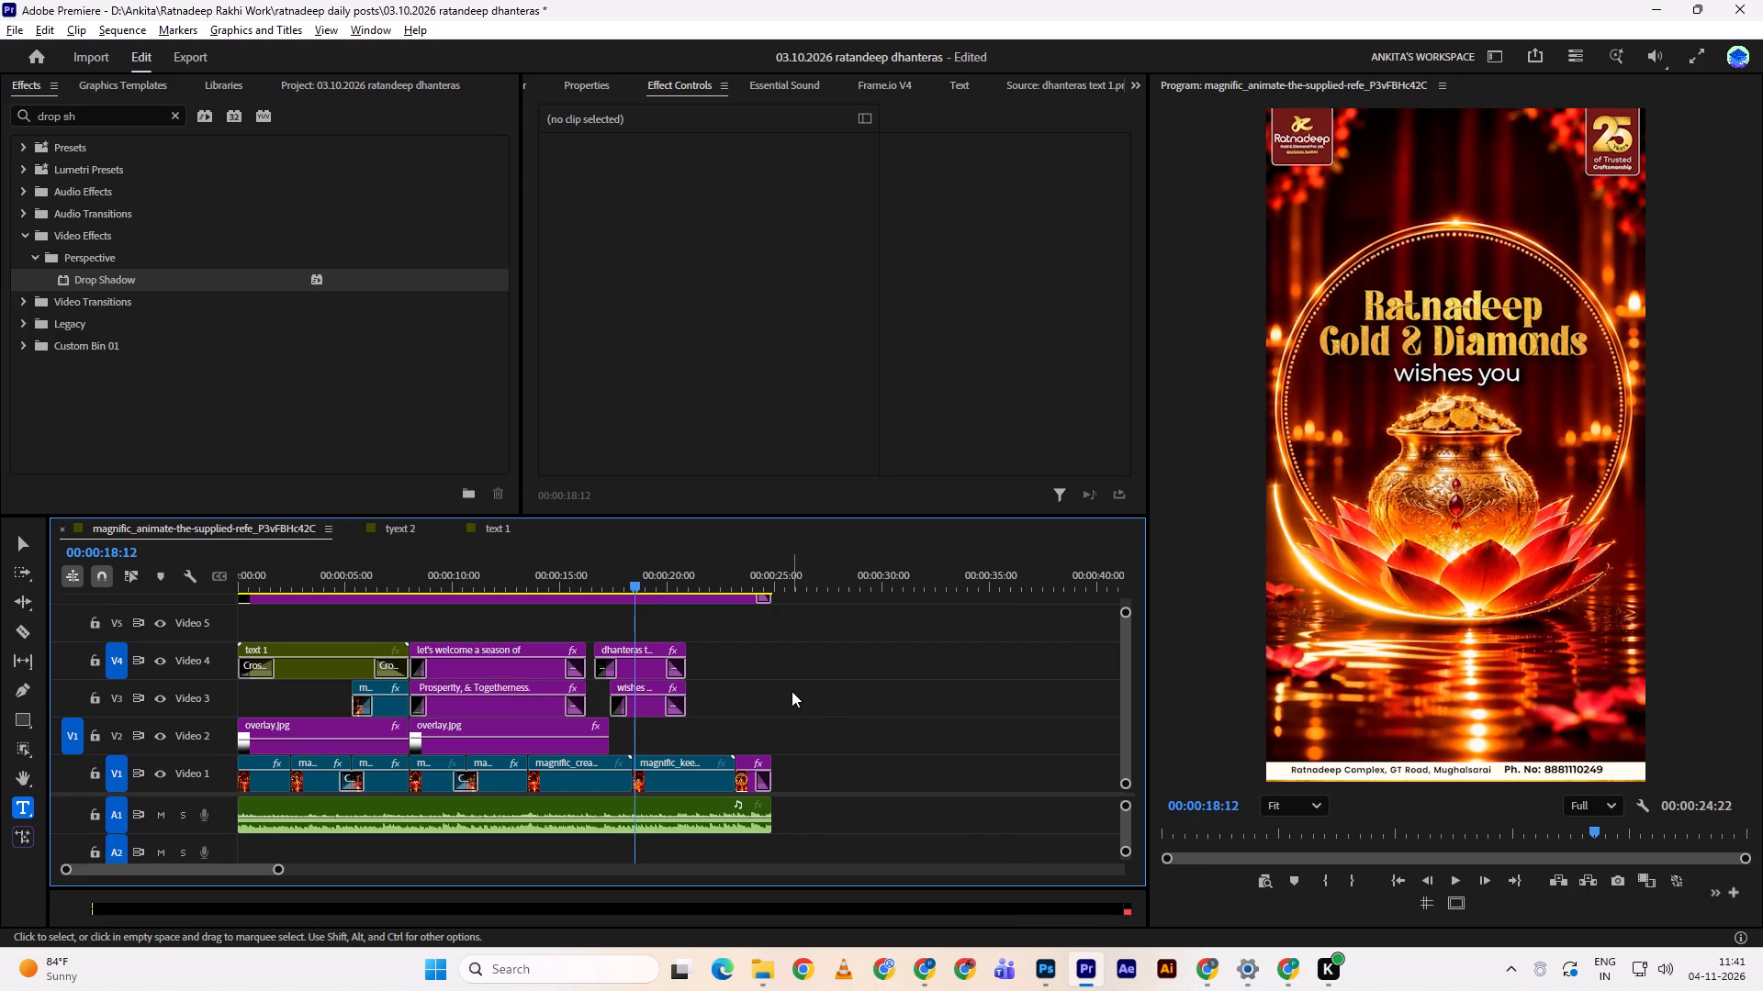
key(ctrl+z)
drag(393, 567, 621, 567)
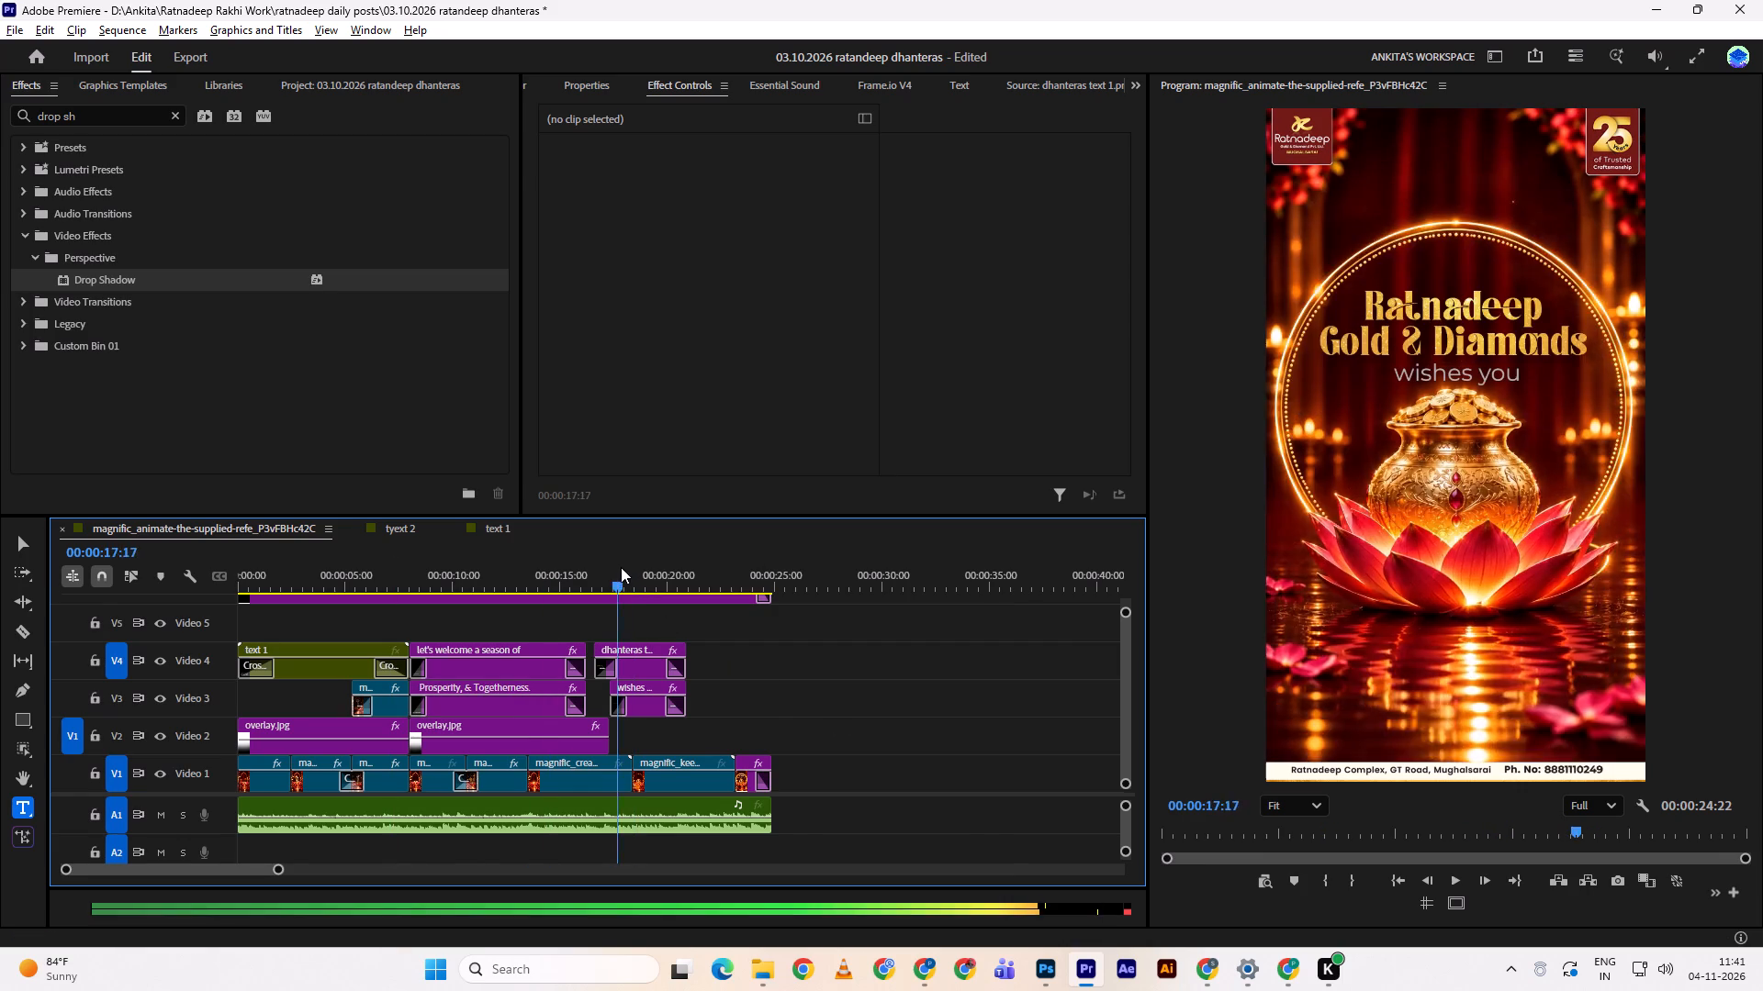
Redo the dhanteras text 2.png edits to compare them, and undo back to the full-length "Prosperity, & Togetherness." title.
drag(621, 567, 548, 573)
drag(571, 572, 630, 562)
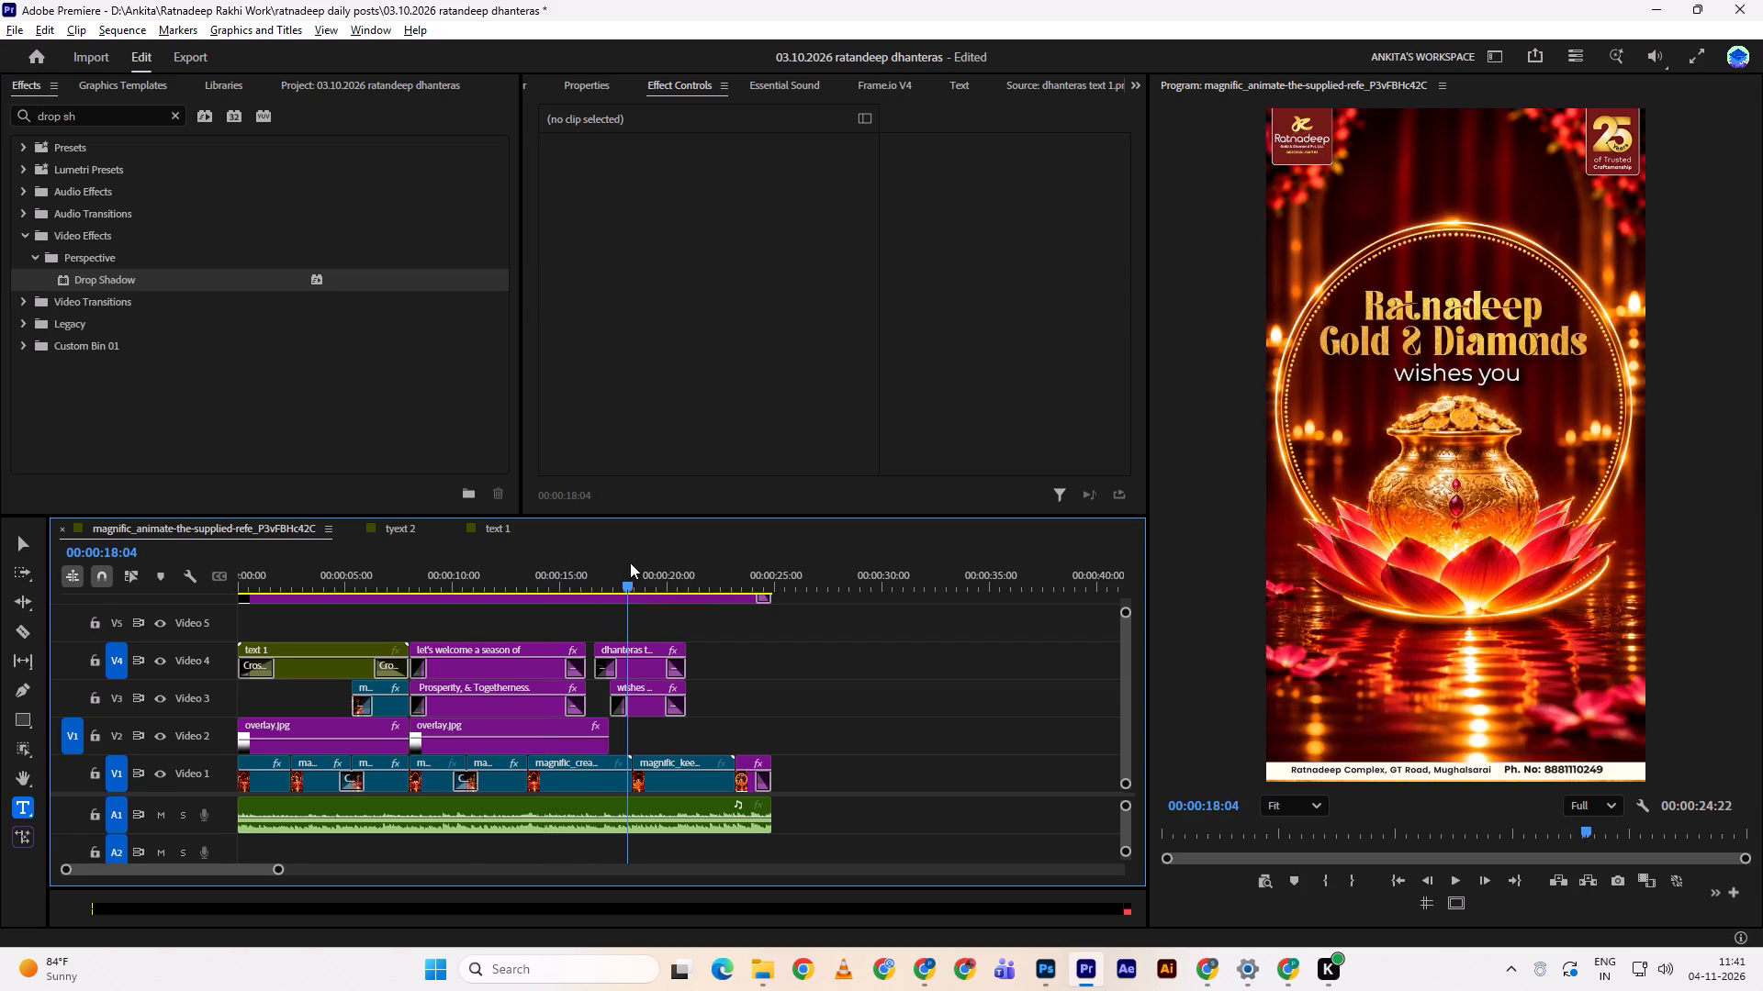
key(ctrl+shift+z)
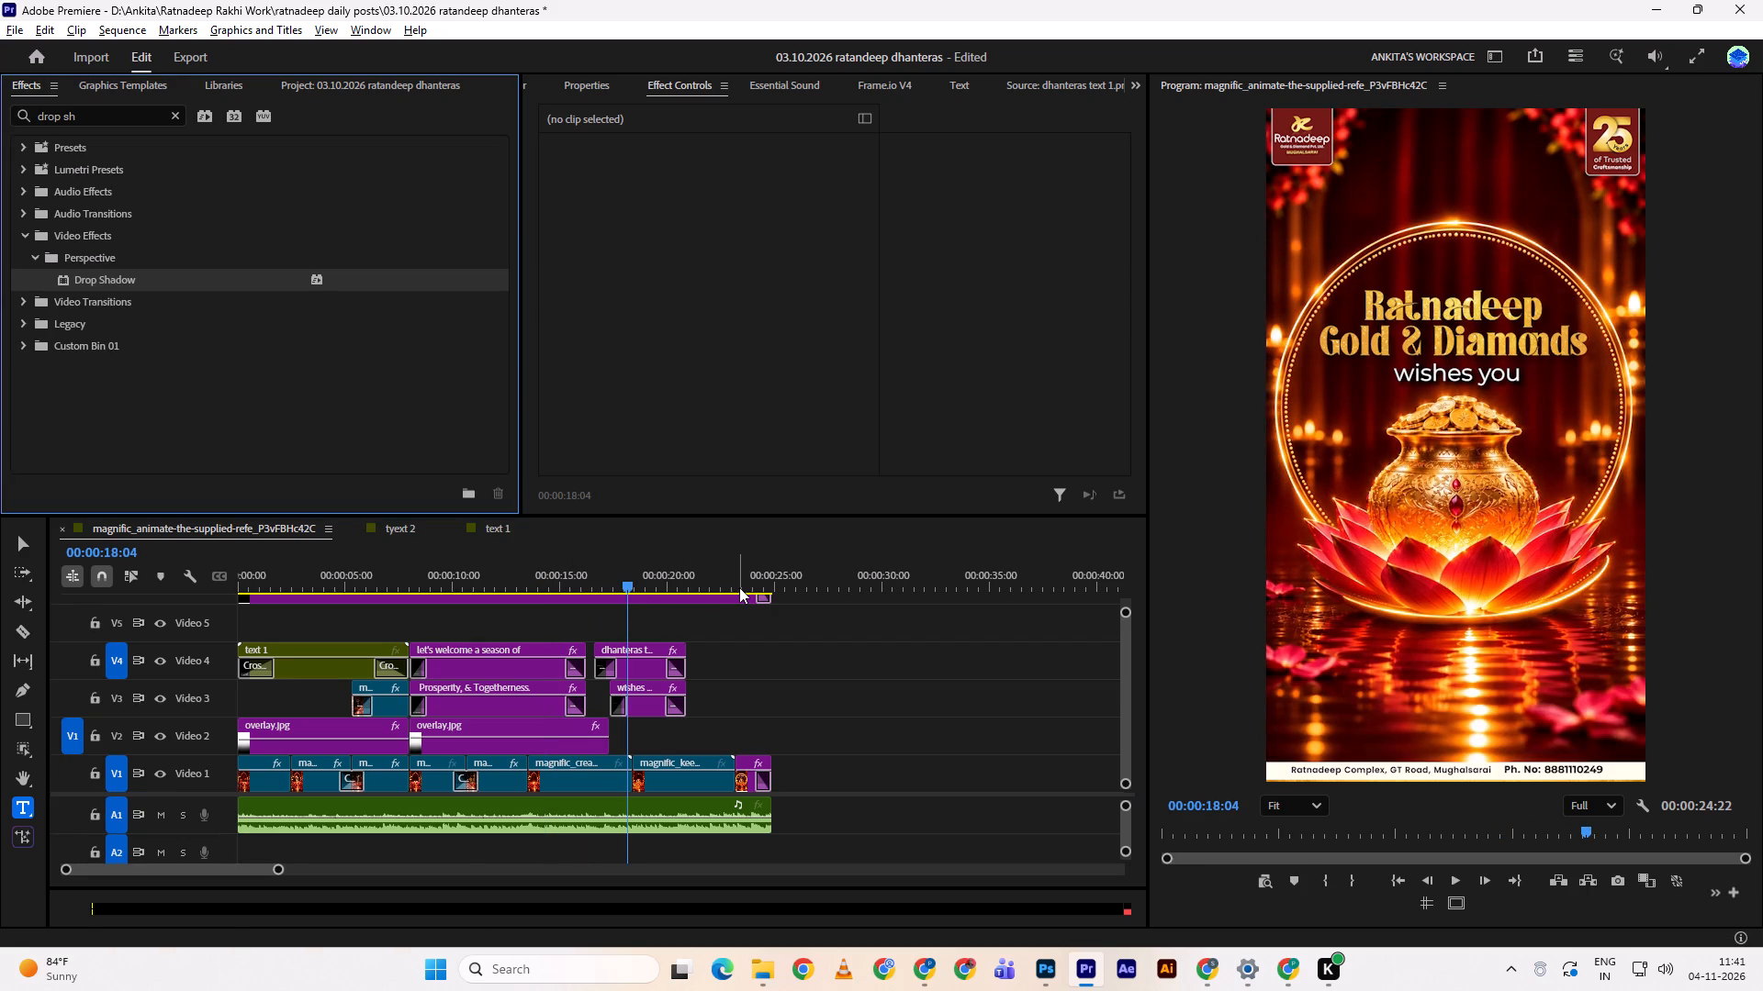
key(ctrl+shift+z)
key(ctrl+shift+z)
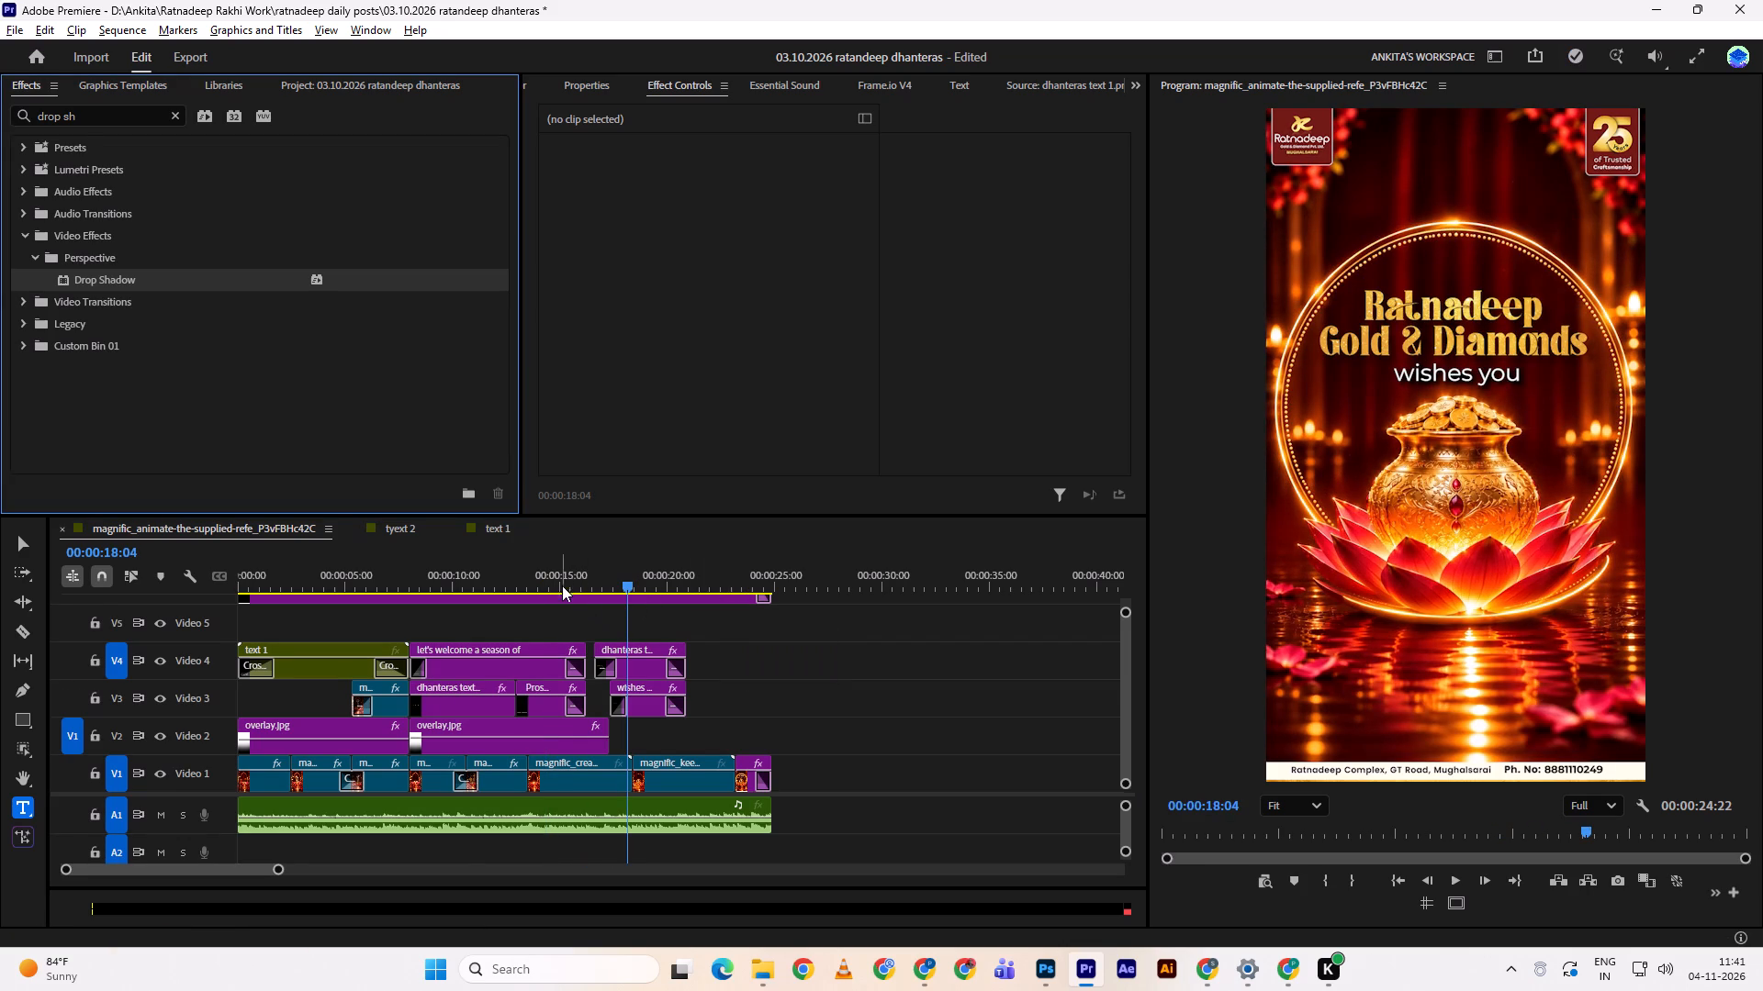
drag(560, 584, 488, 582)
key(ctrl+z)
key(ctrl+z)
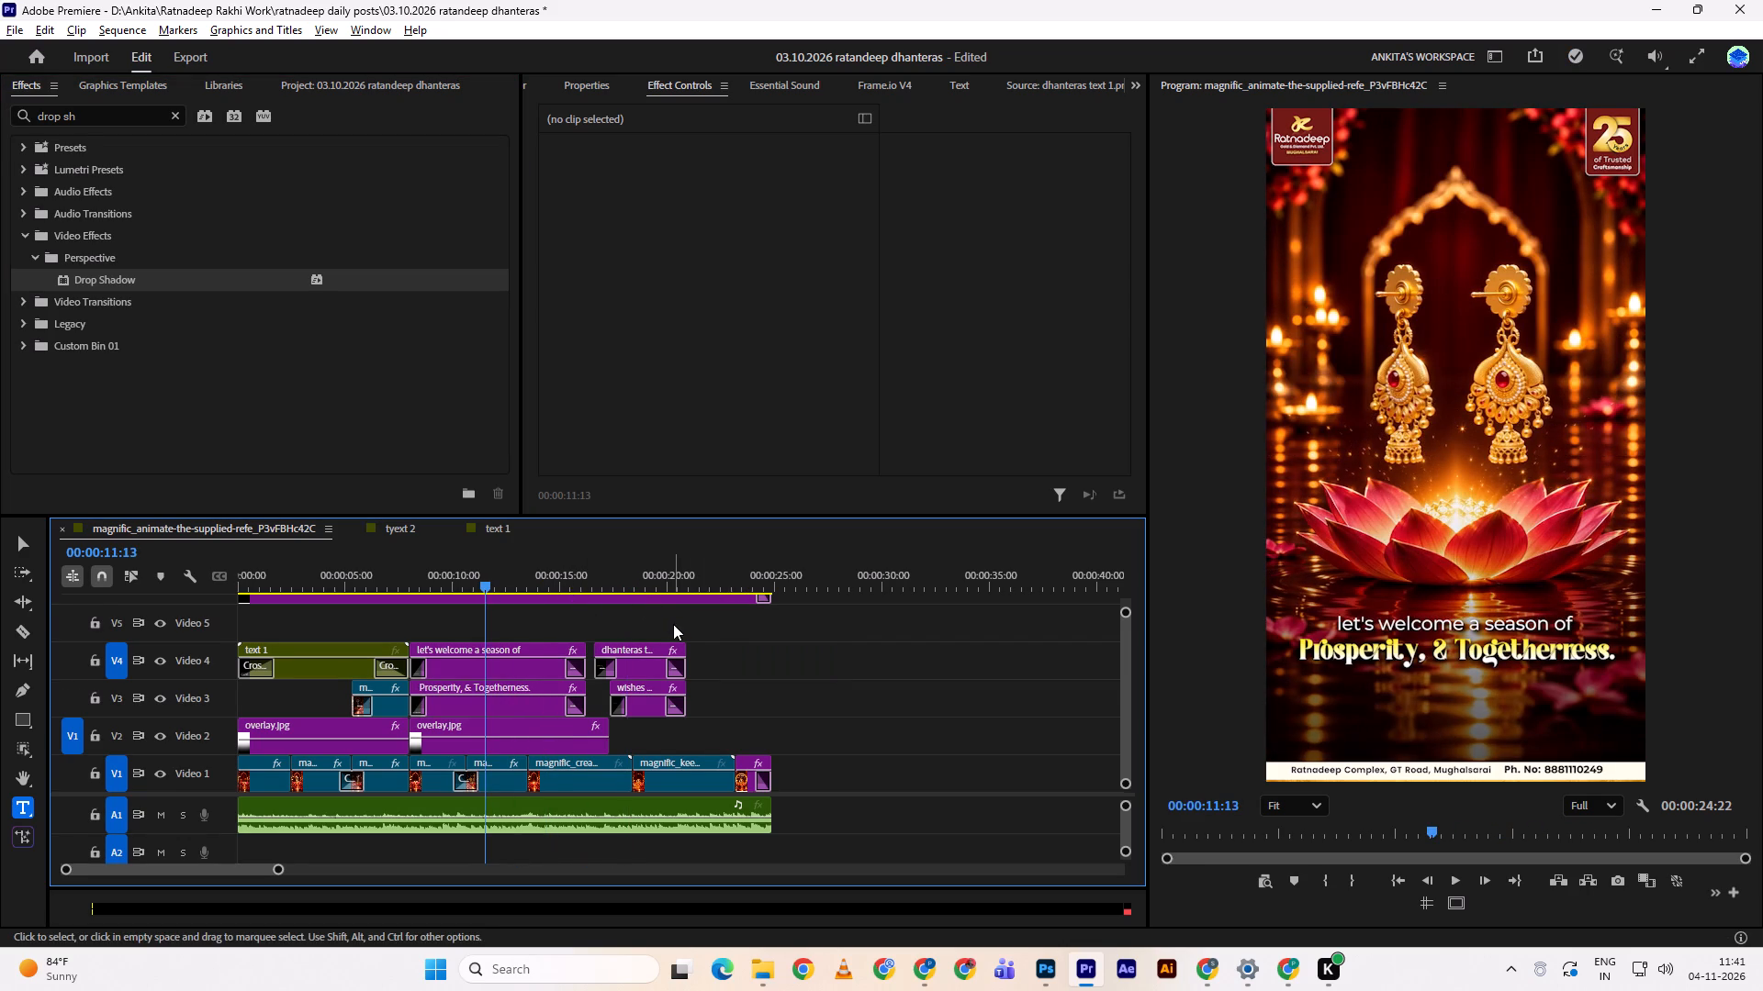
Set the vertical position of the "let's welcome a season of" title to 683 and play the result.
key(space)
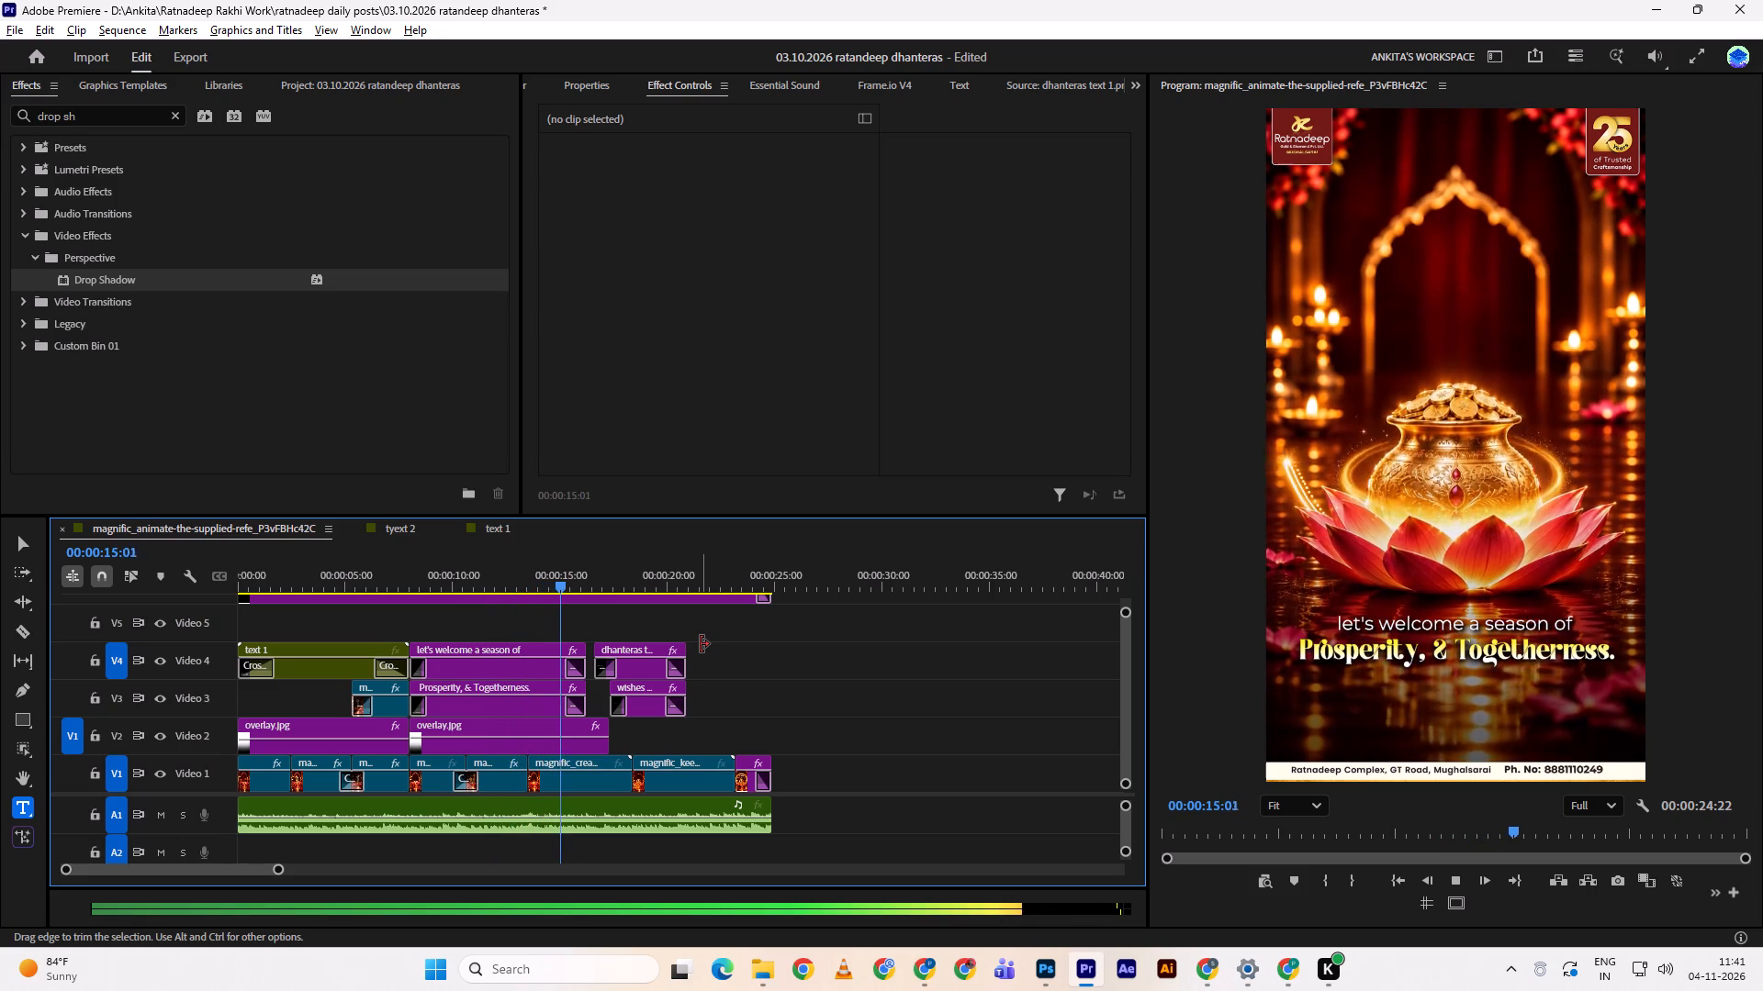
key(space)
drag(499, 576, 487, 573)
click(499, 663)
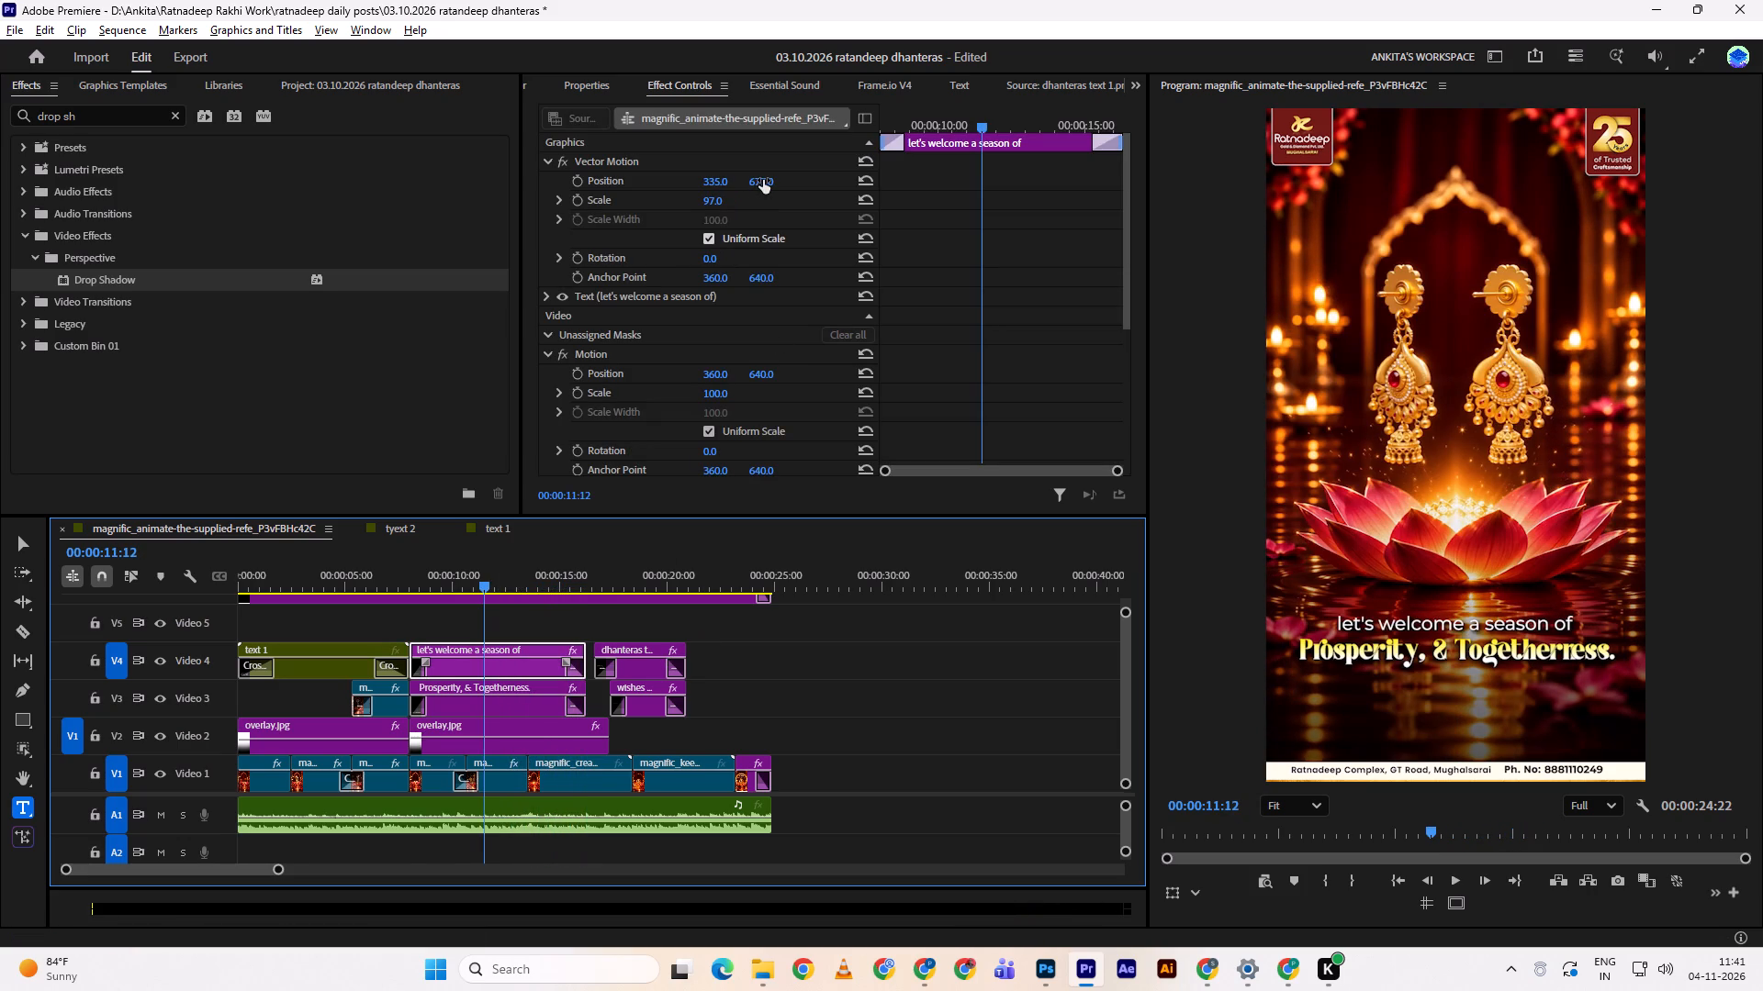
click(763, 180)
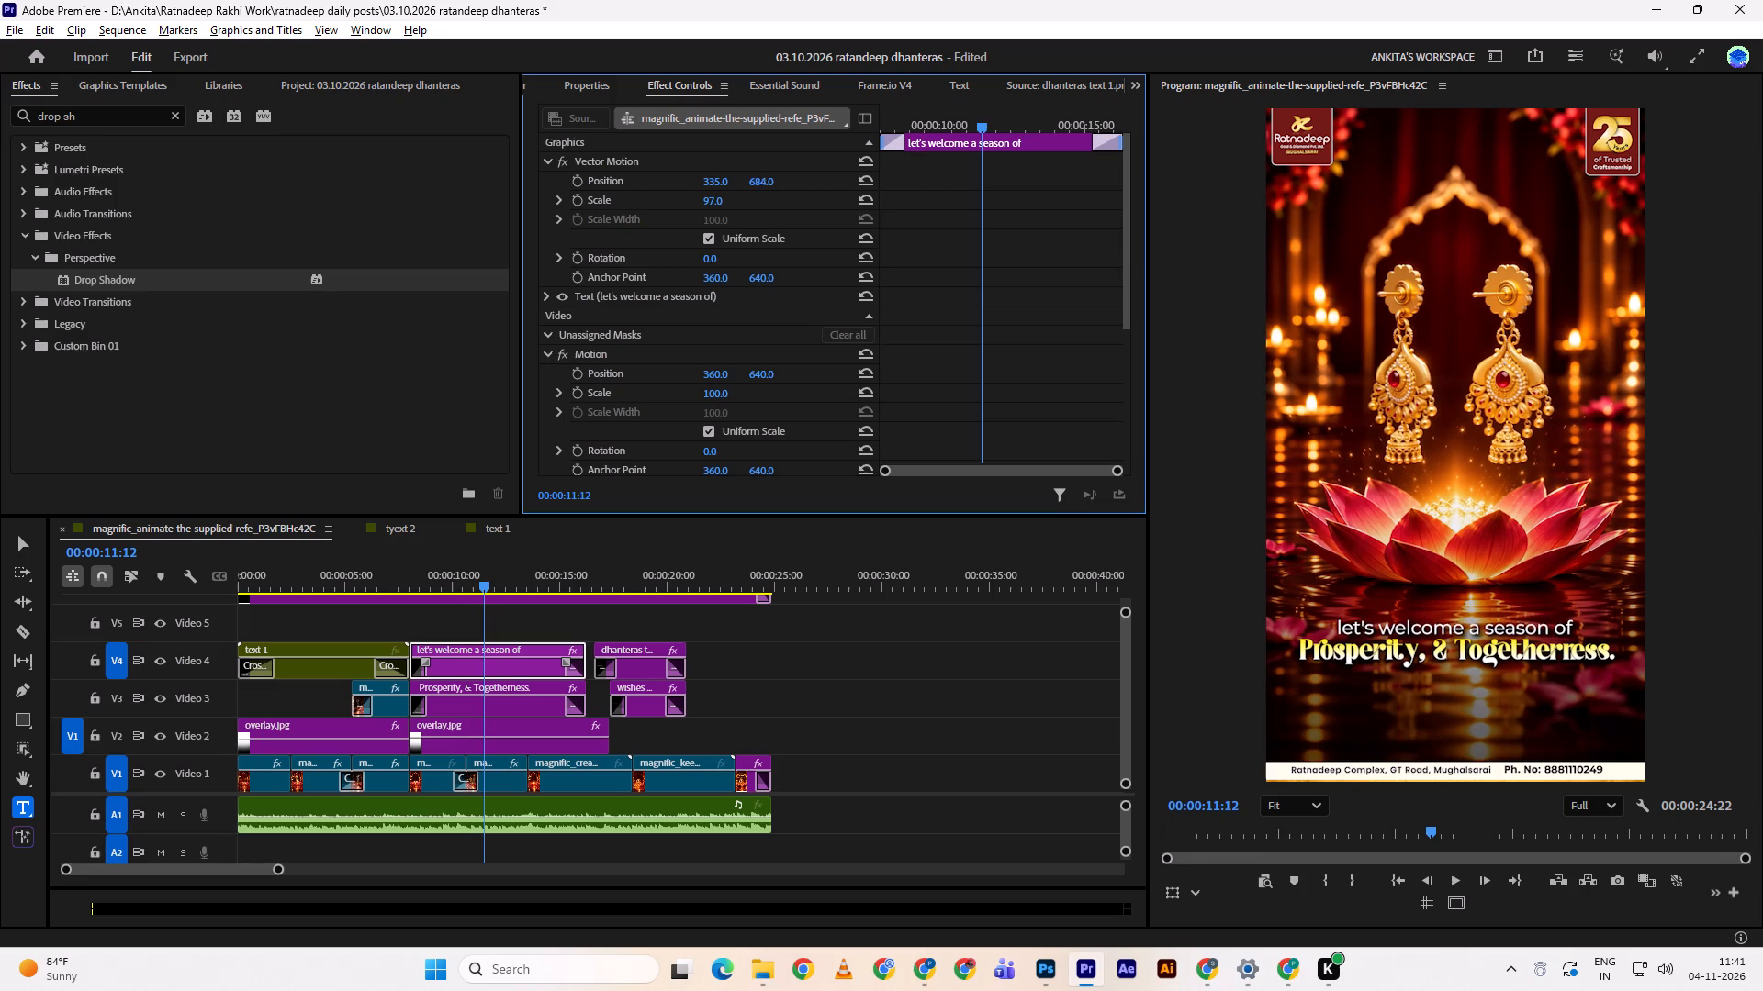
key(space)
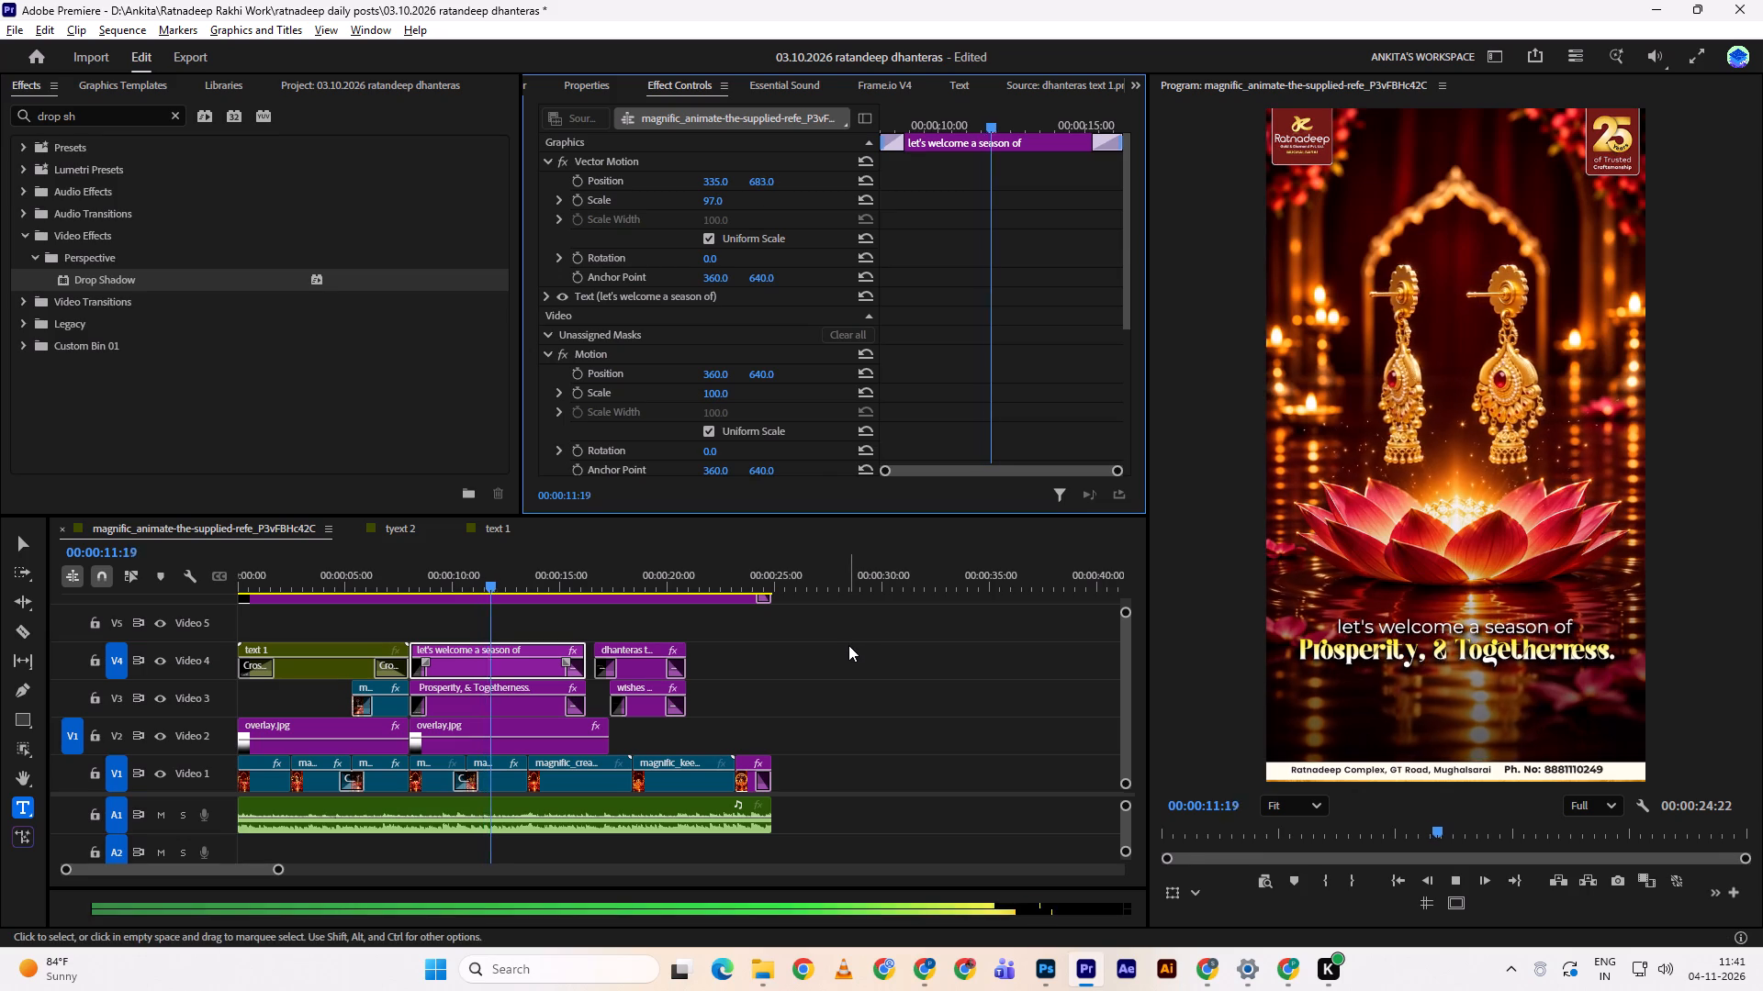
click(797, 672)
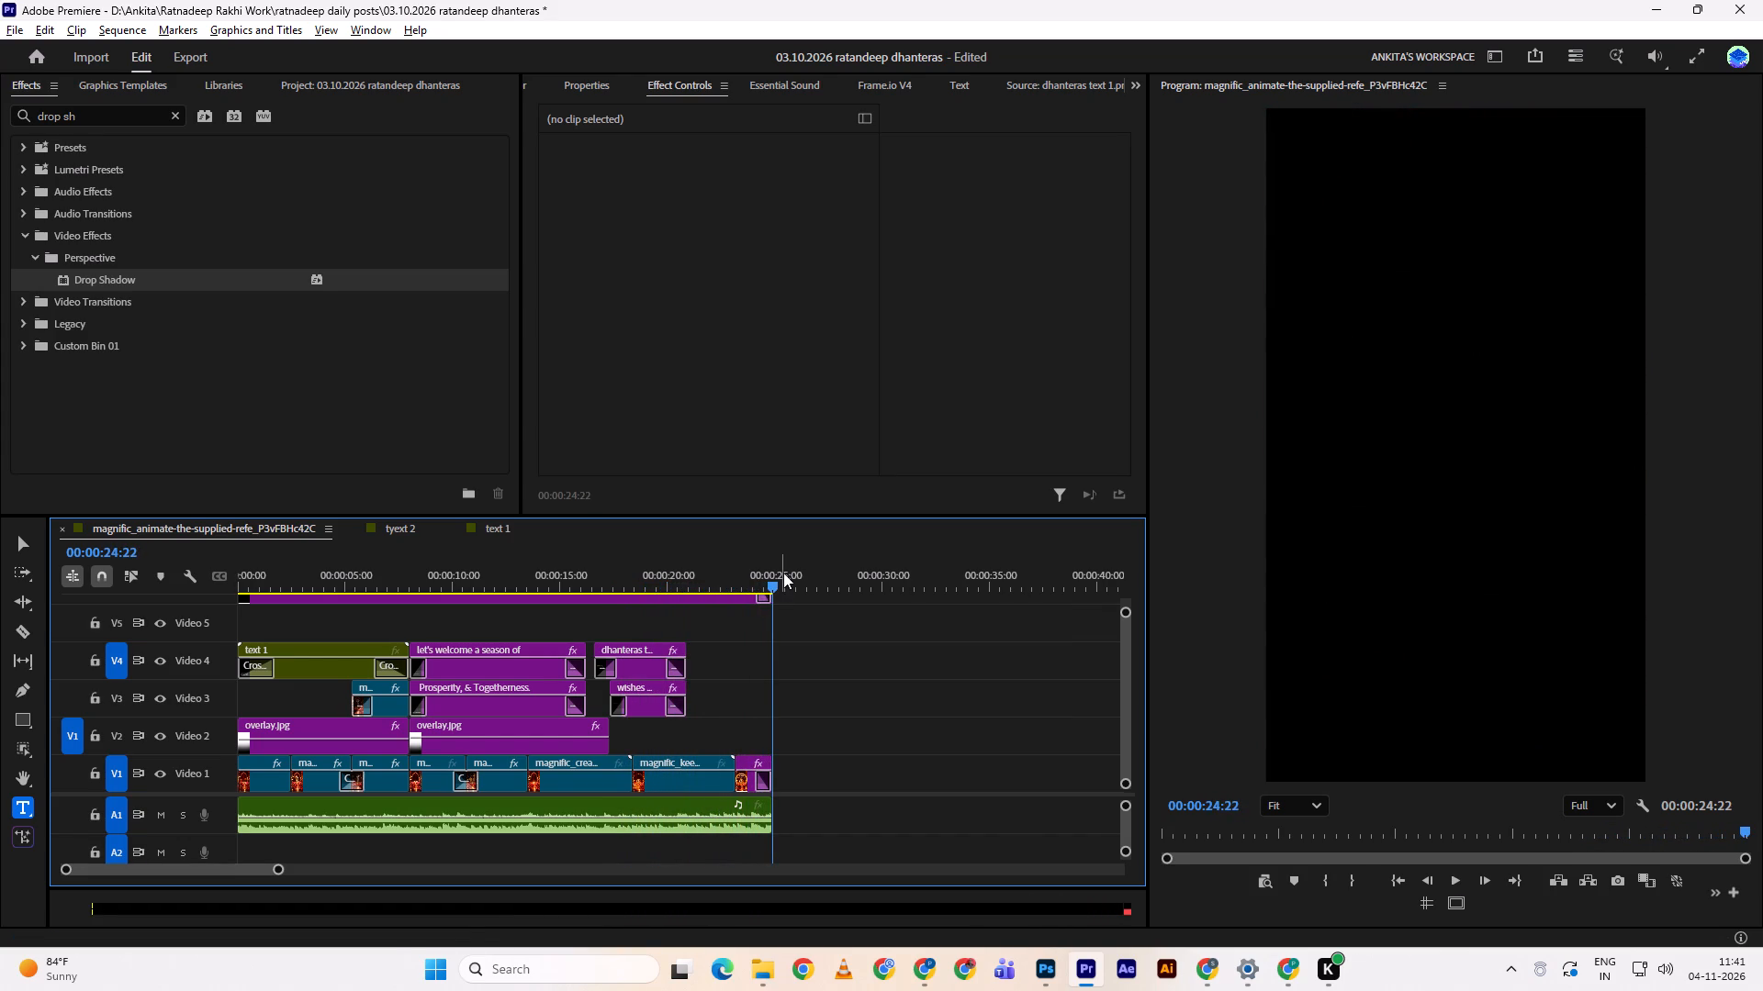
Save the project and play the opening of the sequence from the start.
drag(769, 575, 137, 585)
click(137, 585)
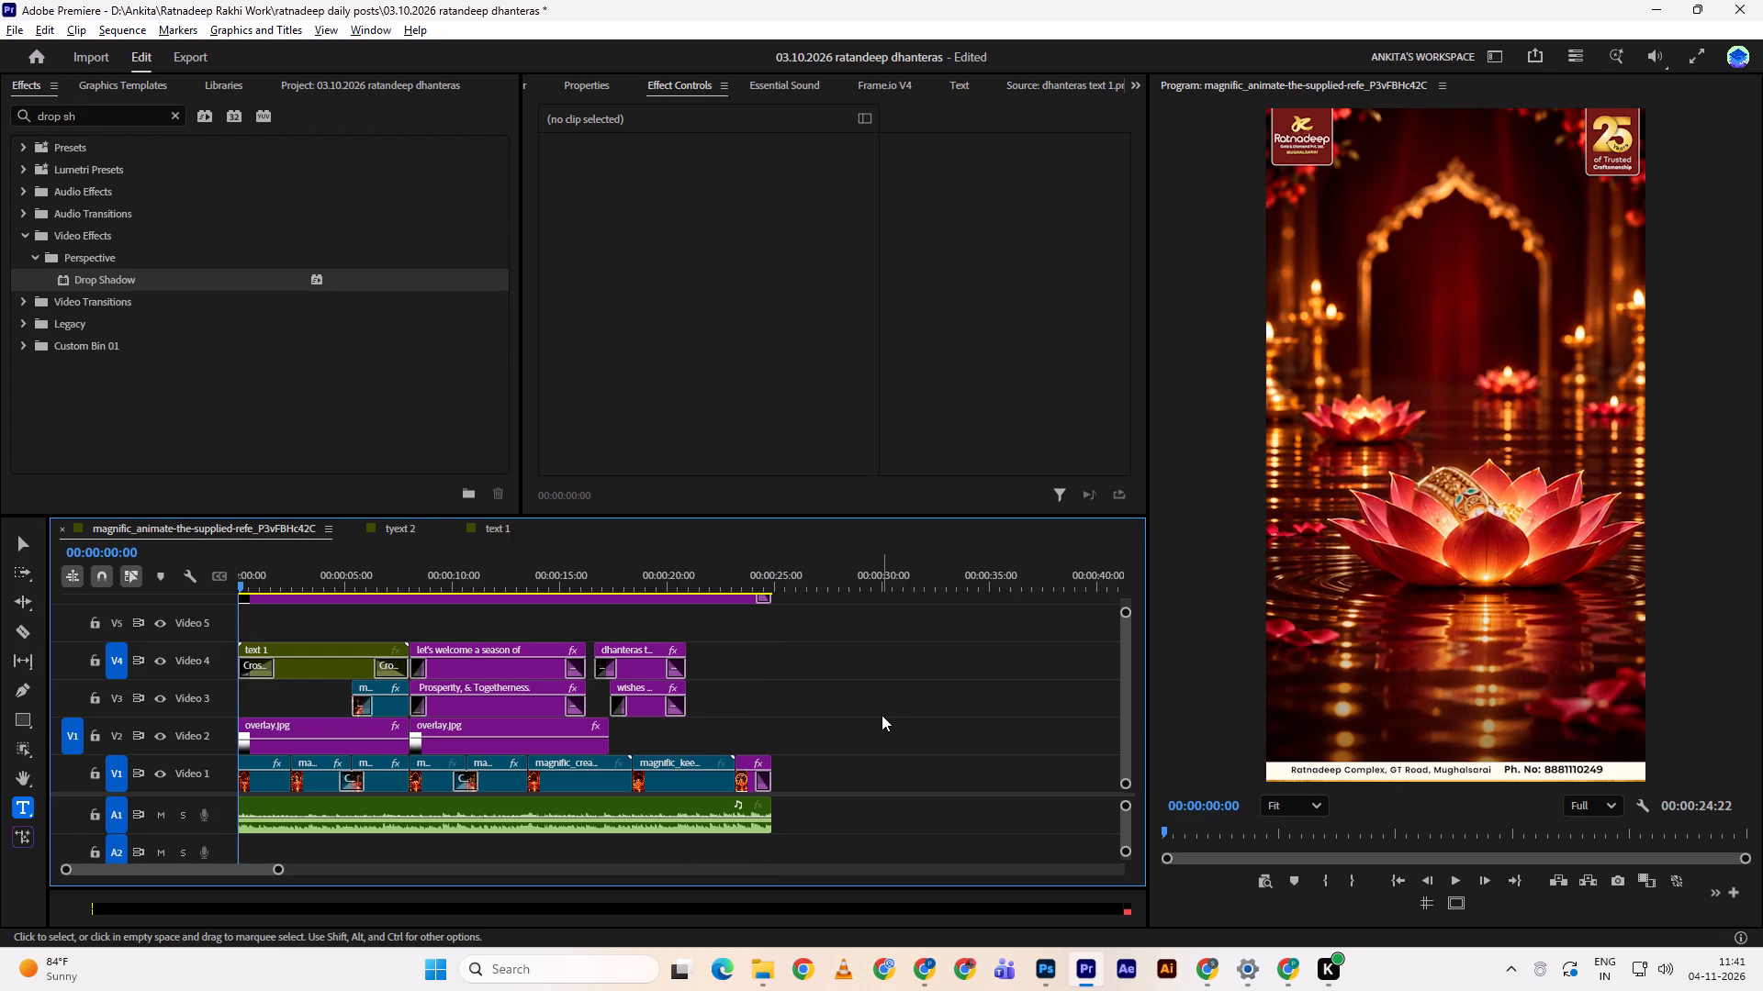
key(ctrl+s)
key(ctrl+s)
key(space)
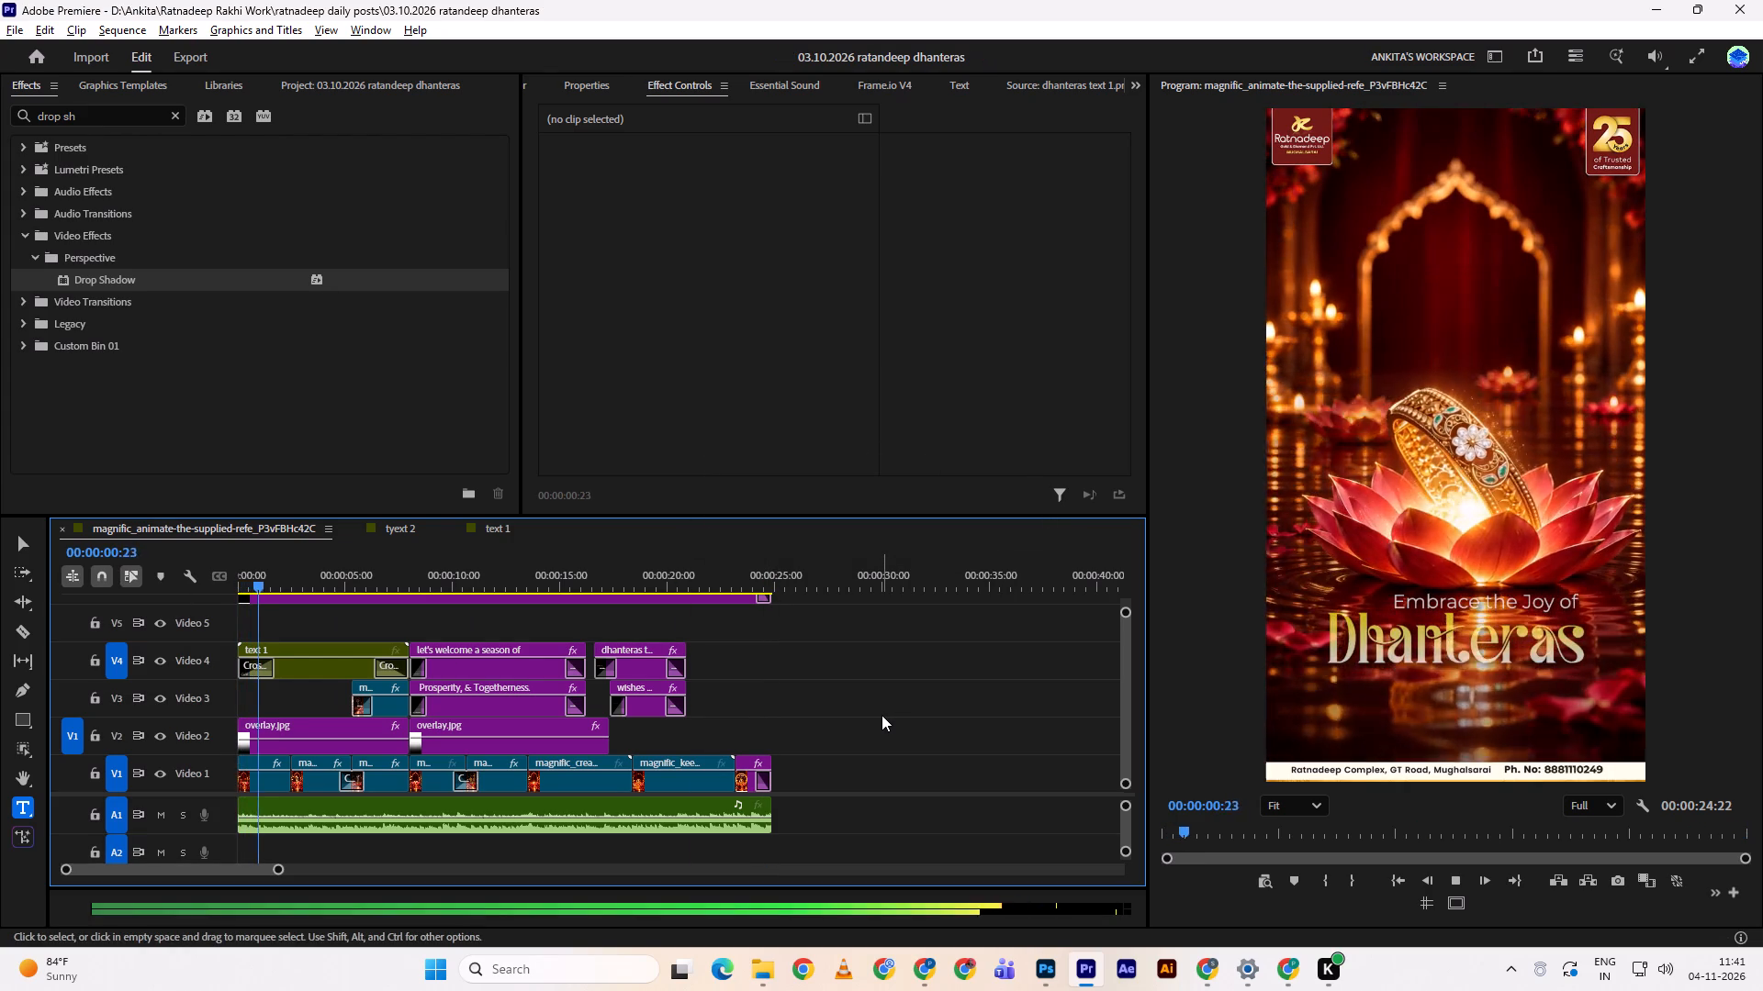
key(space)
In the nested text 1 sequence, nudge the vertical position of the Dhanteras title, and return to the main sequence.
click(311, 662)
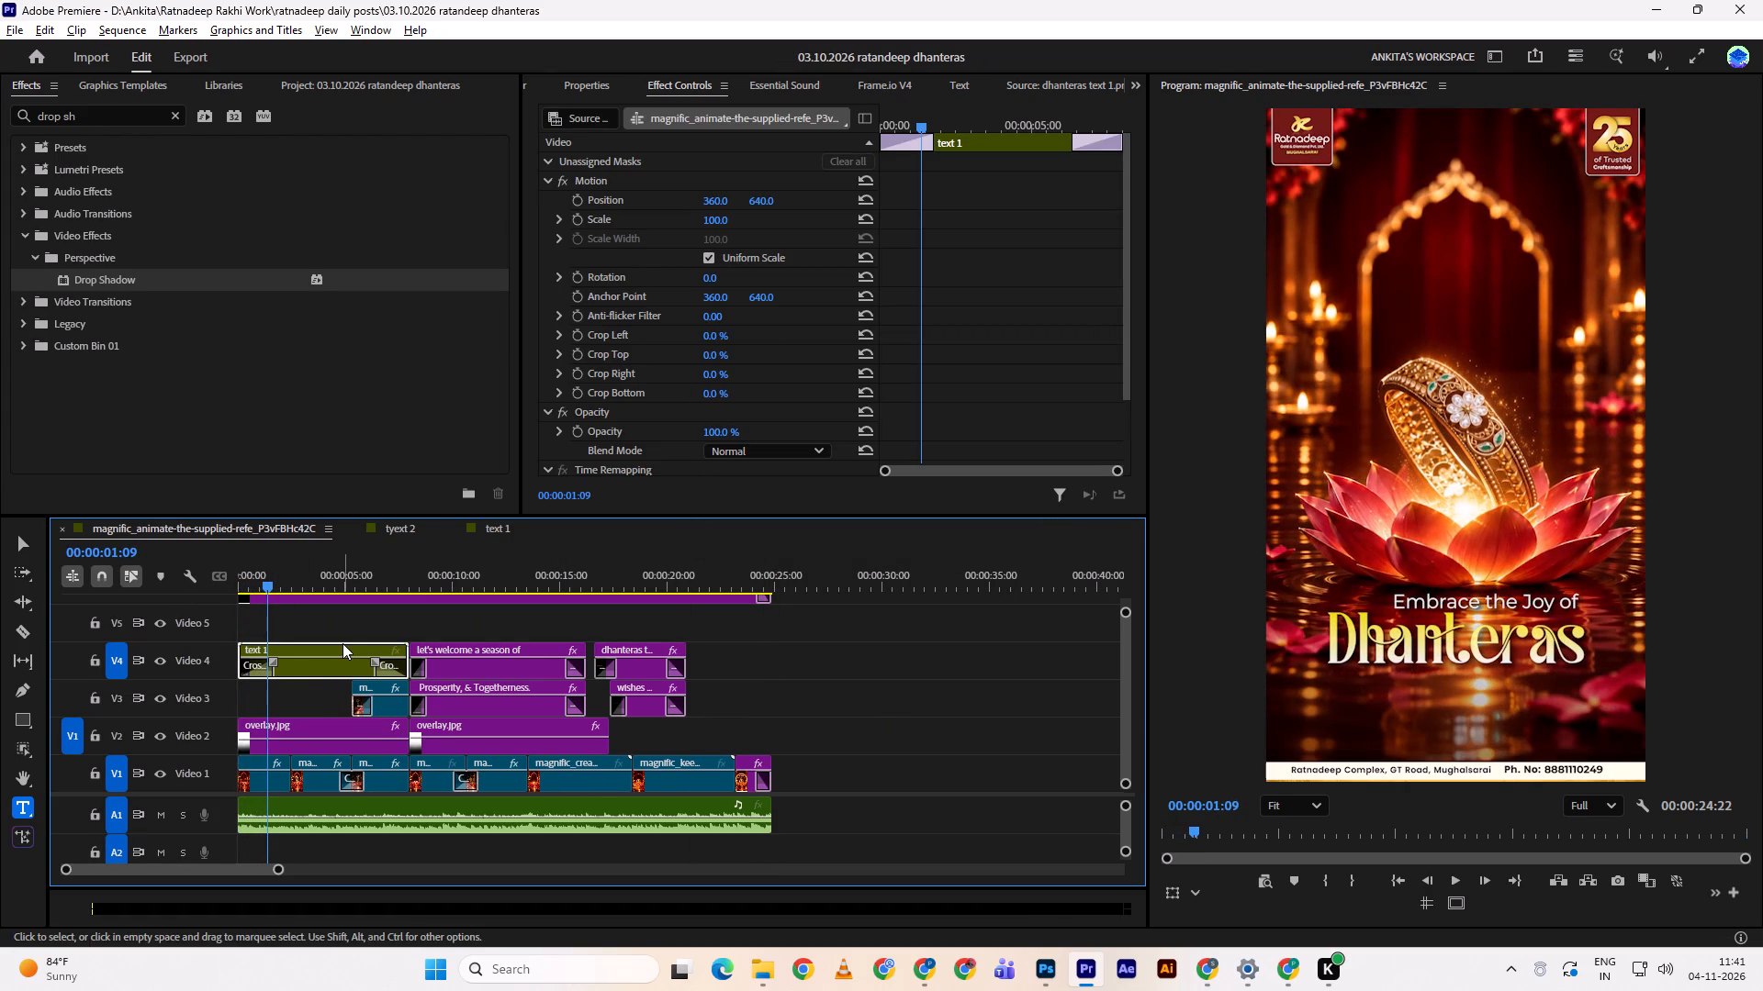
triple_click(340, 643)
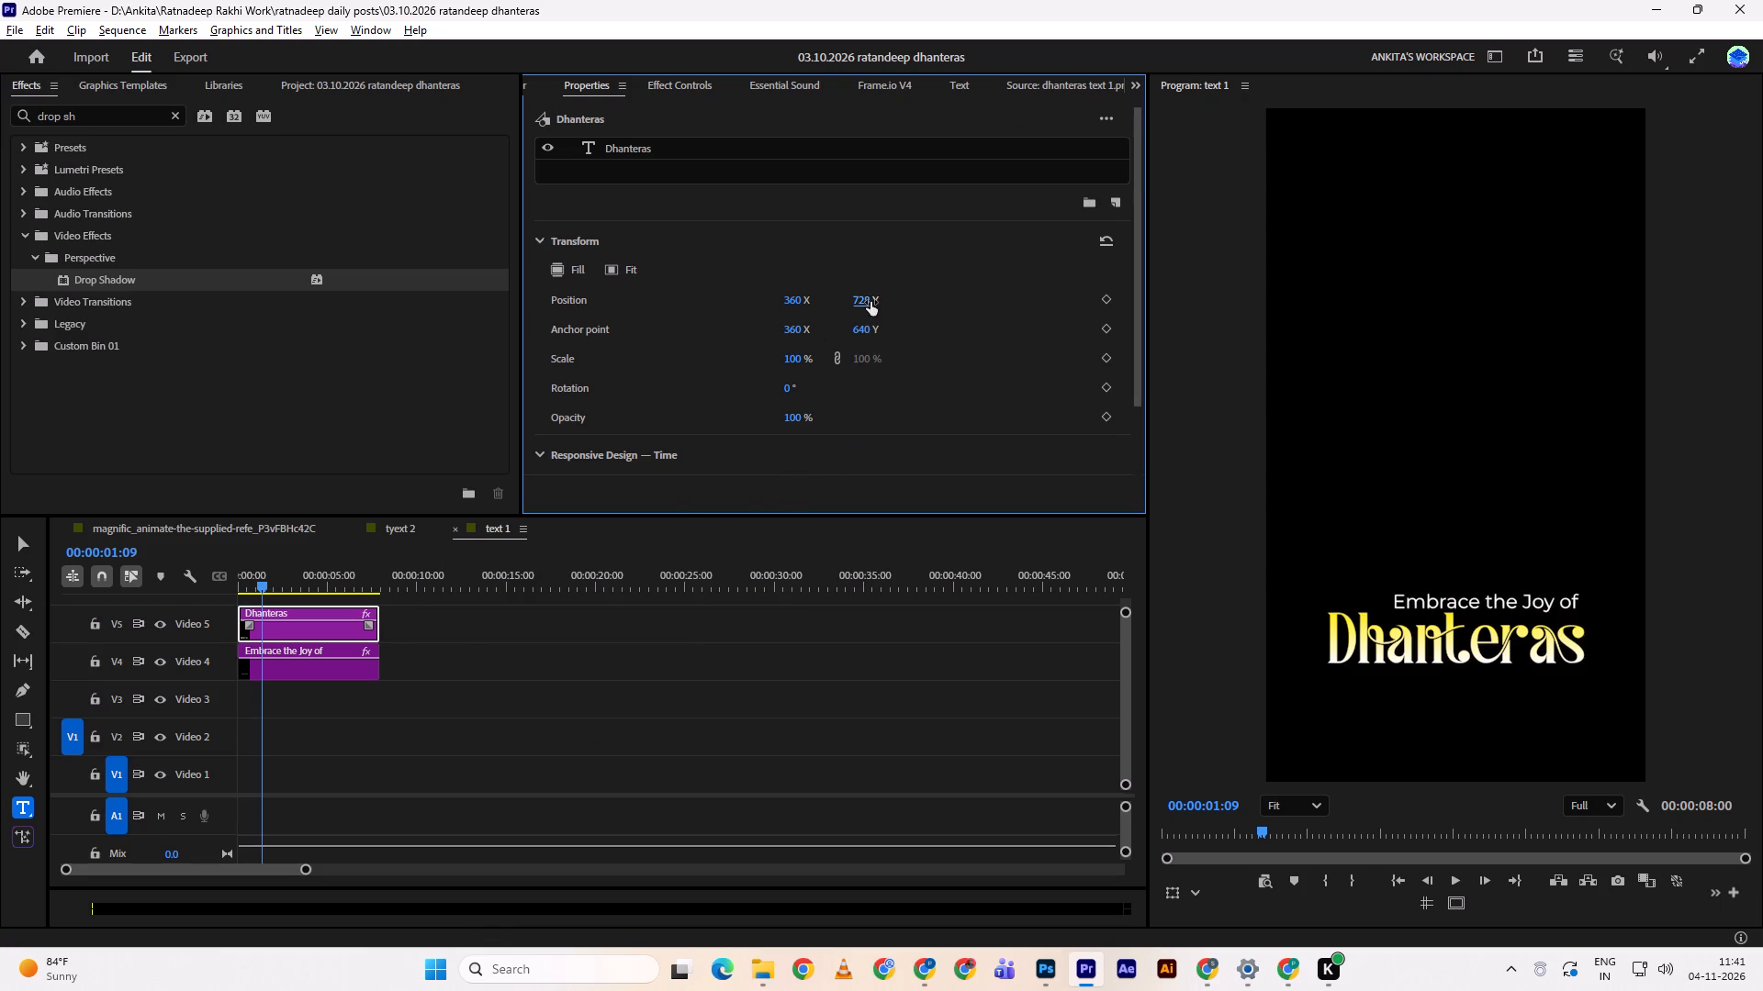
click(870, 302)
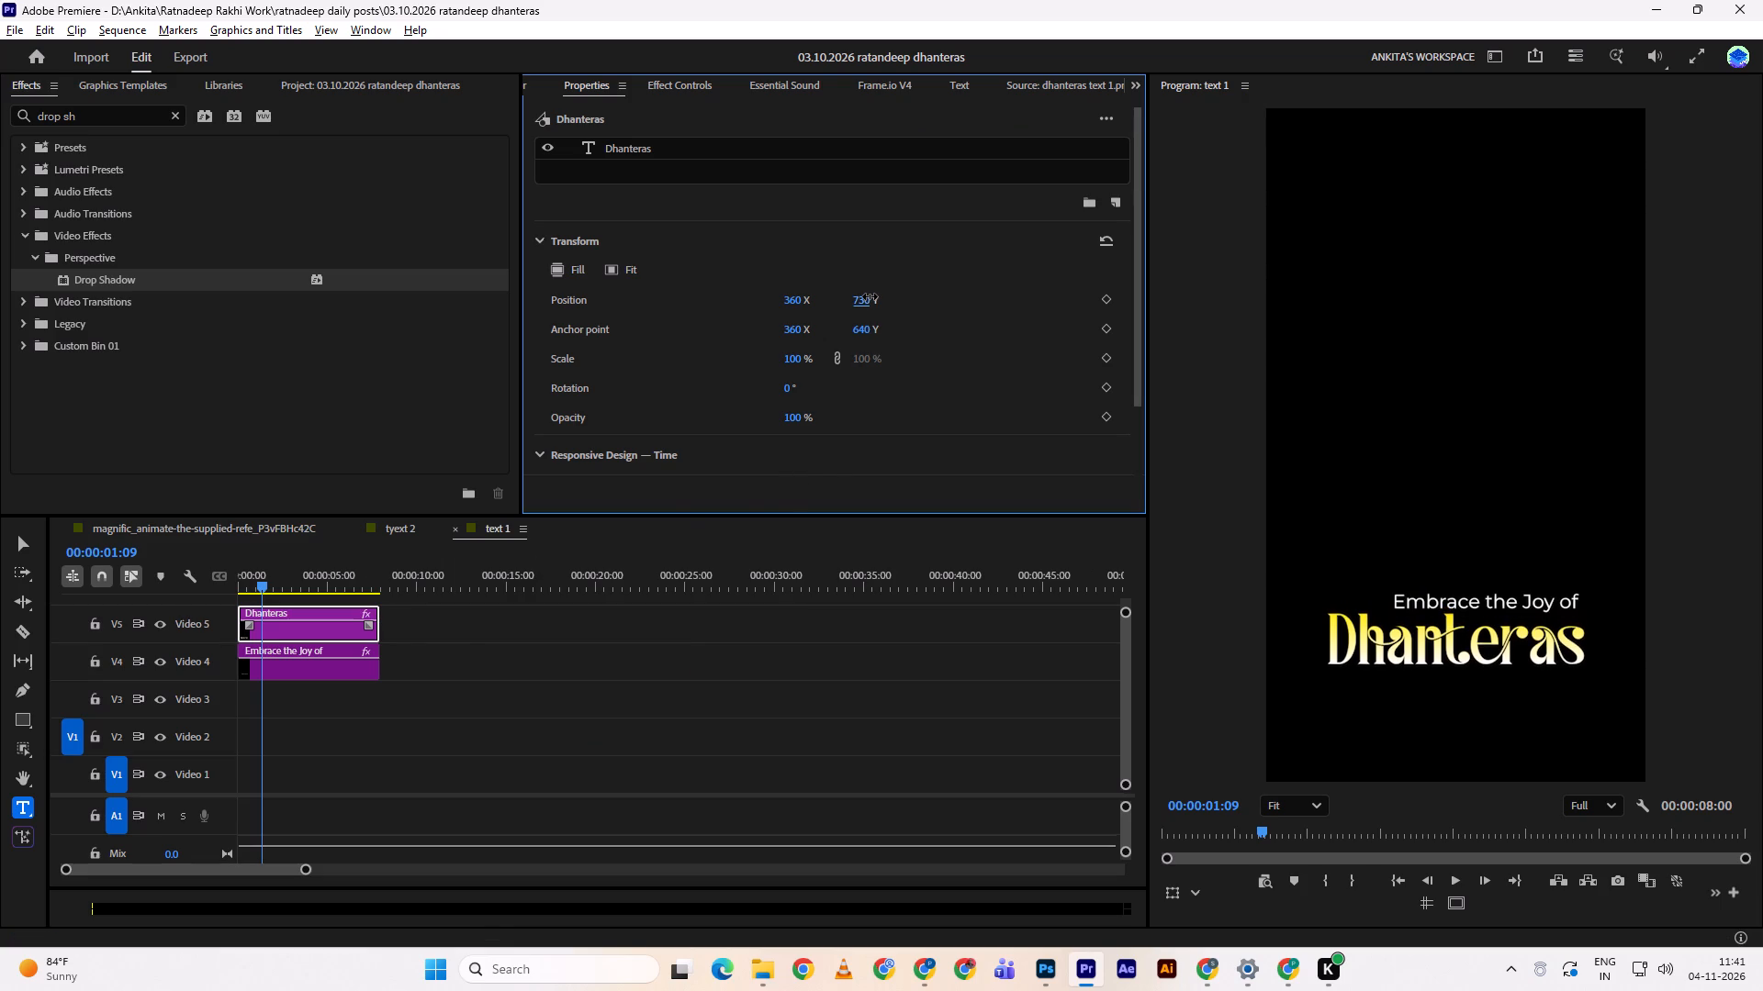
click(870, 296)
click(765, 665)
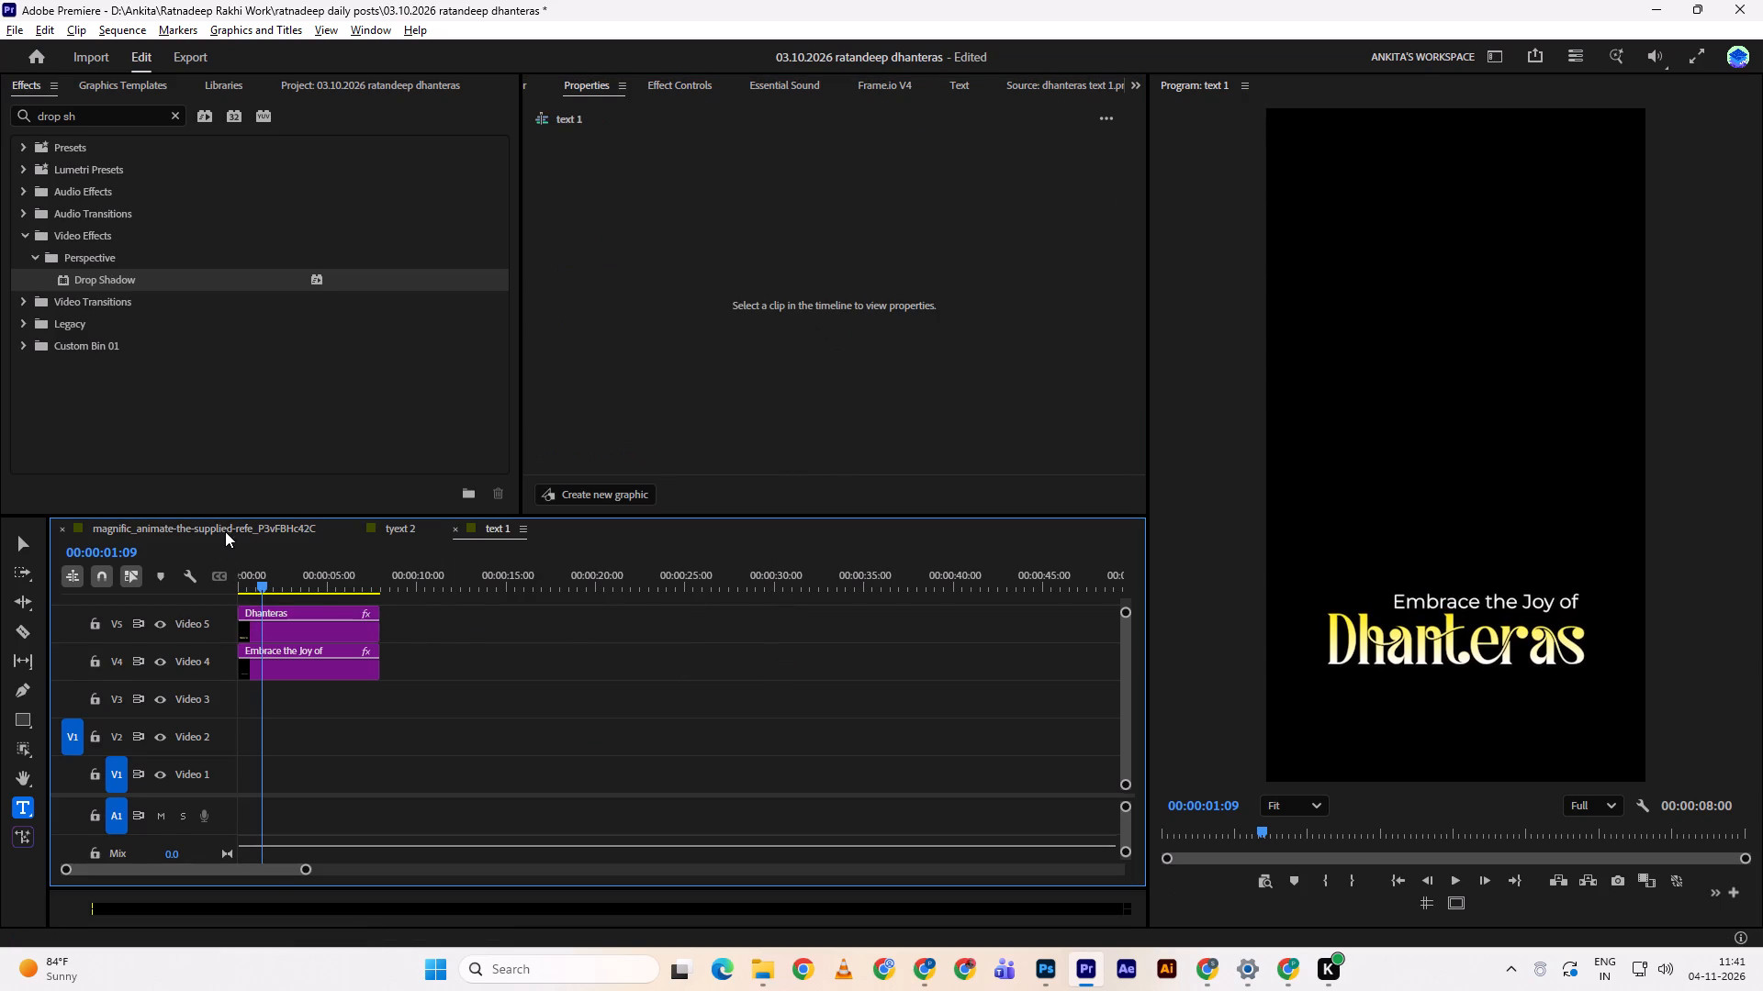
click(225, 531)
Play the main sequence from the start through the opening titles and save the project.
drag(273, 580, 215, 574)
key(space)
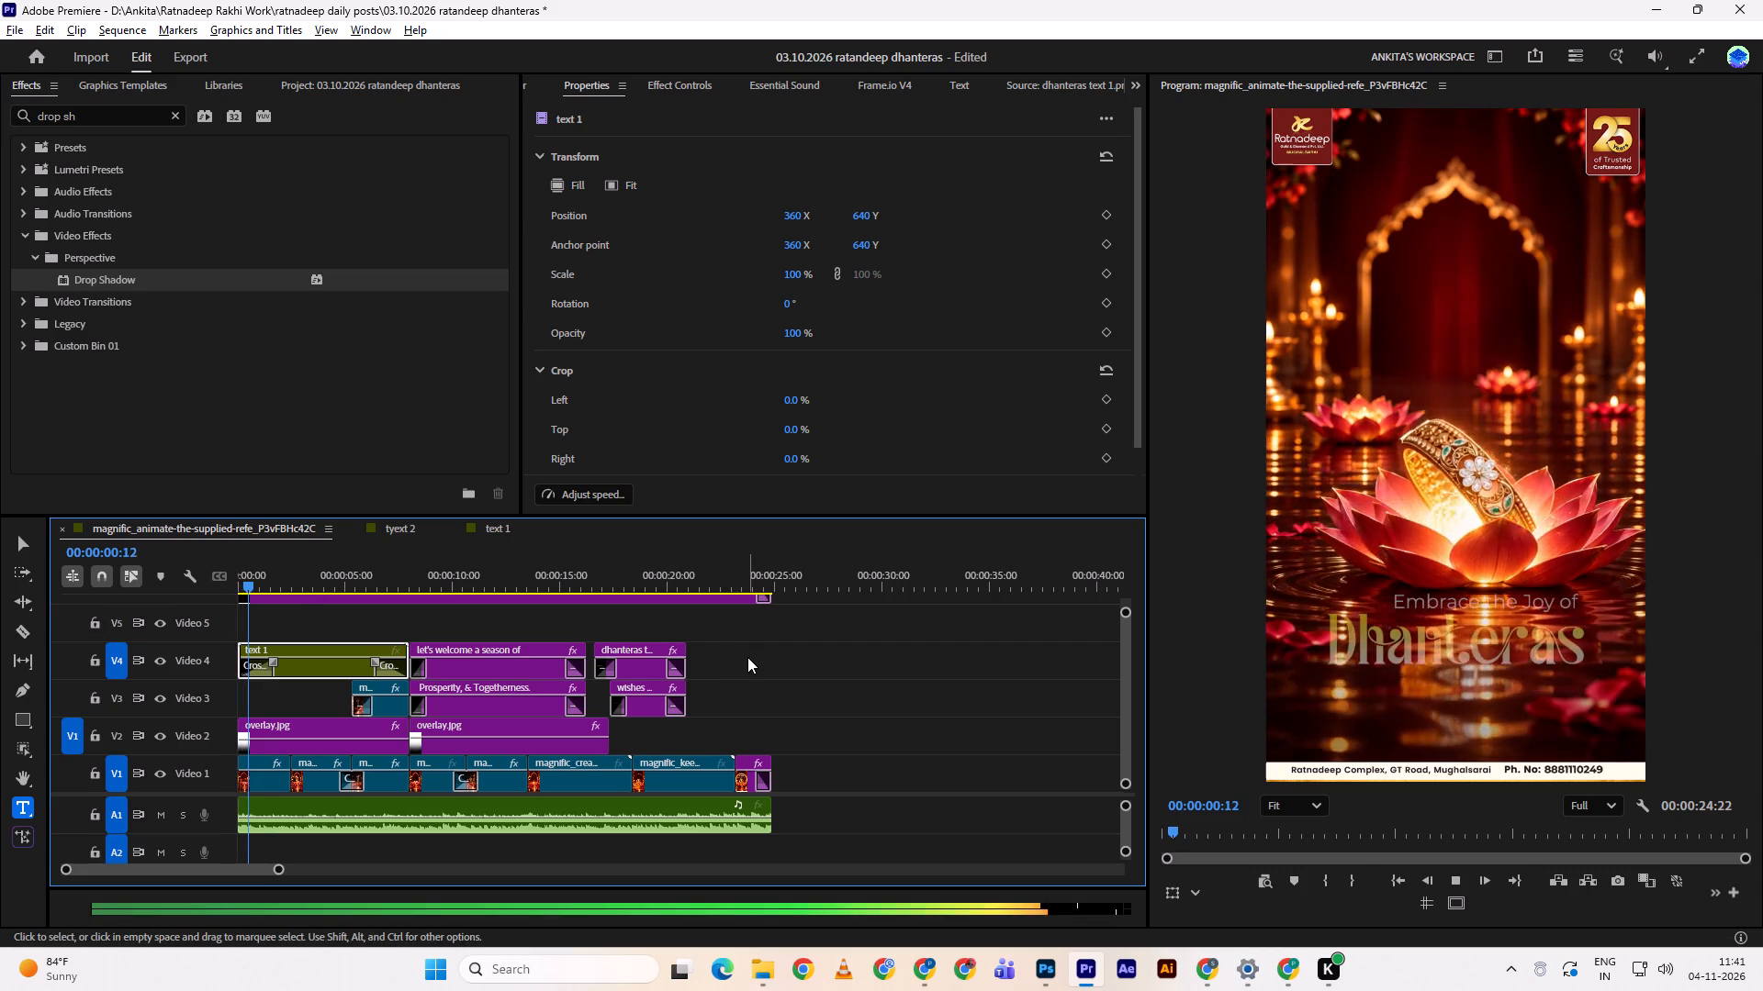
key(ctrl+s)
key(space)
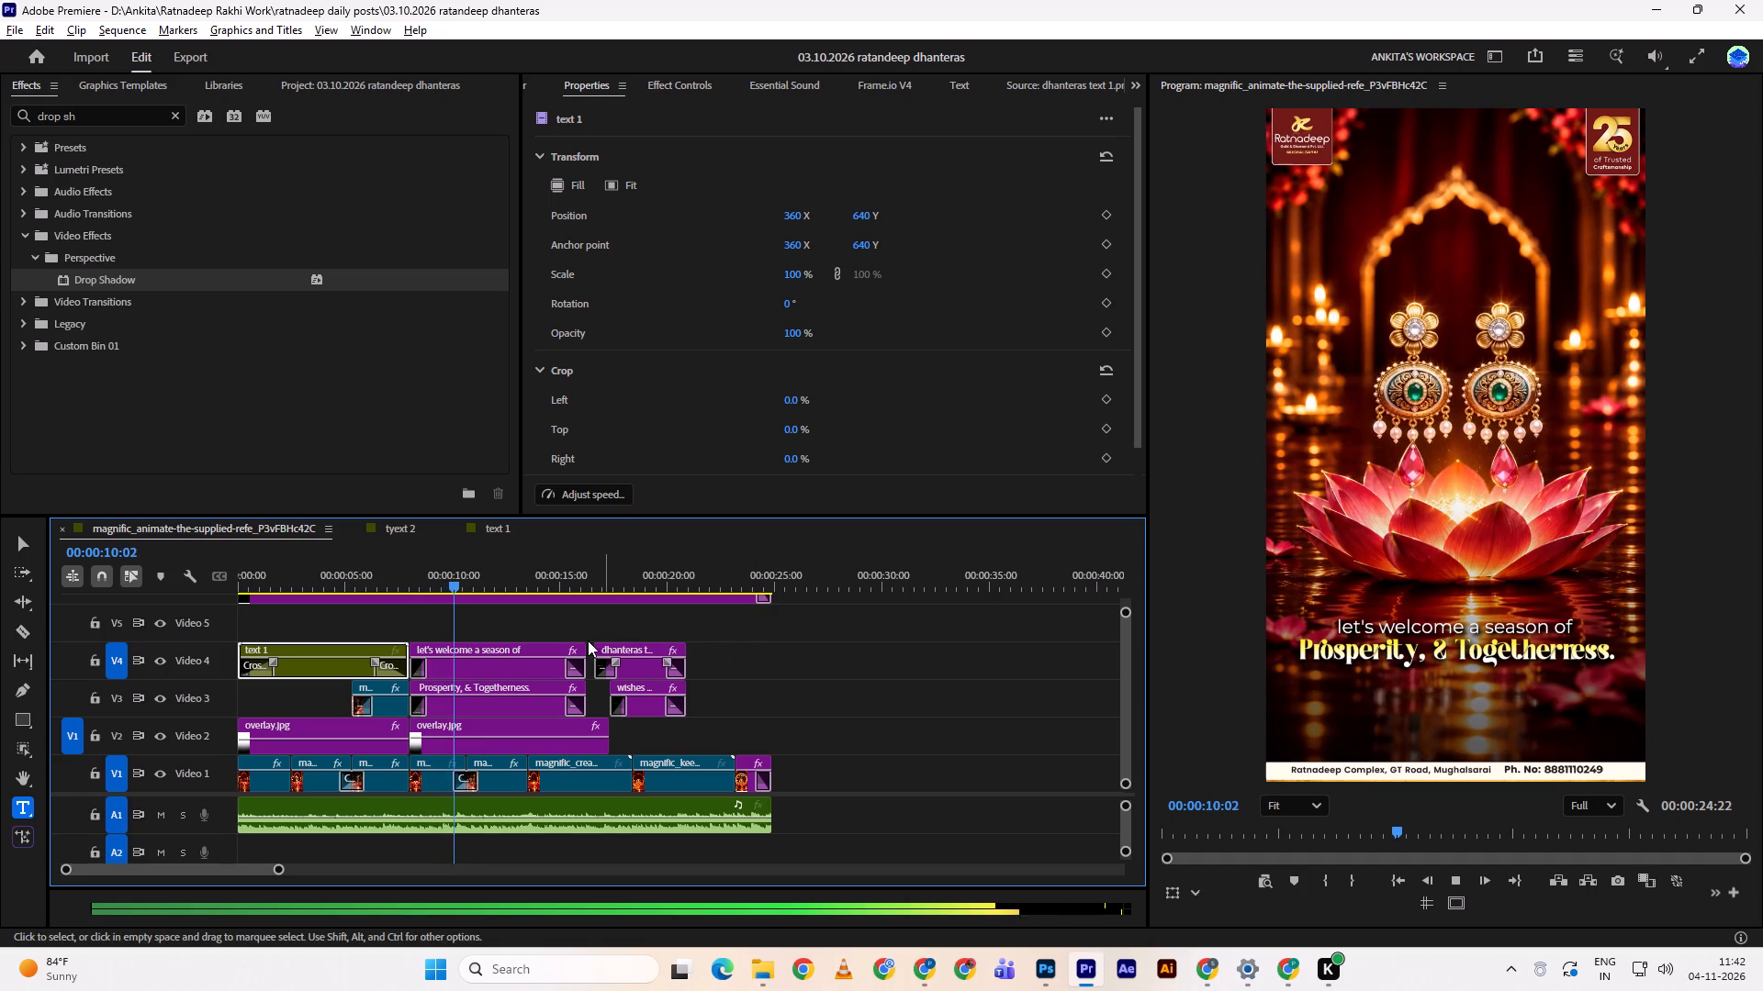
Show the Program monitor guides and scrub to compare the heights of the "Embrace the Joy of Dhanteras" and "Prosperity, & Togetherness." titles.
drag(440, 552, 324, 583)
drag(354, 578, 331, 575)
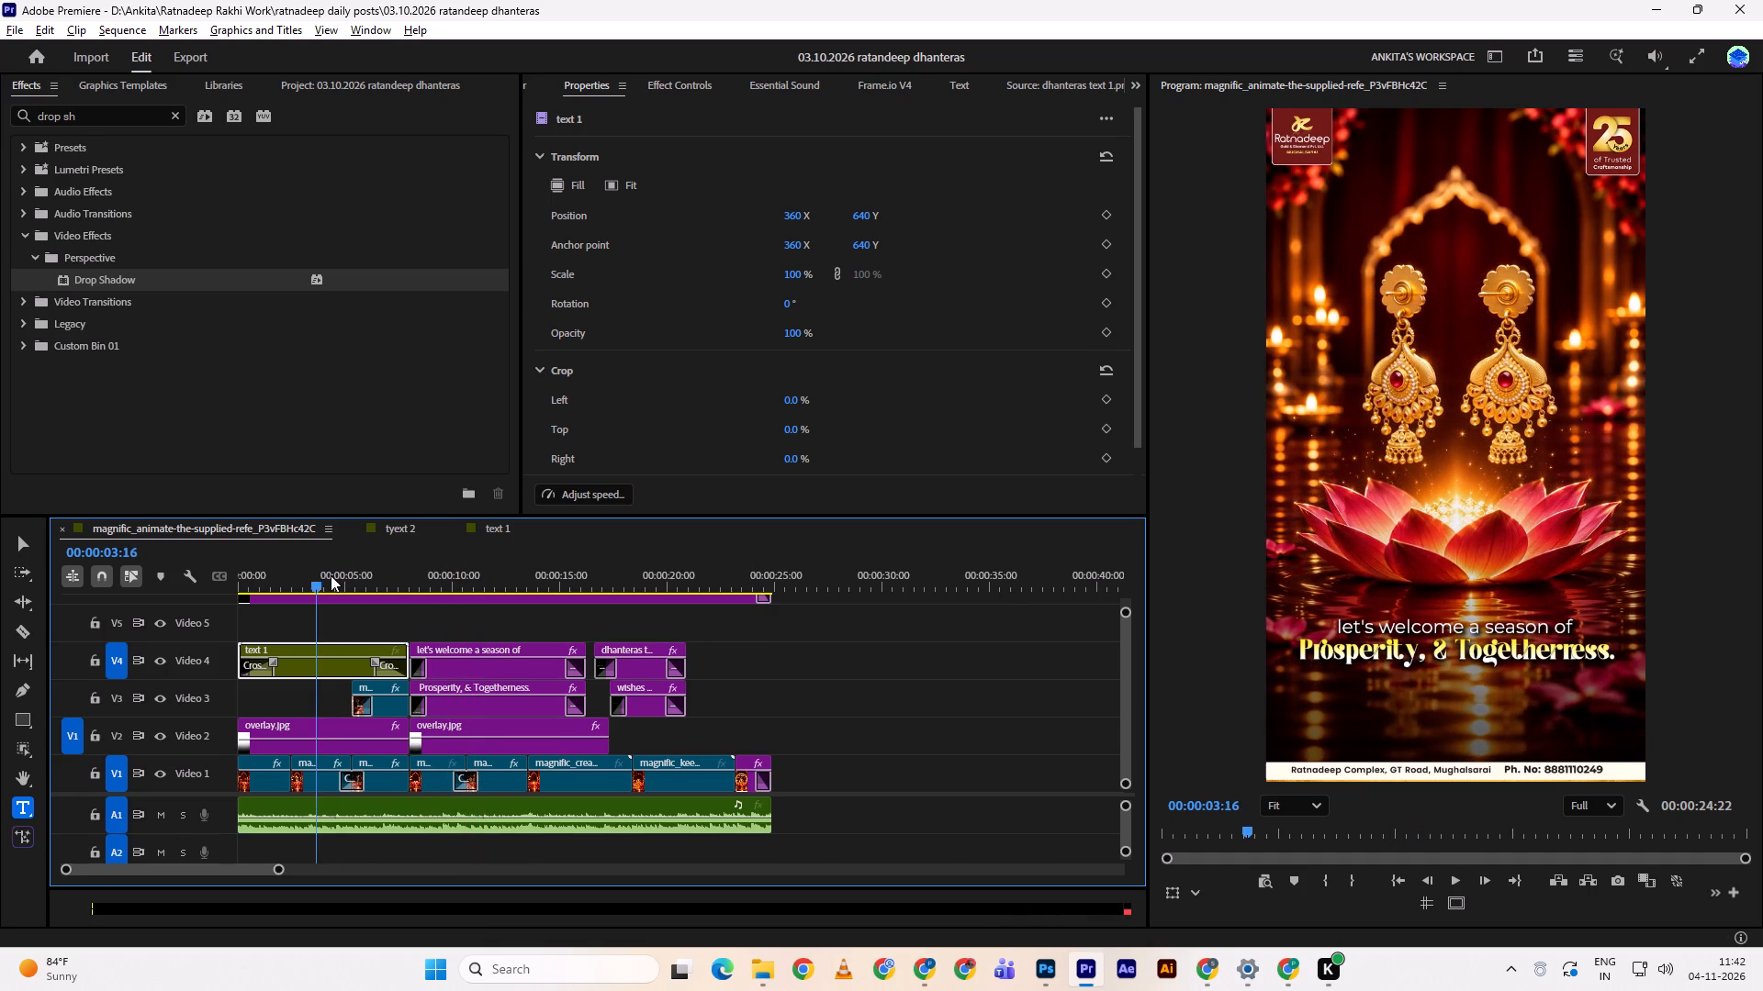
drag(331, 575, 412, 577)
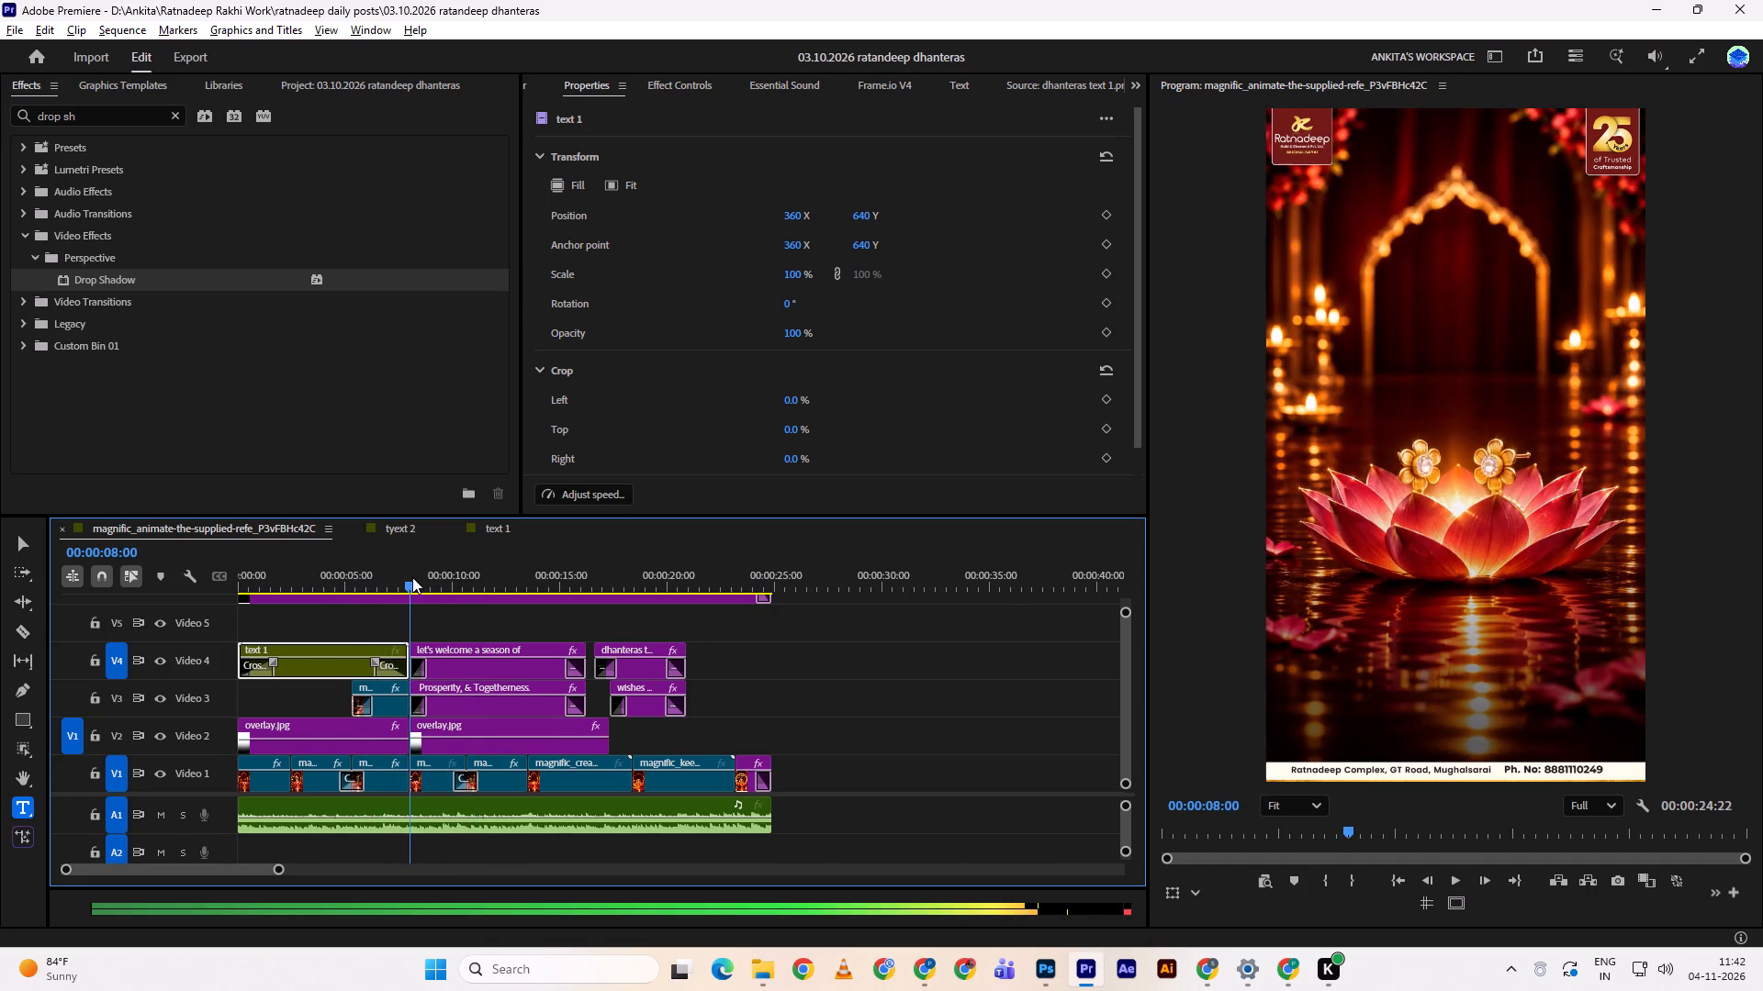
drag(412, 577, 439, 618)
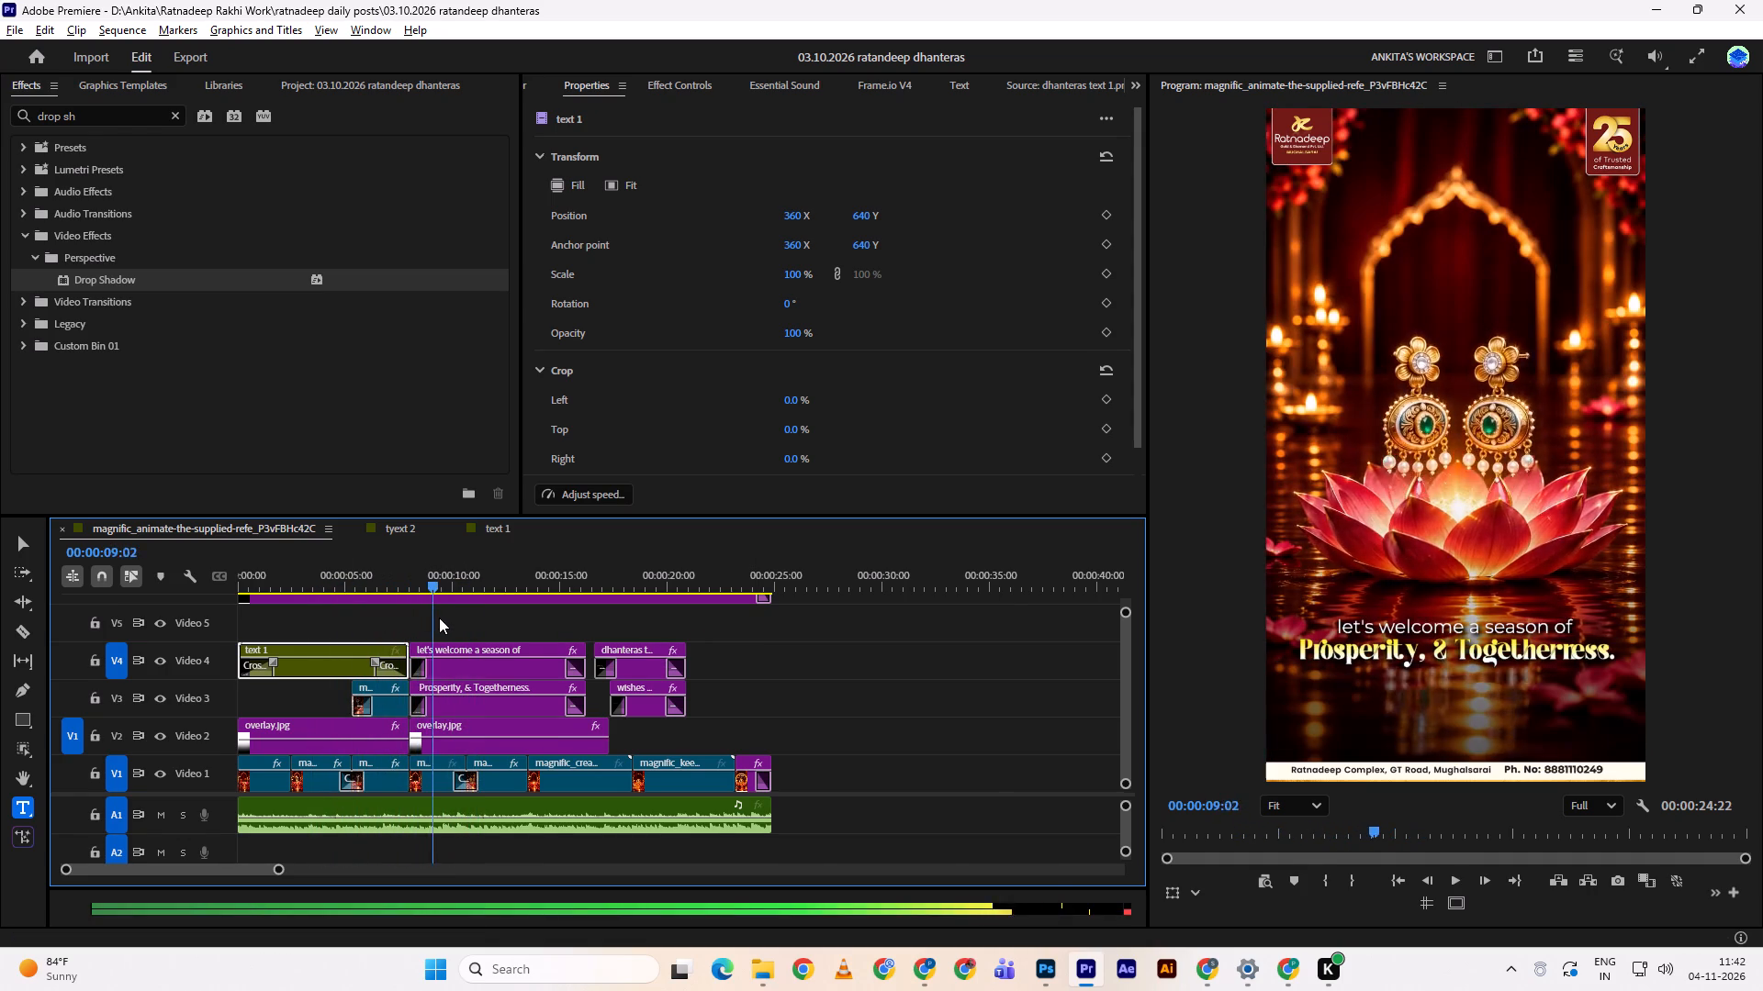
drag(439, 618, 327, 595)
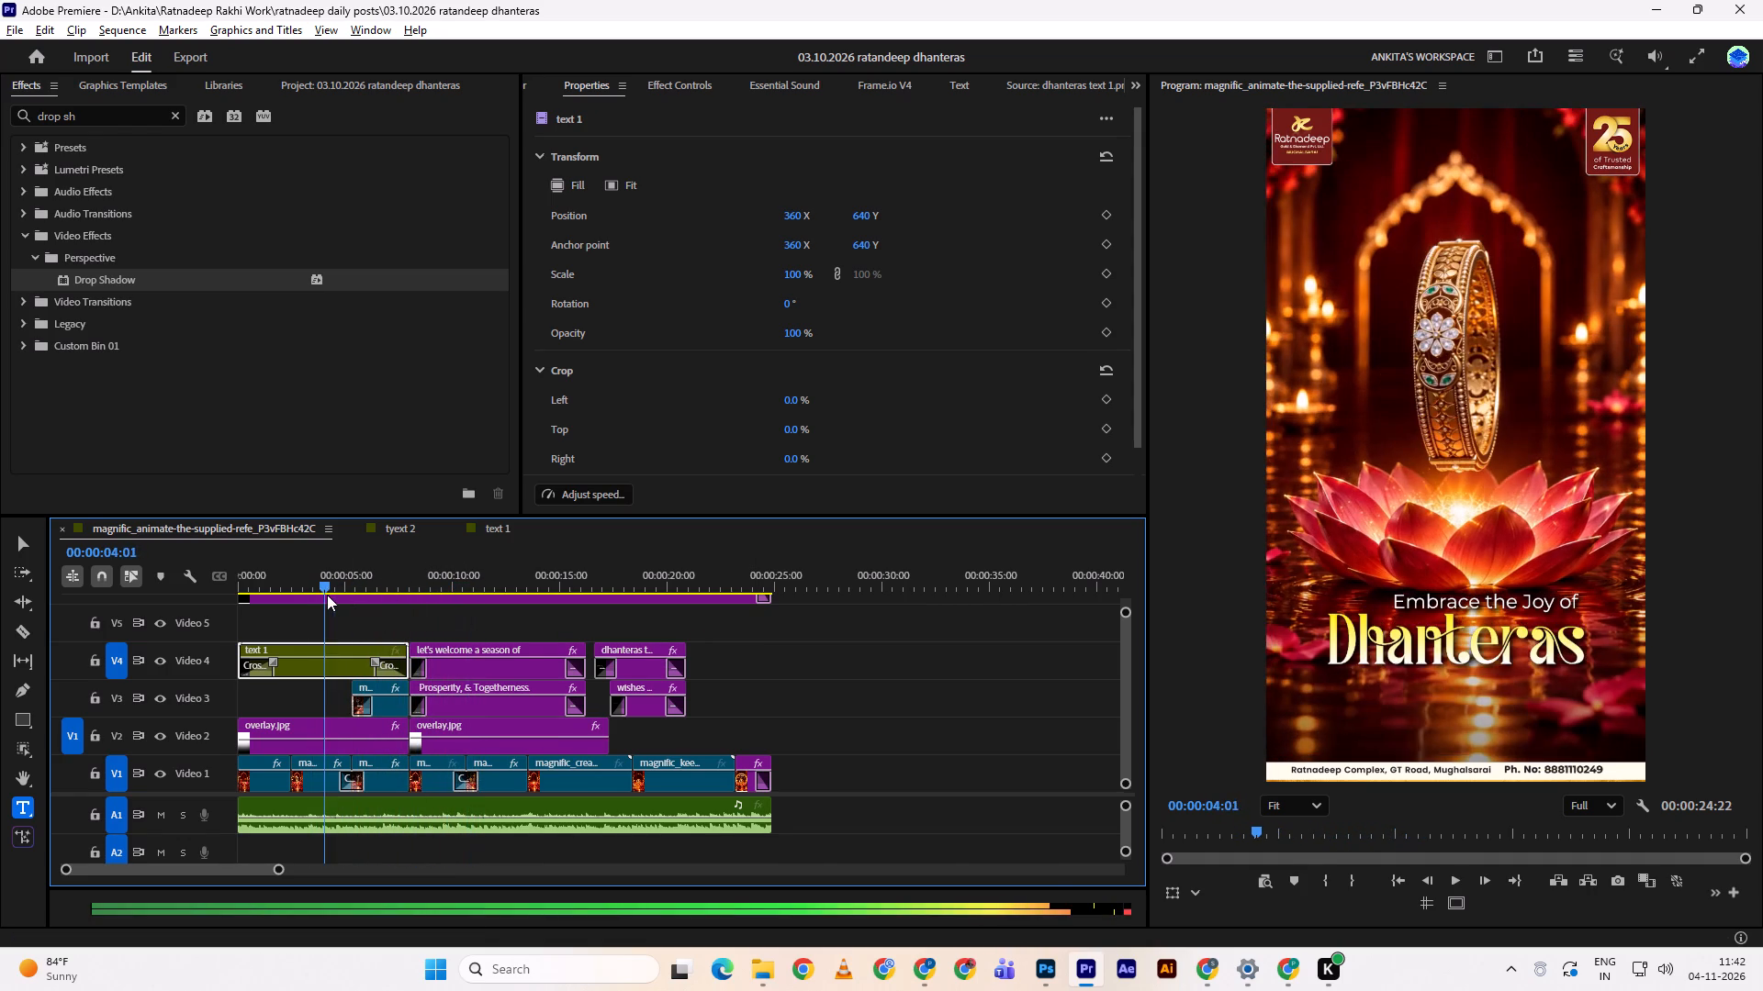
drag(327, 595, 389, 589)
click(1418, 908)
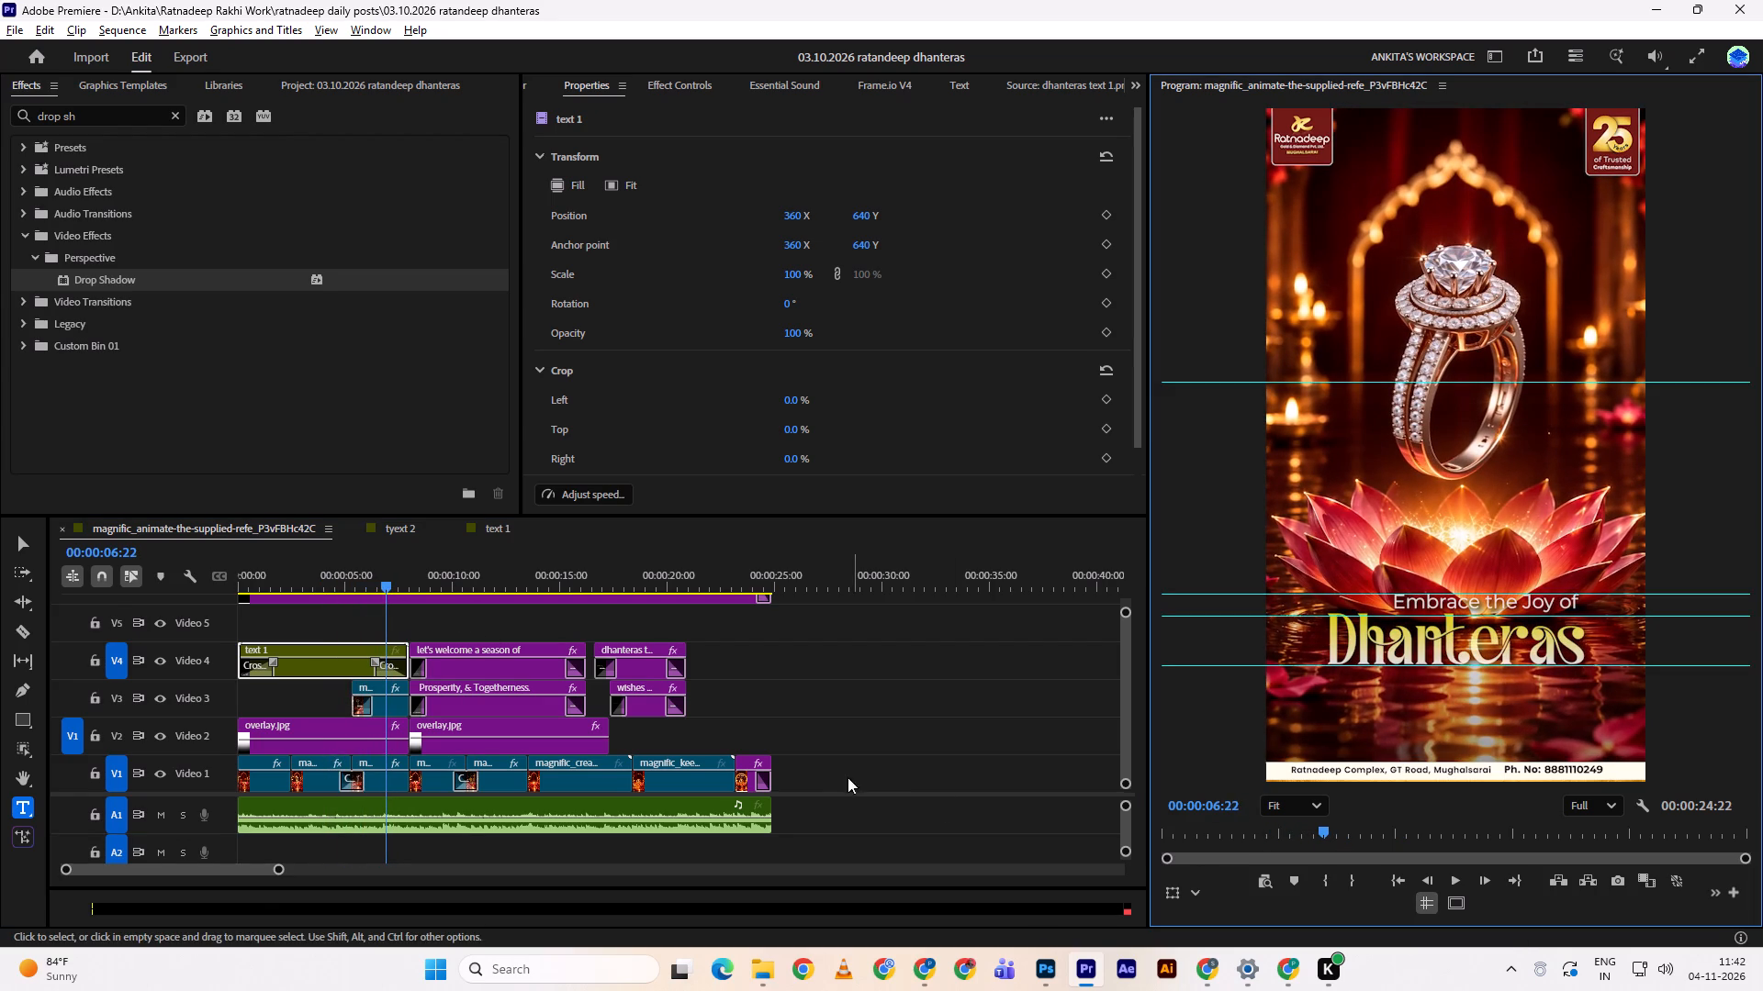
key(space)
drag(390, 577, 249, 558)
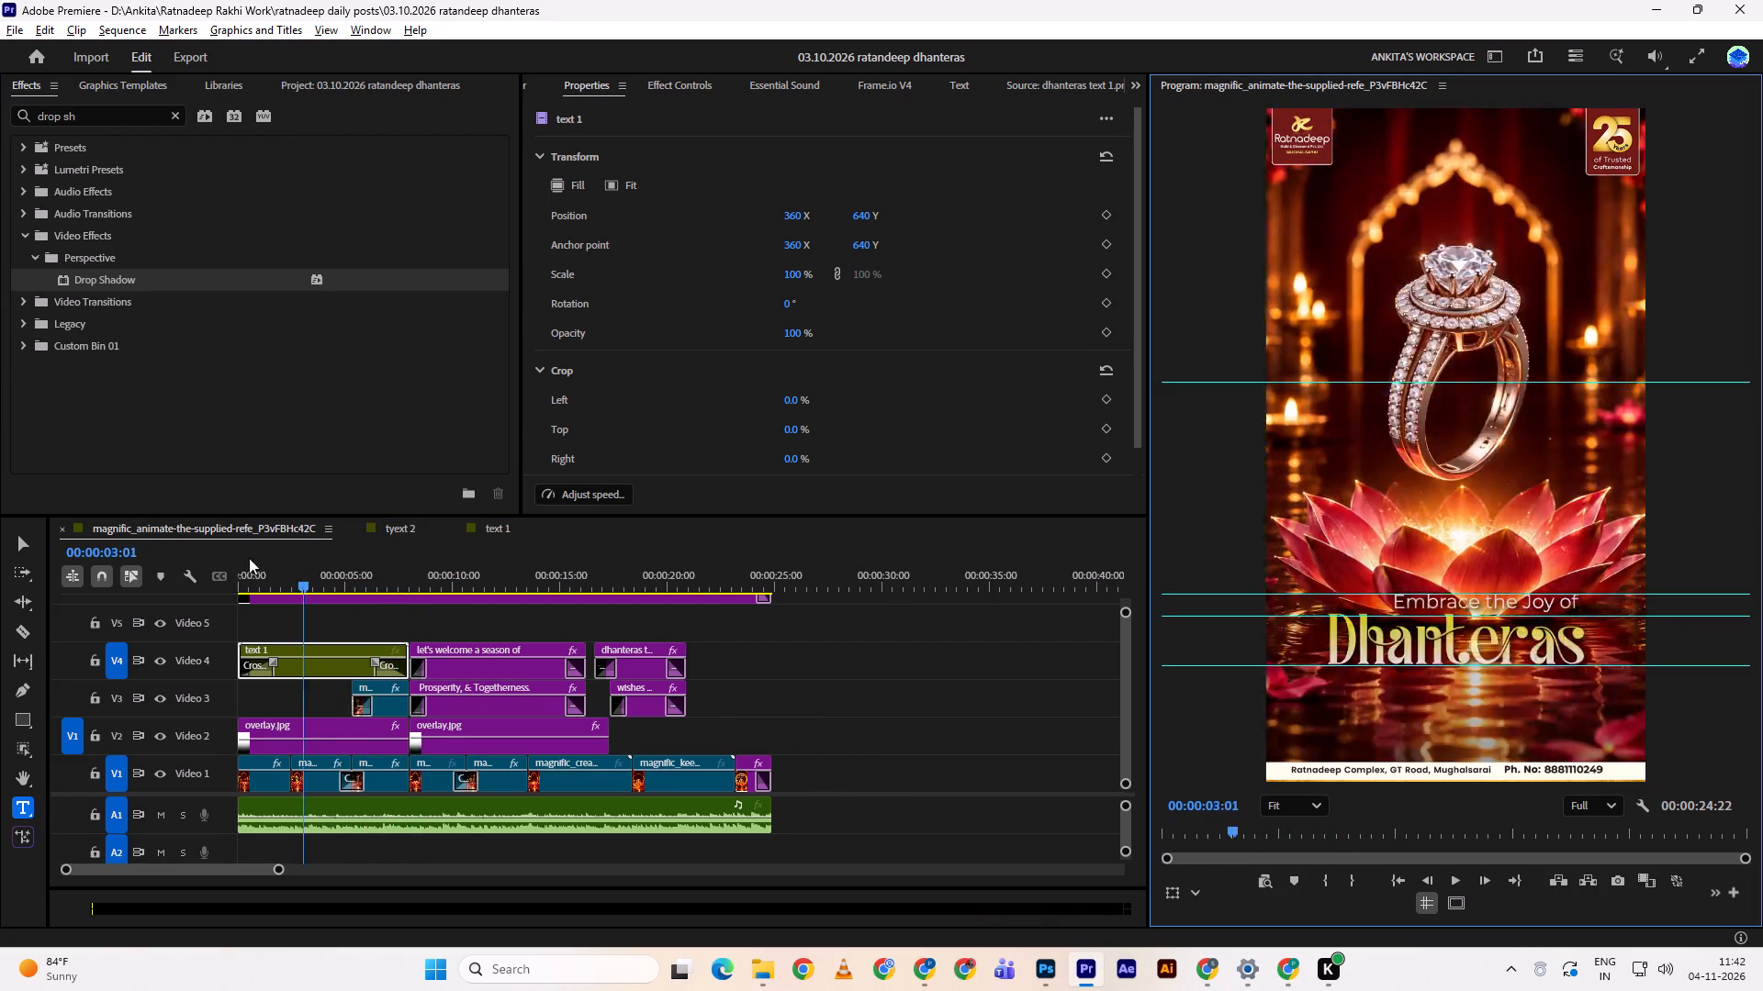
drag(249, 558, 282, 552)
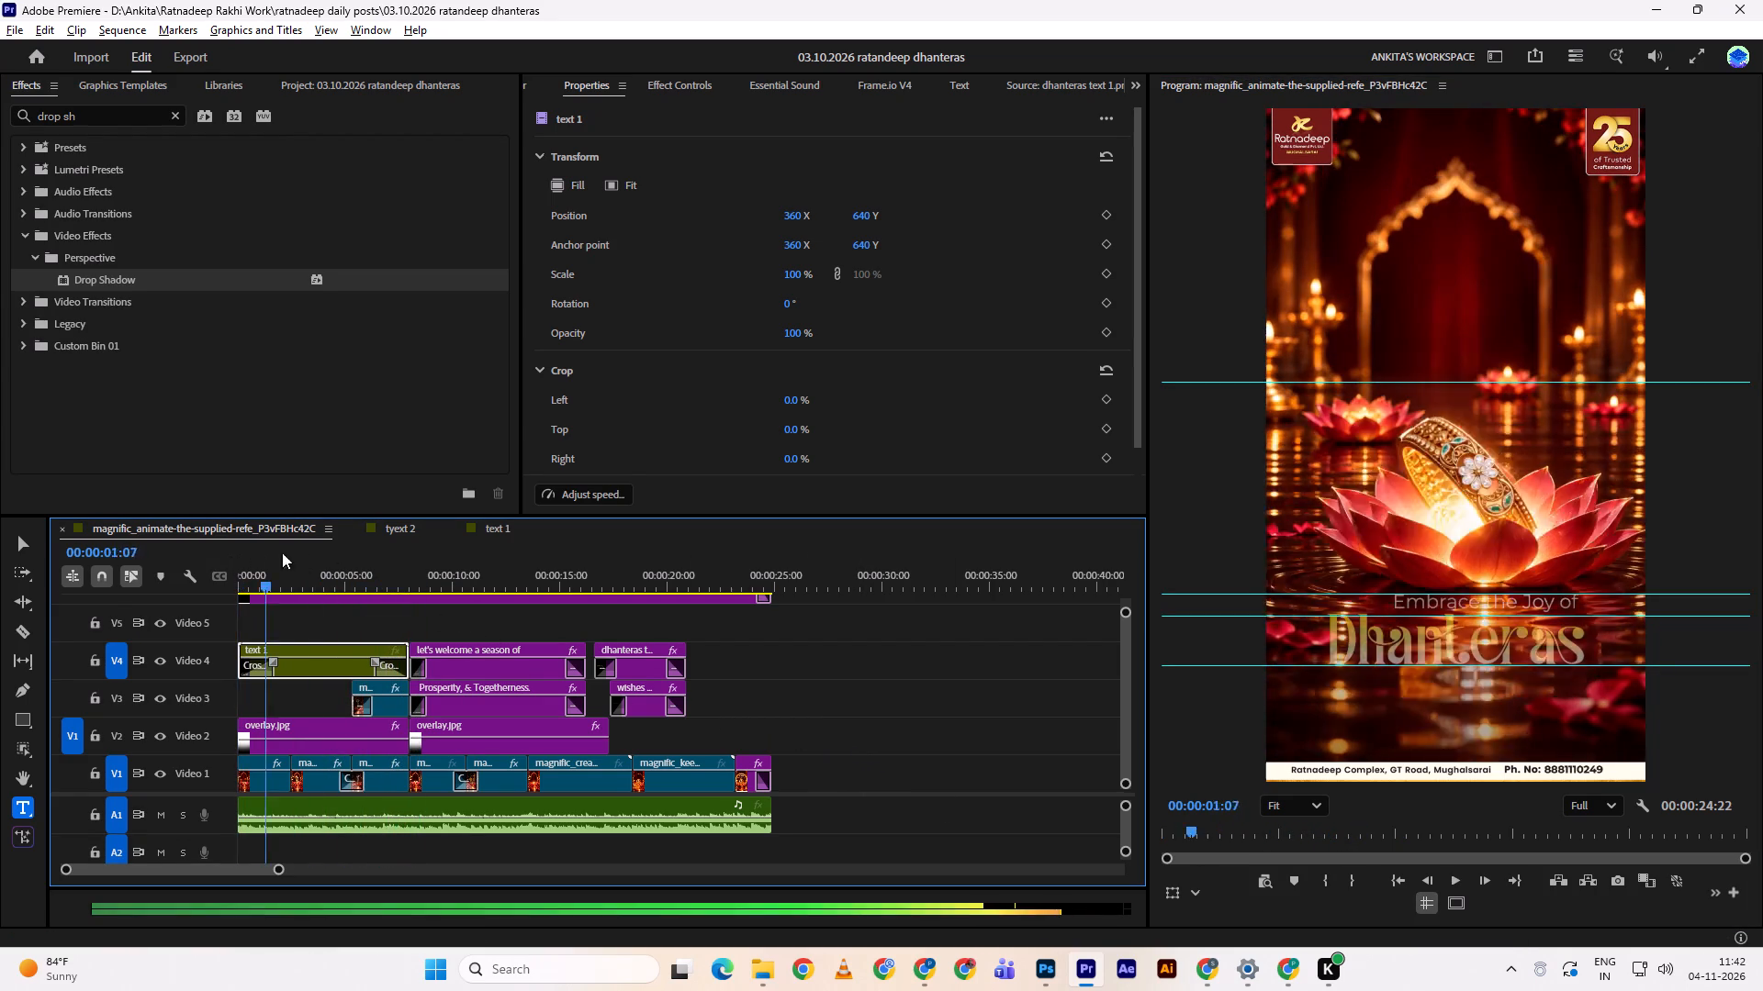
drag(282, 552, 441, 552)
Raise the "let's welcome a season of" title to sit between the two guides at the height of "Embrace the Joy of".
double_click(466, 671)
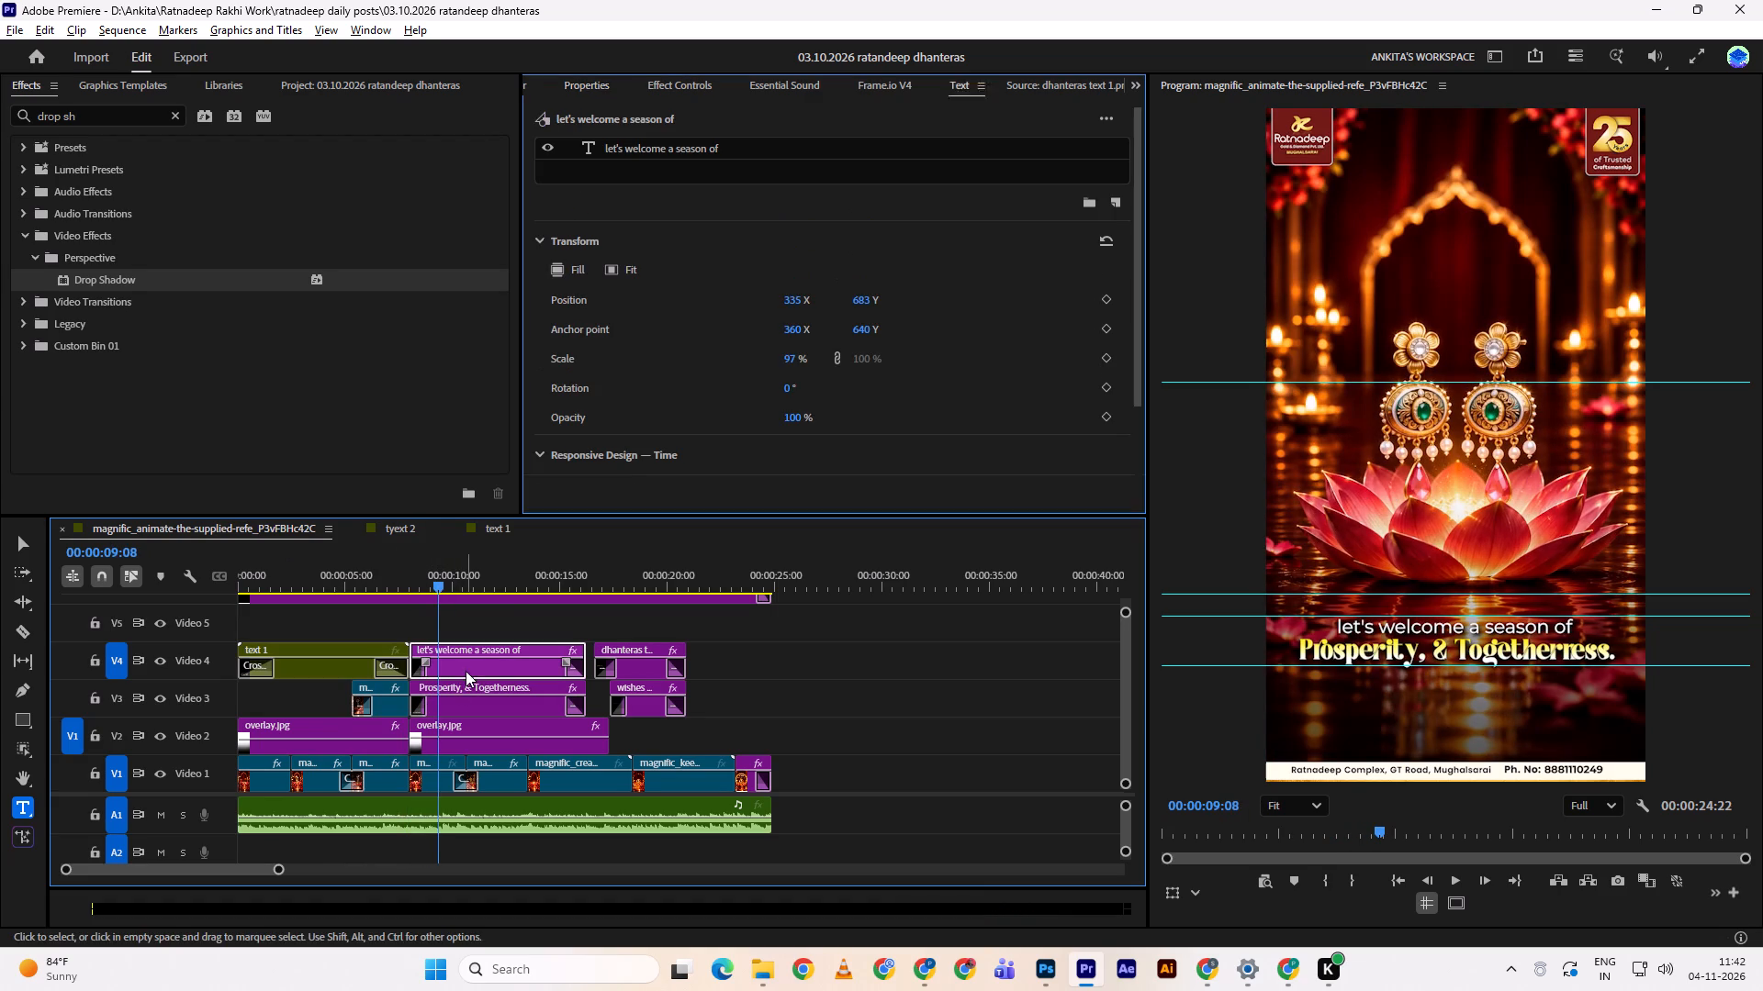
drag(872, 301, 841, 317)
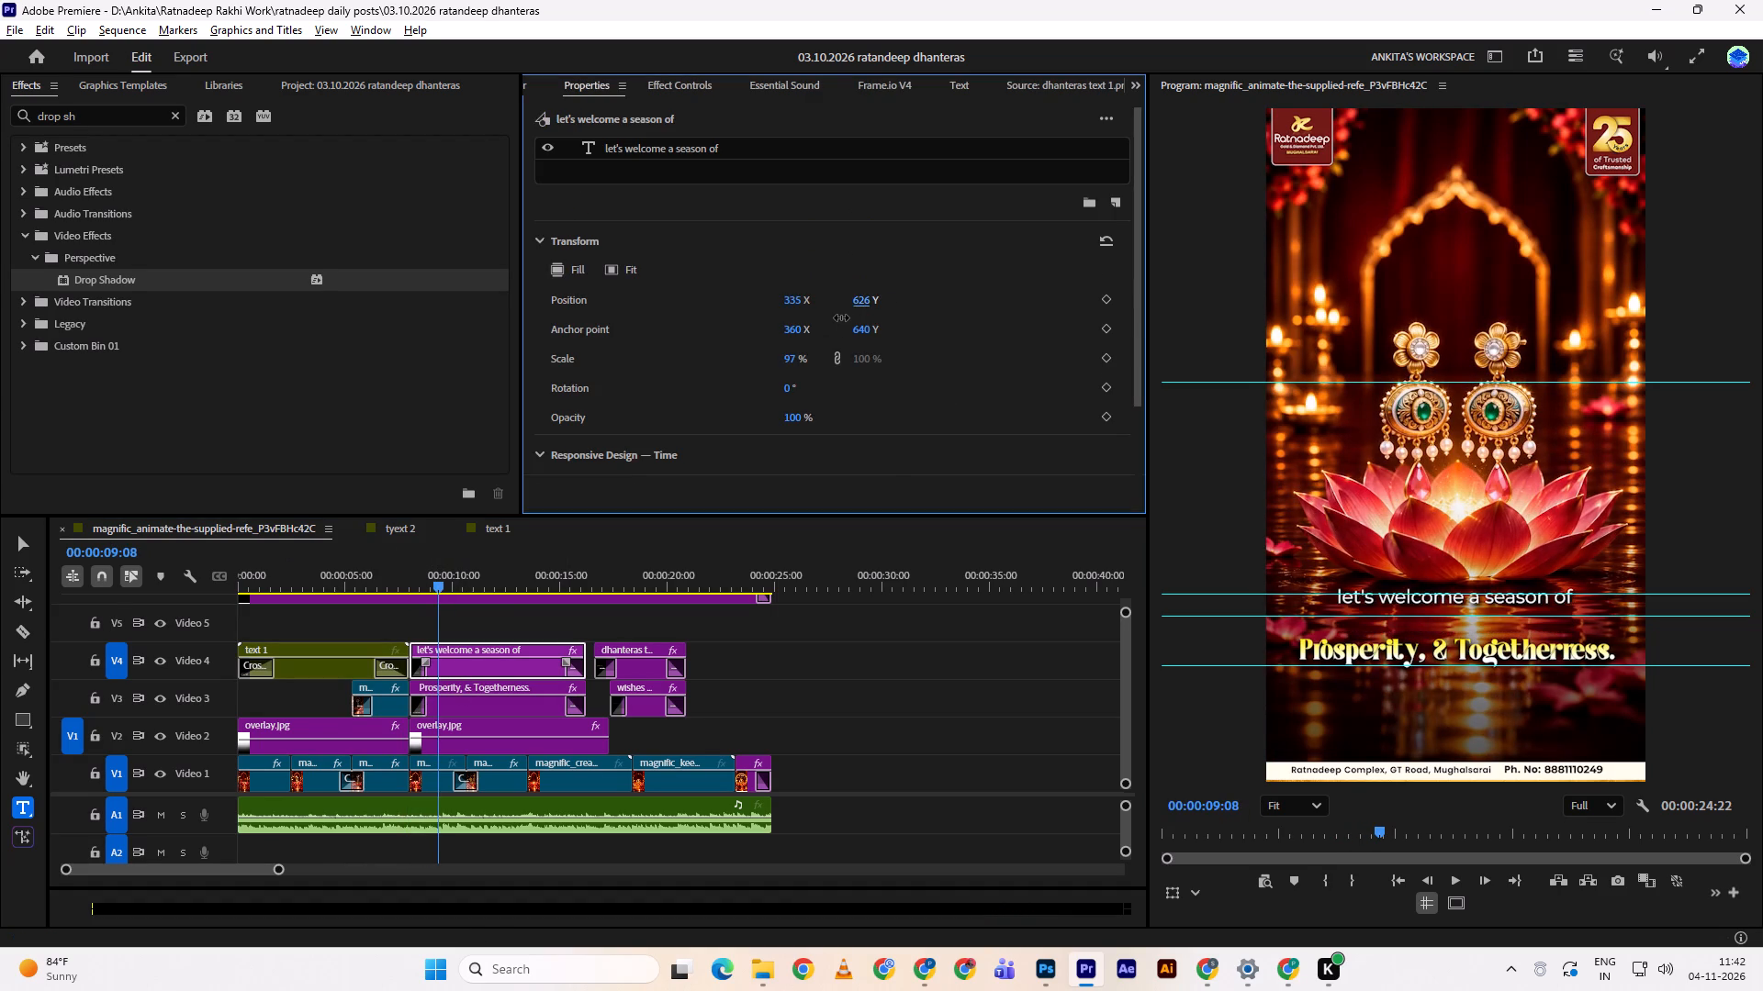
drag(841, 317, 845, 315)
click(845, 315)
Raise the "Prosperity, & Togetherness." title on Video 3 to sit just beneath "let's welcome a season of".
double_click(513, 702)
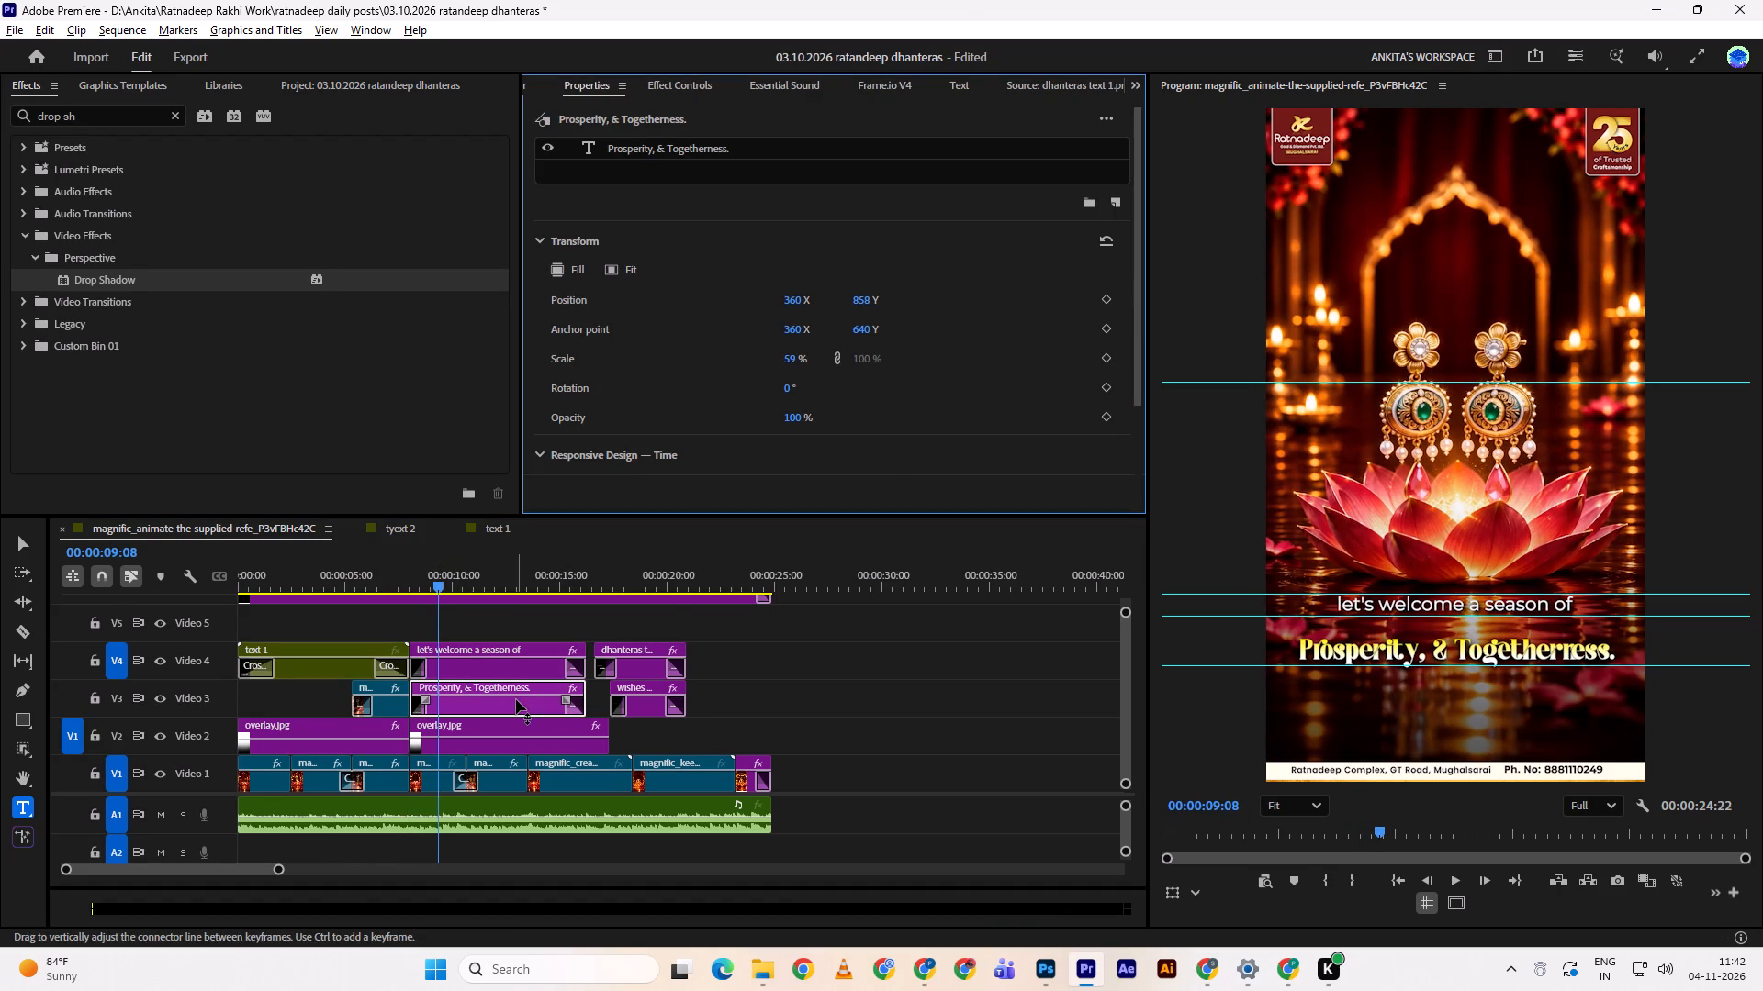
drag(876, 299, 856, 318)
click(917, 657)
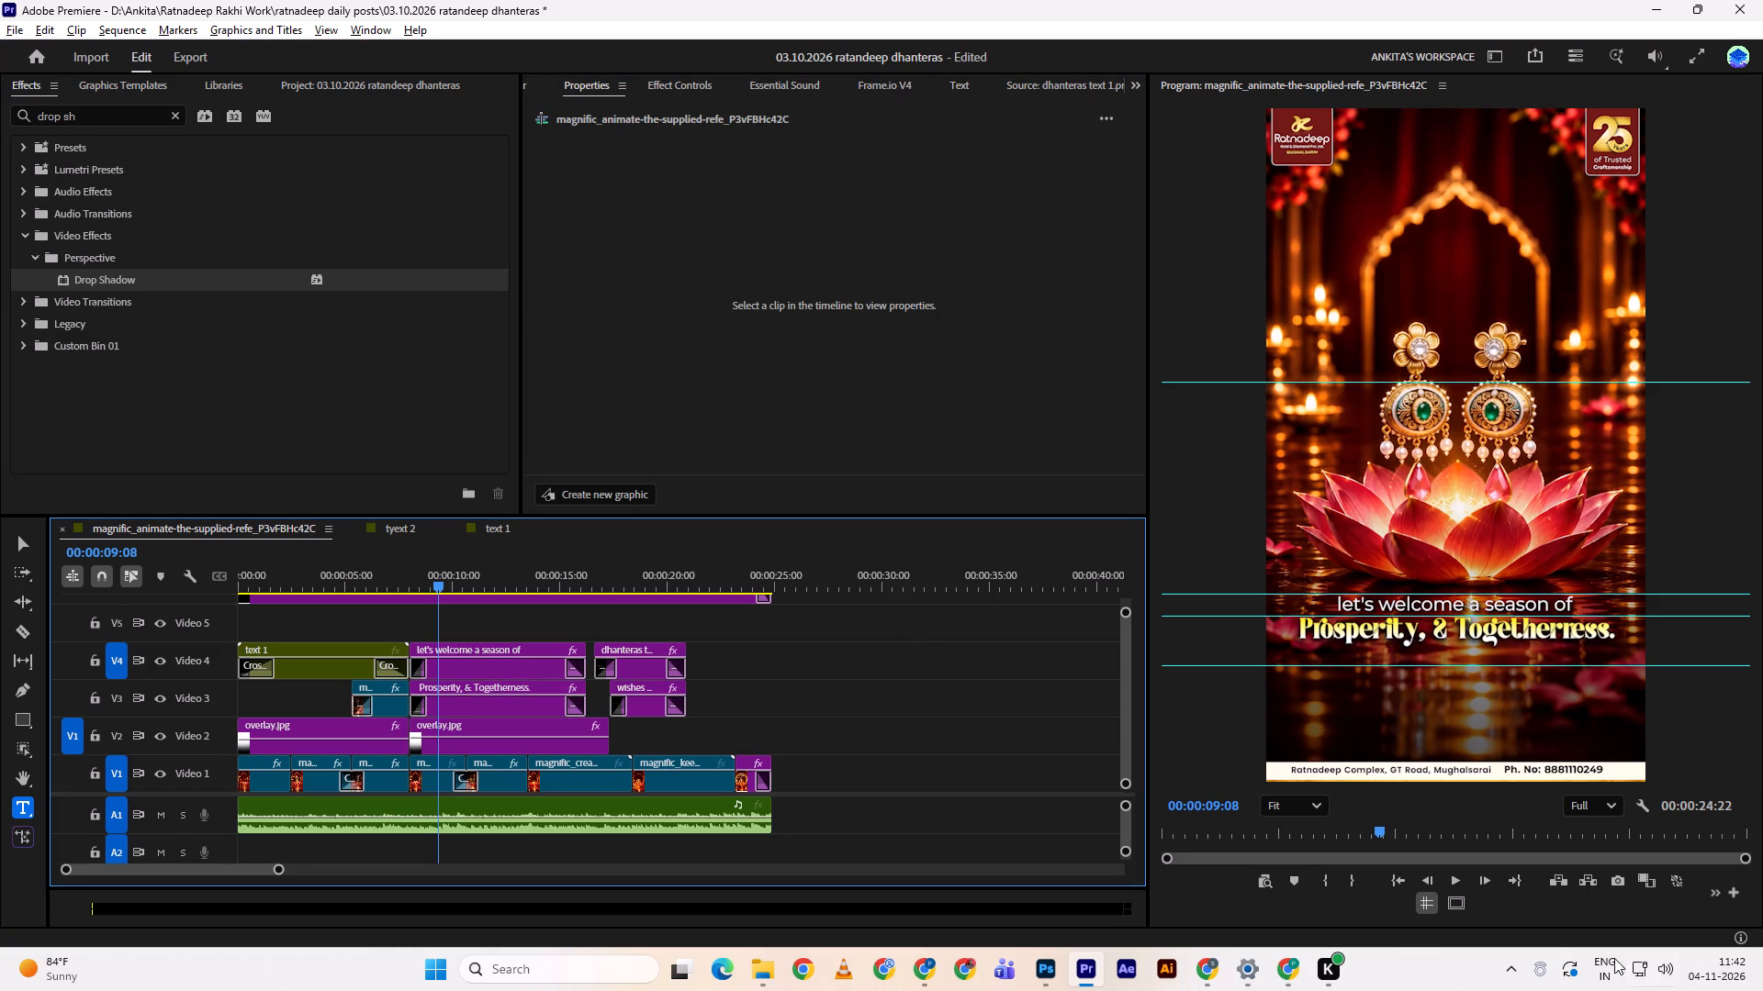
Hide the guides, play the sequence through to the end and save the project.
click(1426, 896)
key(space)
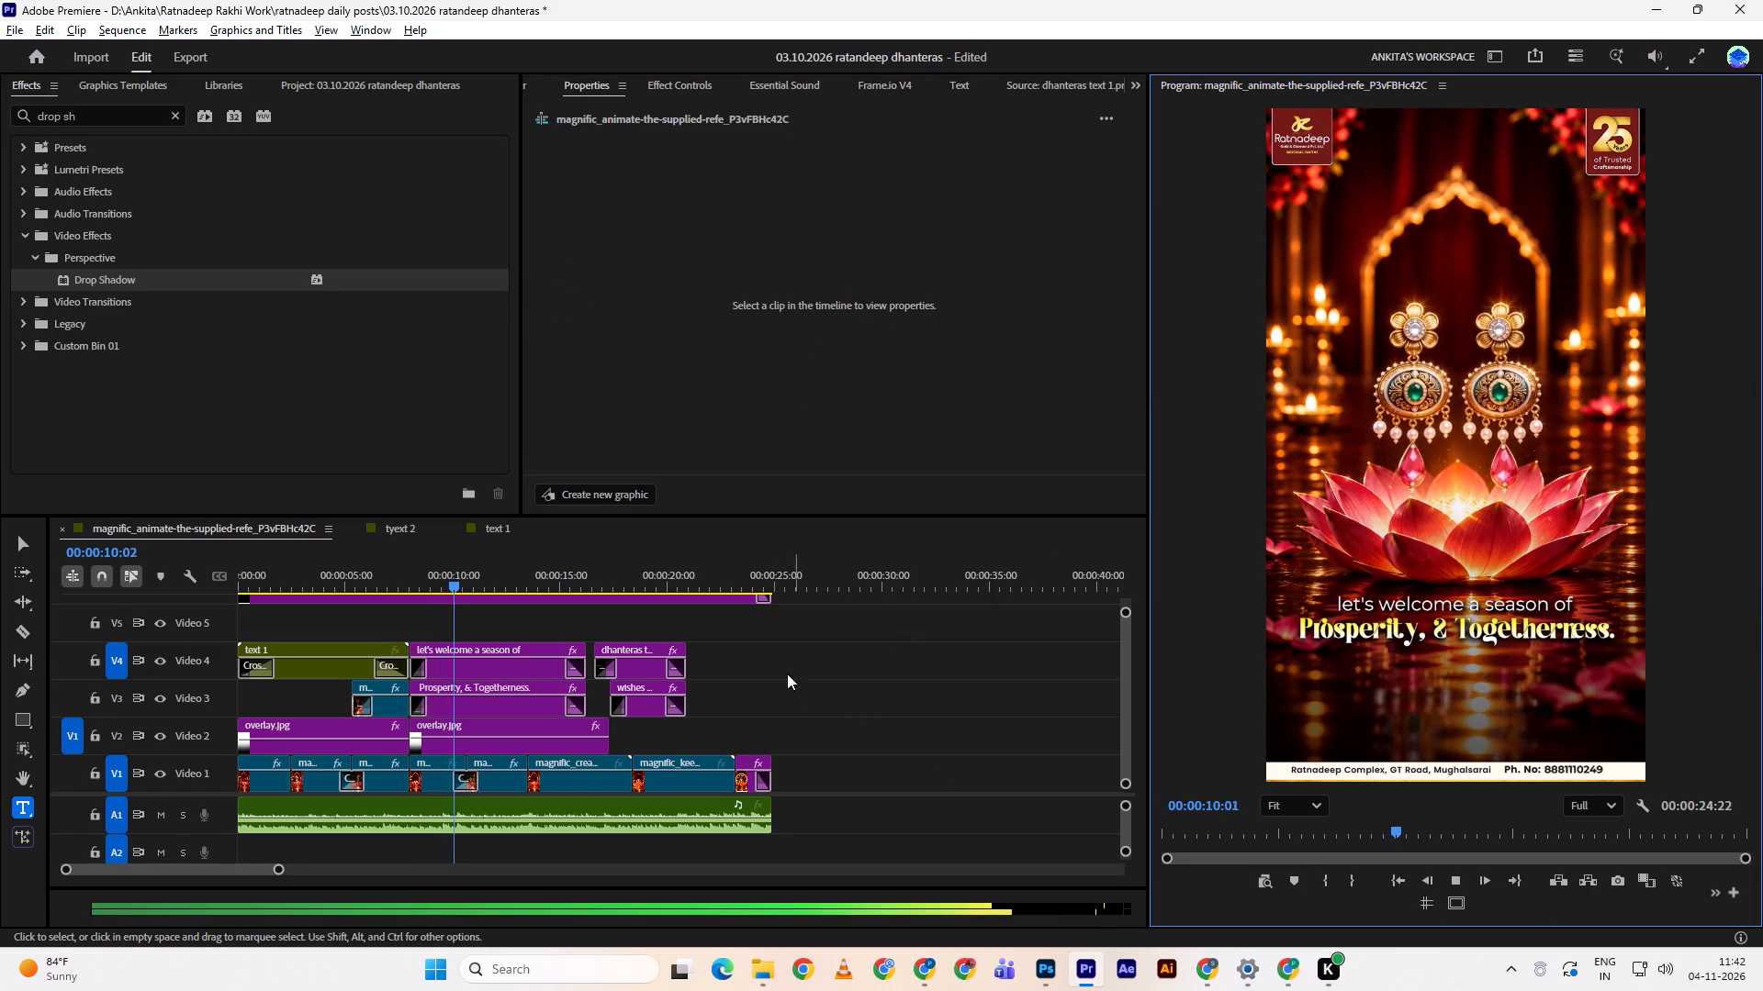
click(789, 678)
key(ctrl+s)
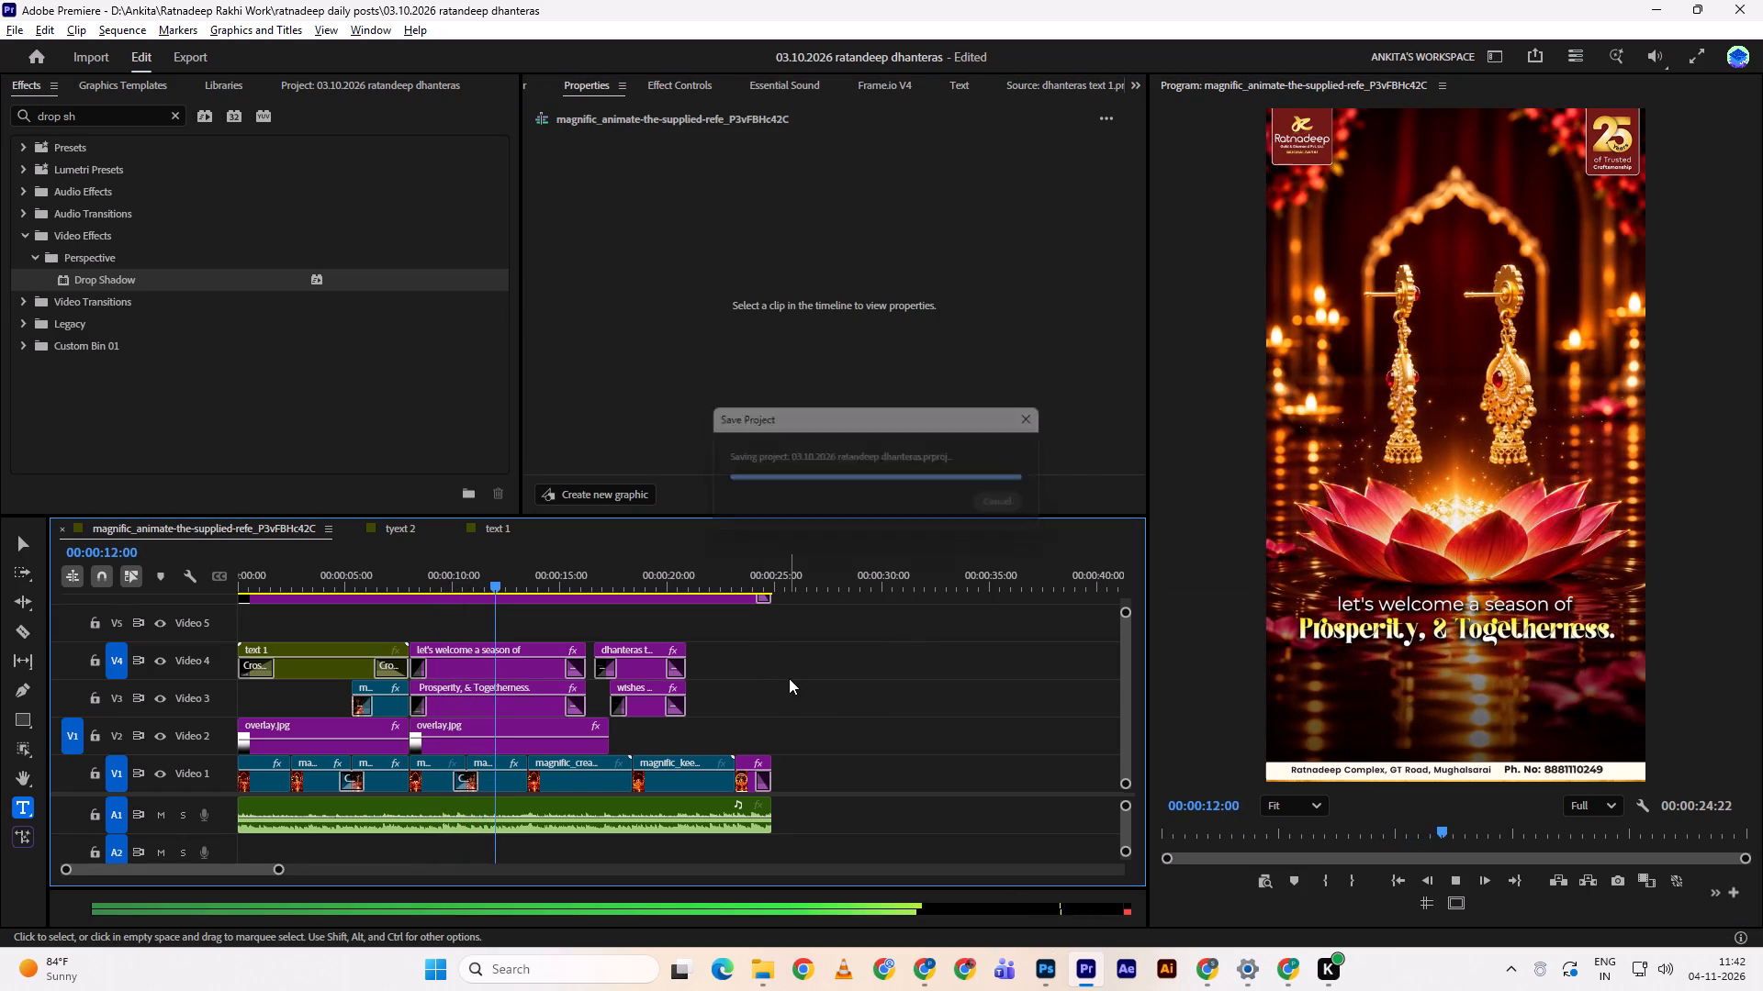
key(space)
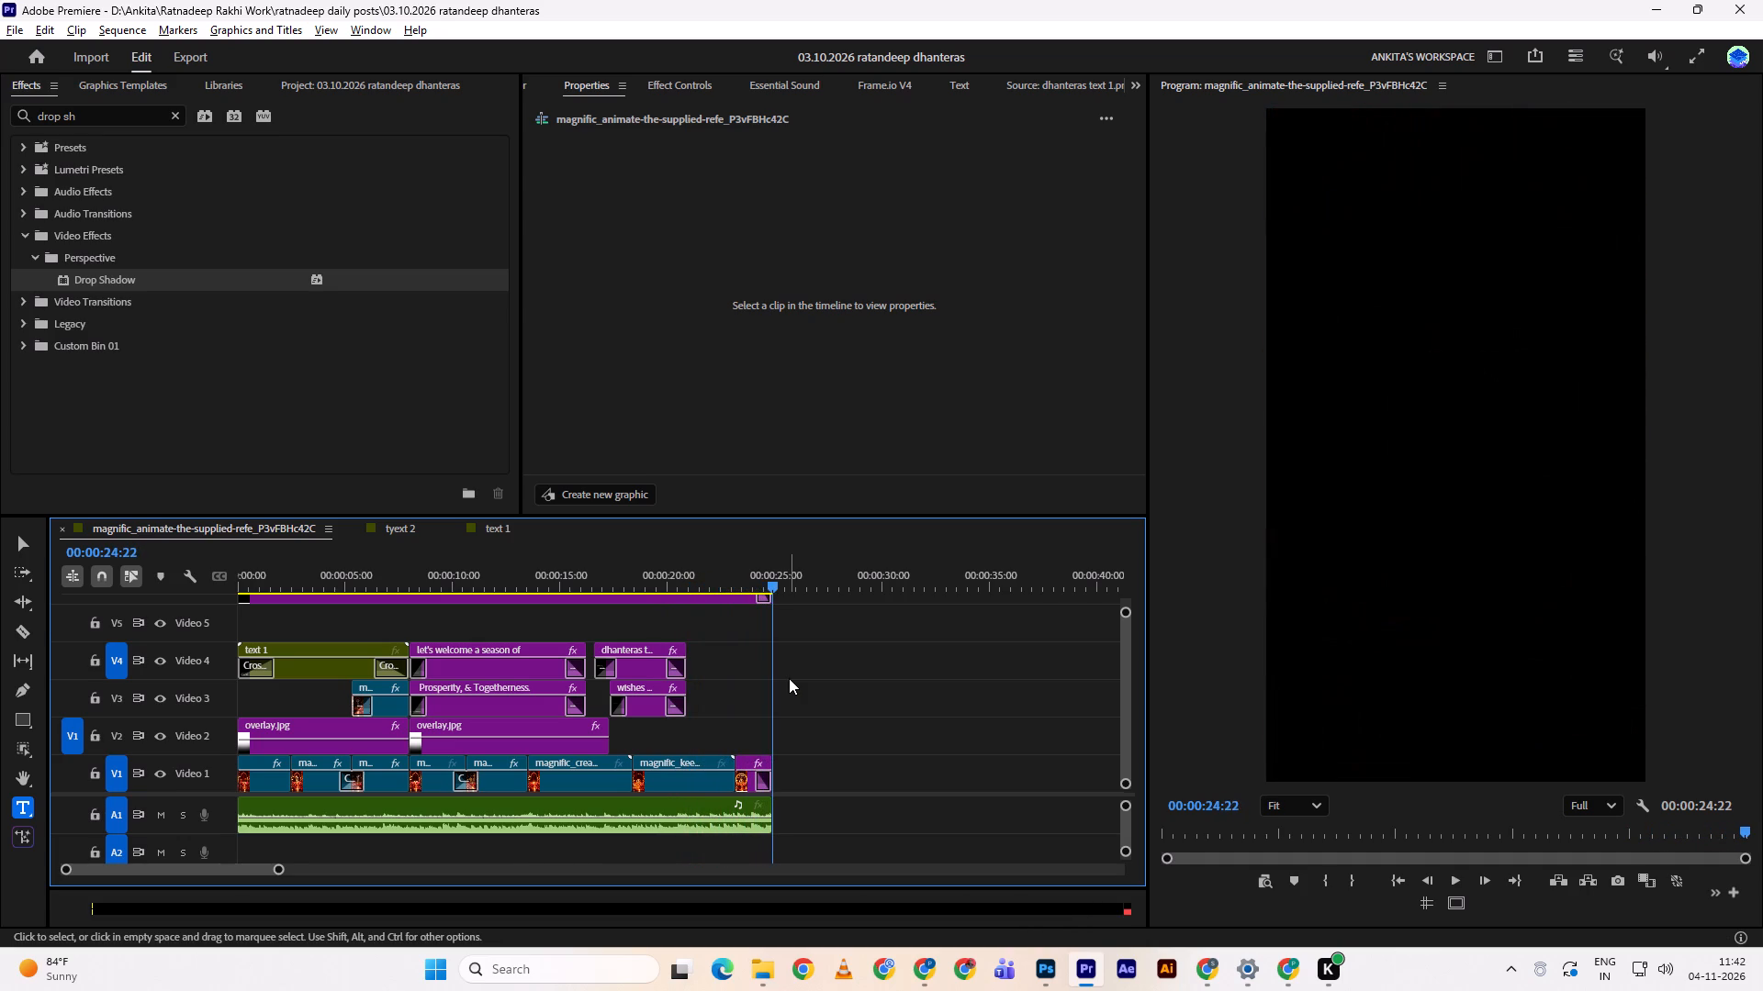
key(Return)
key(ctrl+s)
Open the sequence's export settings and choose the "ratnadeep videos" folder inside "Ratnadeep Rakhi Work" as the output location.
key(ctrl+m)
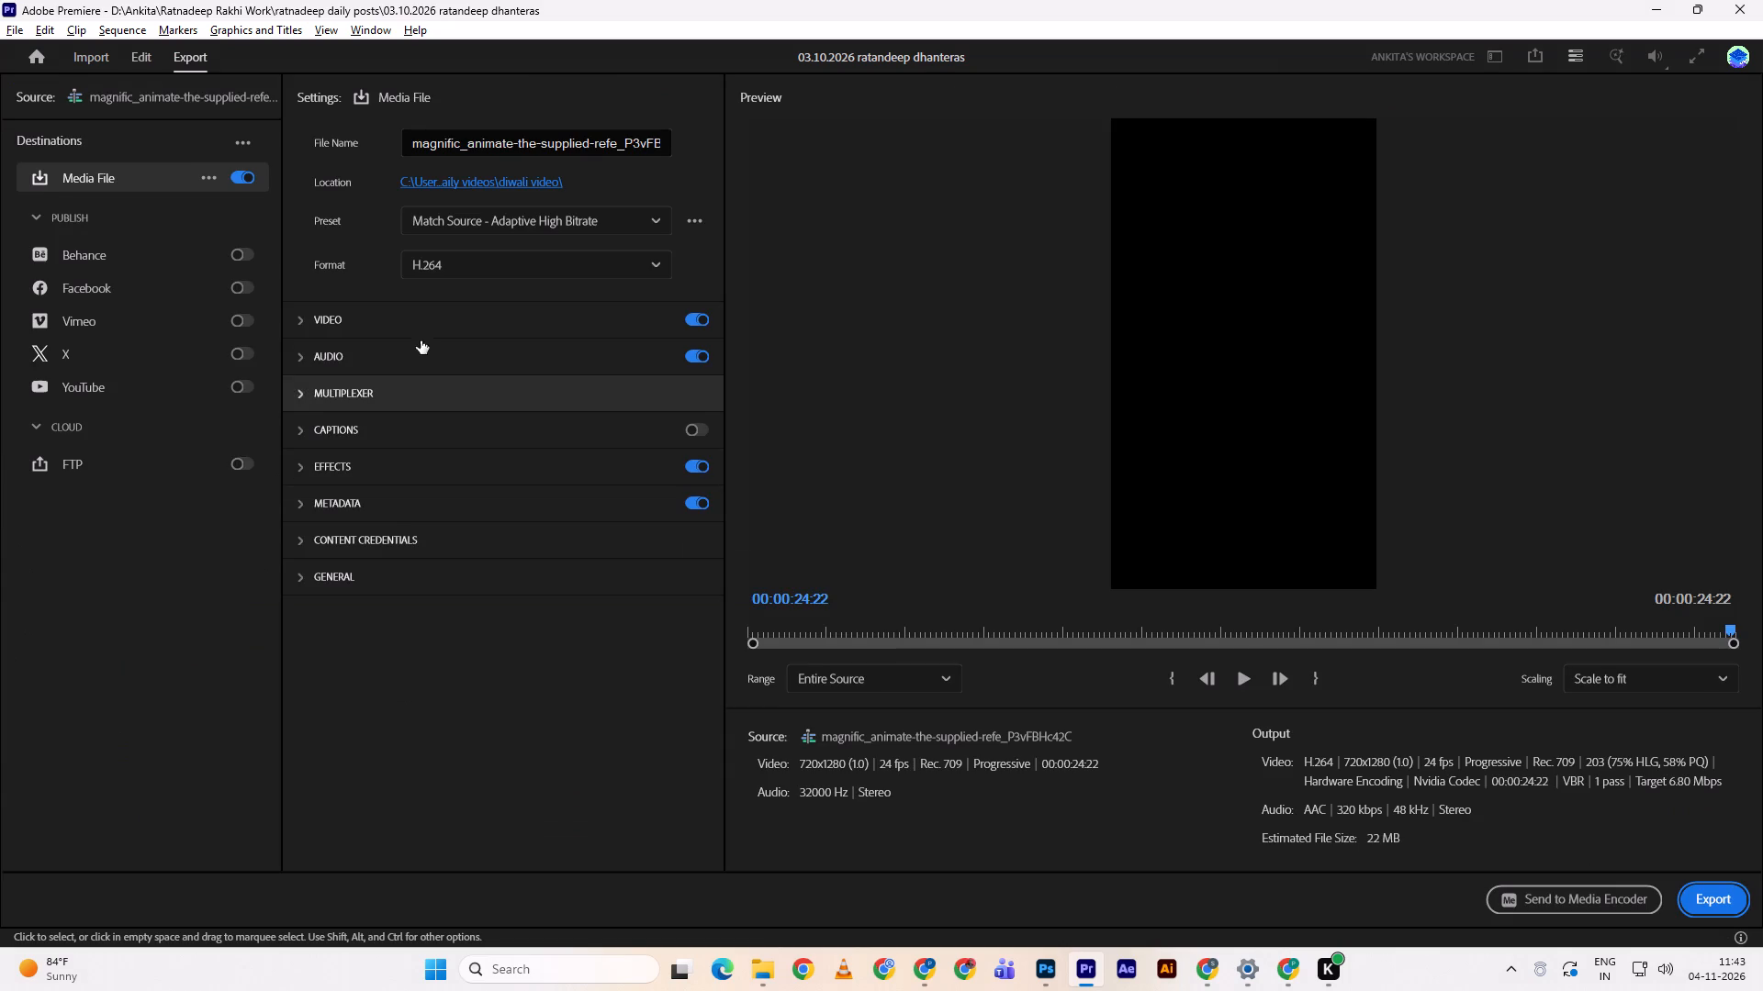
click(434, 184)
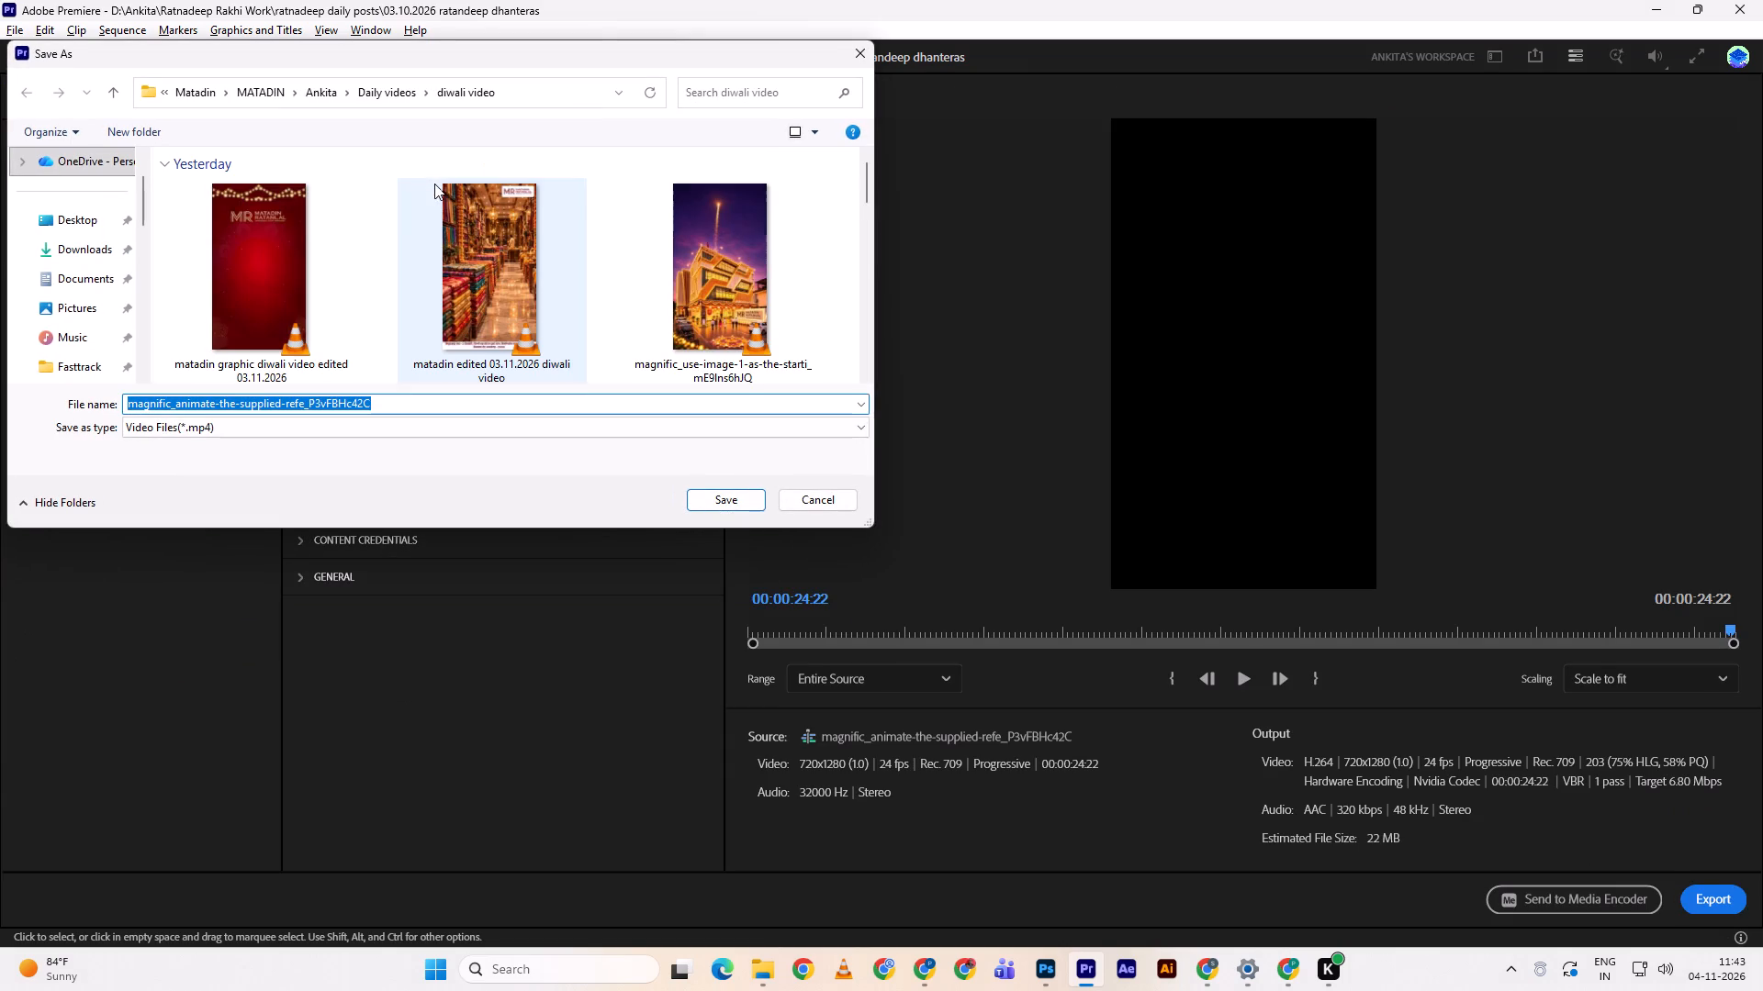
scroll(62, 306, down, 4)
click(62, 306)
scroll(74, 250, up, 1)
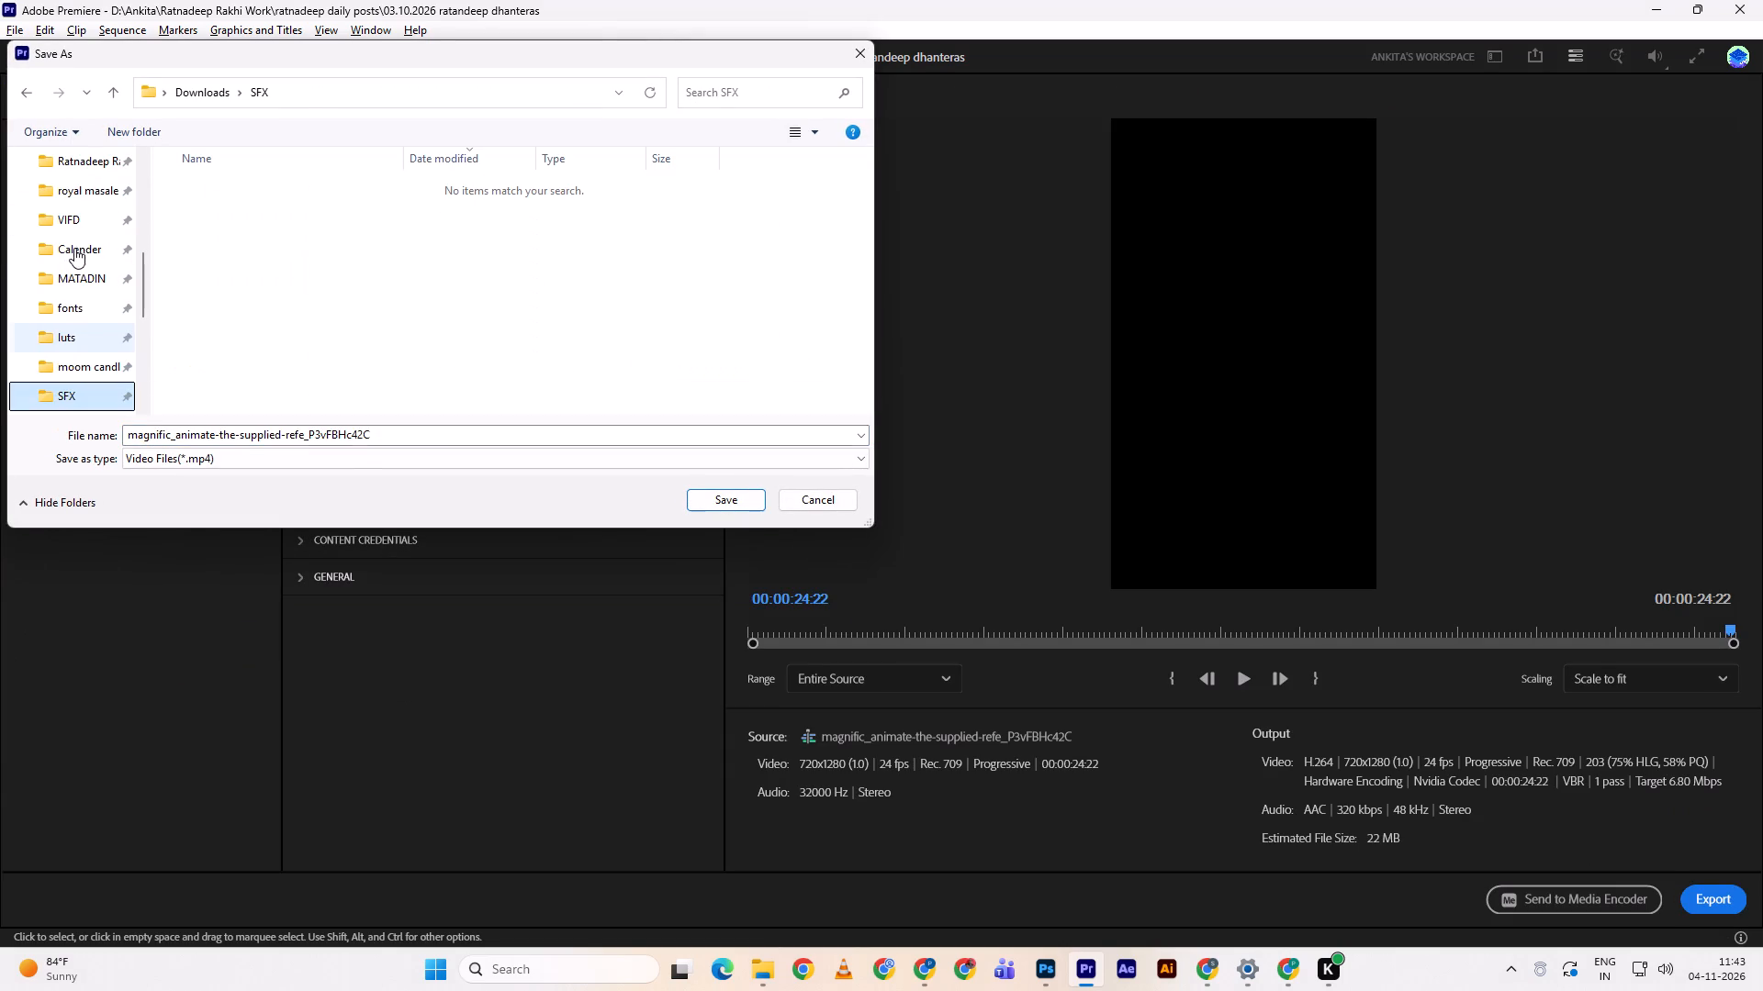
click(81, 169)
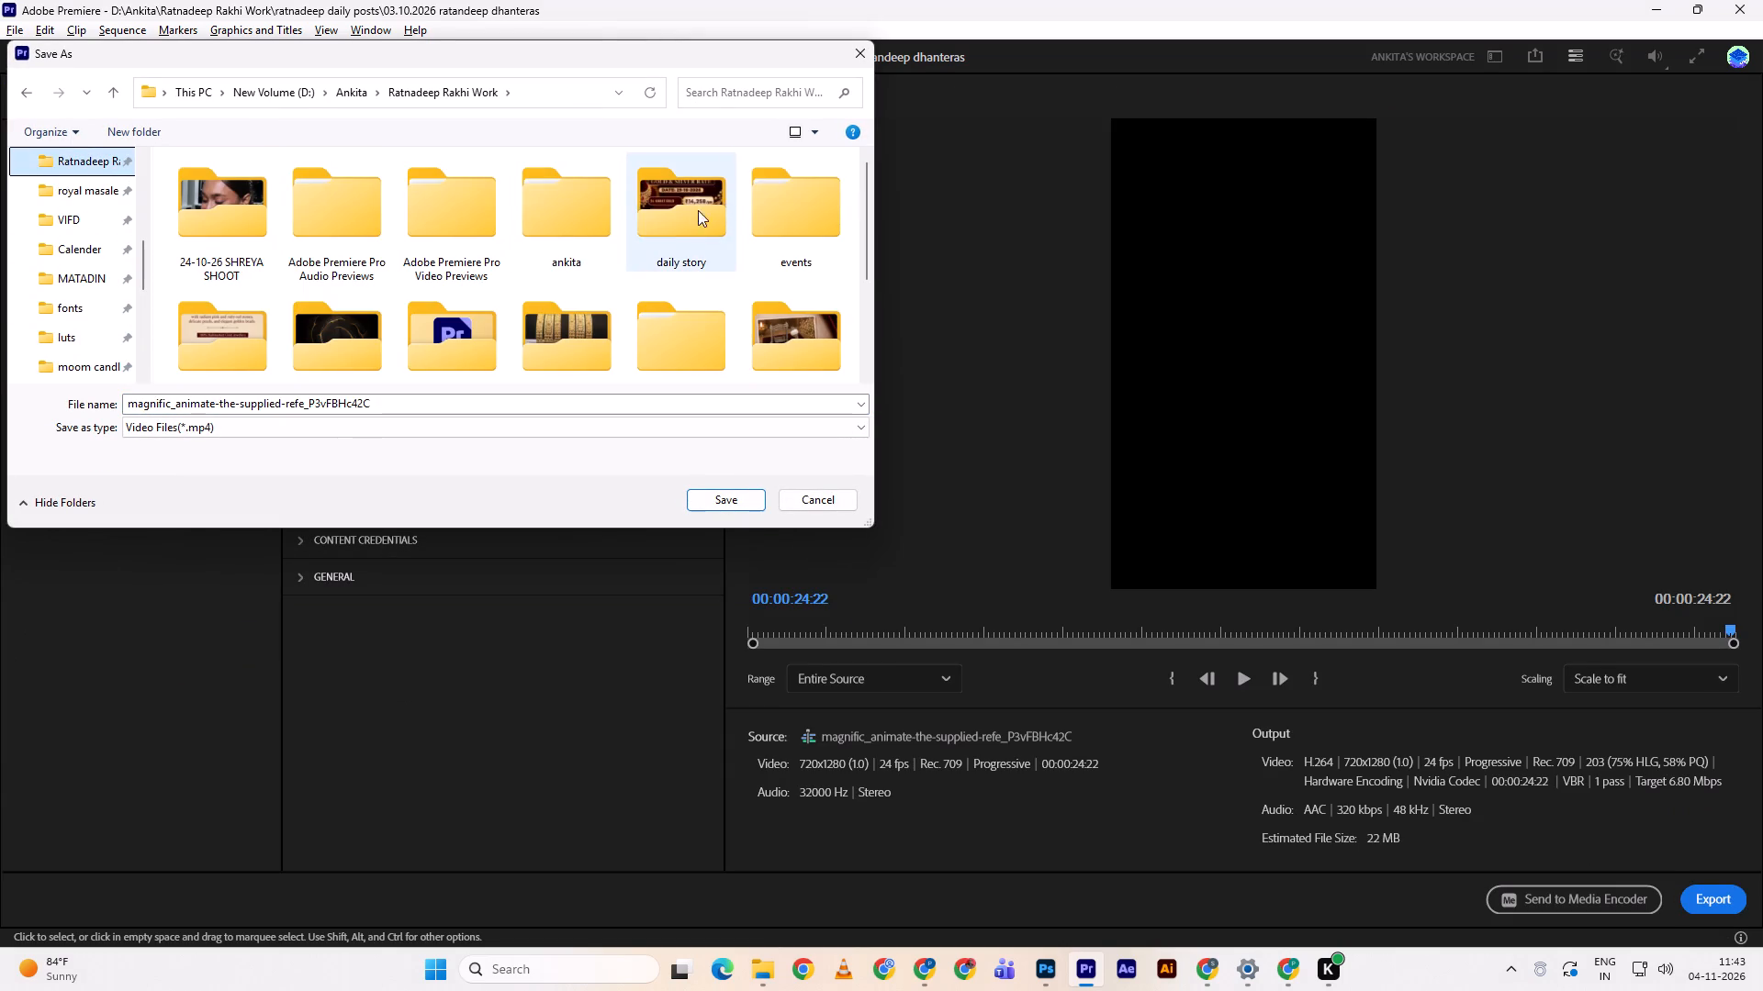
scroll(515, 223, down, 2)
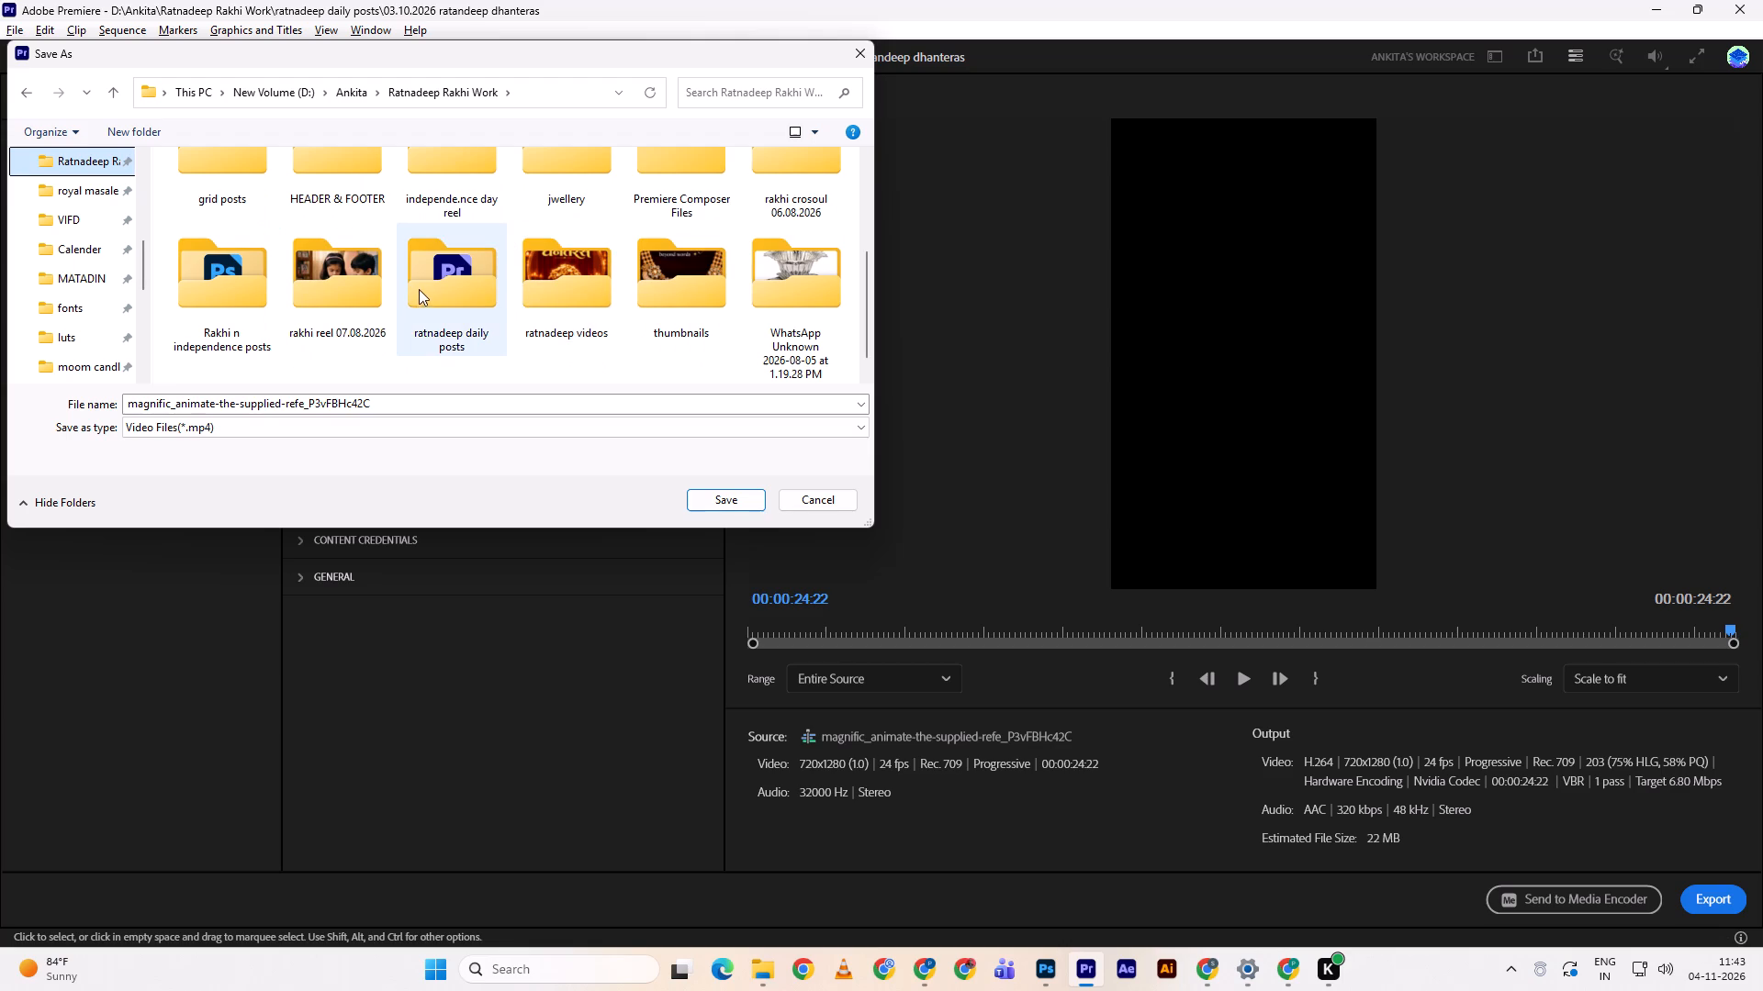
double_click(579, 276)
scroll(468, 319, down, 2)
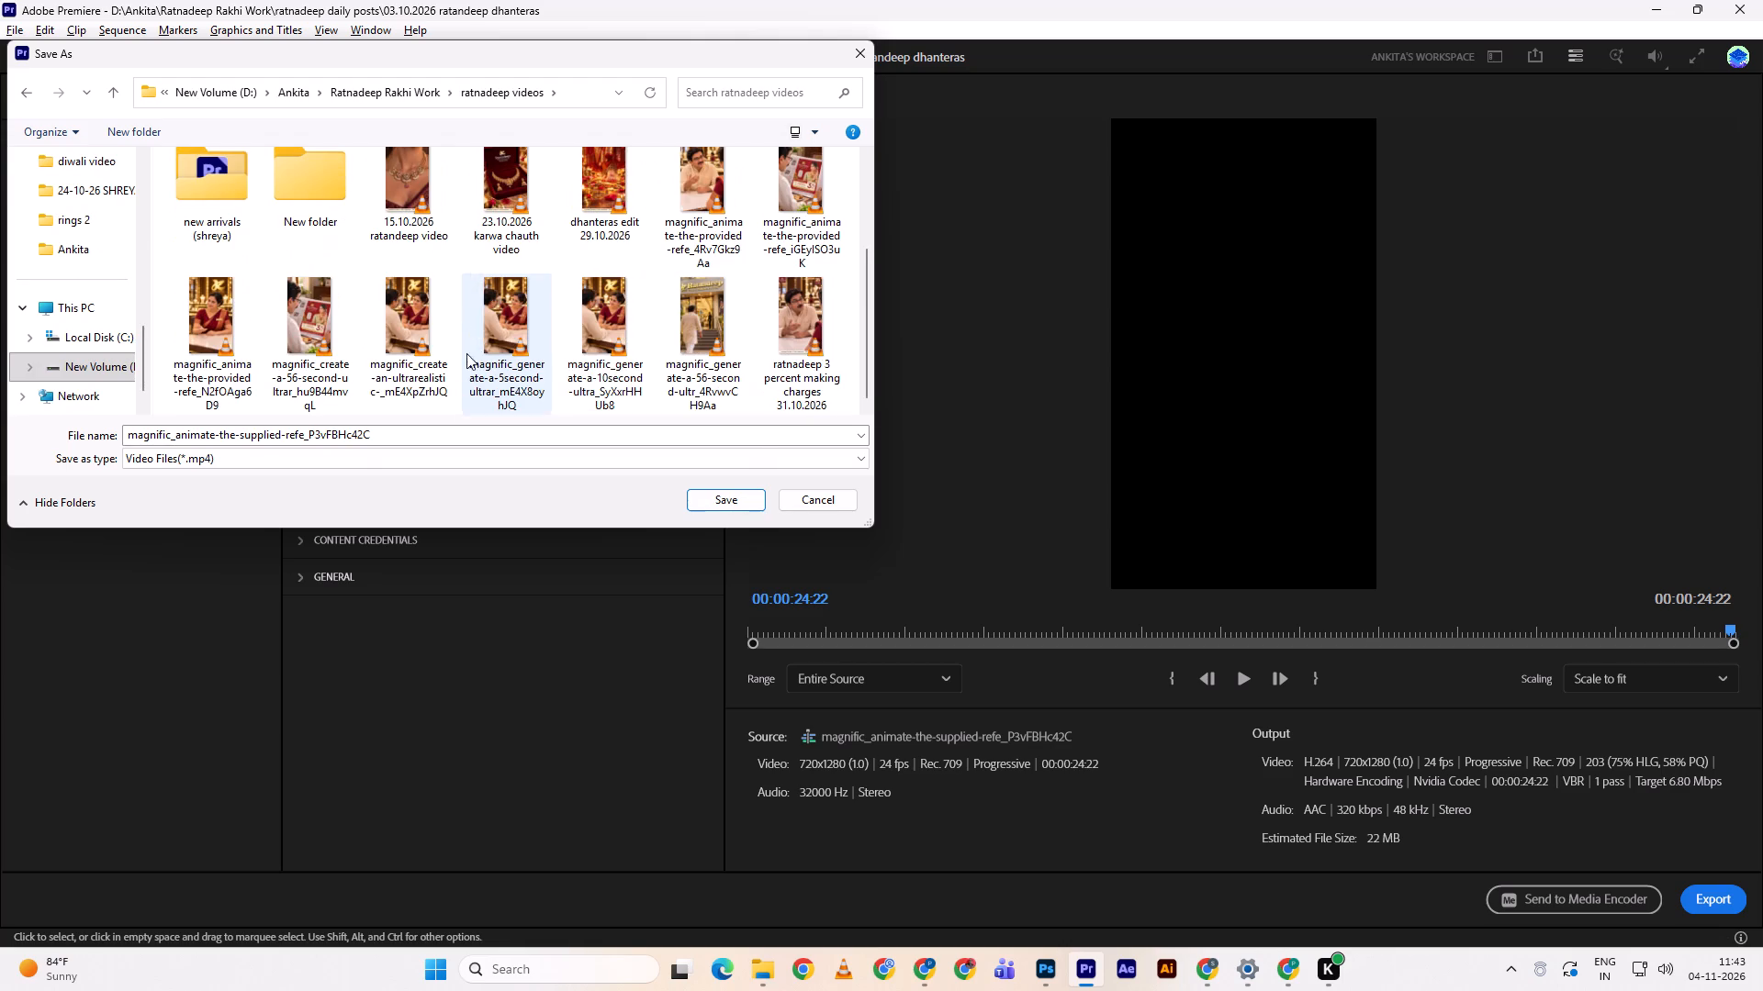
Name the exported video file "dhanteras edit 04.11.2026" and save the output name and location.
click(444, 441)
text(dhanteras edit)
key(space)
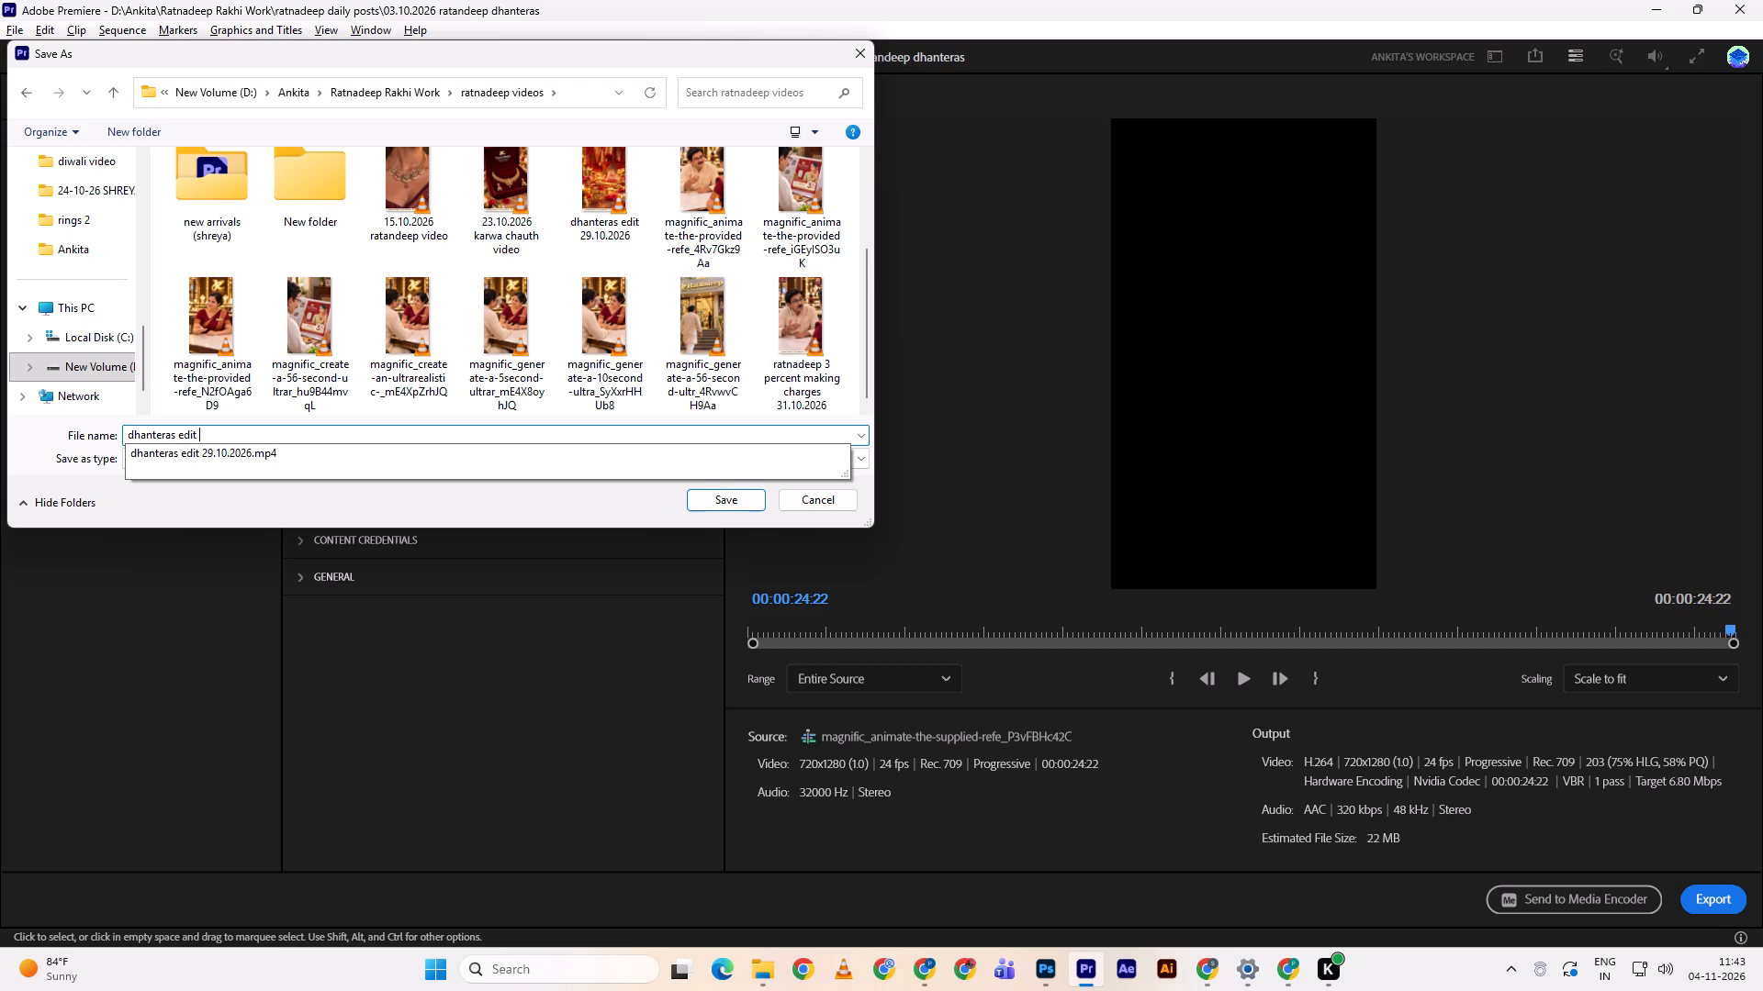
text(04.10)
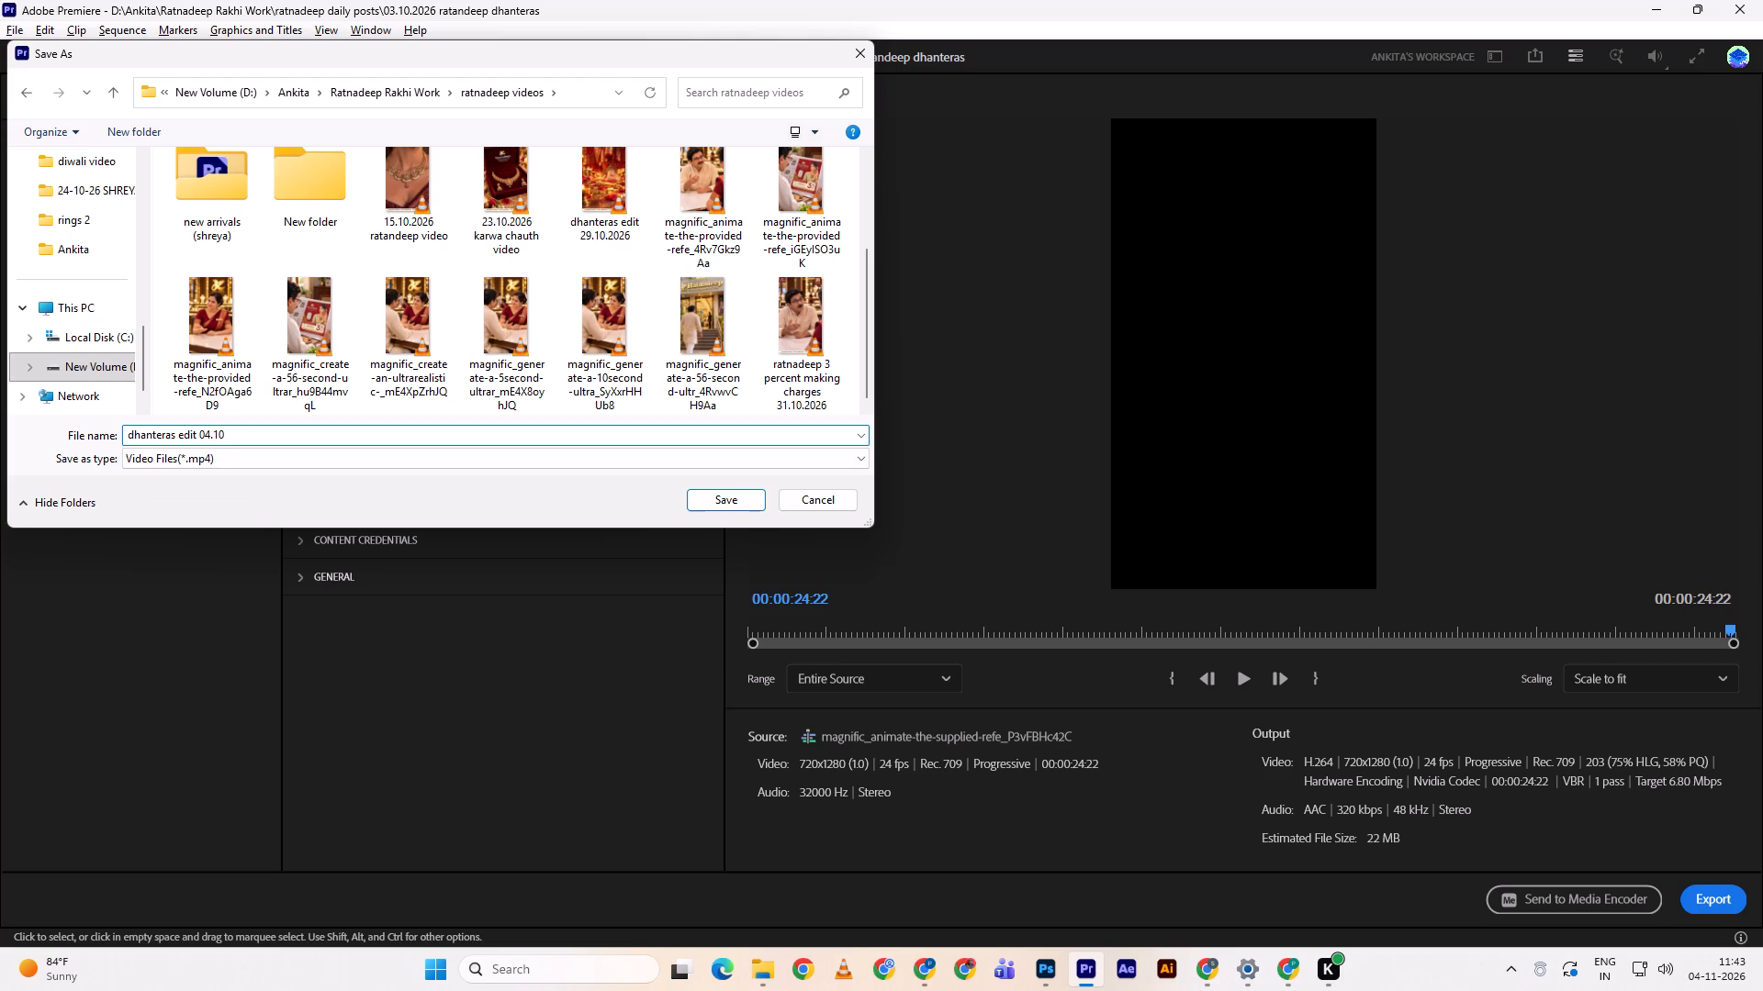
key(BackSpace)
text(1.2026)
key(Return)
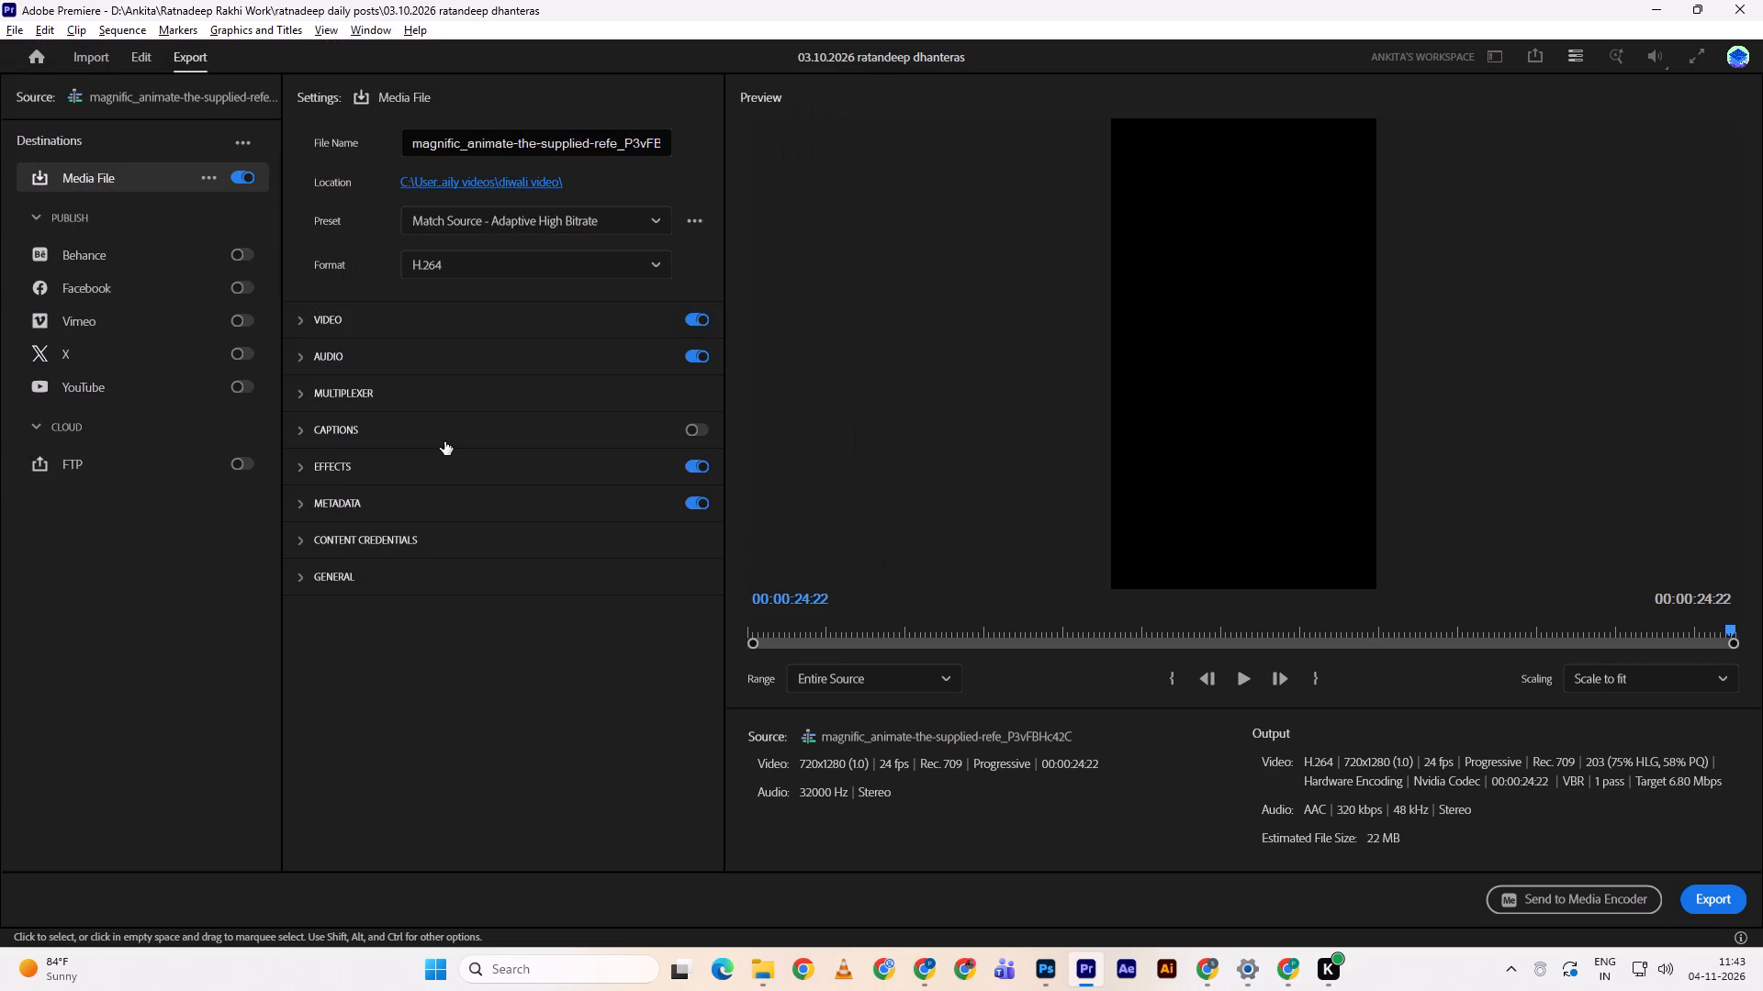
Export the Dhanteras sequence as an H.264 media file and save the project.
key(Return)
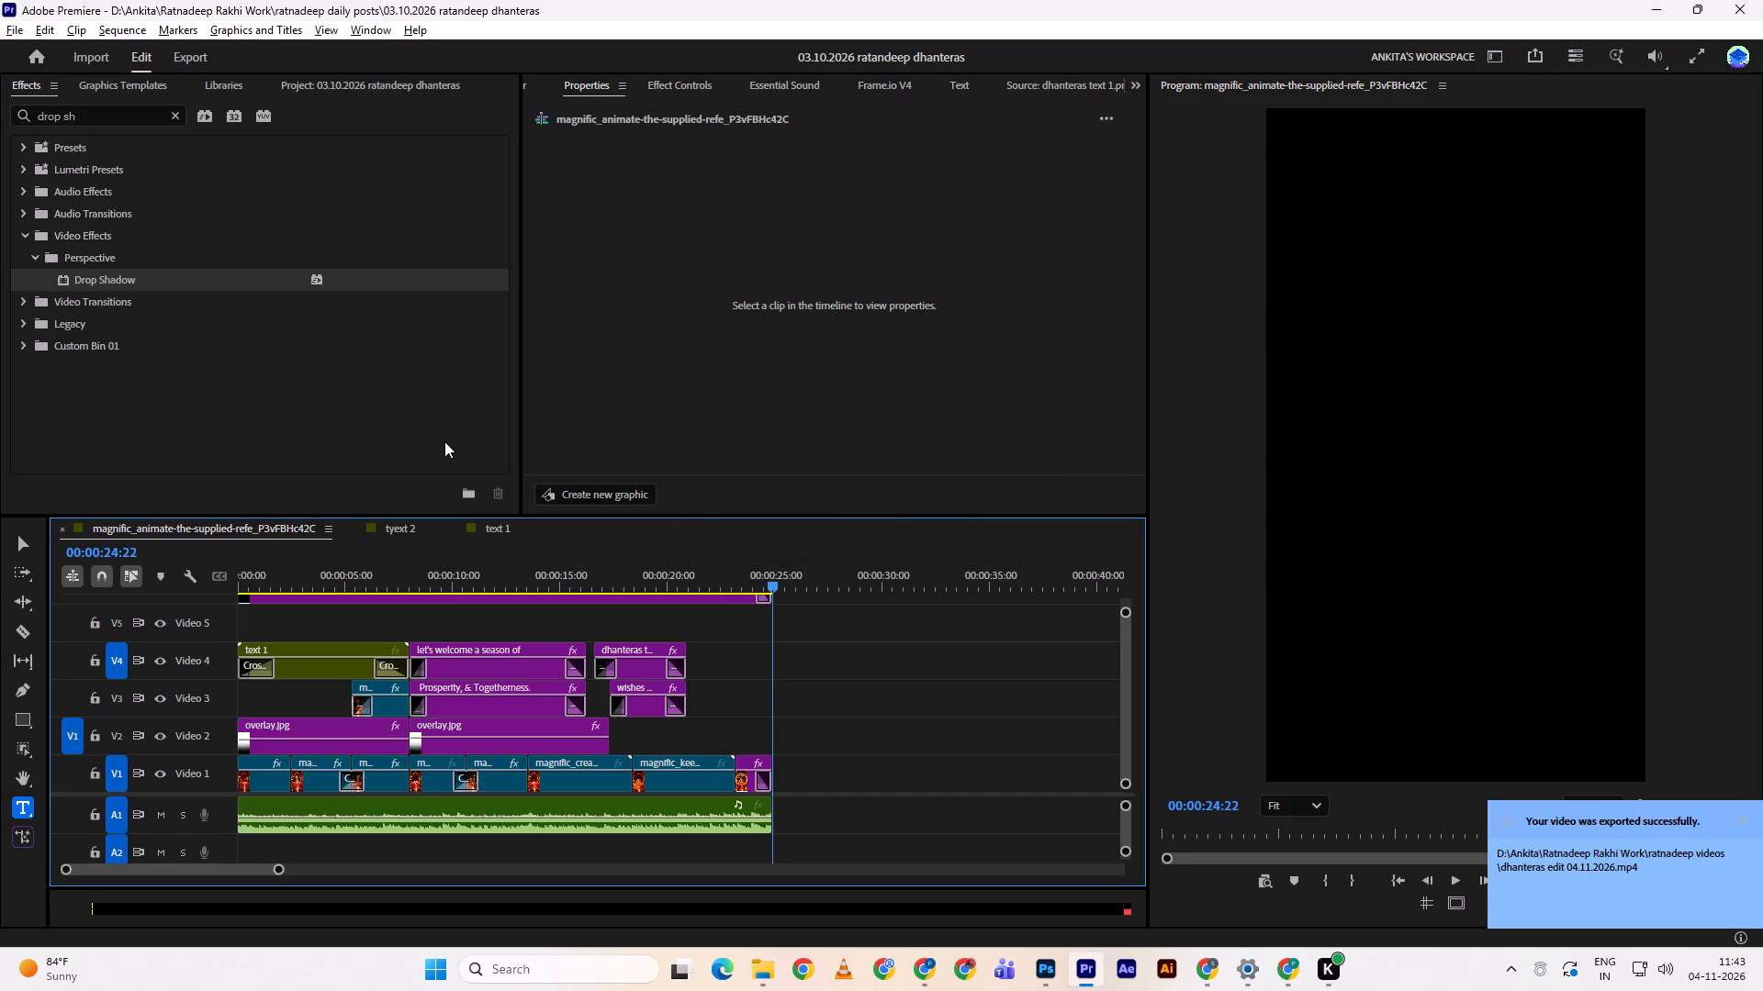
key(ctrl+s)
Switch to File Explorer and browse the "Ratnadeep Rakhi Work" folder for the "ratnadeep videos" folder holding the exported video.
key(alt+Tab)
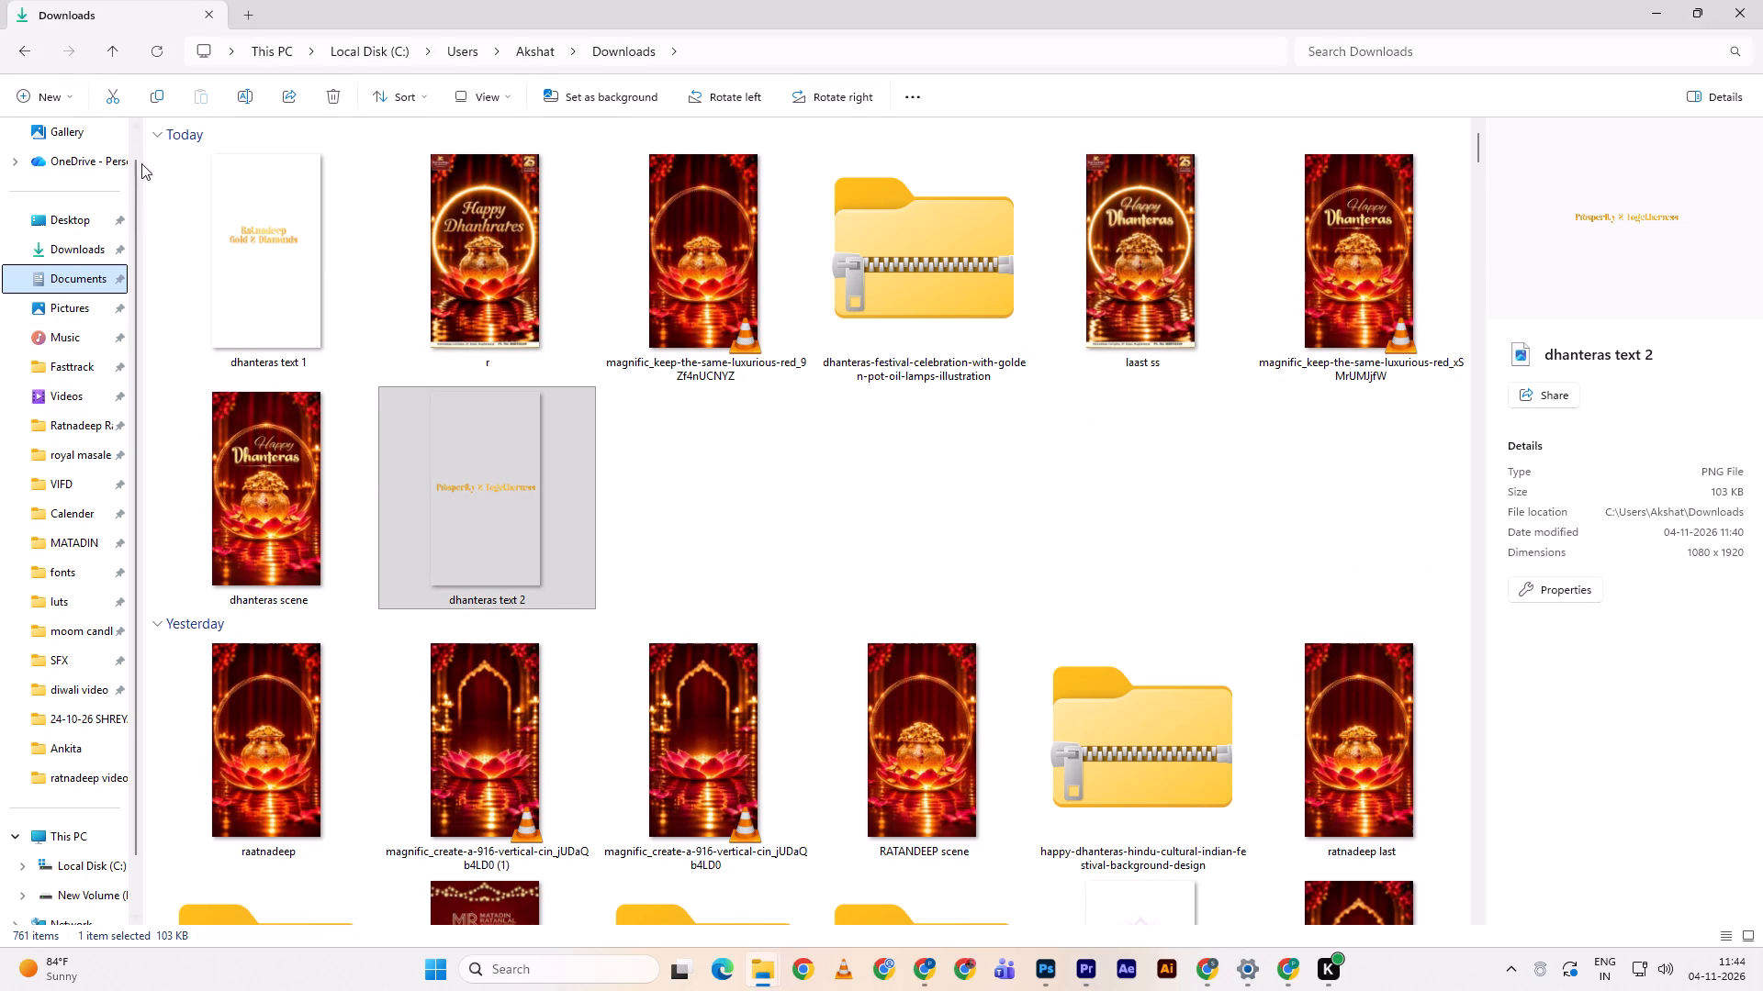
click(81, 554)
click(75, 573)
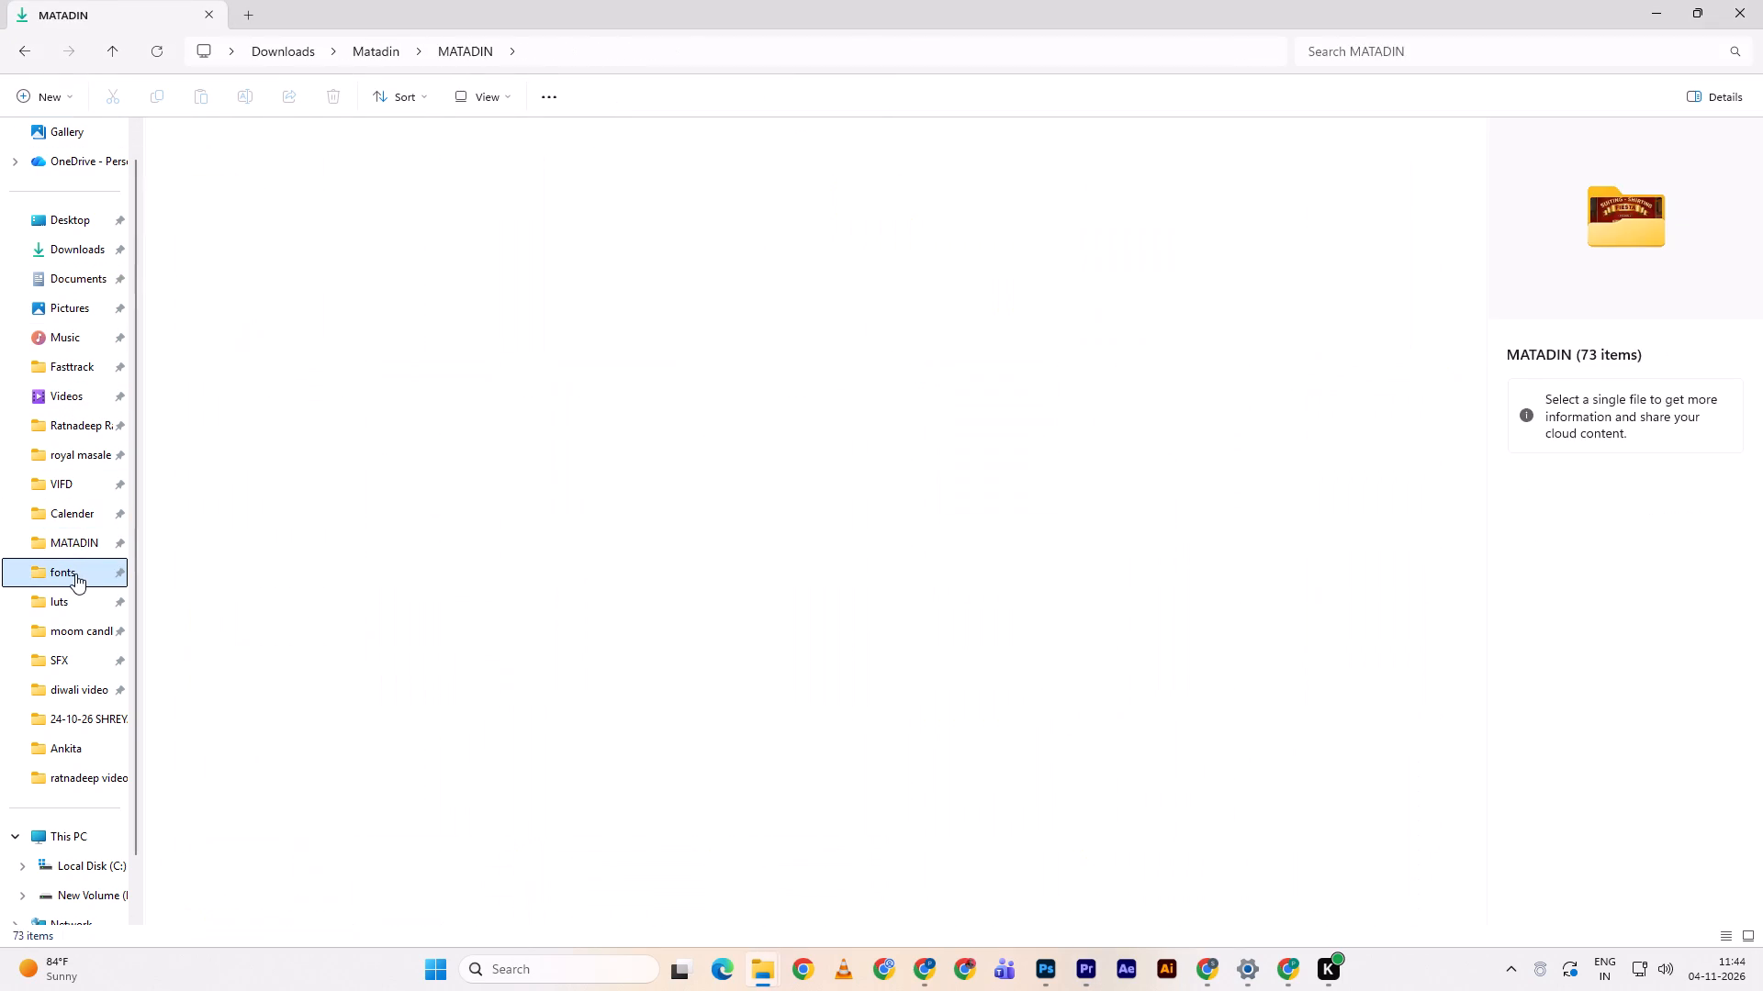
click(78, 419)
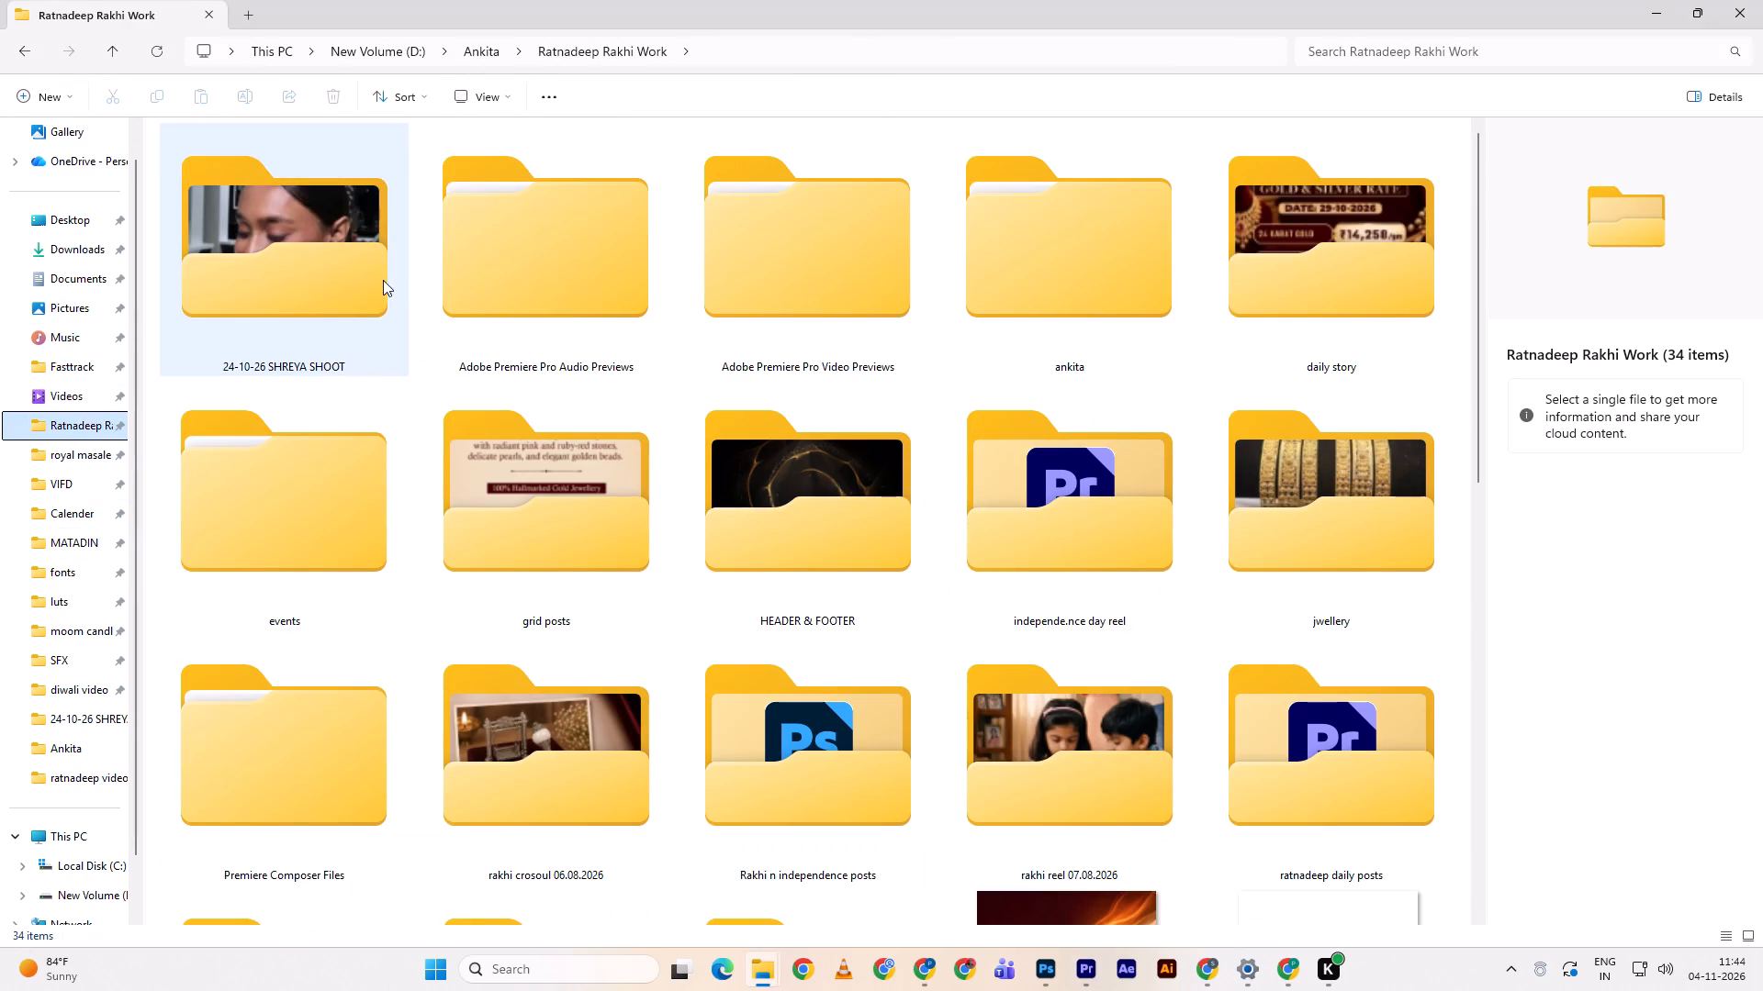
scroll(776, 516, down, 3)
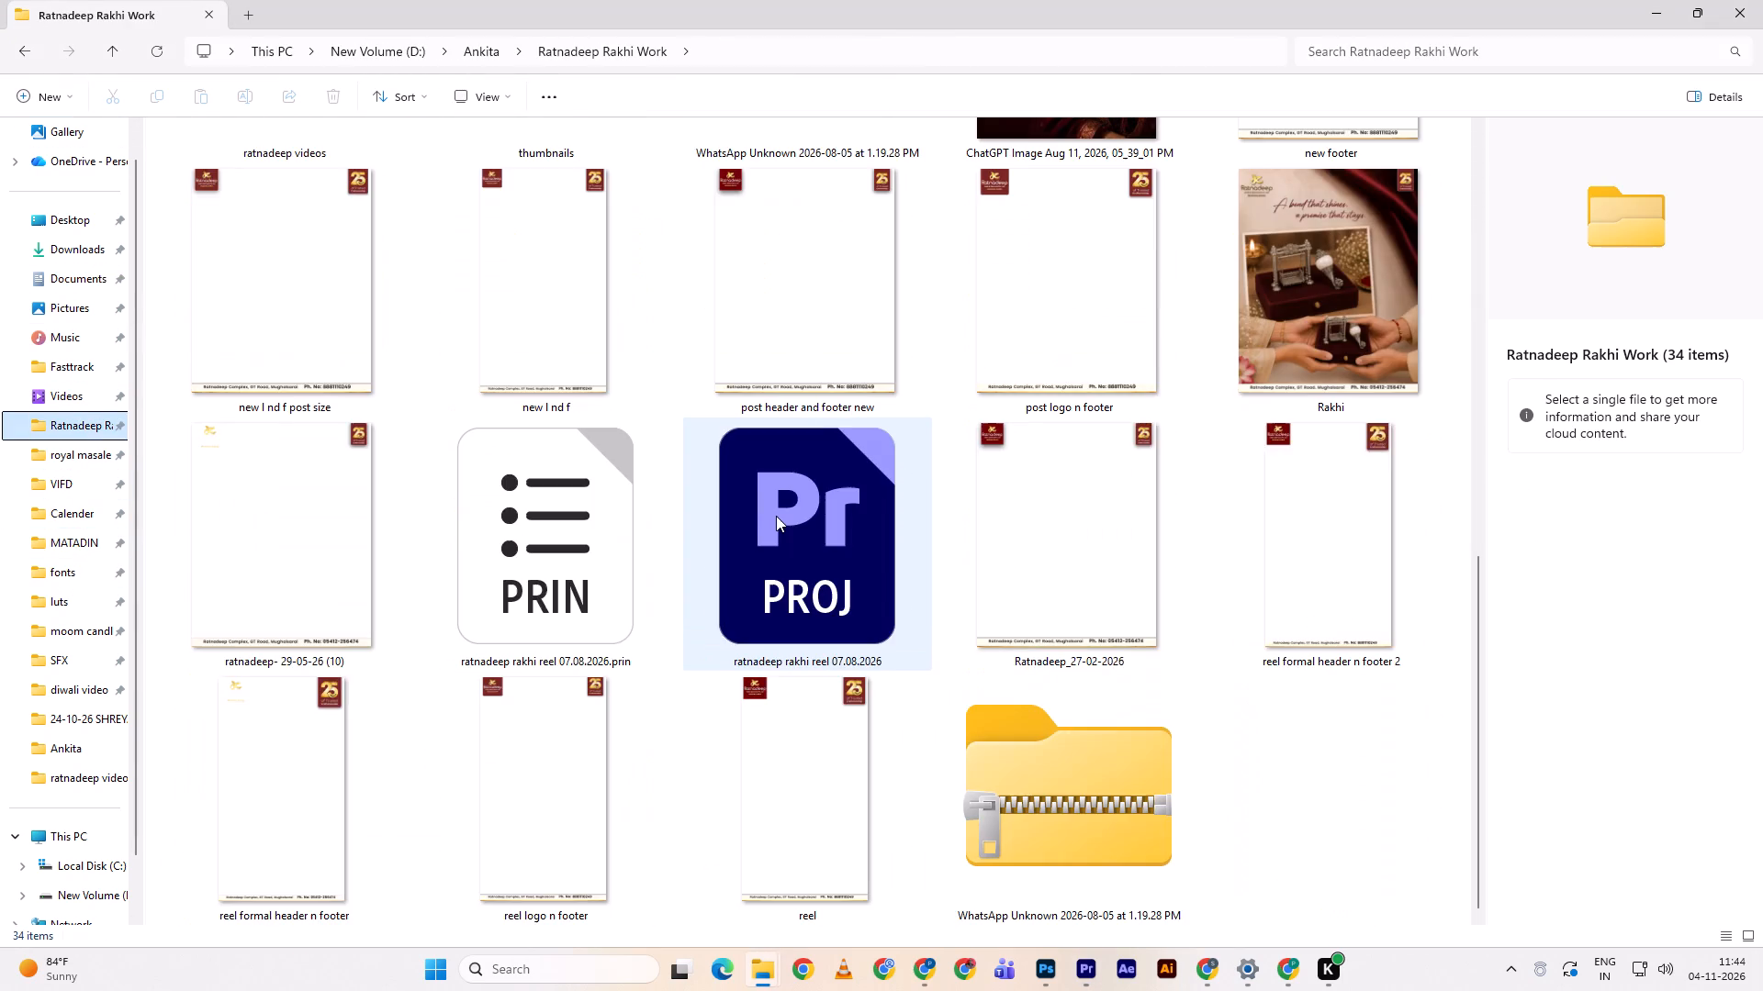
scroll(776, 516, up, 4)
double_click(1084, 254)
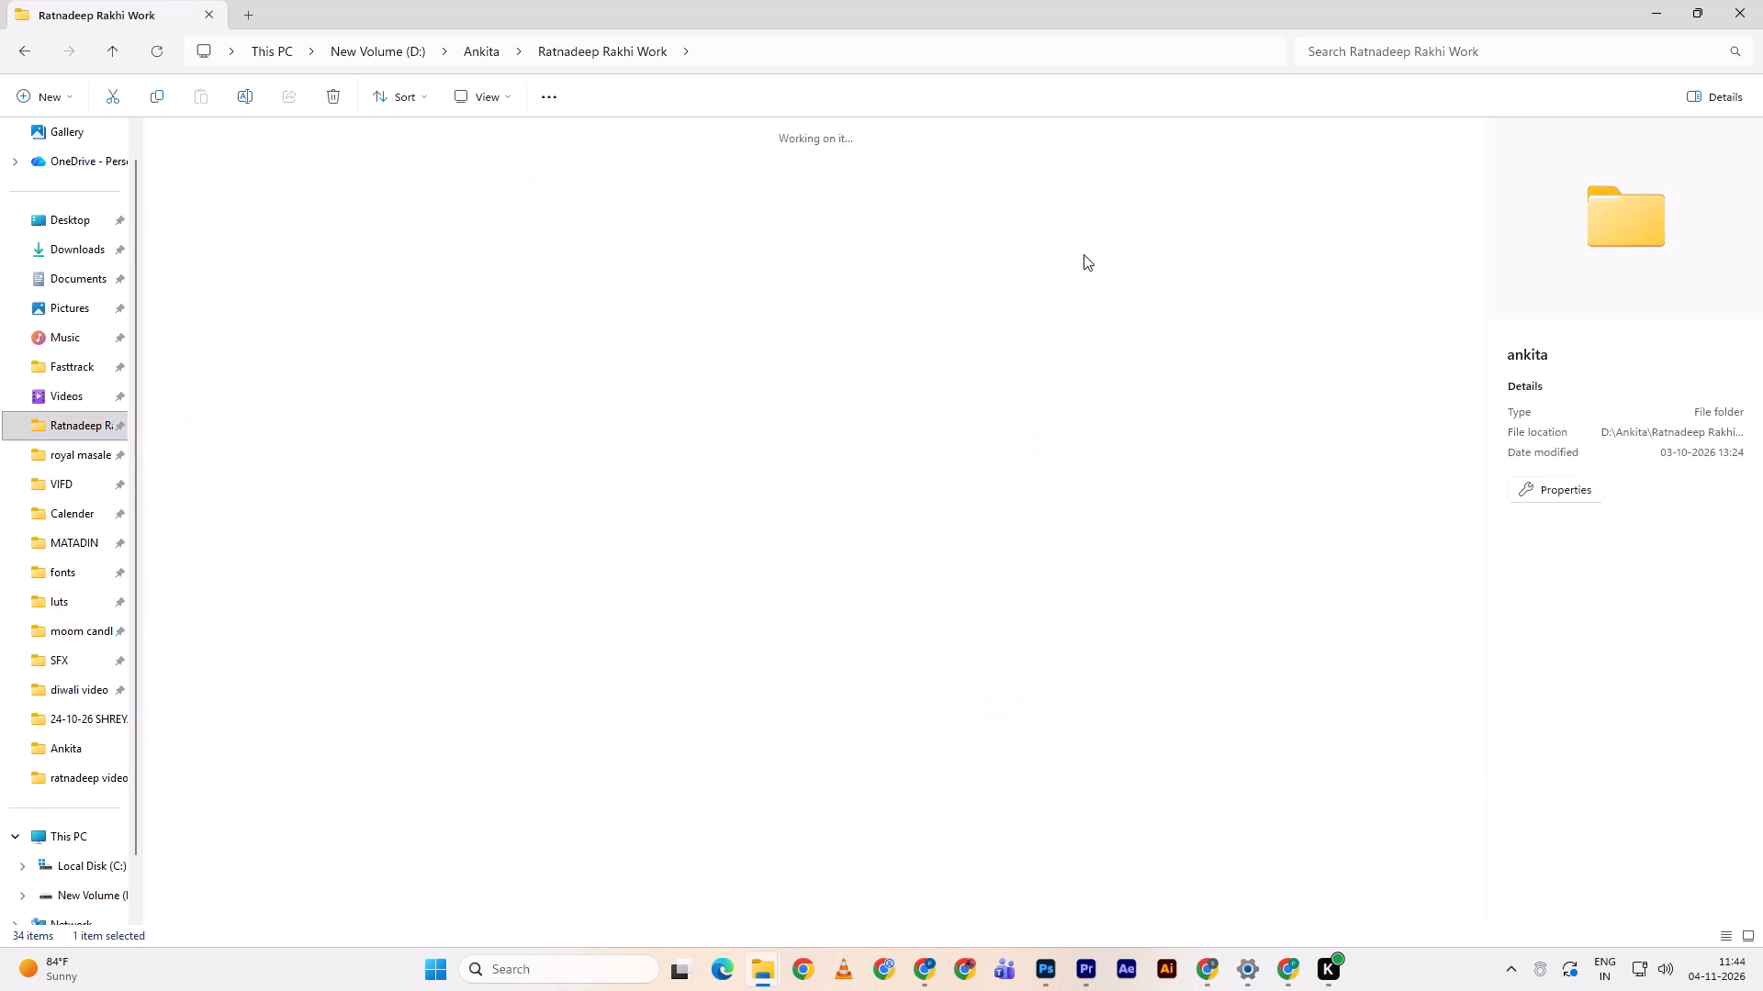
click(115, 52)
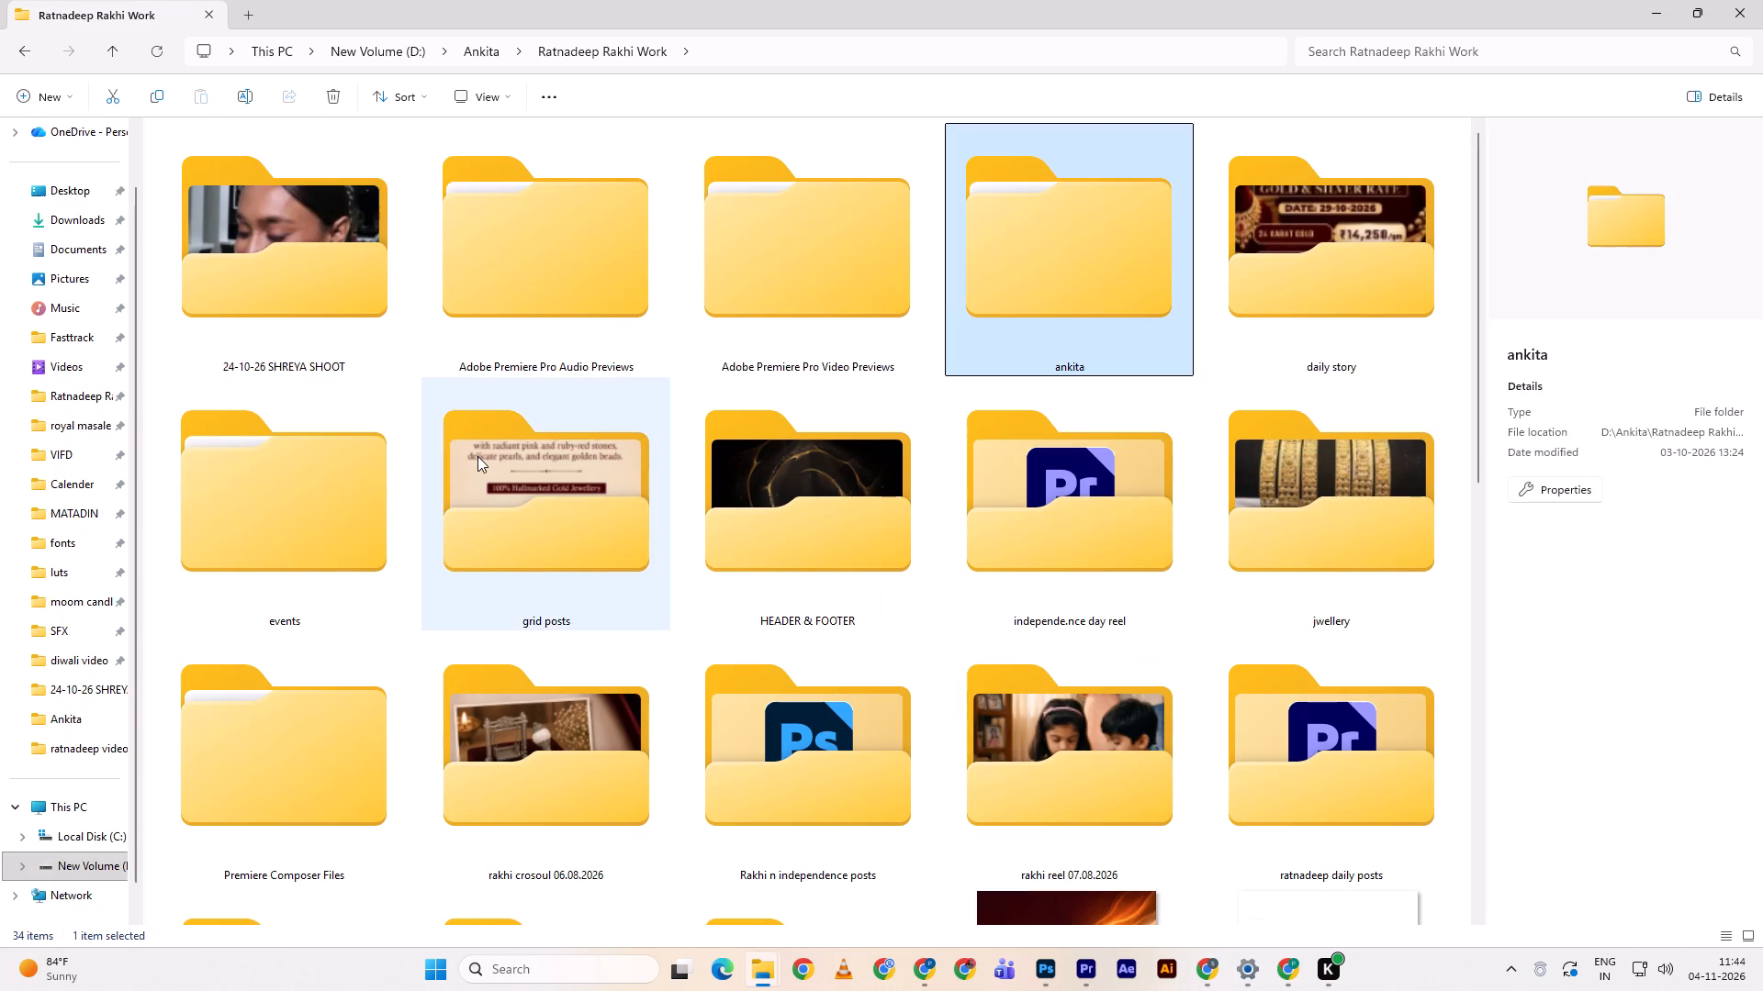
scroll(405, 578, down, 1)
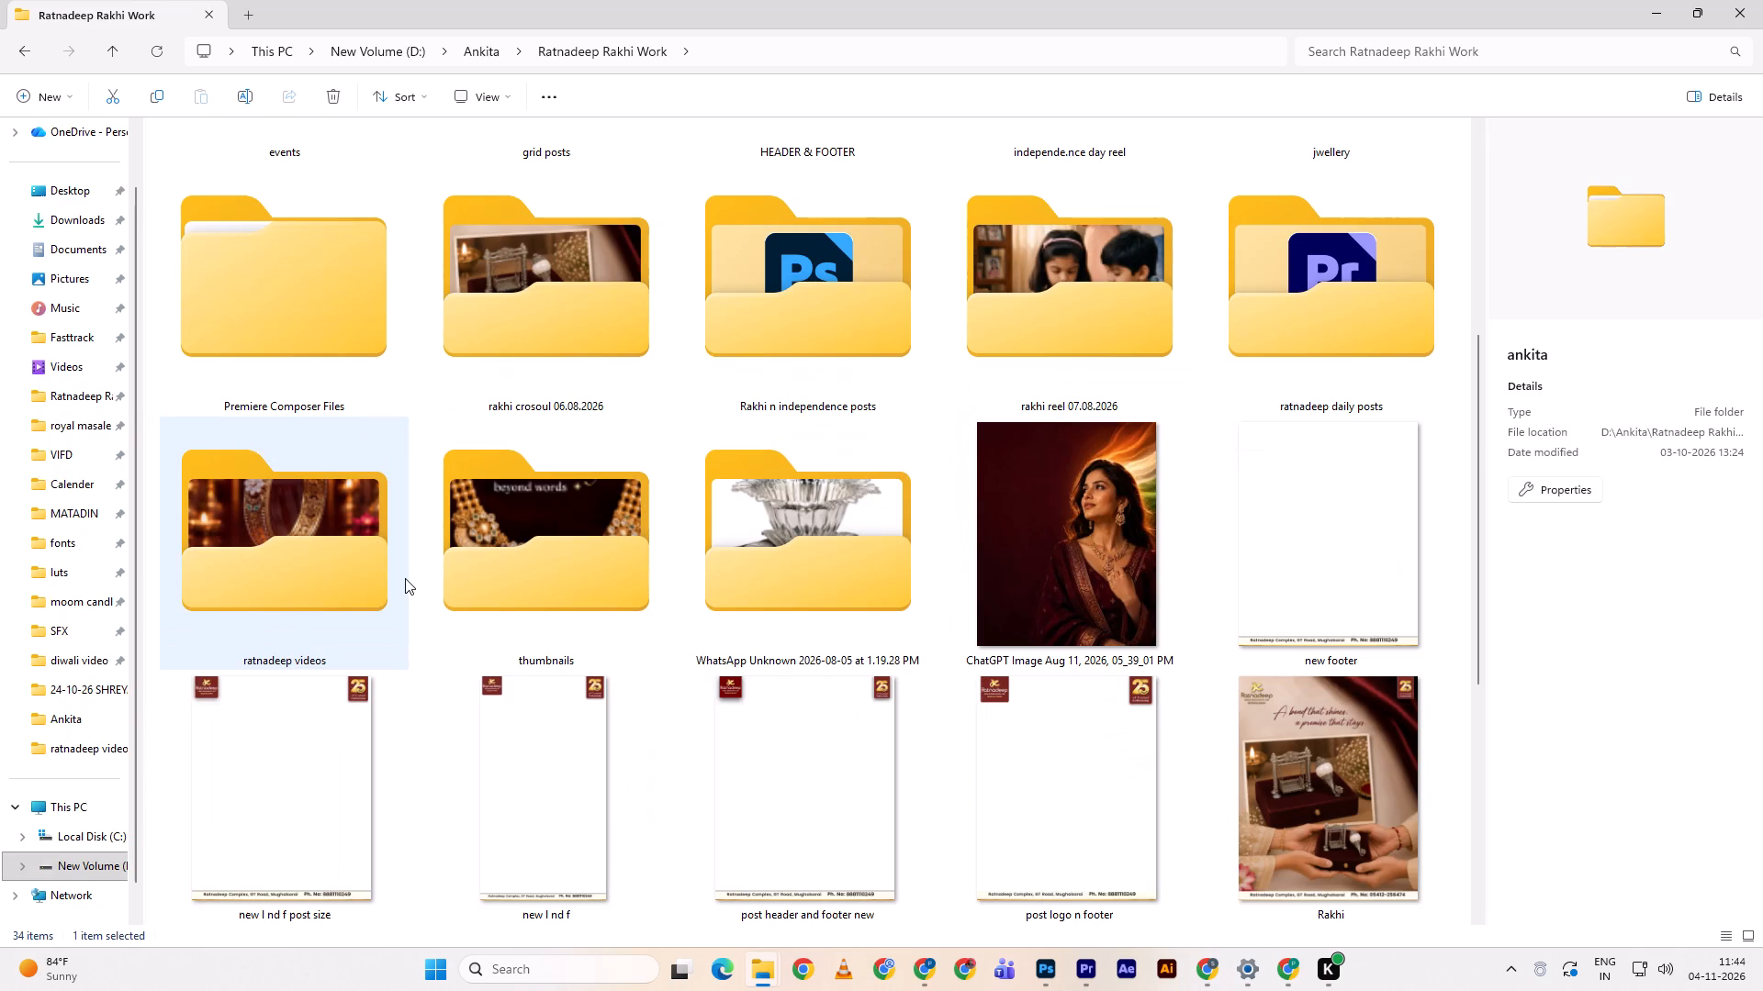